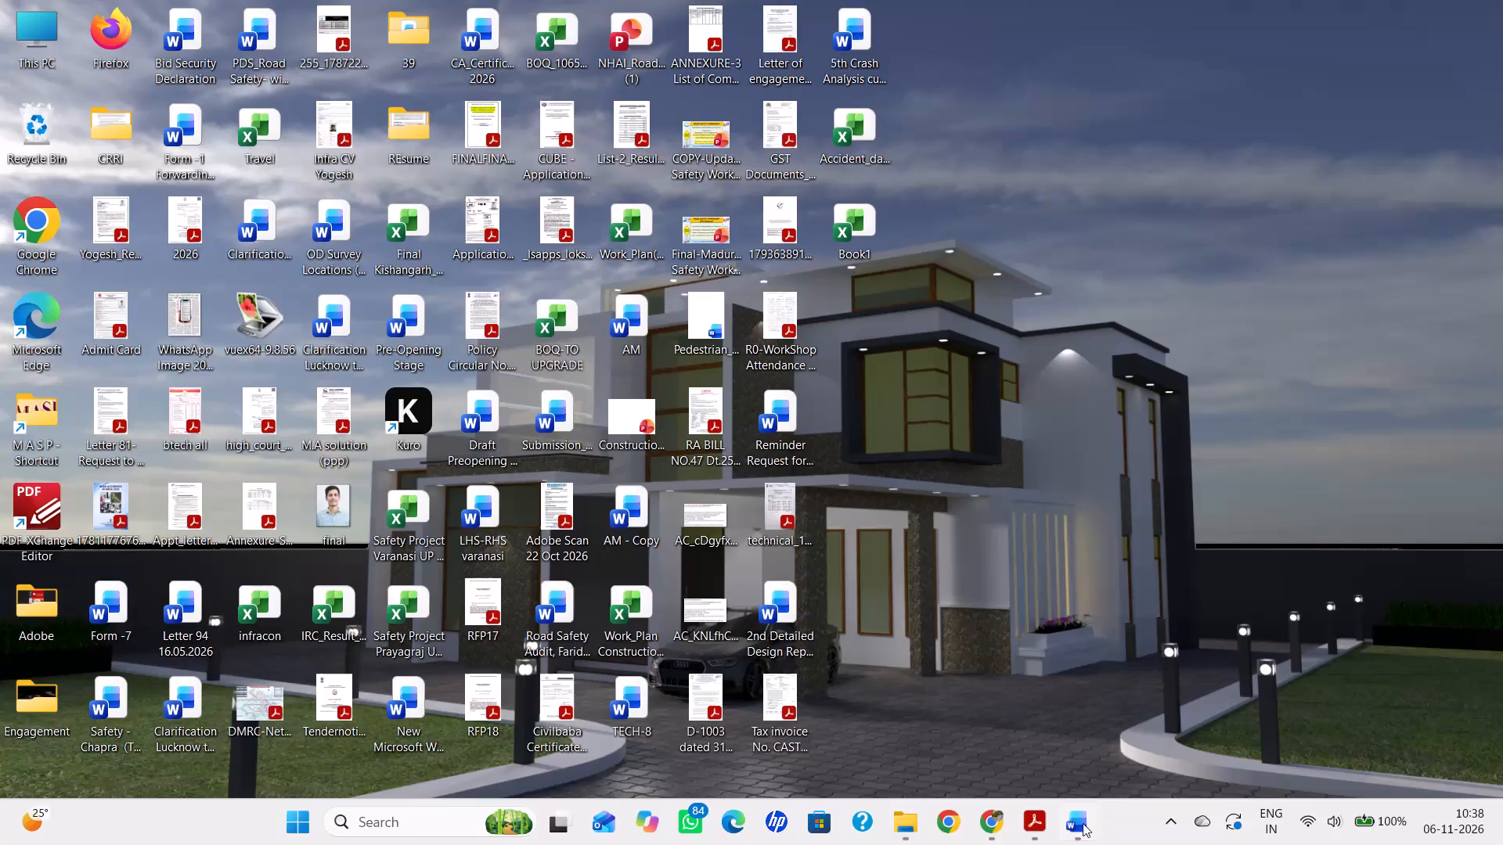
Switch to the 2nd Detailed Design Report in Word and review its Summary Analysis and Stick Diagram Analysis tables.
left_click(1072, 838)
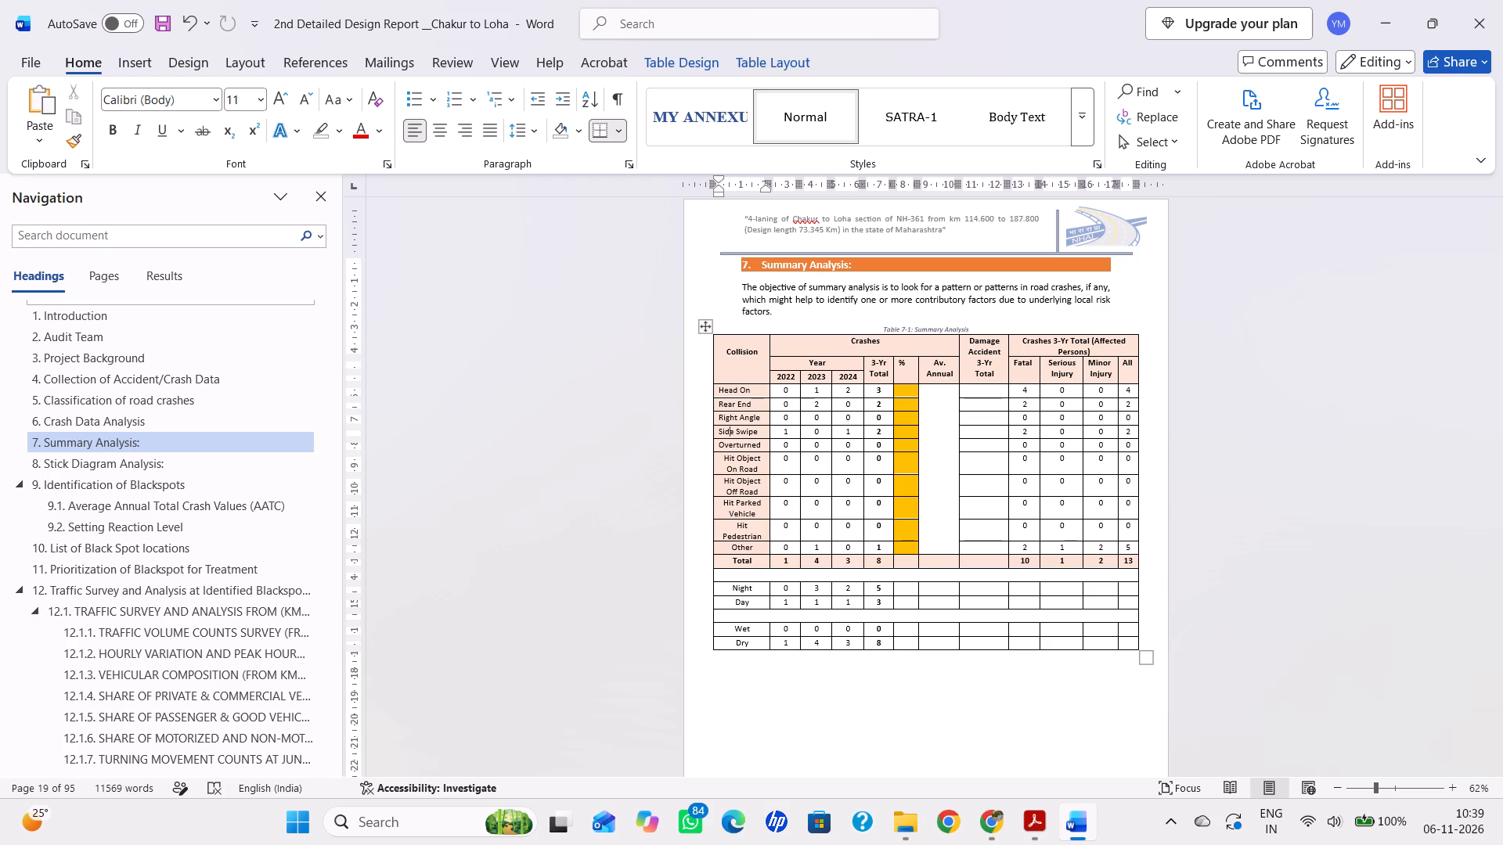
scroll(1243, 553, "down", 7)
scroll(1144, 547, "down", 9)
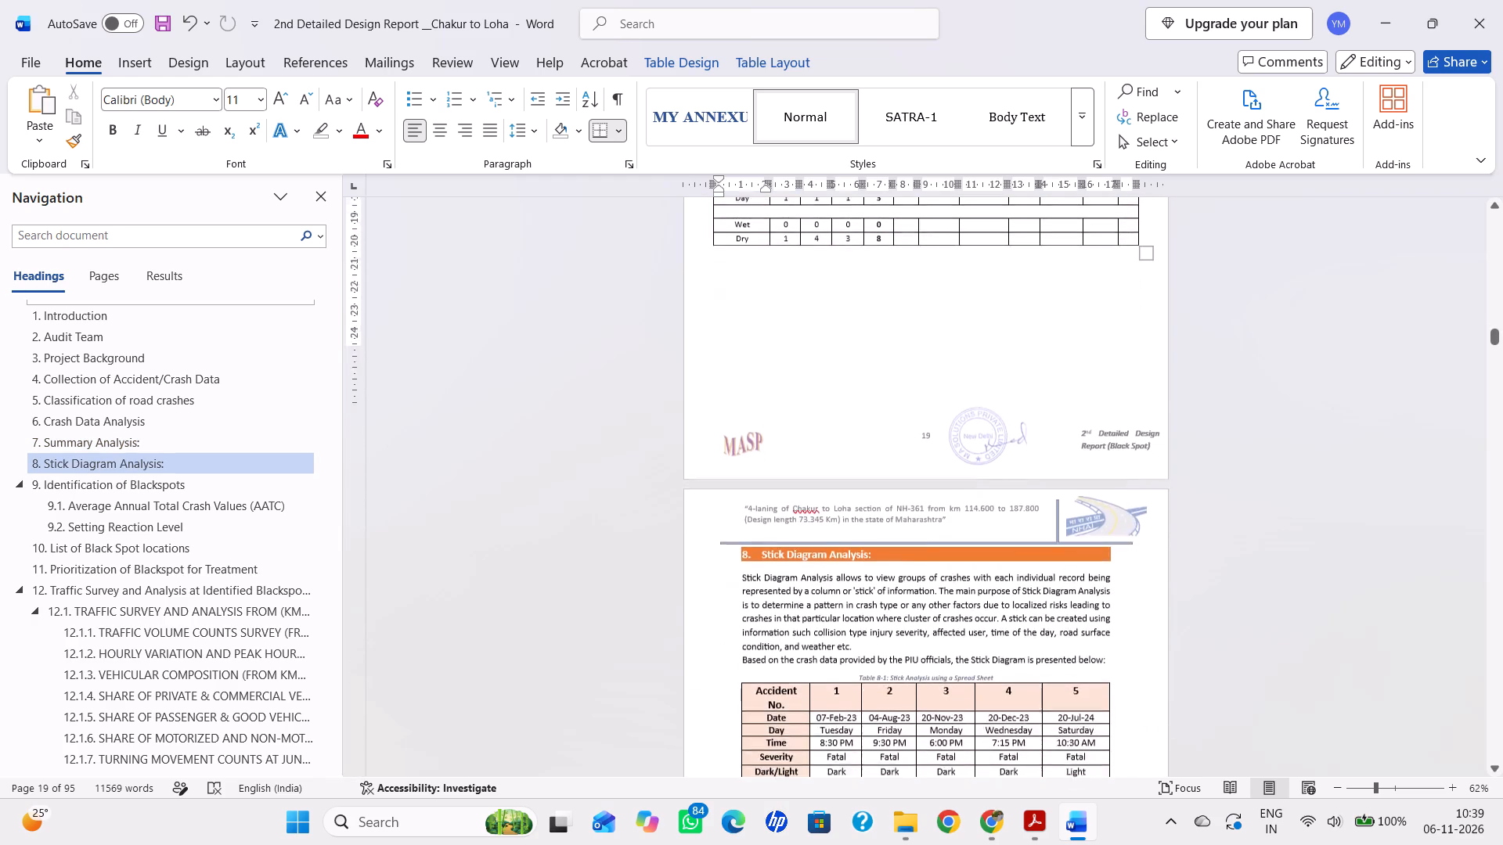
scroll(1135, 545, "down", 8)
scroll(913, 560, "down", 5)
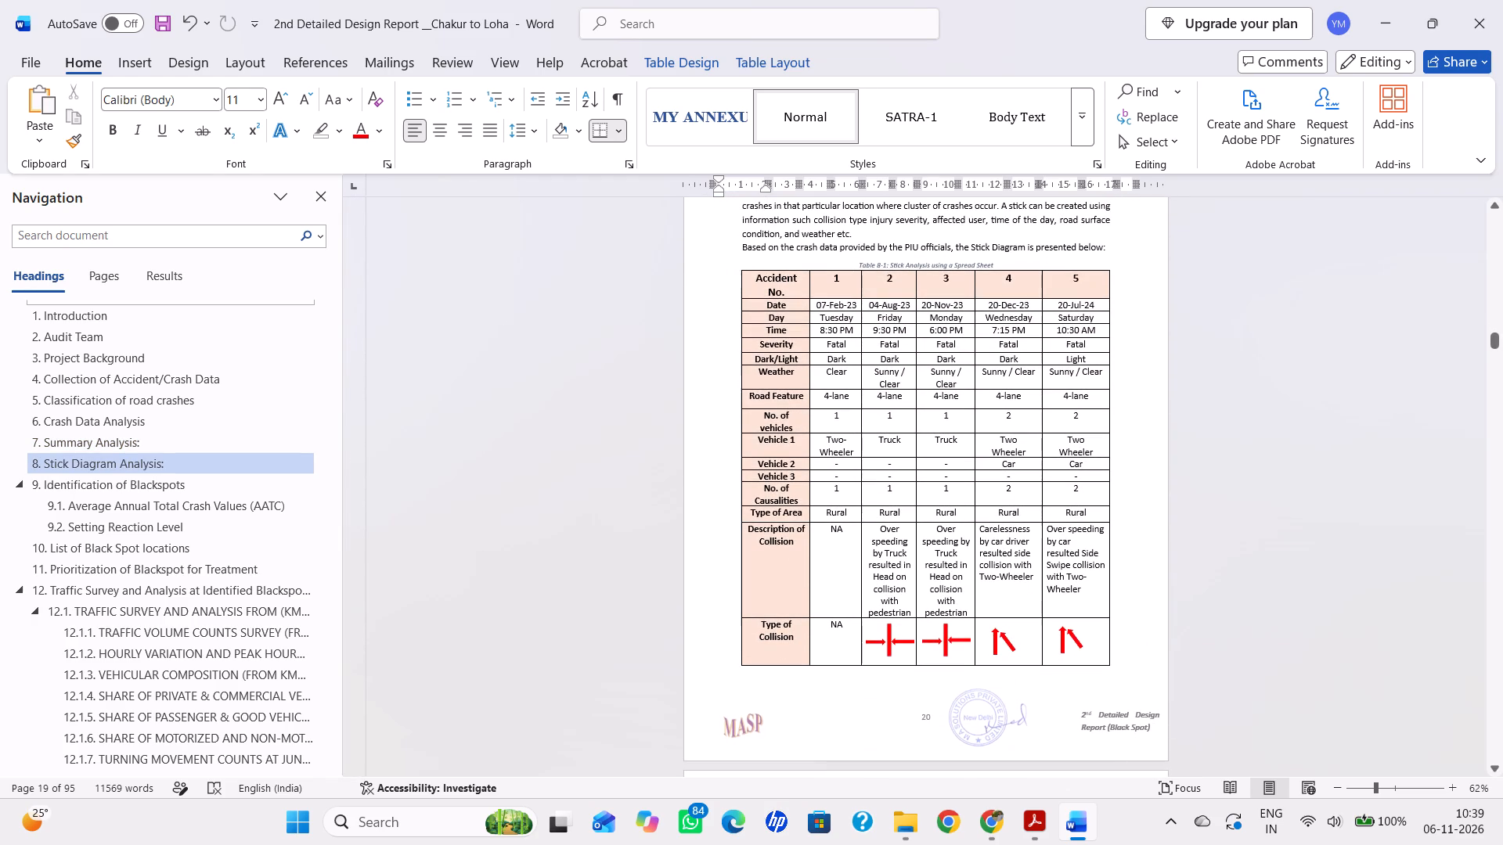
Switch to the 4th Crash Analysis PDF in Acrobat and examine its Summary Analysis and blackspot Stick Analysis tables.
left_click(1029, 843)
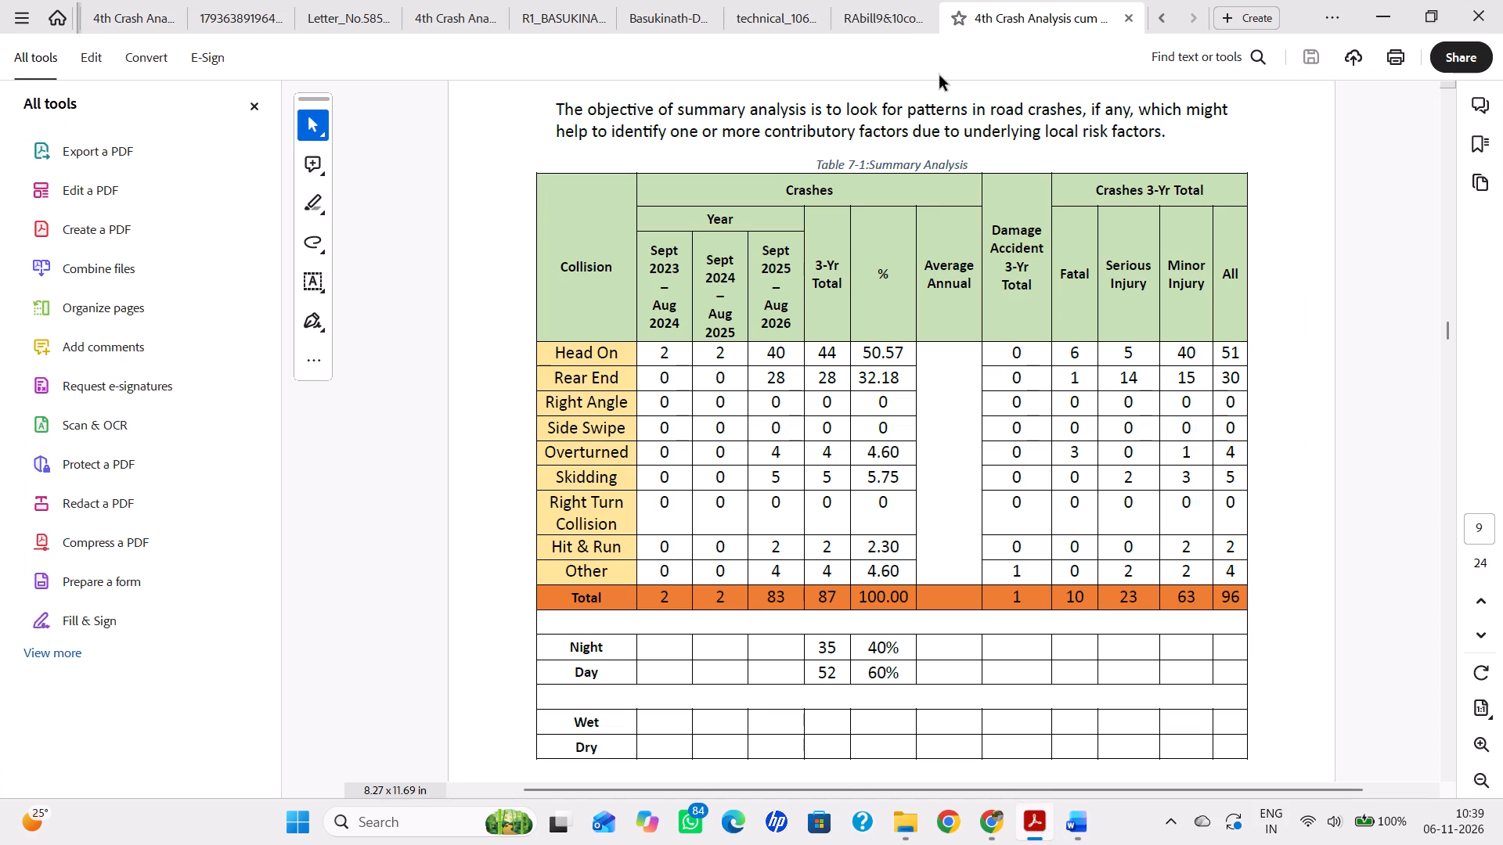
left_click(881, 10)
left_click(1040, 20)
scroll(990, 444, "down", 20)
scroll(990, 444, "down", 19)
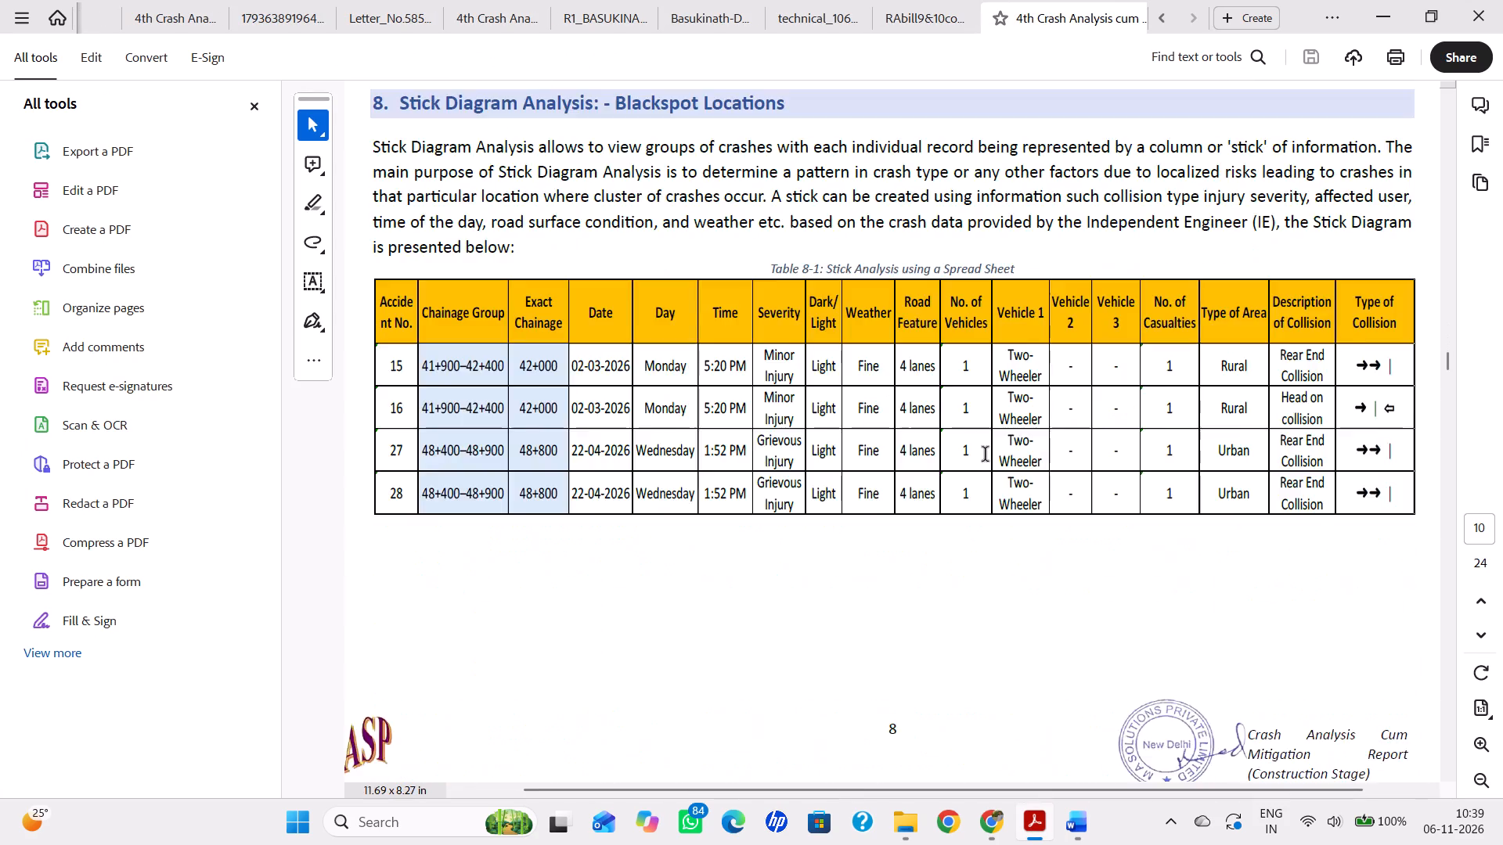
scroll(986, 455, "down", 10)
scroll(975, 433, "up", 11)
scroll(589, 220, "up", 3)
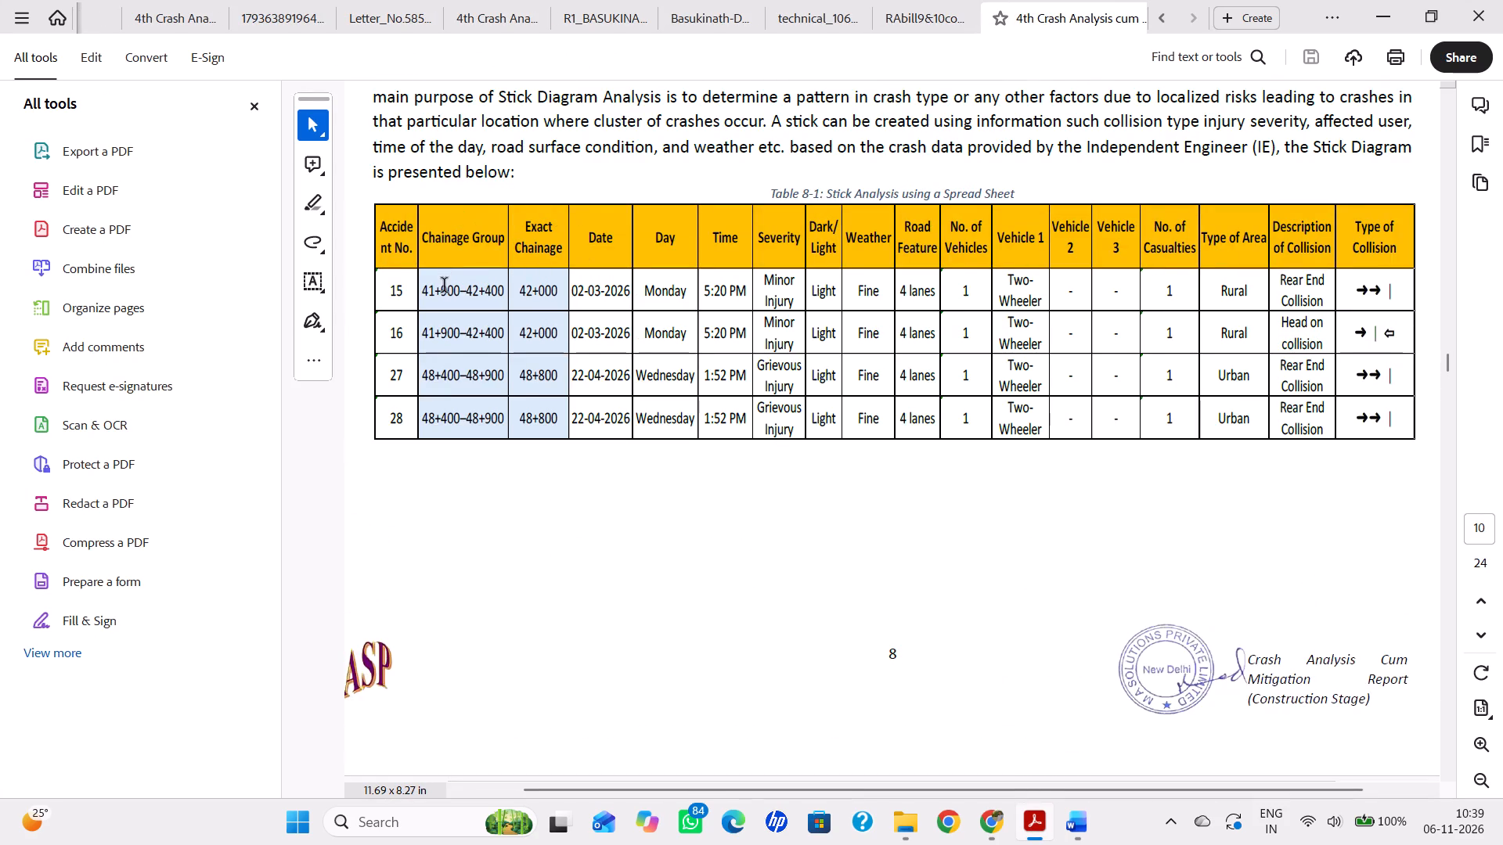
left_click_drag(445, 286, 445, 427)
left_click(438, 279)
left_click_drag(444, 458, 443, 450)
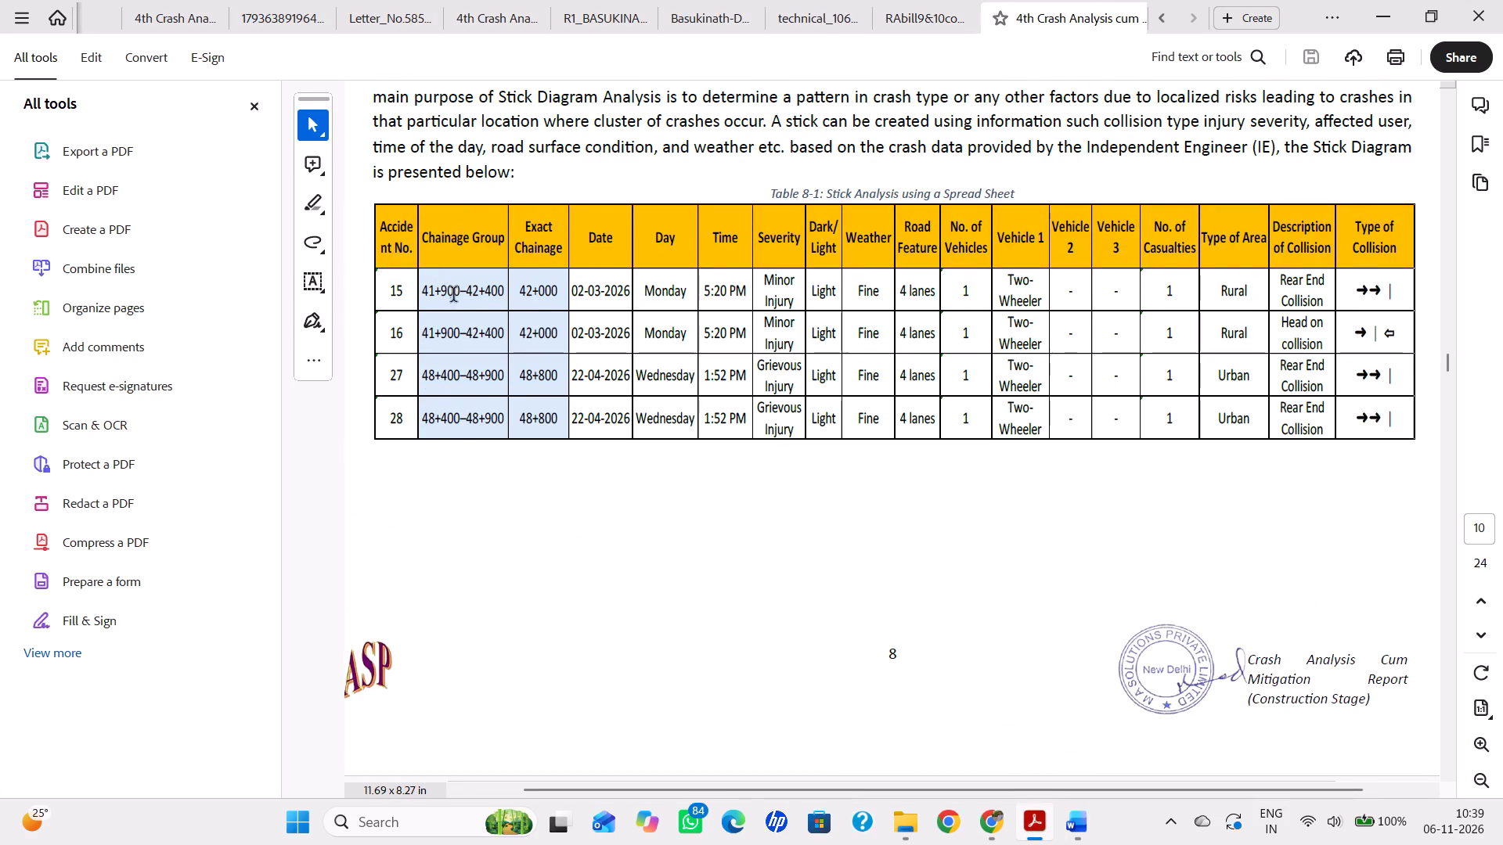
left_click_drag(454, 292, 1425, 390)
left_click(1235, 531)
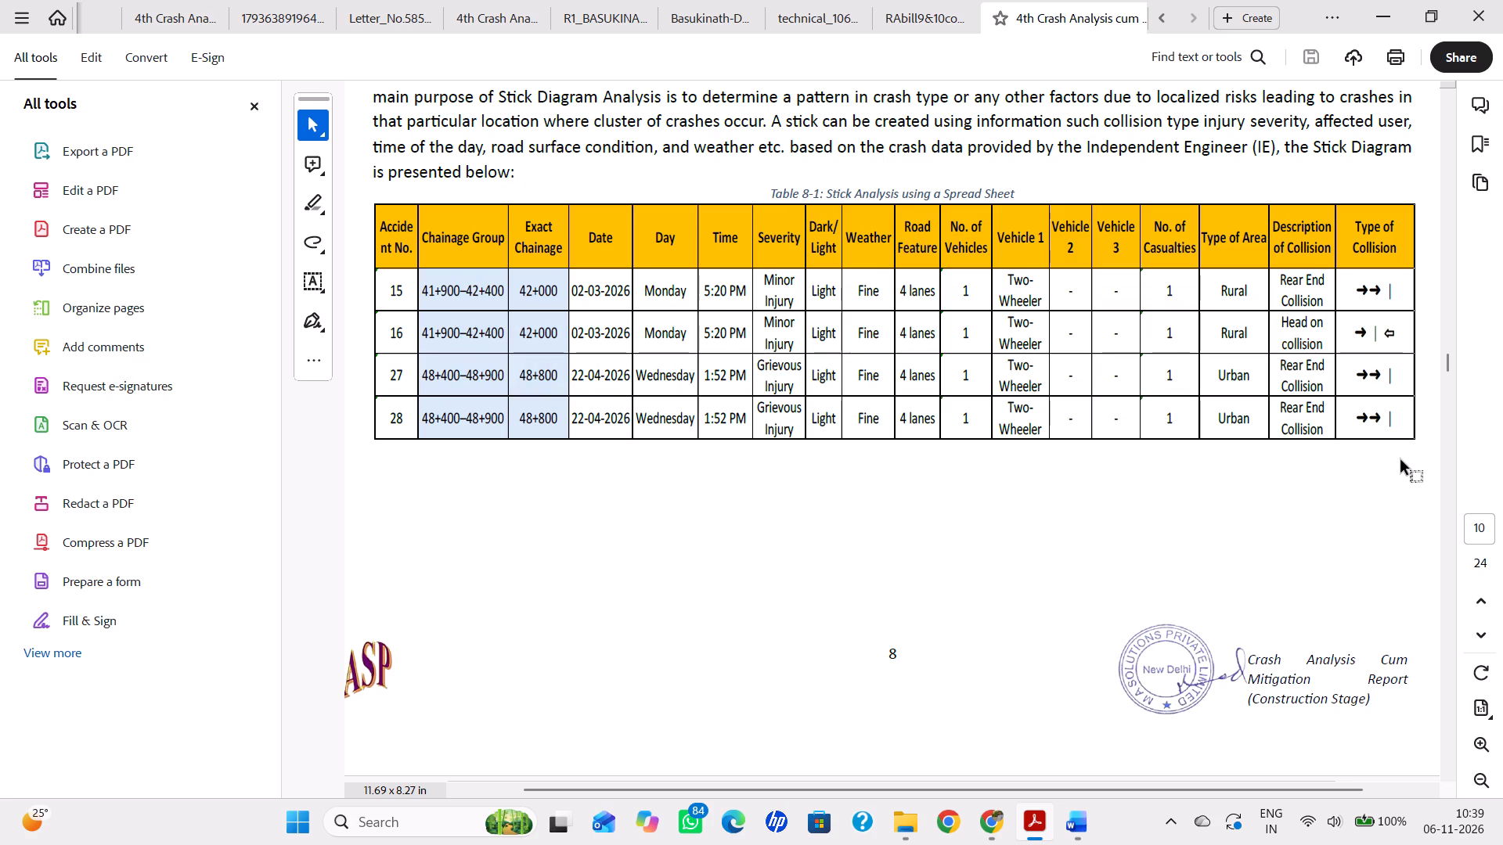
scroll(1198, 399, "up", 20)
scroll(1198, 399, "up", 14)
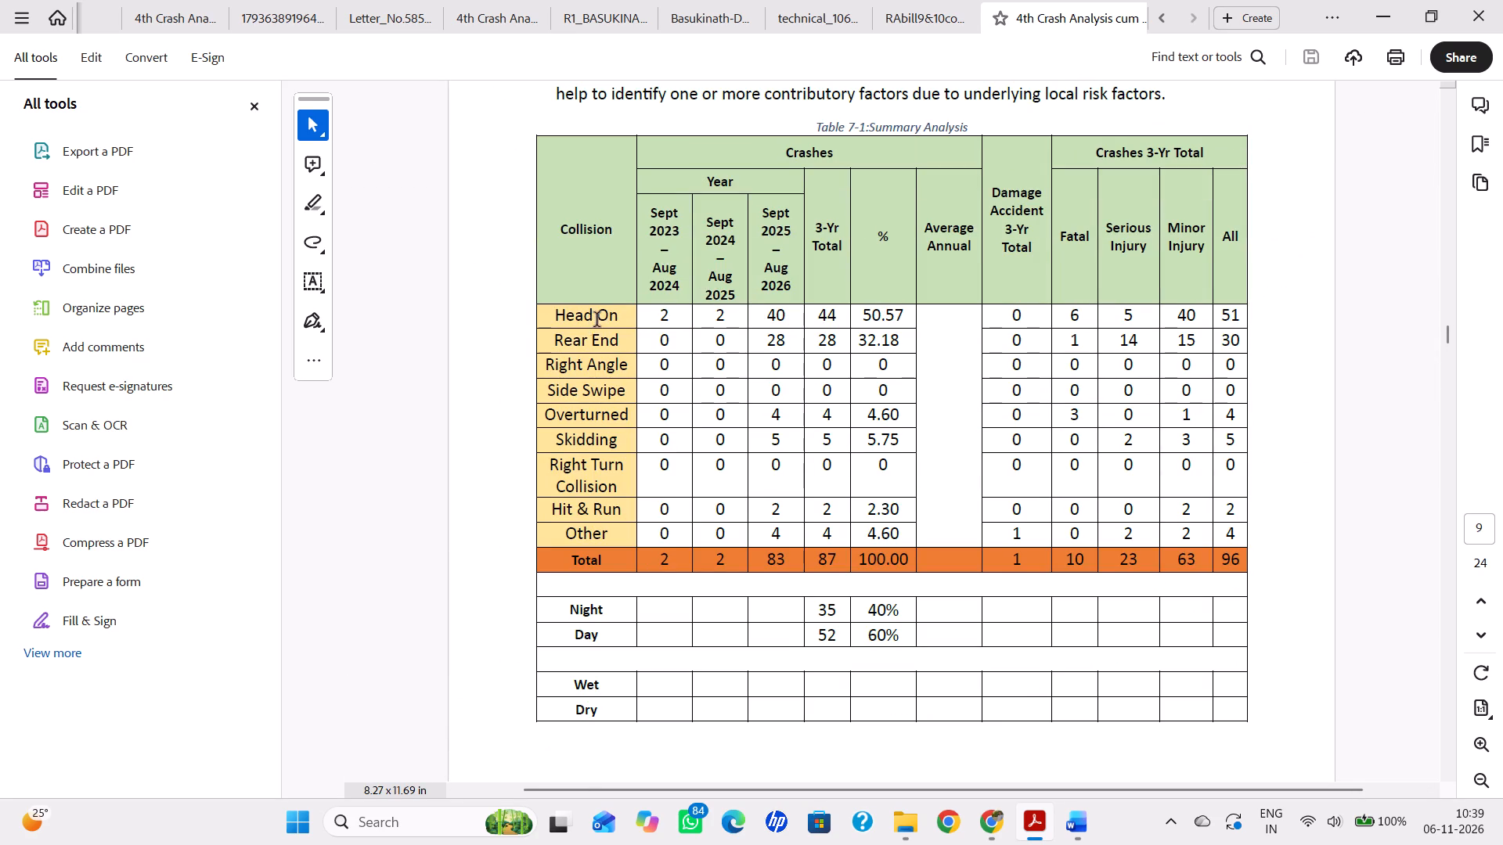
left_click_drag(603, 318, 1502, 542)
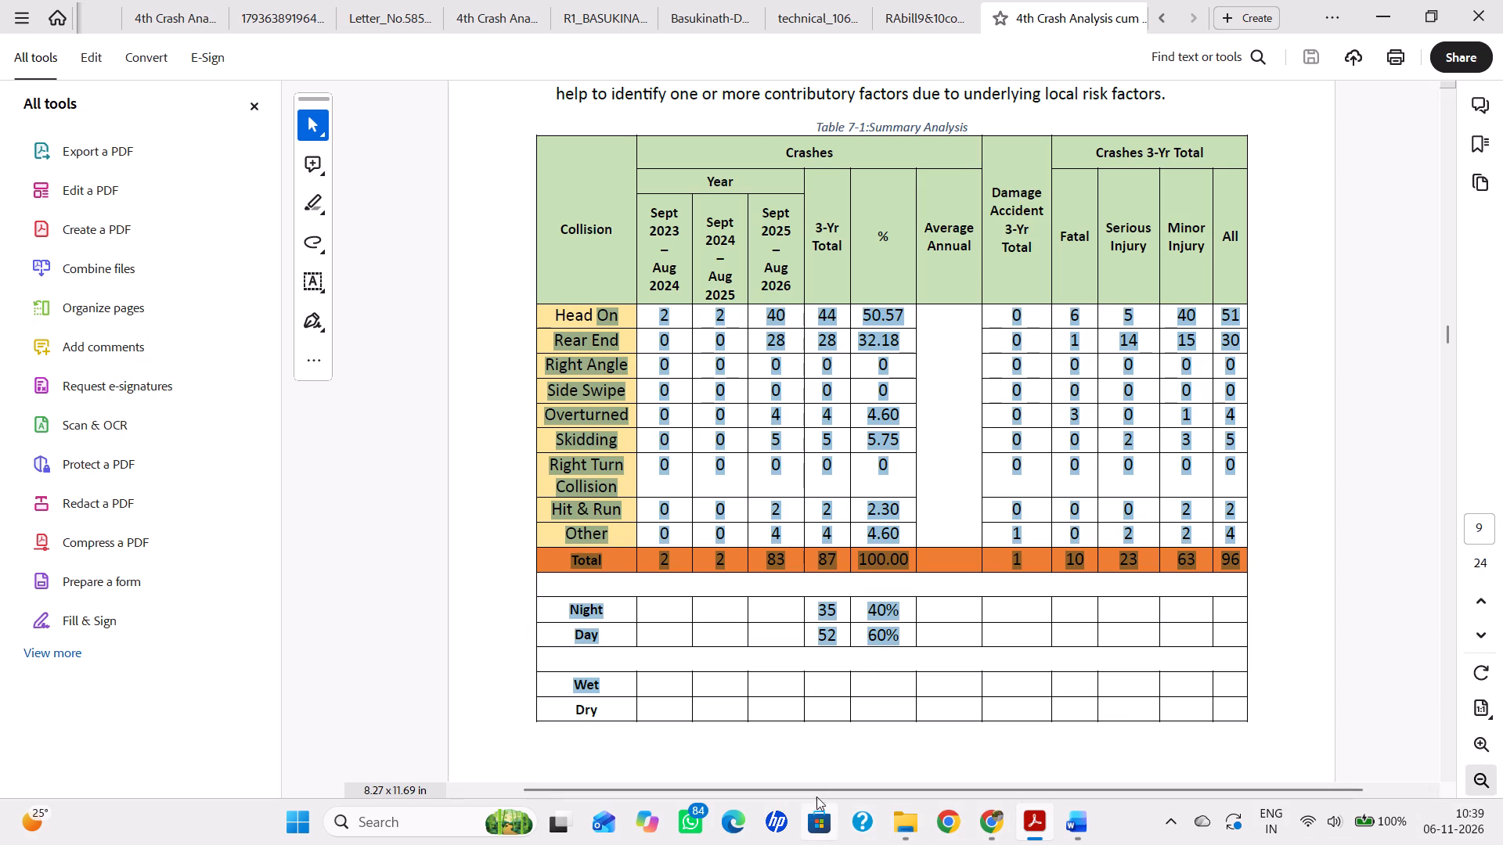
scroll(903, 595, "down", 20)
scroll(903, 595, "down", 15)
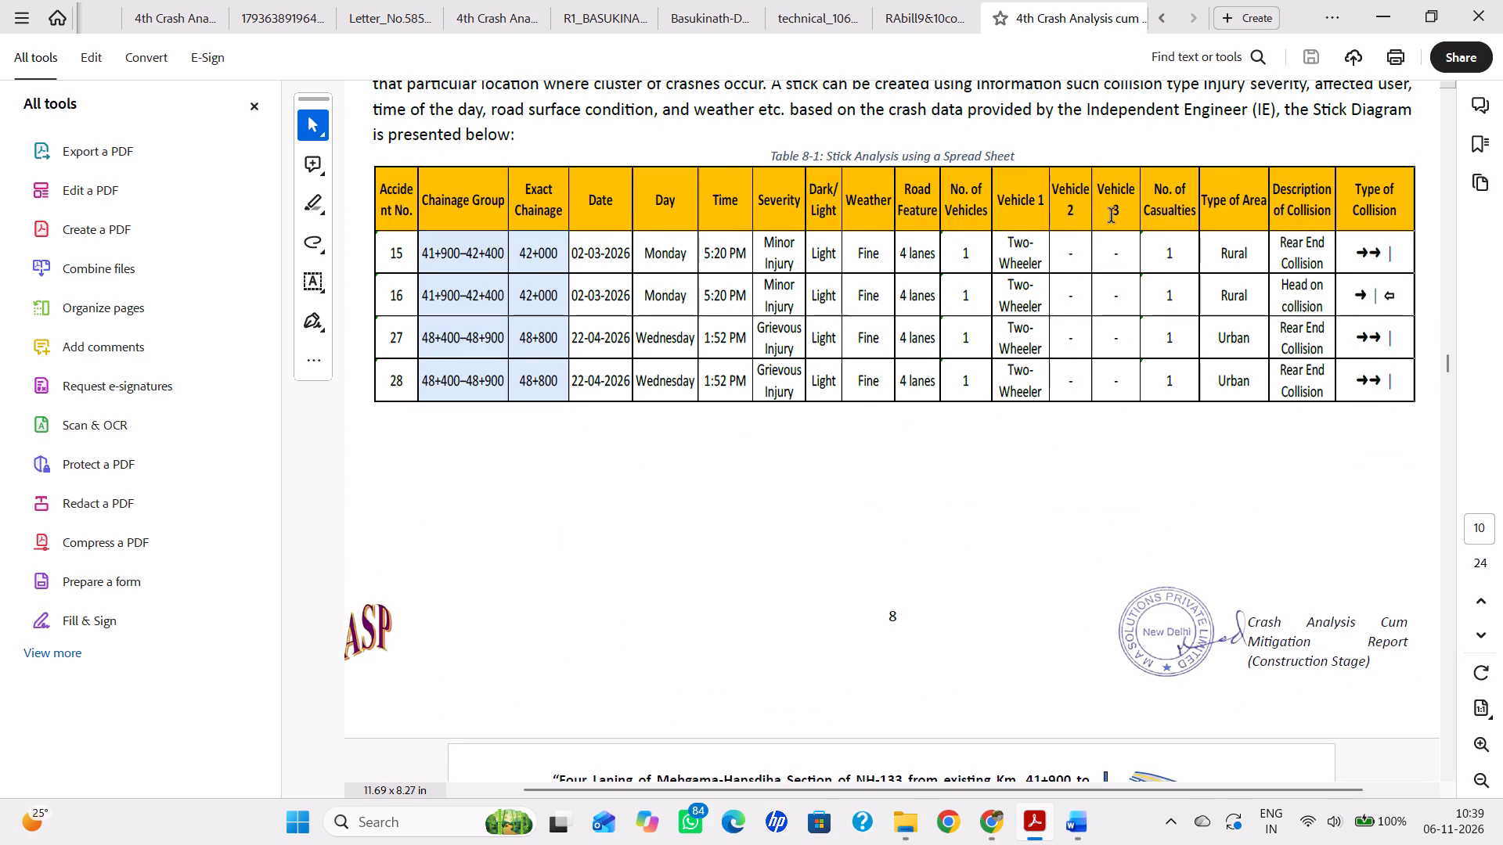
scroll(709, 316, "down", 11)
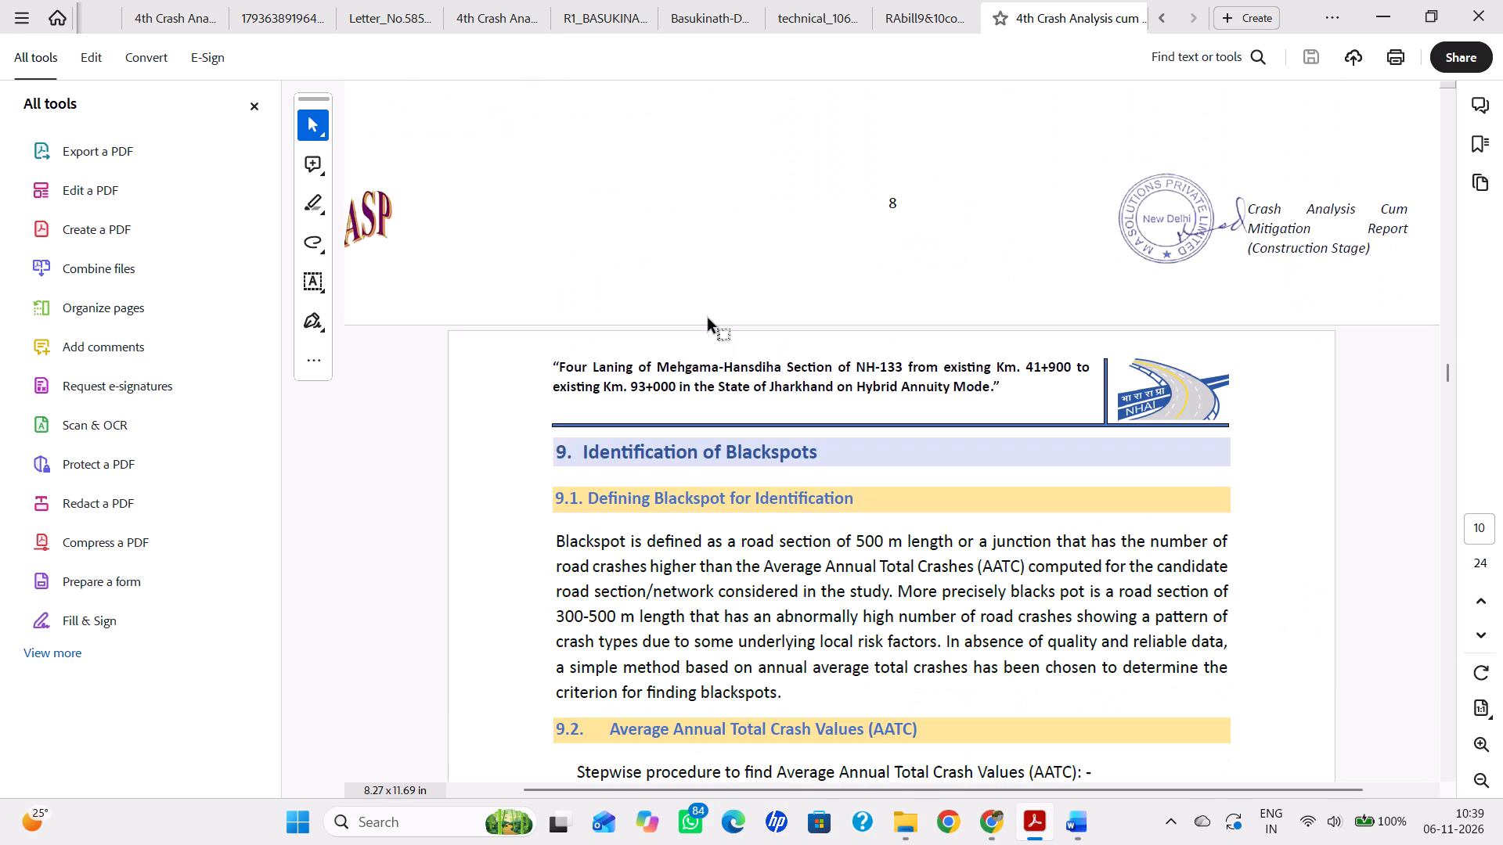
scroll(1156, 640, "up", 10)
Return to the Word report and examine the Annexures section, including the accident data and Average Annual Total Crashes tables.
left_click(1096, 825)
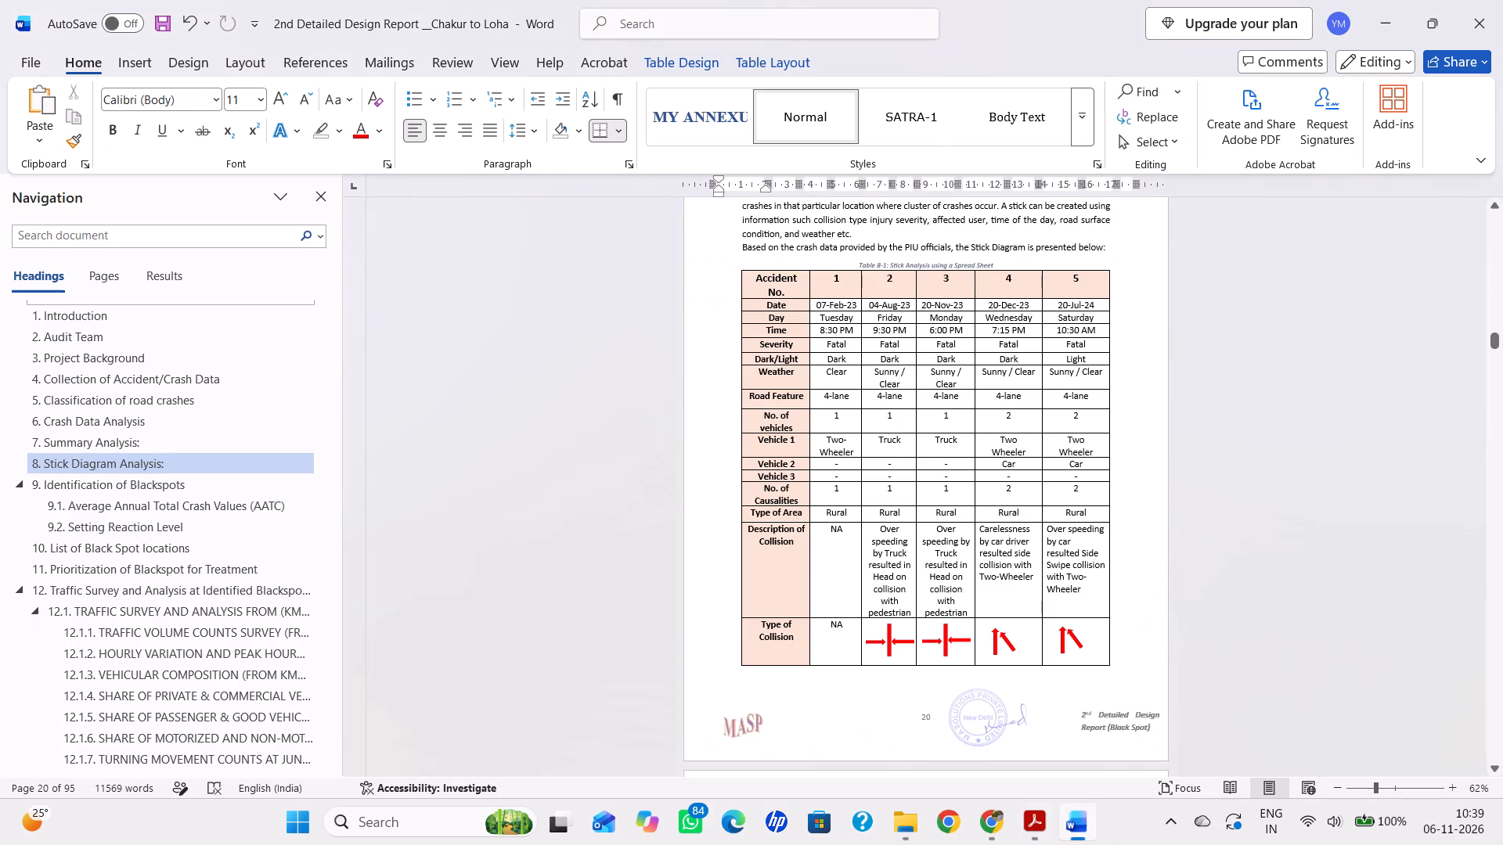
scroll(1036, 662, "down", 20)
scroll(1036, 662, "down", 20)
scroll(1036, 662, "down", 20)
left_click_drag(1496, 361, 1501, 512)
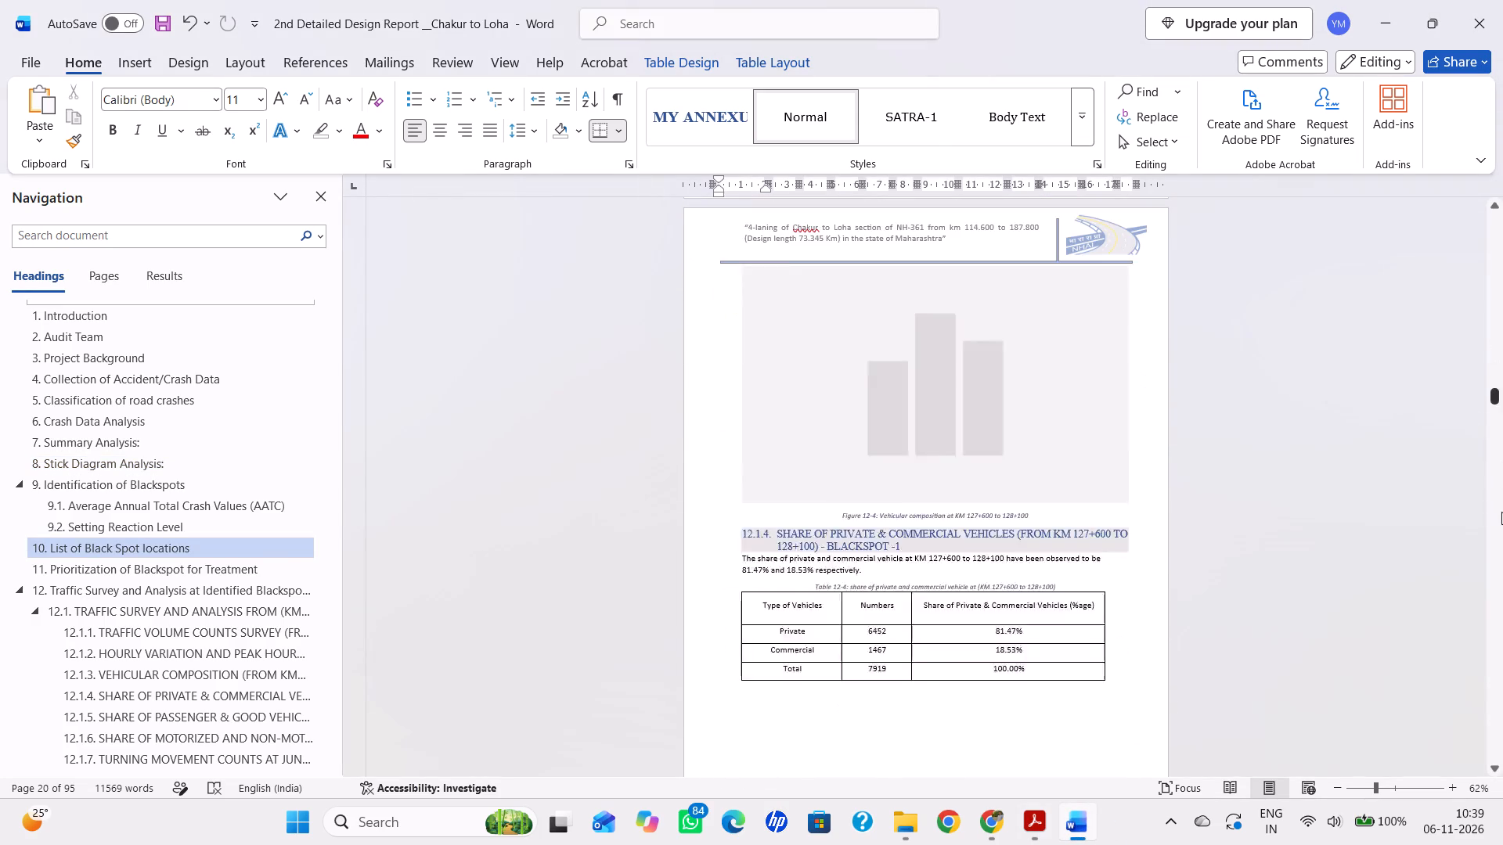
left_click_drag(1501, 512, 1501, 681)
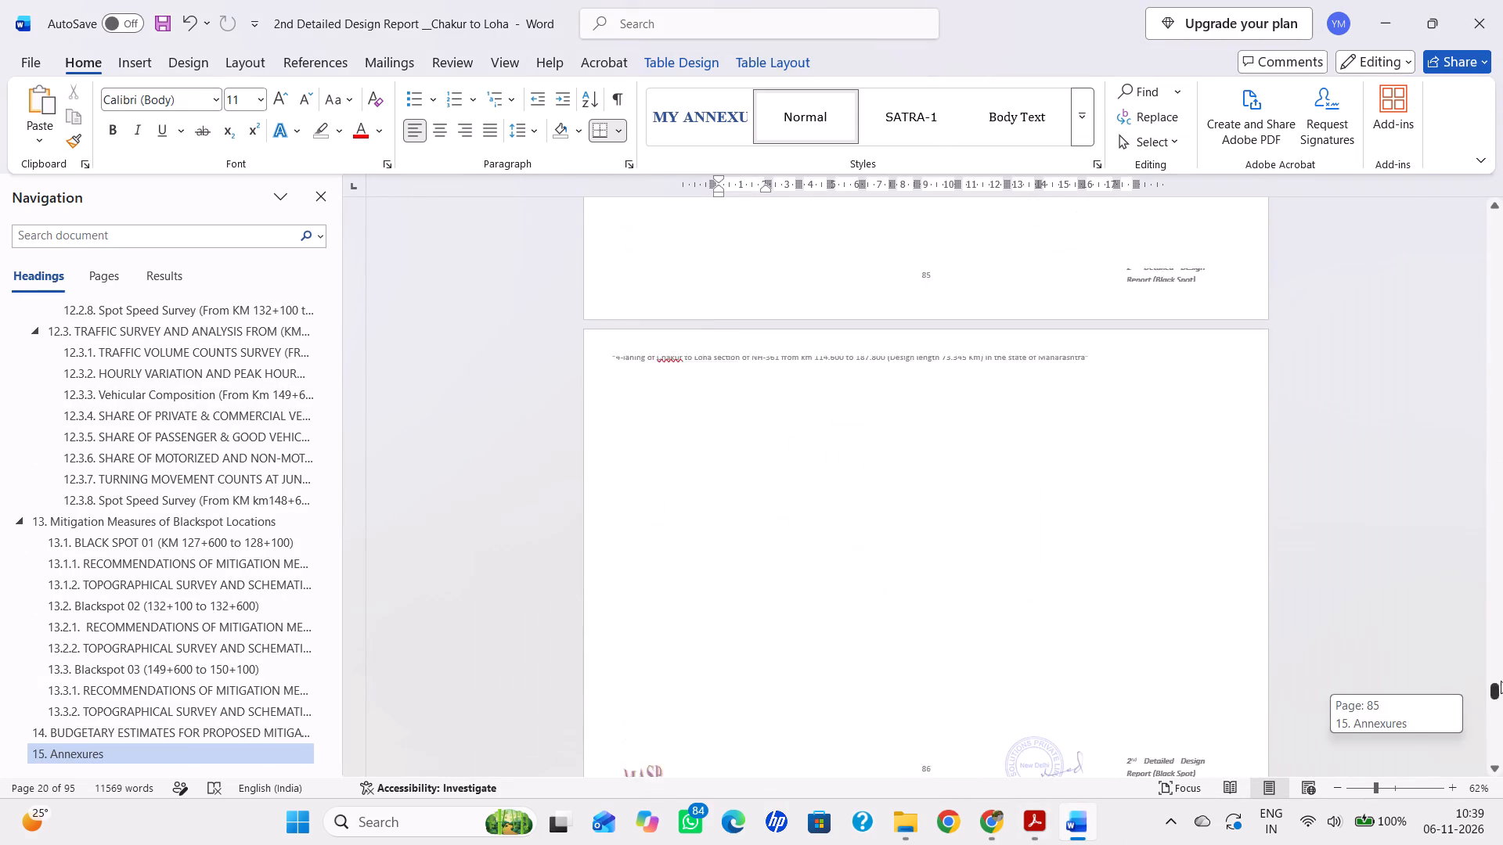
left_click_drag(1501, 681, 1502, 690)
scroll(1199, 646, "up", 20)
scroll(1193, 645, "down", 20)
scroll(1193, 645, "down", 20)
scroll(1193, 645, "down", 20)
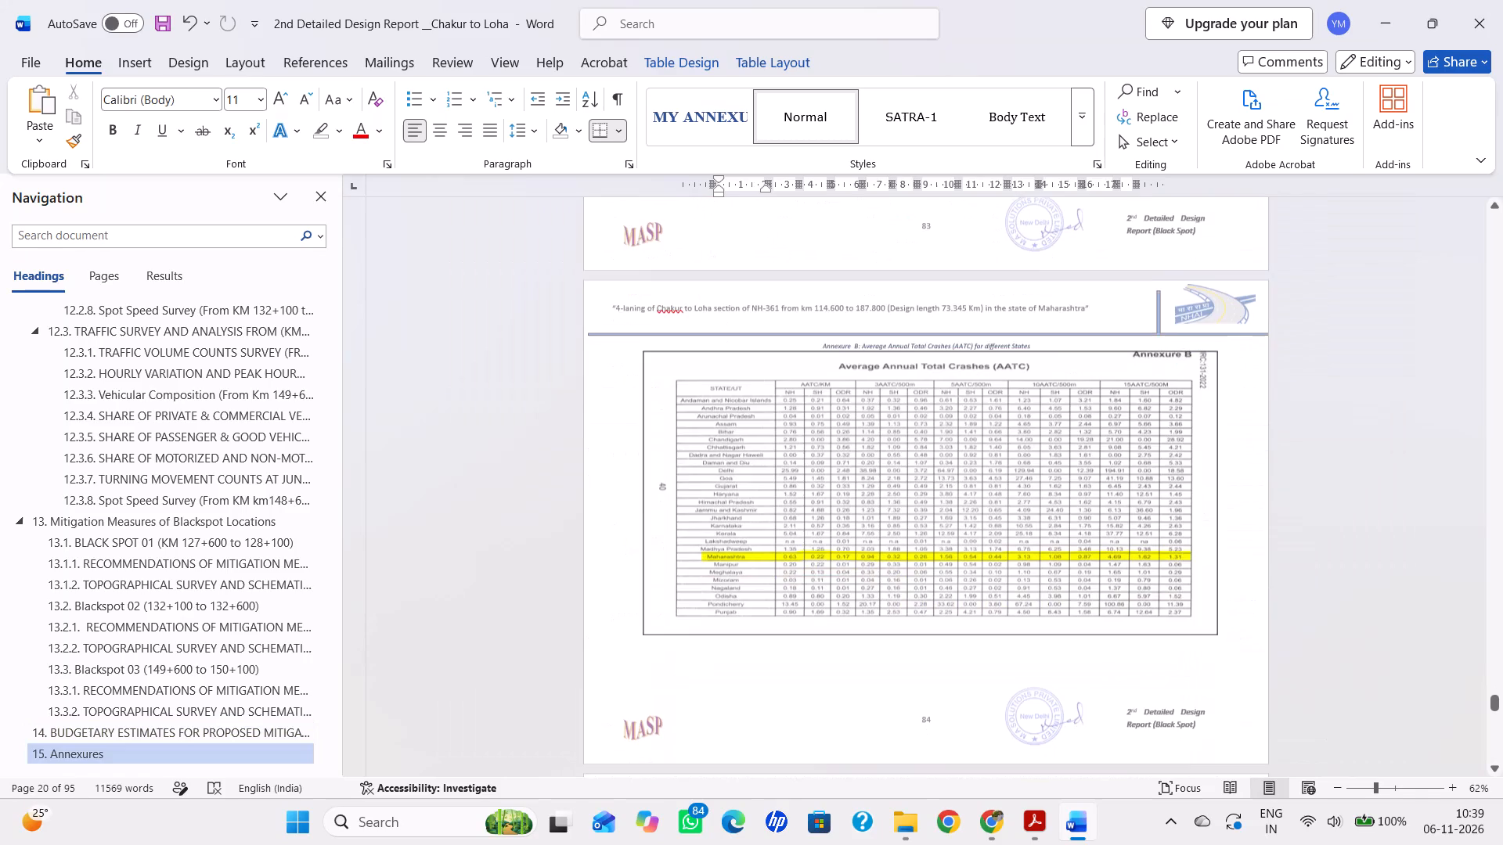
scroll(1177, 586, "up", 20)
scroll(784, 371, "up", 5)
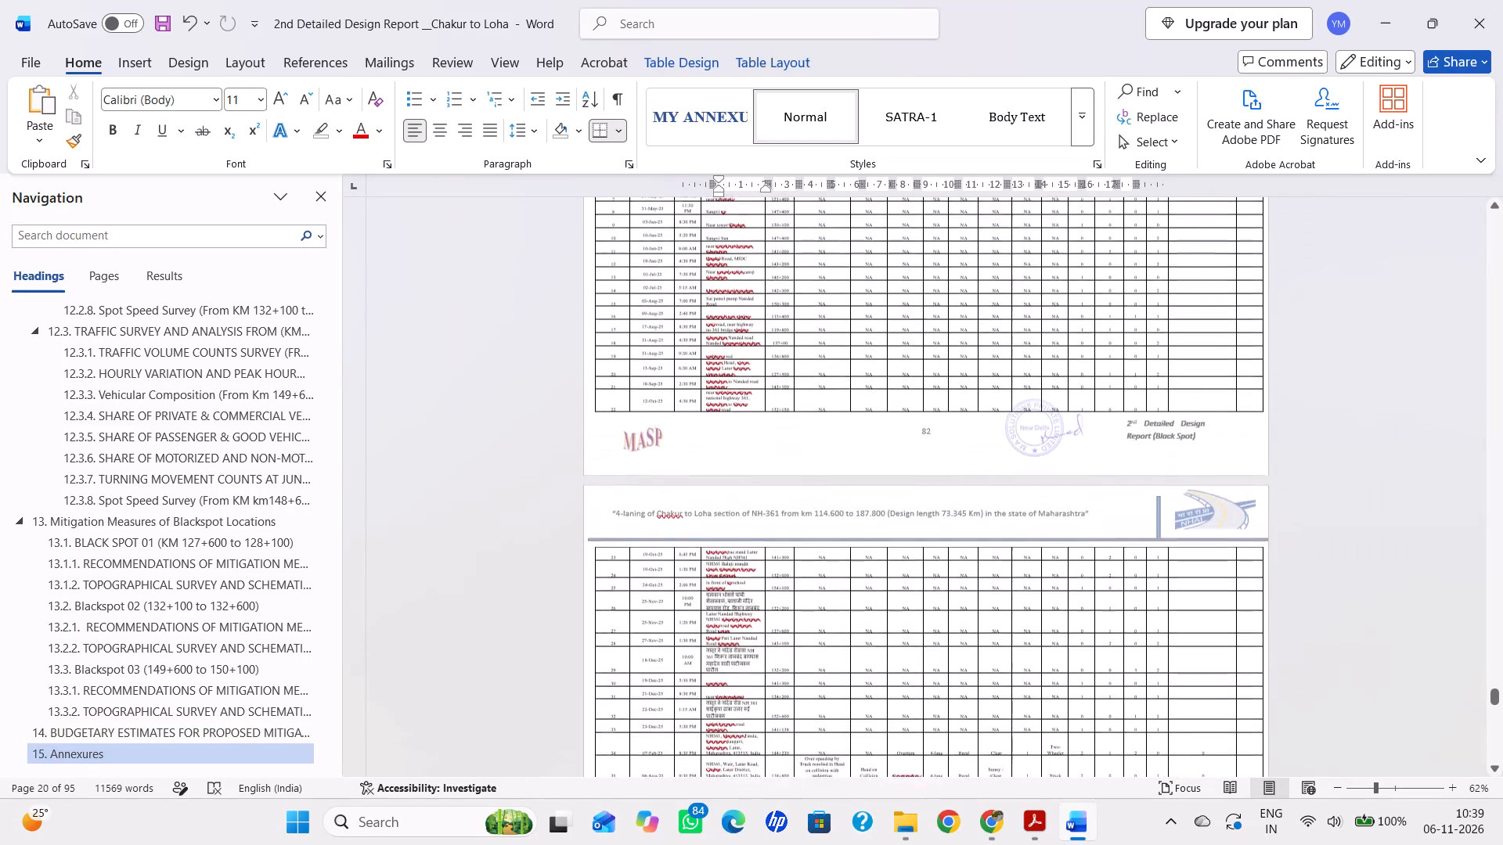
scroll(784, 372, "up", 5)
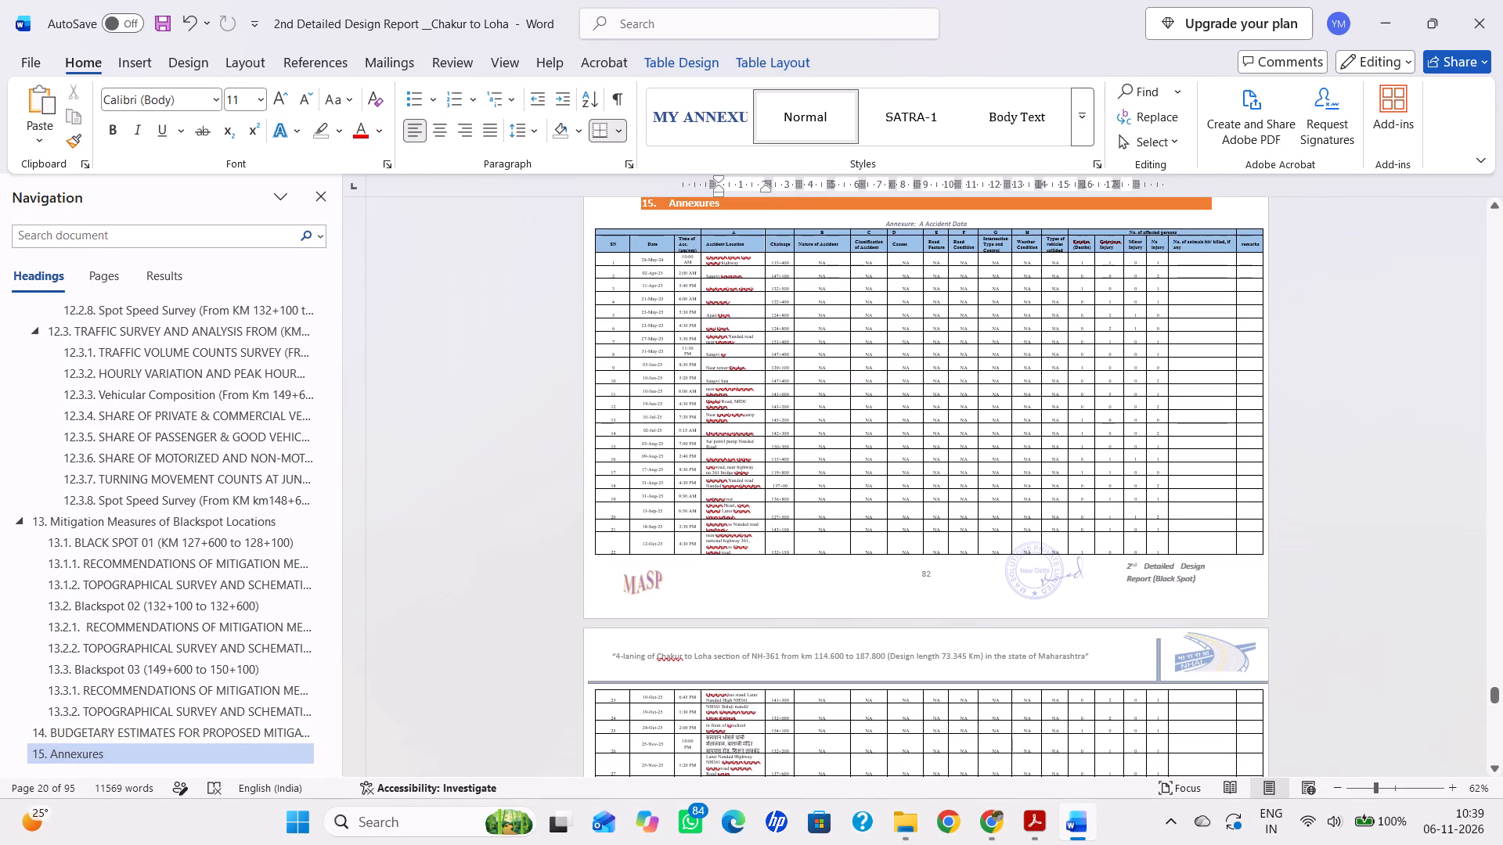
left_click_drag(810, 260, 810, 547)
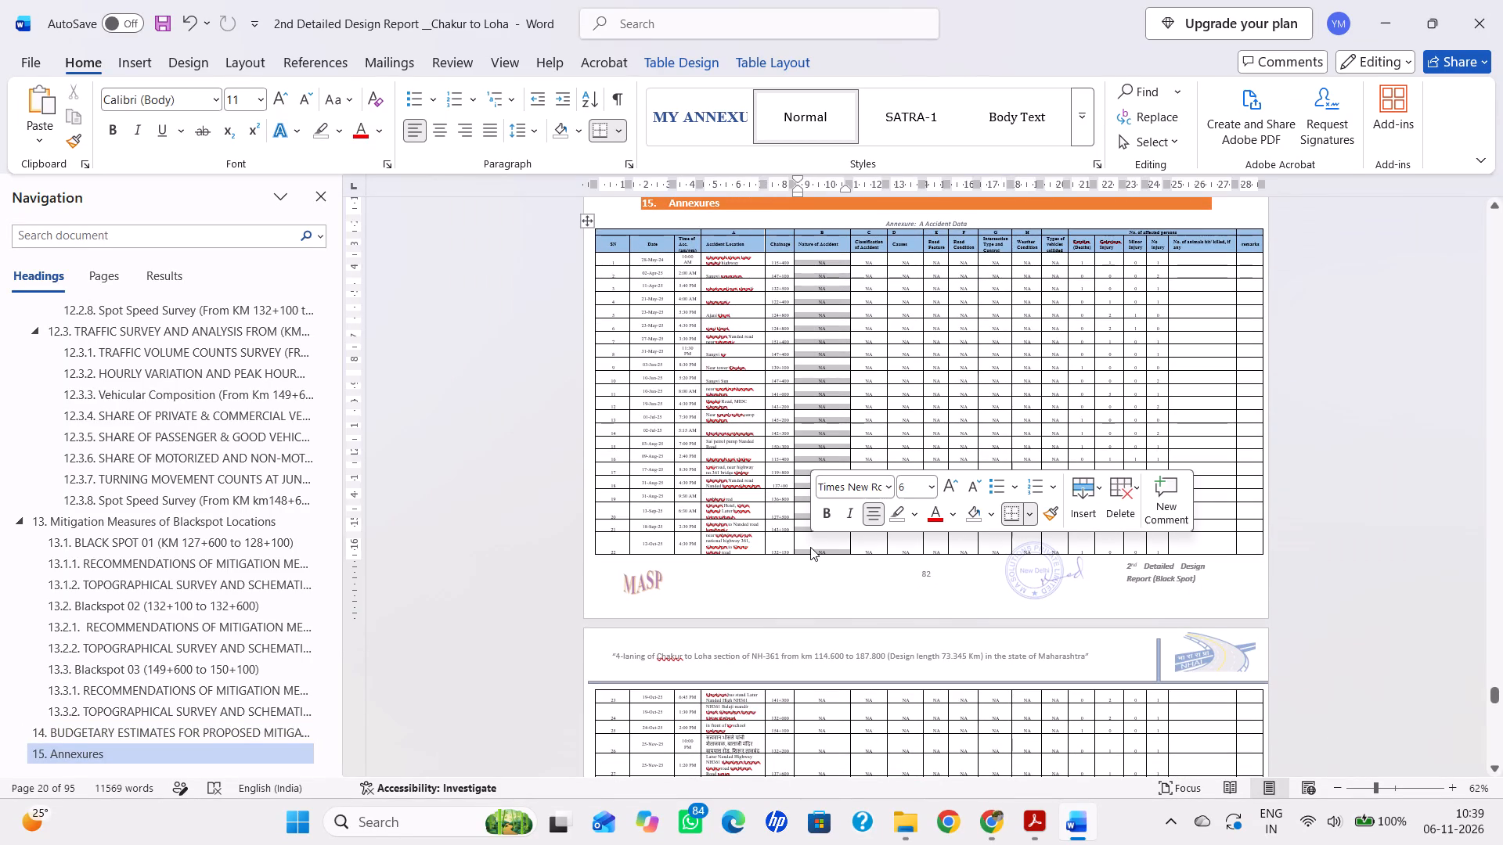
left_click(932, 273)
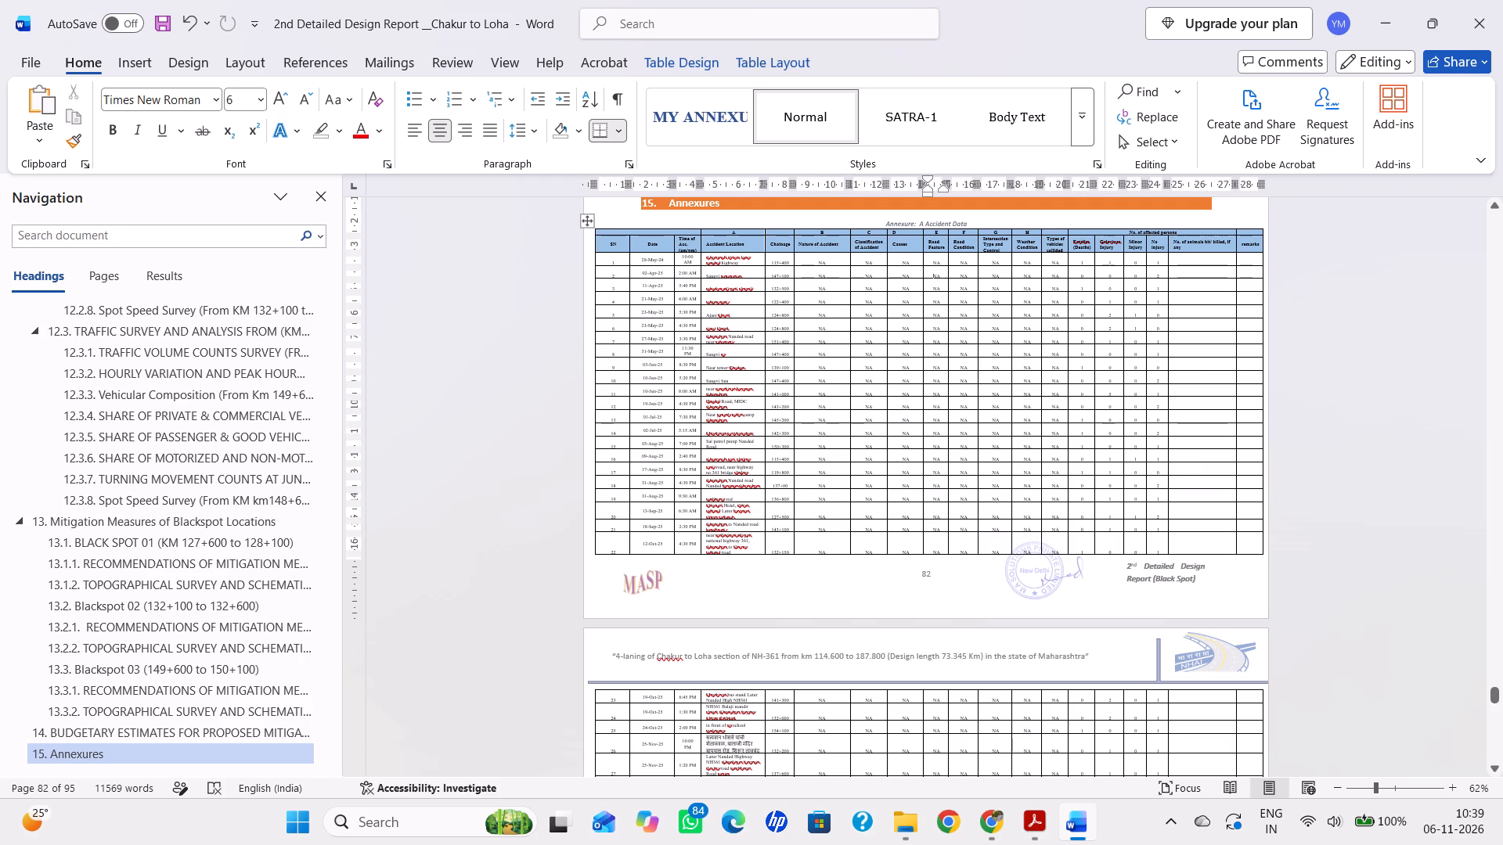
scroll(932, 273, "up", 18)
scroll(932, 273, "down", 20)
scroll(932, 273, "down", 4)
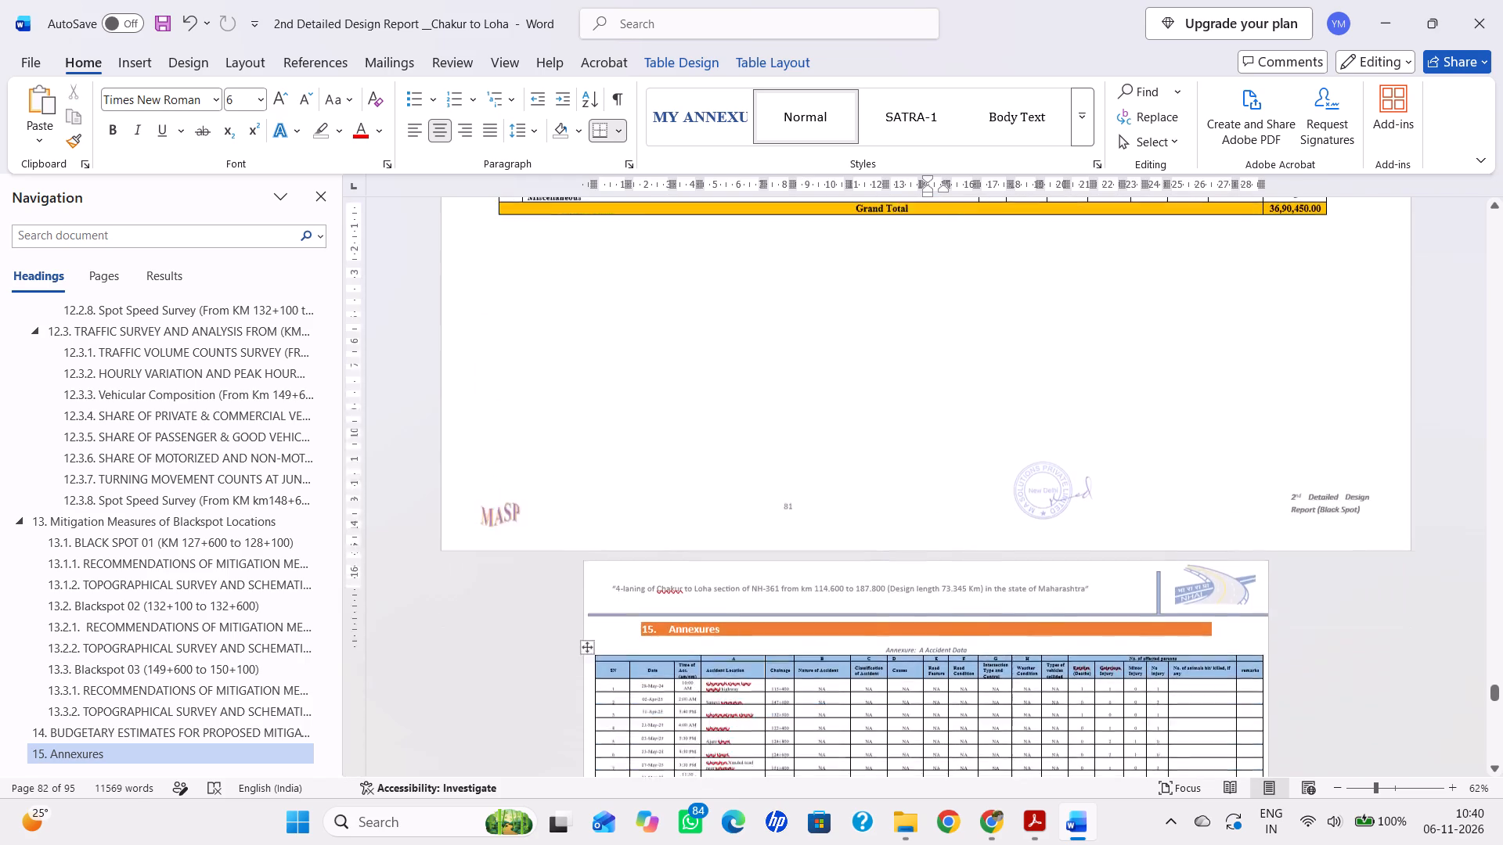
scroll(931, 297, "down", 16)
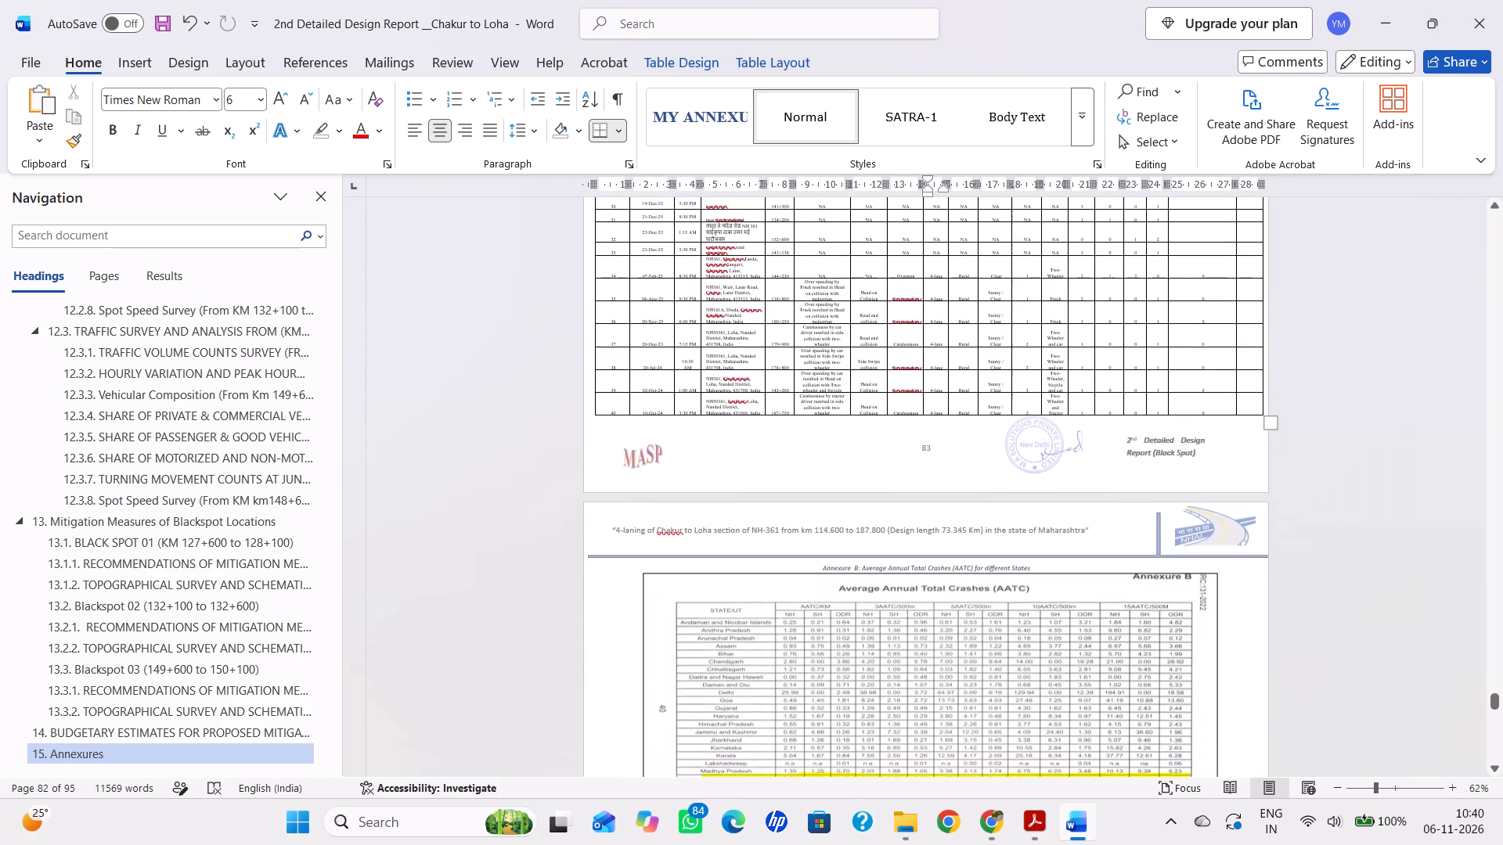
scroll(931, 315, "down", 20)
scroll(931, 315, "down", 17)
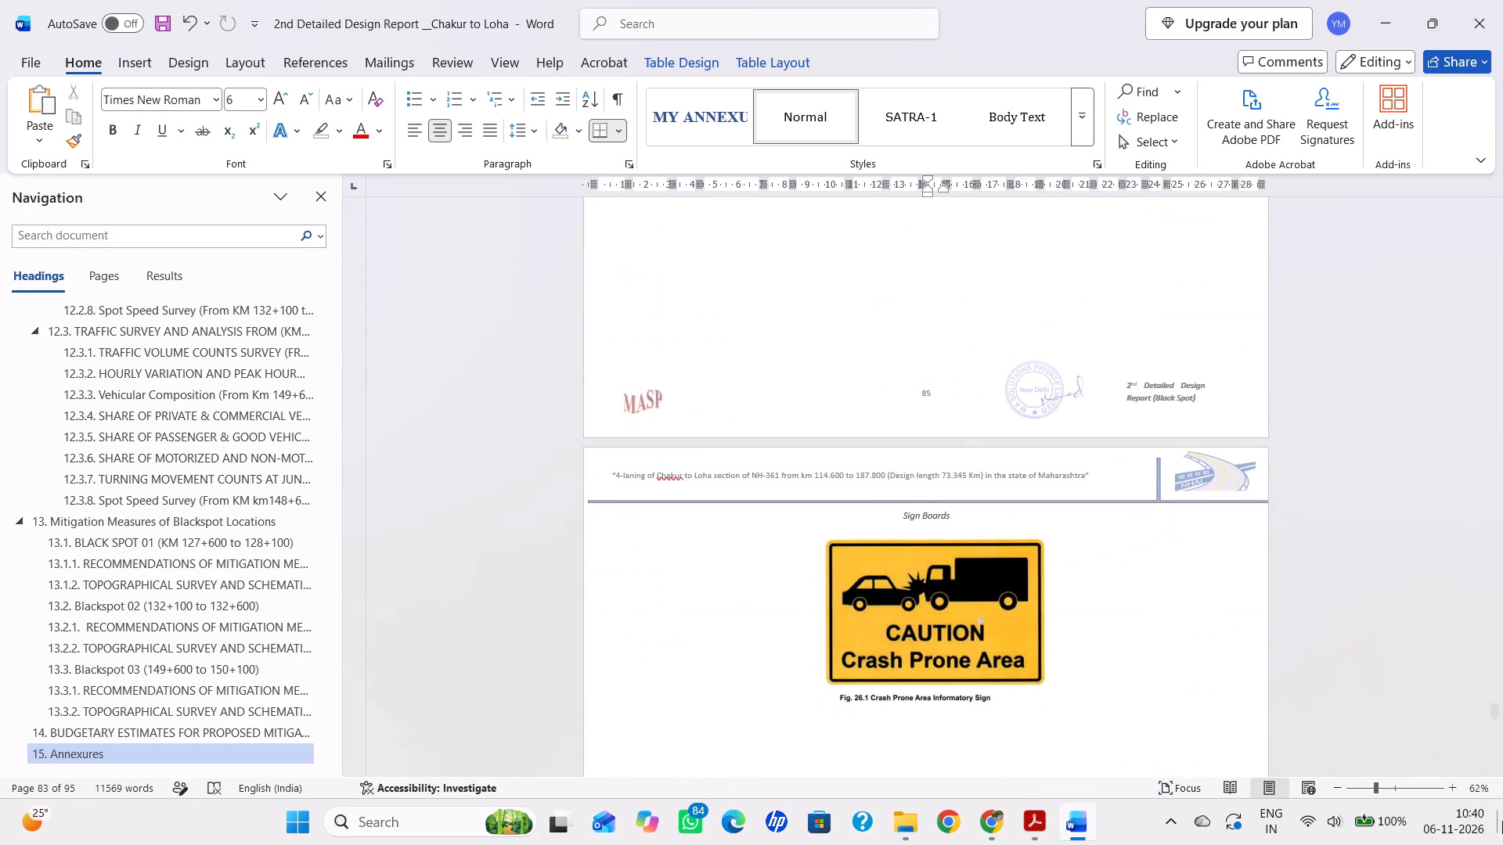
Review the table of contents and the List of Figures at the front of the report.
left_click_drag(1496, 710, 1502, 272)
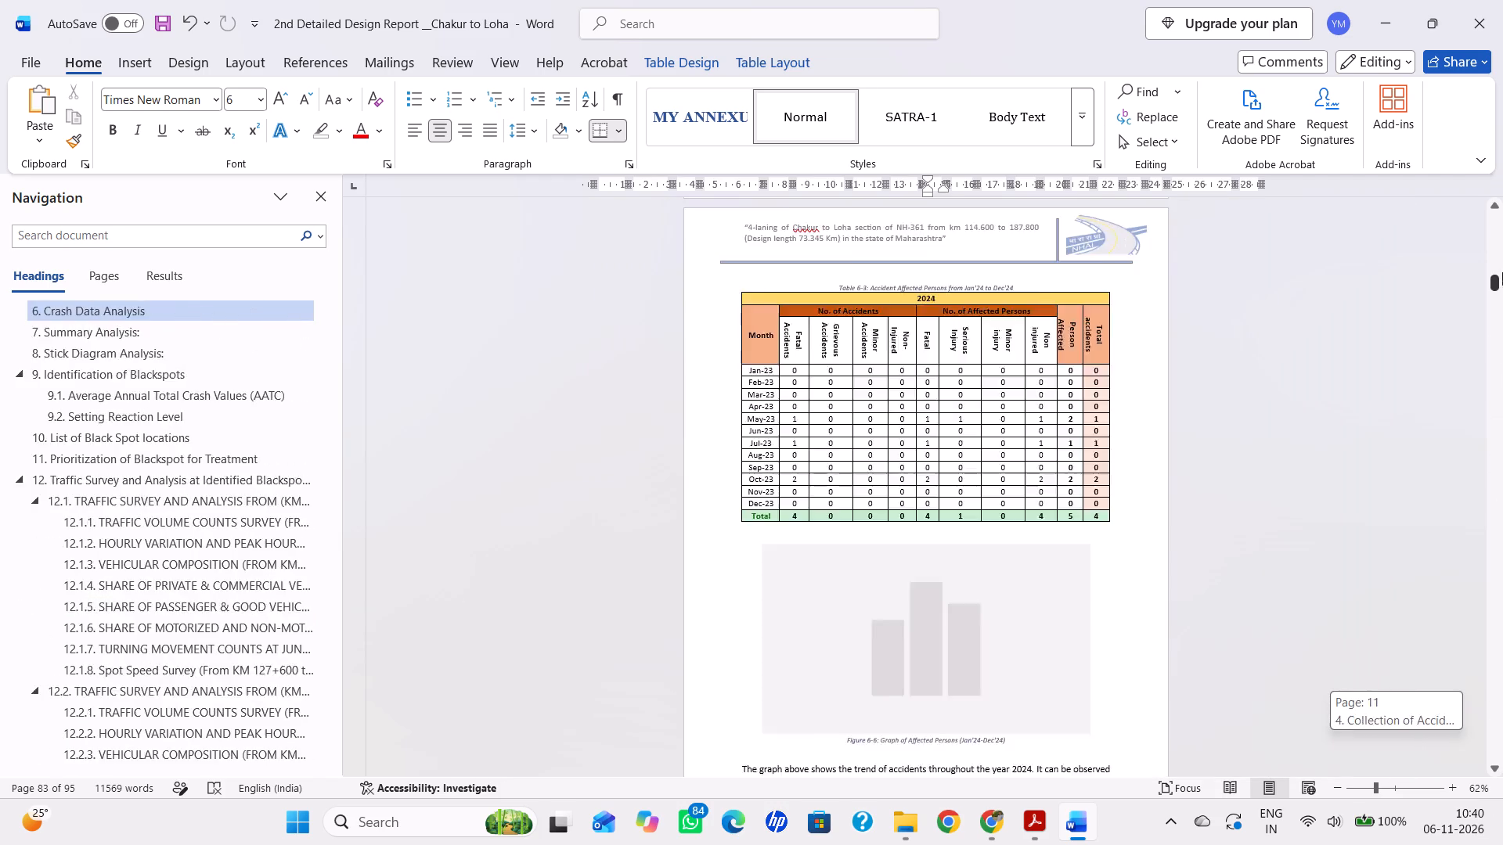
left_click_drag(1502, 272, 1502, 207)
scroll(1090, 610, "down", 20)
scroll(1090, 610, "down", 13)
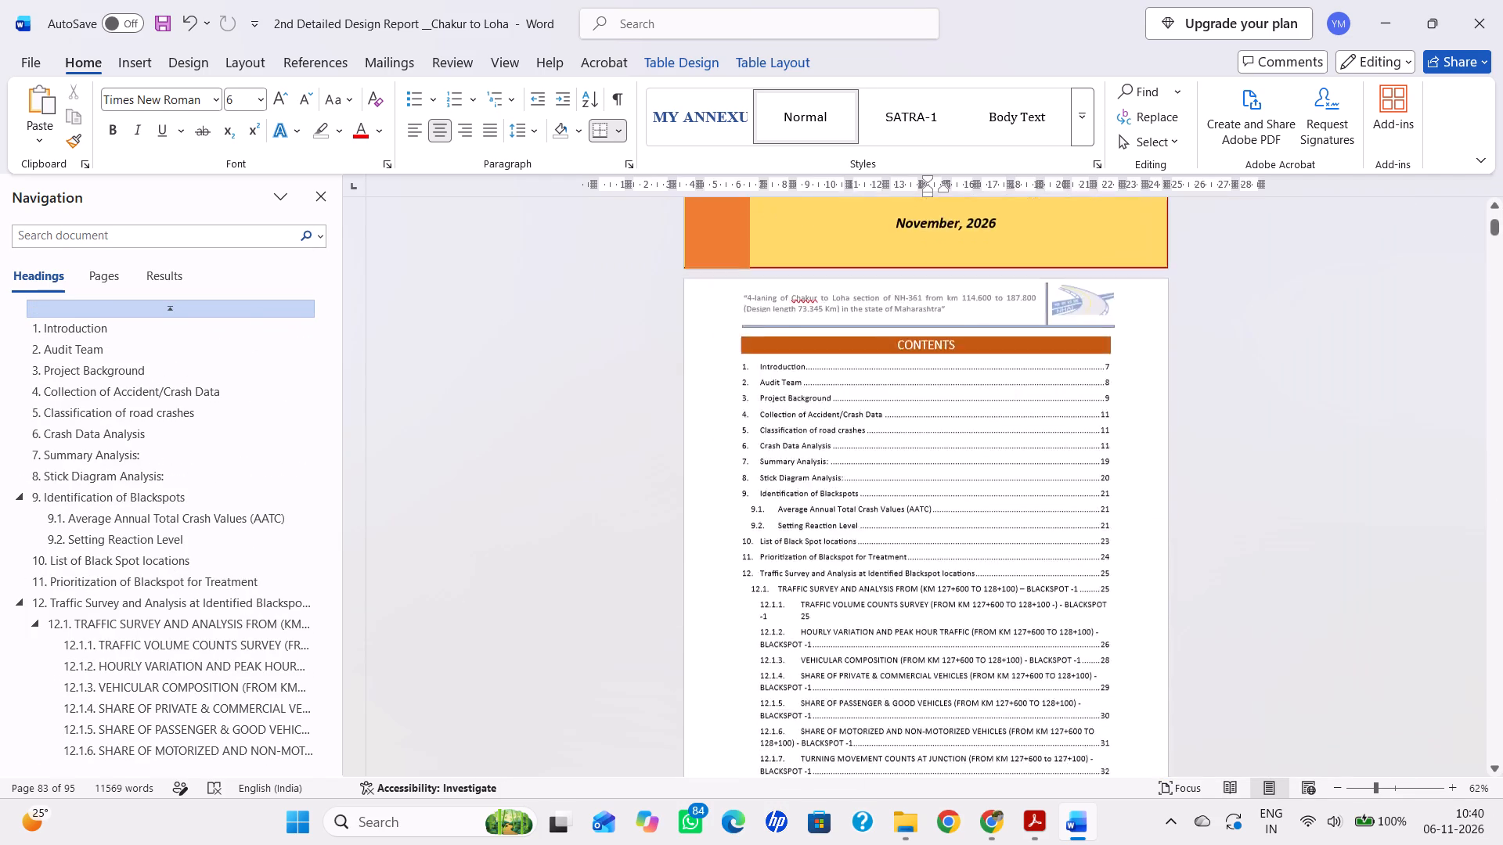
scroll(1092, 730, "down", 9)
scroll(1092, 730, "up", 1)
scroll(885, 623, "up", 18)
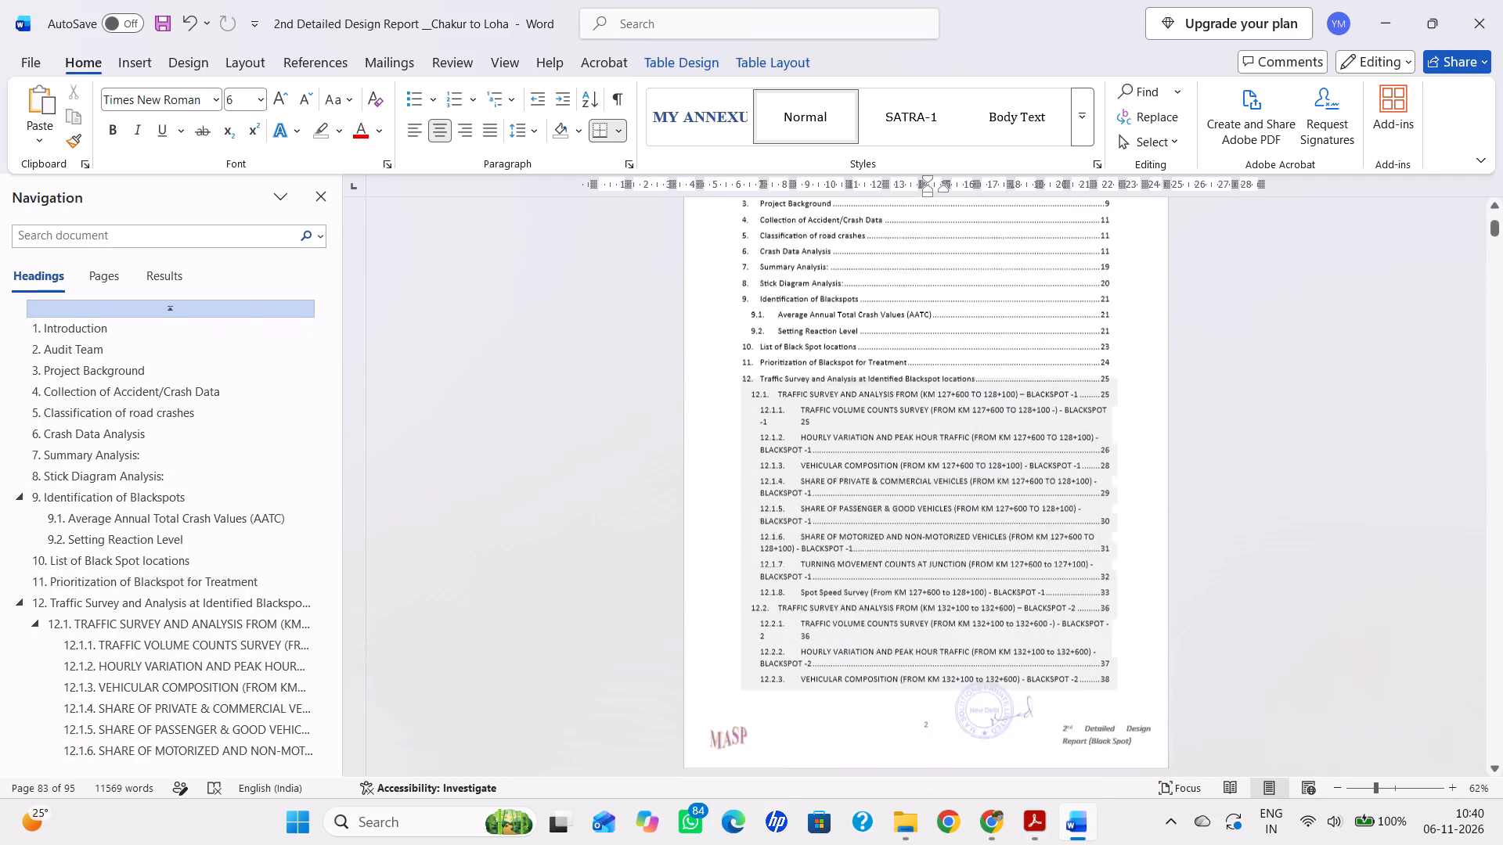
scroll(888, 603, "up", 9)
scroll(888, 603, "down", 16)
scroll(888, 603, "up", 1)
scroll(888, 606, "down", 20)
scroll(888, 606, "down", 20)
scroll(888, 606, "down", 1)
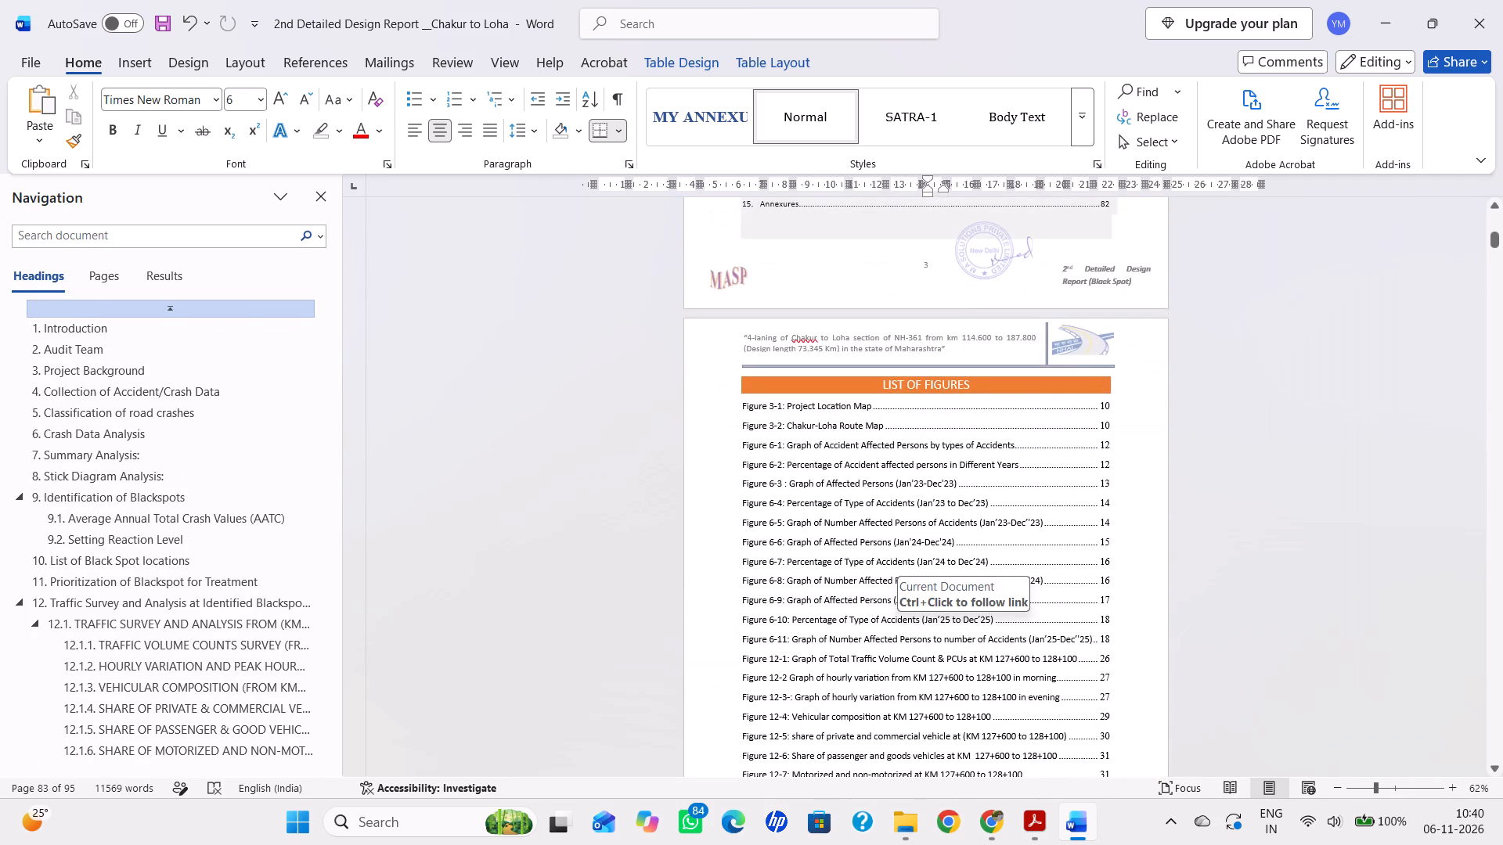
Hide the heading navigation and enlarge the page view to 112% around the List of Figures.
left_click(330, 187)
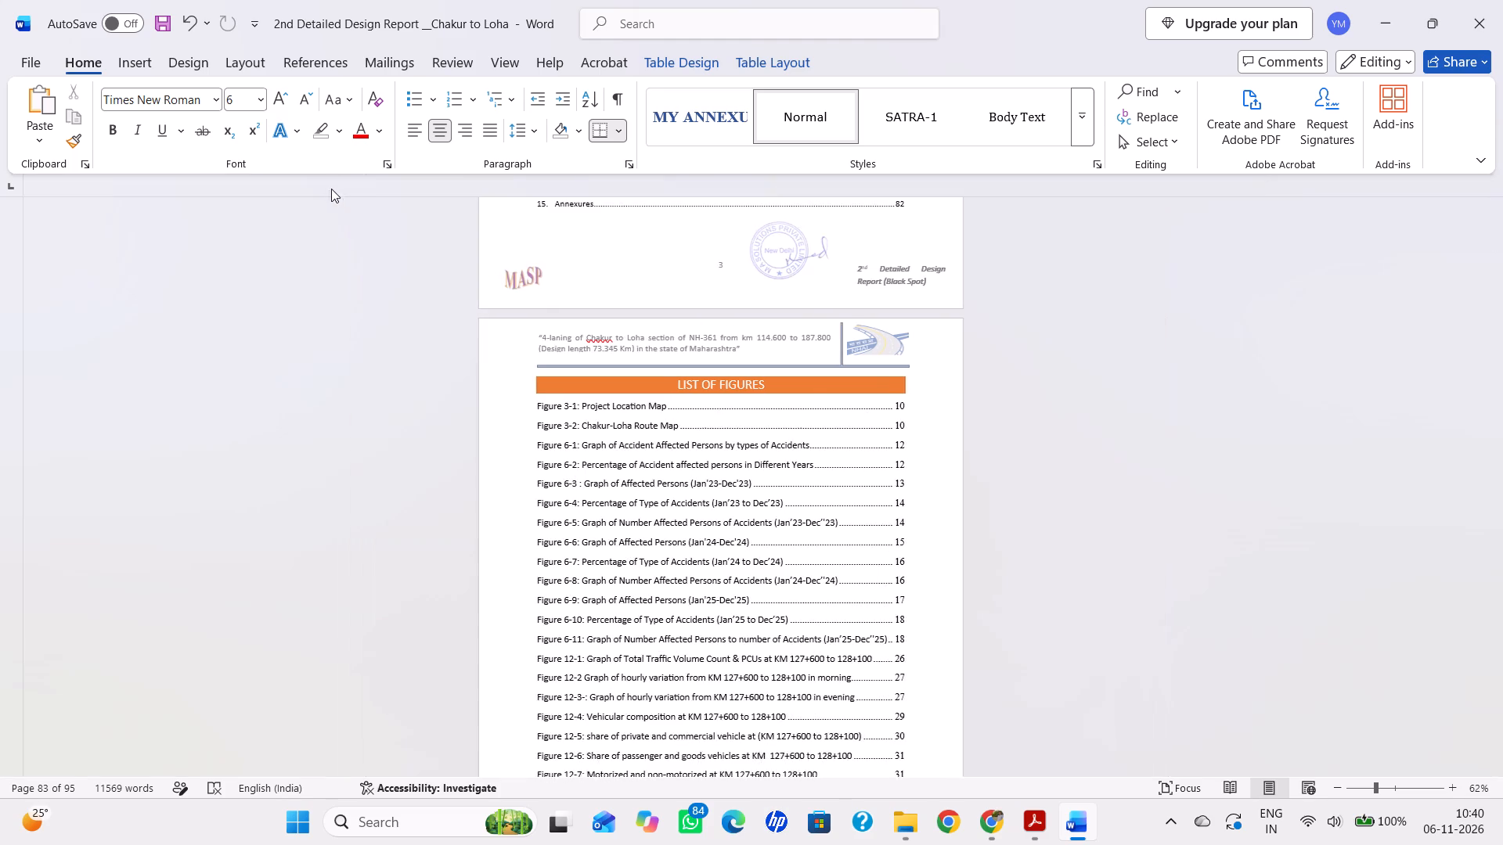
scroll(839, 588, "up", 5, "ctrl")
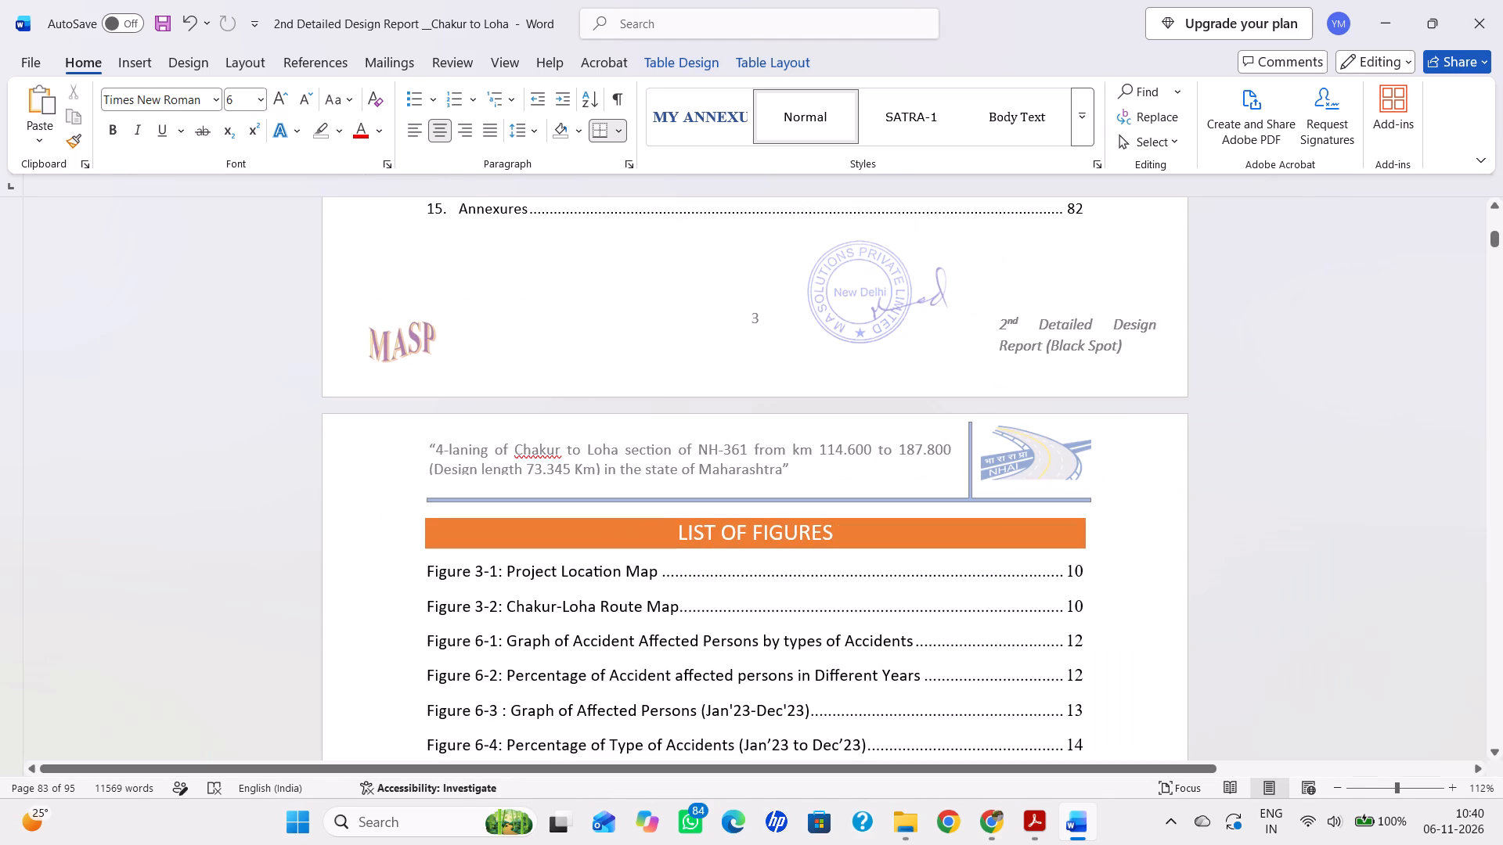
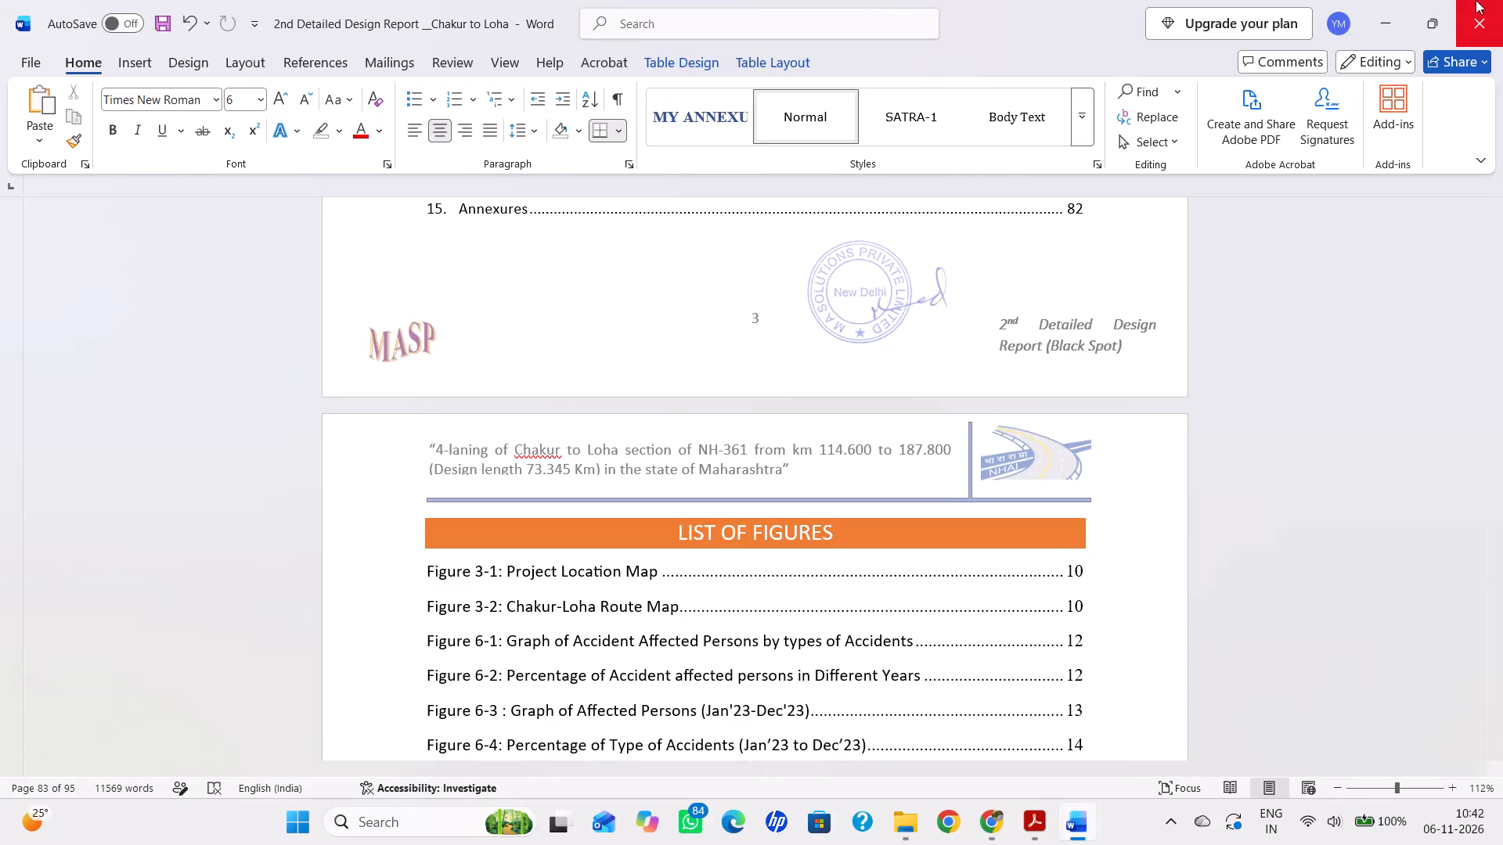
Minimize the open document windows to reveal the desktop and launch the Kuro application from there.
triple_click(1398, 0)
double_click(1398, 0)
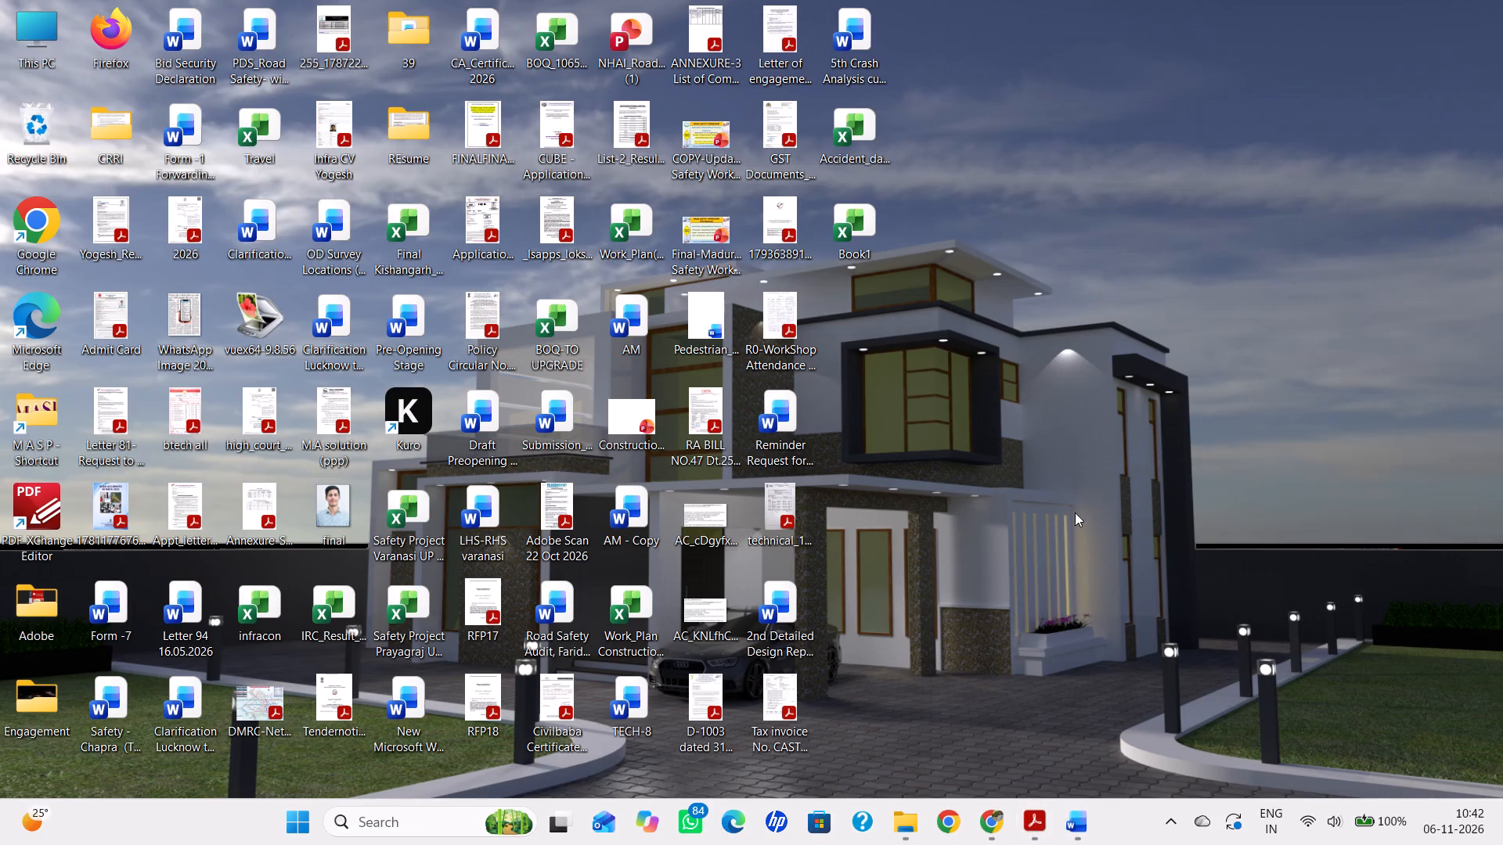
double_click(393, 422)
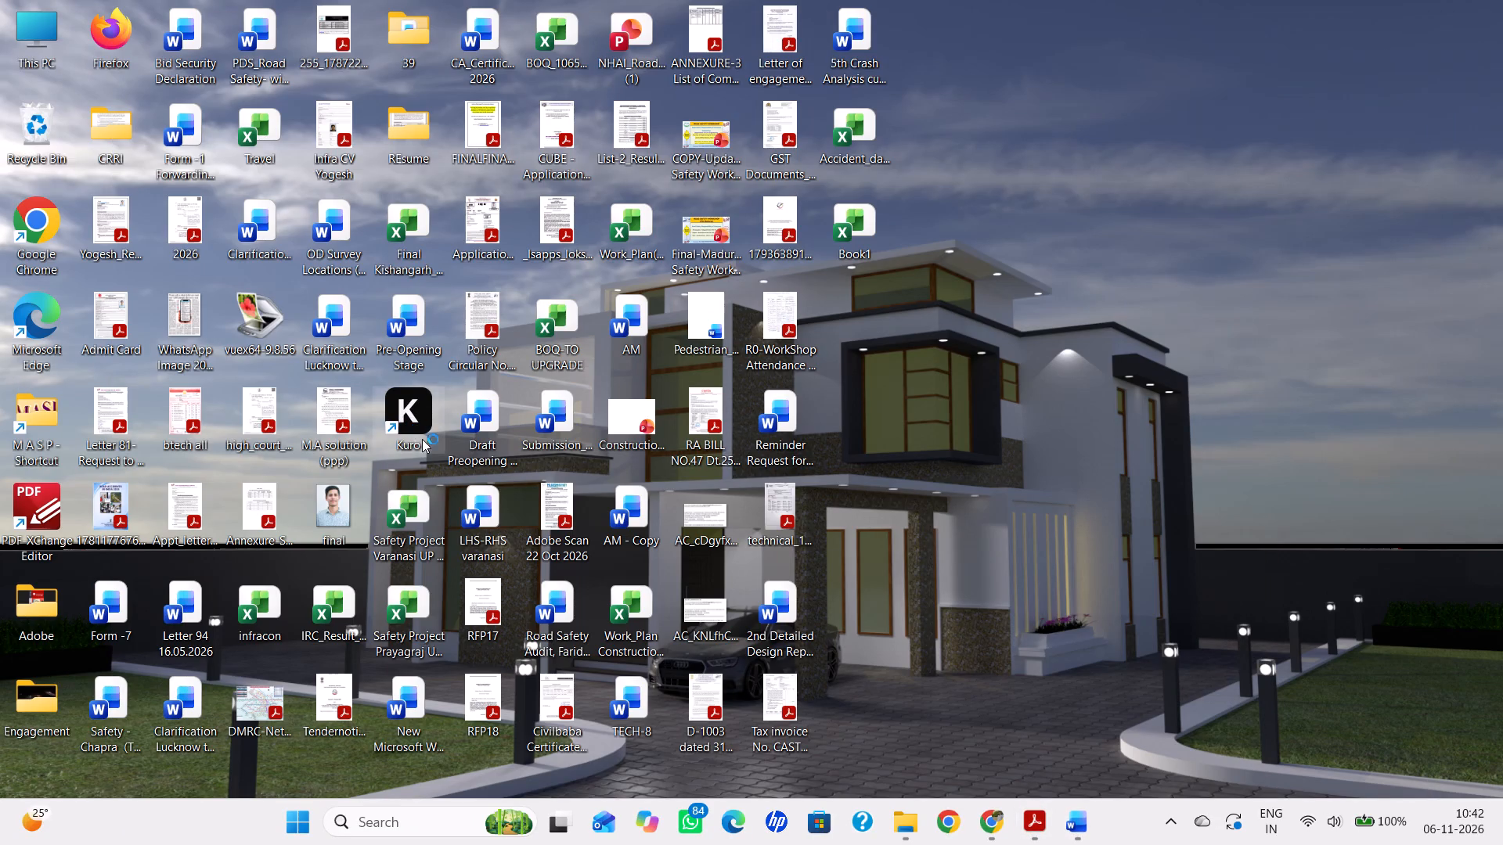
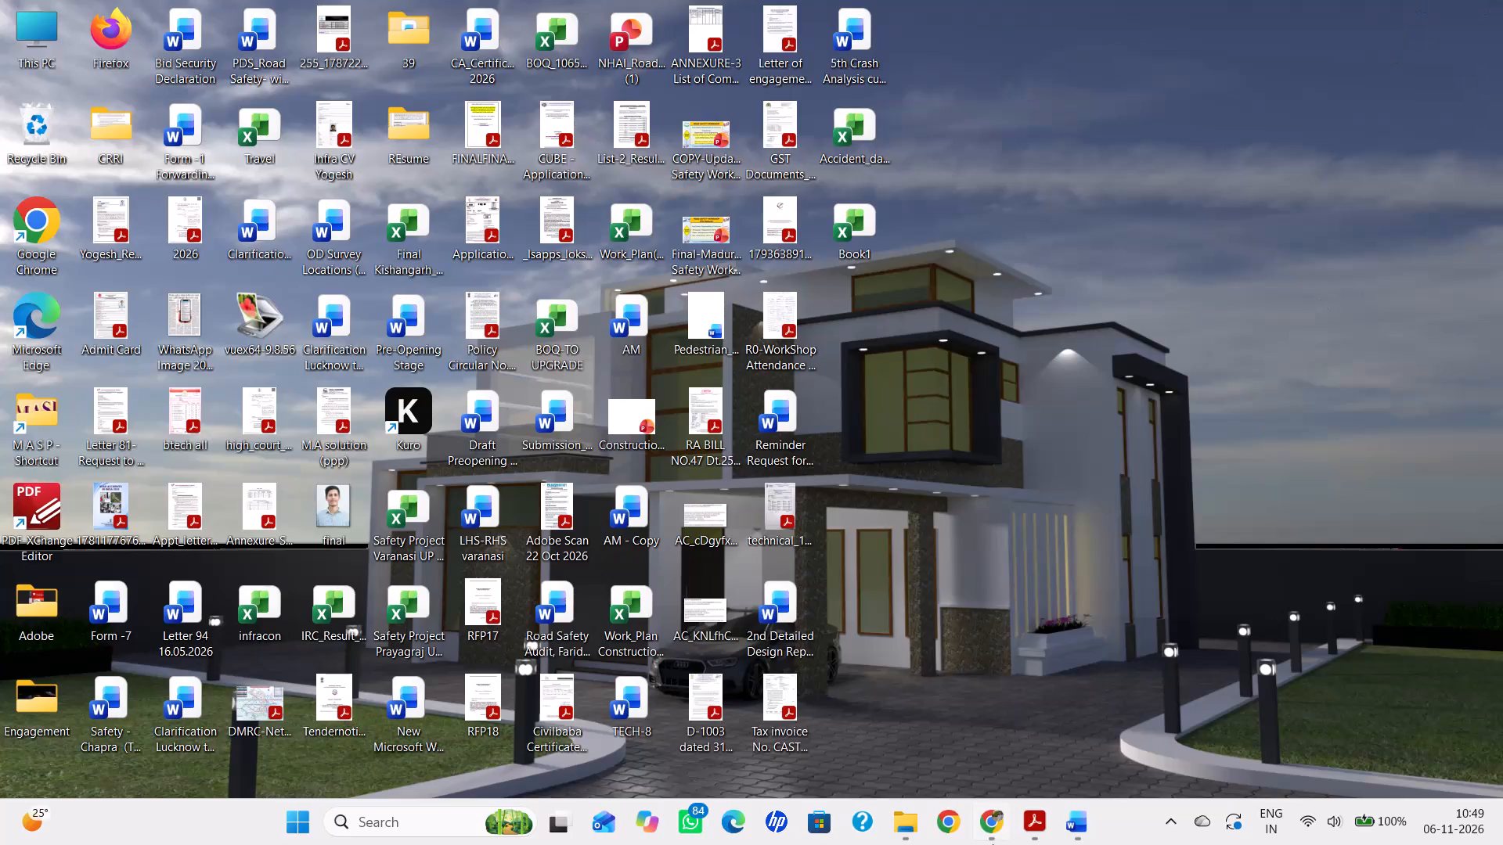
Switch to the Word report and review the project background, crash classification, and the yearly accident table and charts in Crash Data Analysis.
left_click(1065, 825)
scroll(836, 448, "down", 20)
scroll(836, 448, "down", 20)
scroll(836, 448, "down", 14)
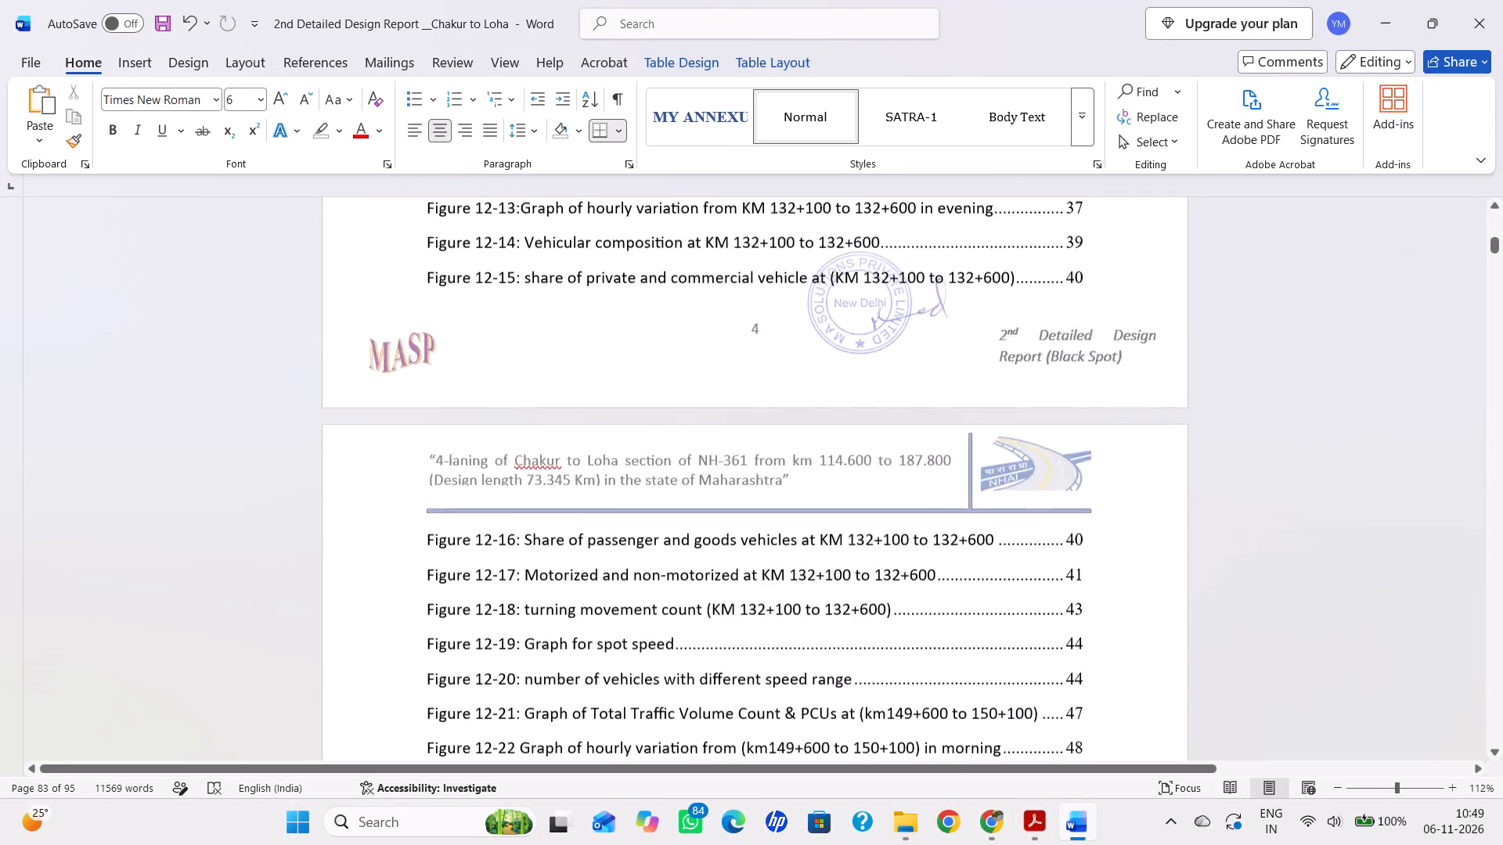
scroll(806, 645, "down", 20)
scroll(806, 645, "down", 20)
scroll(806, 645, "down", 20)
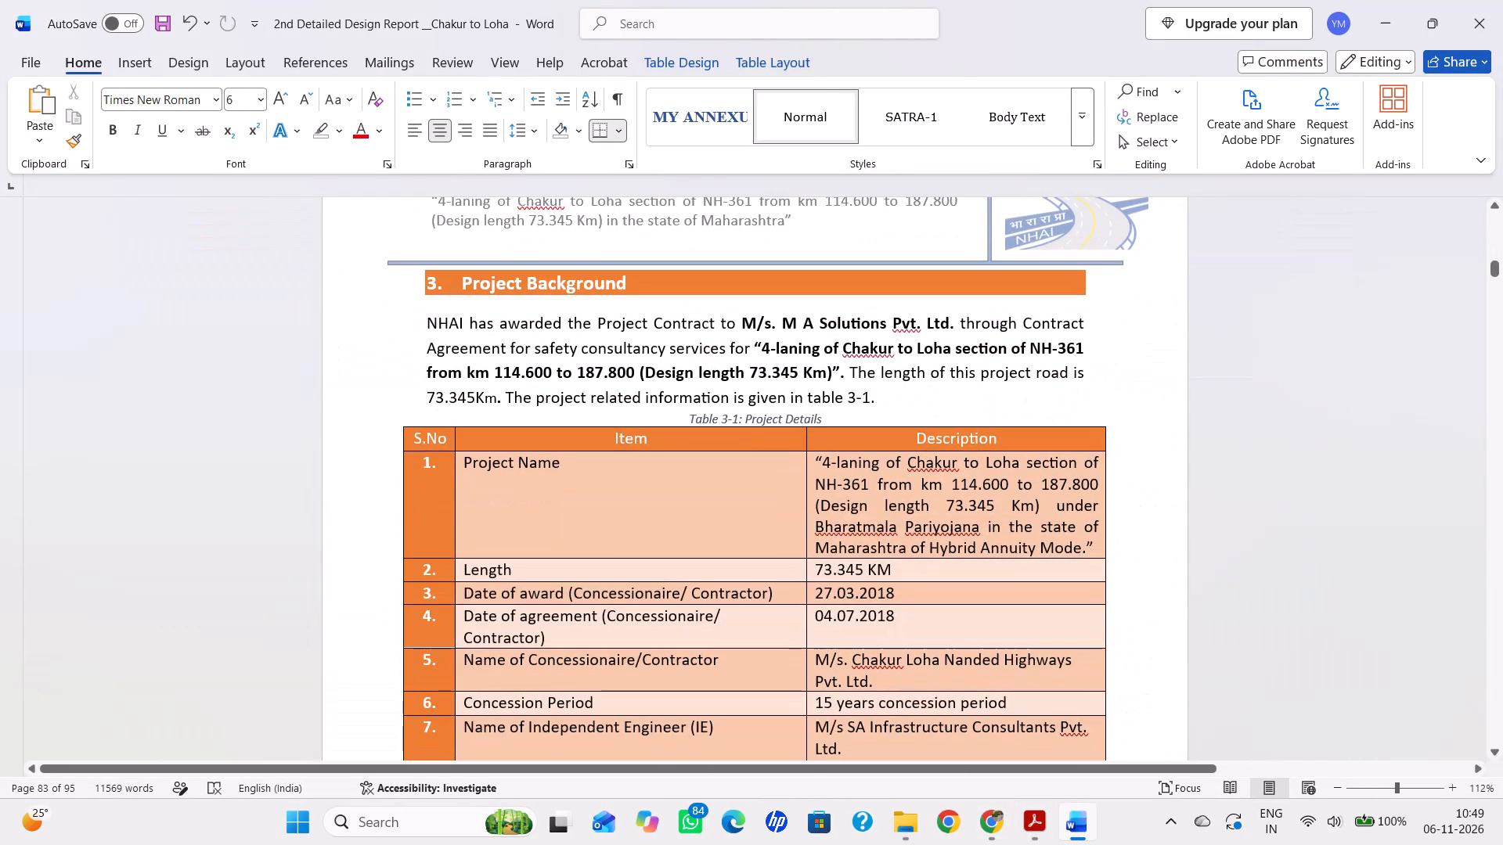
scroll(806, 557, "down", 20)
scroll(806, 557, "down", 18)
scroll(902, 487, "down", 18)
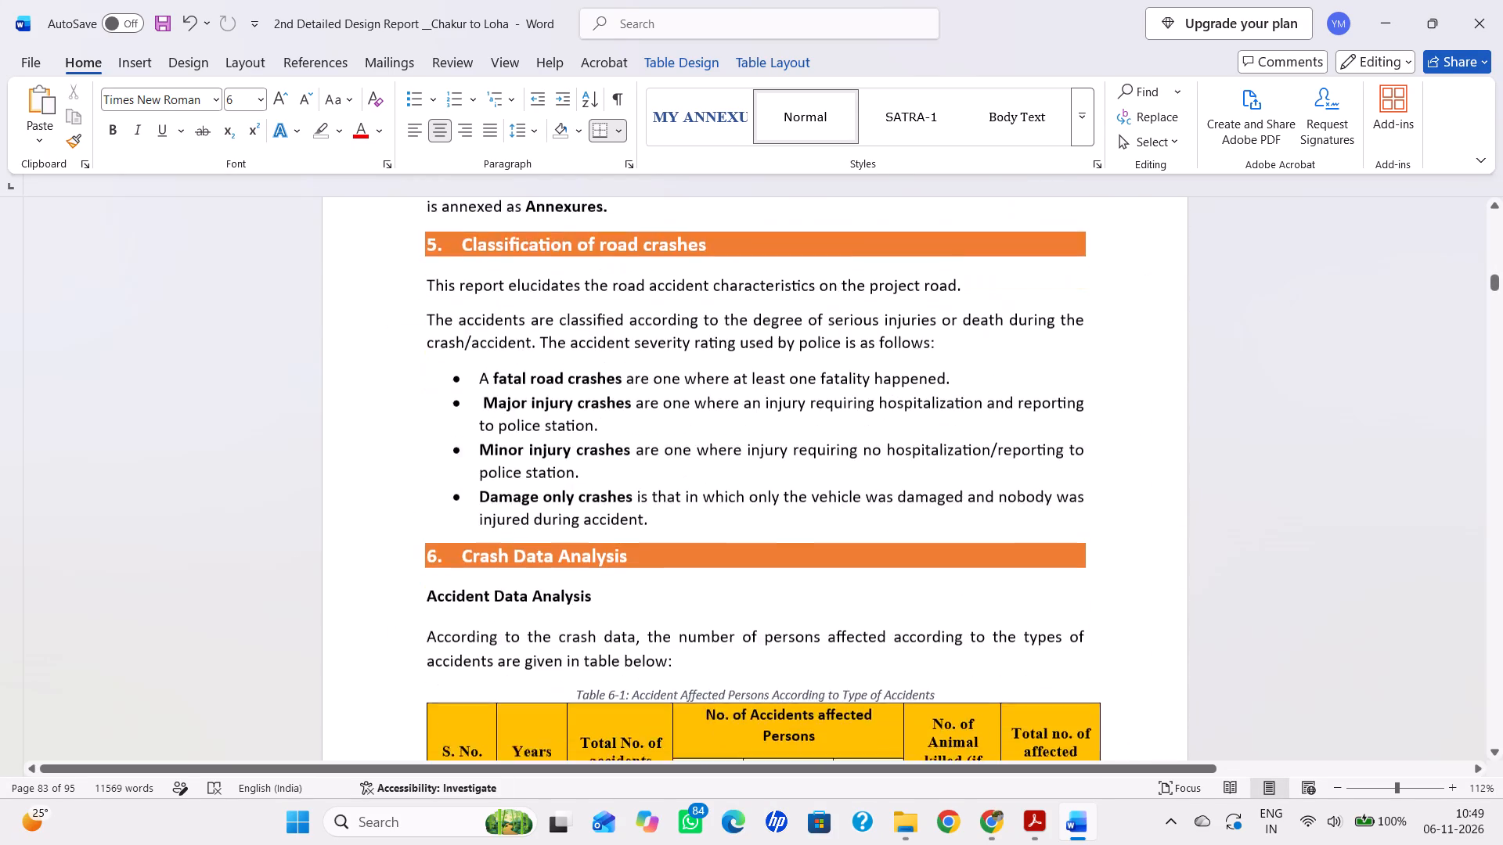
scroll(902, 487, "down", 15)
scroll(902, 487, "up", 14)
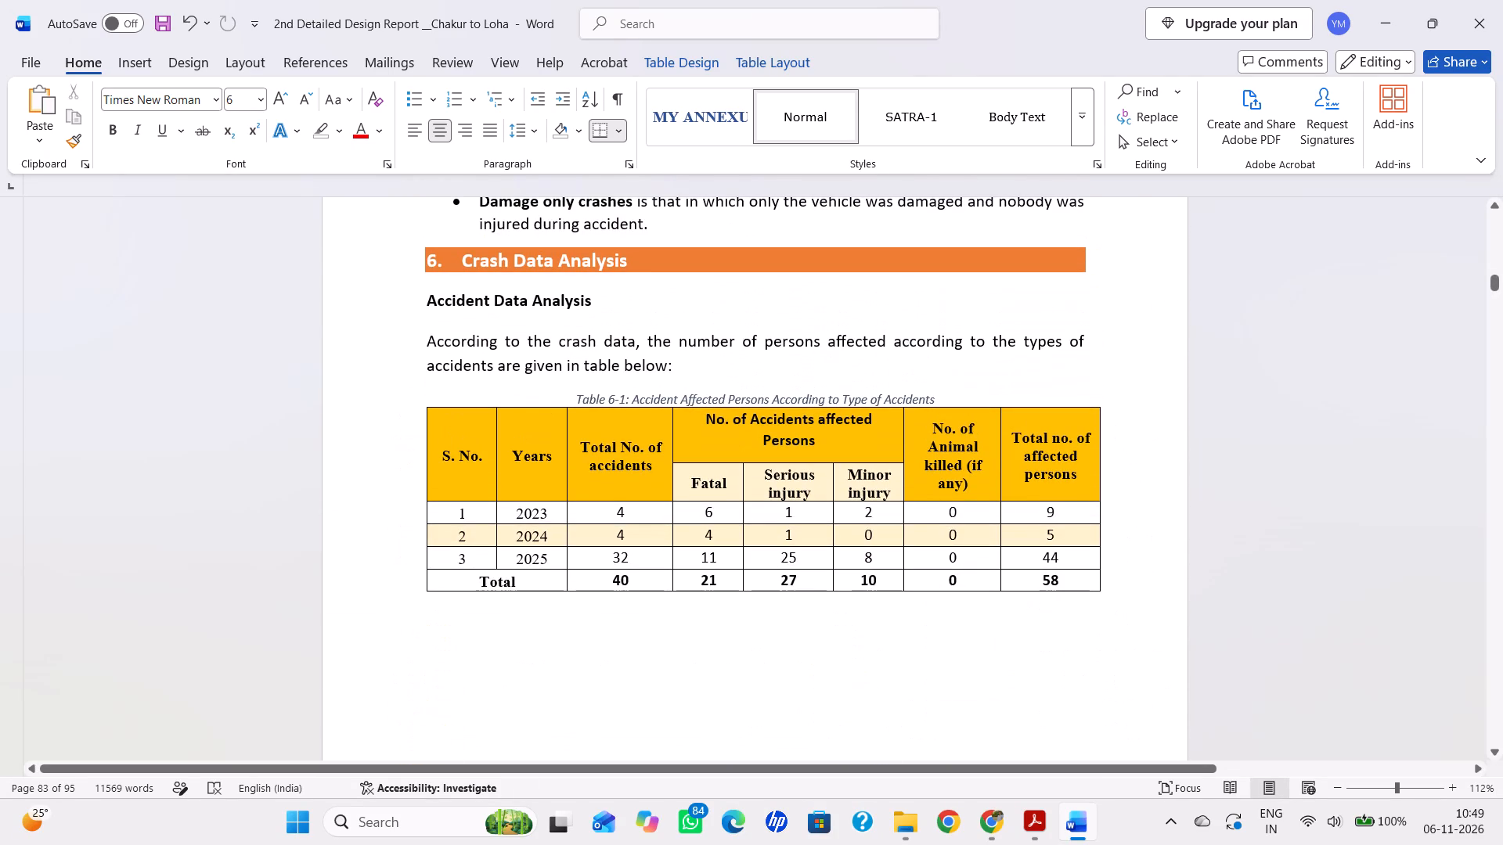
scroll(902, 487, "down", 15)
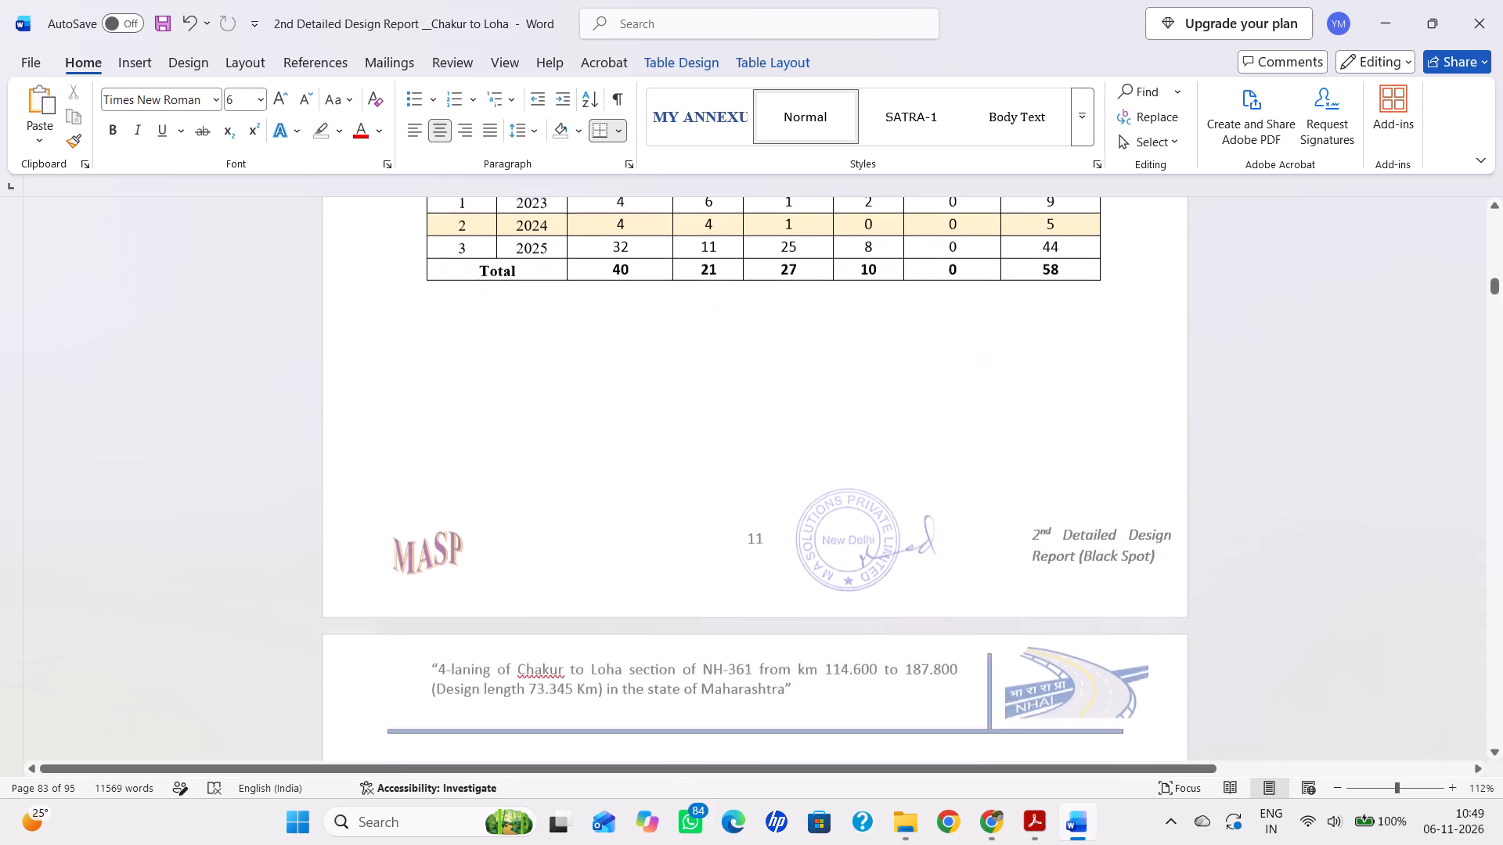
scroll(908, 497, "down", 8)
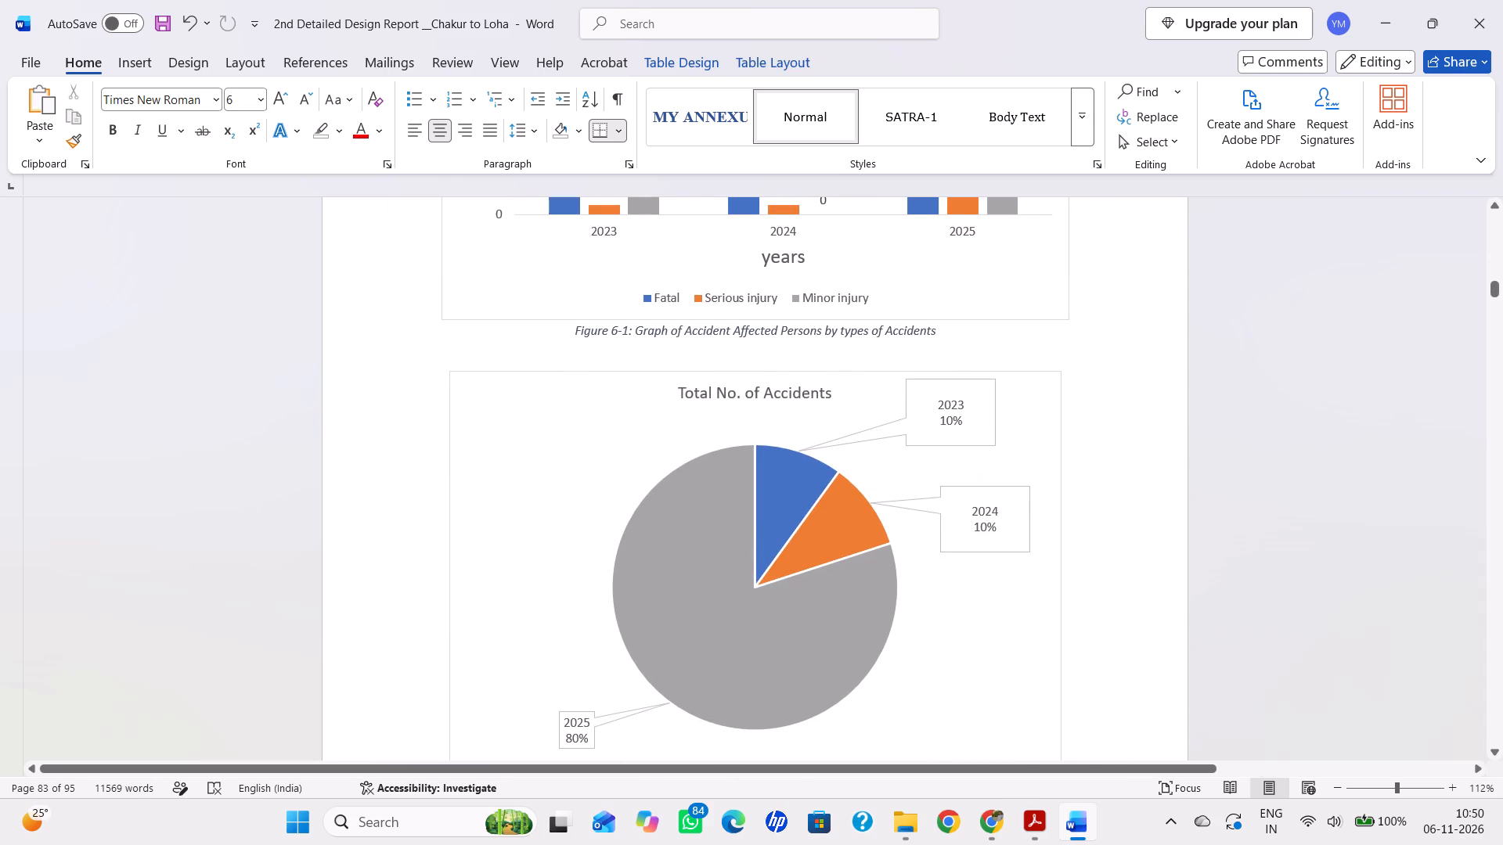
scroll(908, 497, "down", 7)
scroll(931, 522, "up", 14)
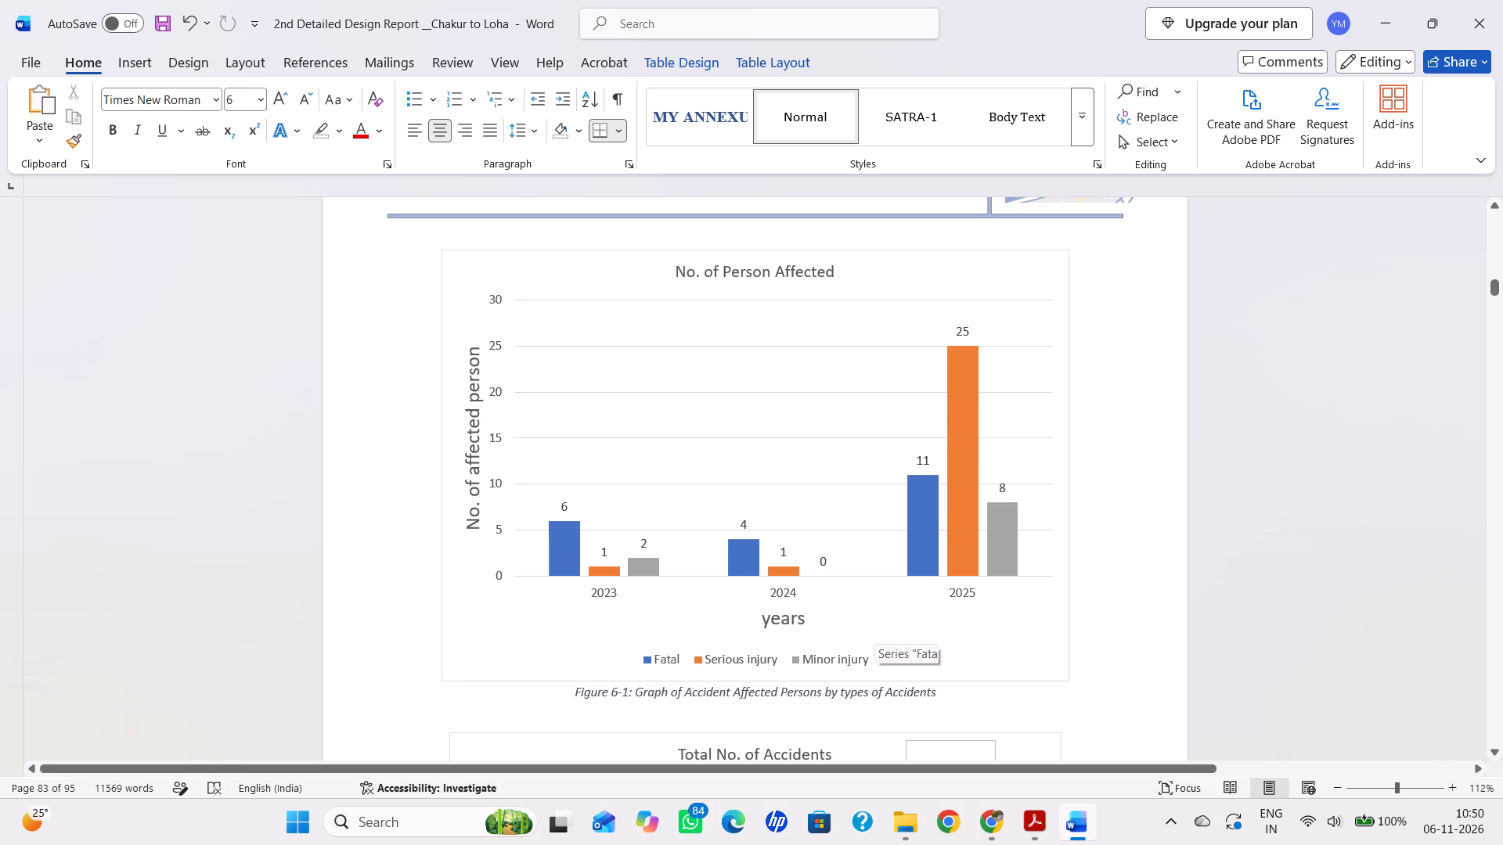
scroll(870, 639, "up", 20)
scroll(870, 639, "up", 4)
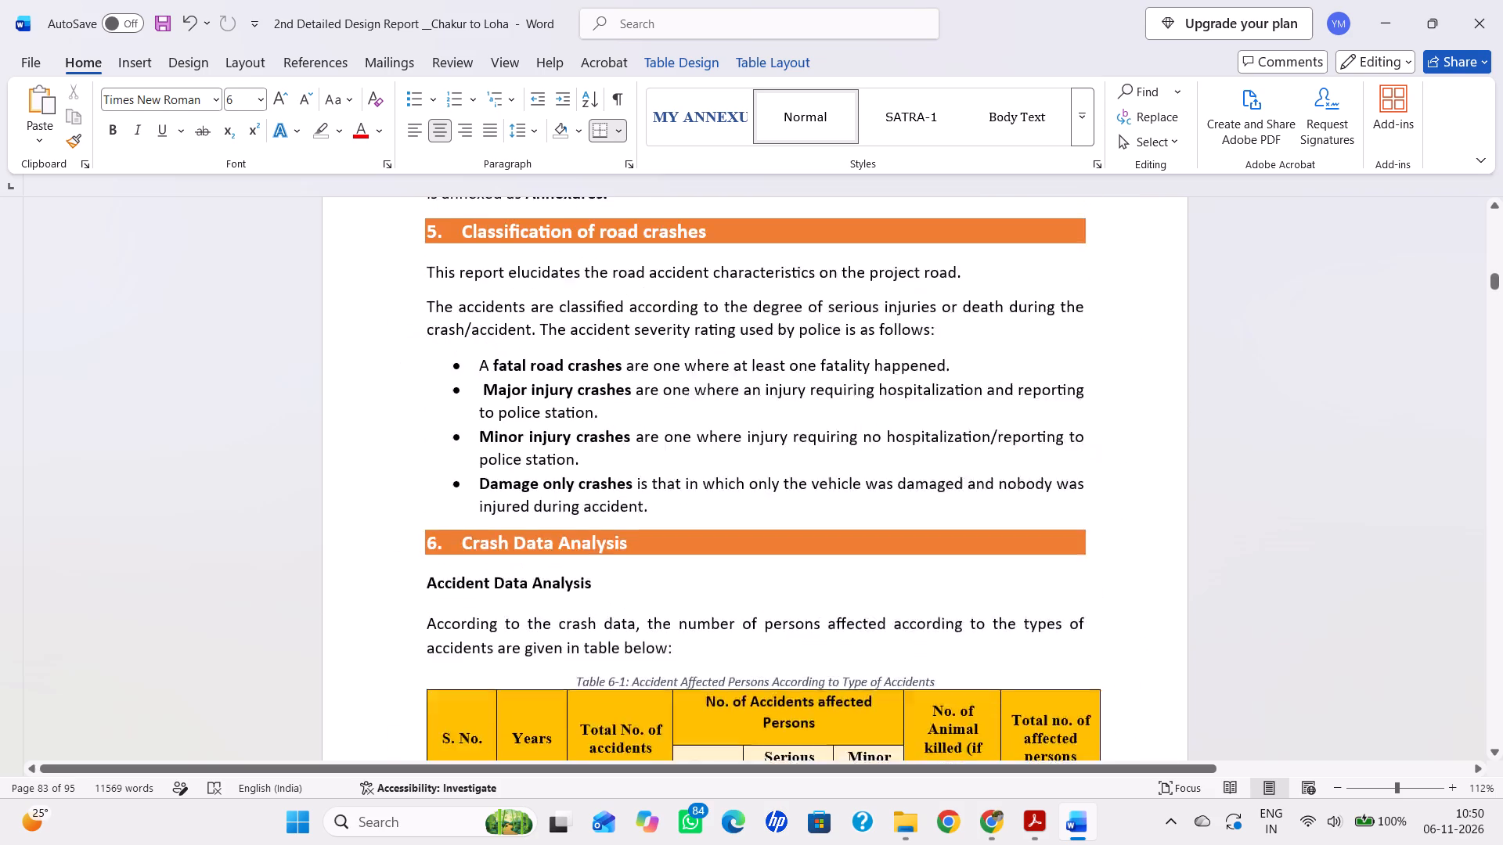
scroll(867, 640, "down", 11)
scroll(867, 645, "down", 17)
scroll(867, 647, "up", 4)
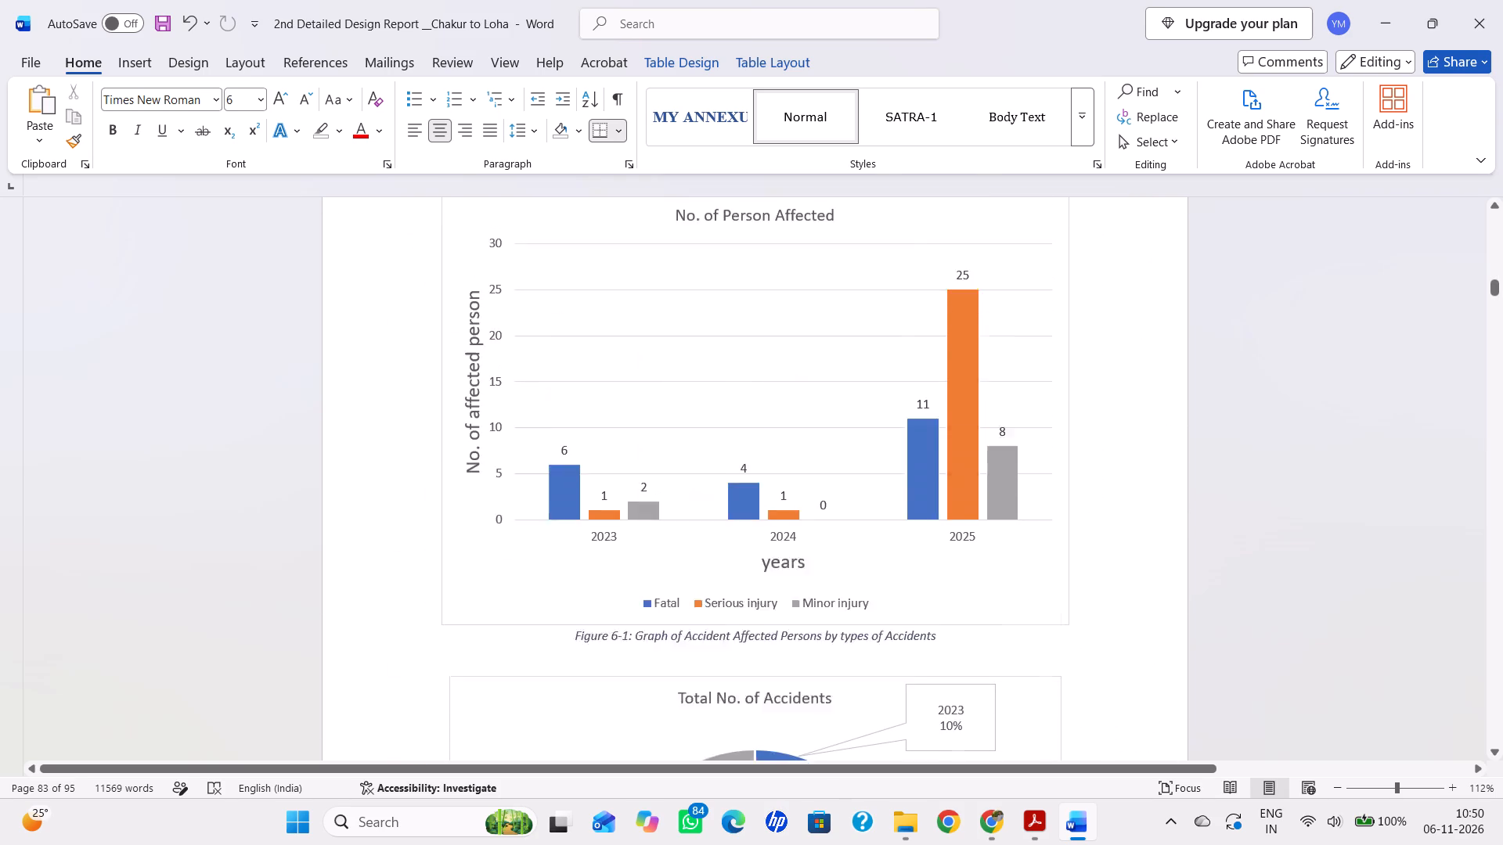
scroll(867, 647, "down", 20)
scroll(867, 647, "down", 1)
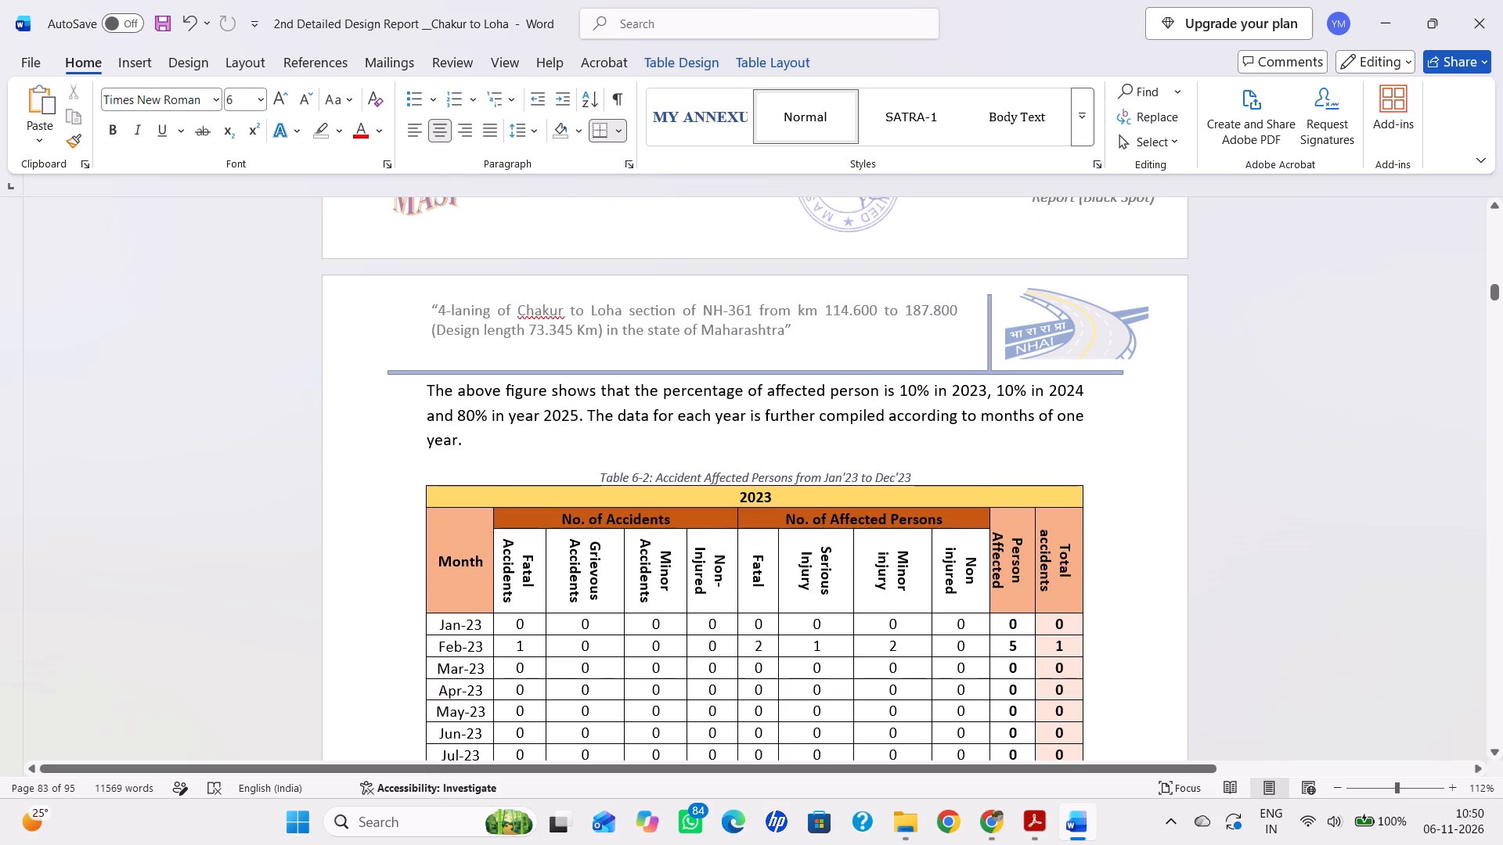
Examine the Jan'23 to Dec'23 accident table and its graphs, cross-checking them with the yearly affected-person charts.
scroll(874, 656, "down", 5)
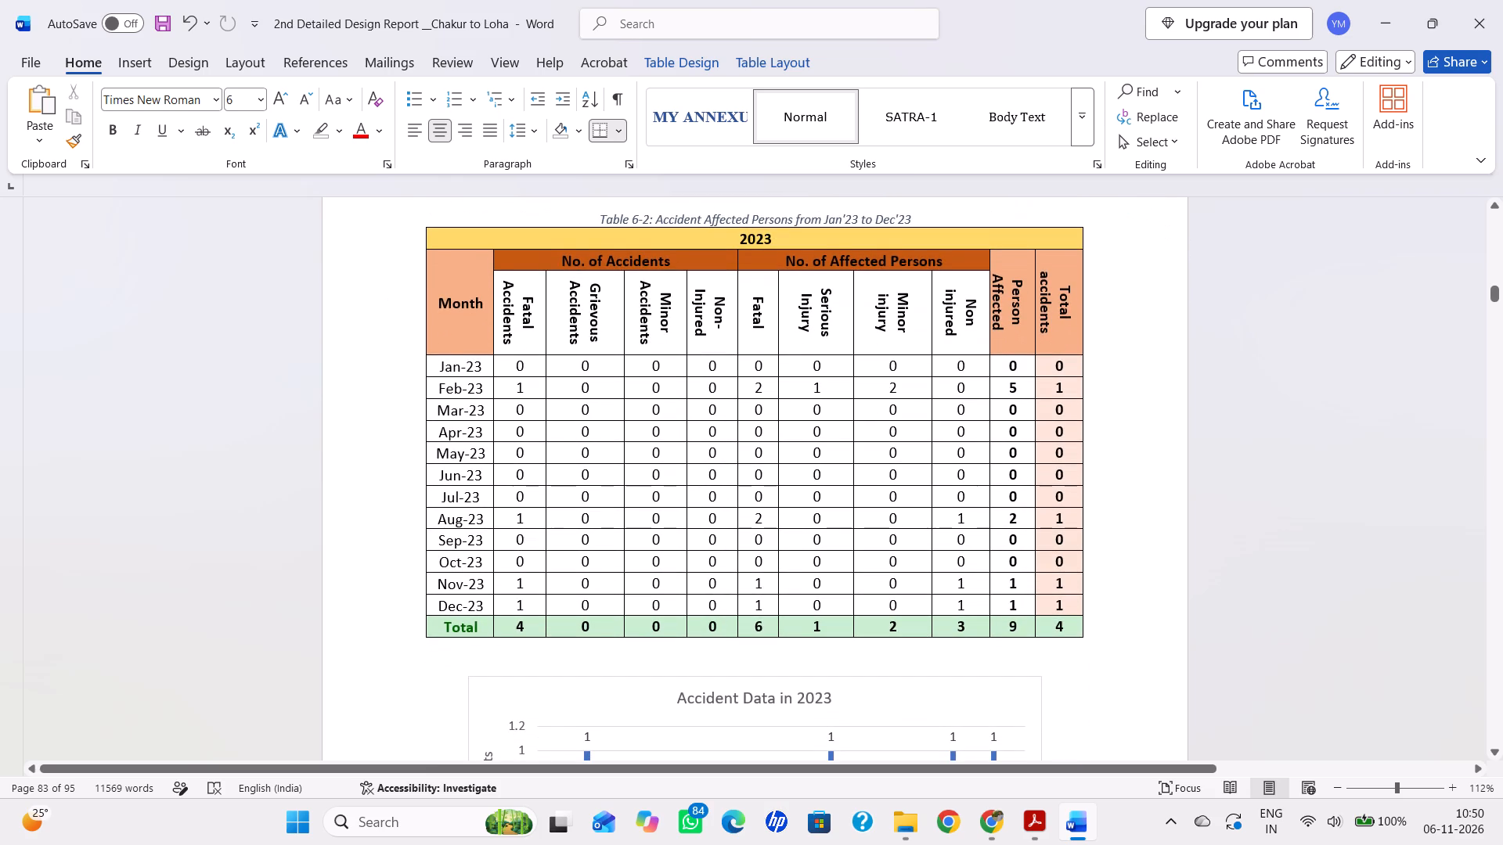
scroll(874, 656, "down", 5)
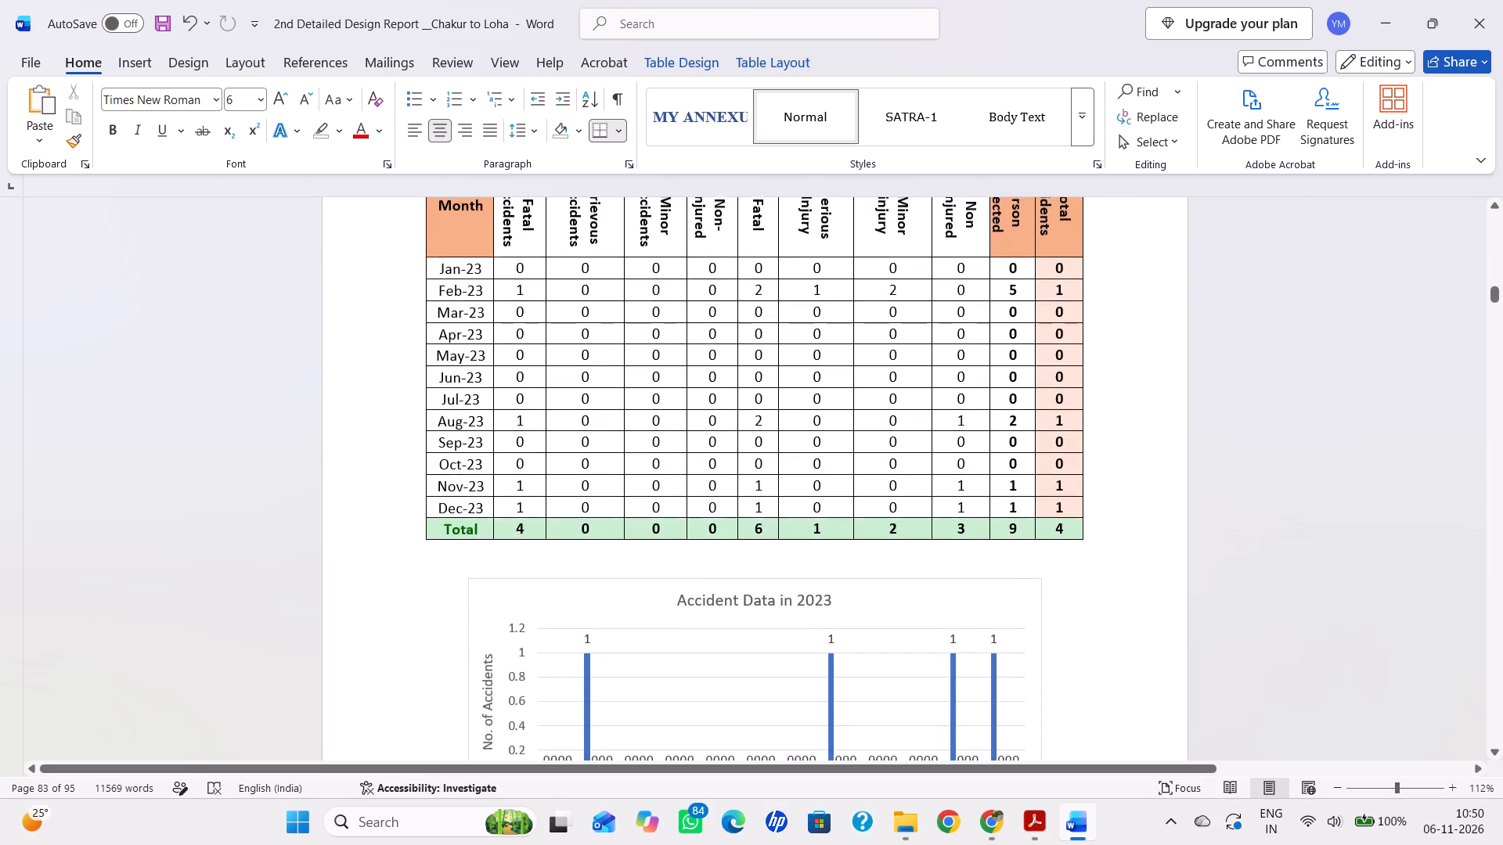
scroll(874, 656, "down", 5)
scroll(874, 656, "up", 20)
scroll(883, 656, "up", 18)
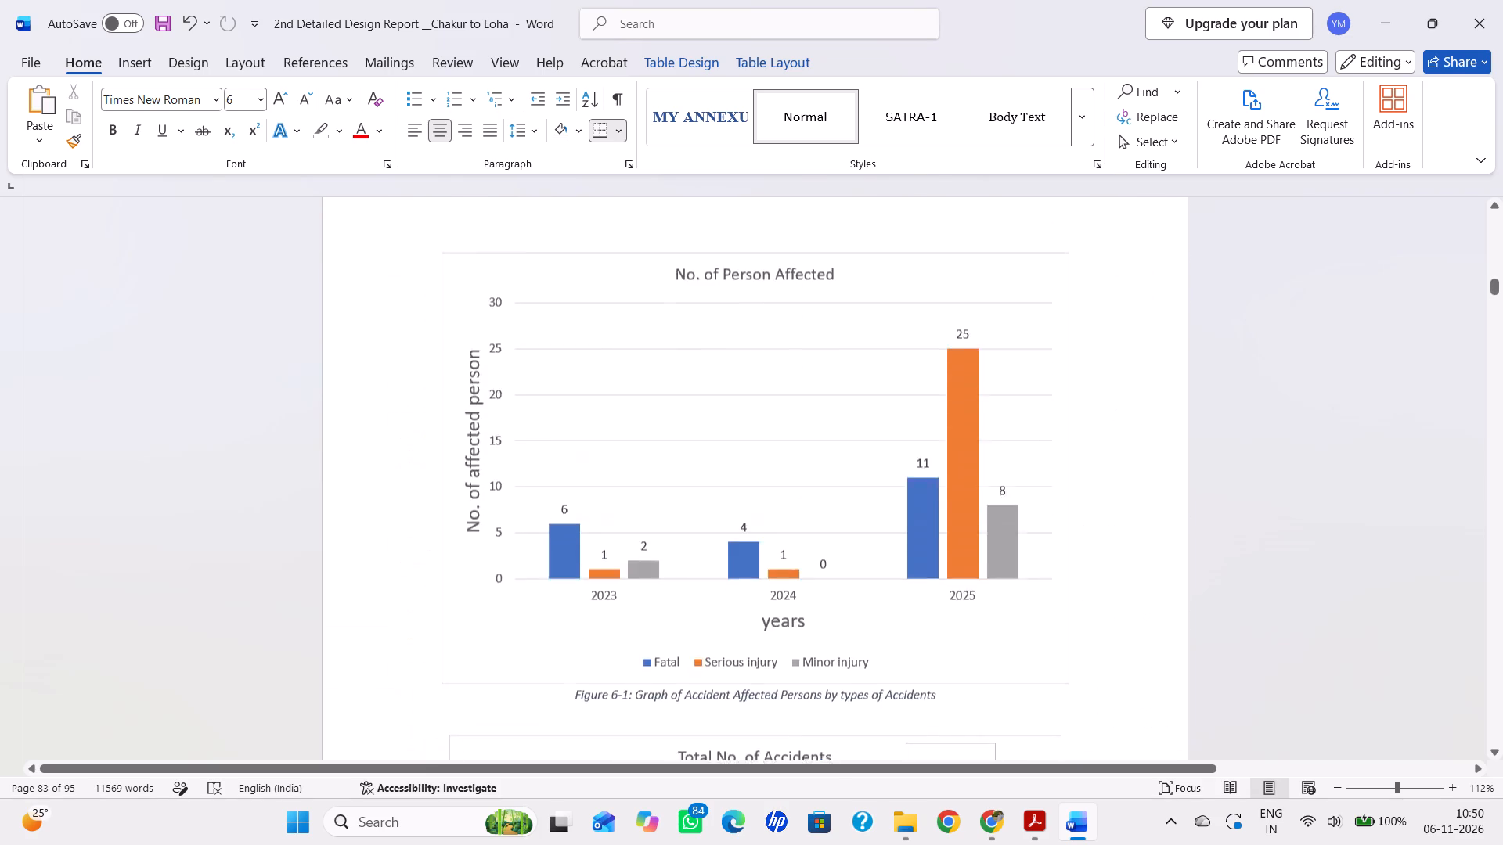
scroll(884, 656, "up", 17)
scroll(884, 656, "down", 20)
scroll(884, 656, "down", 16)
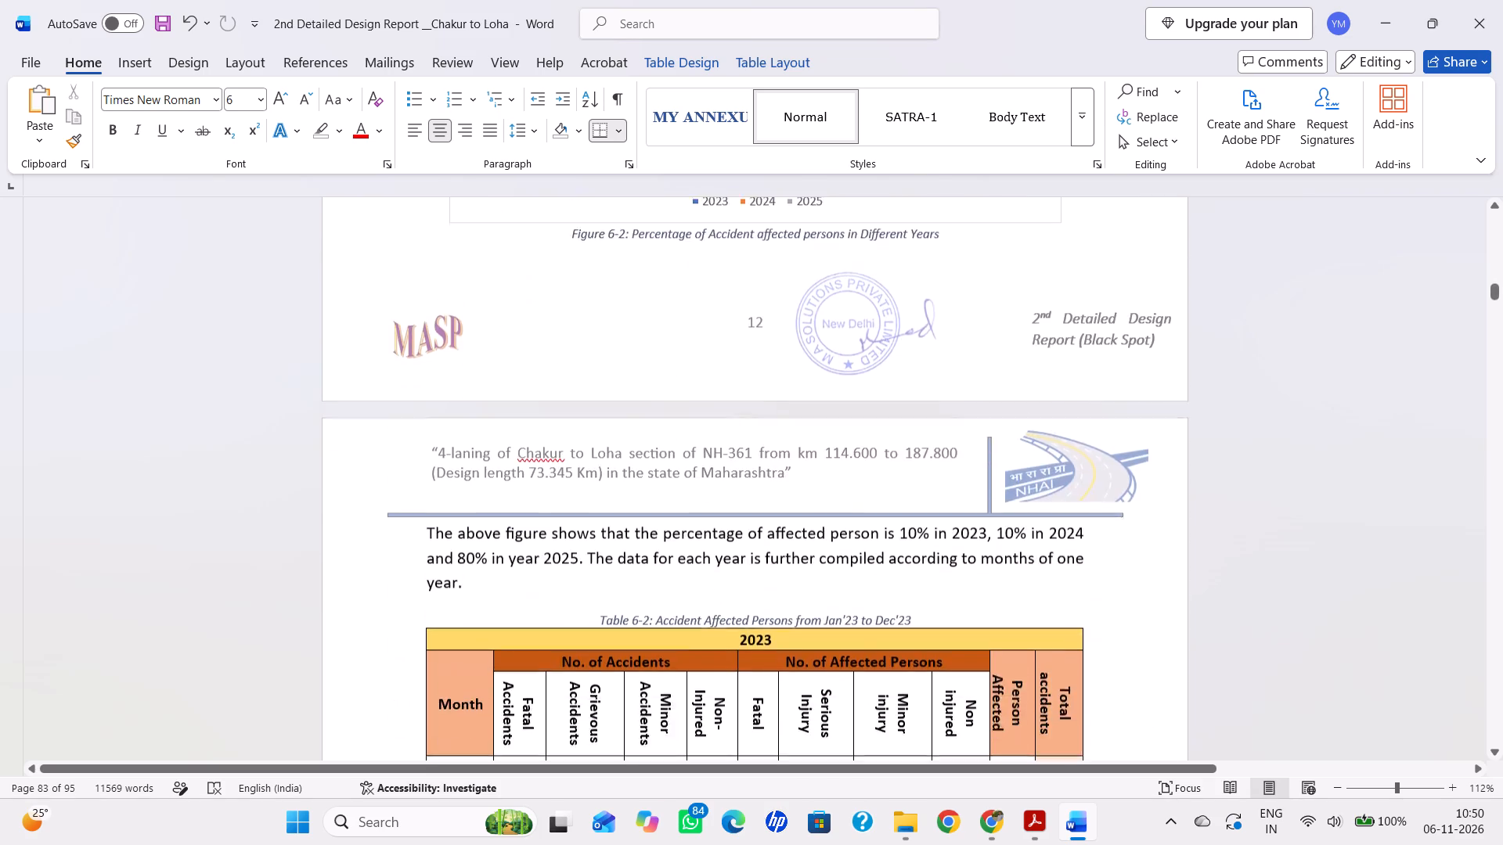
scroll(885, 658, "down", 12)
scroll(885, 658, "down", 20)
scroll(885, 658, "down", 16)
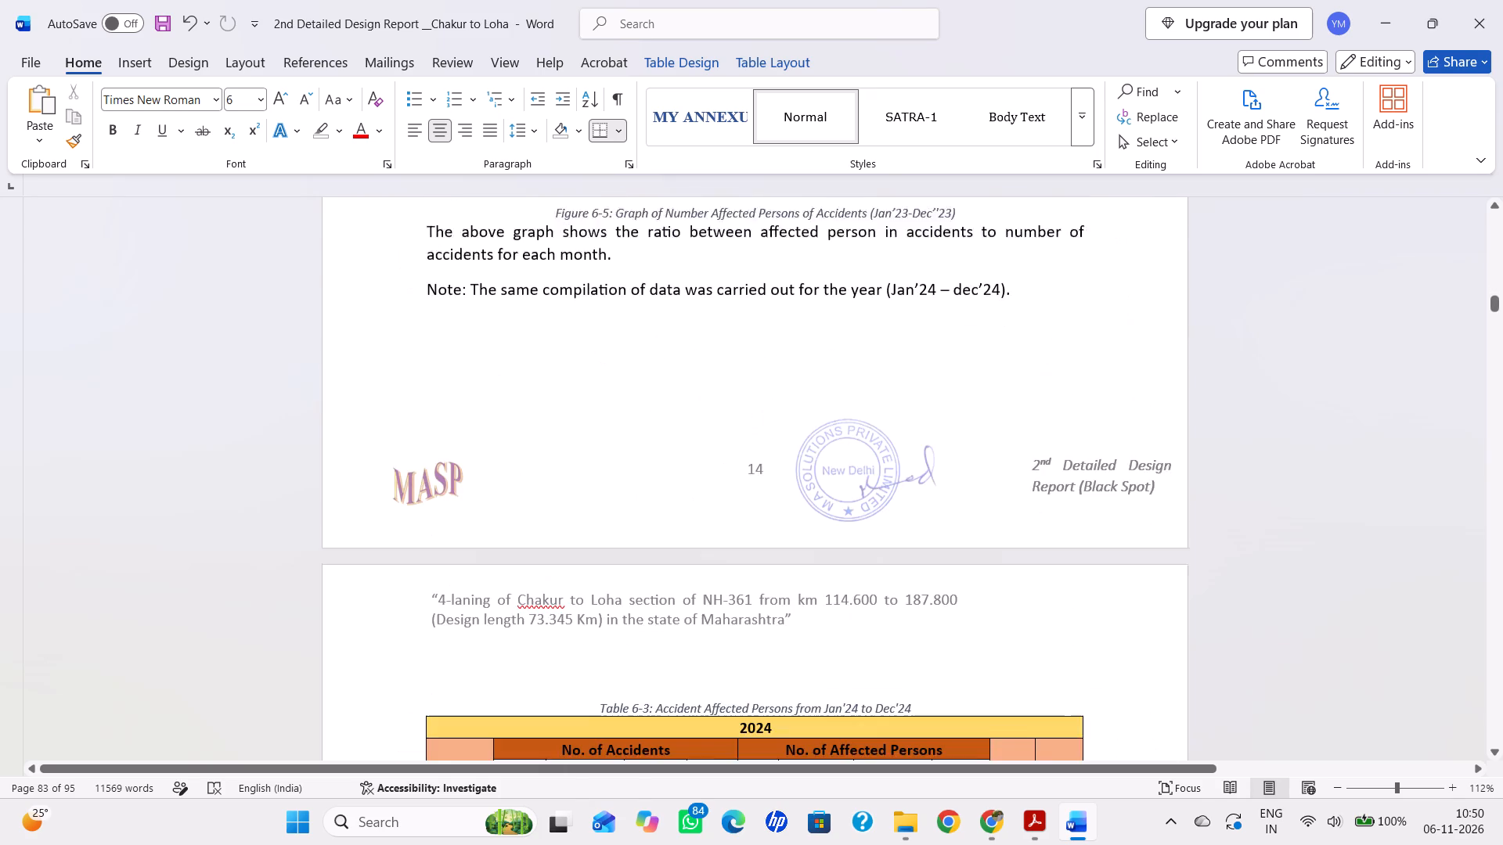
Examine the monthly accident data for 2024 and 2025, including the 2025 graph, its explanatory paragraph and the pie chart.
scroll(885, 658, "down", 10)
scroll(885, 658, "down", 20)
scroll(885, 658, "down", 14)
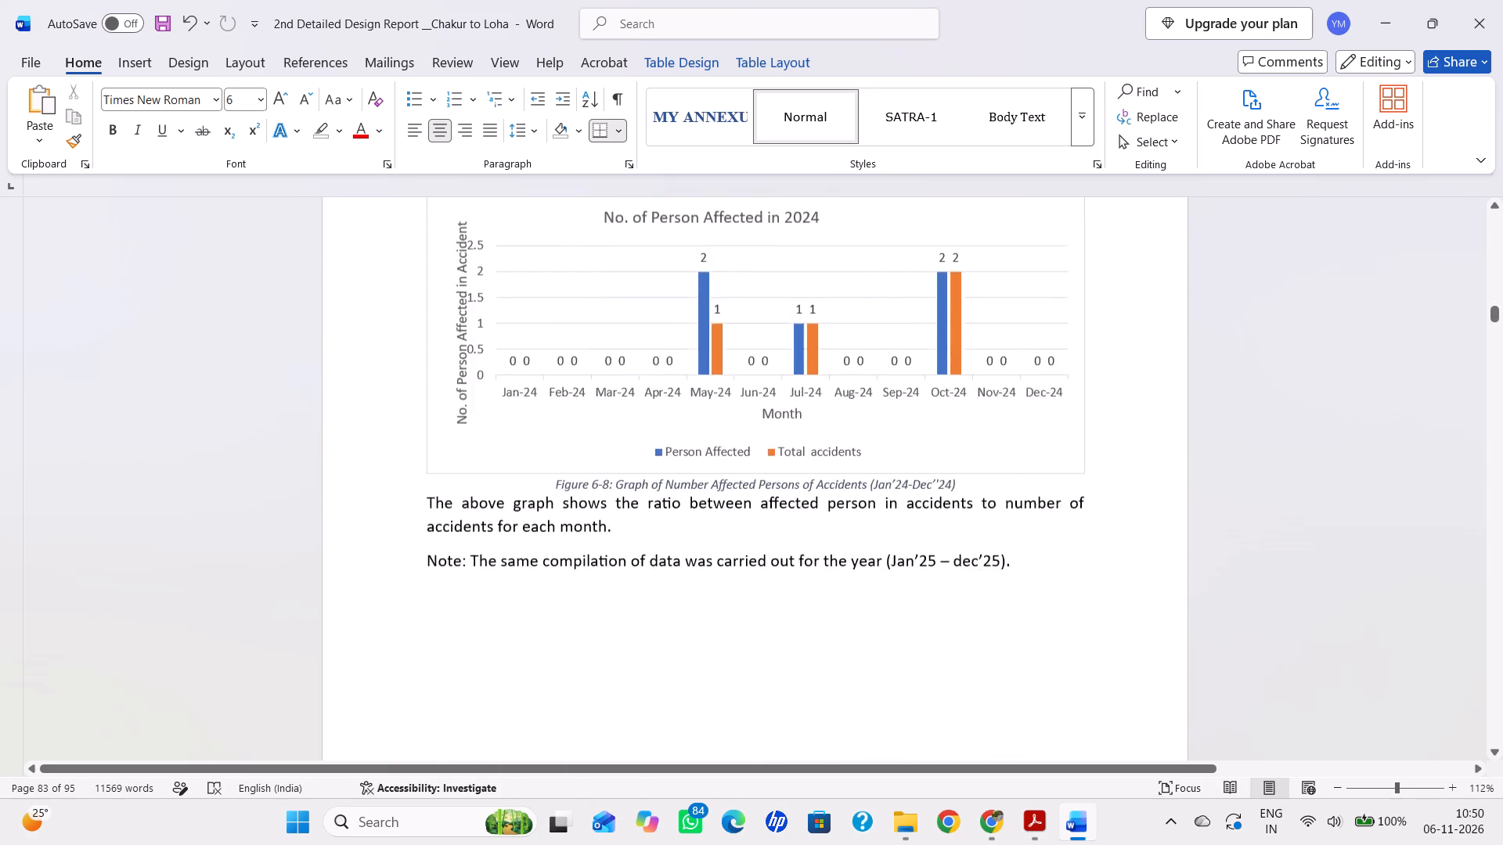
scroll(892, 653, "down", 5)
scroll(892, 653, "up", 3)
scroll(892, 653, "down", 15)
scroll(892, 674, "up", 1)
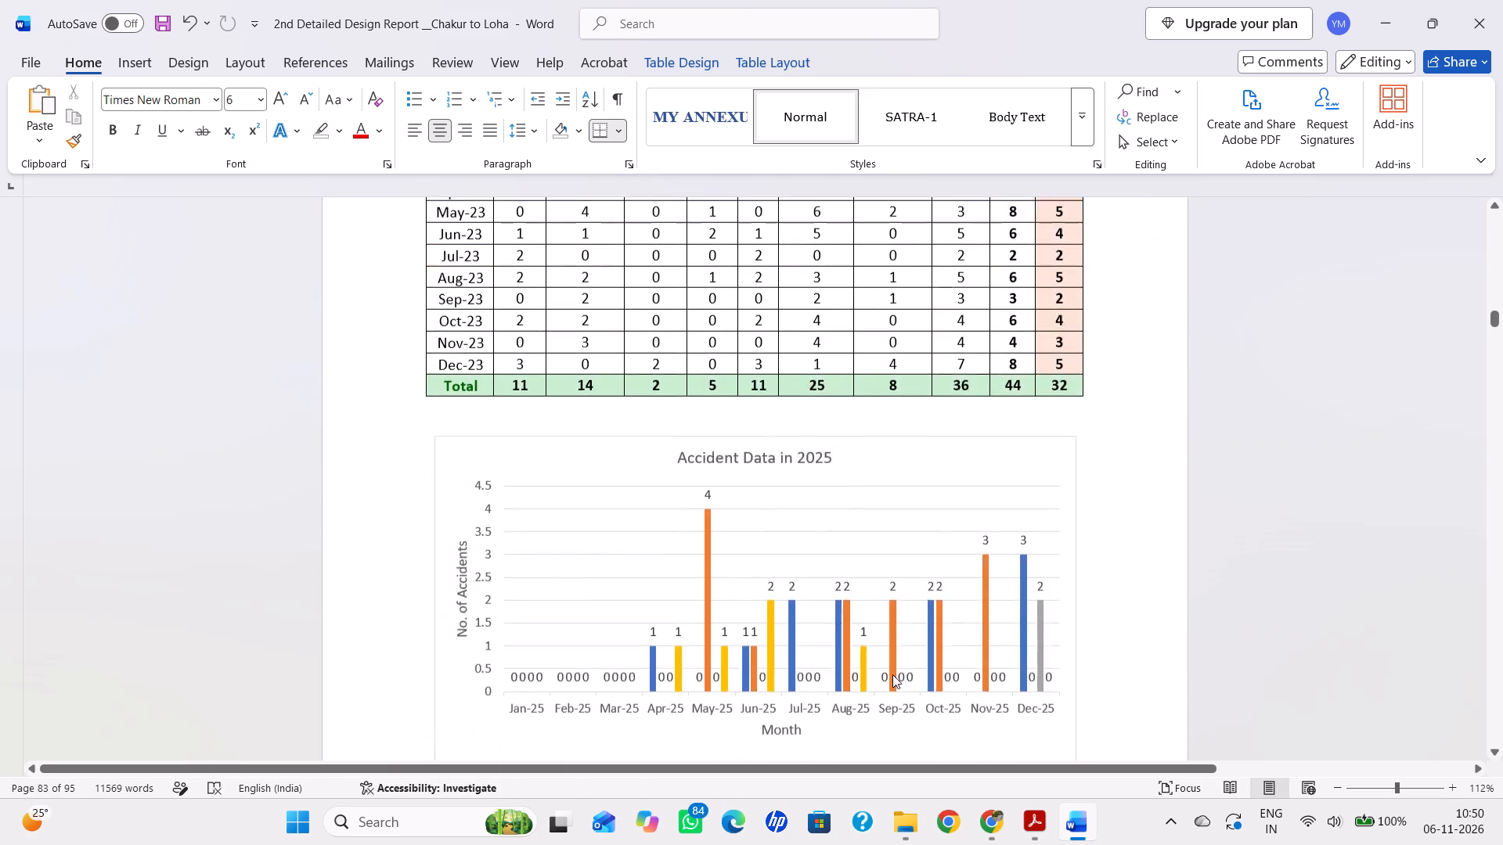
scroll(892, 674, "down", 17)
scroll(889, 668, "up", 8)
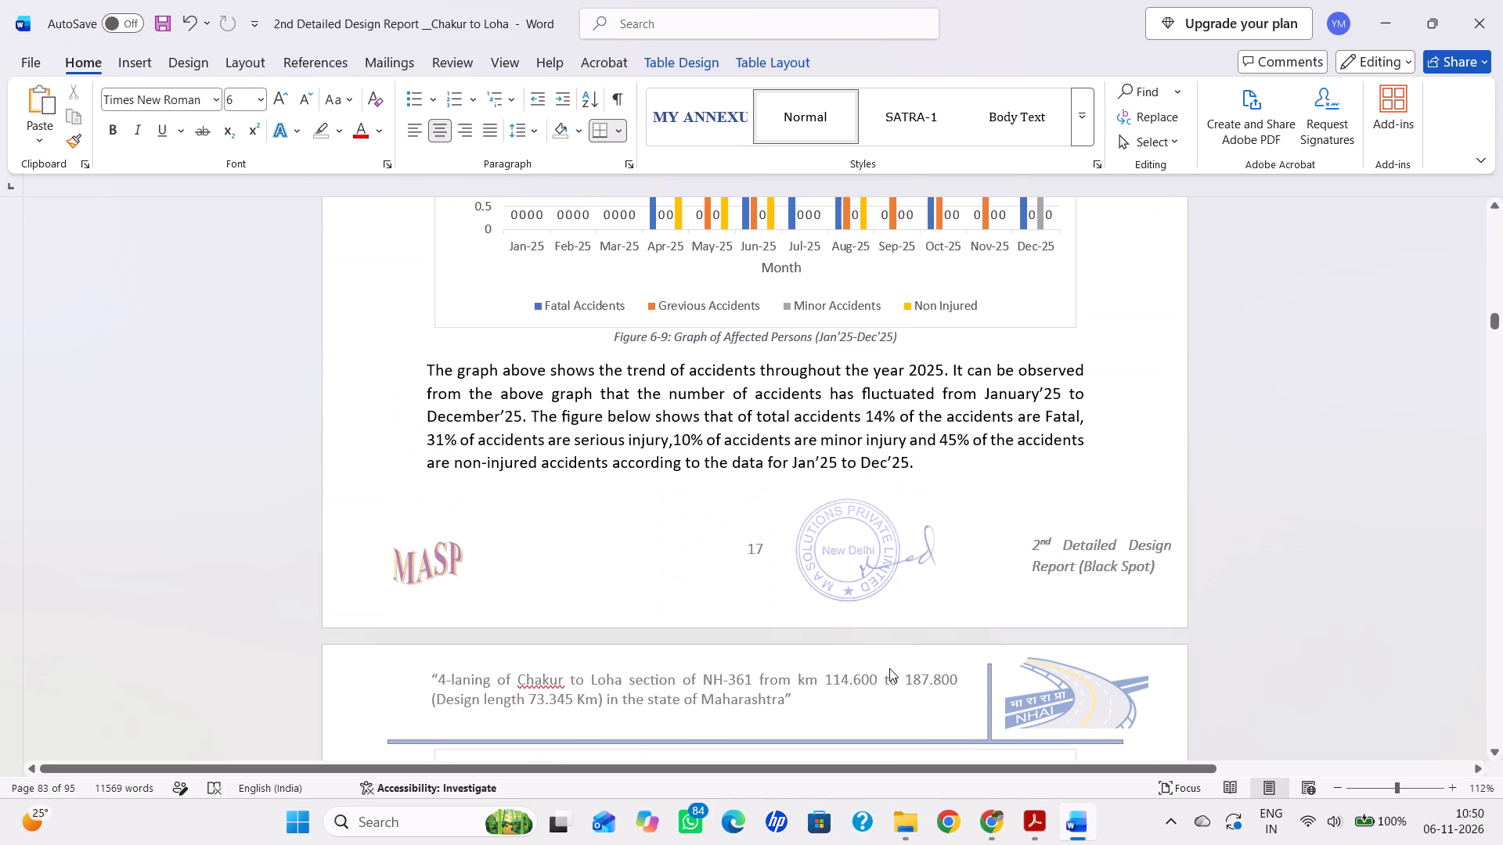
scroll(889, 668, "up", 3)
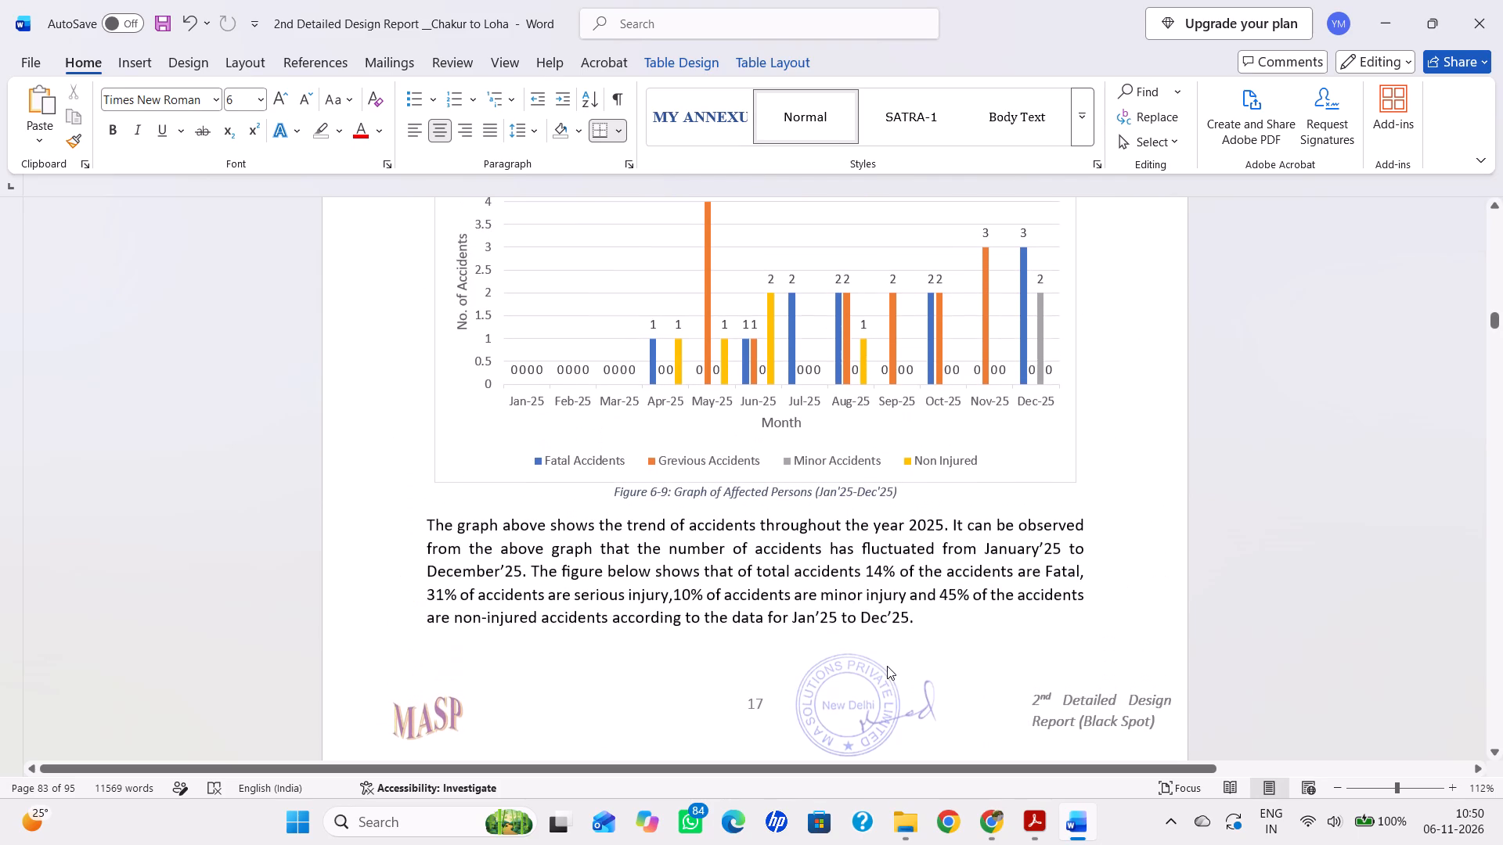
scroll(883, 663, "up", 1)
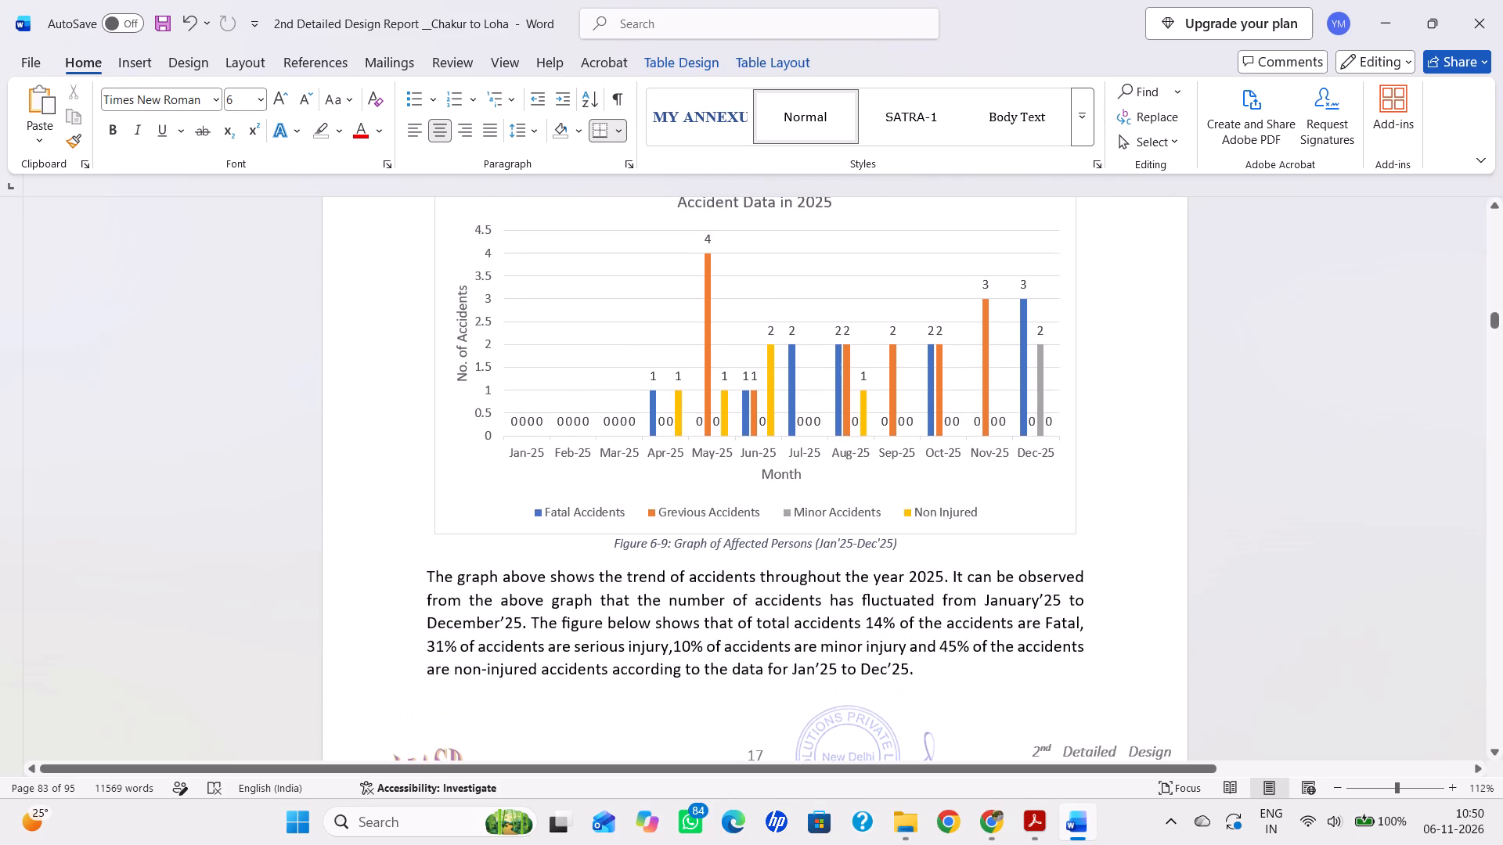
scroll(883, 663, "up", 1)
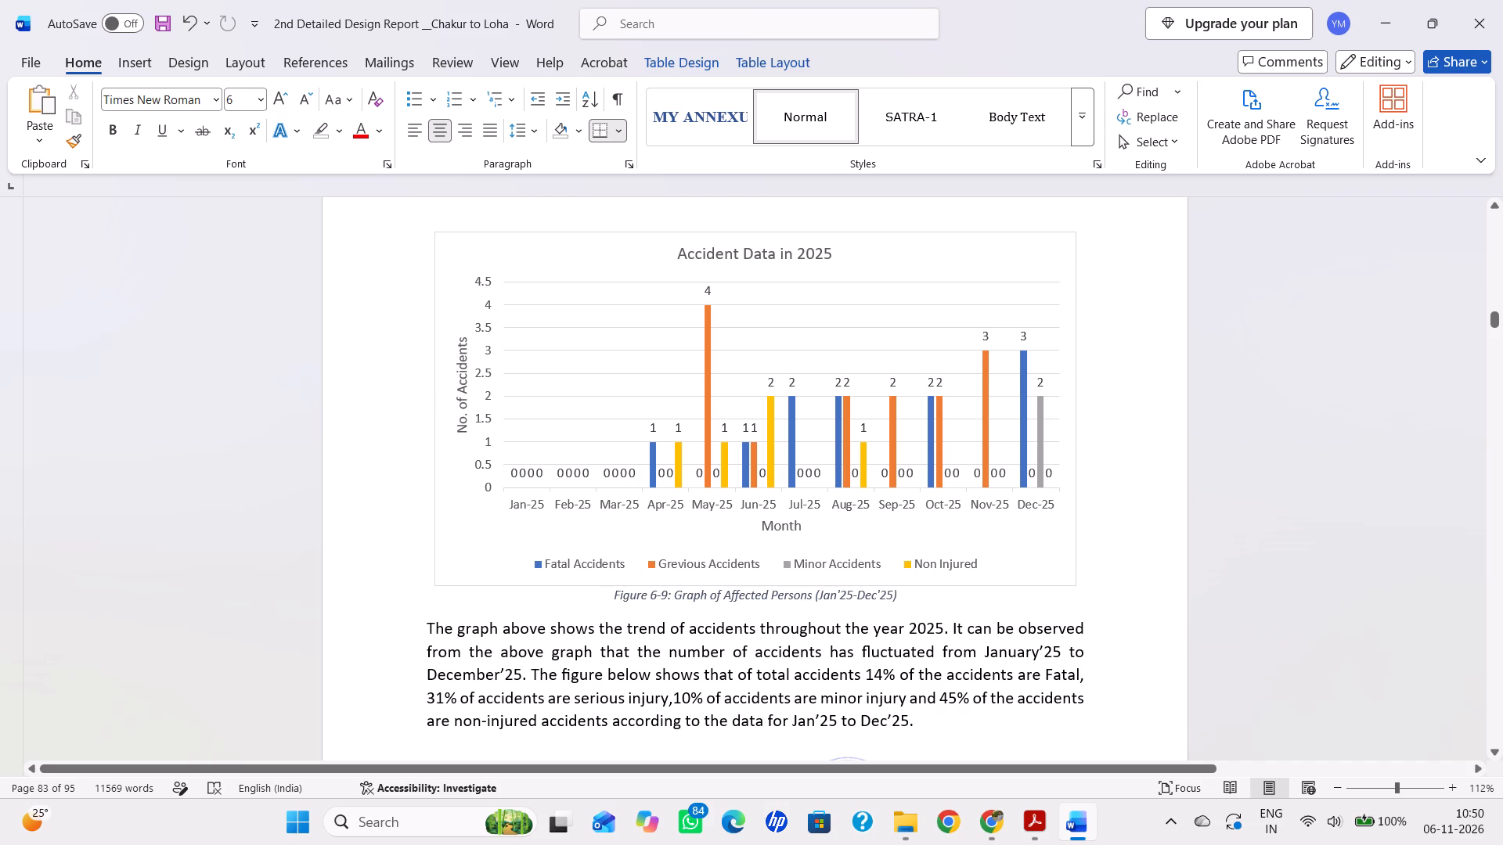
scroll(636, 709, "down", 14)
scroll(670, 687, "up", 4)
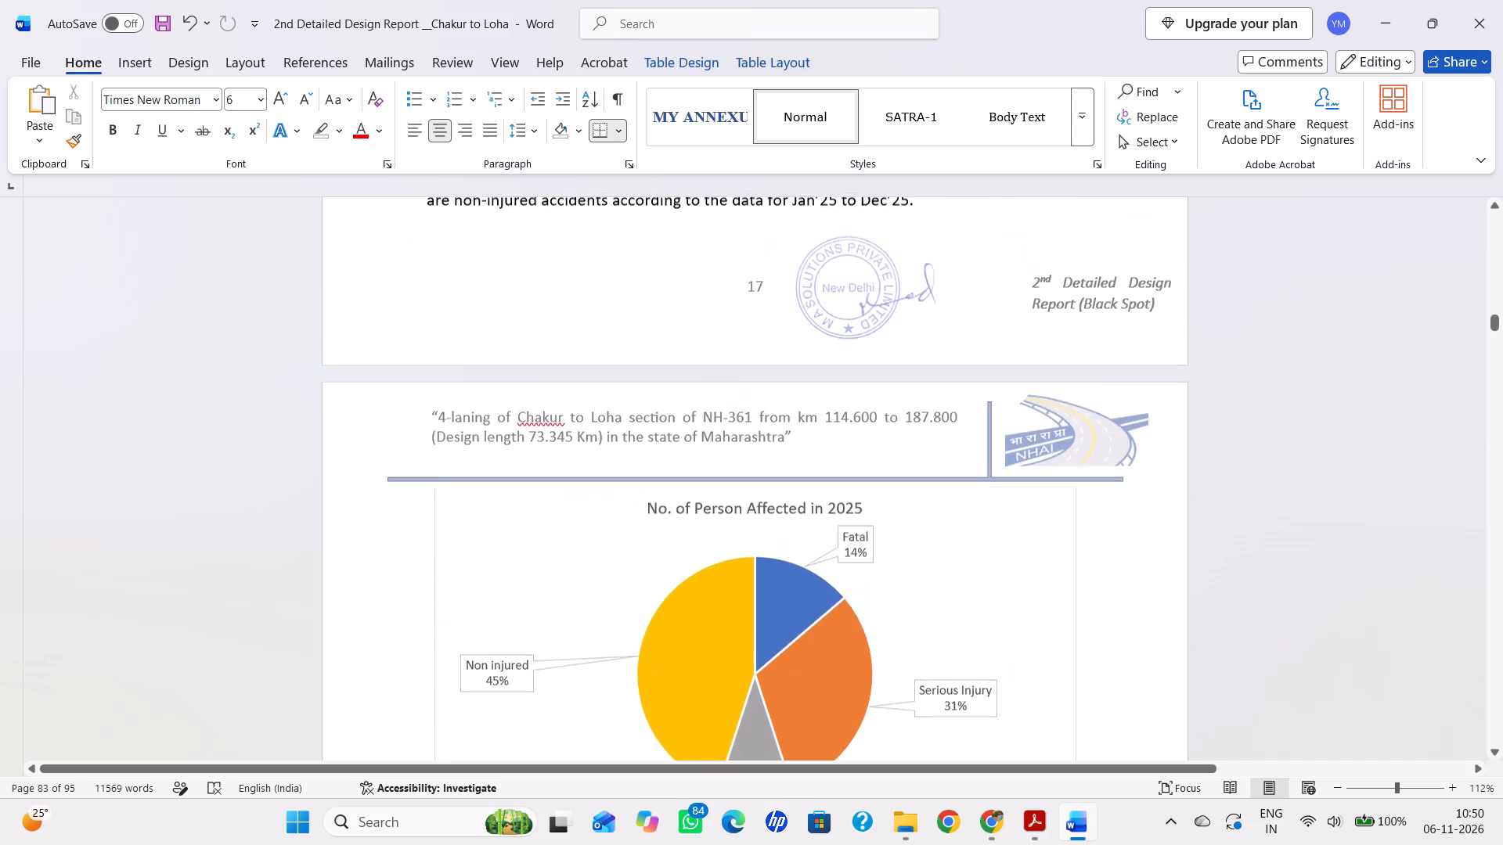
scroll(669, 686, "up", 4)
scroll(669, 686, "down", 6)
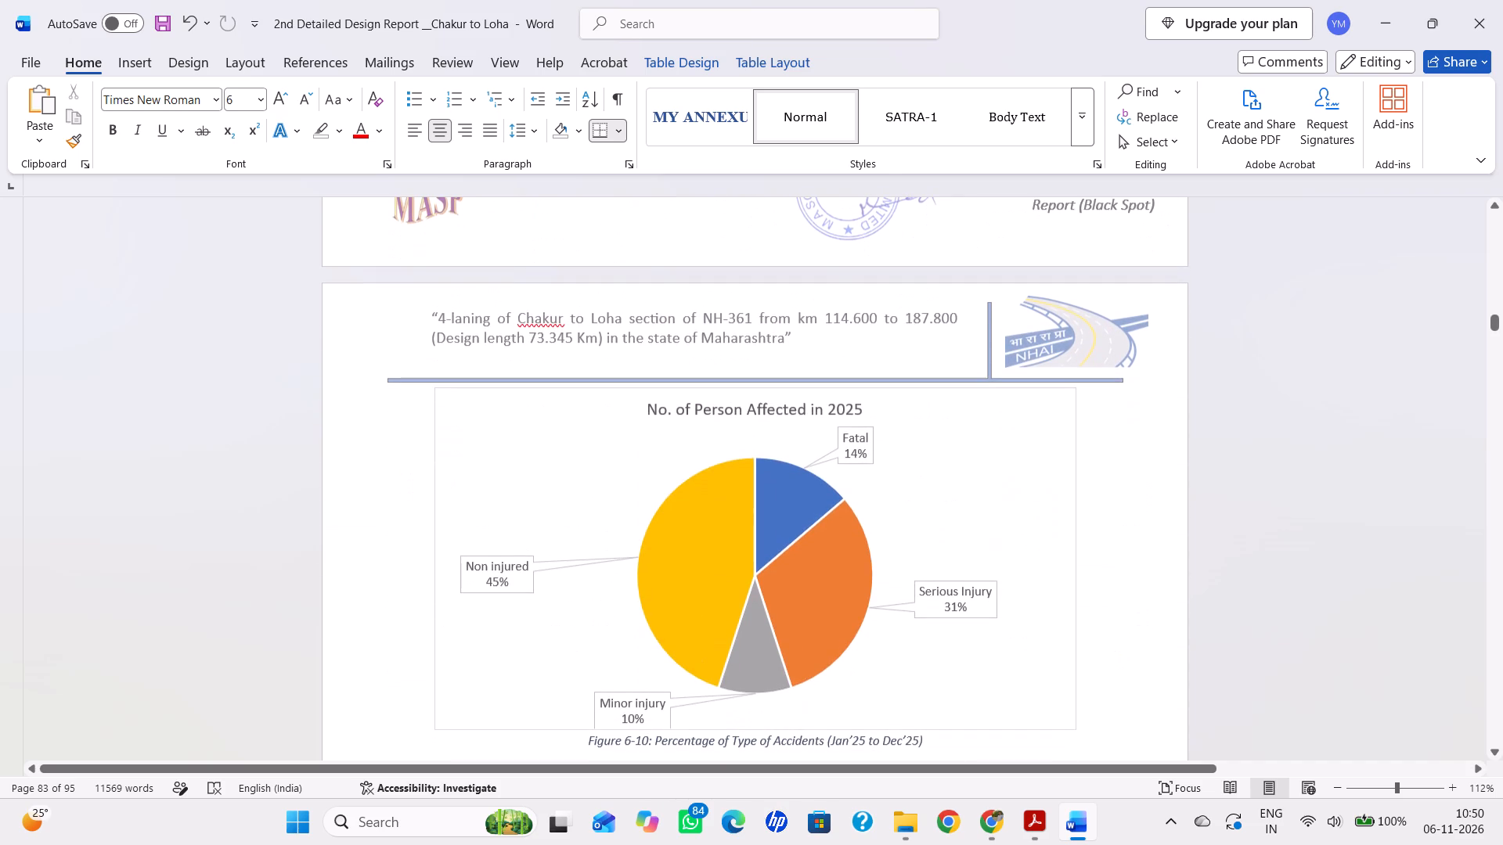
scroll(669, 686, "up", 4)
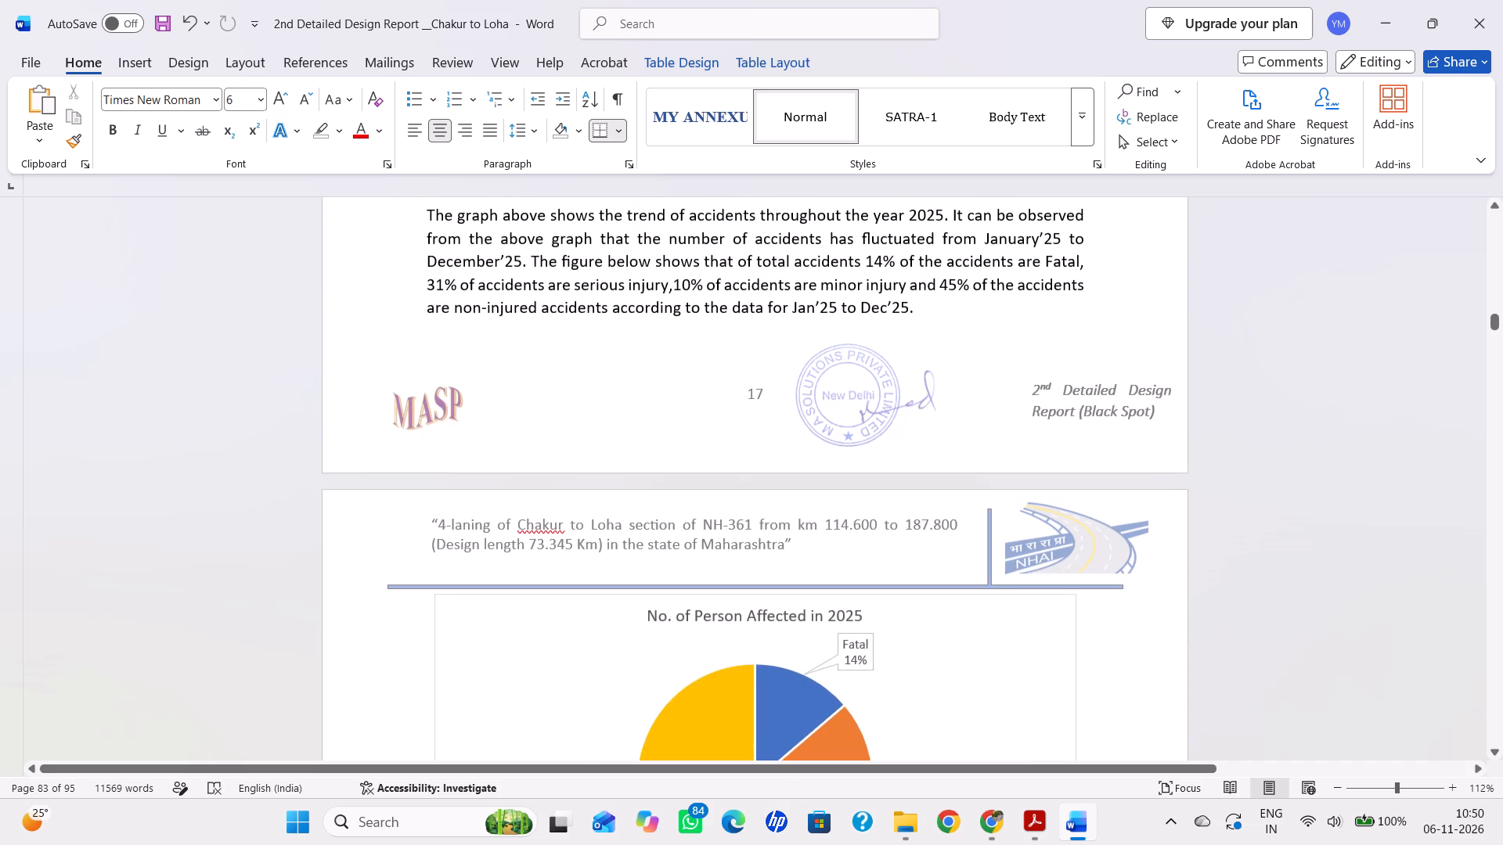
scroll(669, 686, "down", 20)
scroll(669, 686, "down", 1)
Review the Summary Analysis, Stick Diagram Analysis and Identification of Blackspots sections, including the Setting Reaction Level table.
scroll(669, 685, "down", 8)
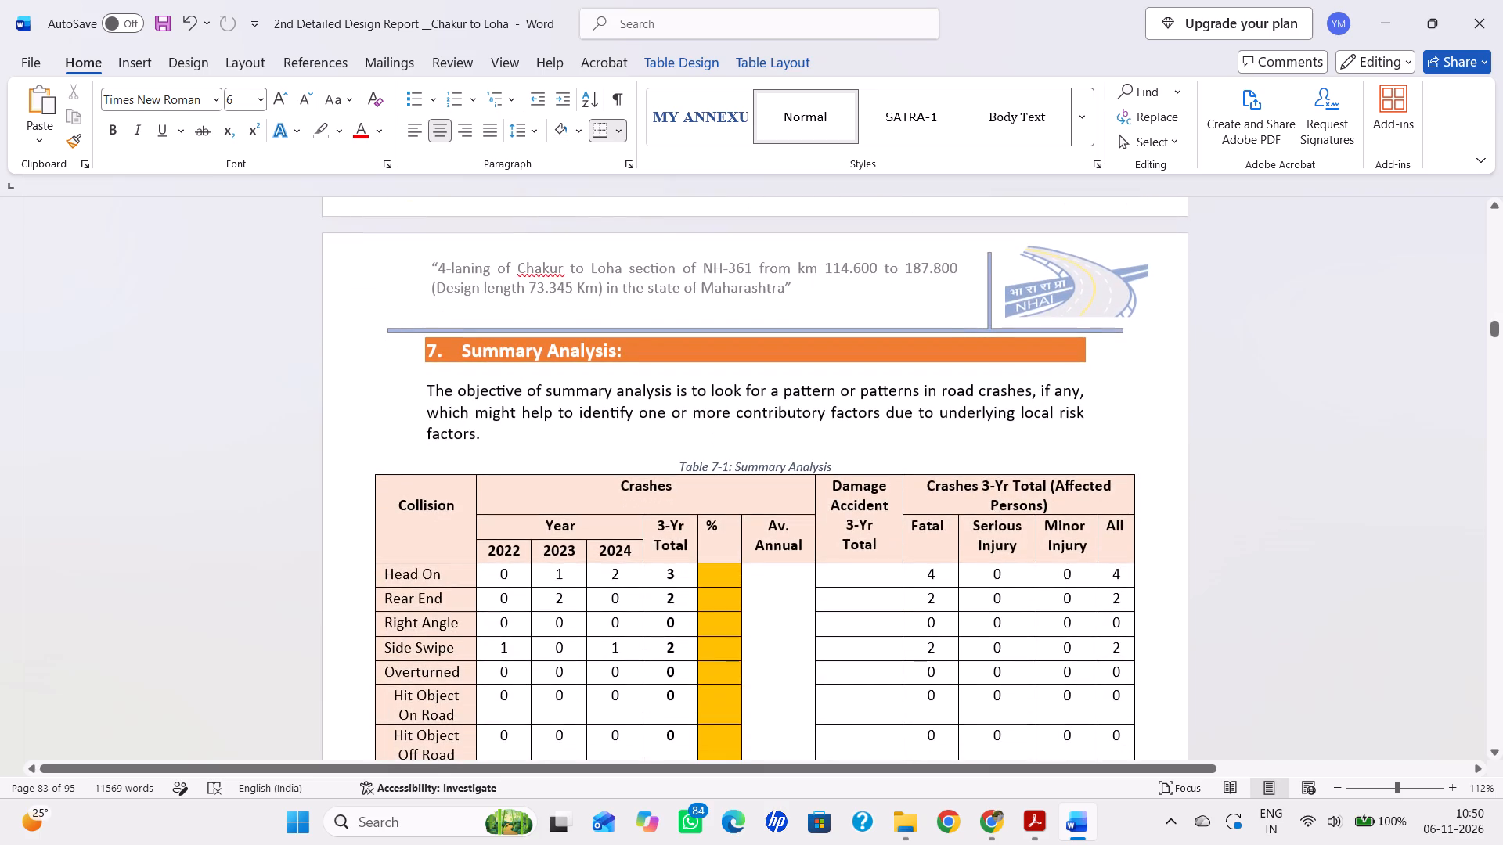
scroll(669, 685, "down", 19)
scroll(669, 685, "down", 7)
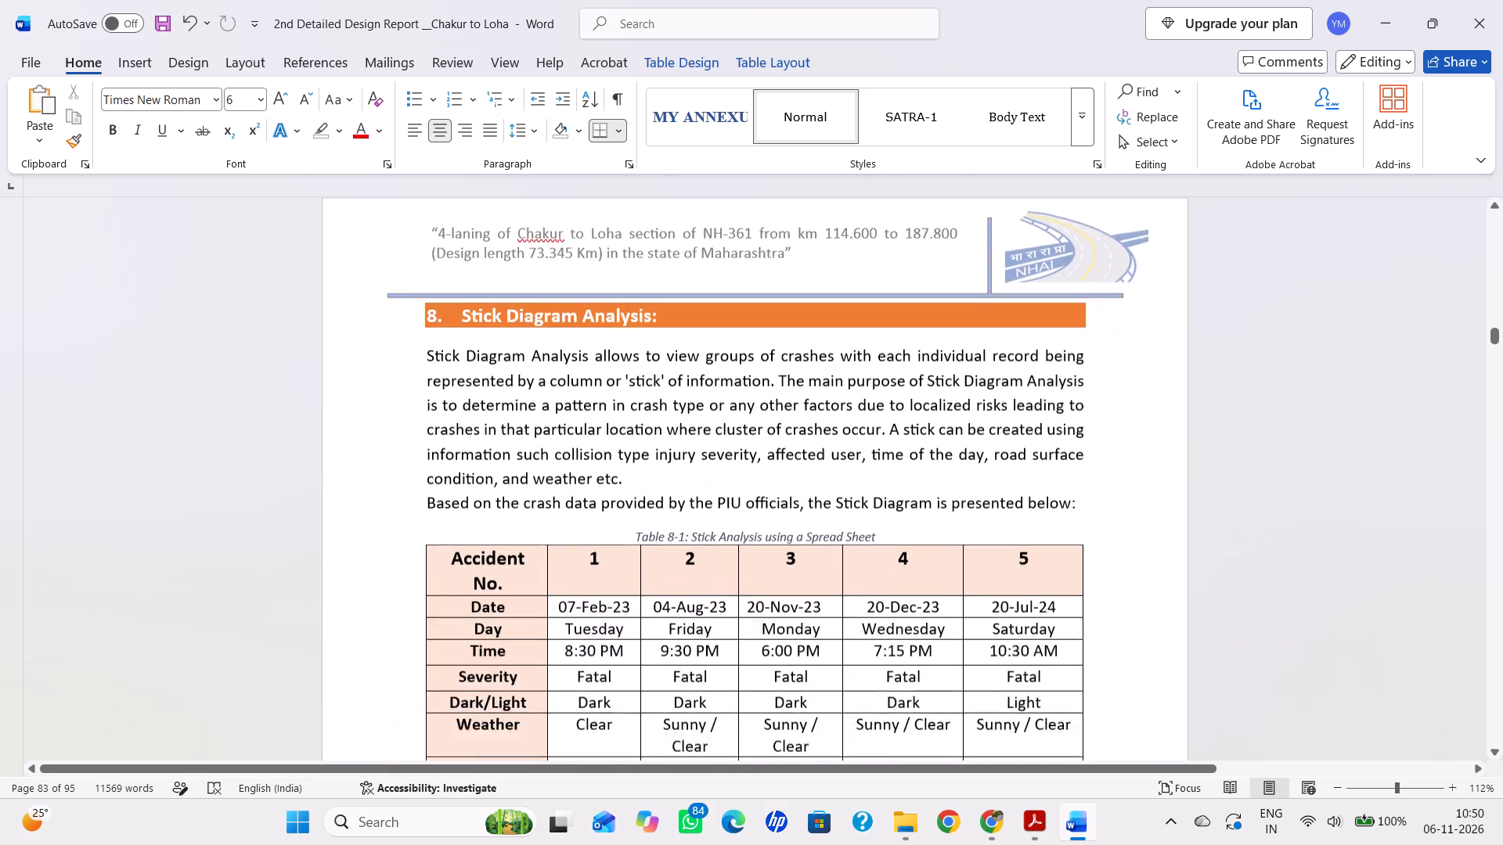
scroll(669, 685, "down", 9)
scroll(669, 685, "down", 13)
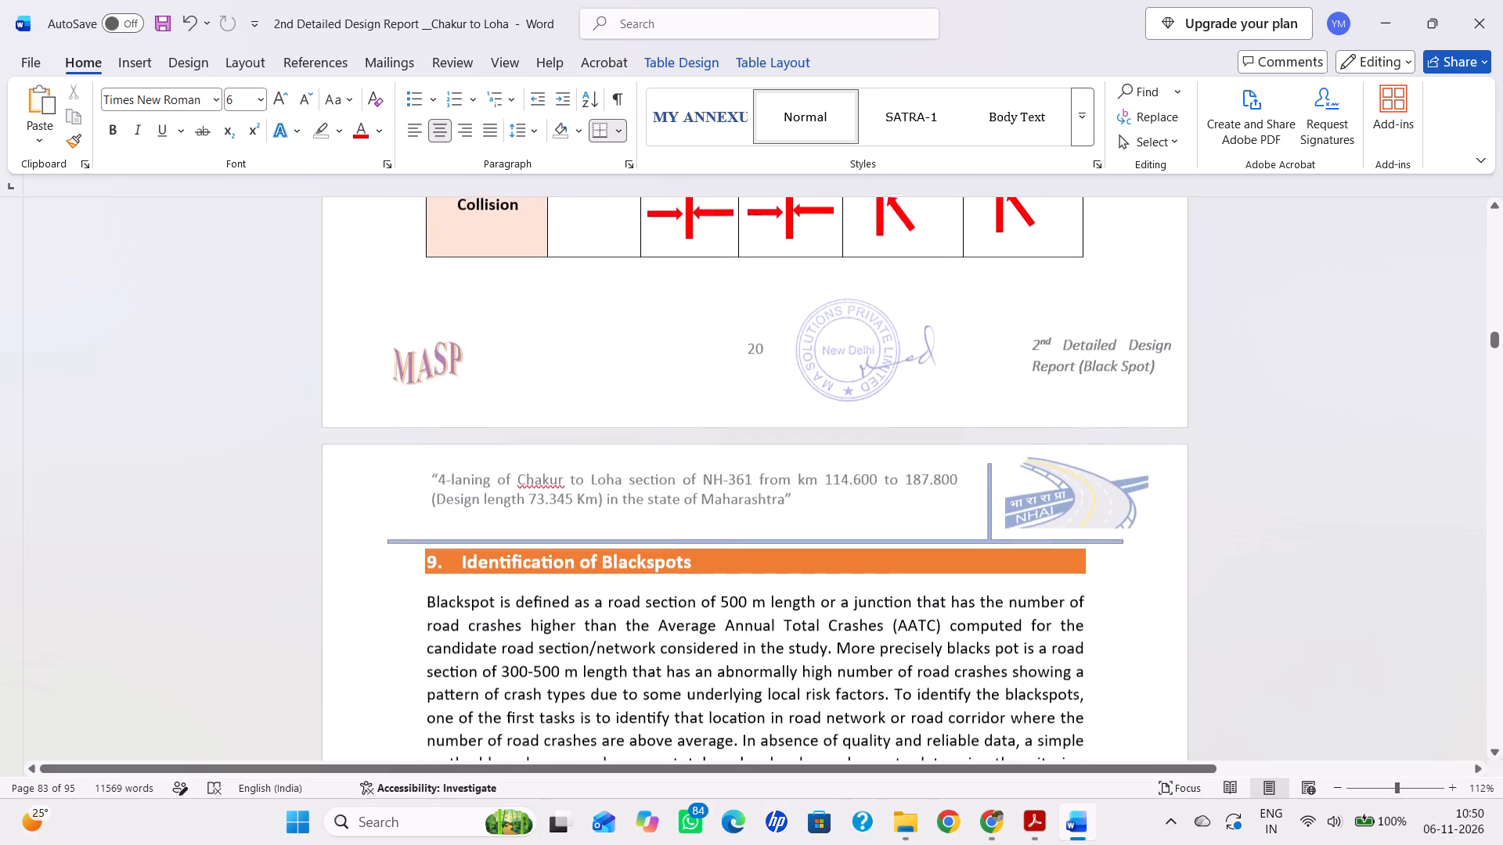
scroll(669, 685, "down", 19)
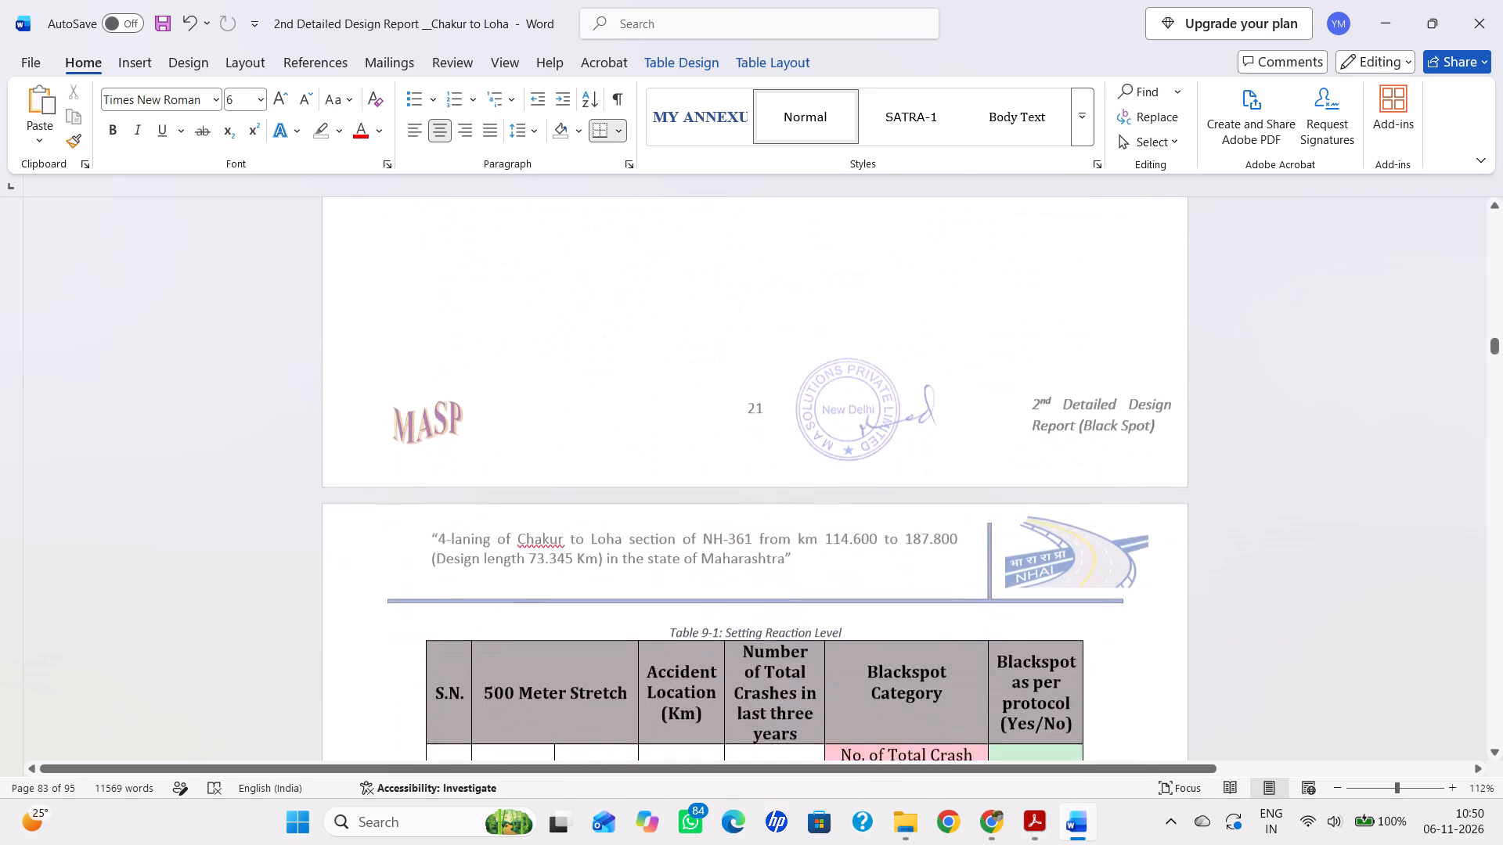
scroll(669, 685, "down", 17)
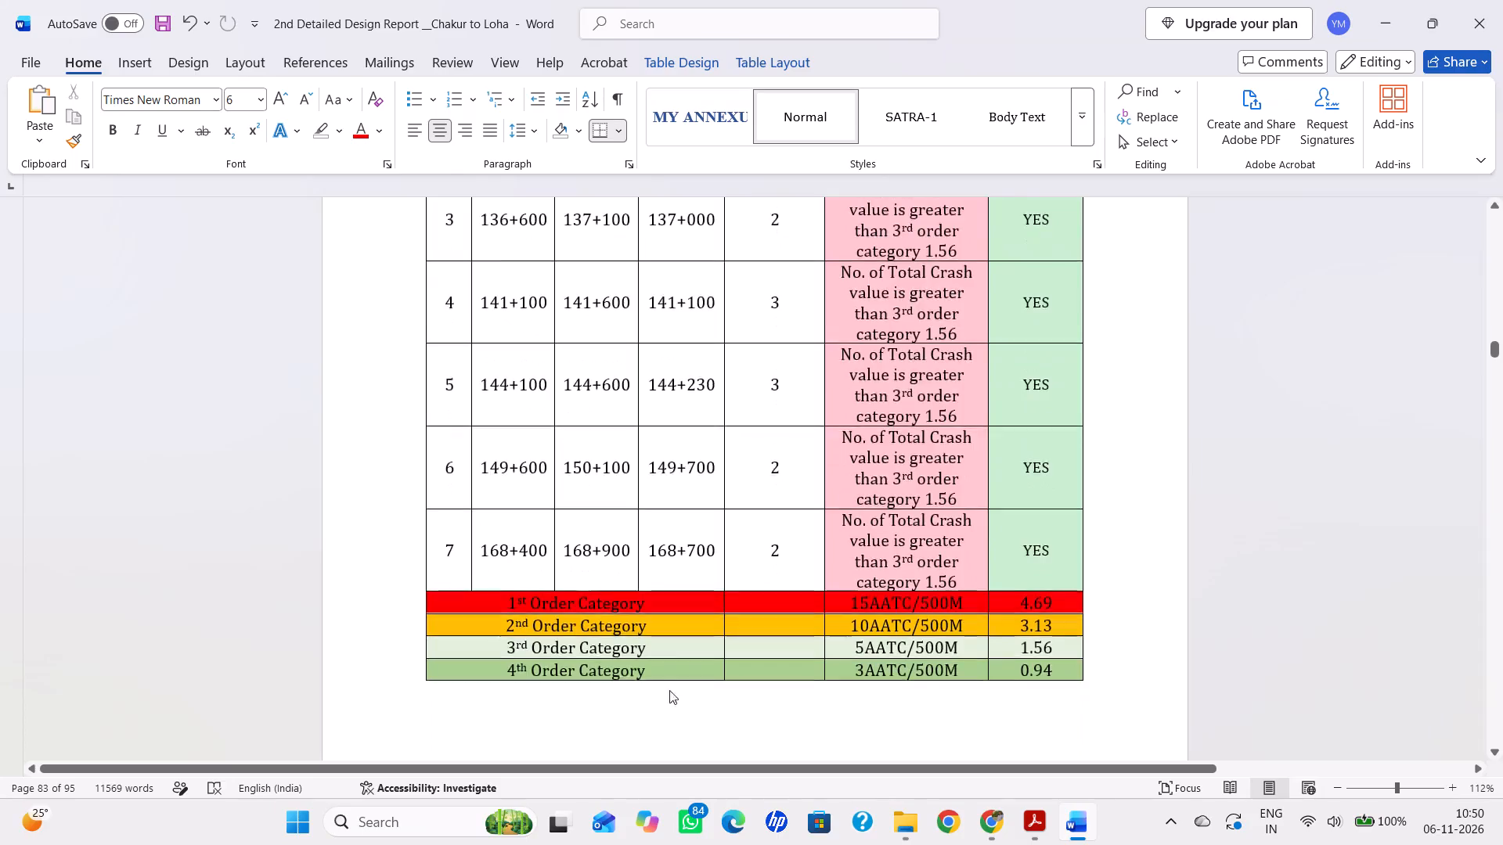
Delete the empty paragraphs above the heading "10. List of Black Spot locations".
scroll(669, 690, "down", 15)
left_click(550, 418)
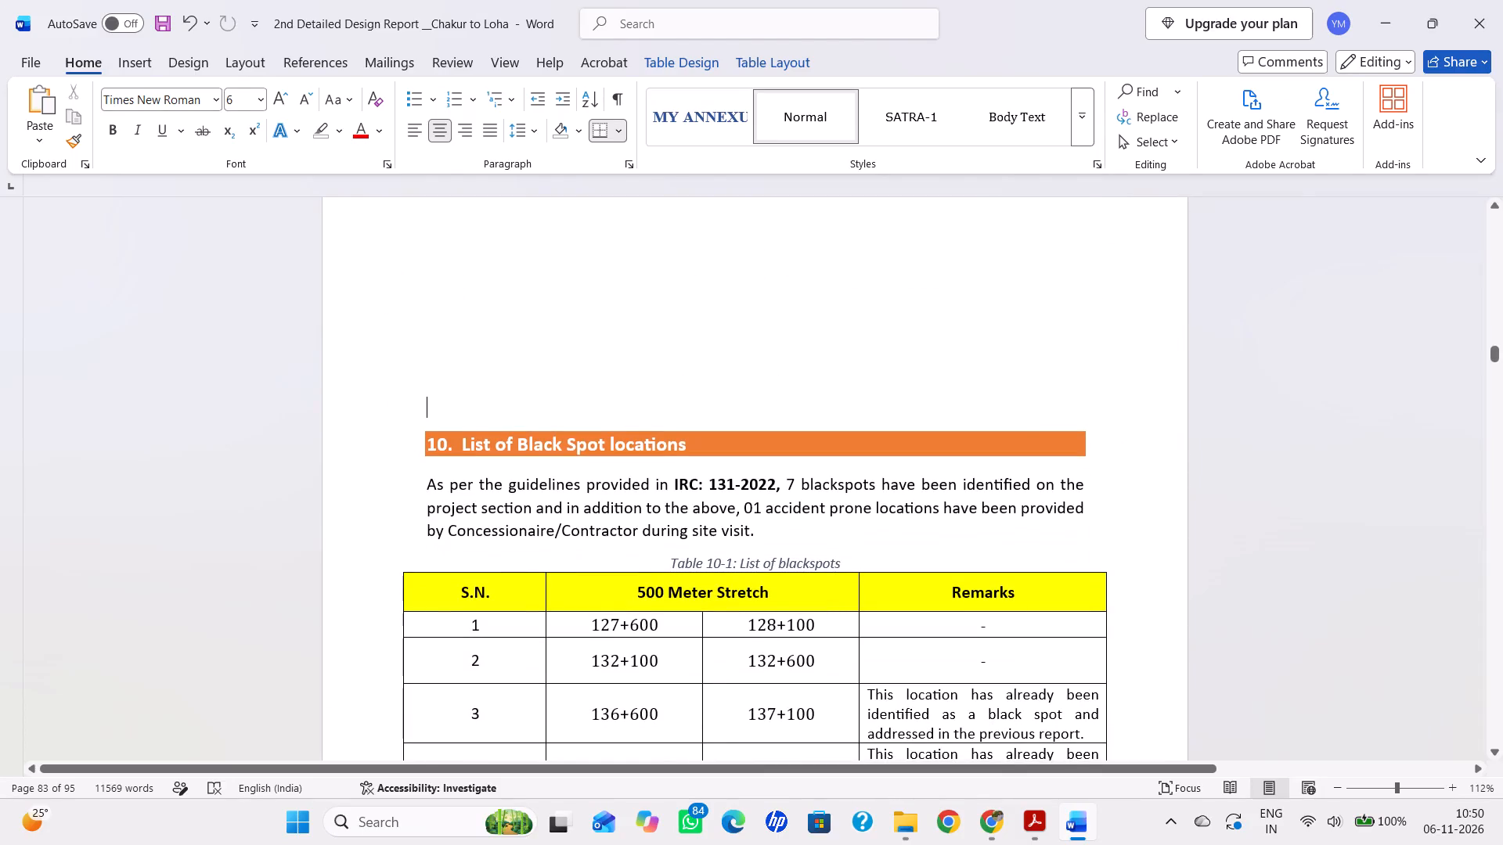
scroll(557, 419, "up", 5)
key("BackSpace")
key("BackSpace")
key("BackSpace")
key("BackSpace")
key("BackSpace")
key("BackSpace")
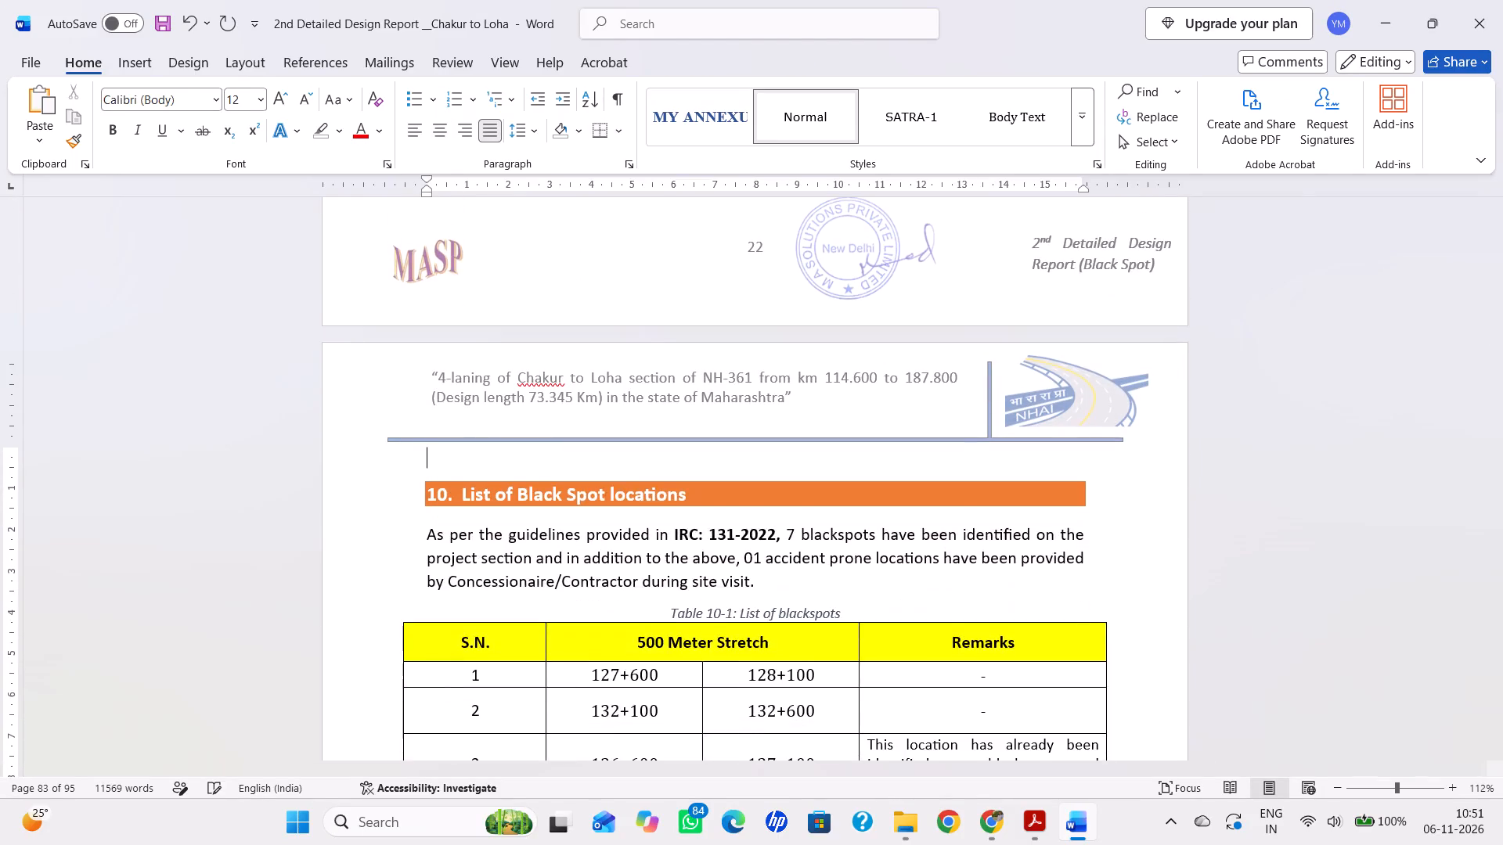
key("BackSpace")
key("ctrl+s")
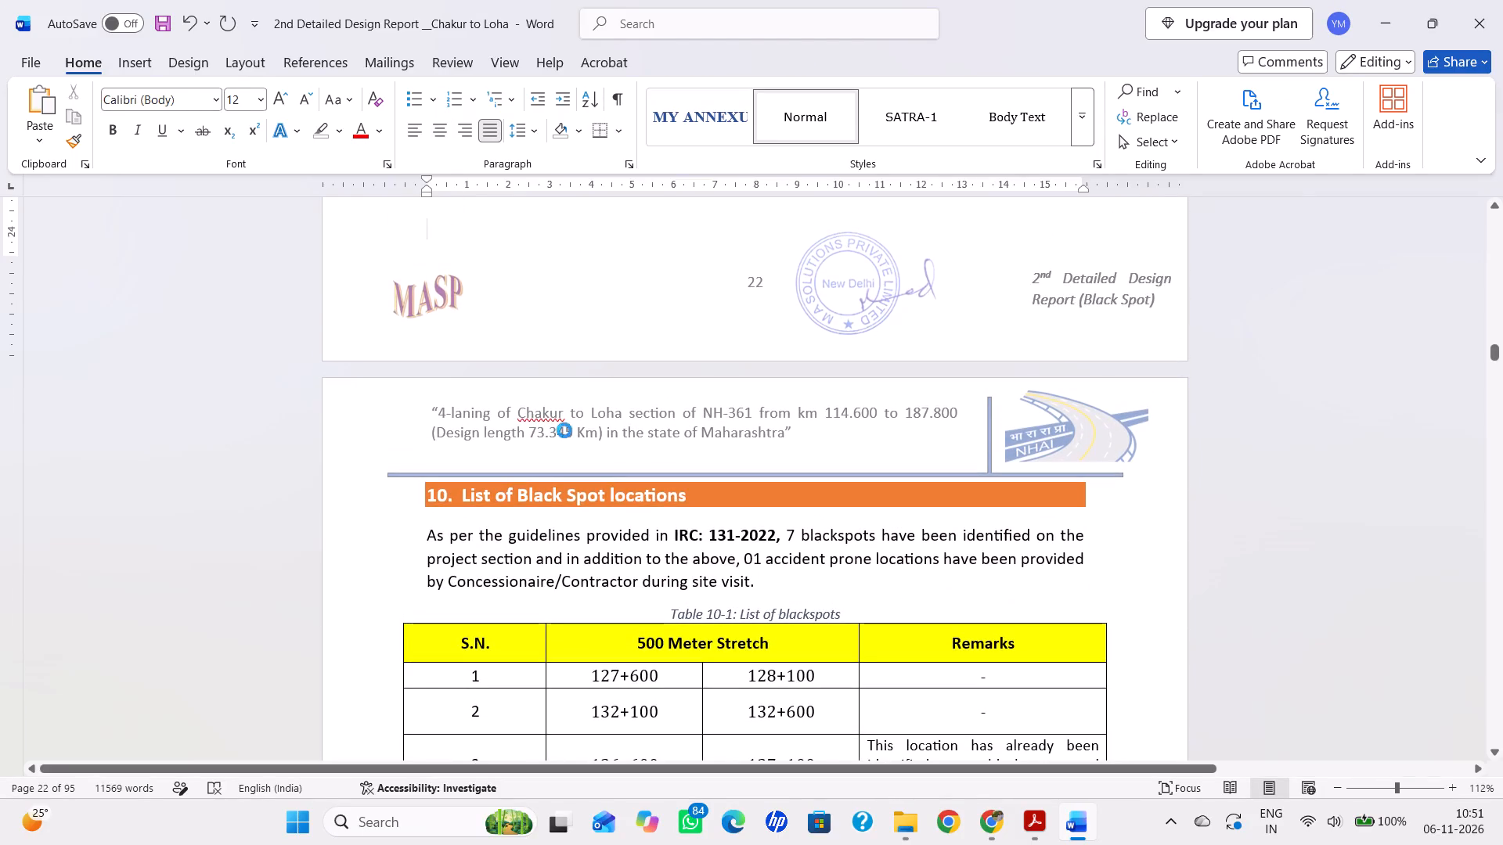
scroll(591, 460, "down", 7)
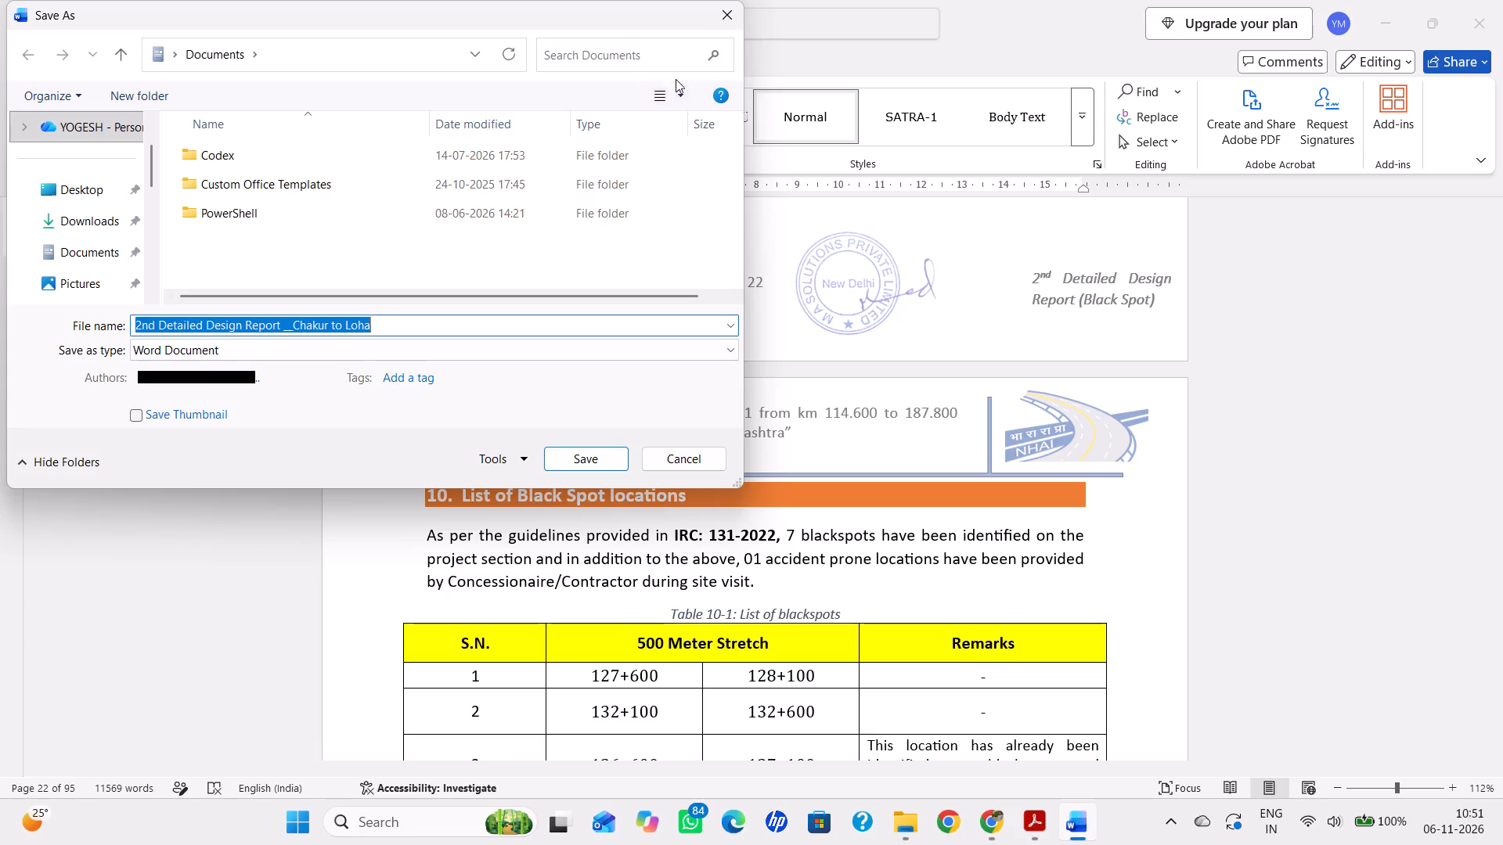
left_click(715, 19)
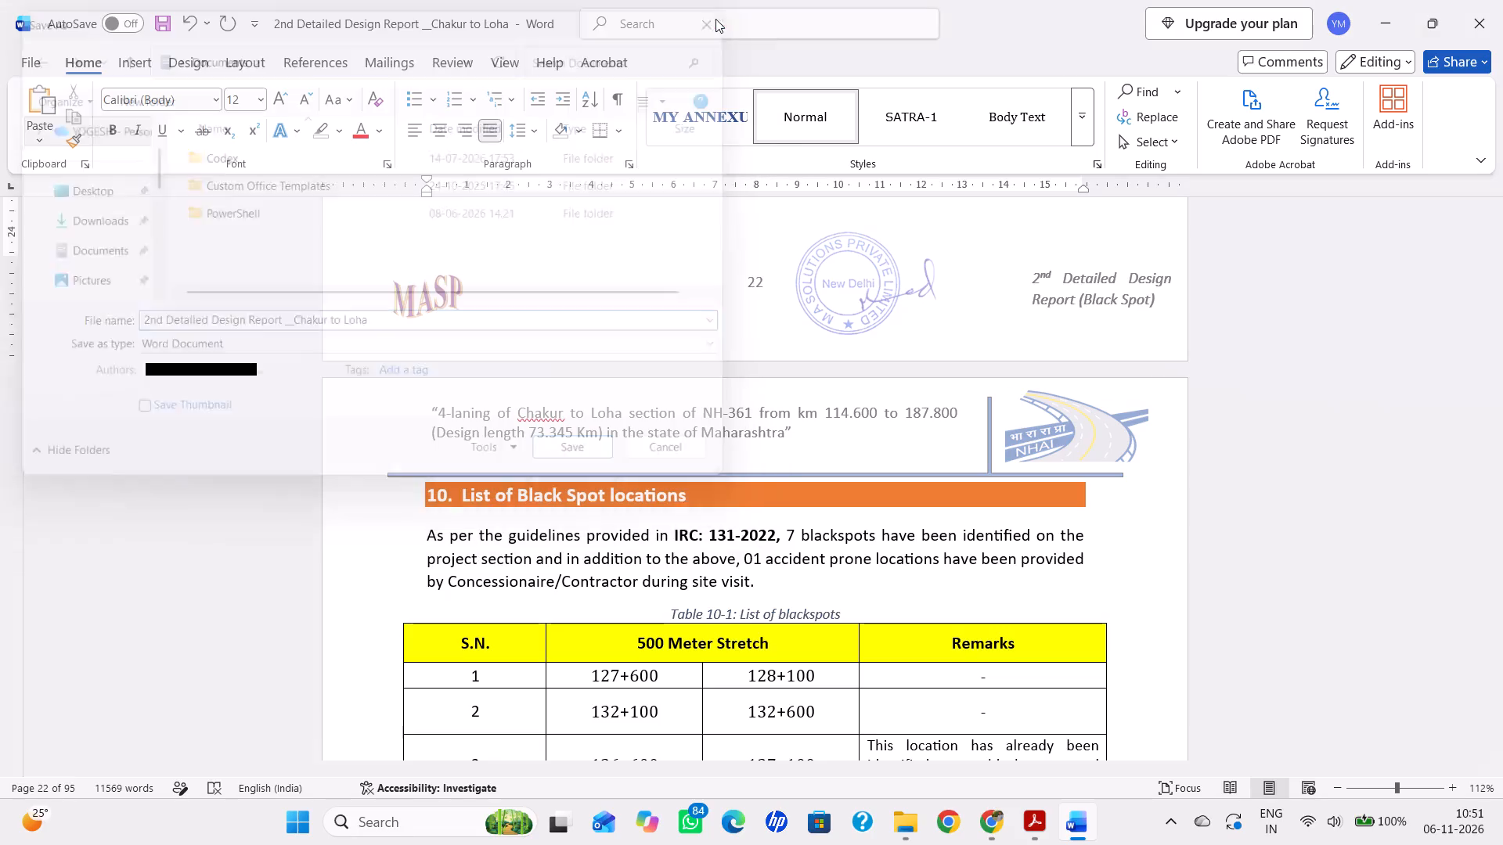
Save the report to the Desktop as "2nd Detailed Design Report __Chakur to Loha", replacing the existing file.
triple_click(1382, 0)
left_click(1135, 275)
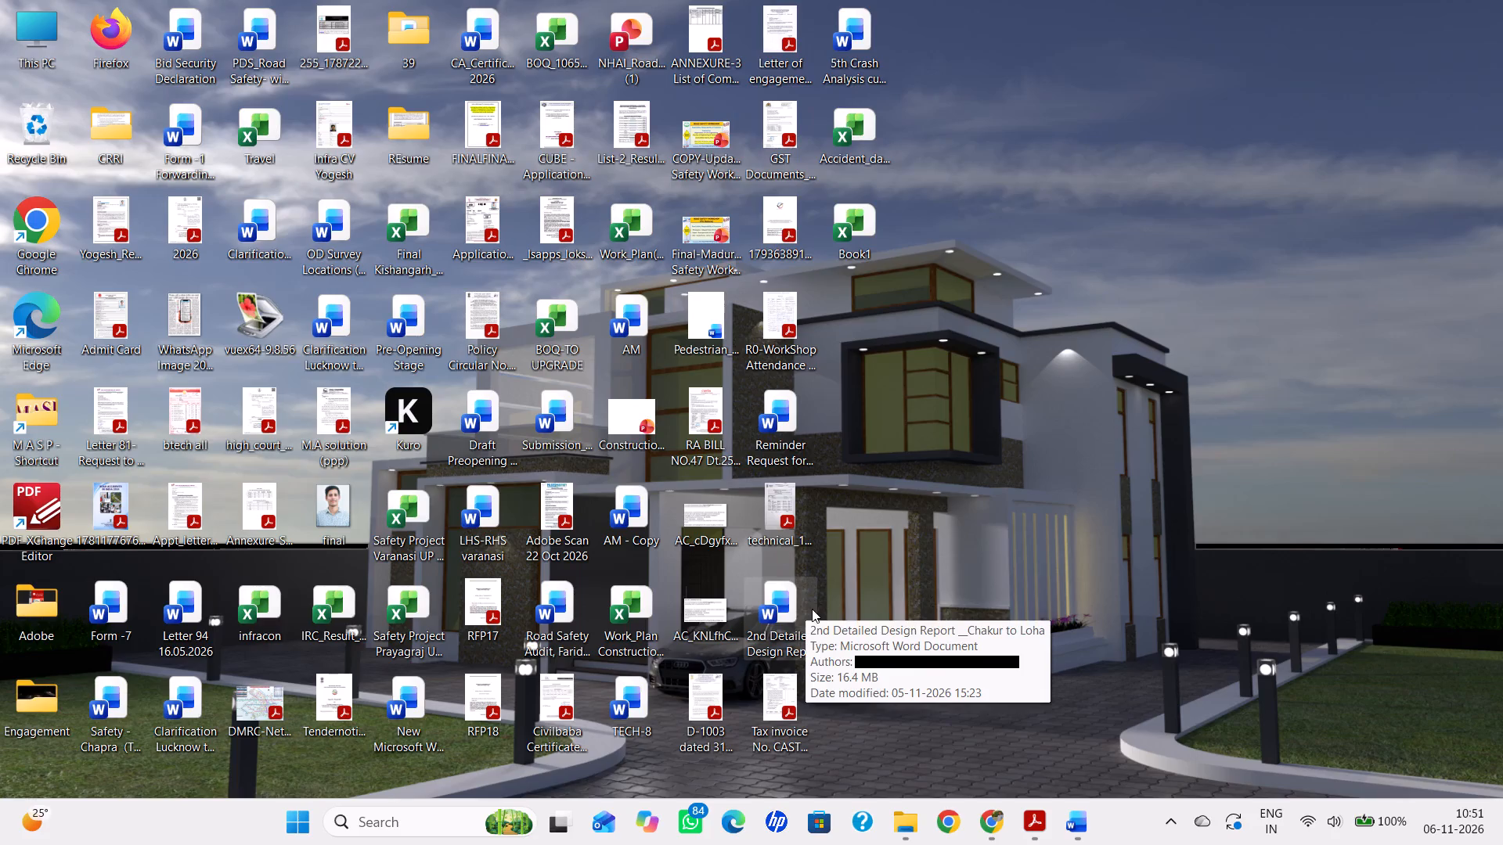
left_click(1088, 829)
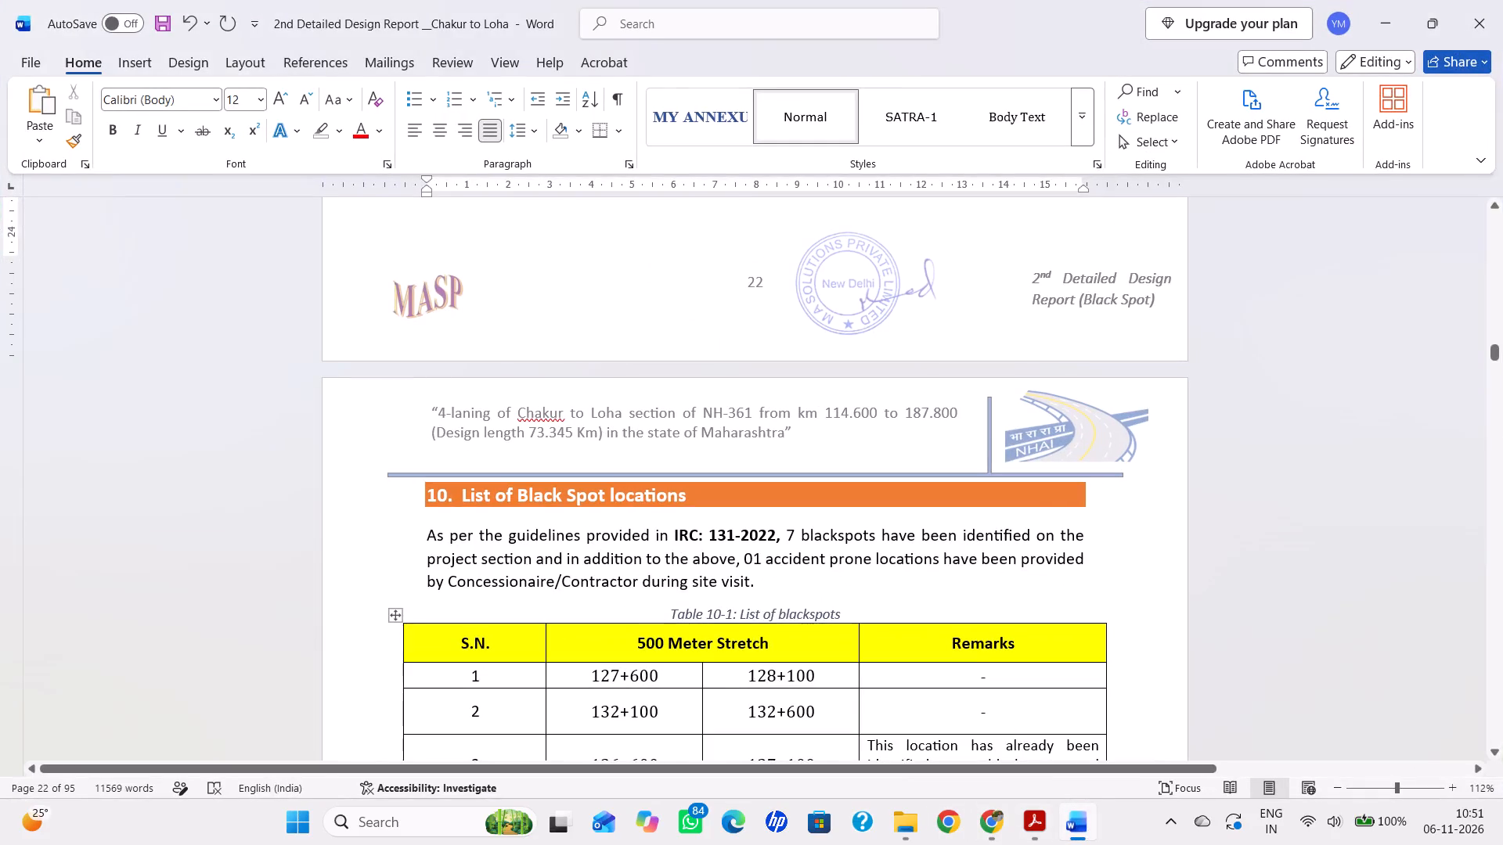
key("ctrl+s")
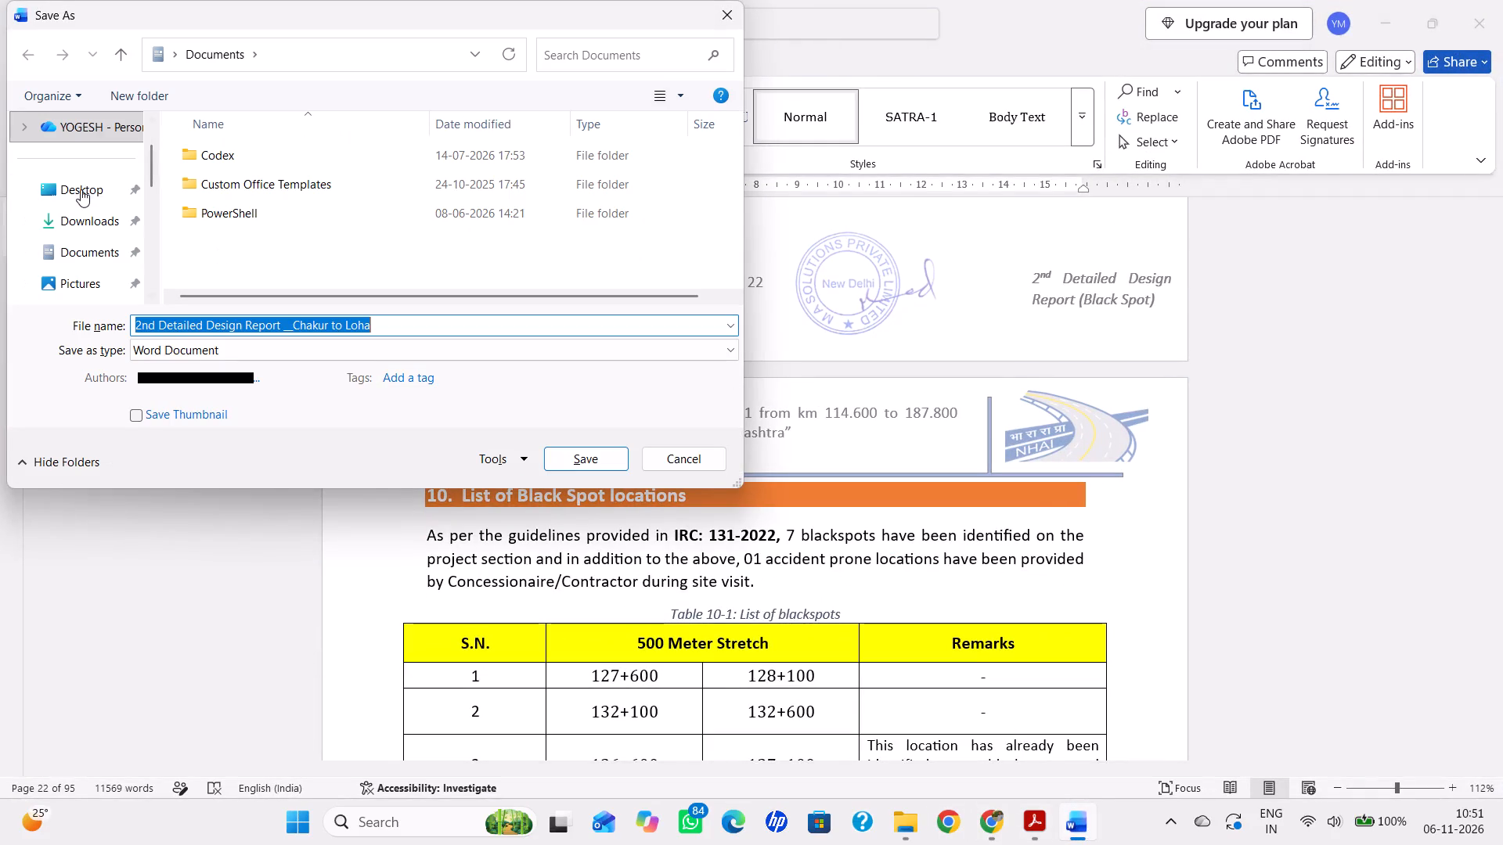
left_click(81, 195)
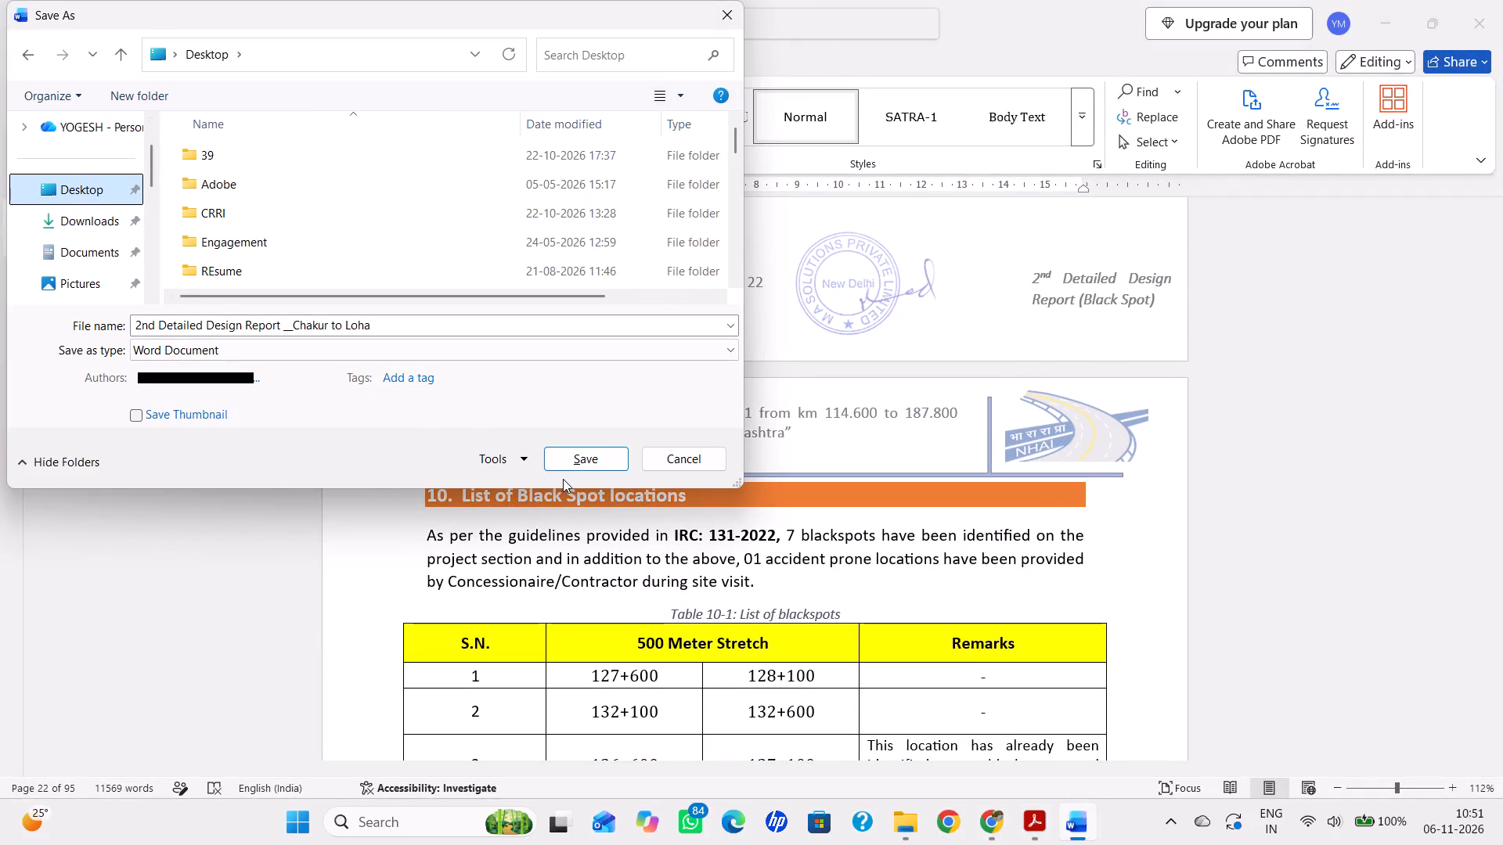
left_click(571, 457)
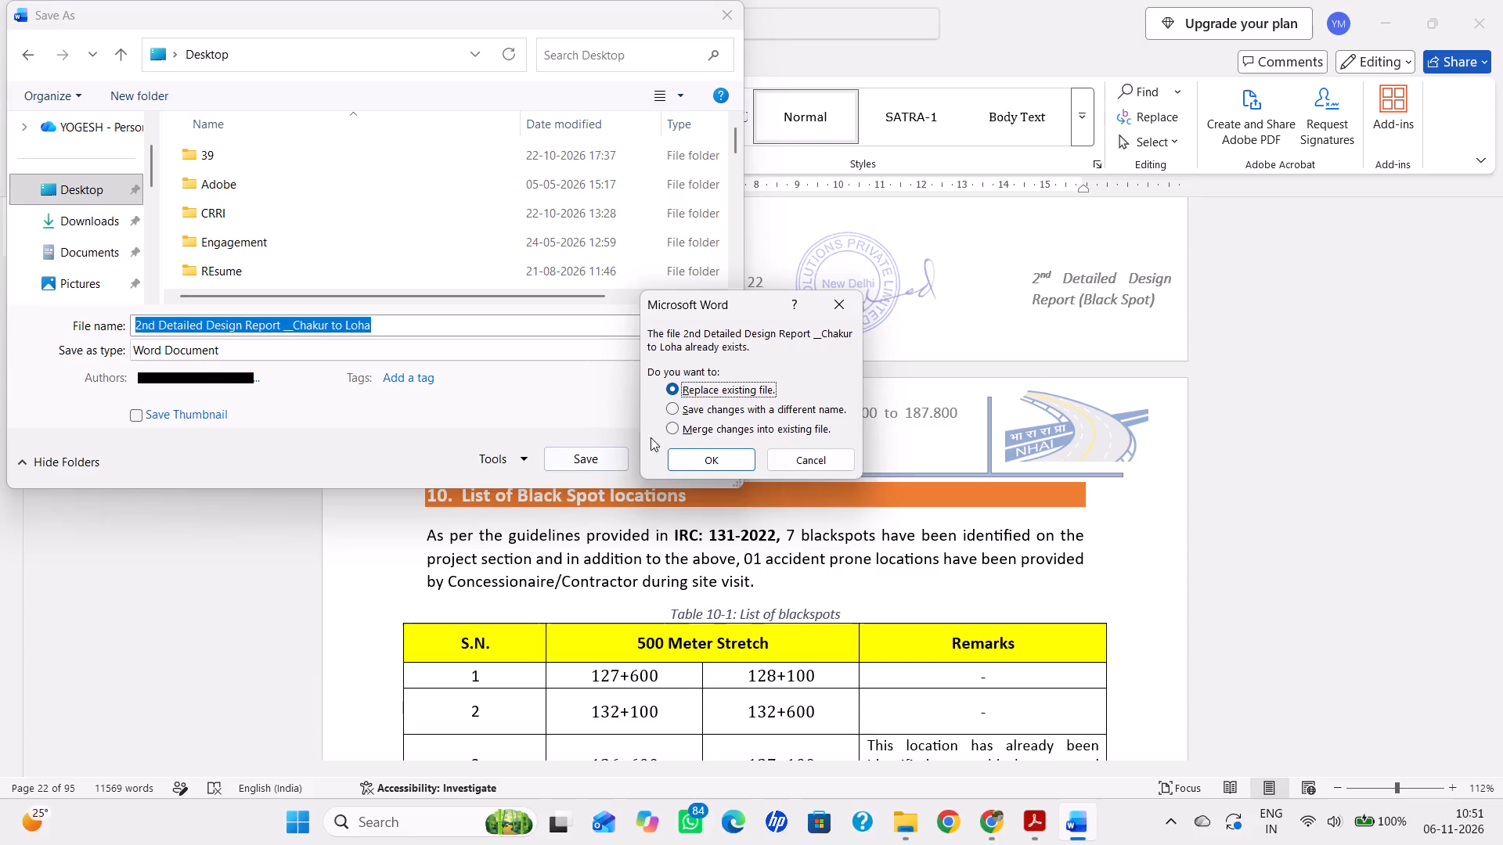
left_click(729, 460)
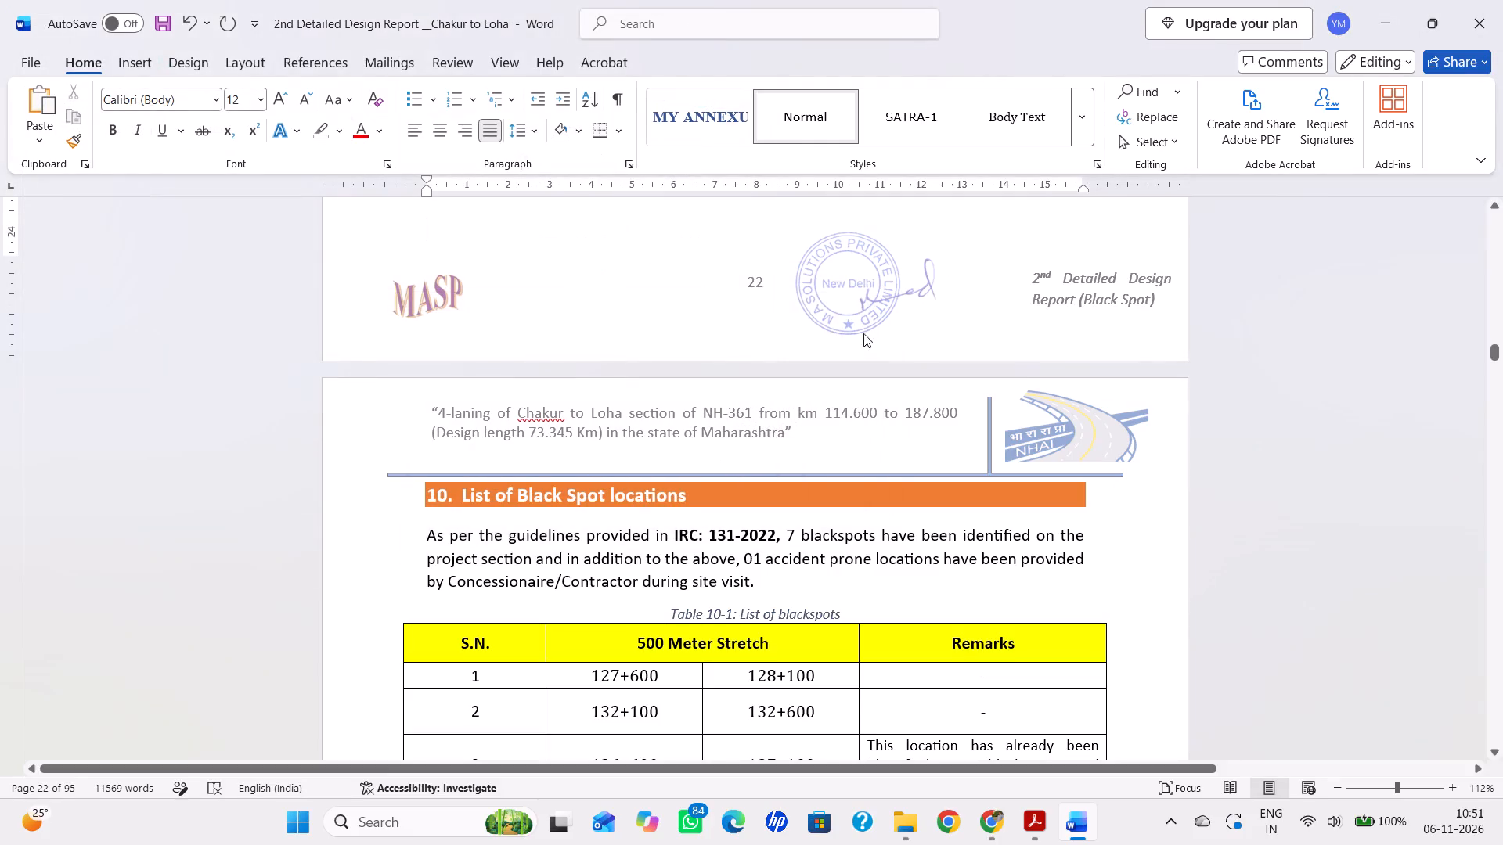
Refresh the desktop and check the saved 2nd Detailed Design Report file there.
triple_click(1386, 0)
left_click(1279, 177)
right_click(1279, 177)
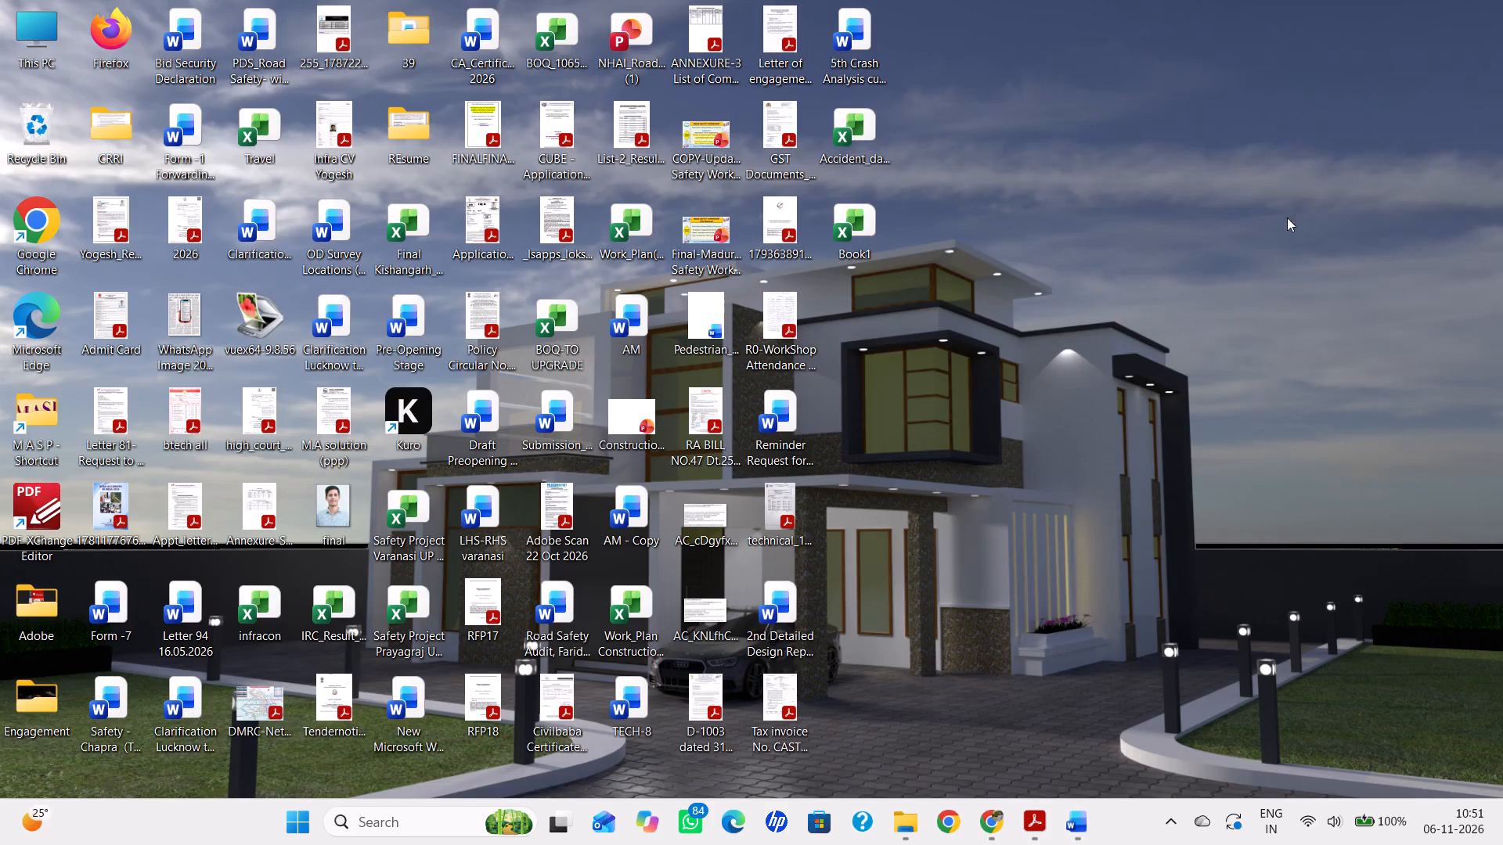
left_click(1126, 253)
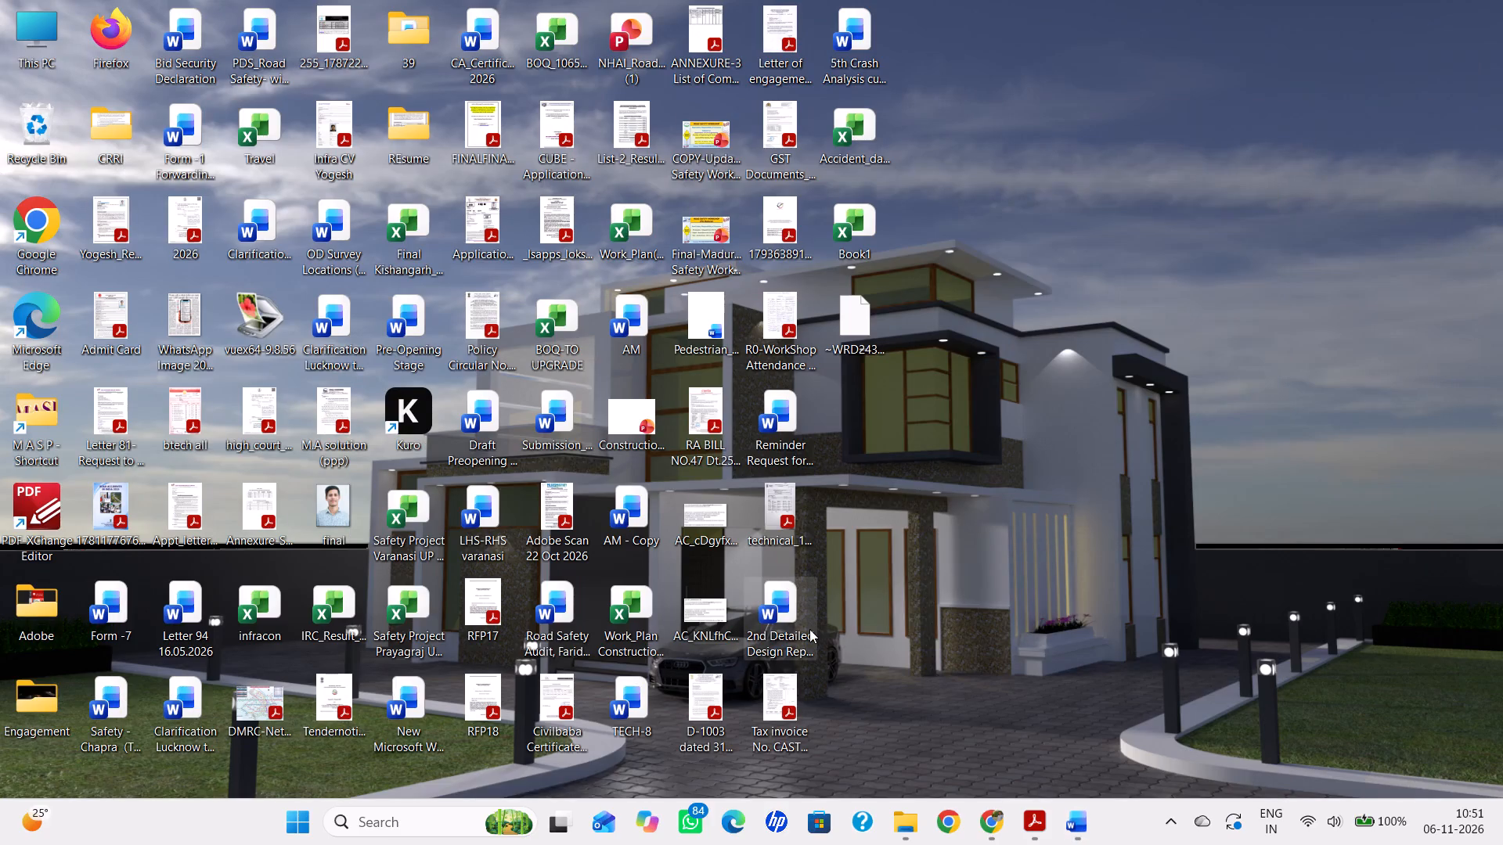
right_click(1130, 383)
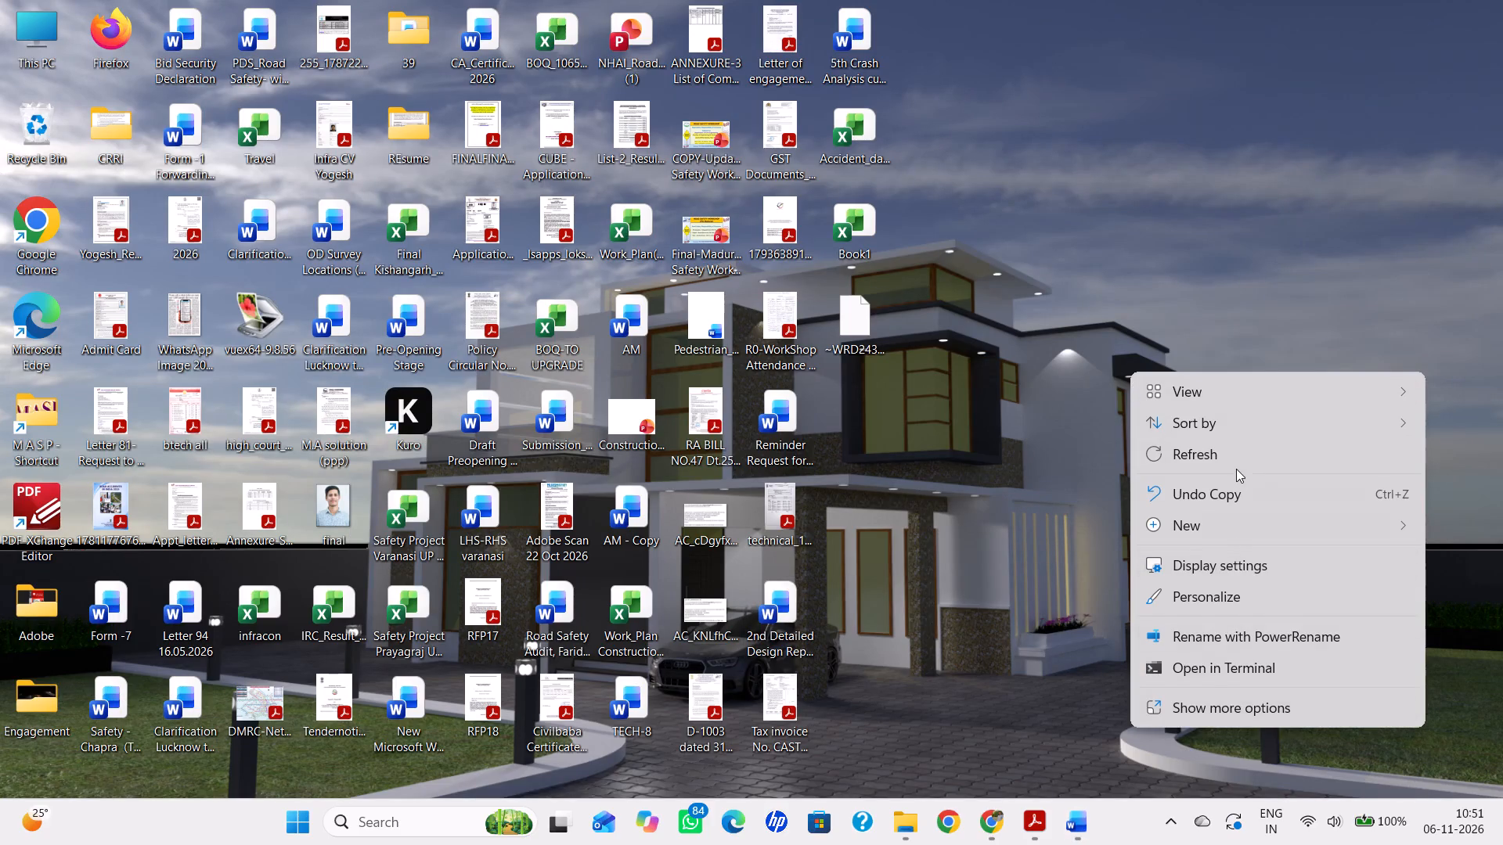
left_click(1234, 461)
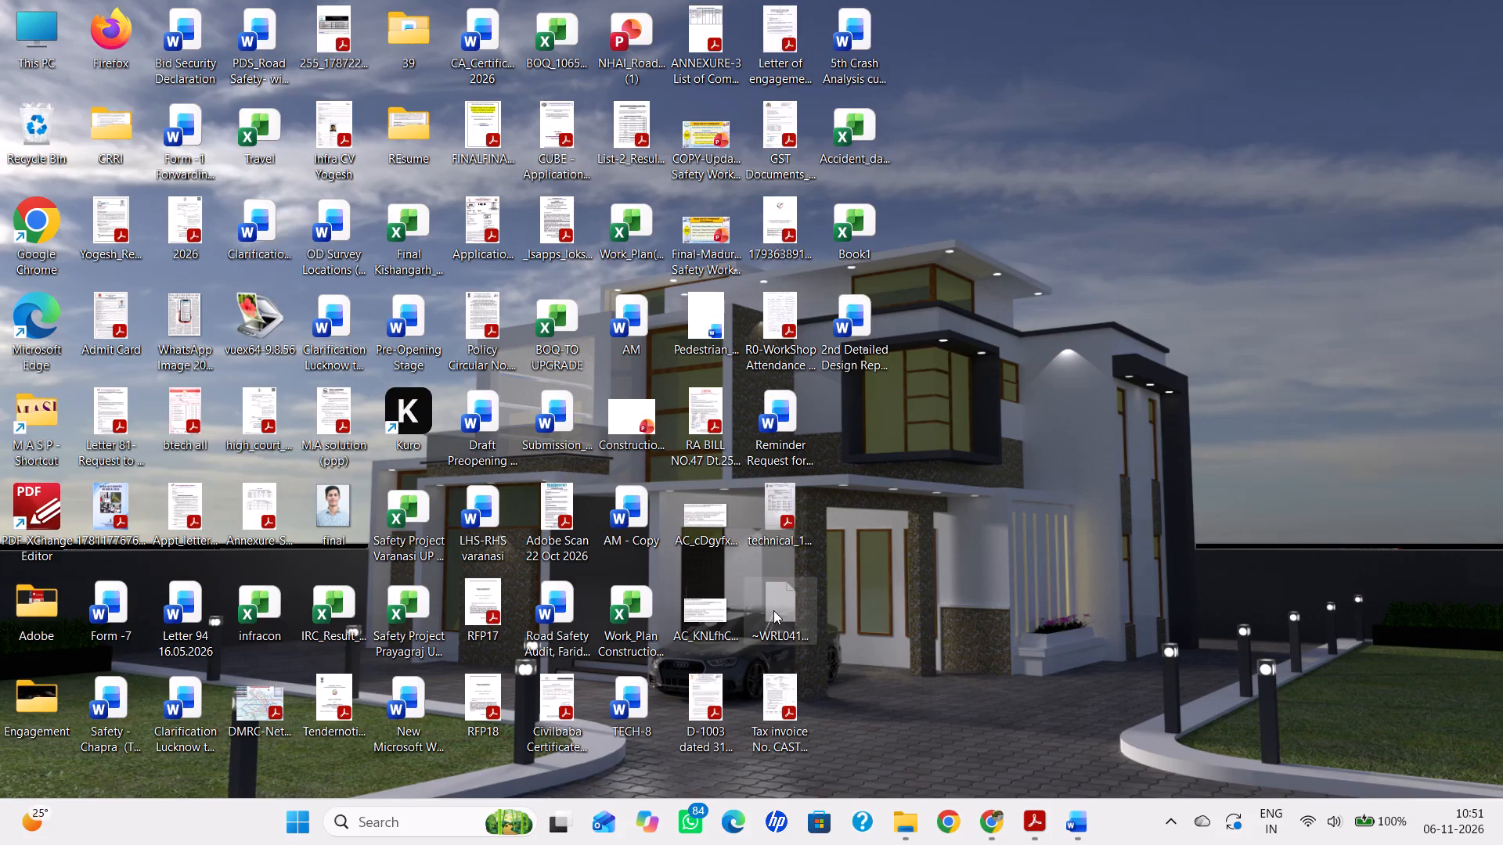
left_click(945, 476)
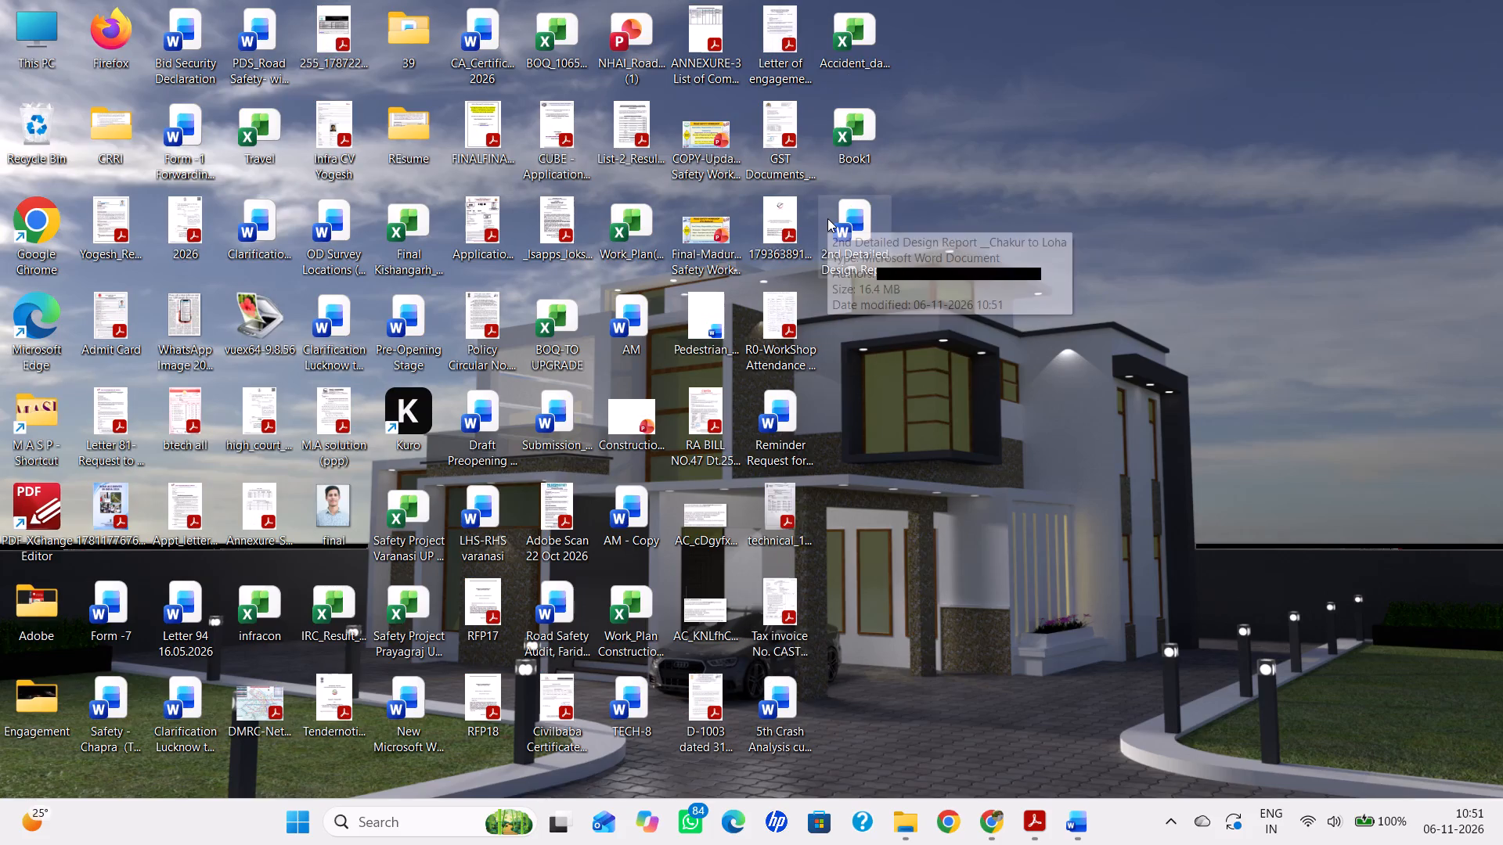
left_click(1050, 760)
Return to the report in Word and review the pages from section 11 through the Figure 12-1 traffic volume graph and section 12.1.2.
left_click(1073, 833)
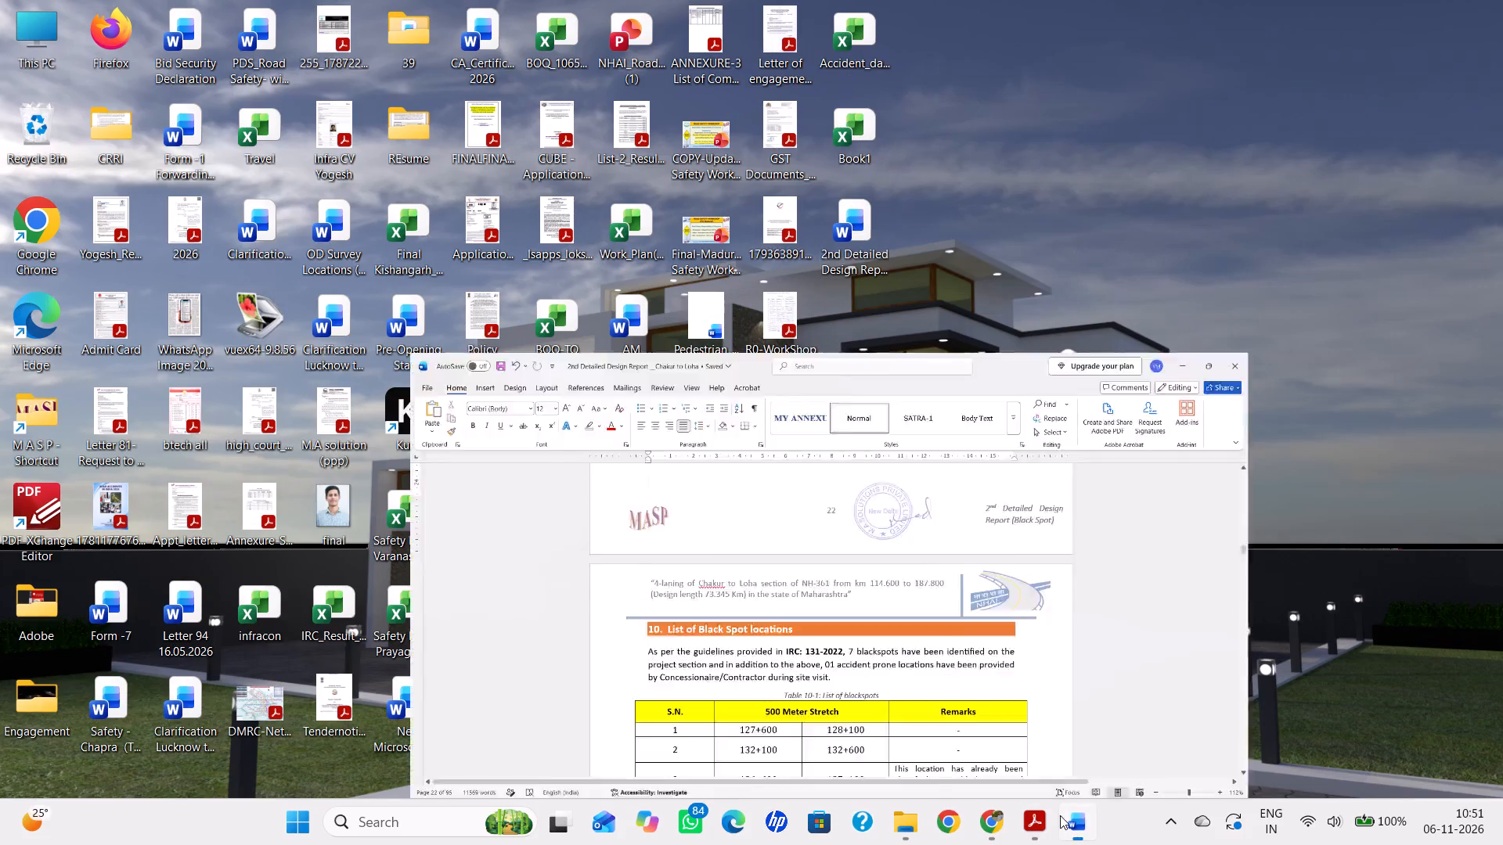
scroll(966, 620, "down", 6)
scroll(966, 620, "down", 20)
scroll(966, 620, "down", 1)
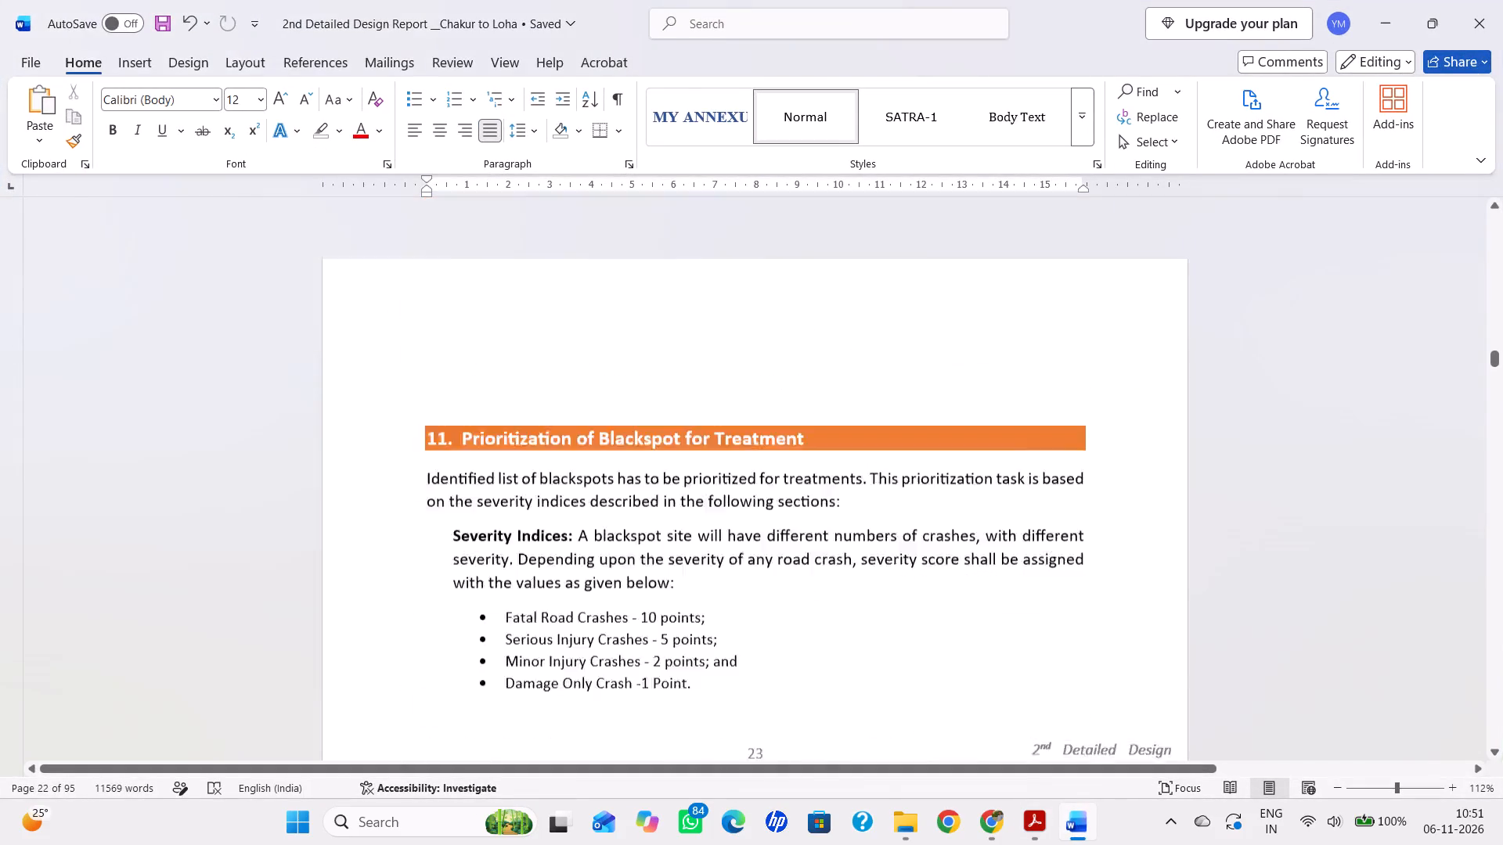
scroll(948, 599, "down", 15)
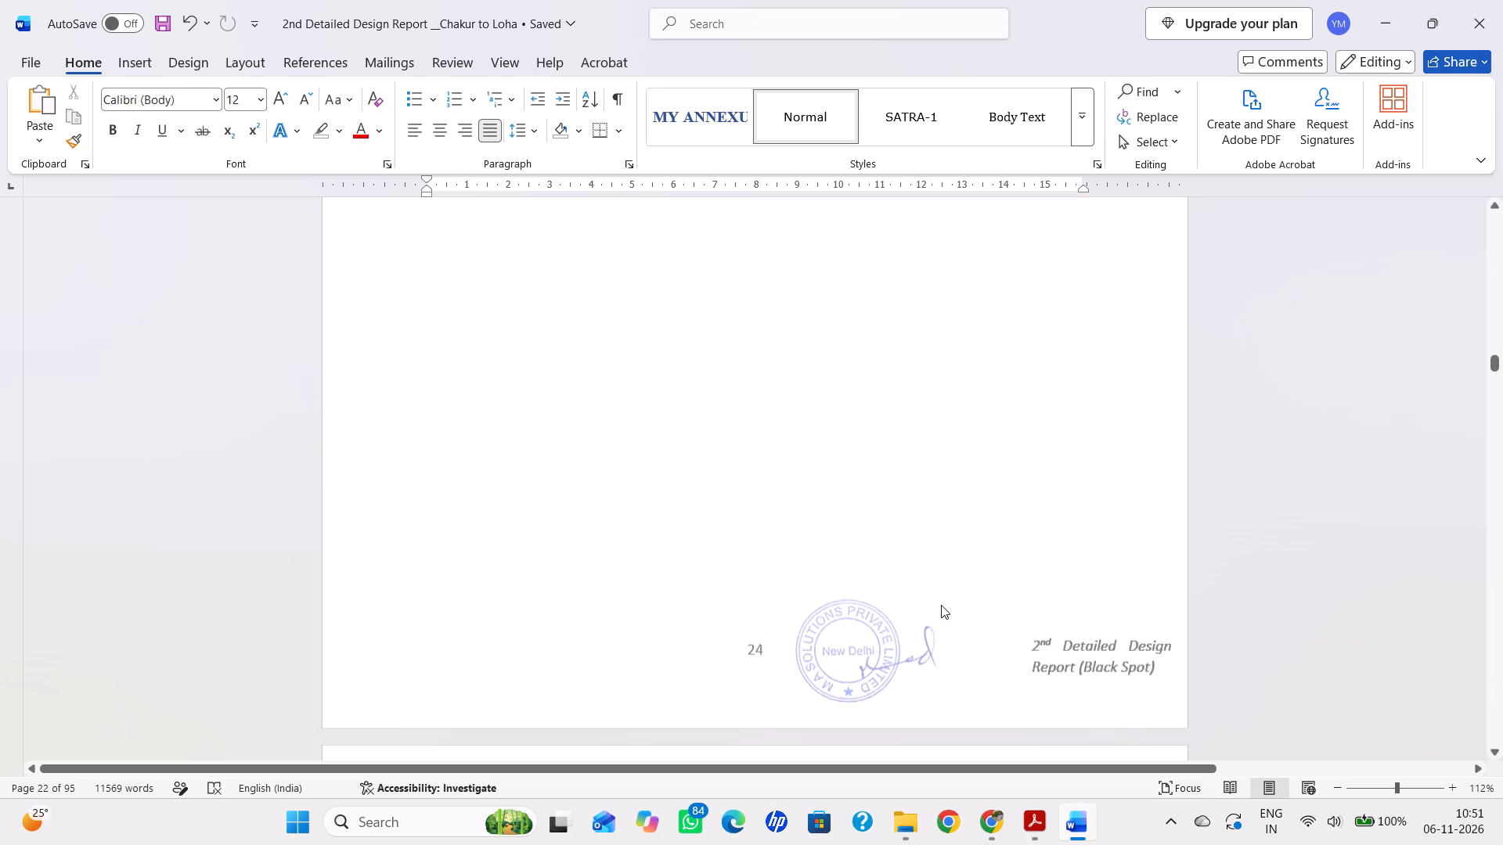
scroll(941, 605, "down", 17)
scroll(940, 610, "down", 13)
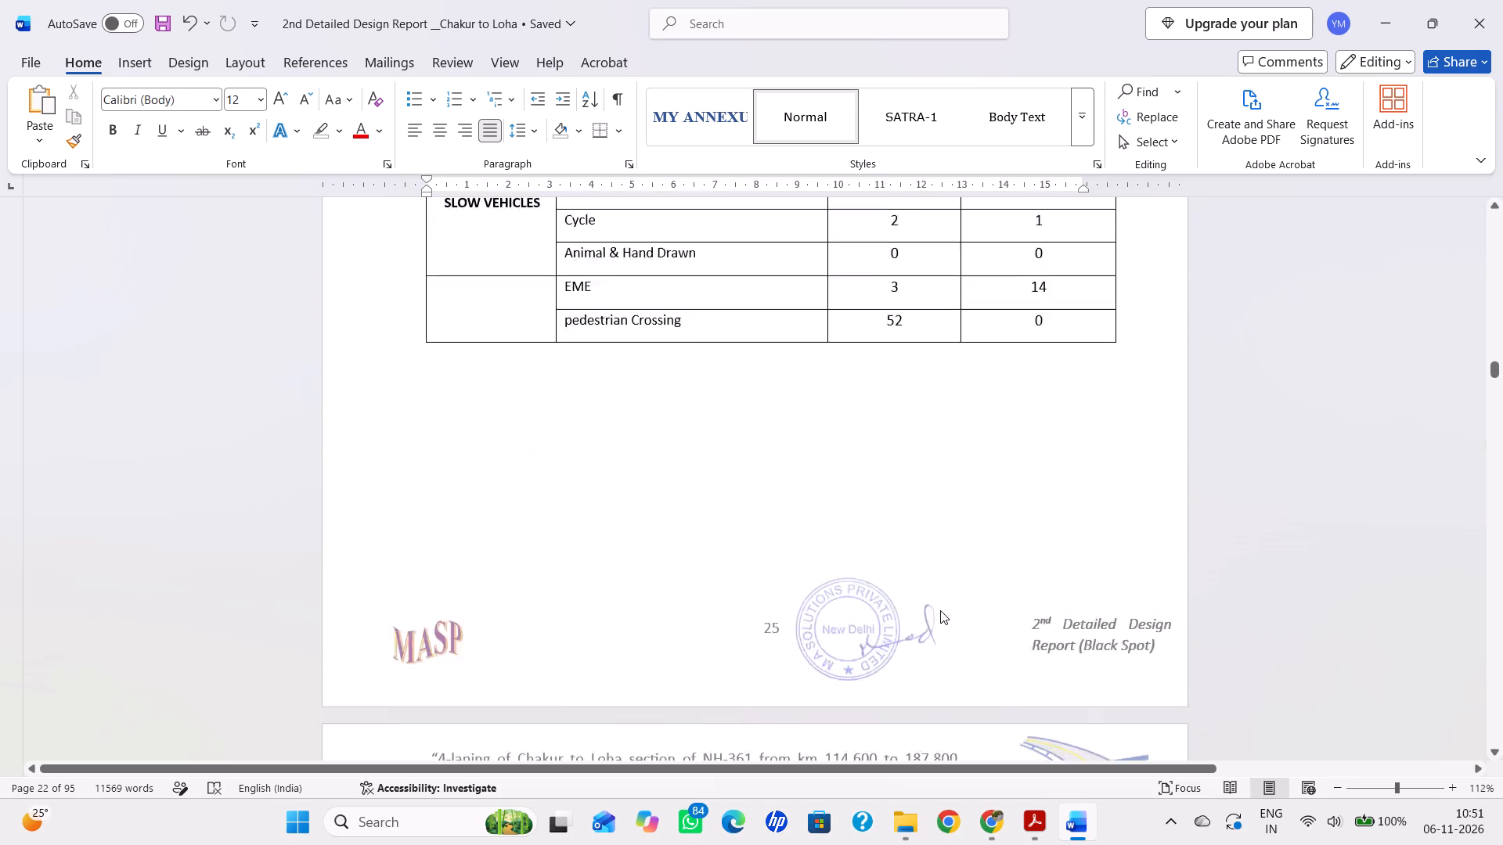
scroll(940, 610, "down", 4)
scroll(940, 610, "up", 1)
scroll(940, 617, "down", 13)
scroll(943, 636, "up", 11)
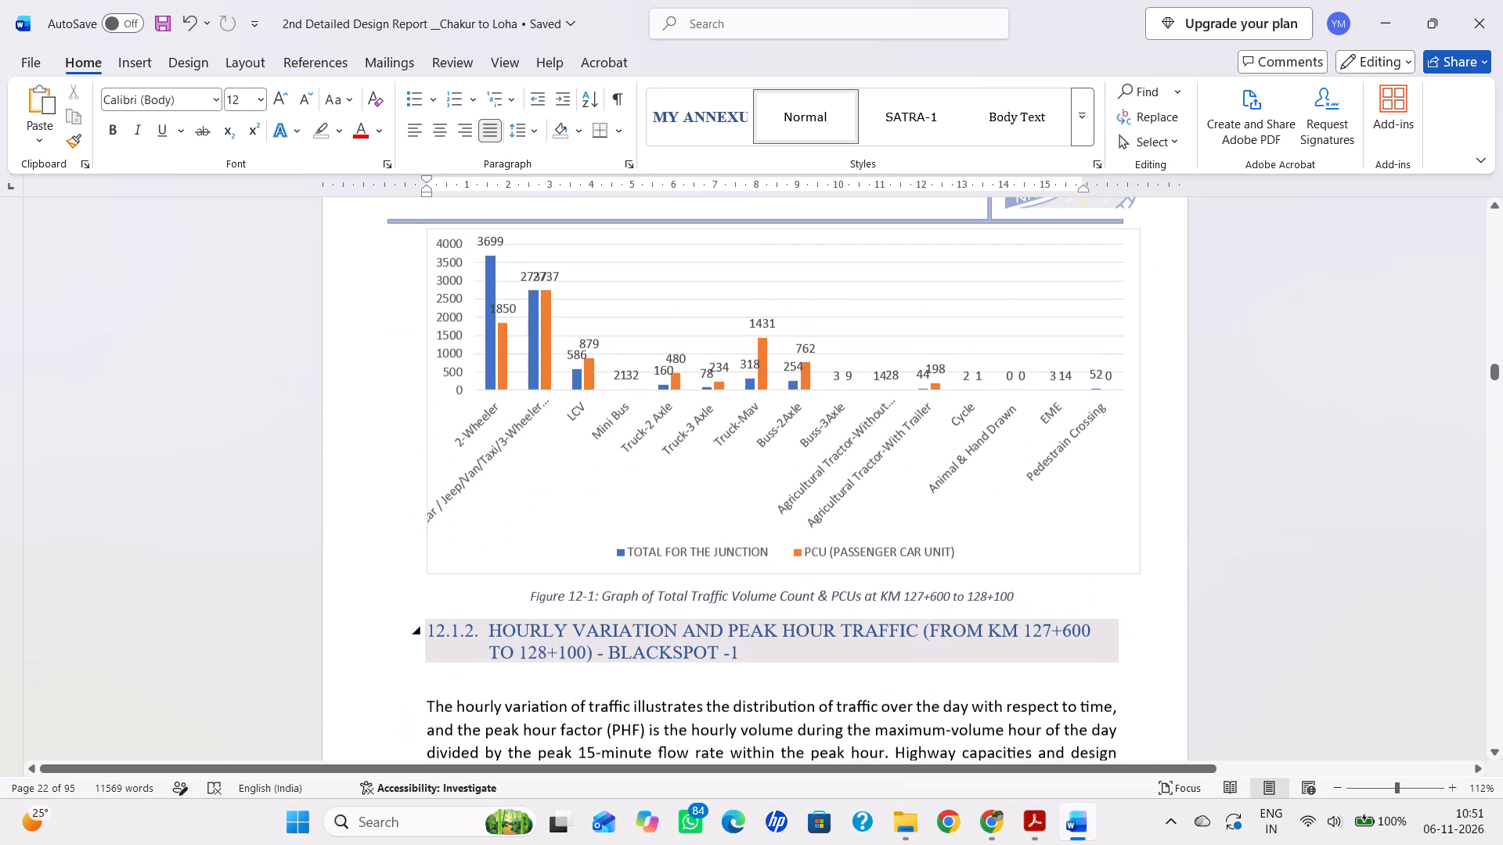
scroll(943, 636, "down", 11)
scroll(935, 642, "up", 10)
scroll(712, 637, "up", 4)
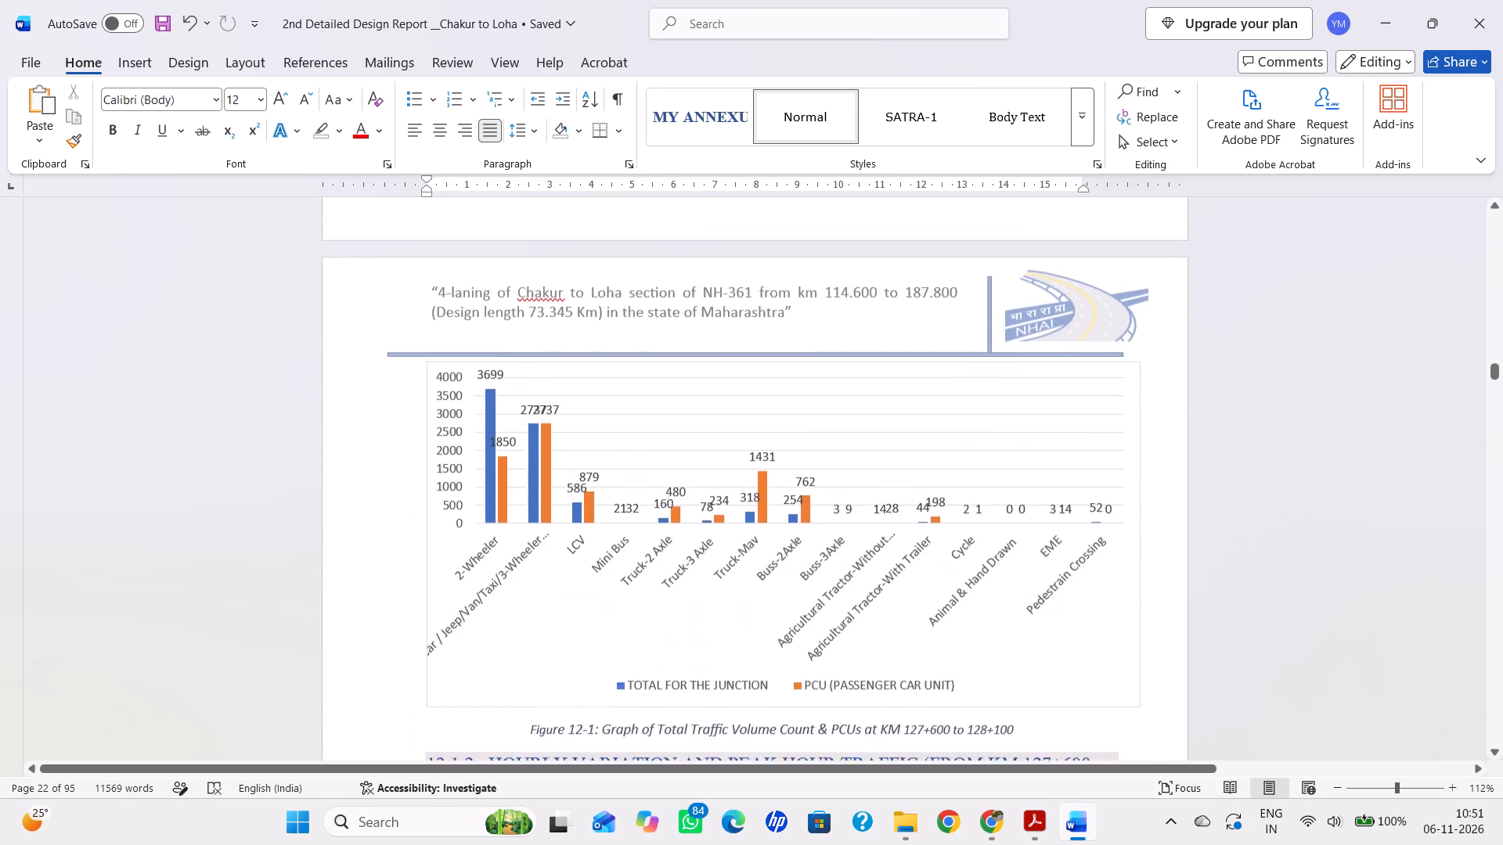
scroll(649, 587, "up", 3)
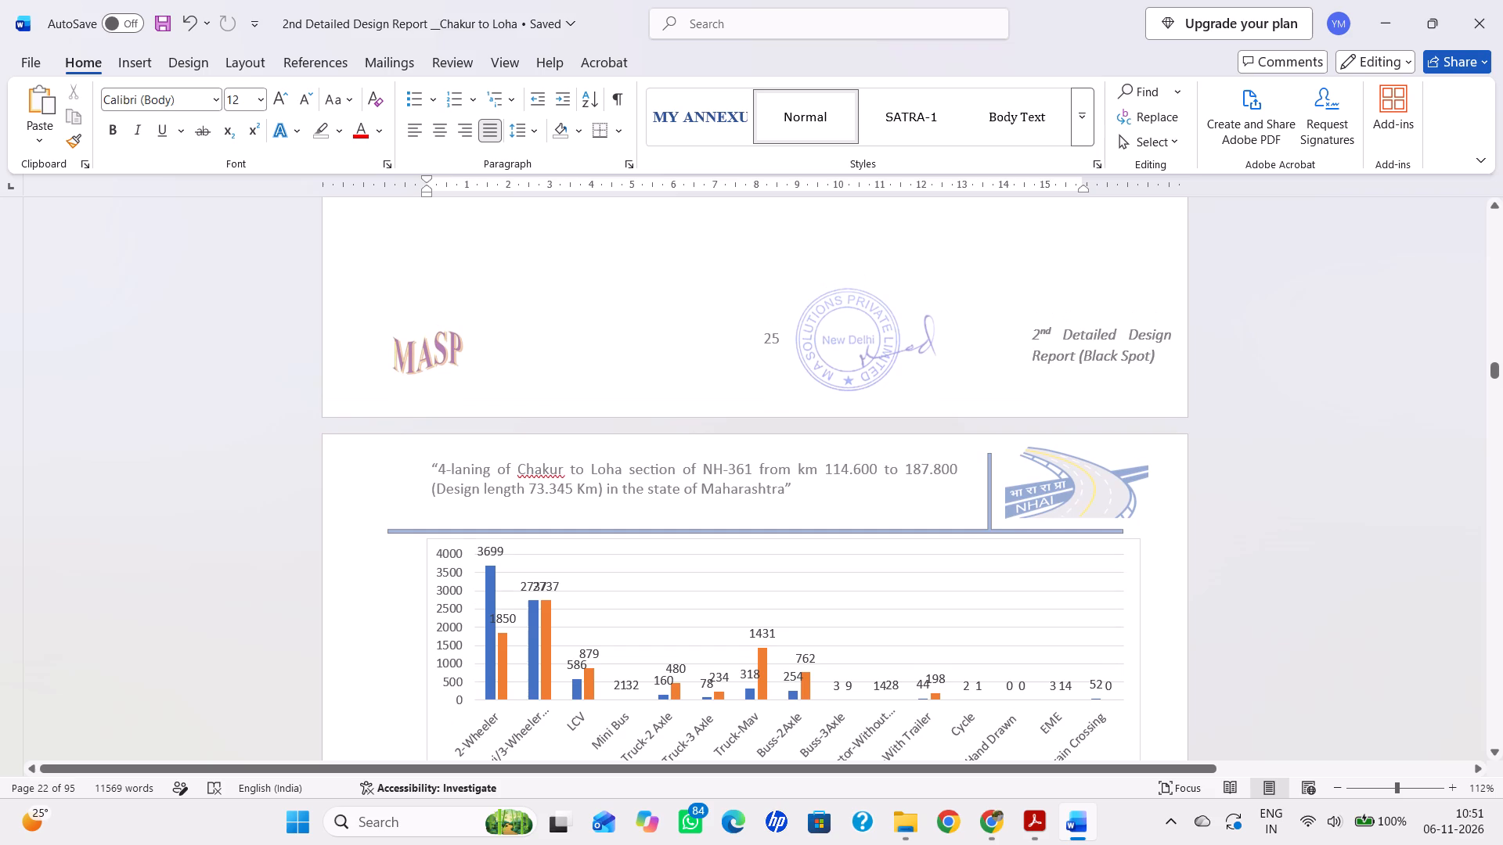
Move the Truck-3 Axle PCU data label (234) in the Figure 12-1 graph upward, clear of the neighbouring label.
left_click_drag(722, 677, 723, 650)
left_click(1257, 644)
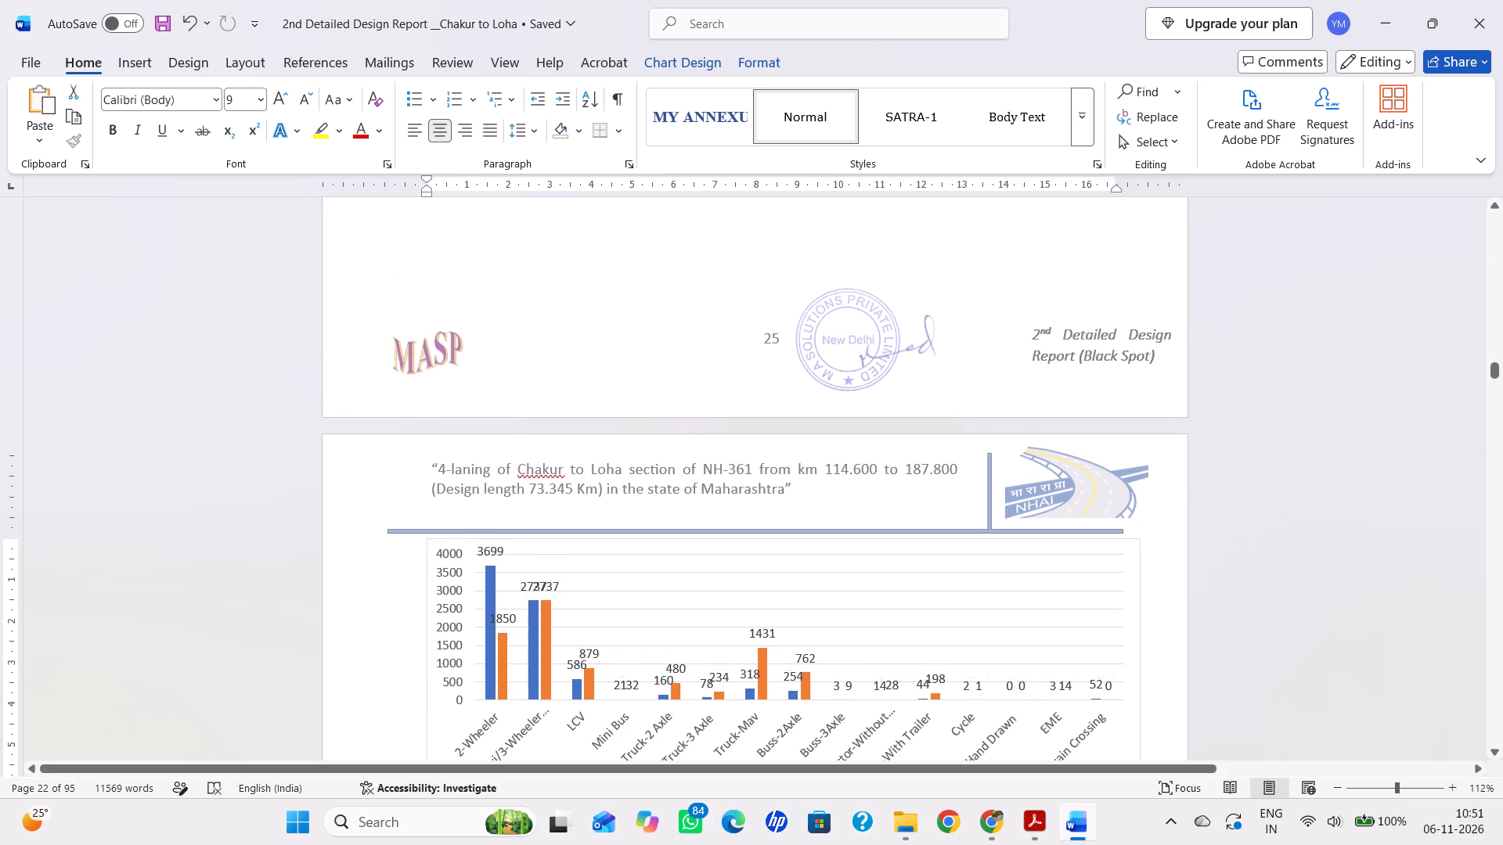
left_click_drag(721, 517, 725, 492)
left_click(748, 580)
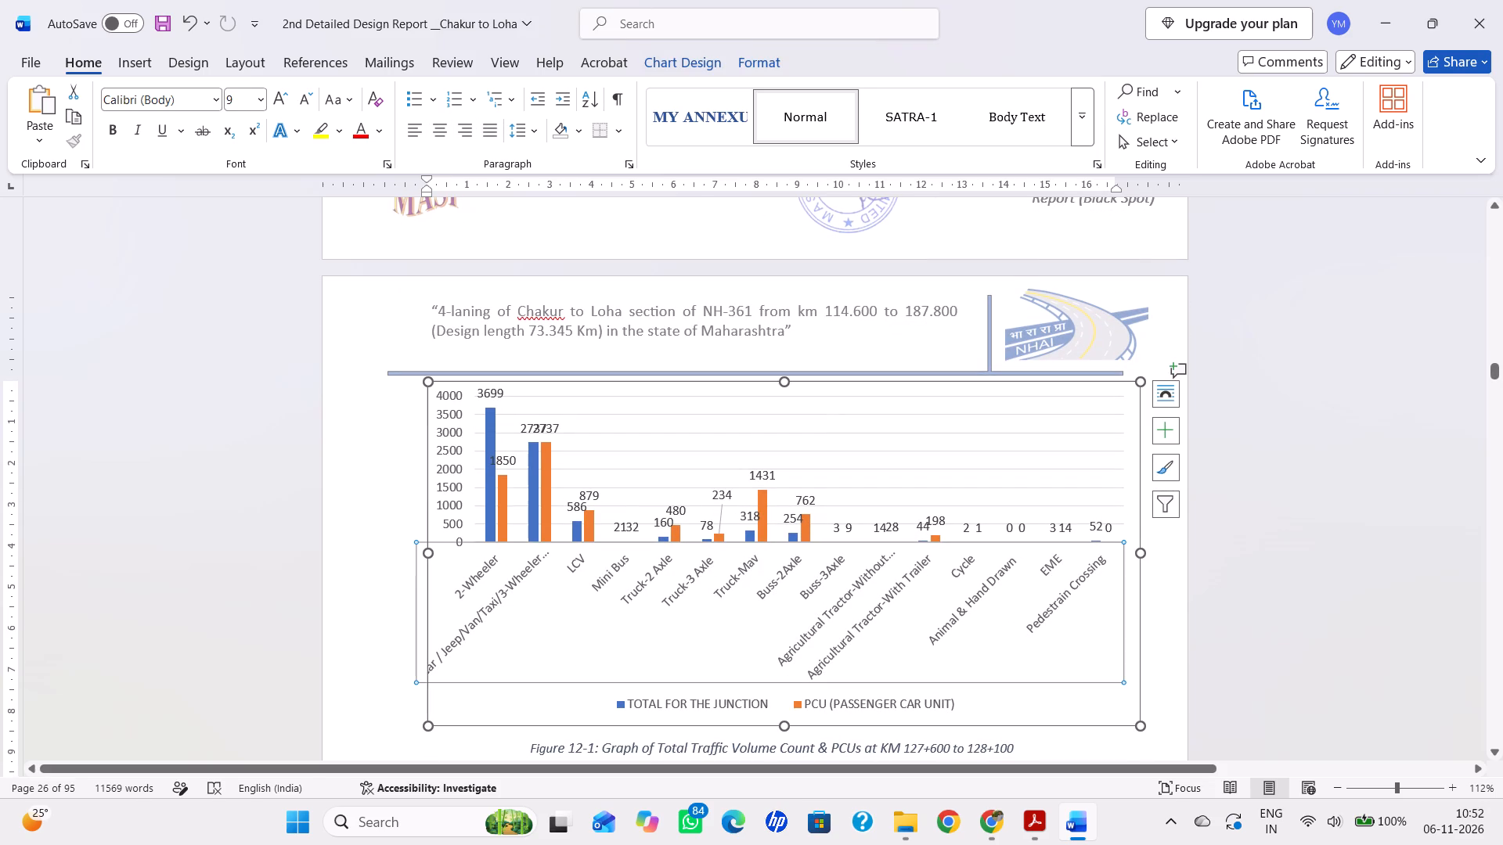
Move the PCU data label (198) for Agricultural Tractor-With Trailer up and to the right, clear of the 44 label.
scroll(566, 478, "up", 1)
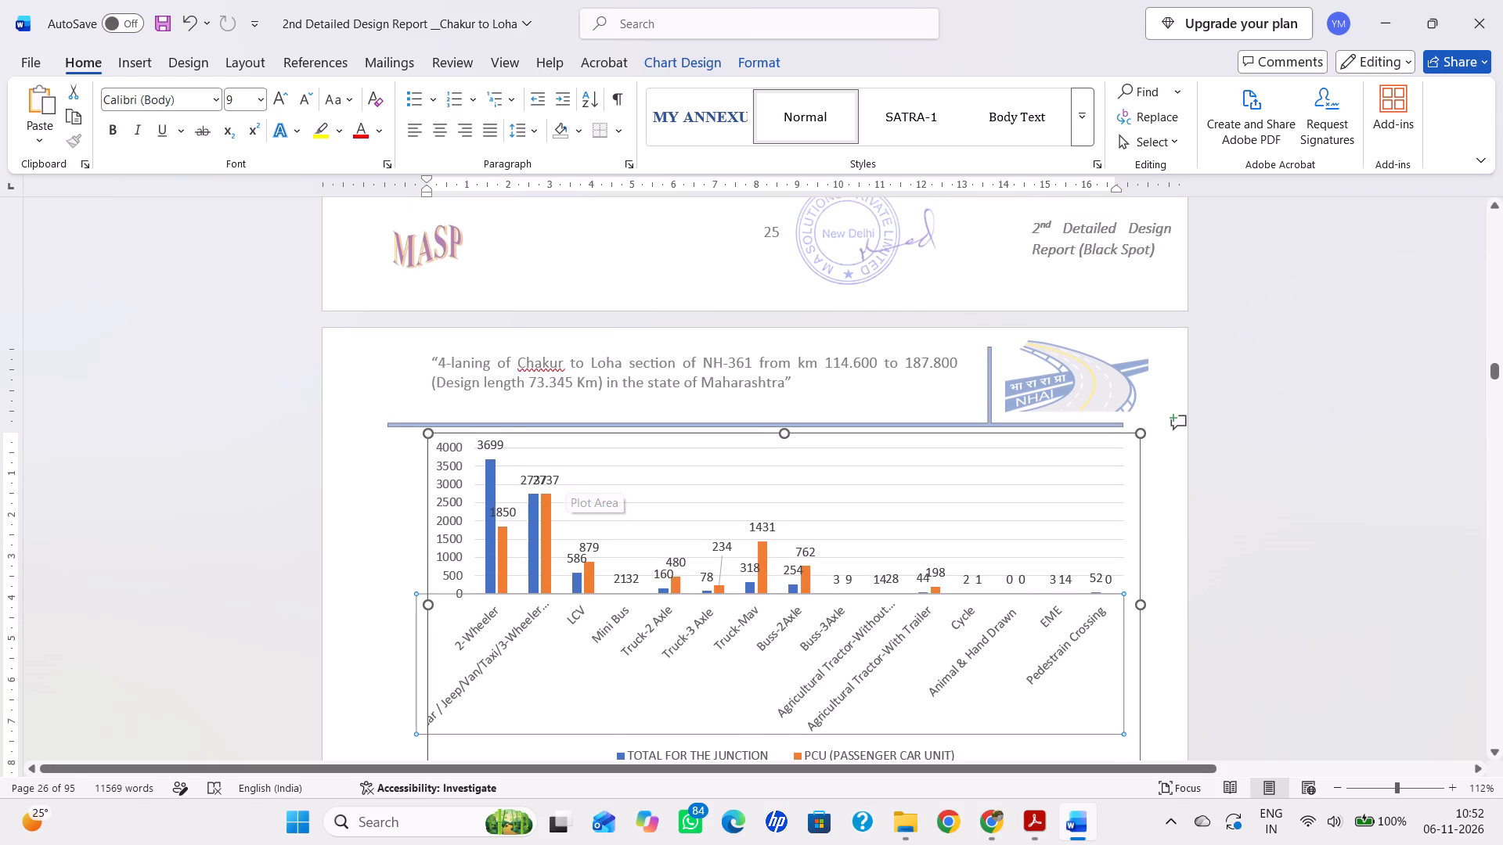
left_click_drag(938, 570, 950, 554)
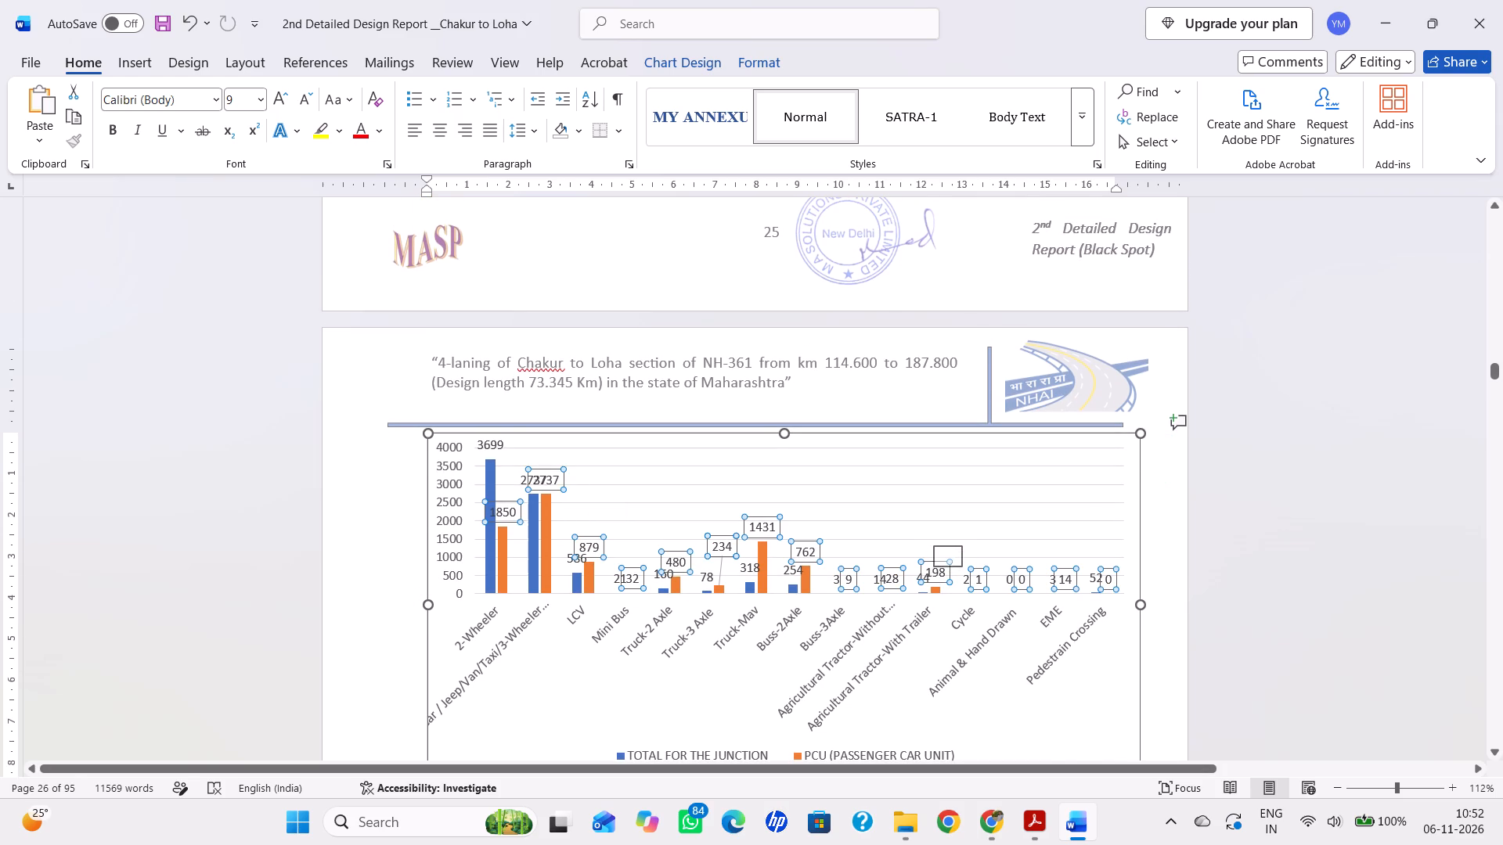
left_click_drag(950, 554, 953, 550)
left_click(1258, 577)
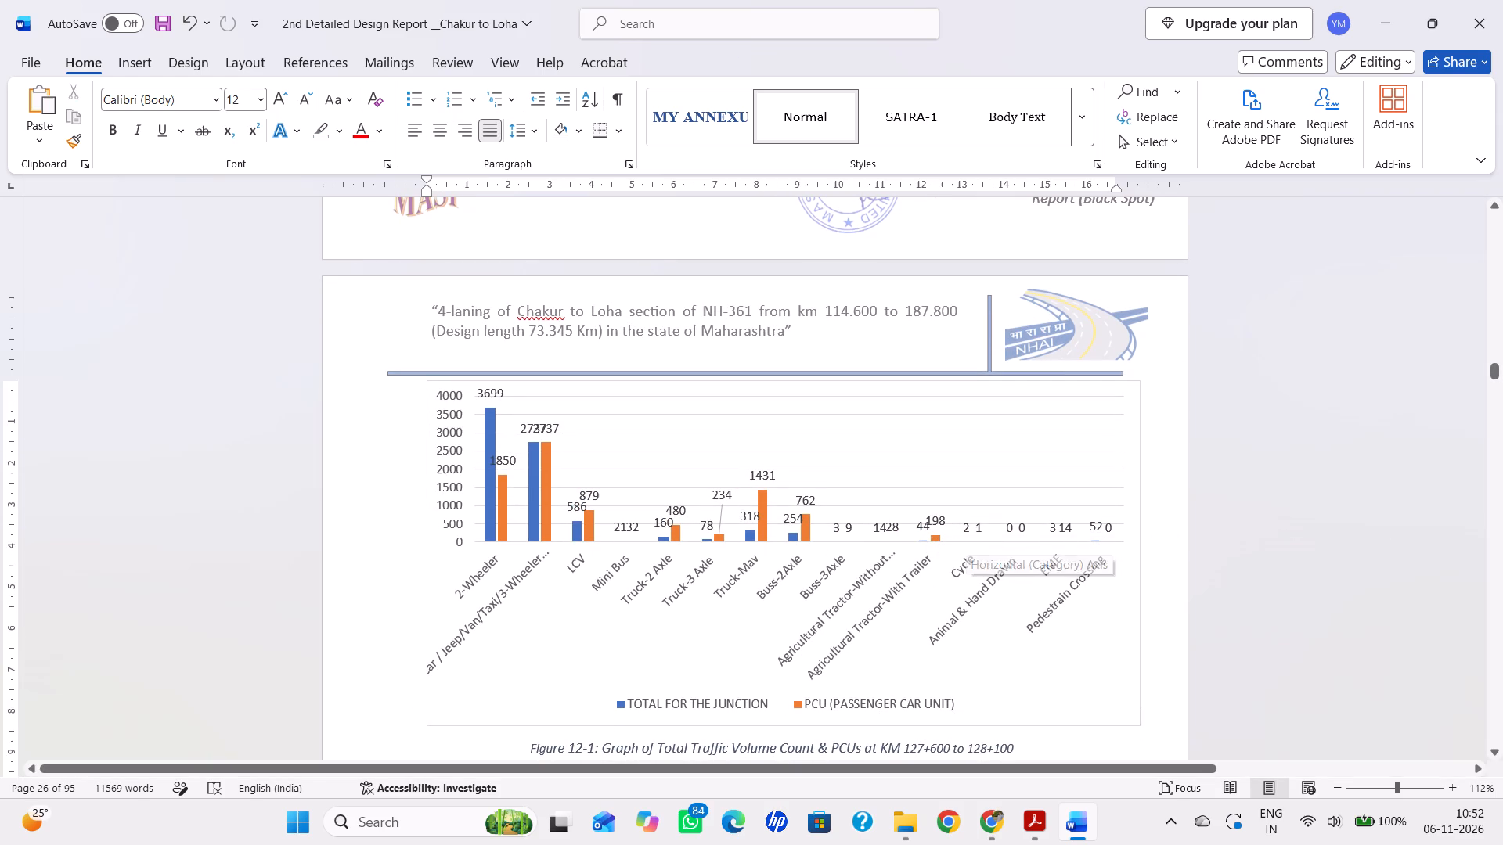
left_click_drag(935, 515, 952, 487)
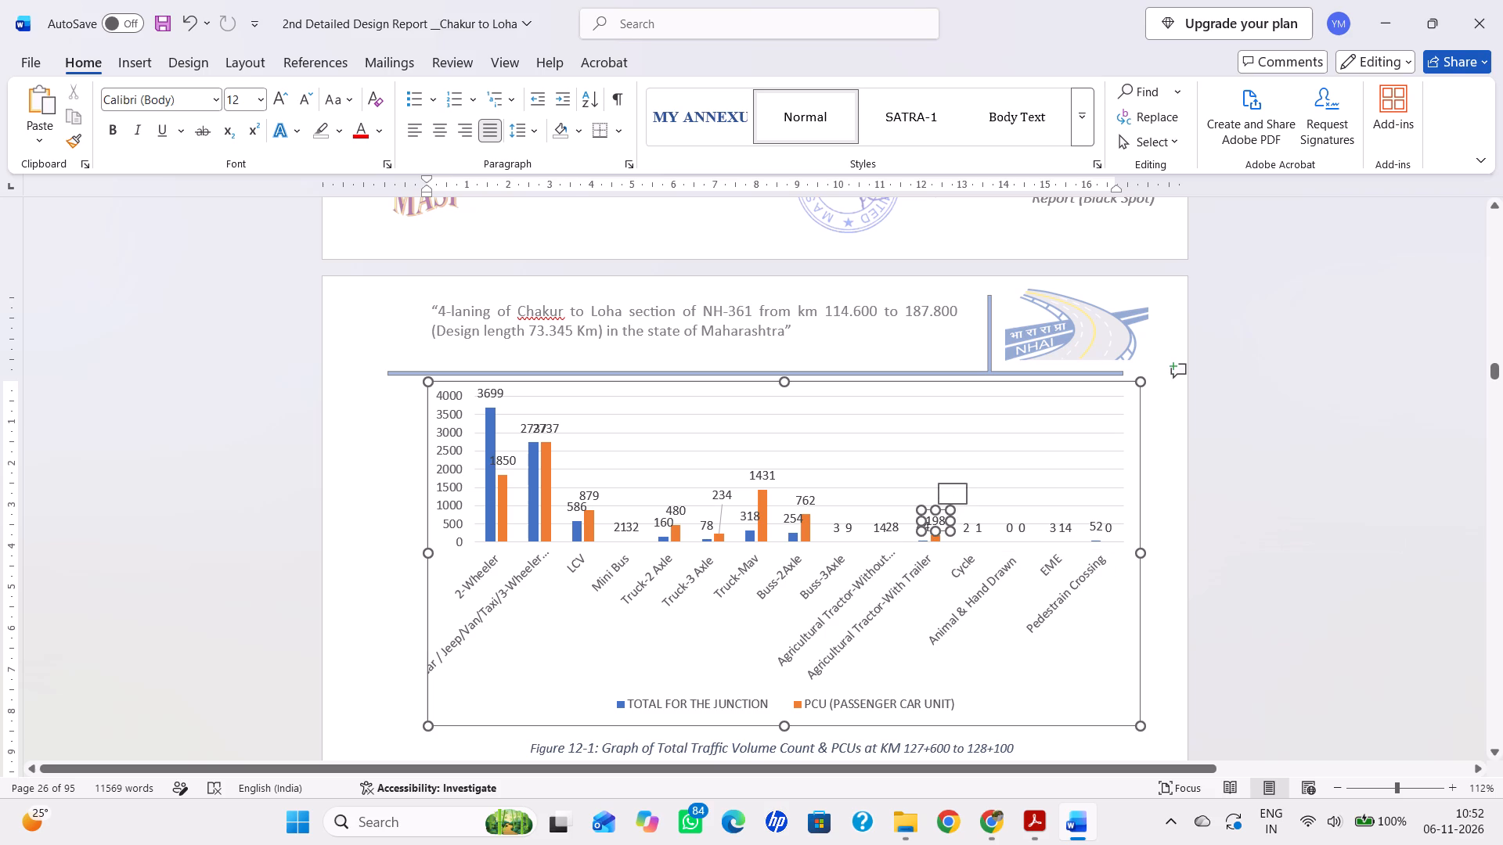
left_click(1219, 521)
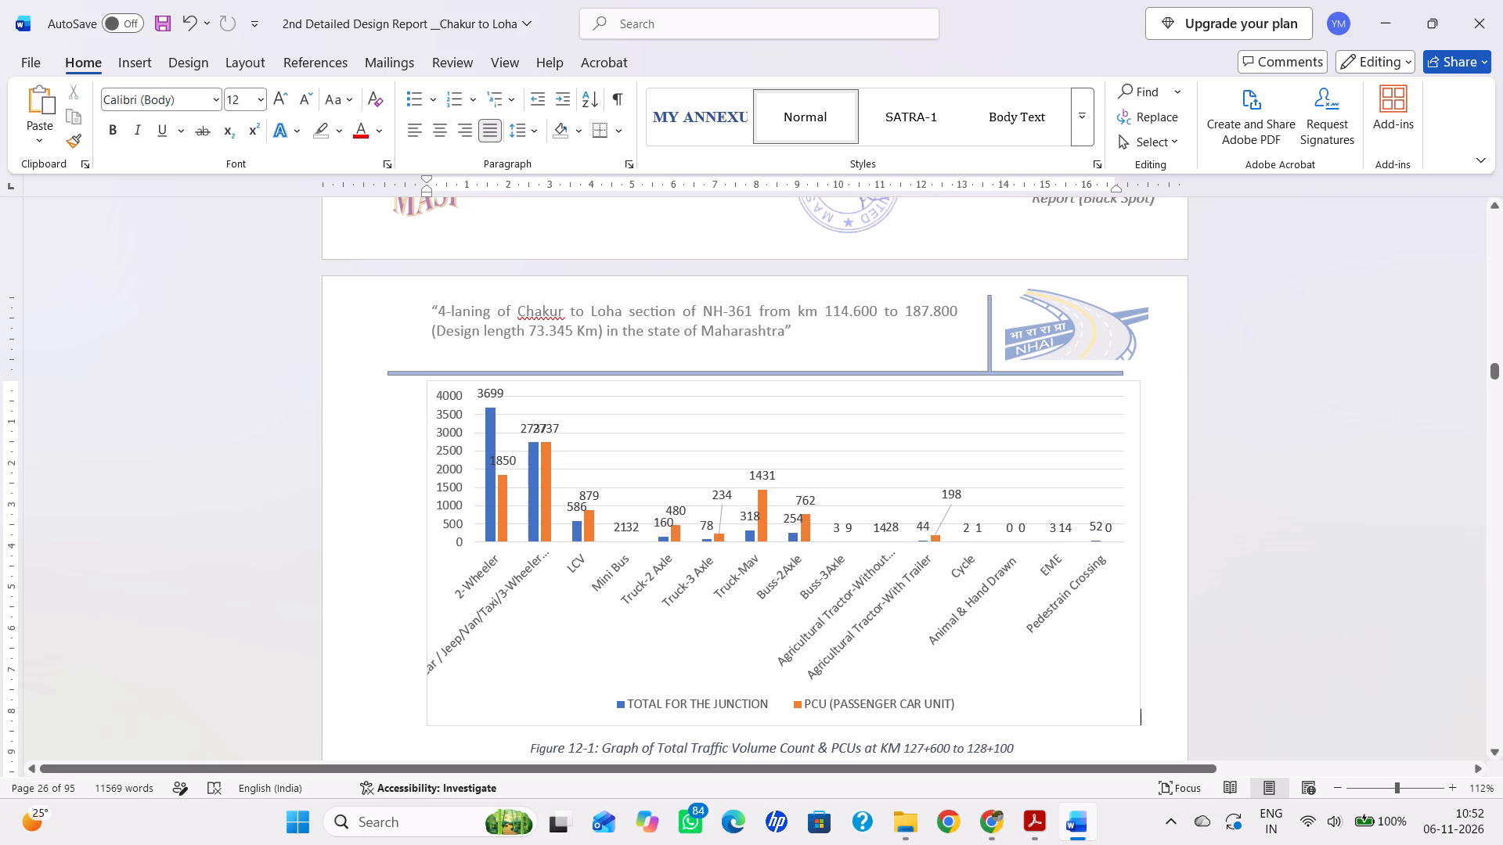
Move the LCV PCU data label (879) to the right, away from the 586 label, and save the report.
left_click_drag(597, 490, 630, 479)
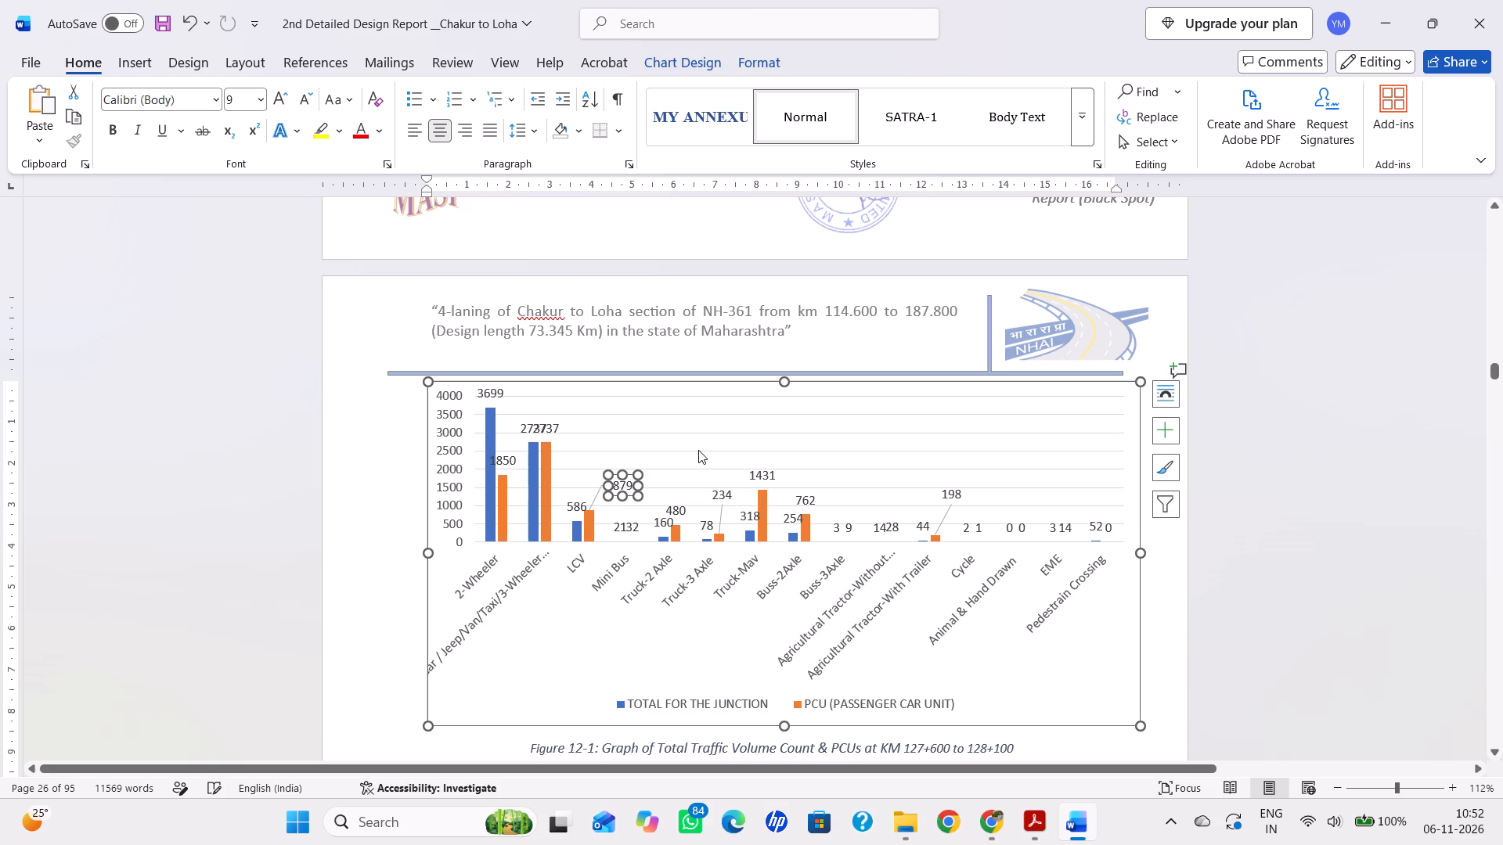
left_click(698, 450)
key("ctrl+s")
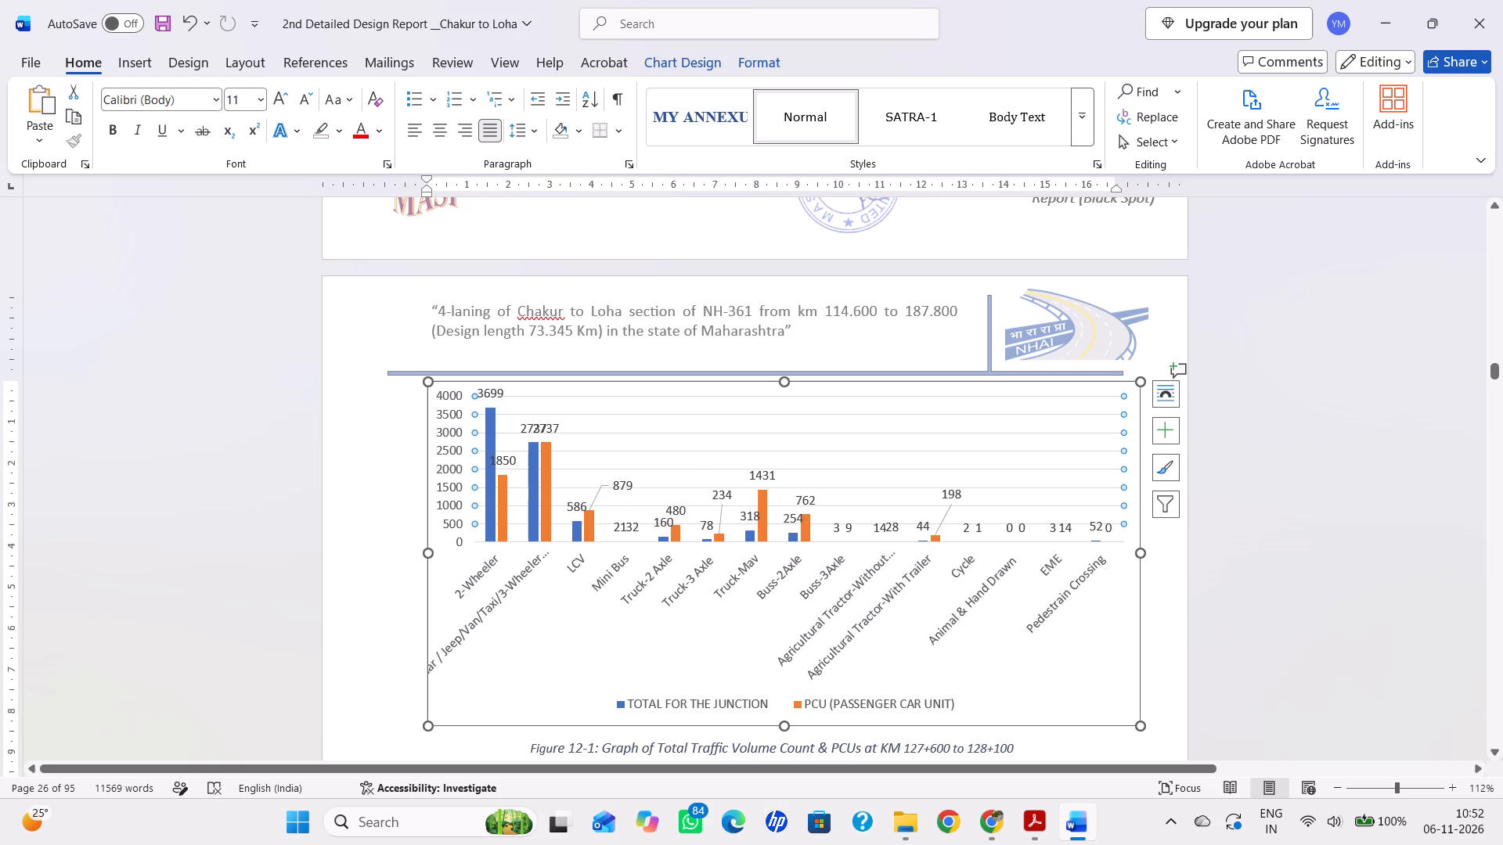
Move only the orange PCU label 2737 of the second vehicle category up and to the right of its twin label, and save the report.
left_click_drag(553, 426, 568, 426)
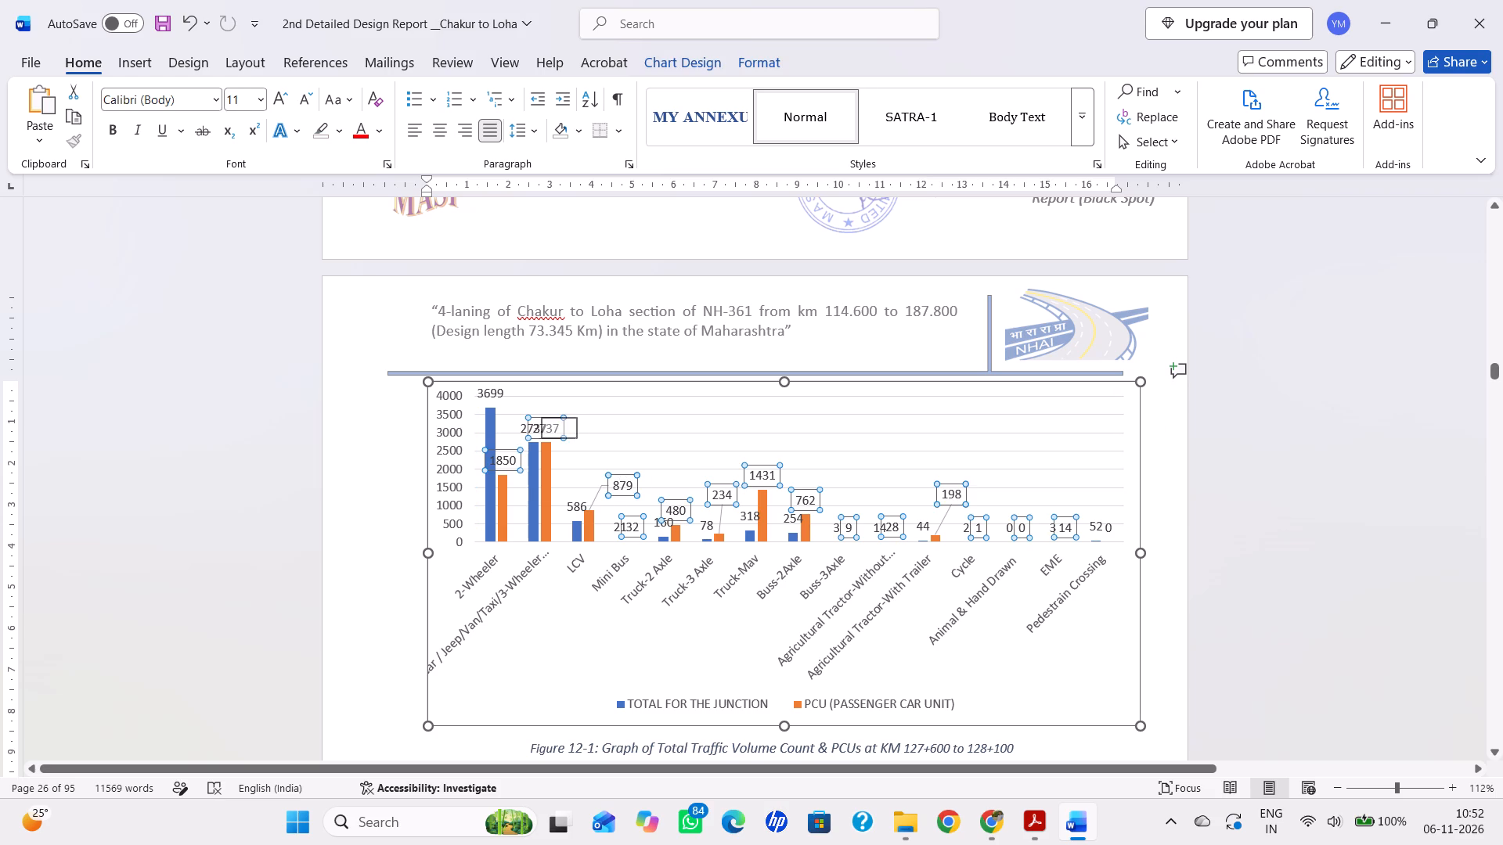
left_click_drag(568, 426, 600, 412)
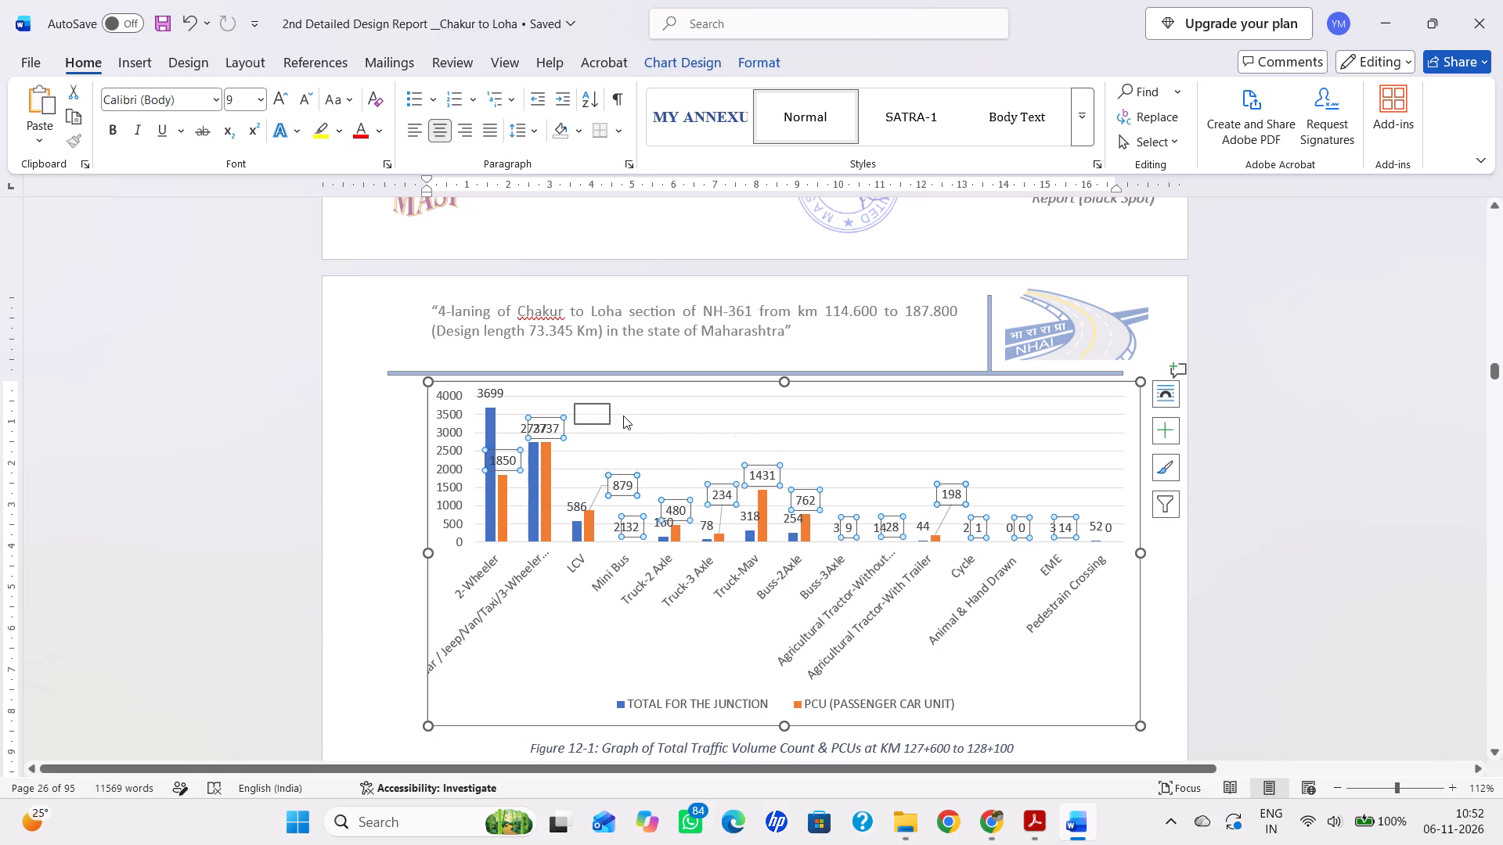
left_click(623, 415)
left_click_drag(557, 426, 597, 410)
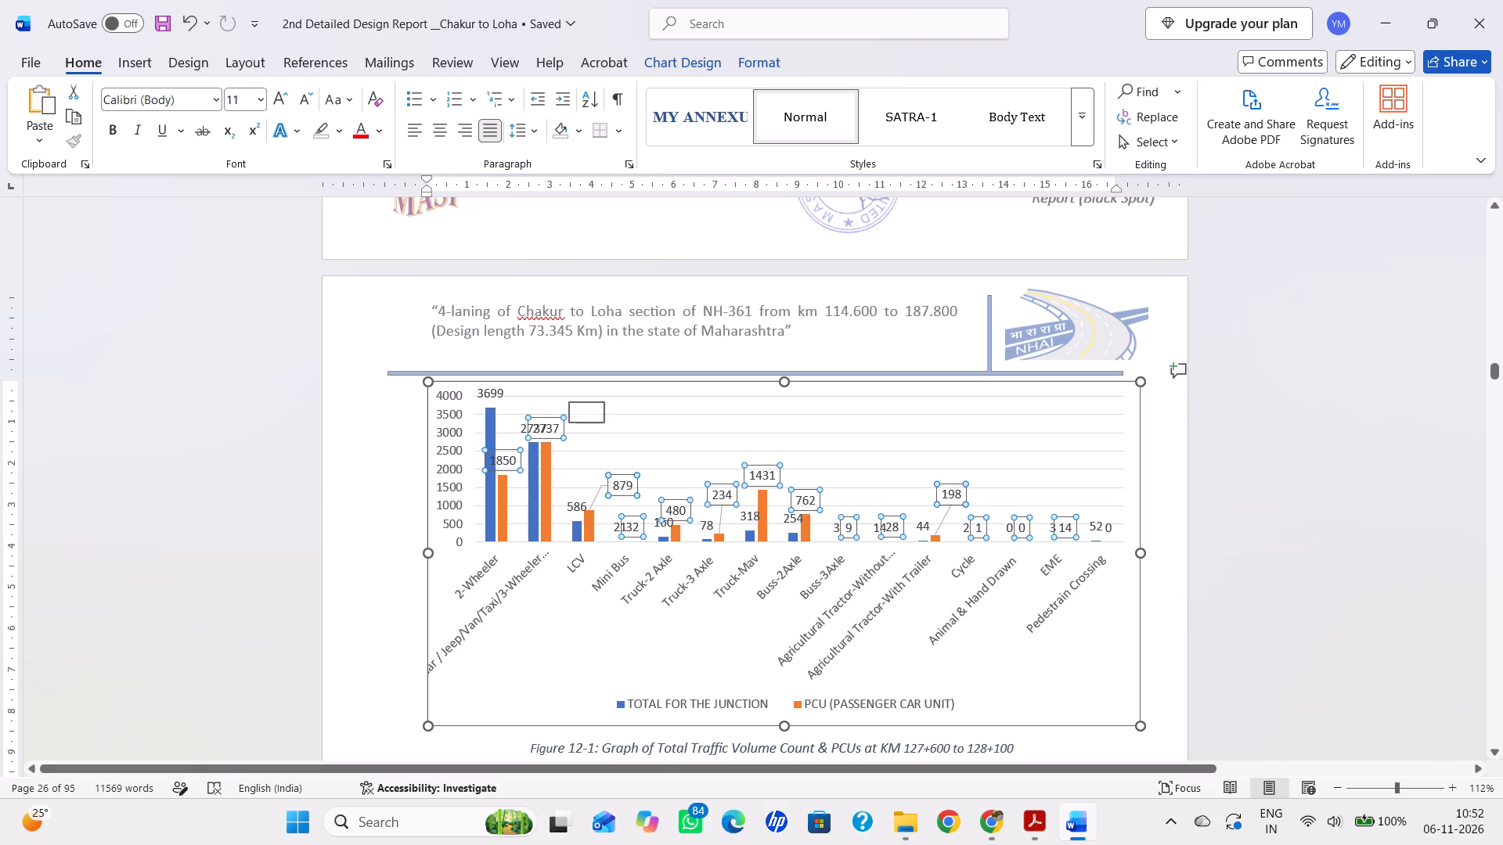
left_click_drag(597, 410, 597, 409)
left_click(603, 429)
left_click_drag(559, 426, 605, 415)
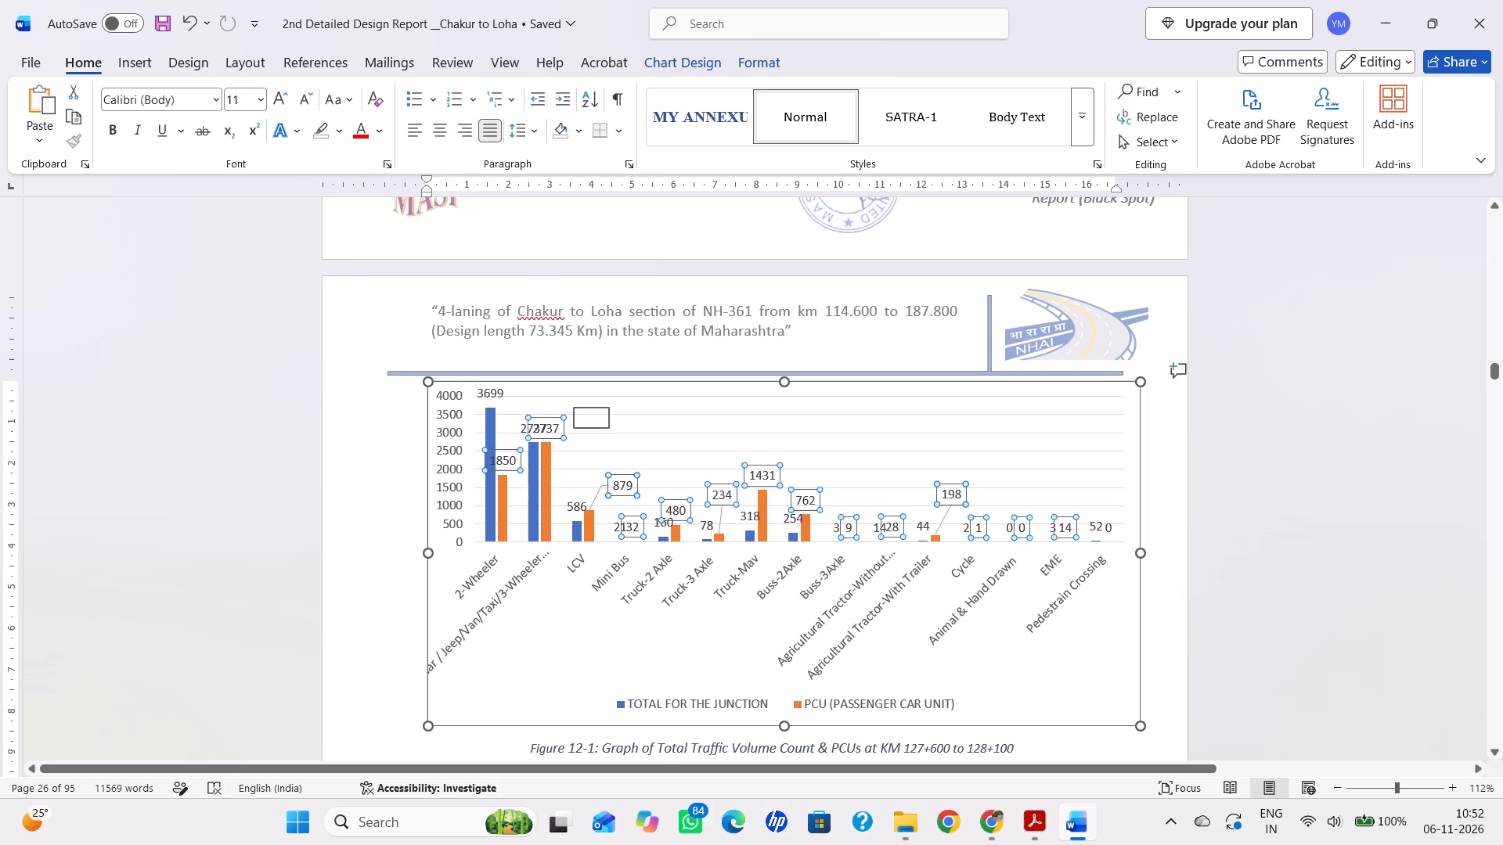
left_click_drag(605, 415, 609, 412)
left_click(611, 422)
left_click_drag(556, 431, 591, 411)
left_click(597, 419)
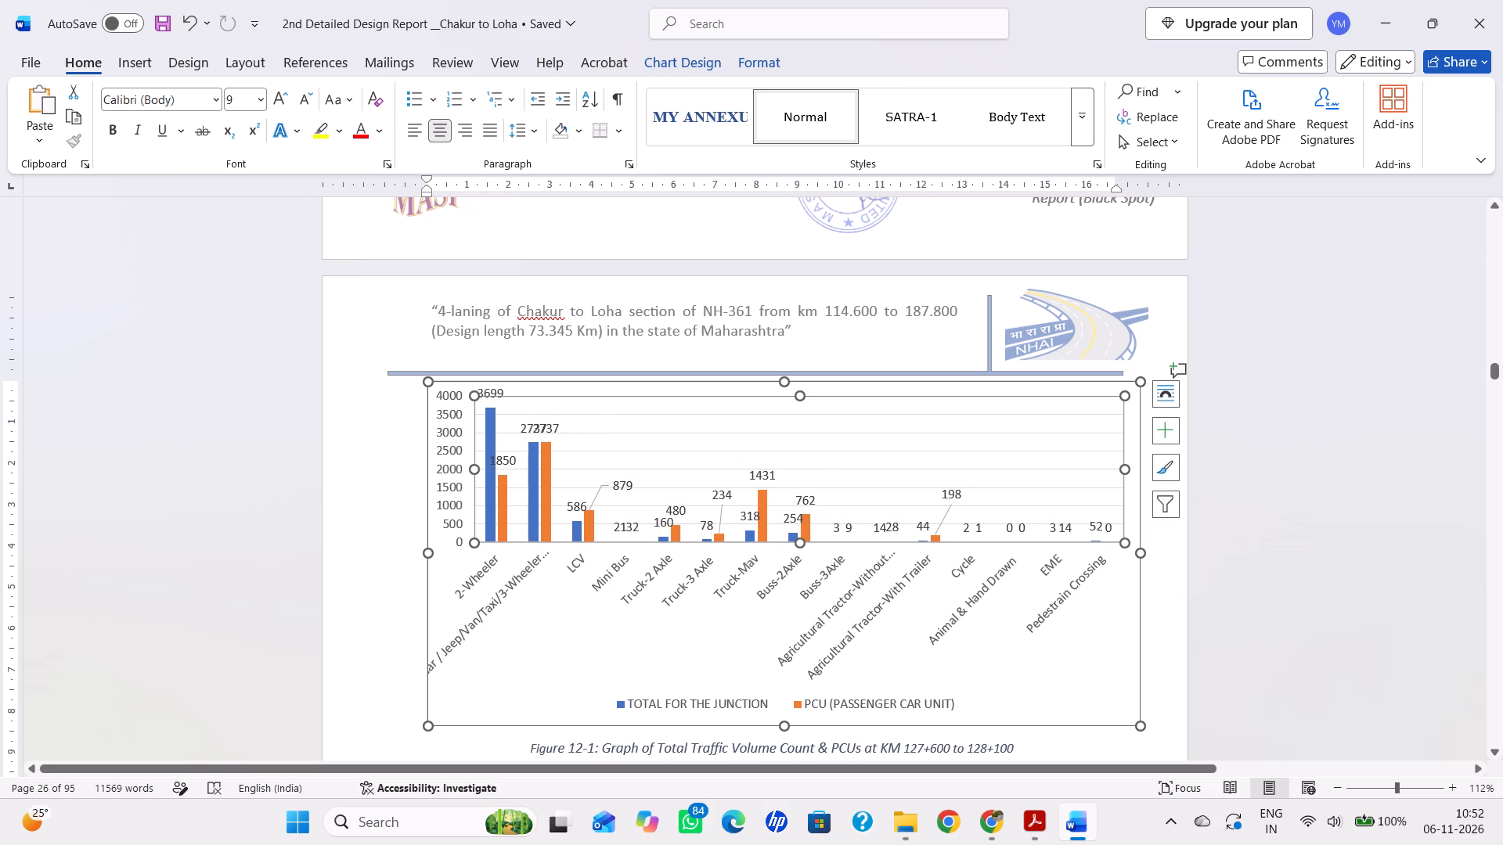
left_click(559, 424)
left_click_drag(563, 426, 604, 414)
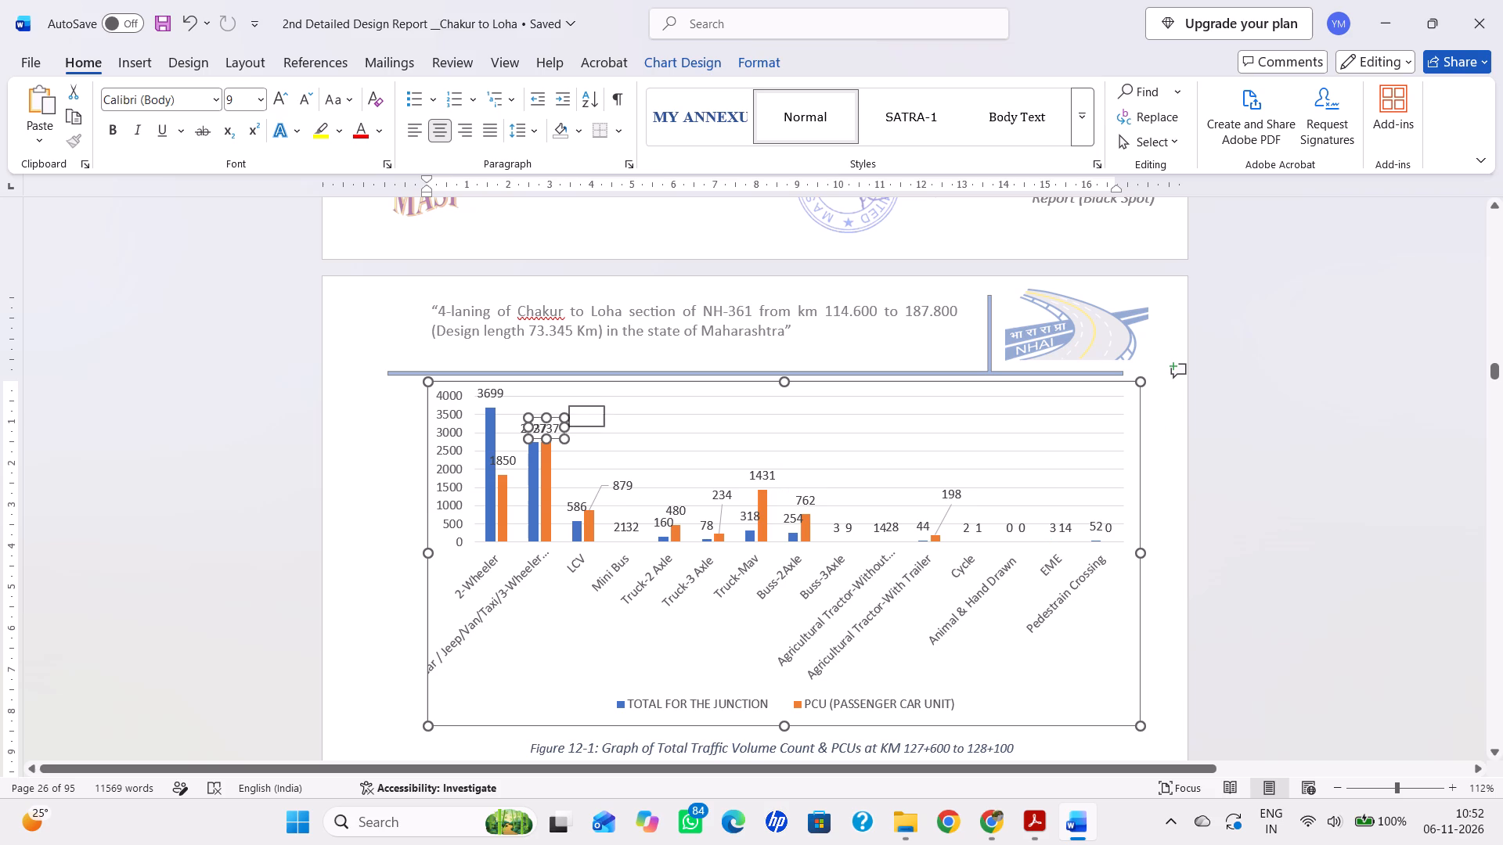
left_click_drag(604, 414, 608, 408)
left_click(595, 440)
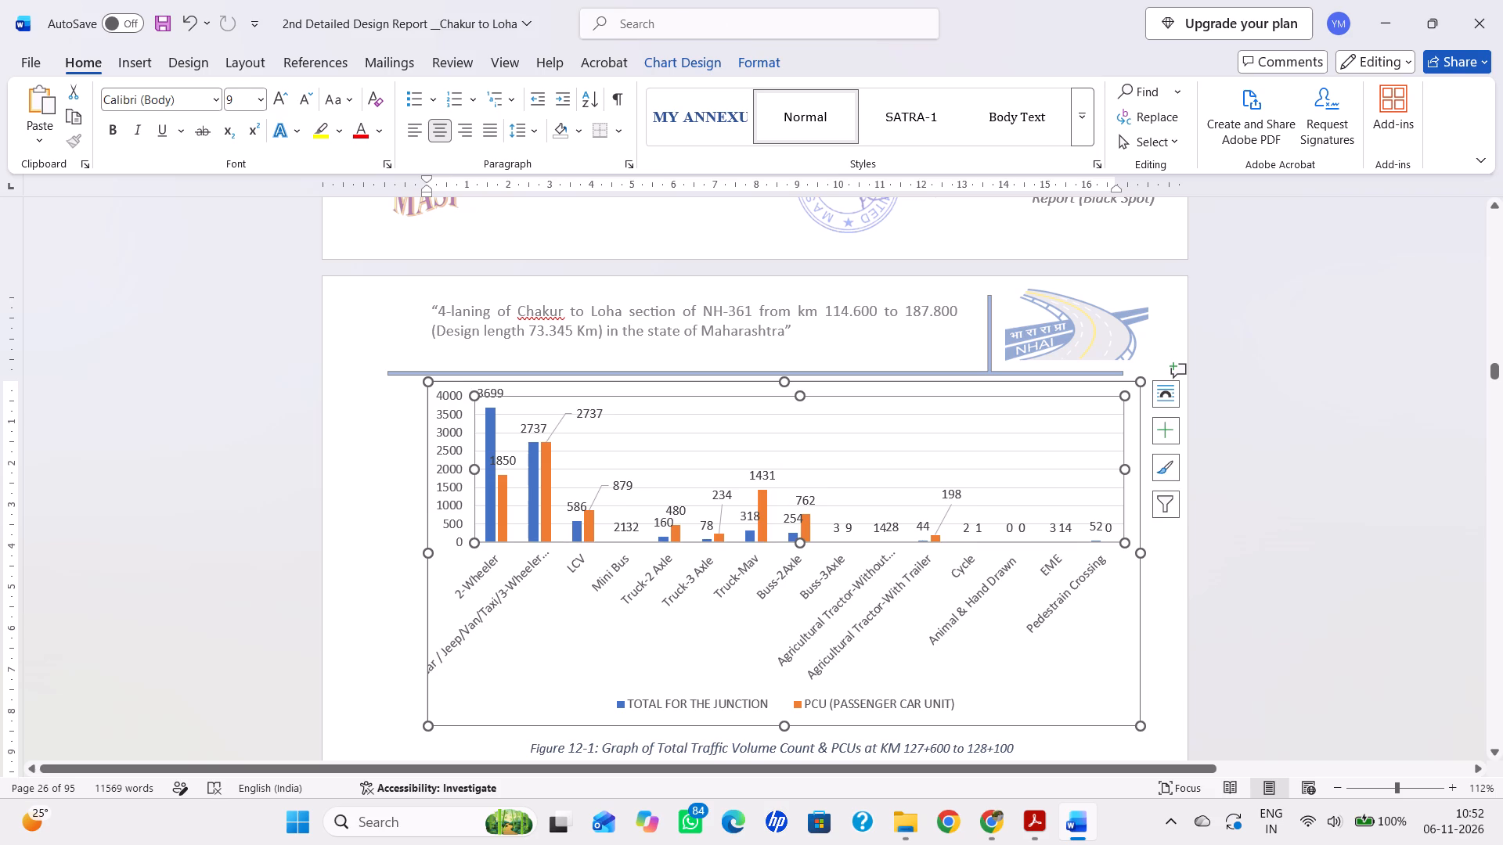
key("ctrl+s")
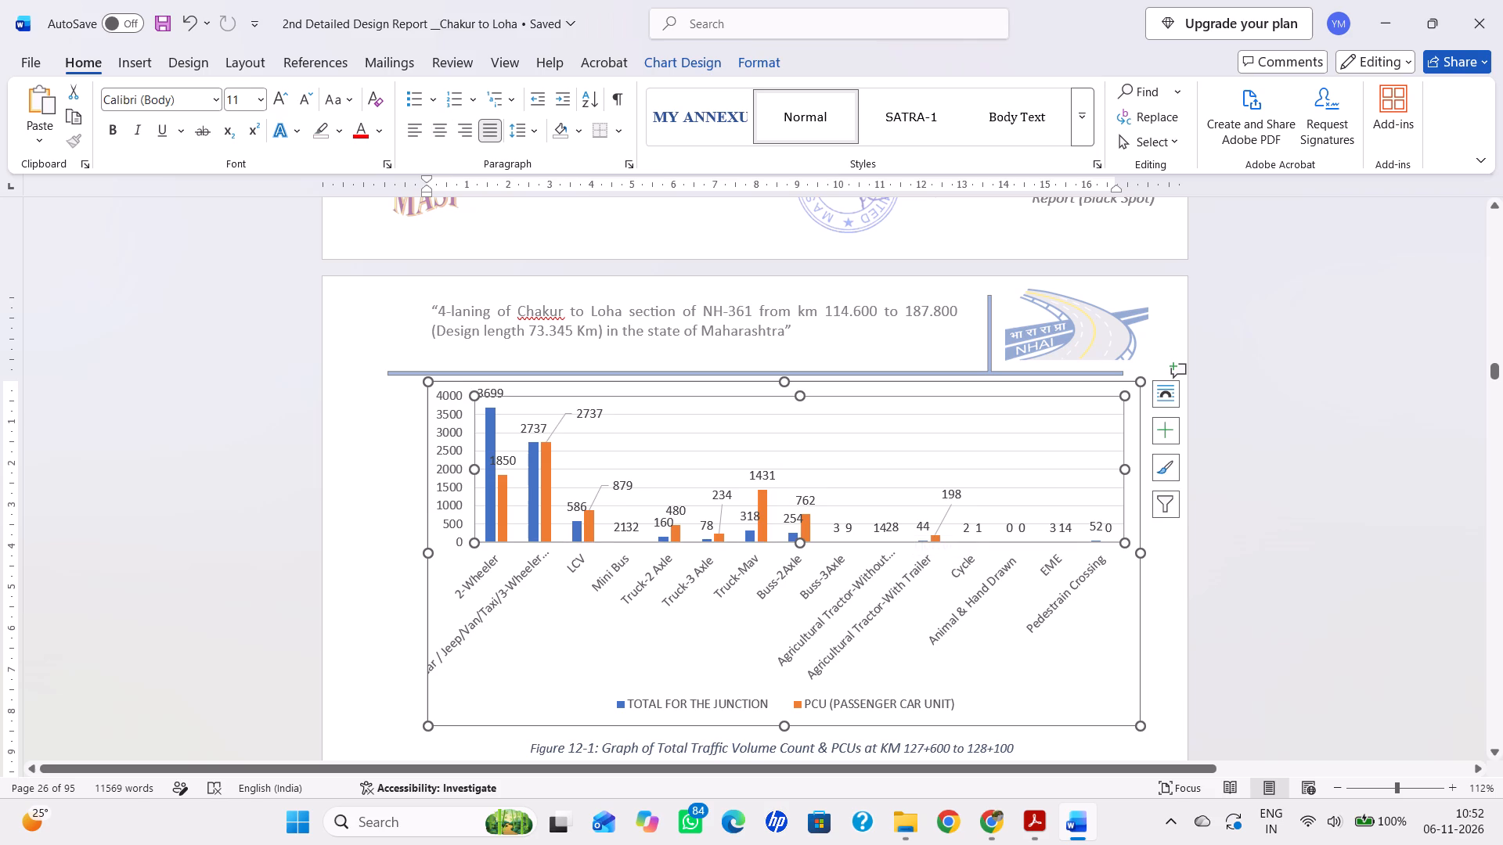
Deselect the Figure 12-1 chart by placing the cursor under the 12.1.2 heading, and save the report.
scroll(1096, 626, "down", 11)
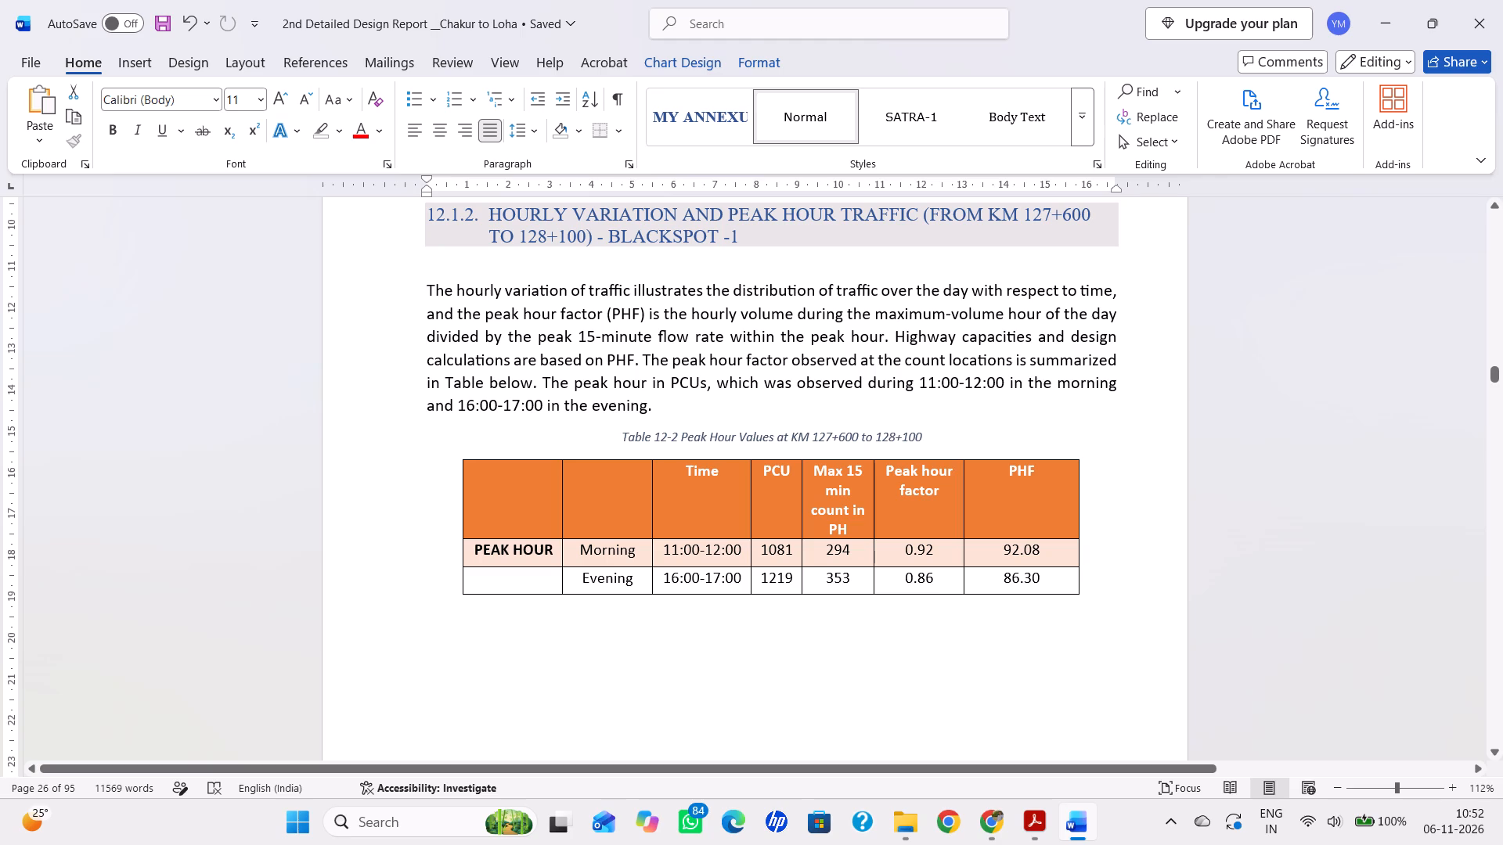
left_click(912, 273)
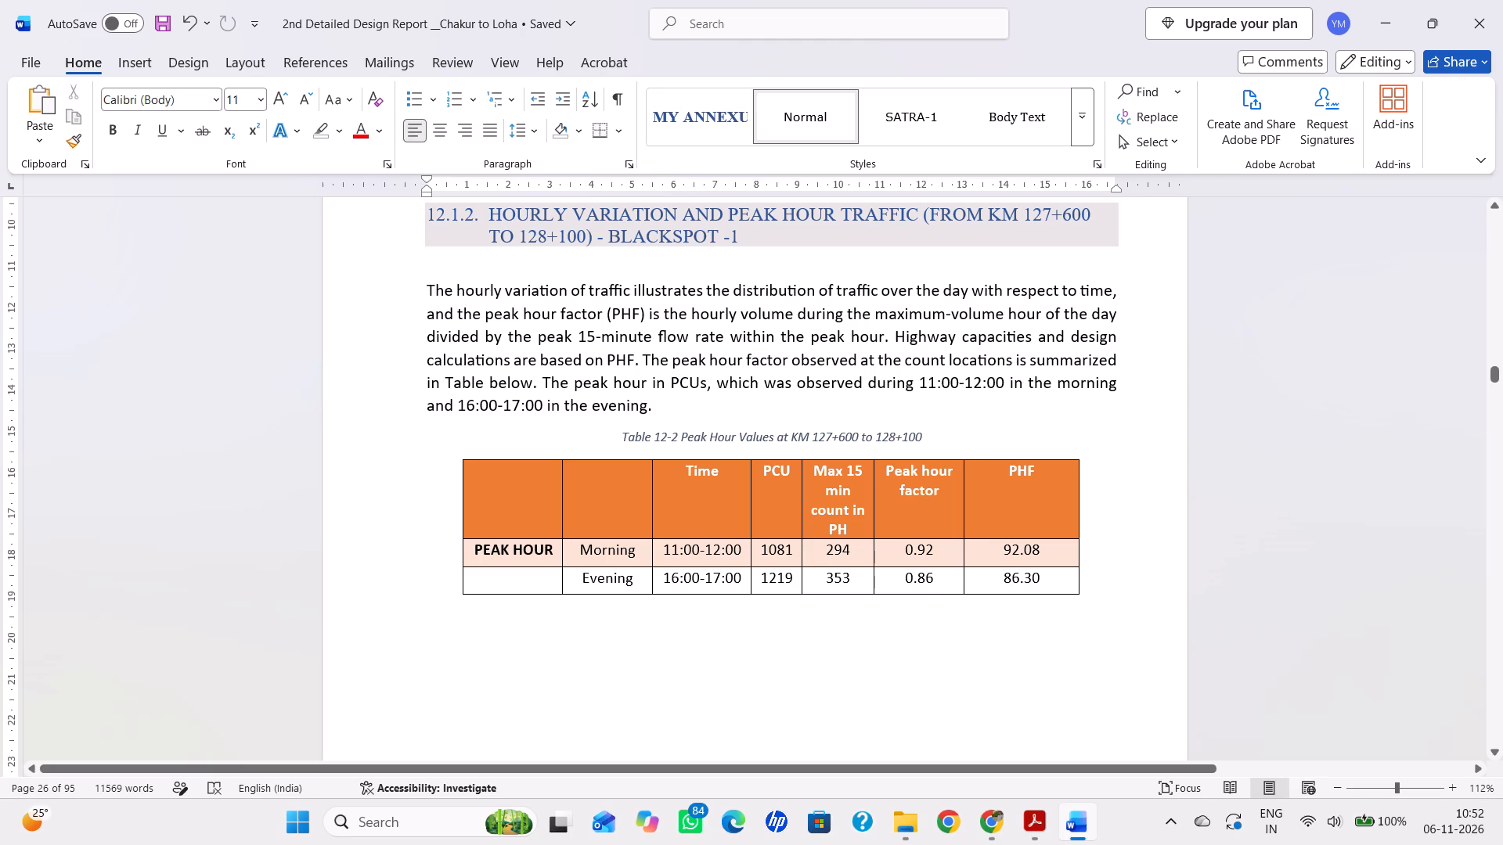
key("ctrl+s")
Review the Blackspot-1 hourly variation, vehicular composition and vehicle share charts and tables up to section 12.1.7, and save the report.
scroll(931, 348, "down", 14)
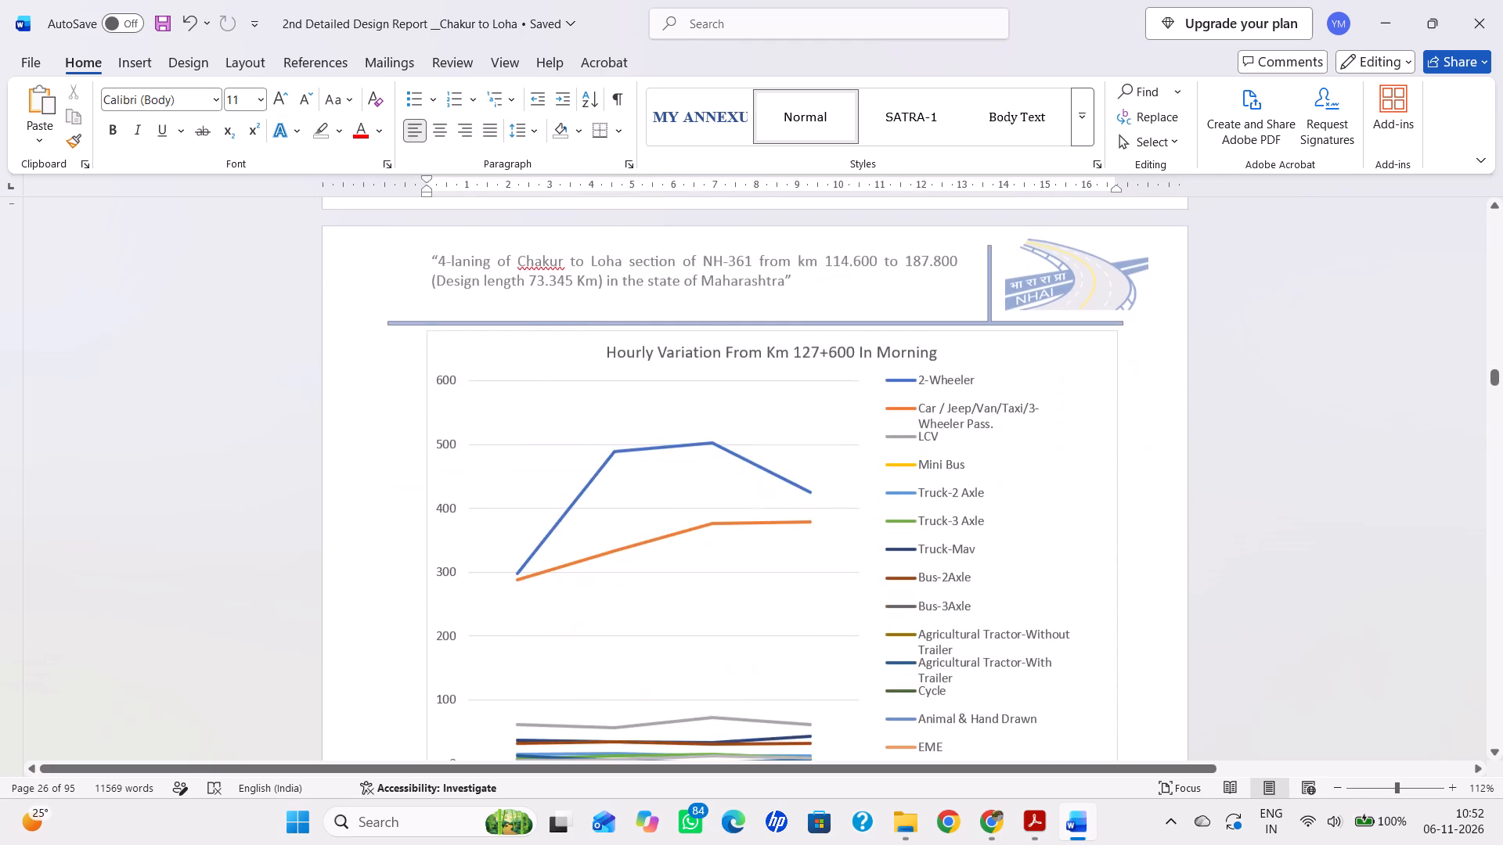
scroll(1121, 543, "up", 10)
scroll(1120, 543, "down", 15)
scroll(1120, 543, "down", 7)
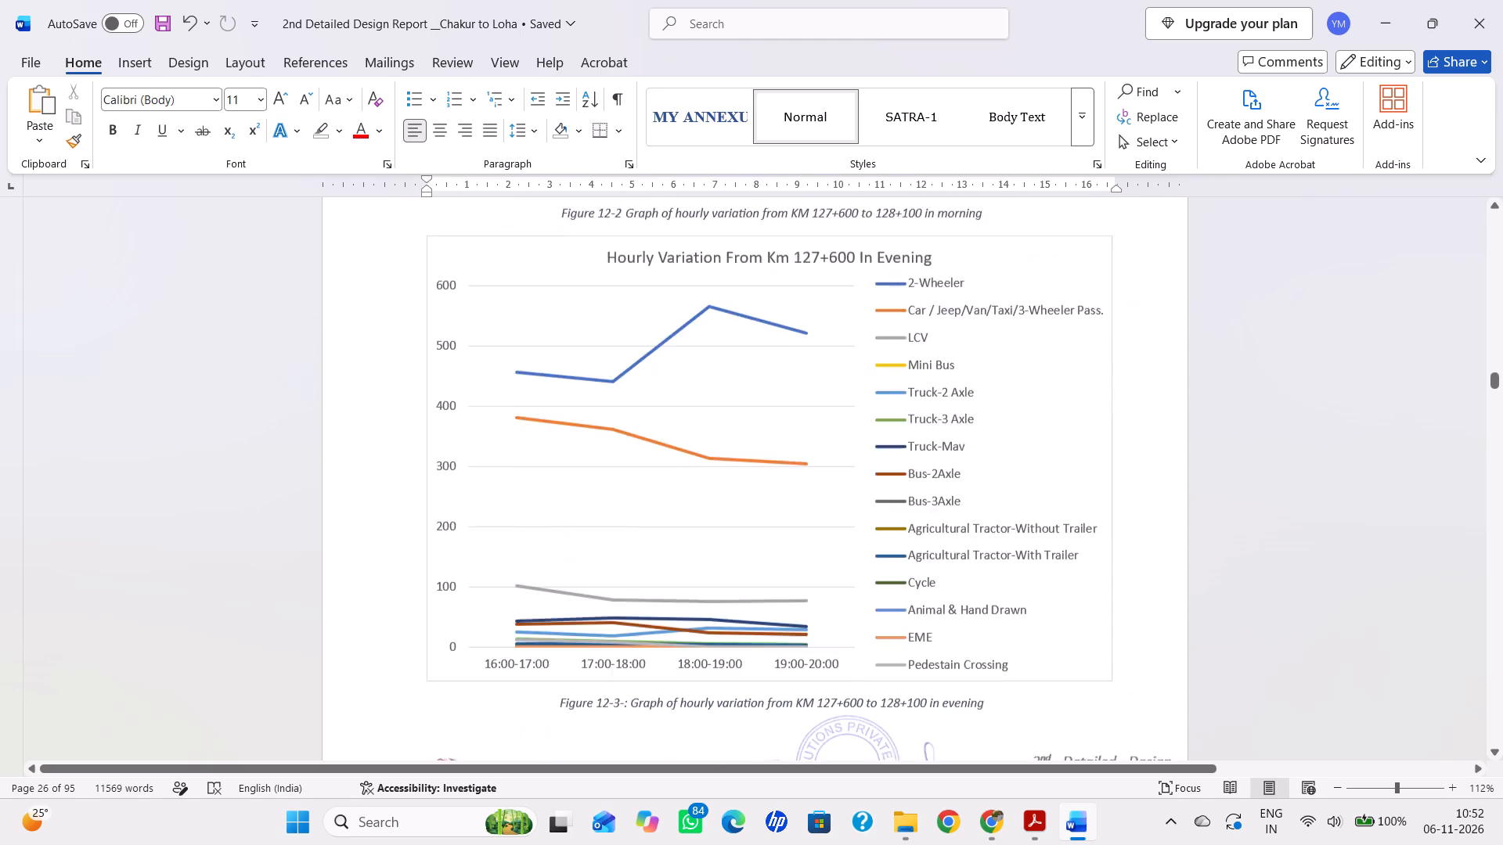
scroll(1120, 543, "down", 11)
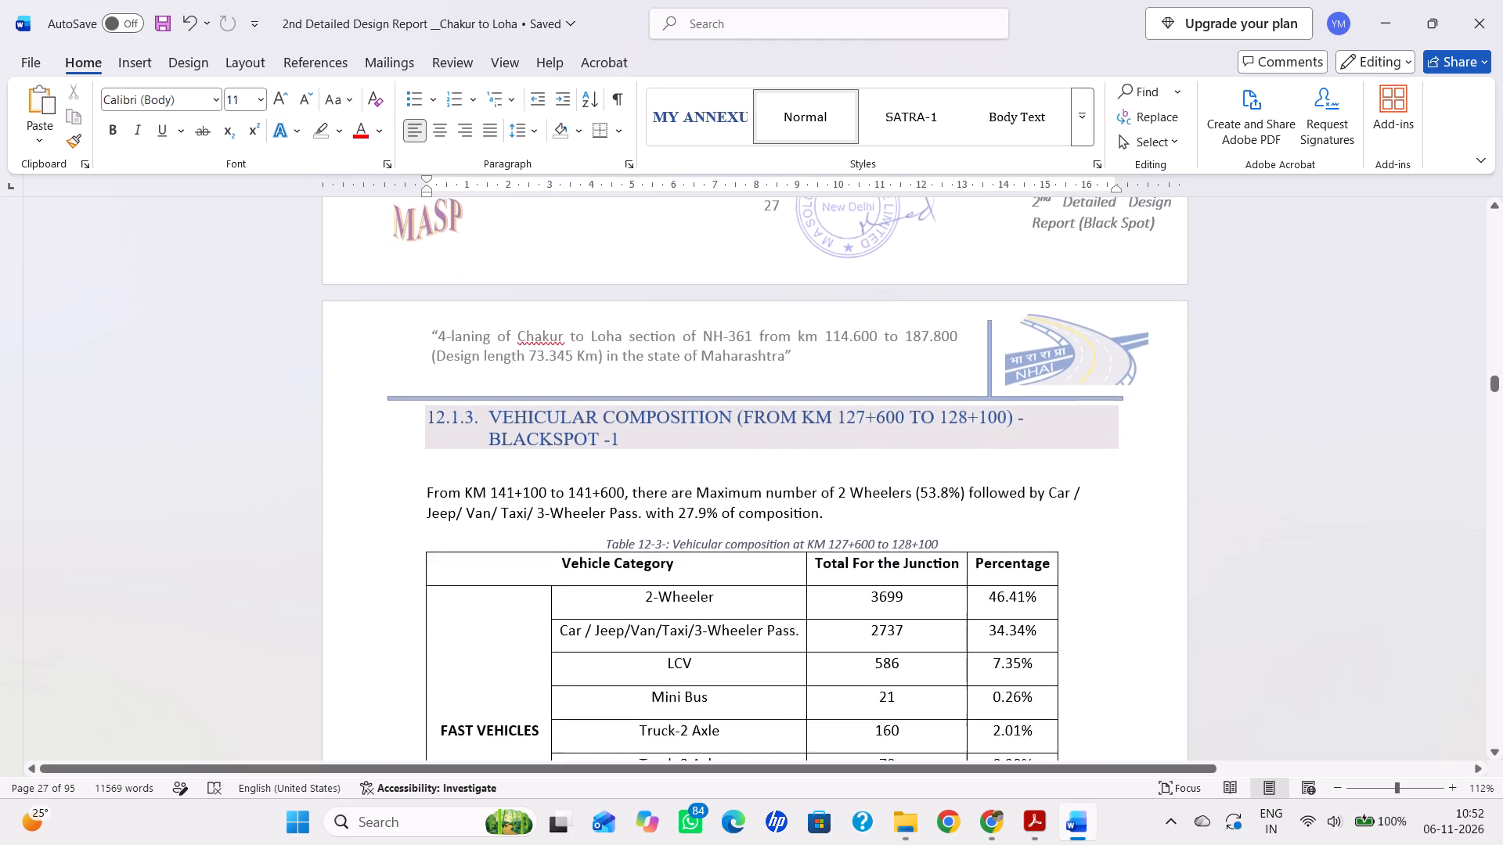
scroll(1120, 543, "down", 18)
scroll(1120, 543, "down", 8)
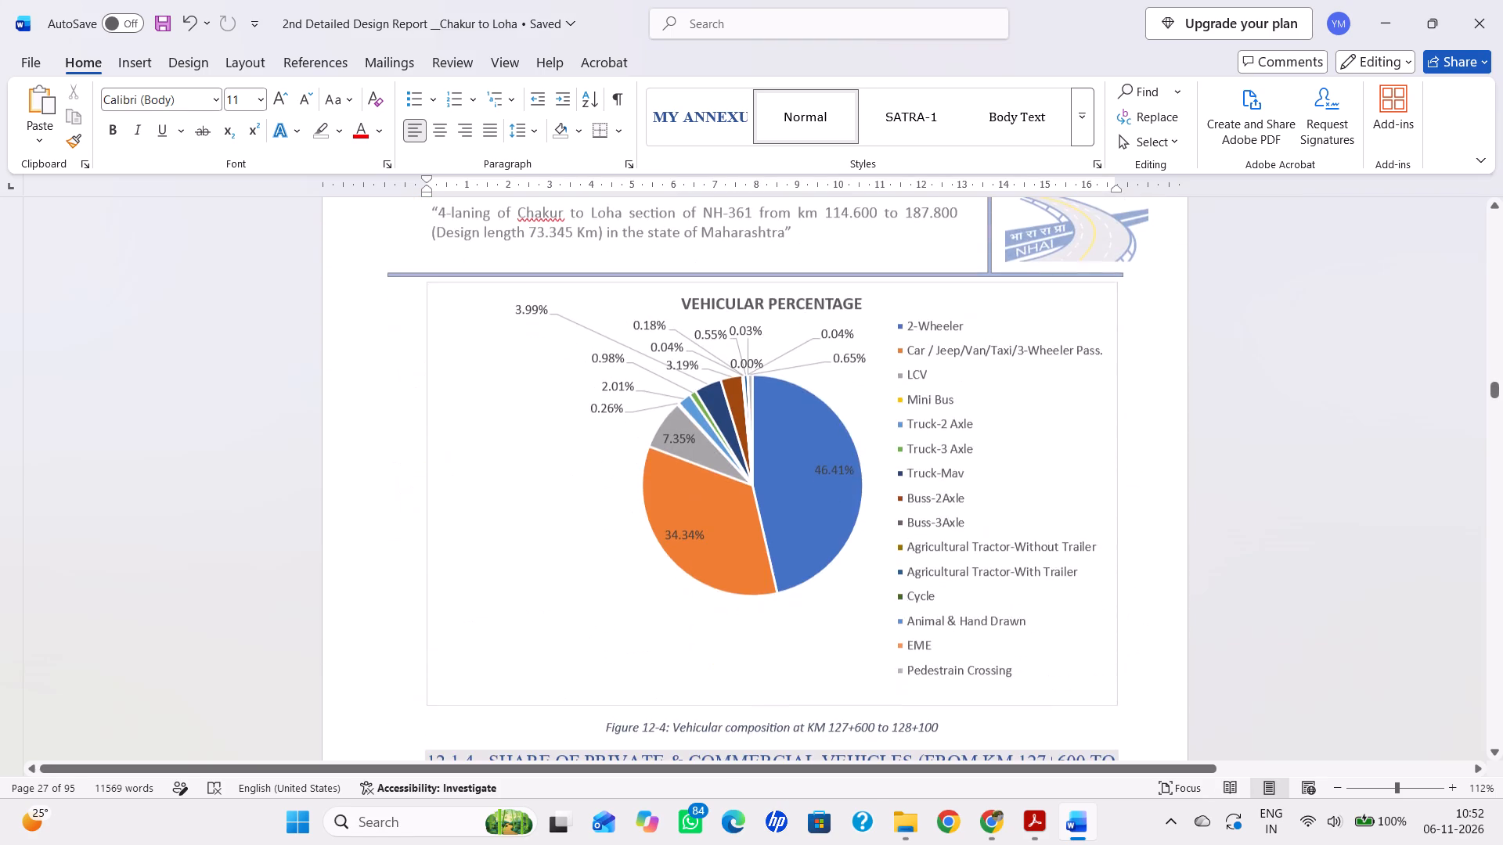
scroll(1119, 549, "down", 10)
scroll(941, 743, "down", 20)
scroll(941, 743, "down", 1)
scroll(892, 647, "down", 13)
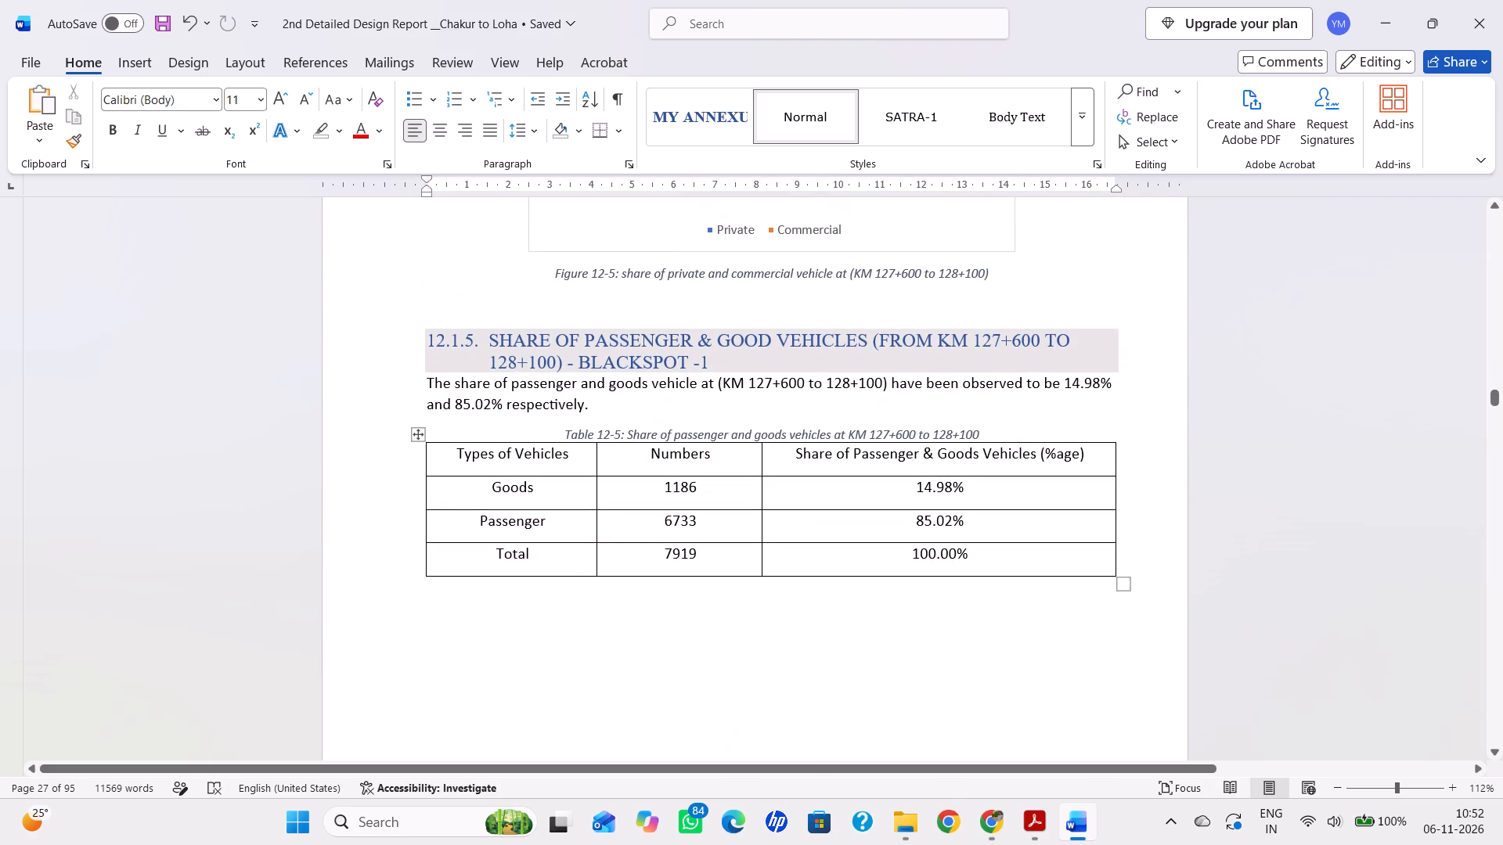
scroll(888, 638, "down", 20)
scroll(888, 638, "down", 7)
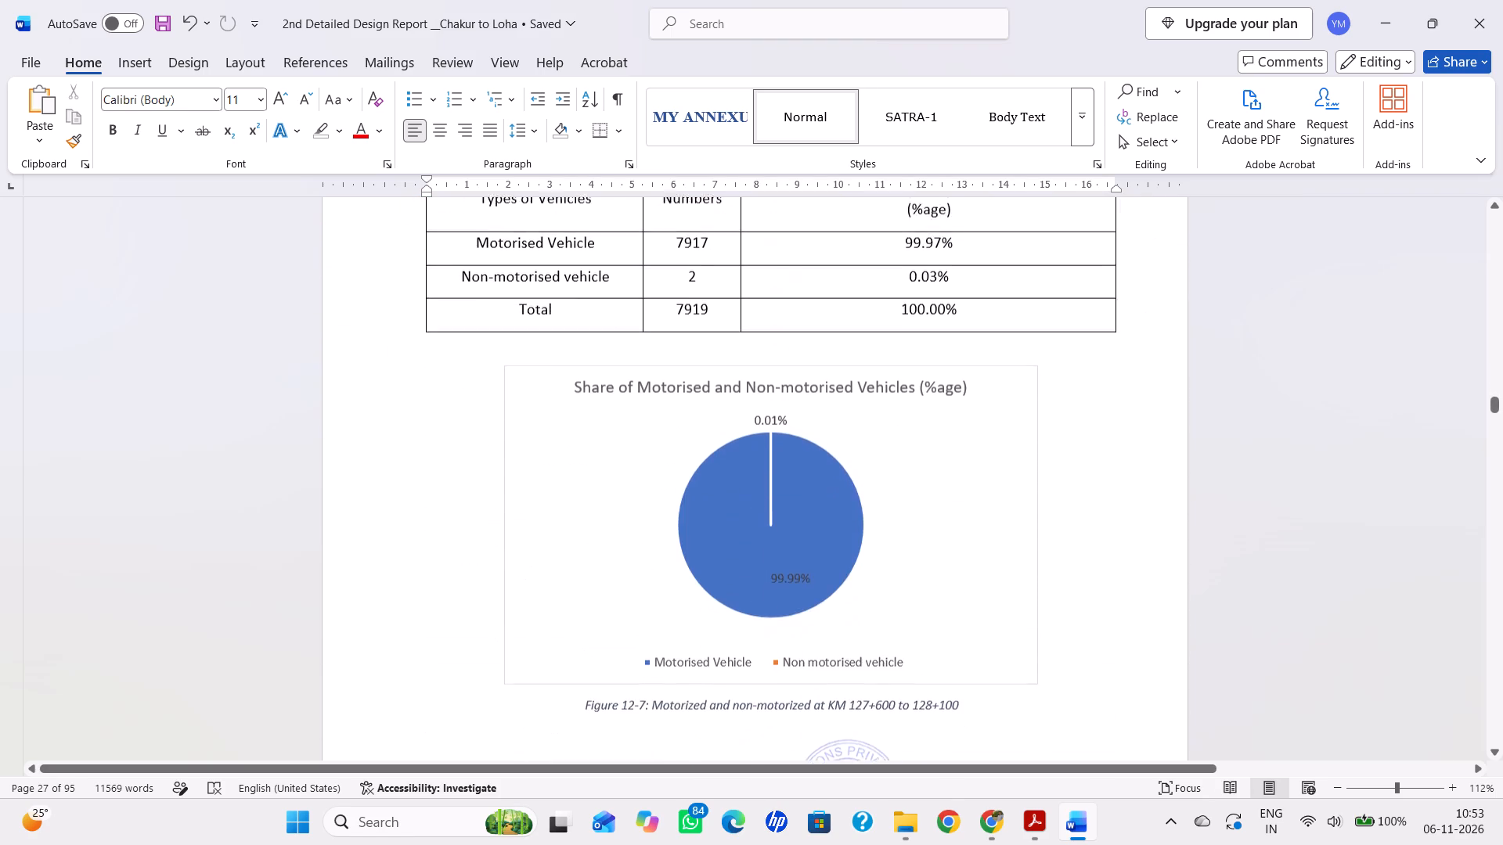
scroll(892, 642, "down", 14)
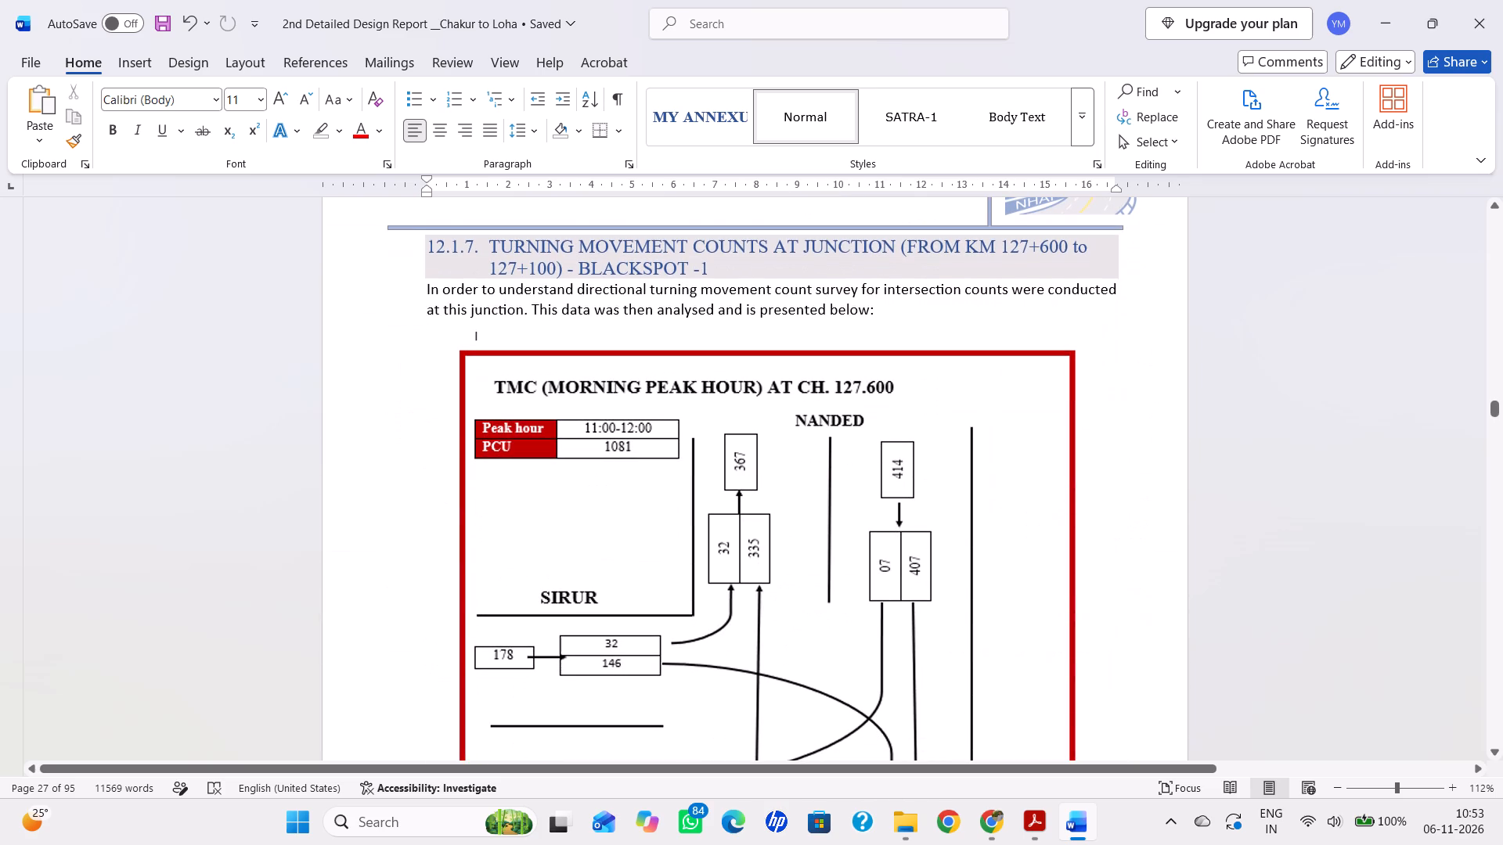
key("ctrl+s")
Review the Blackspot-1 evening turning movement diagram and the spot speed charts and tables up to section 12.2, and save the report.
scroll(892, 642, "down", 20)
scroll(892, 642, "down", 6)
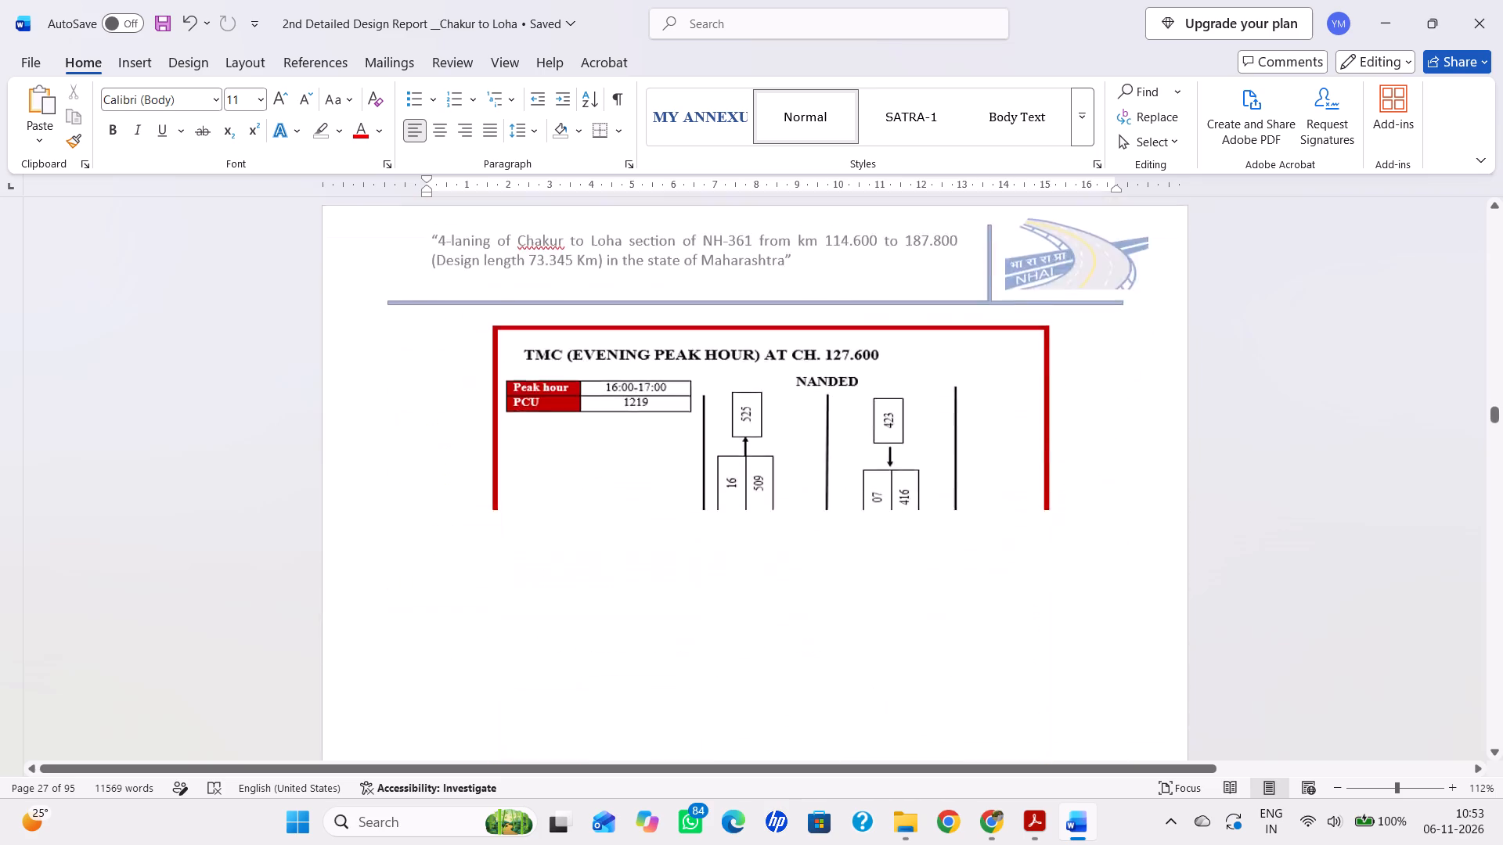
scroll(892, 644, "down", 19)
scroll(892, 650, "down", 7)
scroll(892, 650, "up", 1)
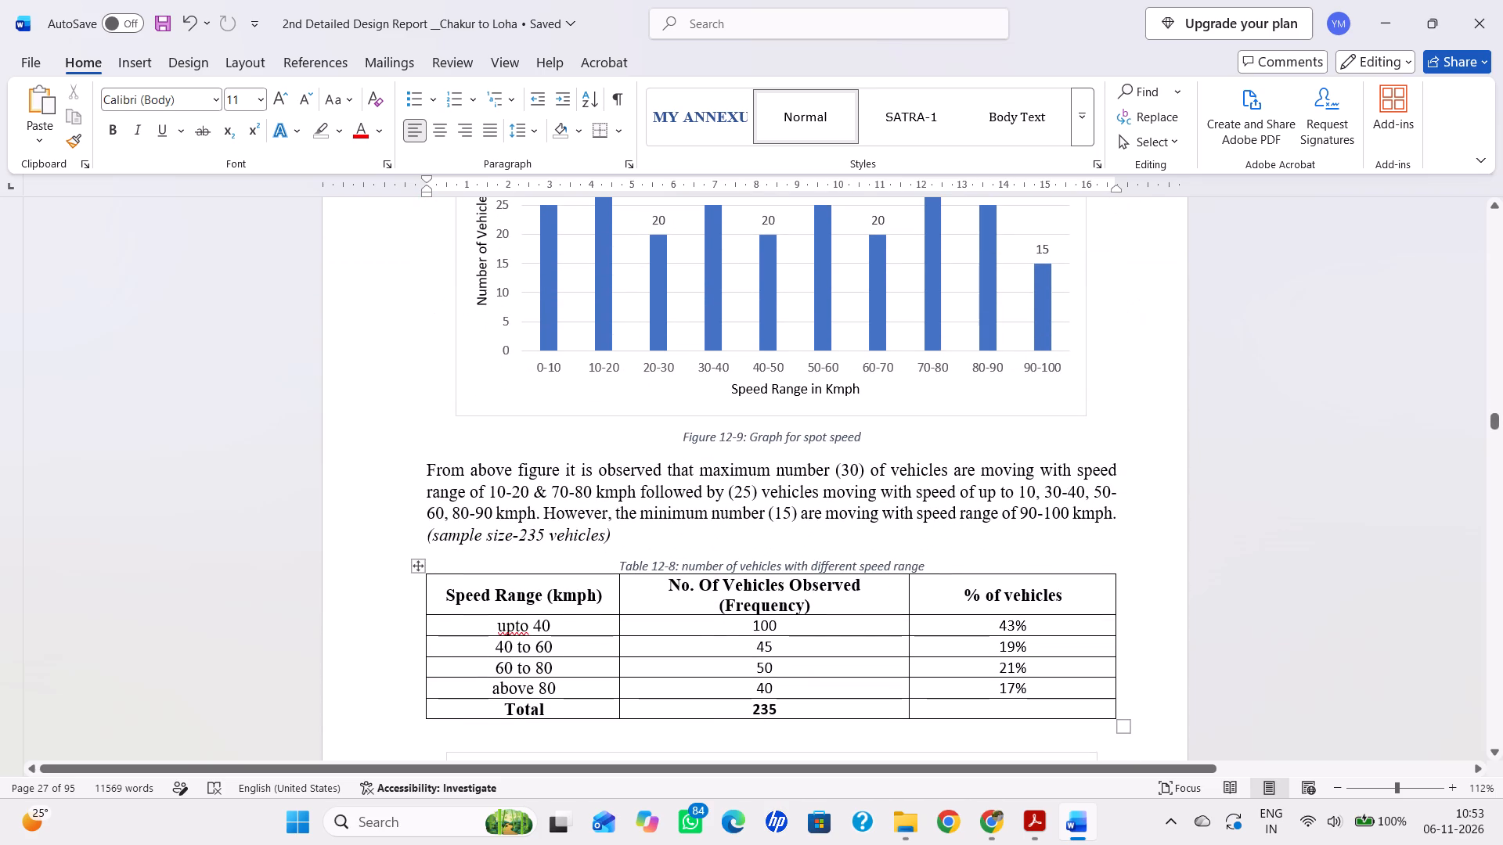
scroll(892, 650, "down", 8)
scroll(892, 650, "up", 7)
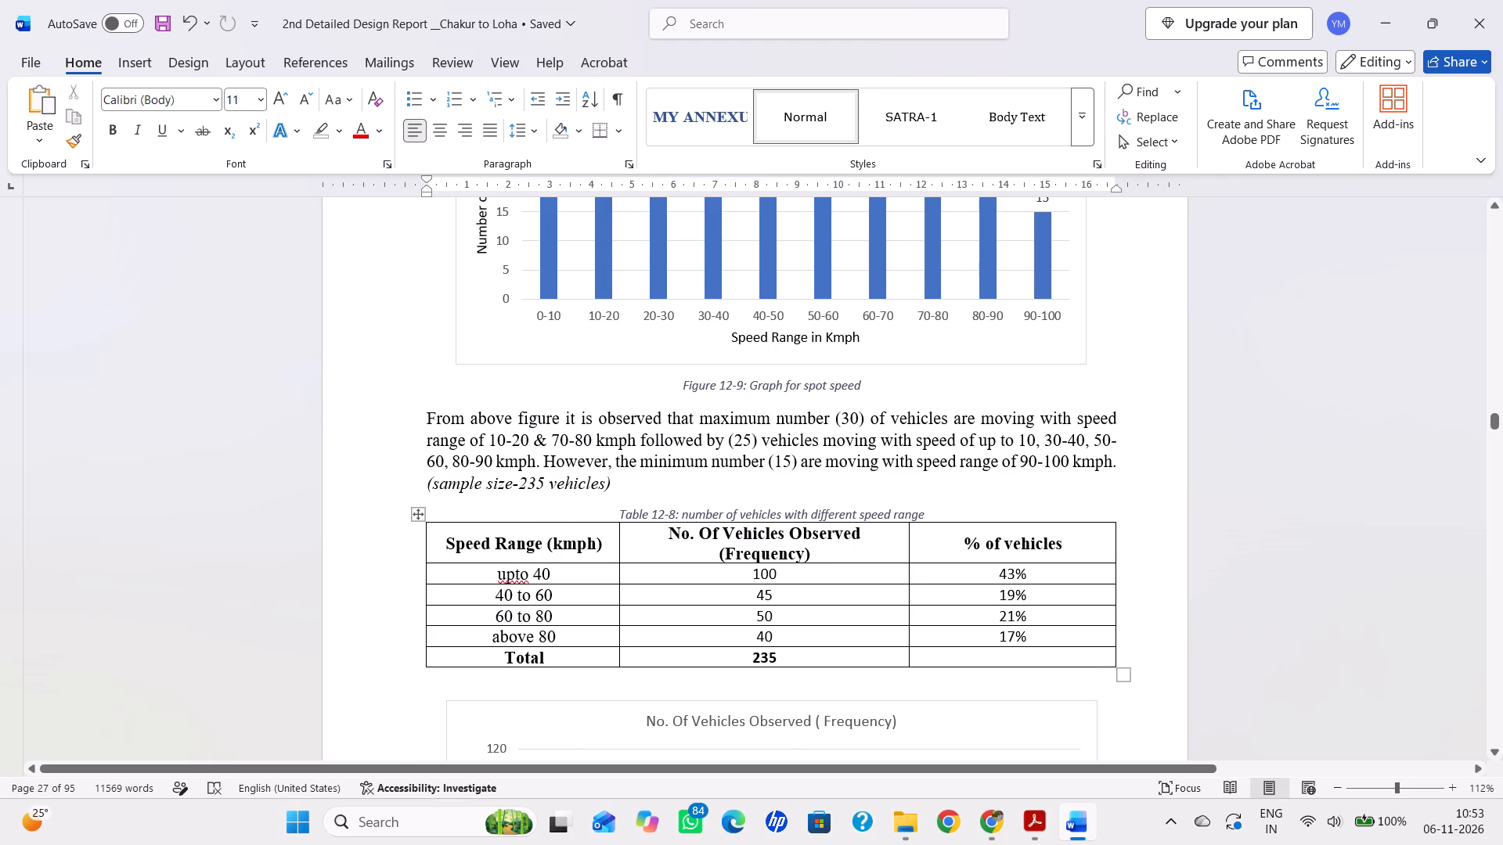
scroll(894, 654, "down", 16)
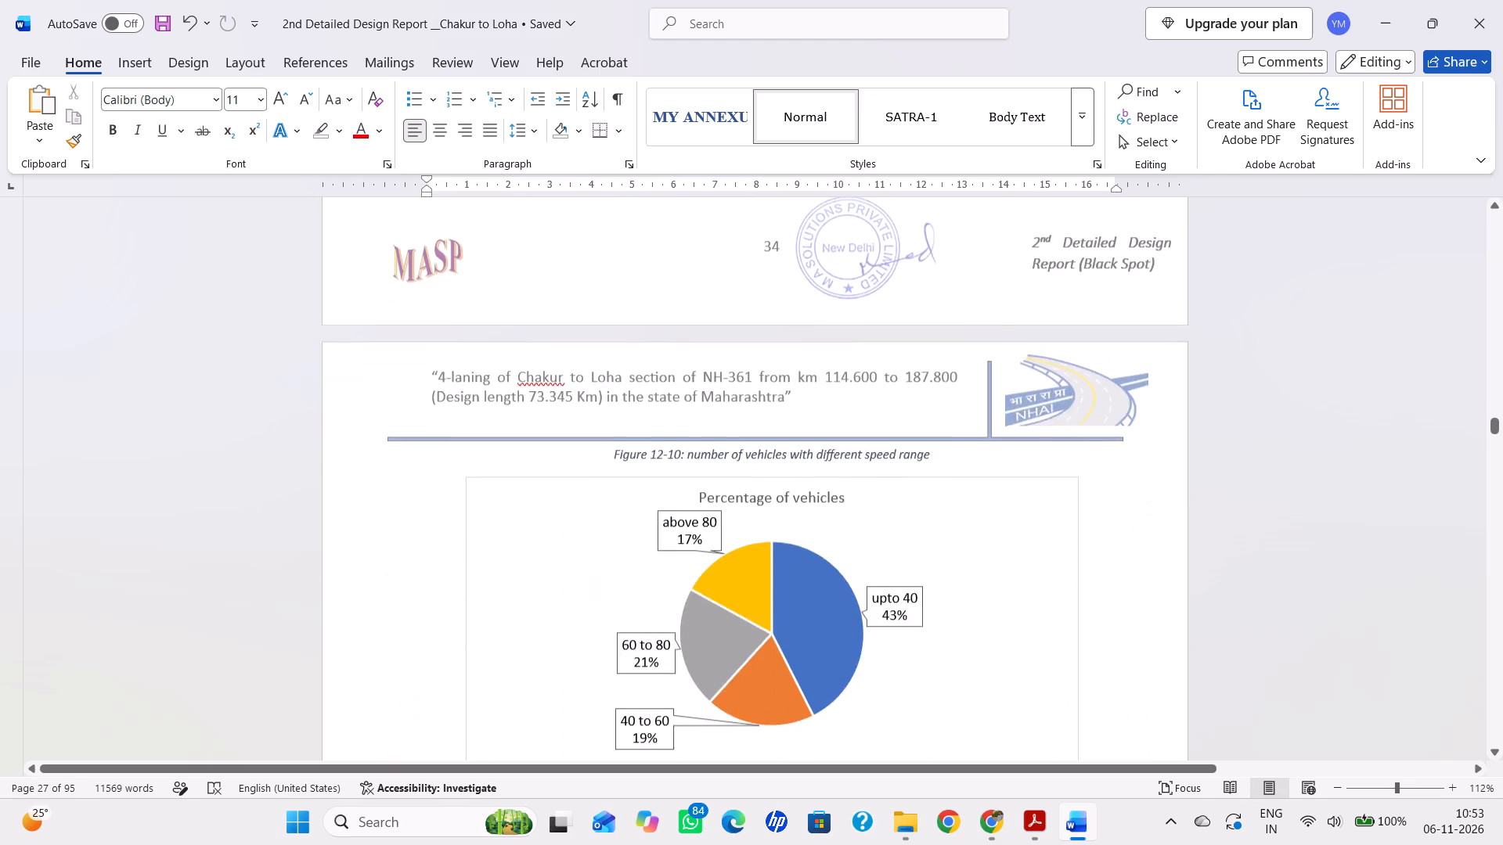
scroll(894, 654, "down", 8)
scroll(894, 654, "down", 13)
scroll(894, 654, "down", 8)
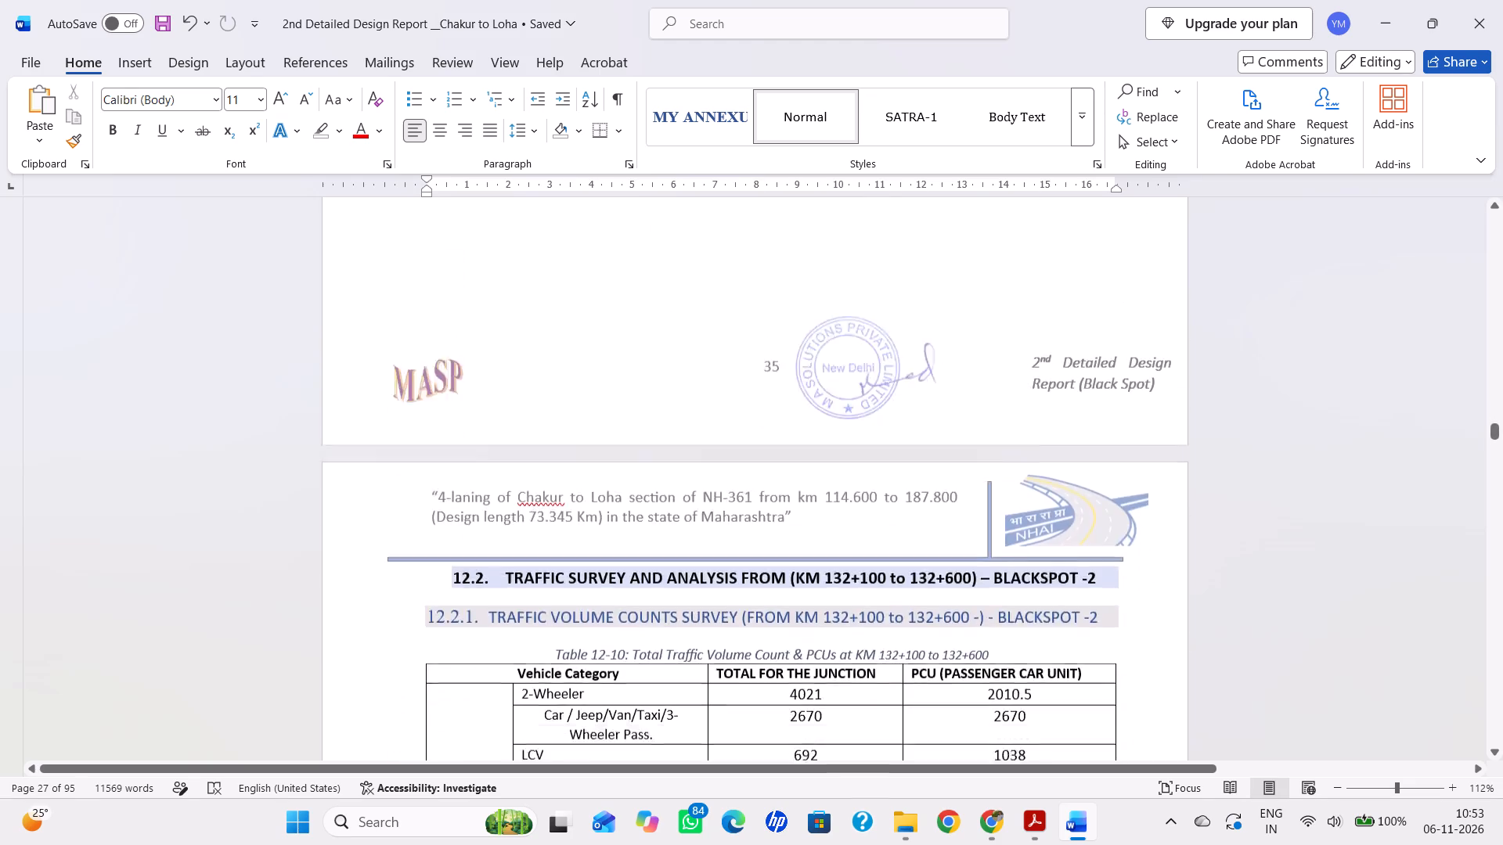
key("ctrl+s")
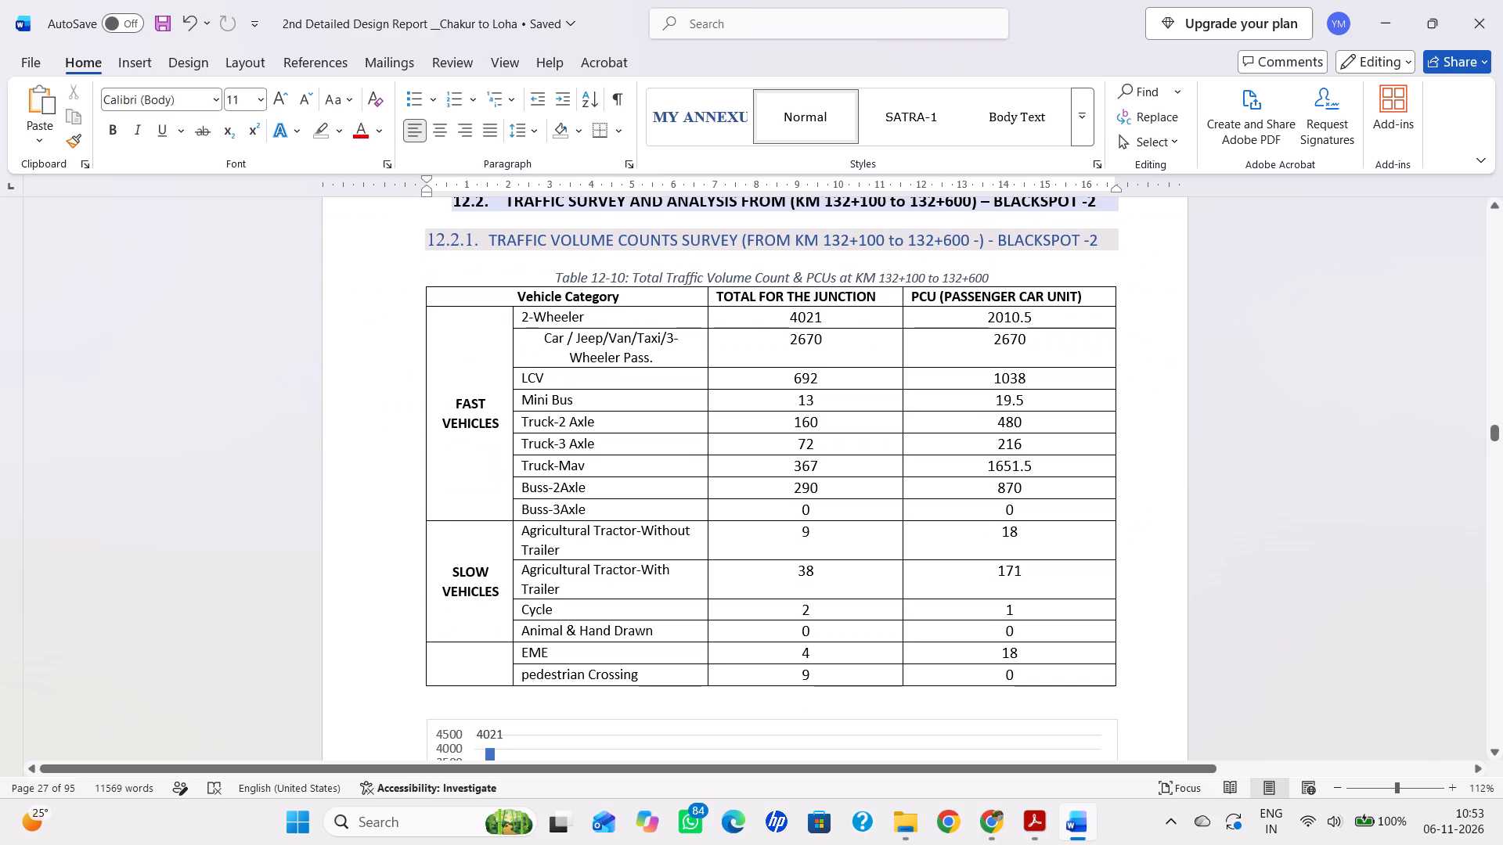
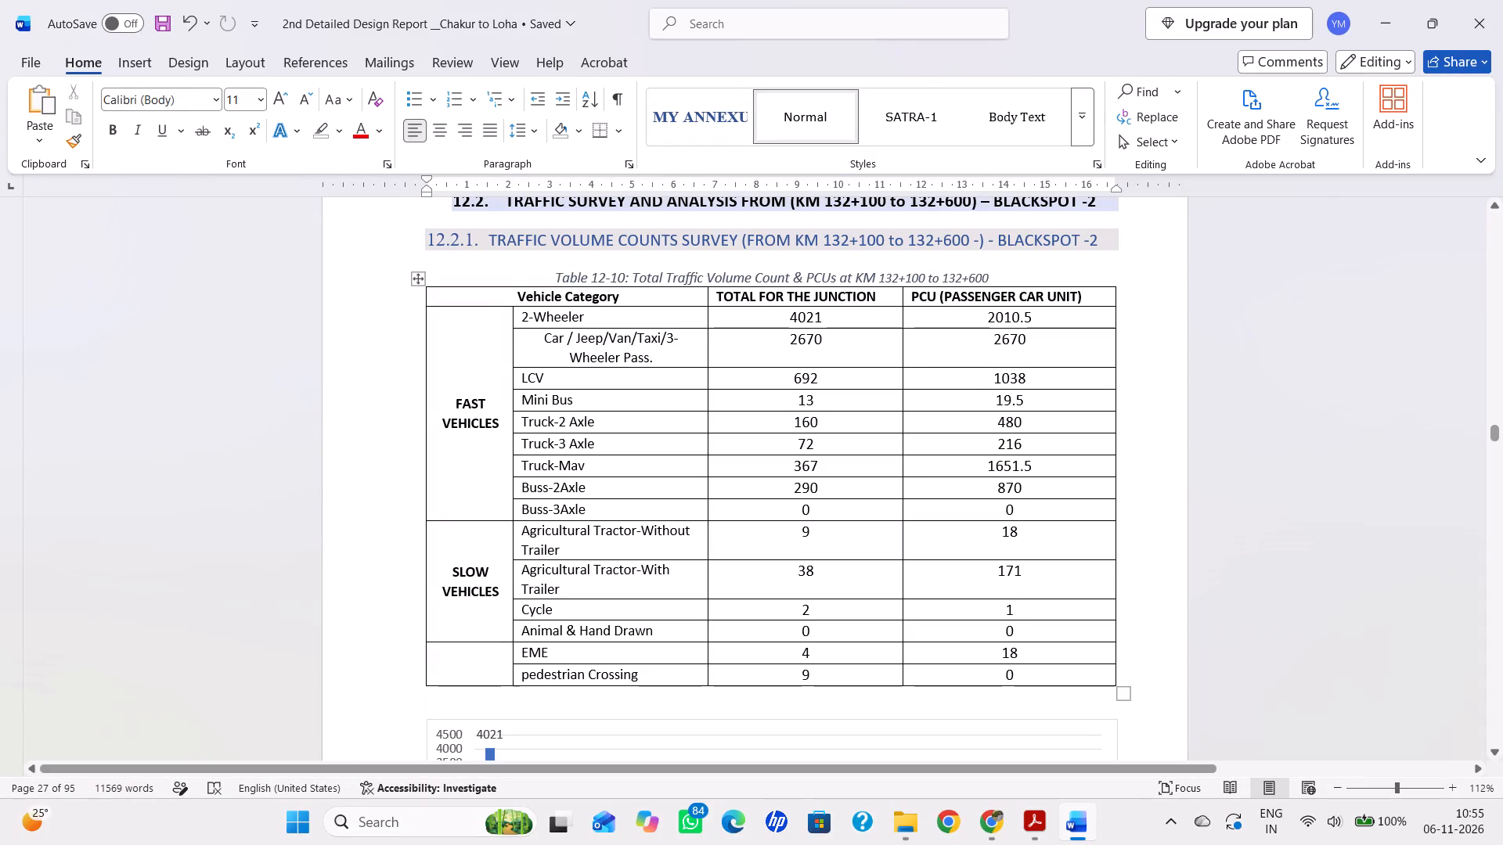
Review the Blackspot-2 traffic volume, peak hour, hourly variation and vehicular composition tables and charts up to section 12.2.4.
scroll(891, 609, "down", 16)
scroll(816, 581, "down", 5)
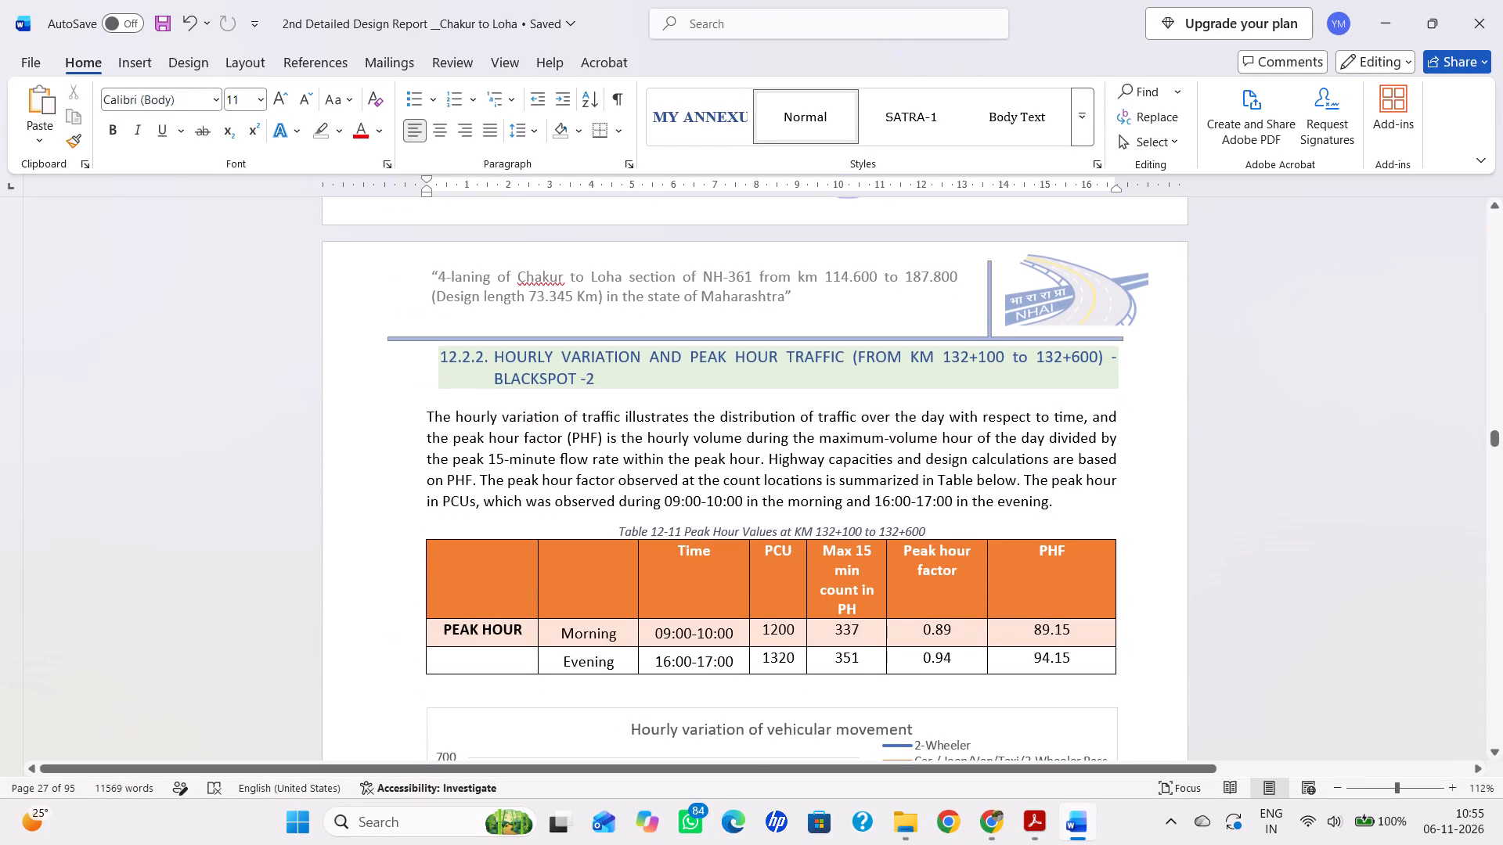
scroll(816, 581, "down", 6)
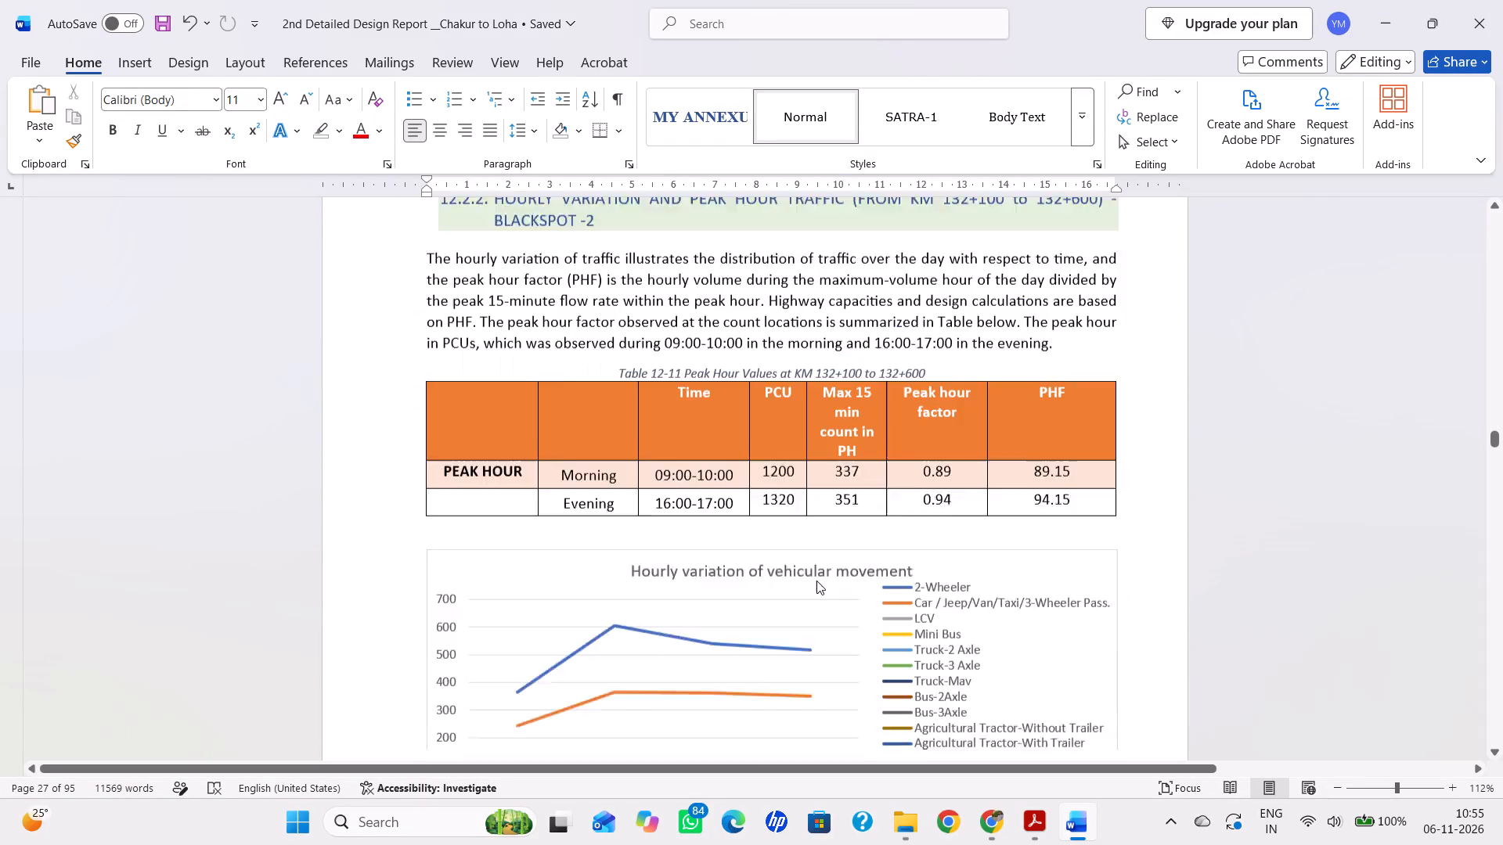
scroll(816, 581, "down", 8)
scroll(816, 581, "down", 16)
scroll(817, 581, "down", 10)
scroll(819, 582, "up", 1)
scroll(819, 582, "down", 11)
scroll(819, 583, "down", 10)
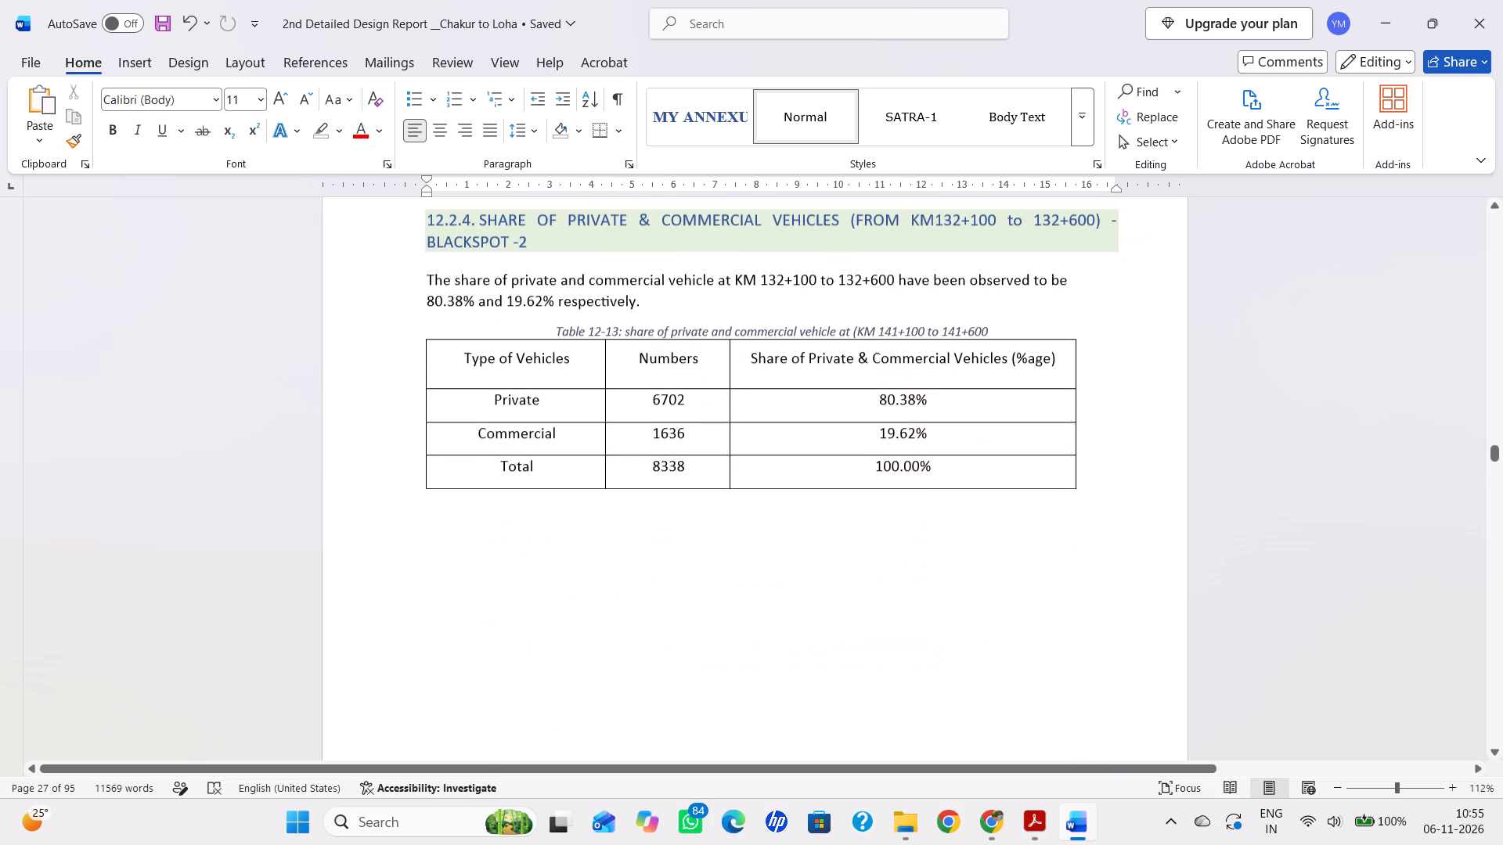
Review the page layout of the Blackspot-2 vehicle share tables and charts in sections 12.2.4 to 12.2.6.
scroll(819, 583, "down", 17)
scroll(819, 583, "up", 19)
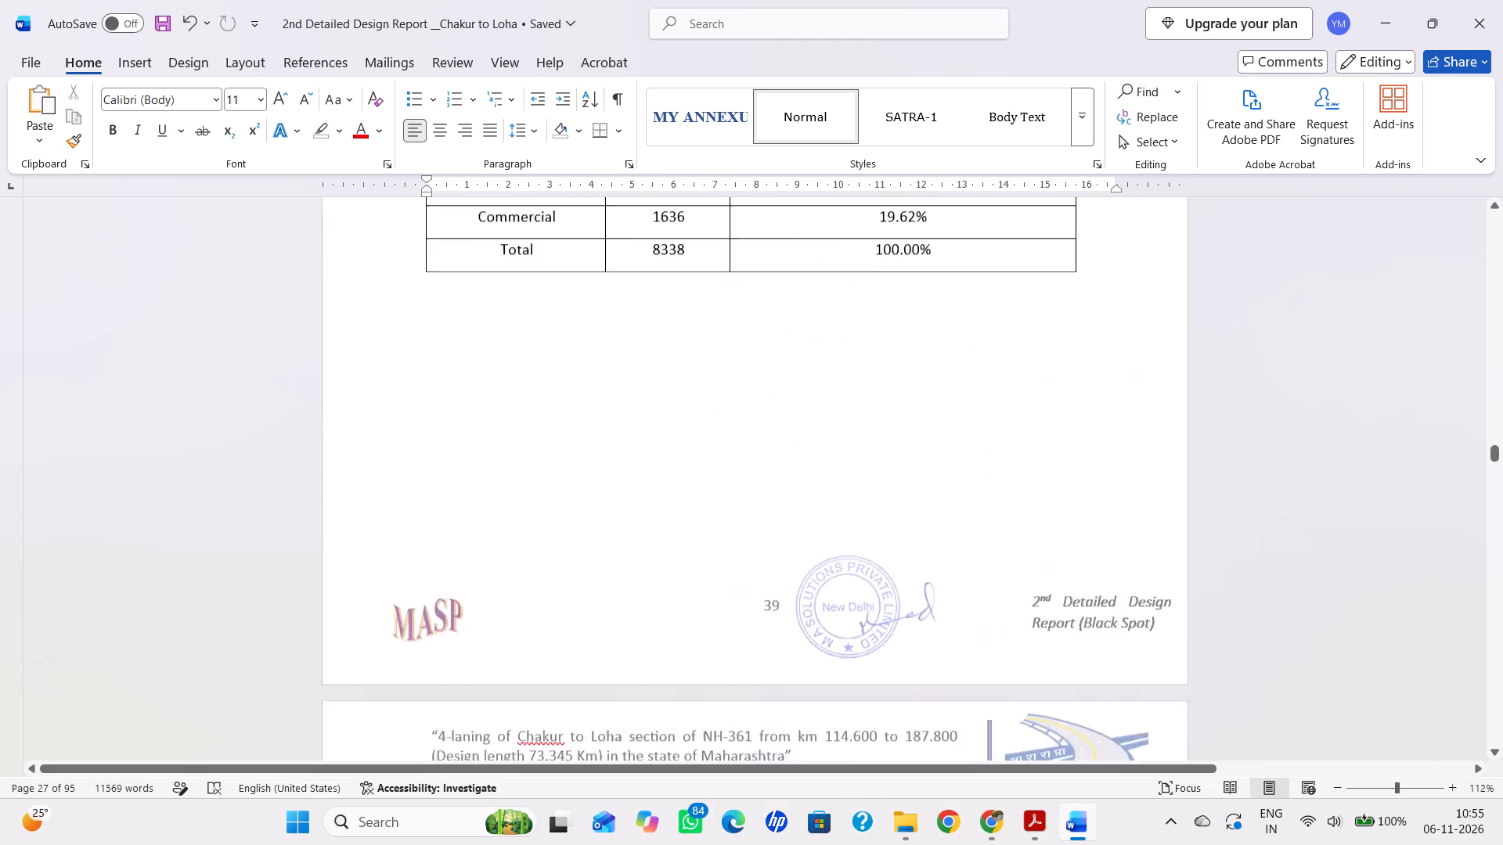
scroll(820, 583, "up", 7)
scroll(820, 583, "down", 13)
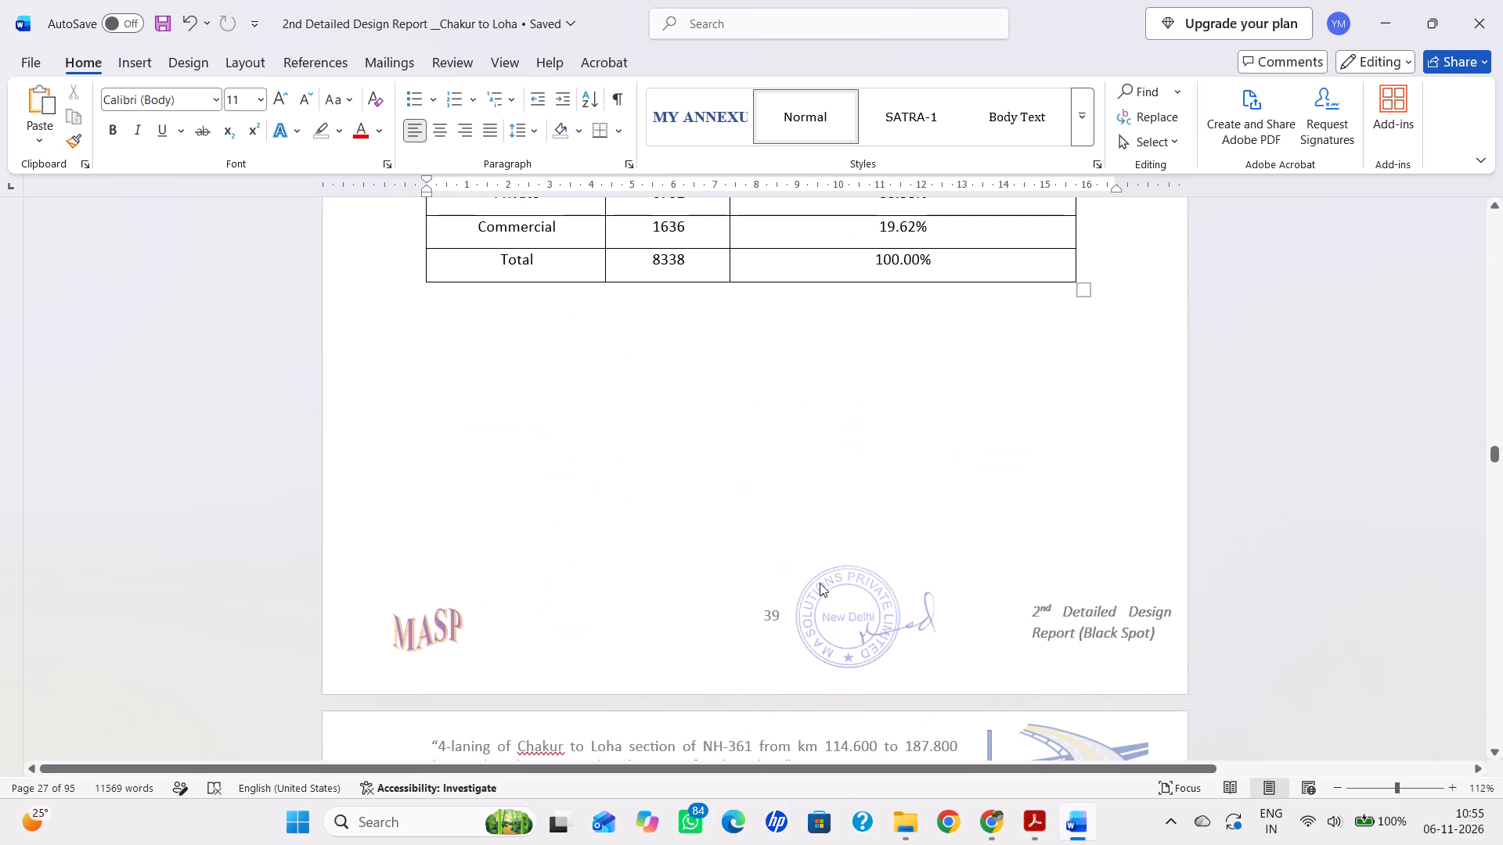
scroll(820, 583, "down", 20)
scroll(820, 583, "up", 1)
scroll(820, 583, "down", 9)
scroll(820, 583, "up", 1)
scroll(820, 583, "down", 11)
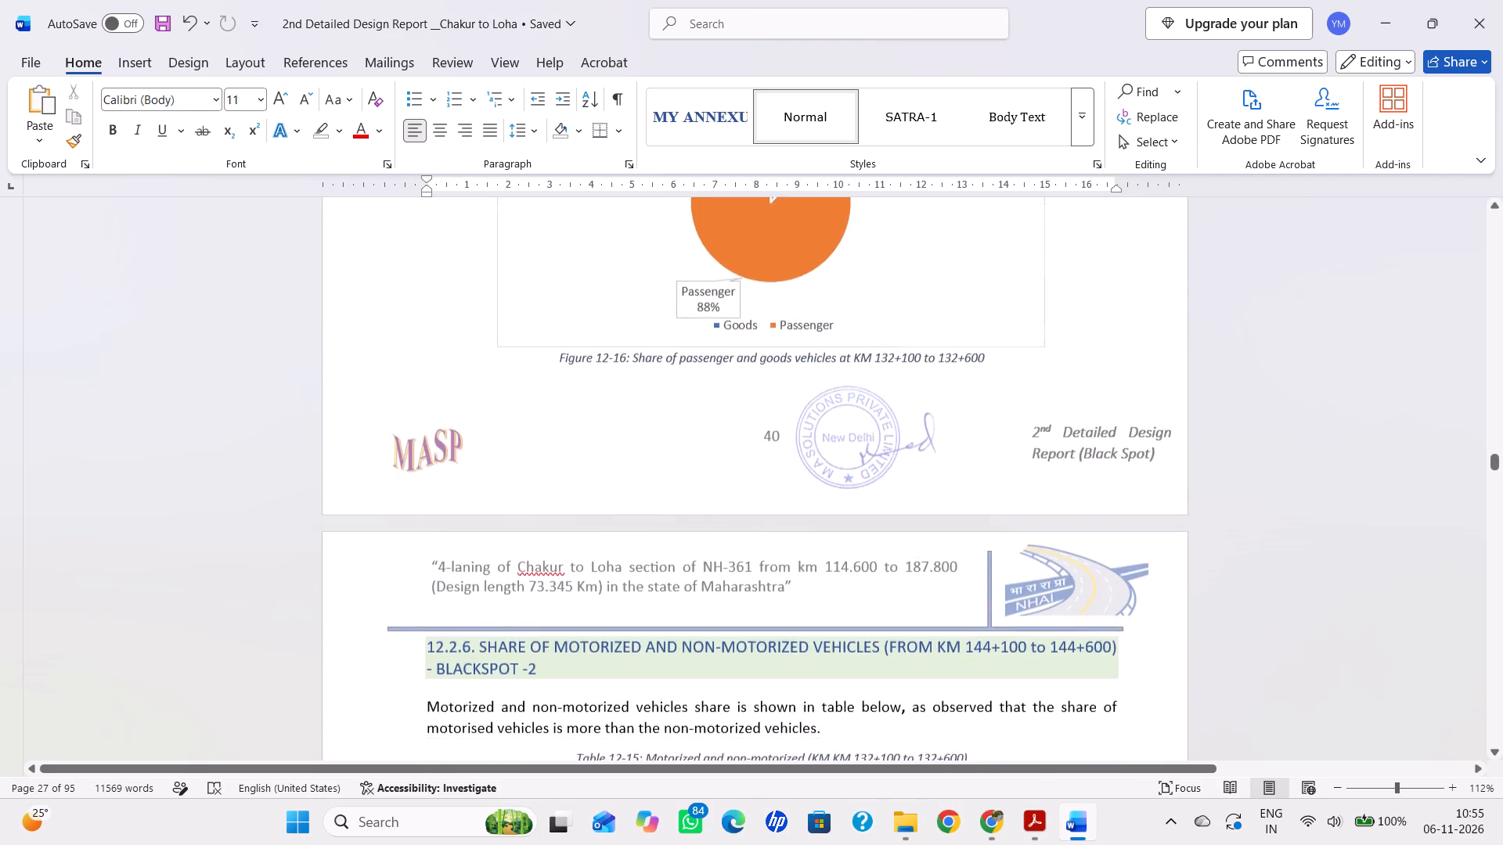
scroll(820, 583, "down", 20)
scroll(820, 583, "down", 7)
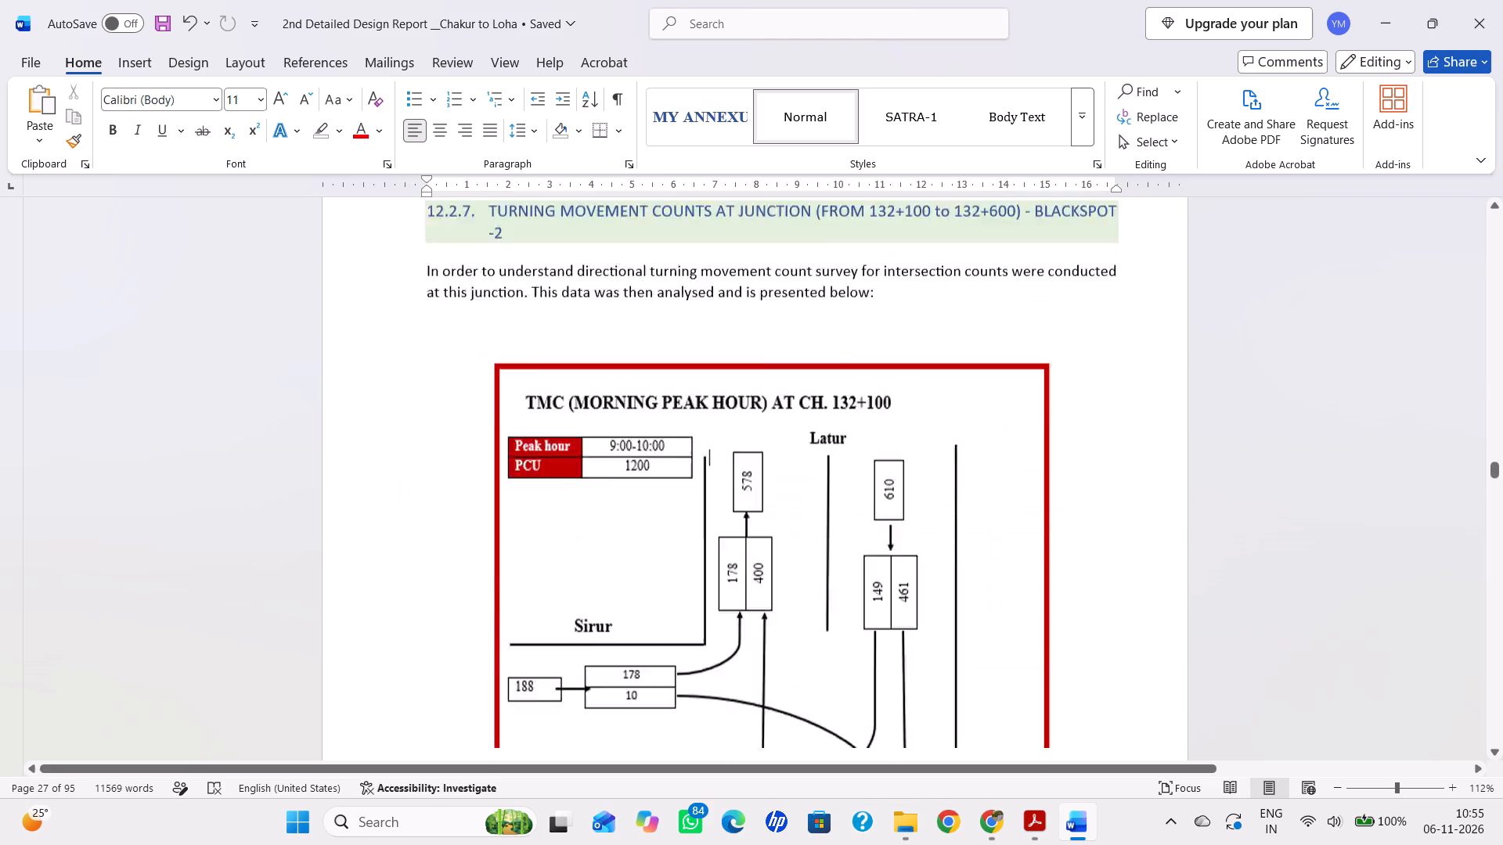
Review the Blackspot-2 turning movement diagrams and the spot speed tables and charts up to Table 12-17, and save the report.
scroll(820, 583, "down", 12)
scroll(820, 583, "up", 14)
scroll(827, 597, "down", 18)
scroll(828, 602, "down", 14)
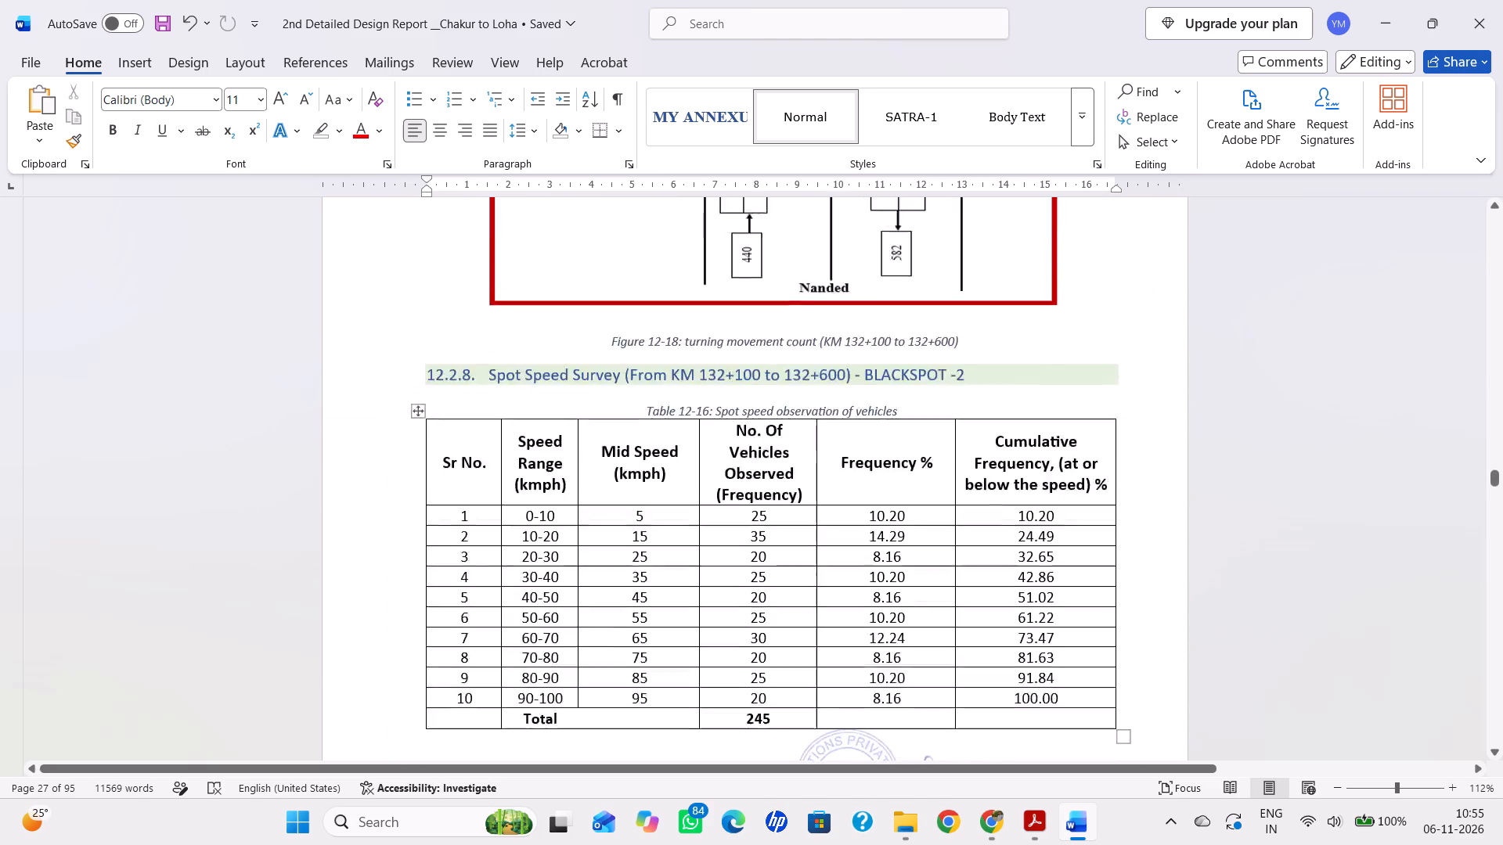
scroll(828, 602, "down", 5)
scroll(828, 602, "up", 11)
scroll(828, 602, "down", 11)
scroll(828, 602, "up", 1)
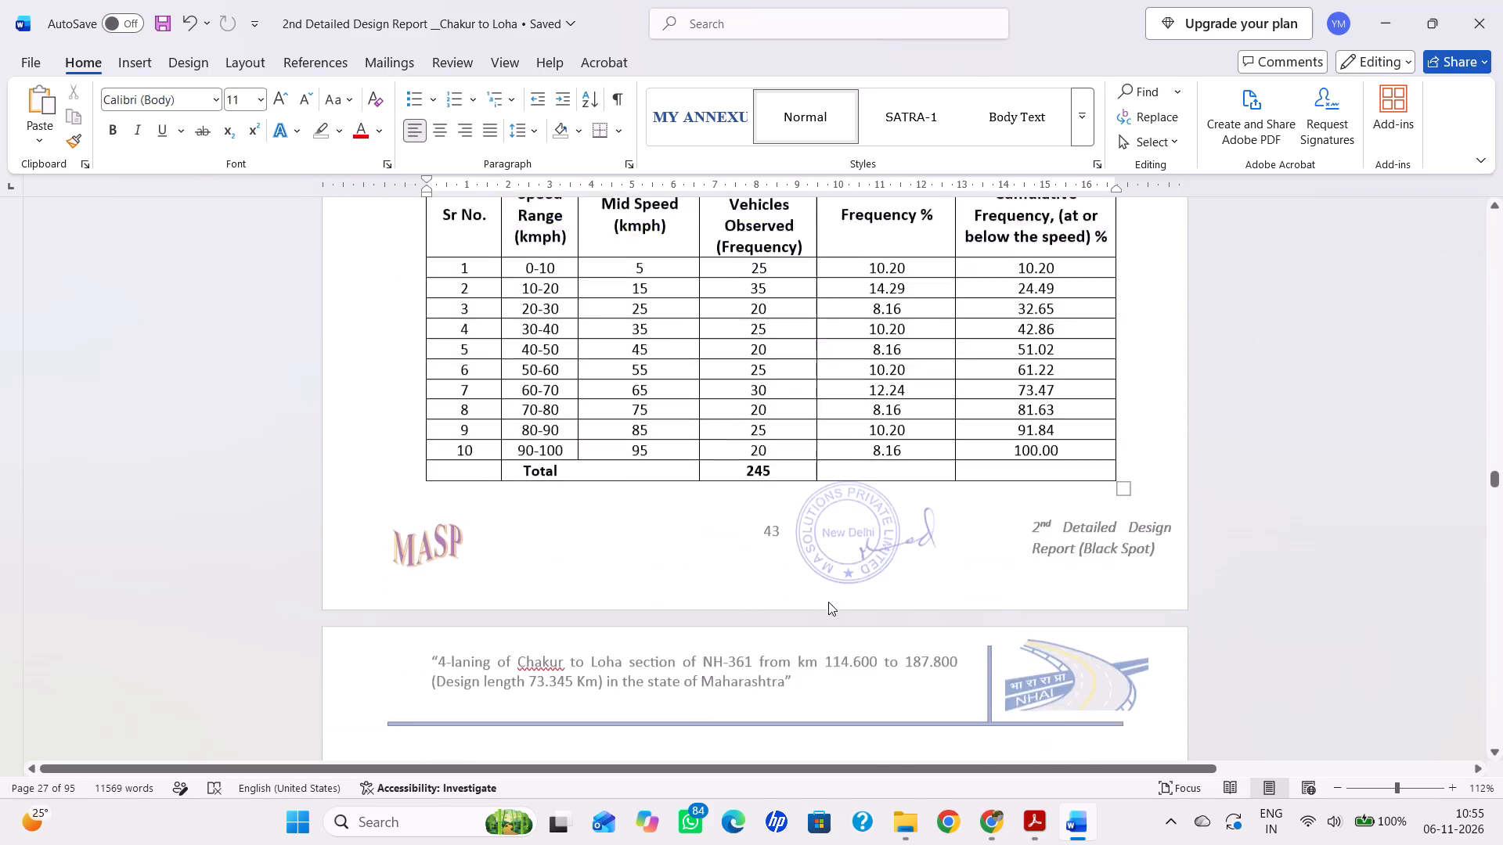
scroll(828, 602, "down", 14)
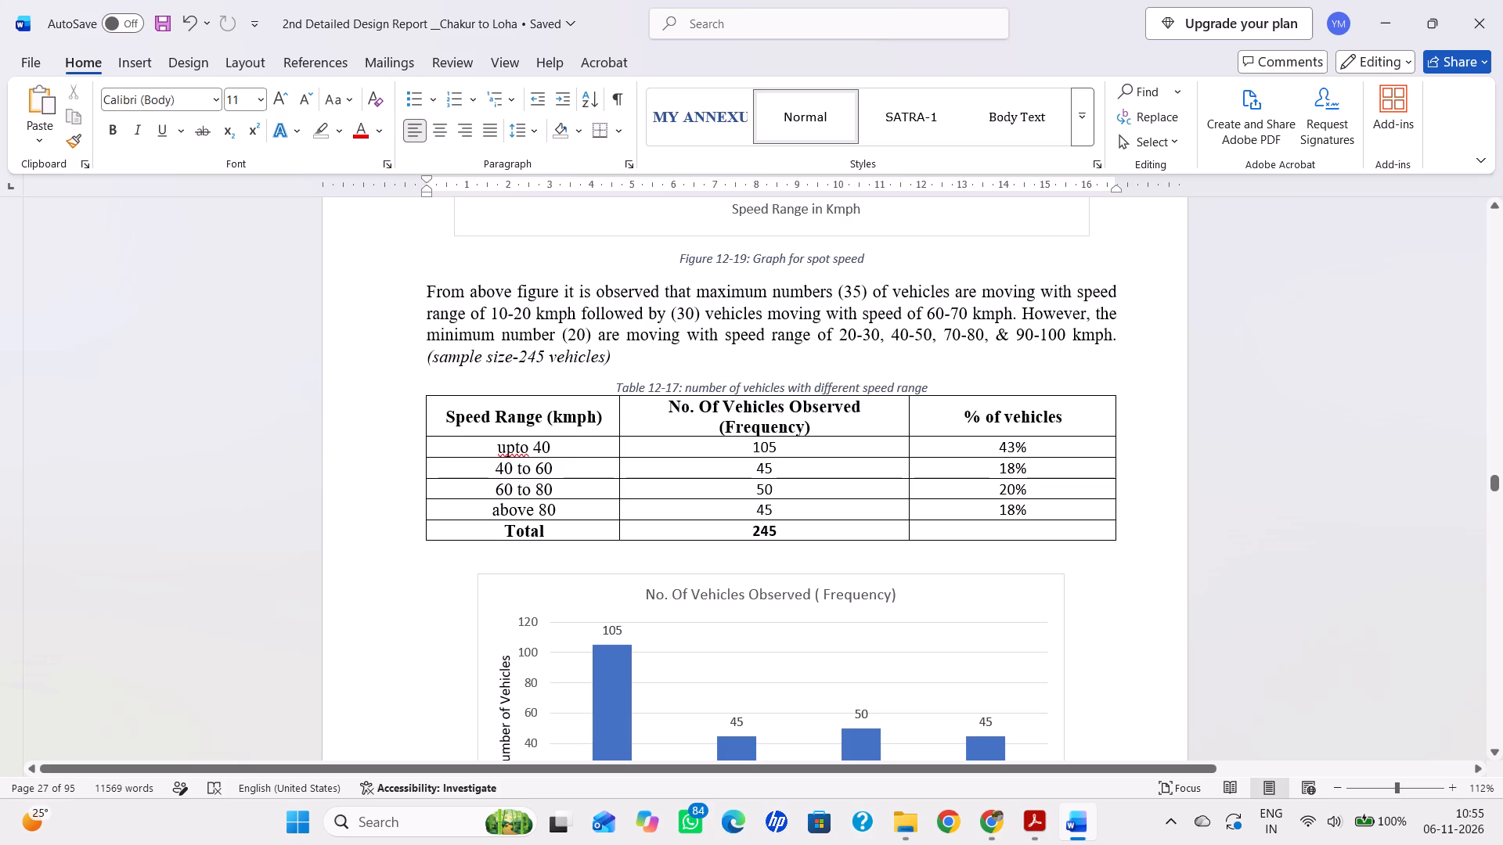
key("ctrl+s")
Review the pages from the Blackspot-2 desired speed values through the Blackspot-3 volume, peak hour and hourly variation content to section 12.3.3.
scroll(828, 602, "down", 20)
scroll(828, 602, "up", 1)
scroll(828, 602, "down", 9)
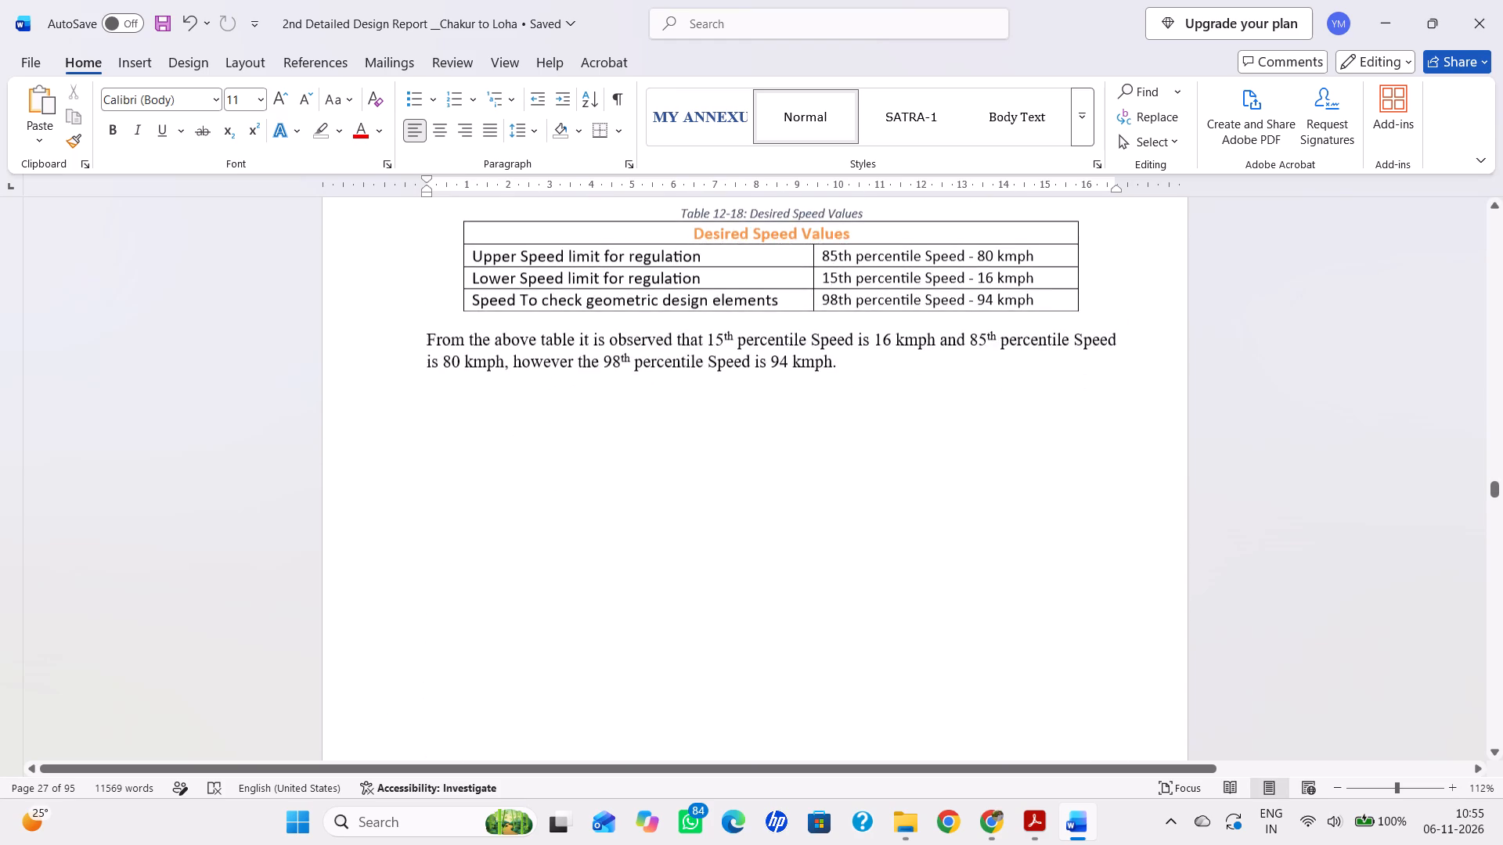
scroll(828, 602, "down", 15)
scroll(828, 631, "down", 18)
scroll(828, 635, "down", 8)
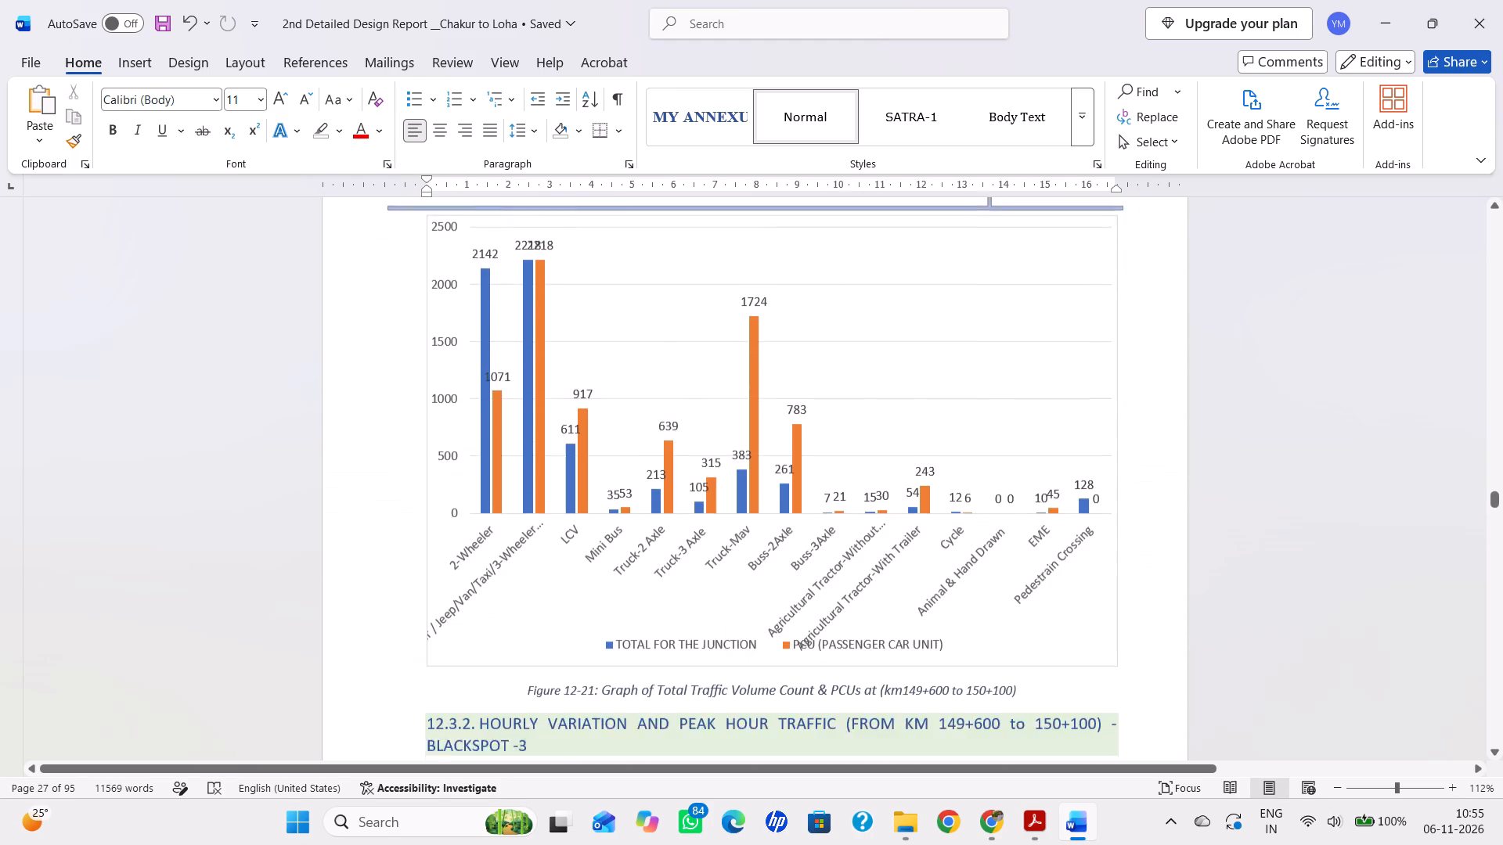
scroll(828, 635, "down", 11)
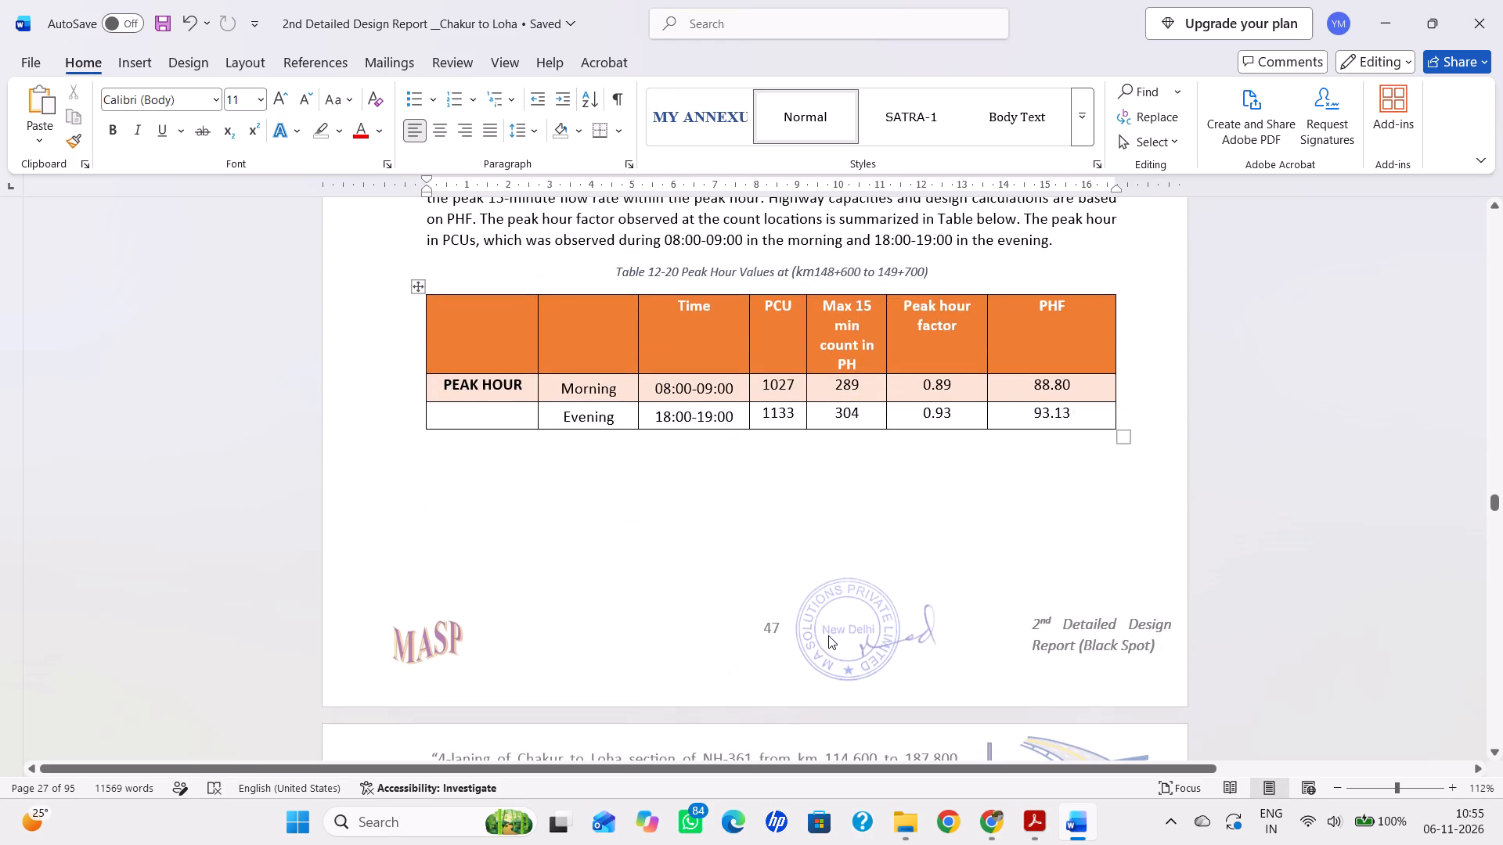
scroll(828, 635, "down", 7)
scroll(828, 635, "up", 5)
scroll(828, 635, "down", 5)
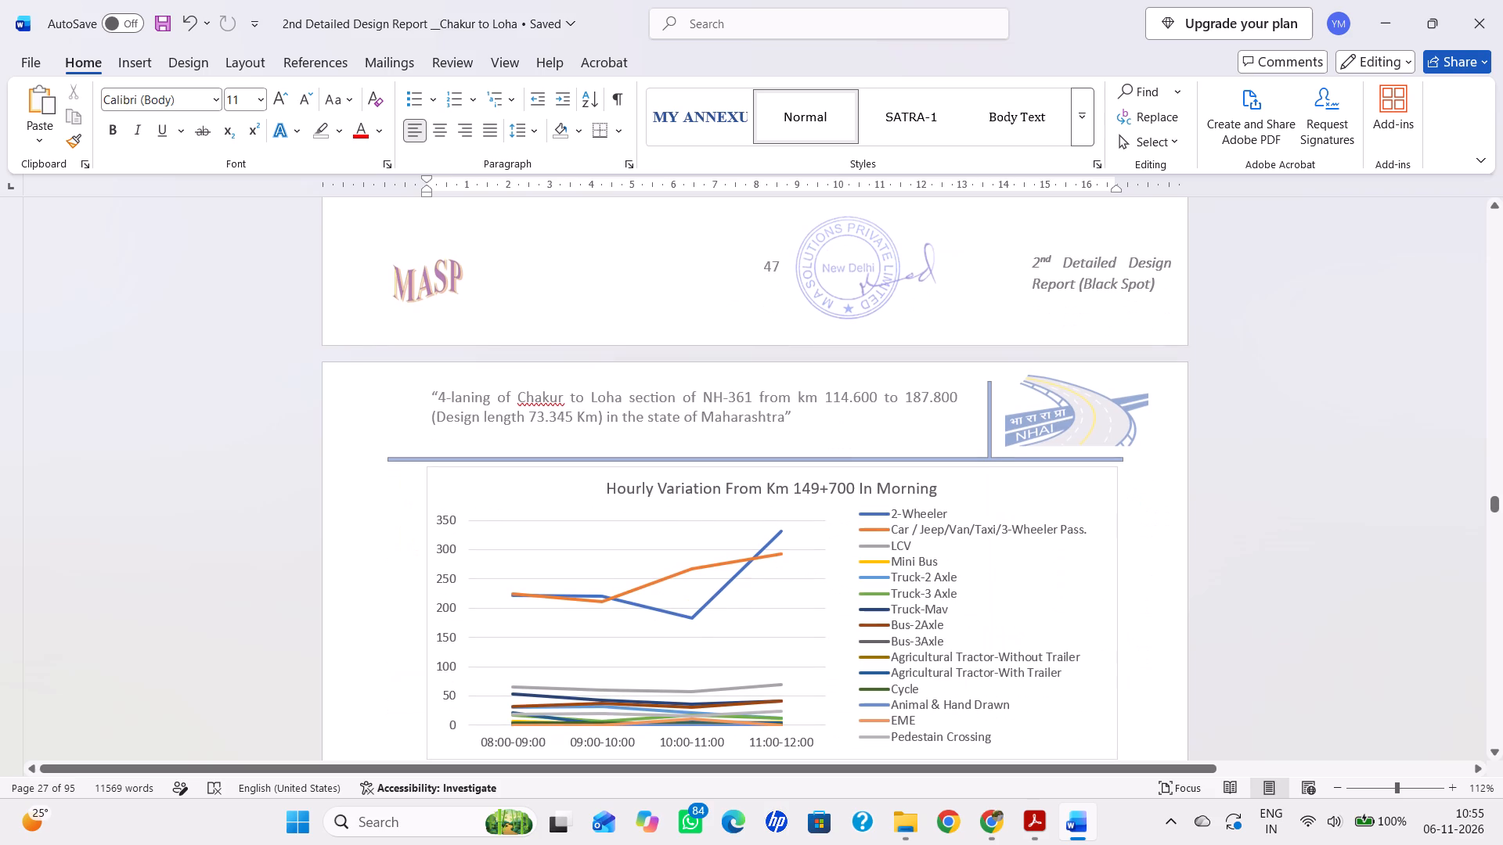
scroll(828, 635, "down", 13)
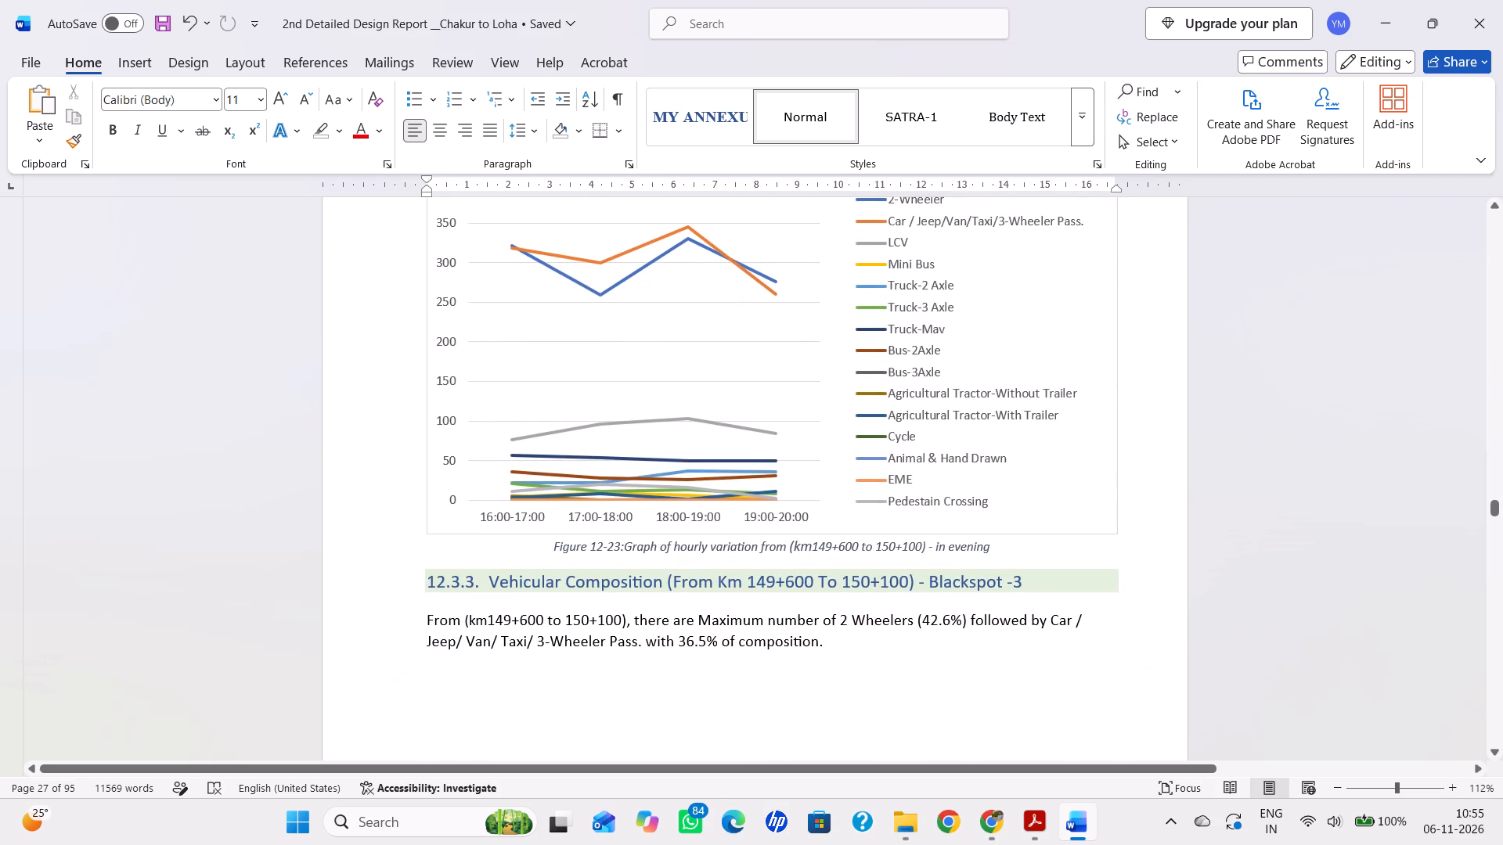
scroll(829, 622, "down", 8)
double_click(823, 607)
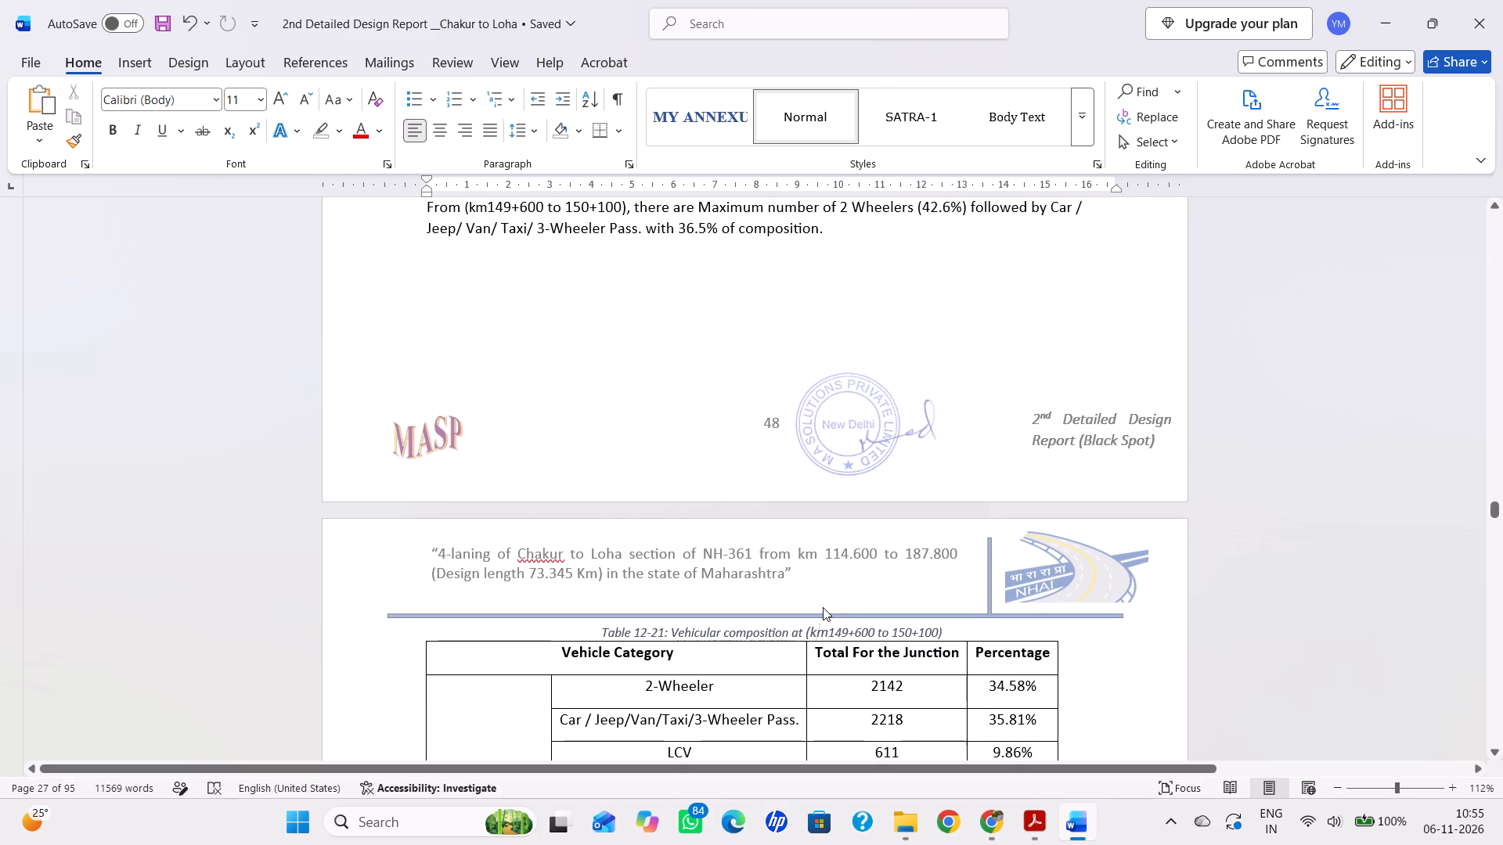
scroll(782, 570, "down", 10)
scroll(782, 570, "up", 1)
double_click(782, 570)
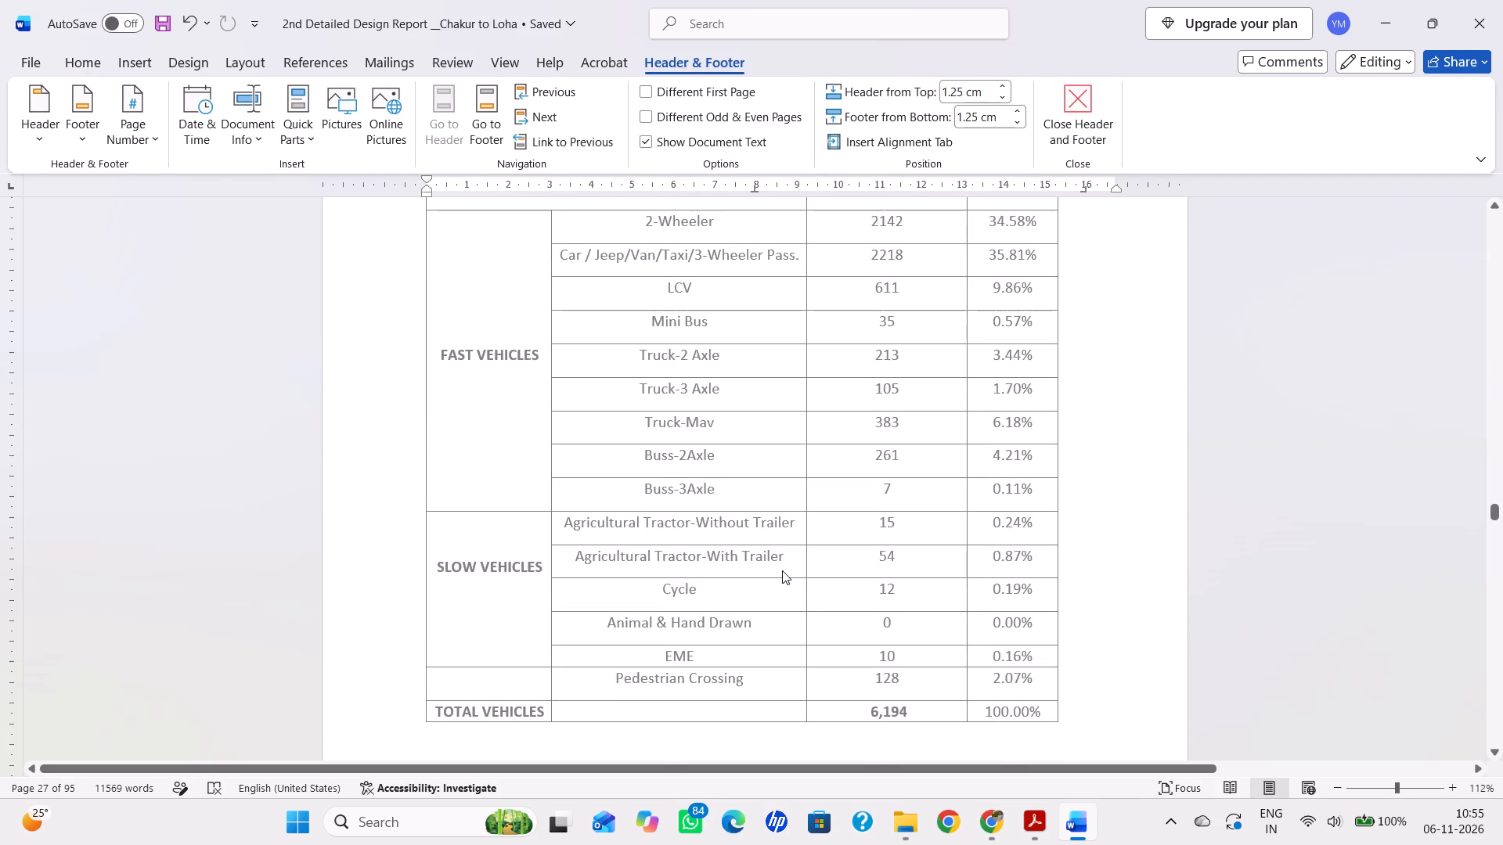
Review the Blackspot-3 vehicular composition and vehicle share tables and charts up to section 12.3.7.
scroll(782, 570, "down", 8)
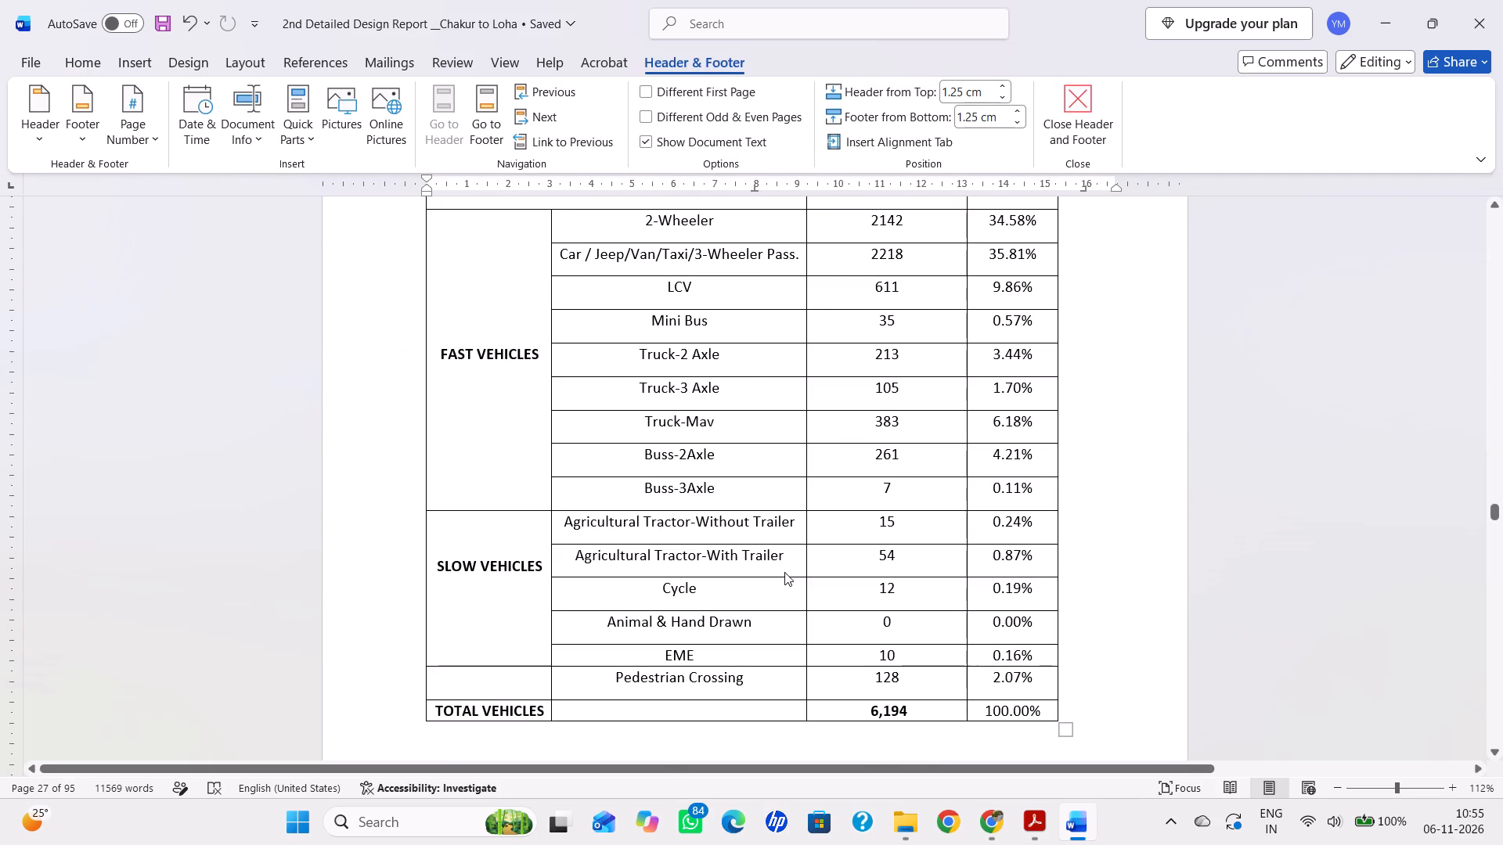
scroll(784, 572, "down", 15)
scroll(784, 572, "down", 13)
scroll(784, 572, "down", 9)
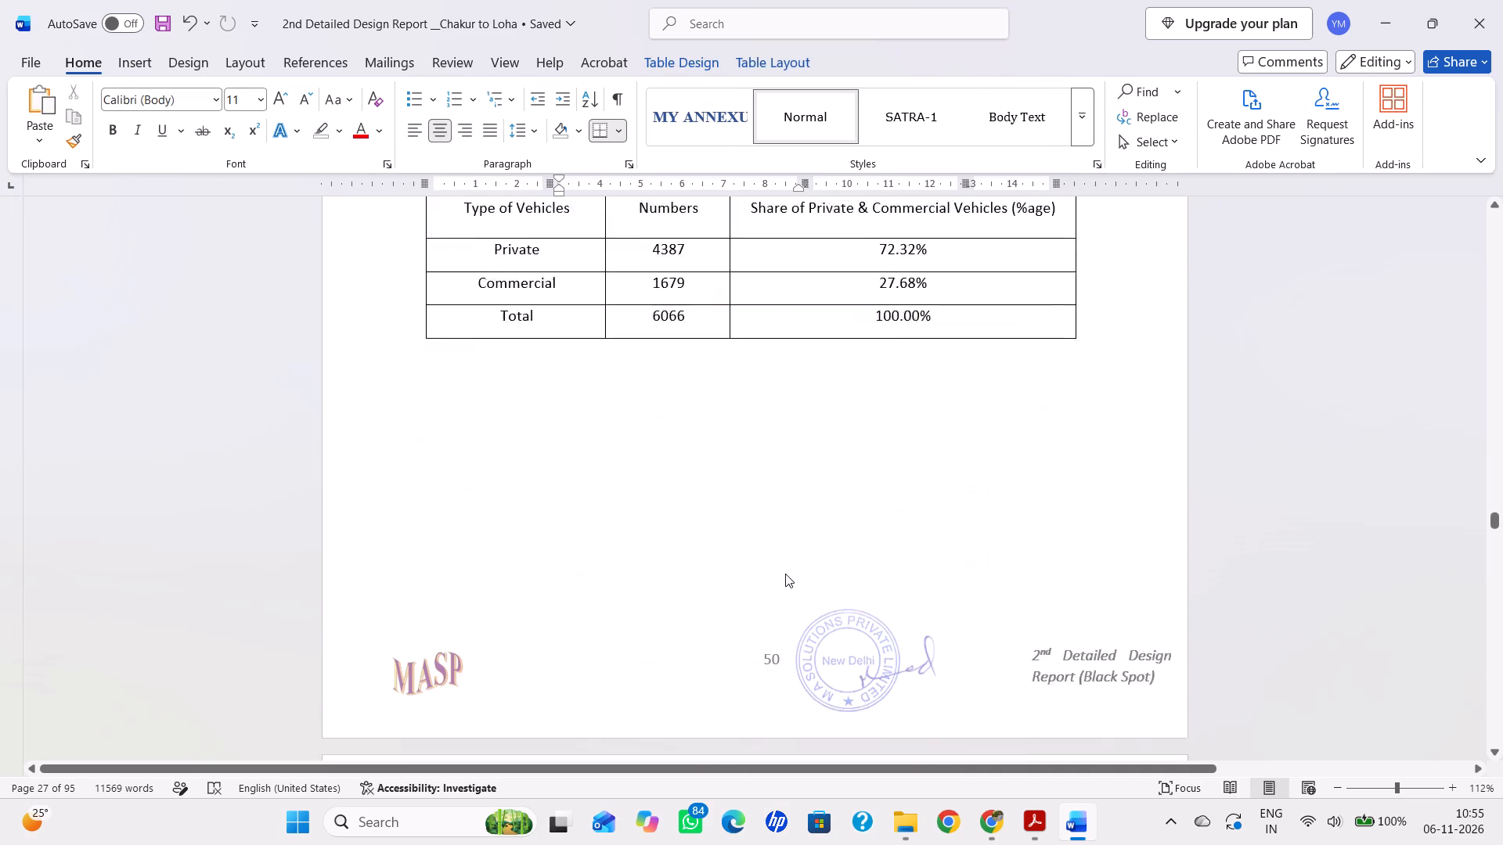
scroll(785, 576, "down", 9)
scroll(799, 590, "up", 6)
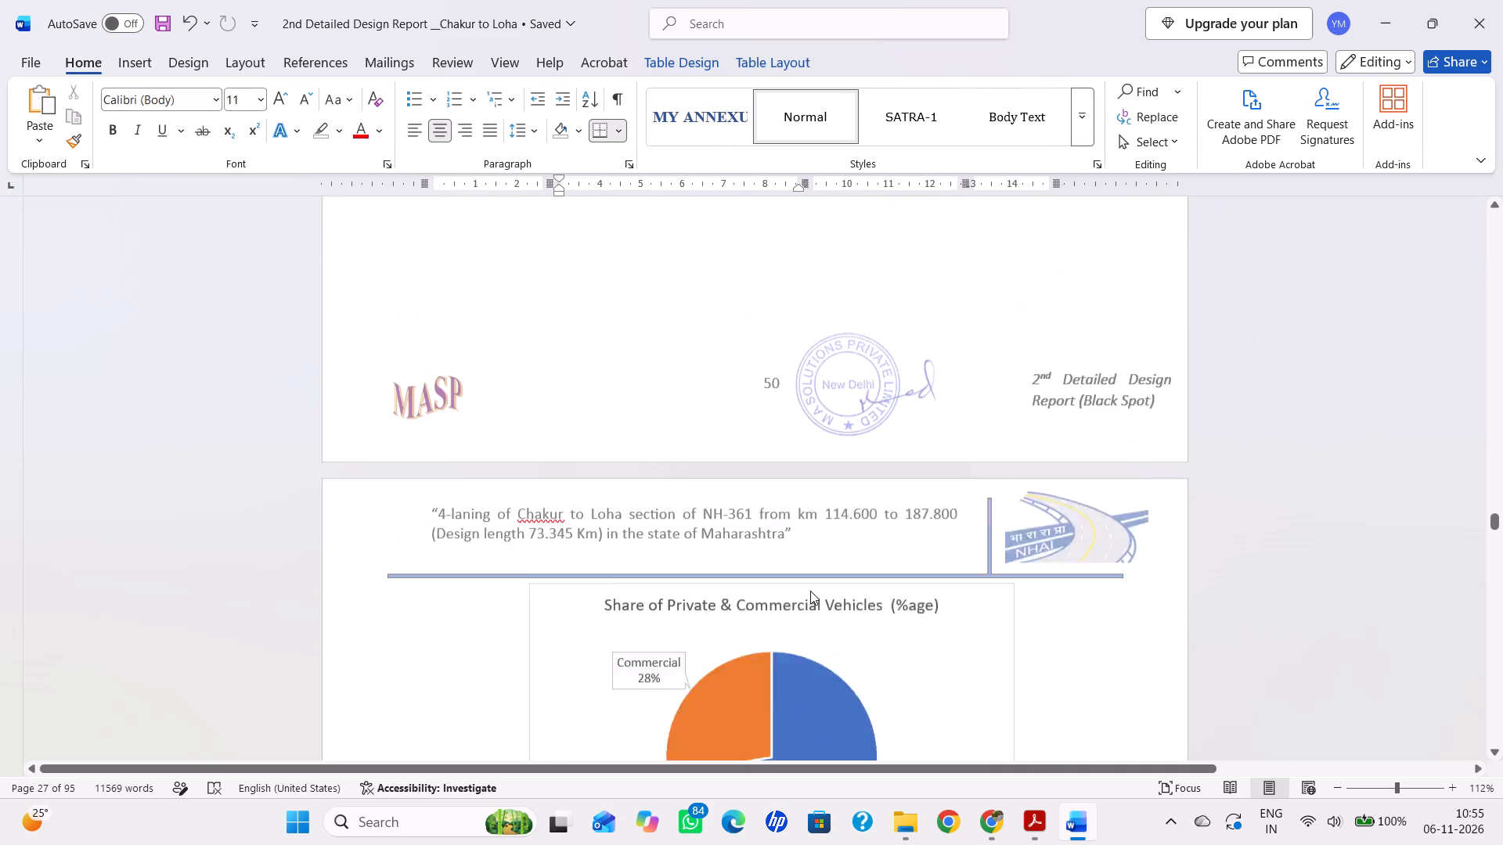
scroll(810, 591, "up", 18)
scroll(813, 593, "up", 6)
scroll(813, 593, "down", 1)
scroll(813, 593, "up", 5)
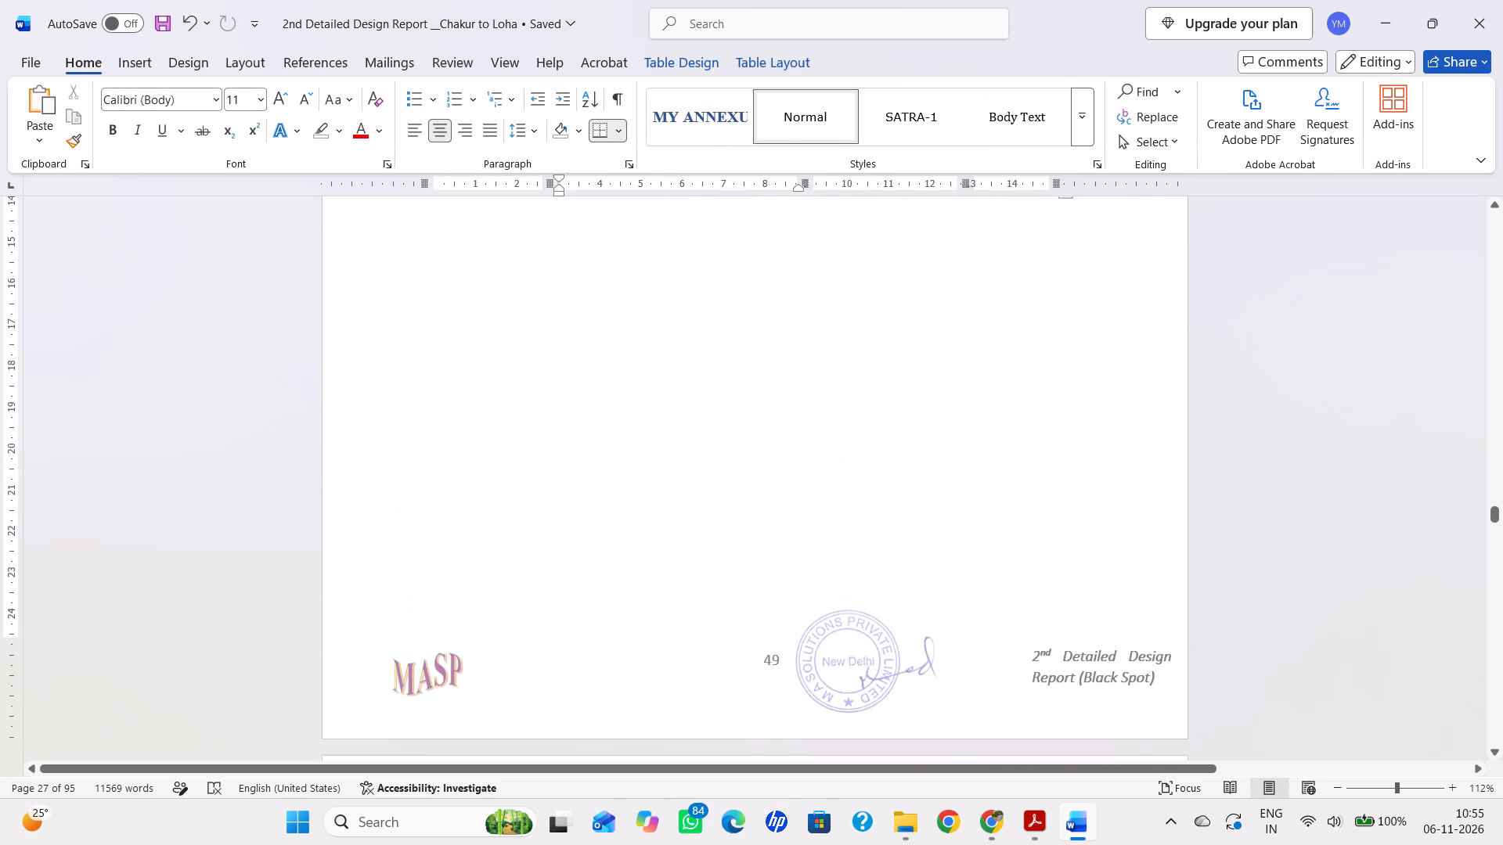
scroll(838, 591, "up", 5)
scroll(842, 588, "down", 20)
scroll(842, 588, "down", 2)
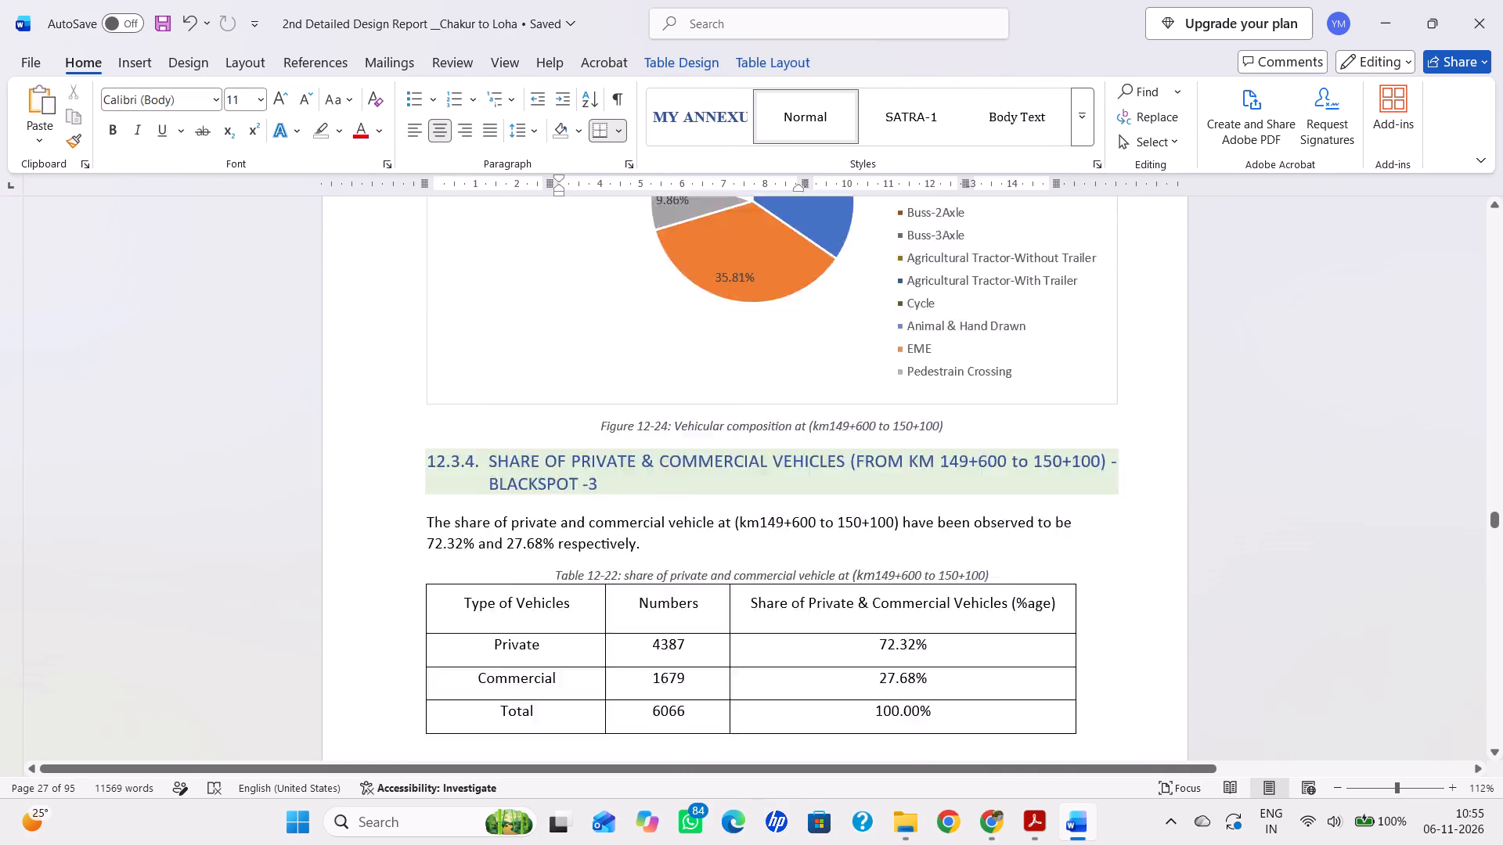
scroll(842, 588, "down", 20)
scroll(842, 588, "down", 20)
scroll(842, 588, "down", 18)
scroll(842, 588, "down", 11)
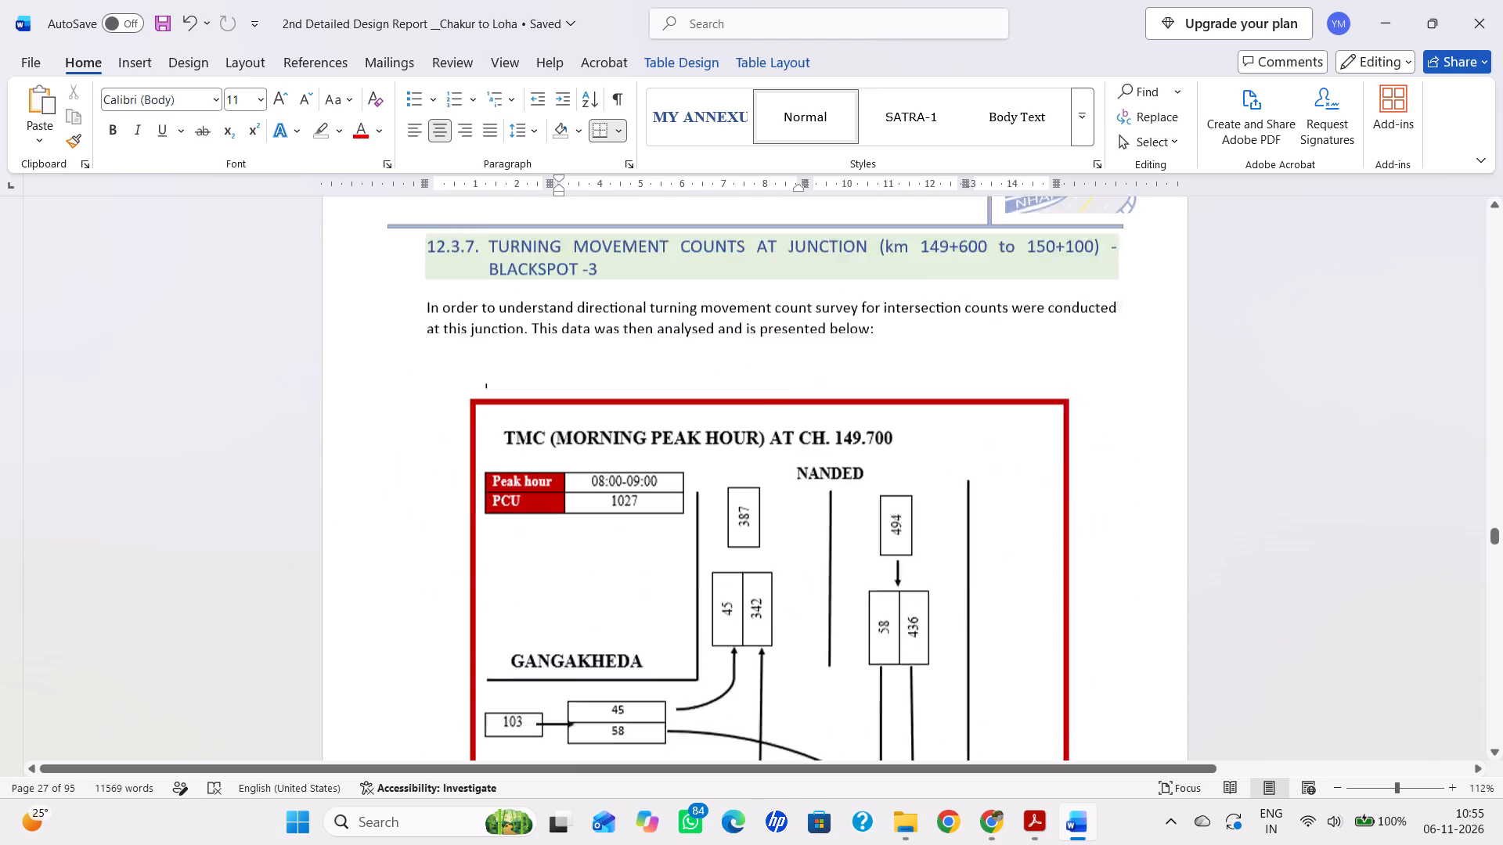
Examine the Blackspot-3 morning and evening turning movement diagrams in section 12.3.7 and return to the morning diagram.
scroll(842, 602, "down", 11)
scroll(848, 603, "up", 11)
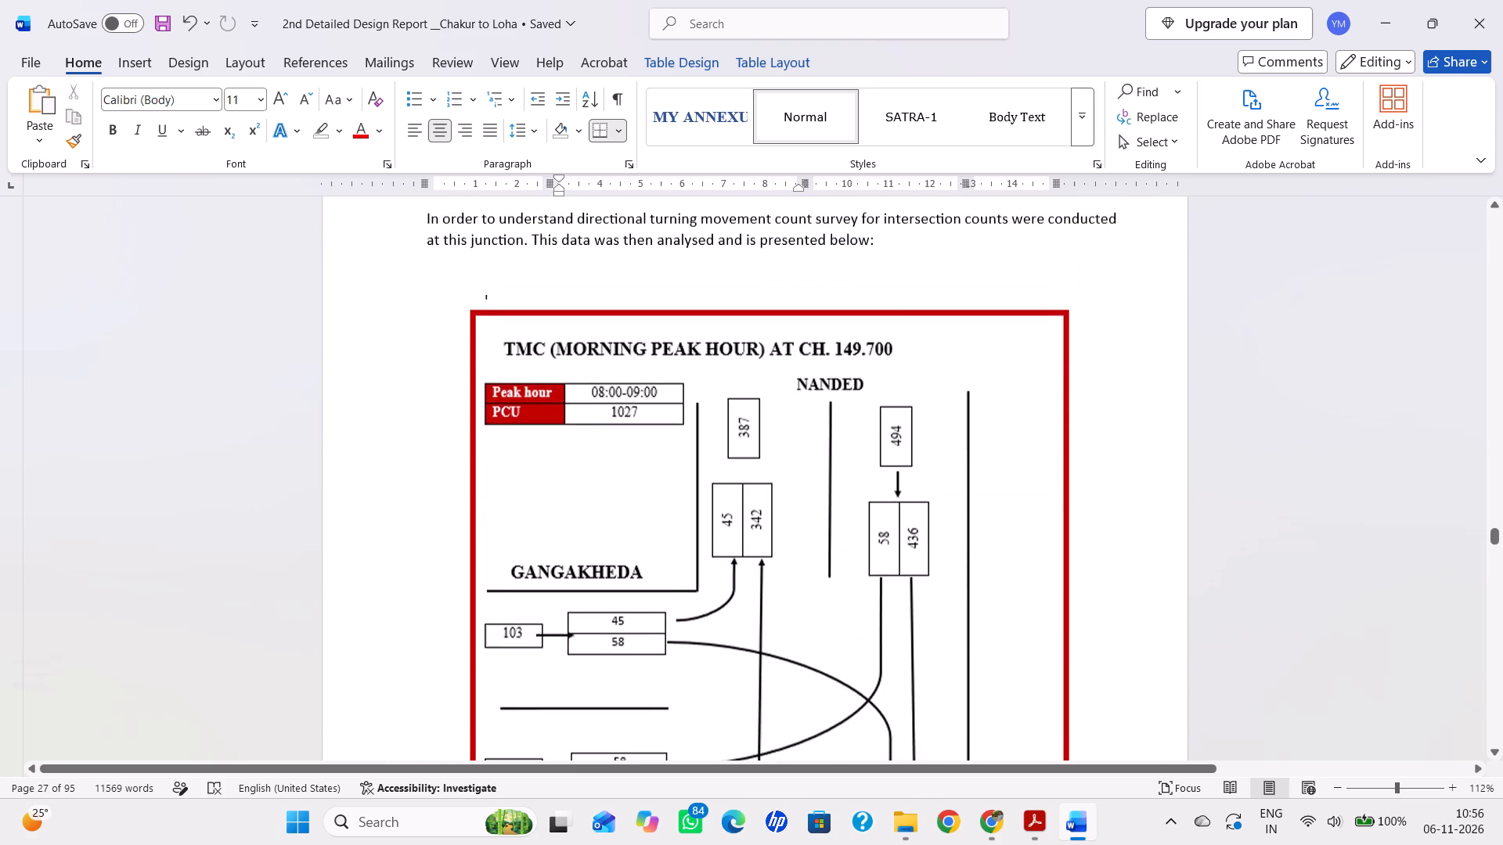
scroll(849, 602, "down", 20)
scroll(849, 602, "down", 16)
scroll(849, 602, "up", 6)
scroll(849, 602, "down", 1)
scroll(813, 637, "up", 7)
scroll(813, 637, "down", 1)
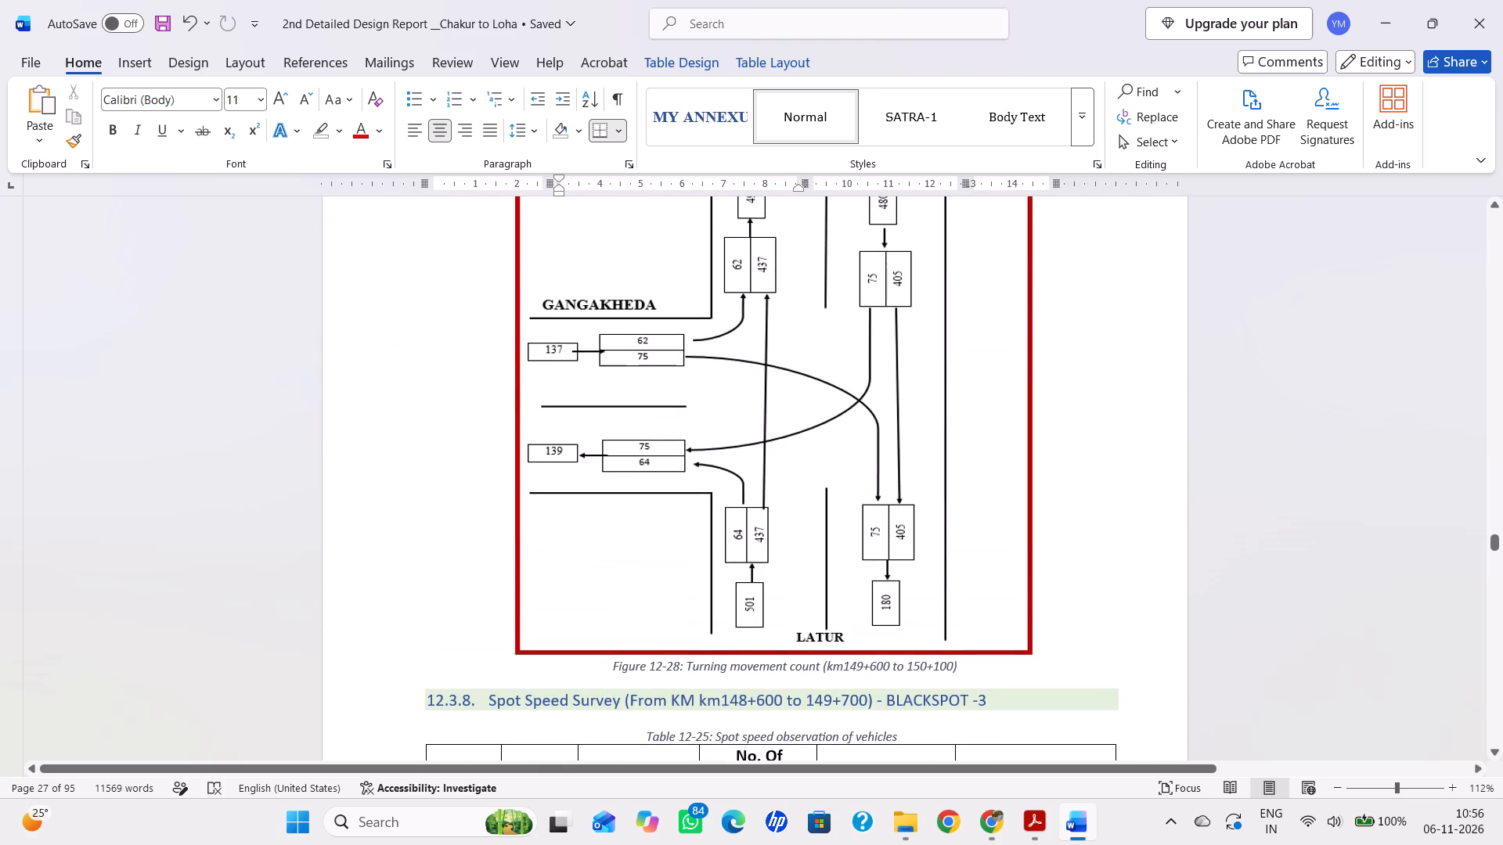
scroll(813, 637, "up", 12)
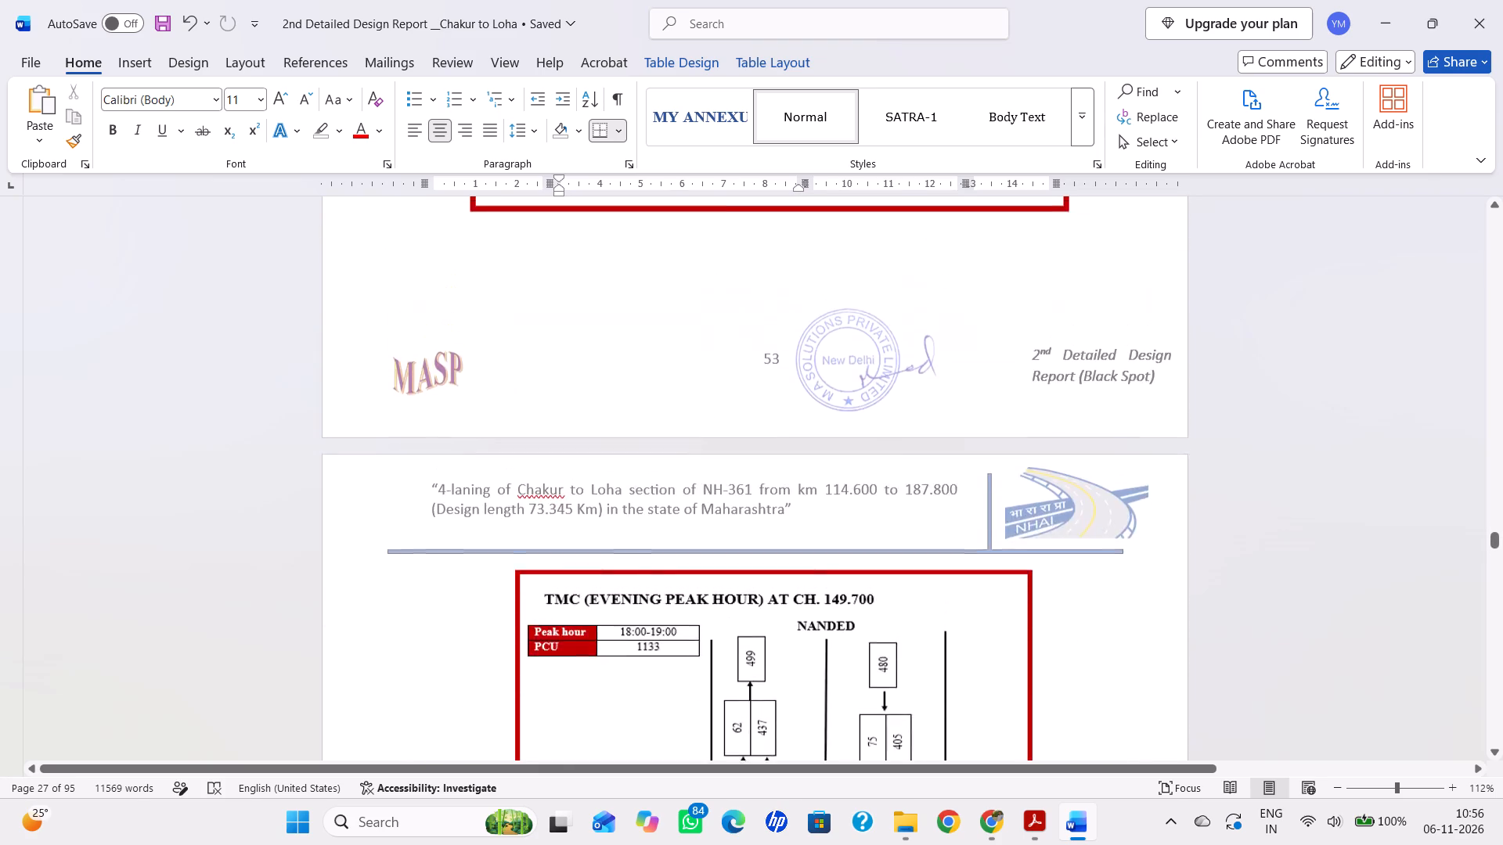
scroll(808, 637, "up", 9)
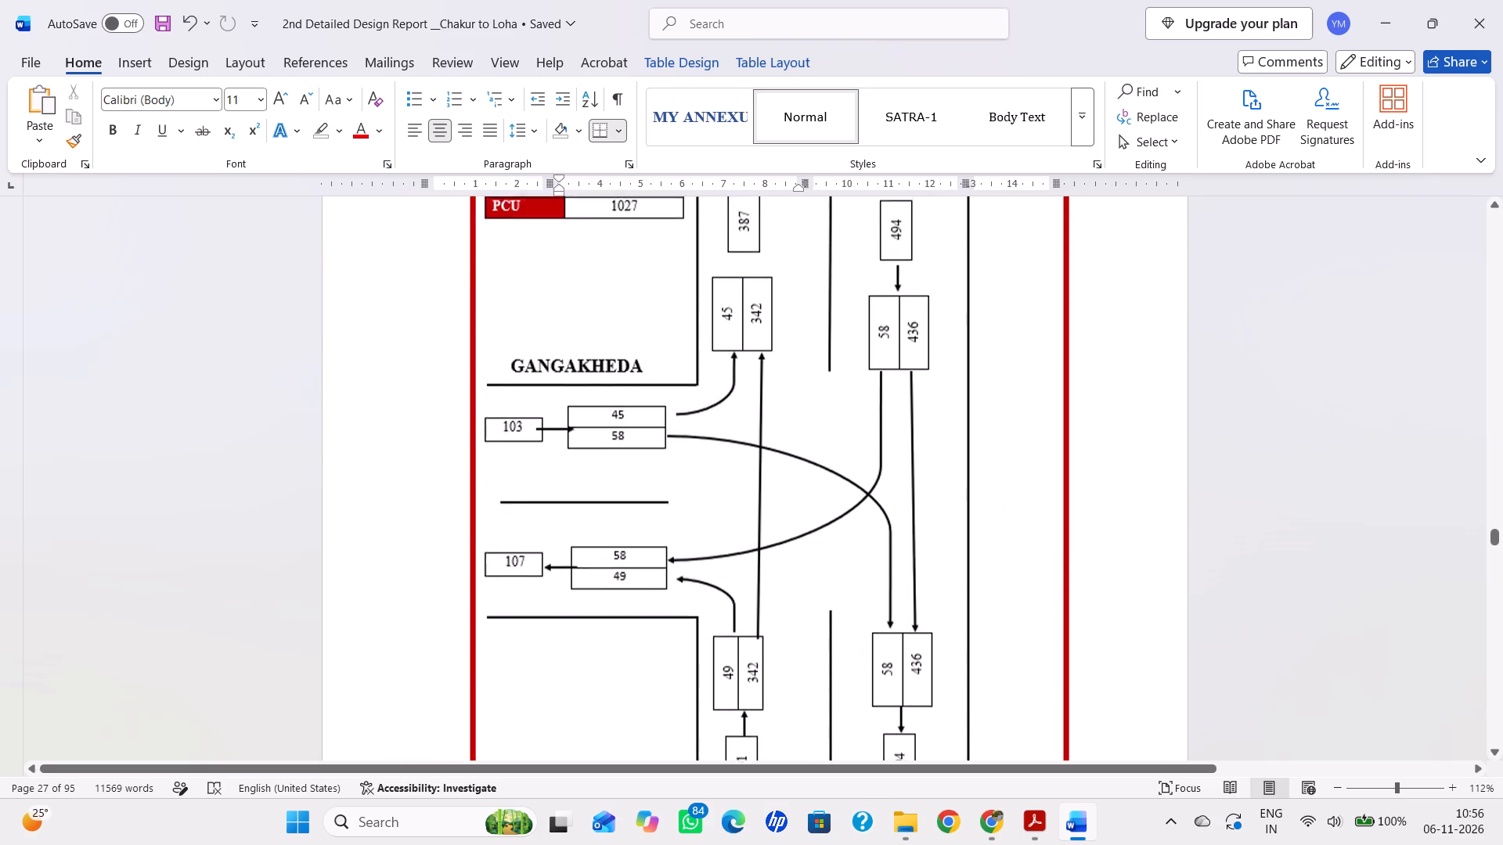
scroll(787, 661, "up", 4)
Display the report's heading outline and use it to visit section 12.3.2 and return to section 12.3.7.
key("ctrl+f")
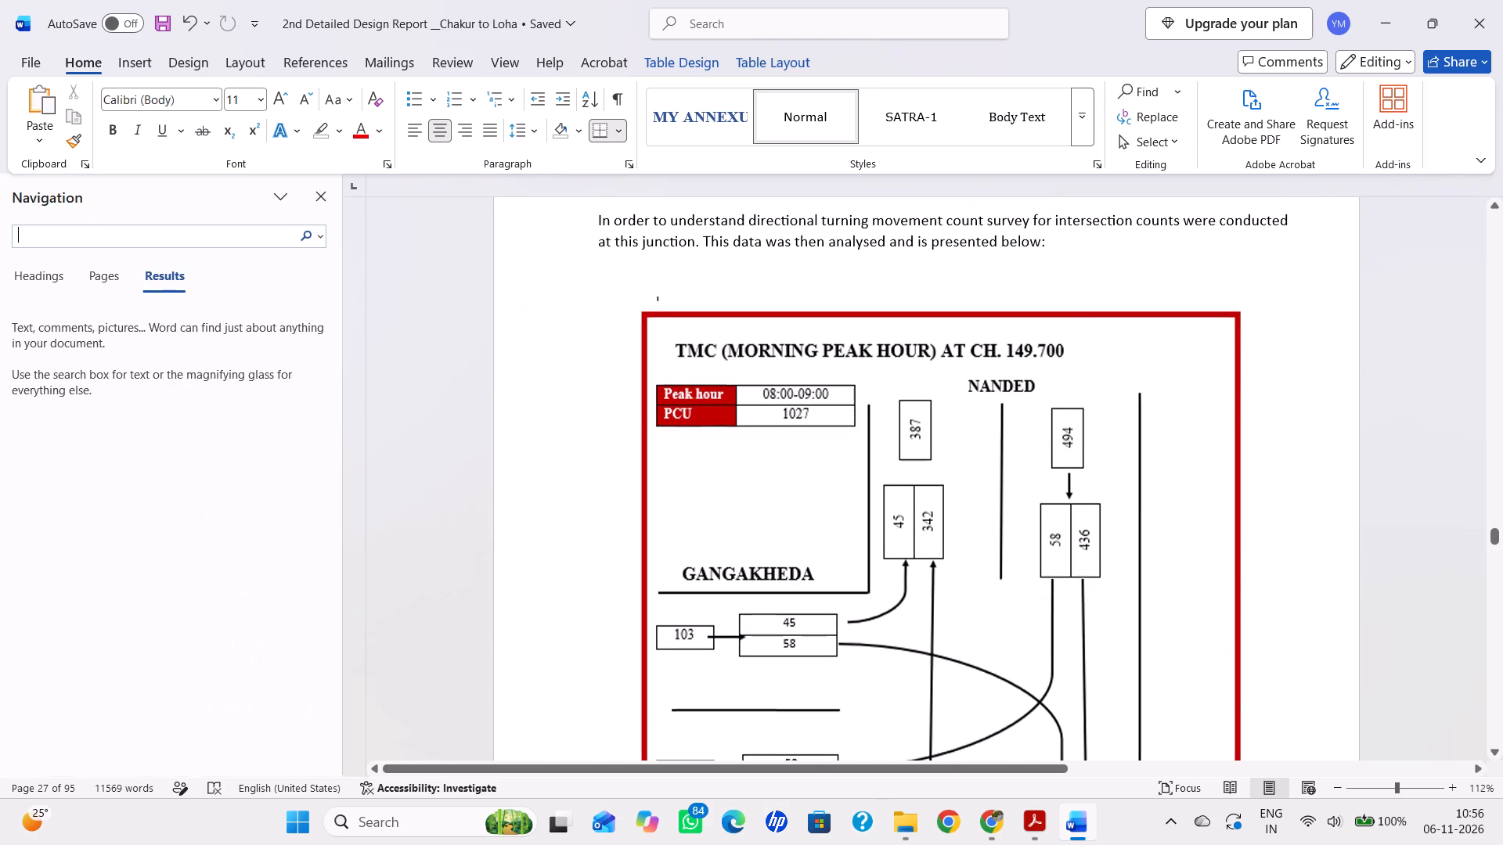
left_click(32, 271)
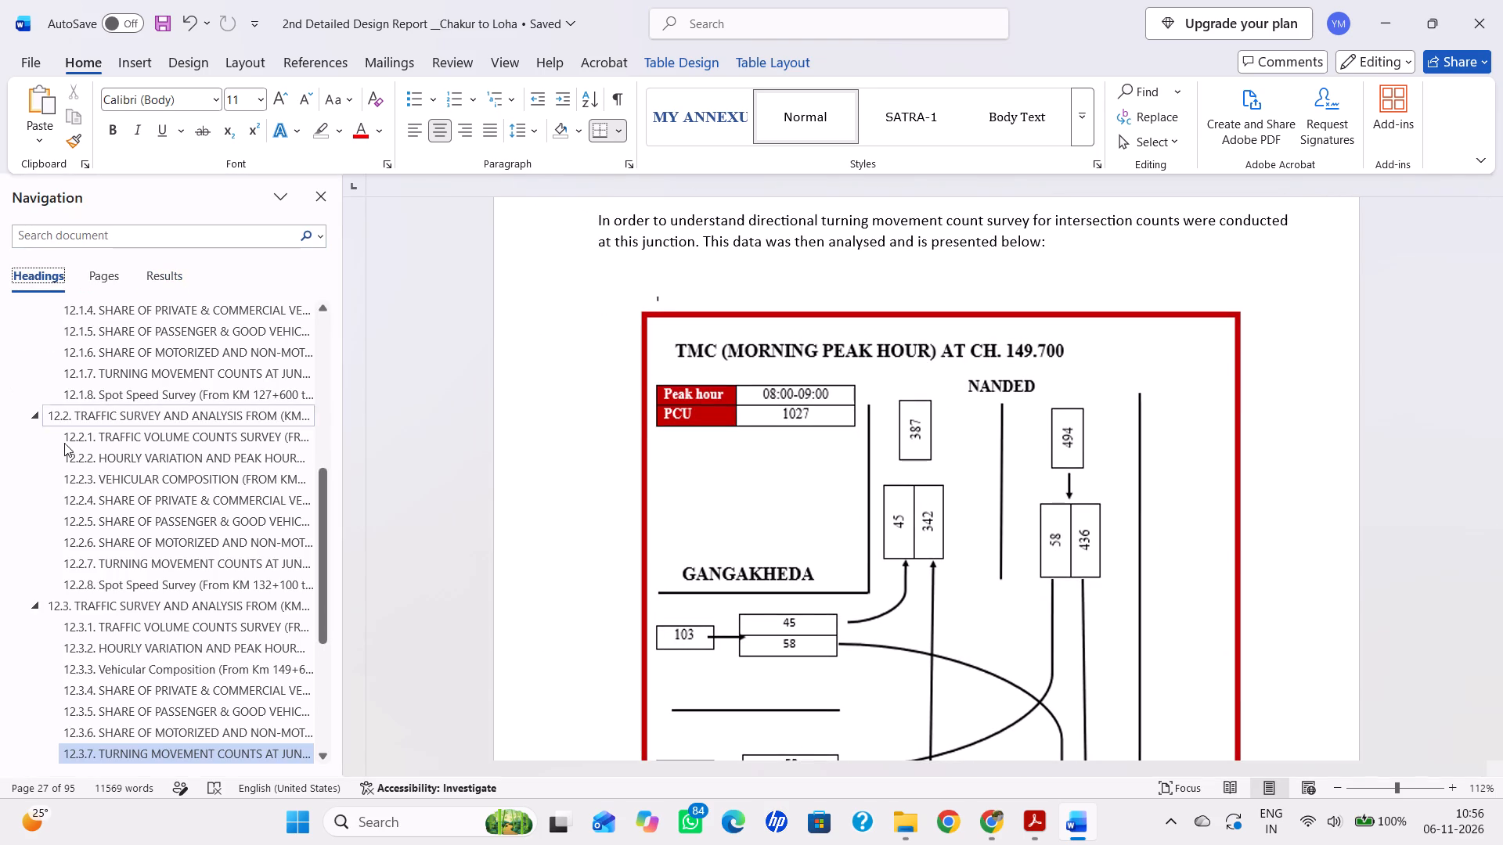
left_click(114, 647)
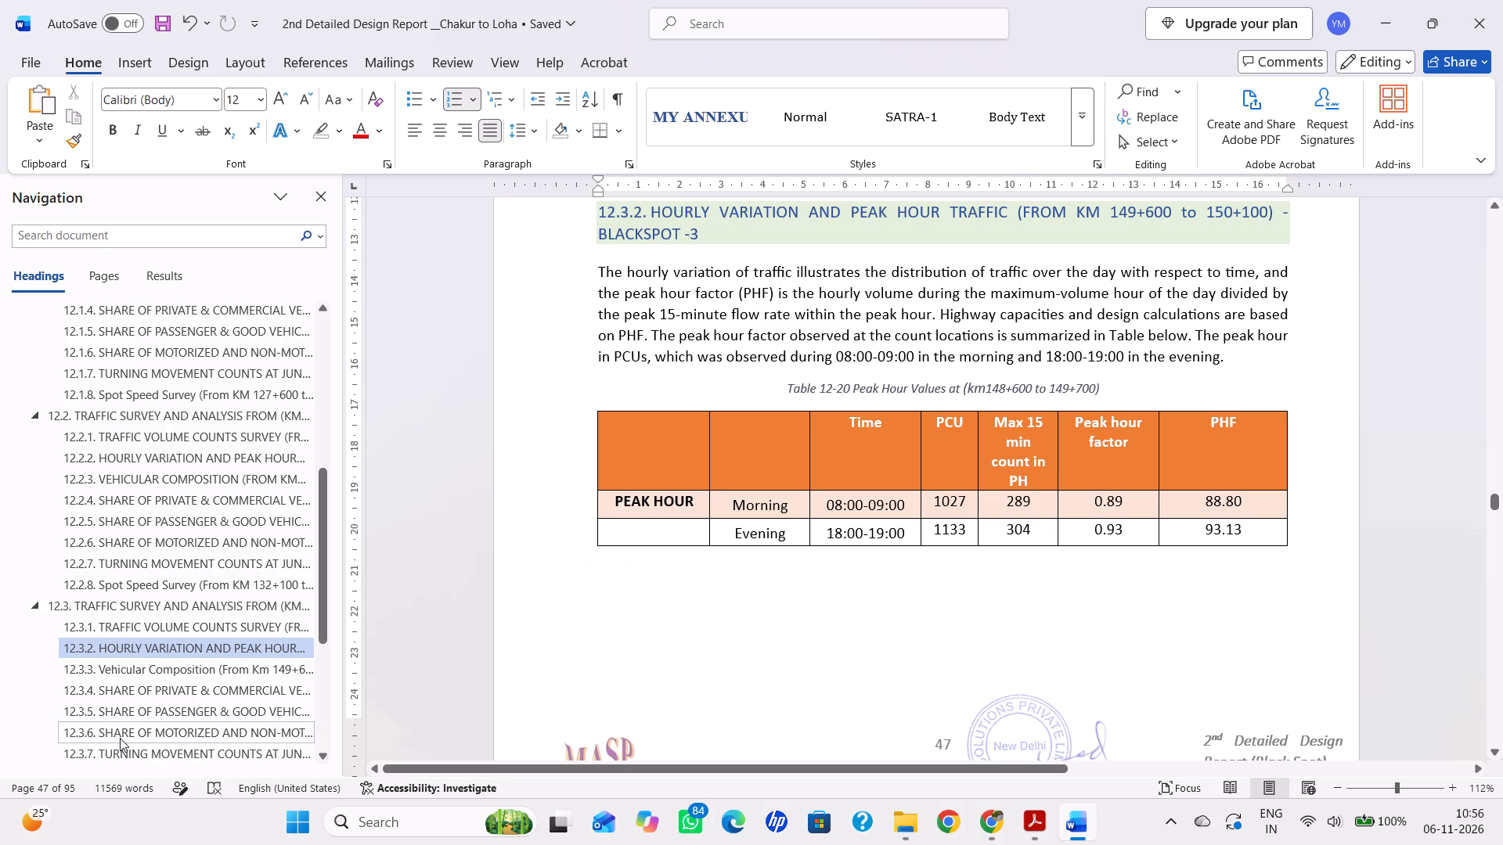
left_click(122, 753)
Review the Blackspot-3 evening turning movement diagram and the spot speed survey tables and charts in section 12.3.8, up to section 13.
scroll(1067, 677, "down", 19)
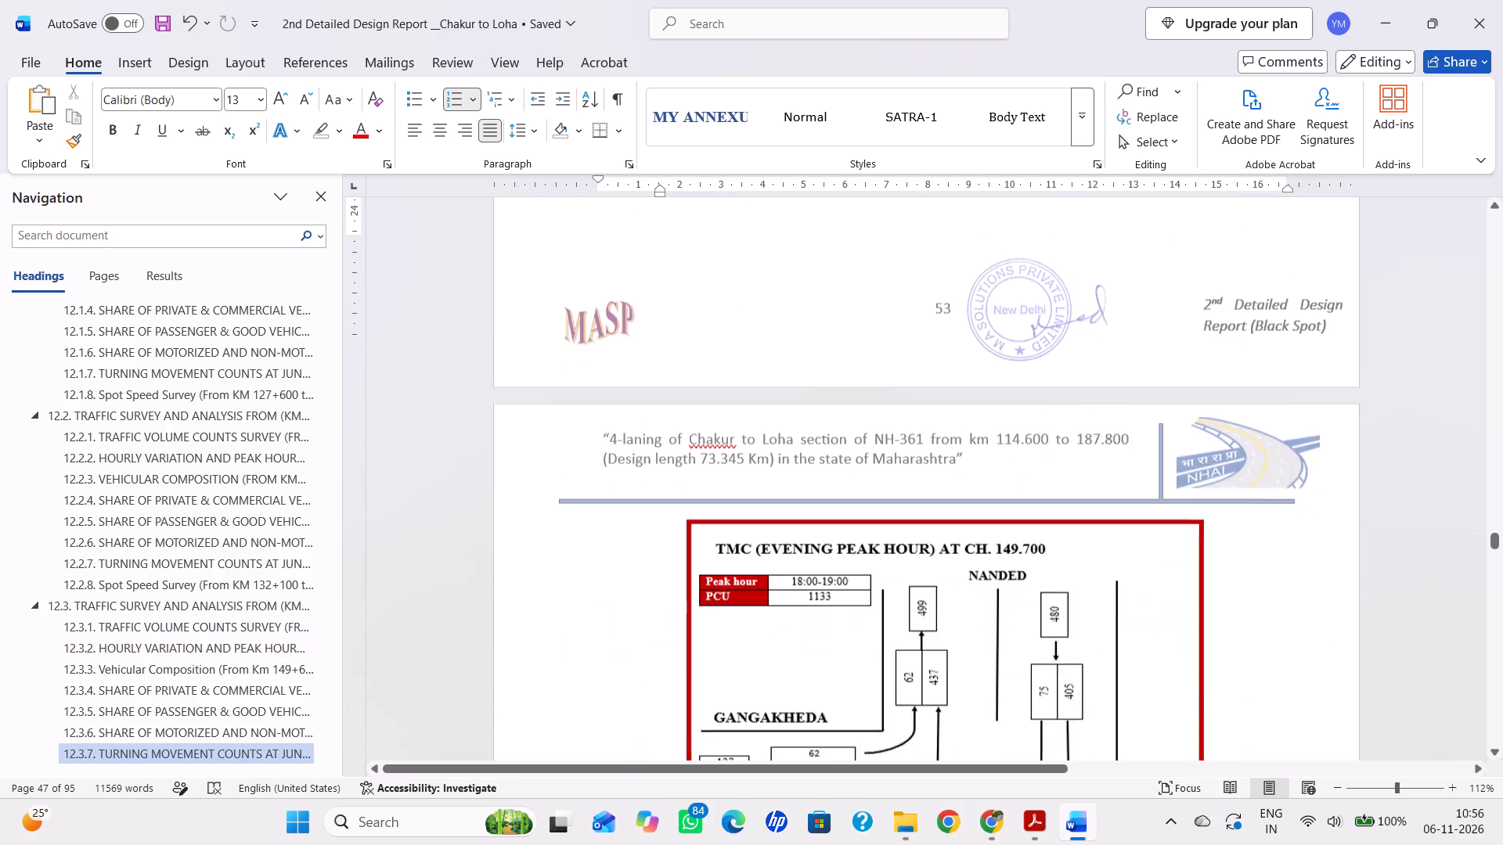
scroll(1068, 678, "down", 16)
scroll(1011, 638, "up", 10)
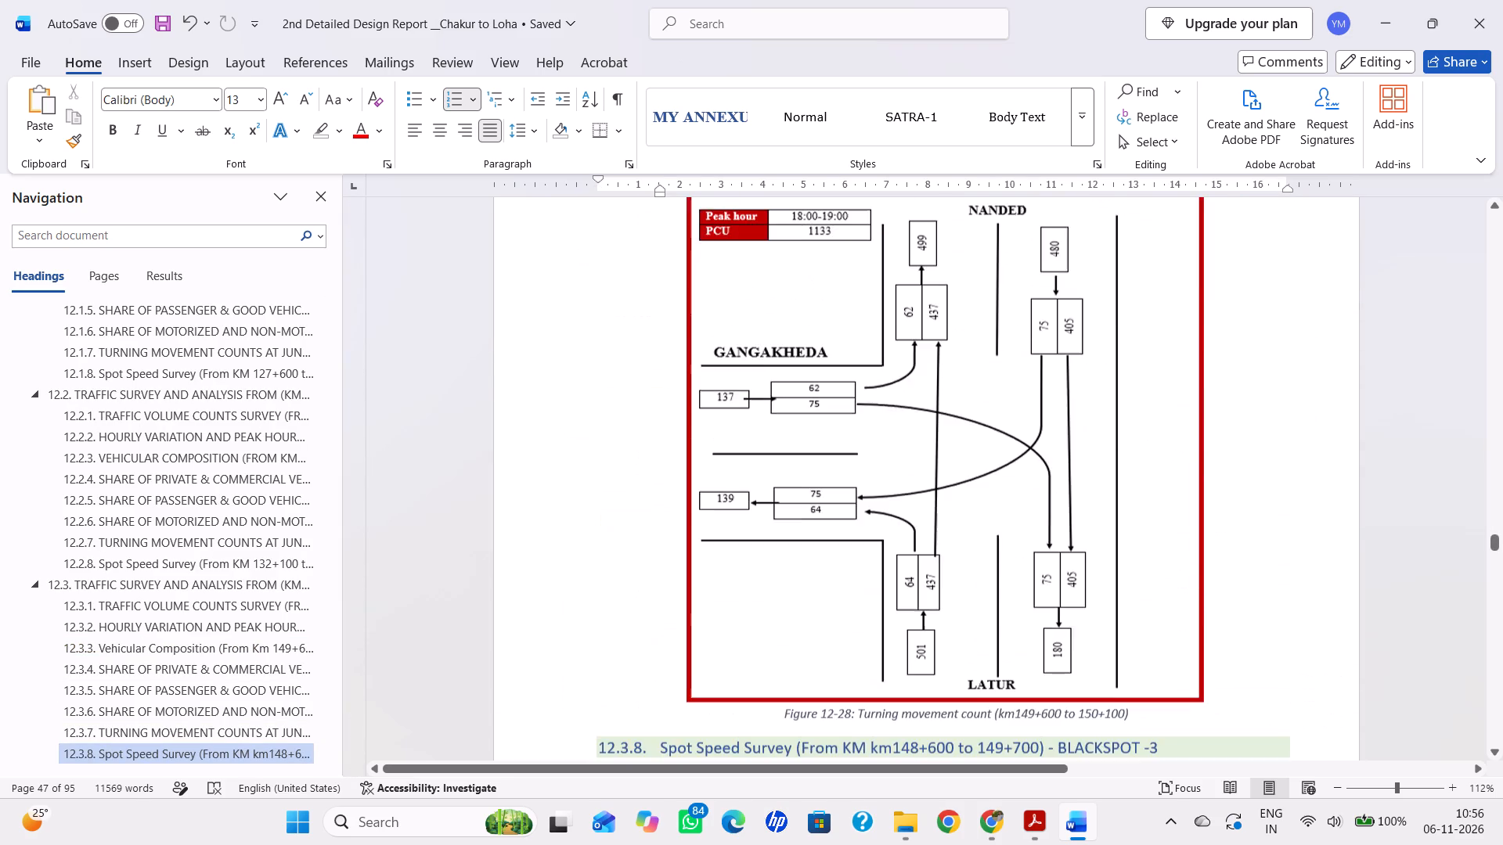
scroll(1011, 638, "up", 4)
scroll(1011, 638, "down", 17)
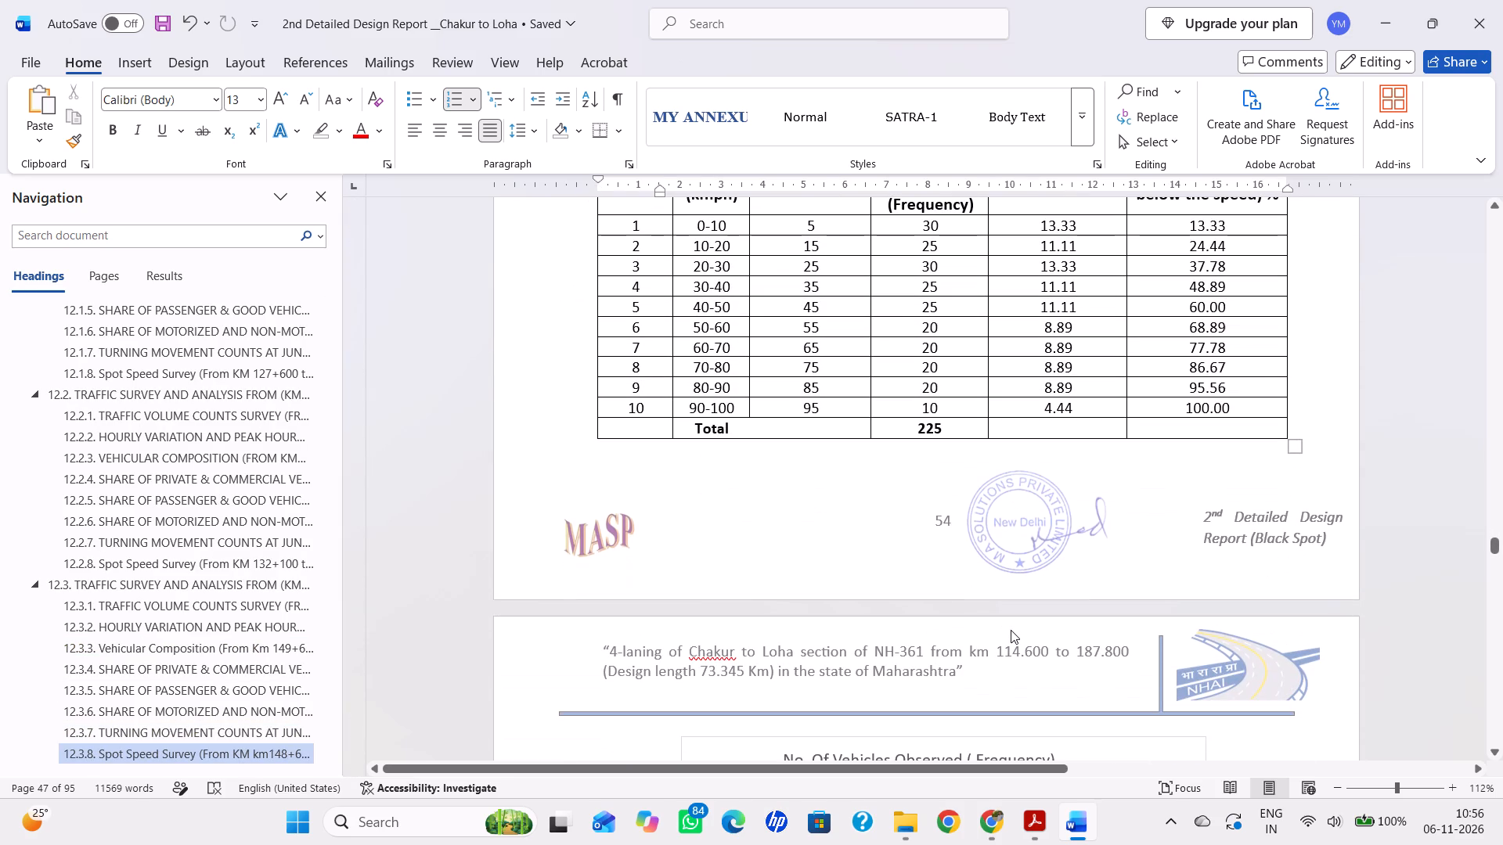
scroll(1011, 630, "up", 1)
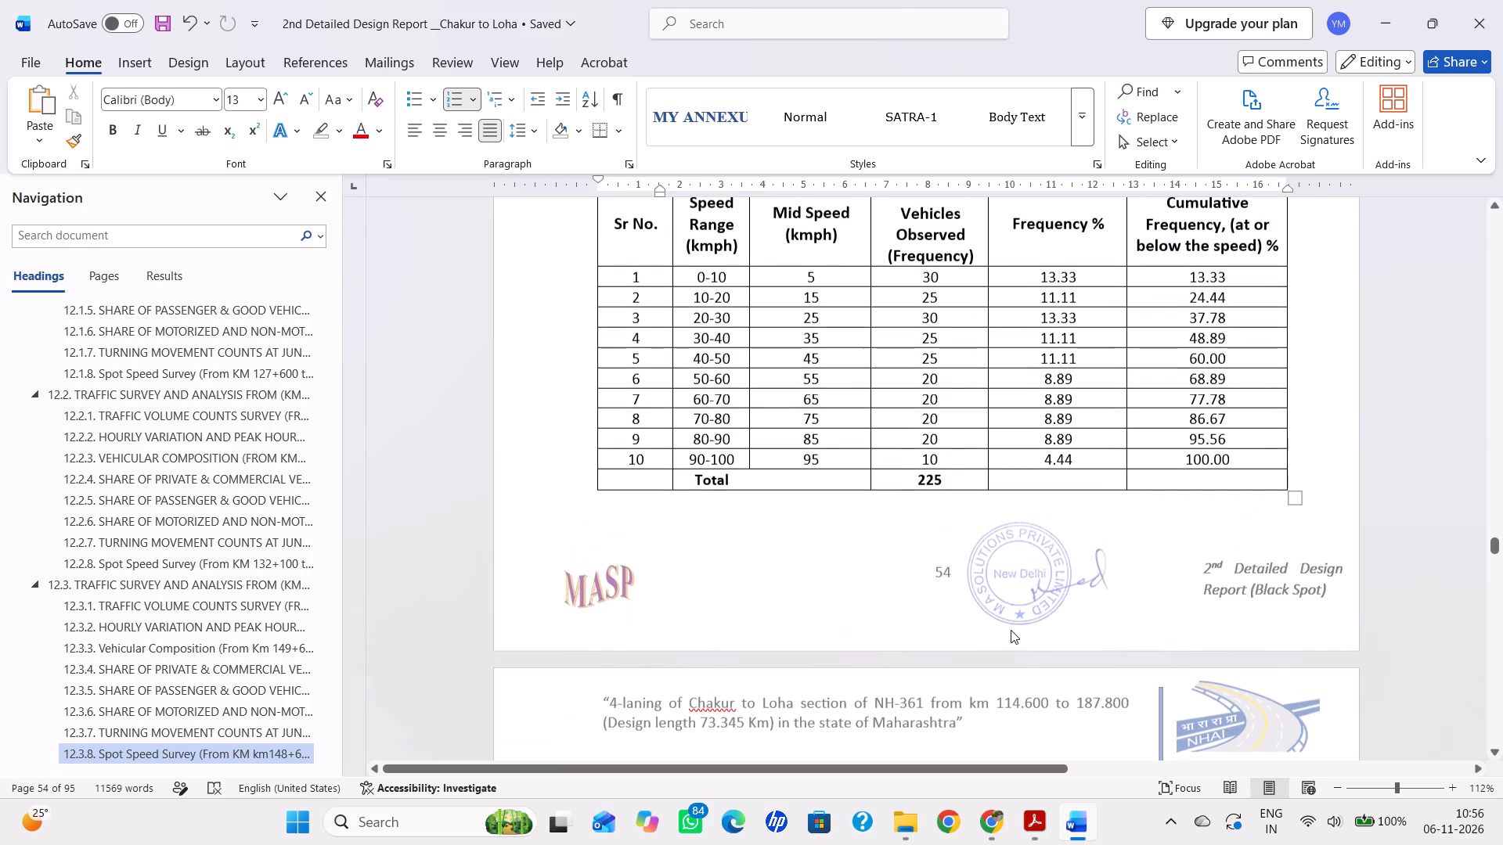
scroll(1011, 630, "down", 8)
scroll(1011, 630, "up", 14)
scroll(1009, 629, "down", 20)
scroll(1009, 629, "down", 6)
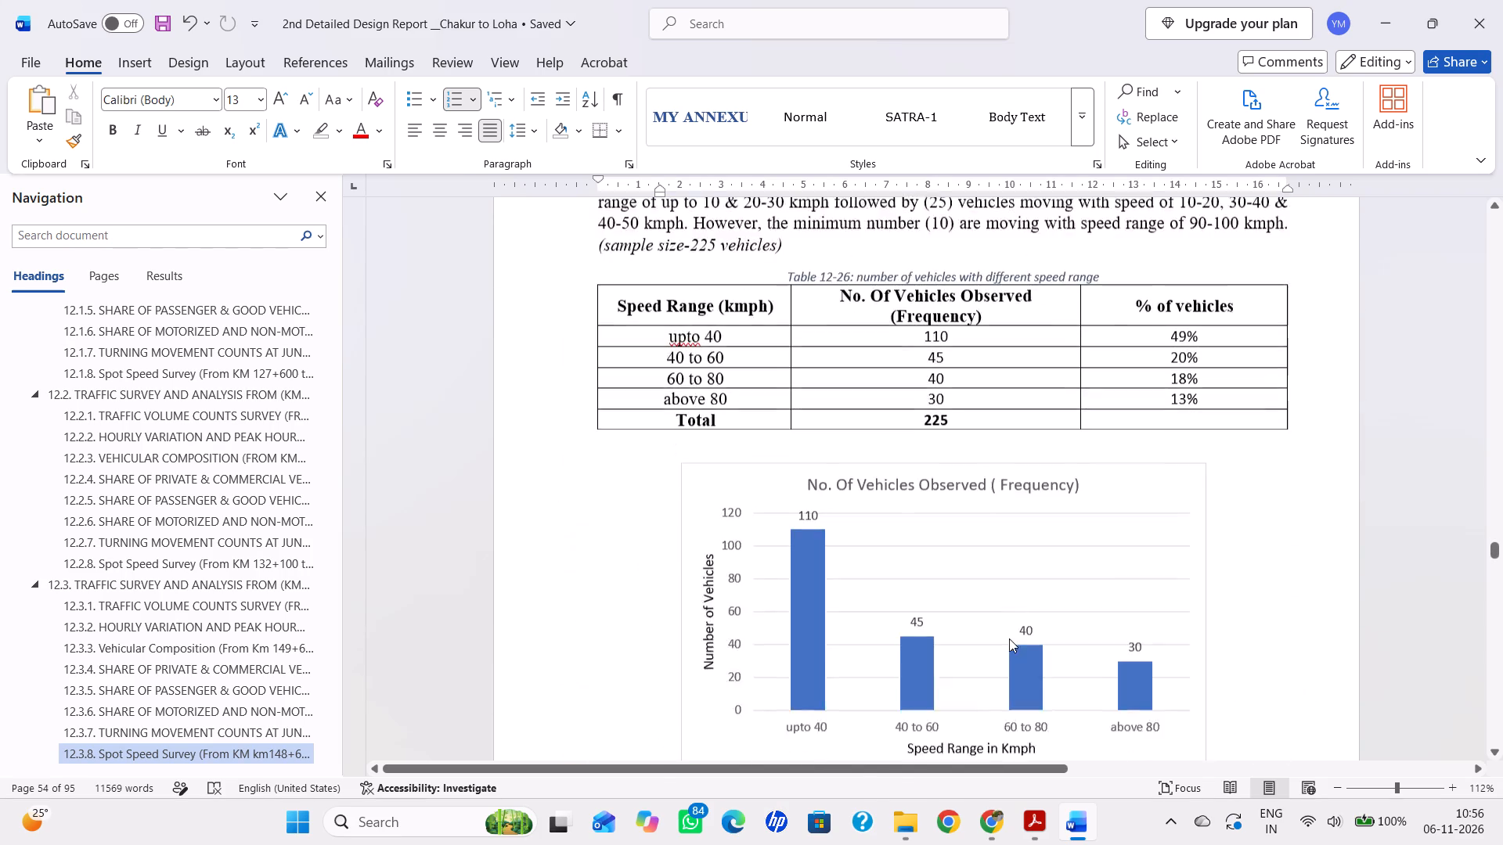
scroll(1009, 638, "up", 5)
scroll(1010, 643, "down", 11)
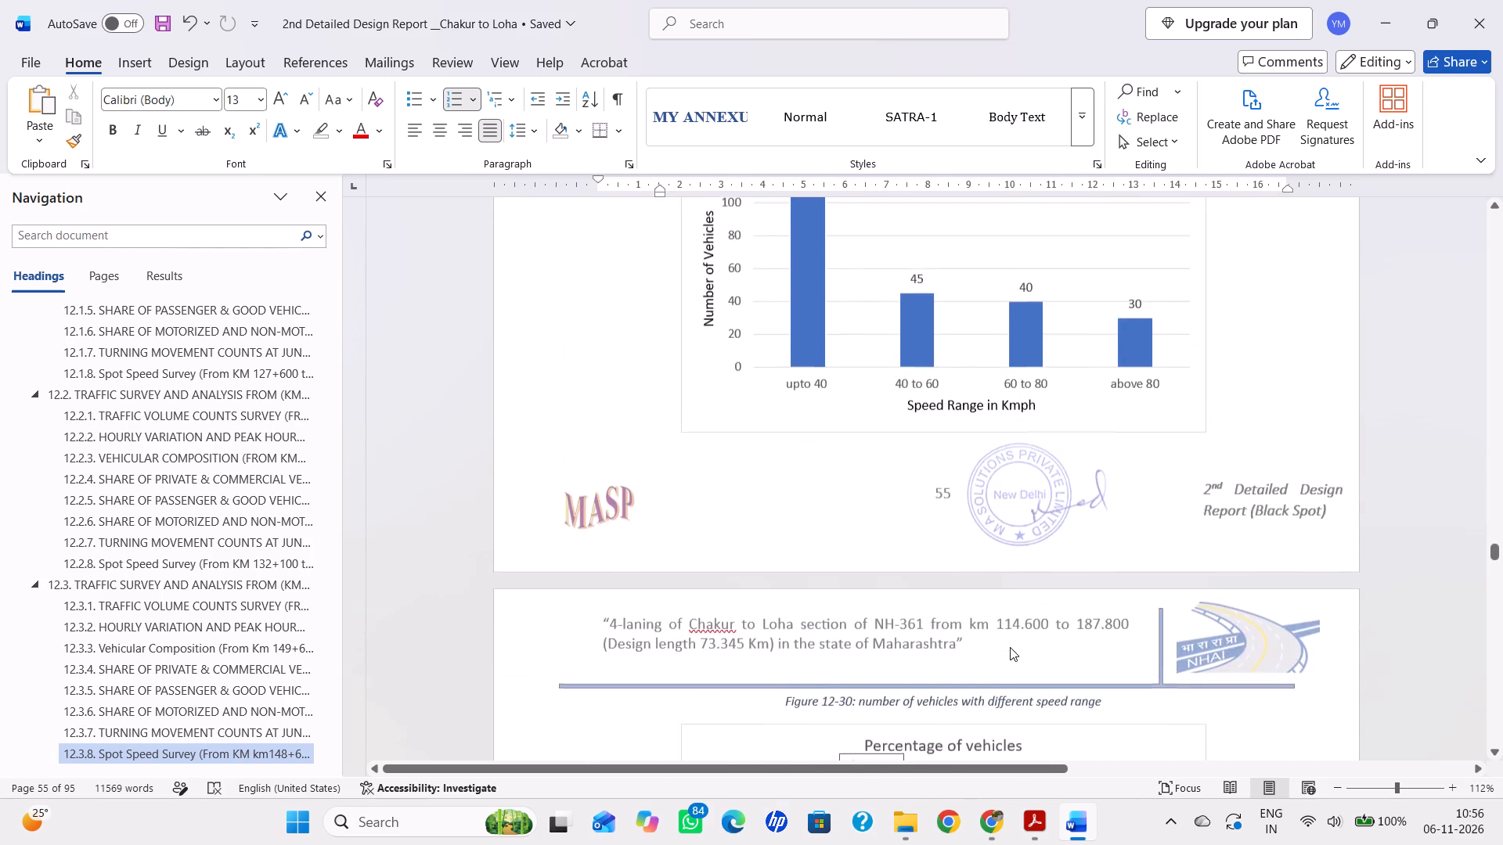
scroll(1010, 647, "down", 11)
scroll(1010, 647, "down", 19)
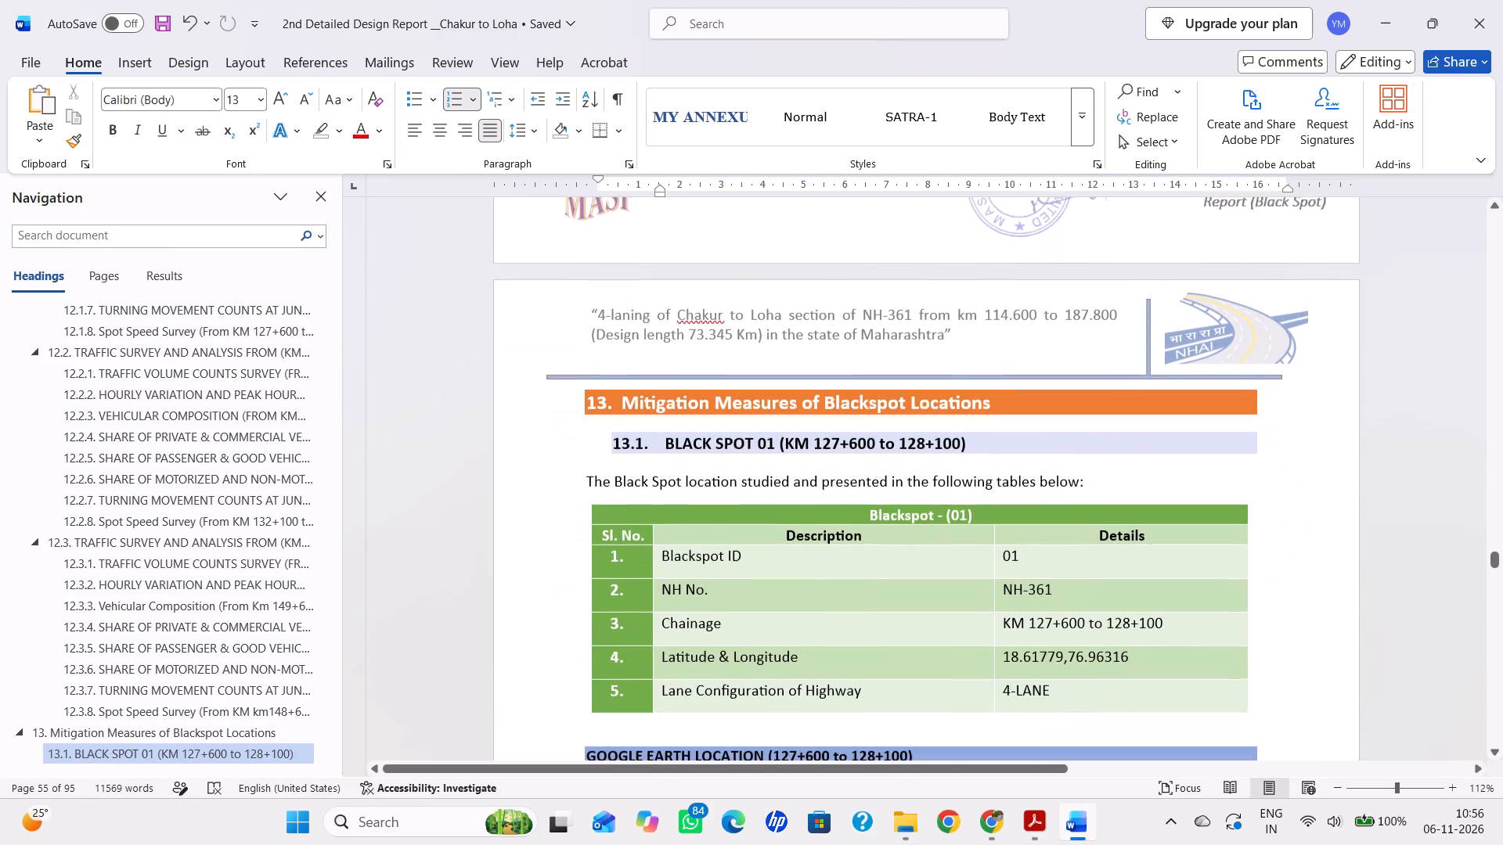
Review section 13.1 for Black Spot 01, from the mitigation recommendations table with its site photos to the topographical survey and schematic design.
scroll(1010, 647, "down", 8)
scroll(1010, 648, "down", 16)
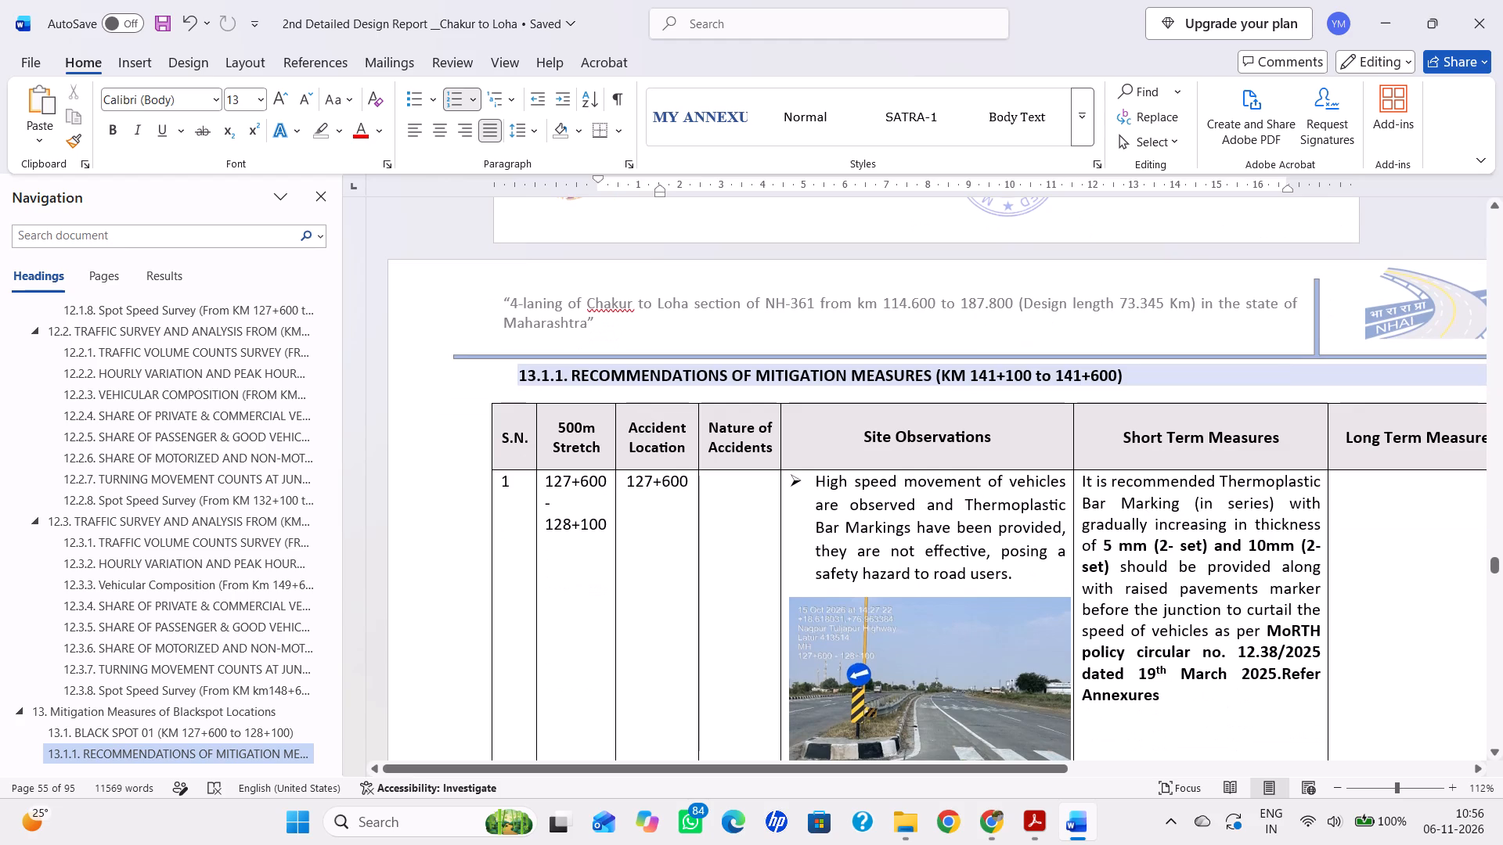
scroll(1010, 660, "down", 7)
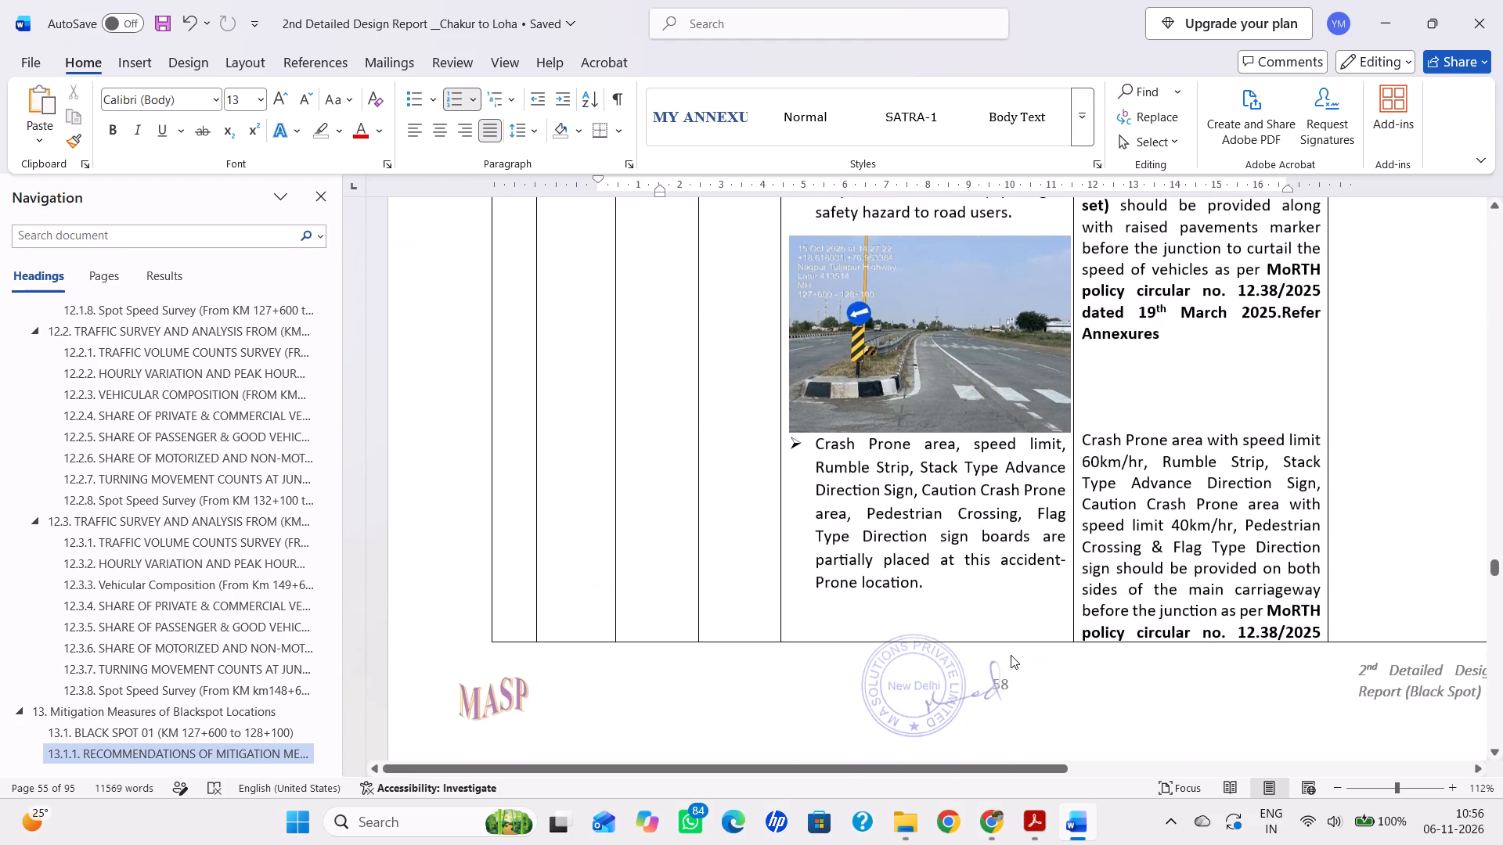
scroll(1004, 649, "up", 6)
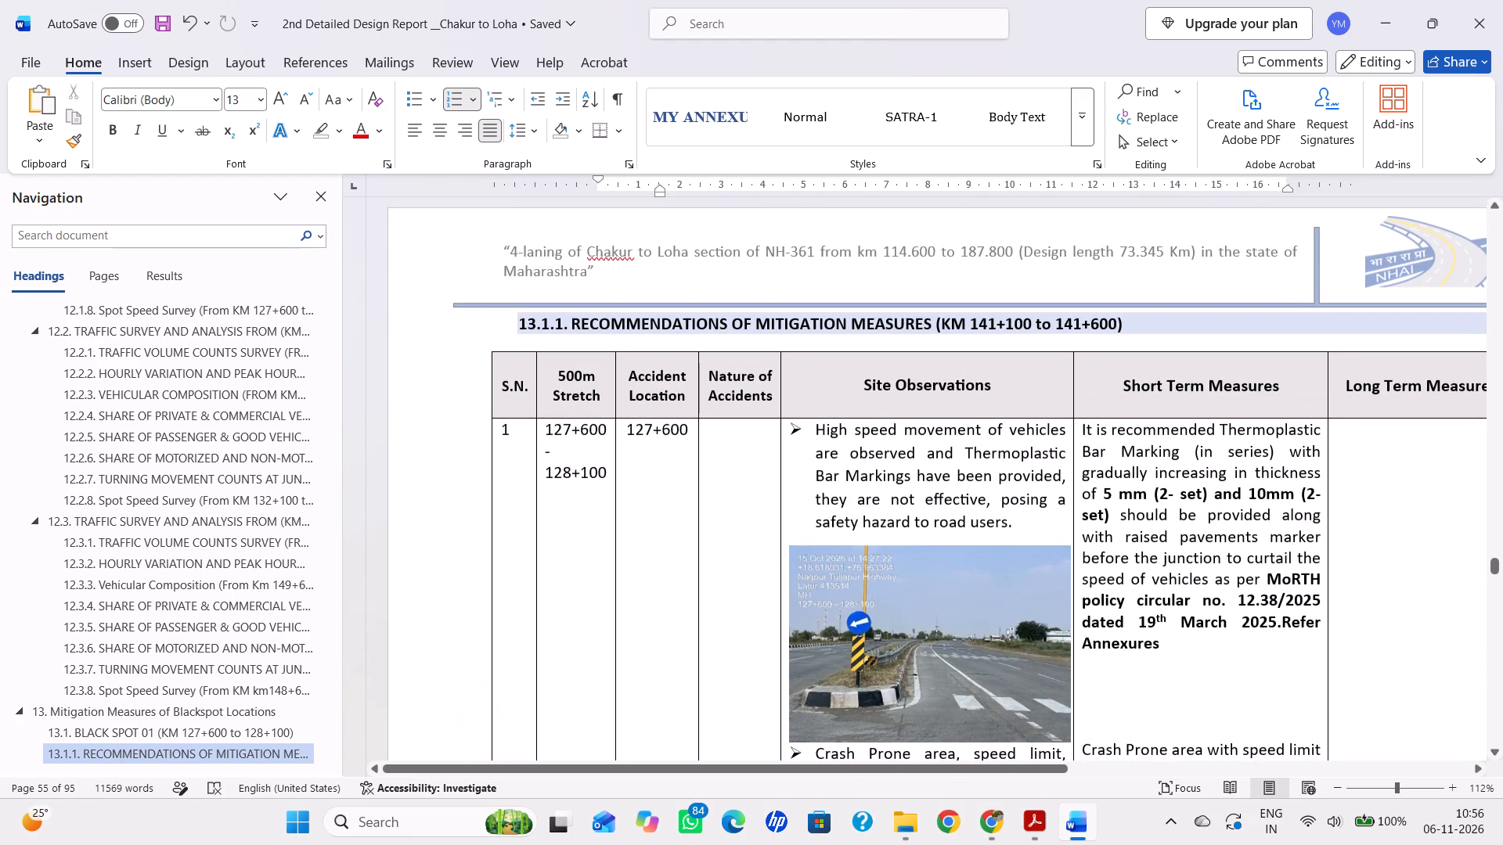
scroll(1004, 649, "down", 9)
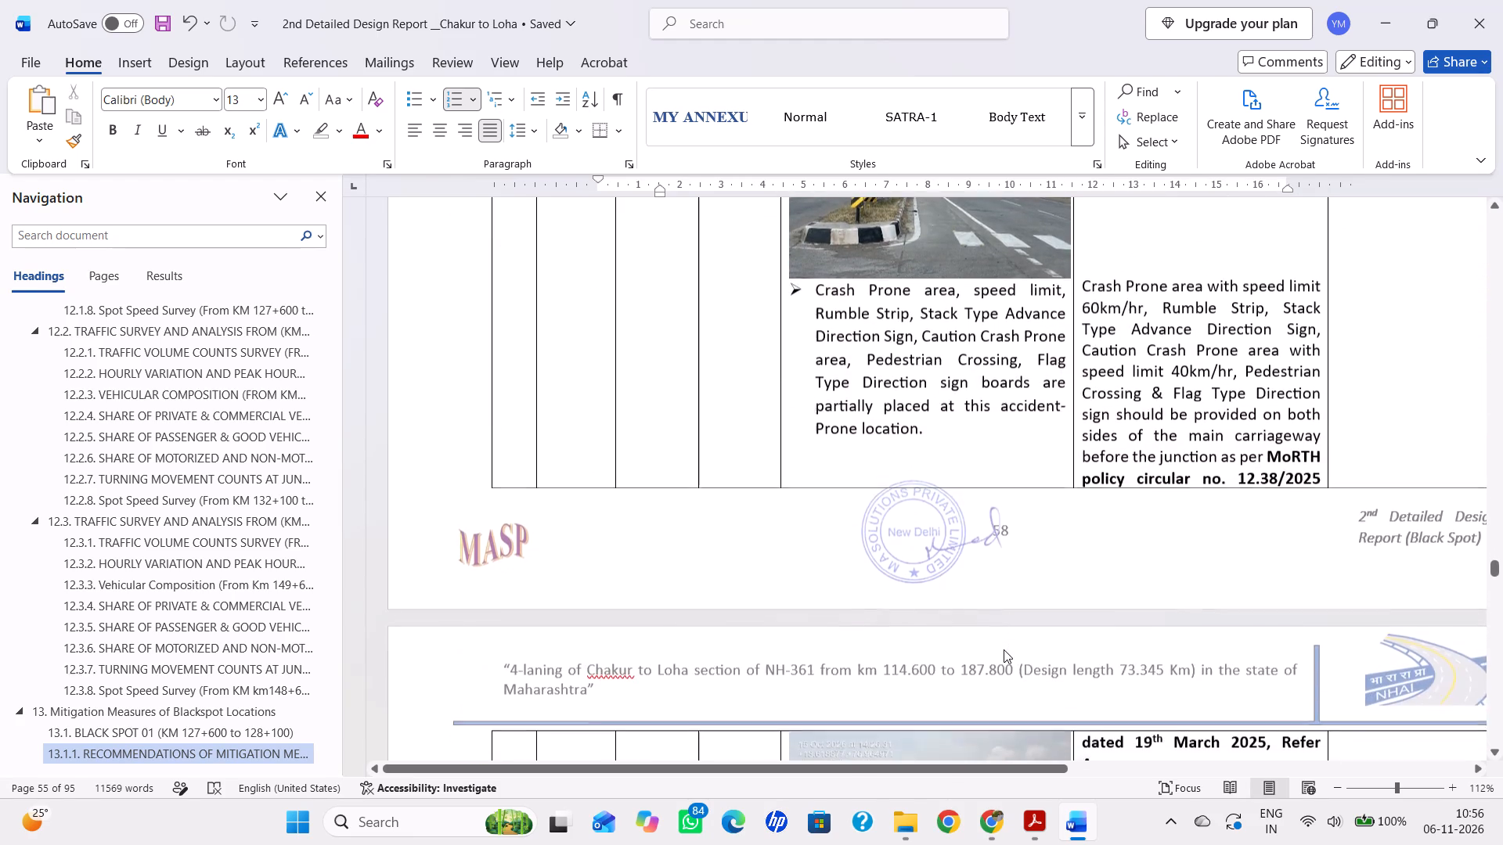
scroll(1004, 649, "down", 12)
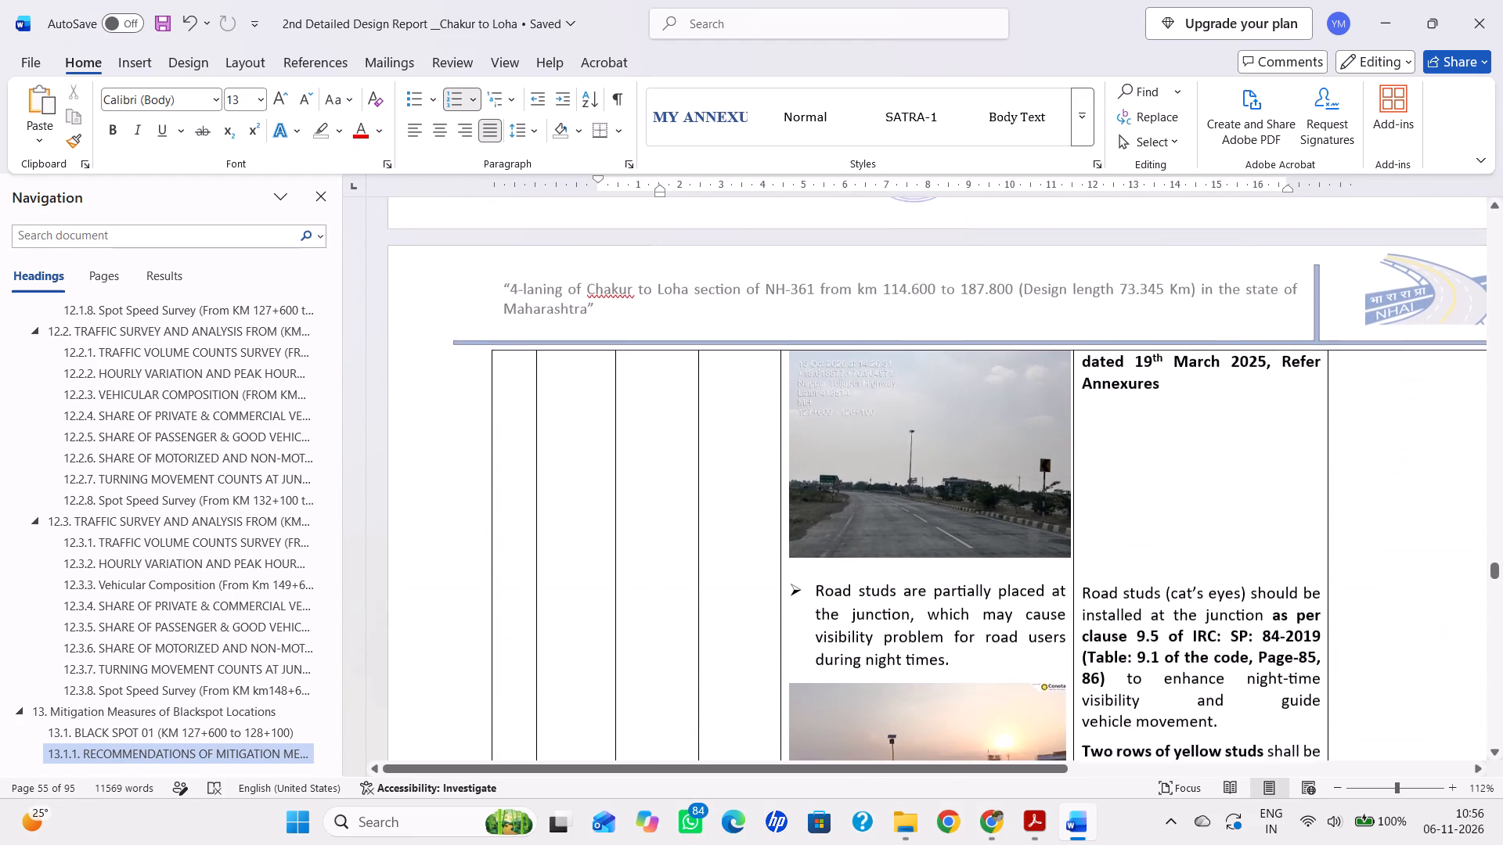
scroll(997, 643, "down", 13)
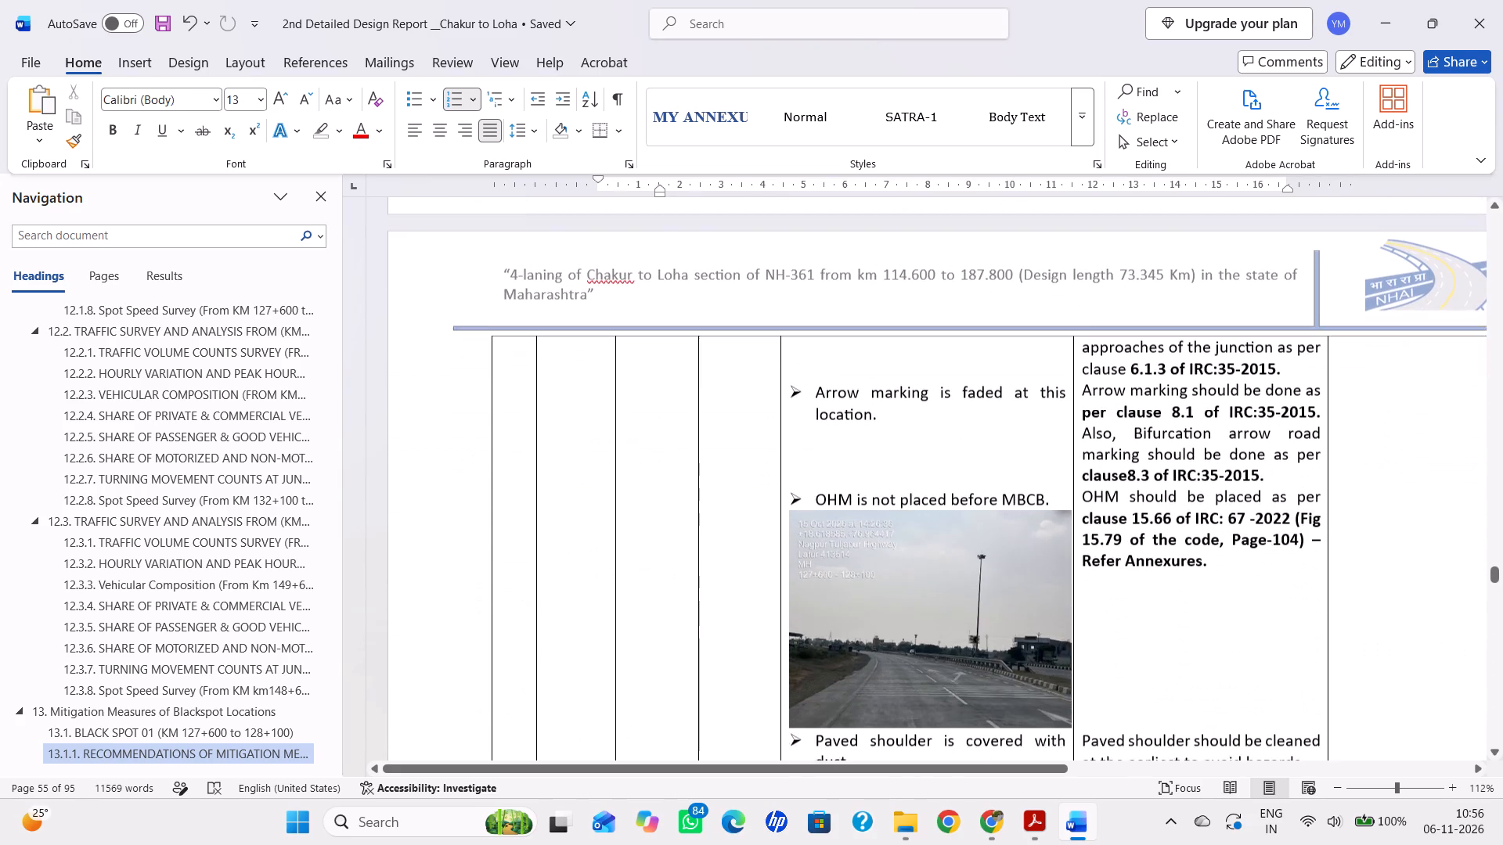
scroll(997, 642, "down", 7)
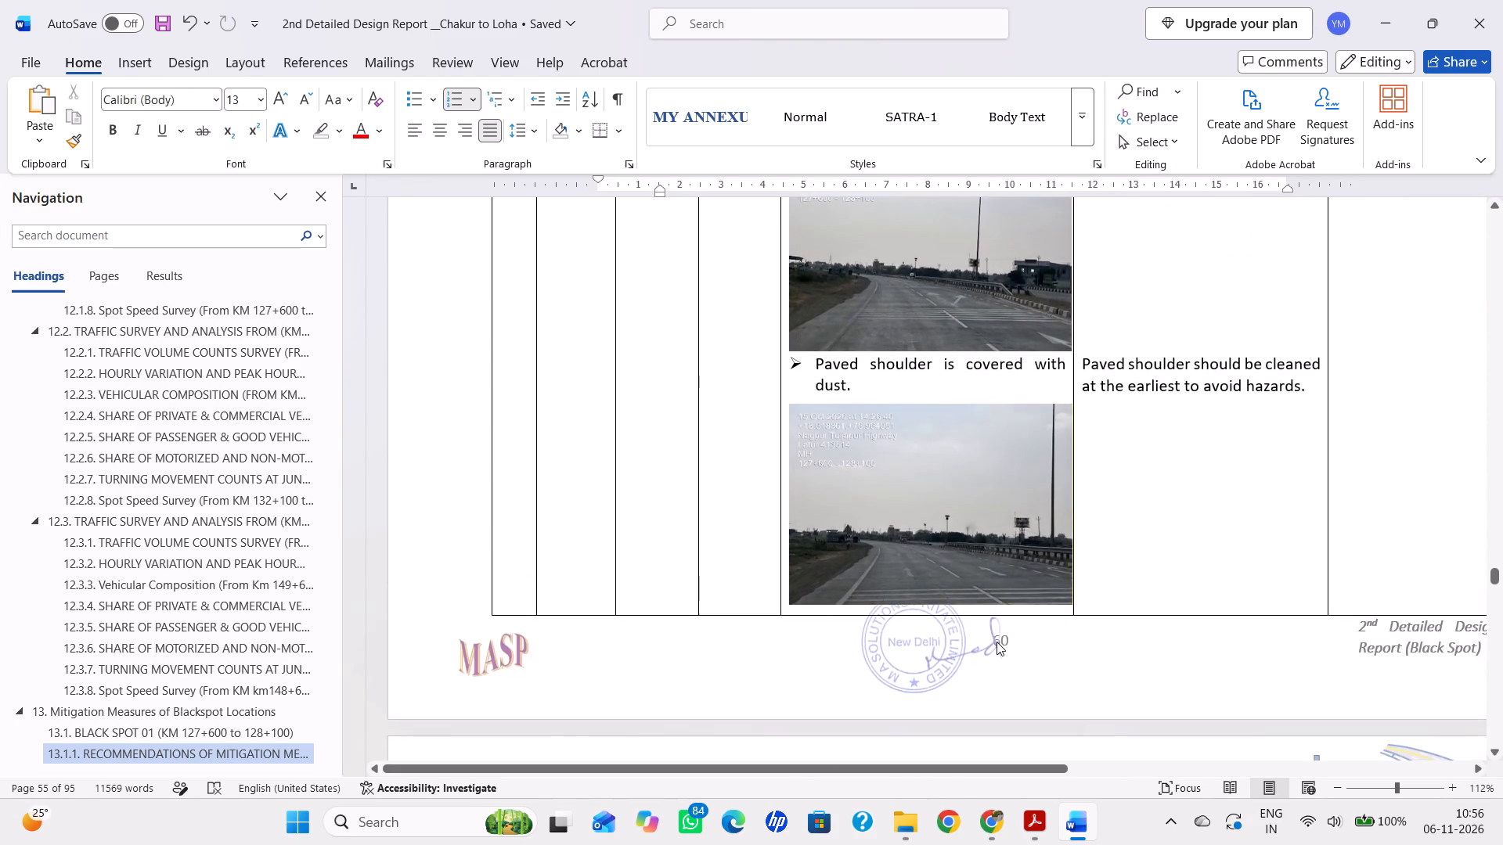
scroll(997, 642, "down", 14)
scroll(997, 642, "down", 7)
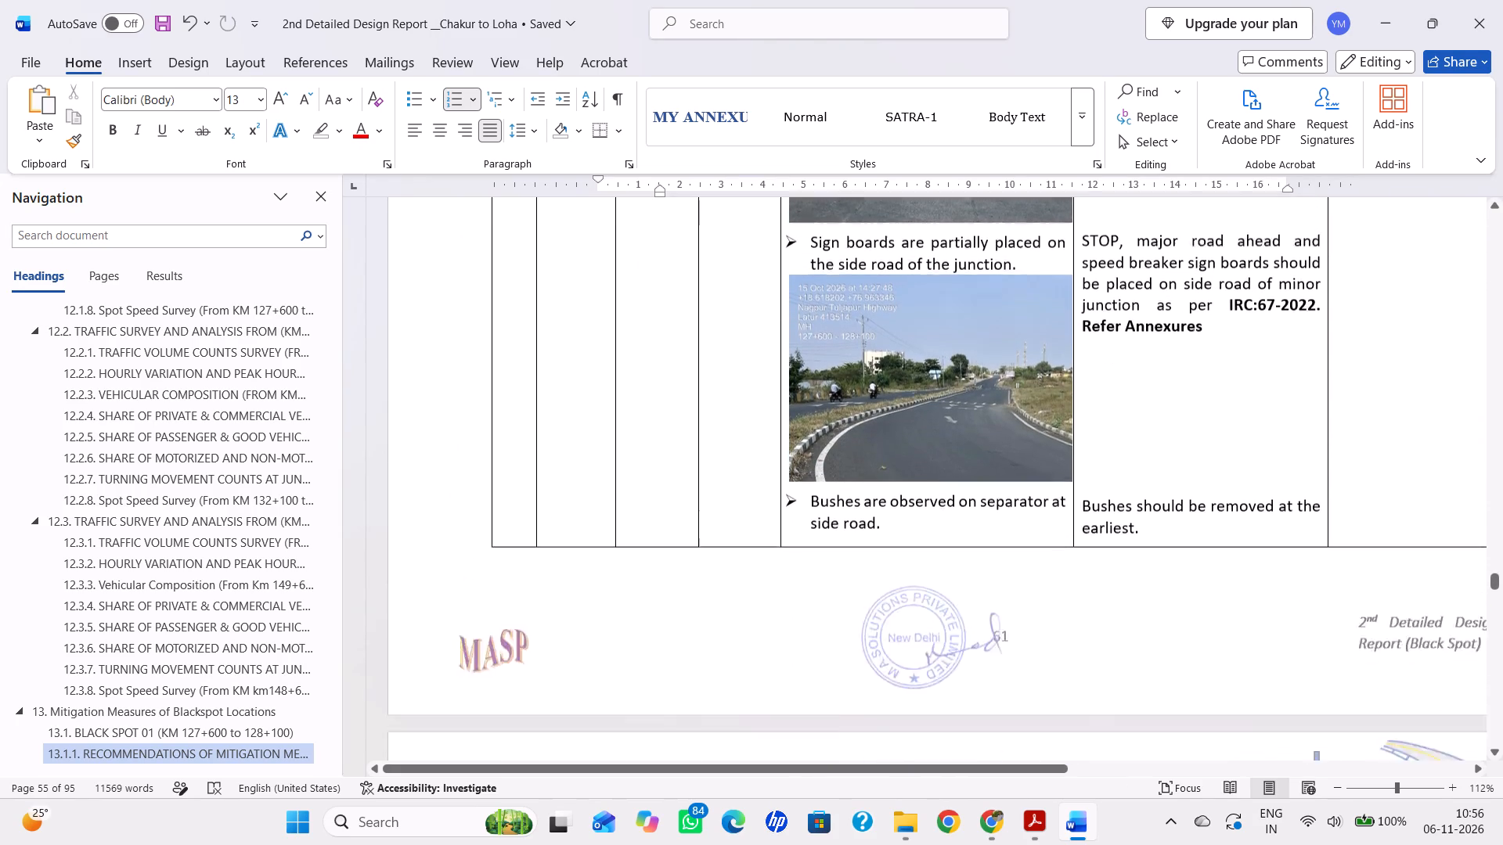
scroll(997, 642, "down", 8)
scroll(997, 642, "down", 17)
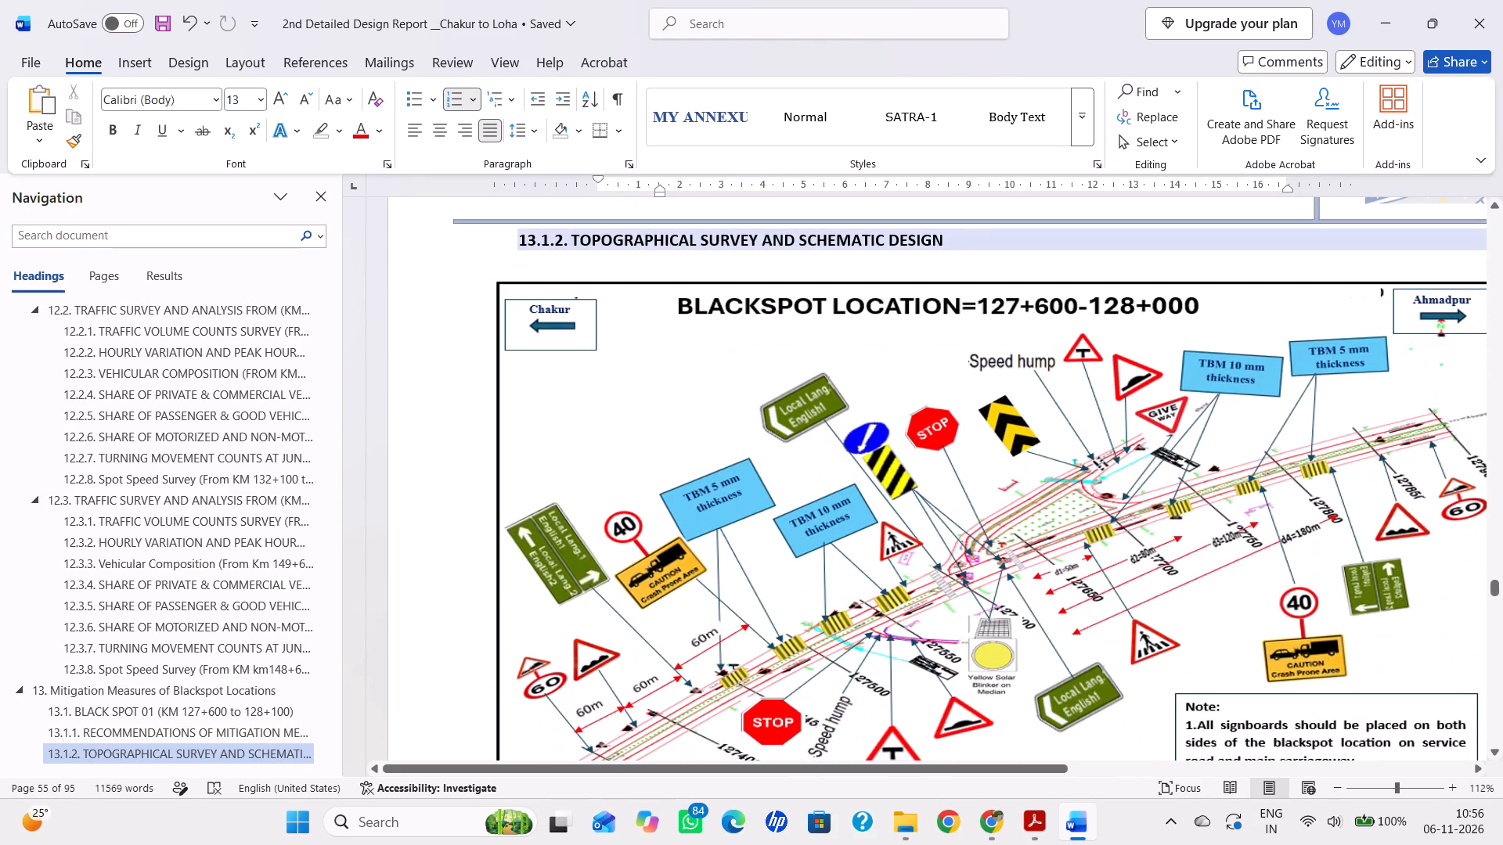
Save the report.
key("ctrl+s")
In the 13.2.1 Site Observations column, remove the space after the missing sign boards observation that ends with "accident-Prone location".
scroll(997, 642, "down", 8)
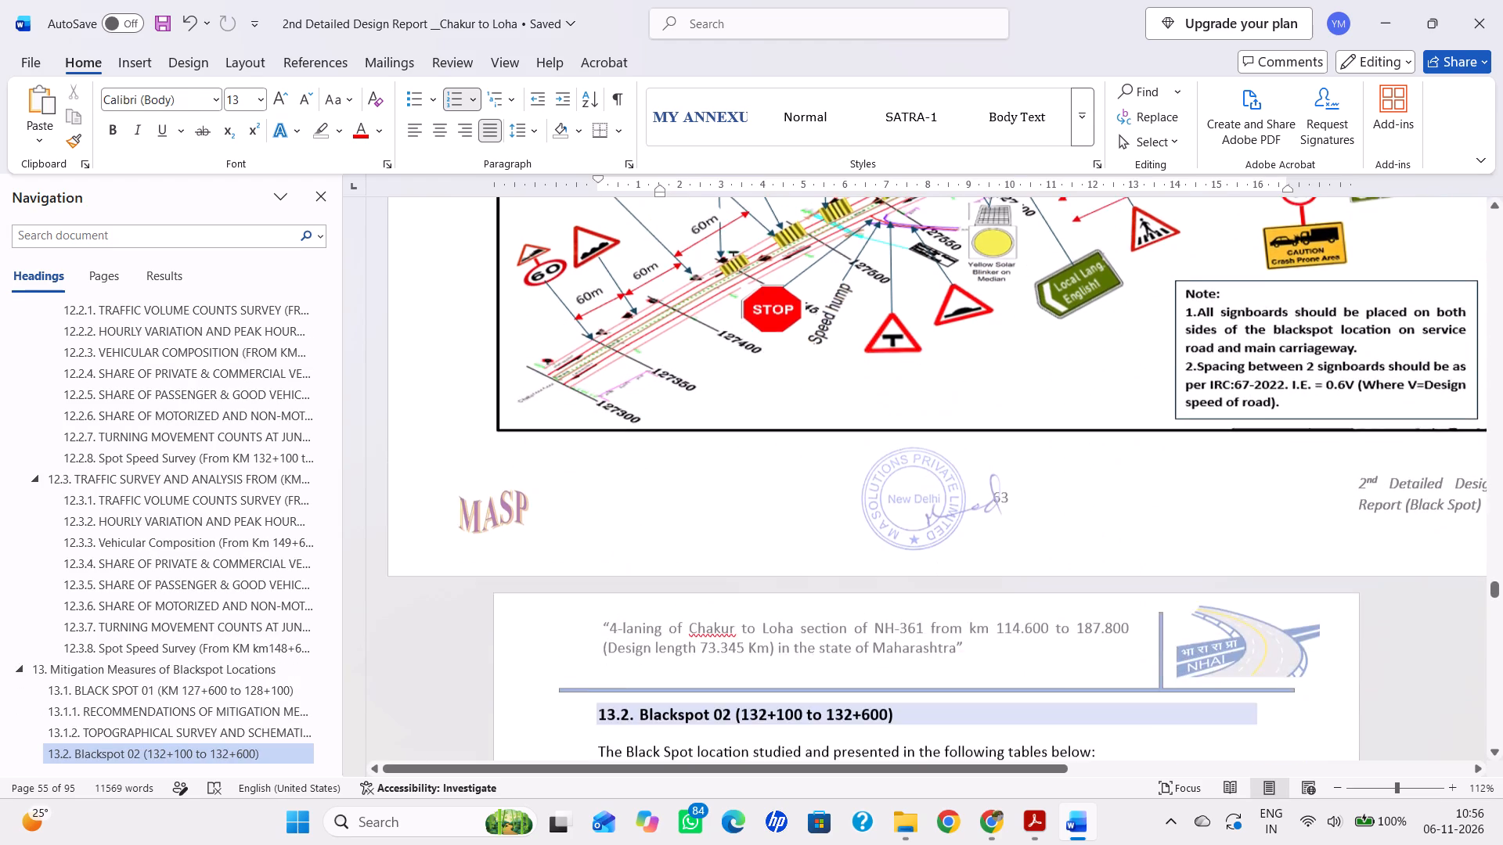
scroll(703, 467, "down", 16)
scroll(699, 466, "down", 5)
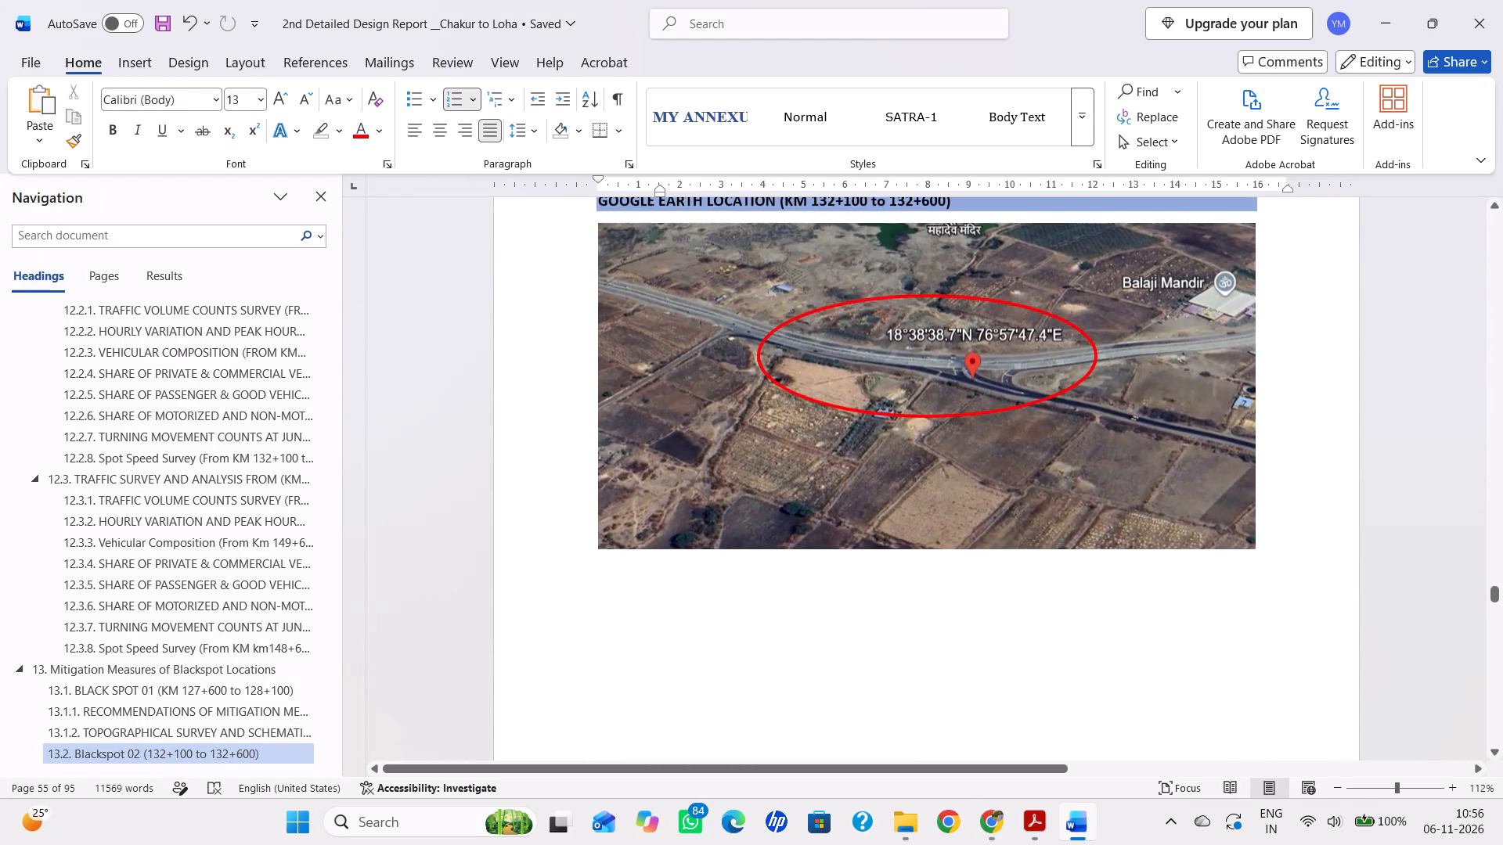
scroll(699, 466, "down", 16)
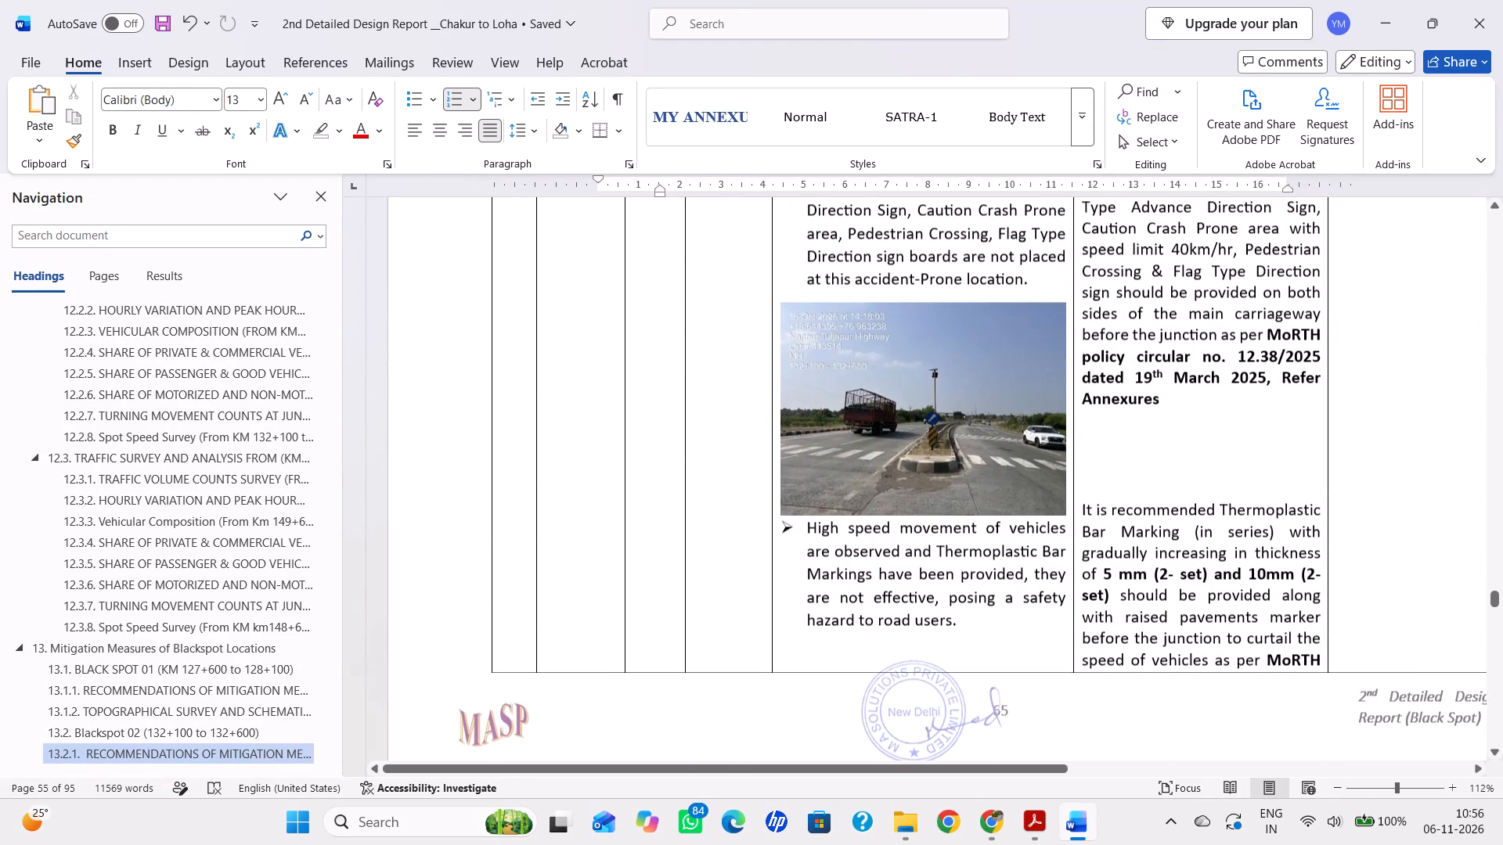
left_click(1006, 405)
left_click(901, 284)
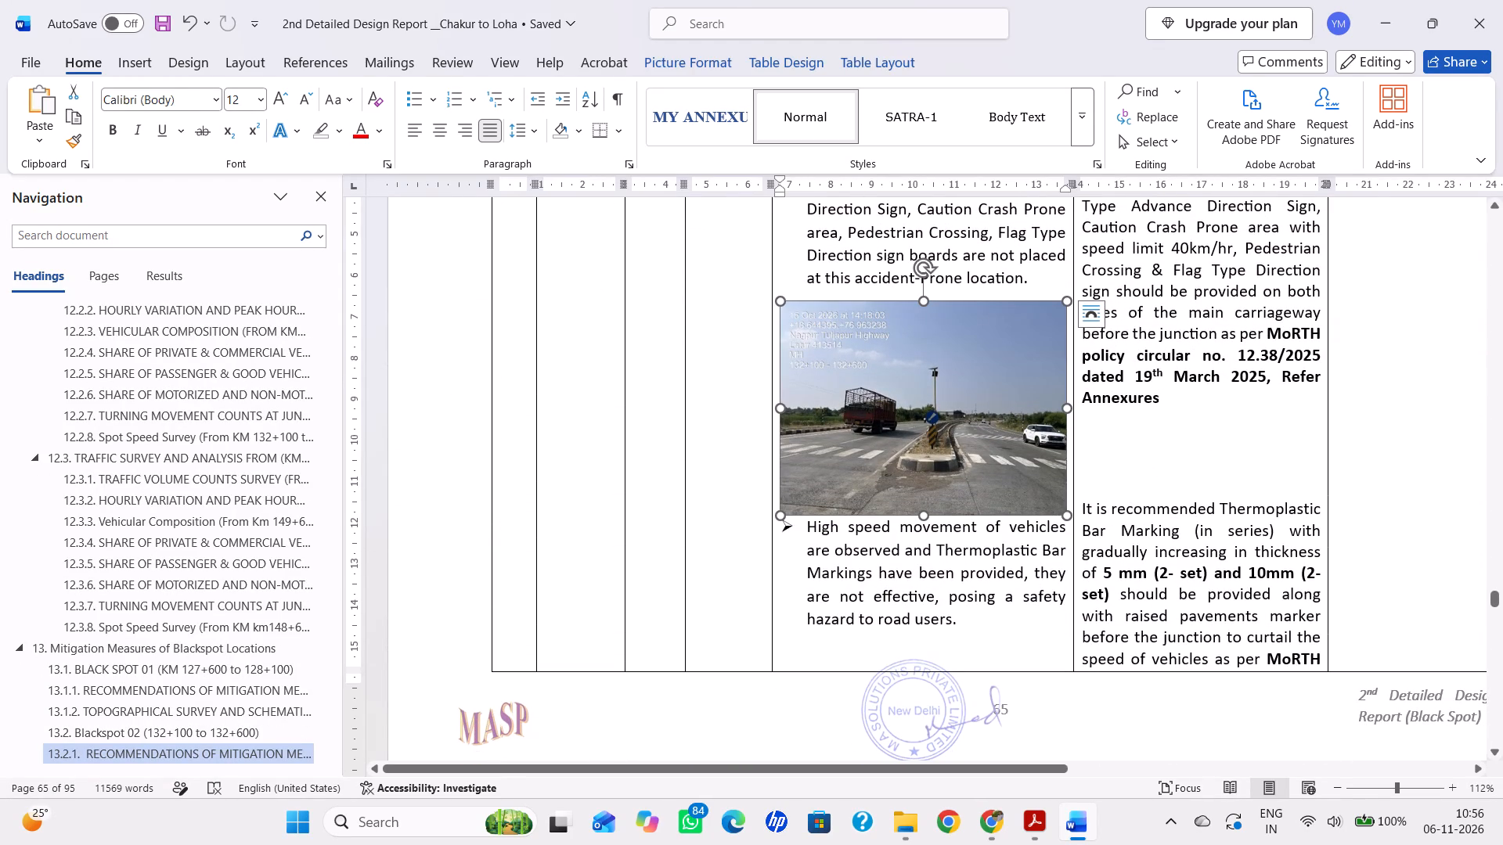
left_click_drag(901, 284, 942, 284)
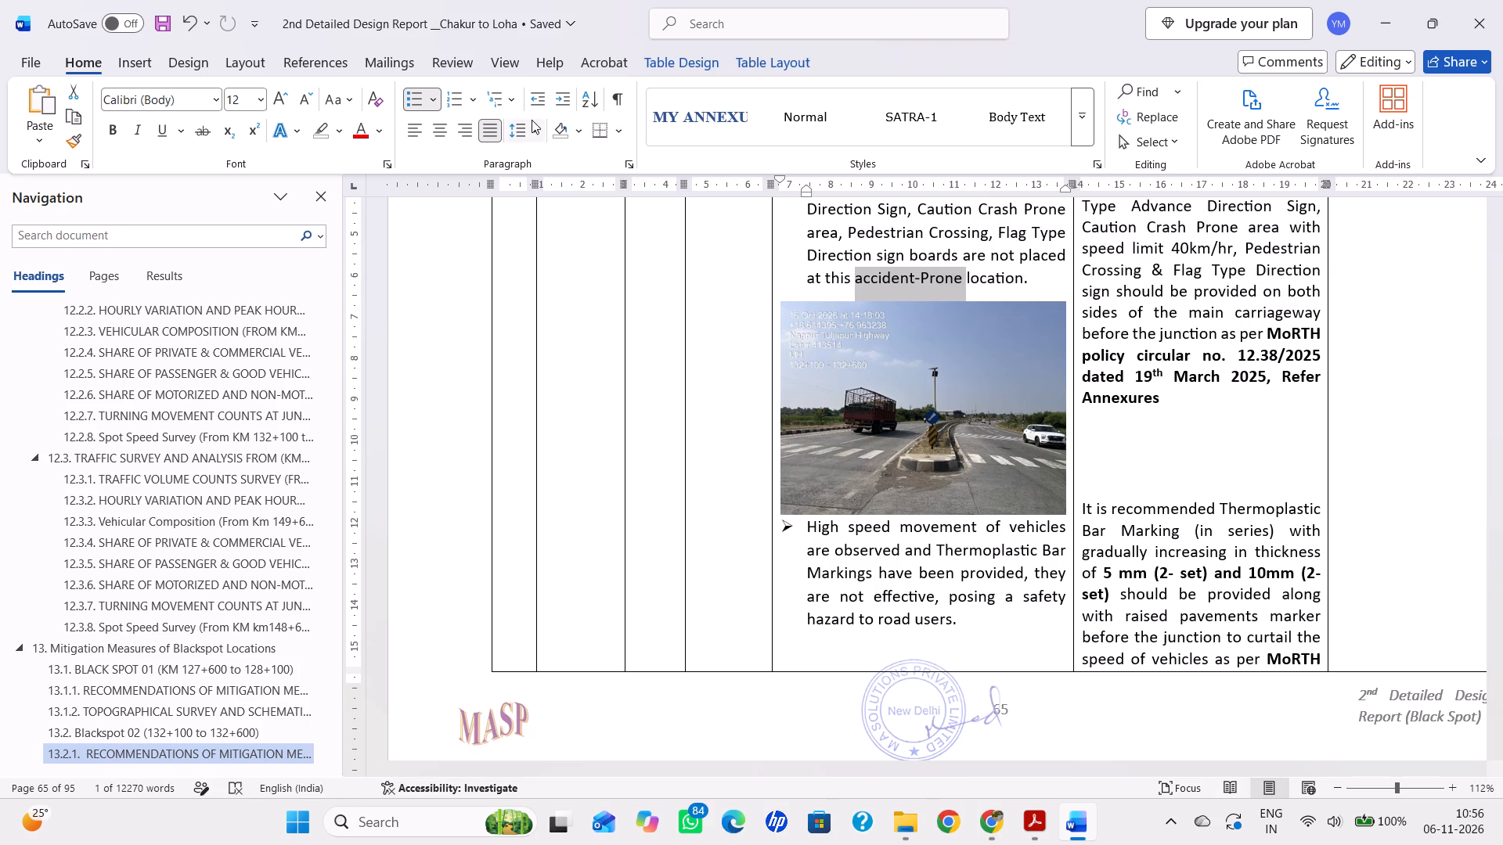
left_click(531, 120)
left_click(605, 379)
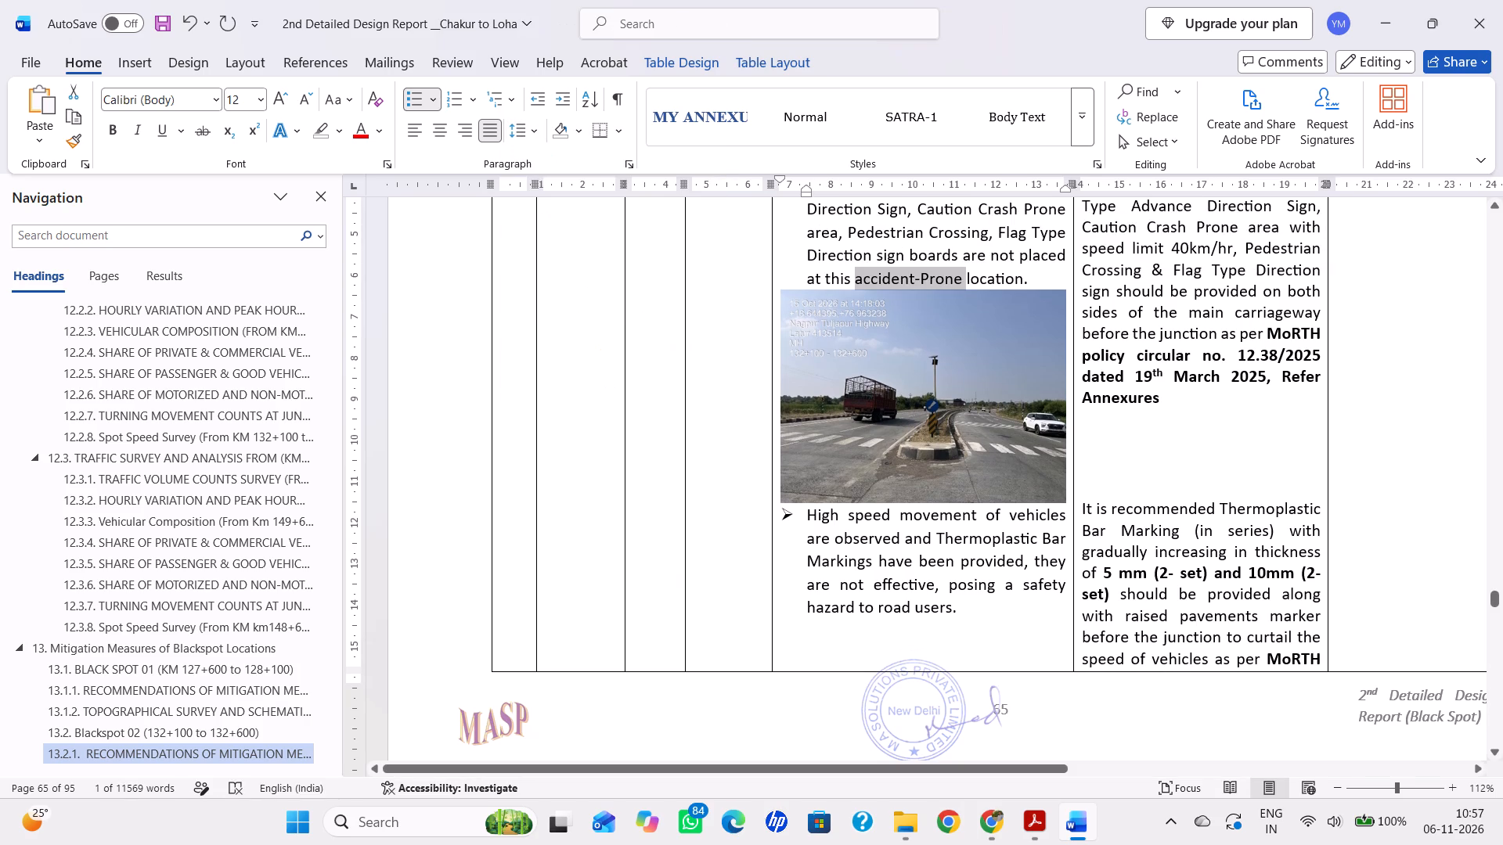
left_click(874, 404)
left_click(926, 502)
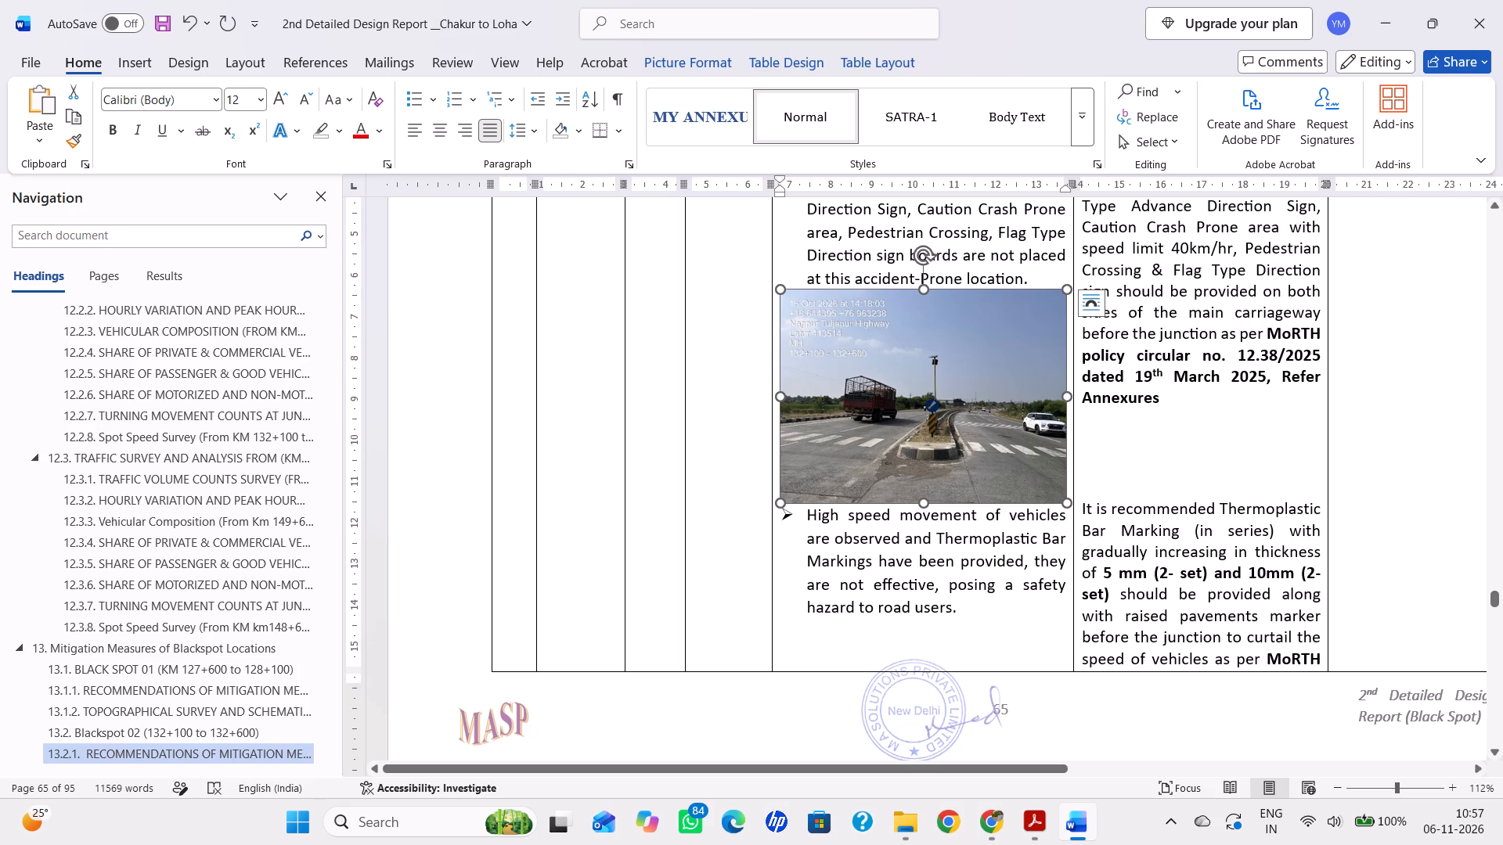
Make the photo above the arrow-marking observation slightly taller and the one above the road-studs observation slightly shorter, aligning both observations with their recommendations.
scroll(922, 489, "down", 13)
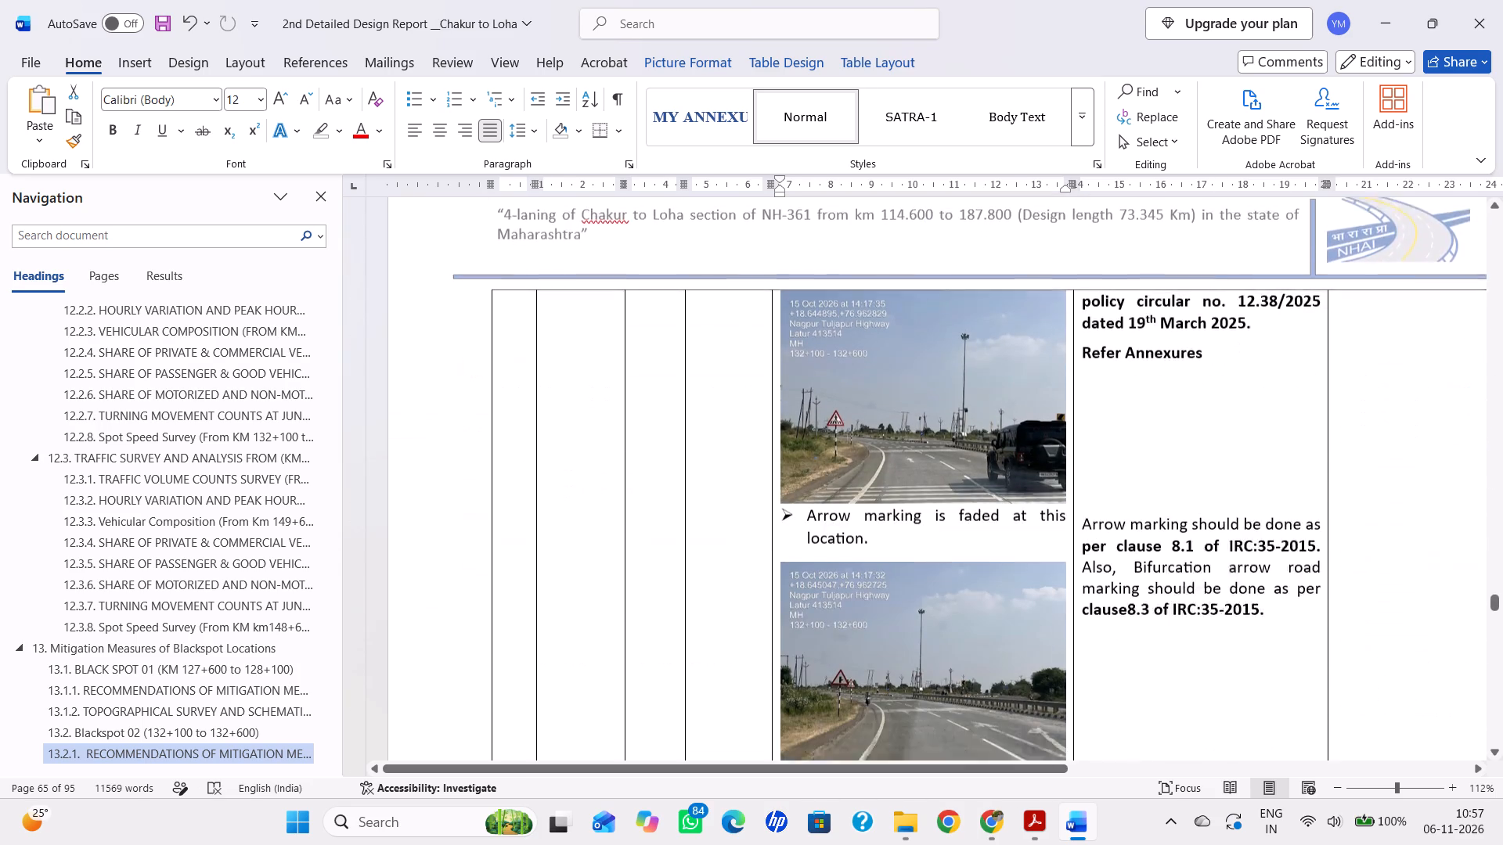
left_click(982, 433)
left_click_drag(918, 453, 921, 464)
scroll(921, 464, "down", 5)
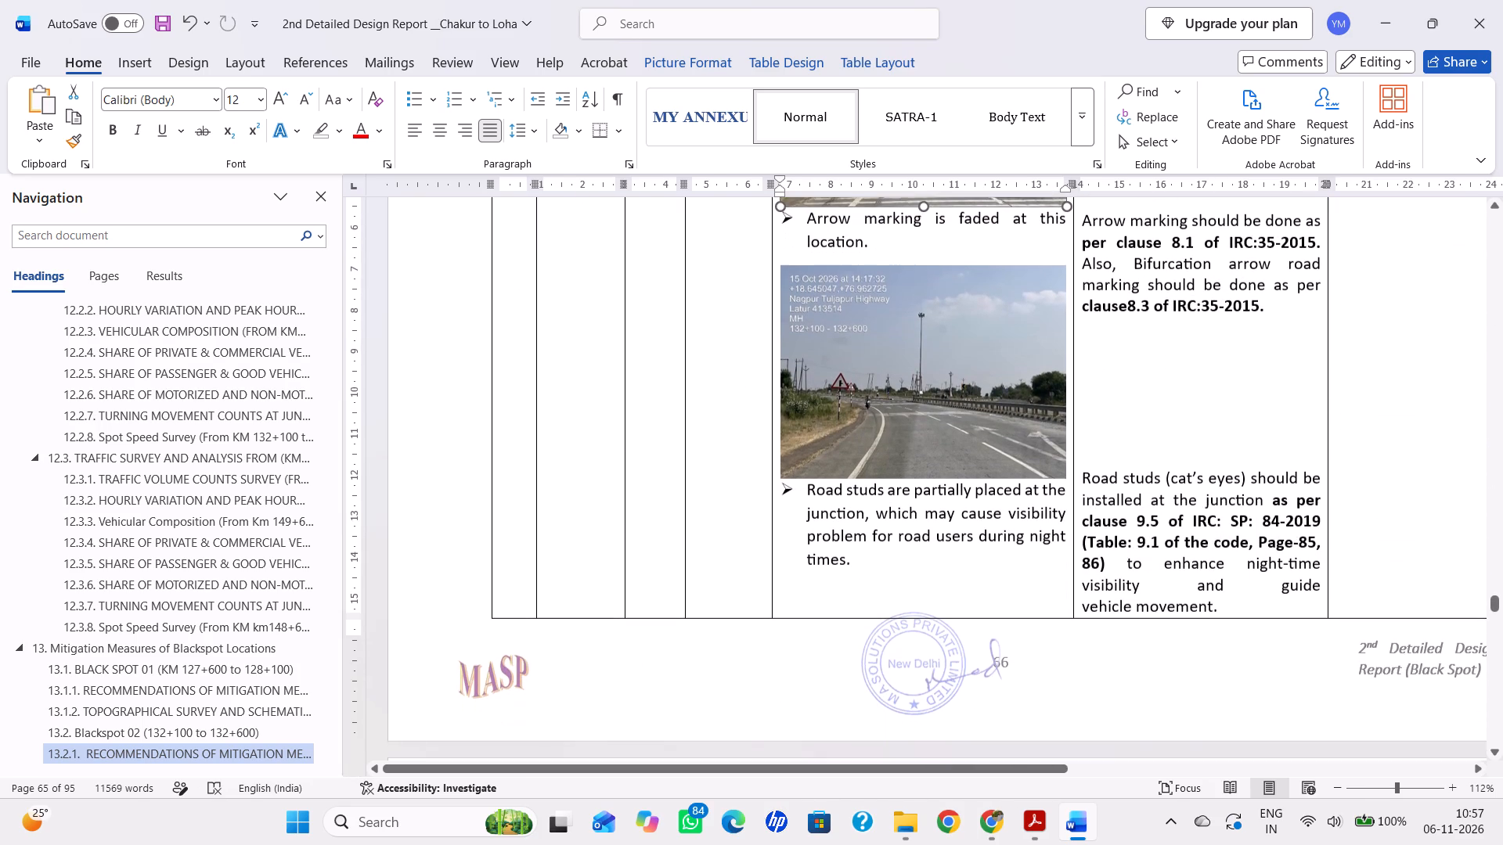
left_click(939, 439)
left_click_drag(926, 475, 925, 466)
Remove the space before the observation "OHM is not placed at the nose of the Separator" to align it with its recommendation.
scroll(925, 458, "down", 6)
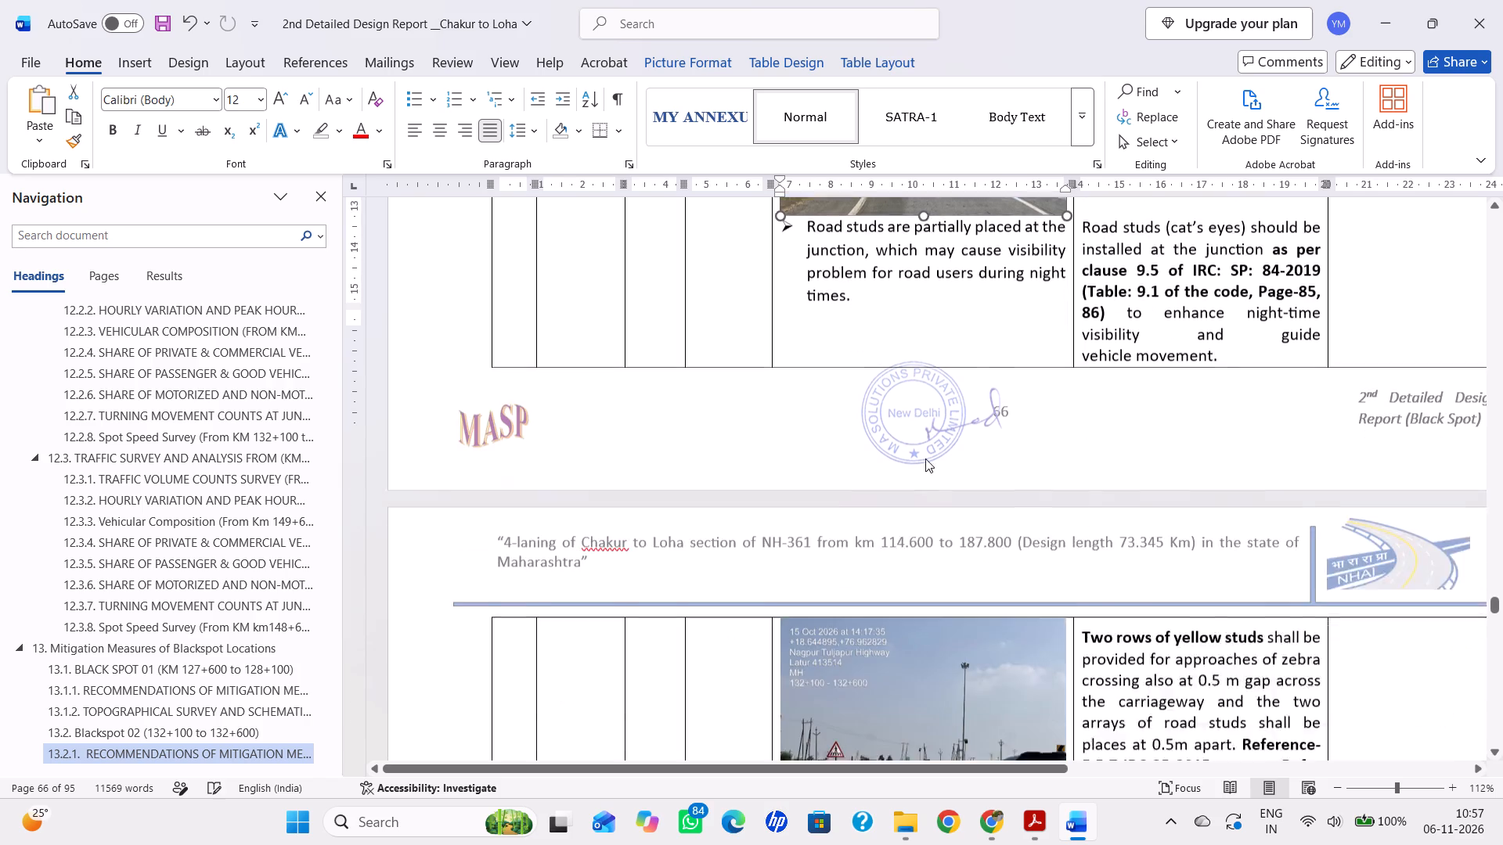
scroll(943, 474, "down", 13)
scroll(949, 460, "down", 11)
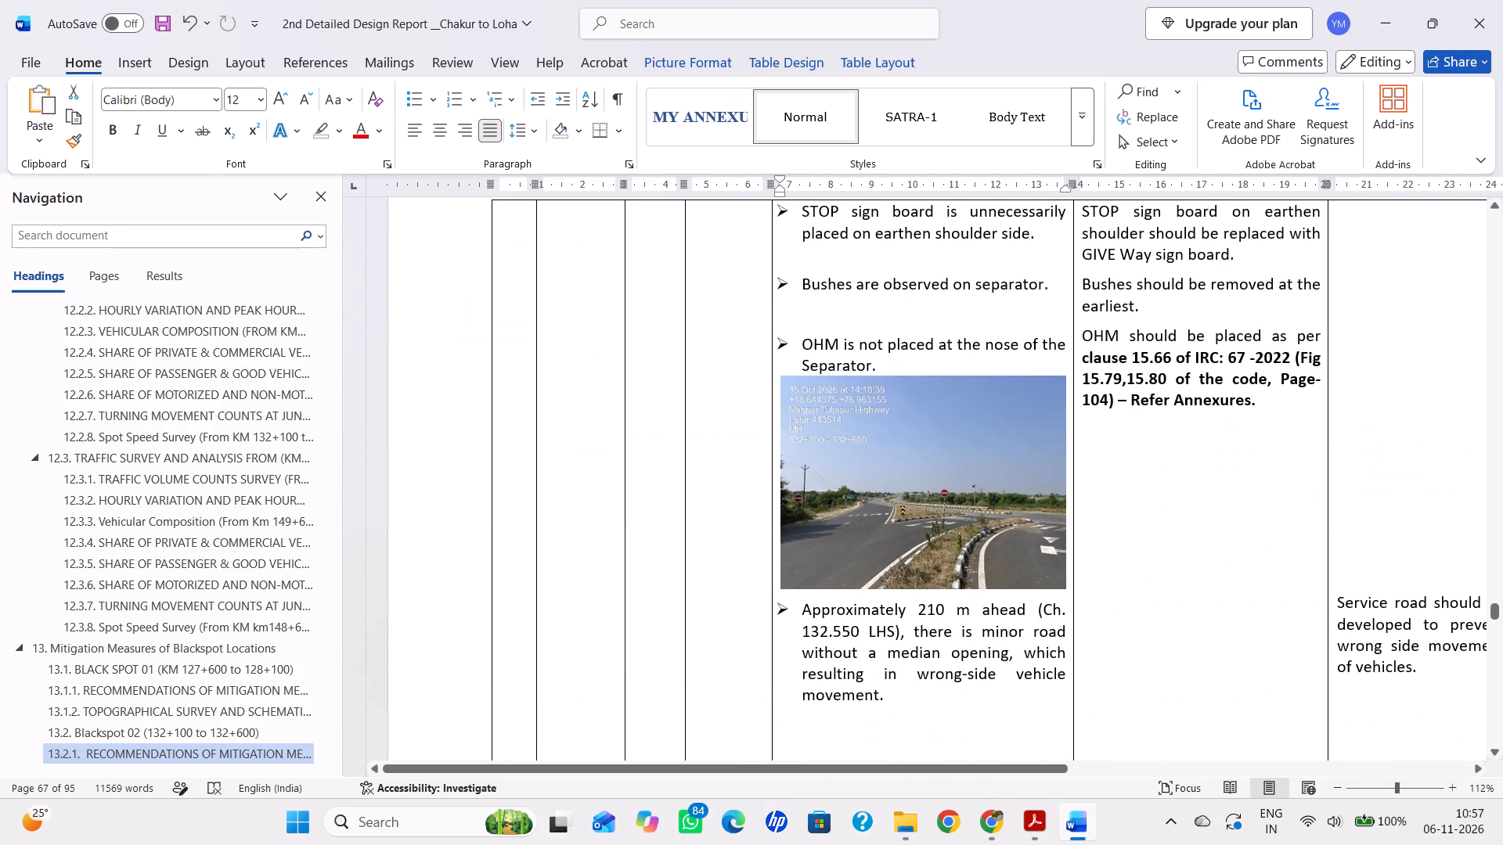
scroll(949, 460, "down", 8)
scroll(946, 452, "up", 7)
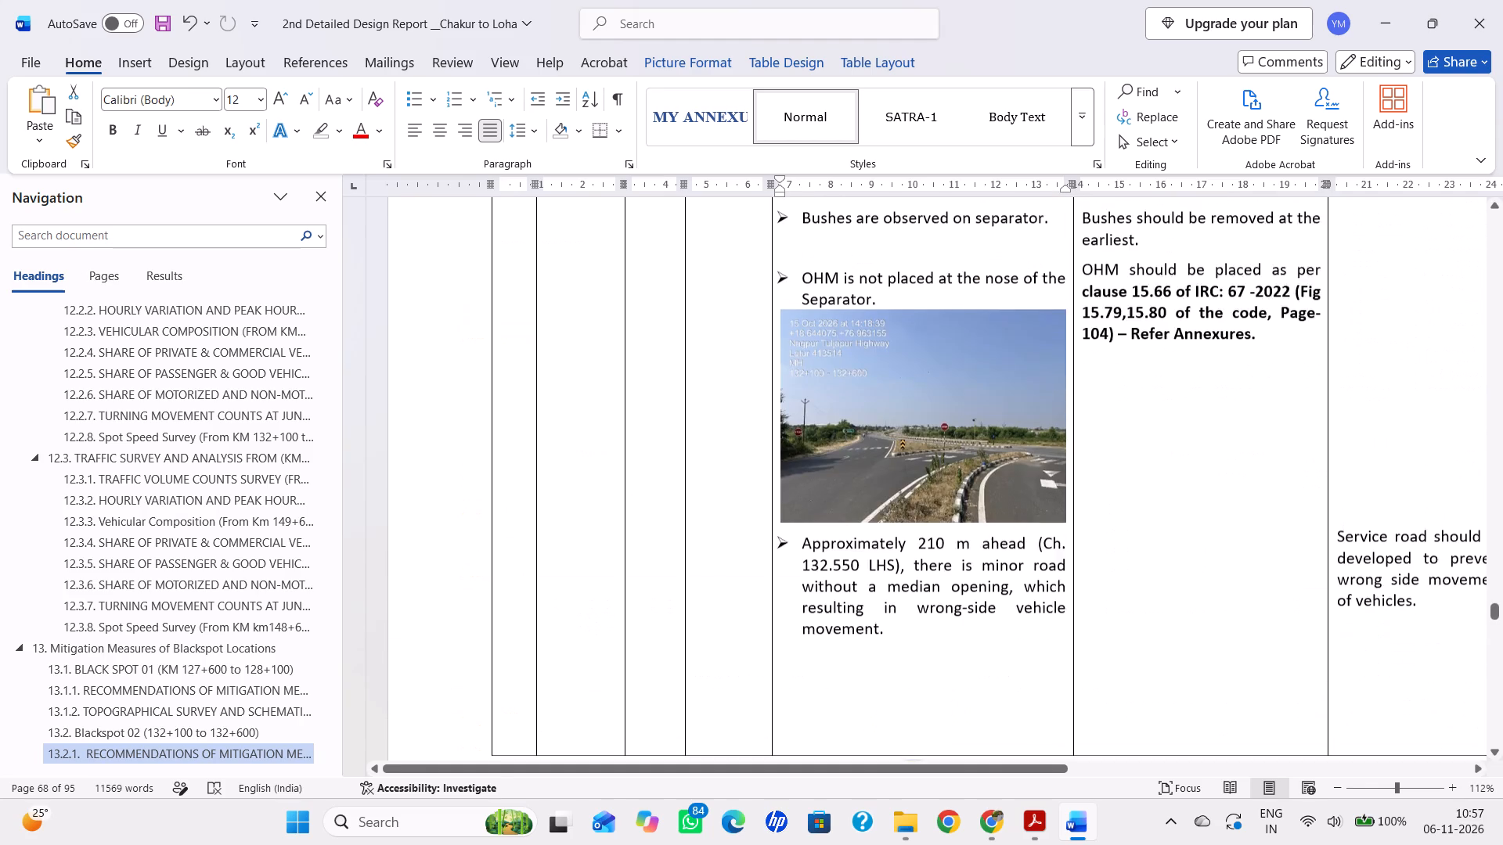
scroll(946, 452, "up", 4)
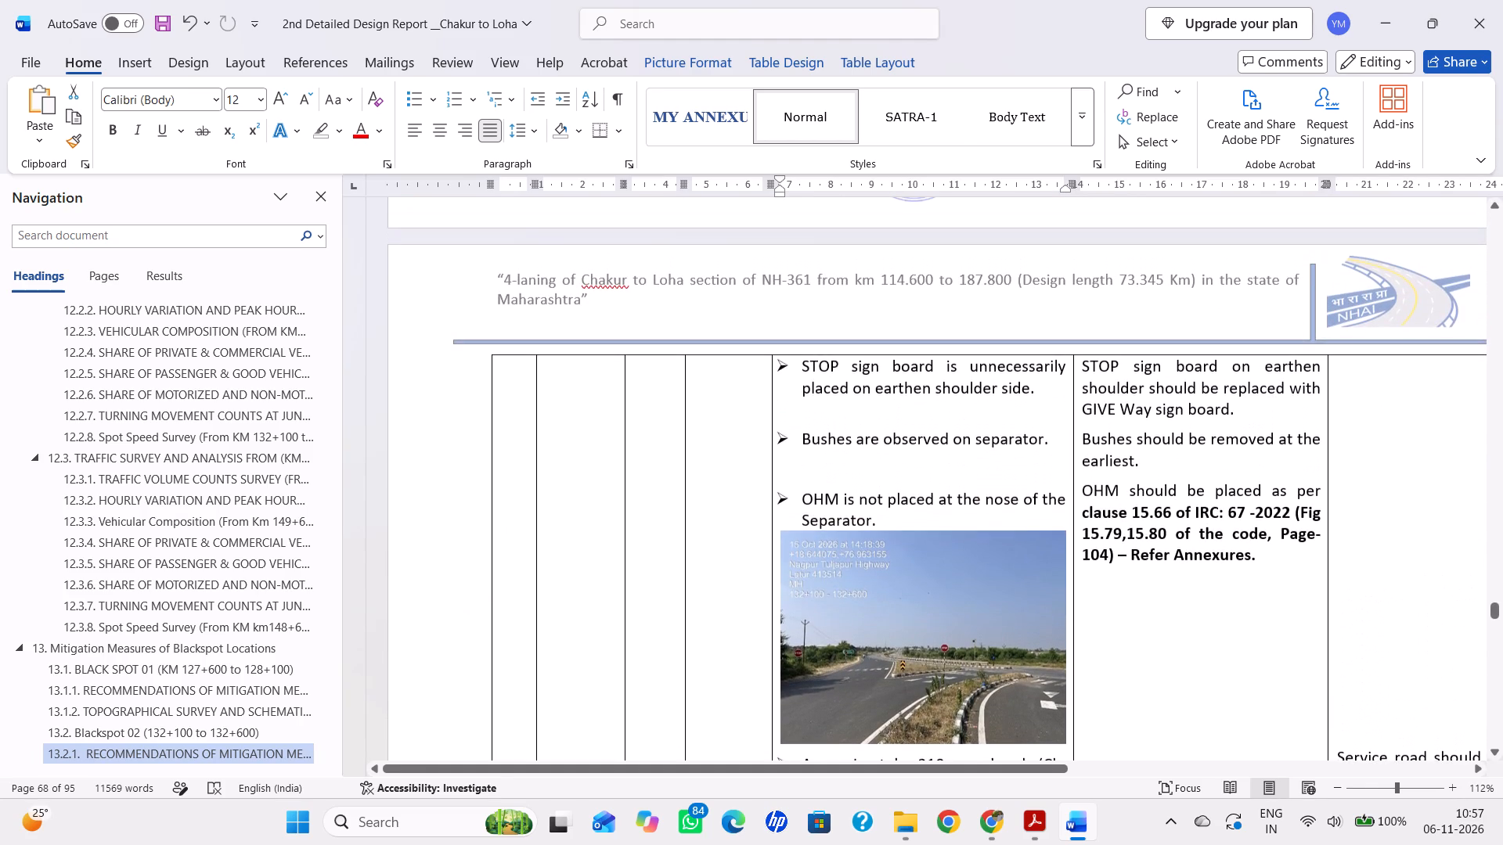
left_click(950, 452)
left_click_drag(925, 494, 950, 500)
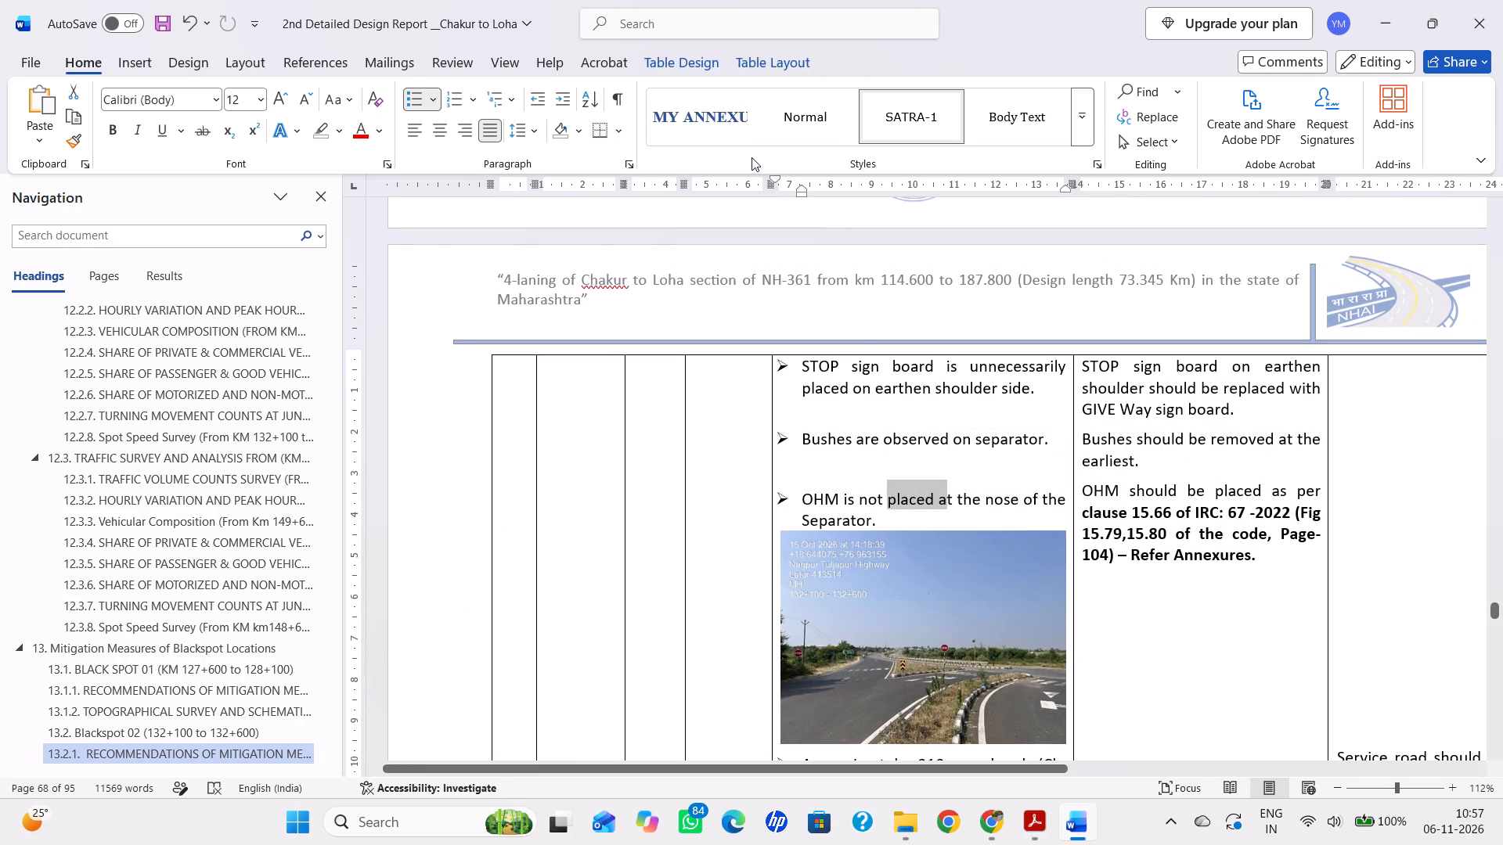
left_click(521, 125)
left_click(575, 346)
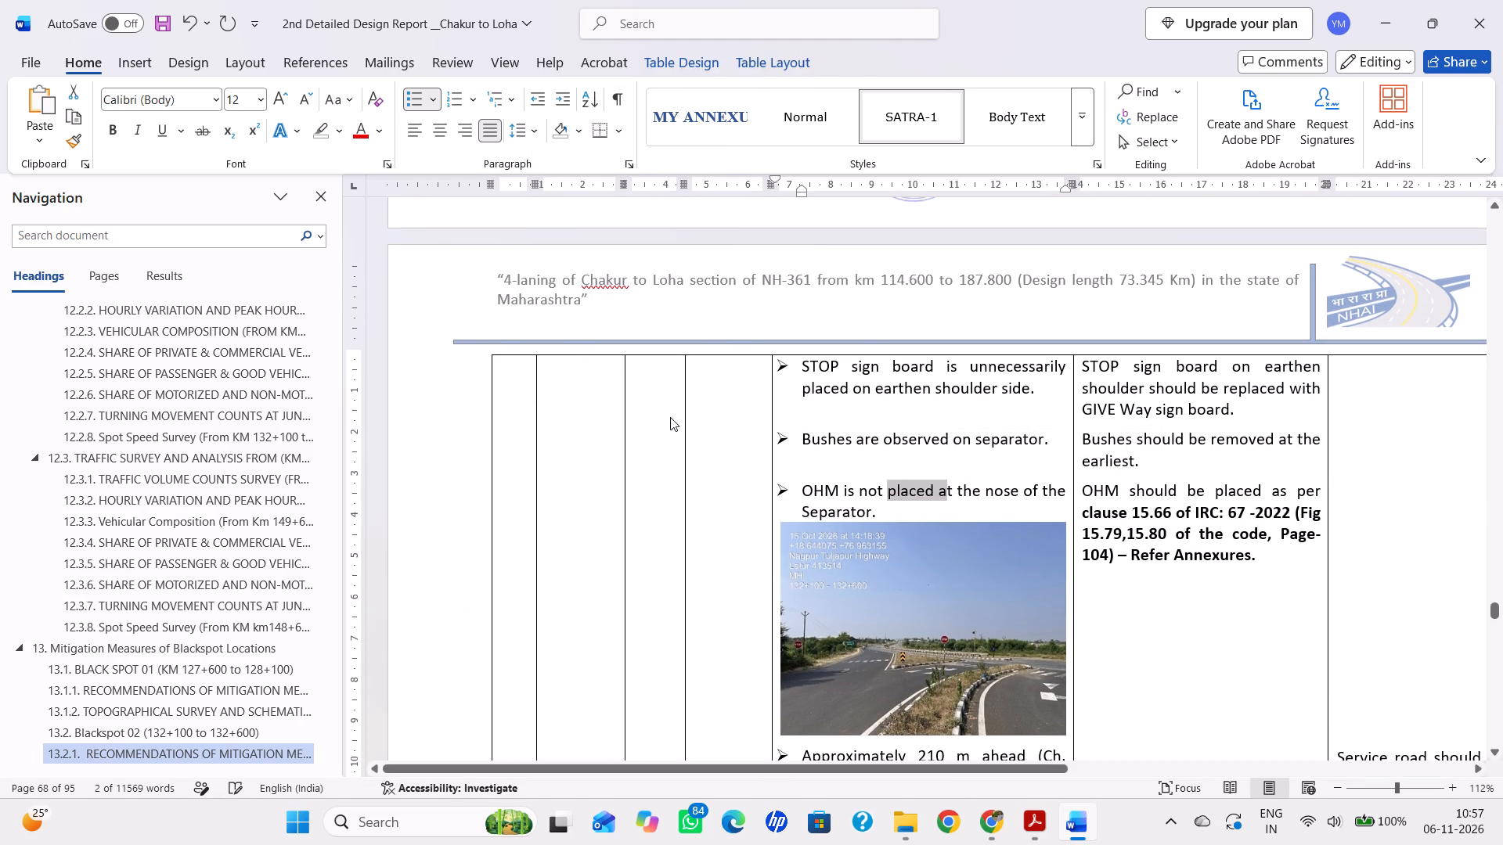
Save the report with the adjusted Blackspot 02 recommendations table.
key("ctrl+s")
Review the rest of the Blackspot 02 recommendations table and the schematic design drawing in section 13.2.2.
scroll(788, 472, "down", 6)
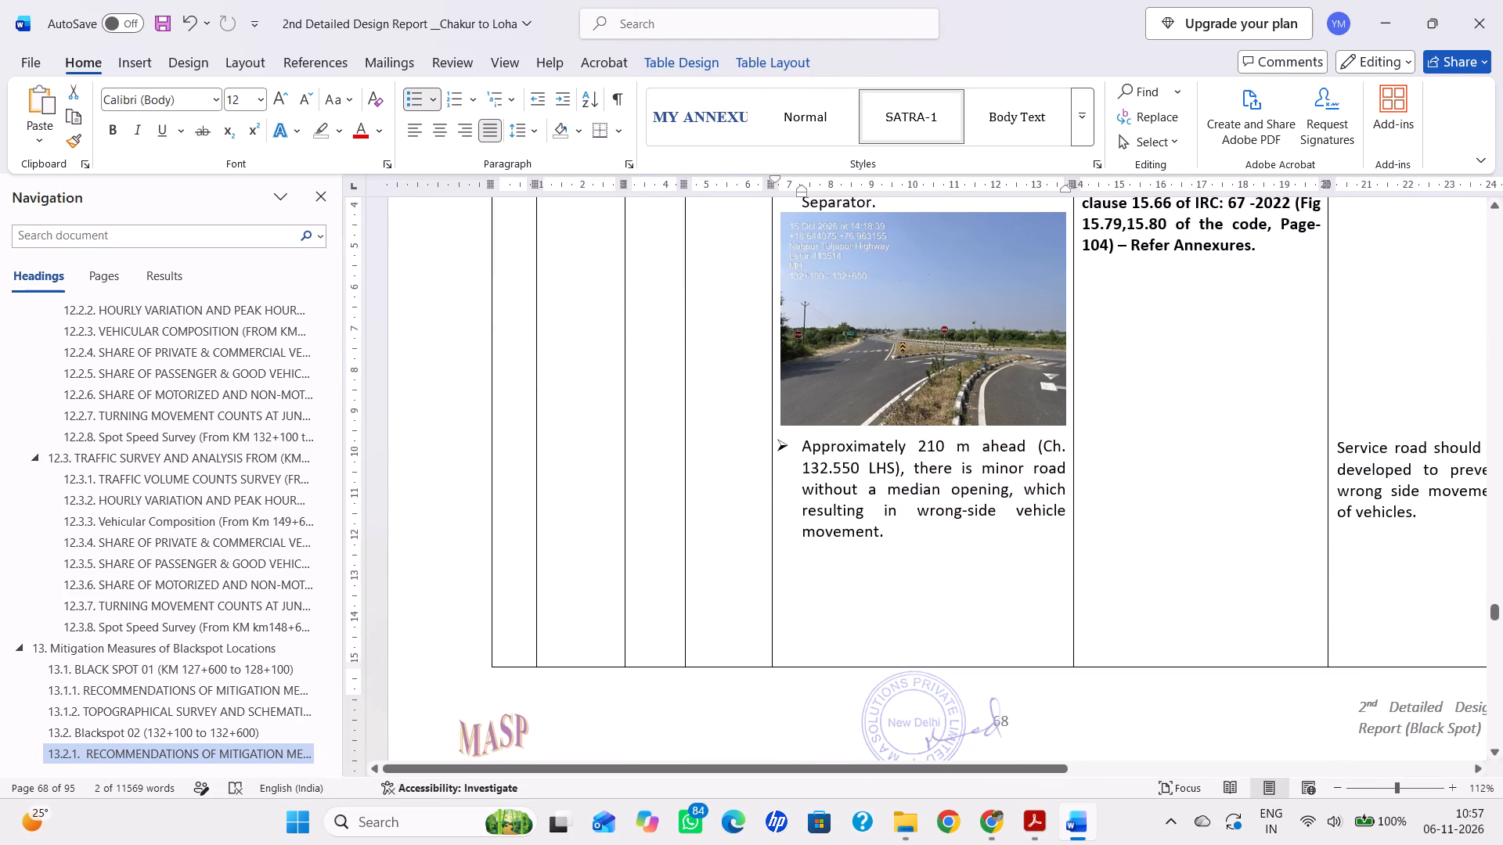
scroll(1079, 544, "down", 16)
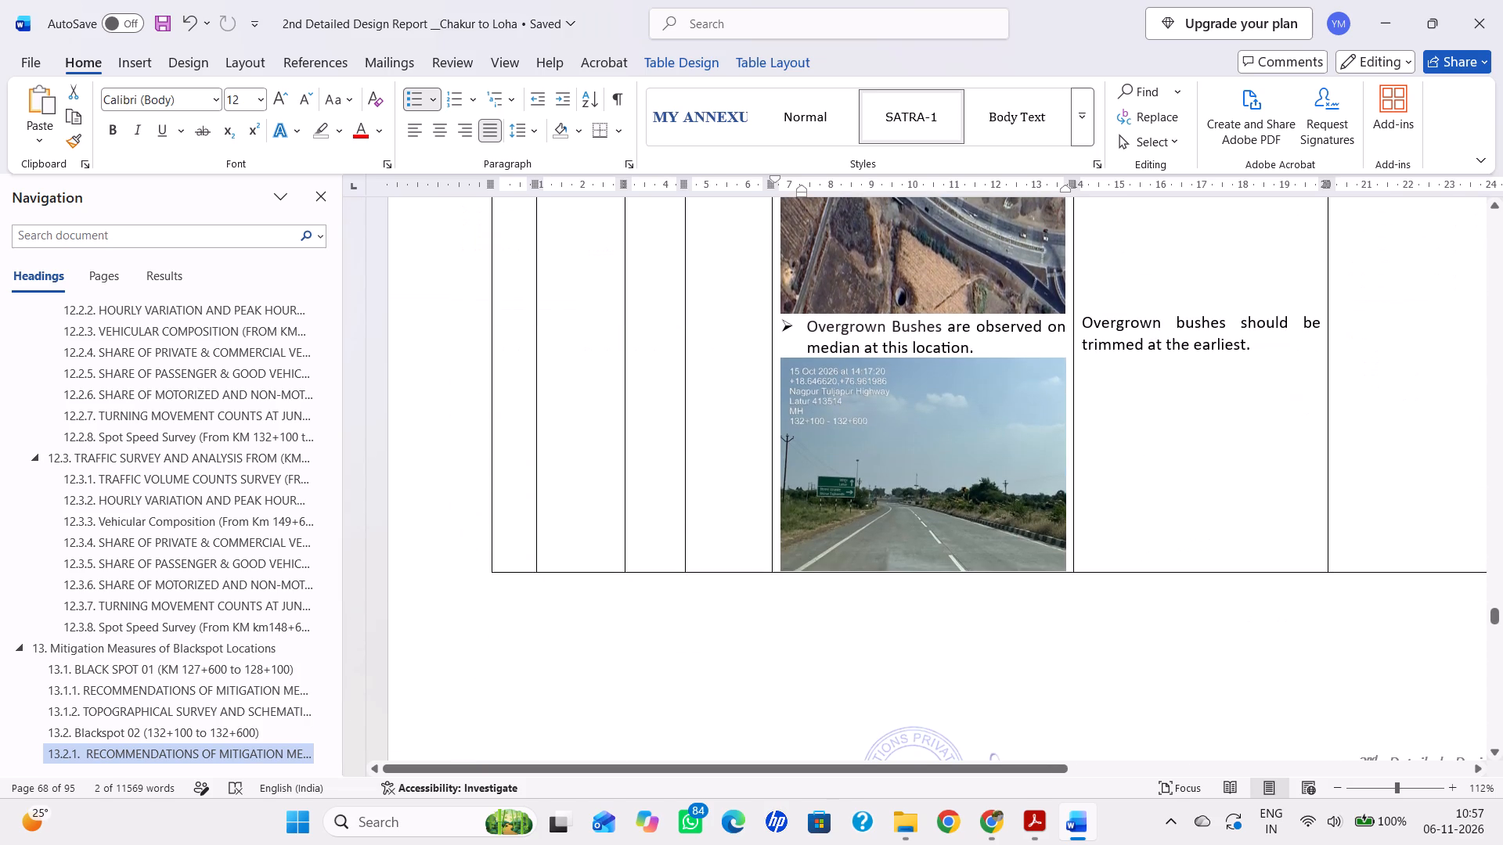
scroll(1081, 546, "down", 13)
scroll(1075, 531, "up", 12)
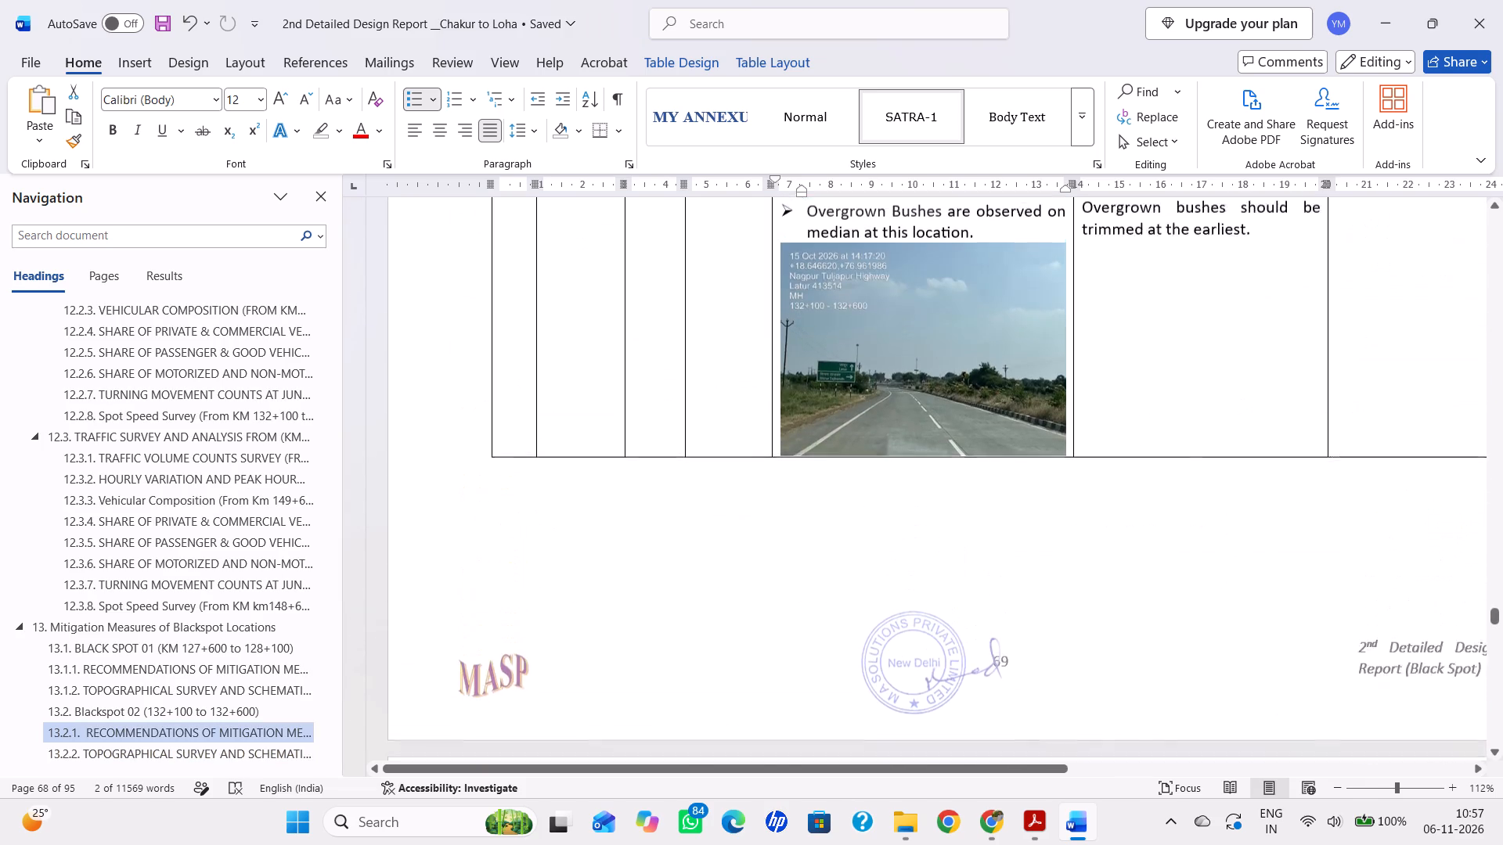
scroll(1075, 531, "down", 15)
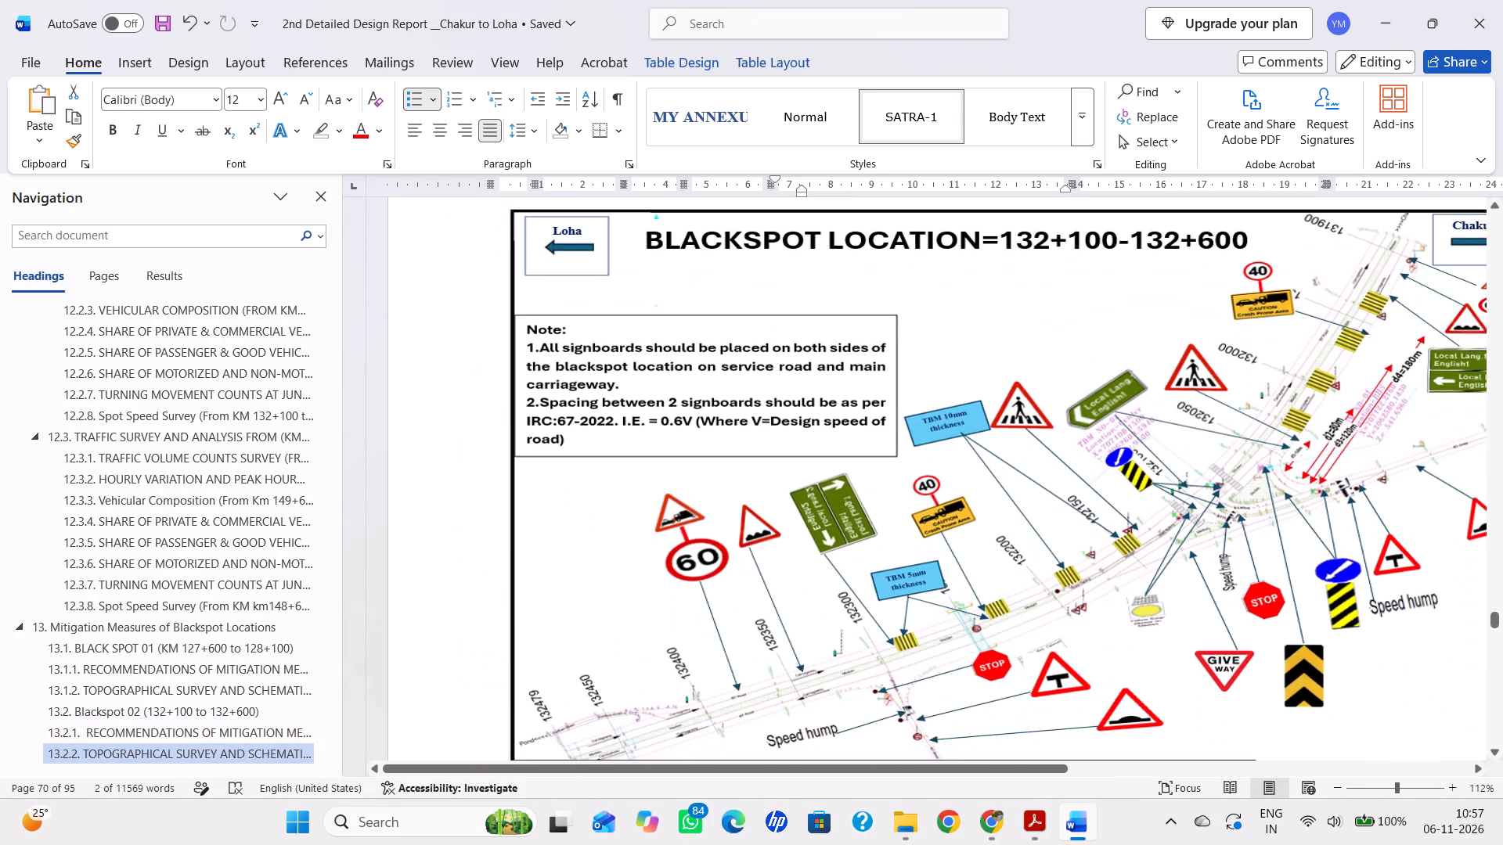
Review the rest of the section 13.2.2 schematic drawing, the Blackspot 03 details table and Google Earth image, and the start of section 13.3.1.
scroll(1075, 531, "down", 1, "ctrl")
scroll(1075, 528, "right", 1)
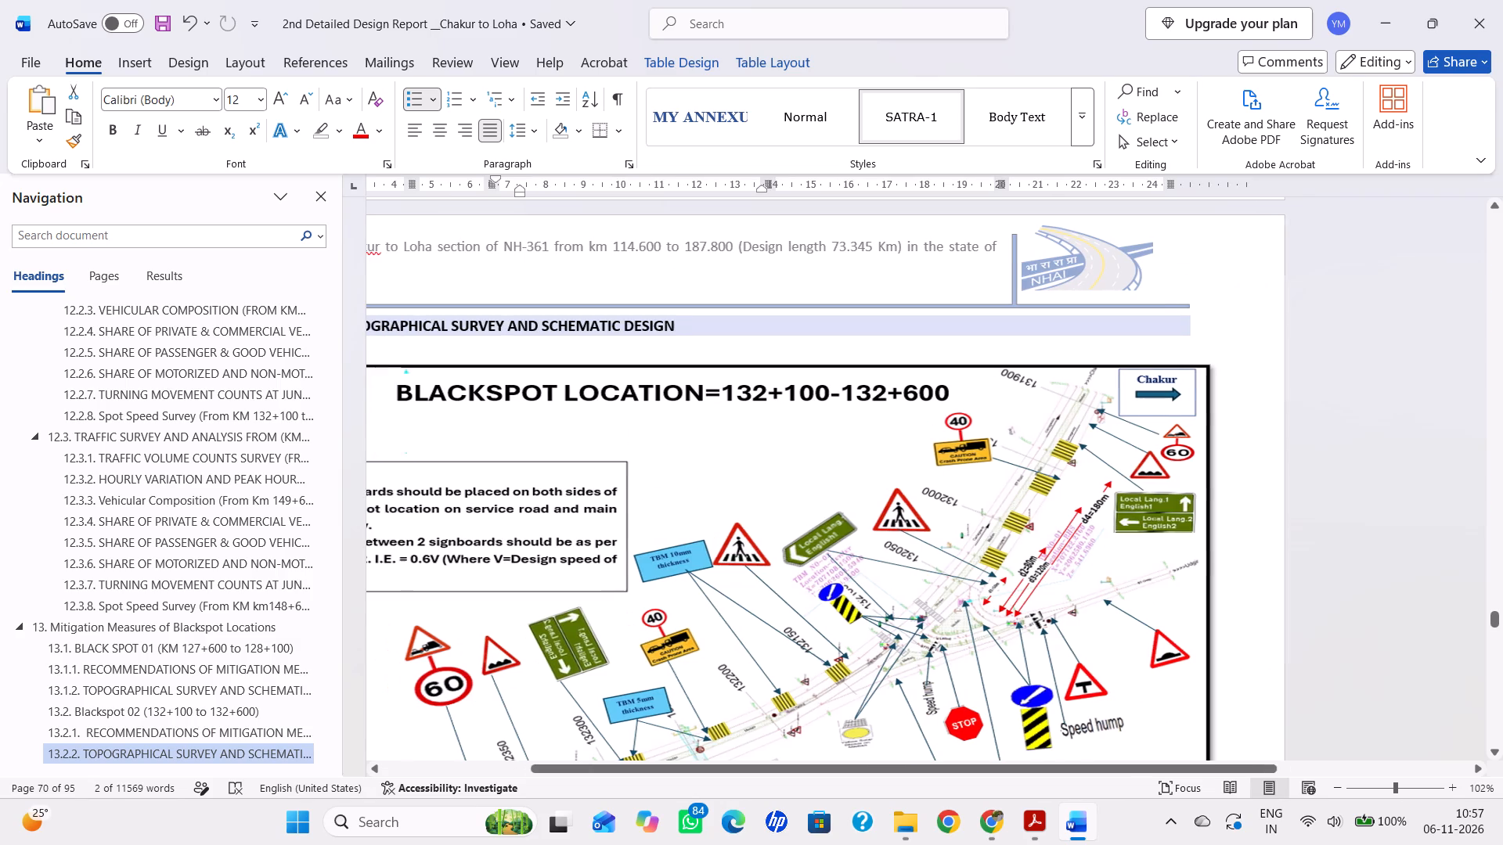
scroll(1075, 527, "right", 3)
scroll(1075, 527, "down", 14)
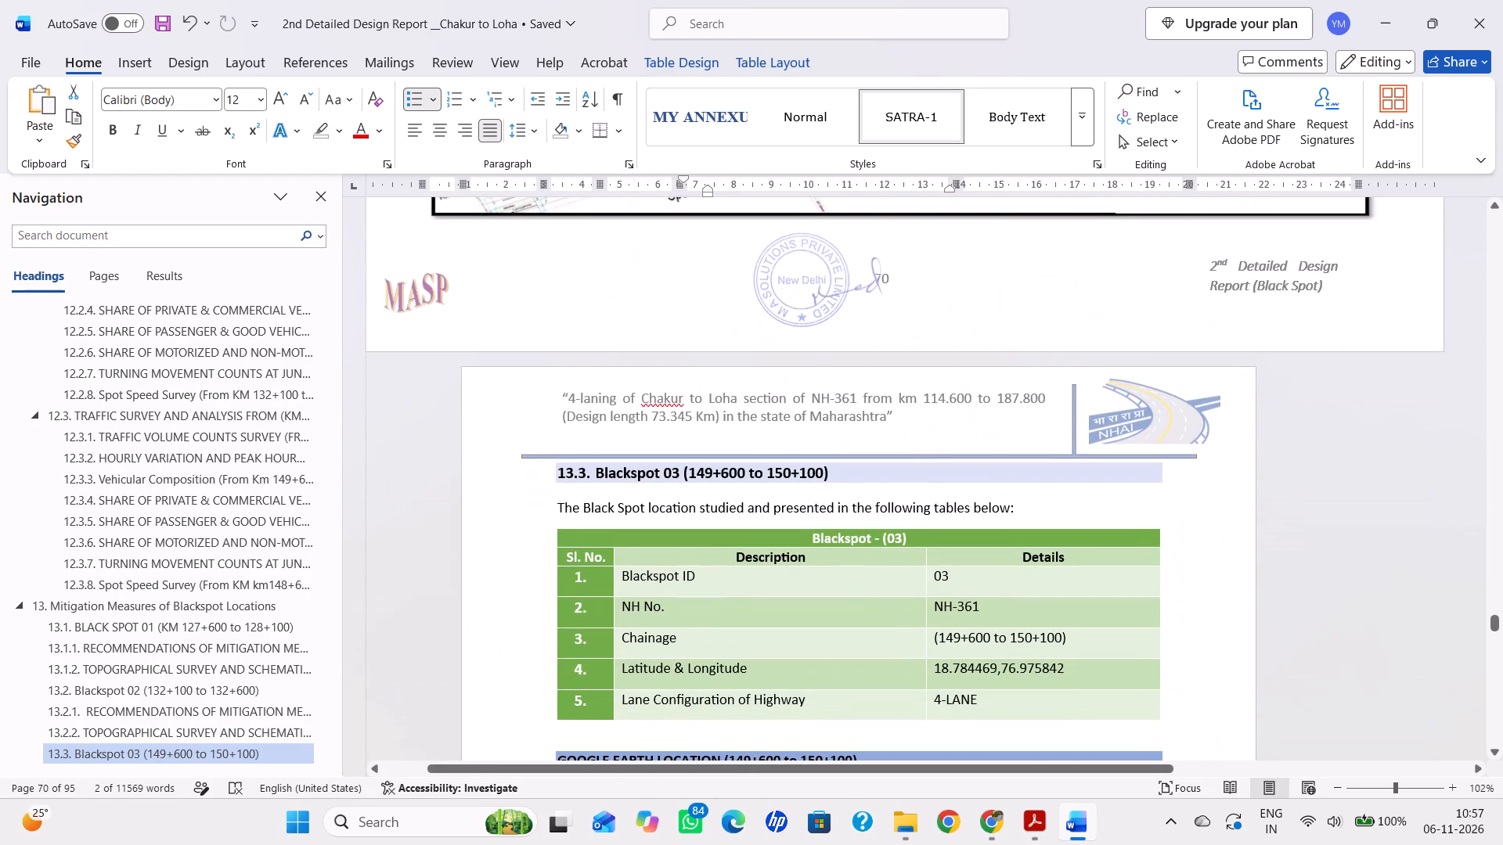
scroll(1075, 527, "down", 9)
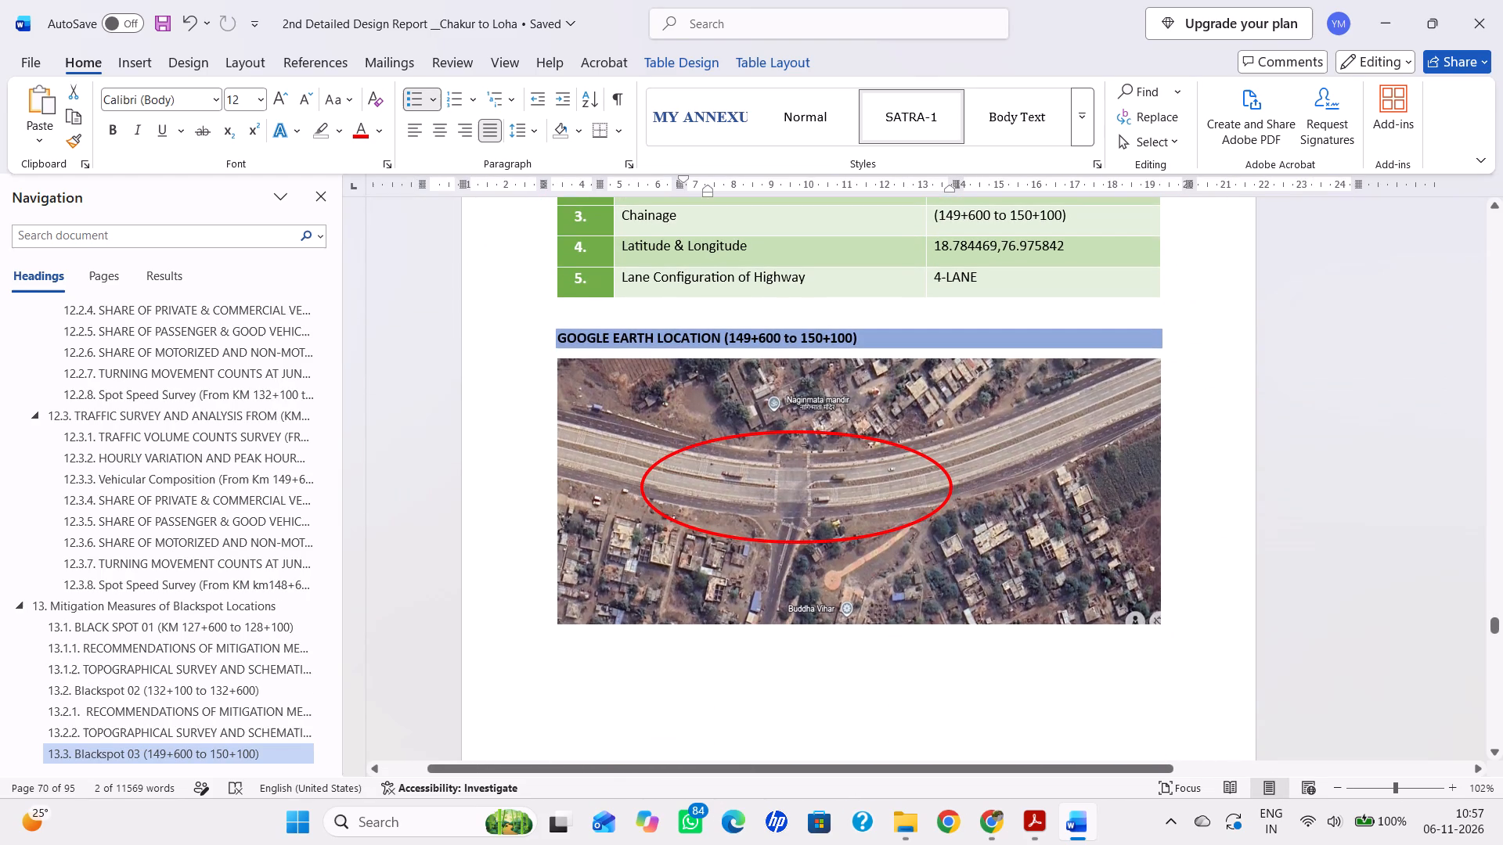
scroll(1062, 509, "down", 18)
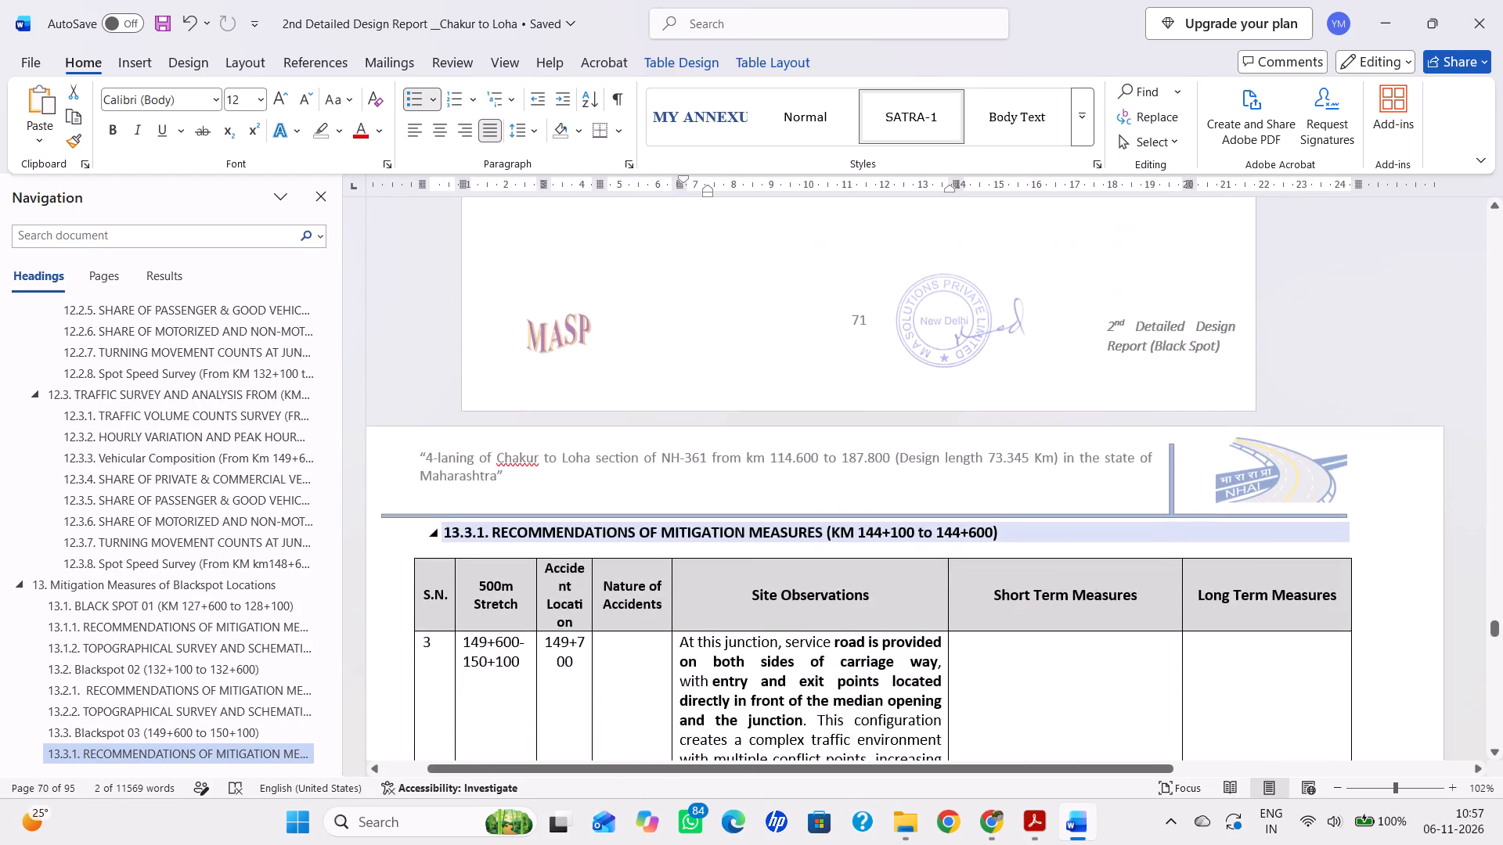
scroll(1069, 507, "down", 6)
scroll(1003, 440, "up", 3)
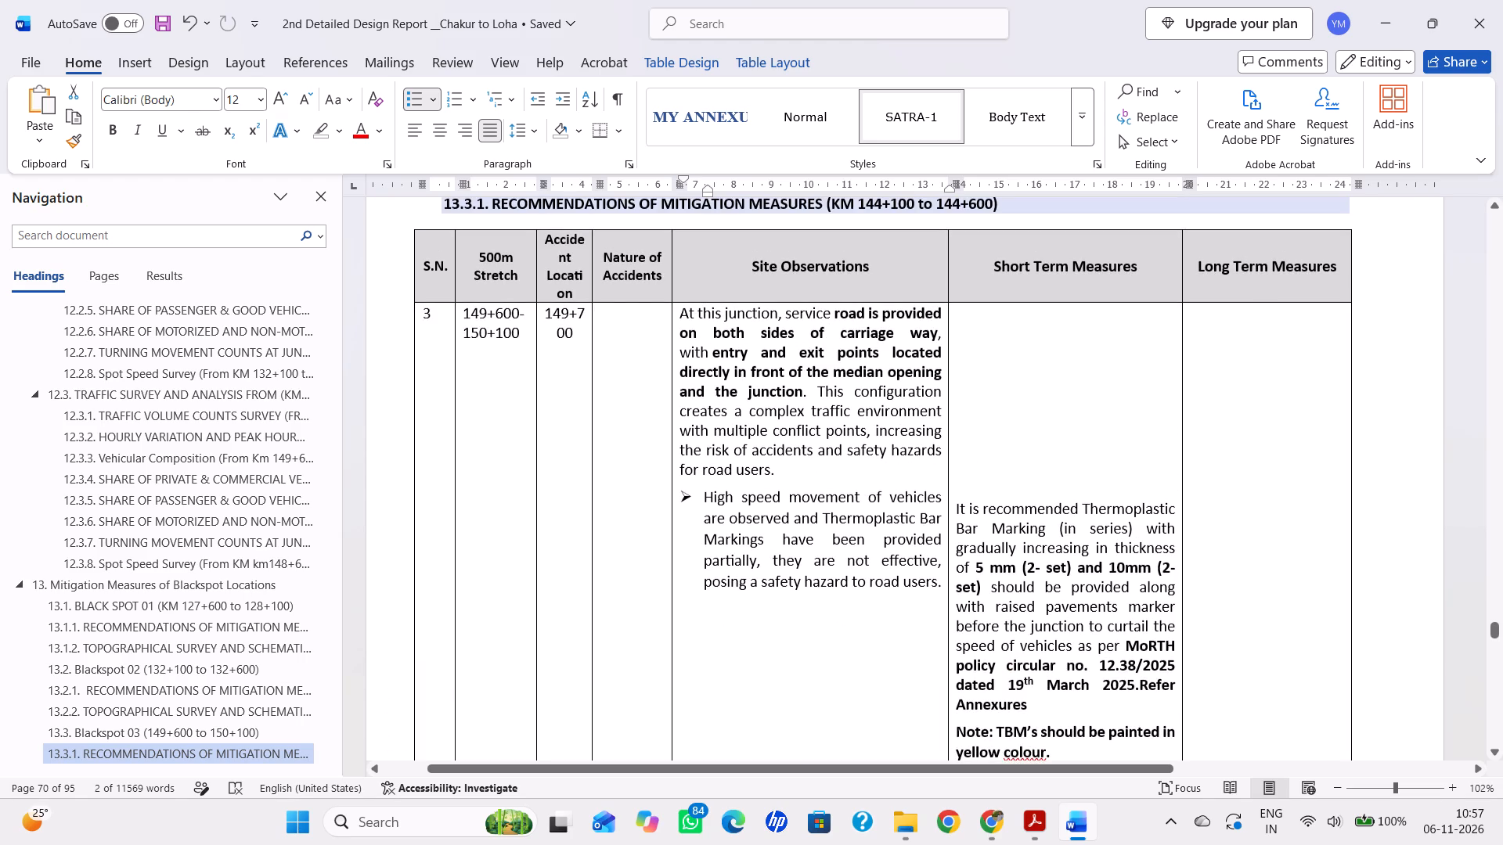
Remove the space after the junction paragraph ending "for road users", insert one blank line below it, and save the report.
left_click_drag(779, 477, 729, 476)
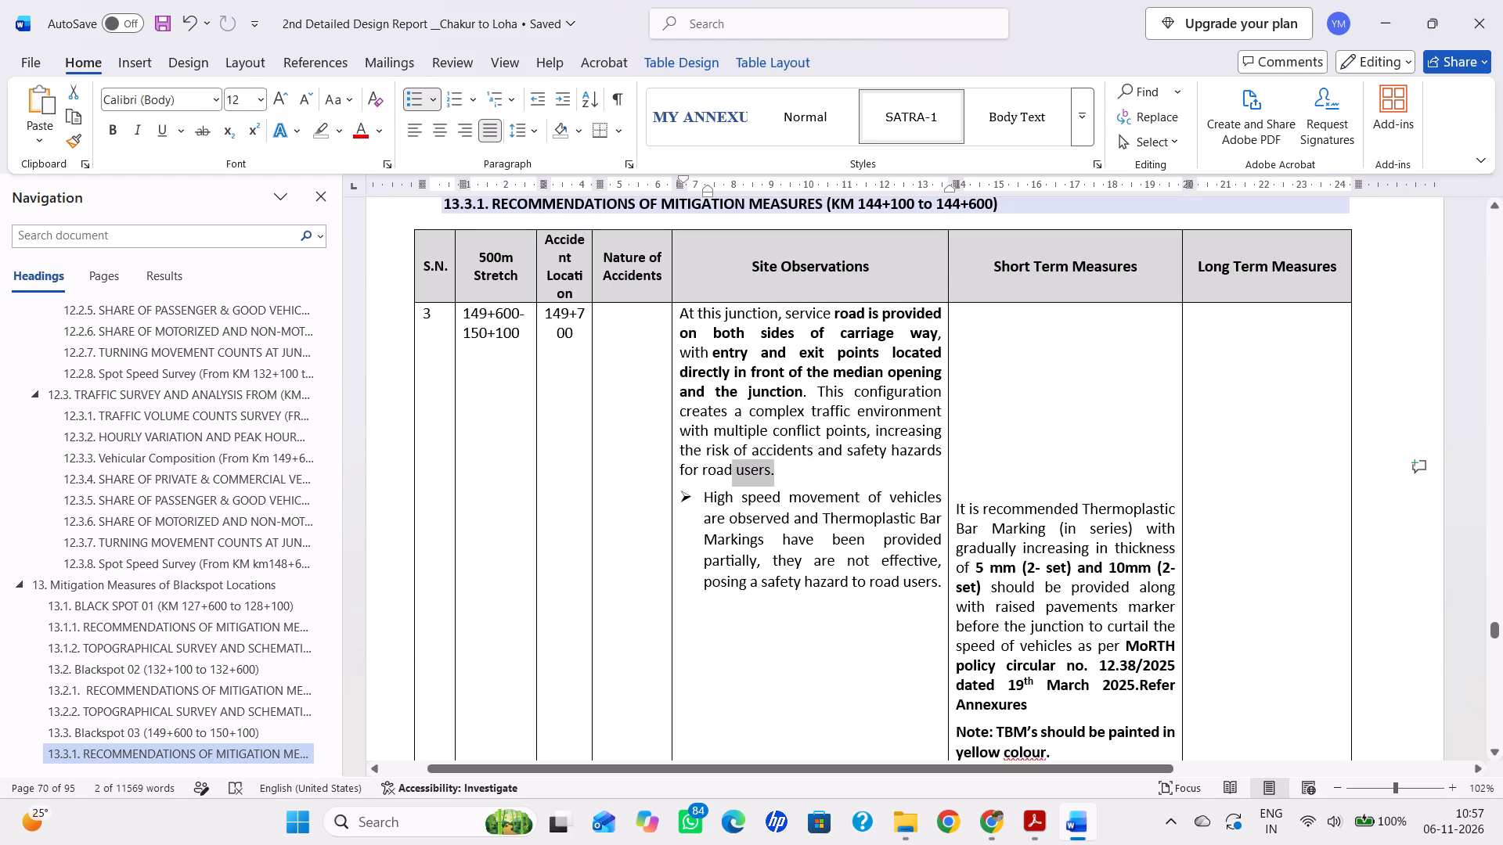
left_click_drag(729, 476, 723, 476)
left_click(525, 138)
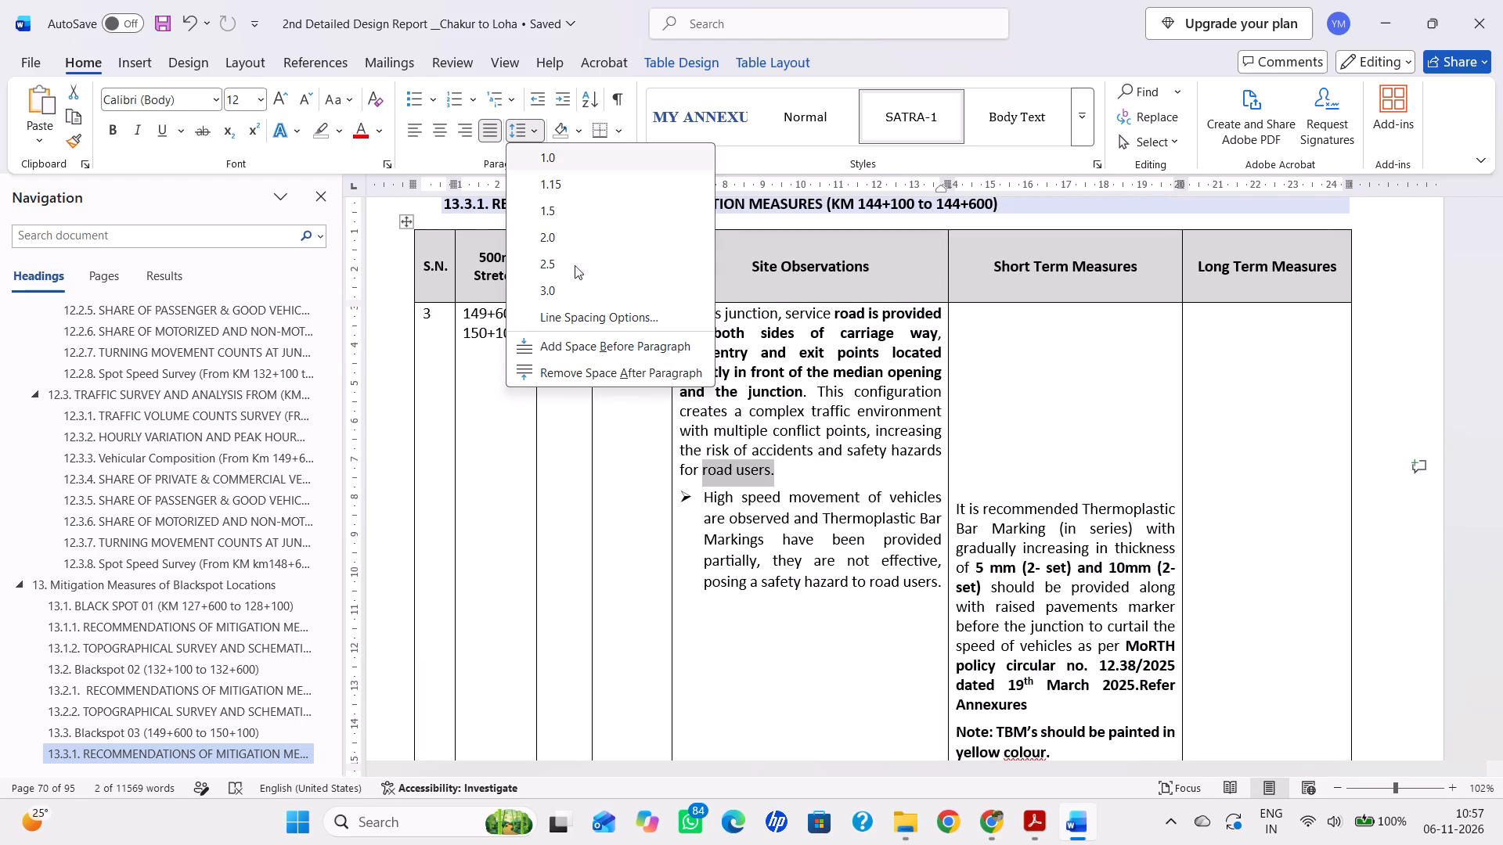
left_click(589, 375)
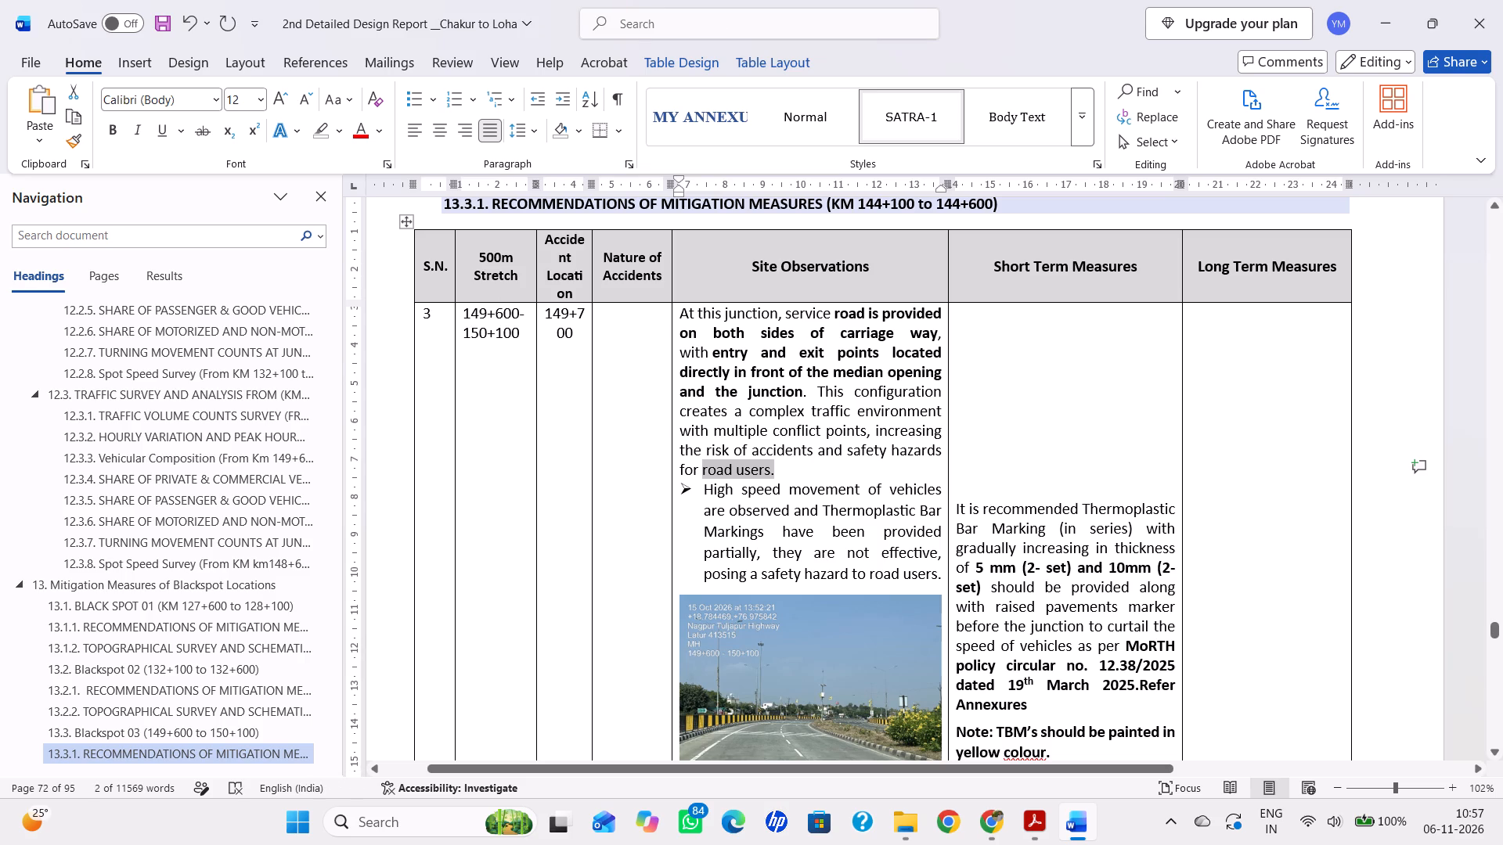
left_click(784, 464)
key("Return")
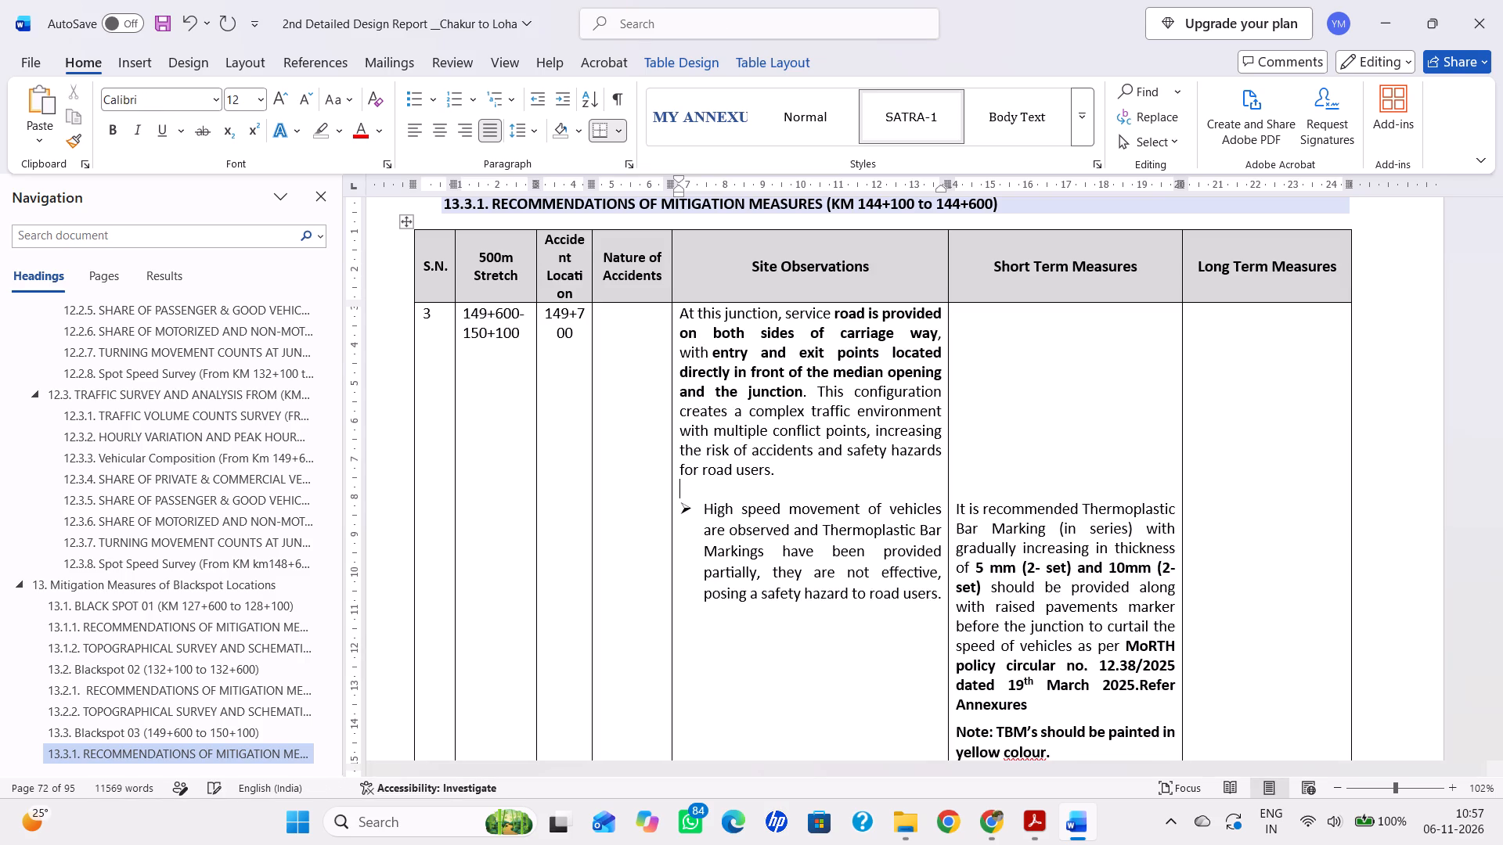
key("ctrl+s")
Shorten the photo below the high-speed observation so it fits on the same page as that observation.
scroll(784, 464, "down", 6)
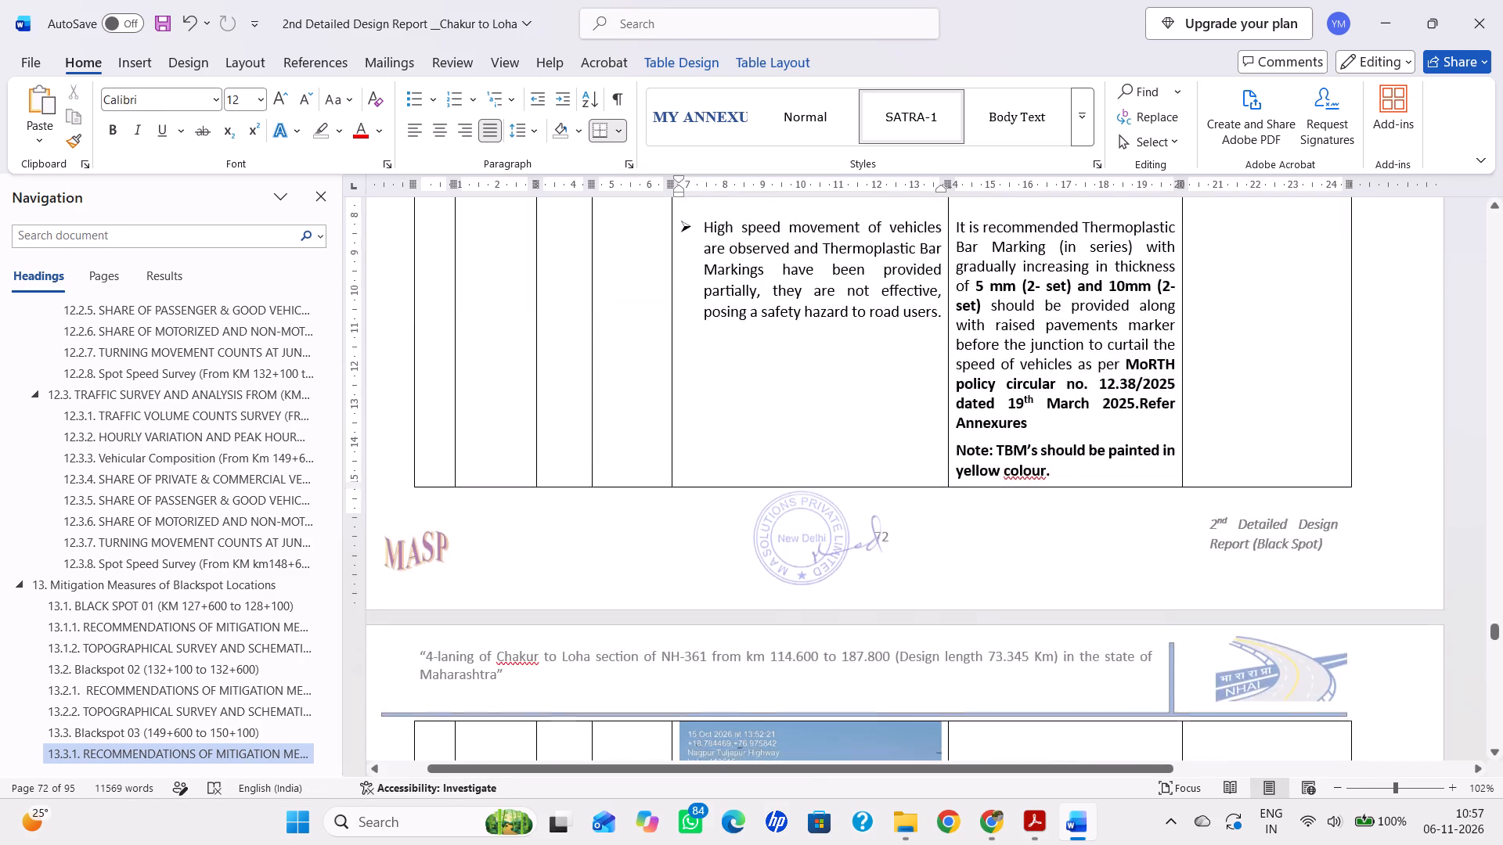
scroll(784, 464, "down", 10)
left_click(784, 464)
left_click(758, 421)
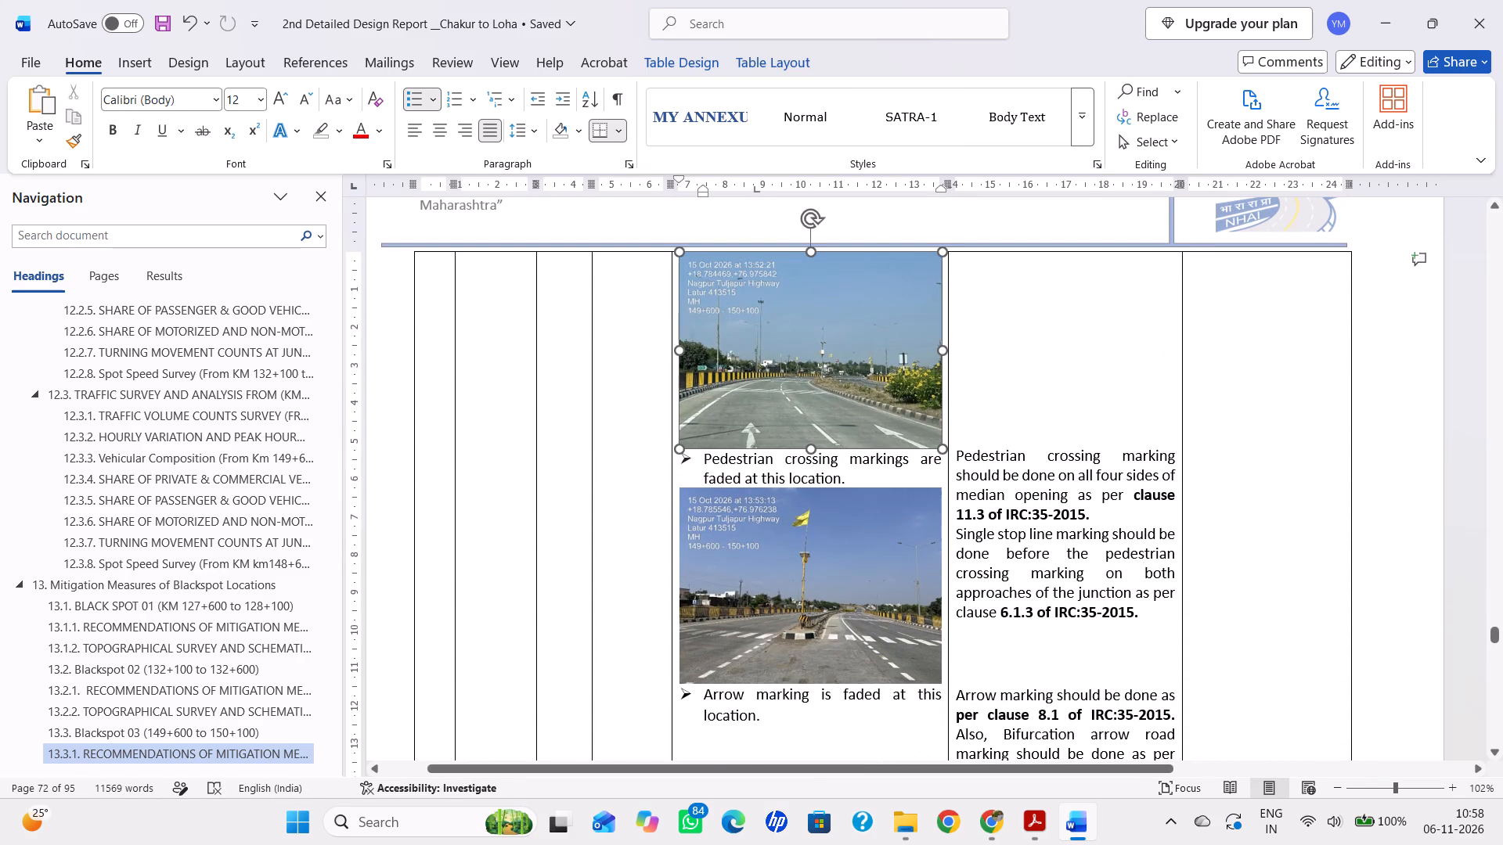
left_click_drag(808, 446, 811, 432)
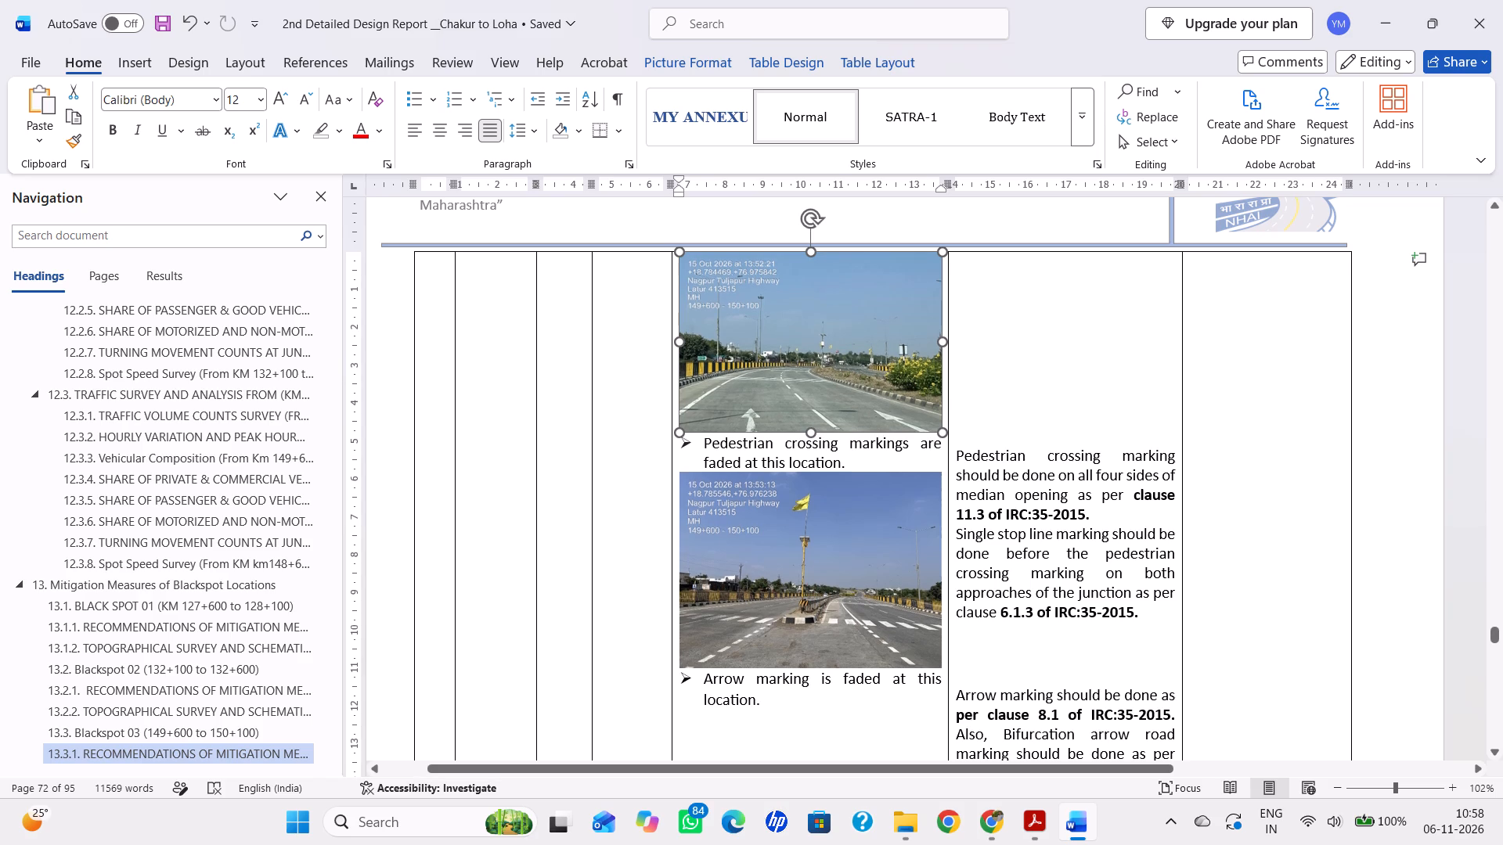
left_click_drag(811, 432, 815, 402)
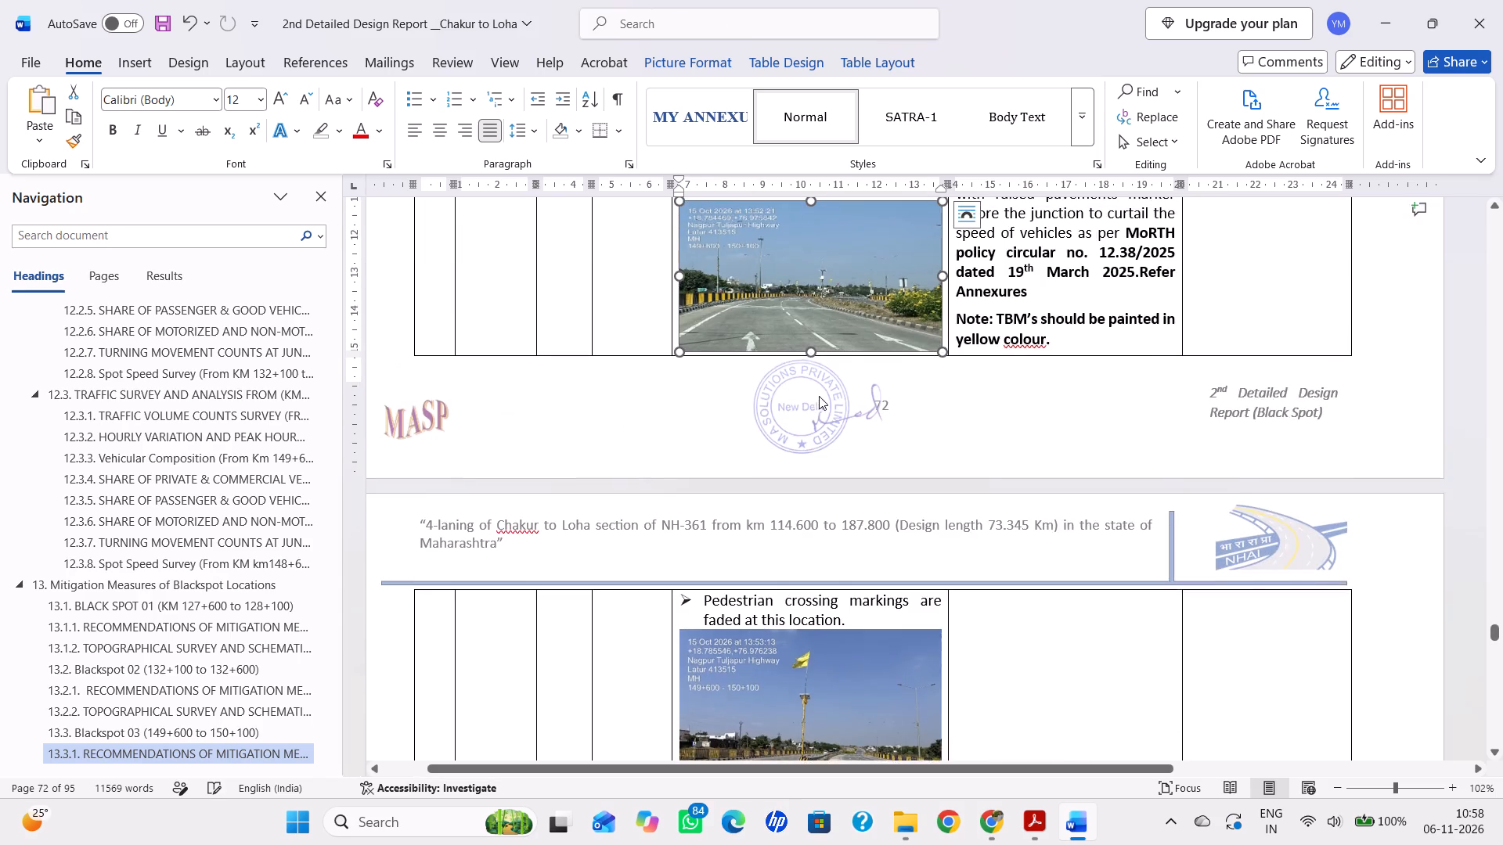
Remove the space after the high-speed and Thermoplastic Bar Markings observation, directly above its photo.
scroll(819, 396, "up", 4)
left_click_drag(767, 376, 803, 376)
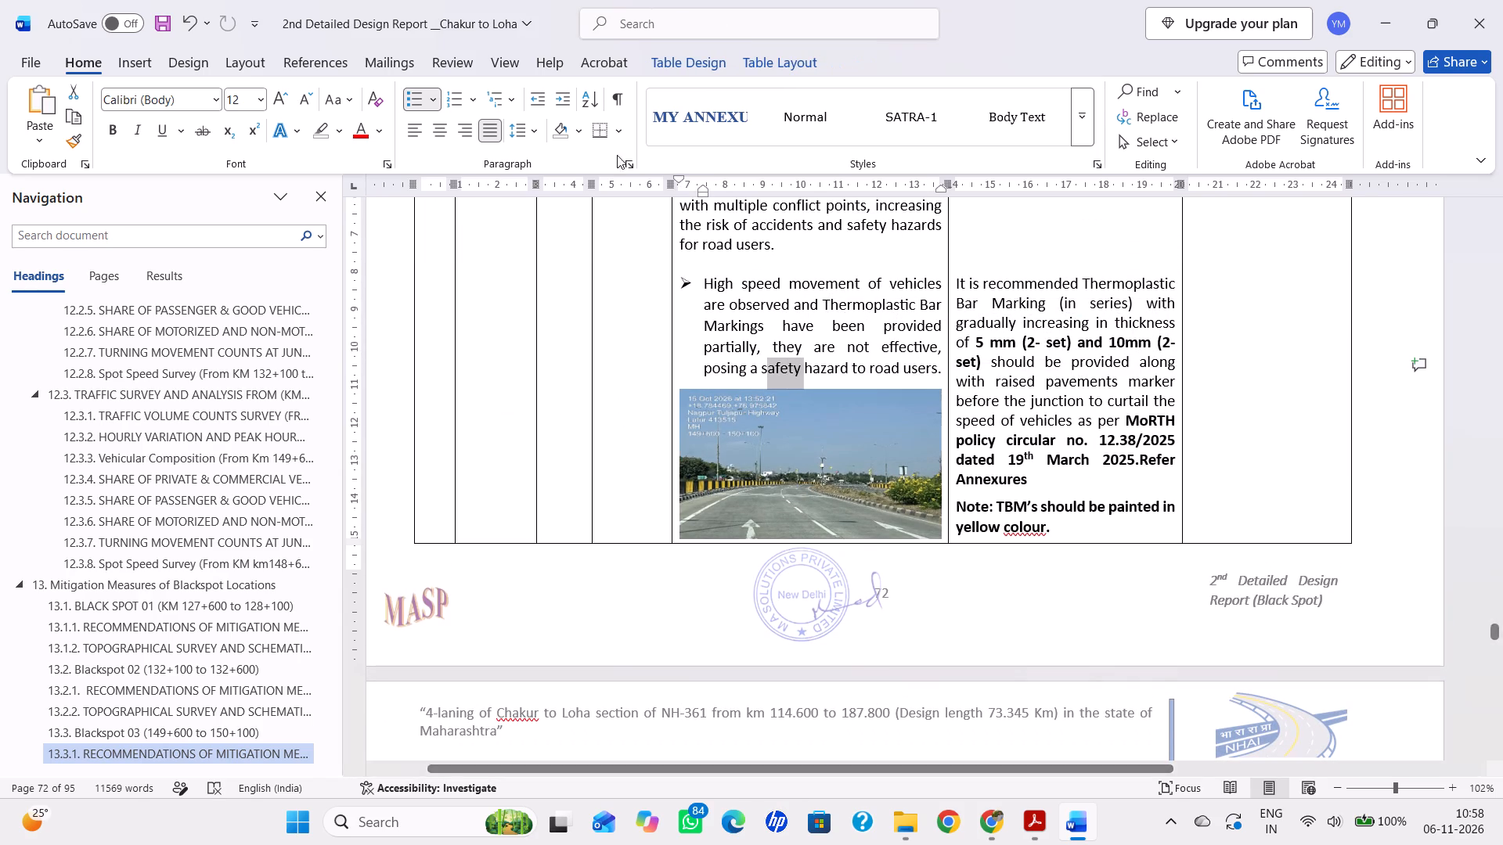
left_click(529, 121)
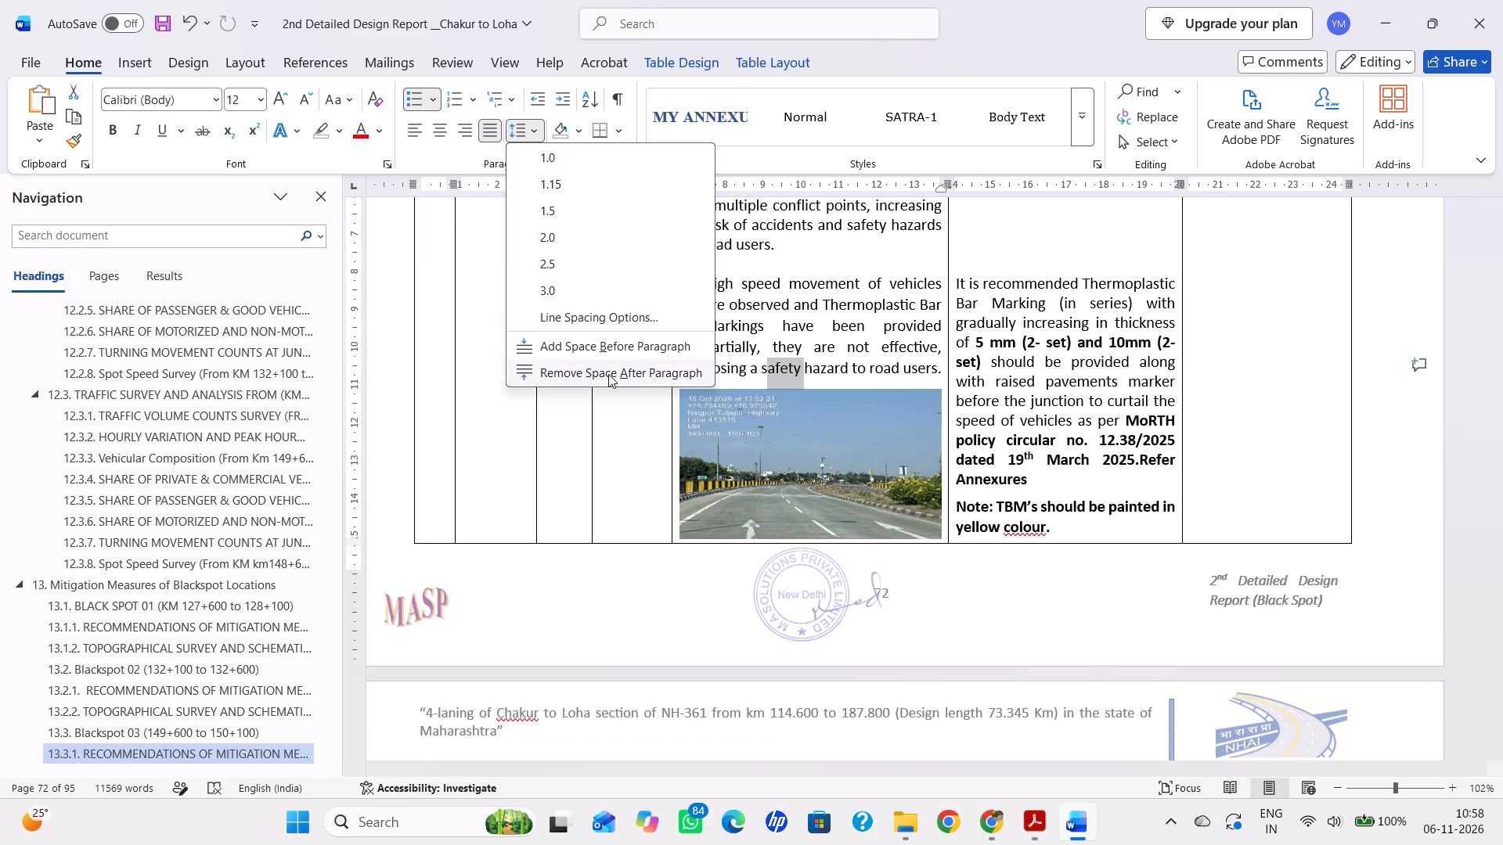
left_click(608, 374)
Make the high-speed observation's photo slightly taller to push the pedestrian-crossing observation onto the following page.
left_click(869, 457)
left_click_drag(808, 532, 810, 534)
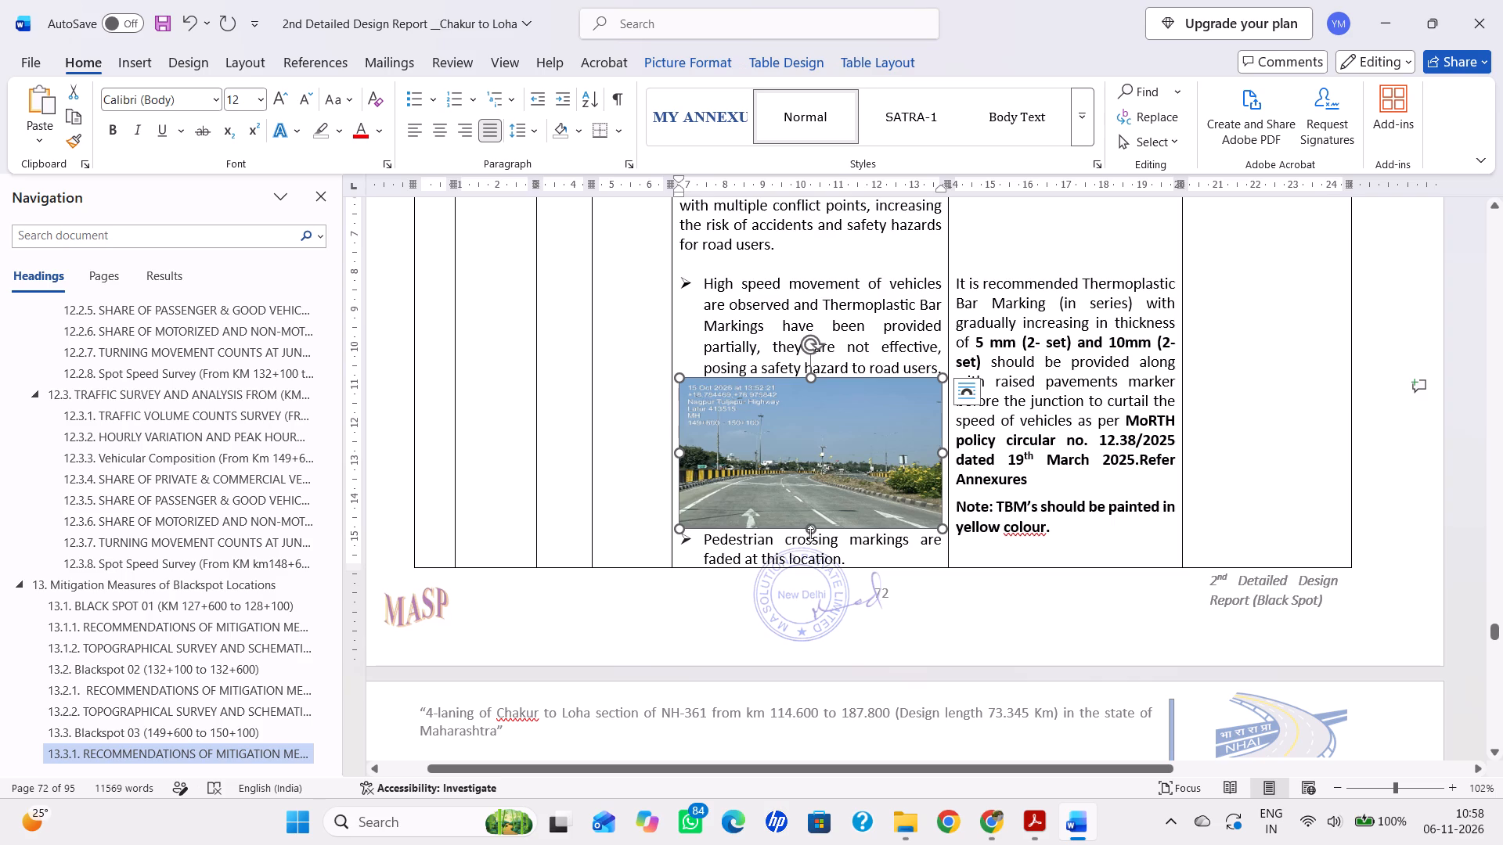
left_click_drag(810, 534, 827, 541)
Delete the blank lines above the pedestrian crossing marking recommendation to align it with its observation at the top of the page.
scroll(837, 518, "down", 7)
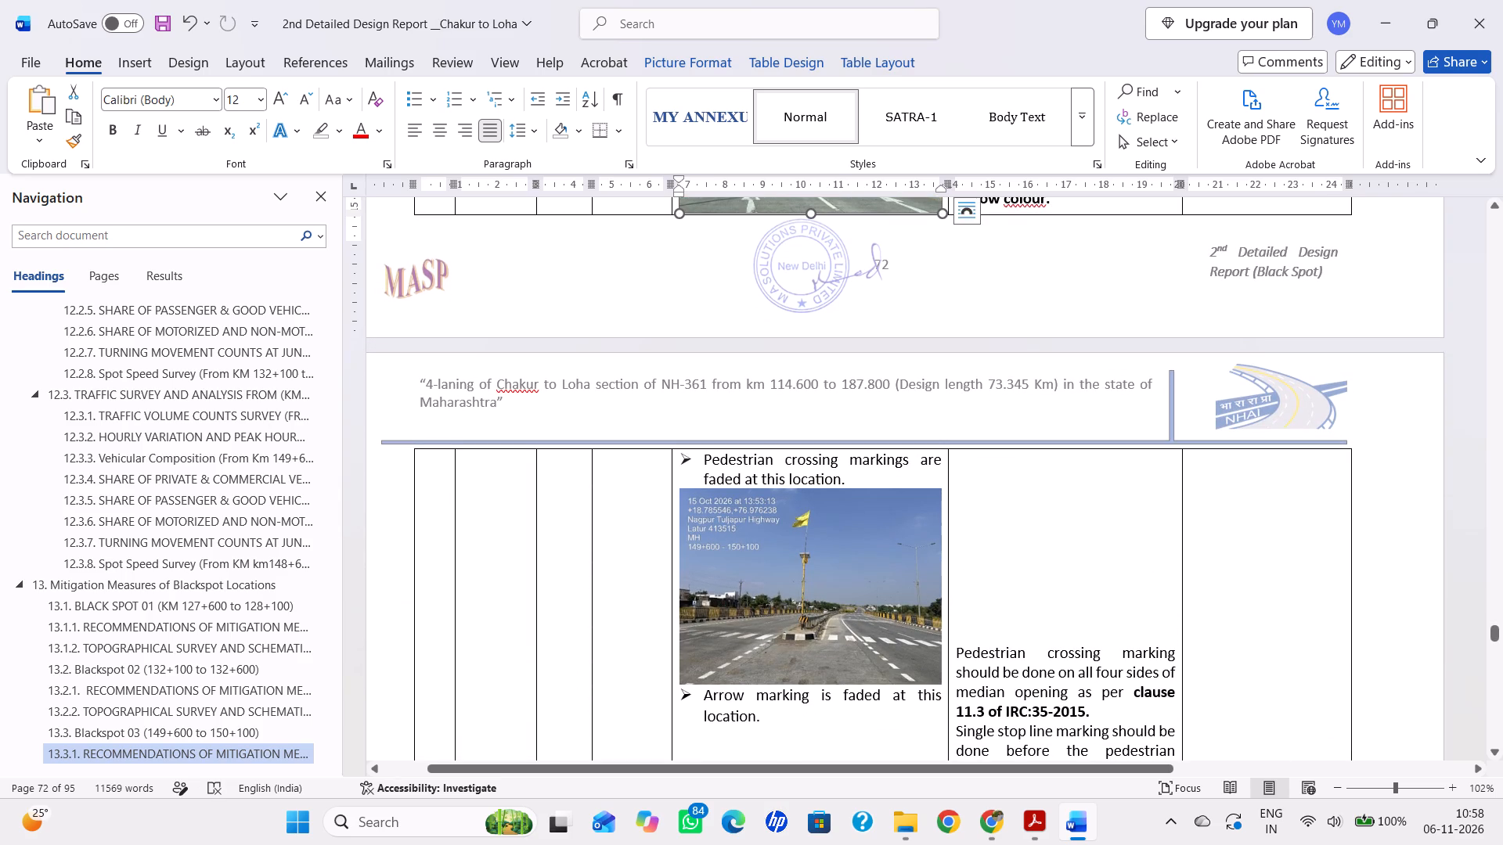
left_click(1007, 635)
key("BackSpace")
key("BackSpace")
key("BackSpace")
key("BackSpace")
key("BackSpace")
key("BackSpace")
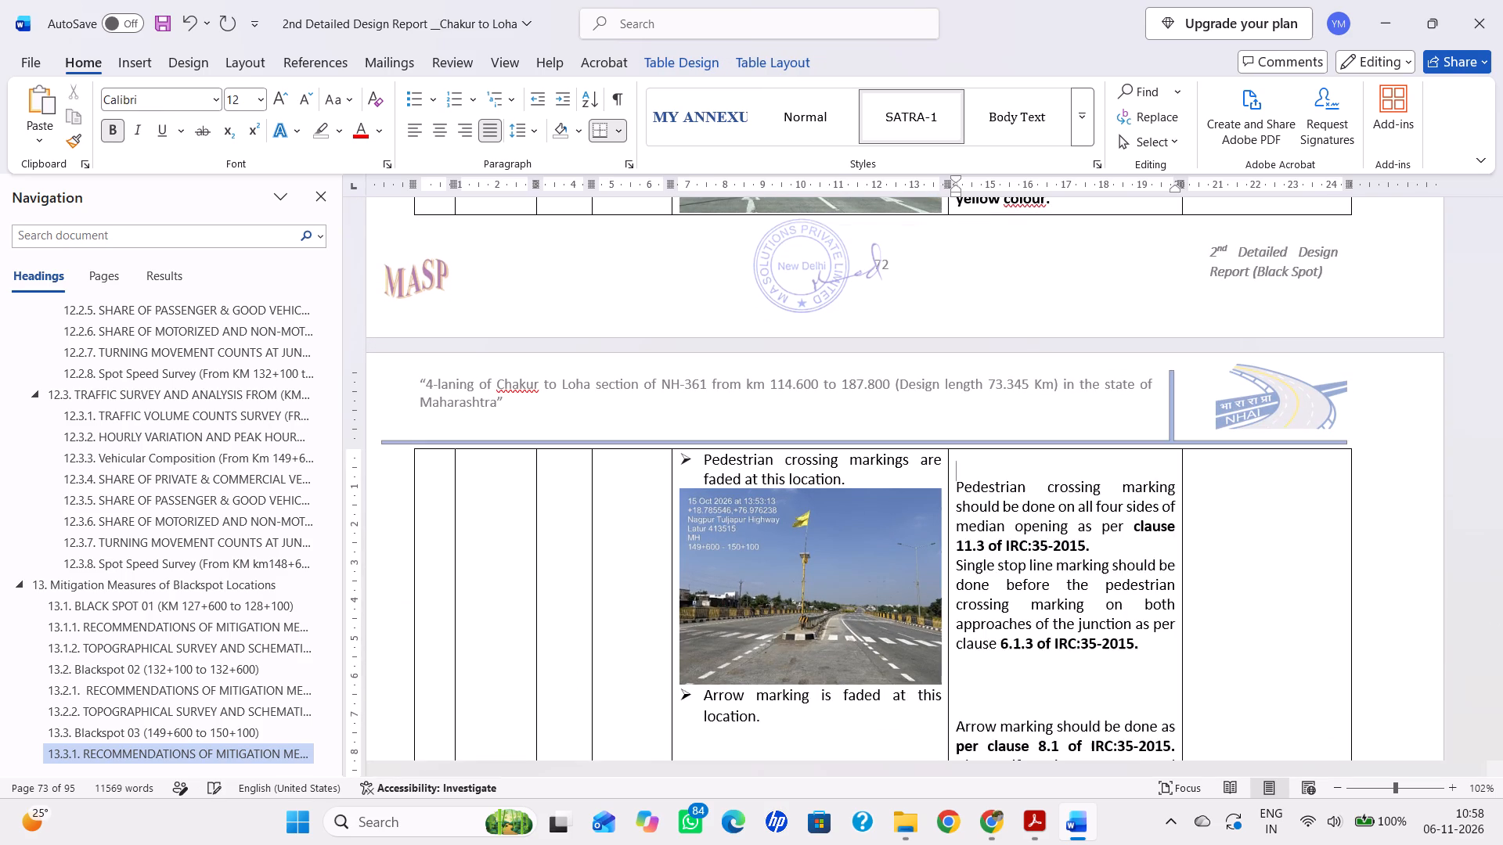
key("BackSpace")
Make the photo above the arrow-marking observation slightly taller to align that observation with its recommendation.
scroll(929, 544, "down", 6)
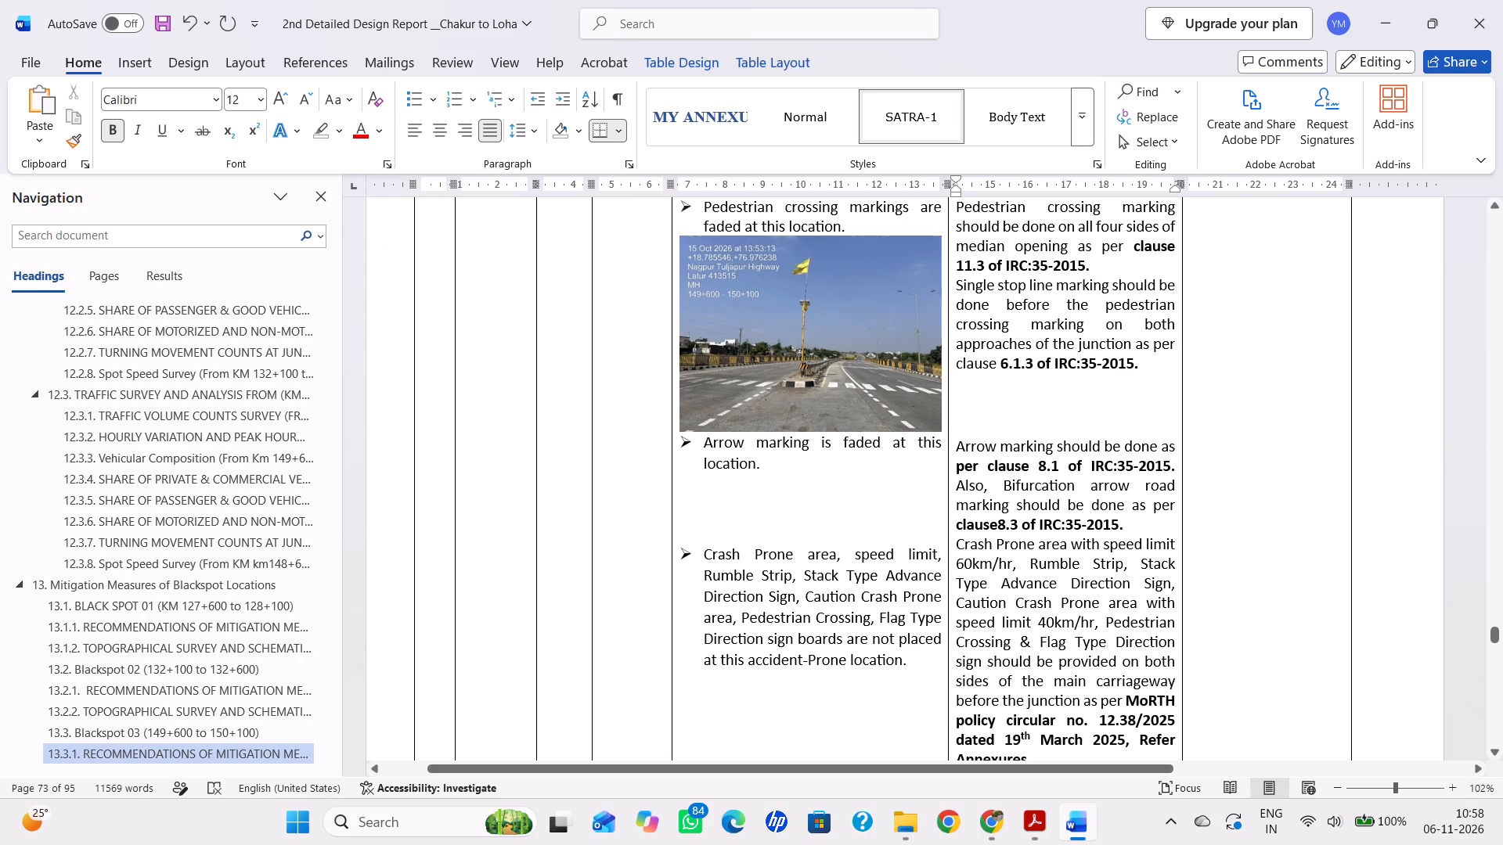
left_click(805, 376)
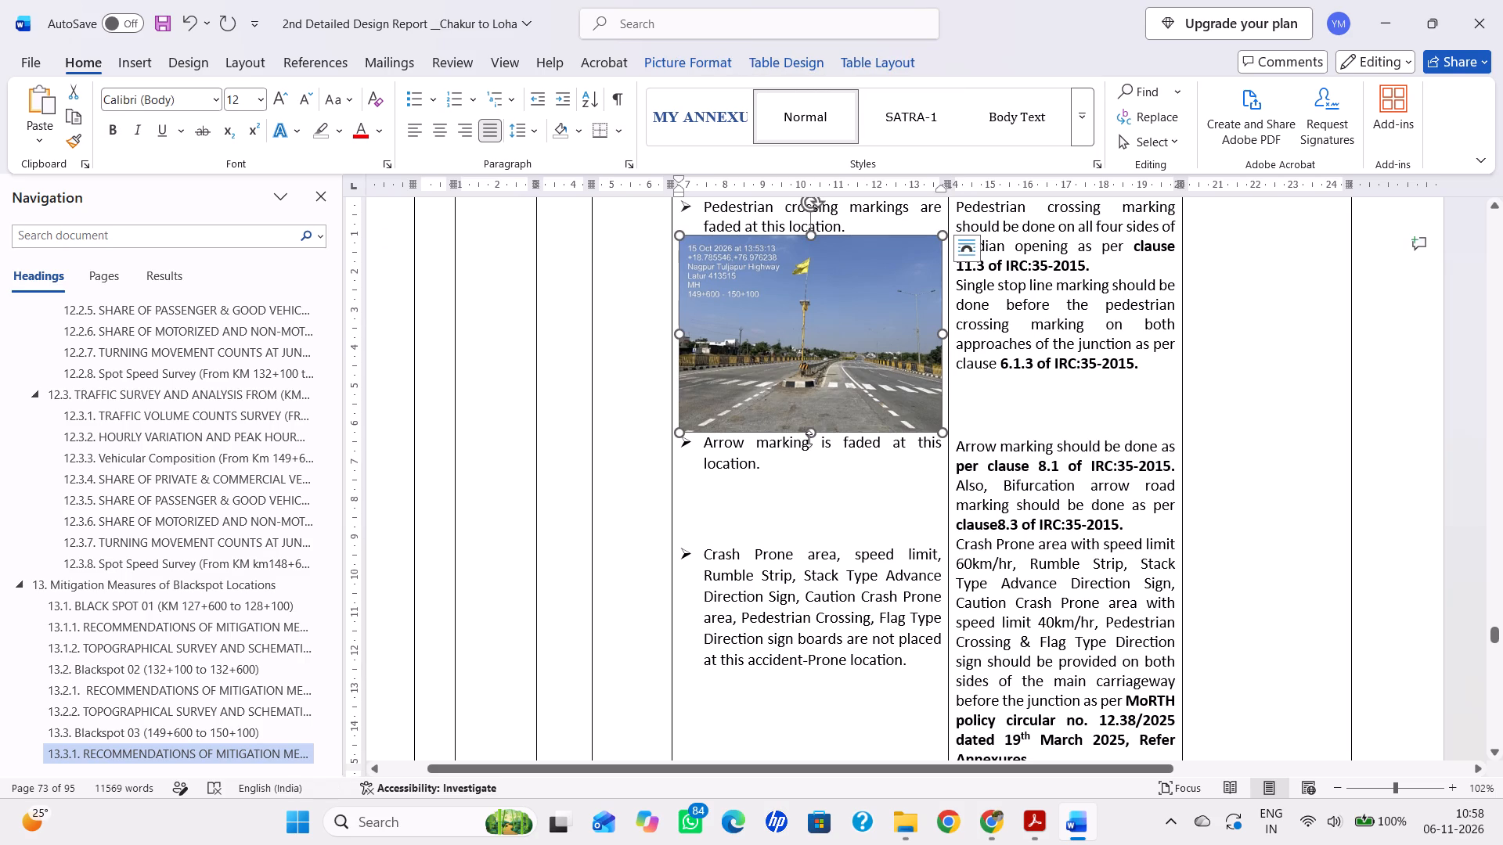
left_click(812, 435)
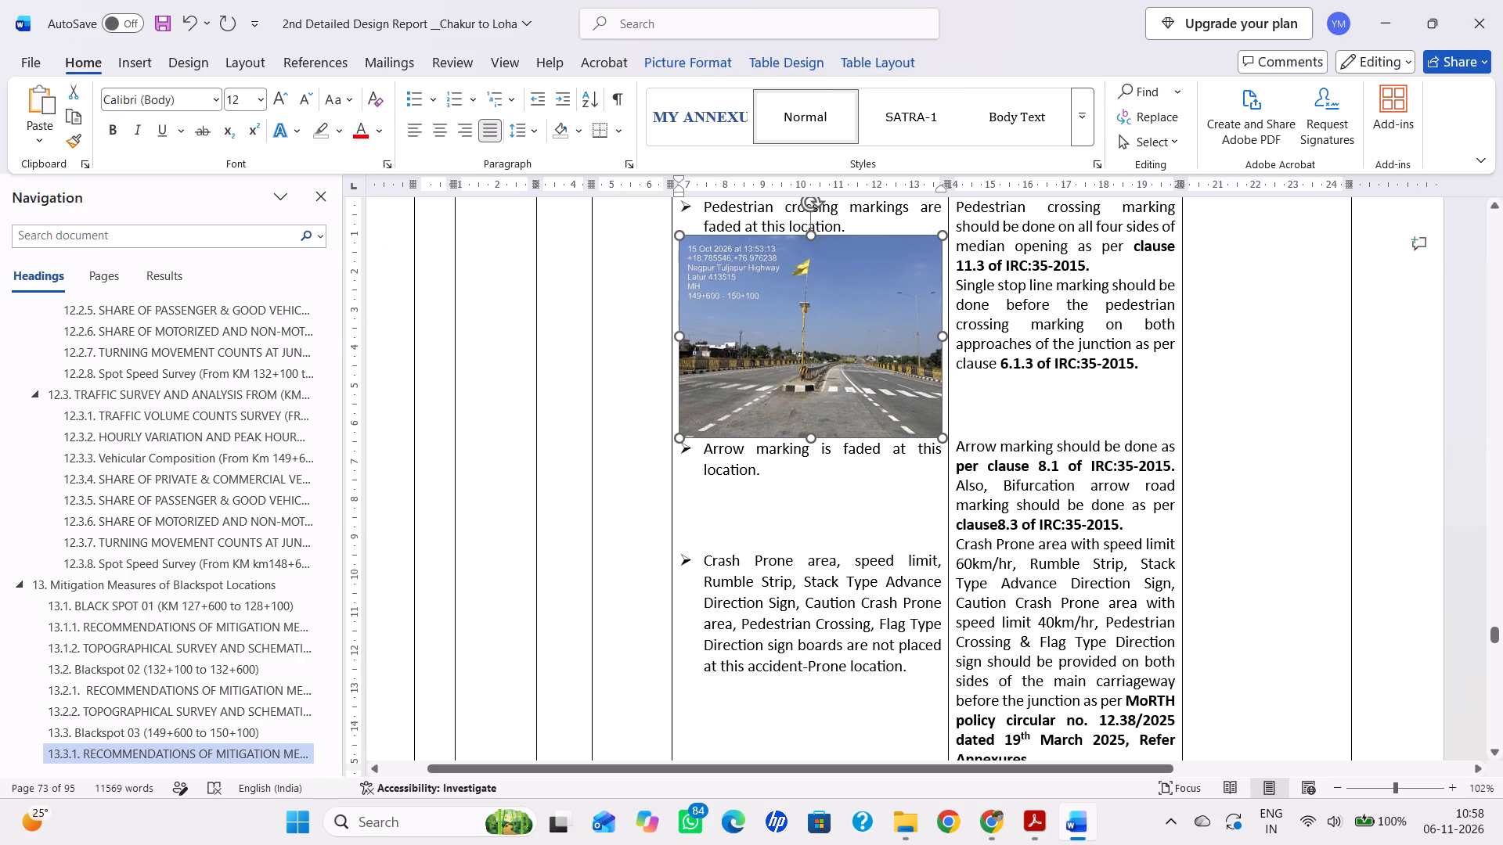
Add one blank line between the arrow-marking and Crash Prone area recommendations, and save the report.
left_click(1144, 528)
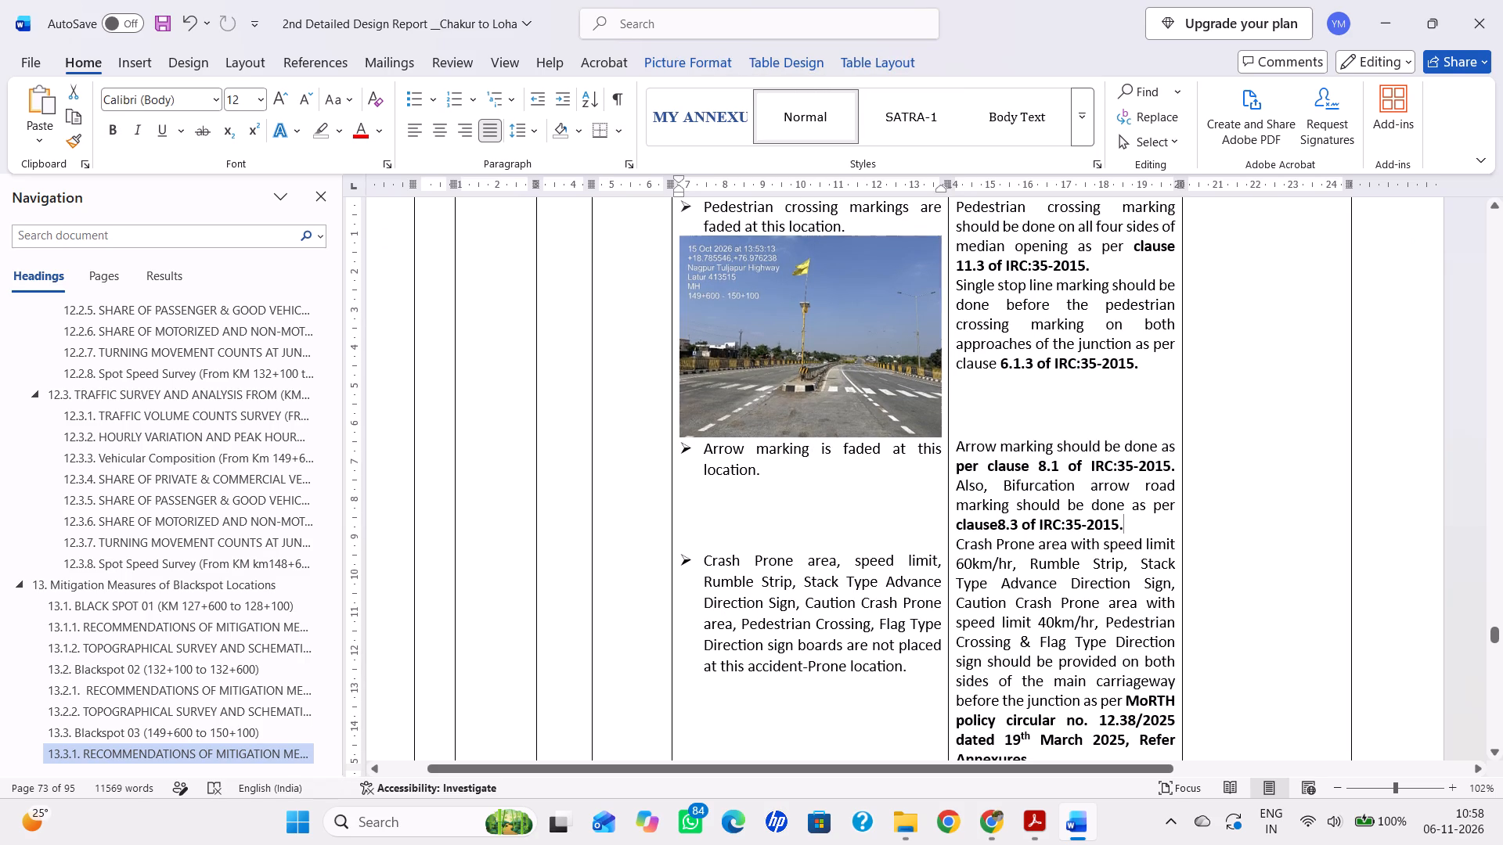
key("Return")
key("ctrl+s")
Insert three blank lines above the road studs (cat's eyes) recommendation to align it with the road studs observation.
scroll(1135, 521, "down", 7)
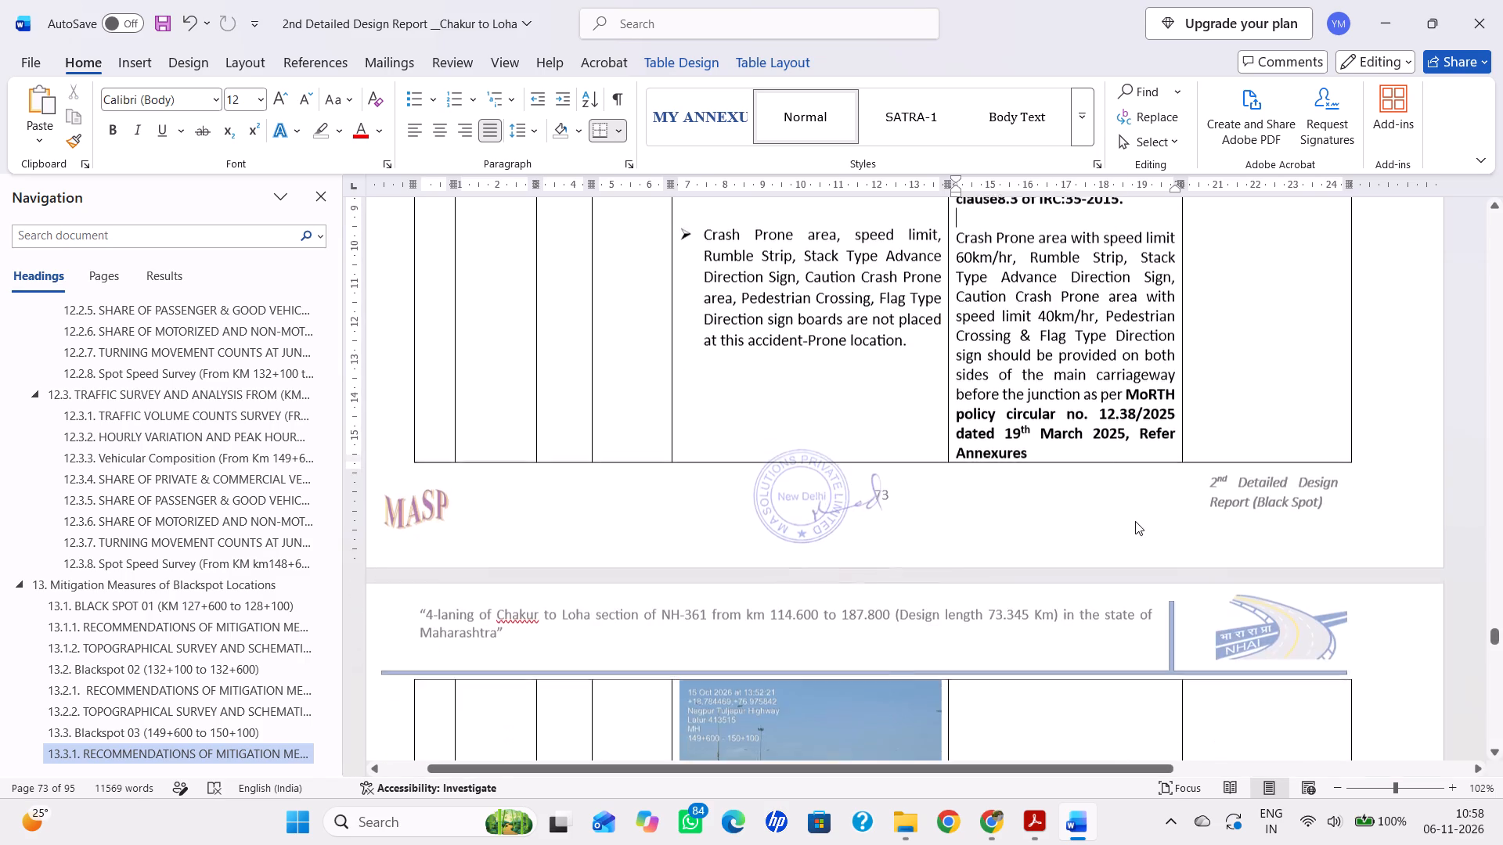
scroll(1135, 521, "down", 10)
left_click(1020, 260)
key("Return")
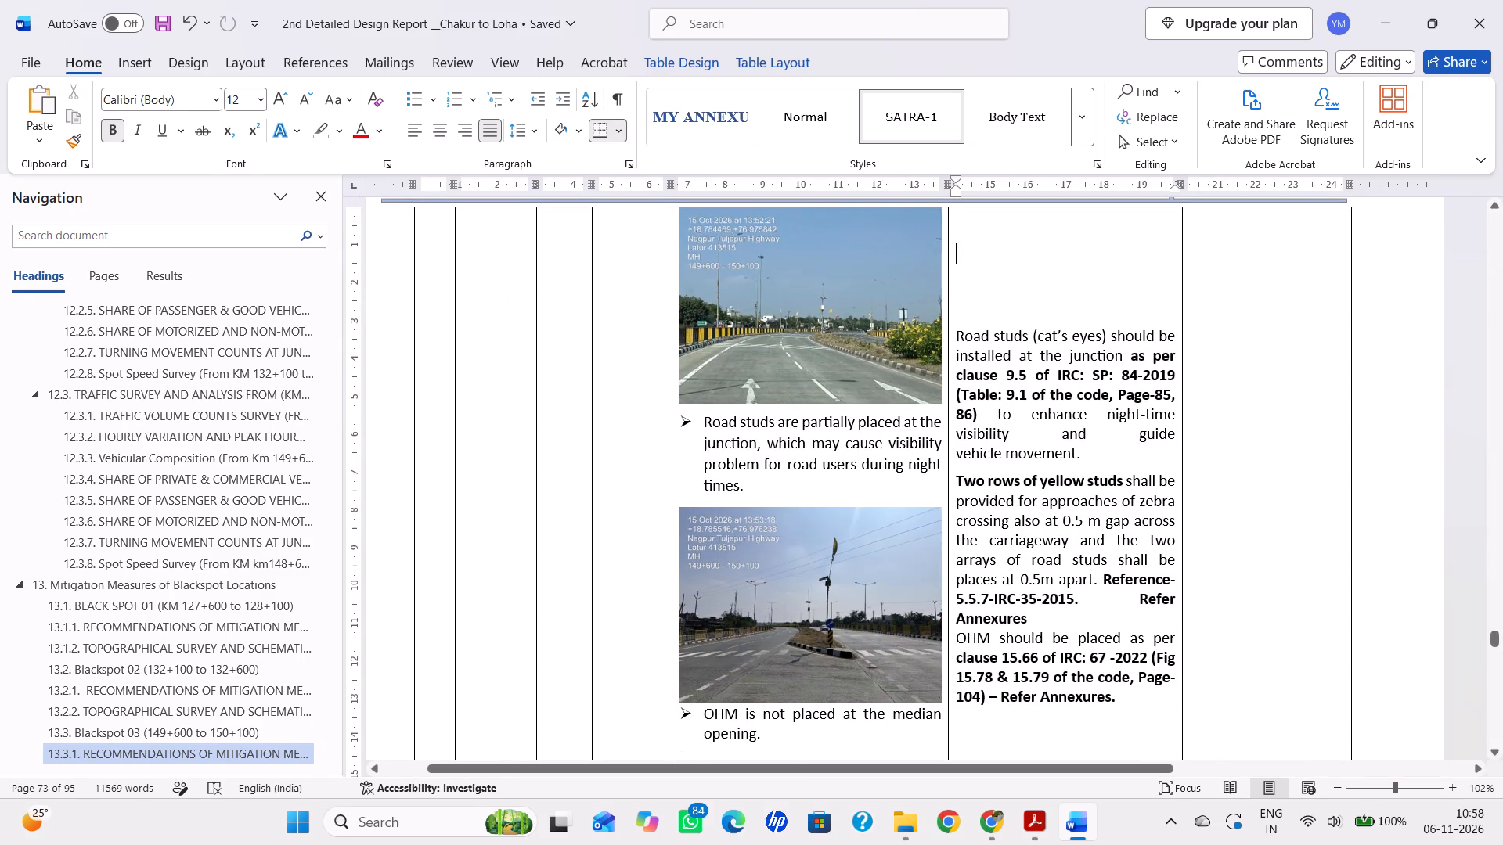
key("Return")
key("Return")
Make the photo above the observation "OHM is not placed at the median opening" slightly taller to align it with its recommendation.
scroll(1130, 361, "down", 6)
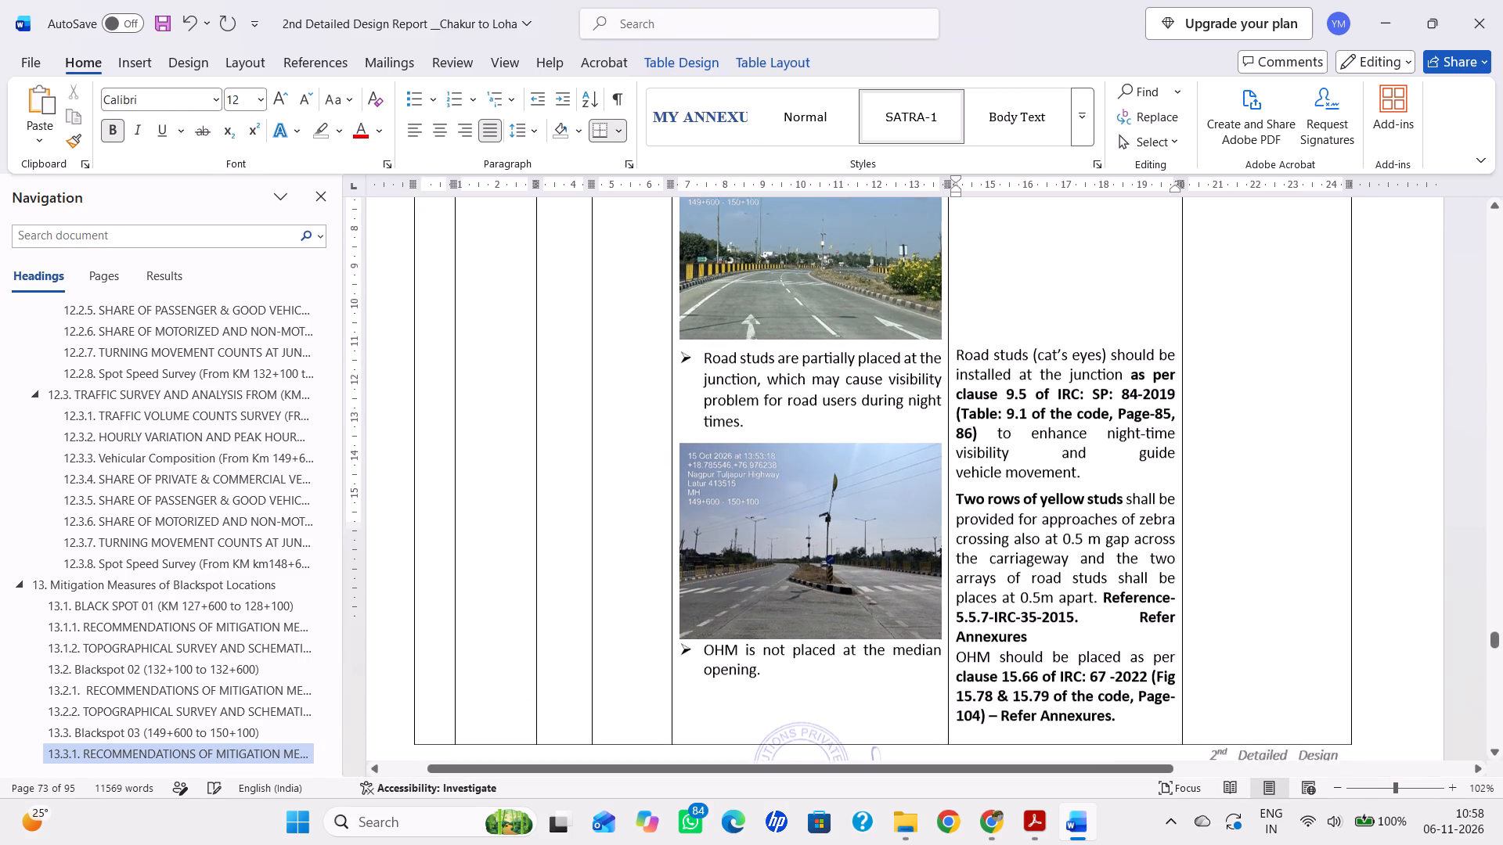
left_click(761, 365)
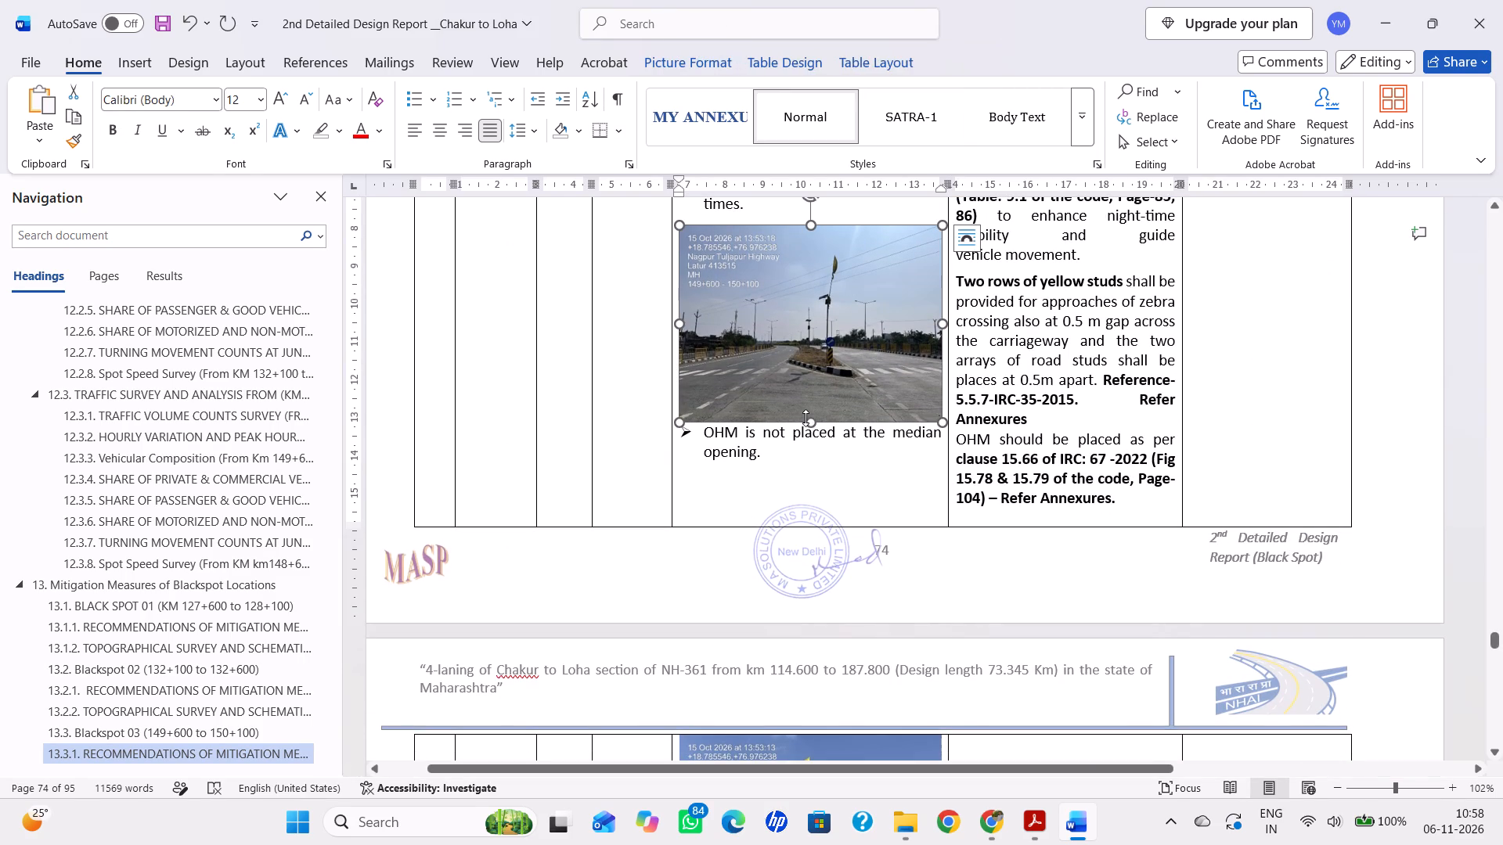
left_click_drag(806, 418, 811, 426)
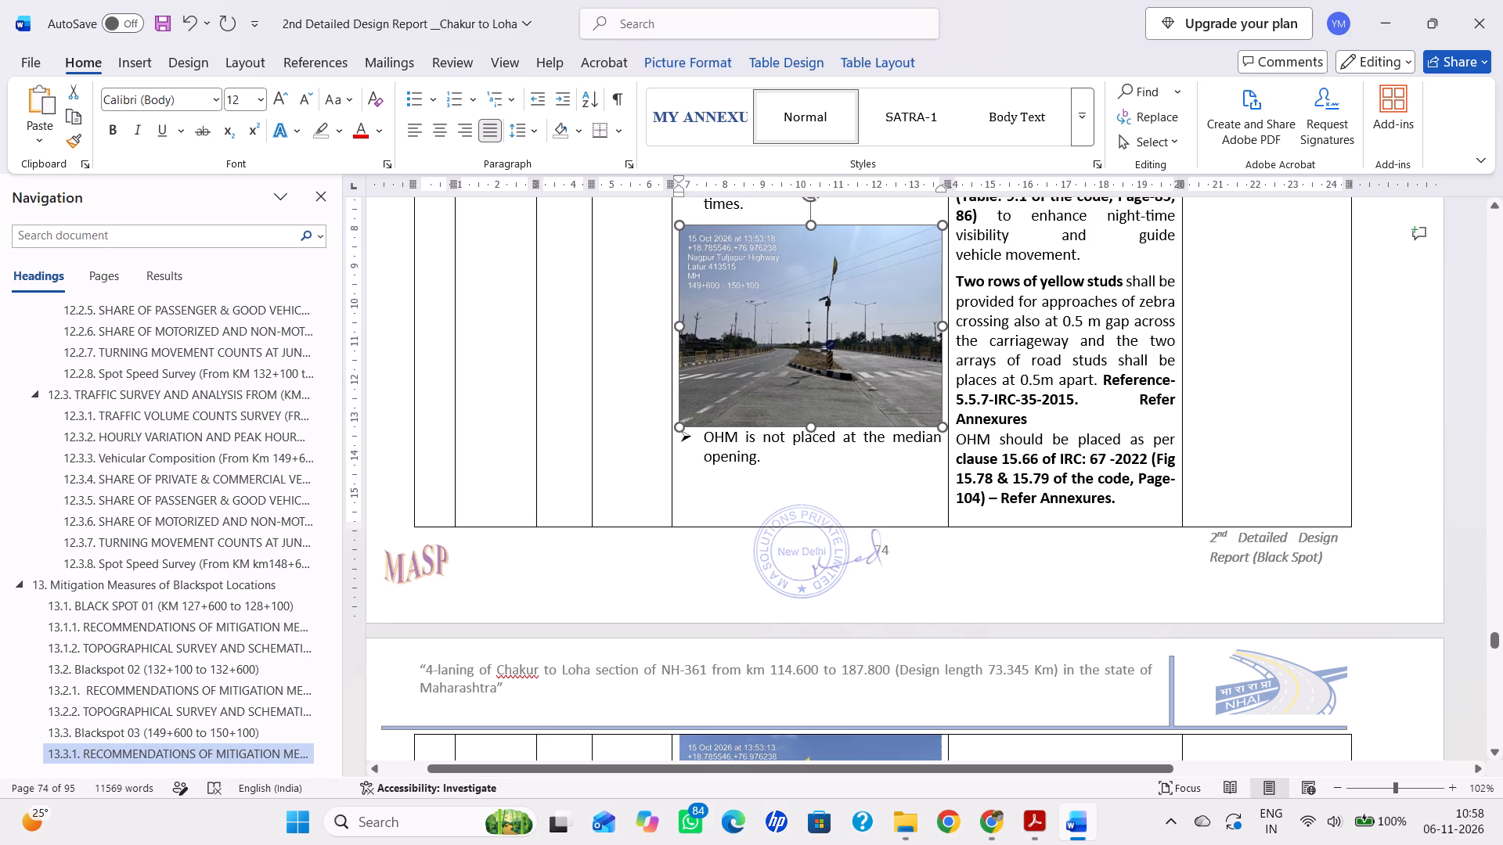
Insert three blank lines above the recommendation for OHM at the nose of separator to bring it level with its observation.
scroll(811, 426, "down", 11)
left_click(1000, 338)
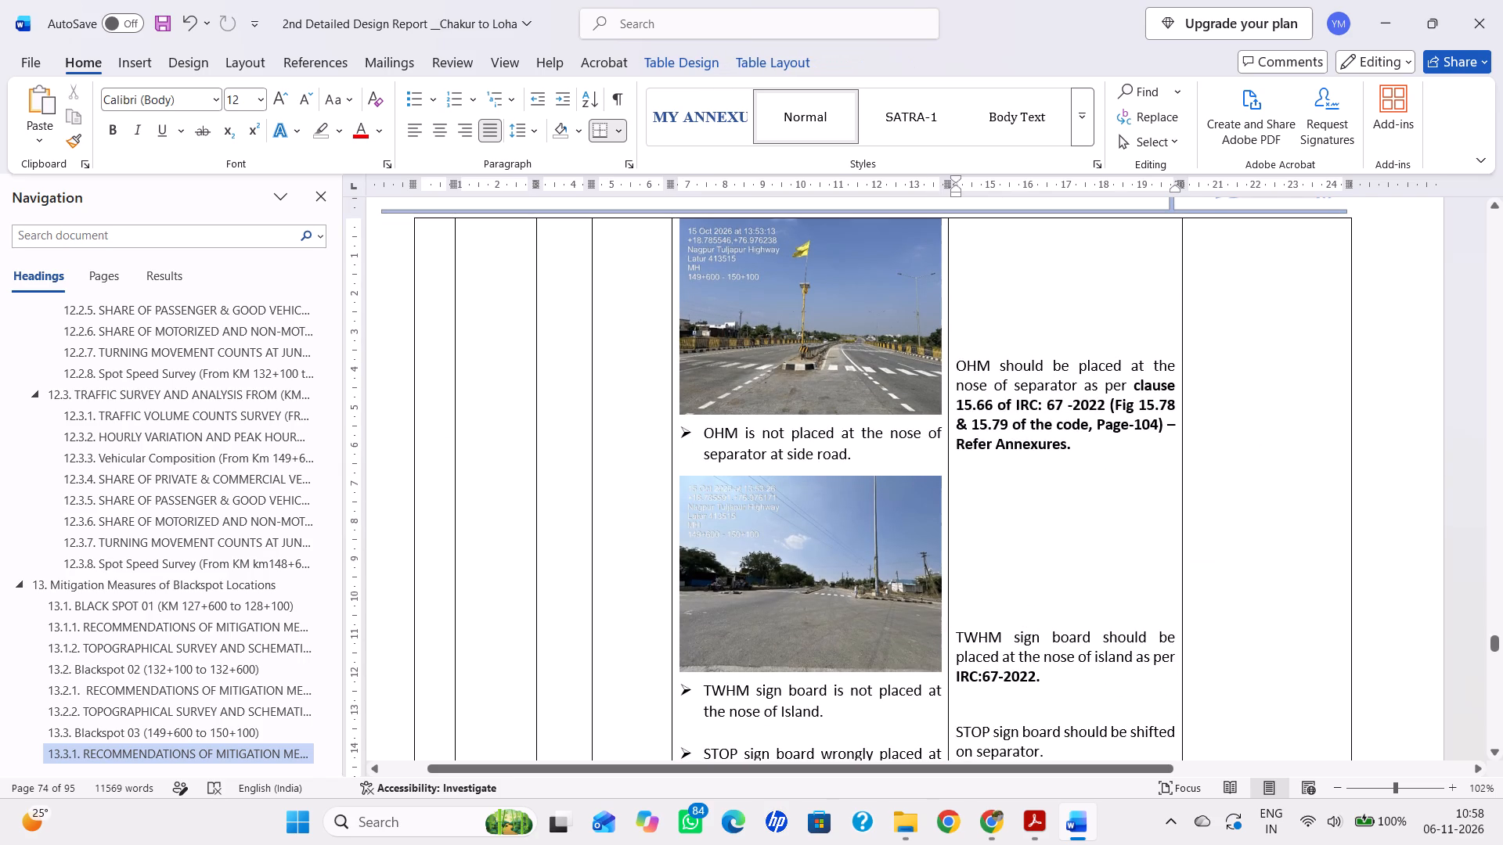
key("Return")
key("Return")
key("Return")
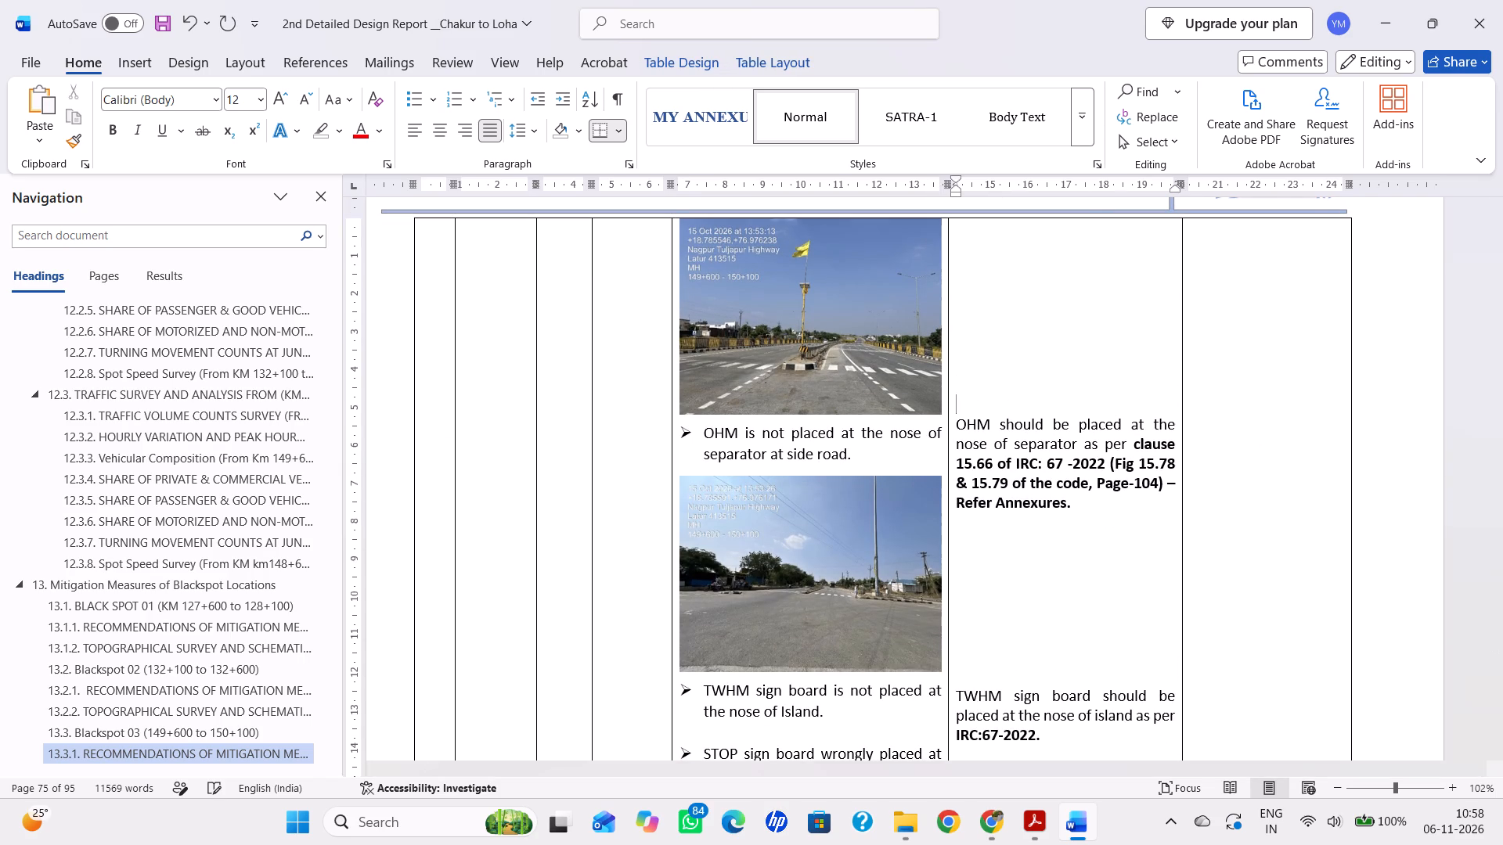
Make the photo above the OHM separator observation slightly shorter and the one above the TWHM observation slightly taller, aligning both with their recommendations.
scroll(1000, 338, "down", 2)
left_click(844, 152)
left_click(874, 274)
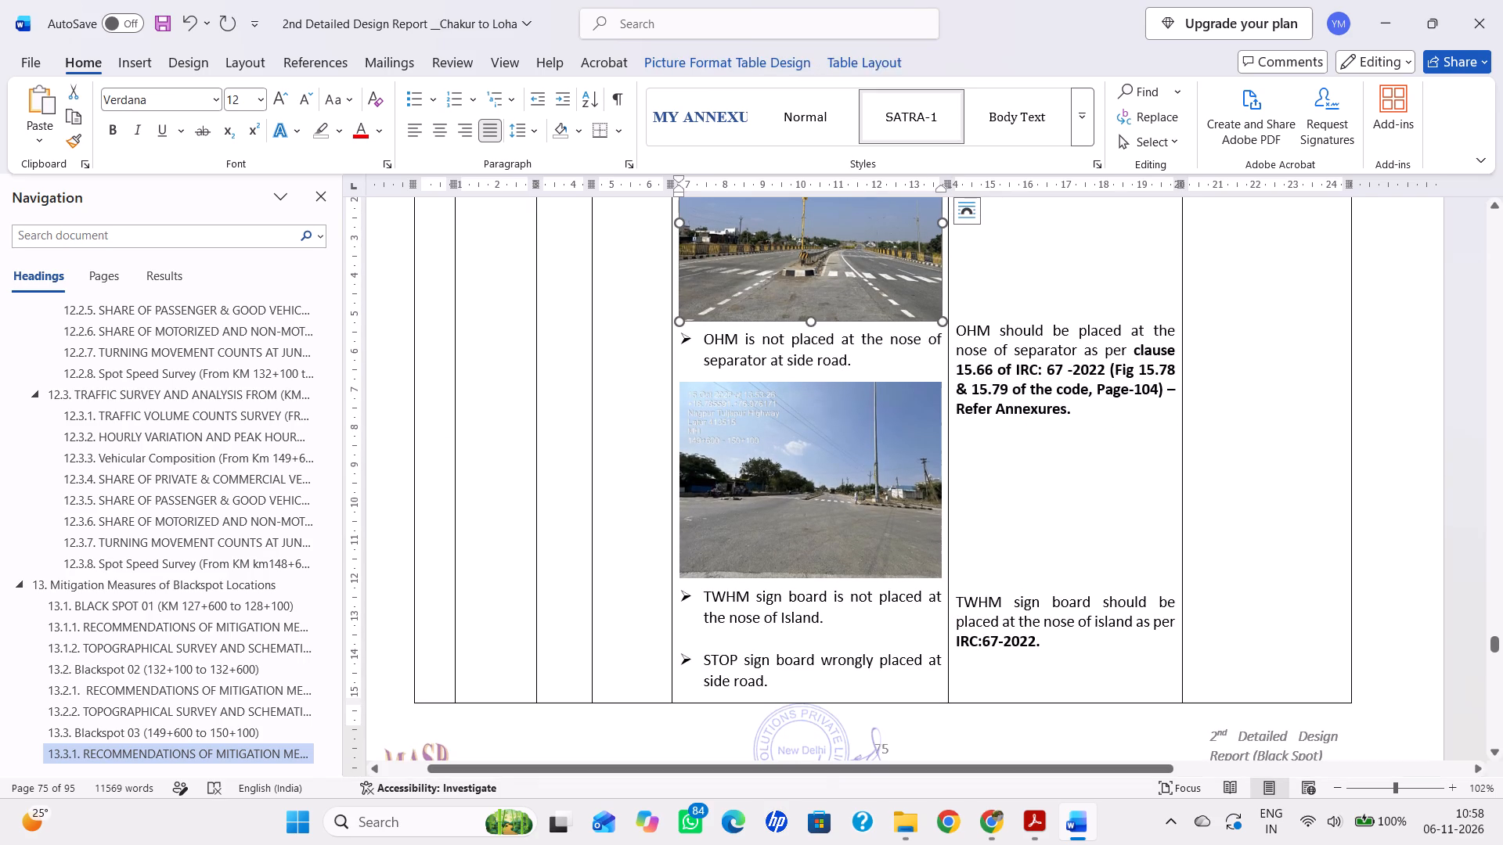
left_click_drag(810, 325, 810, 316)
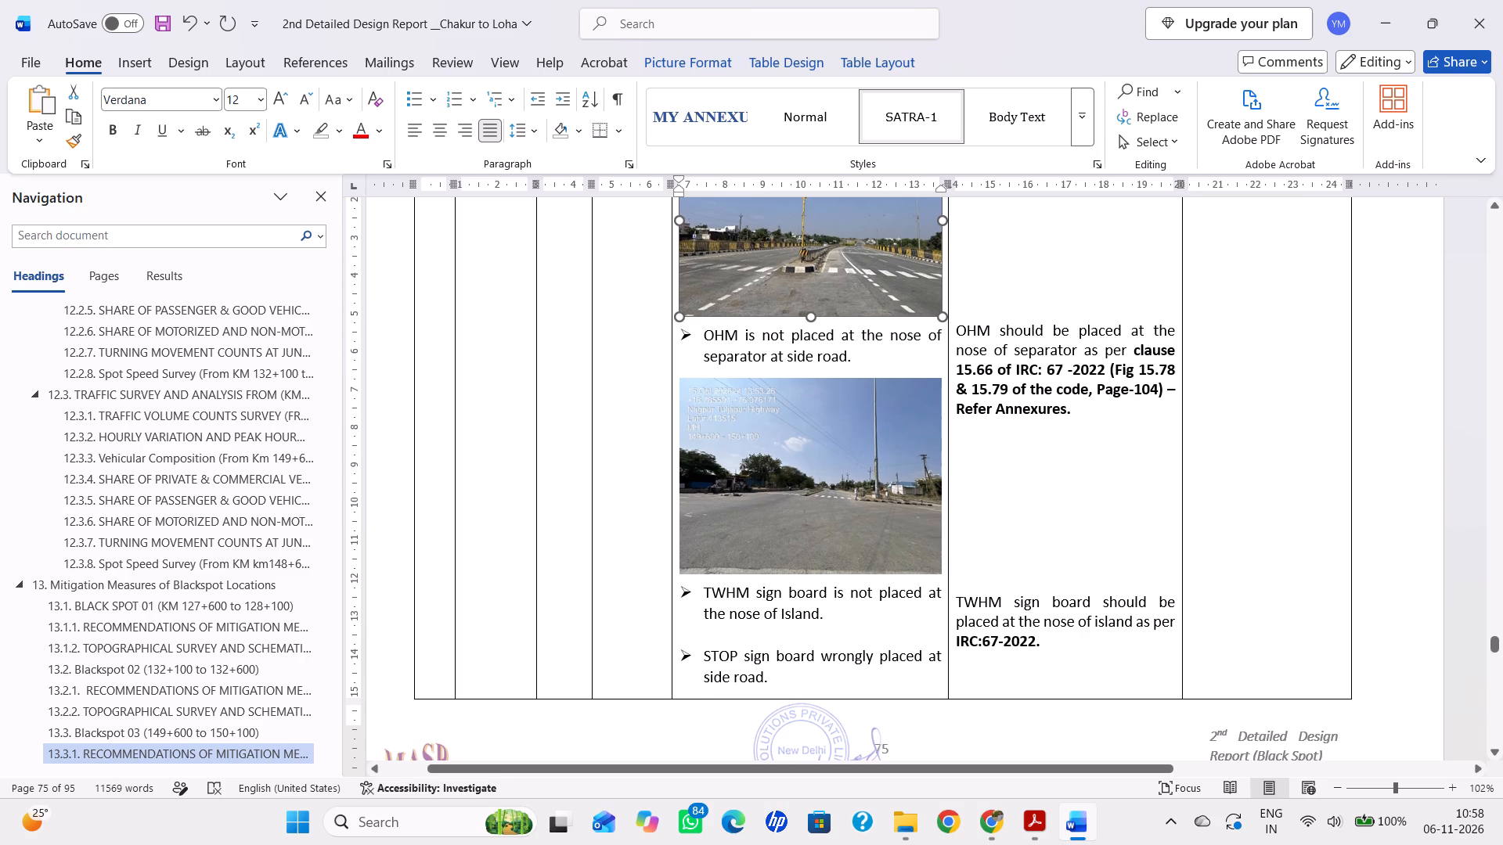
left_click_drag(810, 316, 810, 311)
scroll(845, 362, "down", 2)
left_click(881, 528)
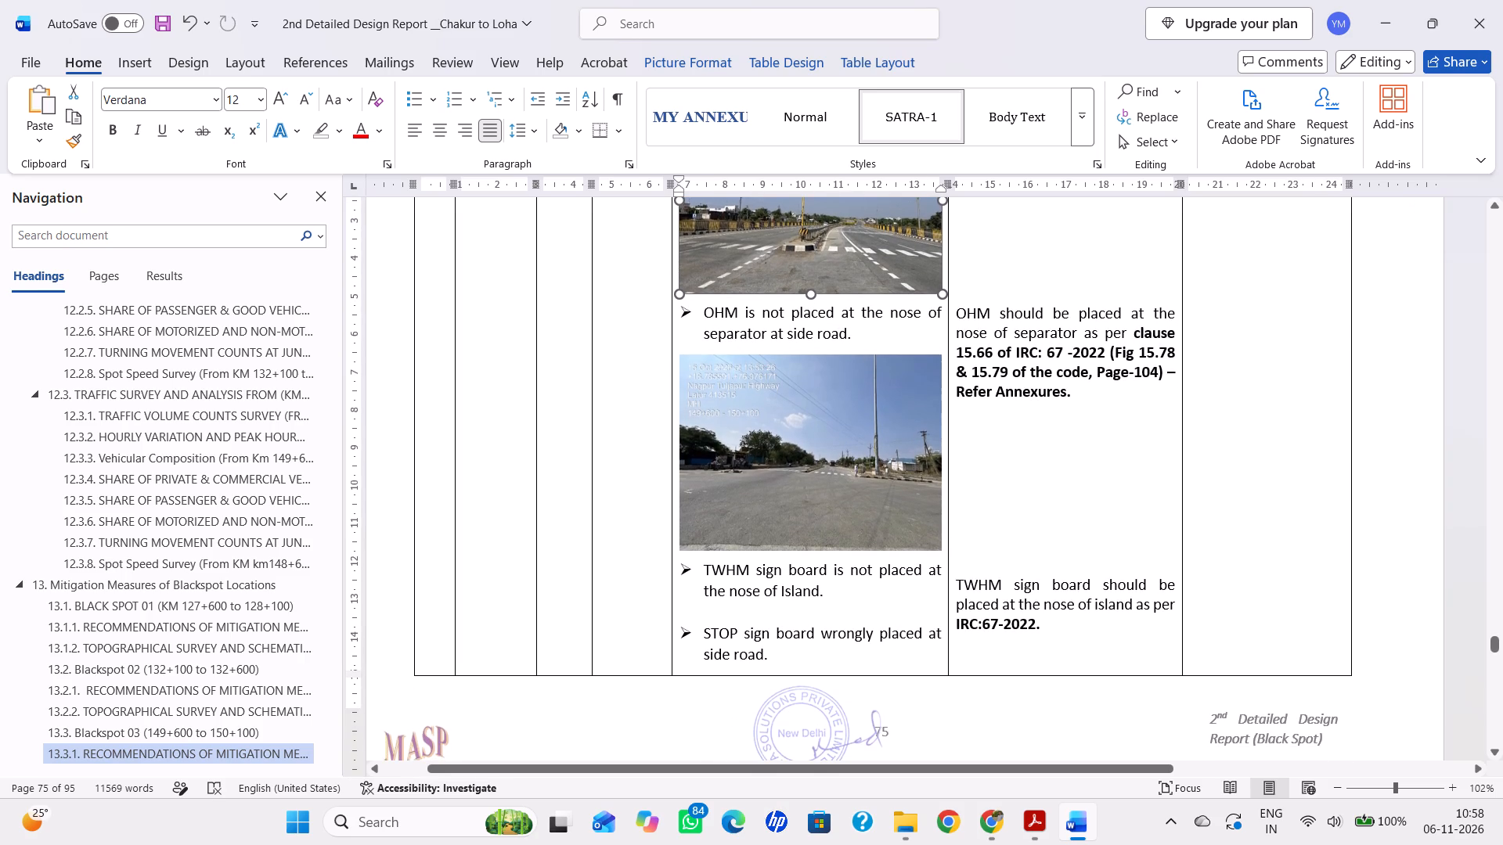
left_click_drag(808, 550, 815, 564)
Insert a blank line after the TWHM sign board observation to move the STOP sign board observation to the following page, and save the report.
left_click(784, 625)
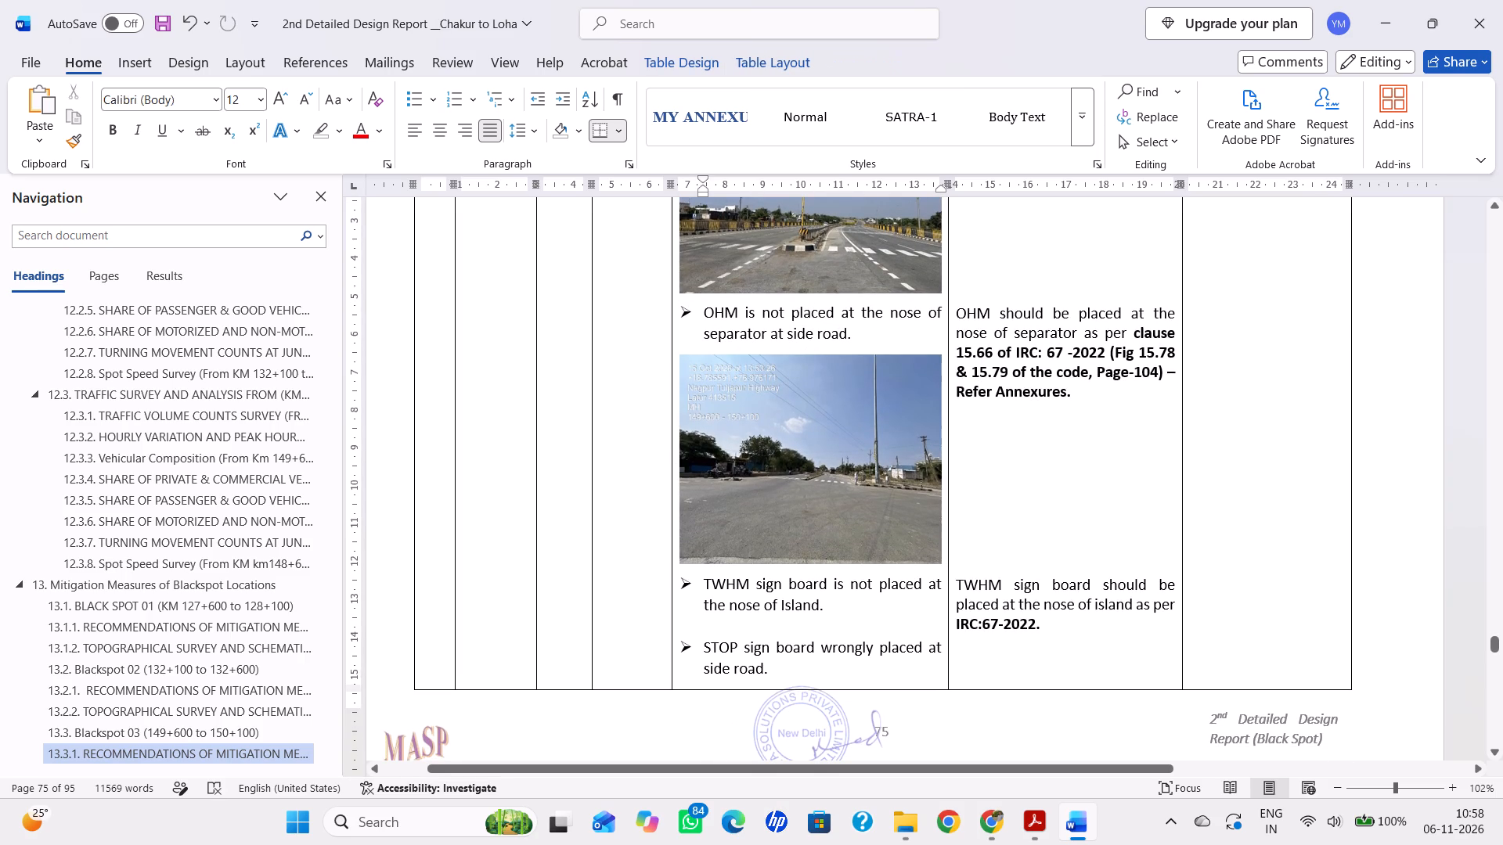
key("Return")
key("ctrl+s")
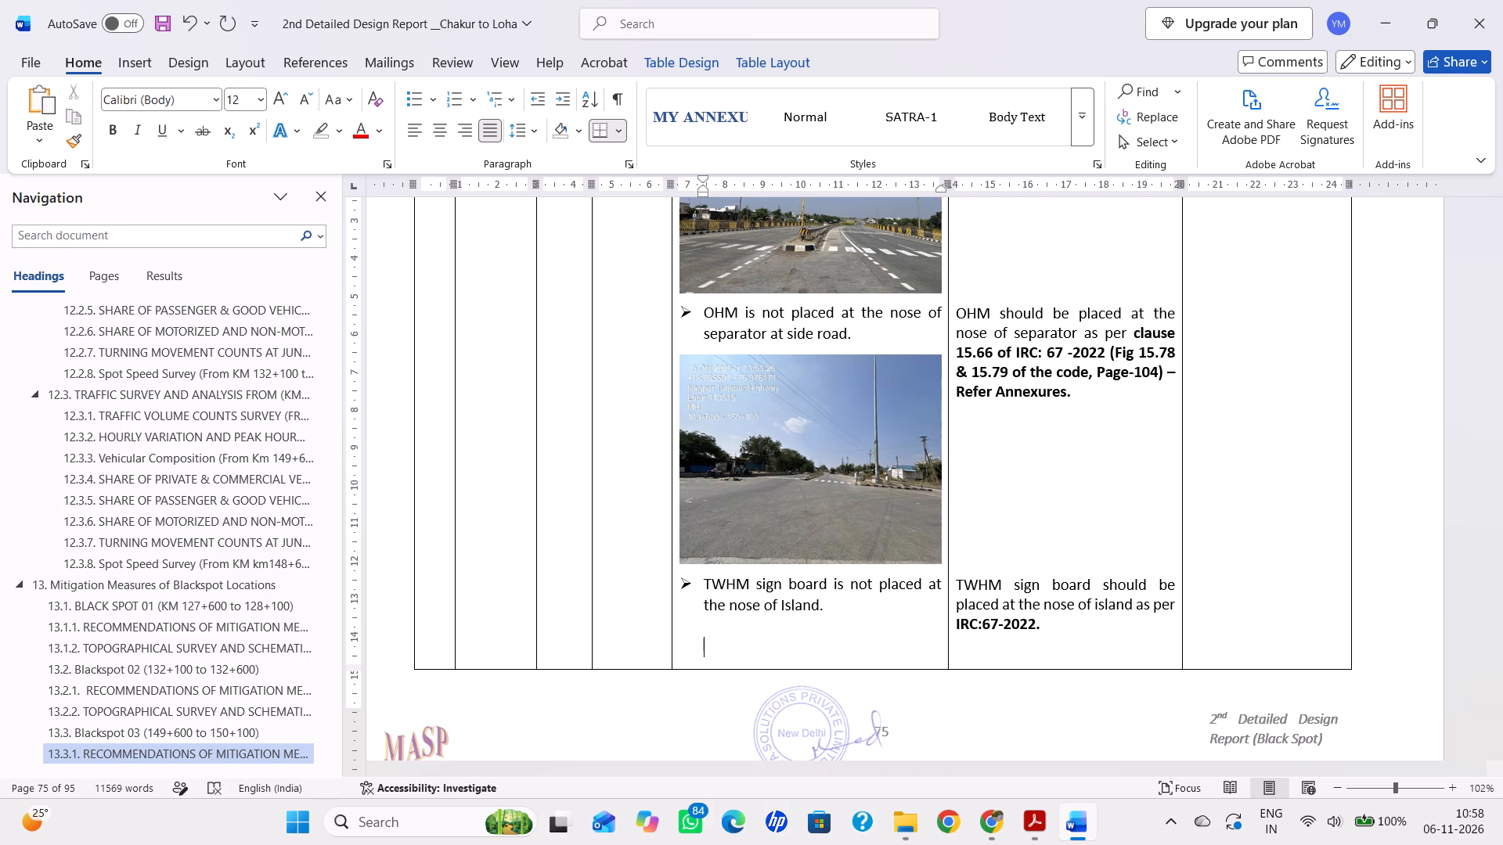
Check the remaining Blackspot 03 recommendations, budgetary estimates and annexures through to the end of the report, and save it.
scroll(789, 613, "down", 16)
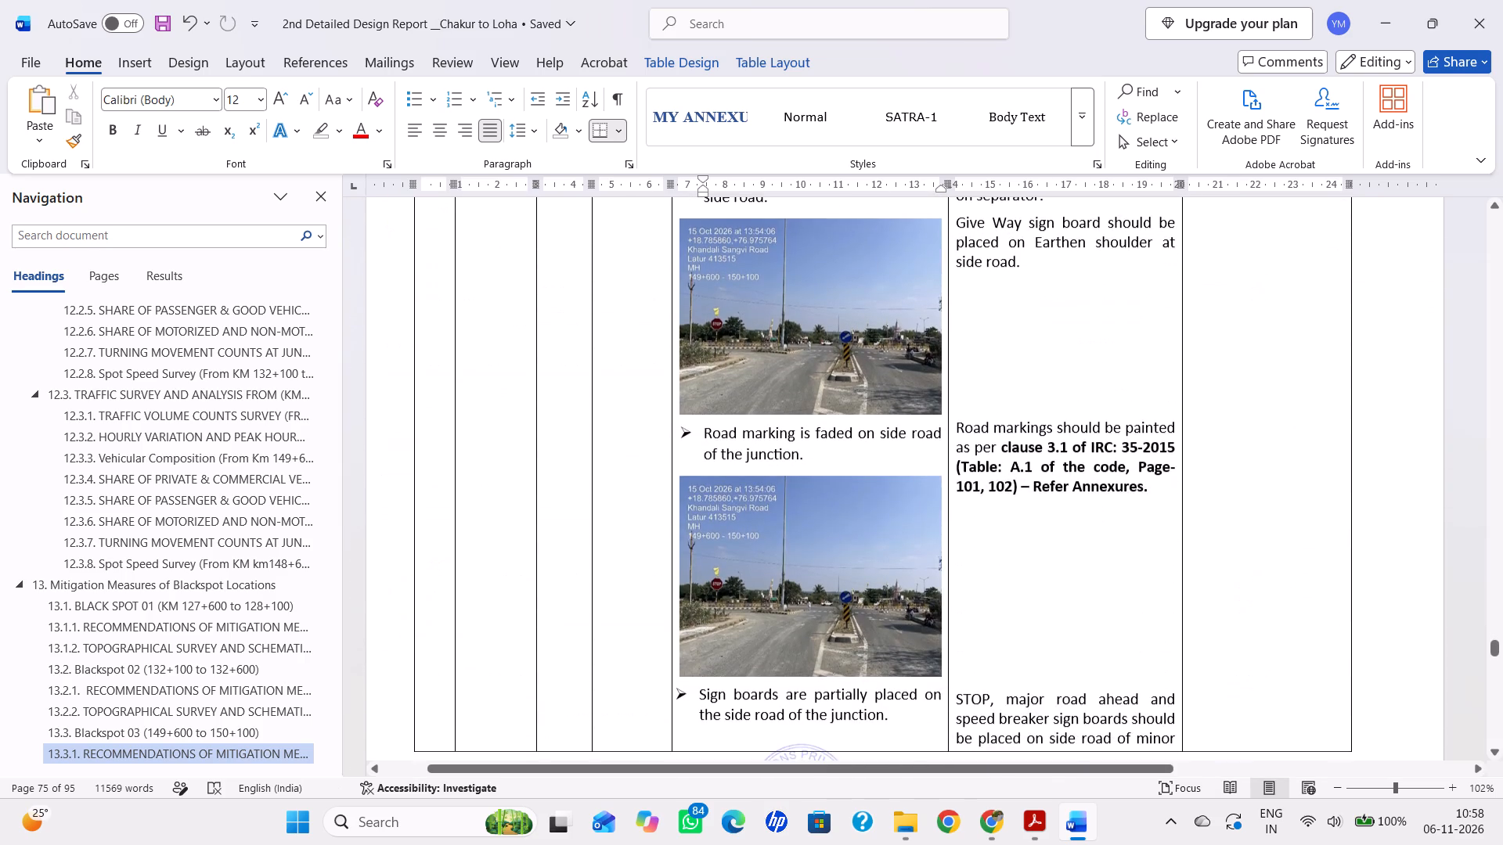
scroll(797, 613, "down", 20)
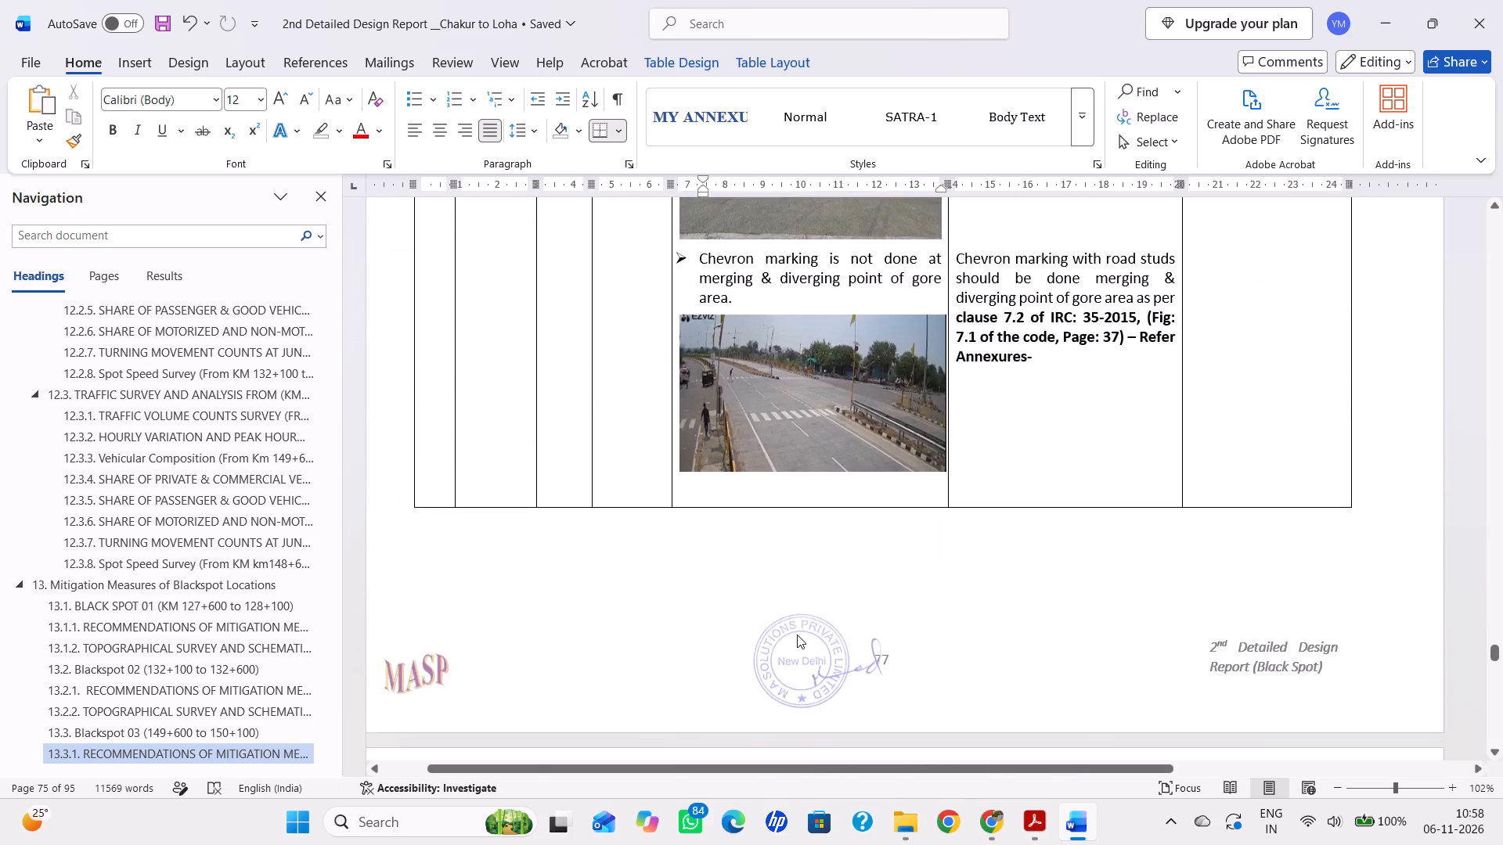
scroll(797, 638, "down", 10)
scroll(797, 659, "down", 11)
scroll(797, 665, "down", 14)
scroll(797, 694, "down", 18)
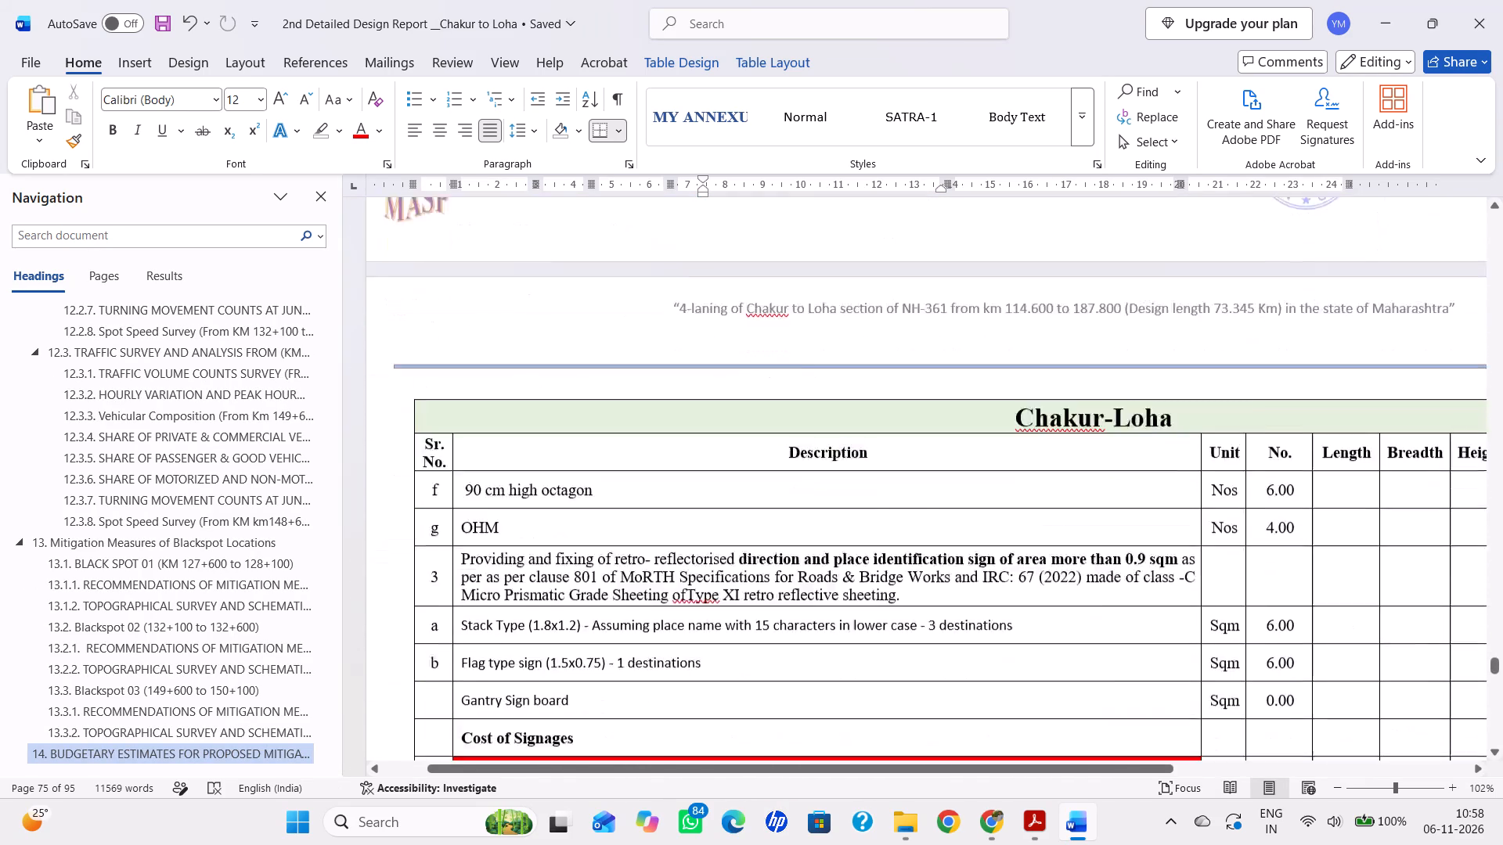
scroll(809, 714, "down", 2, "ctrl")
scroll(809, 714, "down", 20)
scroll(809, 714, "down", 20)
scroll(809, 714, "down", 7)
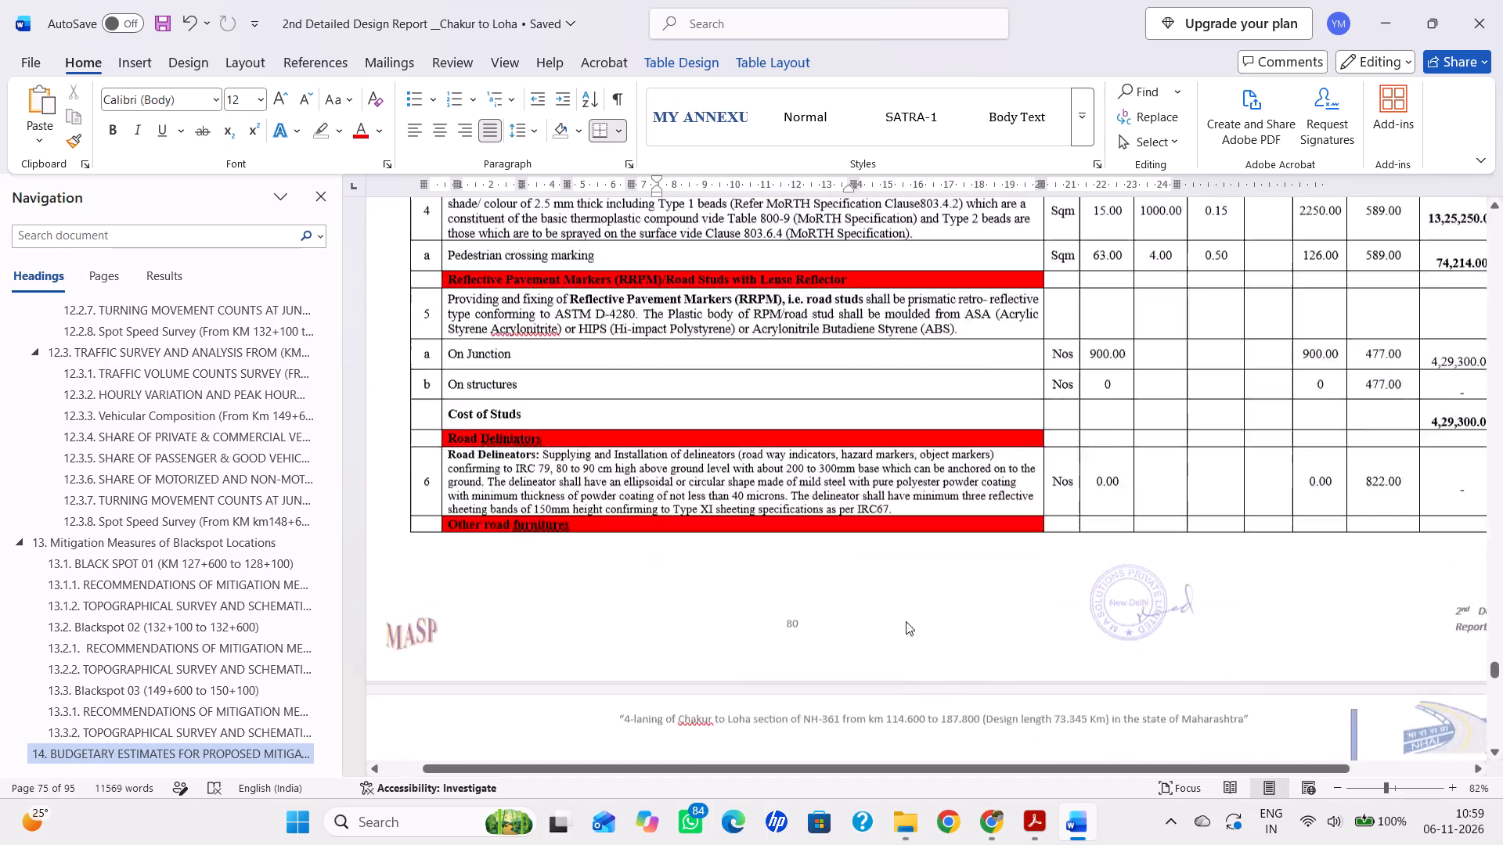
scroll(906, 621, "down", 20)
scroll(906, 621, "down", 20)
scroll(906, 621, "down", 20)
middle_click_drag(946, 544, 951, 575)
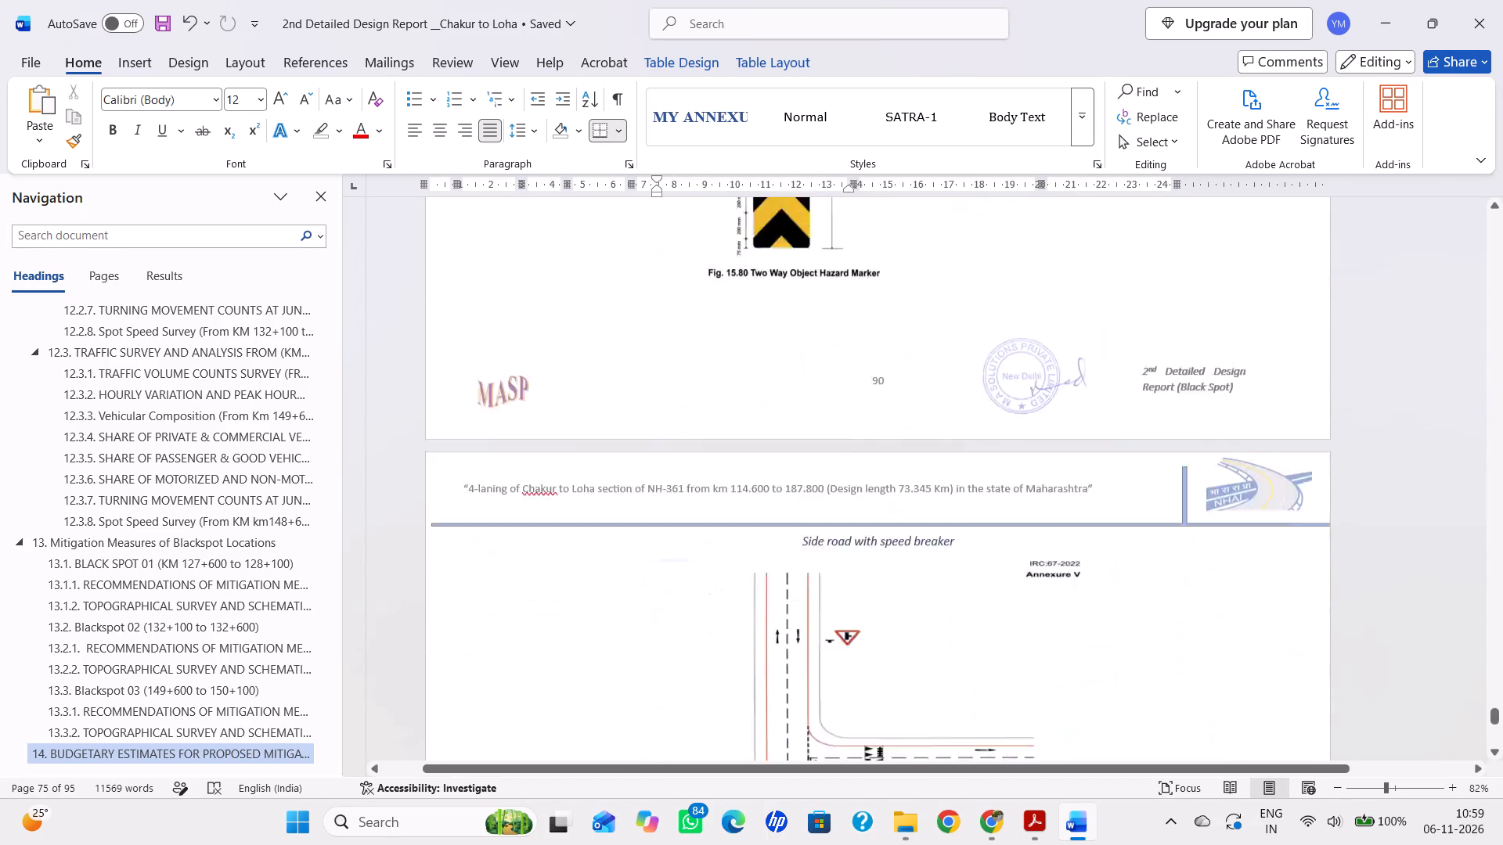
scroll(960, 591, "down", 20)
scroll(960, 591, "down", 20)
scroll(960, 591, "down", 20)
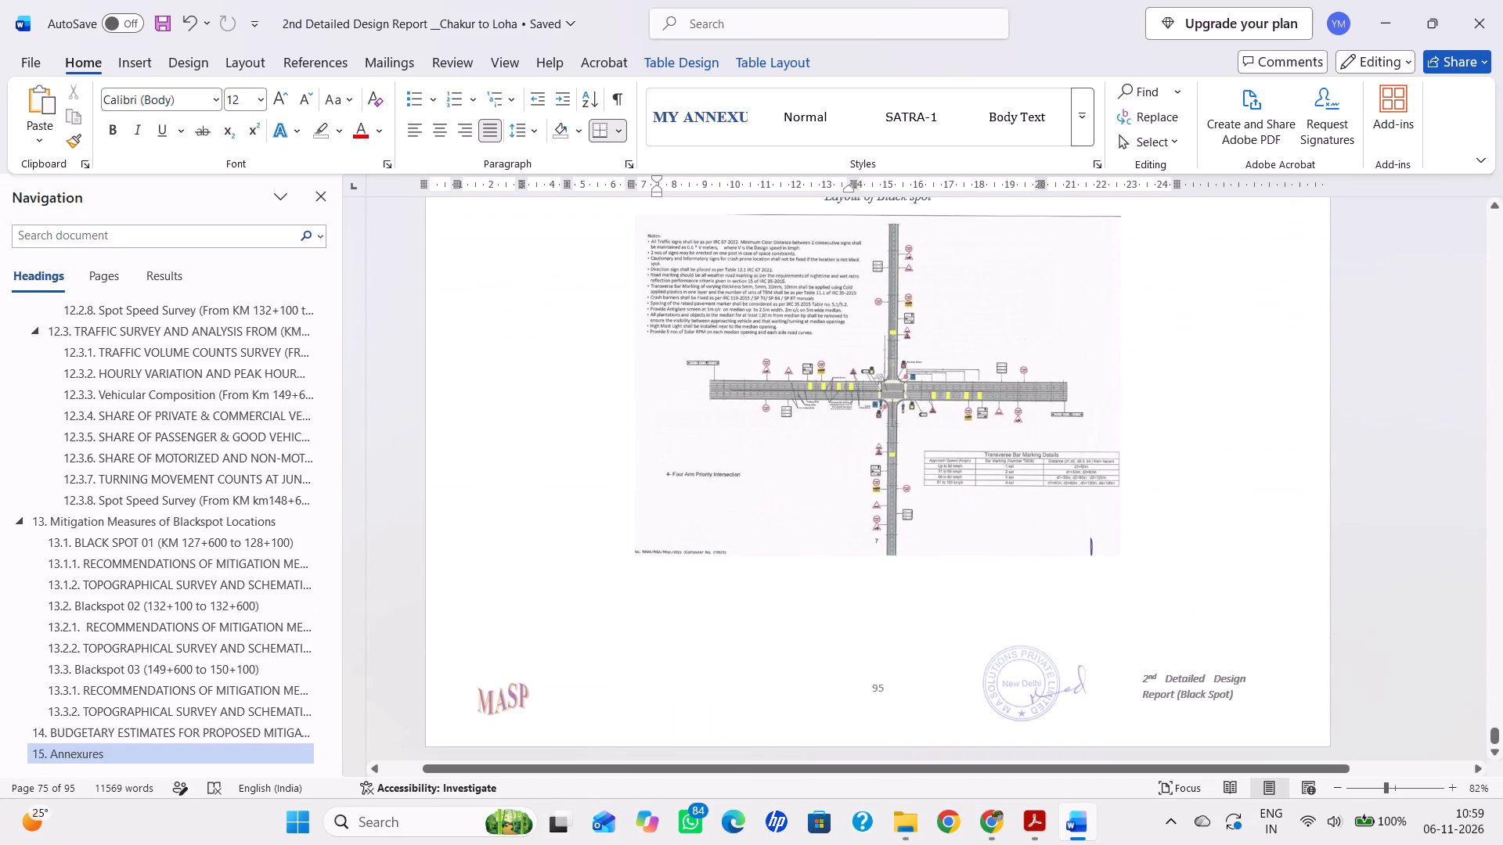
key("ctrl+s")
Update the entire table of contents under the CONTENTS heading at the front of the report.
left_click_drag(1493, 737, 1499, 211)
scroll(1206, 390, "down", 17)
scroll(881, 577, "down", 8)
left_click(662, 400)
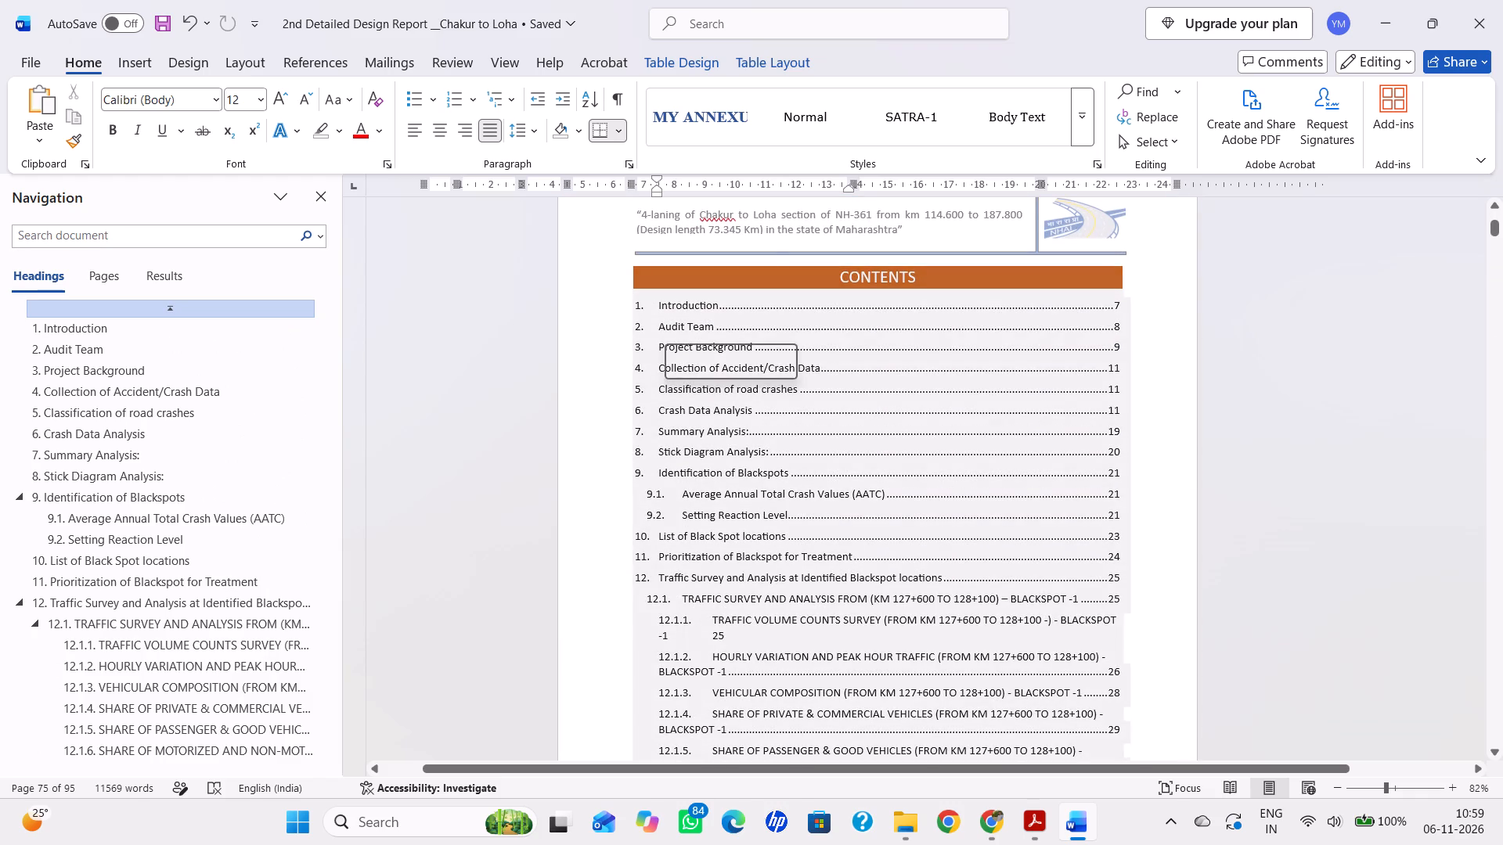
left_click(708, 245)
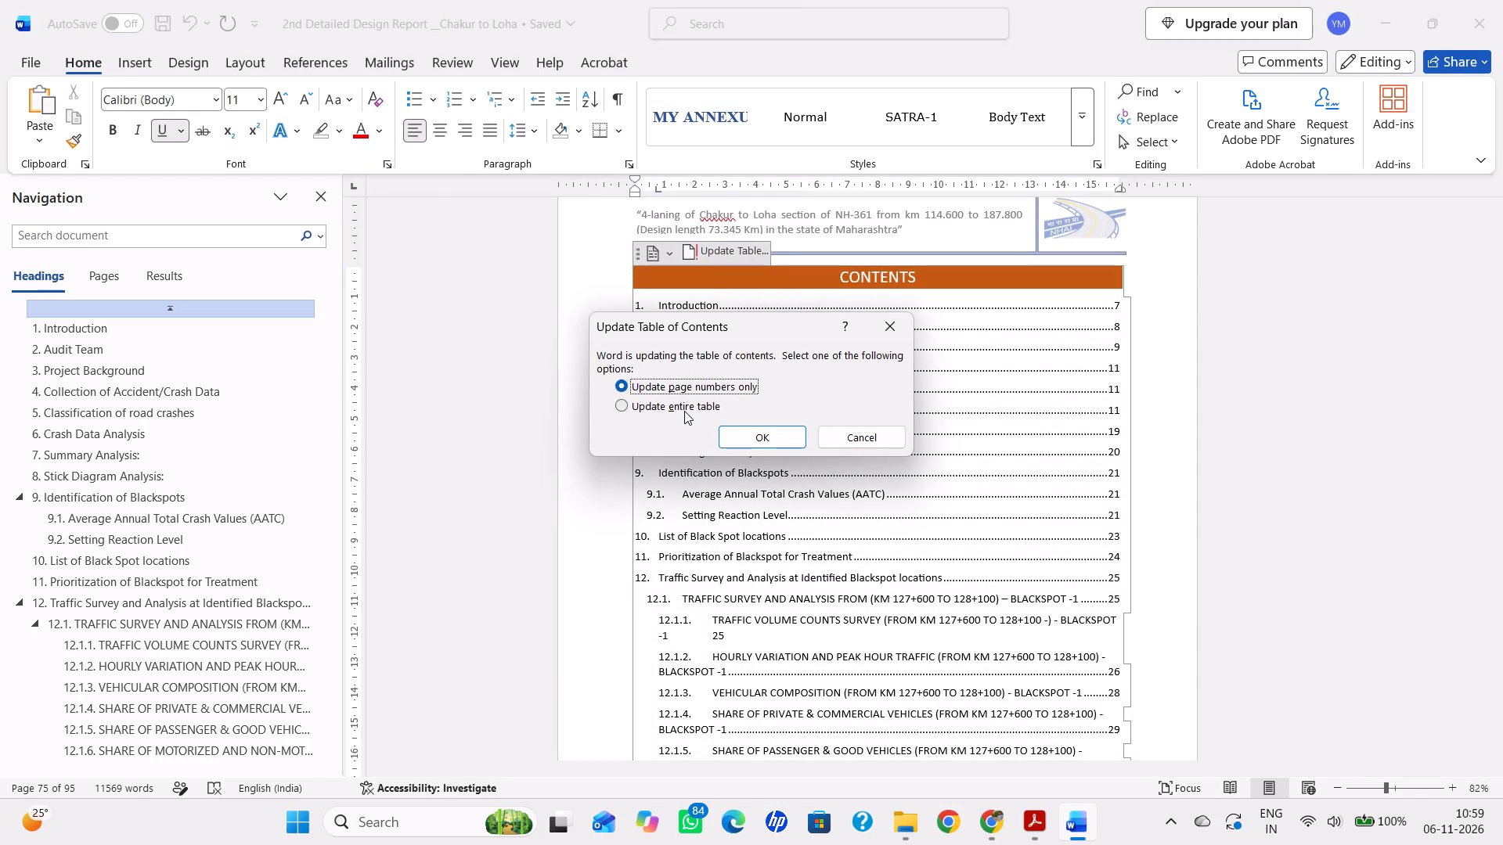
left_click(684, 411)
left_click(773, 437)
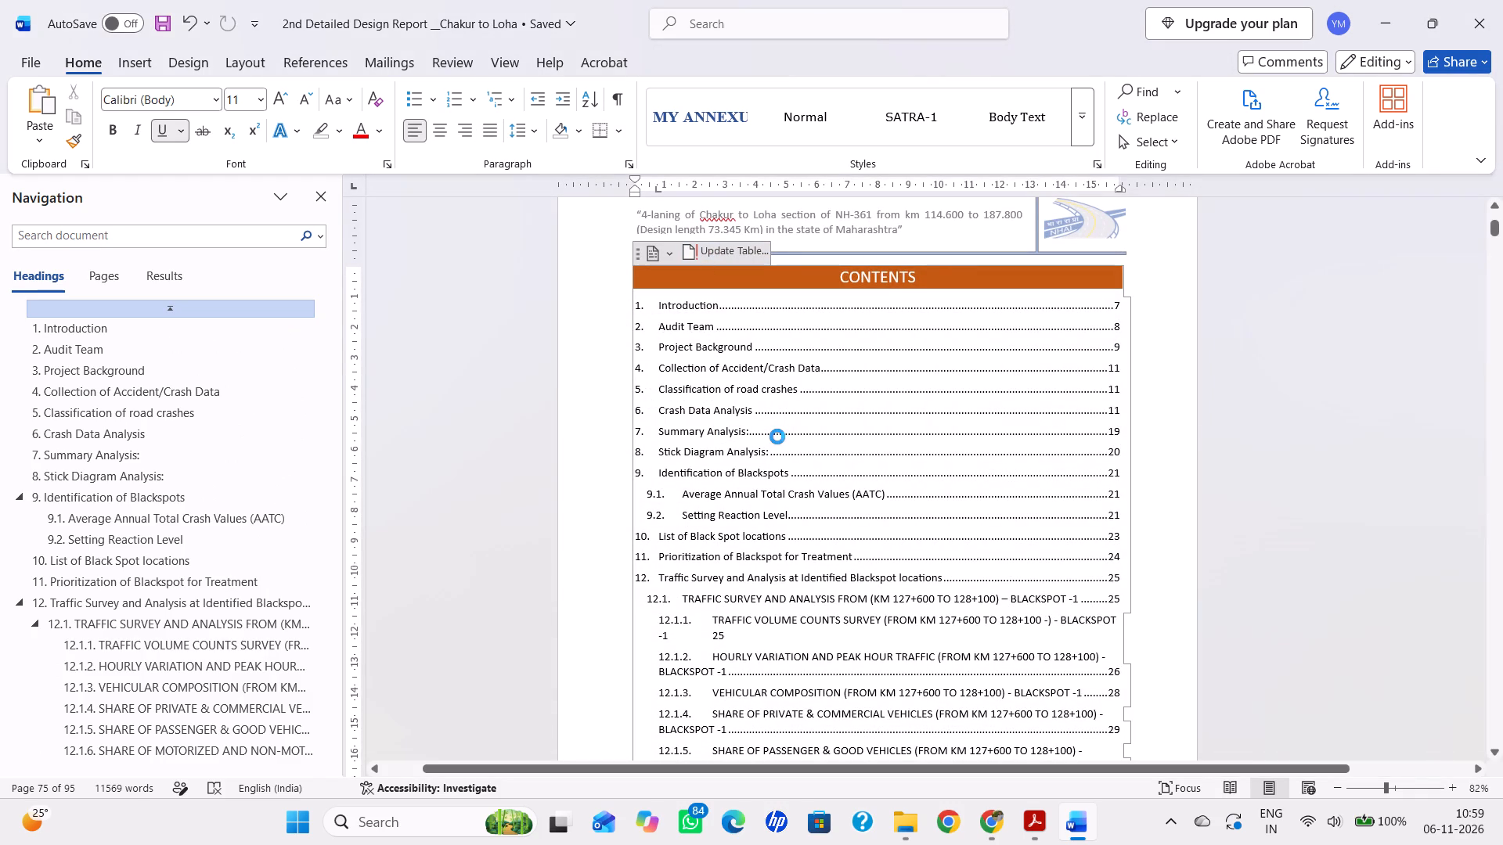
Update the entire table under LIST OF FIGURES, including entries and page numbers.
scroll(777, 437, "down", 20)
scroll(777, 437, "down", 15)
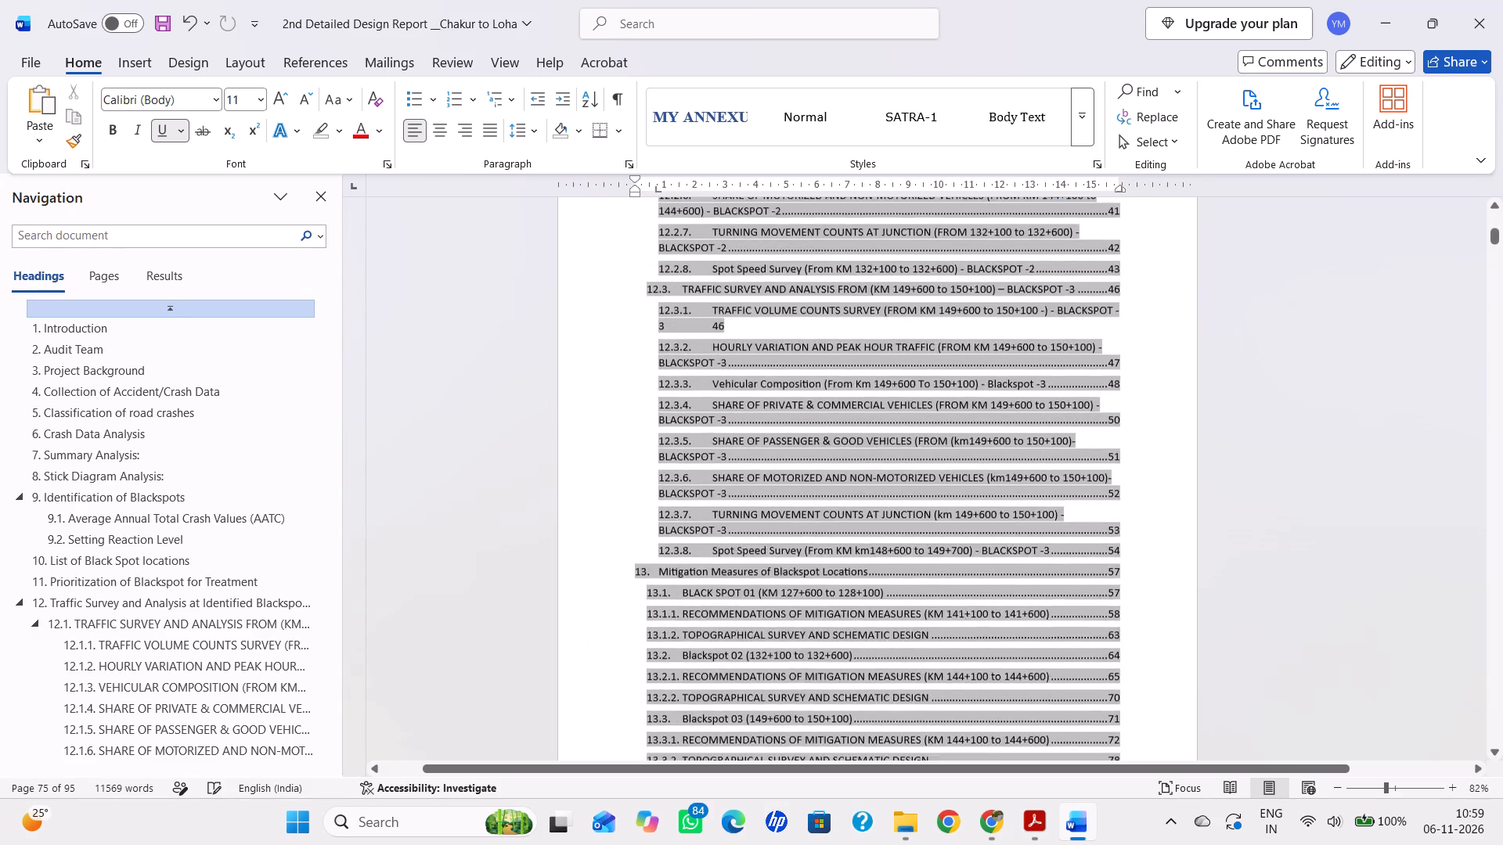
scroll(777, 437, "down", 11)
left_click(777, 490)
right_click(777, 490)
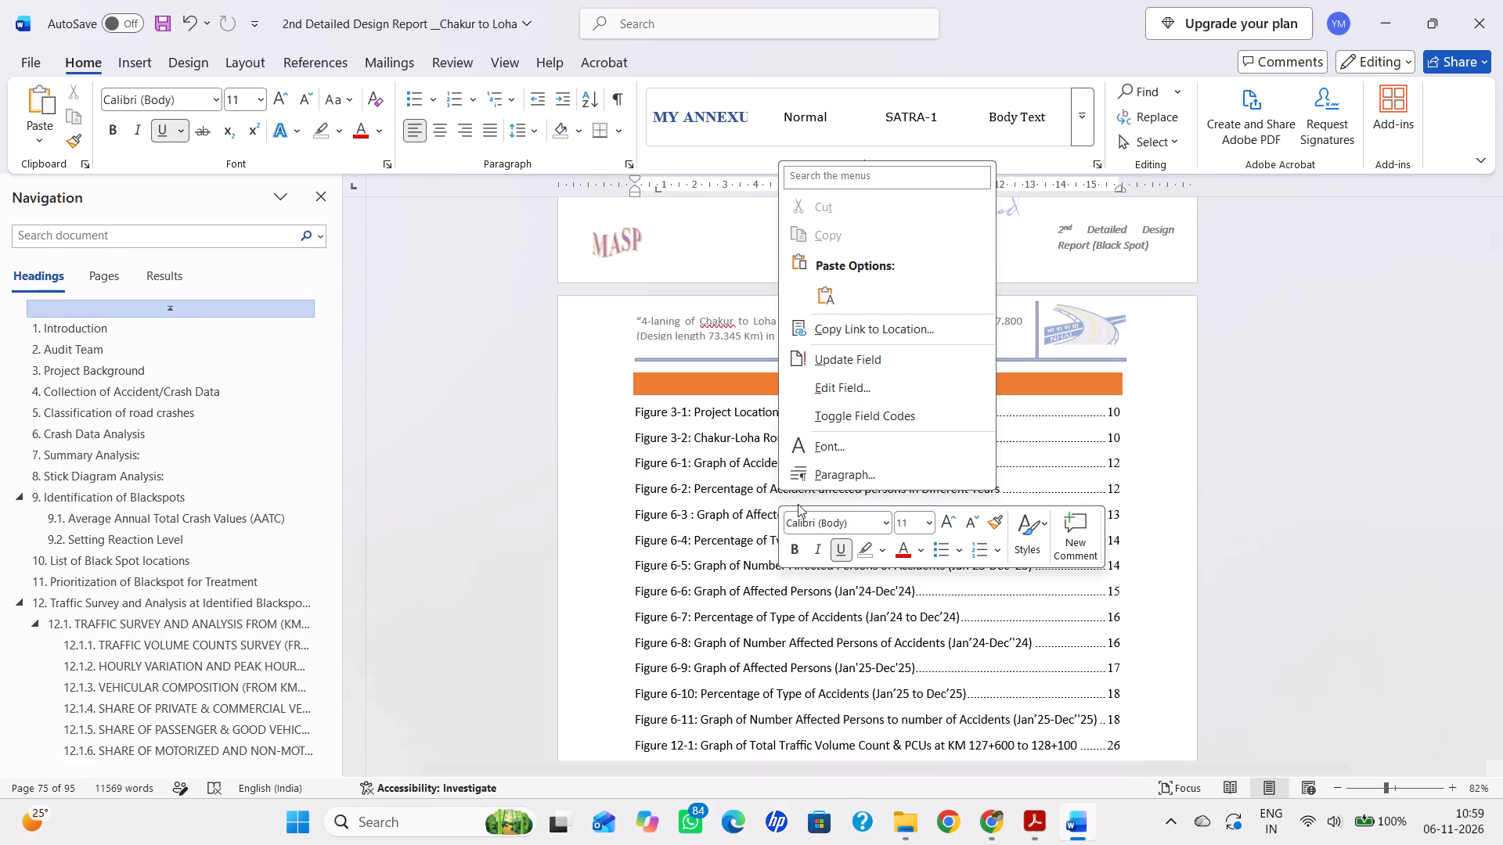
left_click(885, 364)
left_click(696, 411)
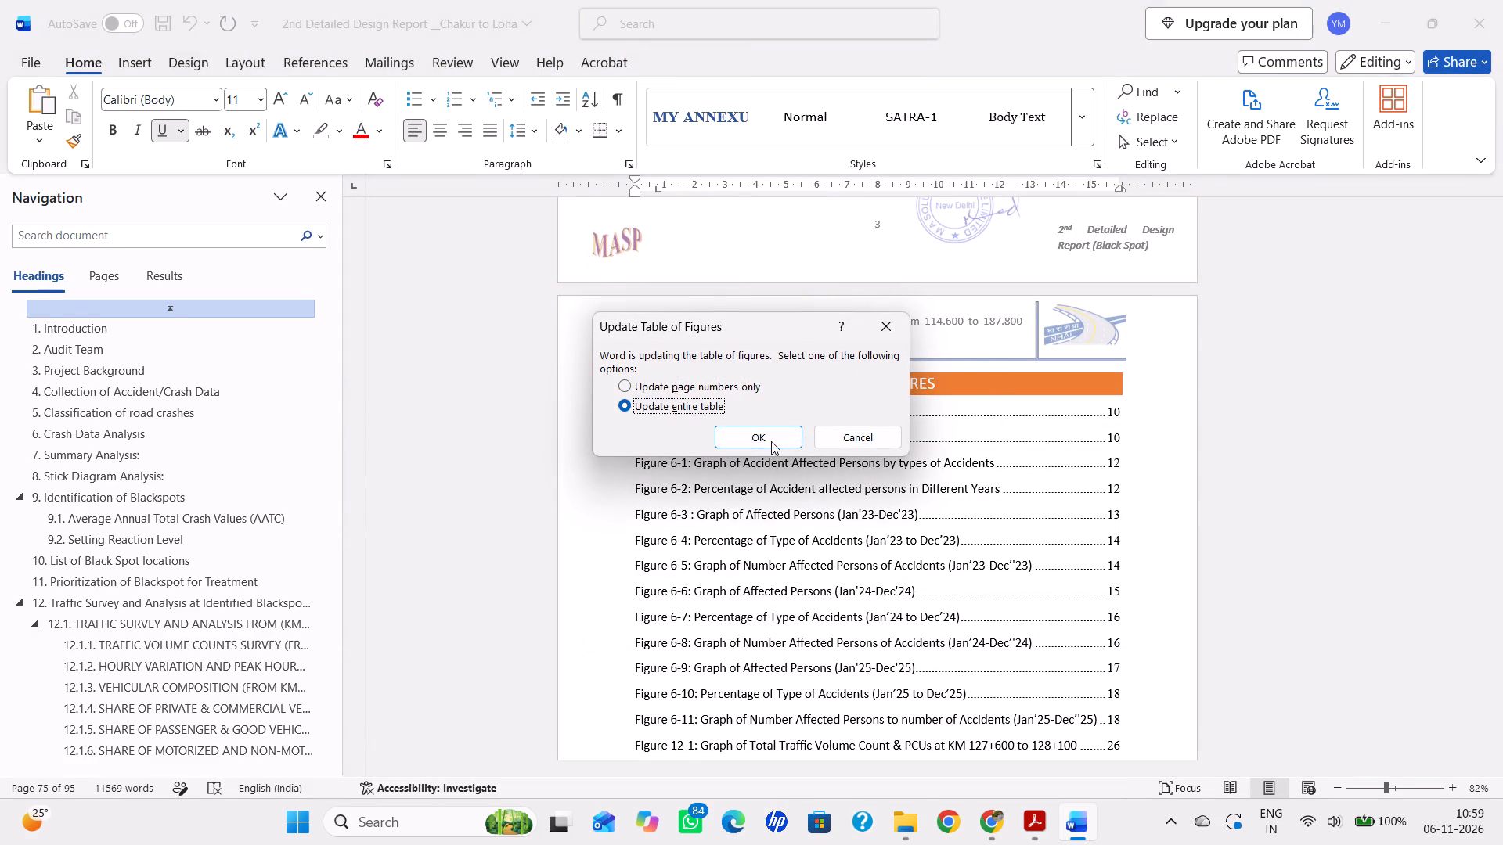
left_click(771, 441)
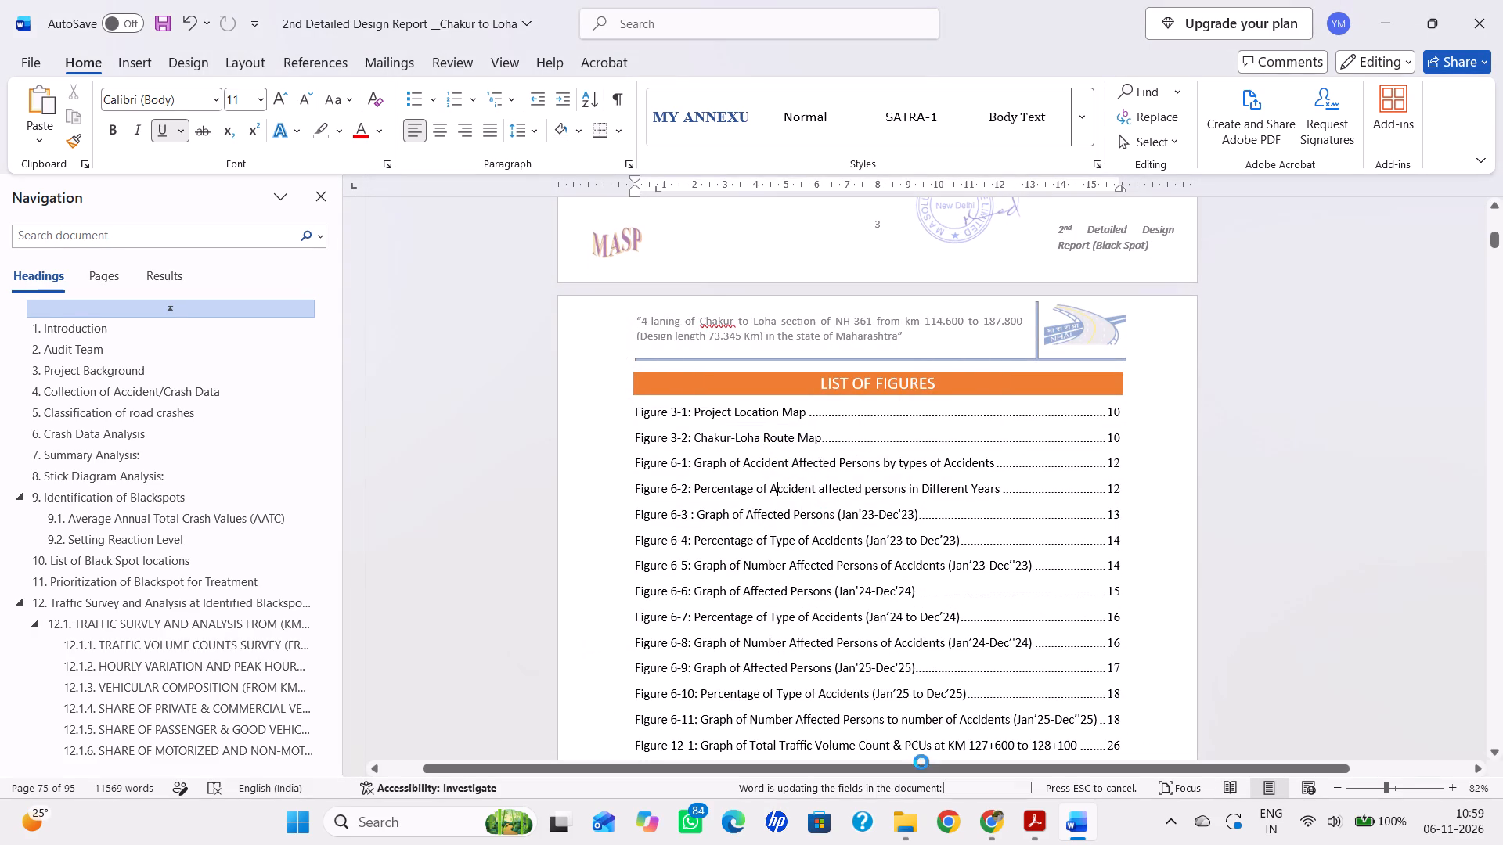
Update the entire table under LIST OF TABLES, including entries and page numbers.
scroll(861, 645, "down", 4)
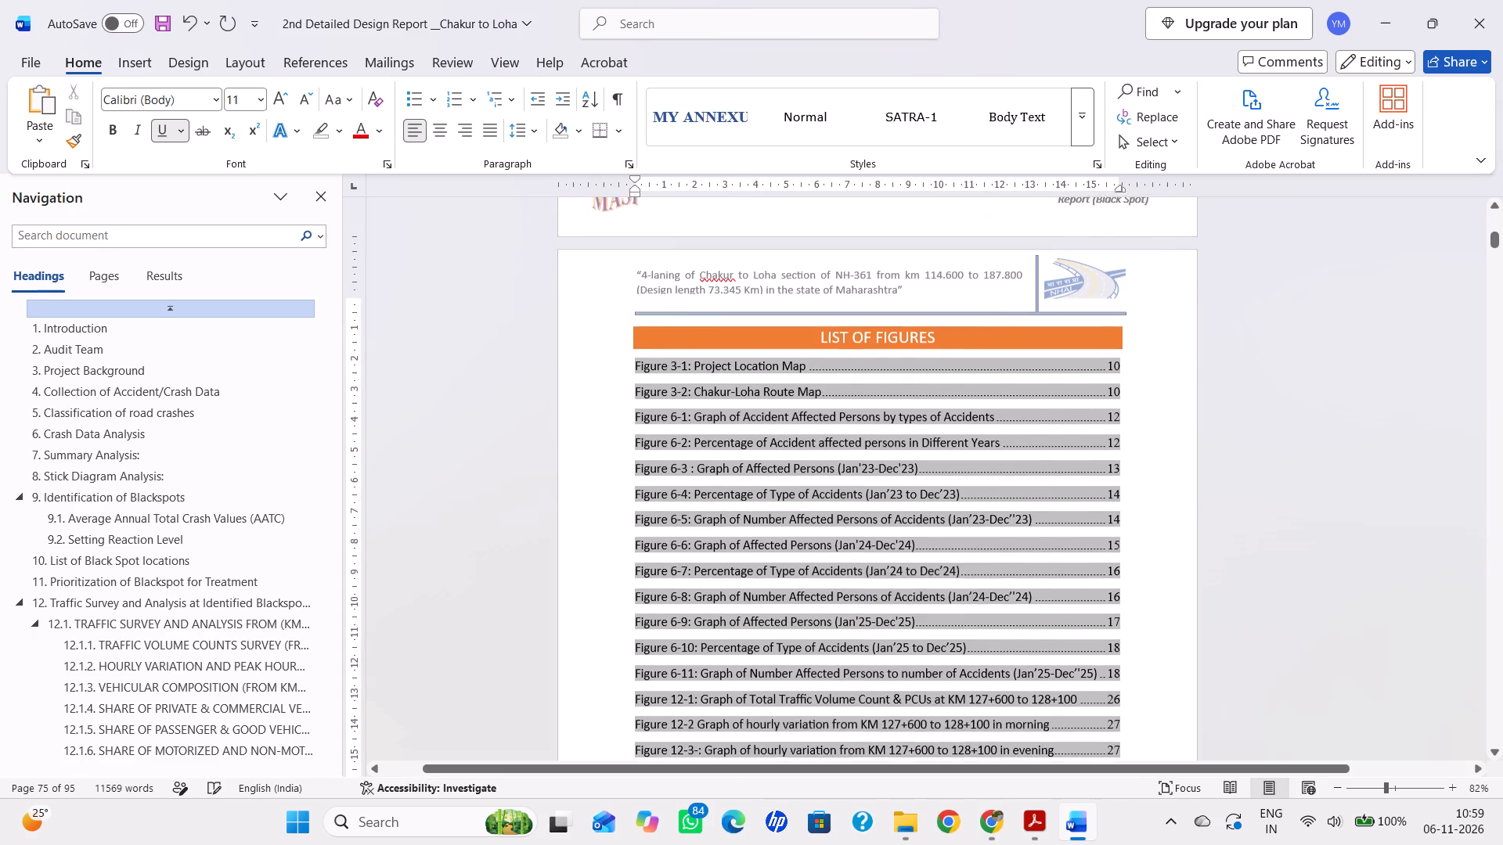
scroll(861, 645, "down", 19)
scroll(856, 657, "down", 12)
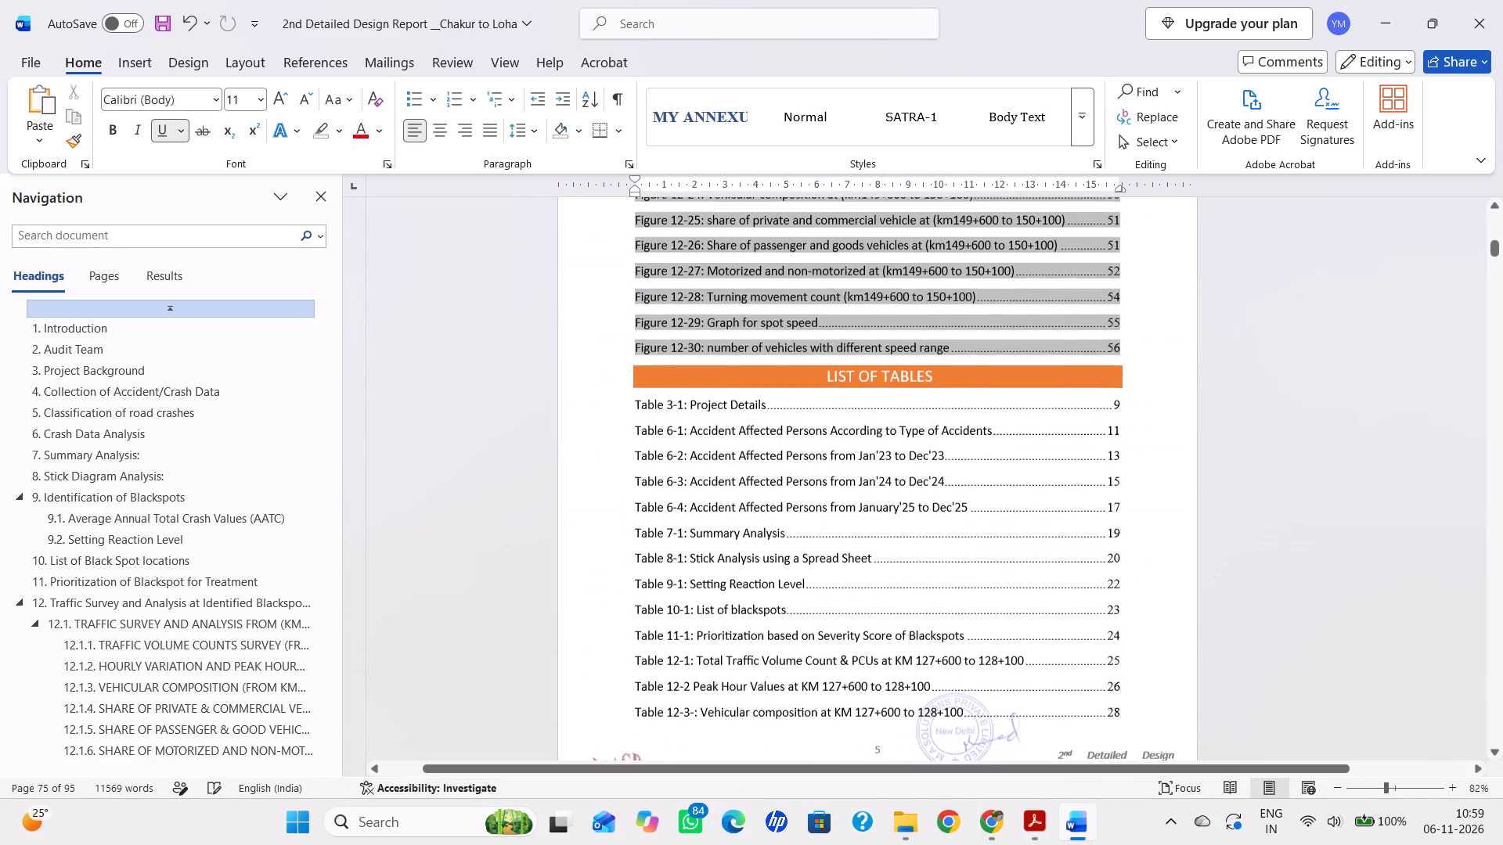
left_click(889, 520)
right_click(889, 520)
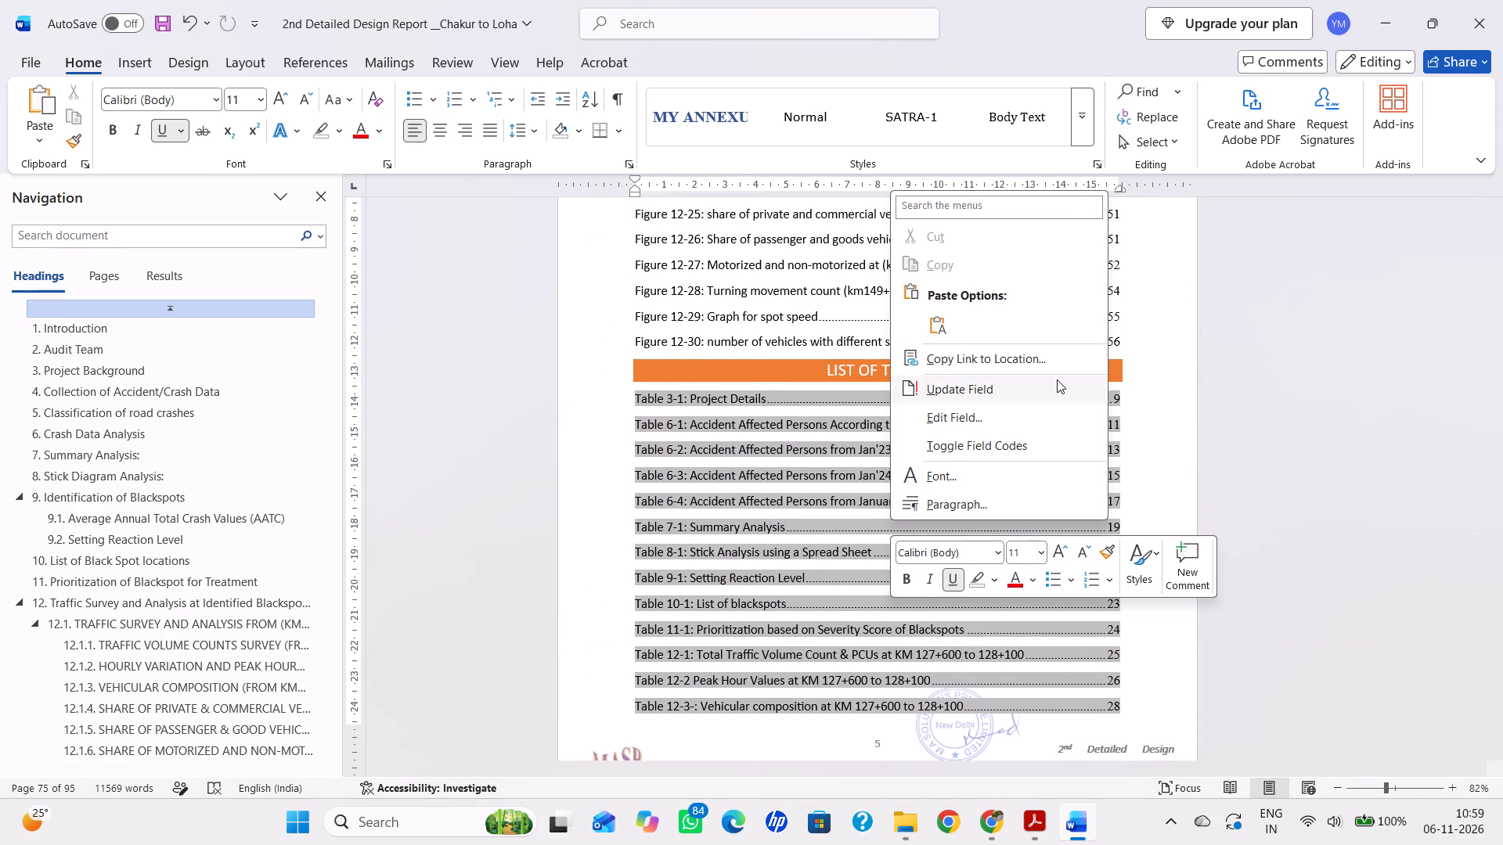
left_click(1057, 379)
left_click(636, 398)
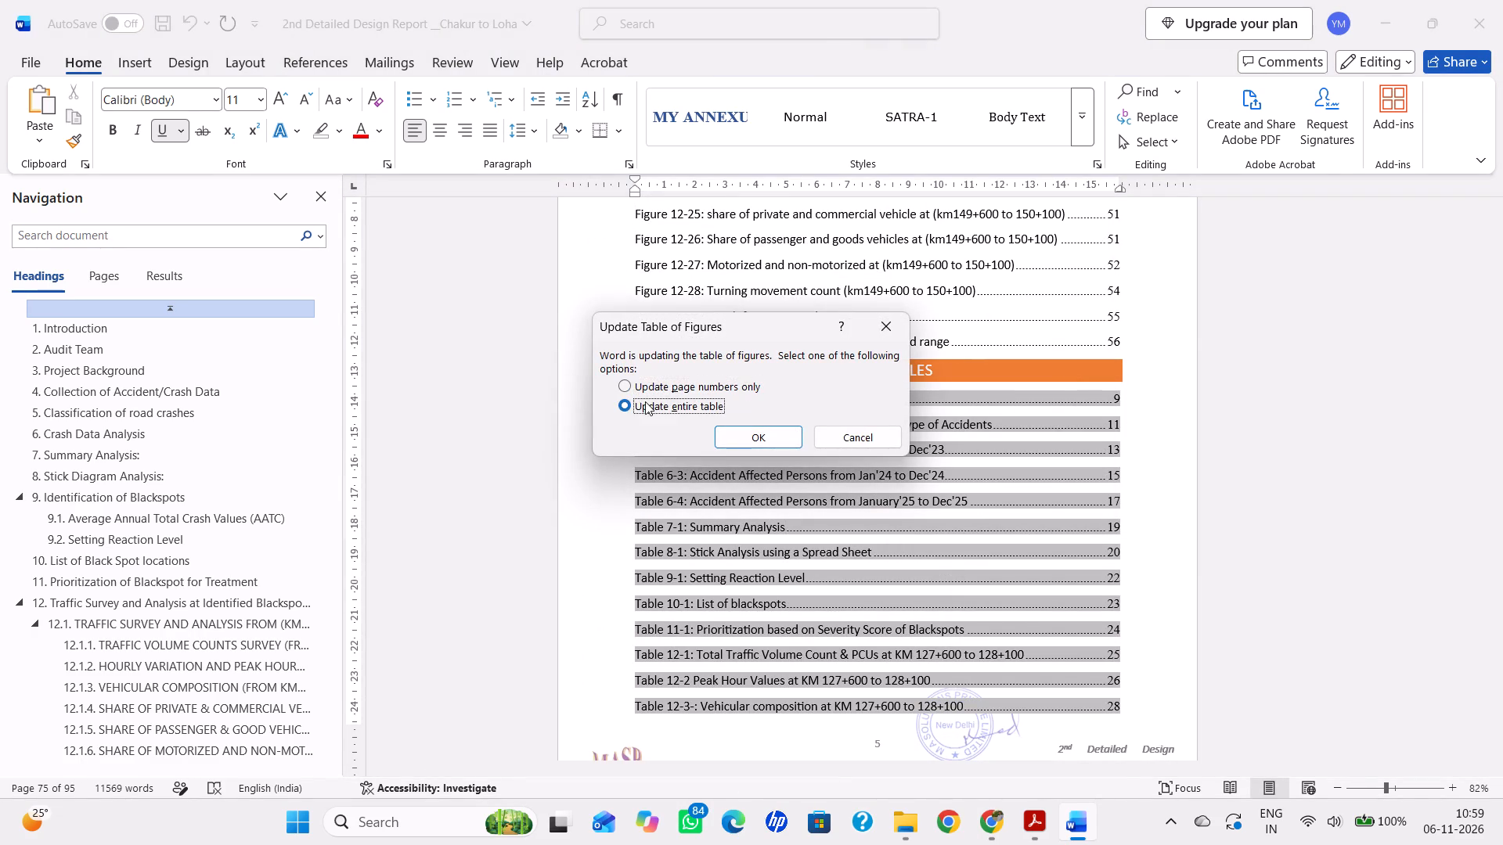
left_click(775, 446)
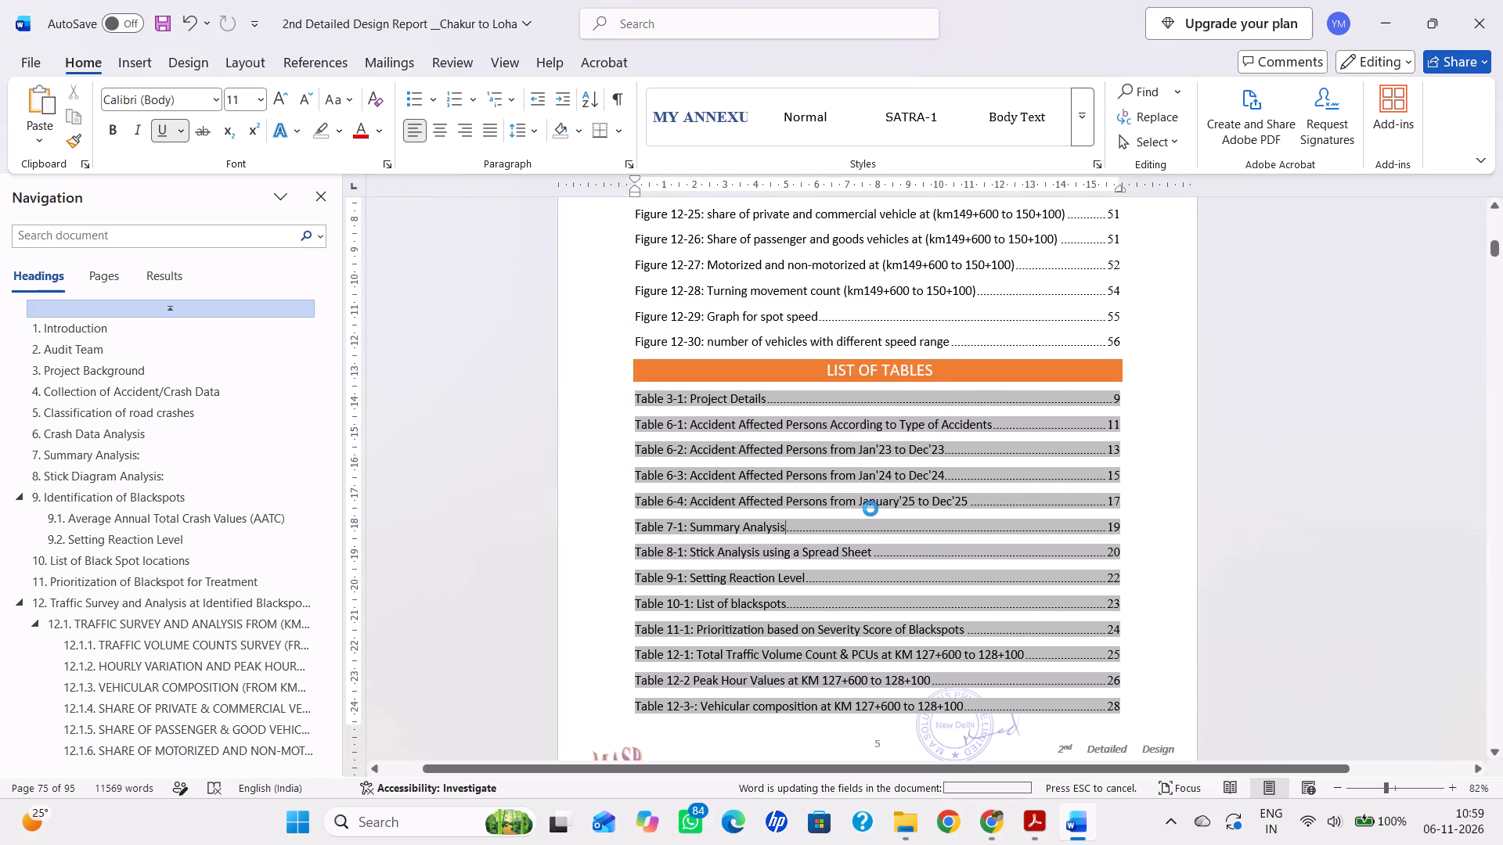
Update the entire table under LIST OF ANNEXURES and save the report.
scroll(873, 524, "down", 11)
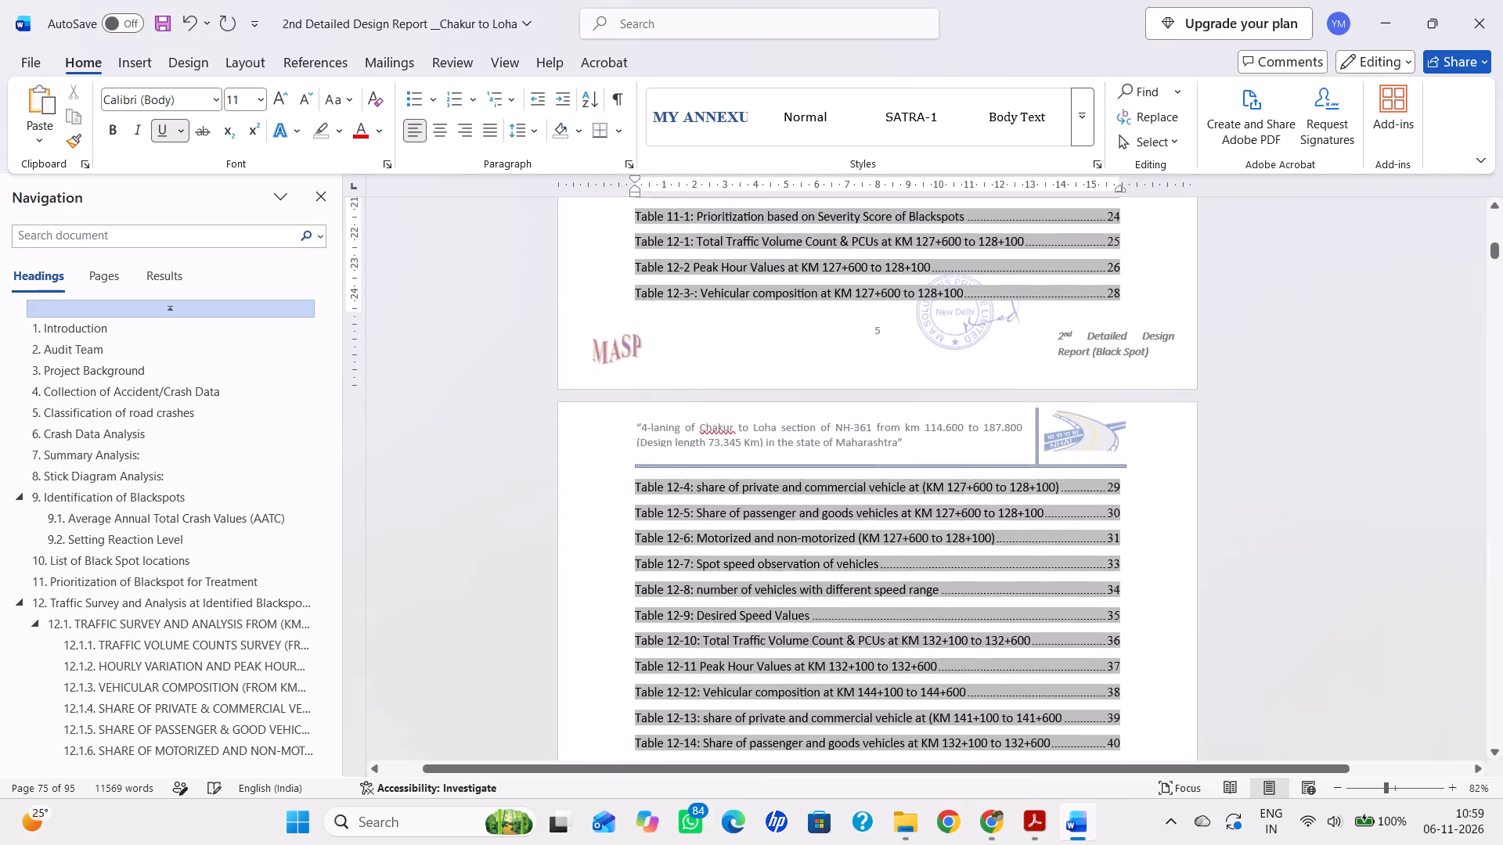
scroll(874, 530, "down", 20)
left_click(821, 407)
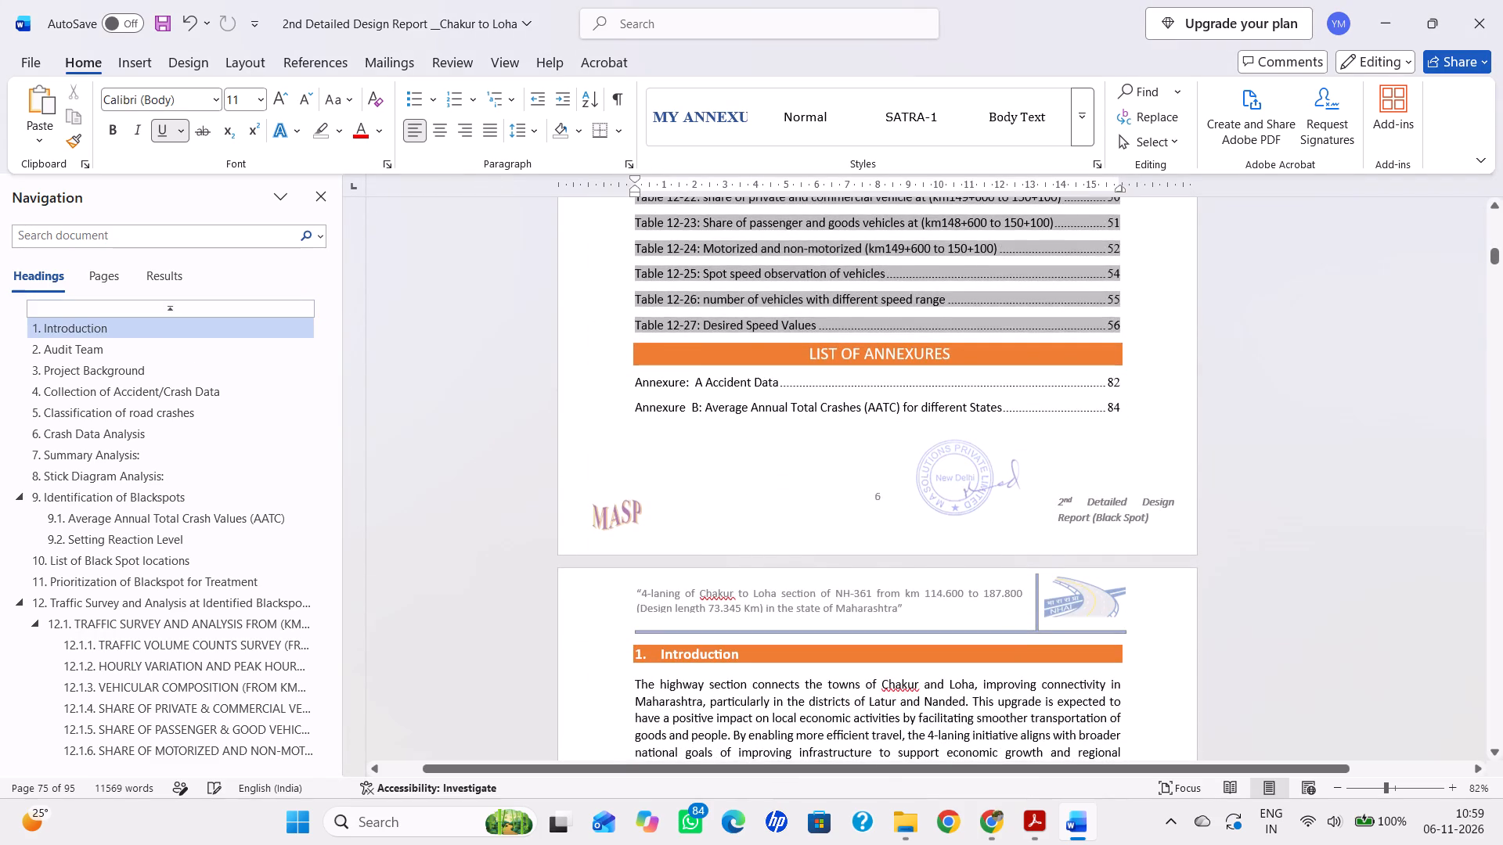
right_click(821, 407)
left_click(916, 593)
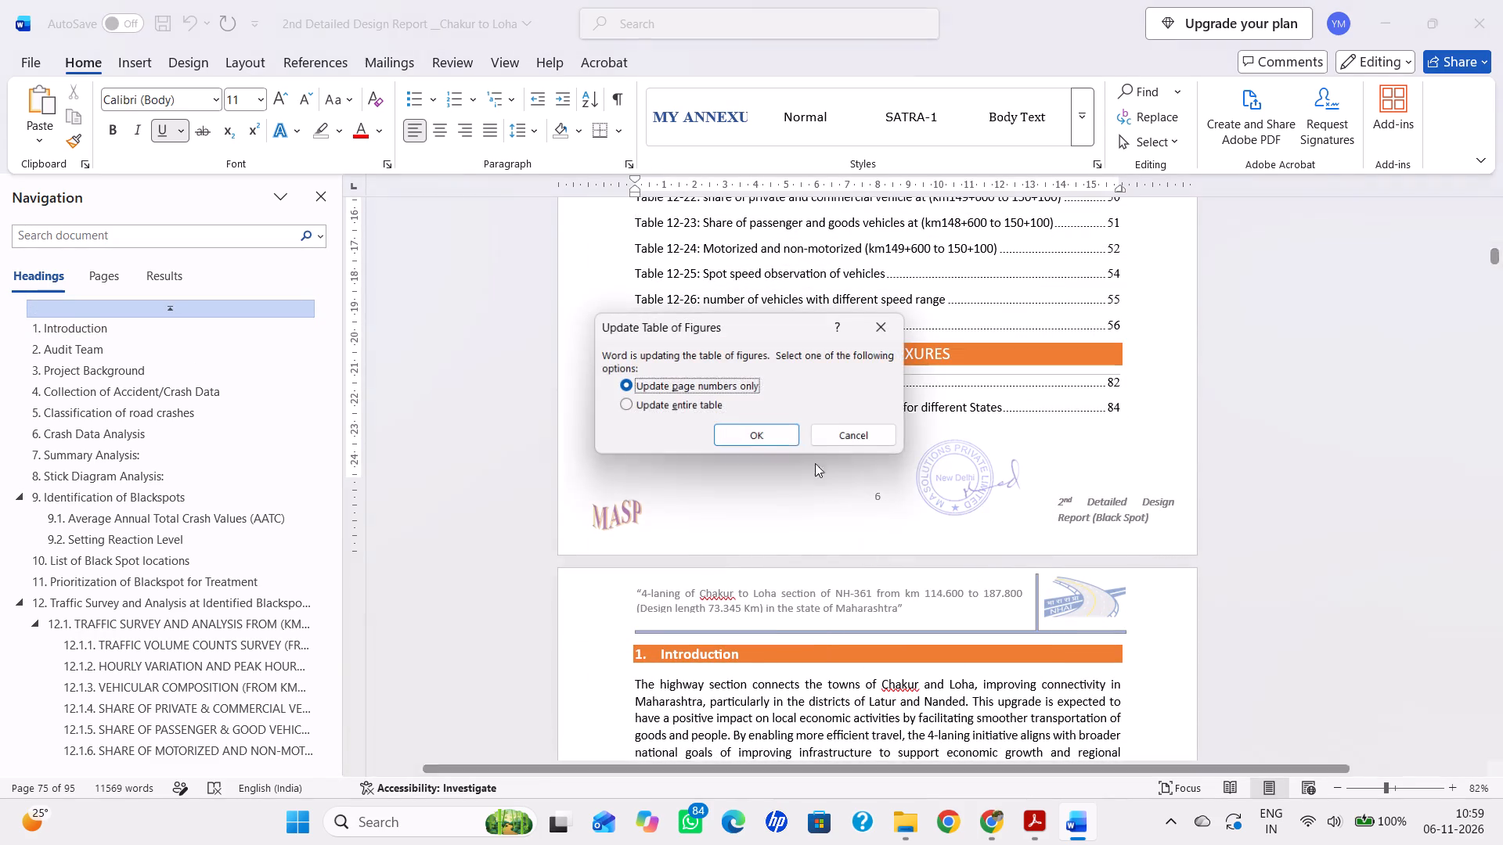
left_click(676, 412)
left_click(743, 430)
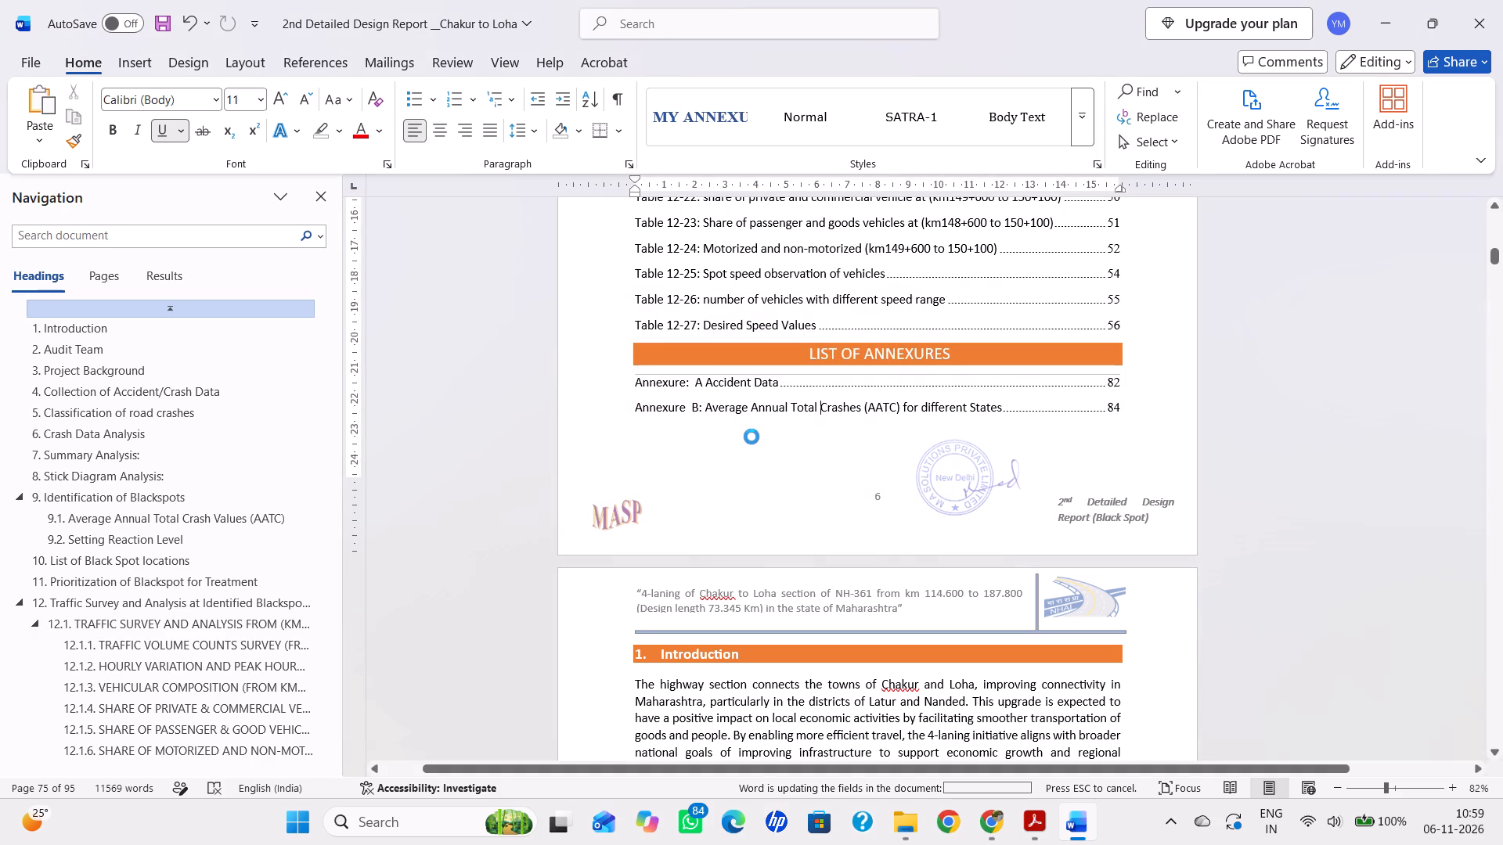
key("ctrl+s")
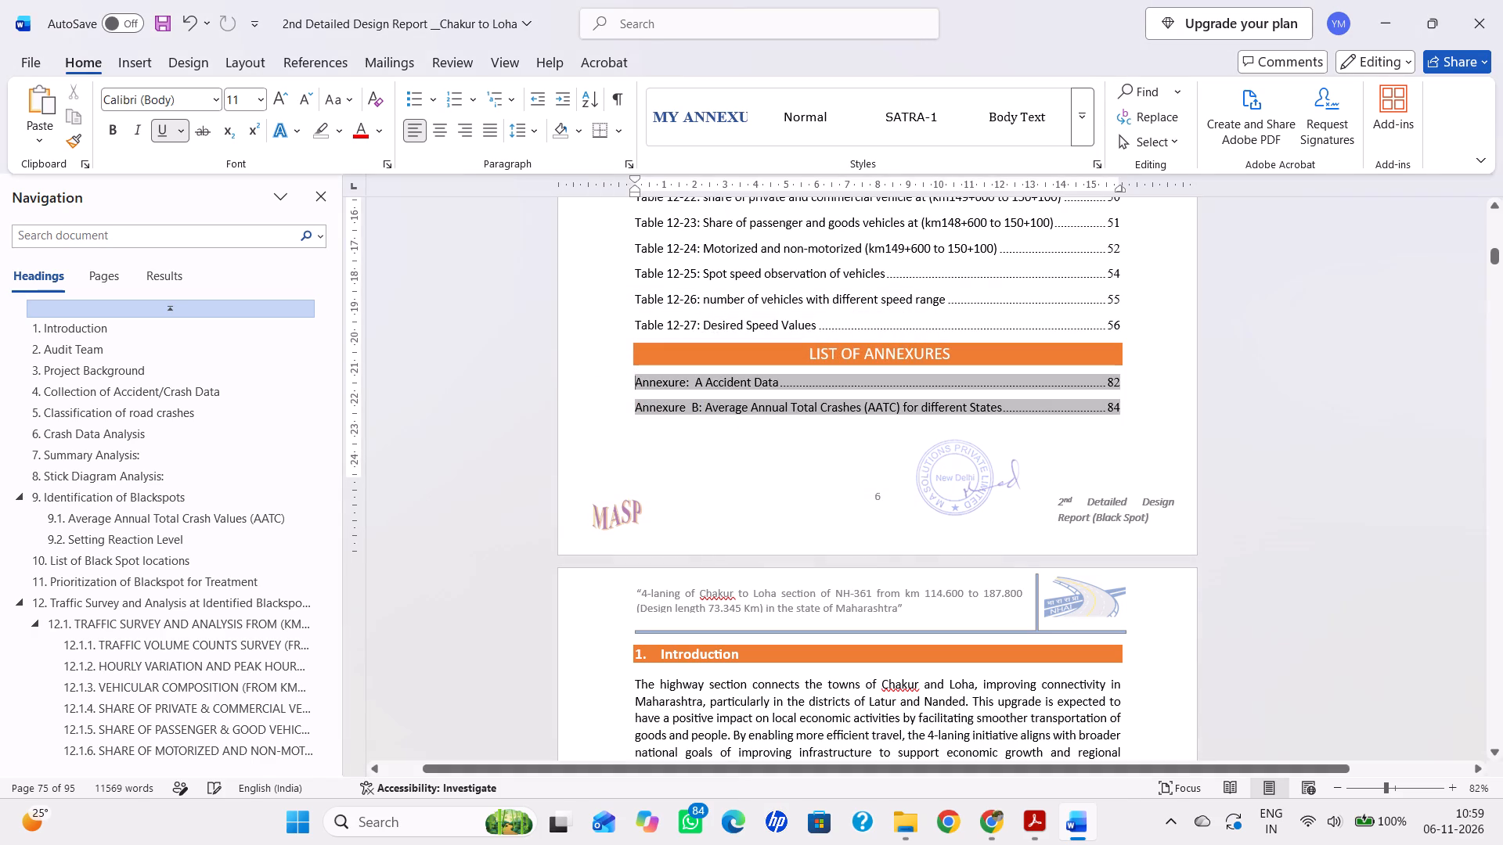
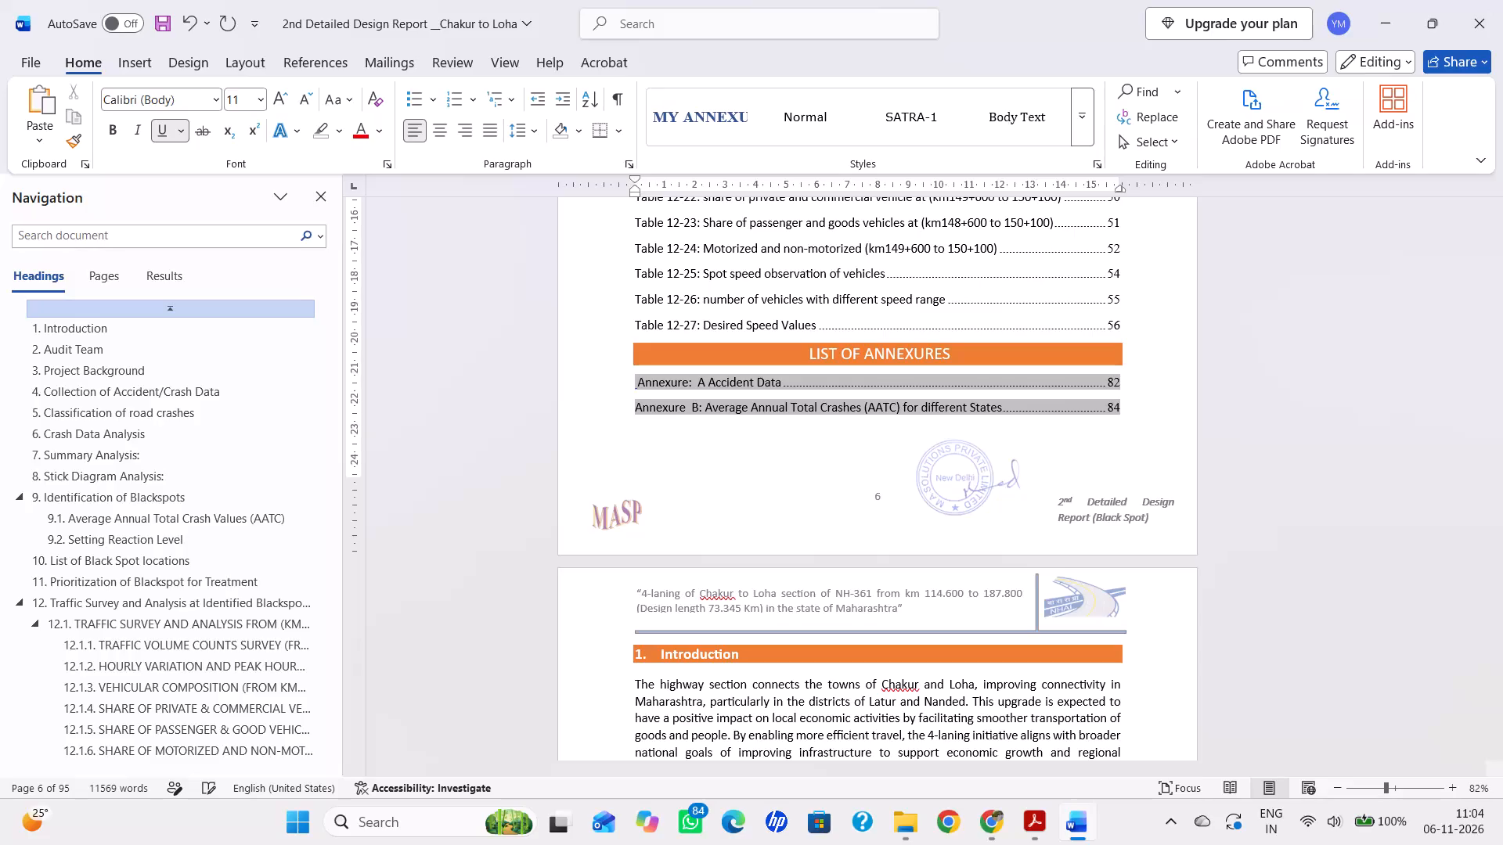
Save the 2nd Detailed Design Report and close it, dismissing any message that appears.
key("ctrl+s")
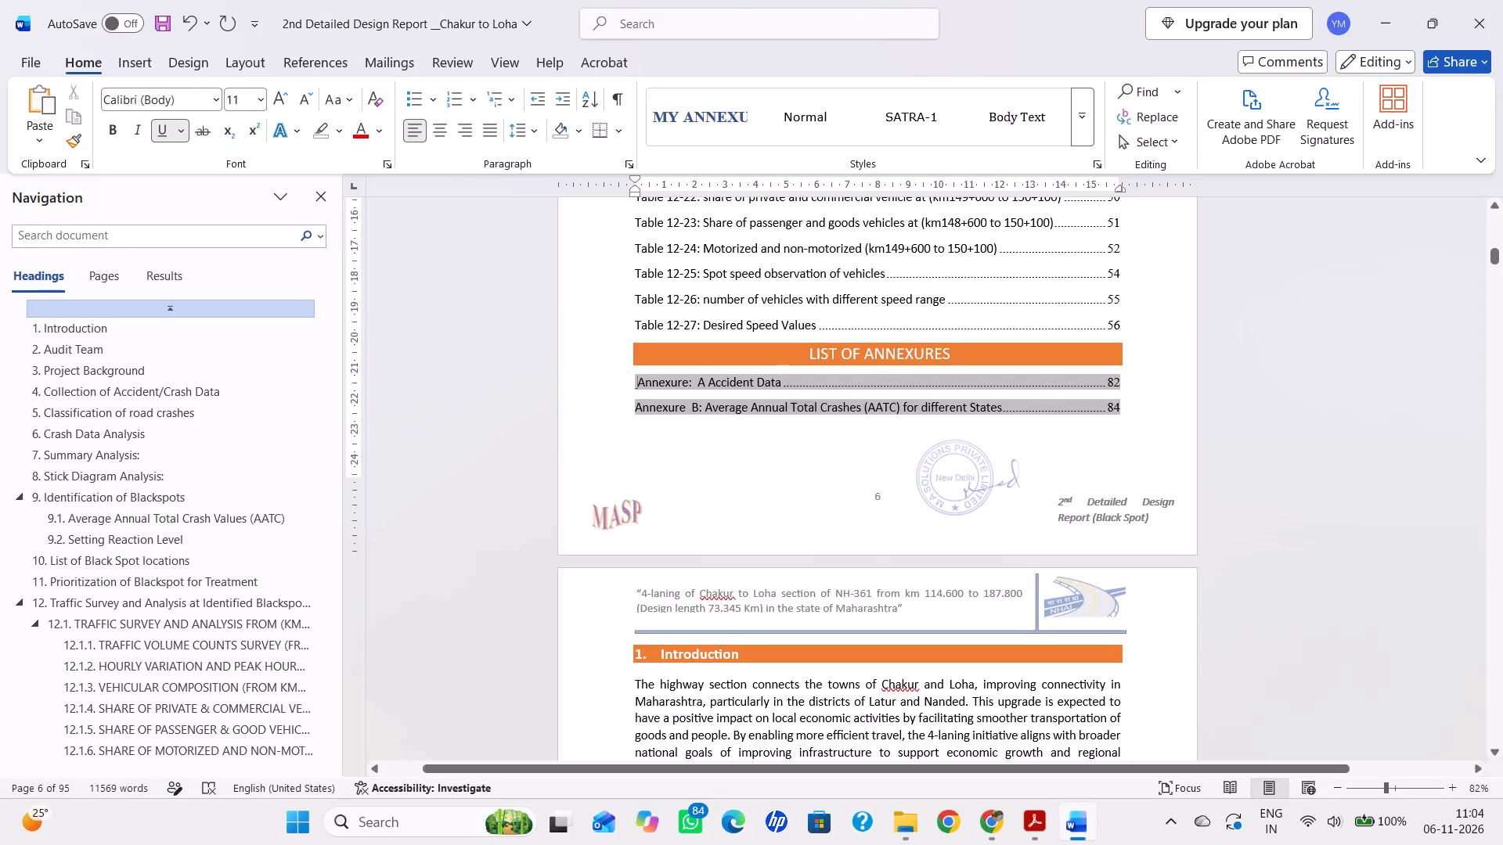
left_click(1502, 0)
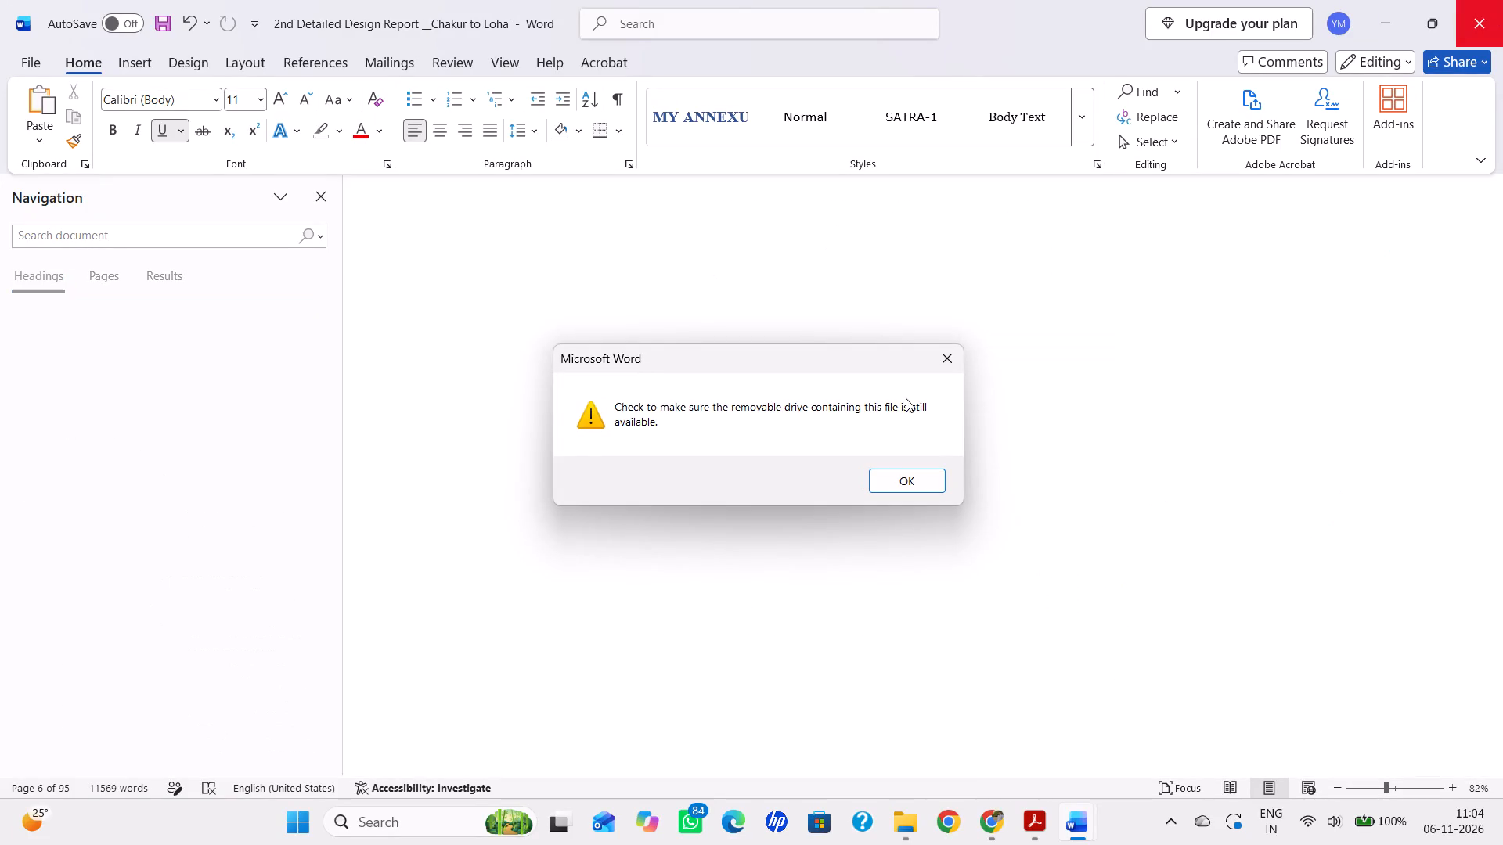
left_click(945, 365)
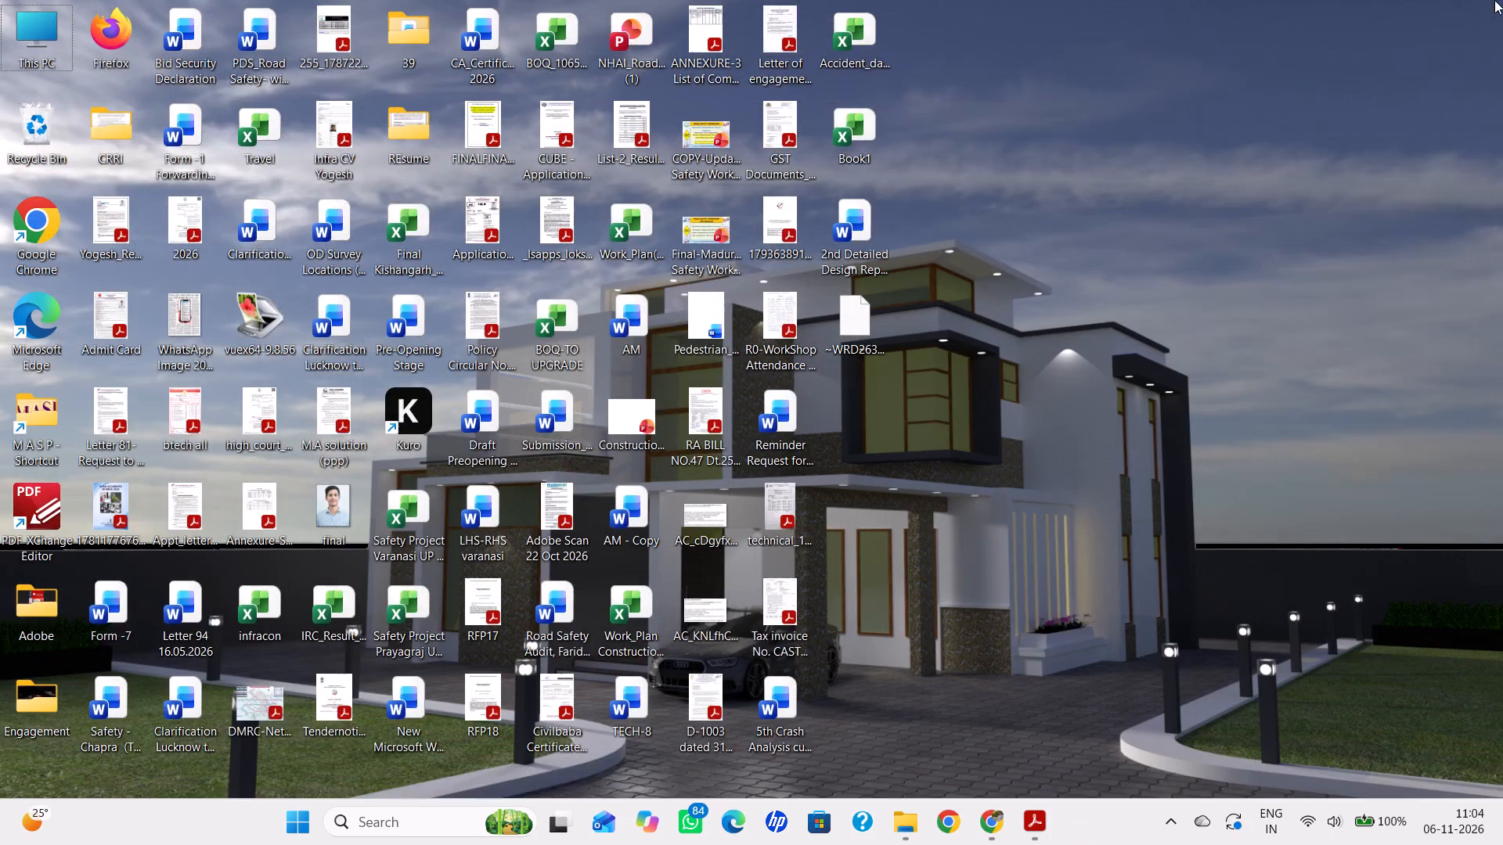
Refresh the desktop.
left_click(1378, 100)
right_click(1261, 172)
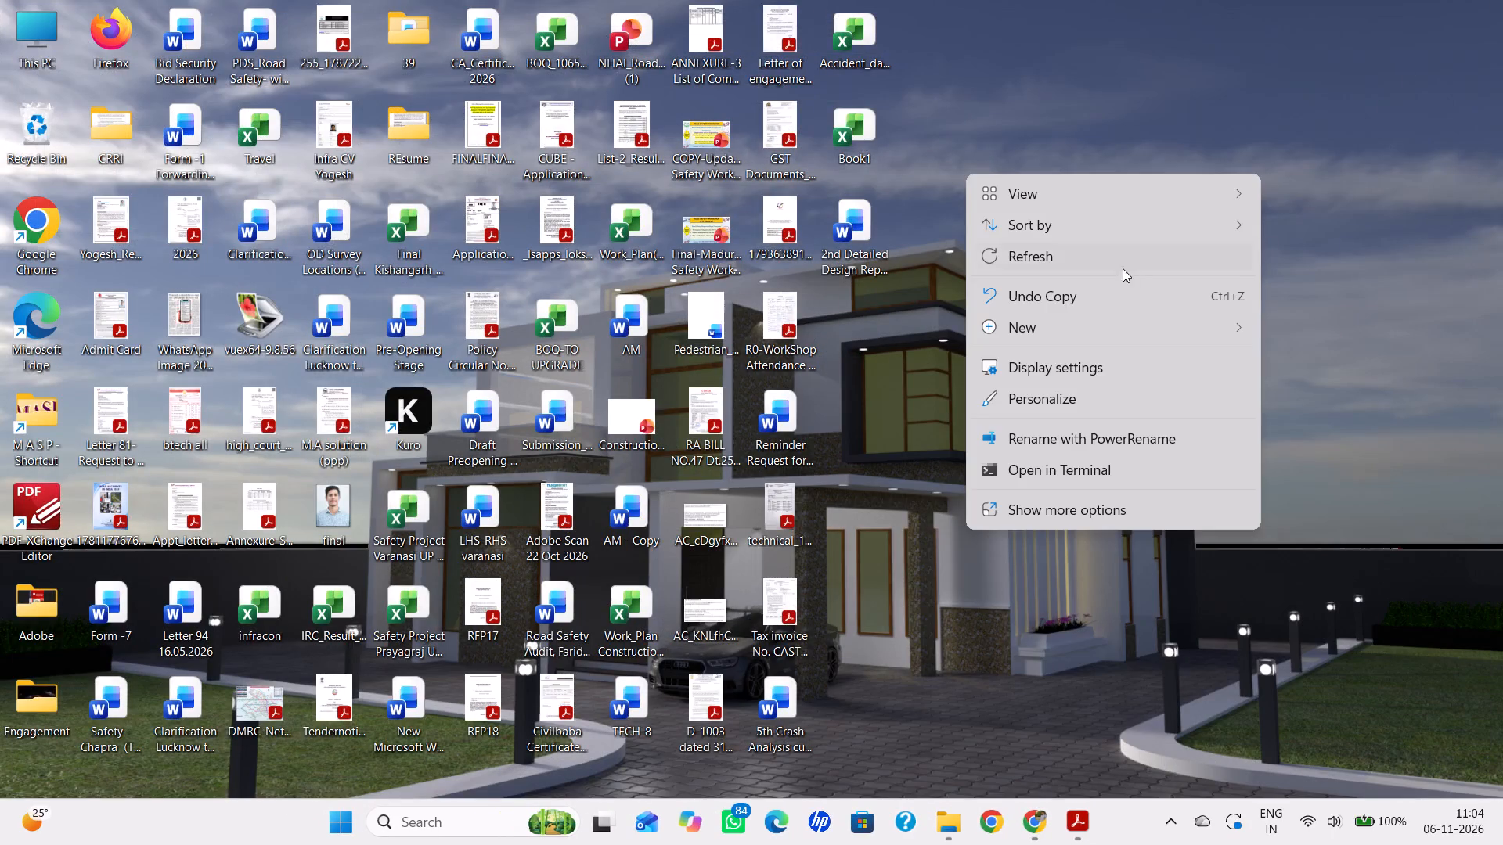
left_click(1108, 265)
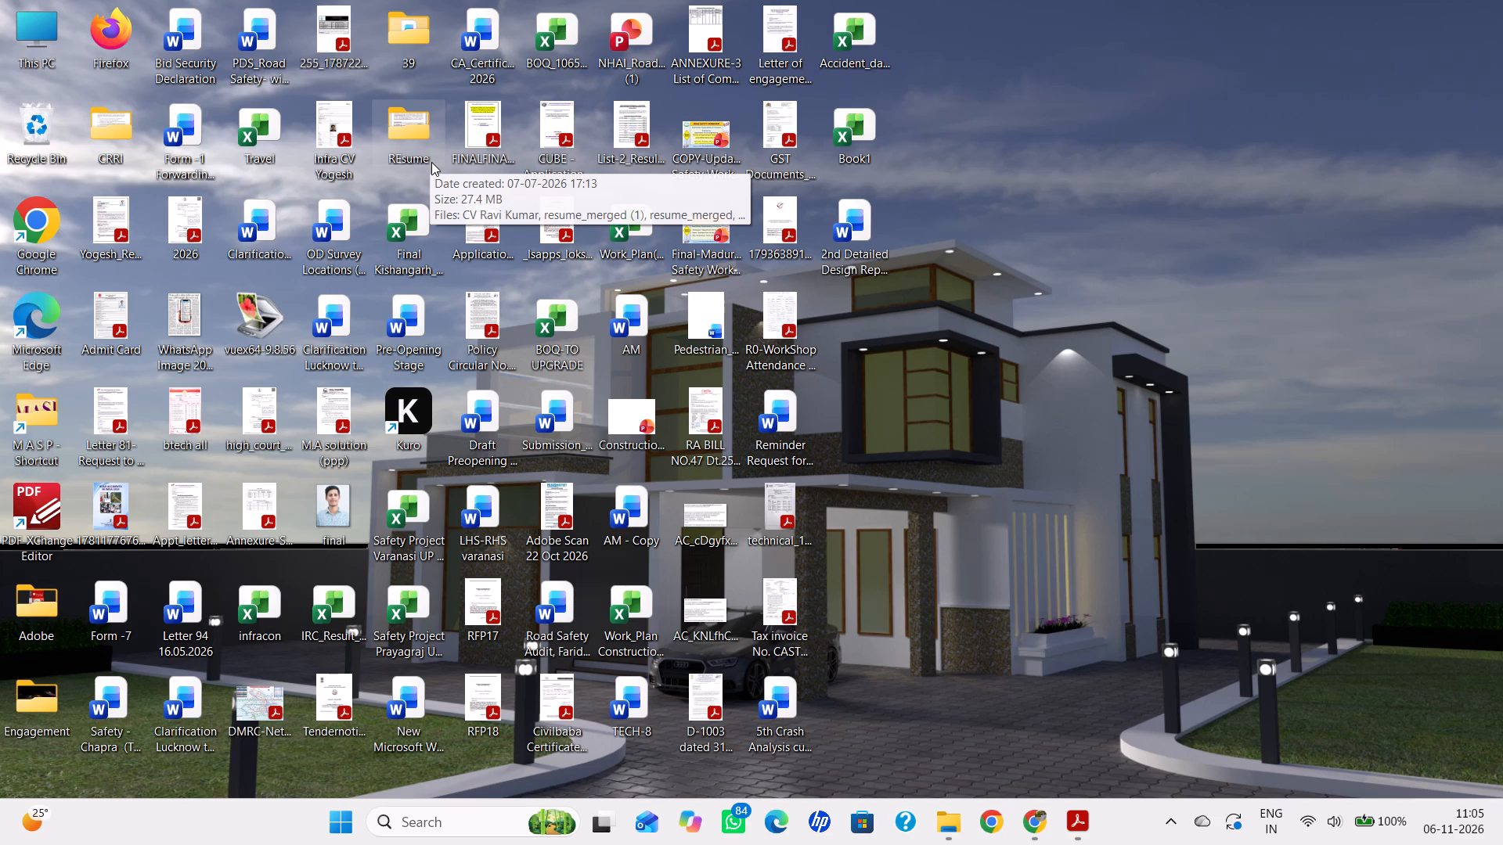
Copy the 2nd Detailed Design Report __Chakur to Loha file from the desktop to the root of the HP USB20FD (E:) drive.
left_click(843, 242)
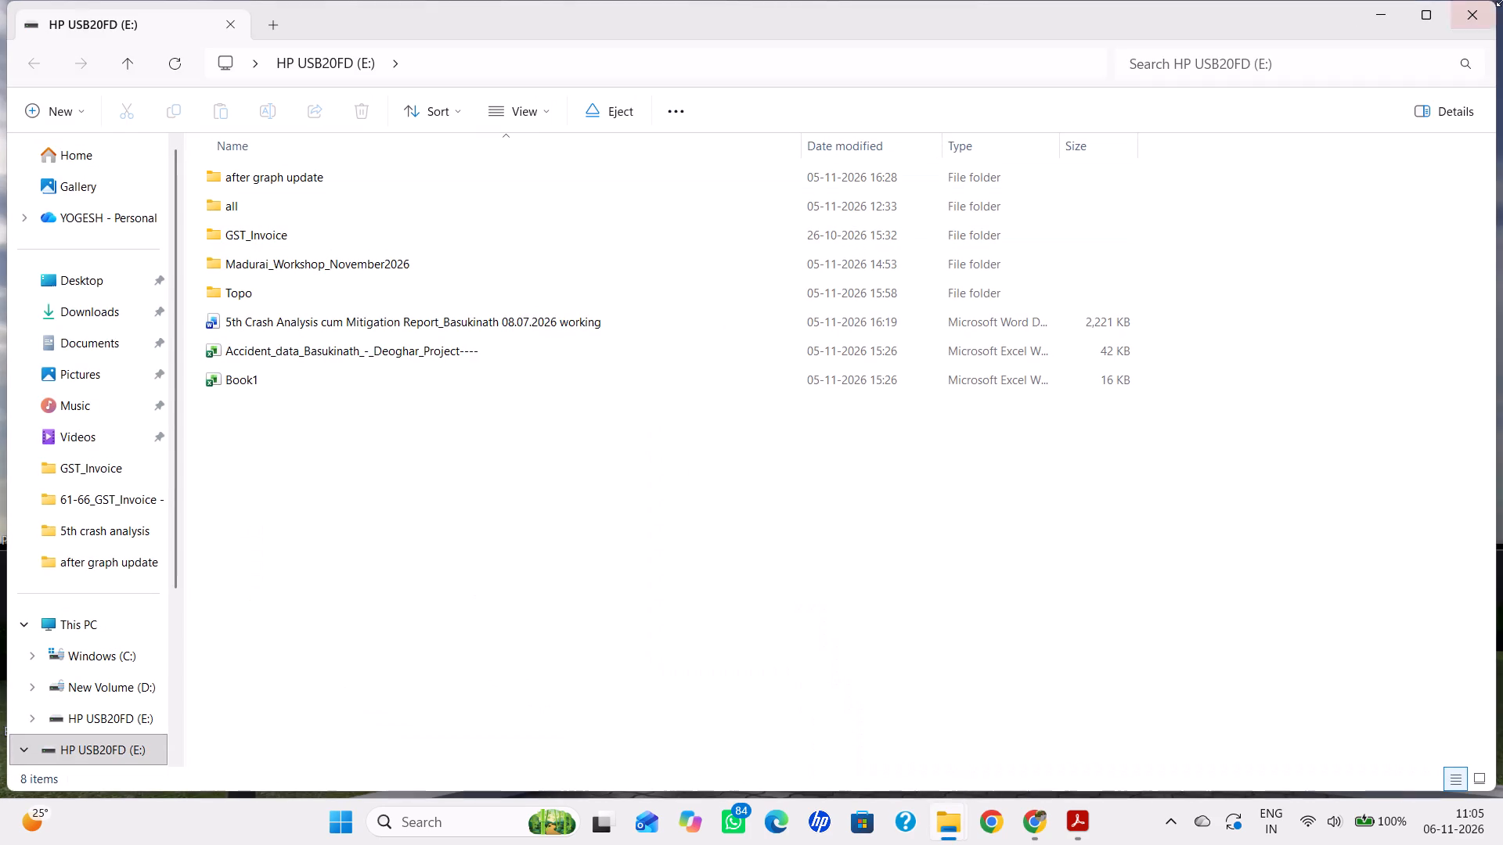
left_click(1395, 0)
left_click(1390, 13)
left_click(1315, 190)
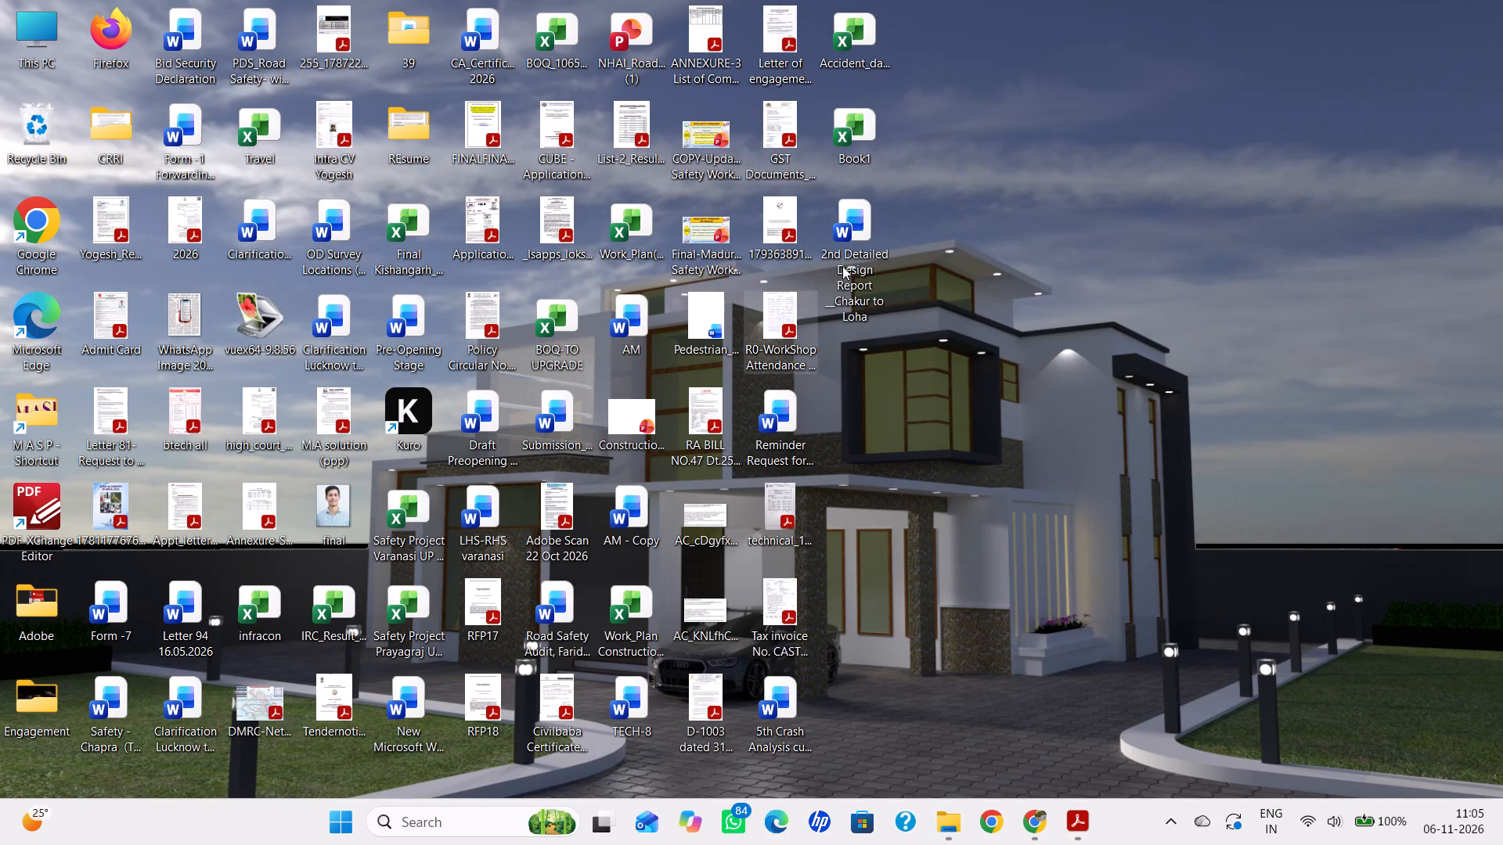
left_click(888, 232)
key("ctrl+c")
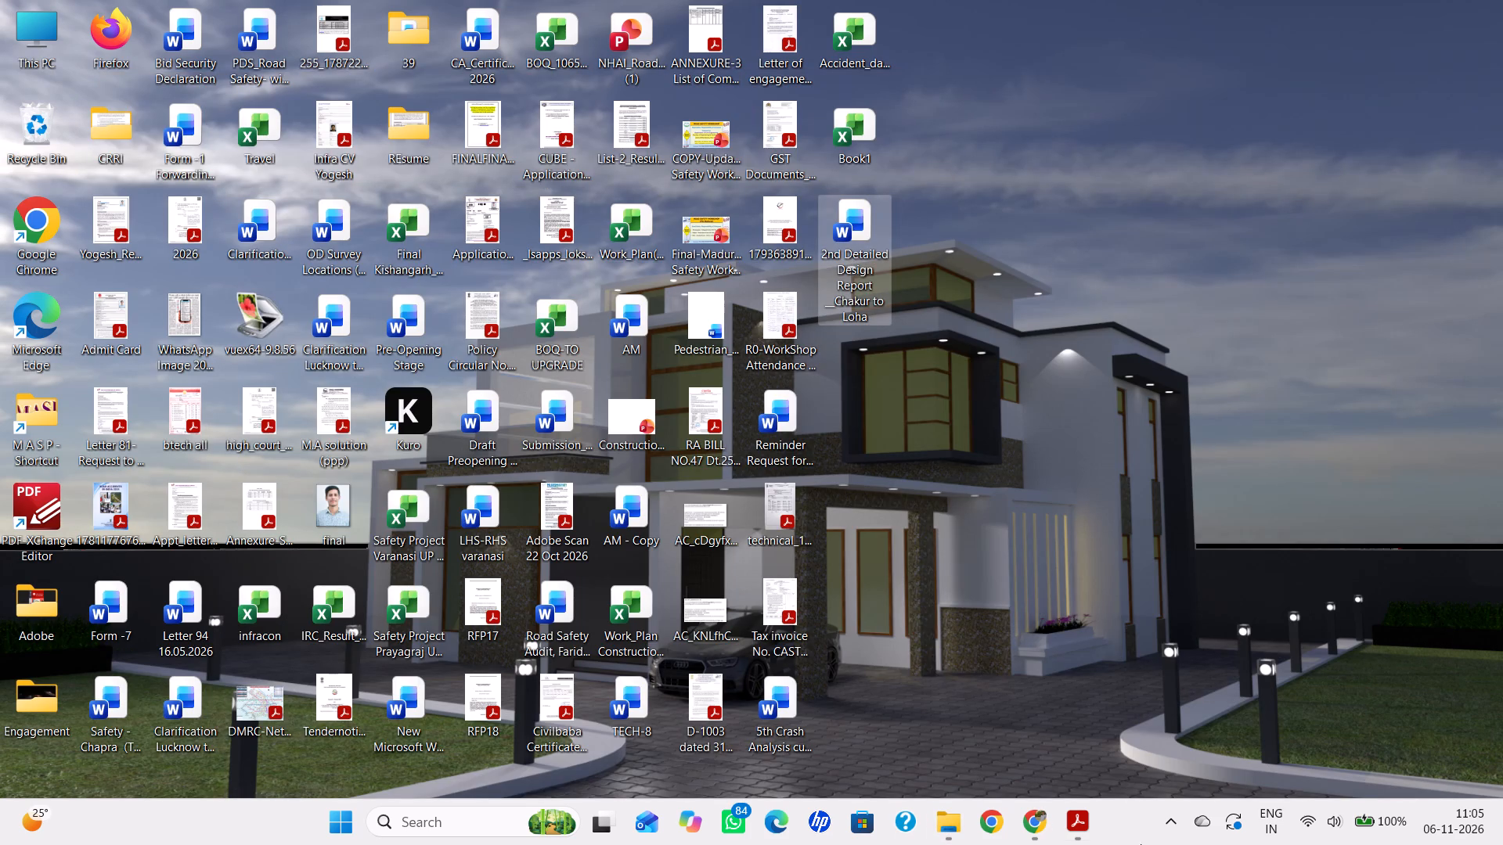
left_click(959, 813)
left_click(1088, 734)
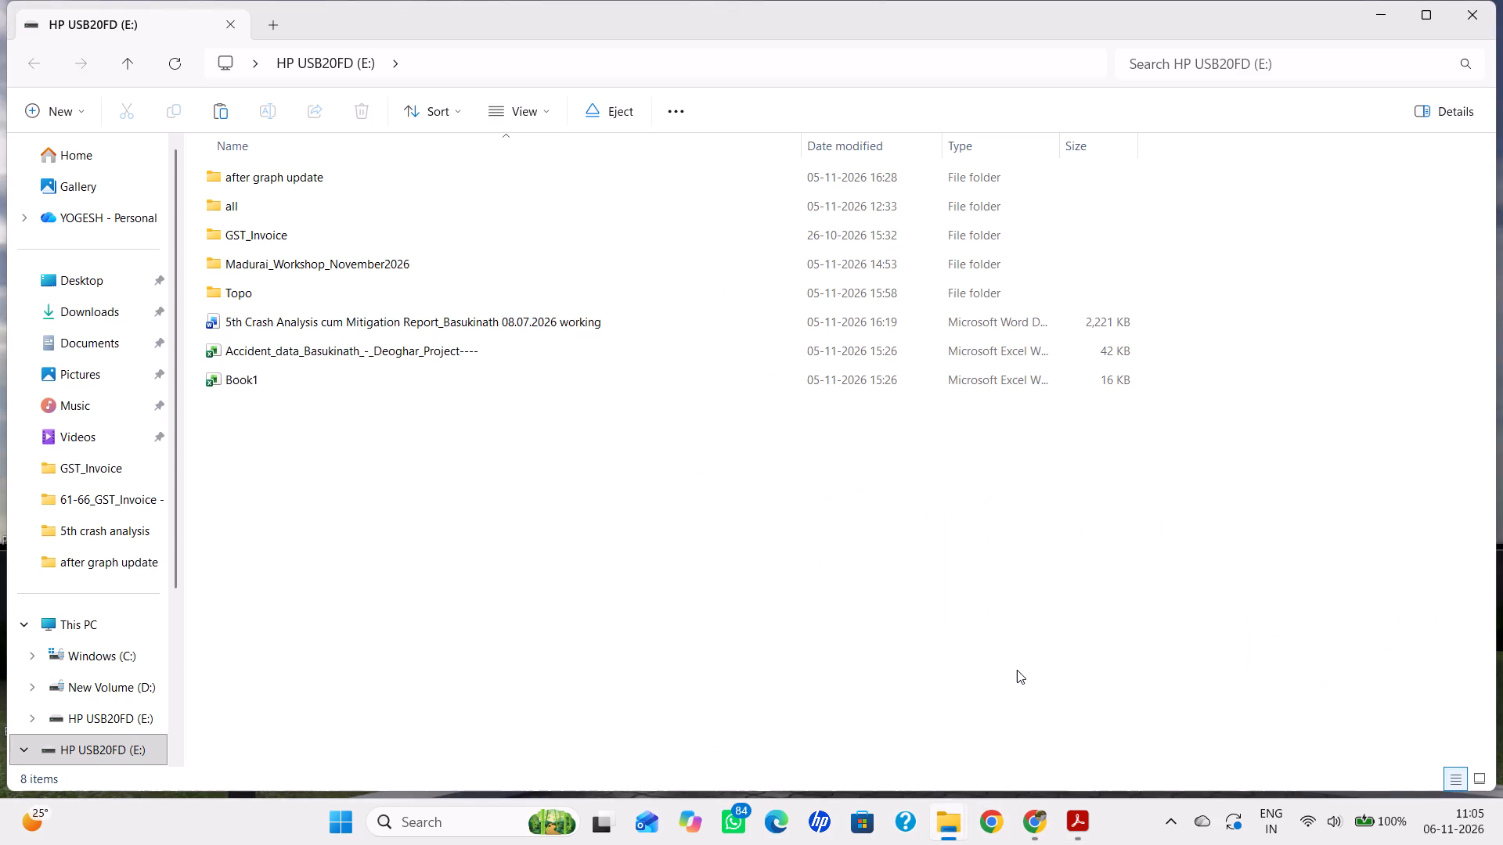
key("ctrl+v")
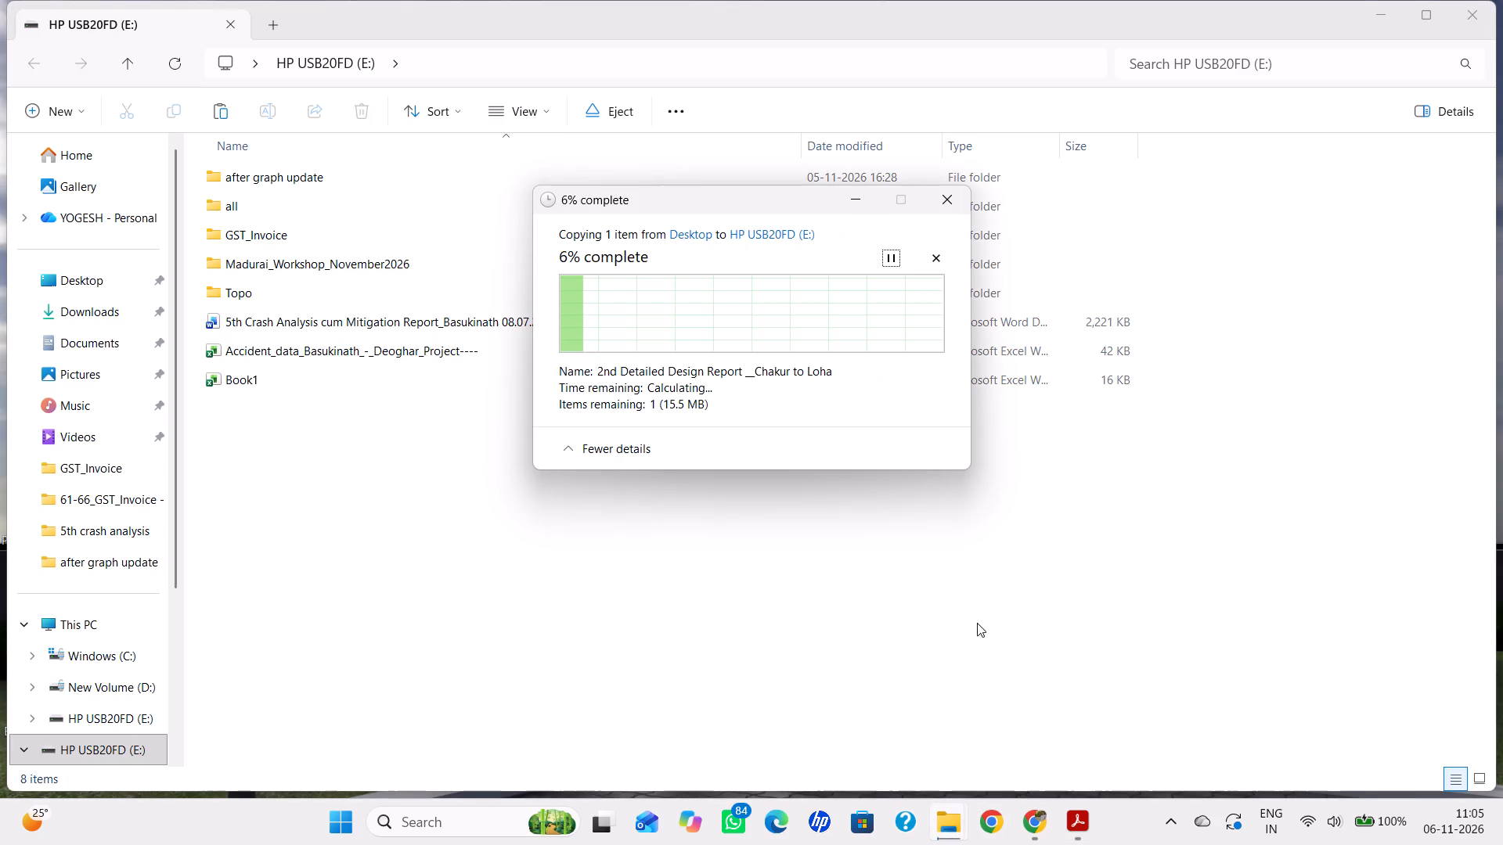
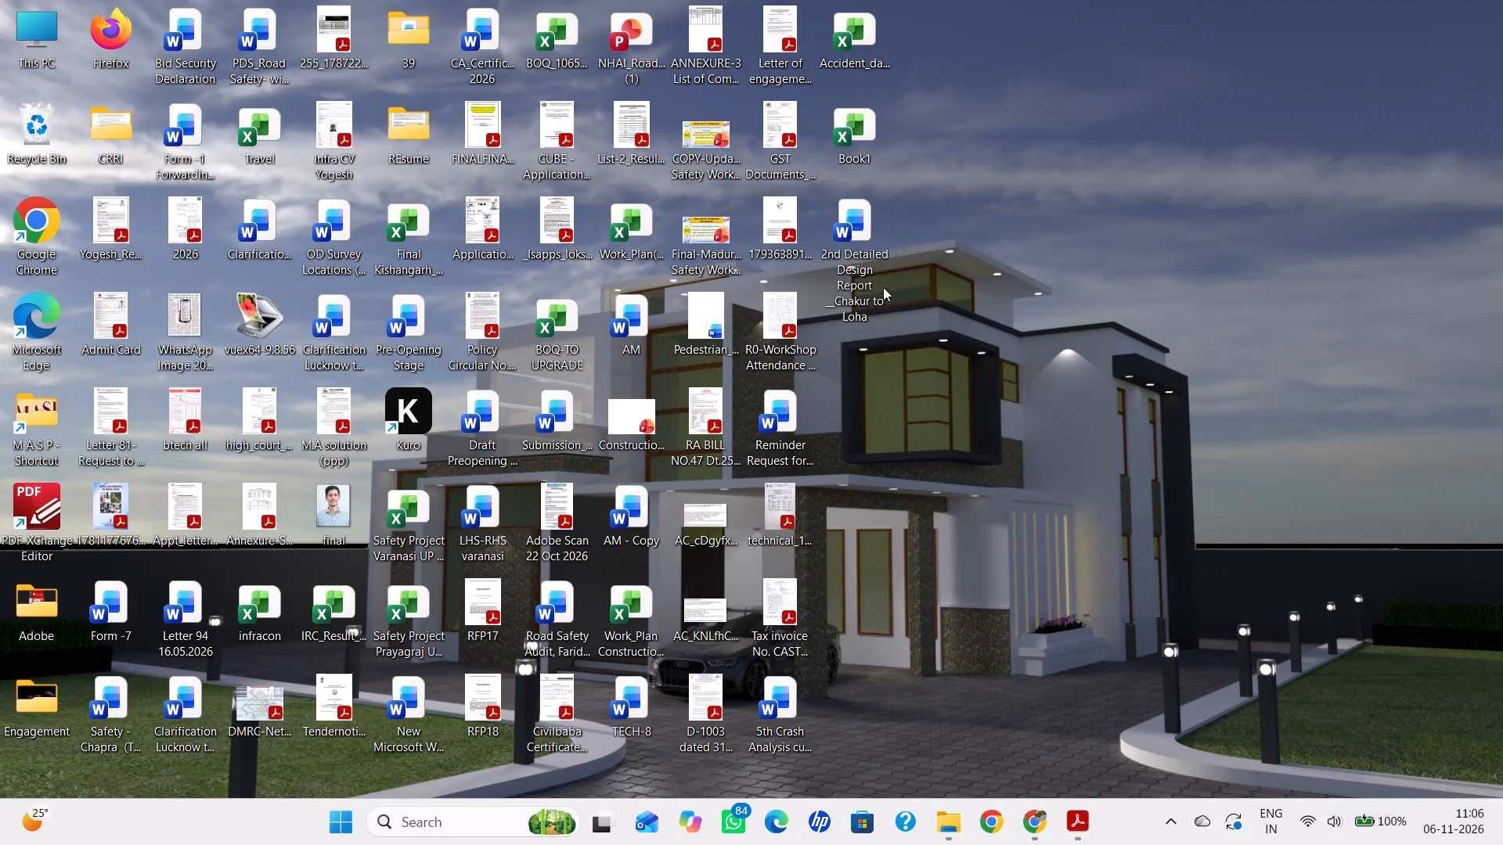
Delete the 2nd Detailed Design Report __Chakur to Loha file from the desktop.
left_click(875, 274)
key("Delete")
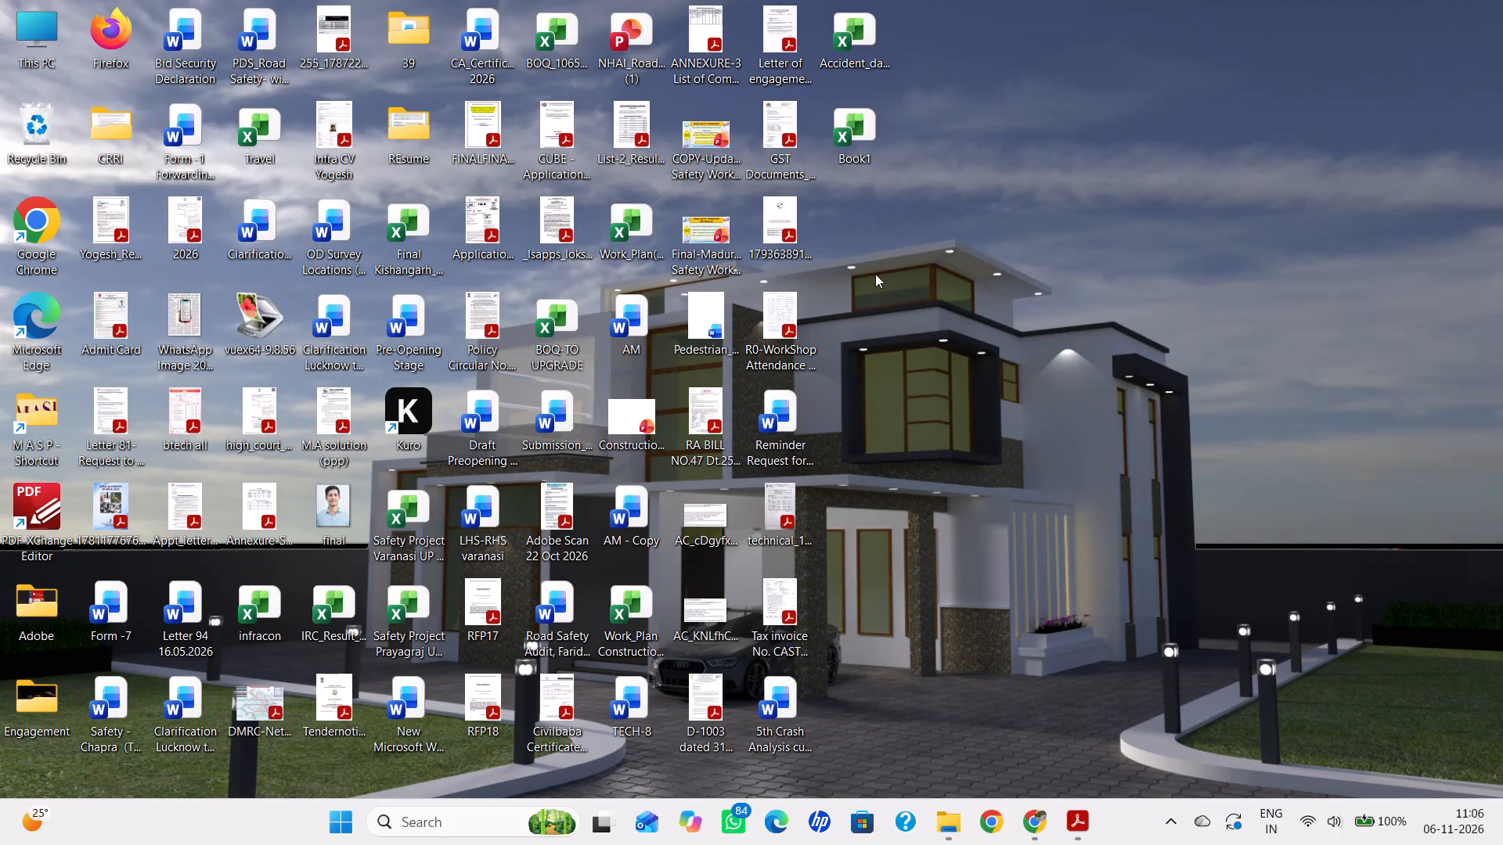
Open WhatsApp.
left_click(723, 821)
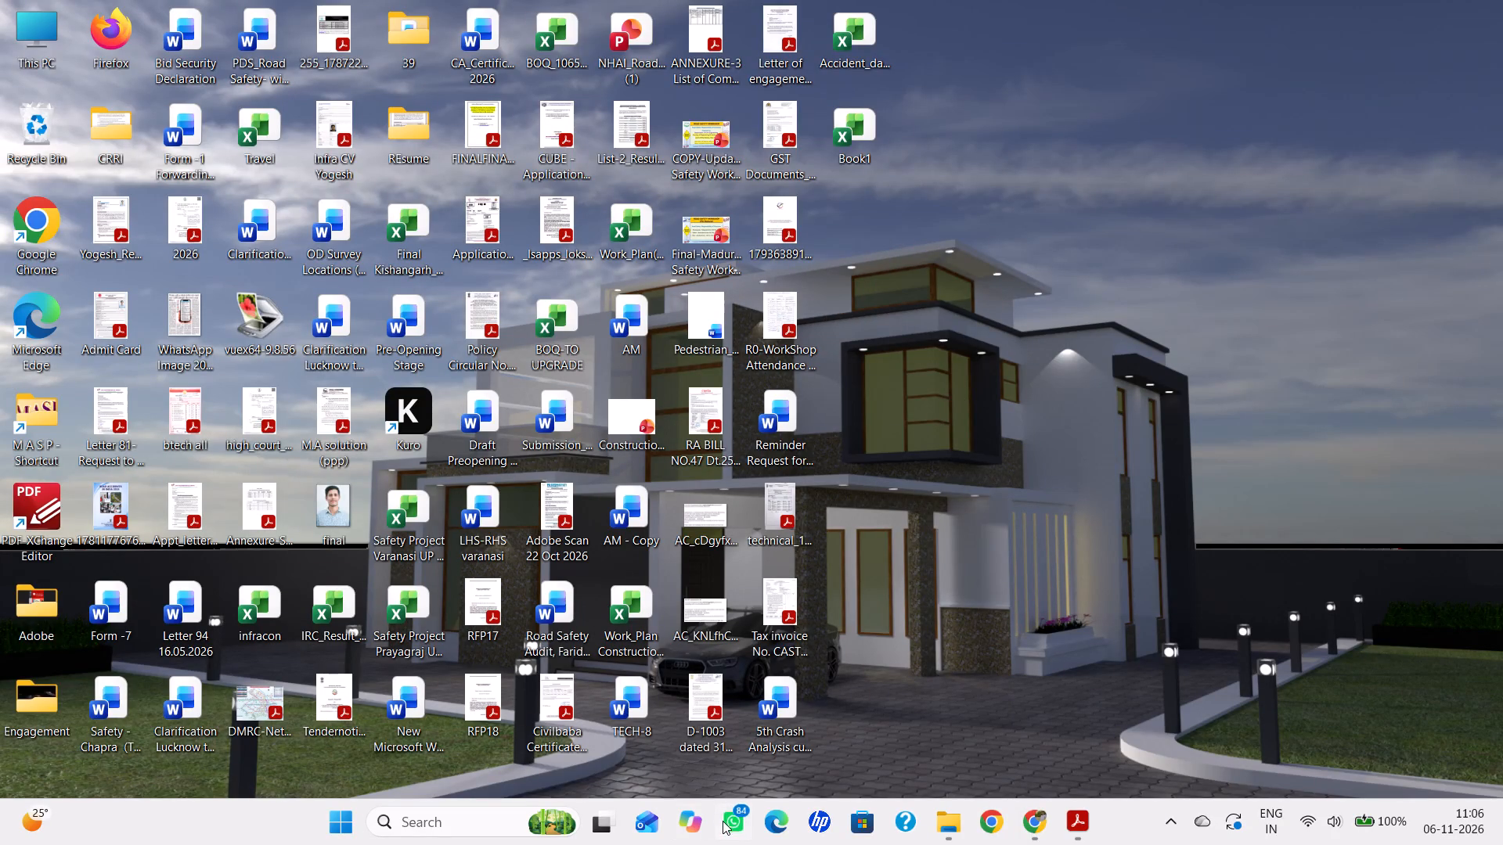
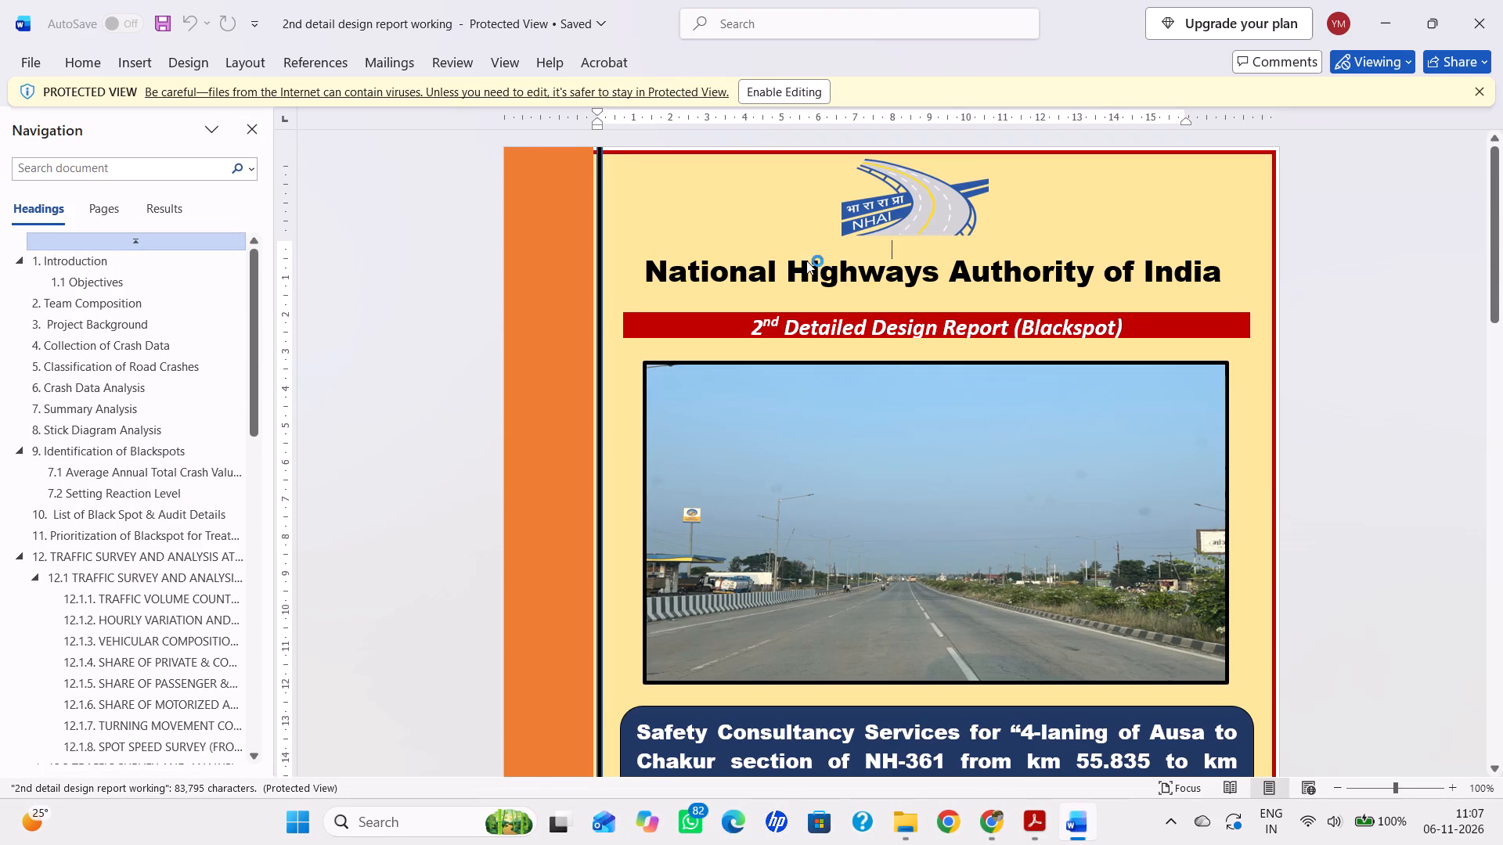
Enable editing in the 2nd detail design report working document.
left_click(792, 87)
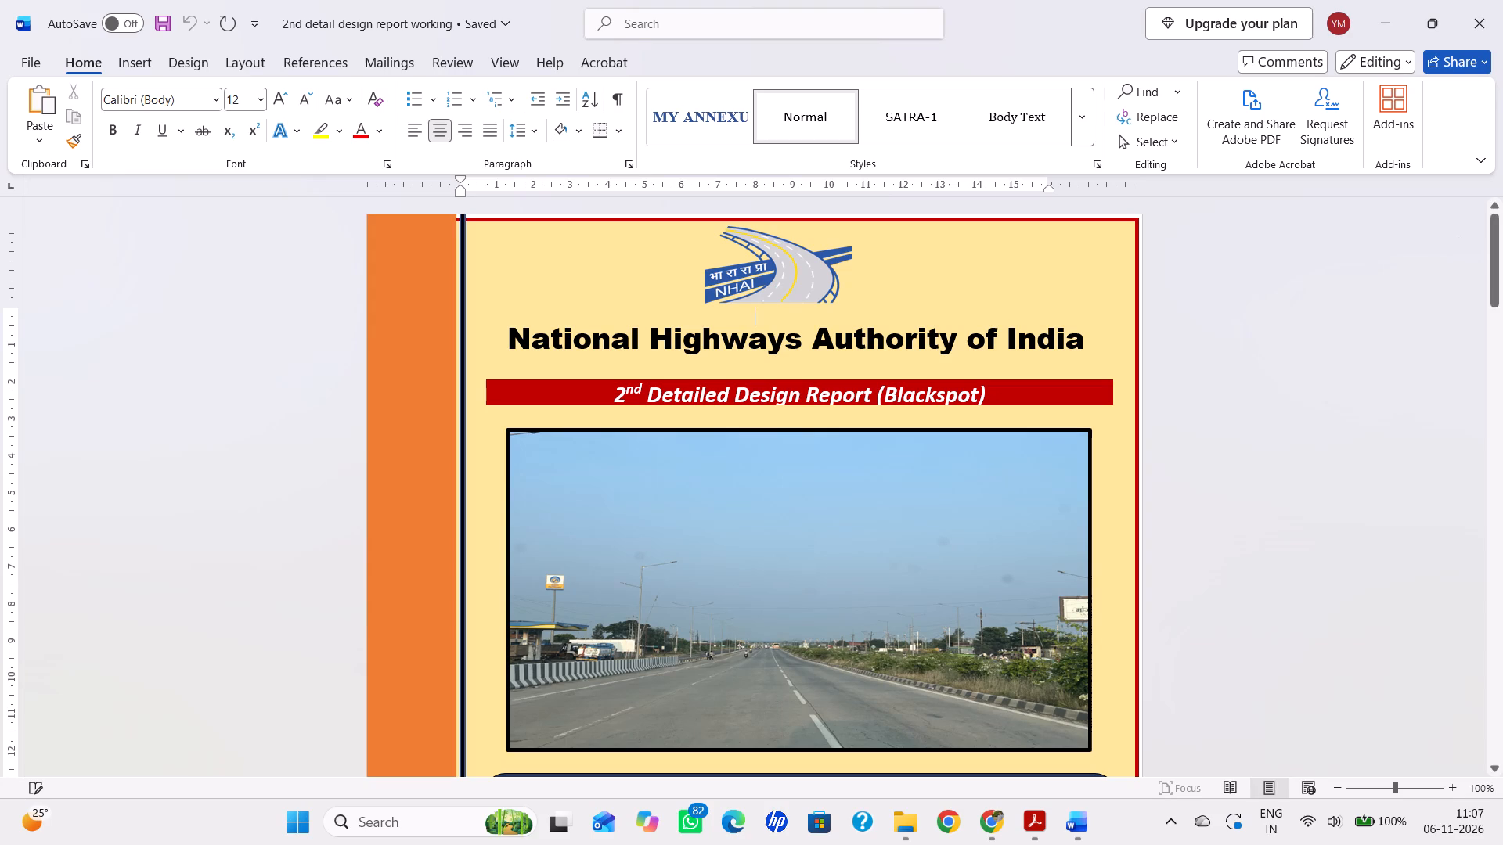
Switch to Chrome, search for rajasthan e tender in a new tab and open the Rajasthan tender status page.
left_click(1000, 825)
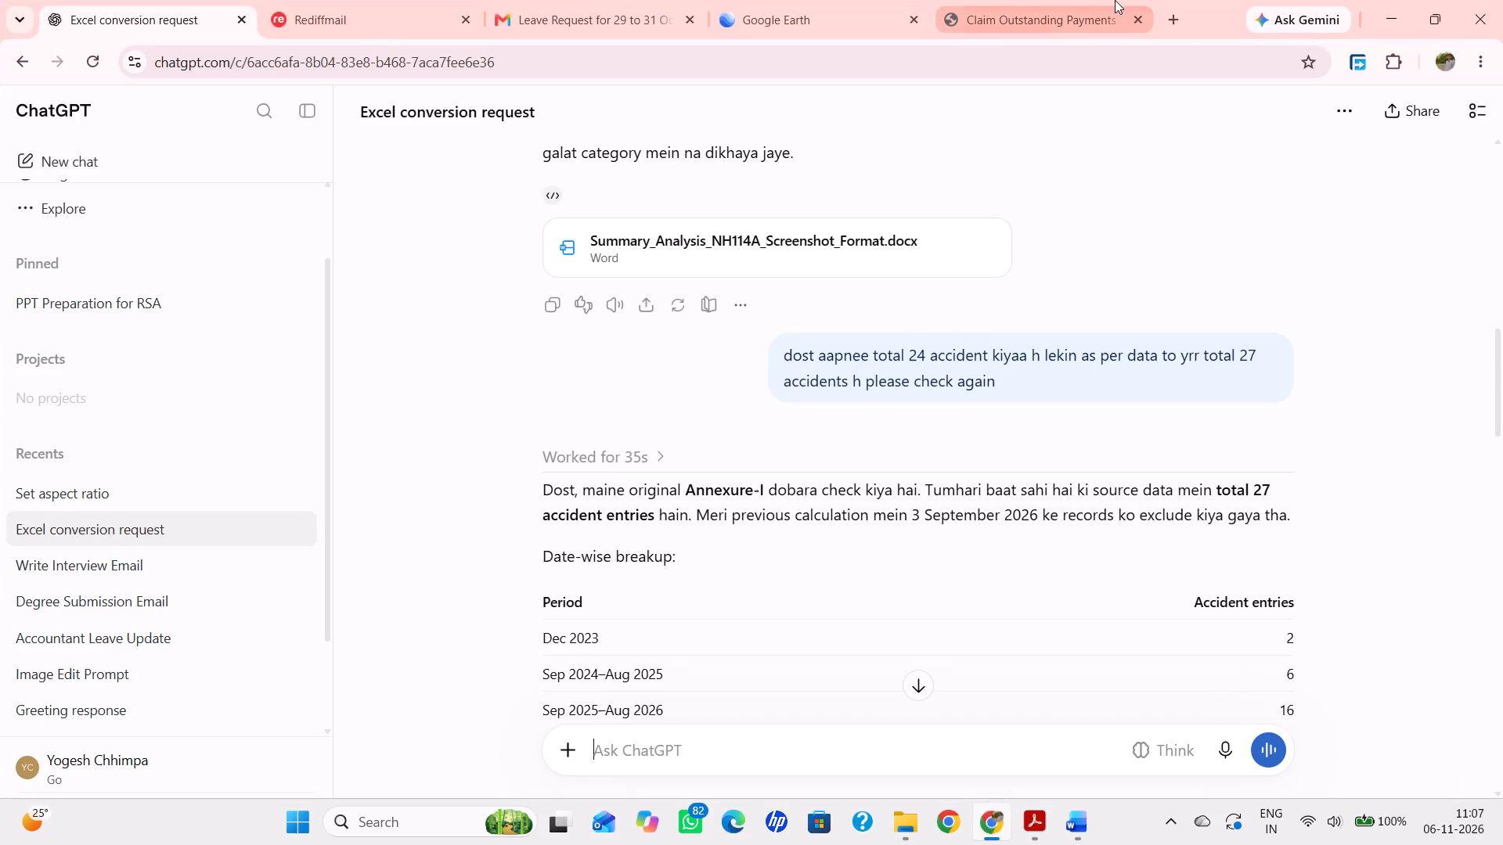
left_click(1177, 19)
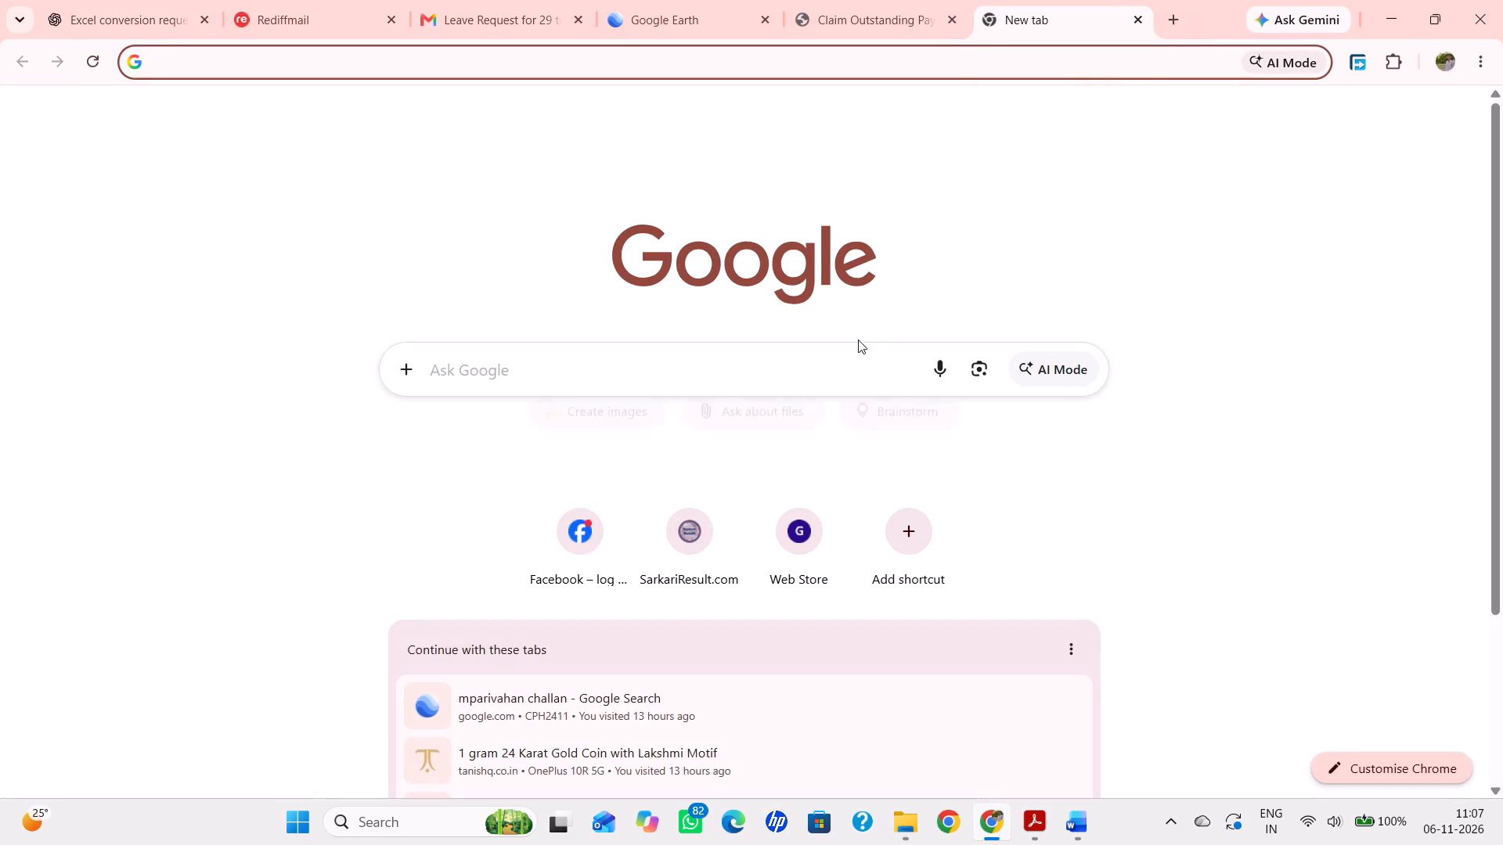
left_click(838, 361)
left_click(474, 462)
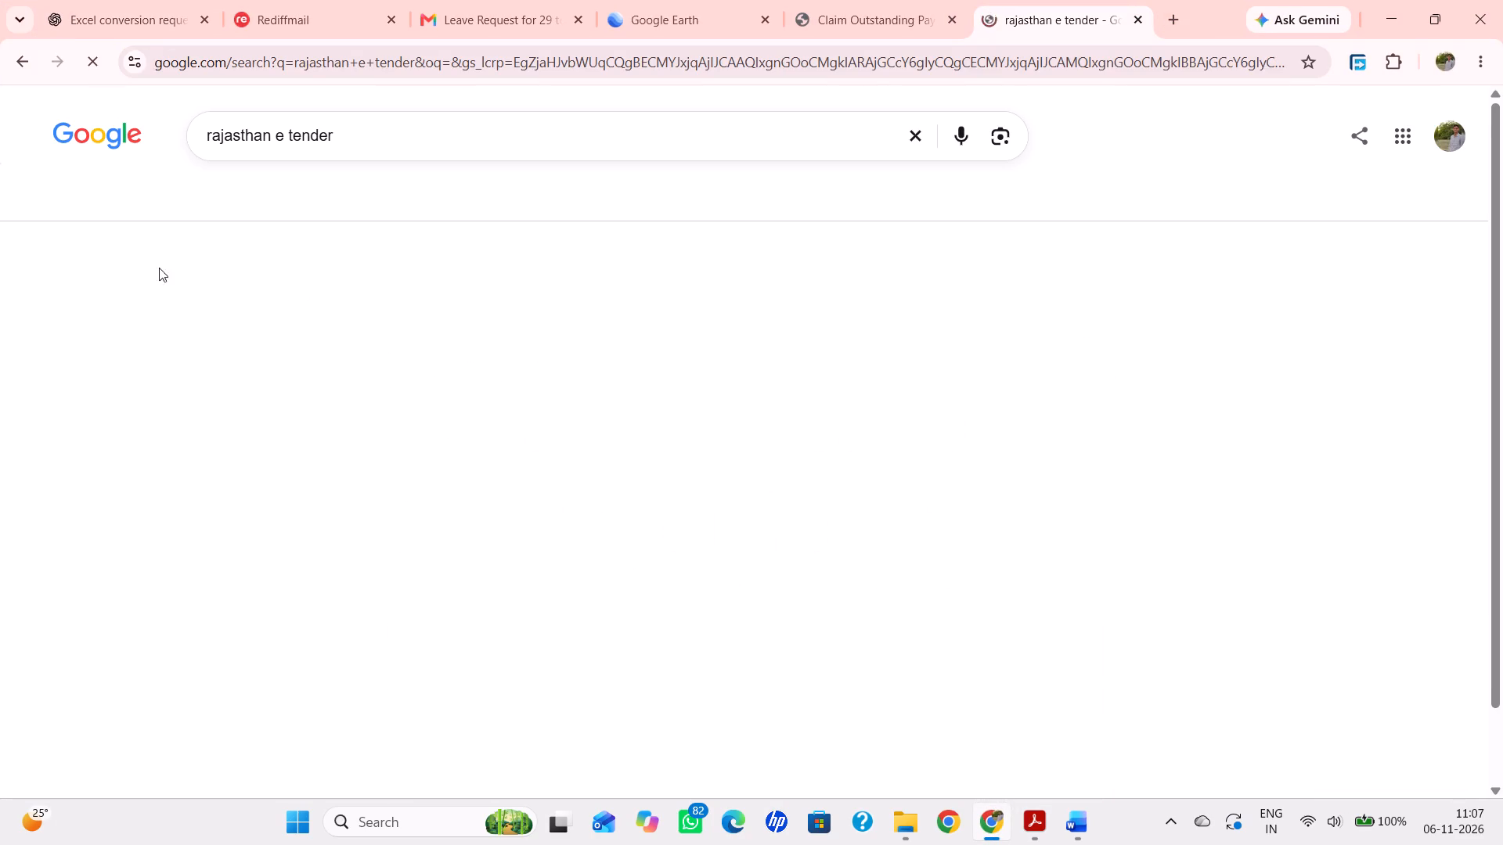
left_click(214, 480)
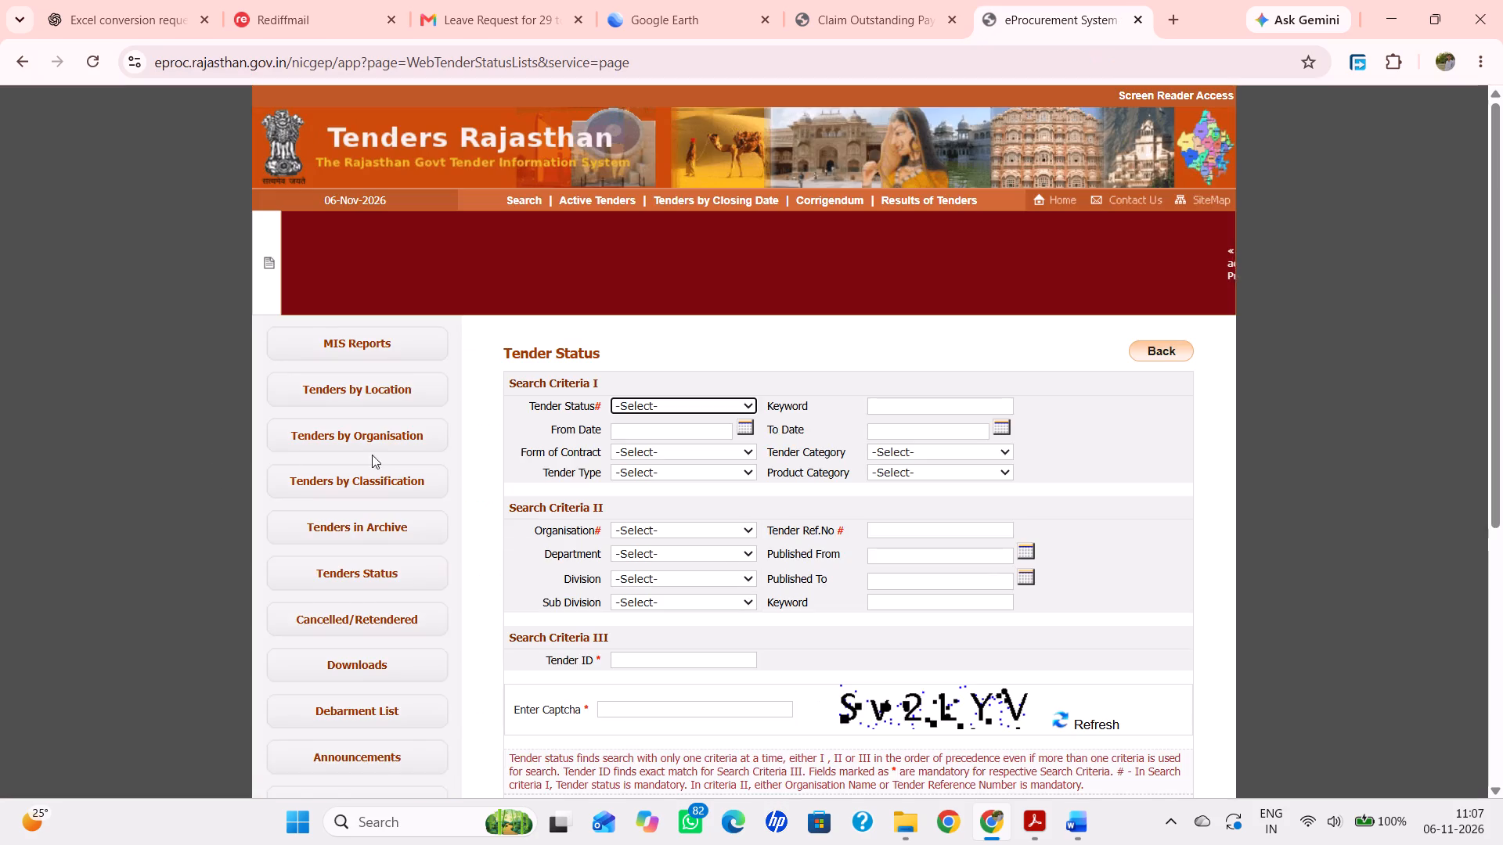
Try to search the tender status for Tender ID 2026_RSHA_601311_1 with the displayed captcha.
scroll(474, 451, "down", 4)
left_click(618, 260)
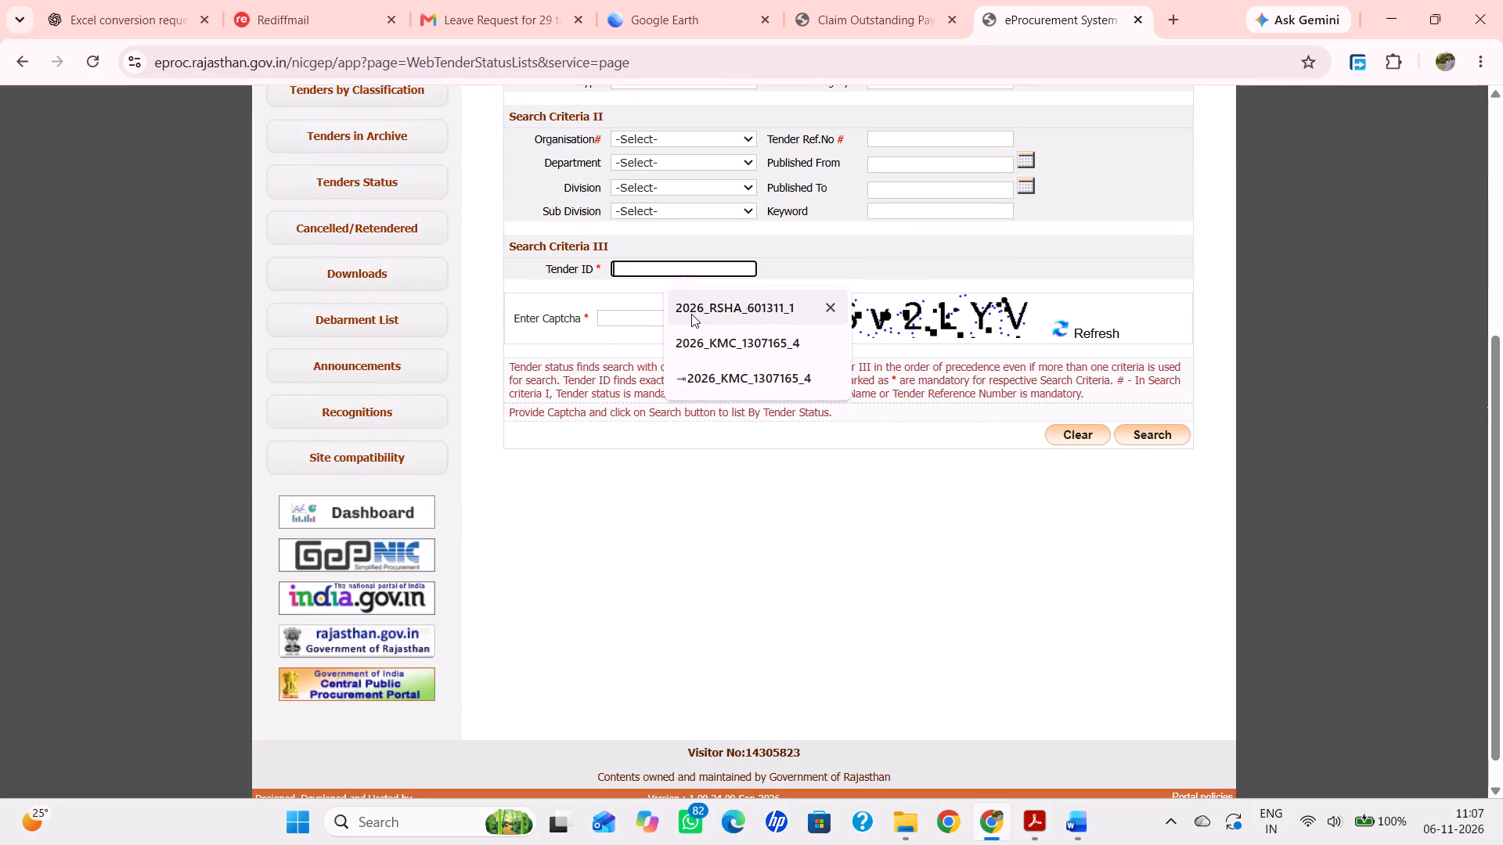
left_click(691, 314)
left_click(680, 318)
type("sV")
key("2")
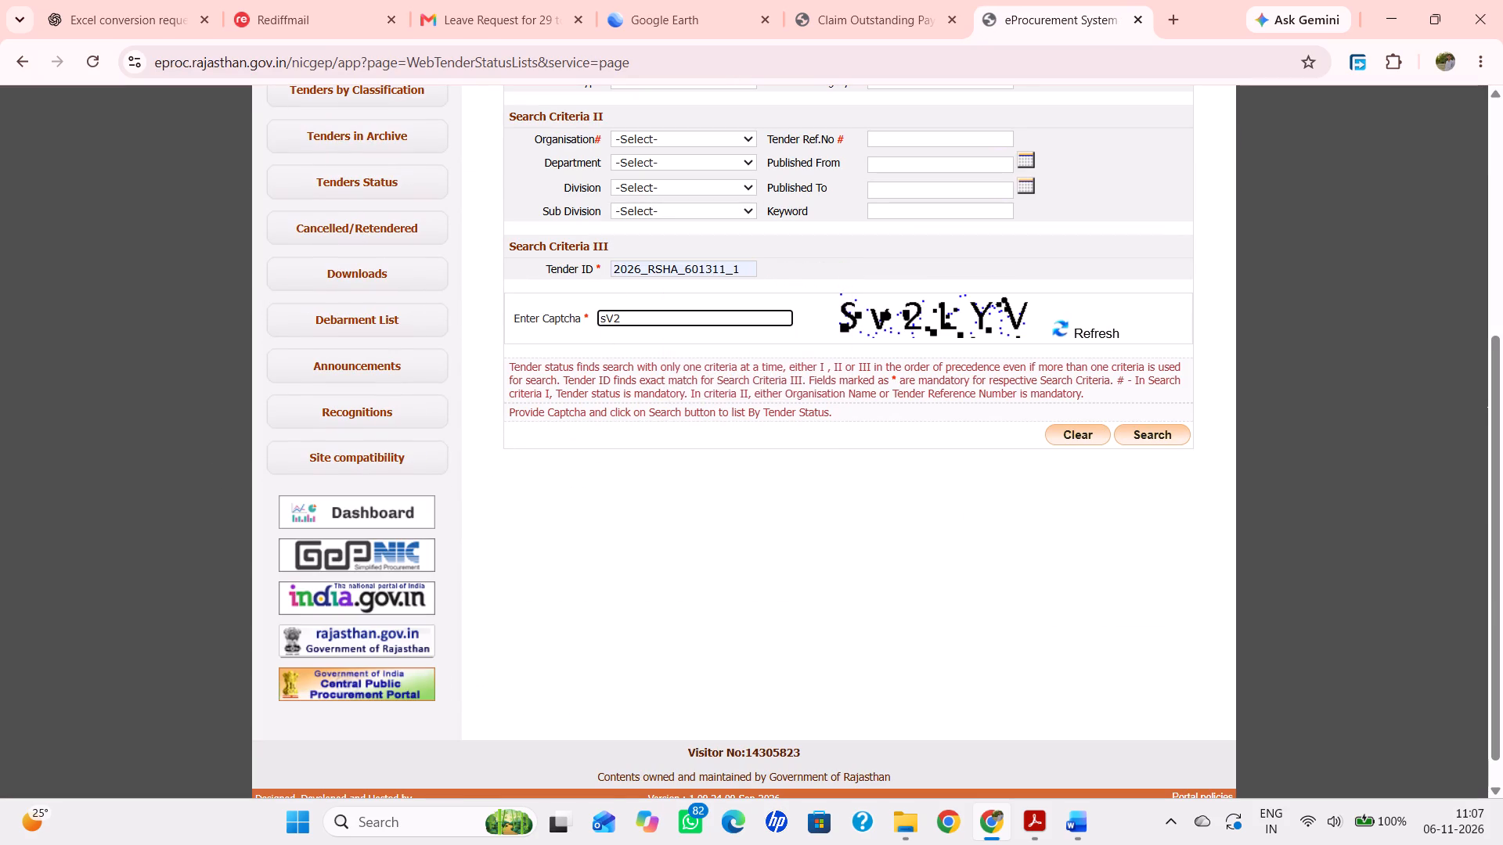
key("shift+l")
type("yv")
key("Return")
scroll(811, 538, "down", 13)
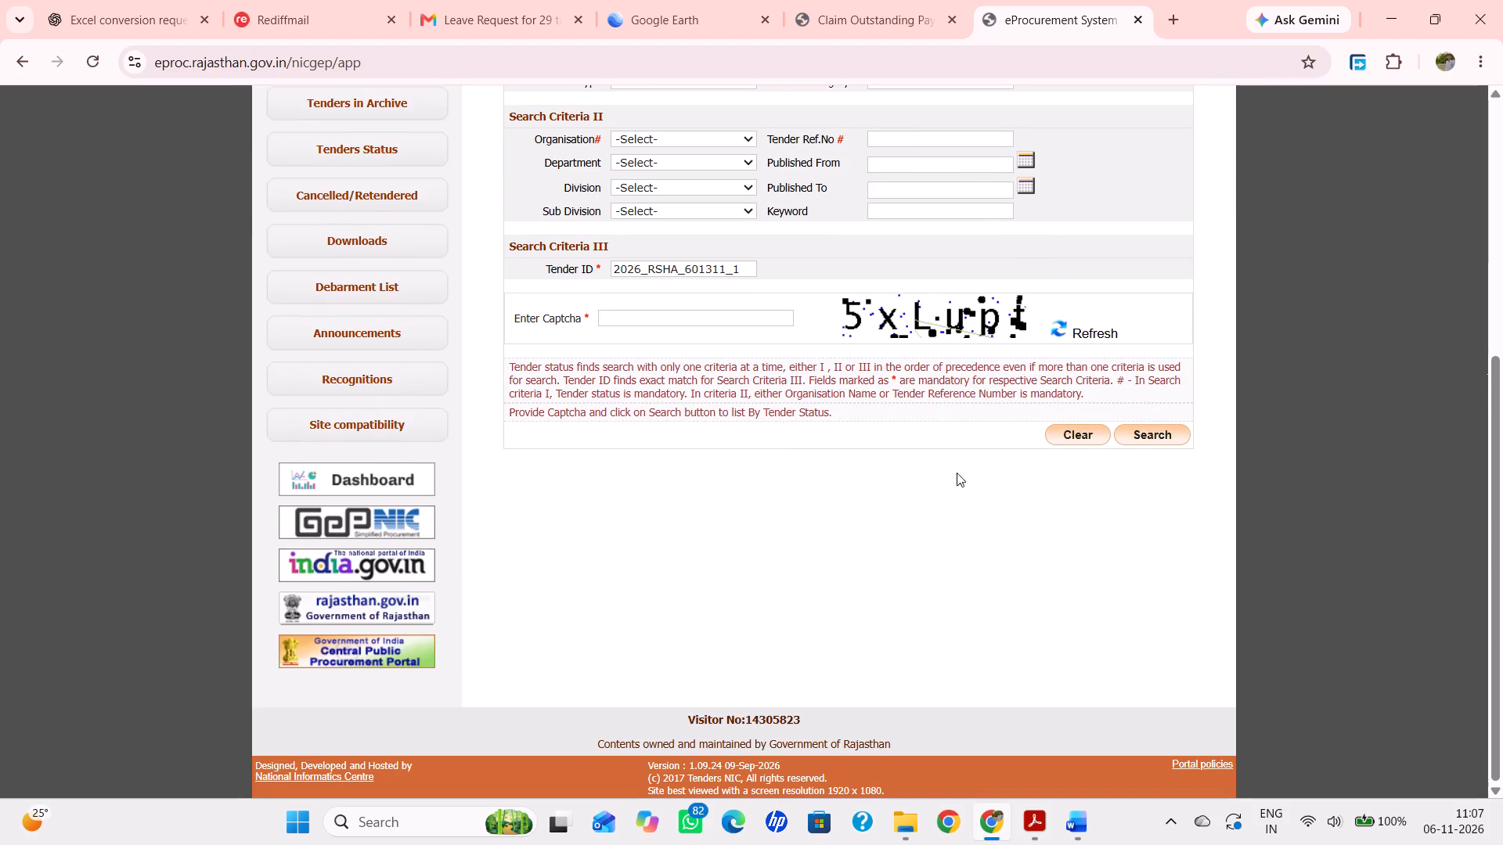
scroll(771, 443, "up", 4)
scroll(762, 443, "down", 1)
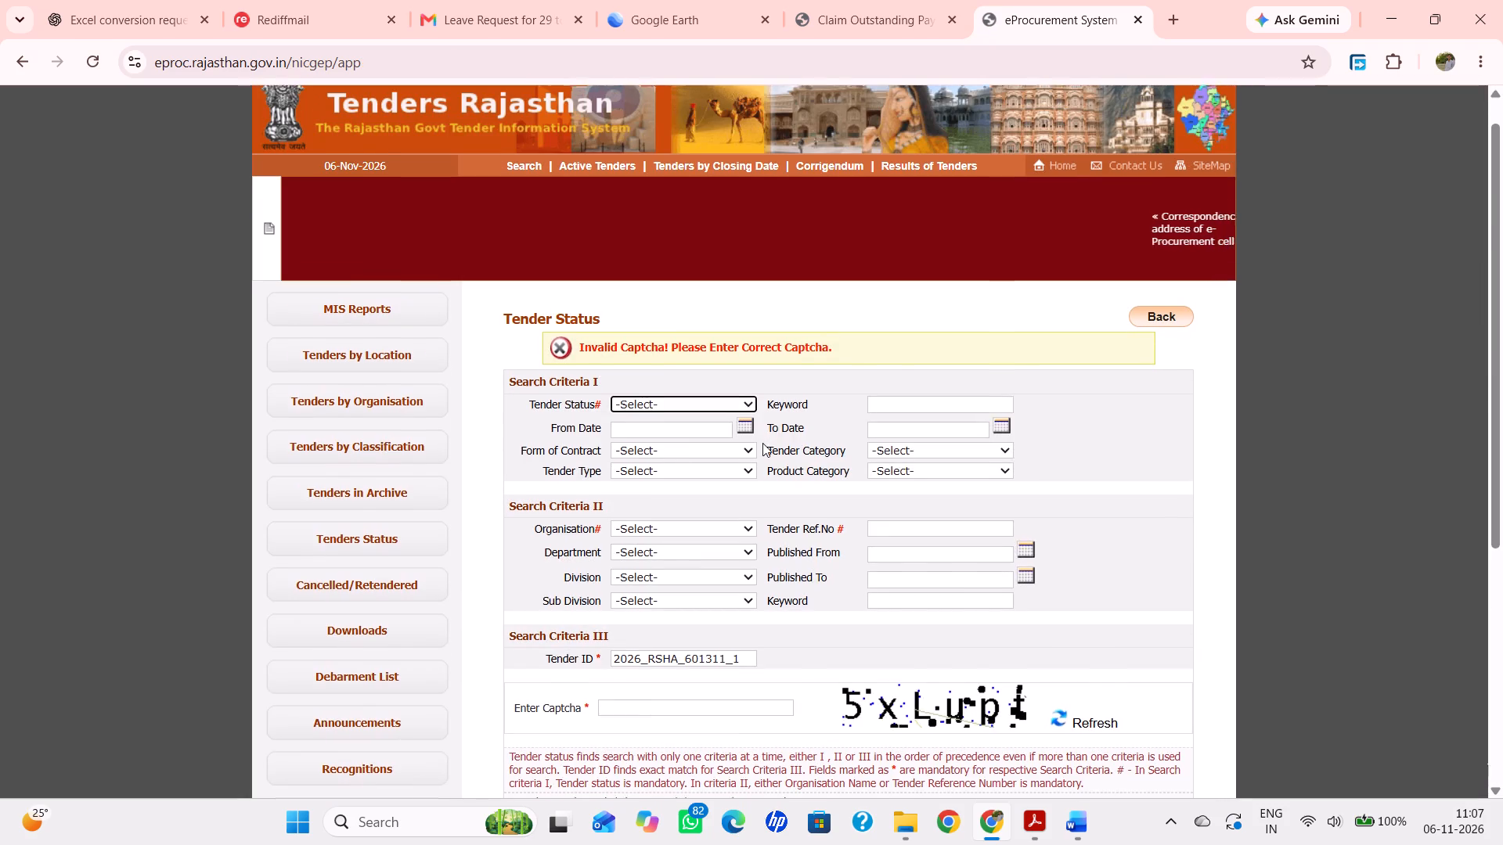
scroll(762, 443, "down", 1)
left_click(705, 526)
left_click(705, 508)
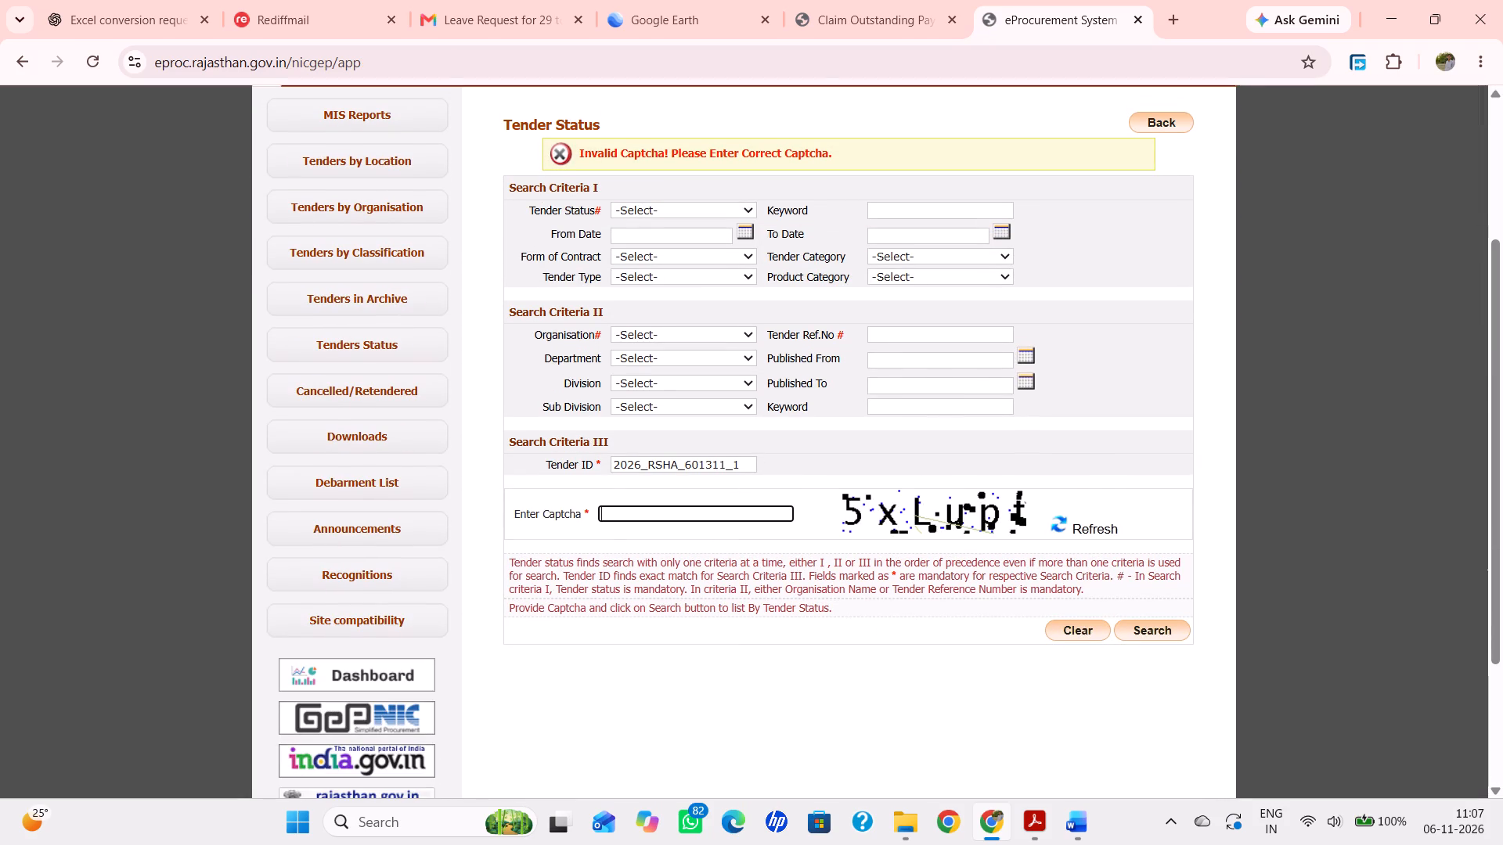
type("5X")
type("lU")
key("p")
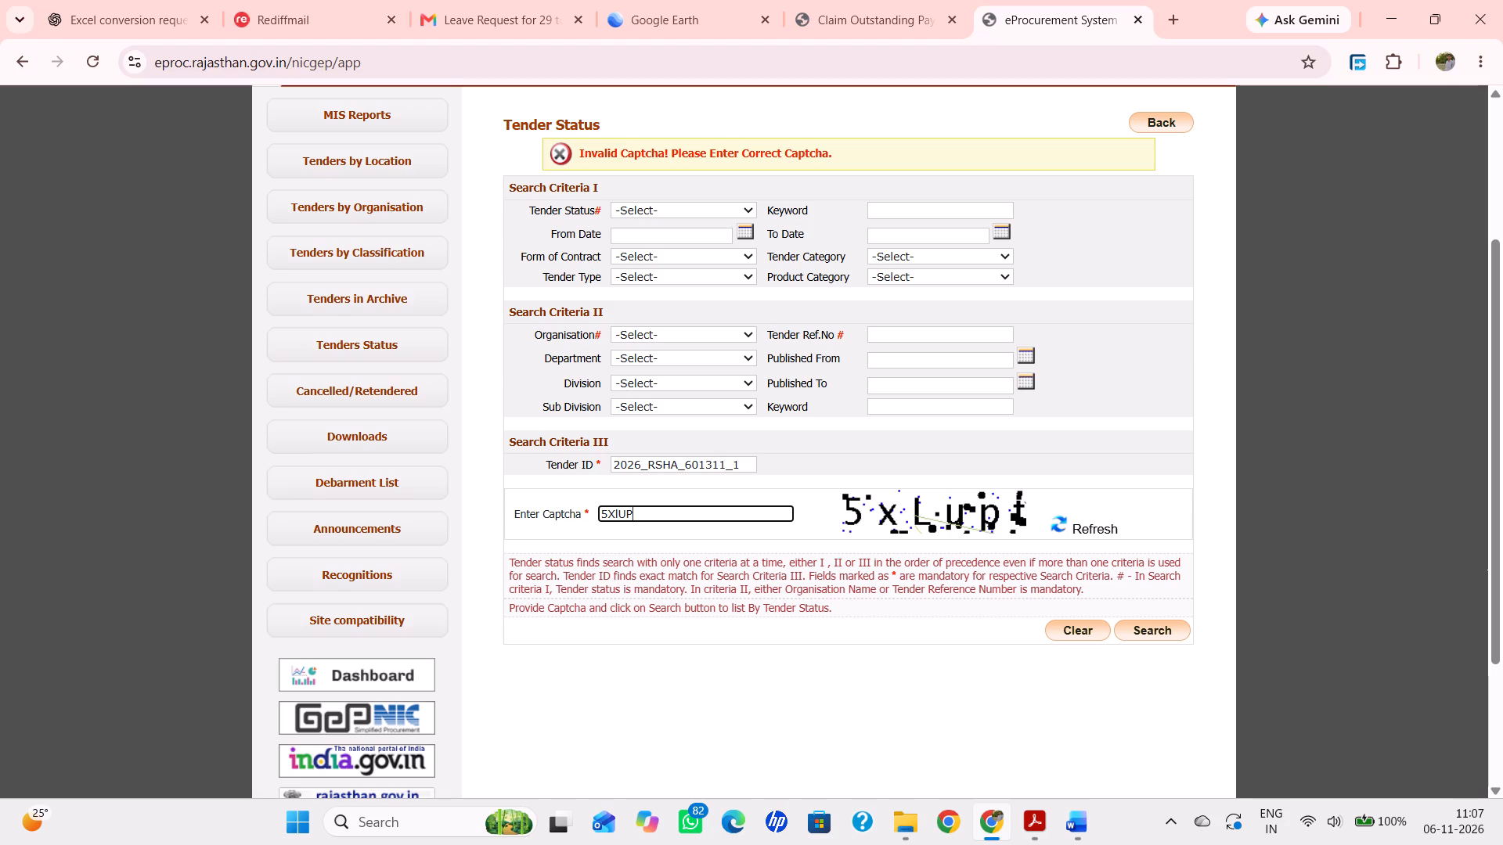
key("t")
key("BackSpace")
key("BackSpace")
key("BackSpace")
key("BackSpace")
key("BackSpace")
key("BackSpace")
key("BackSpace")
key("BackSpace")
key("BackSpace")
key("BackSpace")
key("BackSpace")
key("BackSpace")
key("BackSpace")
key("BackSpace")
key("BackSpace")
Enter the captcha in its exact letter case and run the status search for the entered Tender ID.
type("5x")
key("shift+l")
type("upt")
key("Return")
Open the status page of the Safety Consultant for HAM projects tender from the search result.
scroll(718, 515, "down", 6)
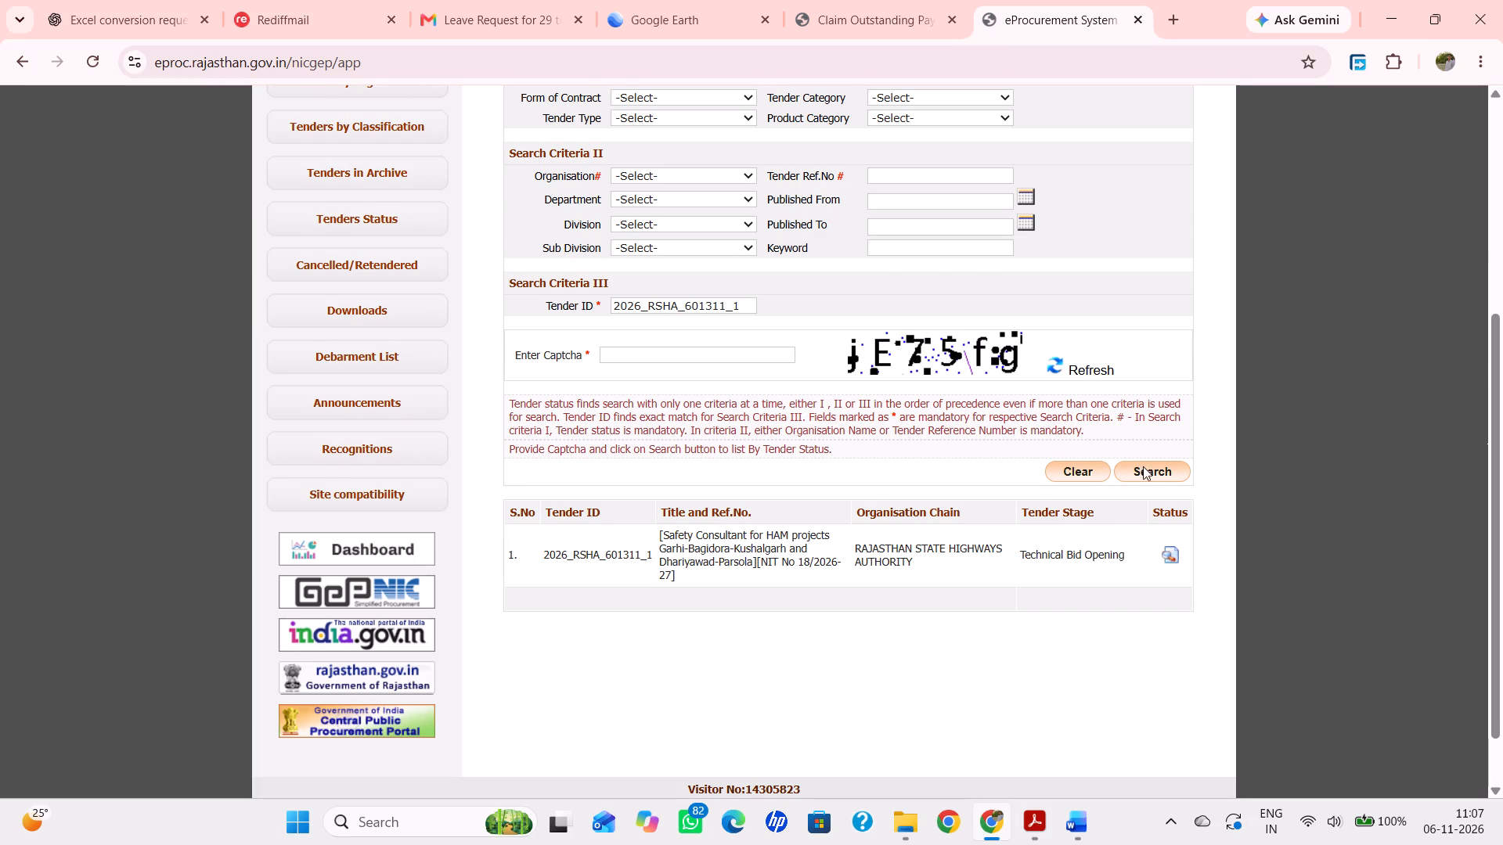
left_click(1167, 482)
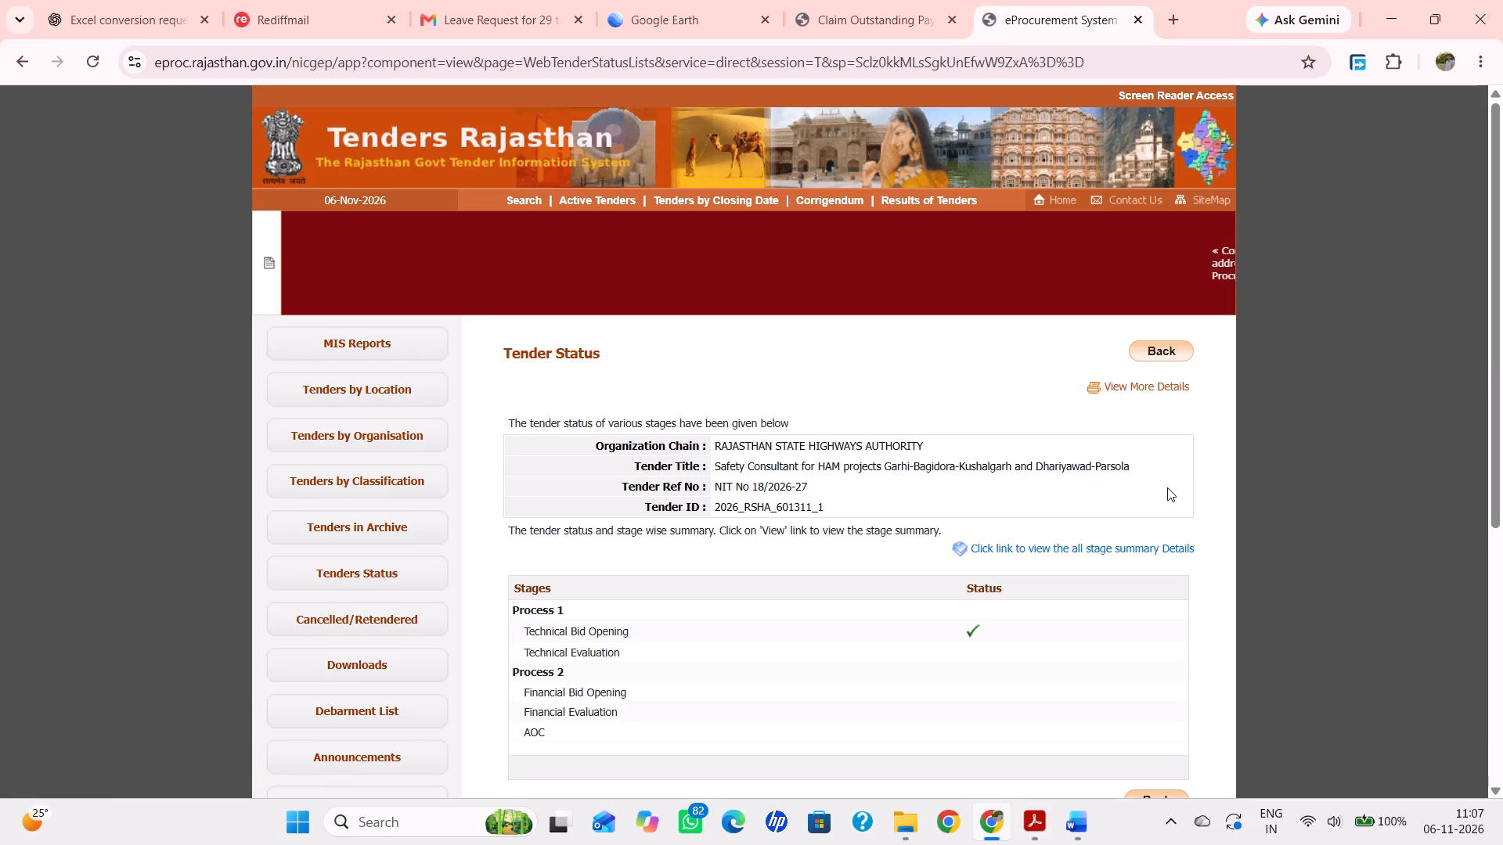
Open the all-stage summary report, examine its bids list and technical bid opening summary, and close the report window.
scroll(1156, 537, "down", 1)
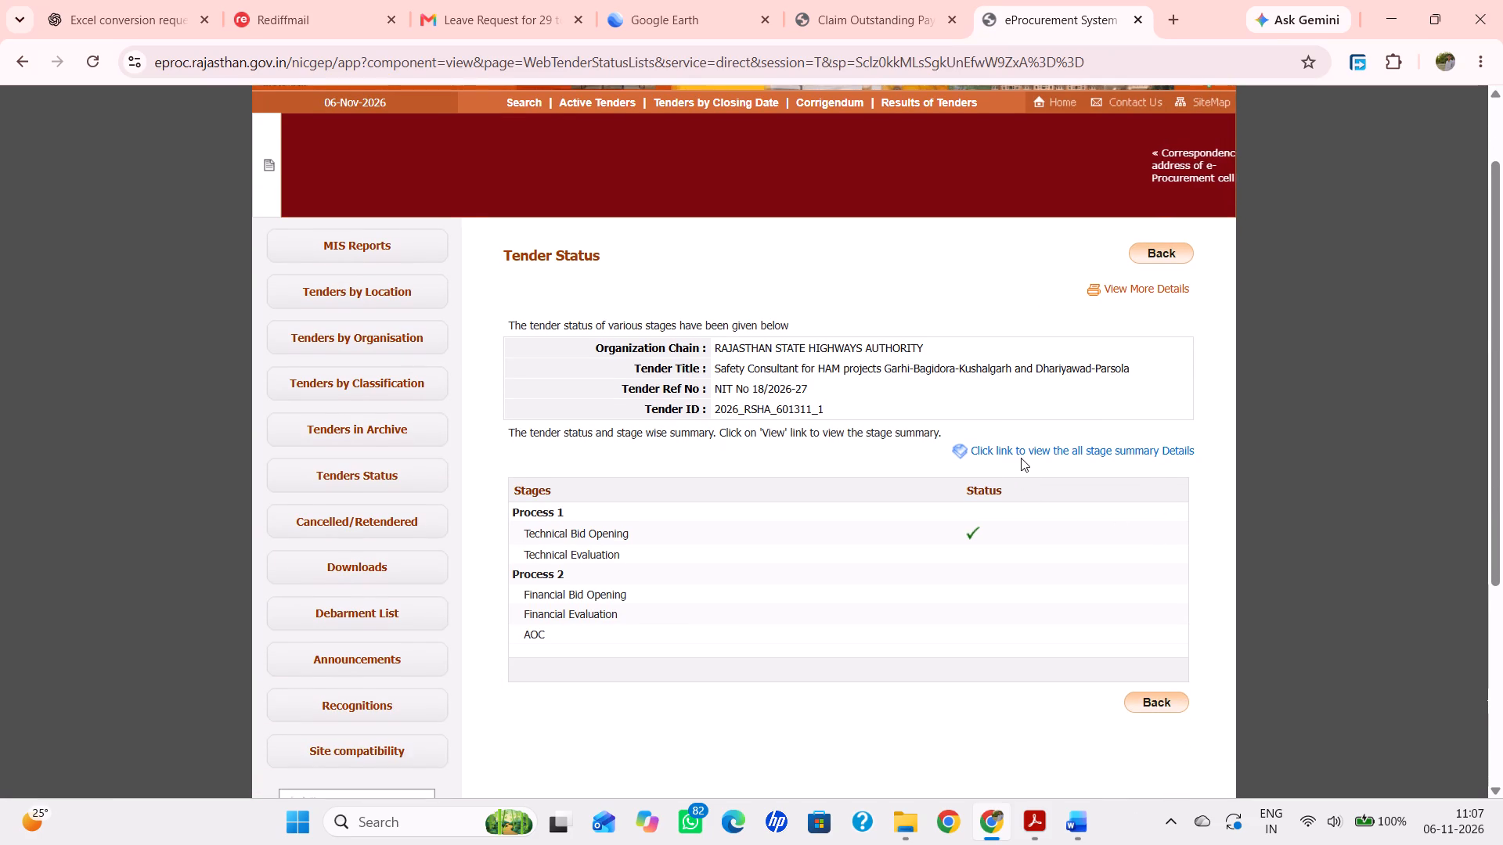
left_click(1021, 453)
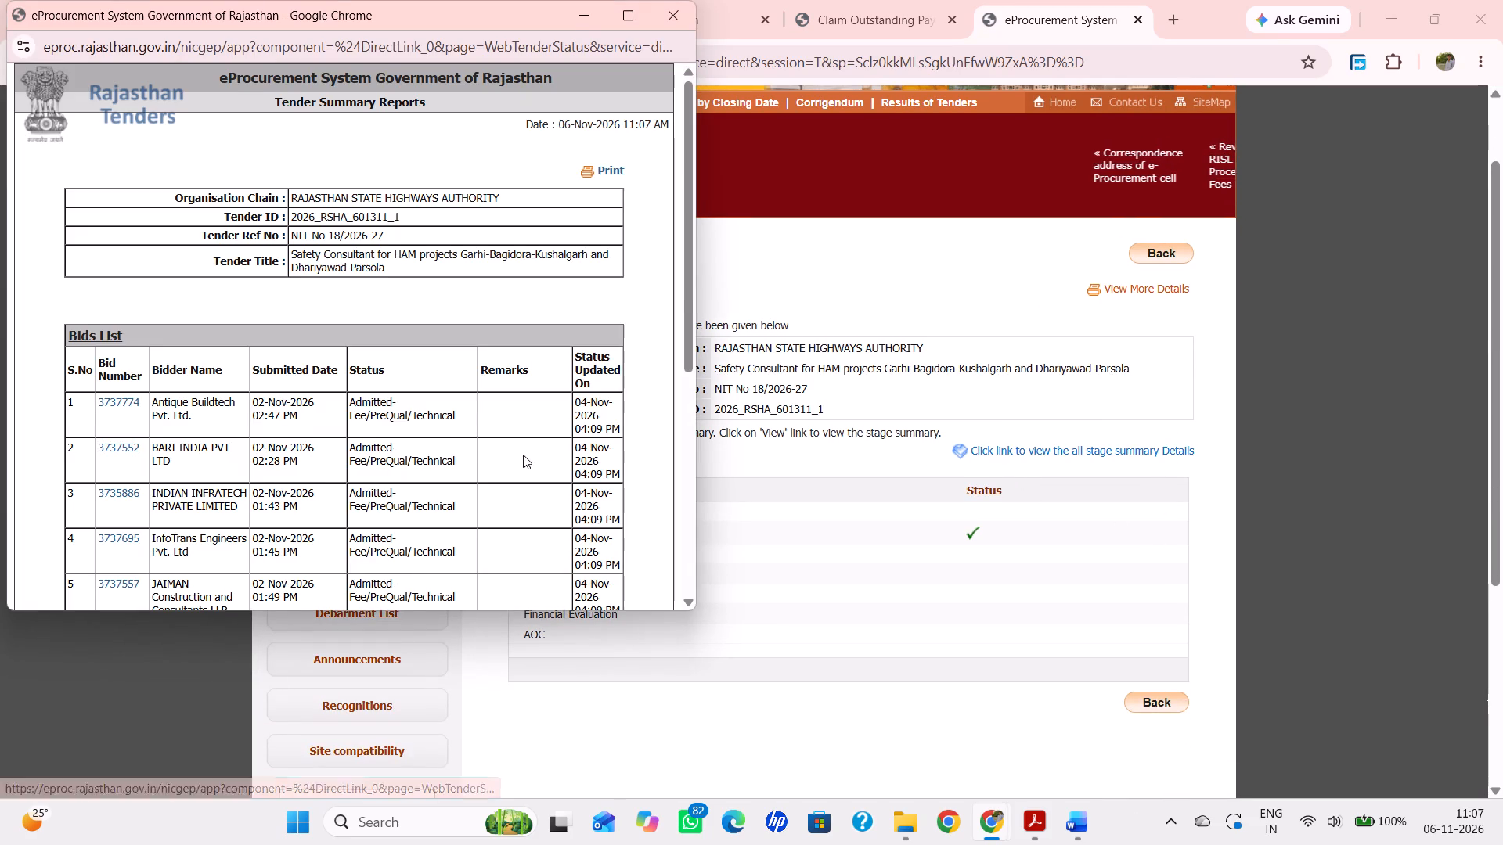
scroll(523, 455, "down", 12)
scroll(523, 455, "up", 6)
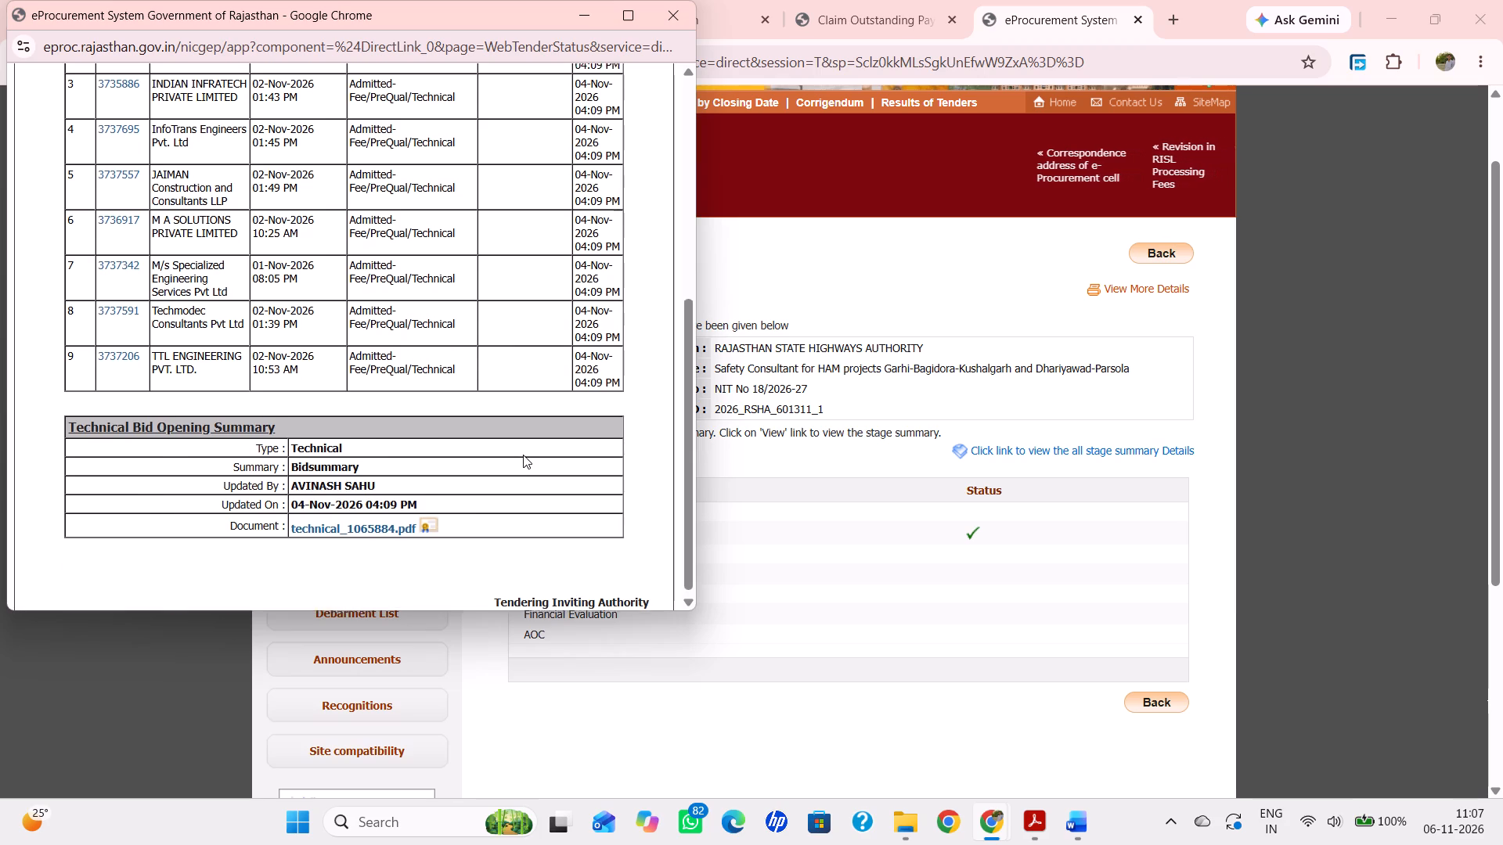
scroll(523, 455, "up", 5)
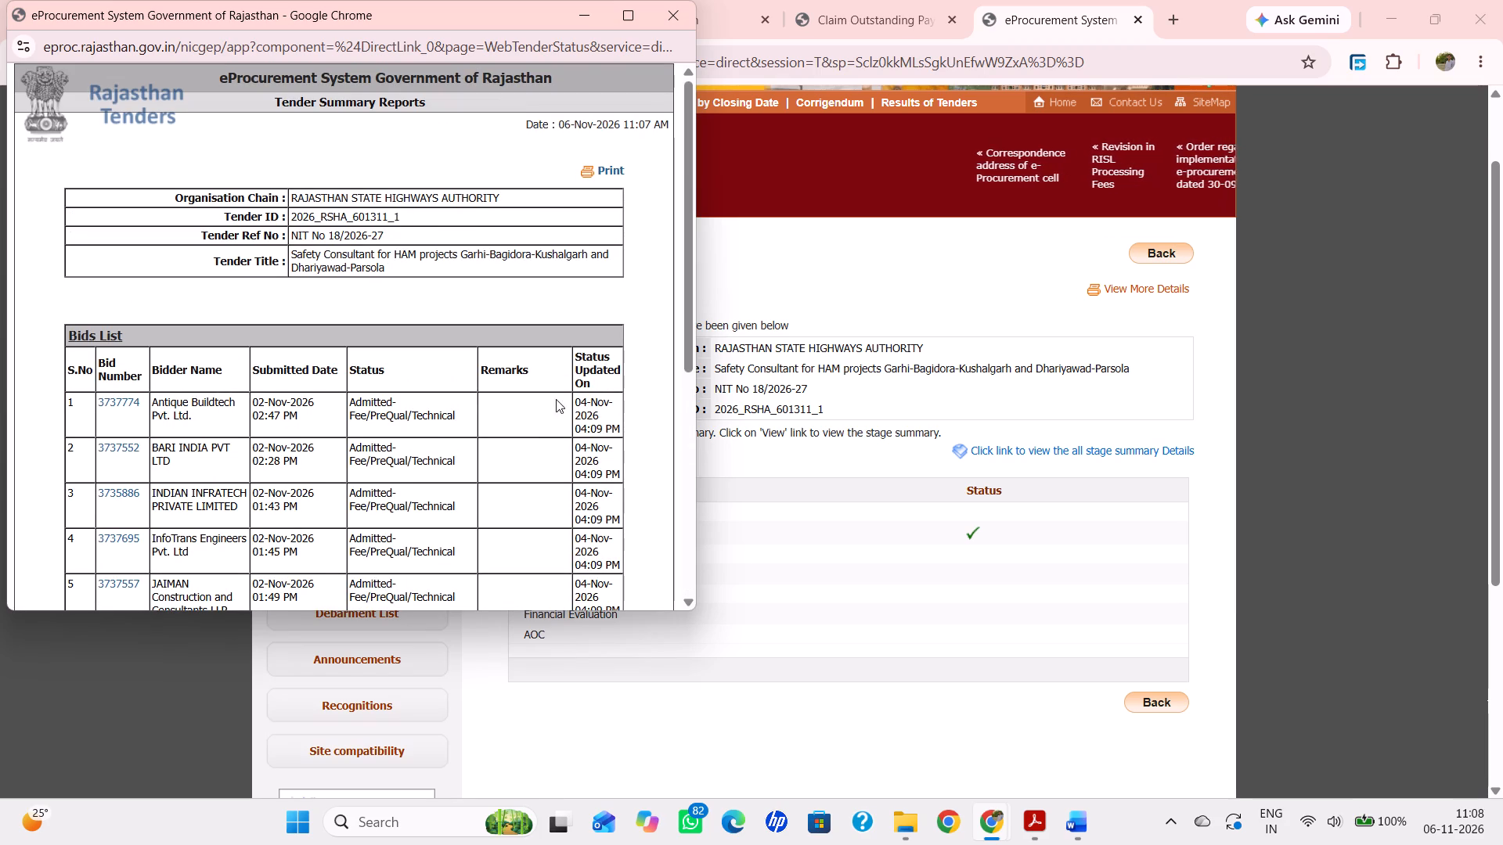
left_click(693, 23)
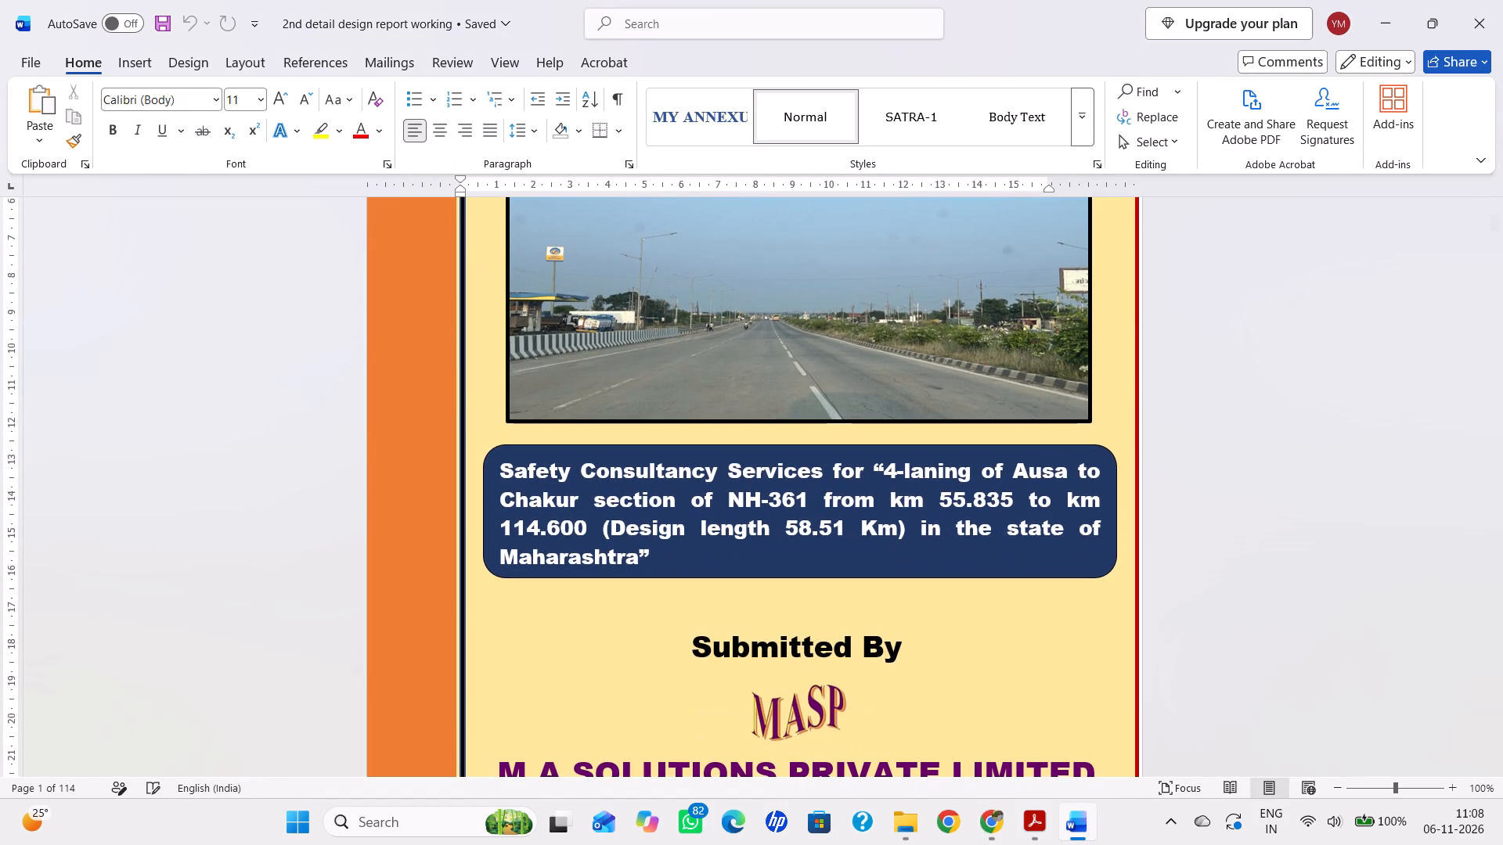
Minimise the Word report to reach the desktop and launch Kuro.
triple_click(1399, 0)
left_click_drag(1247, 614, 1225, 614)
double_click(417, 437)
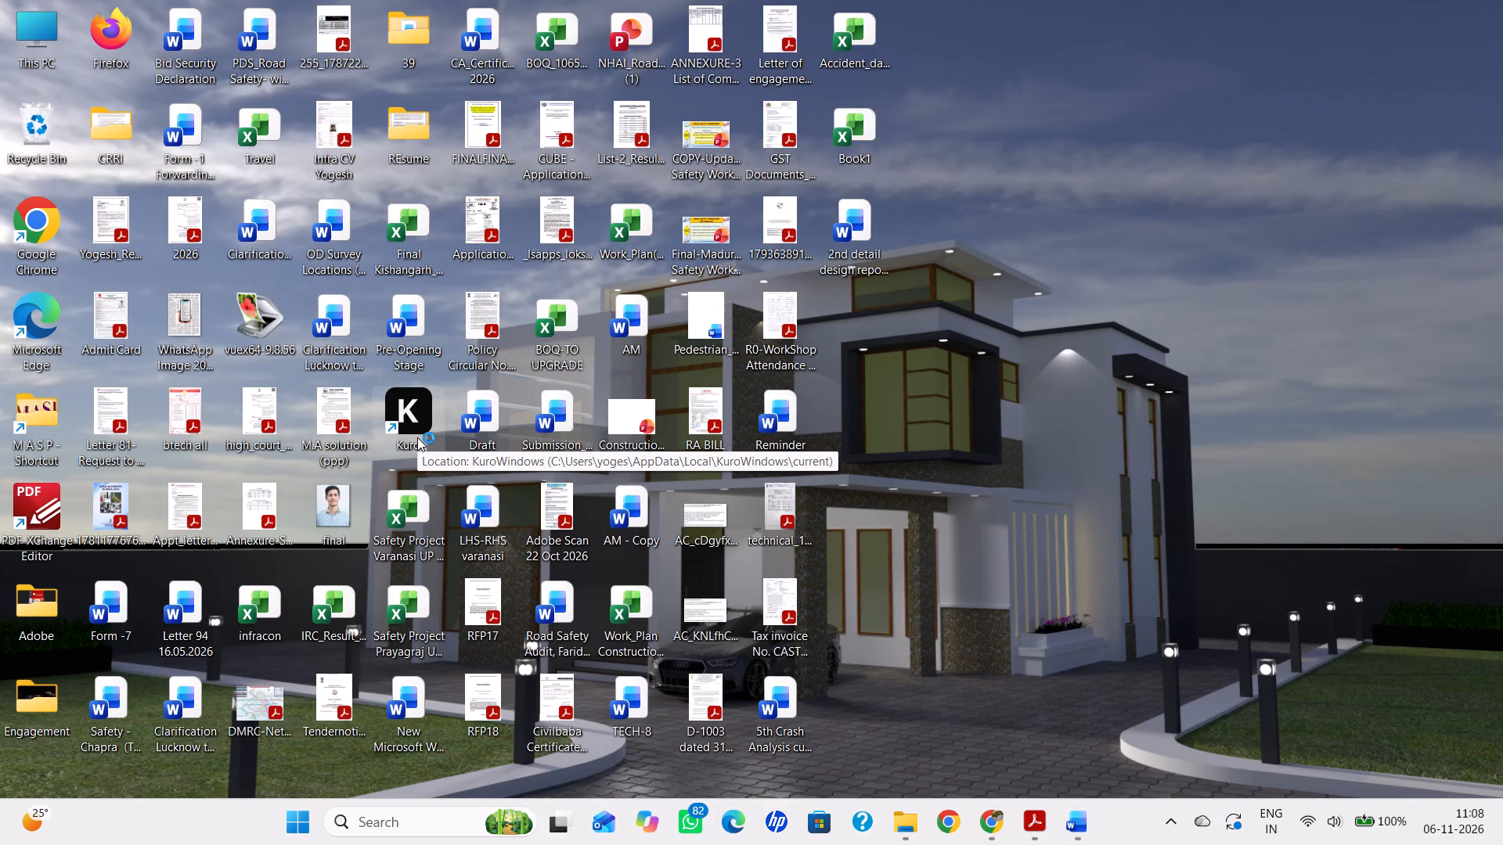
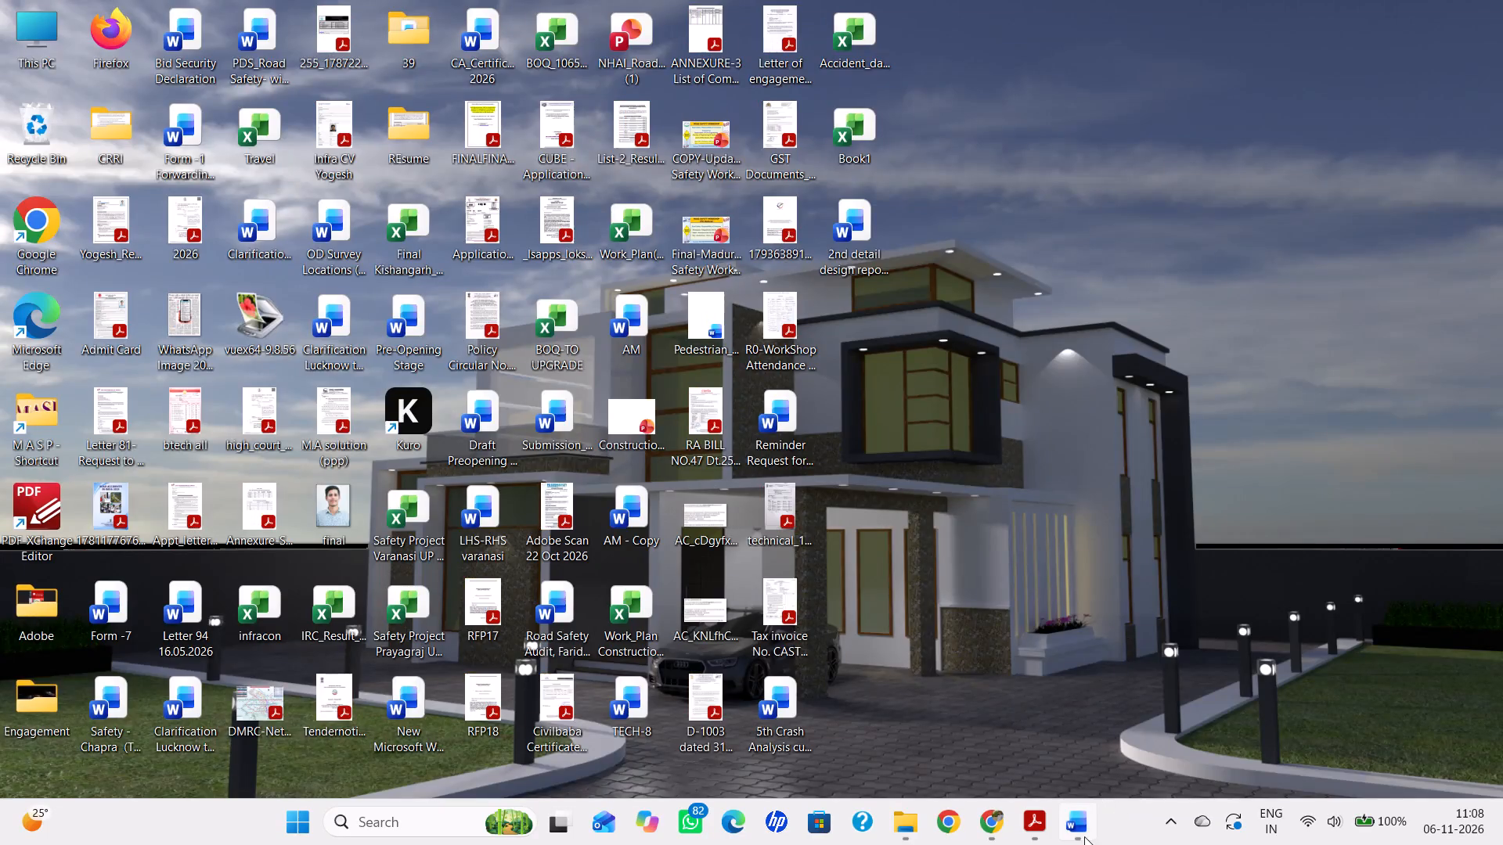
Switch back to the Ausa to Chakur 2nd detail design working report in Word.
left_click(1084, 836)
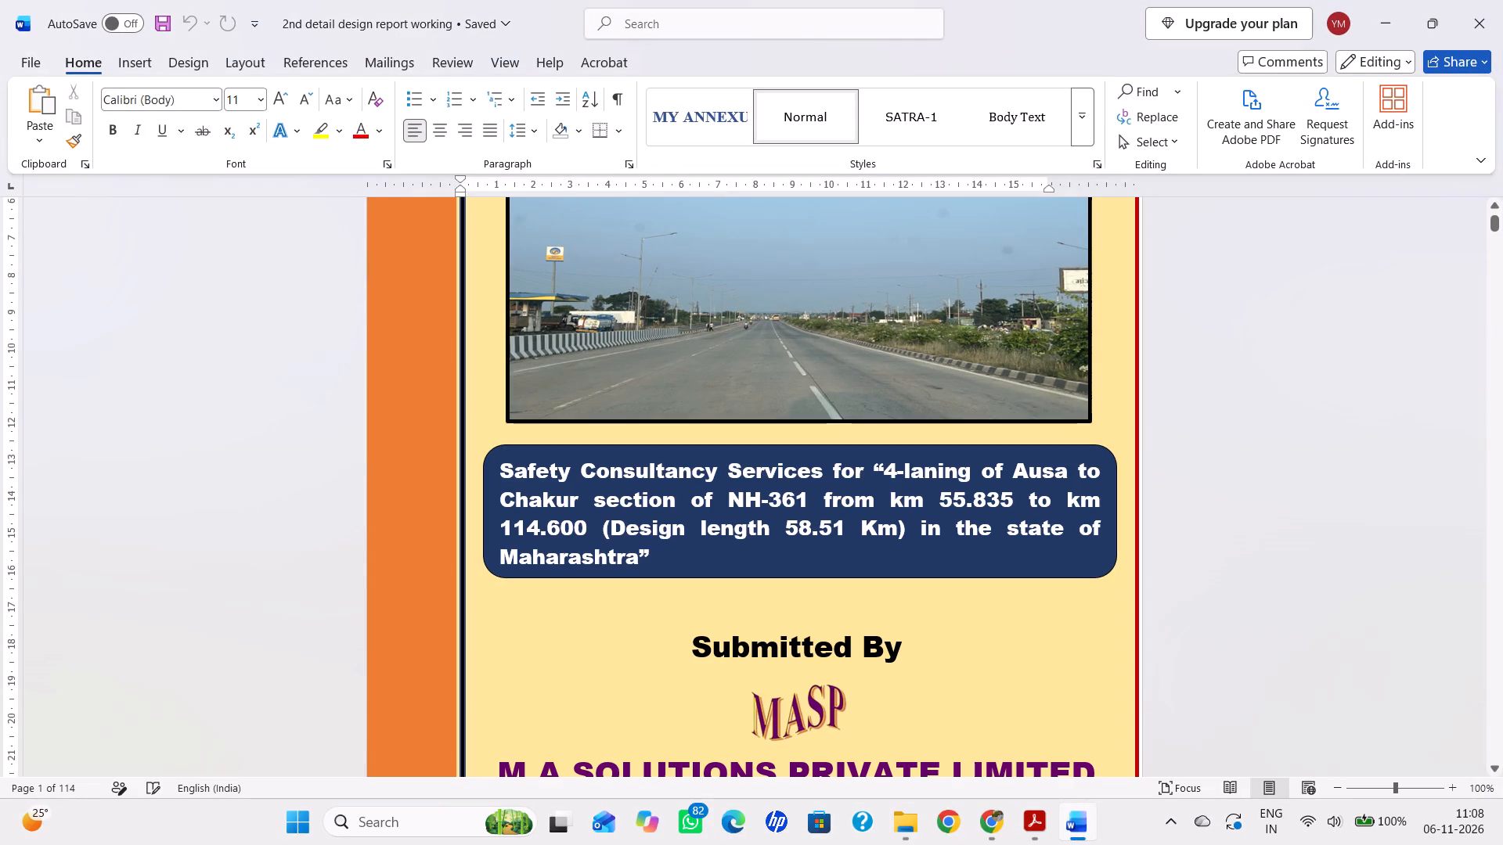
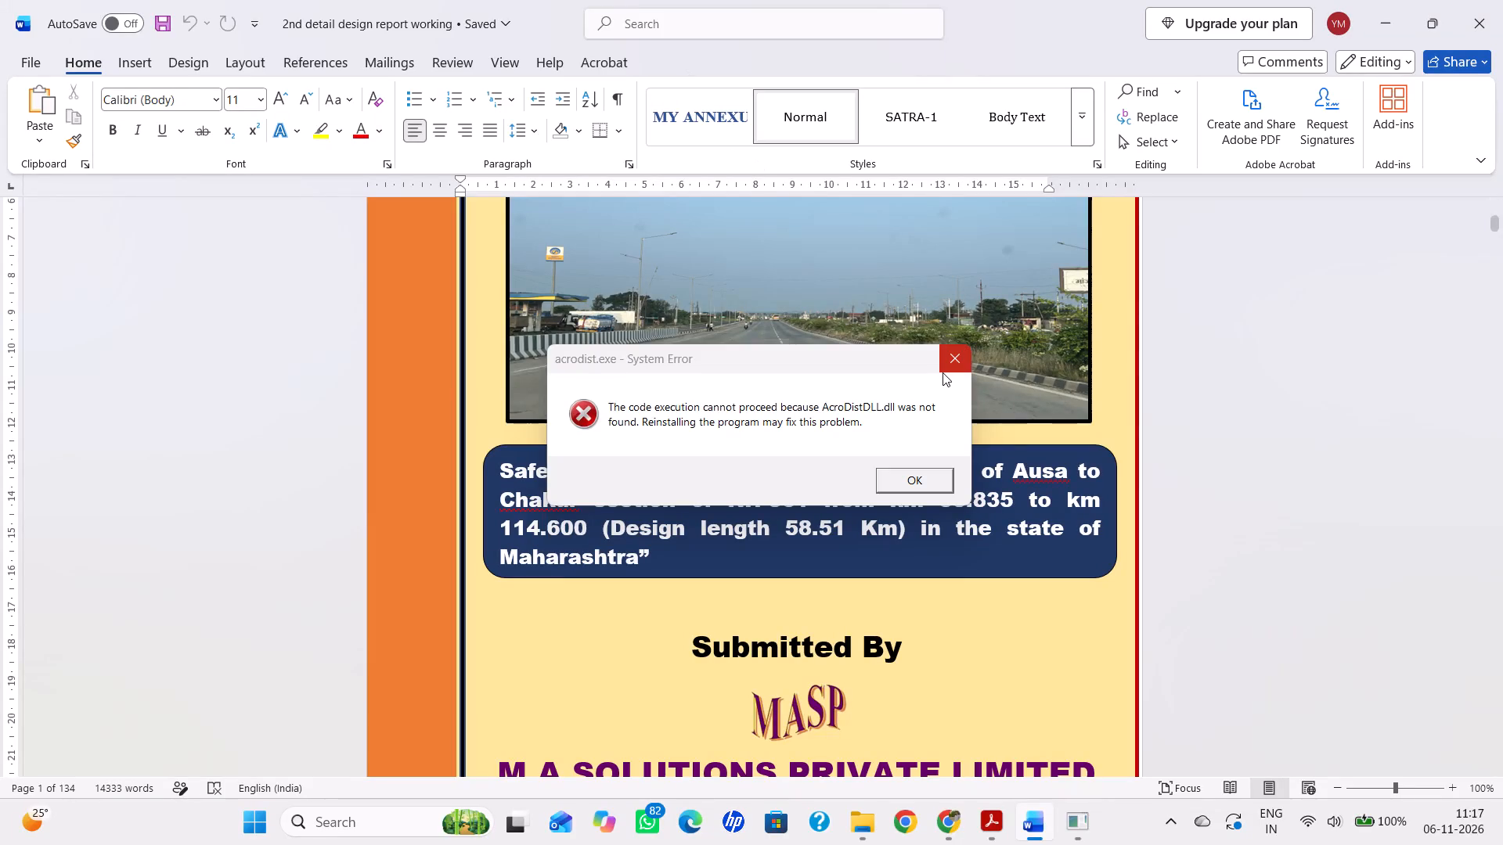
Dismiss the acrodist.exe system error message.
left_click(943, 372)
Open the Table of Contents page header and go through the following sections' headers up to Section 26, checking the project title in each.
scroll(943, 372, "down", 6)
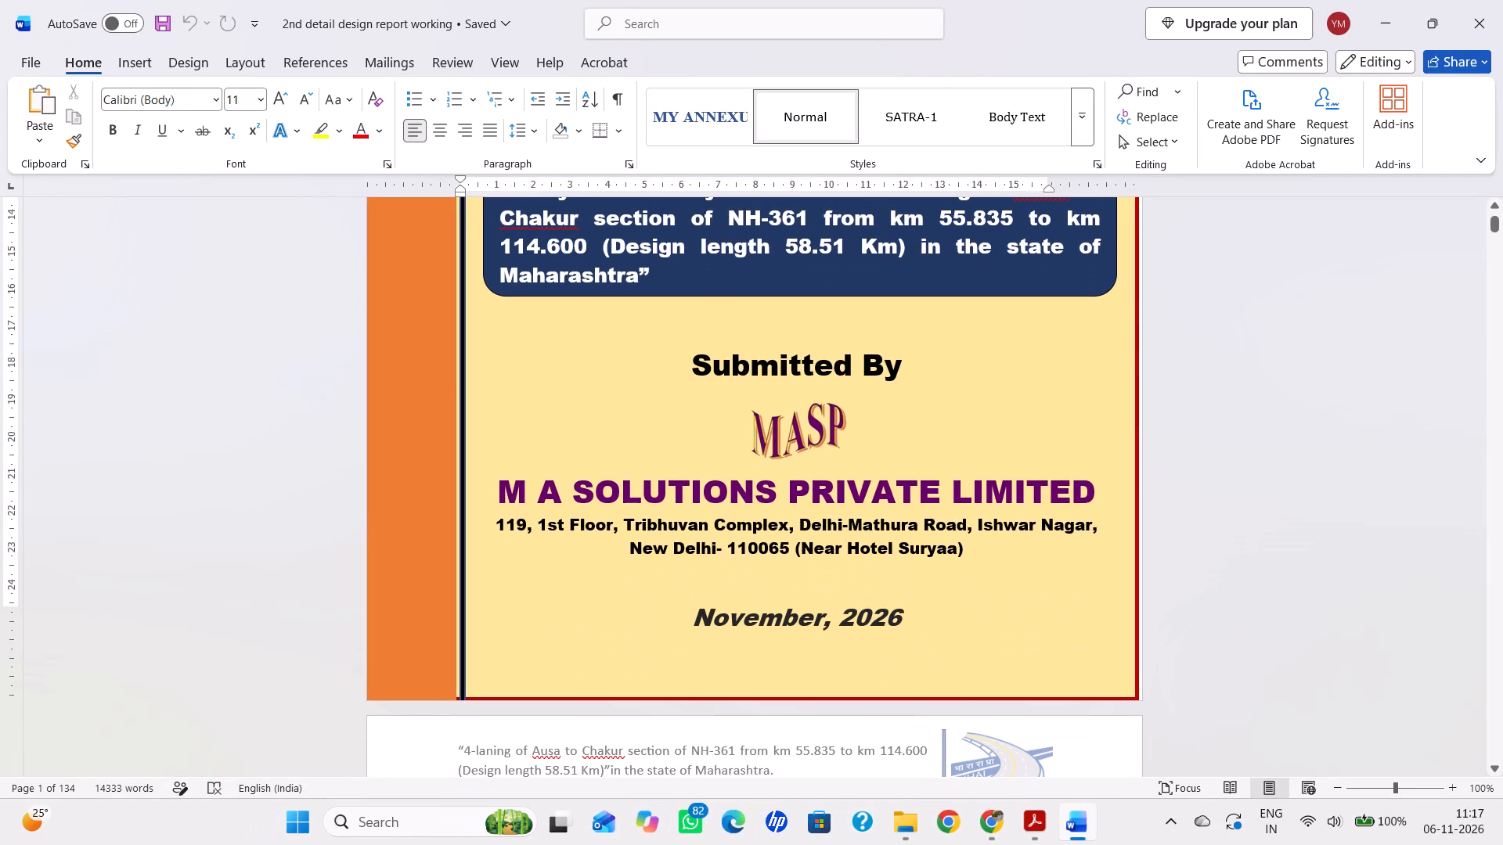
scroll(943, 372, "down", 7)
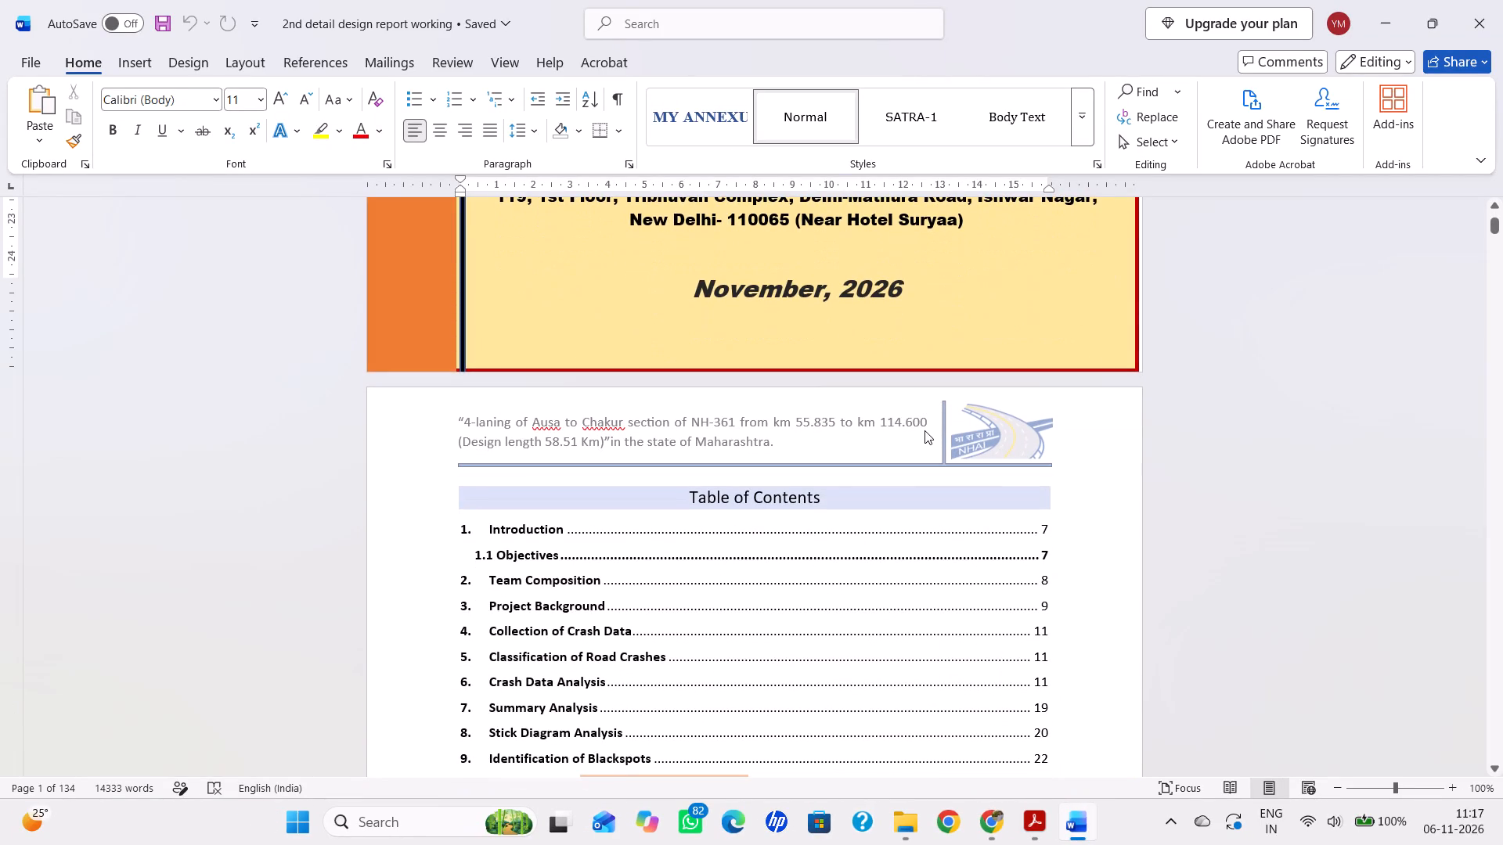
double_click(671, 444)
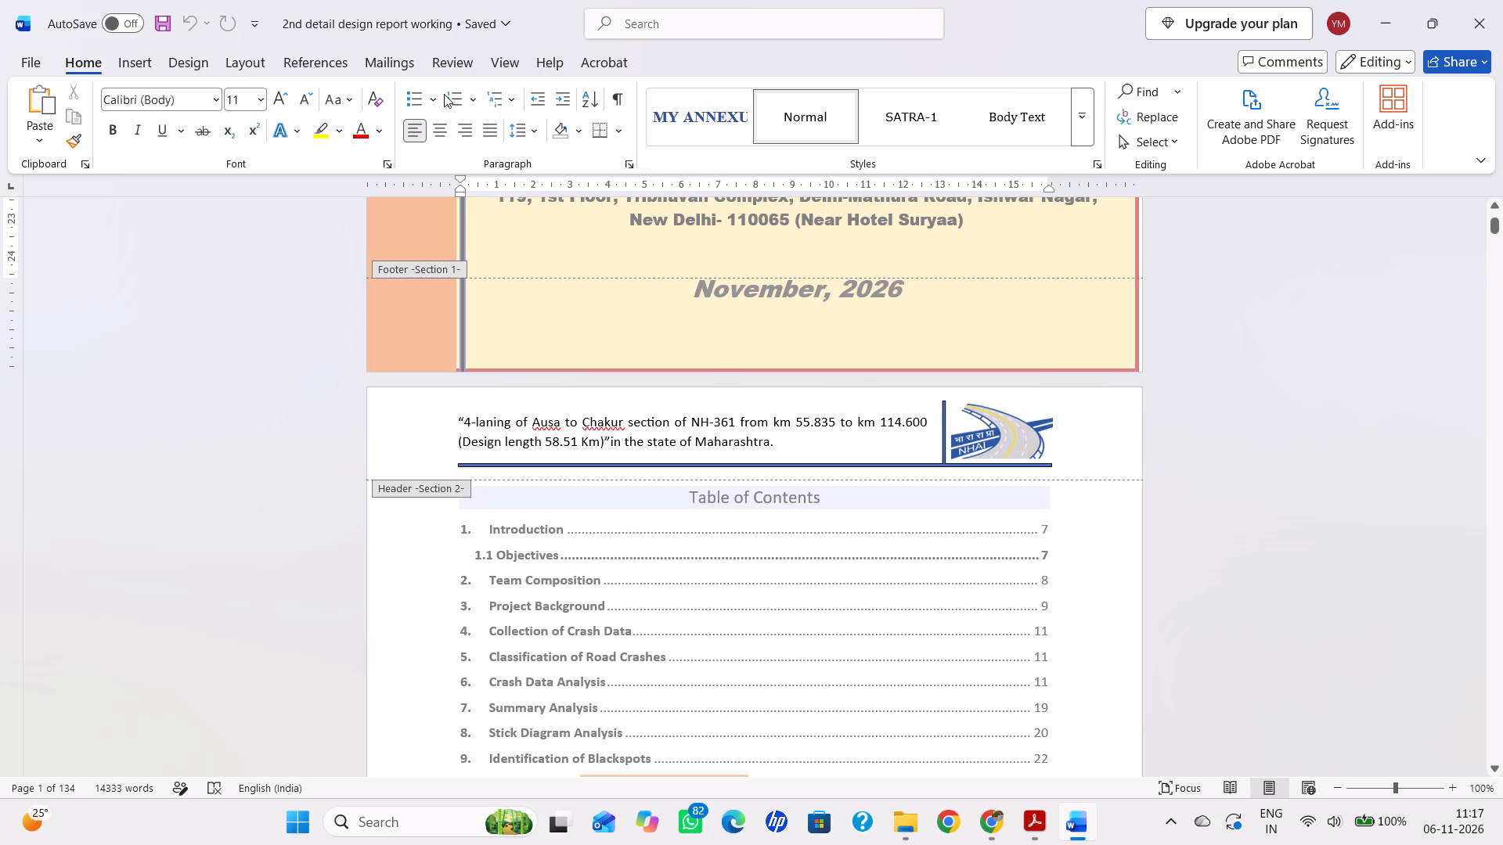
left_click(646, 421)
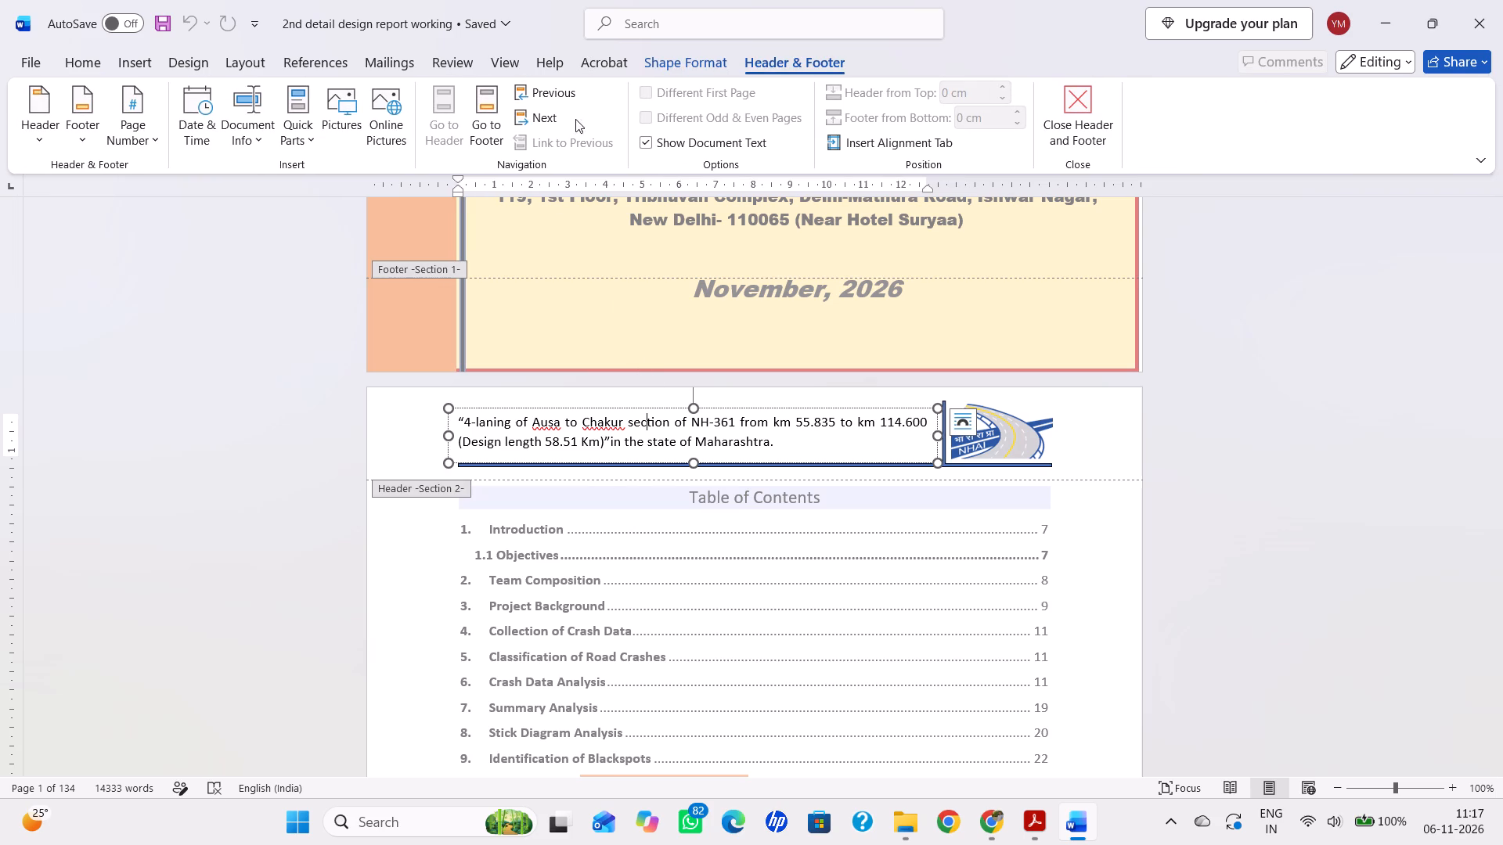
left_click(563, 116)
left_click(562, 116)
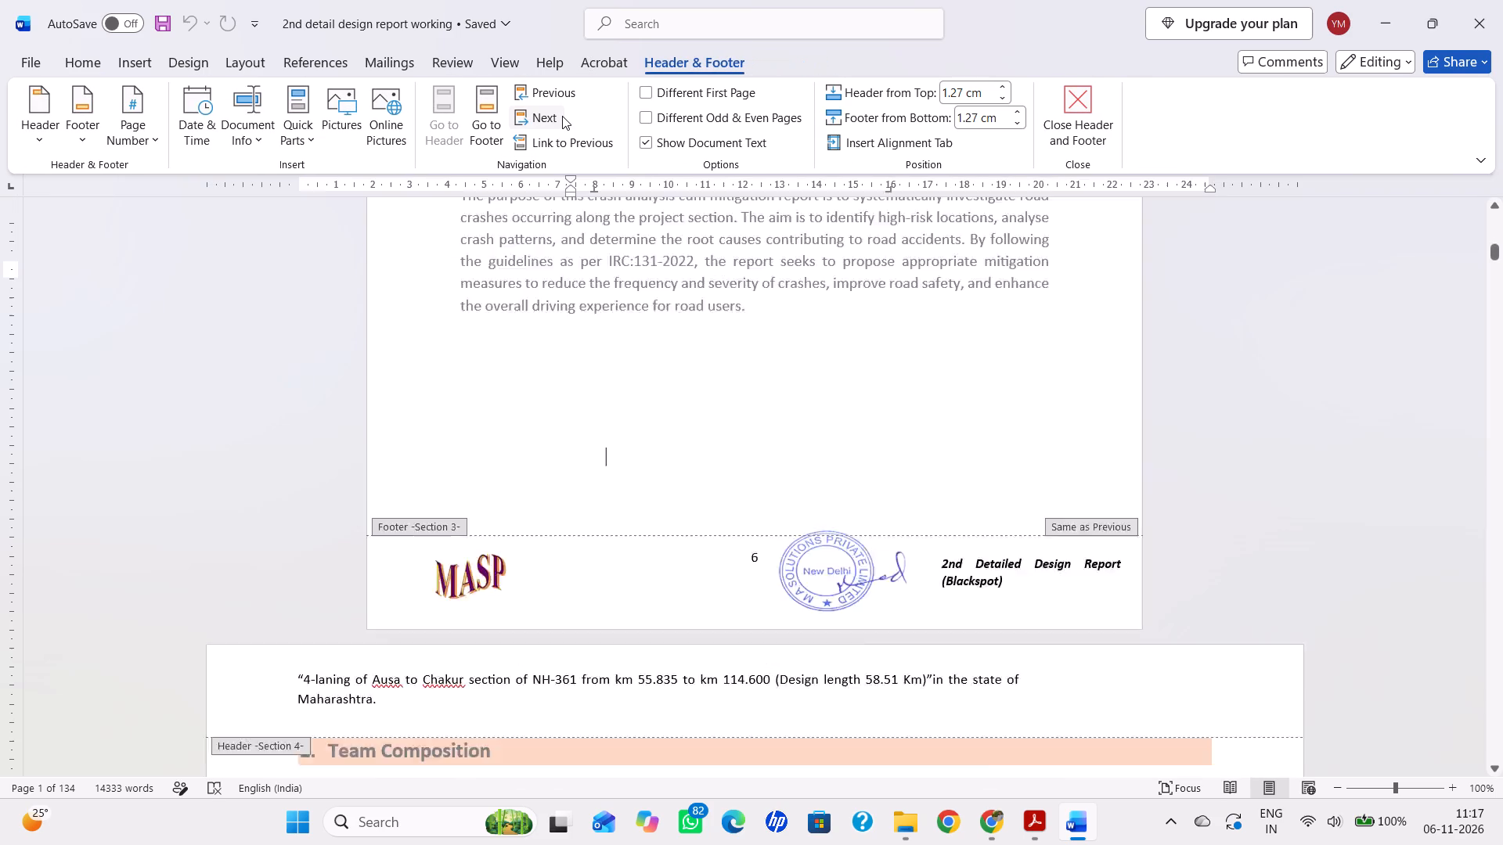
left_click(562, 116)
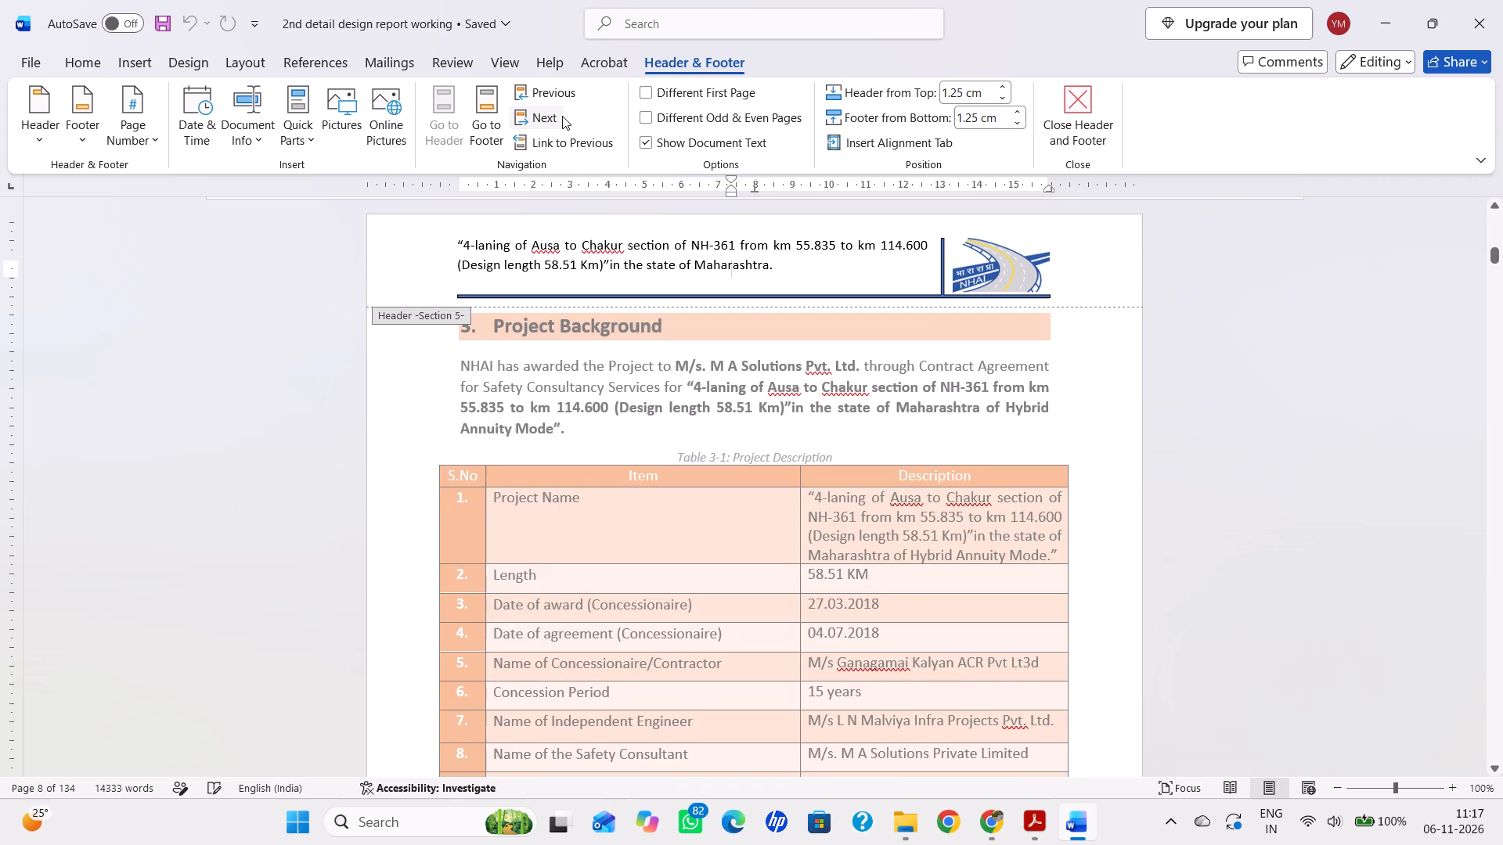
left_click(562, 116)
left_click(562, 116)
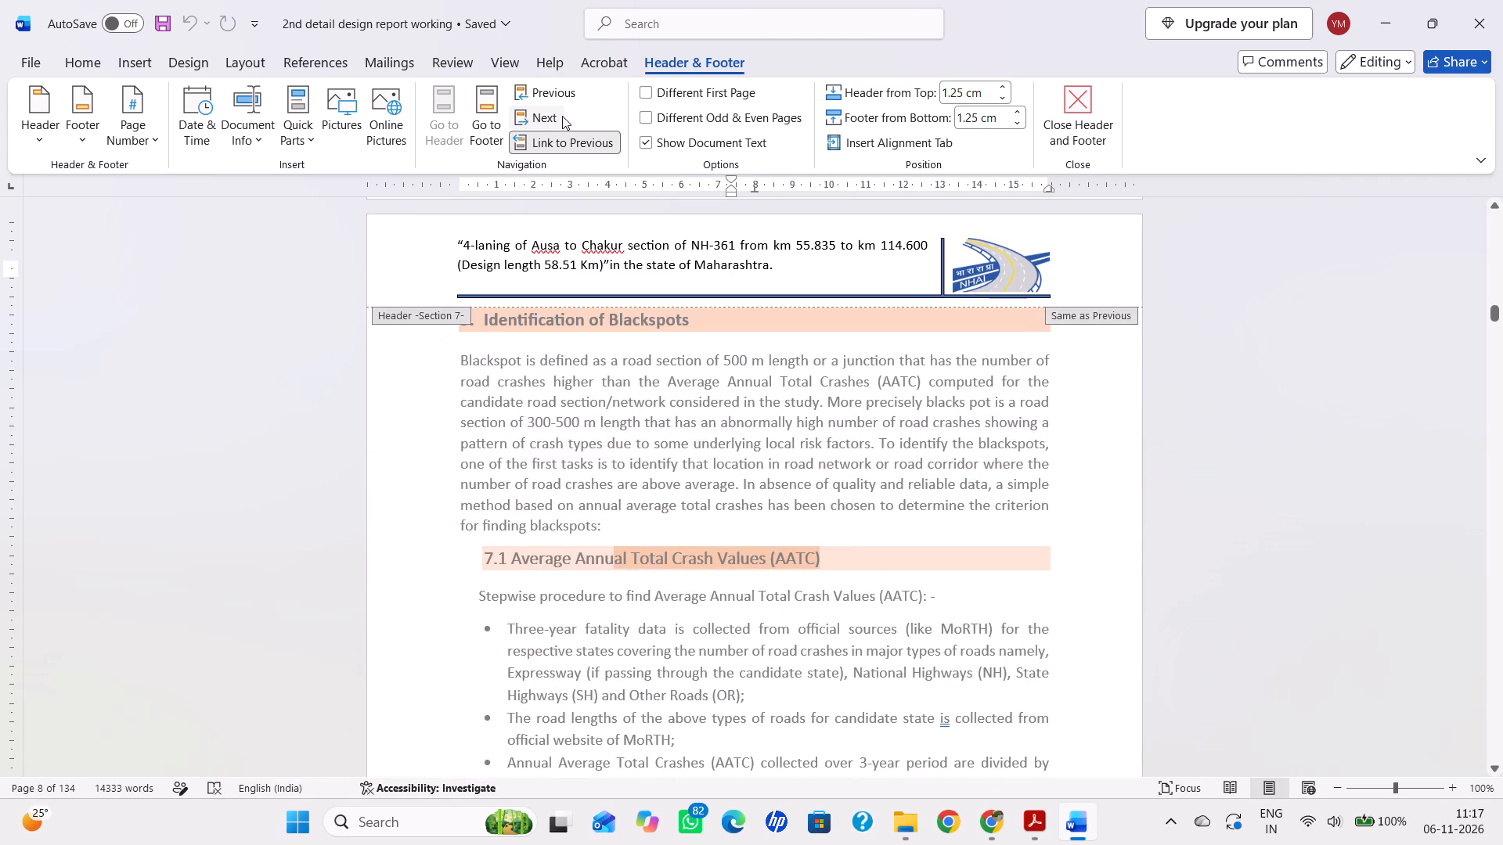
left_click(562, 116)
left_click(562, 116)
left_click(562, 116)
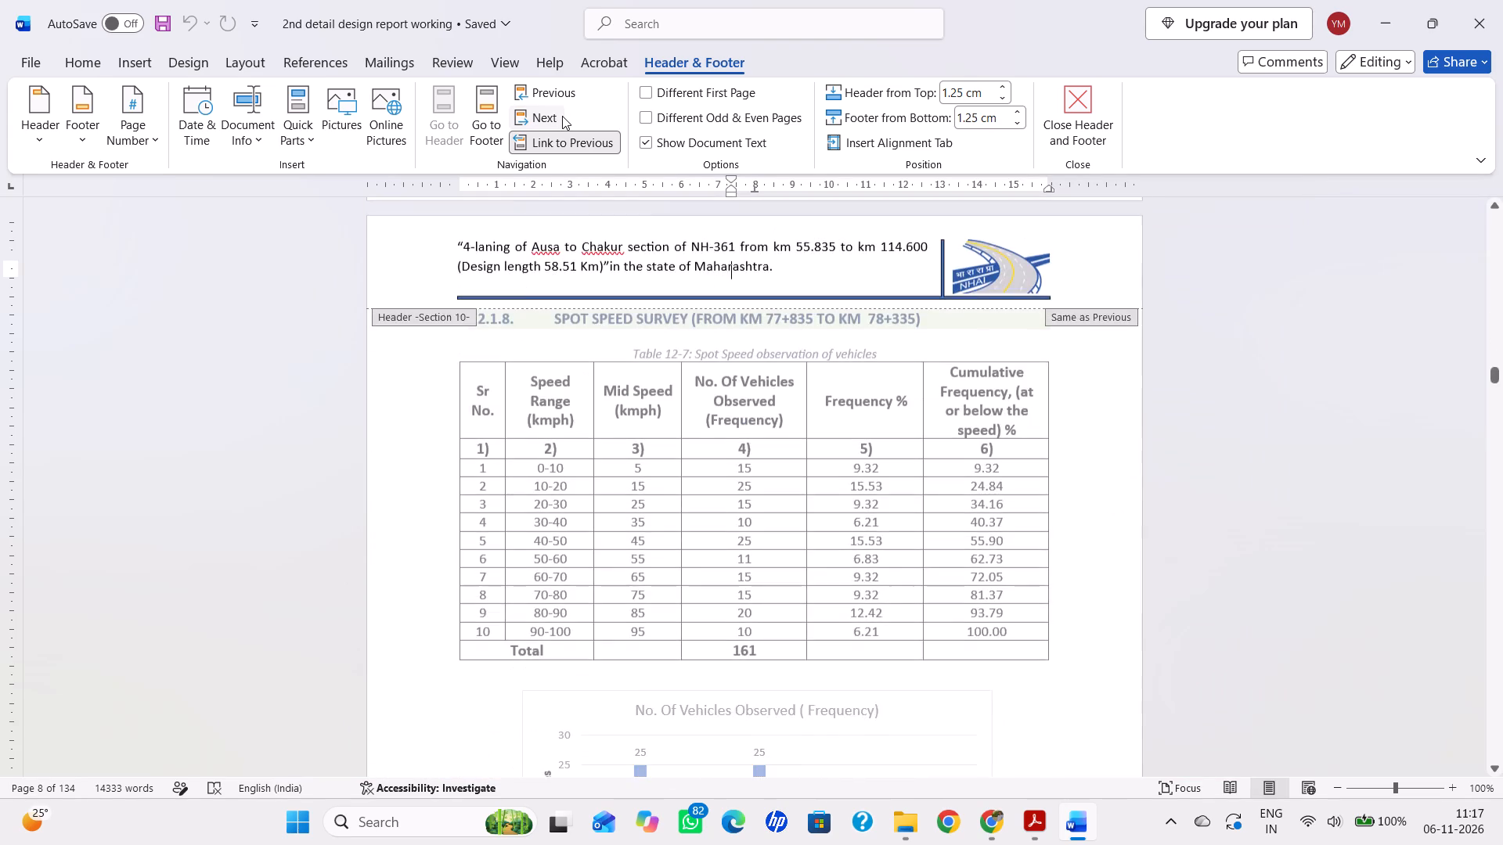
left_click(562, 116)
left_click(562, 116)
left_click(562, 116)
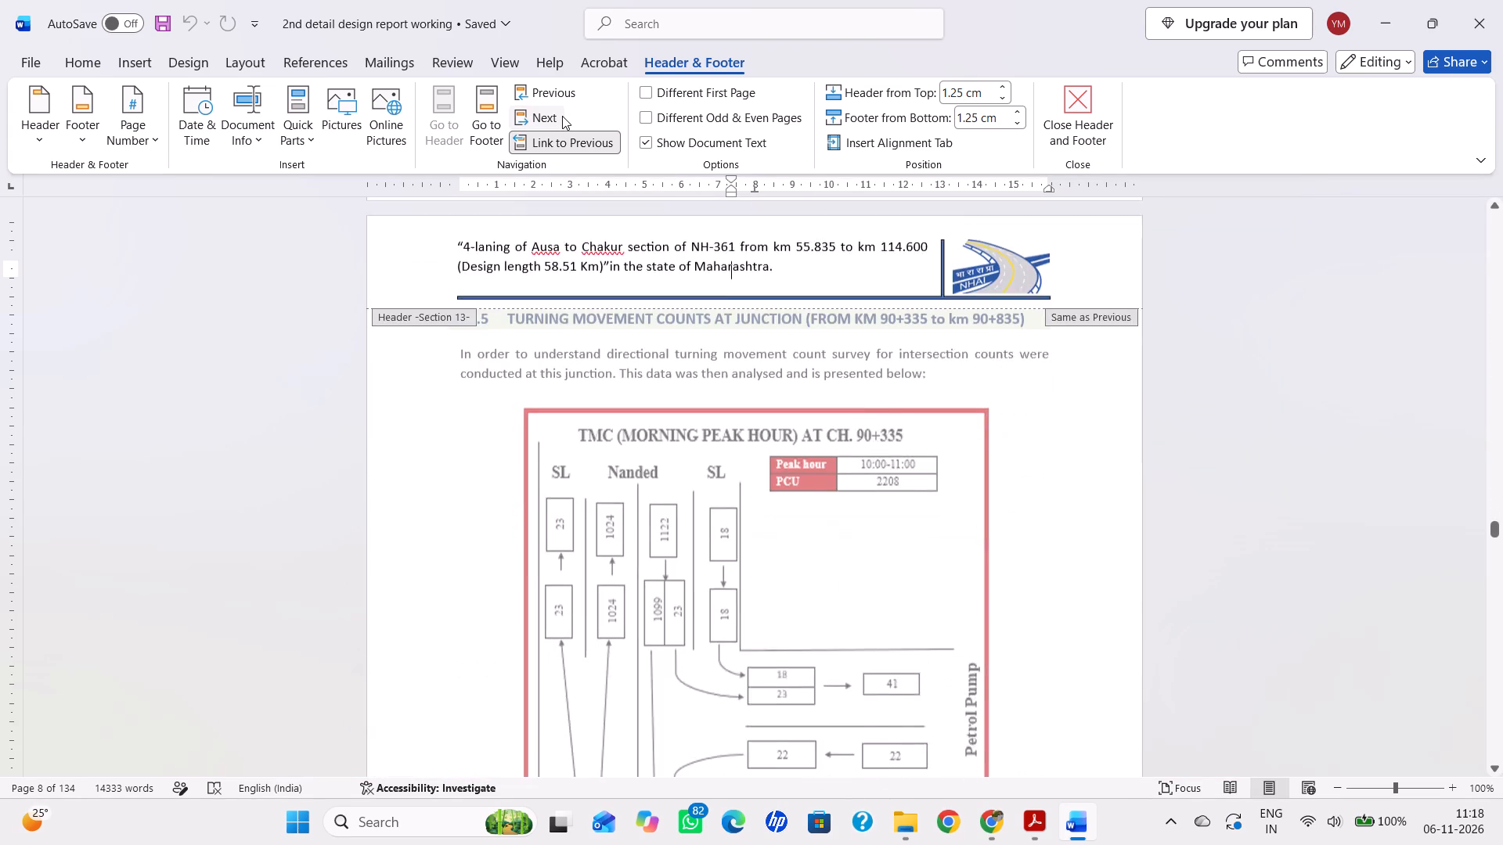
left_click(562, 116)
left_click(562, 116)
left_click(562, 116)
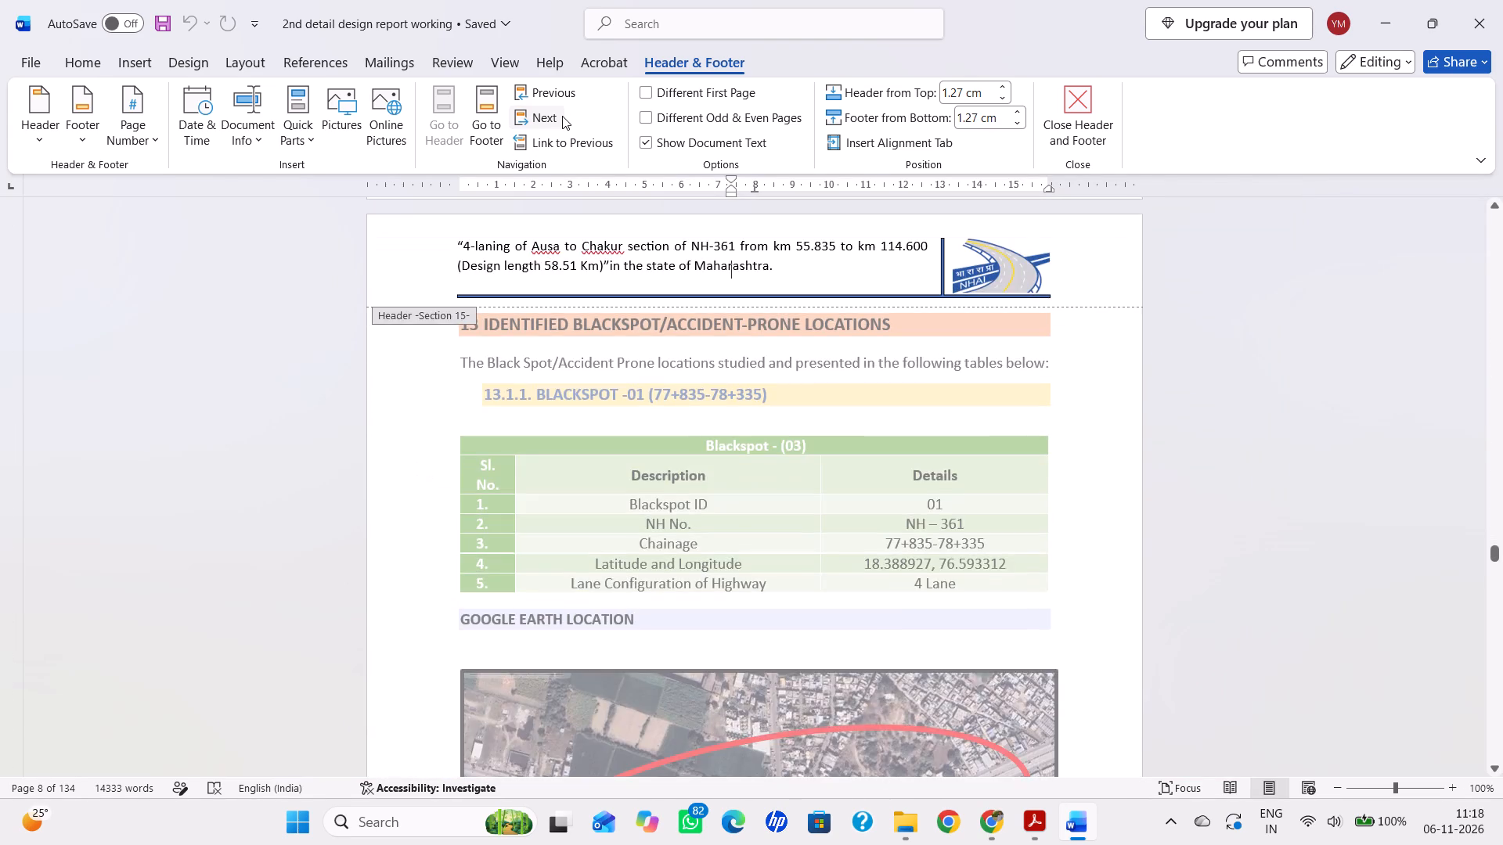
left_click(562, 116)
left_click(562, 116)
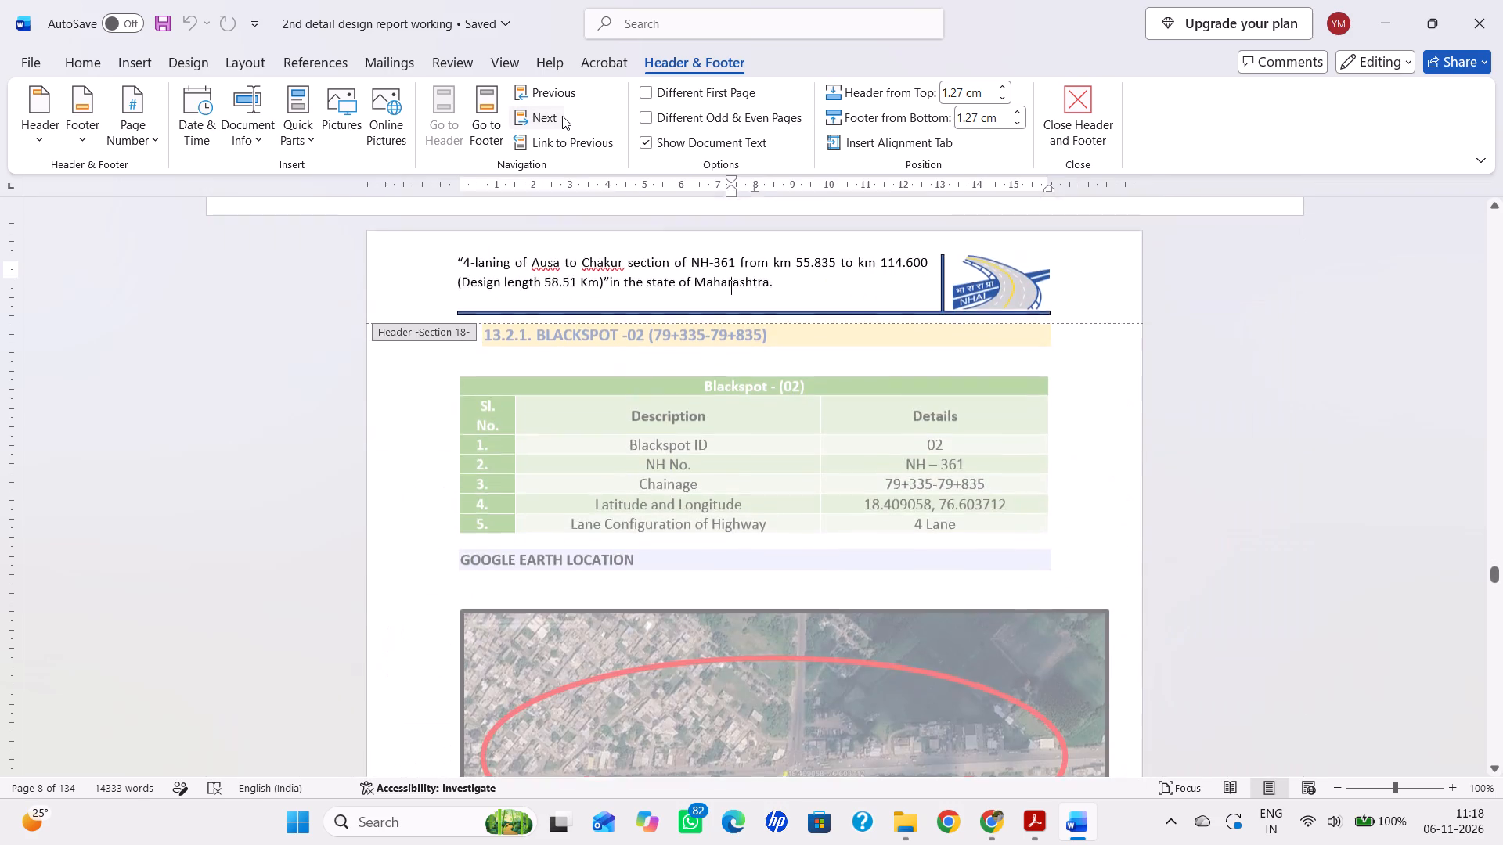
left_click(562, 116)
left_click(562, 116)
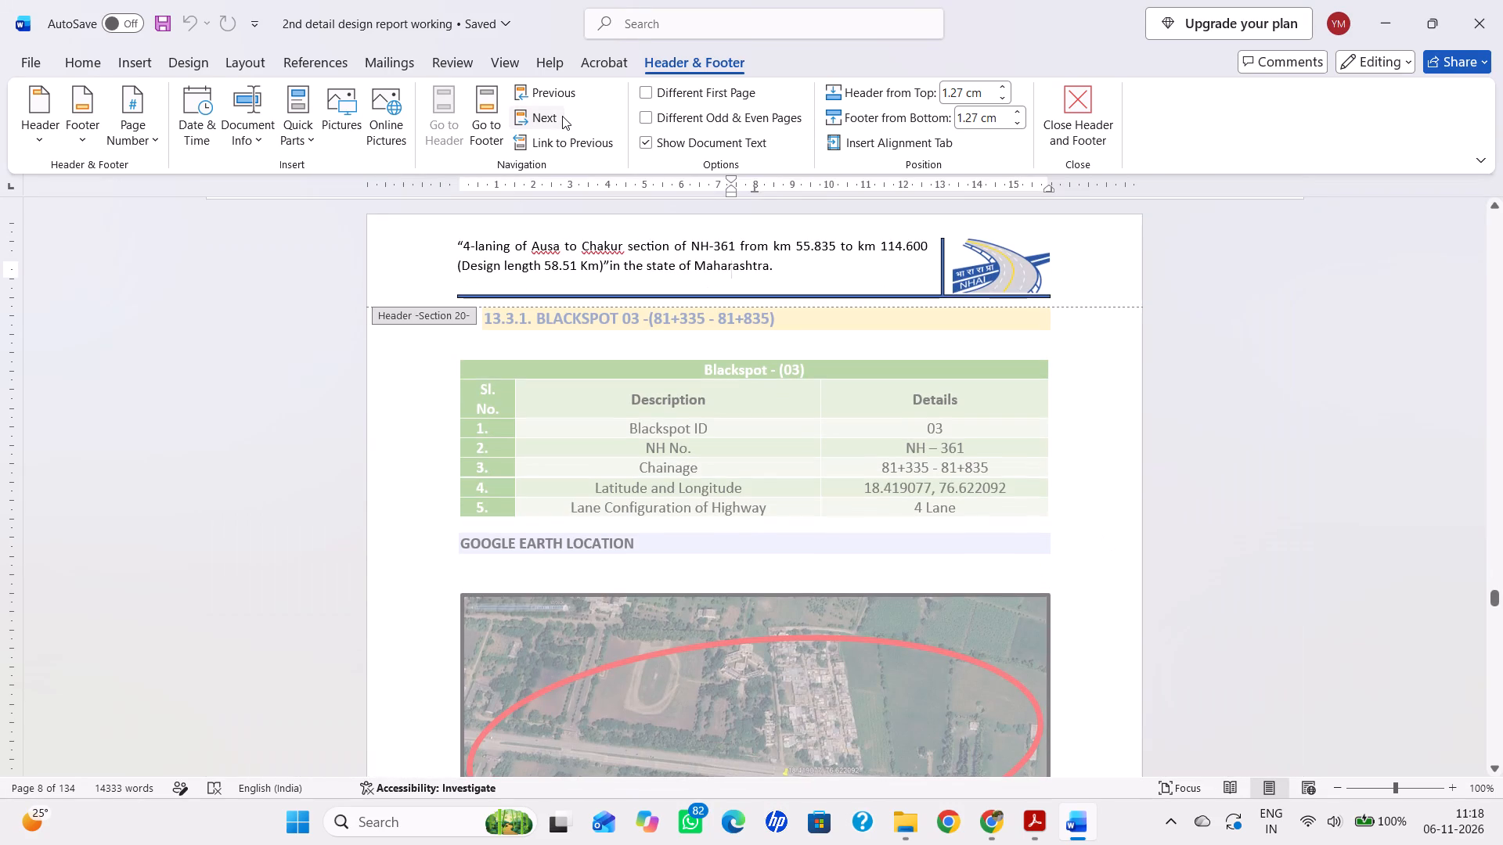
left_click(562, 116)
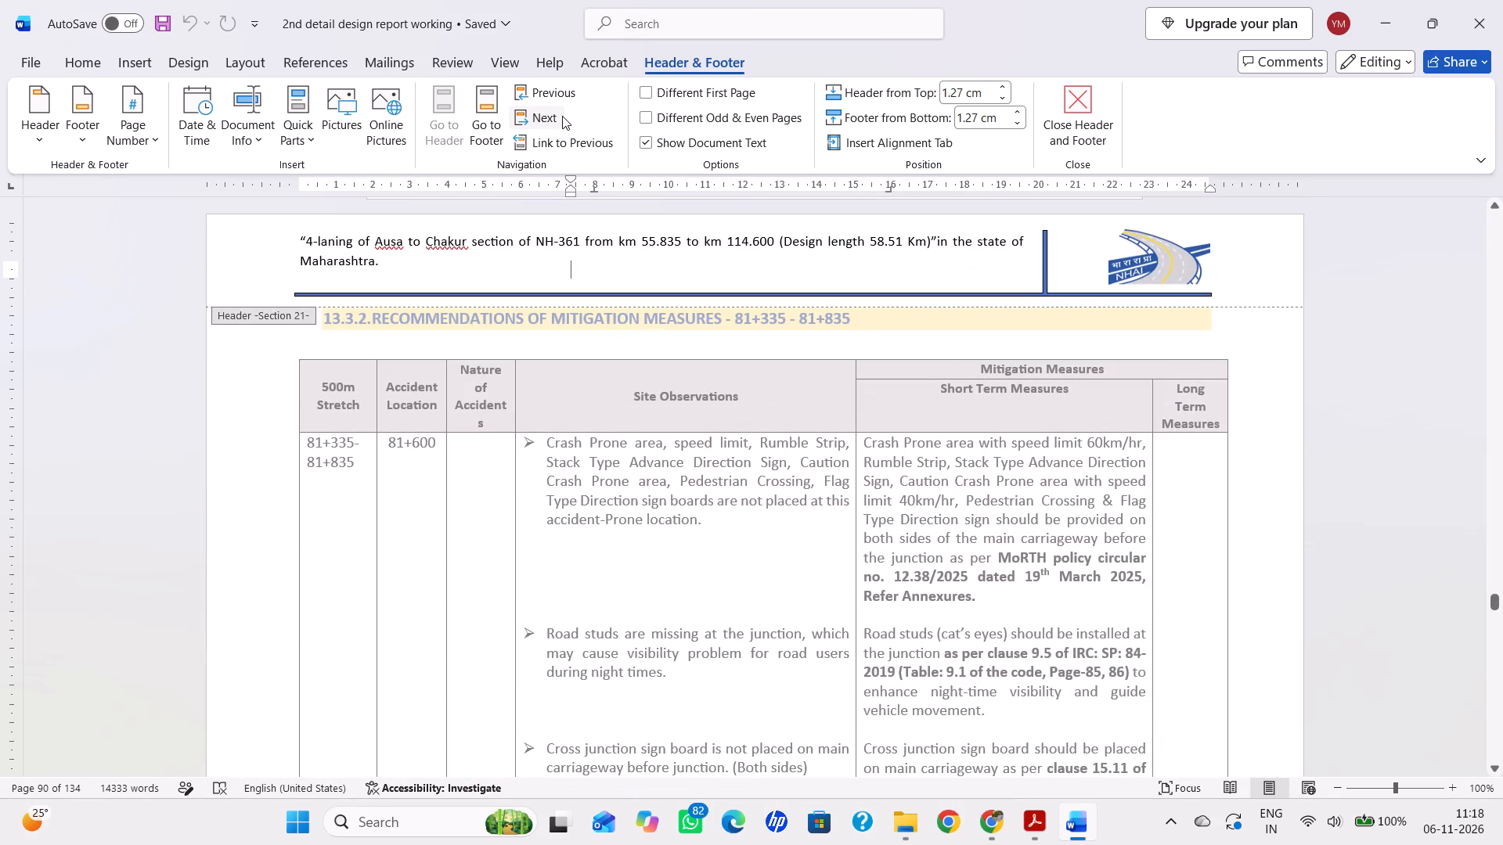
left_click(562, 116)
left_click(562, 116)
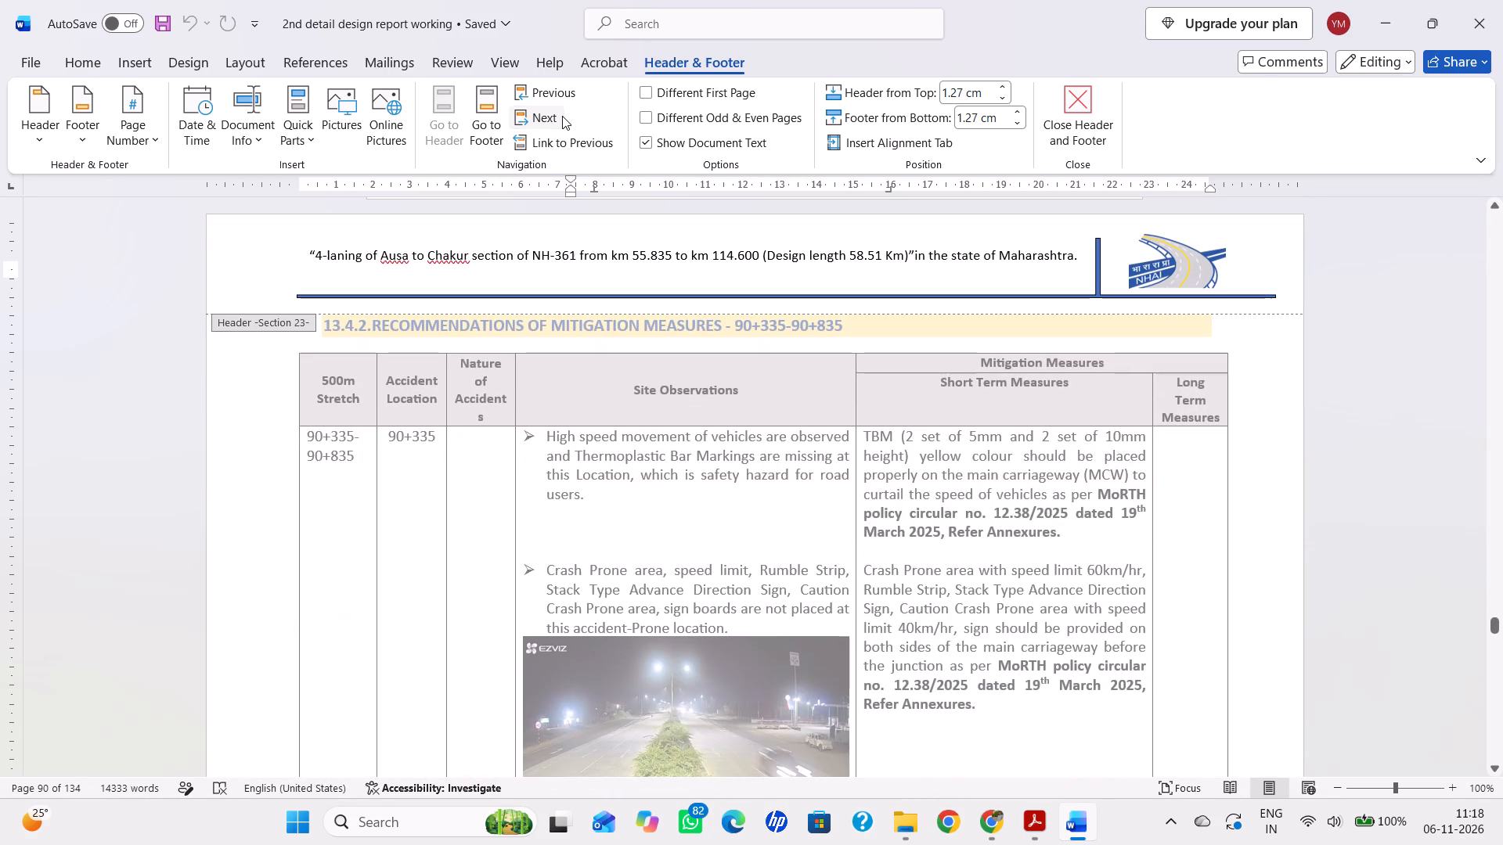
left_click(562, 116)
left_click(562, 116)
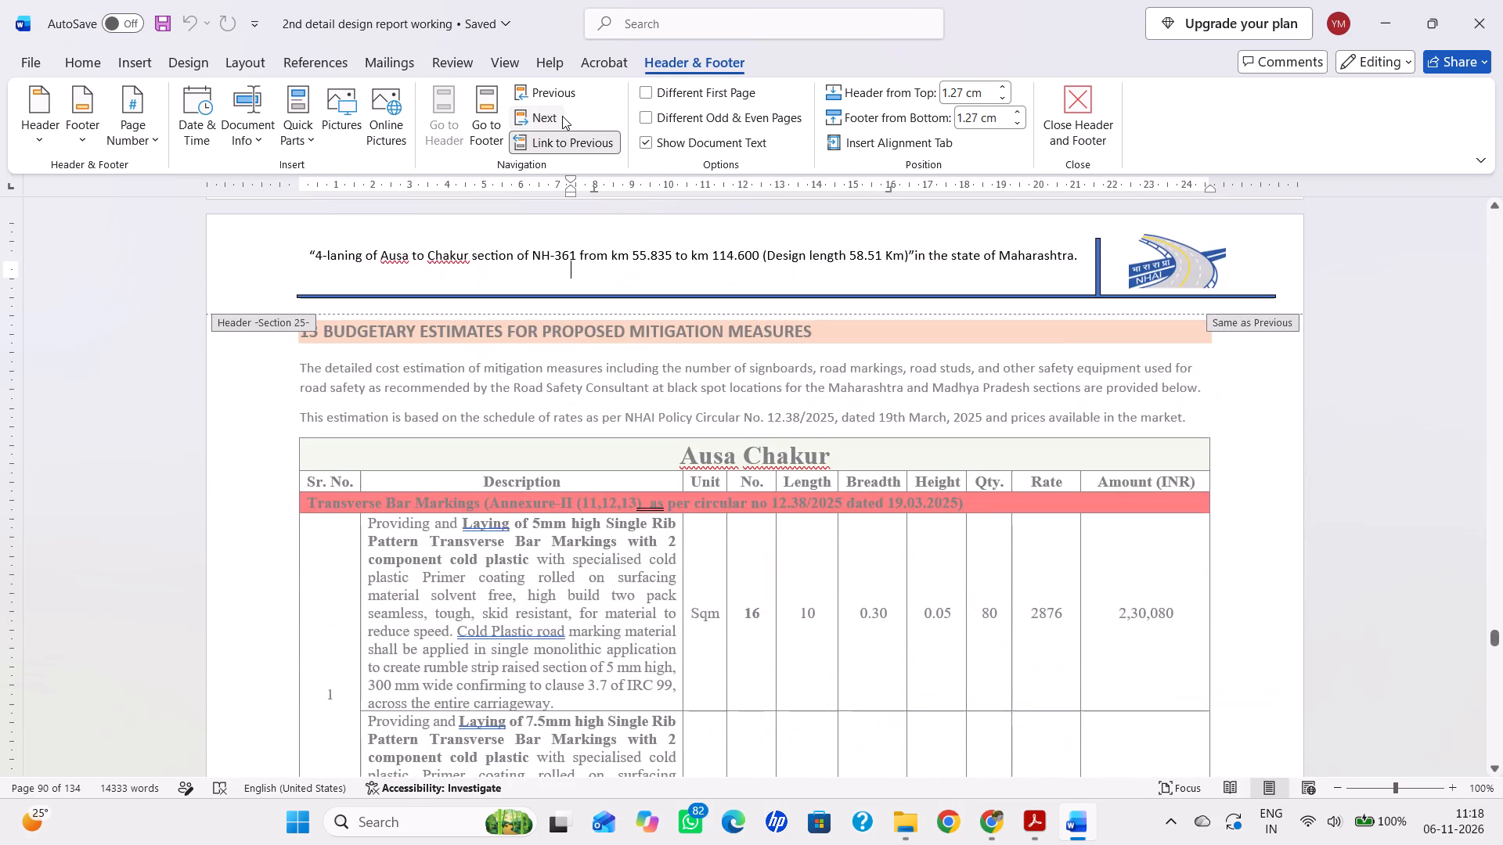
left_click(562, 116)
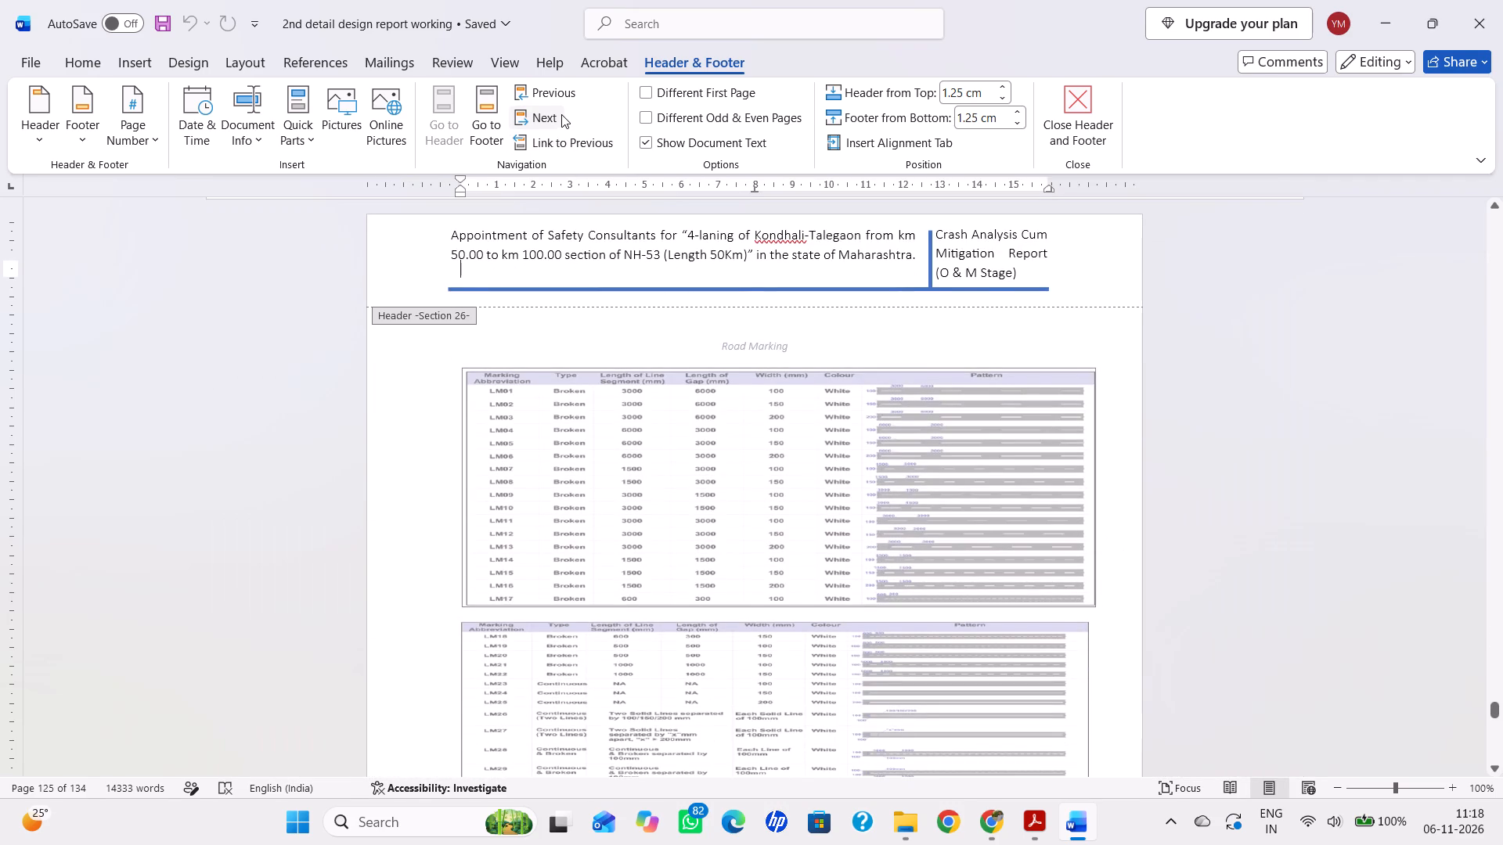
Compare the Section 25 header with the Section 26 header above the Road Marking annexure.
left_click(555, 101)
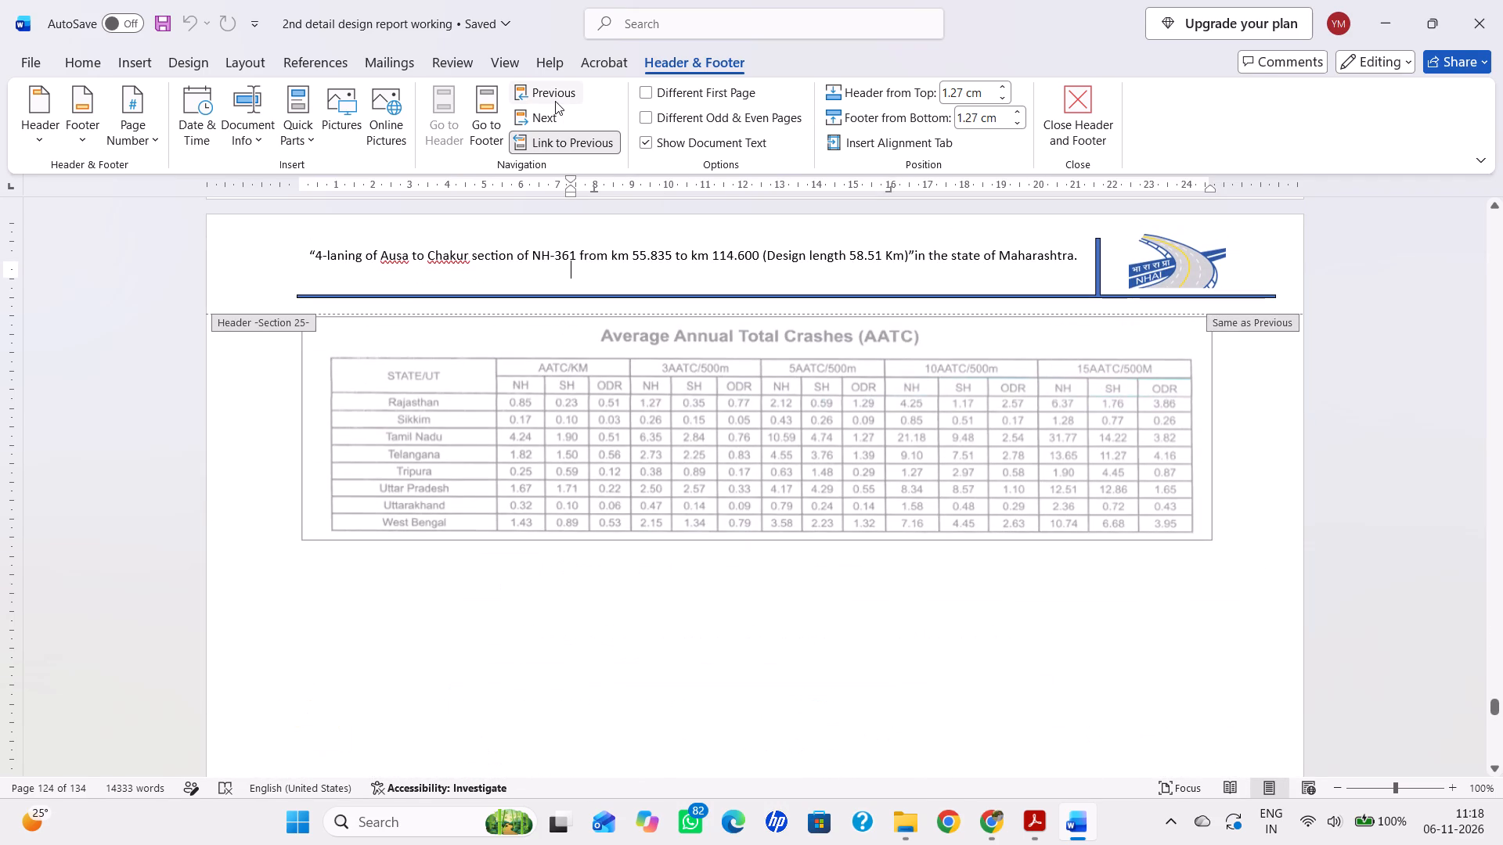
left_click(555, 109)
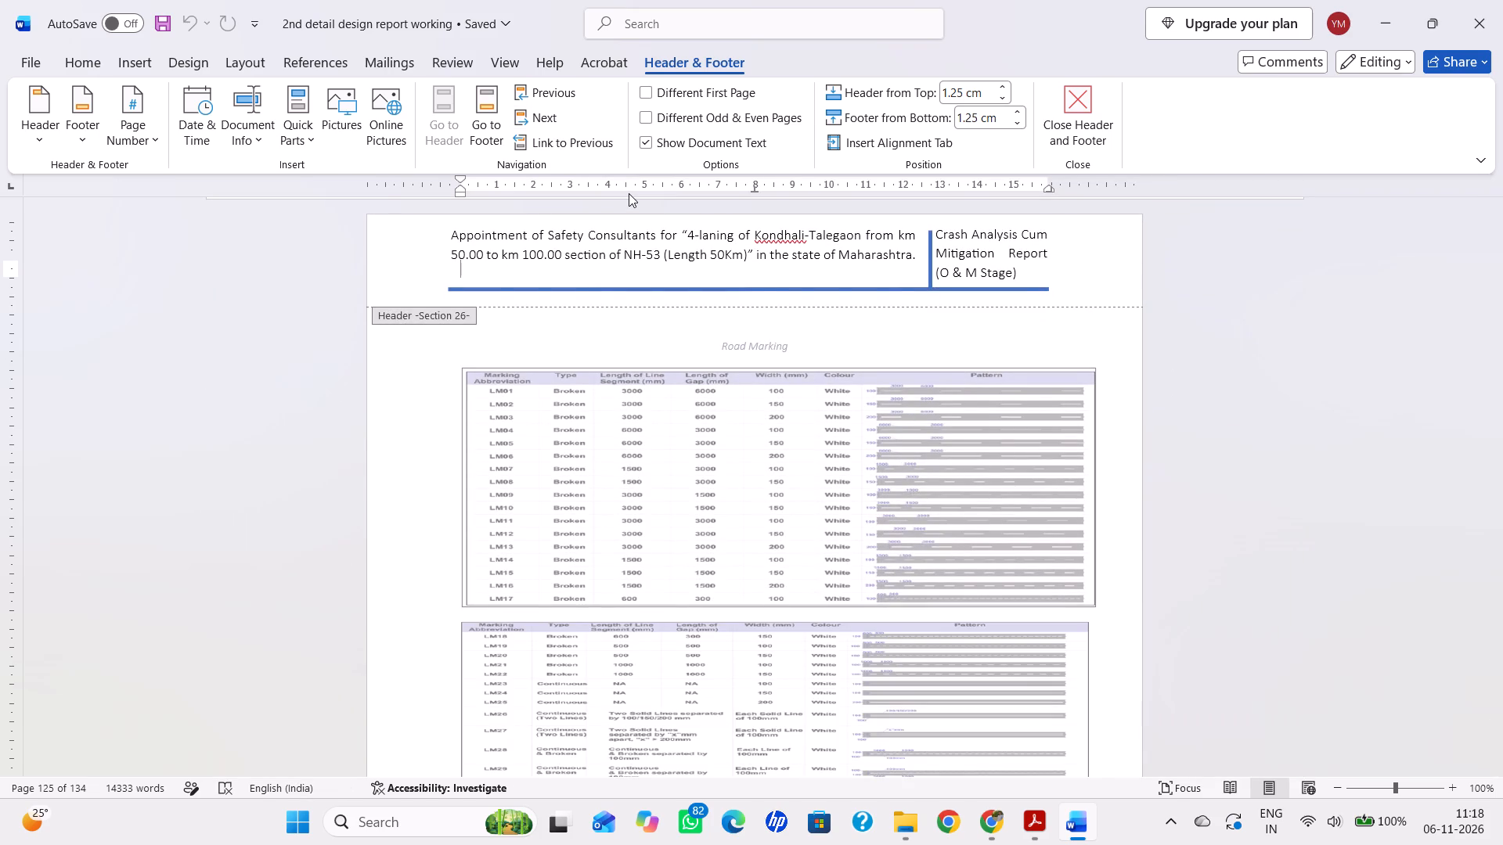
left_click(573, 81)
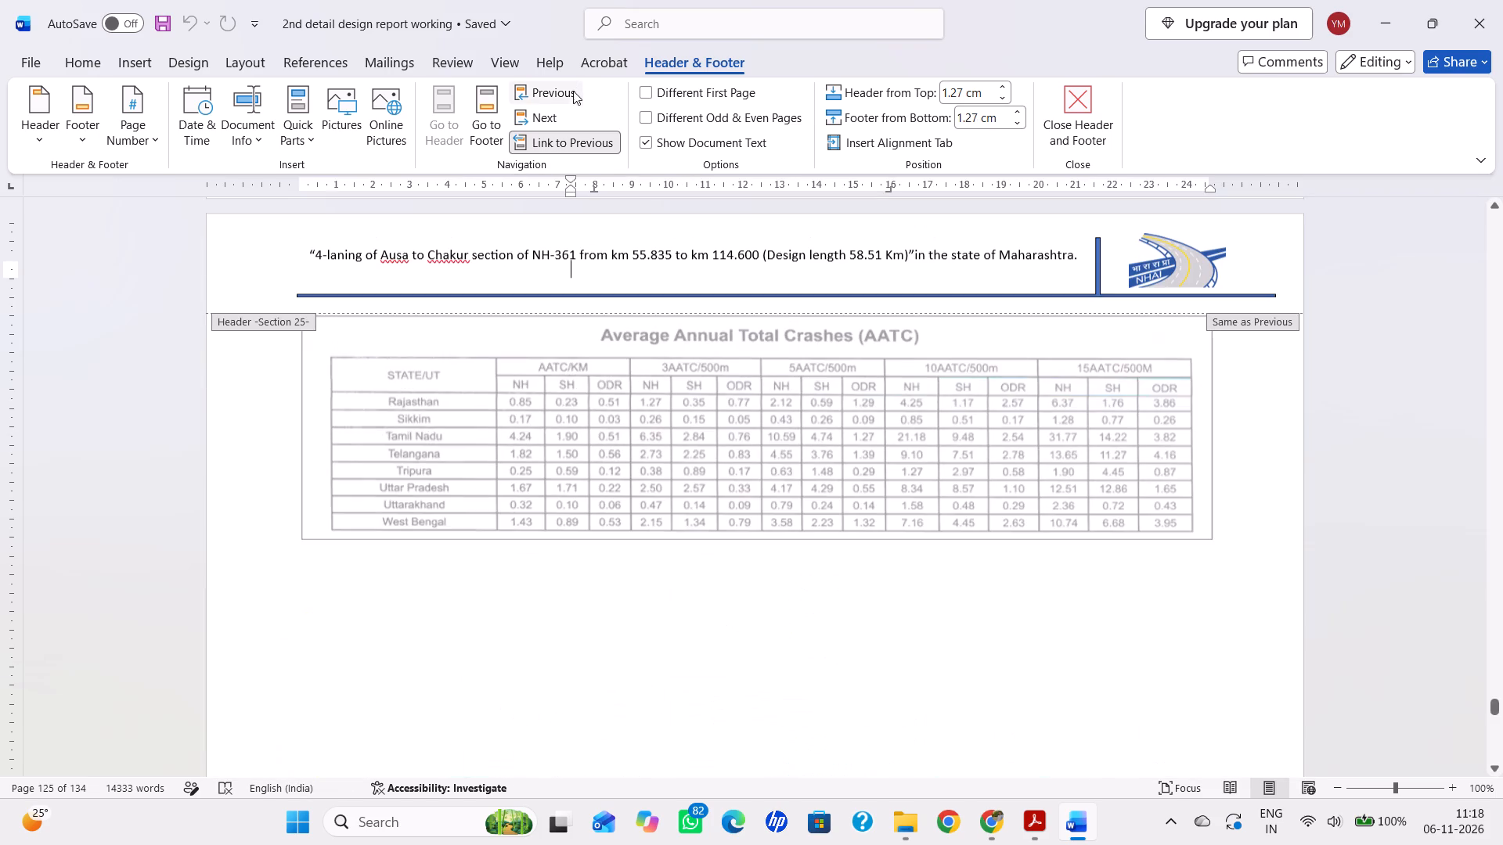
left_click(572, 113)
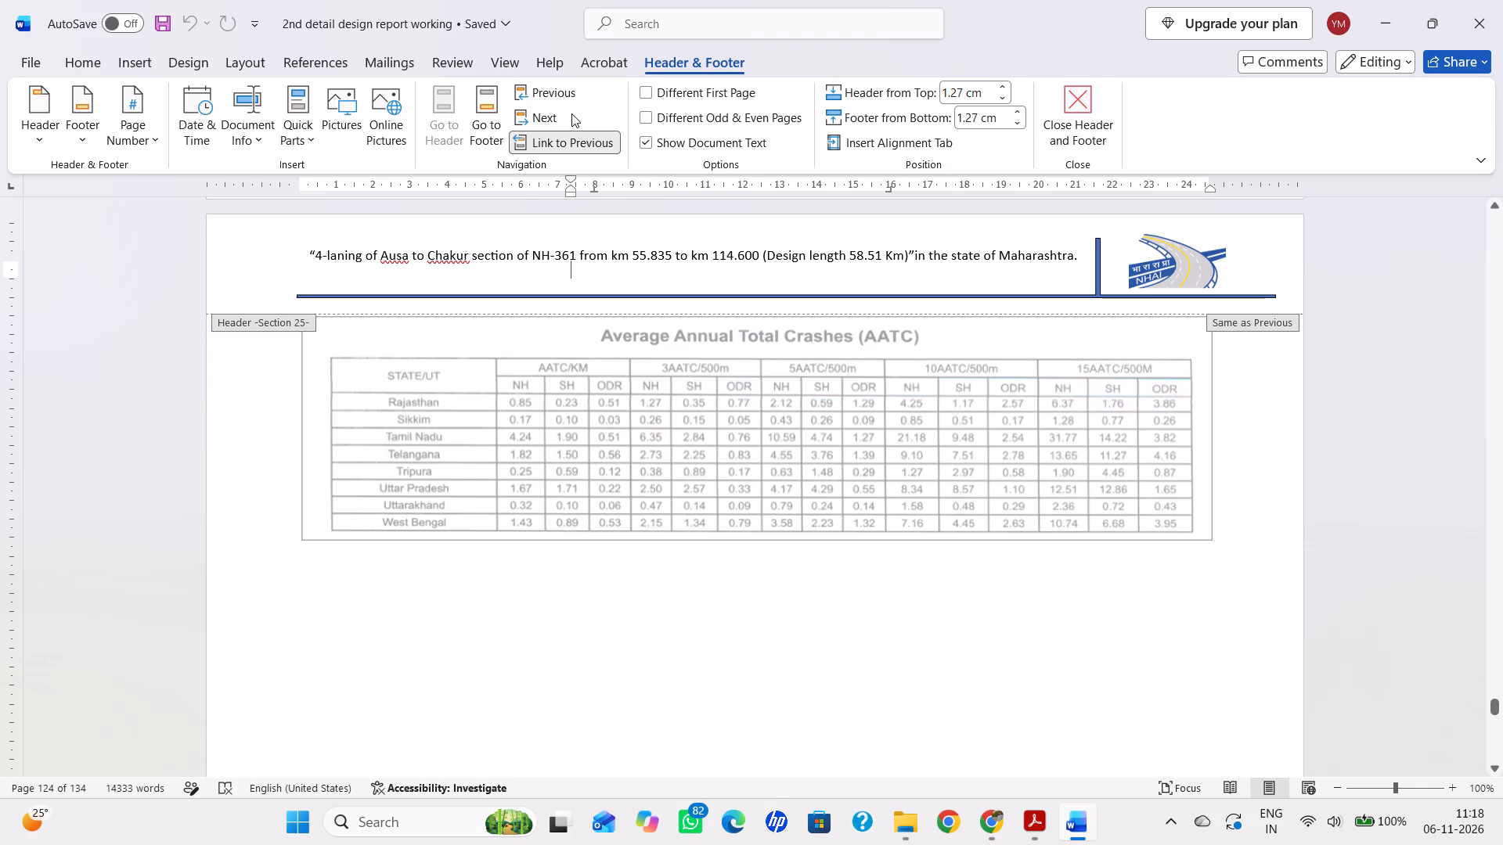
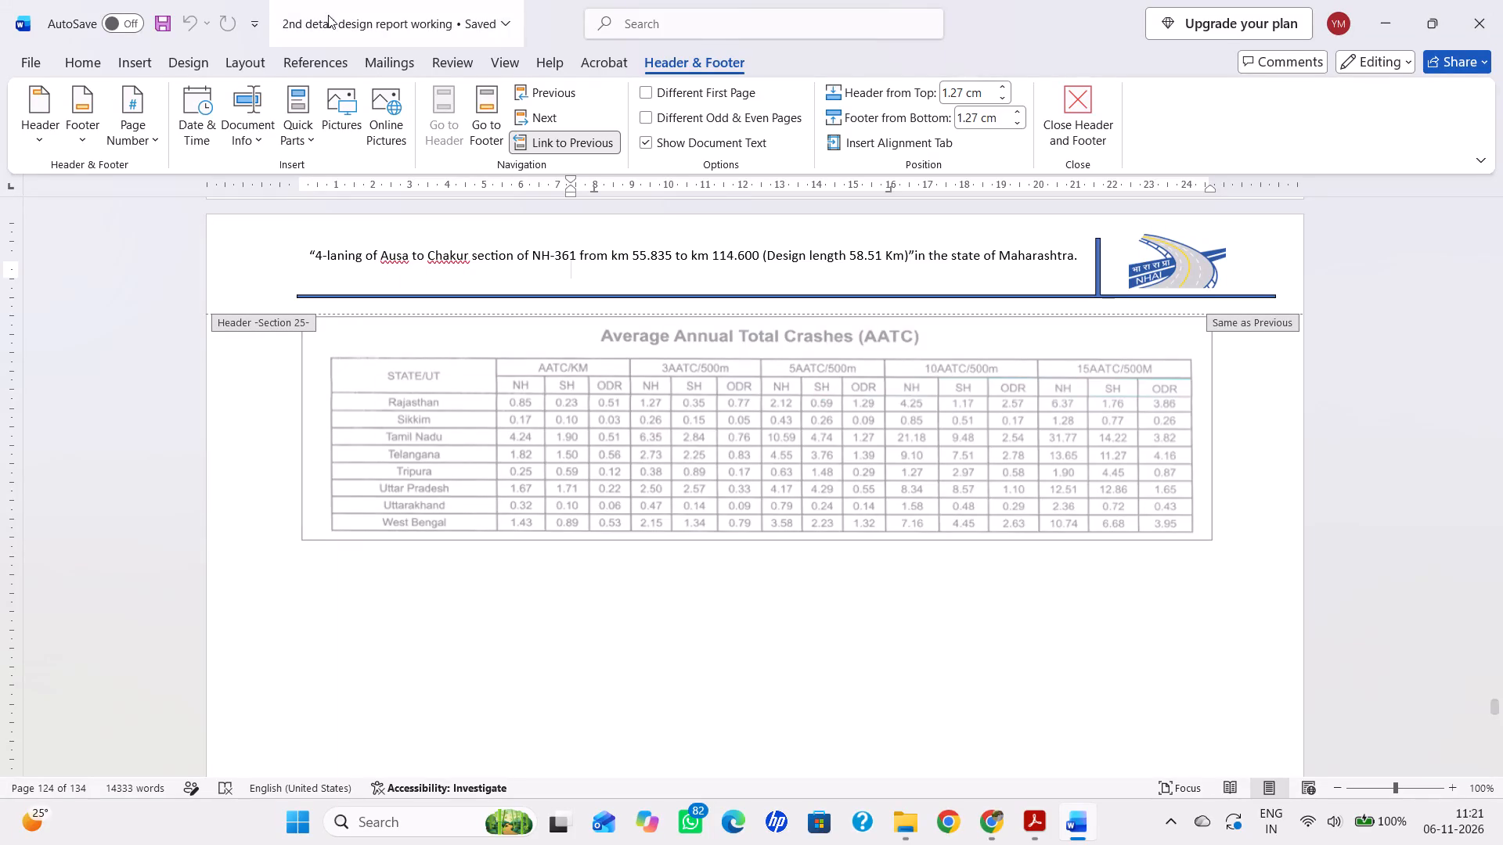
Copy the full "4-laning of Ausa to Chakur section of NH-361" project title from the Section 22 header.
left_click(565, 109)
left_click(565, 109)
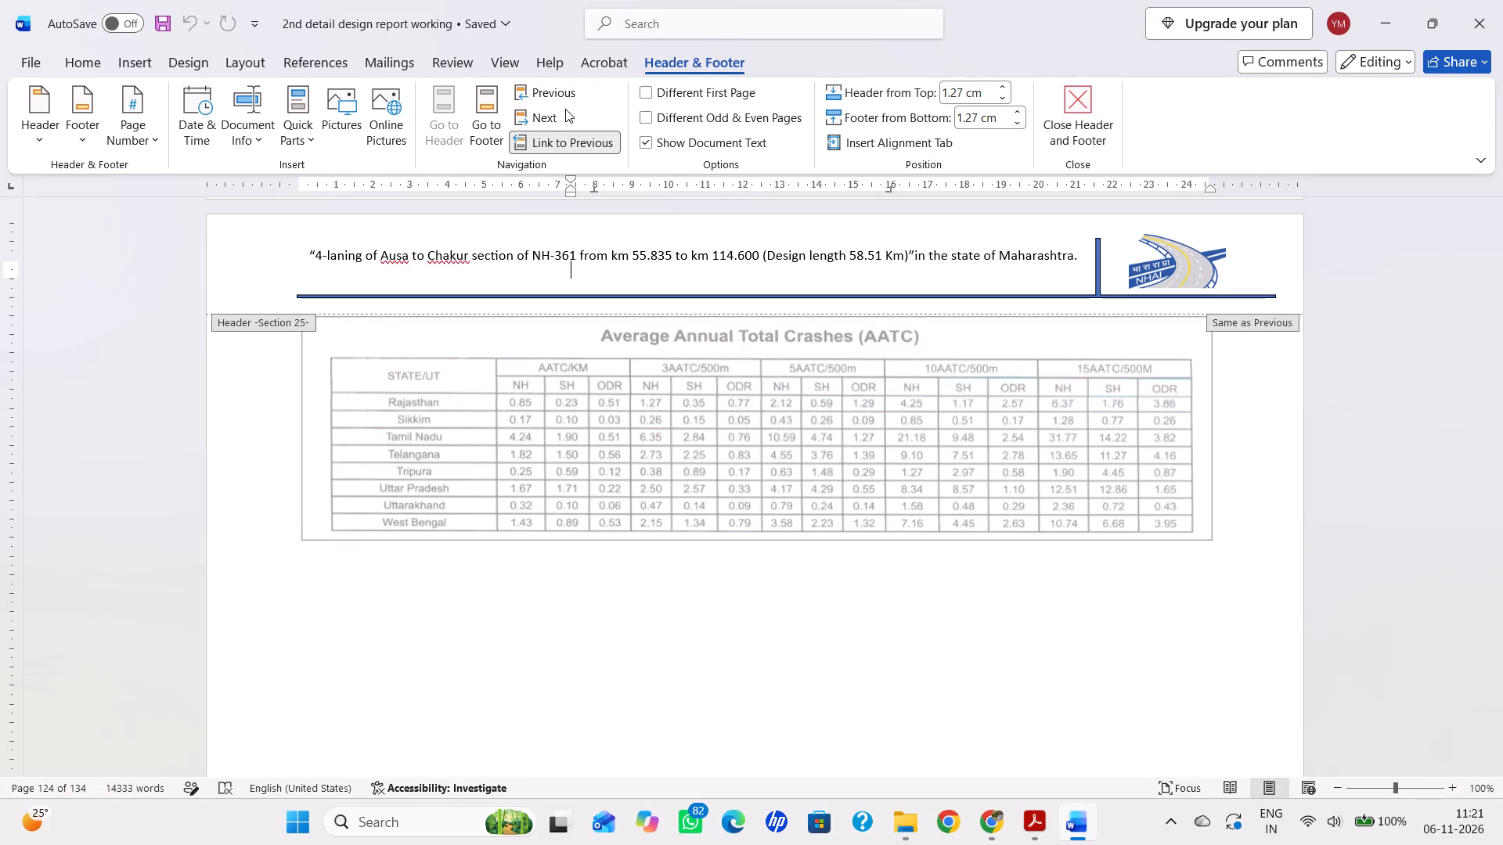
left_click(539, 114)
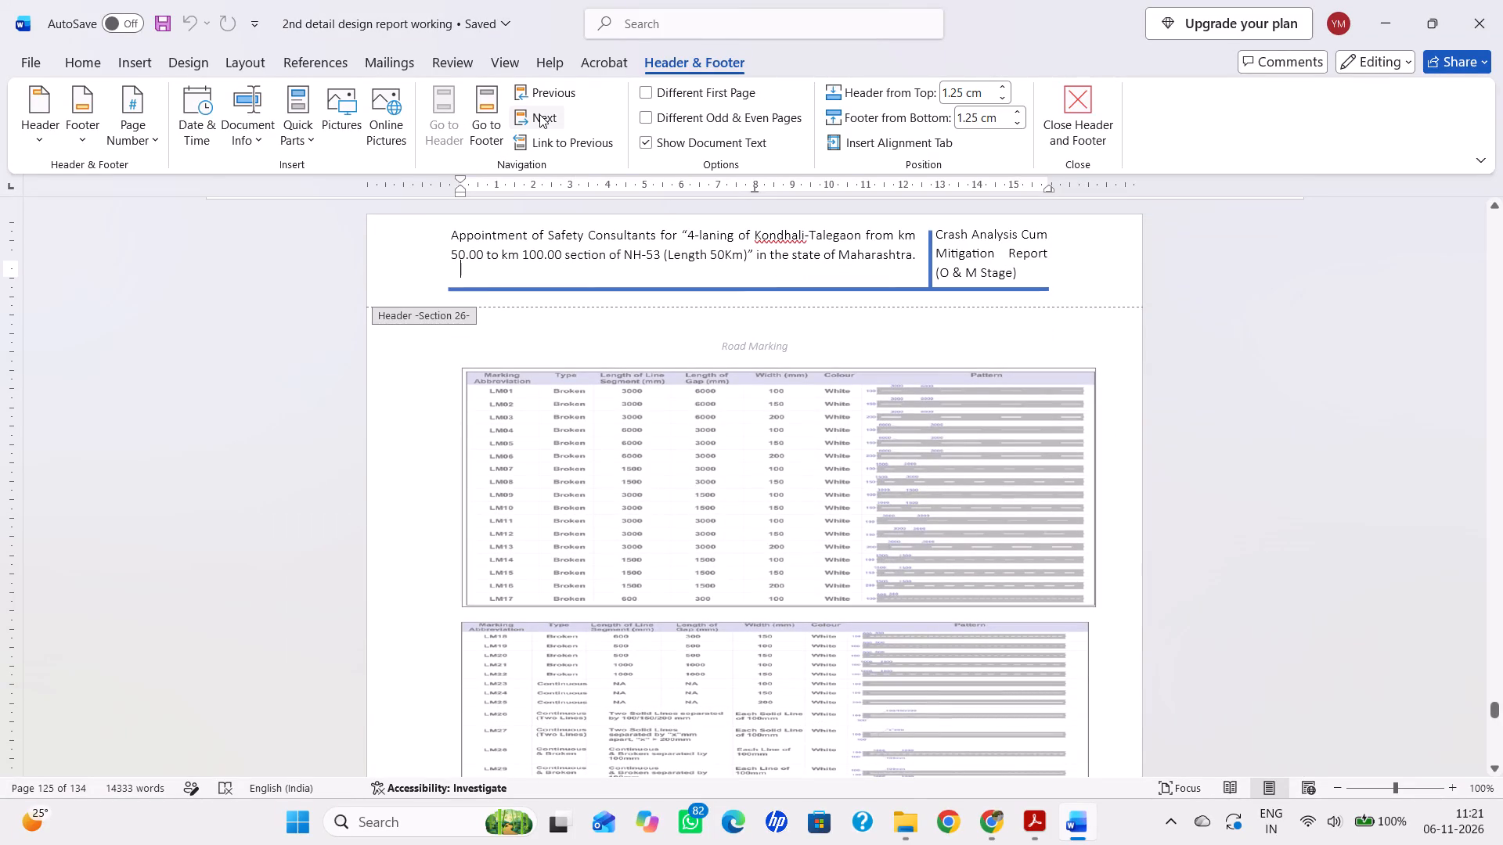
left_click(539, 94)
left_click(539, 94)
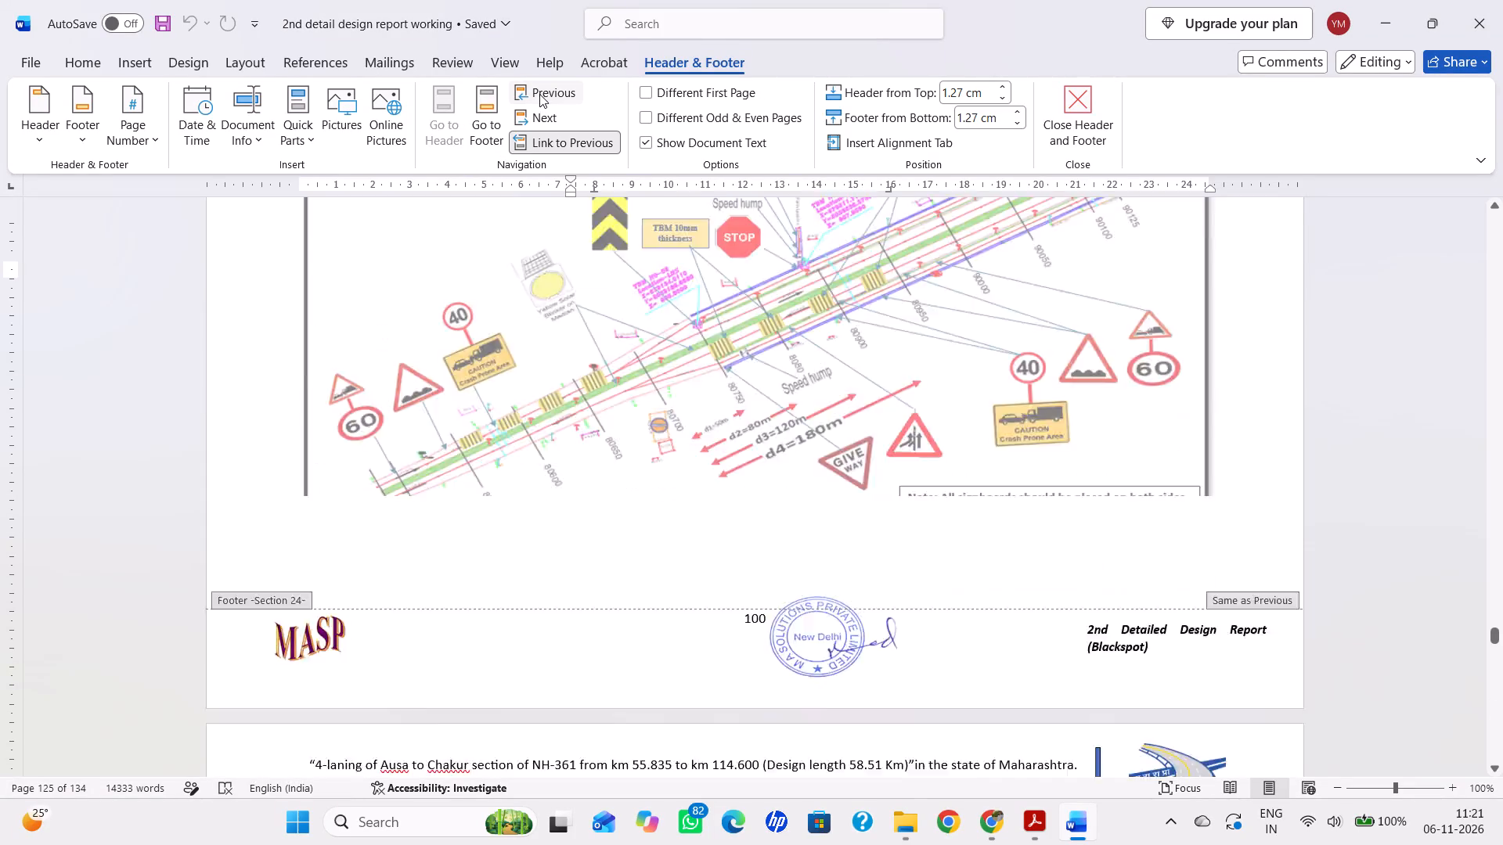
left_click(539, 94)
left_click(539, 94)
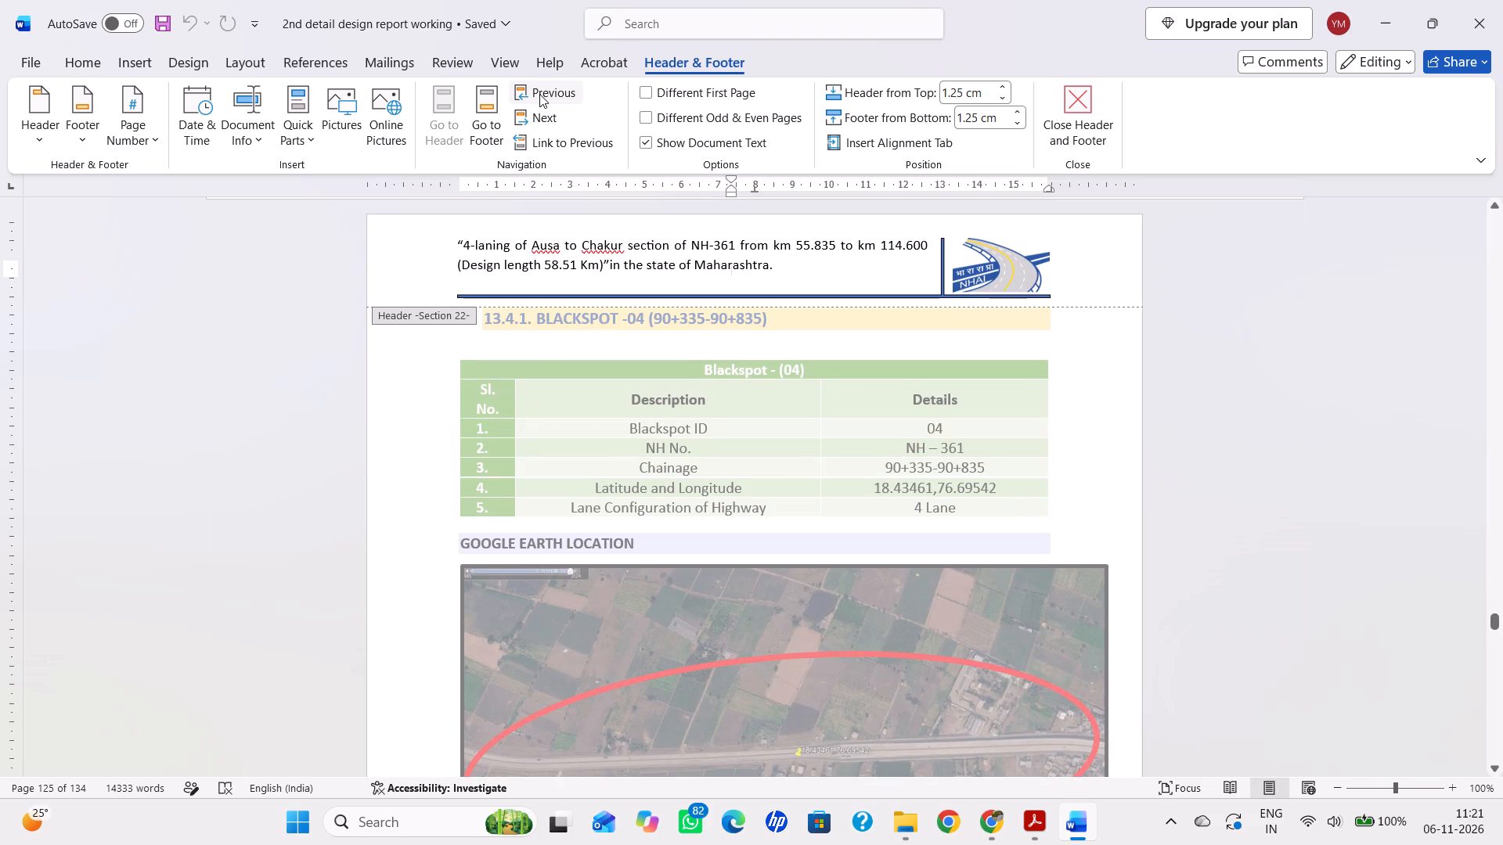
left_click(549, 250)
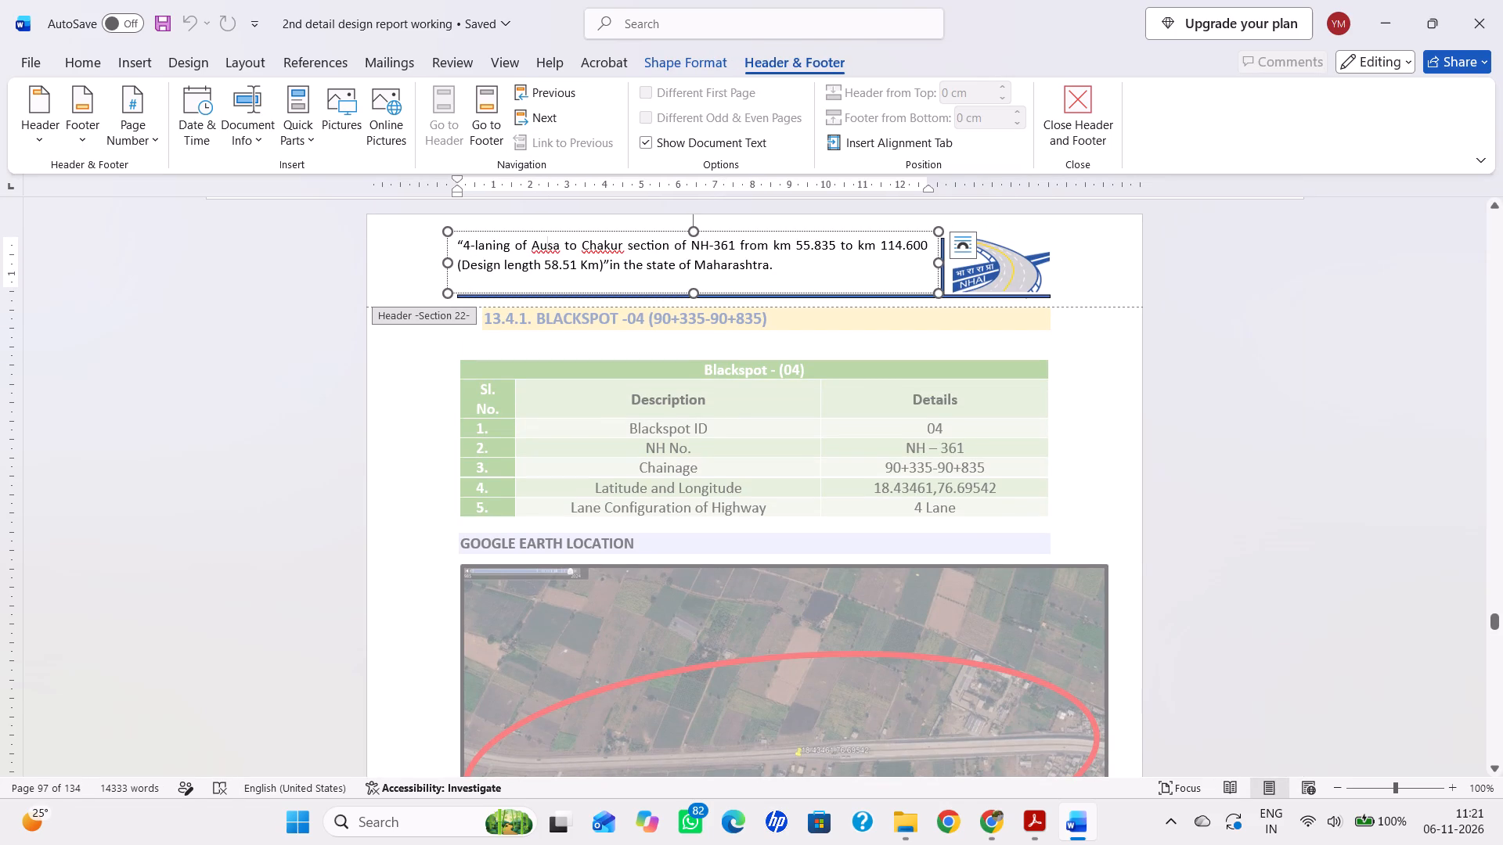
left_click_drag(458, 239, 814, 254)
key("ctrl+c")
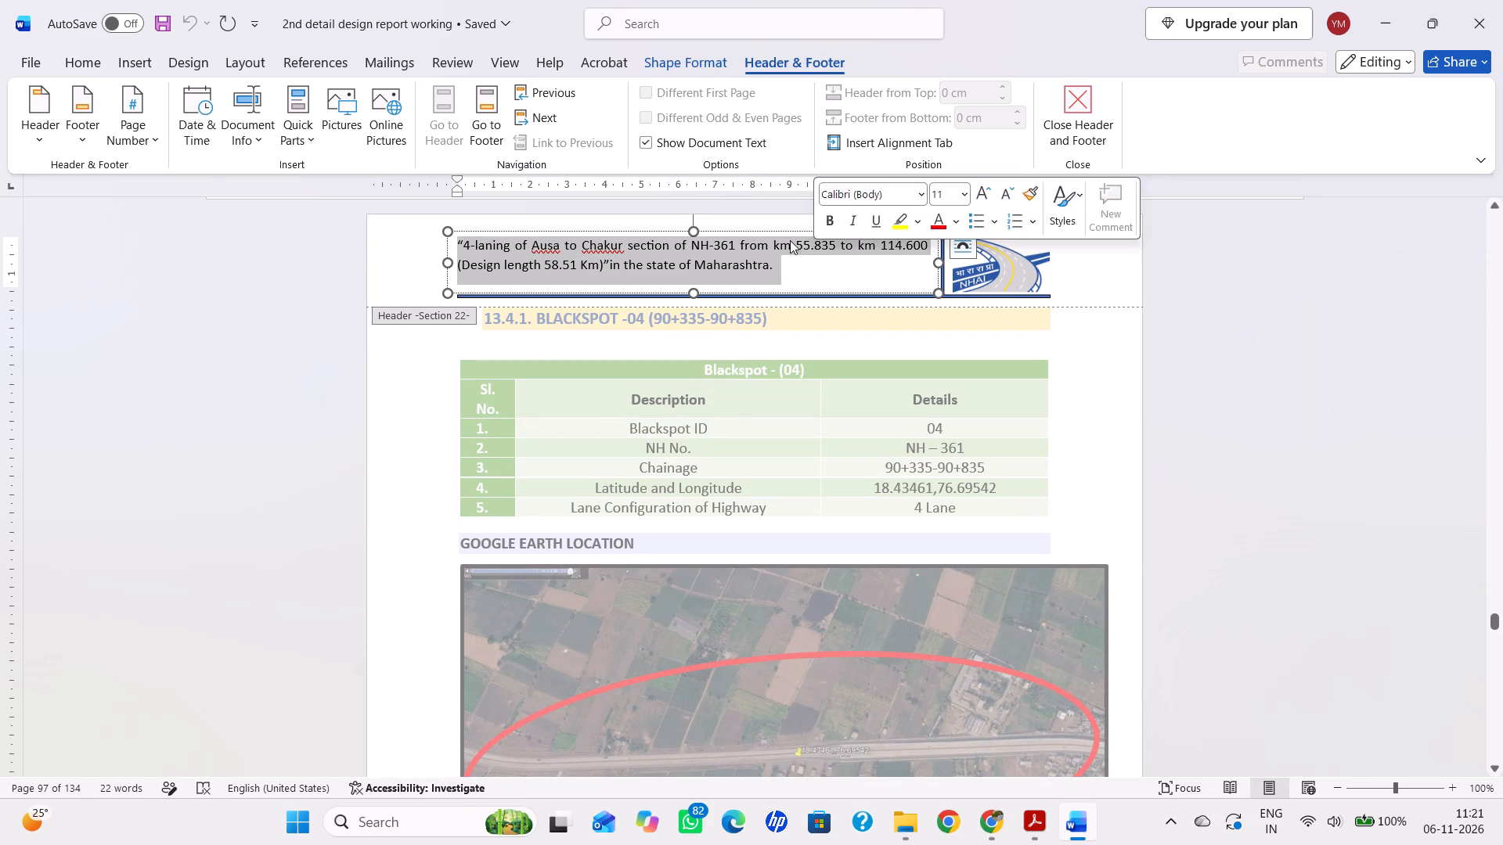
Replace the Kondhali-Talegaon project title in the Section 26 header with the copied Ausa to Chakur title.
left_click(535, 119)
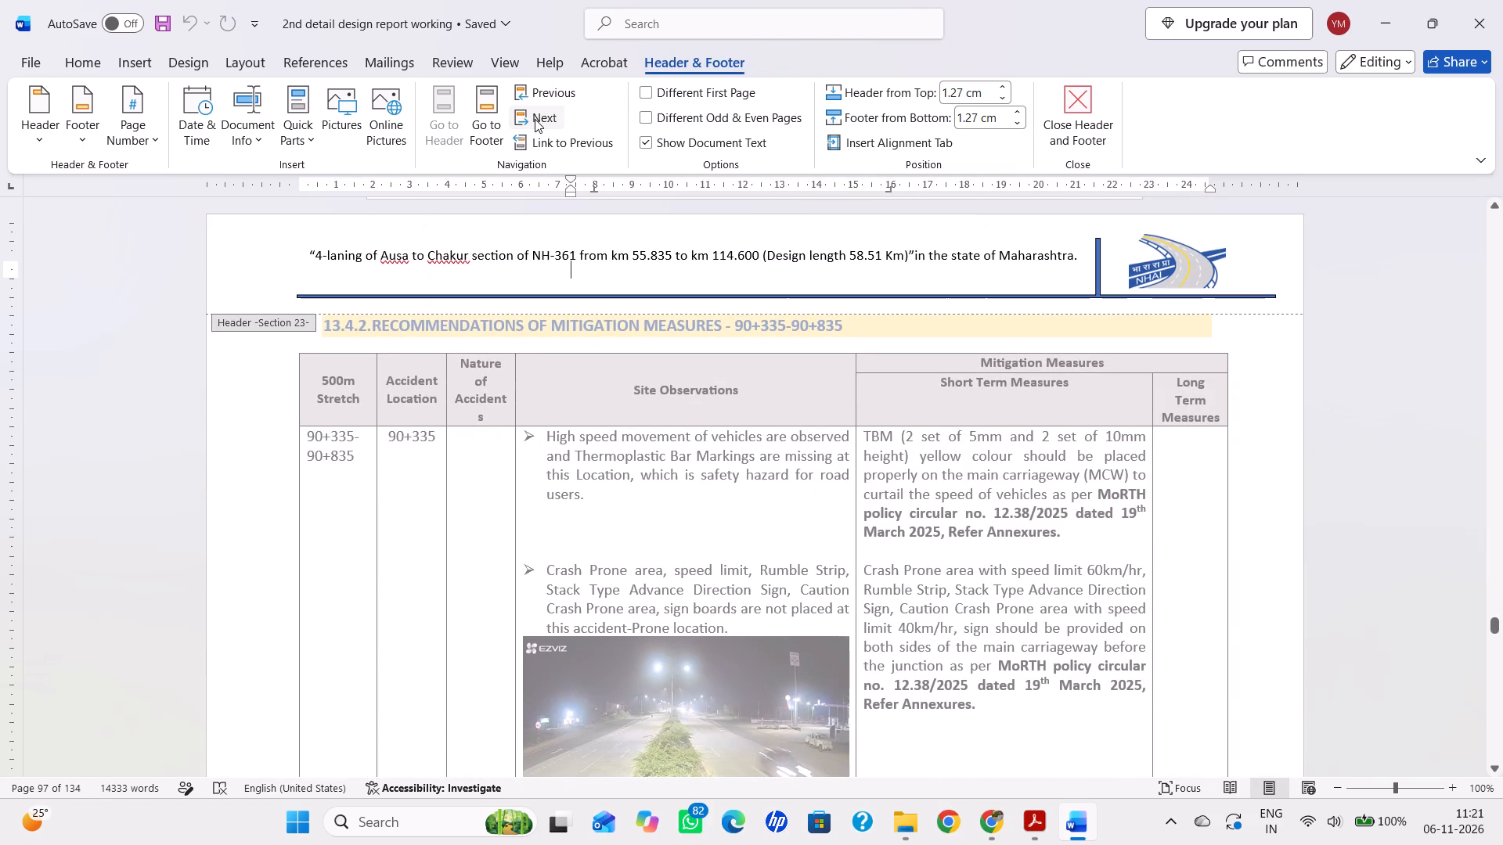
left_click(558, 110)
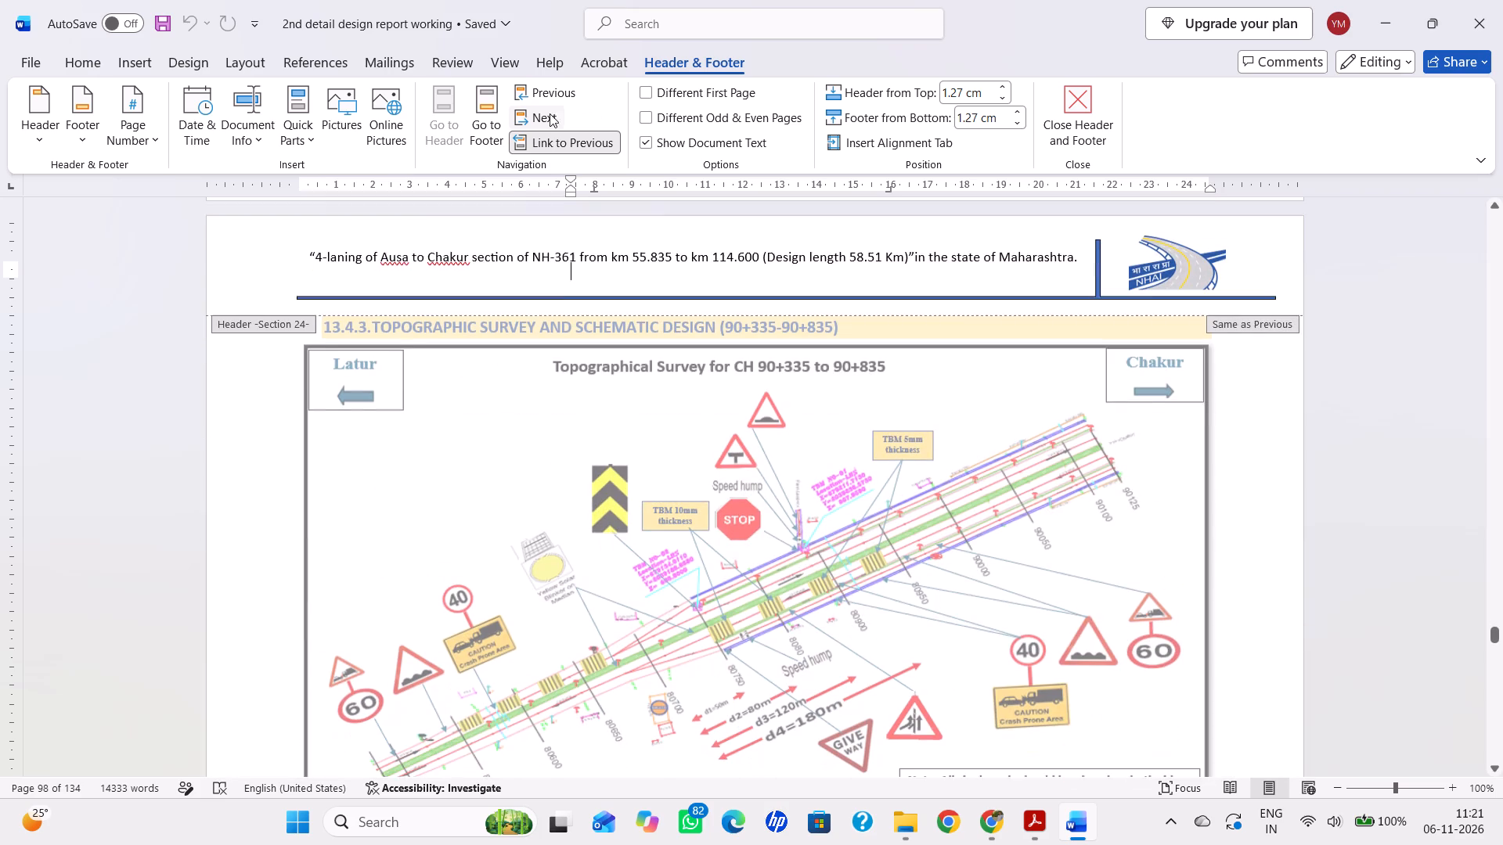
left_click(532, 113)
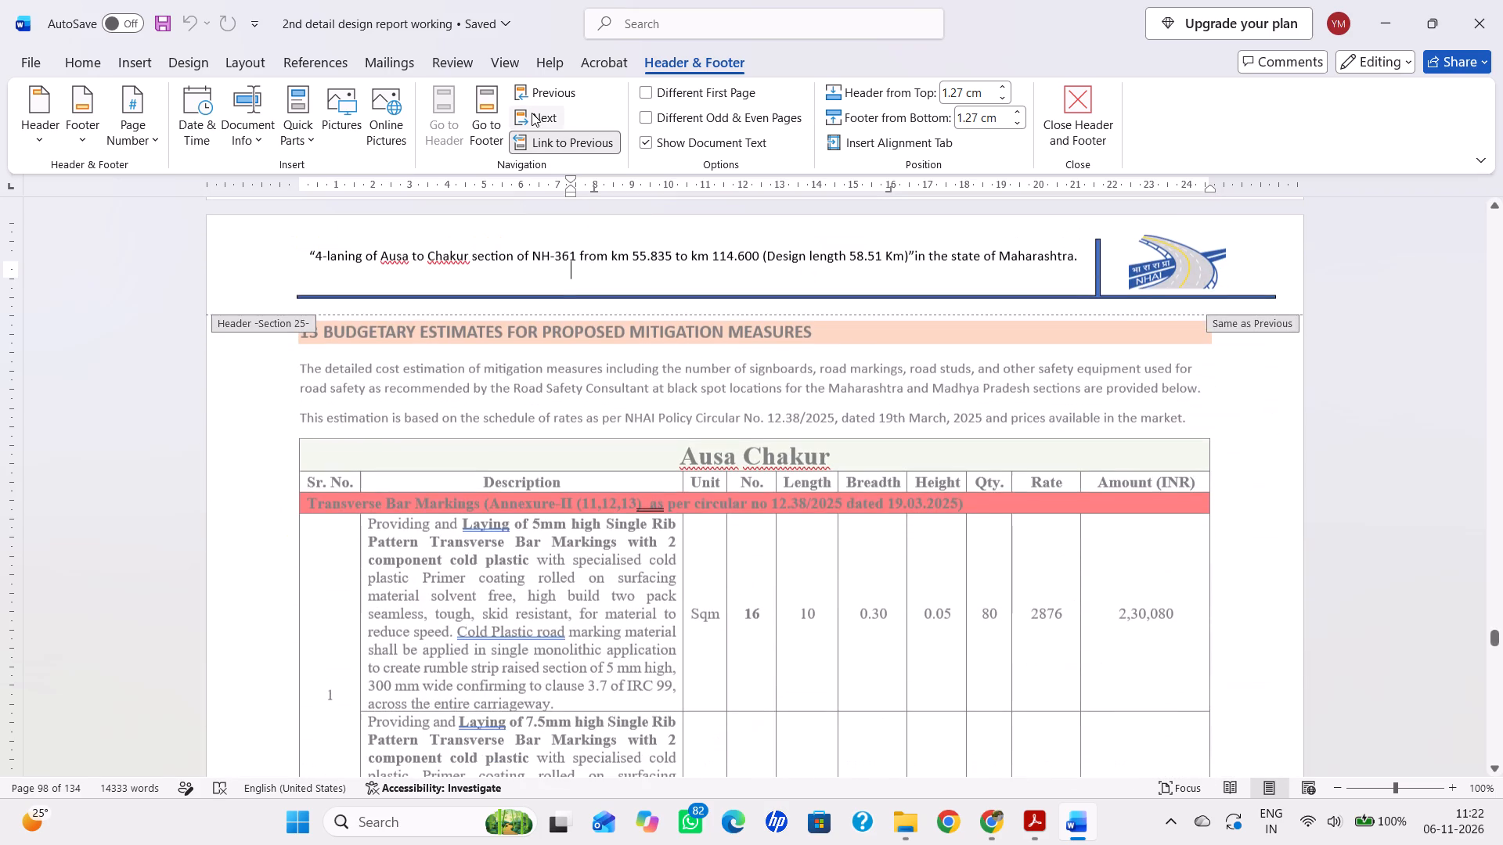
left_click(532, 113)
left_click(480, 240)
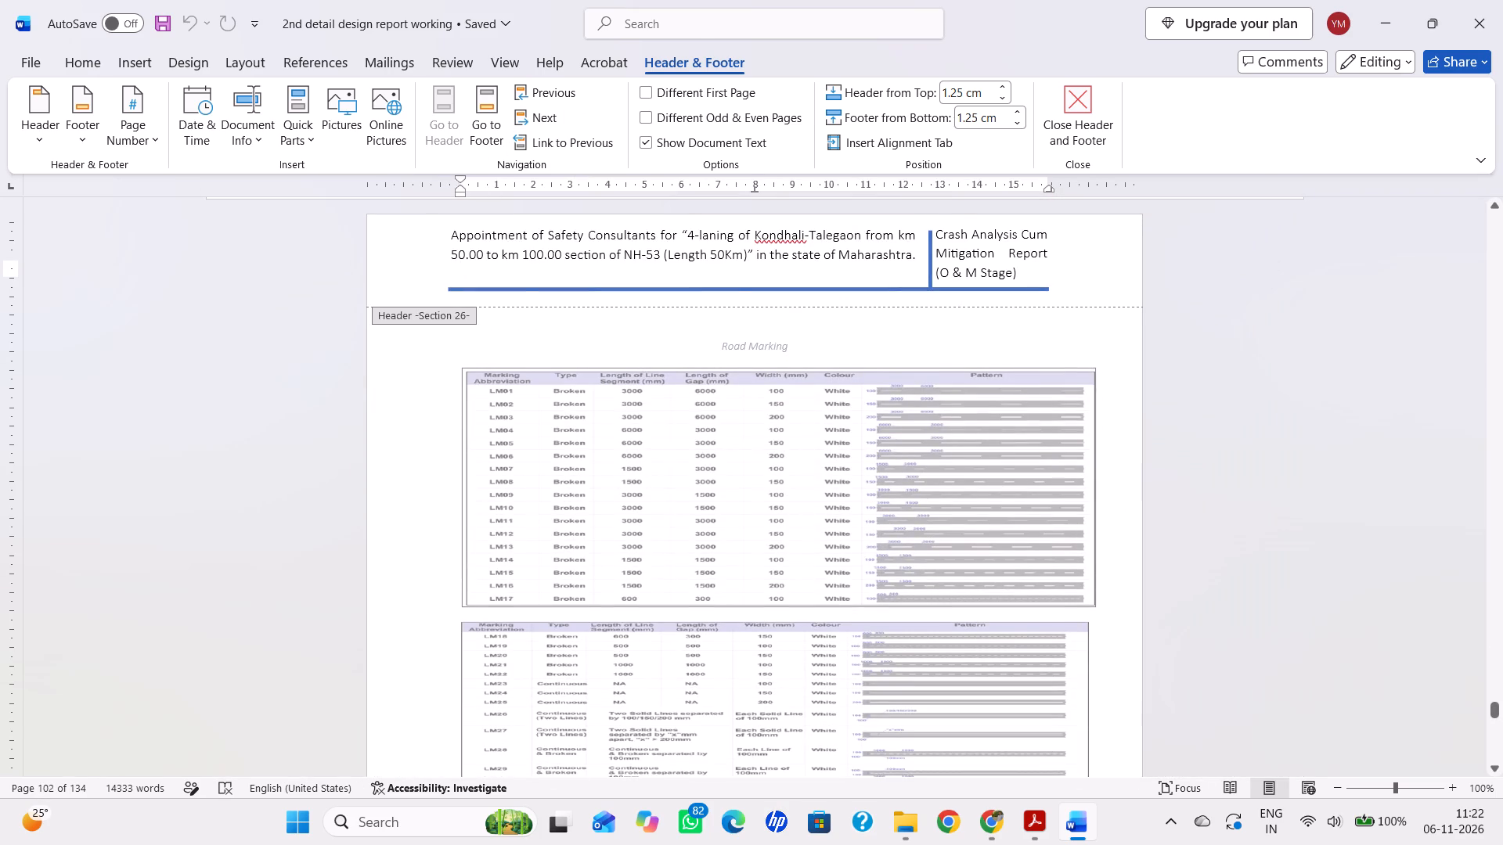
left_click_drag(452, 239, 914, 257)
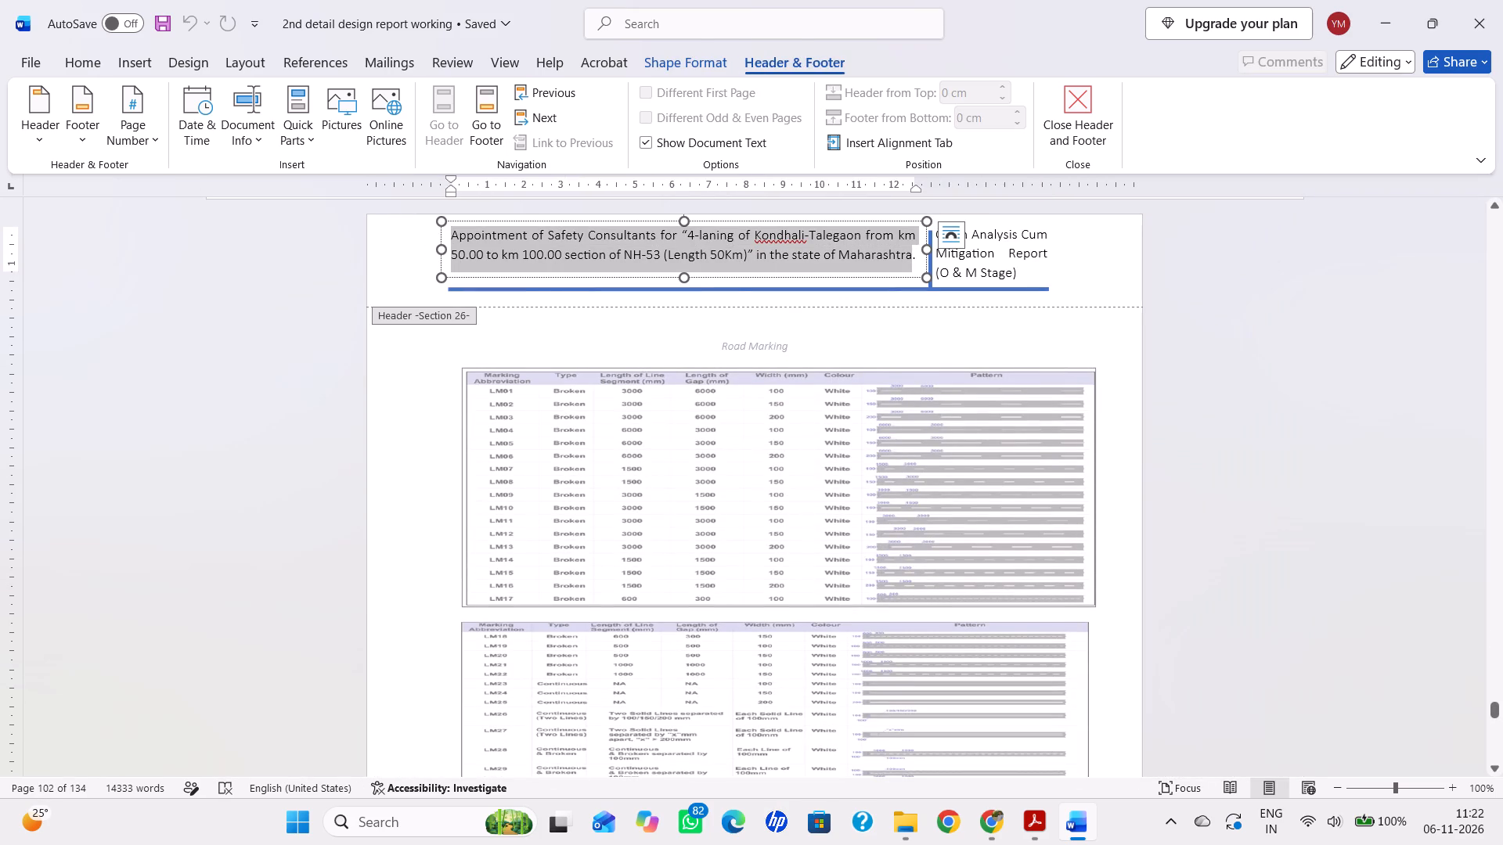
left_click_drag(914, 257, 916, 257)
key("ctrl+v")
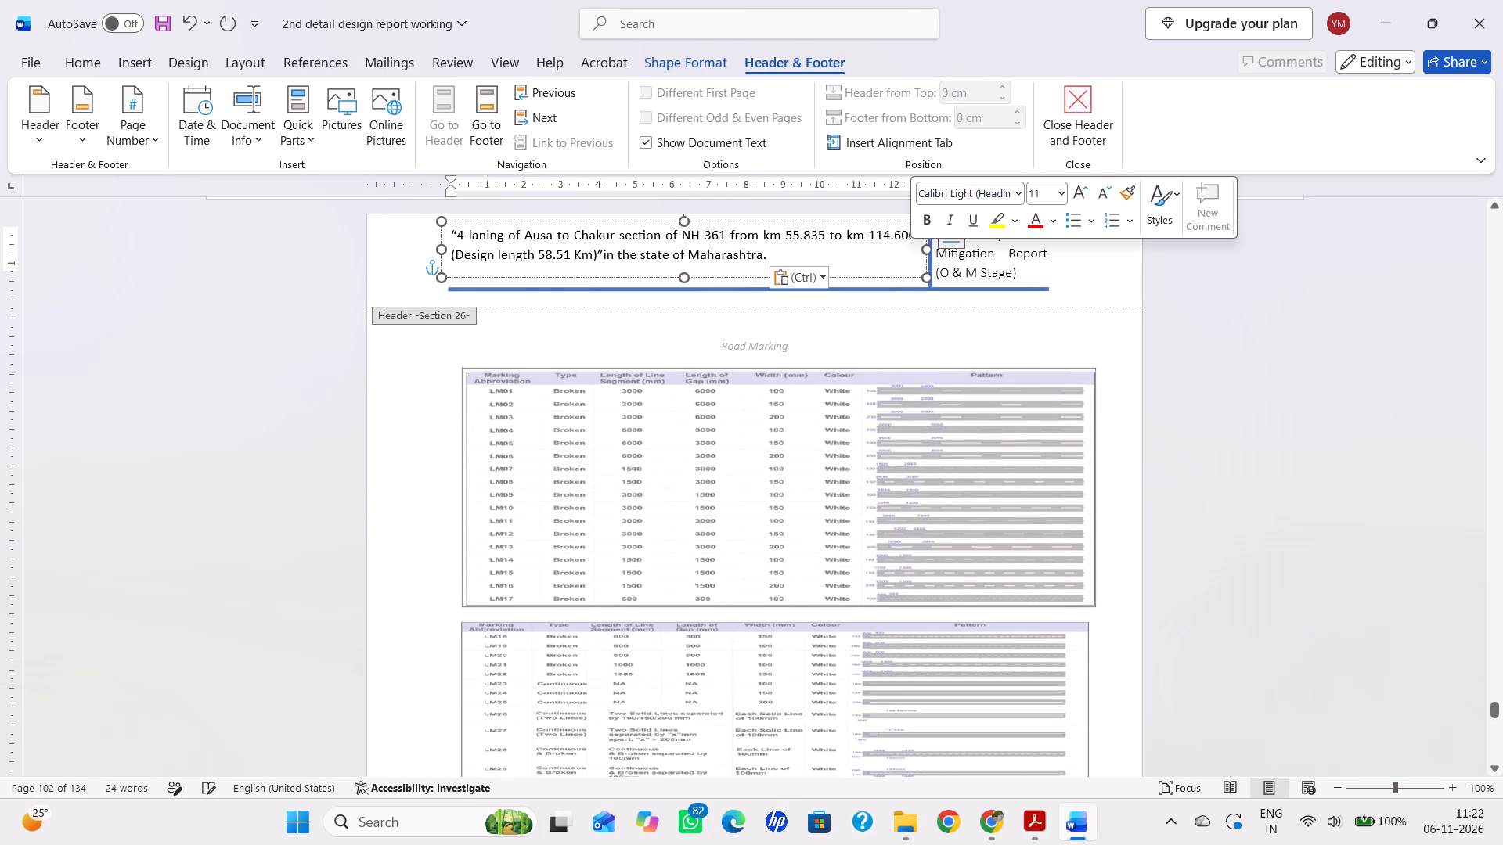
Leave header editing on the Road Marking page and save the report.
left_click(562, 104)
left_click(555, 115)
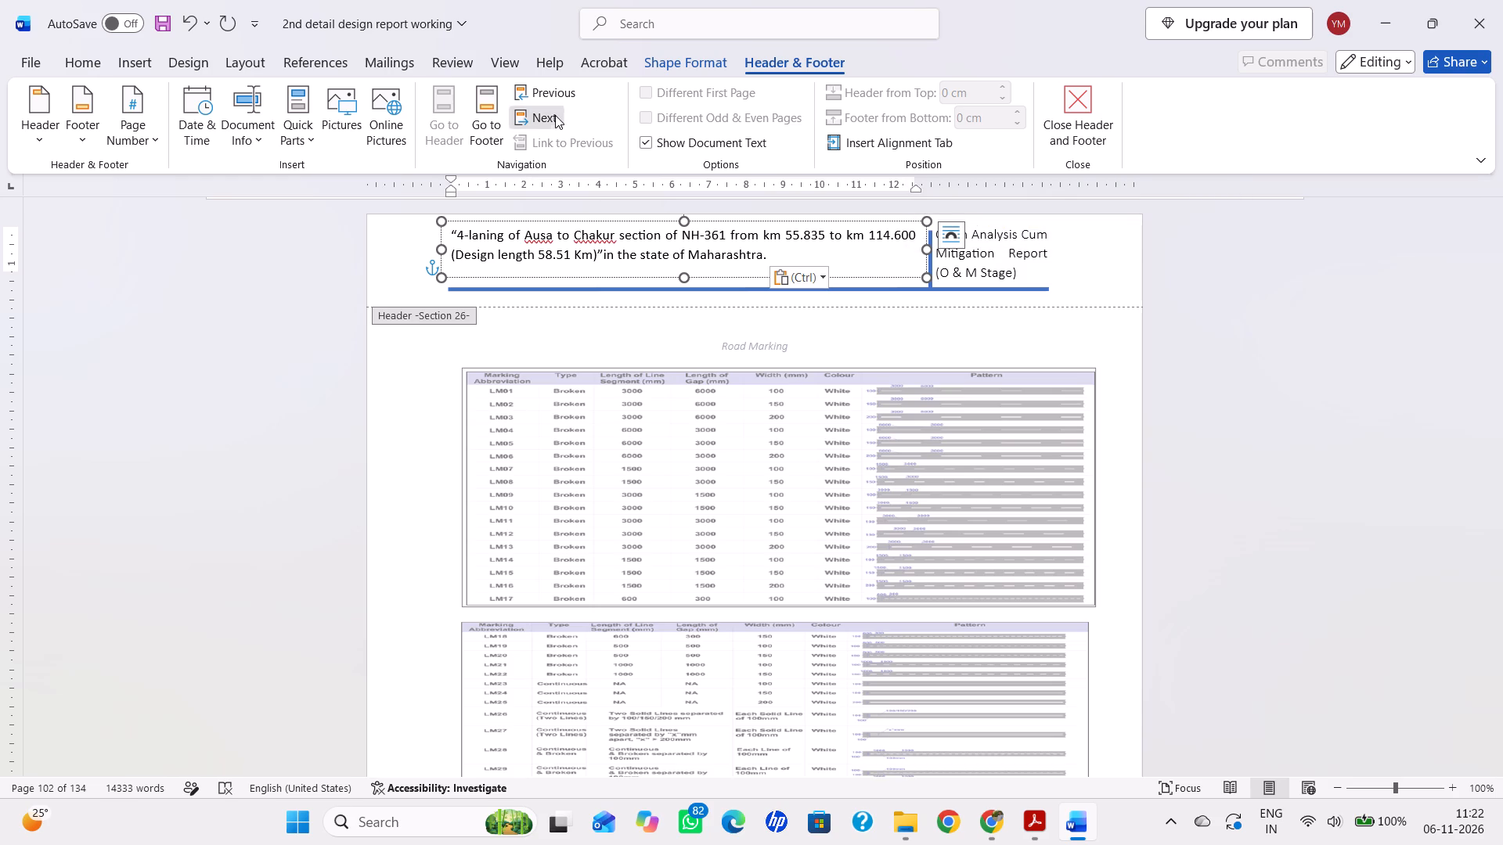
triple_click(555, 115)
double_click(1062, 451)
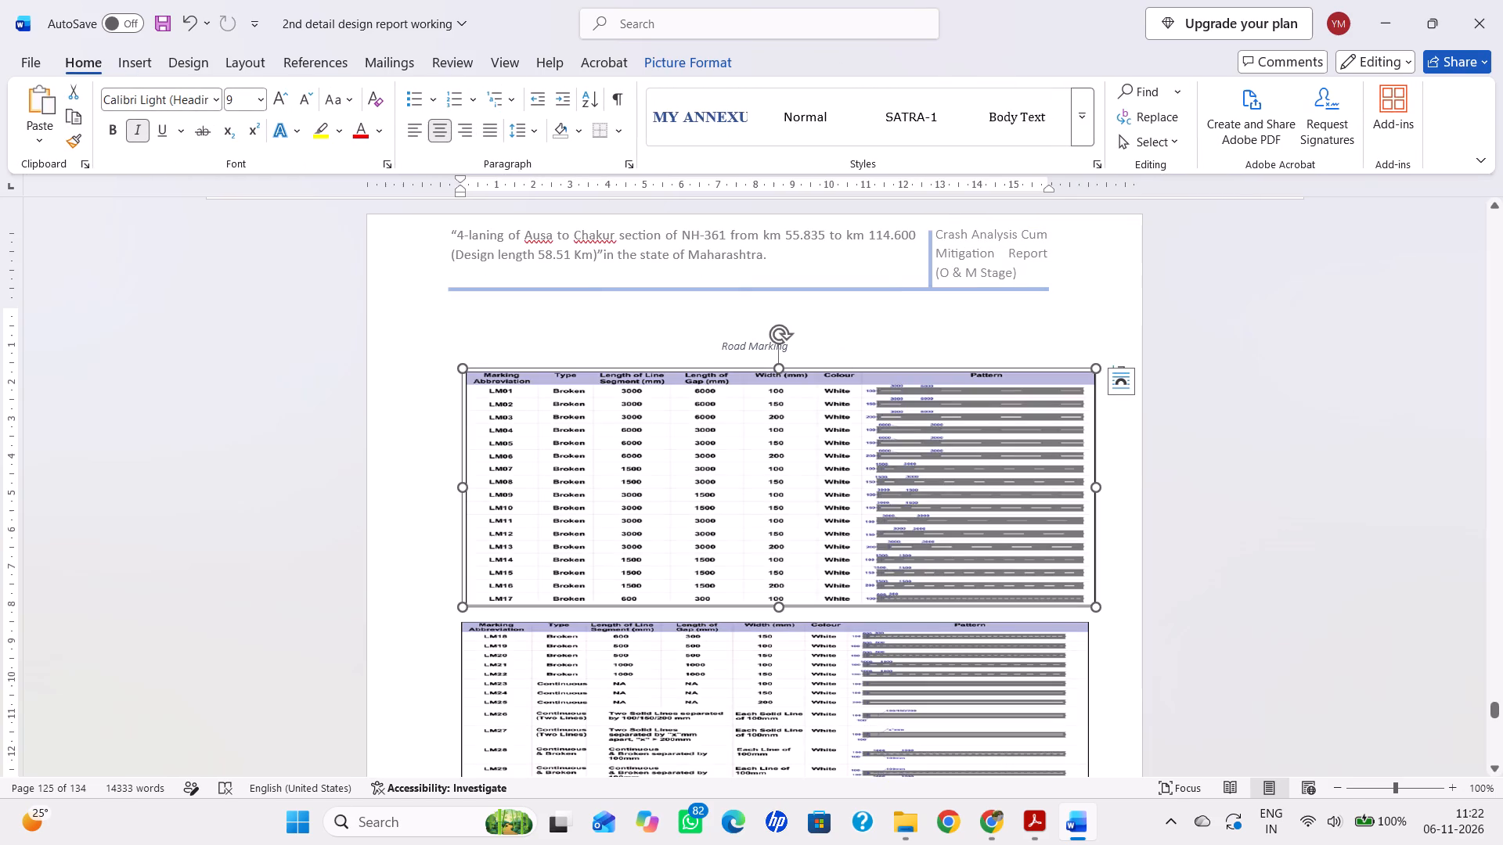
key("ctrl+s")
Return to the start of the report and look over the cover and Table of Contents pages.
scroll(812, 331, "down", 14)
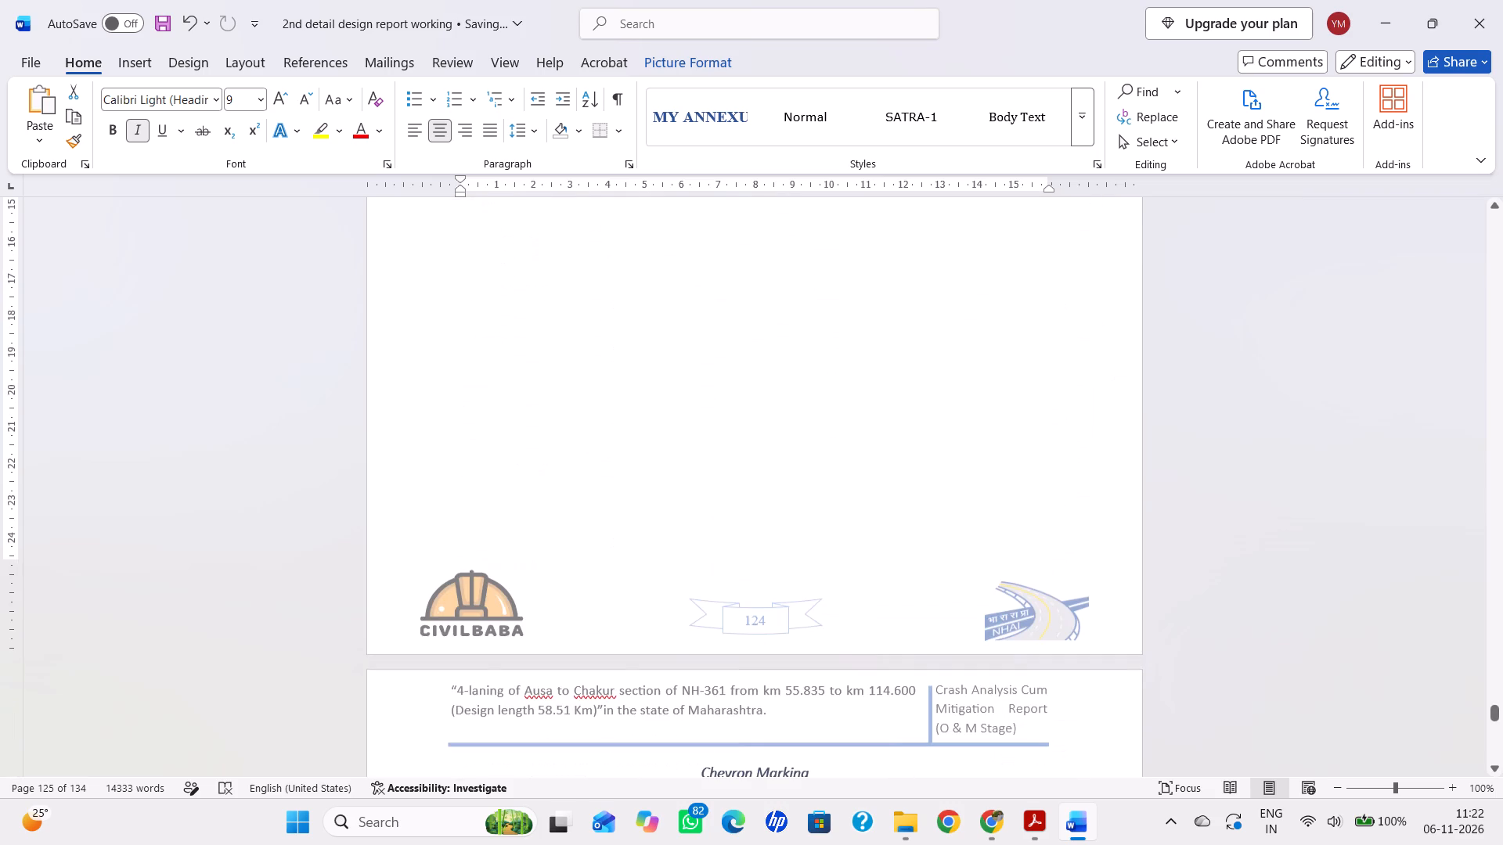
scroll(1284, 353, "up", 2)
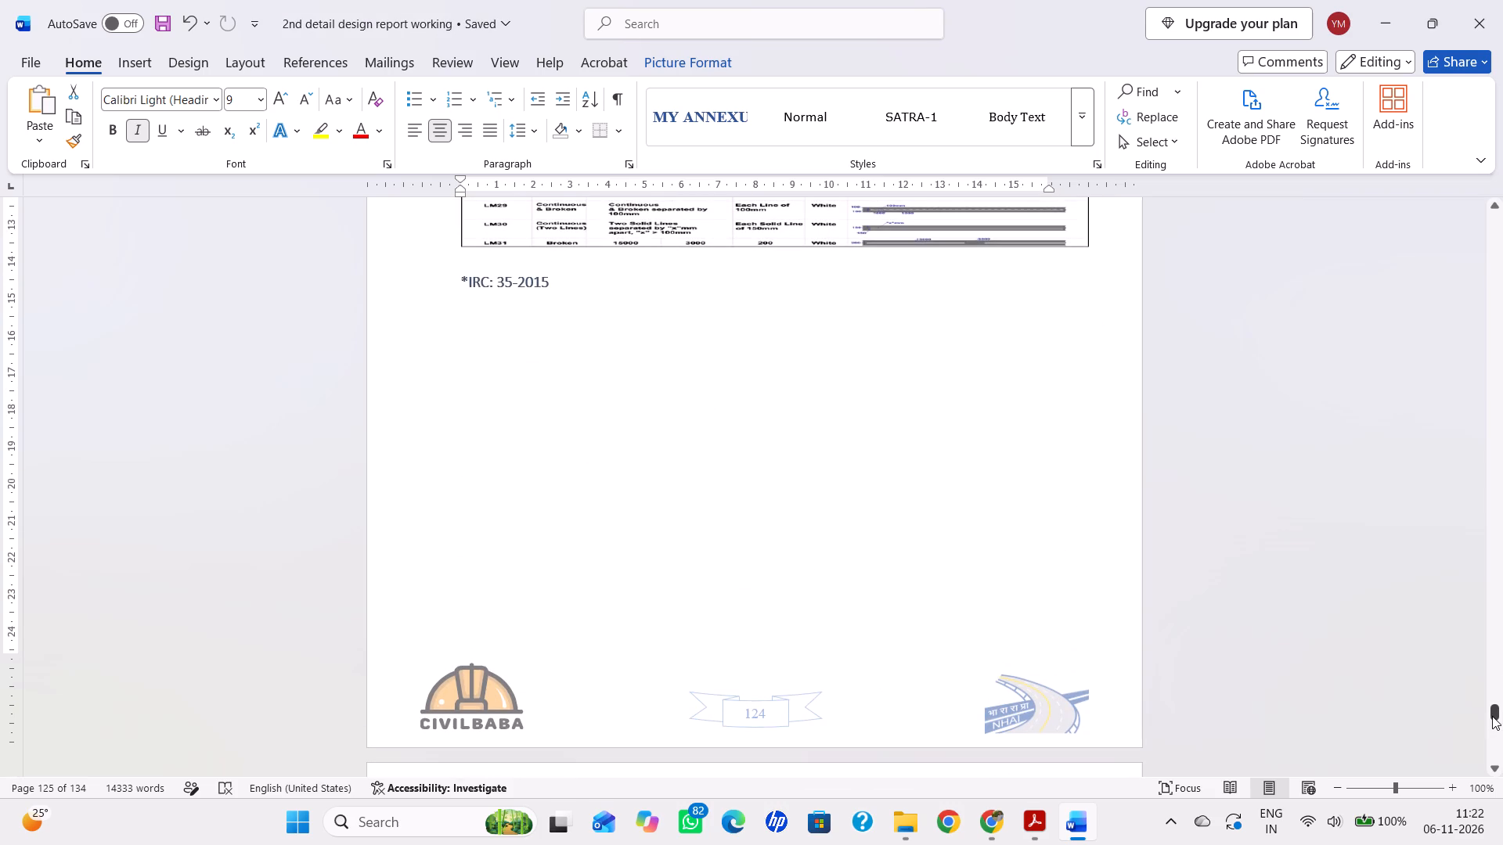
left_click_drag(1492, 716, 1502, 181)
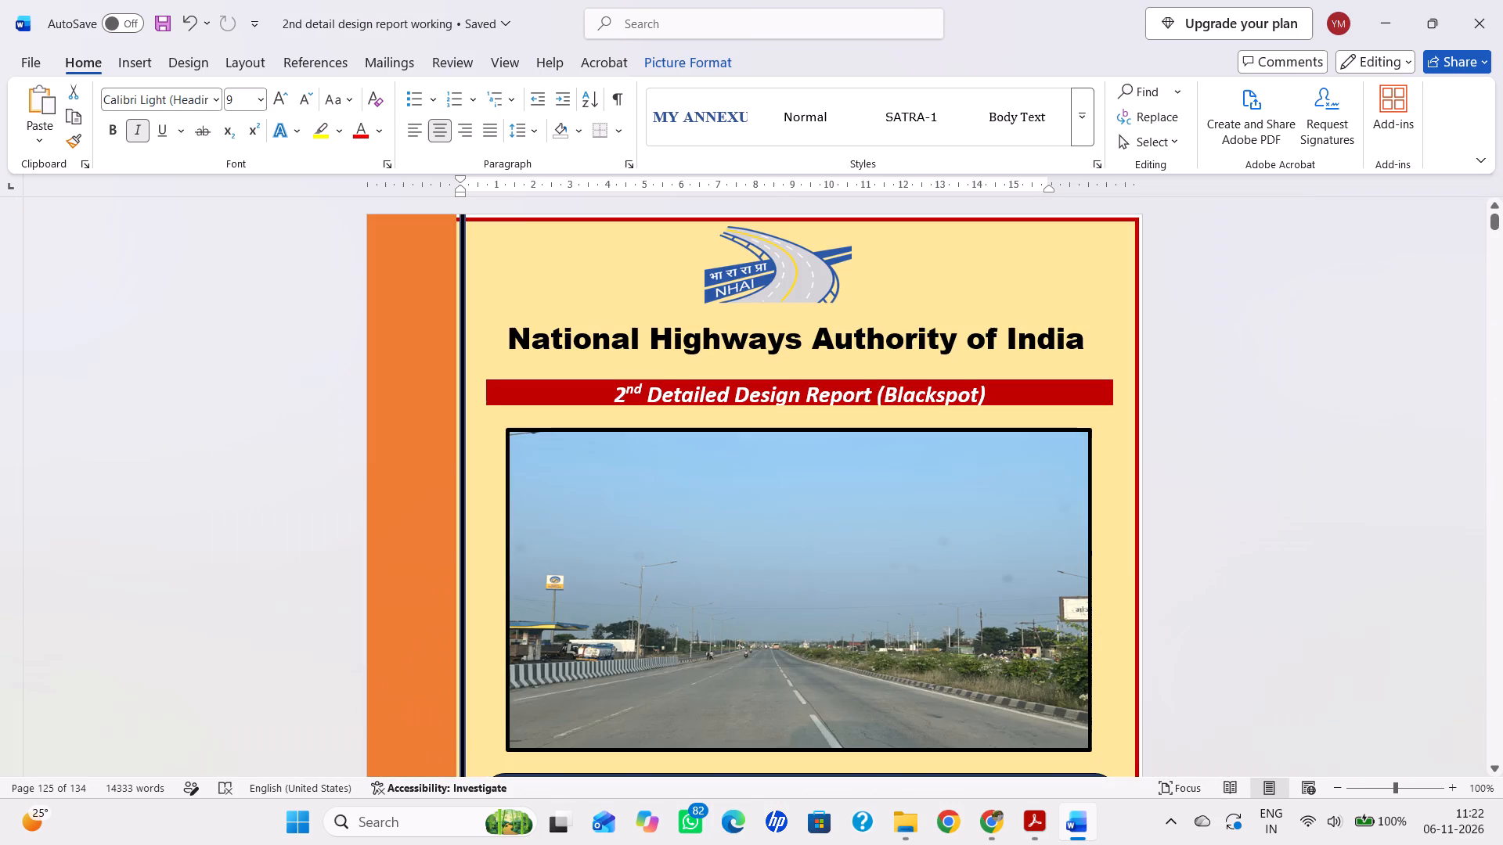
scroll(1235, 394, "down", 20)
scroll(1235, 394, "down", 1)
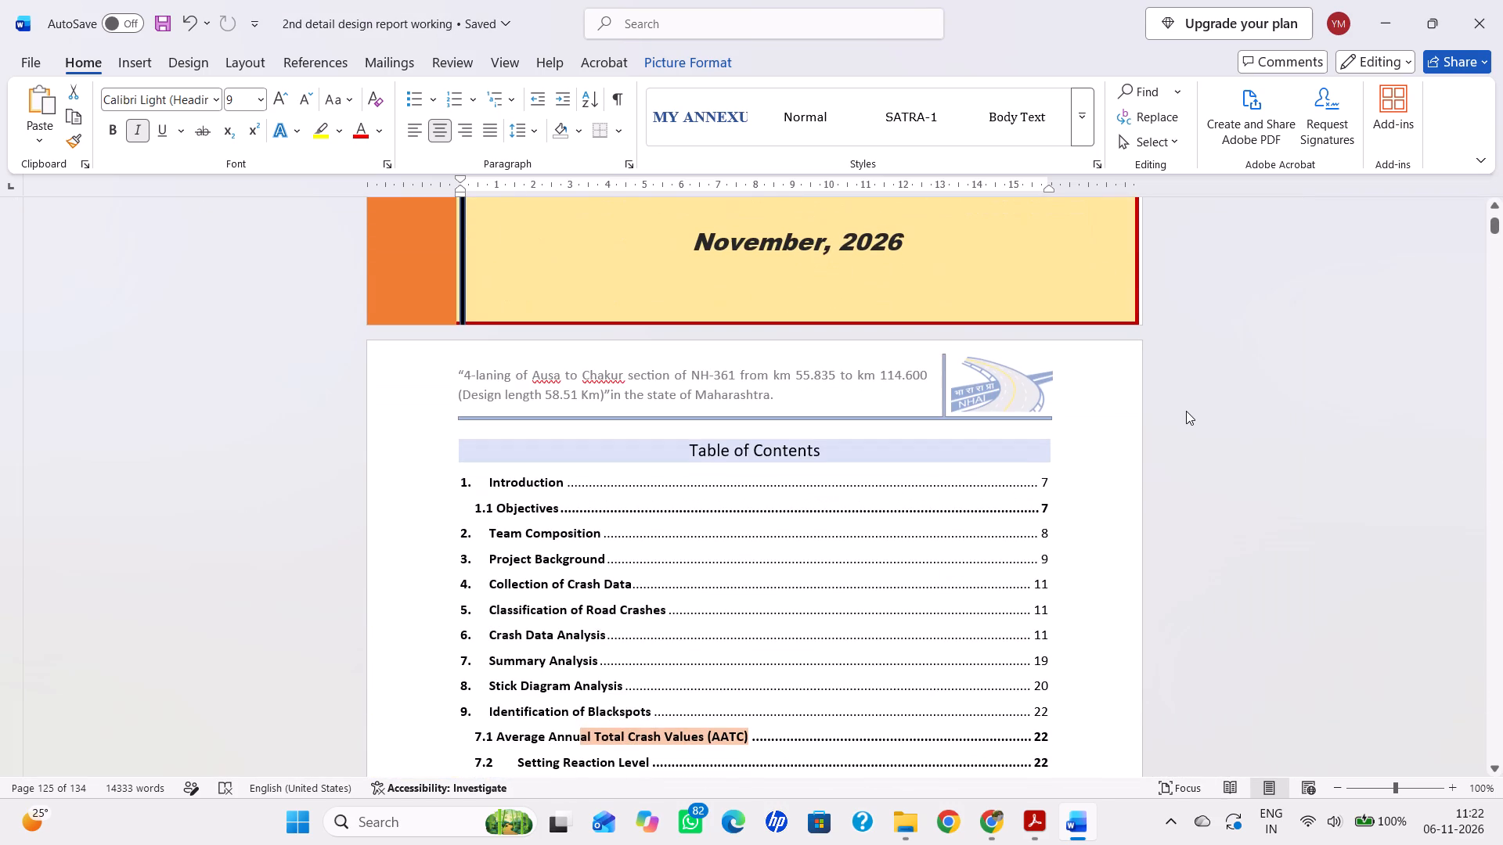
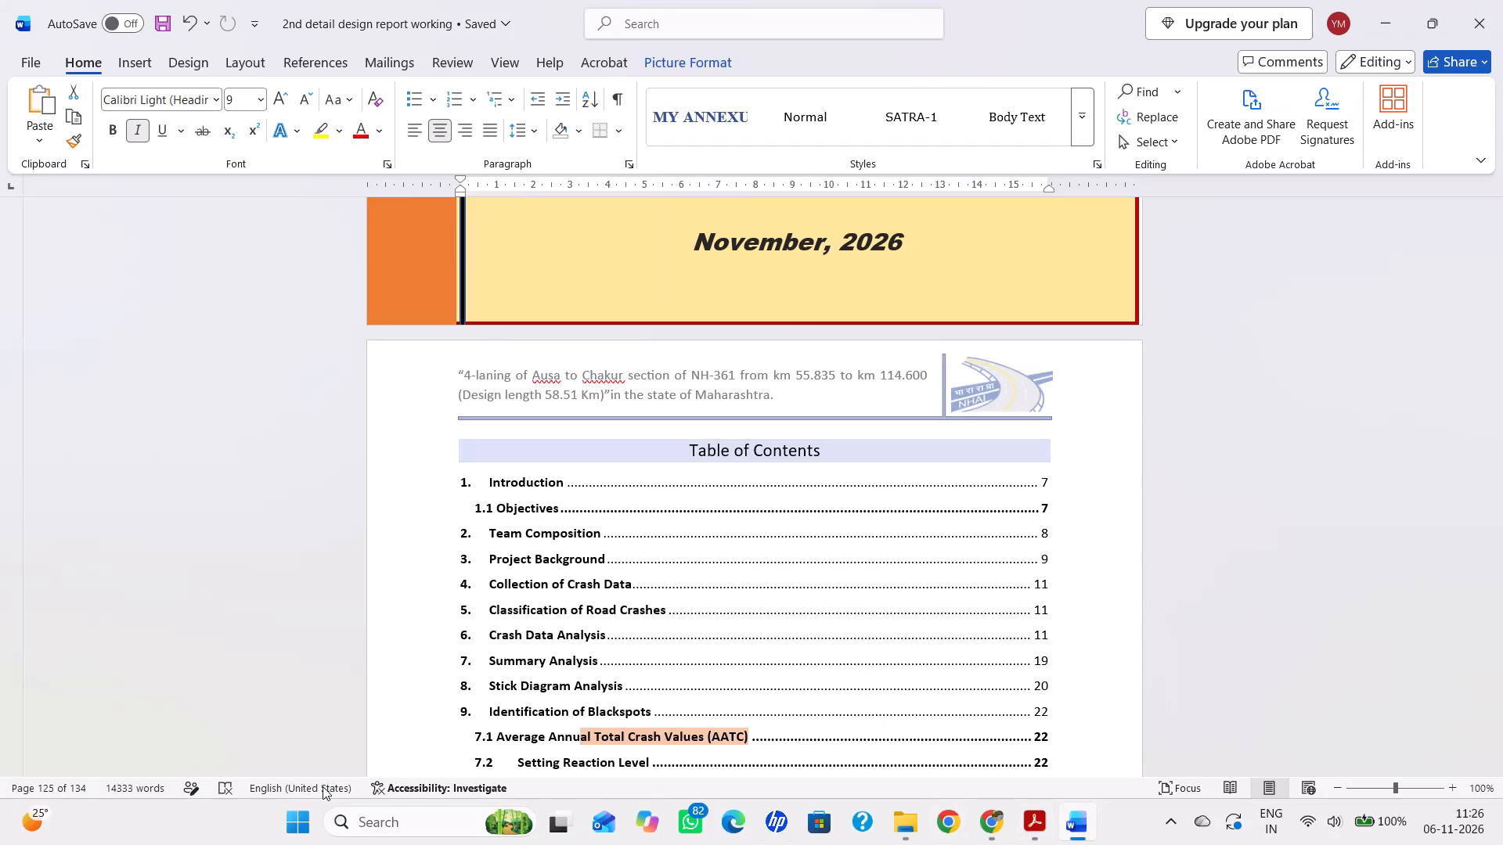
Search the report for any remaining "kondha" text from the old Kondhali-Talegaon project title.
scroll(290, 721, "down", 20)
scroll(290, 721, "down", 12)
scroll(651, 491, "down", 18)
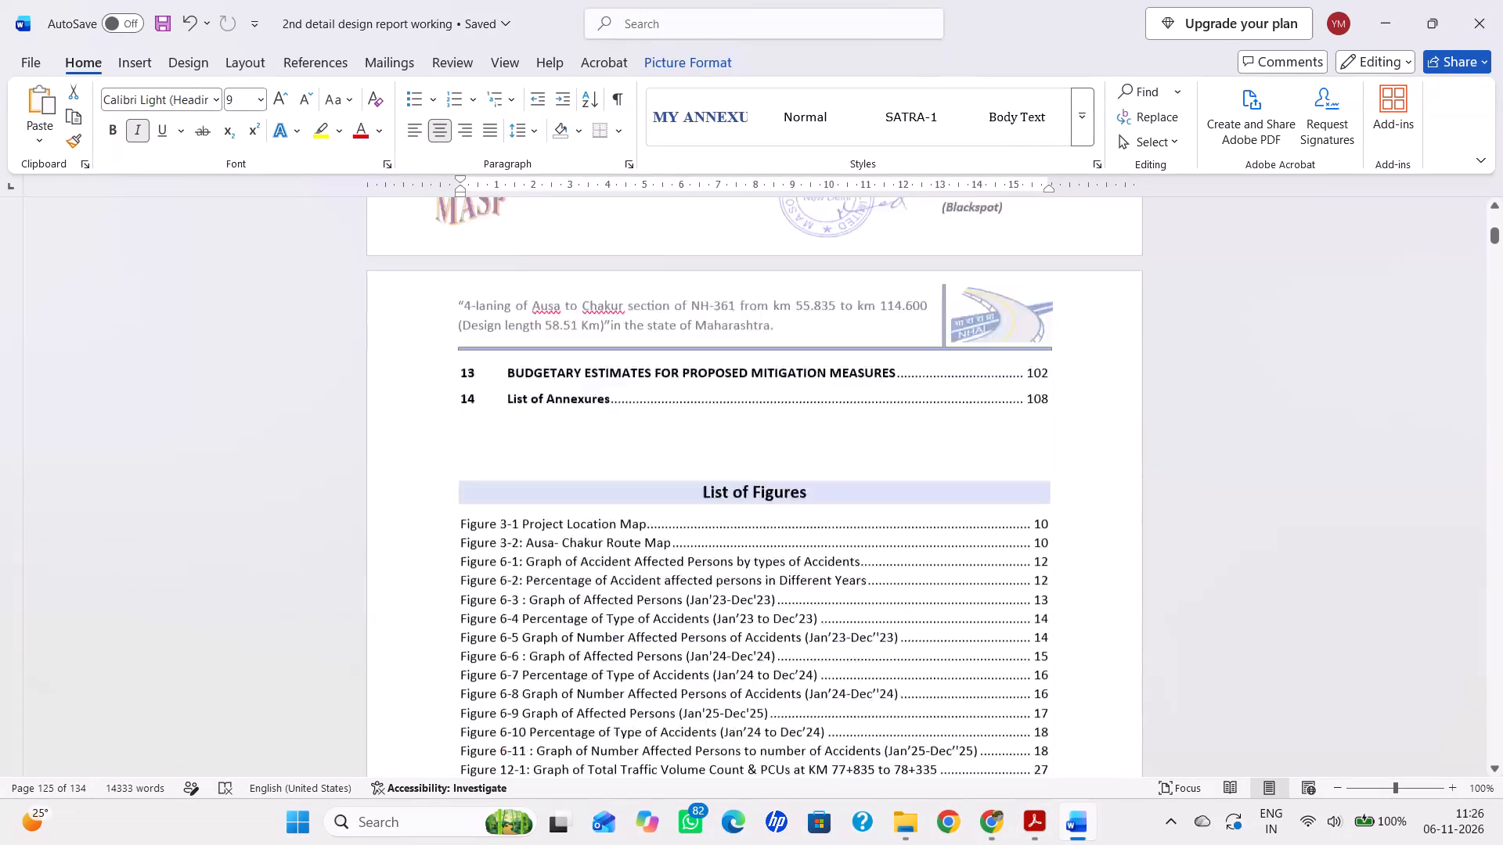
scroll(651, 491, "down", 14)
scroll(651, 493, "down", 20)
scroll(651, 493, "down", 20)
scroll(651, 493, "down", 17)
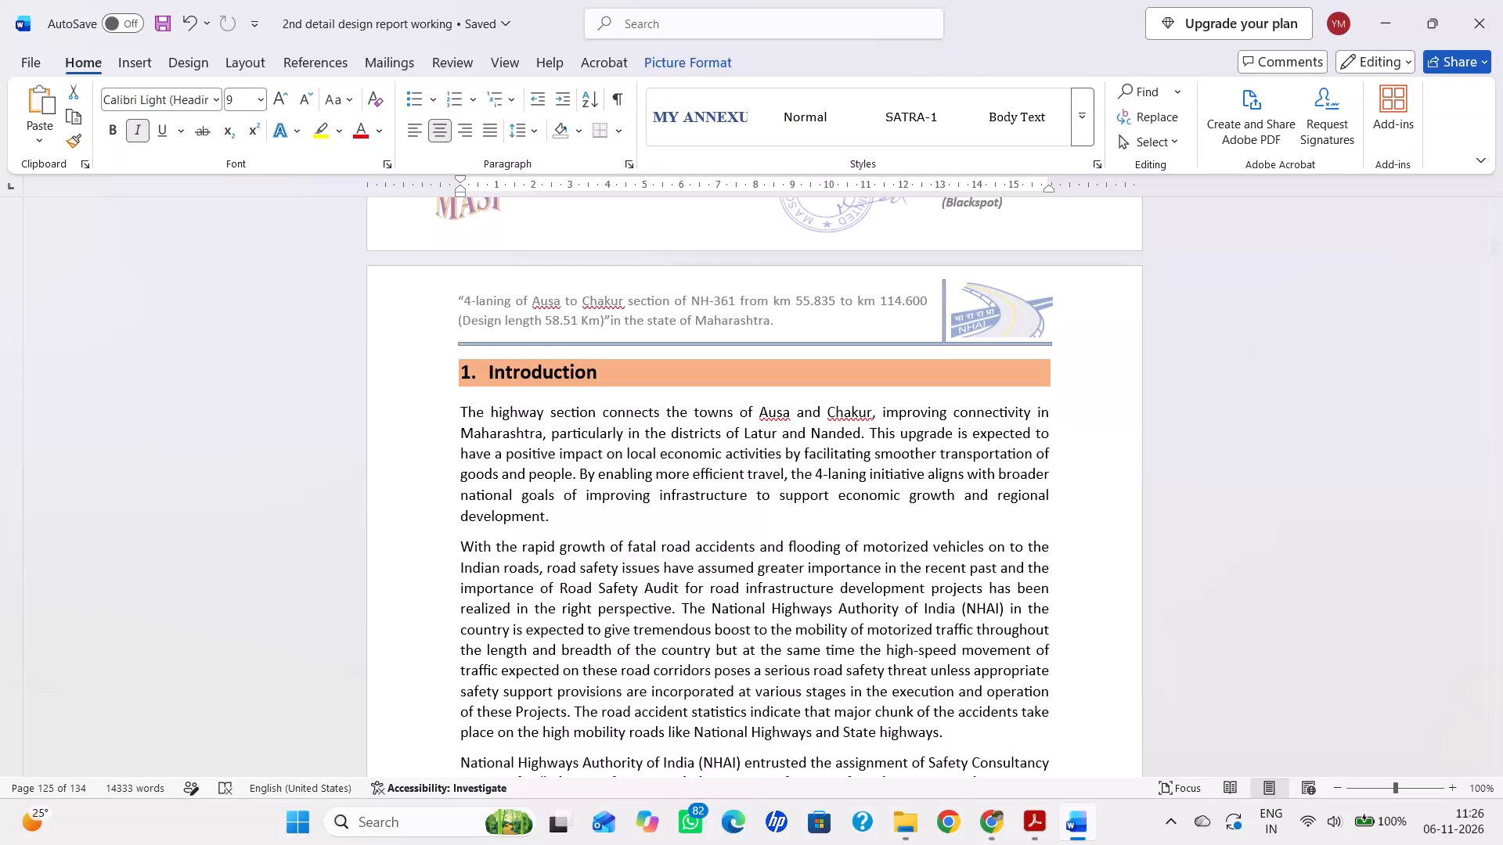
key("ctrl+f")
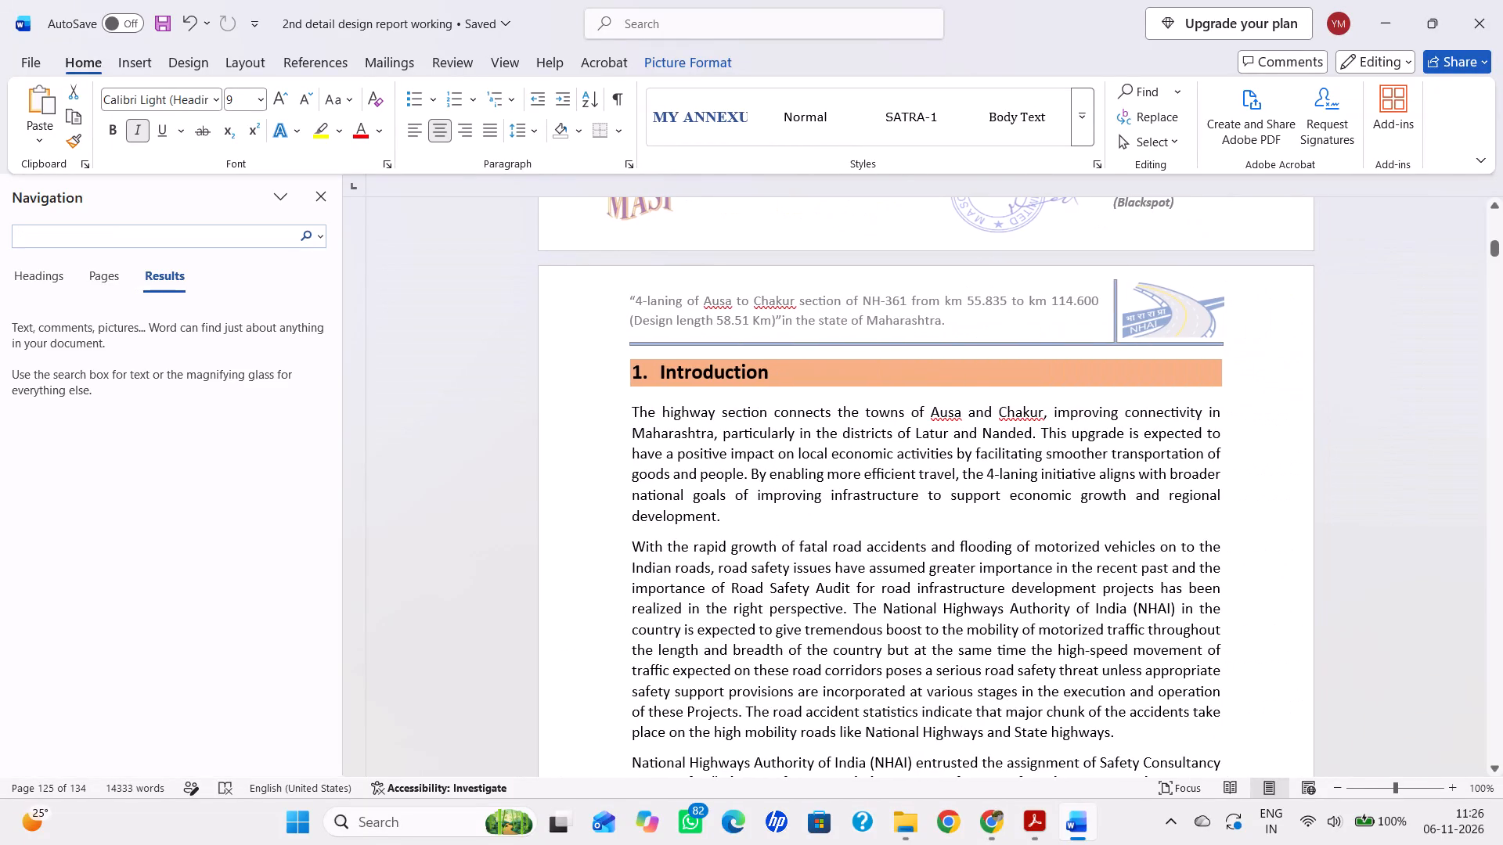
type("kondha")
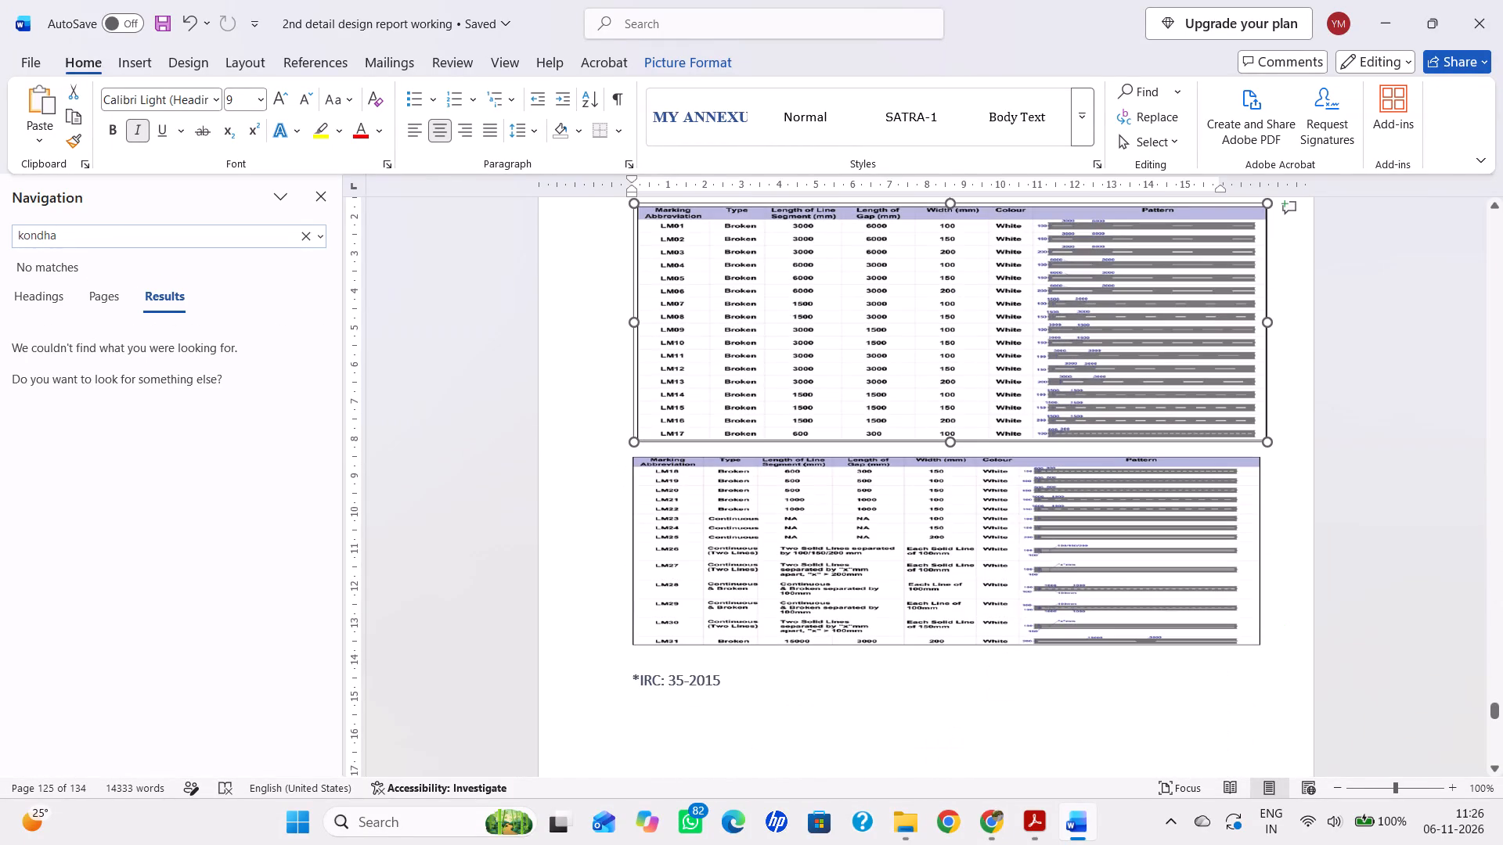
Search the report for "tale" instead, and close the search when done.
key("BackSpace")
key("BackSpace")
key("BackSpace")
key("BackSpace")
key("BackSpace")
key("BackSpace")
key("BackSpace")
key("BackSpace")
key("BackSpace")
key("BackSpace")
key("BackSpace")
key("BackSpace")
key("BackSpace")
key("BackSpace")
key("BackSpace")
key("BackSpace")
key("BackSpace")
key("BackSpace")
key("BackSpace")
key("BackSpace")
type("tale")
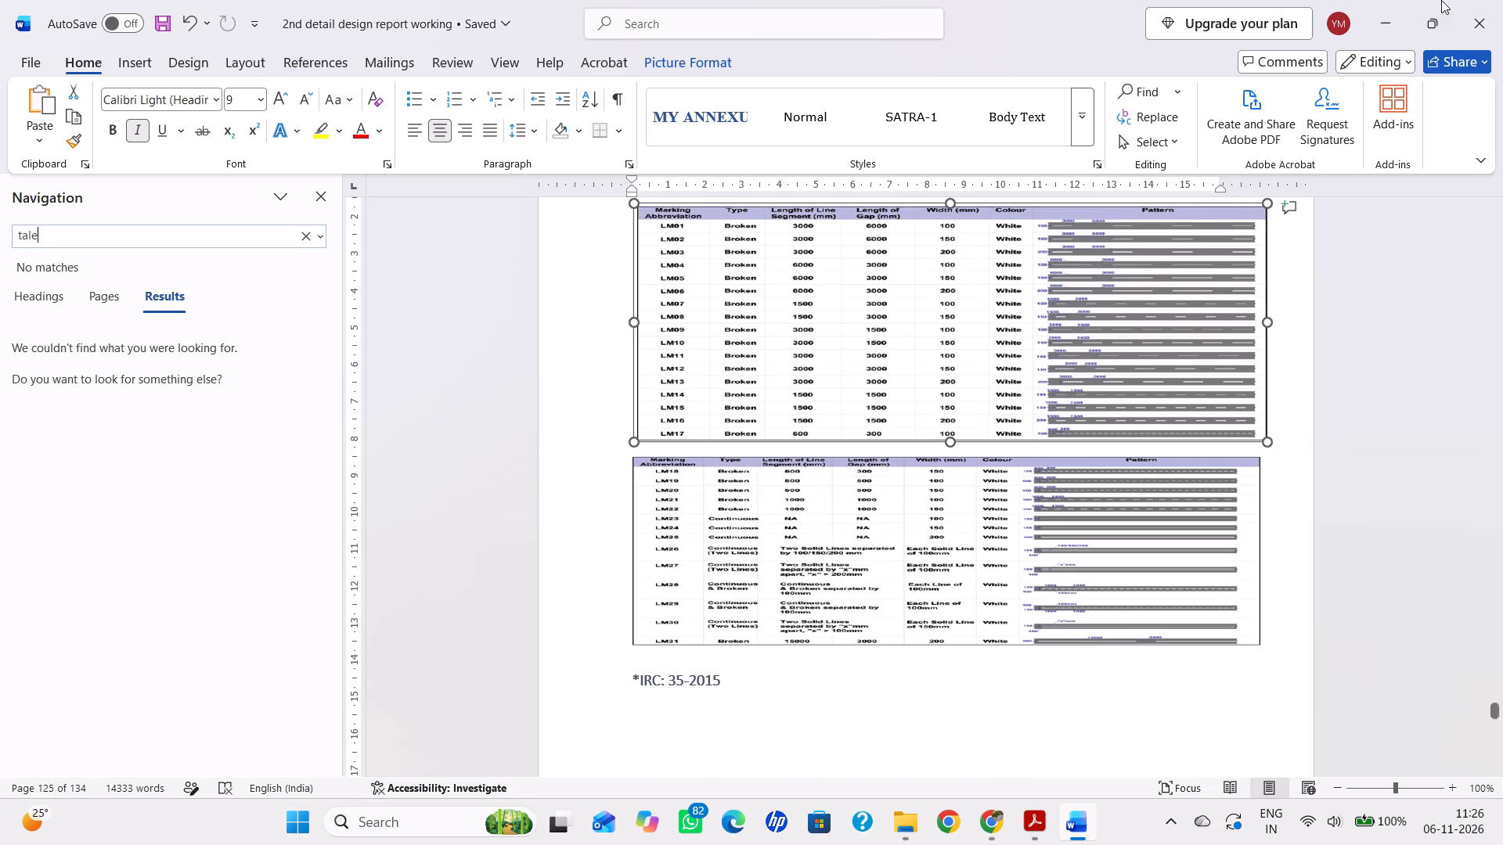
left_click(459, 364)
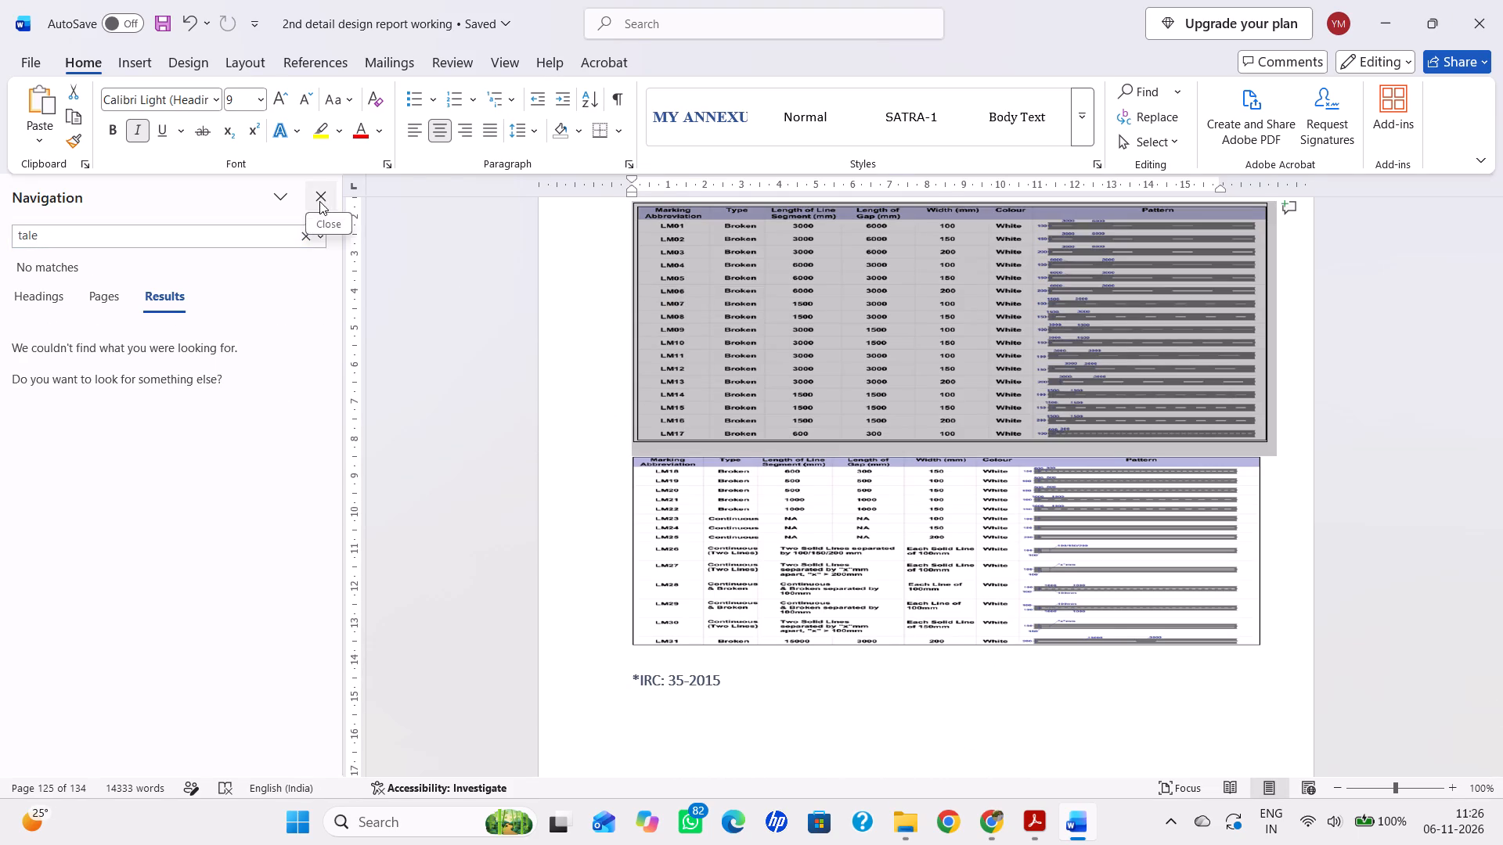
left_click(319, 201)
Return to the report's cover and review the pages through the Project Background table and the project location and route maps.
scroll(960, 592, "up", 11)
left_click_drag(1493, 701, 1493, 700)
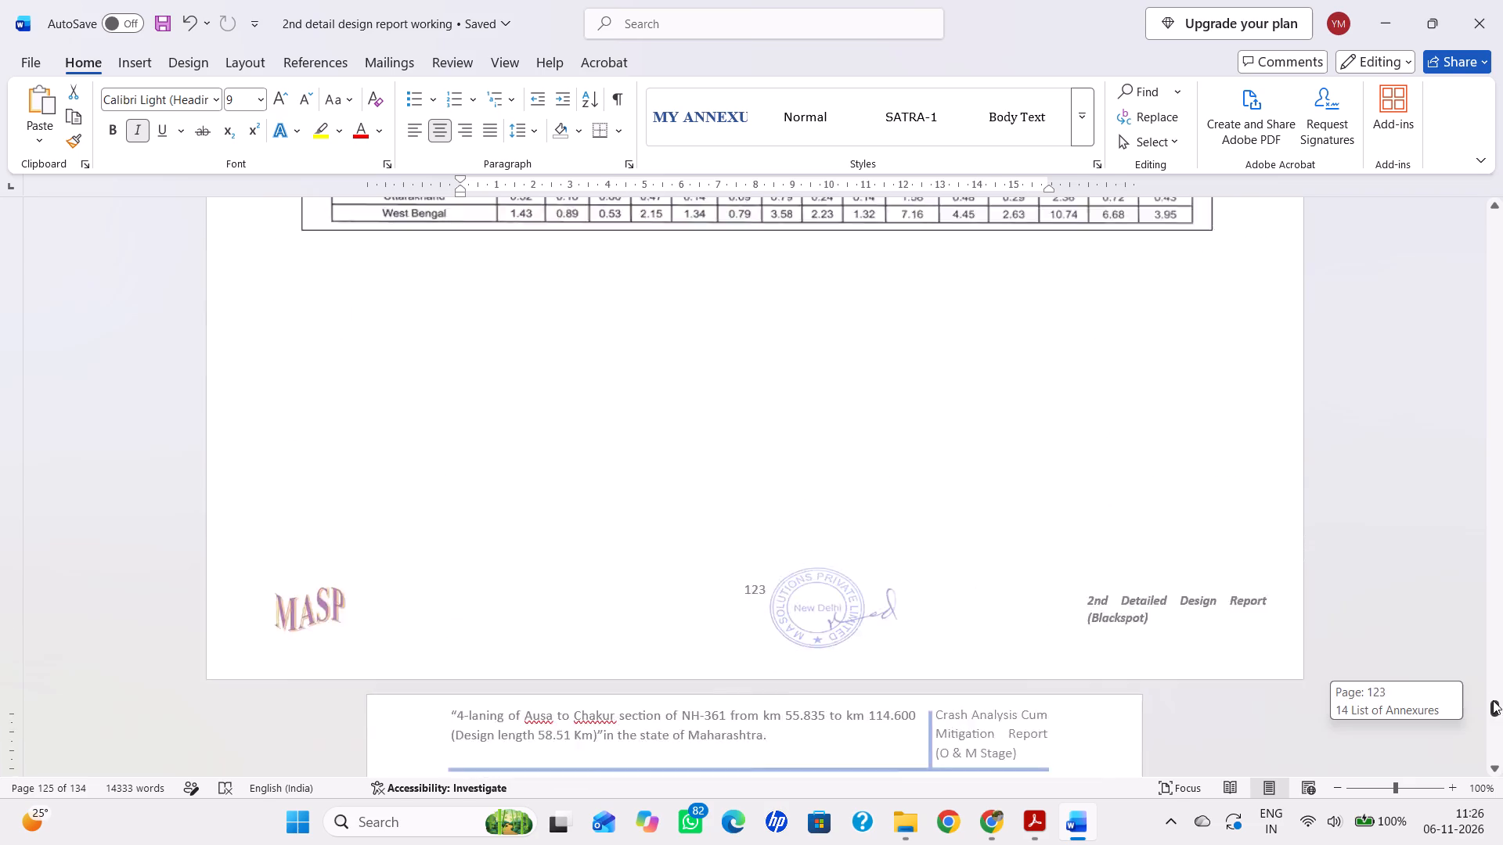
left_click_drag(1493, 700, 1502, 174)
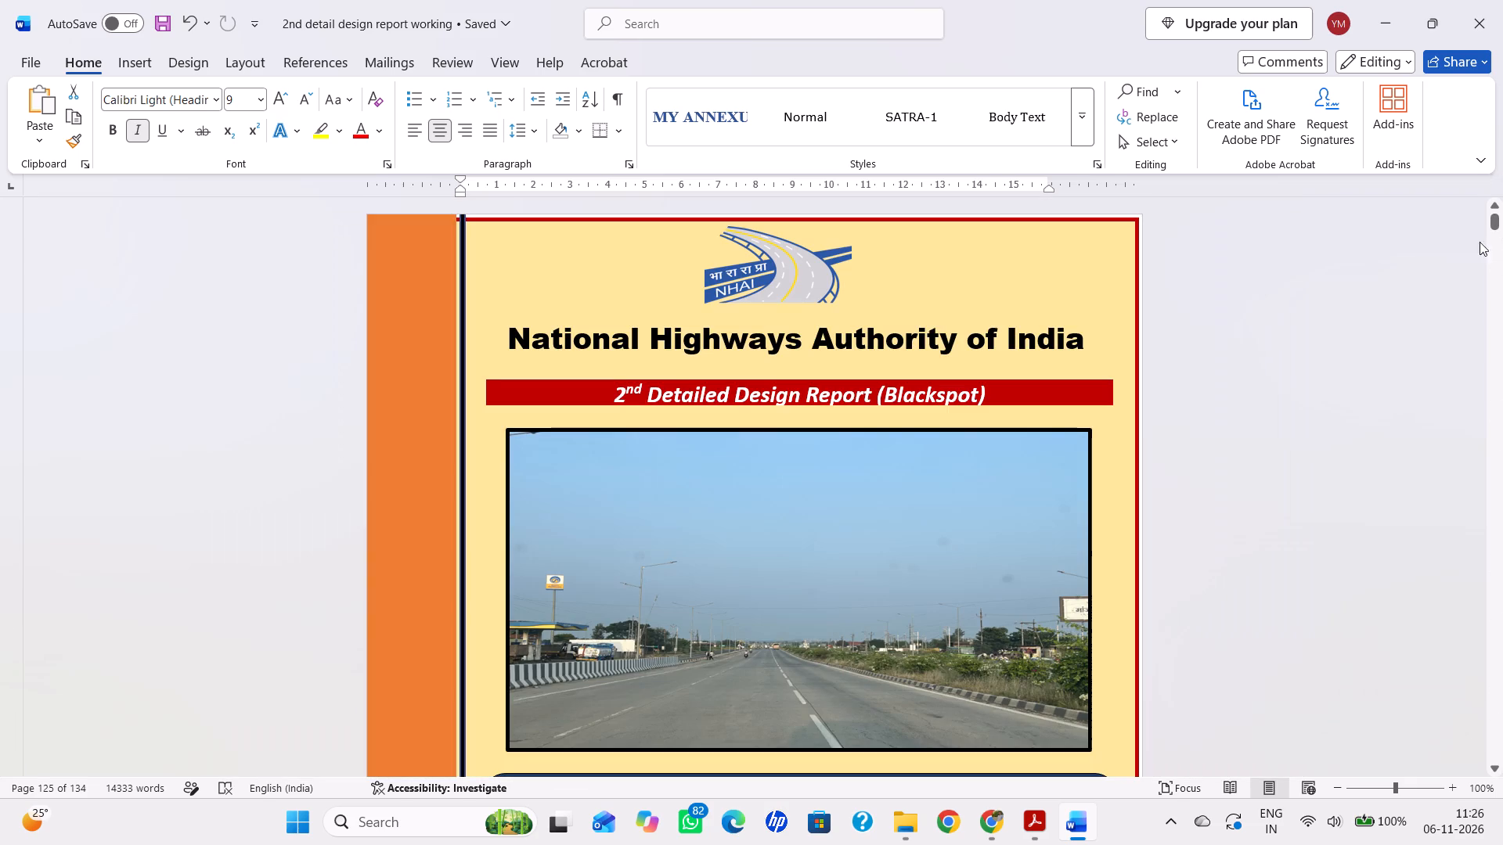
scroll(1382, 379, "down", 20)
scroll(1382, 379, "down", 20)
scroll(1382, 379, "down", 20)
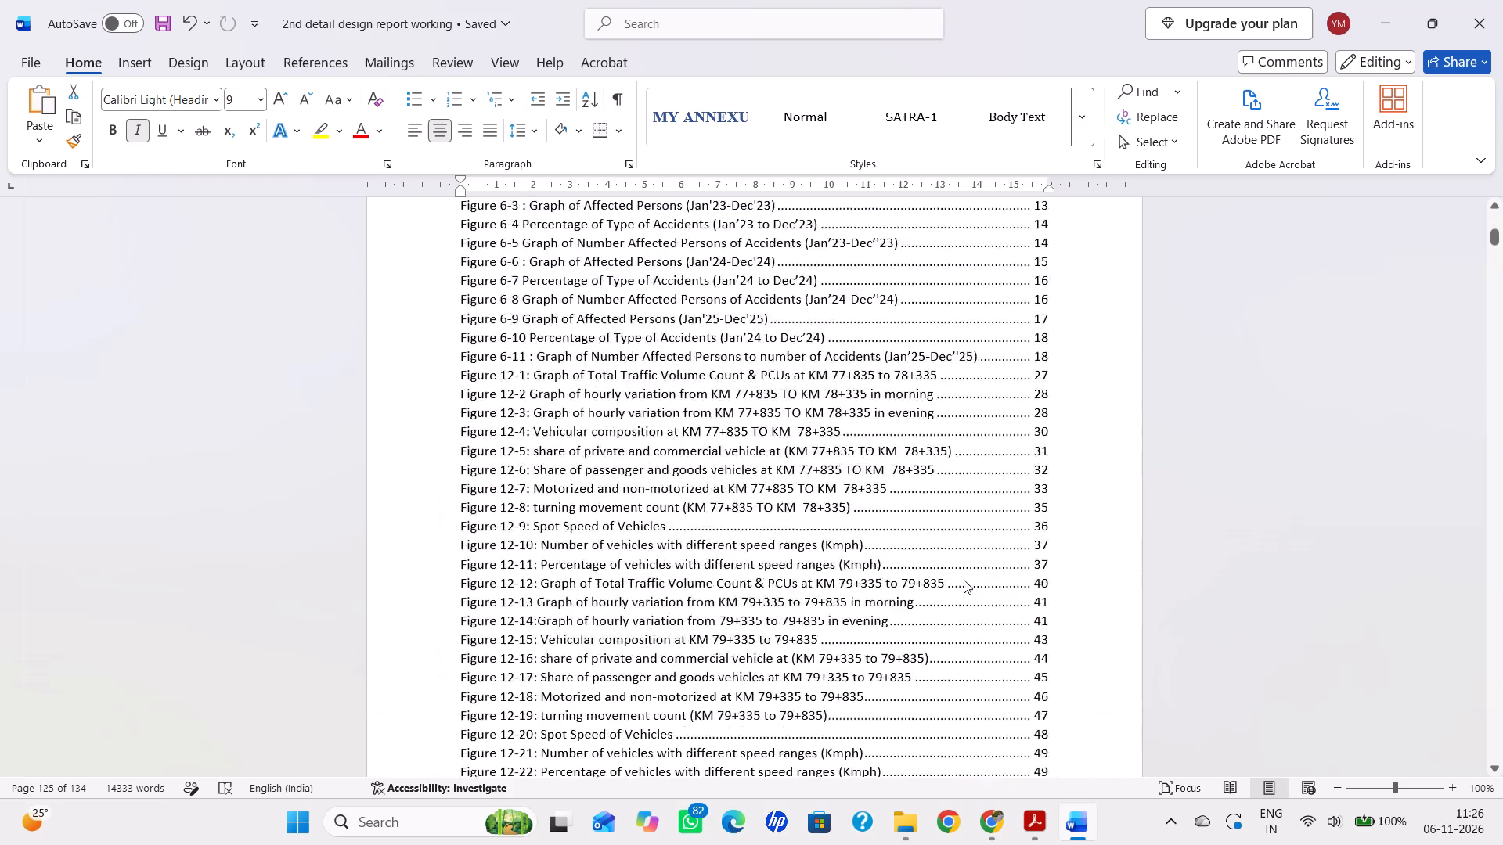
scroll(964, 580, "down", 20)
scroll(964, 580, "down", 20)
scroll(964, 580, "down", 16)
scroll(951, 609, "down", 20)
scroll(951, 609, "down", 6)
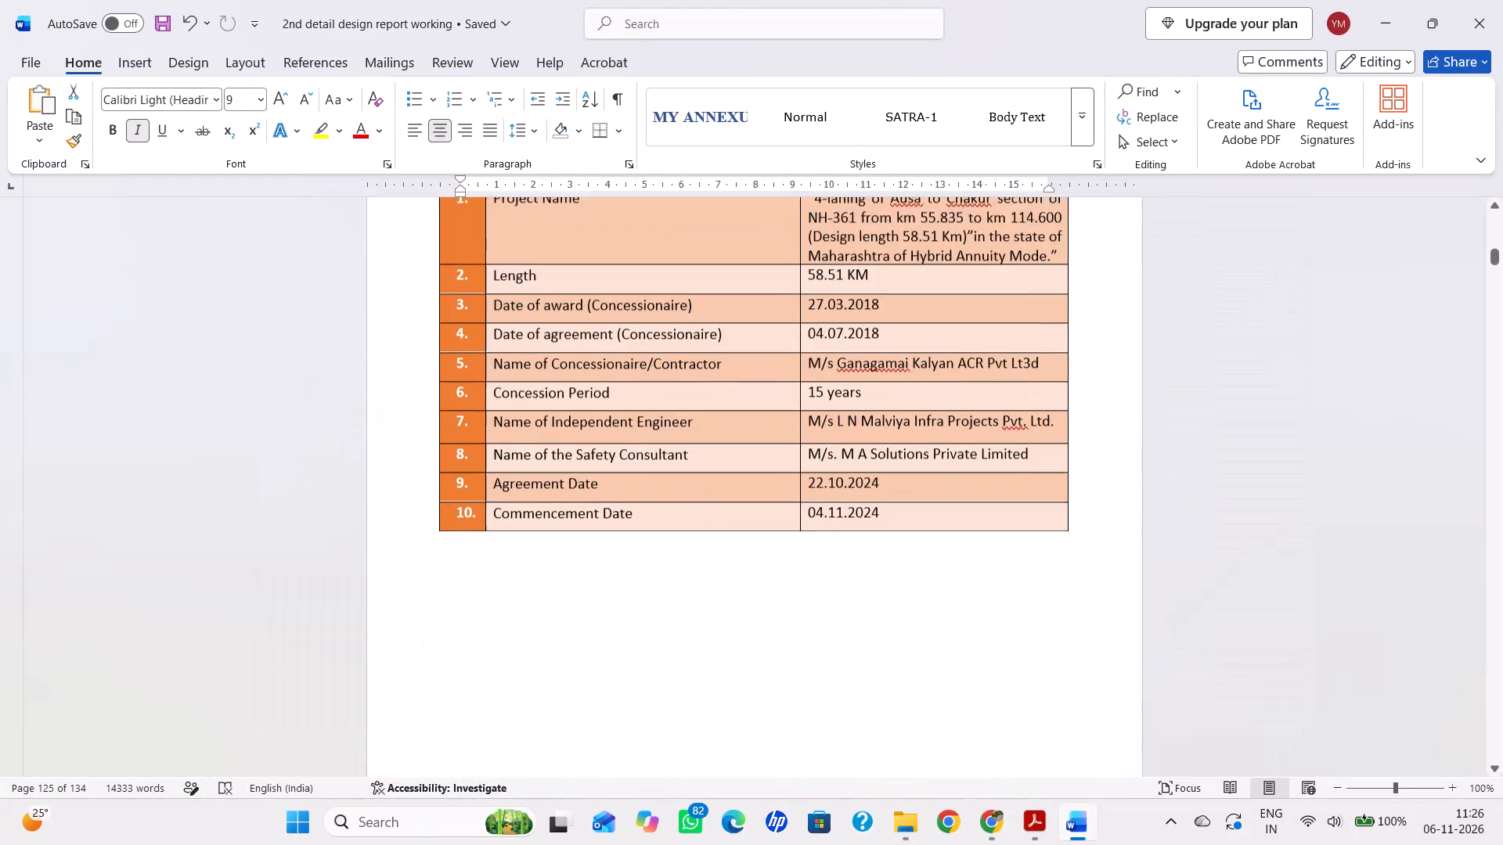
scroll(944, 586, "up", 6)
scroll(966, 520, "up", 3)
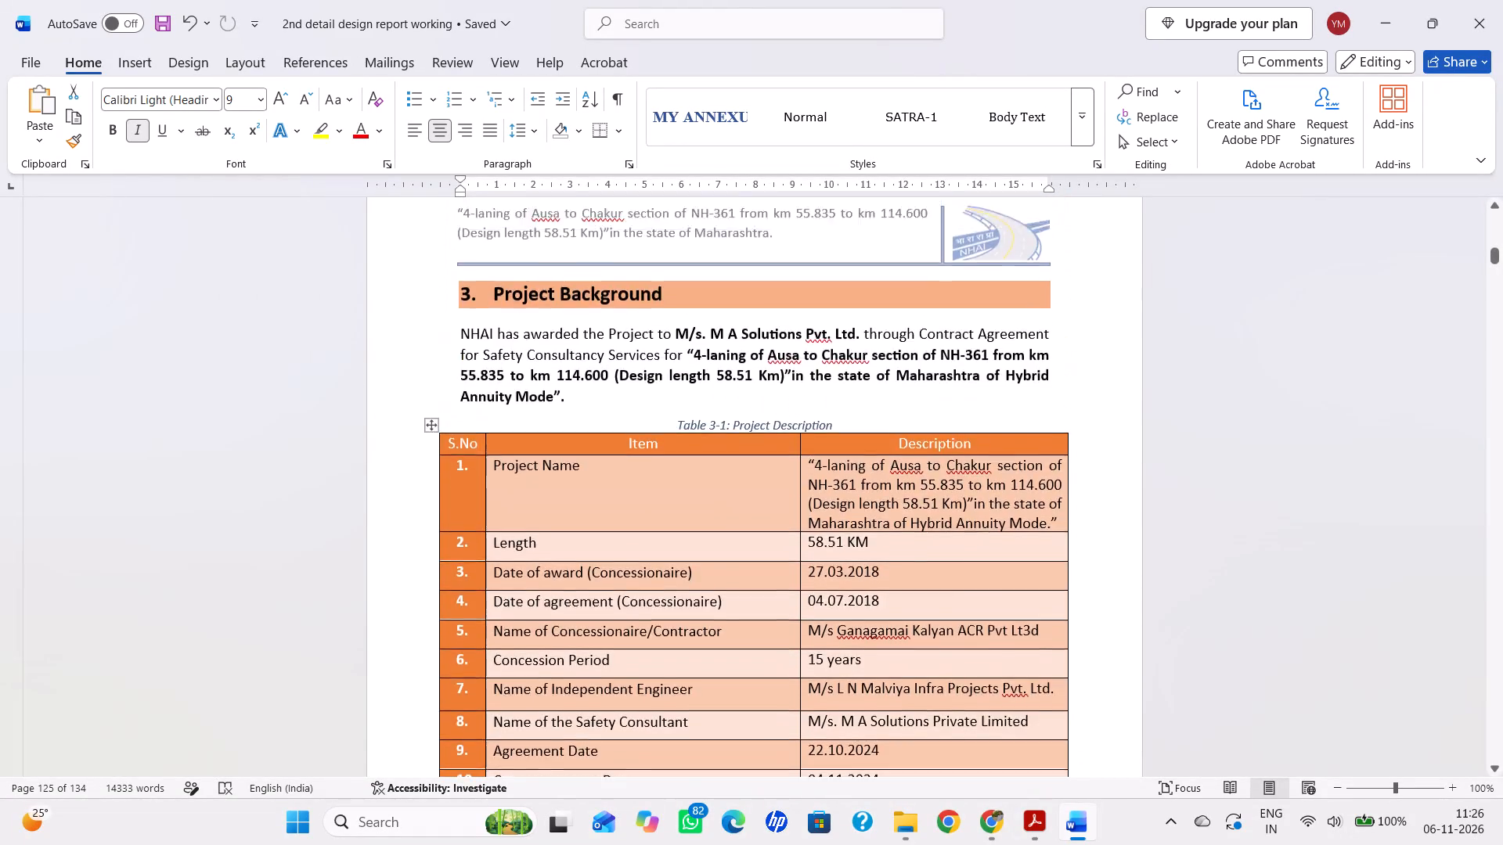
scroll(966, 520, "up", 7)
scroll(971, 526, "down", 8)
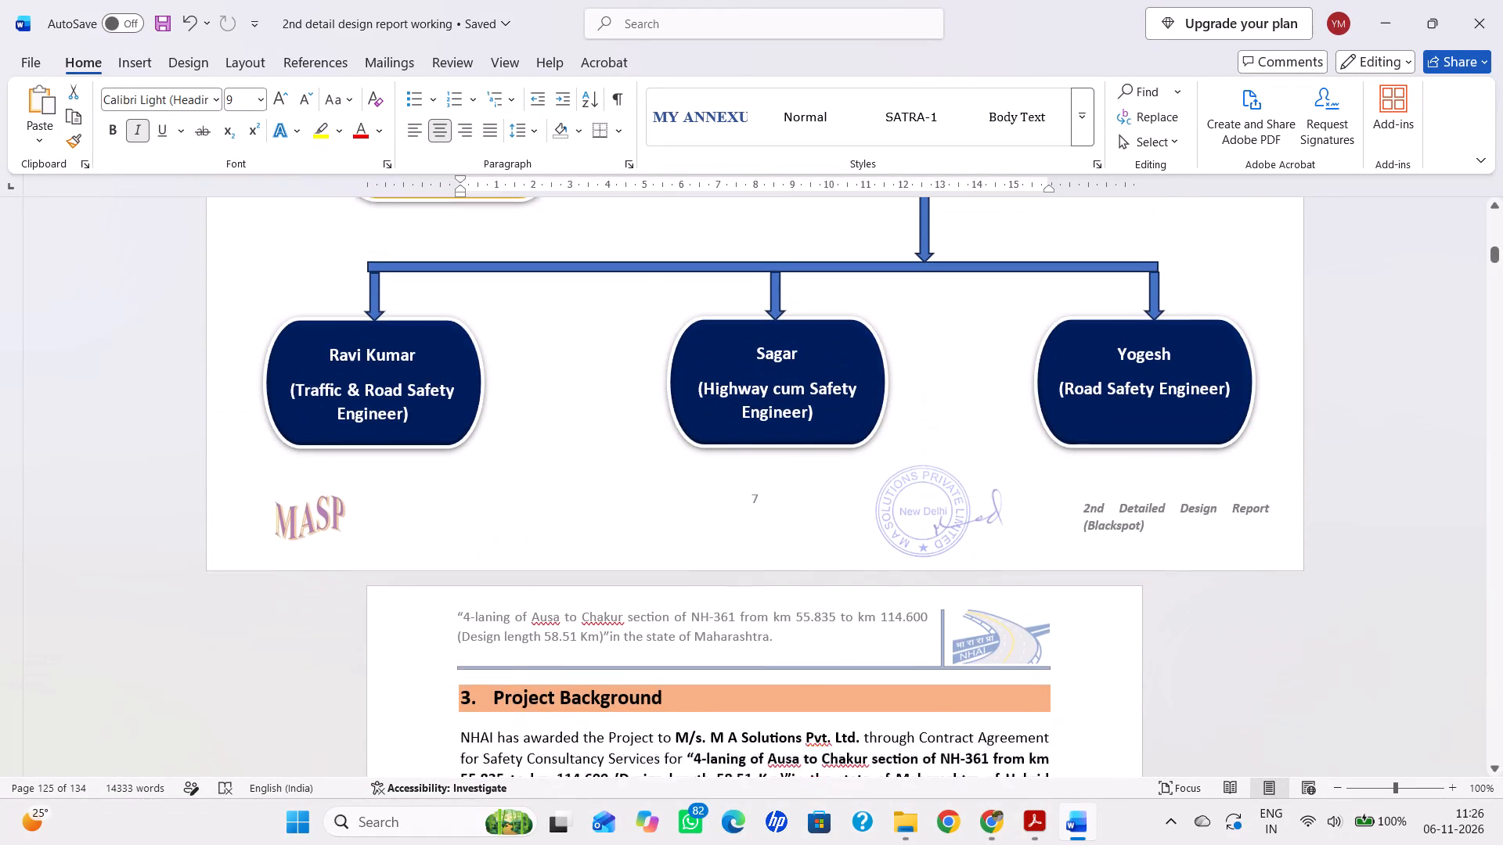
scroll(978, 536, "down", 10)
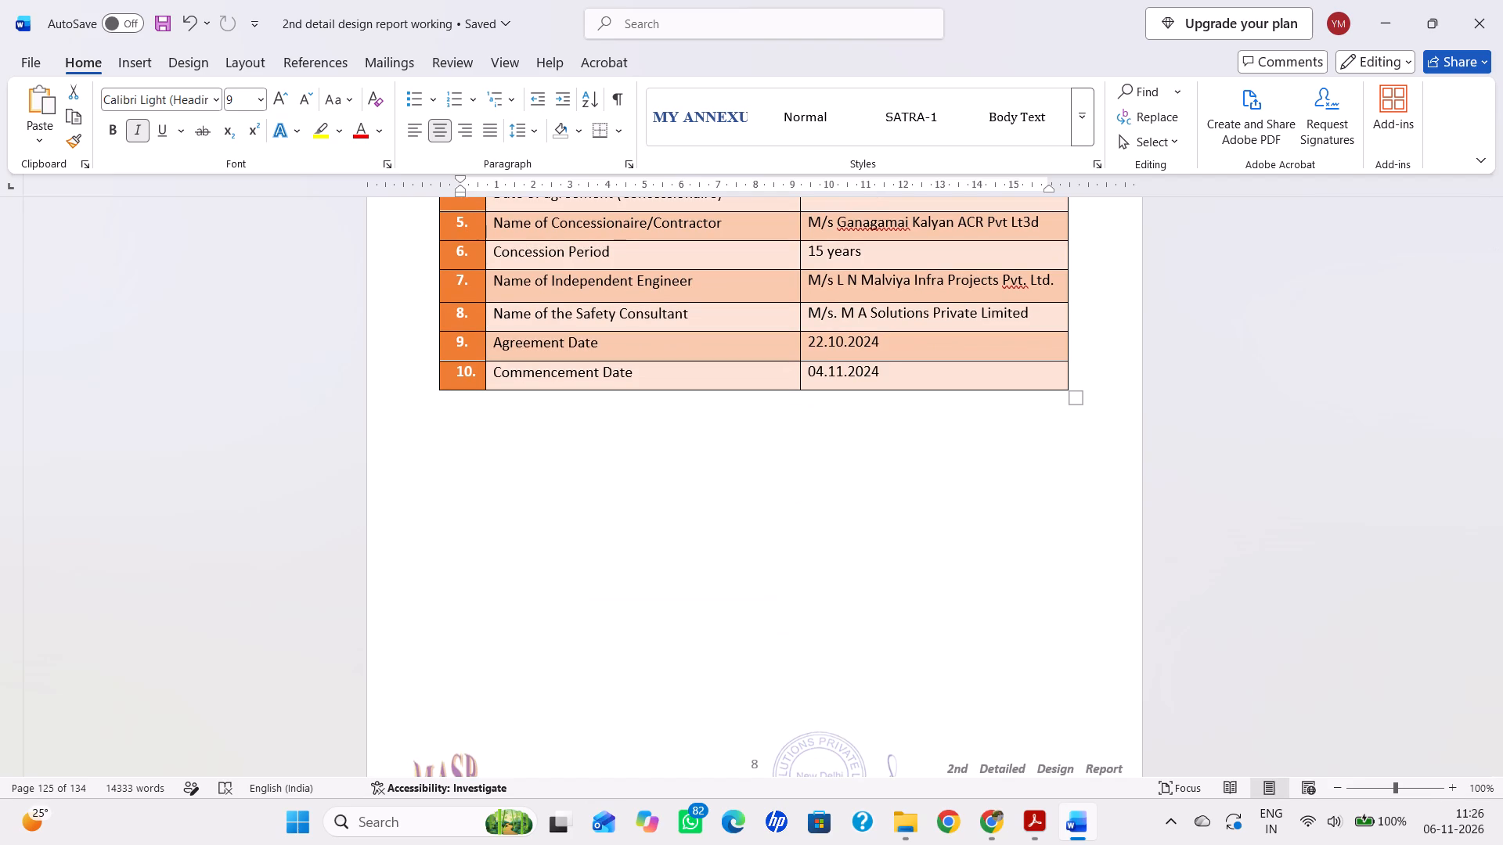
scroll(978, 536, "down", 13)
scroll(978, 536, "down", 9)
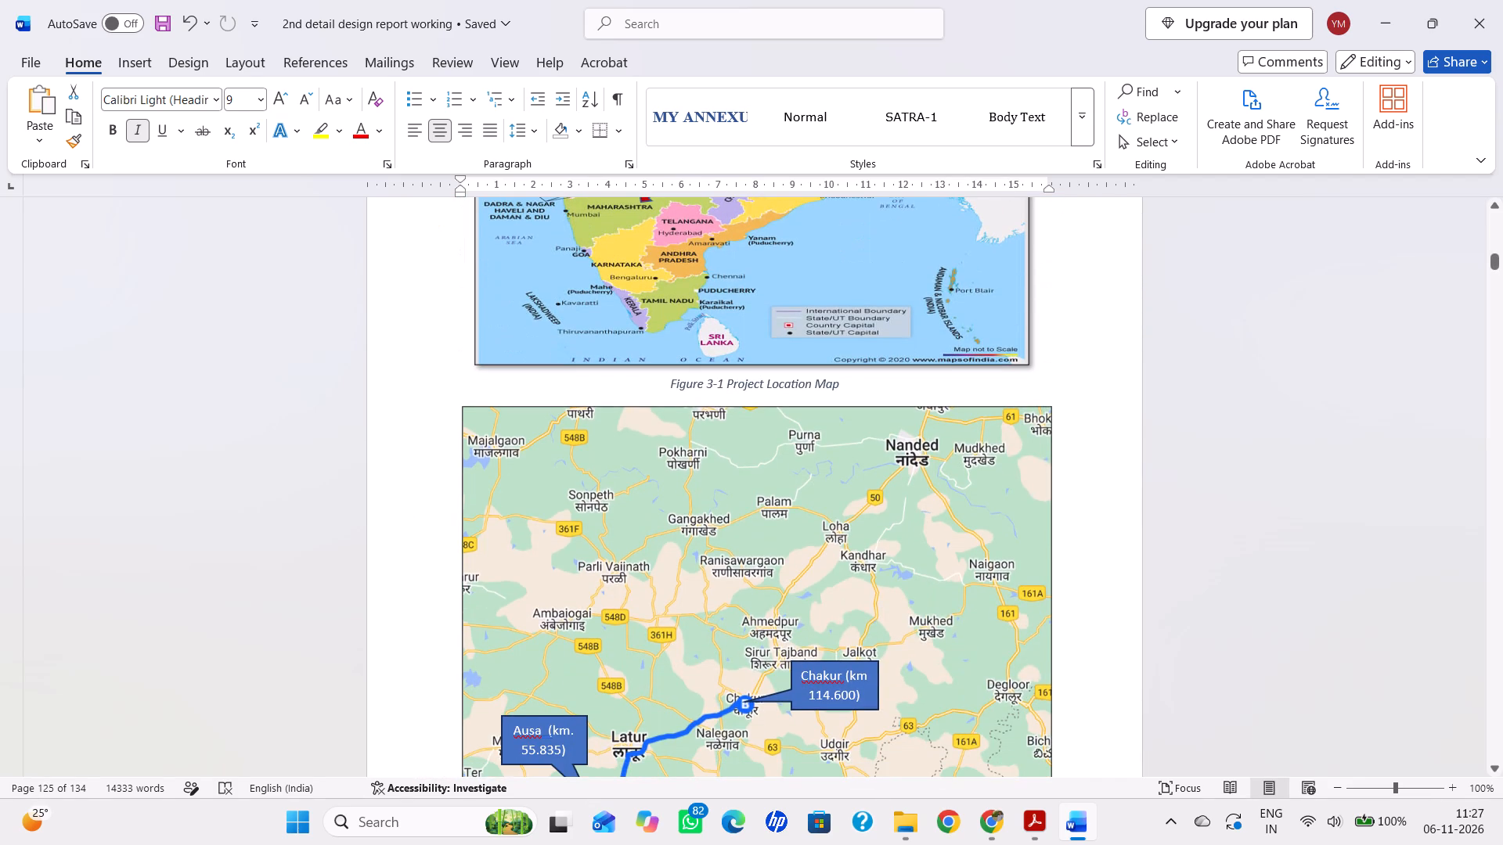
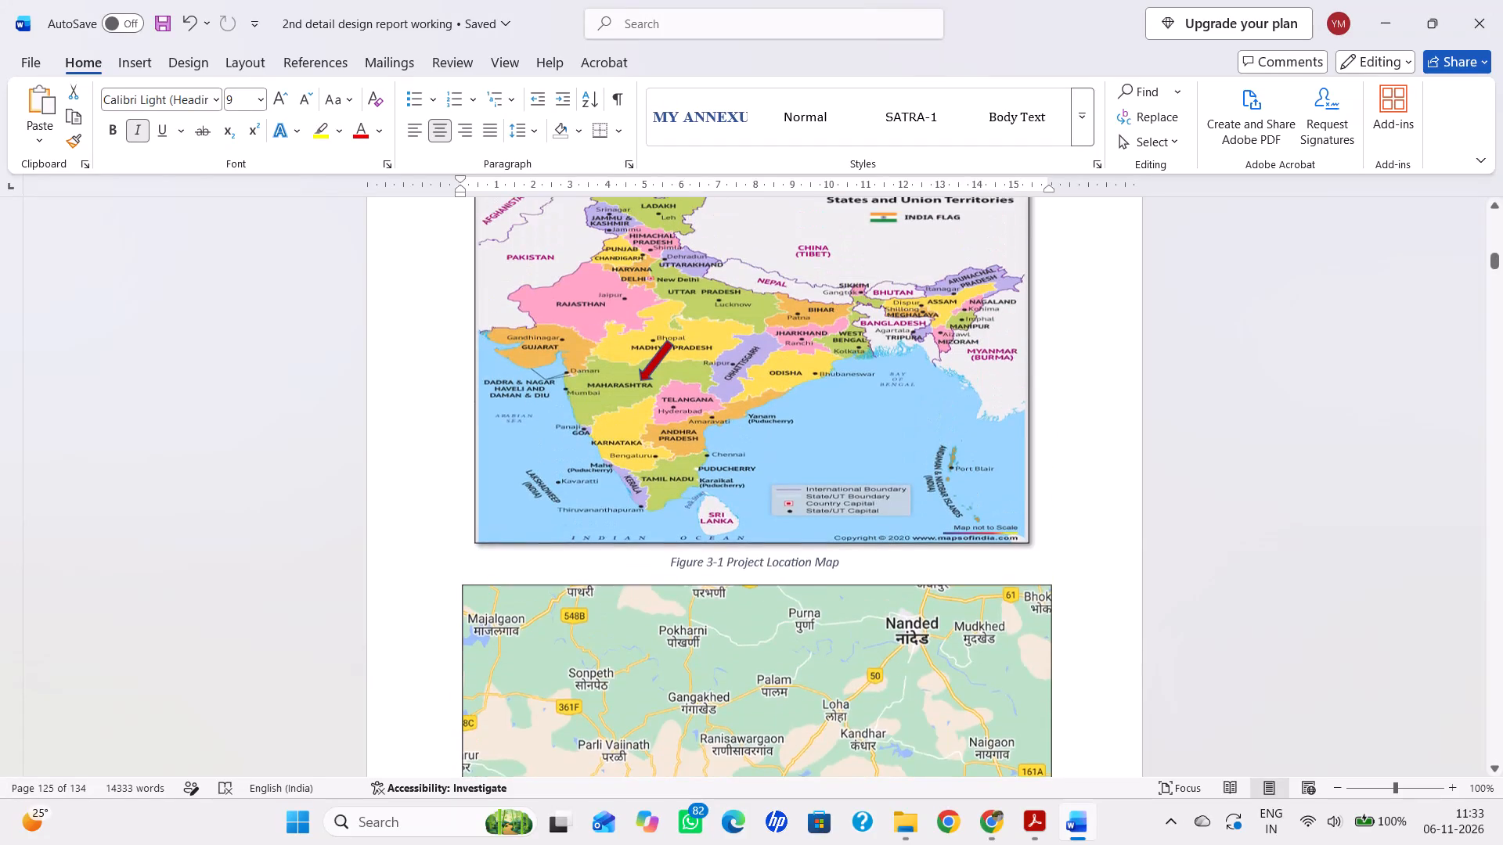
Review the report from the project location map through the crash data collection and classification sections to Table 6-1 under Crash Data Analysis.
scroll(1009, 386, "up", 4)
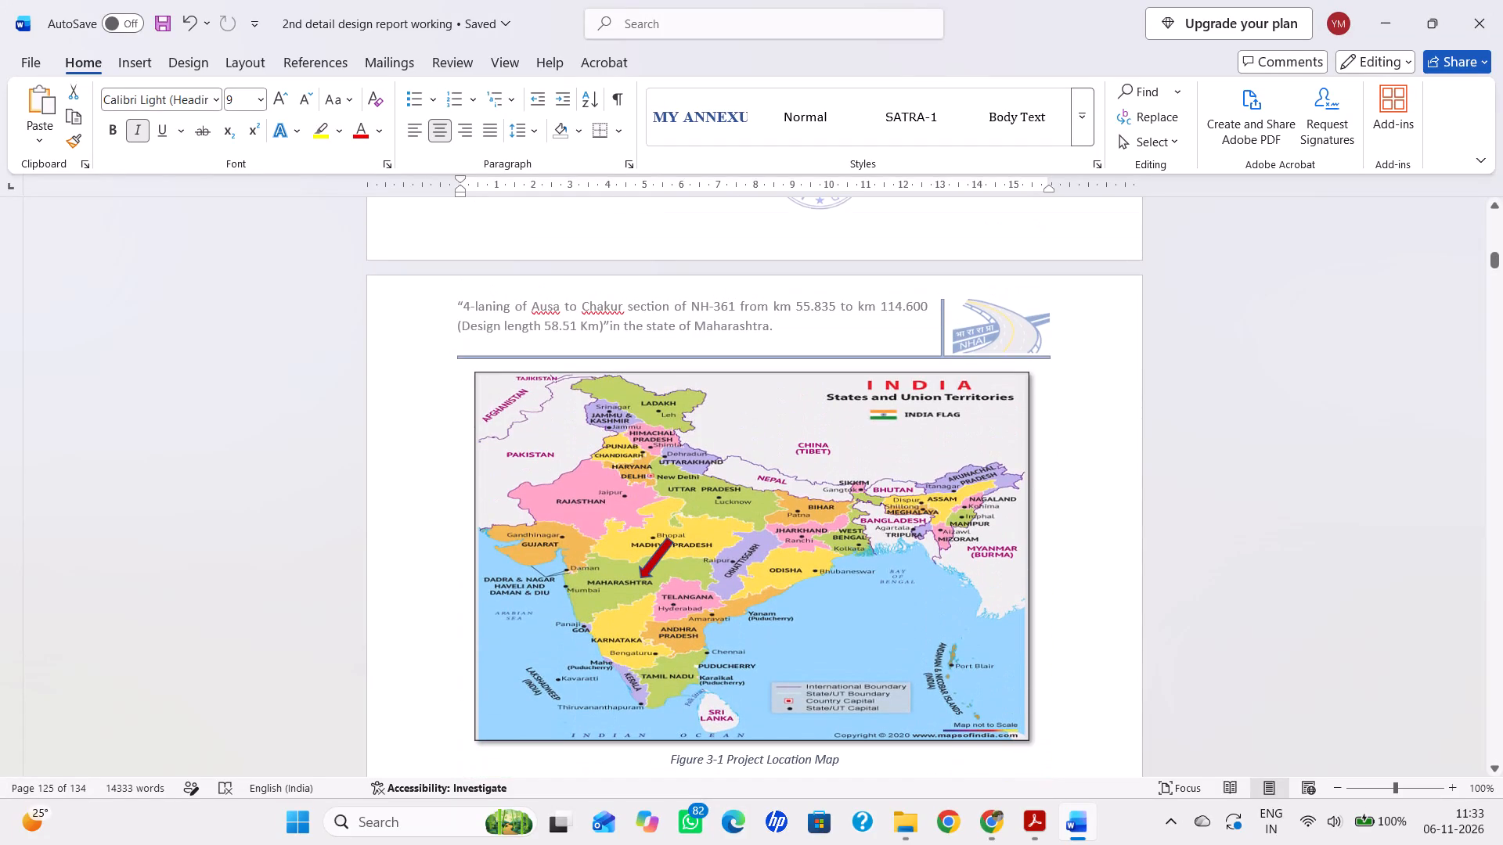
scroll(1009, 386, "down", 16)
scroll(1012, 424, "down", 10)
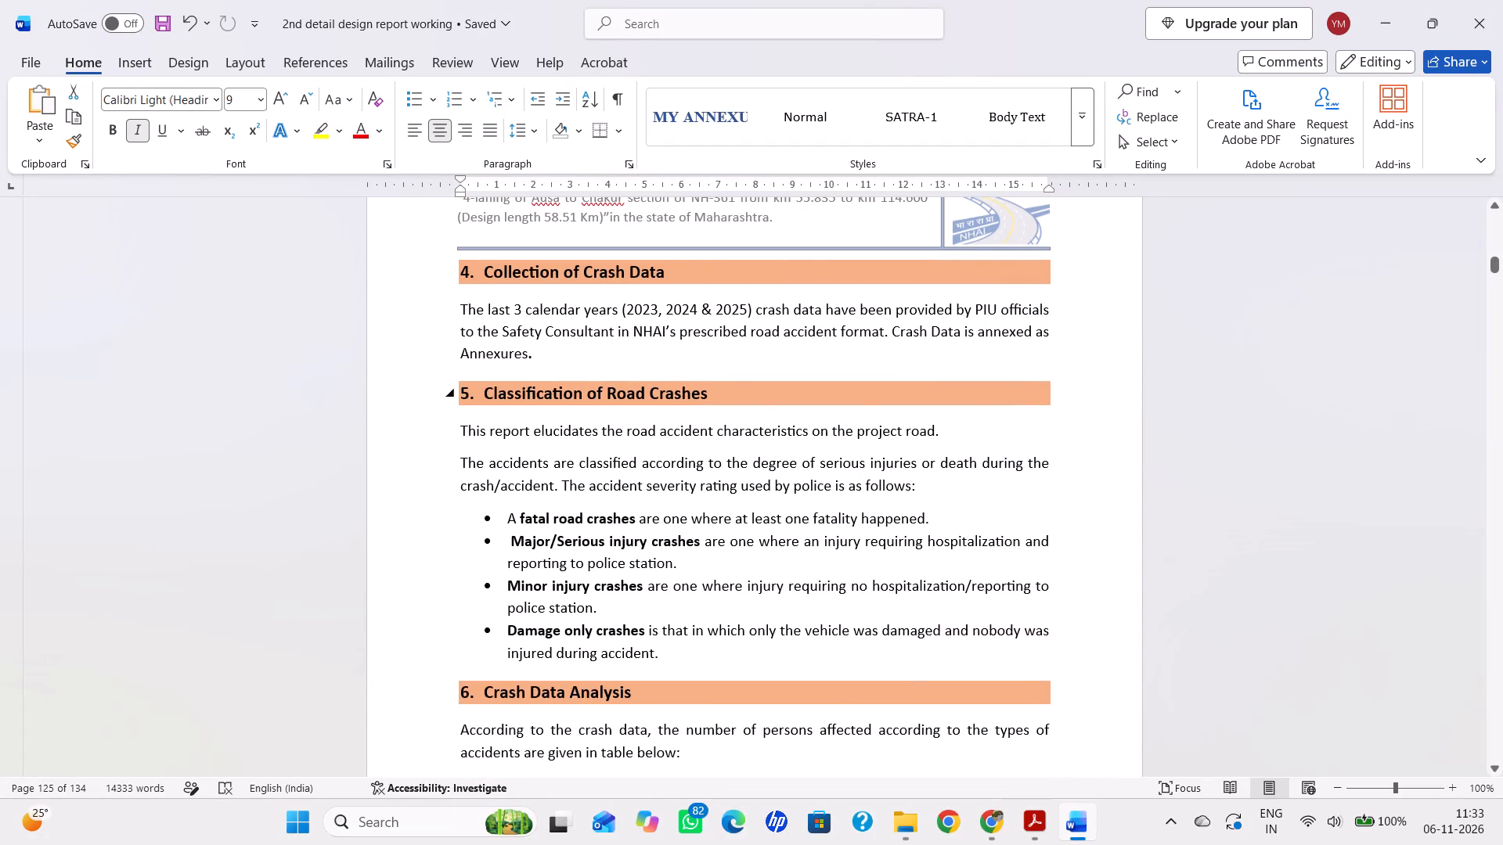
scroll(749, 384, "down", 7)
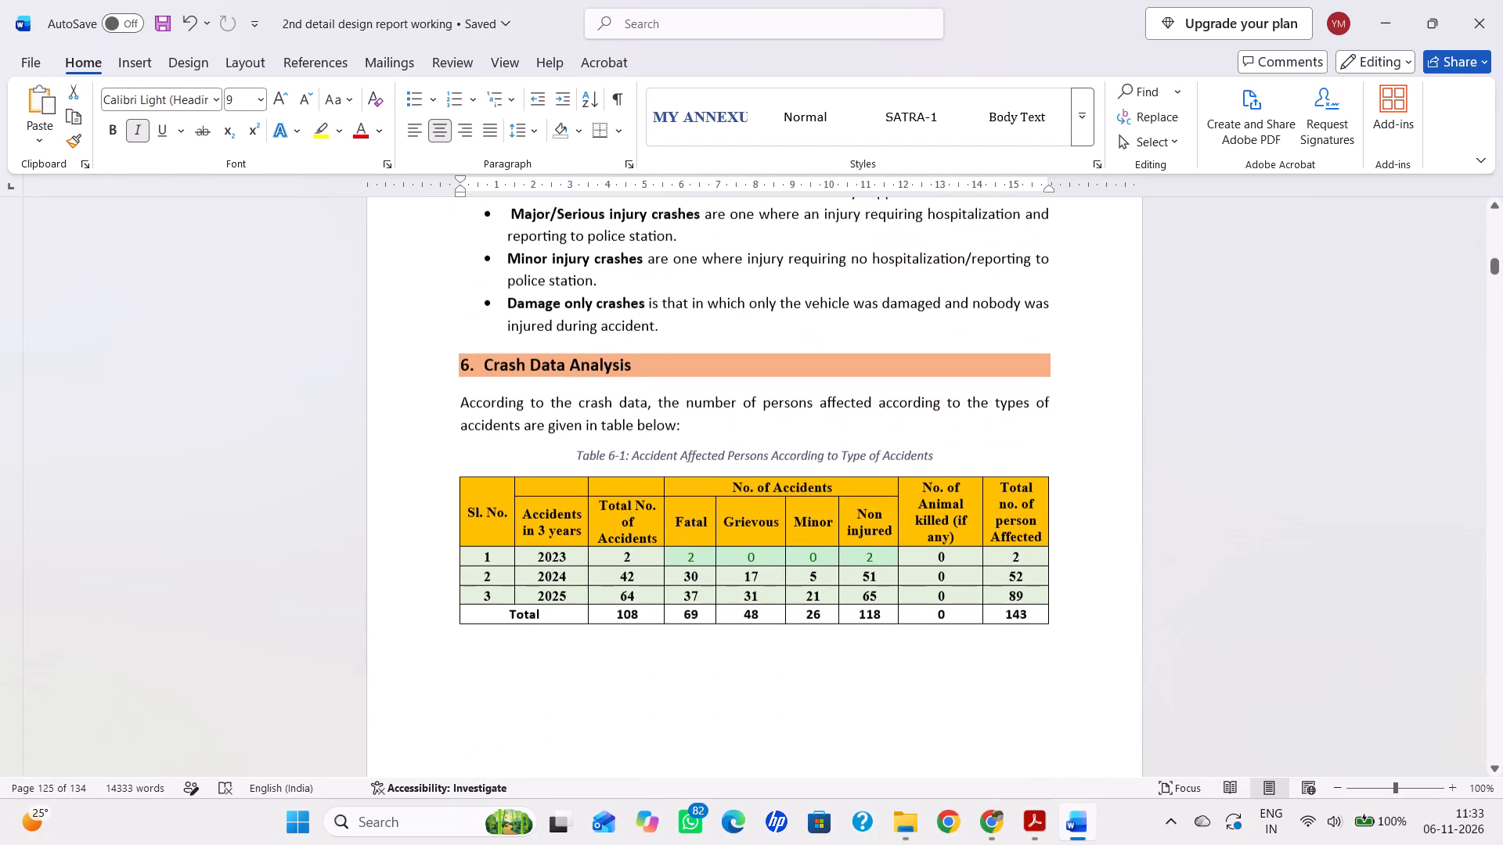
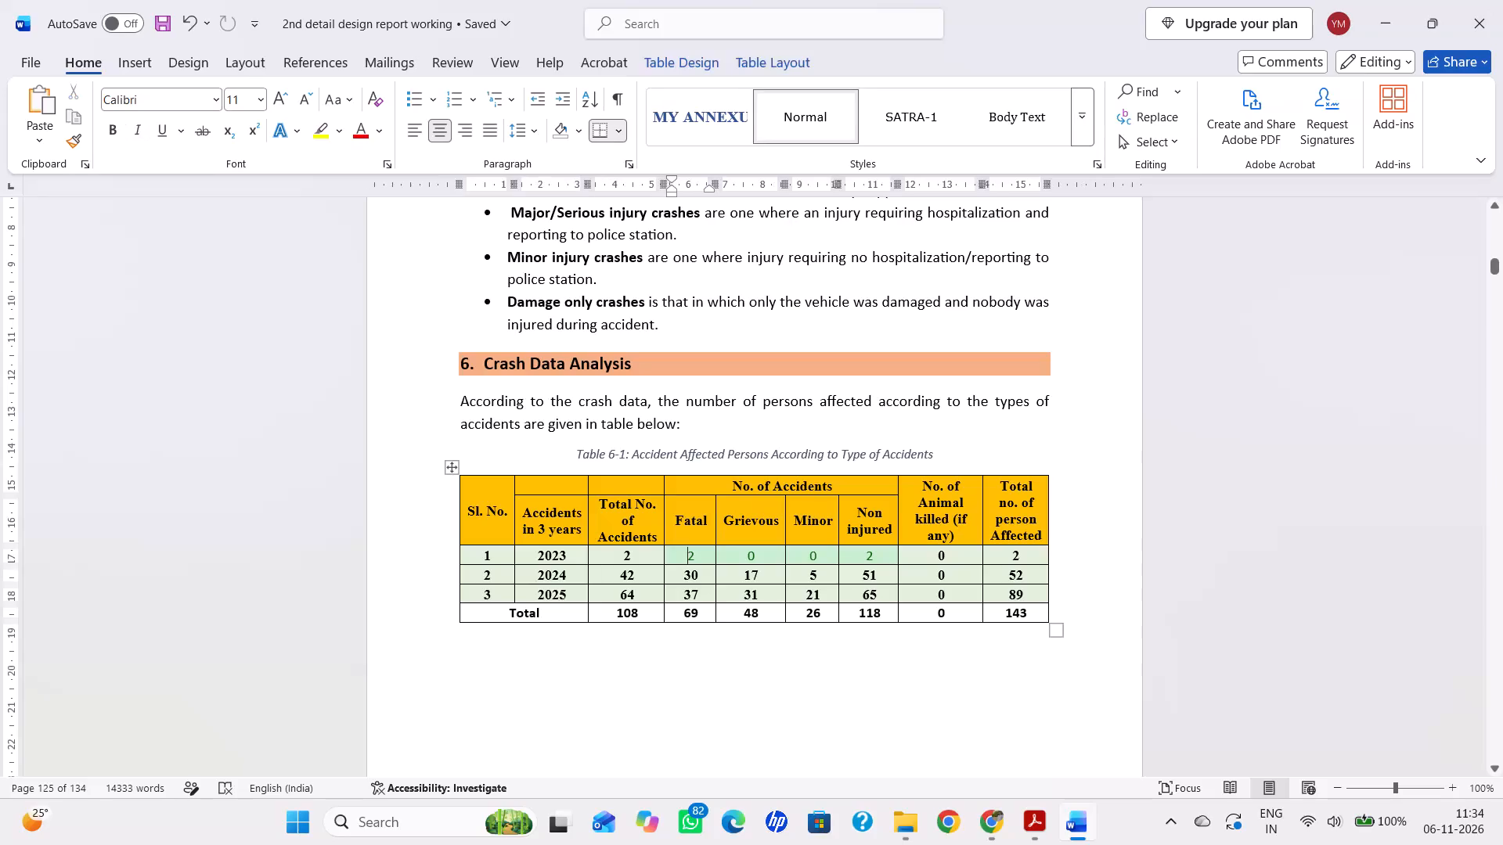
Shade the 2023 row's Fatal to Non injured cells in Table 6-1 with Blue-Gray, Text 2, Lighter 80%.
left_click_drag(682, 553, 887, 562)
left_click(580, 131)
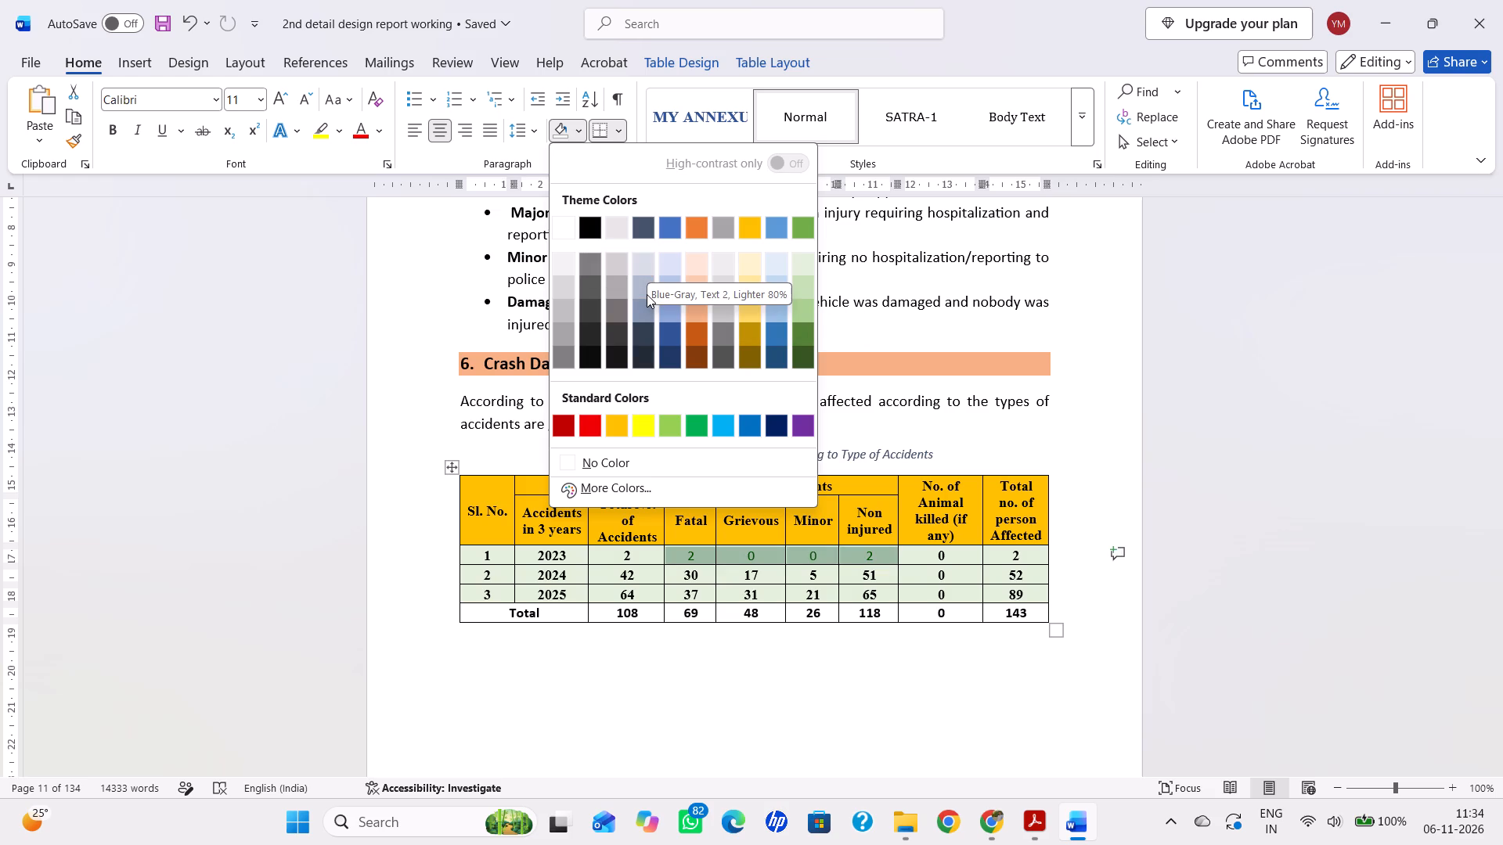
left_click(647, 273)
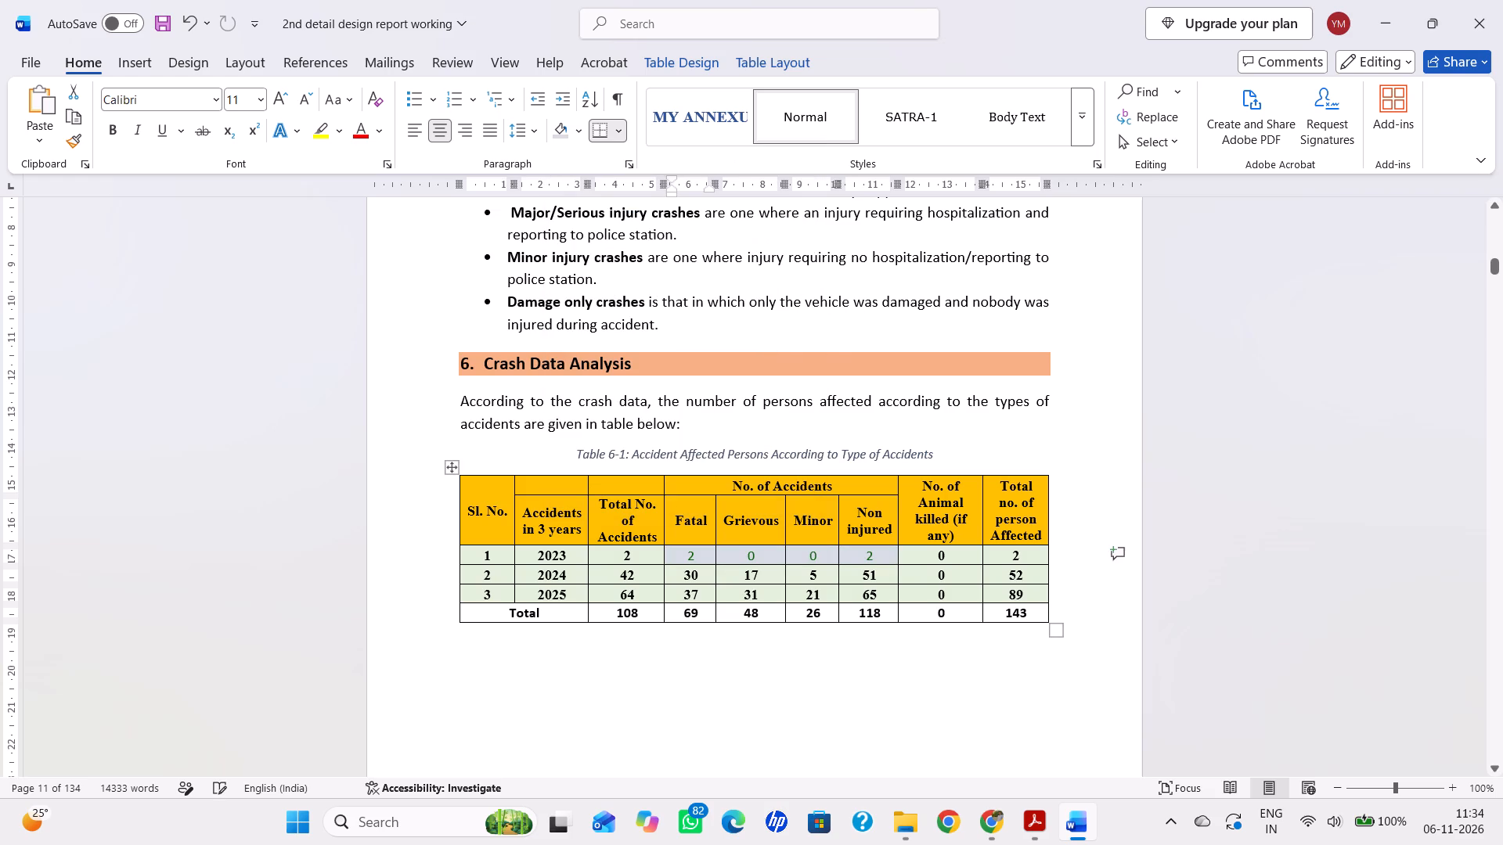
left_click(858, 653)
Change the font colour of the 2023 row's Fatal to Non injured values in Table 6-1 to black.
left_click_drag(686, 556, 836, 564)
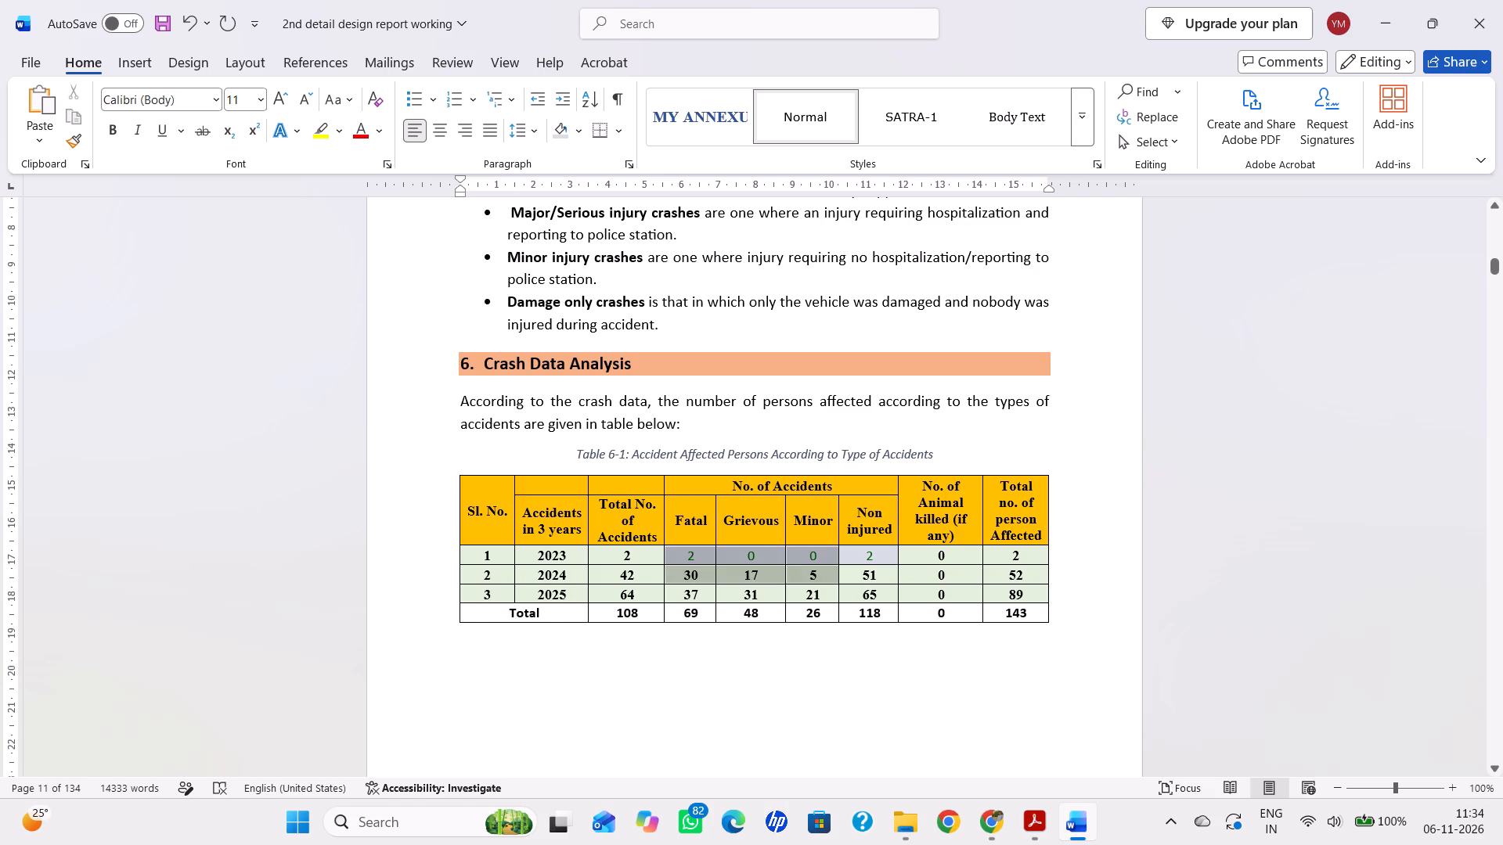
left_click_drag(836, 564, 860, 554)
left_click(369, 127)
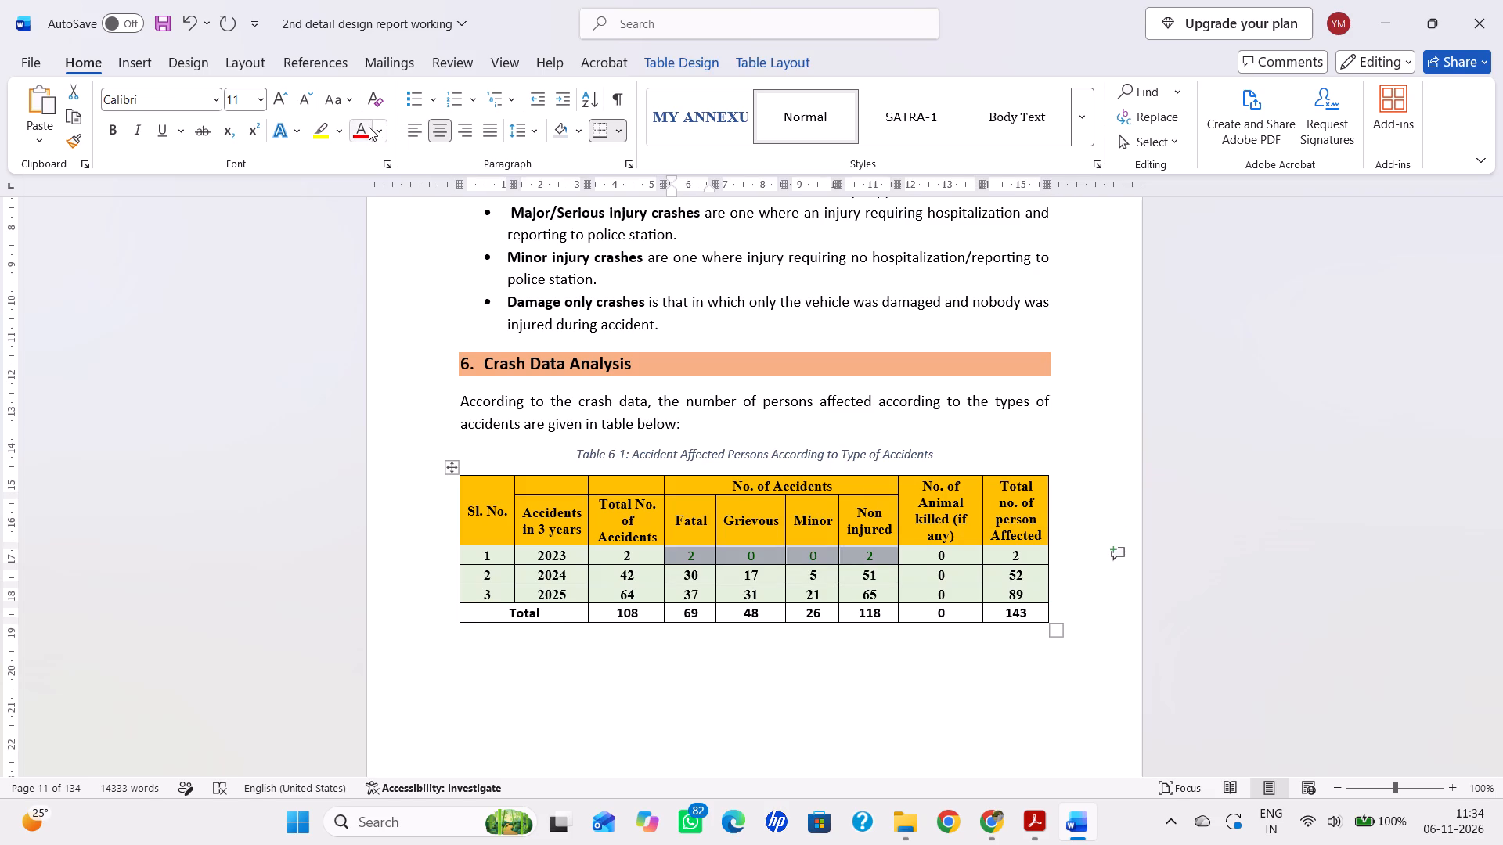
left_click(389, 133)
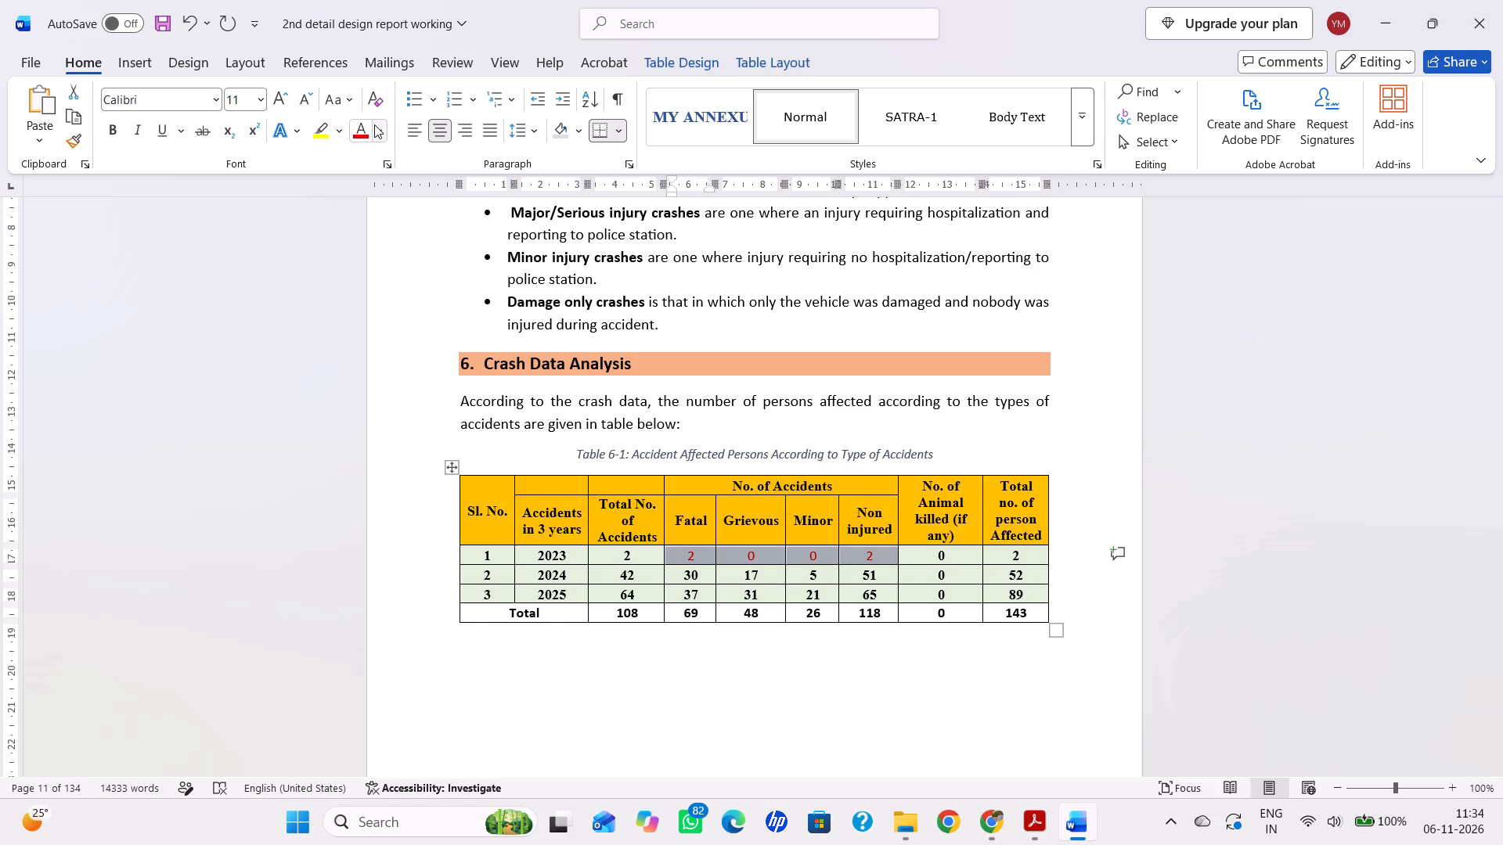
left_click(374, 124)
left_click(367, 195)
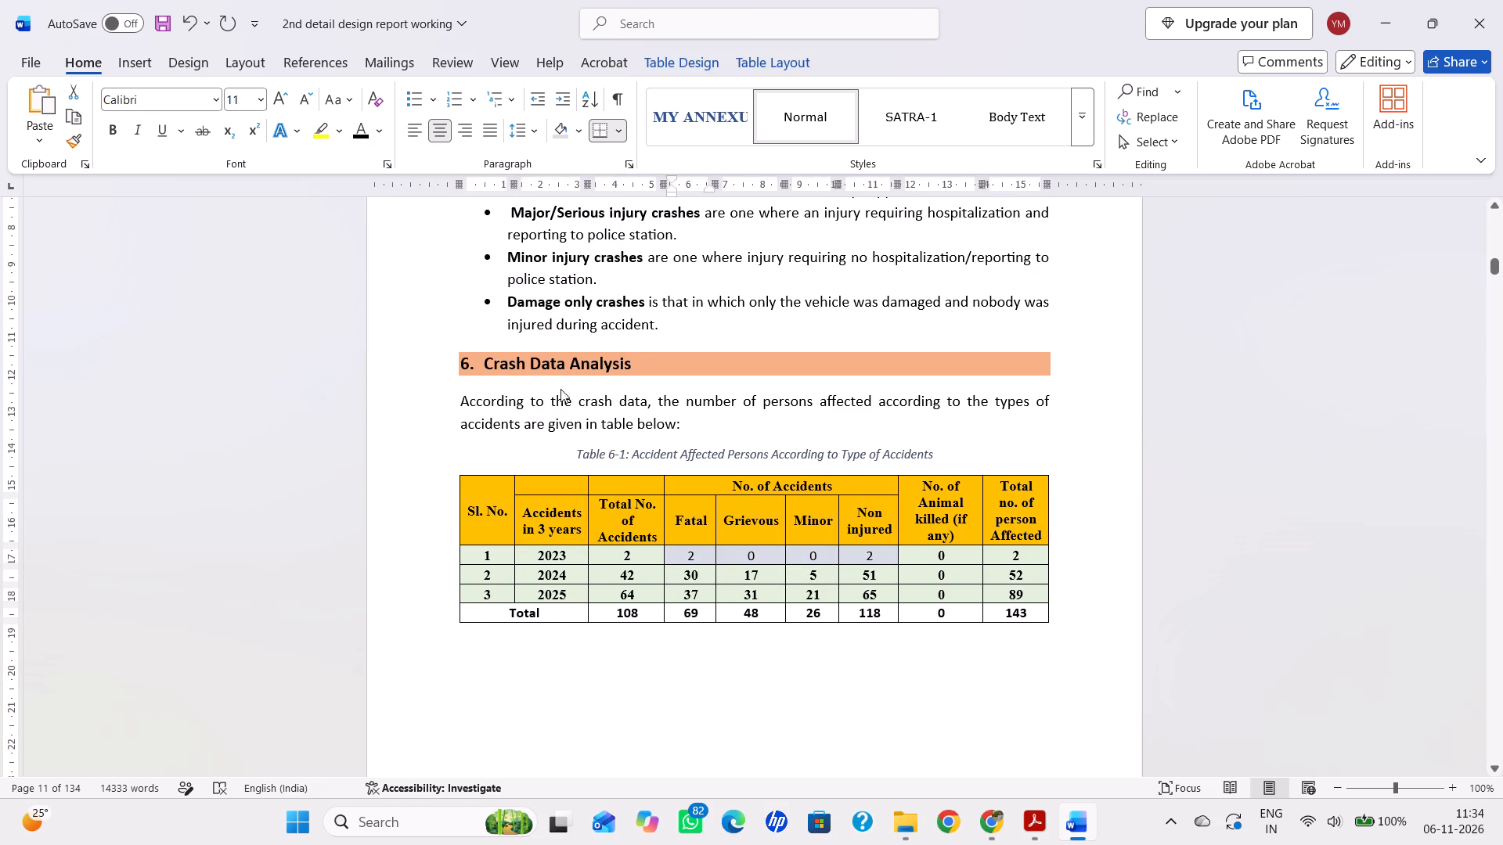
left_click(887, 666)
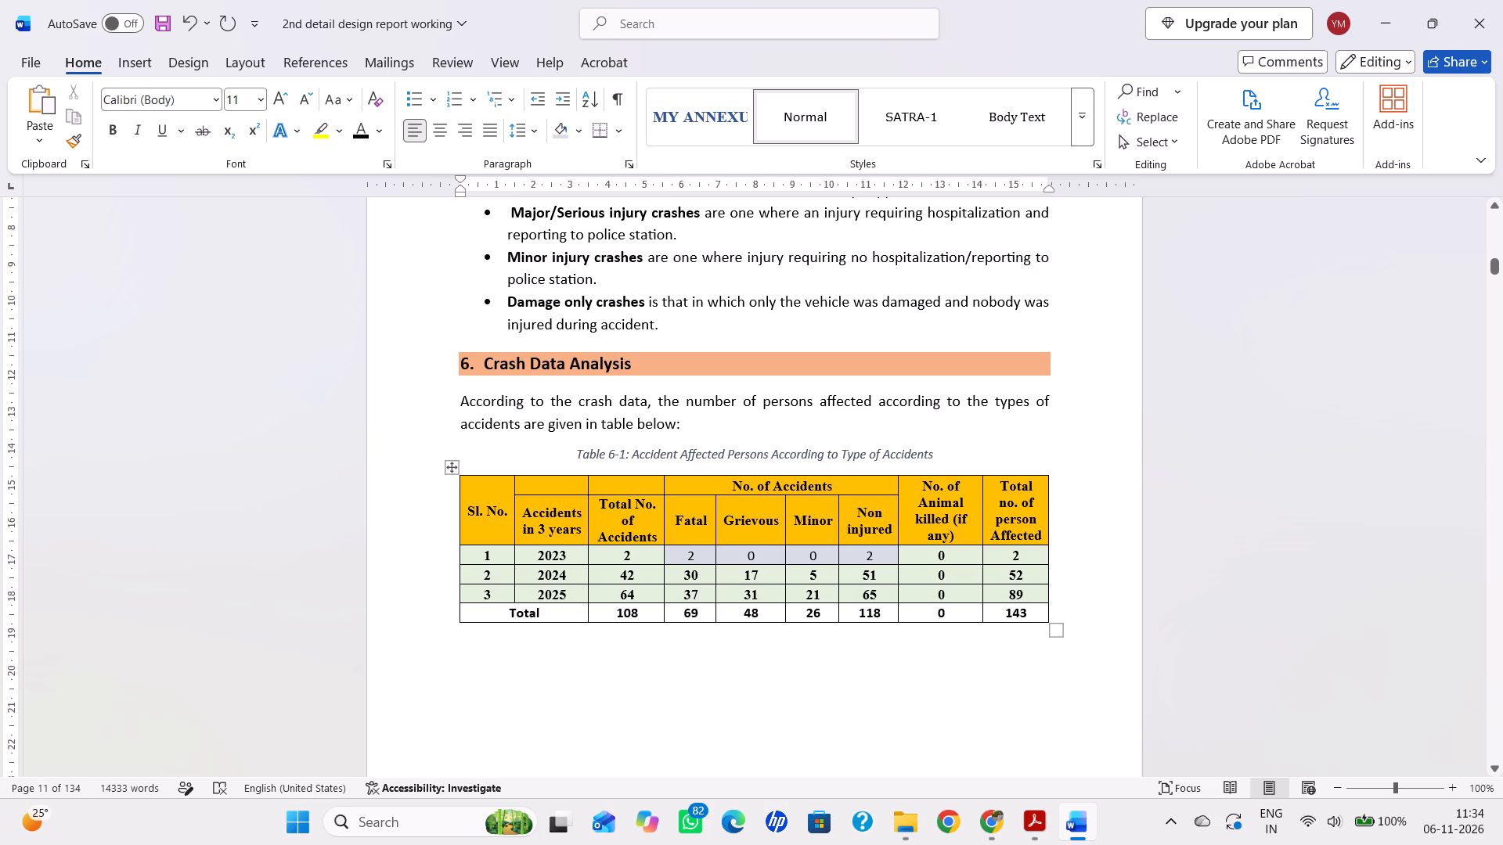
Make the 2023 row's Fatal to Non injured values in Table 6-1 bold and save the report.
left_click_drag(689, 549, 851, 549)
key("ctrl+b")
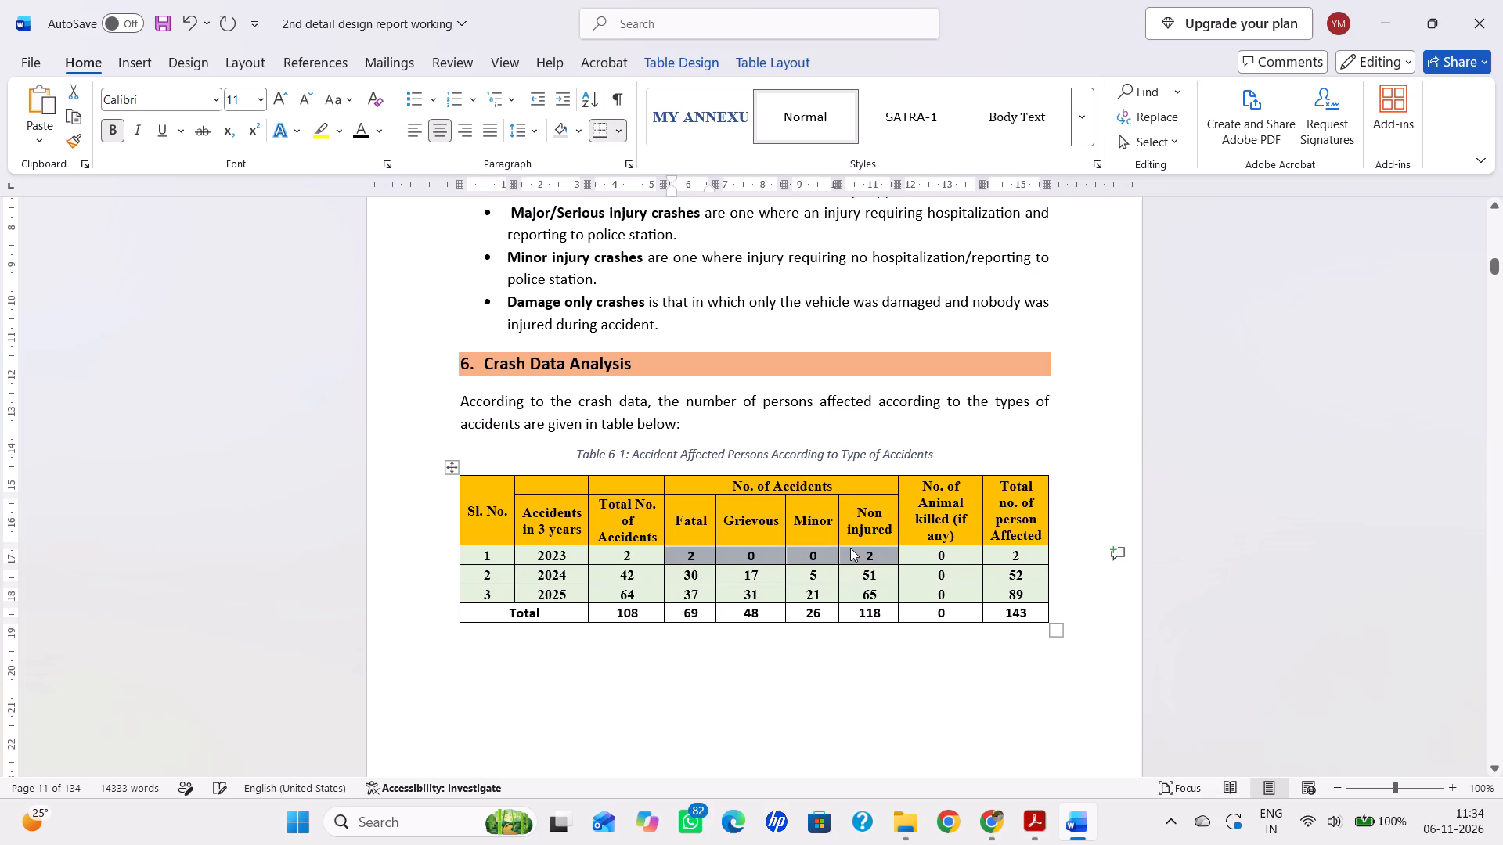
key("ctrl+s")
key("ctrl+s")
left_click(906, 659)
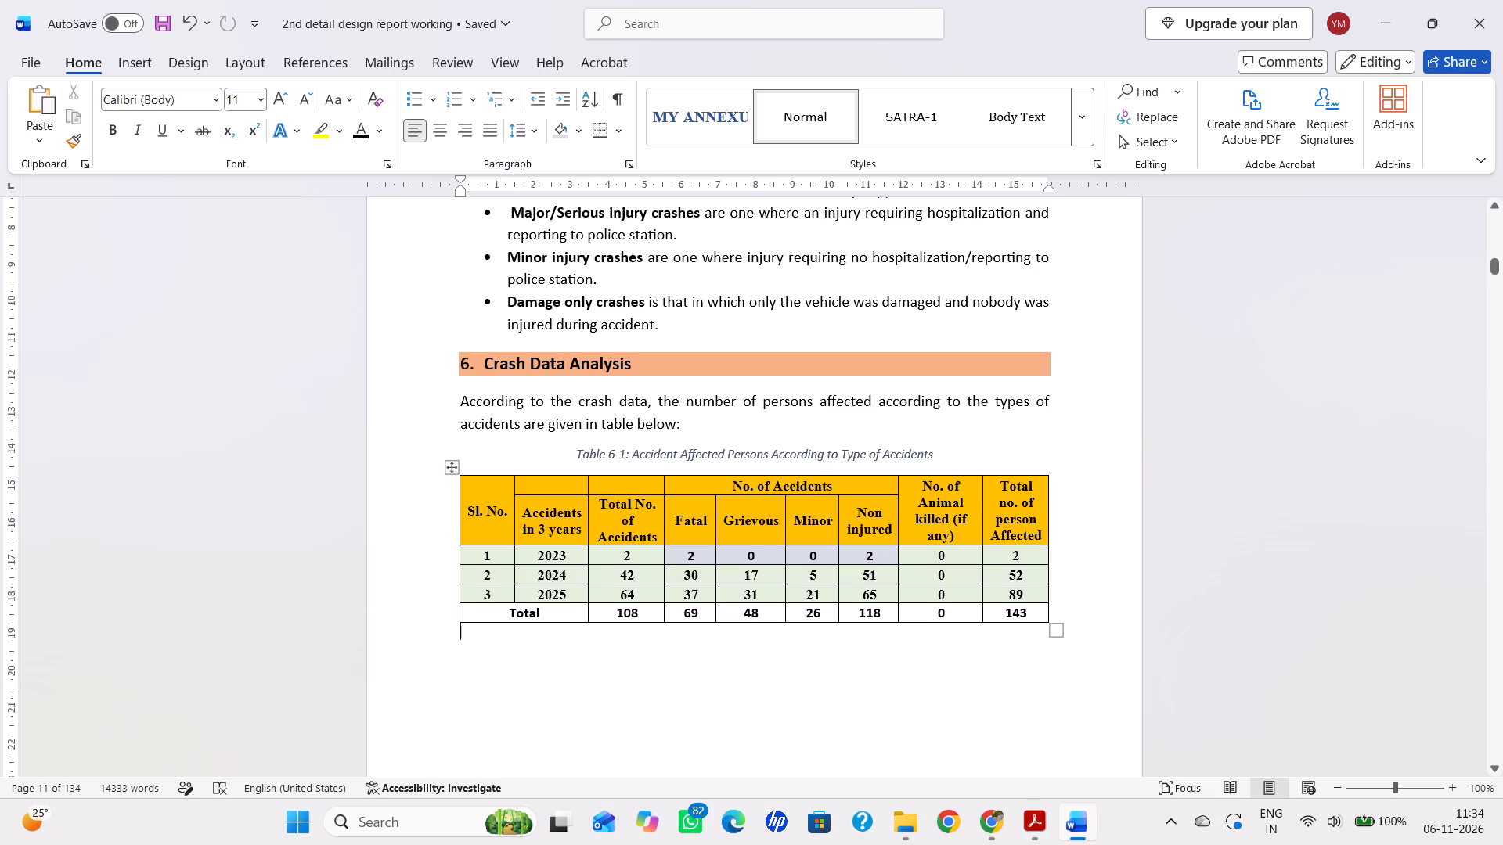
Shade the 2023 row's Fatal to Non injured cells with the light grey theme colour and save the report.
left_click_drag(685, 559, 860, 556)
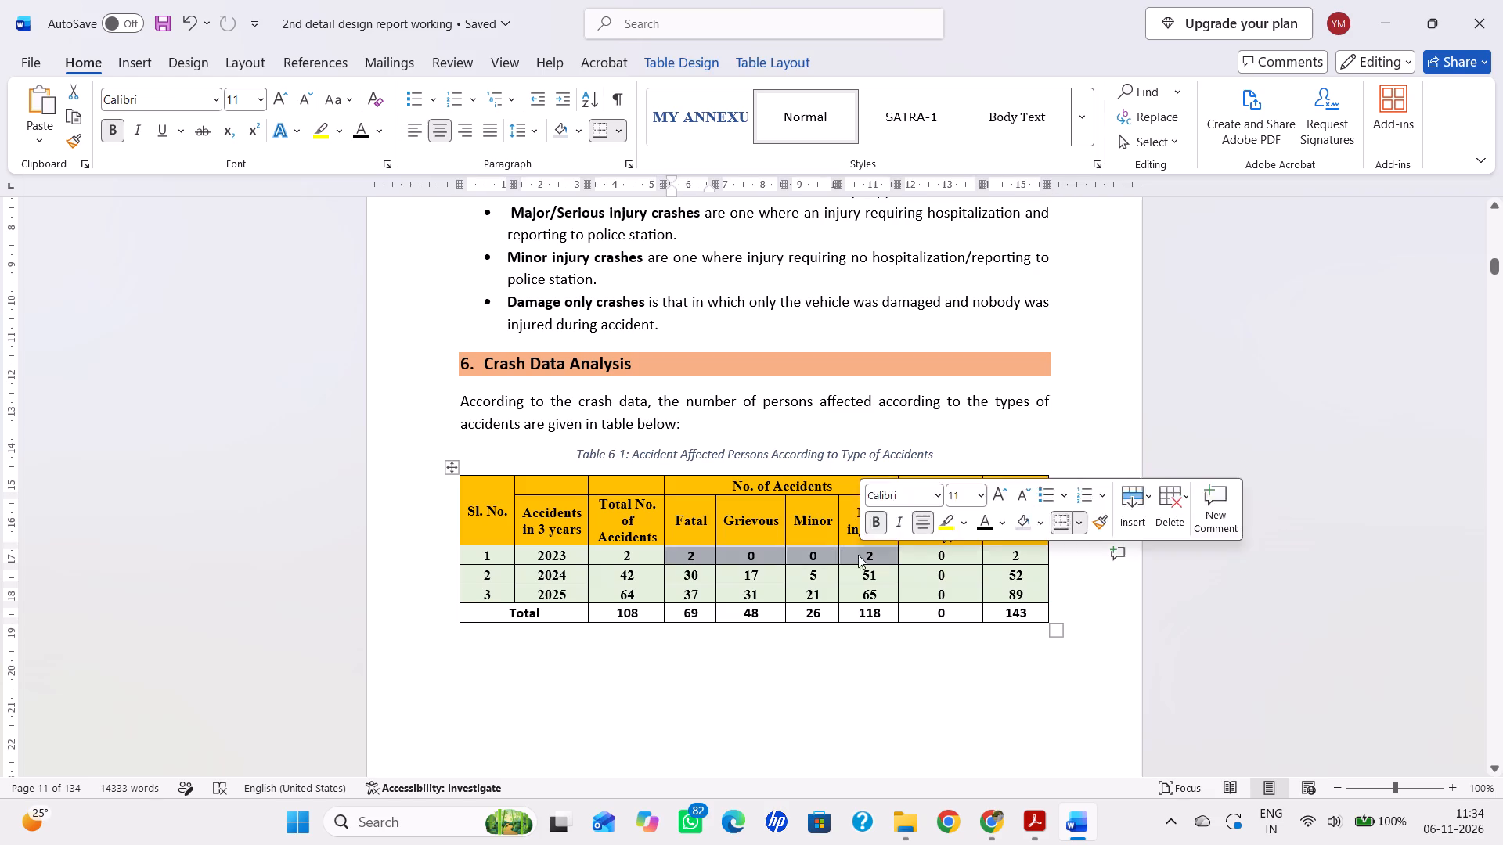
left_click(578, 121)
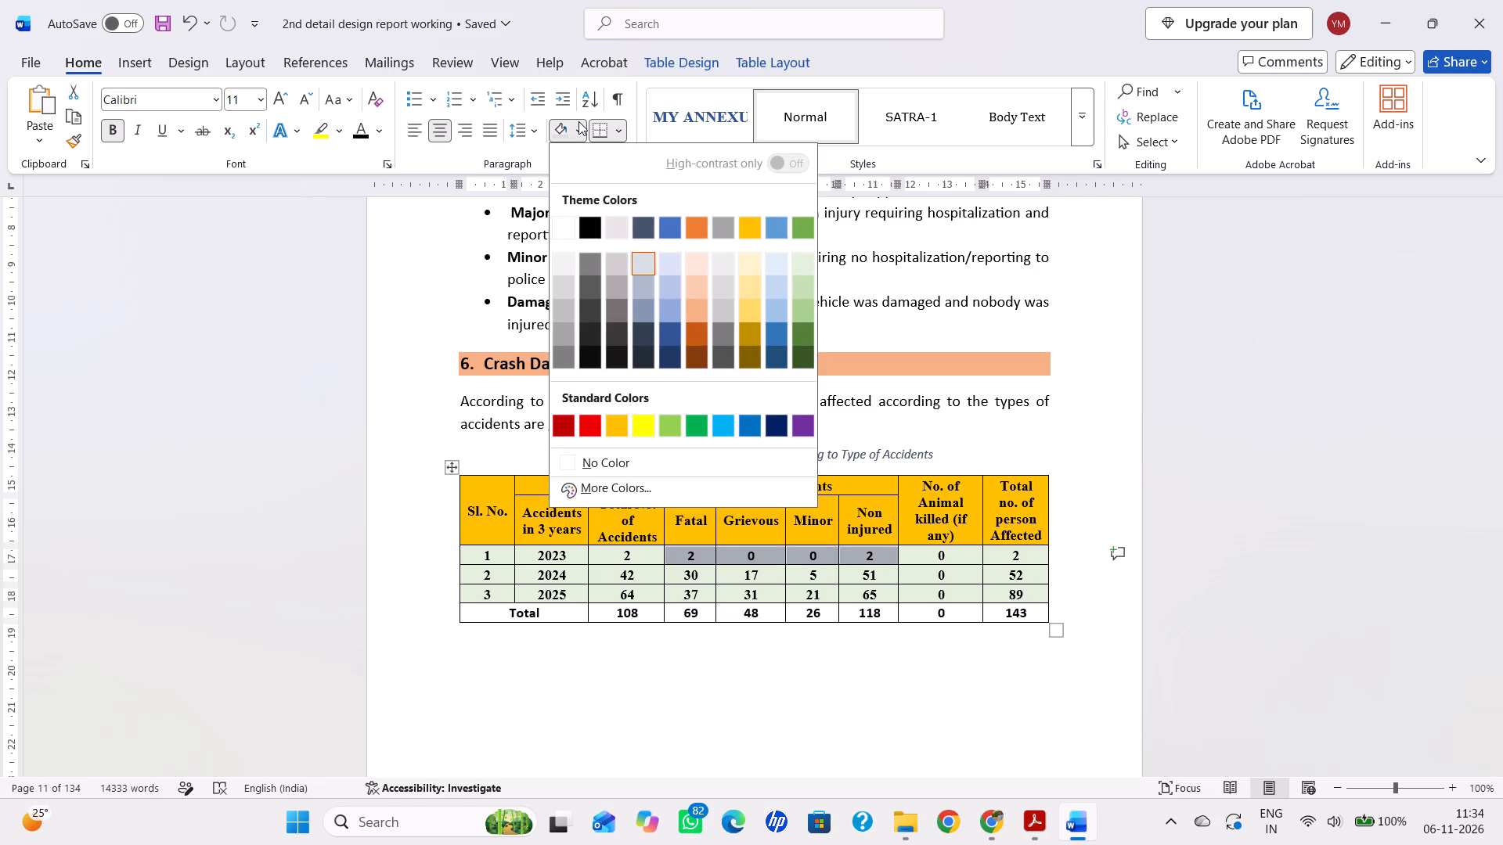
left_click(620, 223)
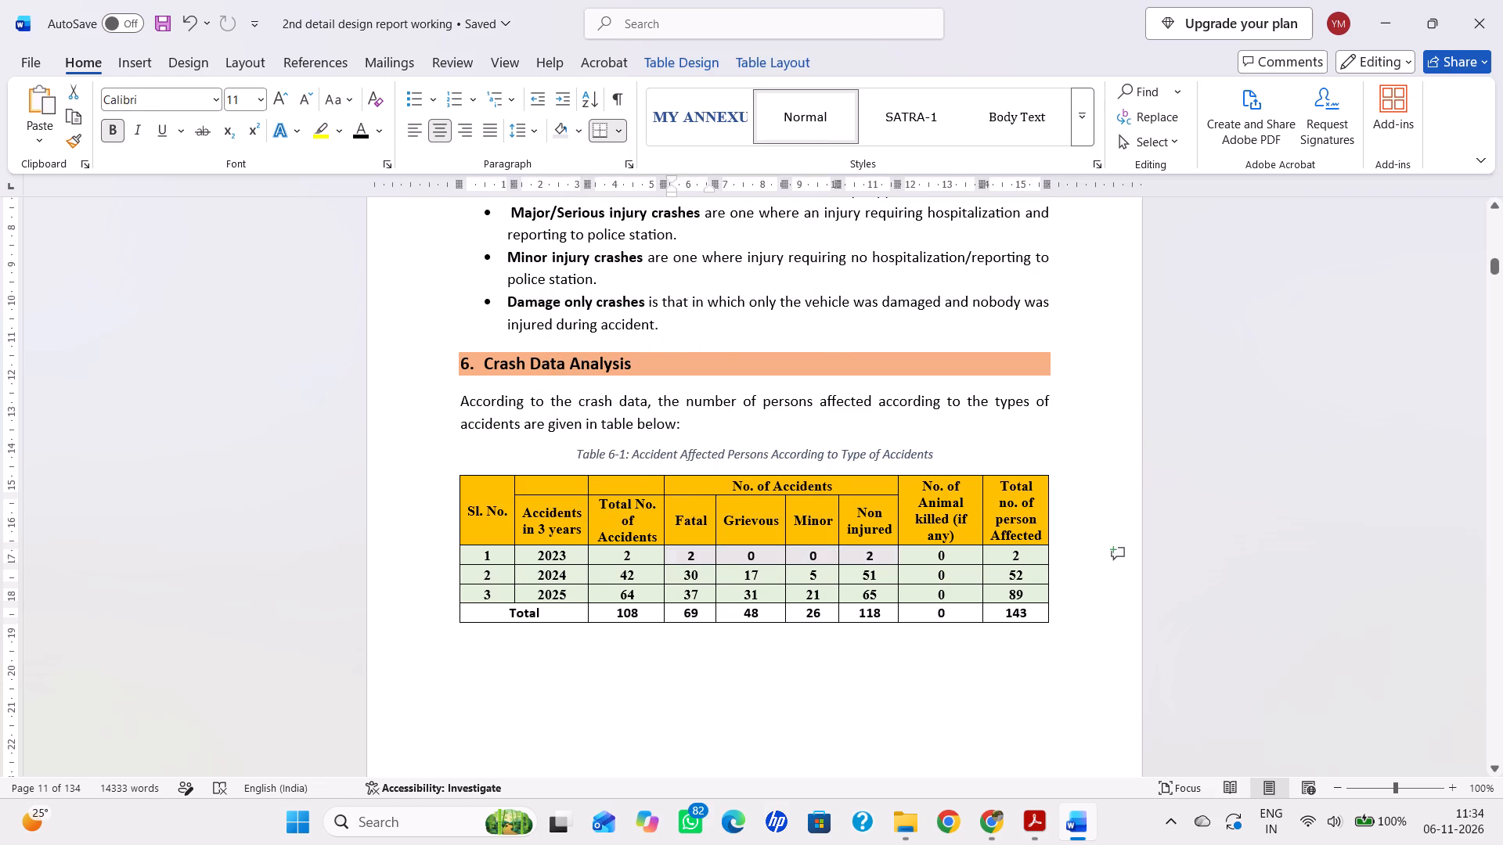
left_click(985, 670)
key("ctrl+s")
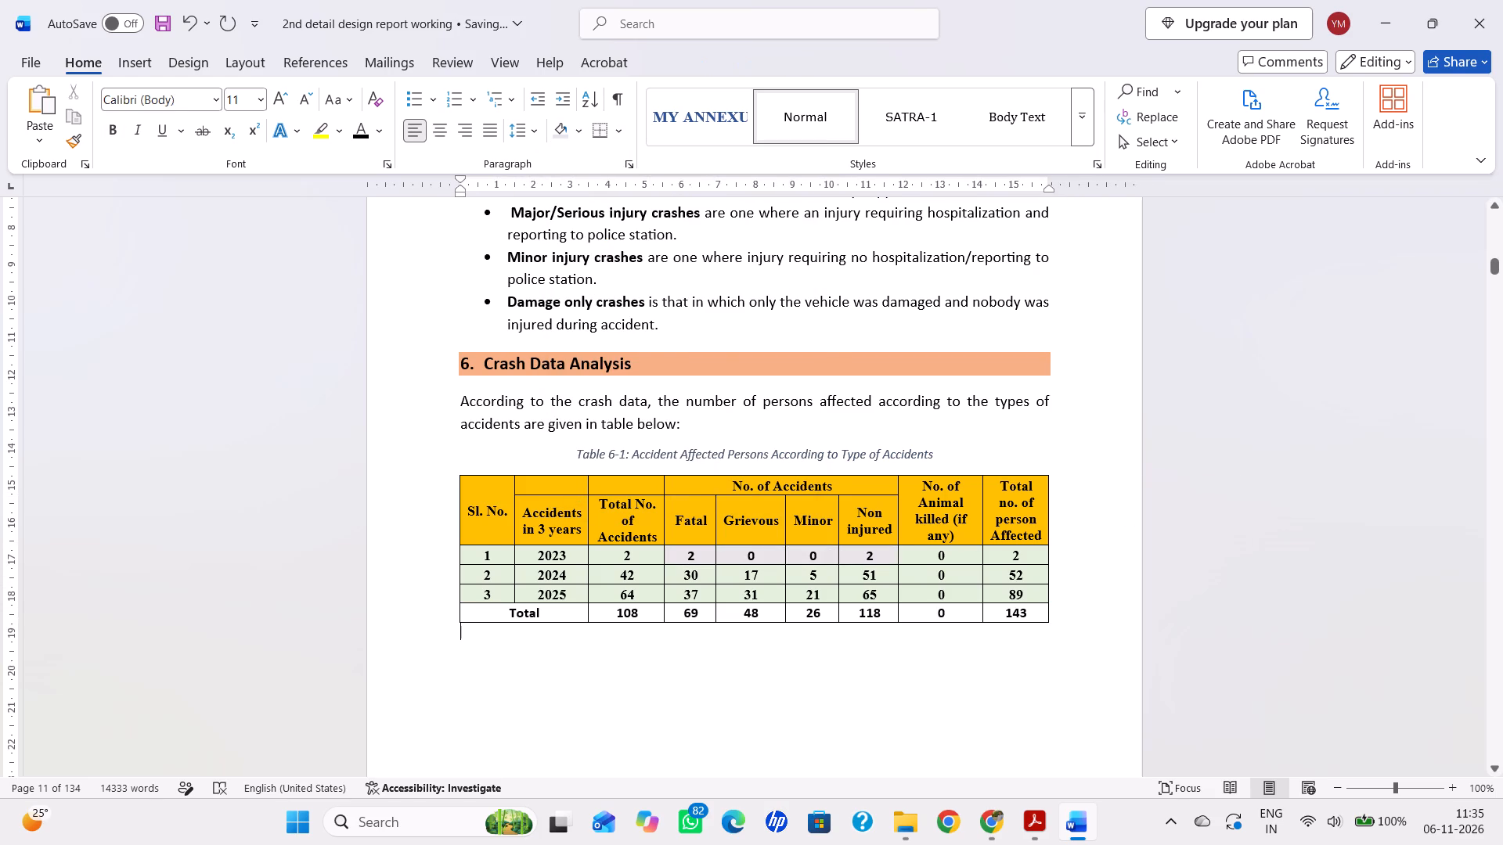
Check Table 6-1's yearly accident figures against the No. of Person Affected graph on the following page.
scroll(1081, 616, "down", 2)
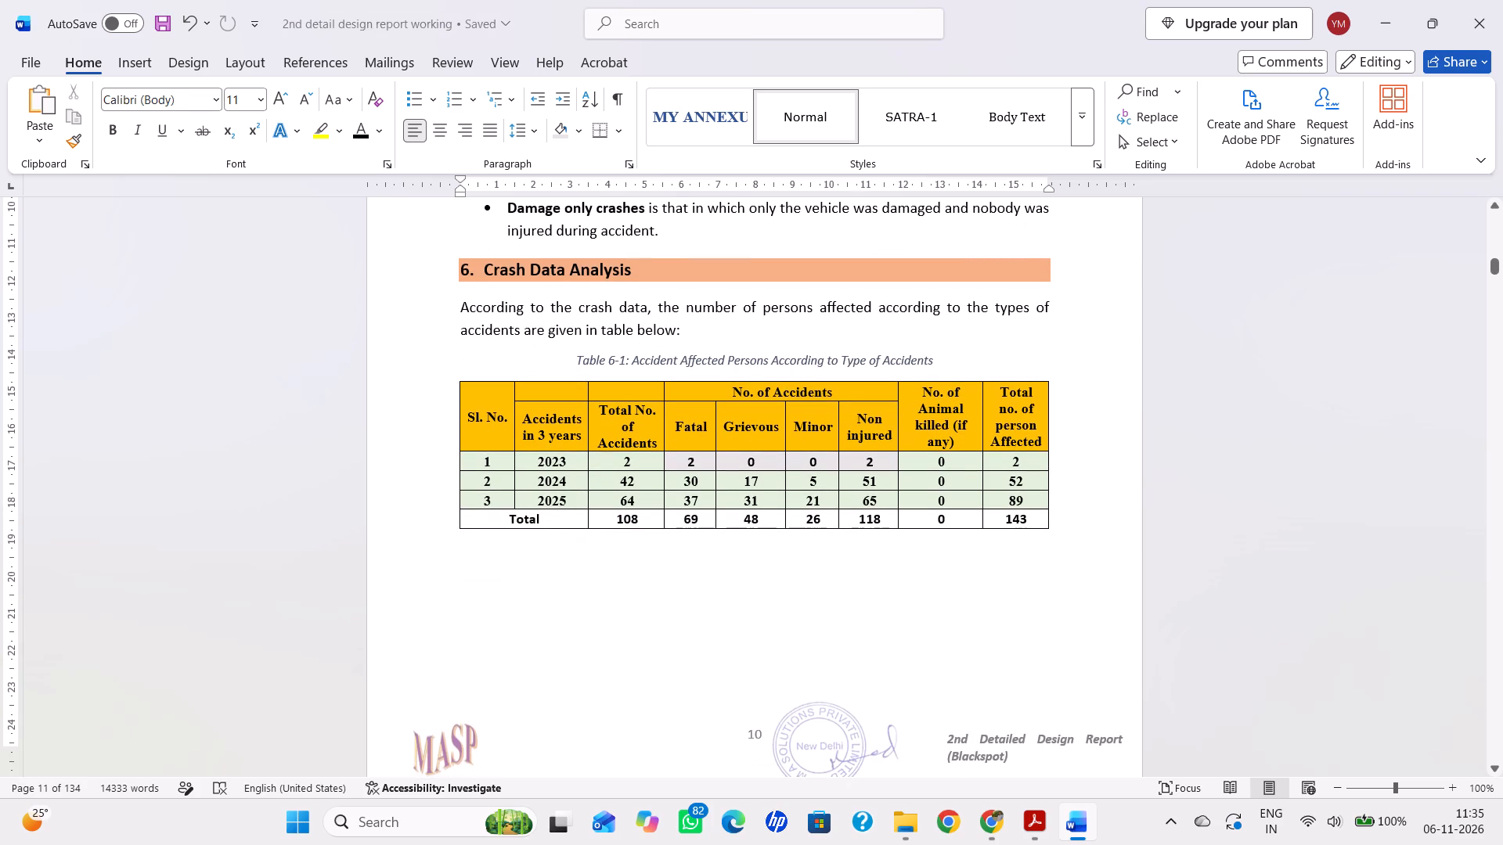
scroll(1096, 629, "down", 4)
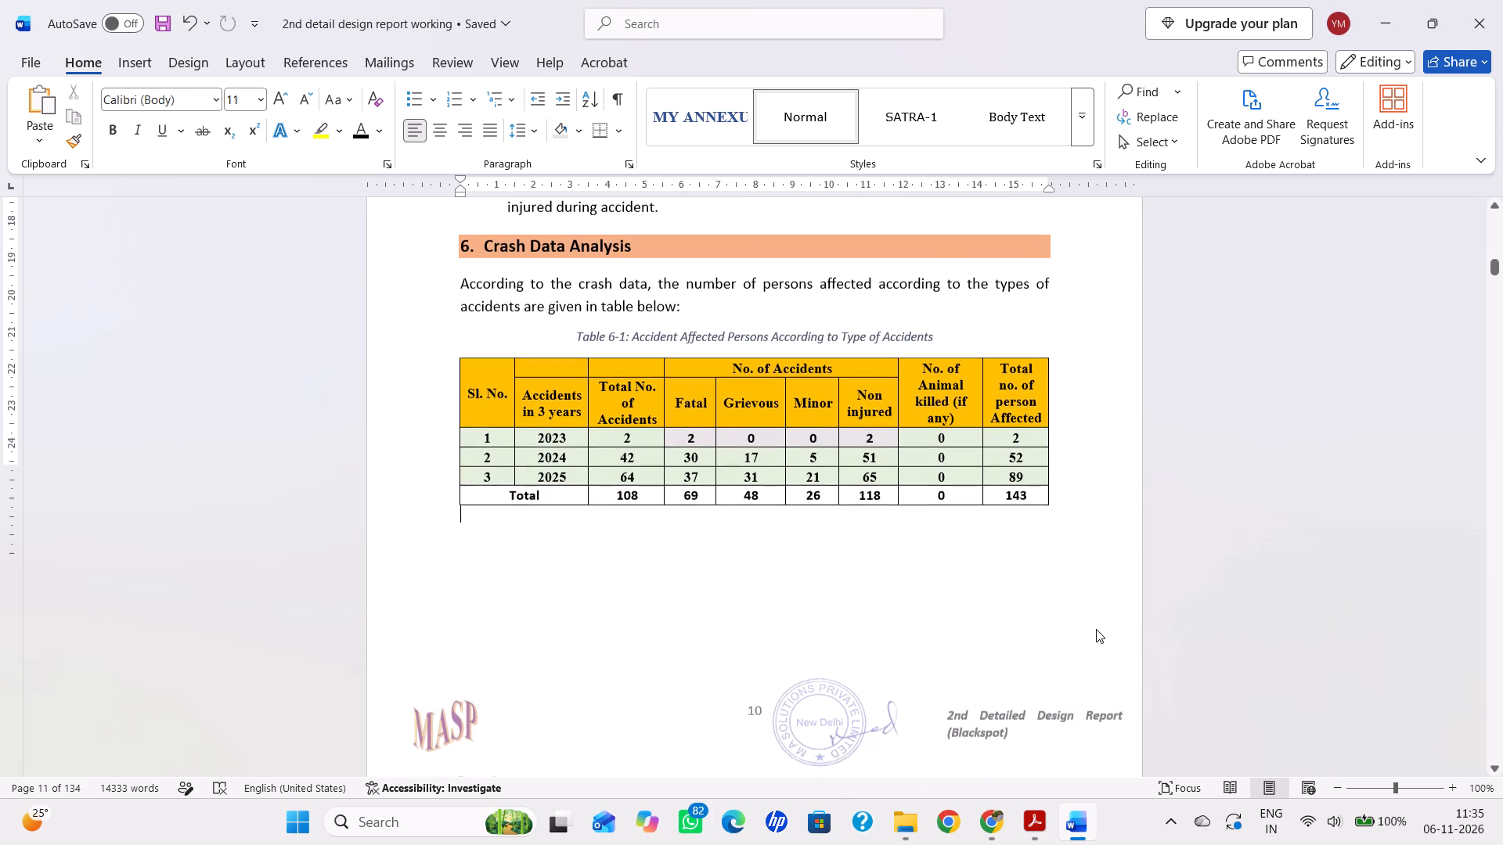
scroll(1096, 629, "down", 9)
scroll(1082, 627, "up", 7)
scroll(978, 656, "up", 7)
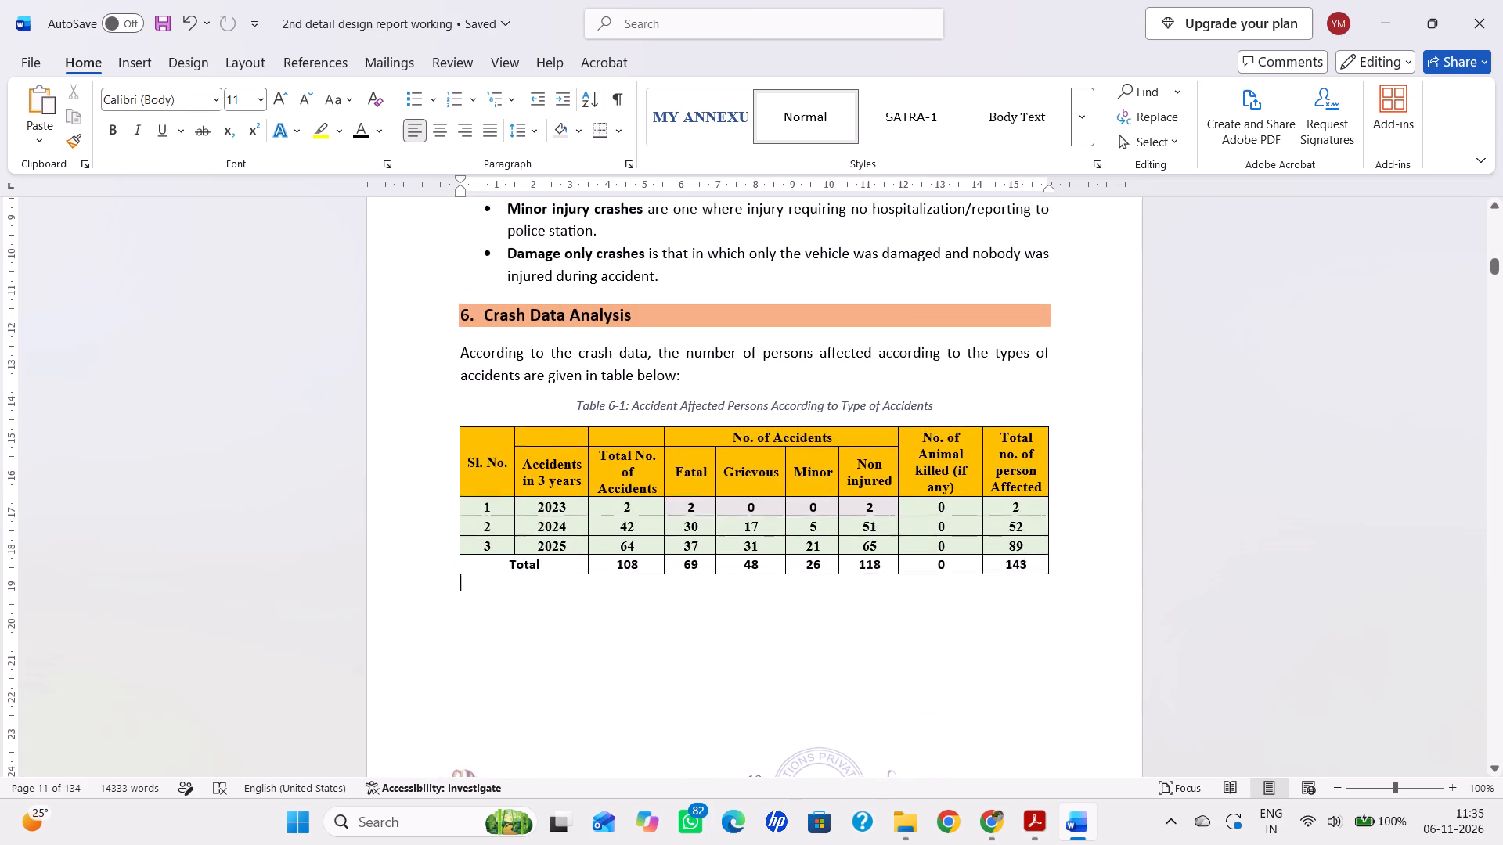
scroll(978, 655, "down", 11)
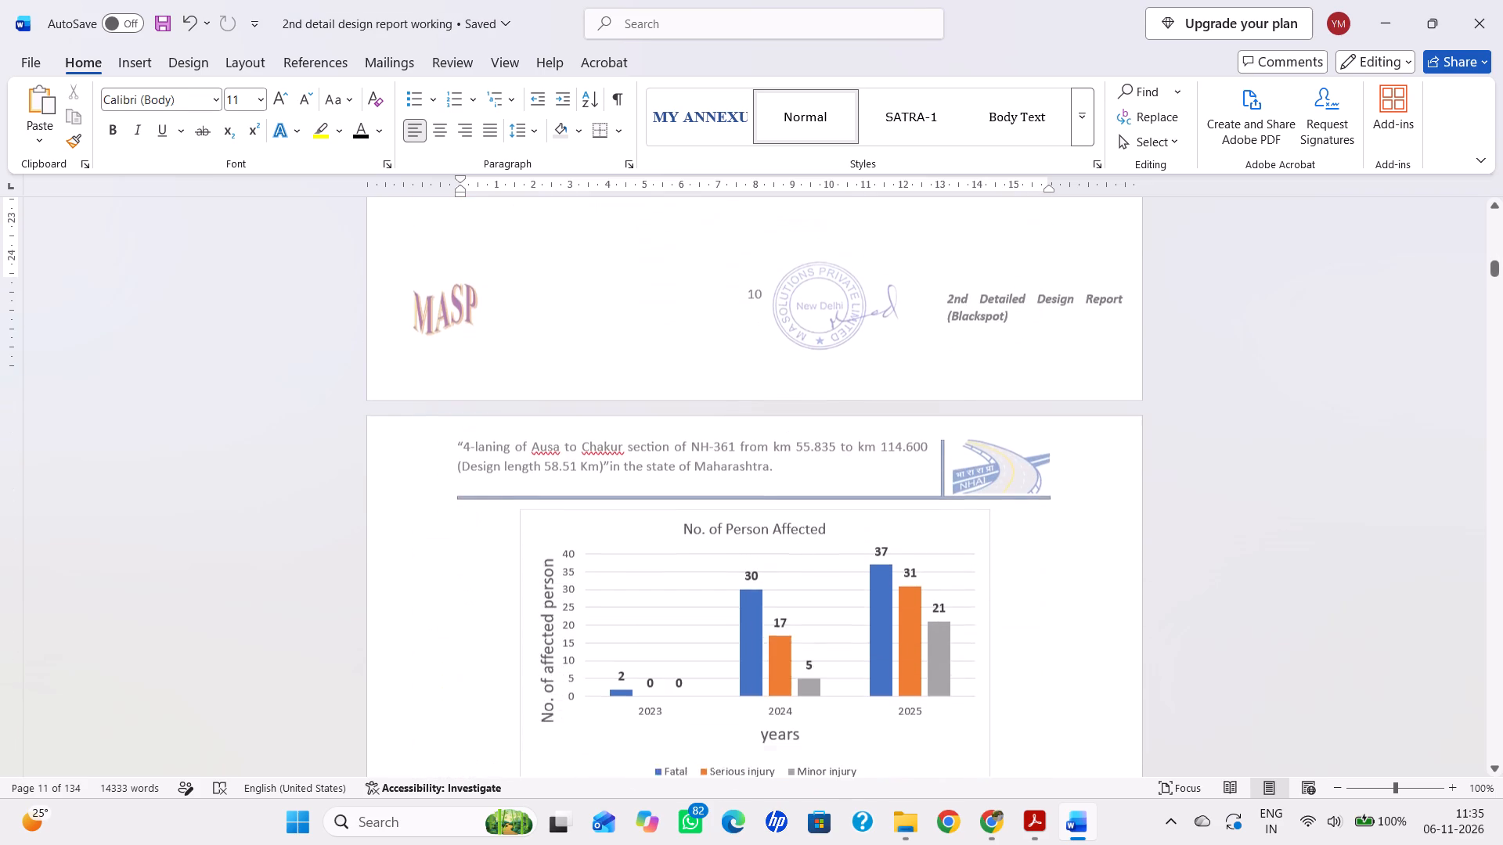
scroll(978, 655, "up", 9)
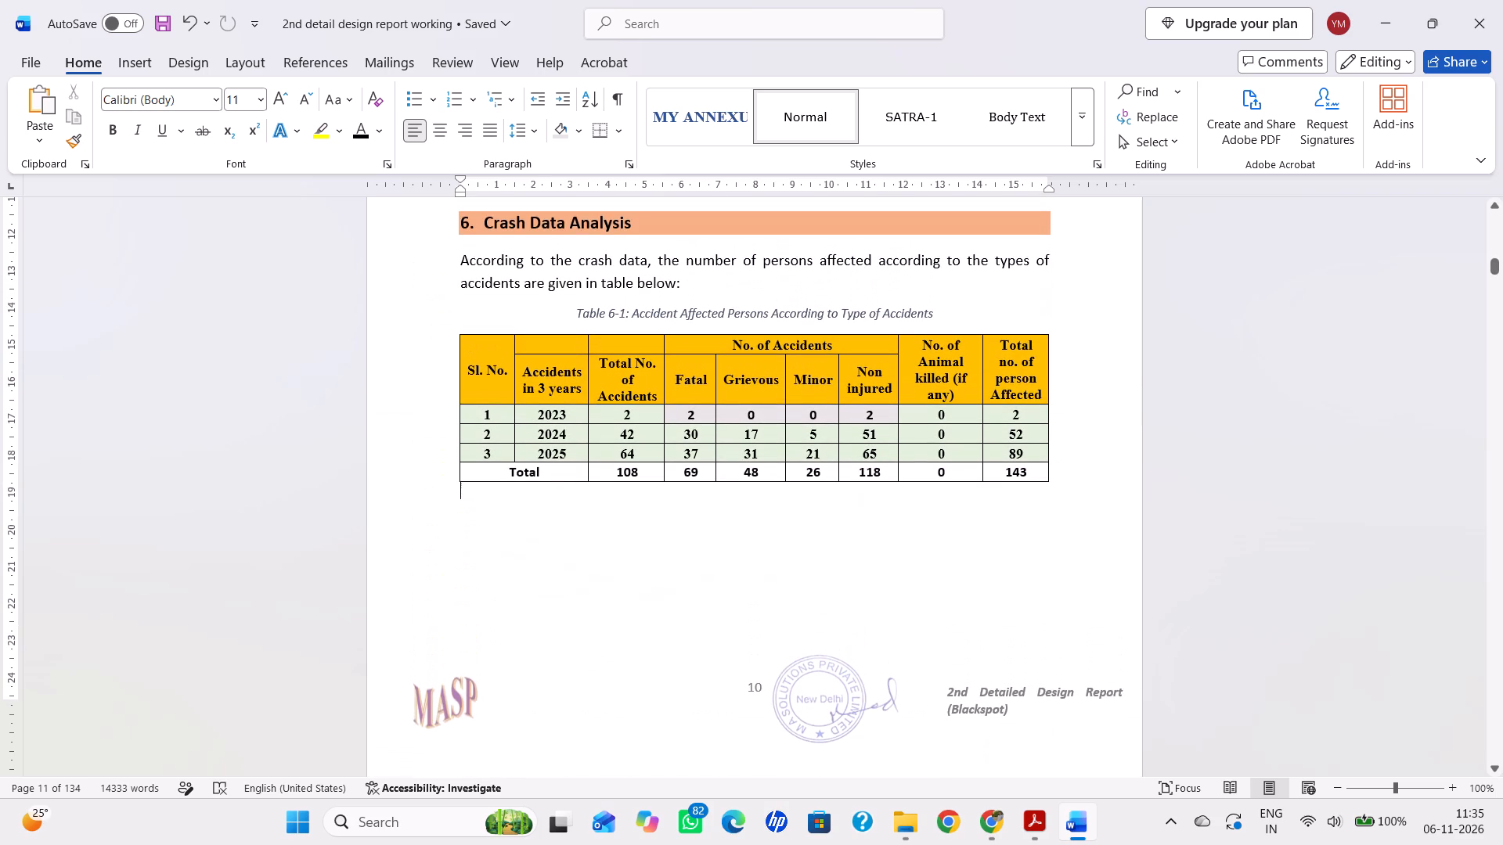
scroll(978, 655, "down", 12)
scroll(1009, 647, "up", 1)
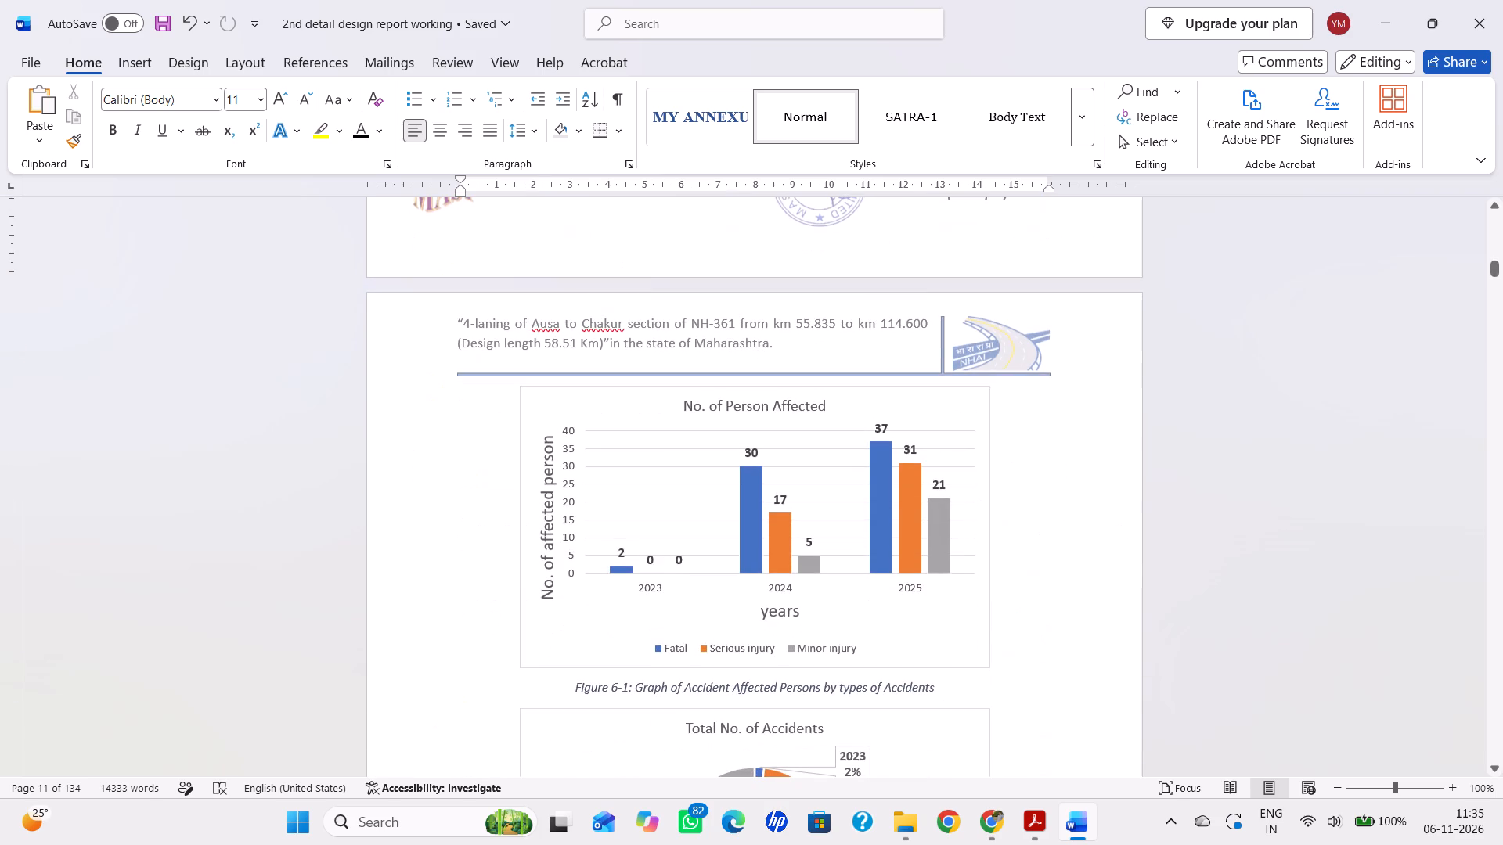
scroll(1098, 723, "down", 2)
scroll(1051, 708, "up", 7)
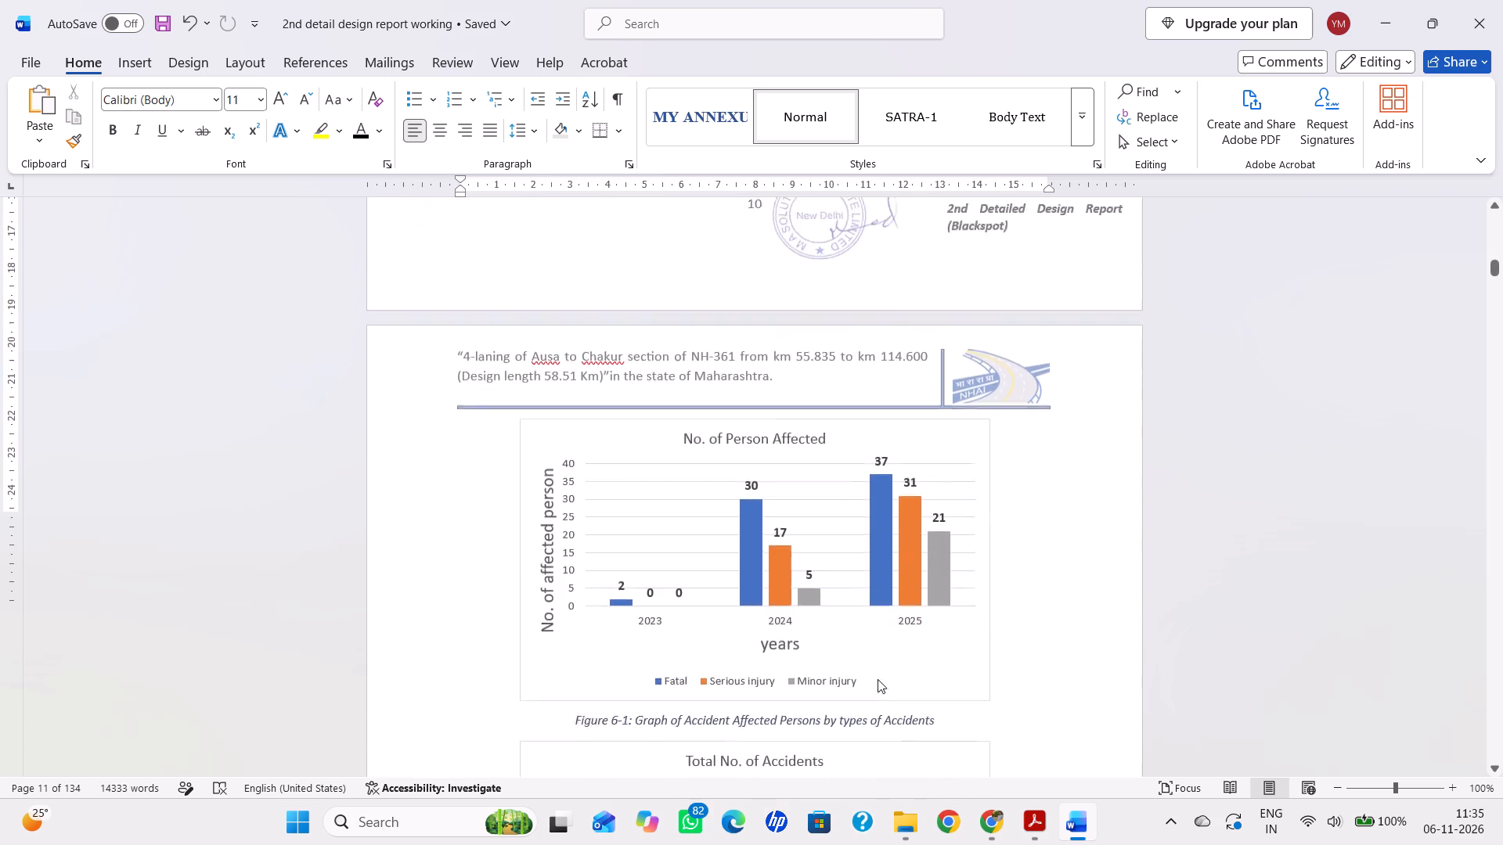
scroll(878, 679, "up", 6)
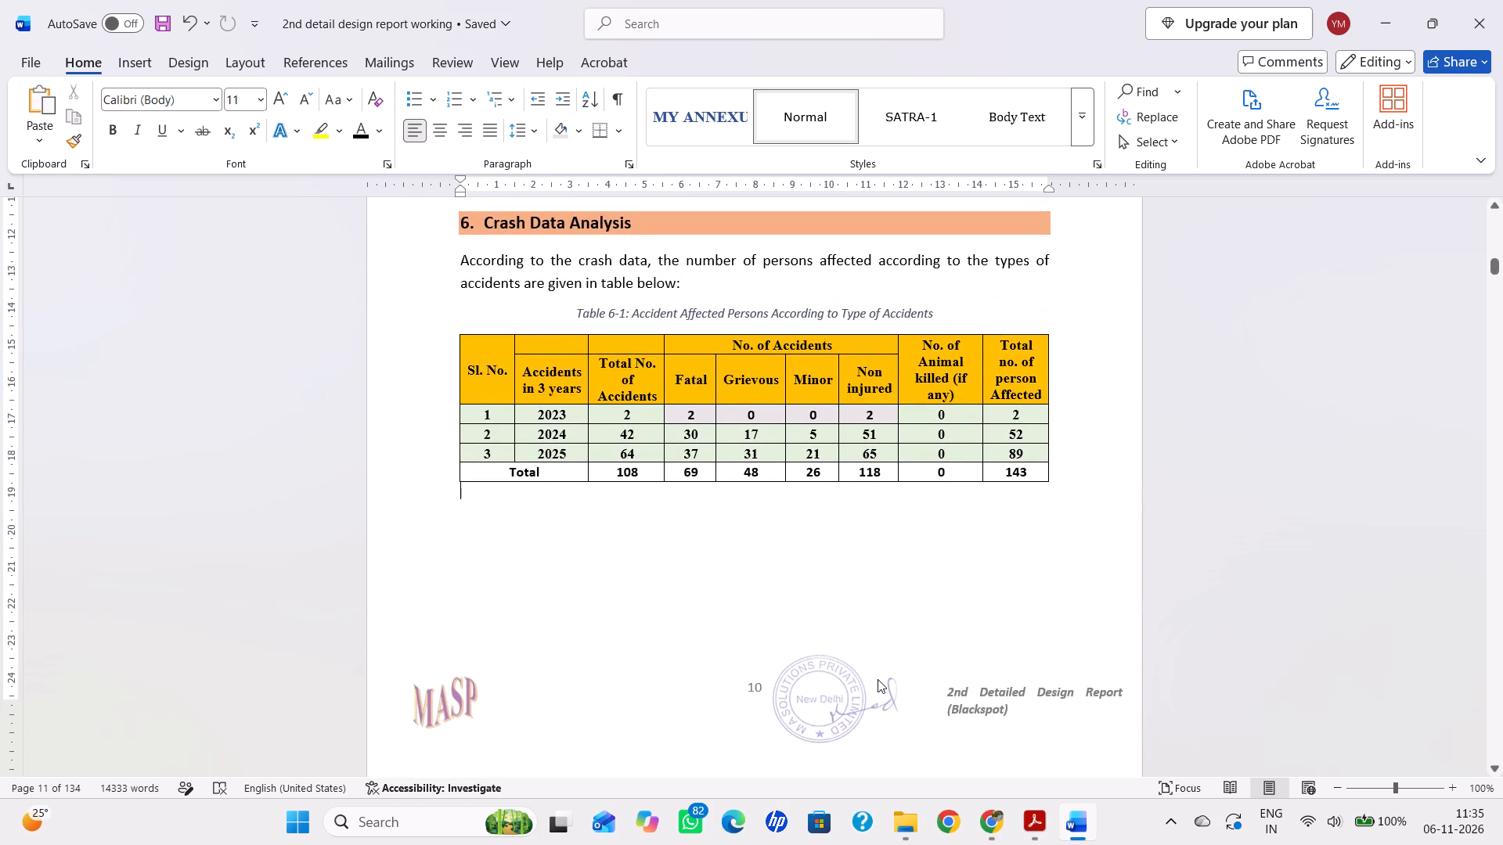
scroll(870, 679, "down", 7)
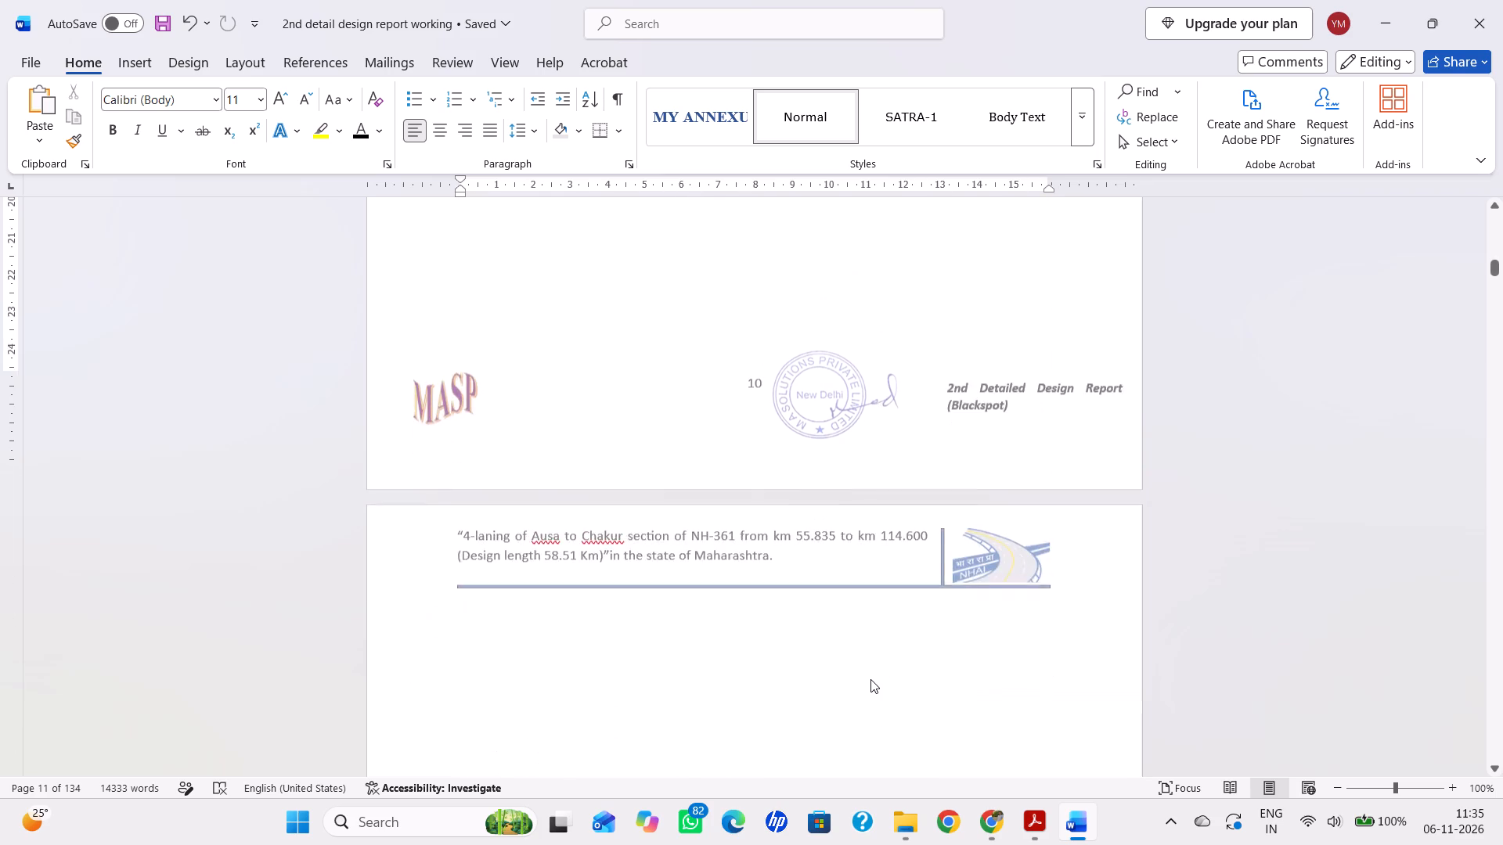
scroll(870, 678, "up", 6)
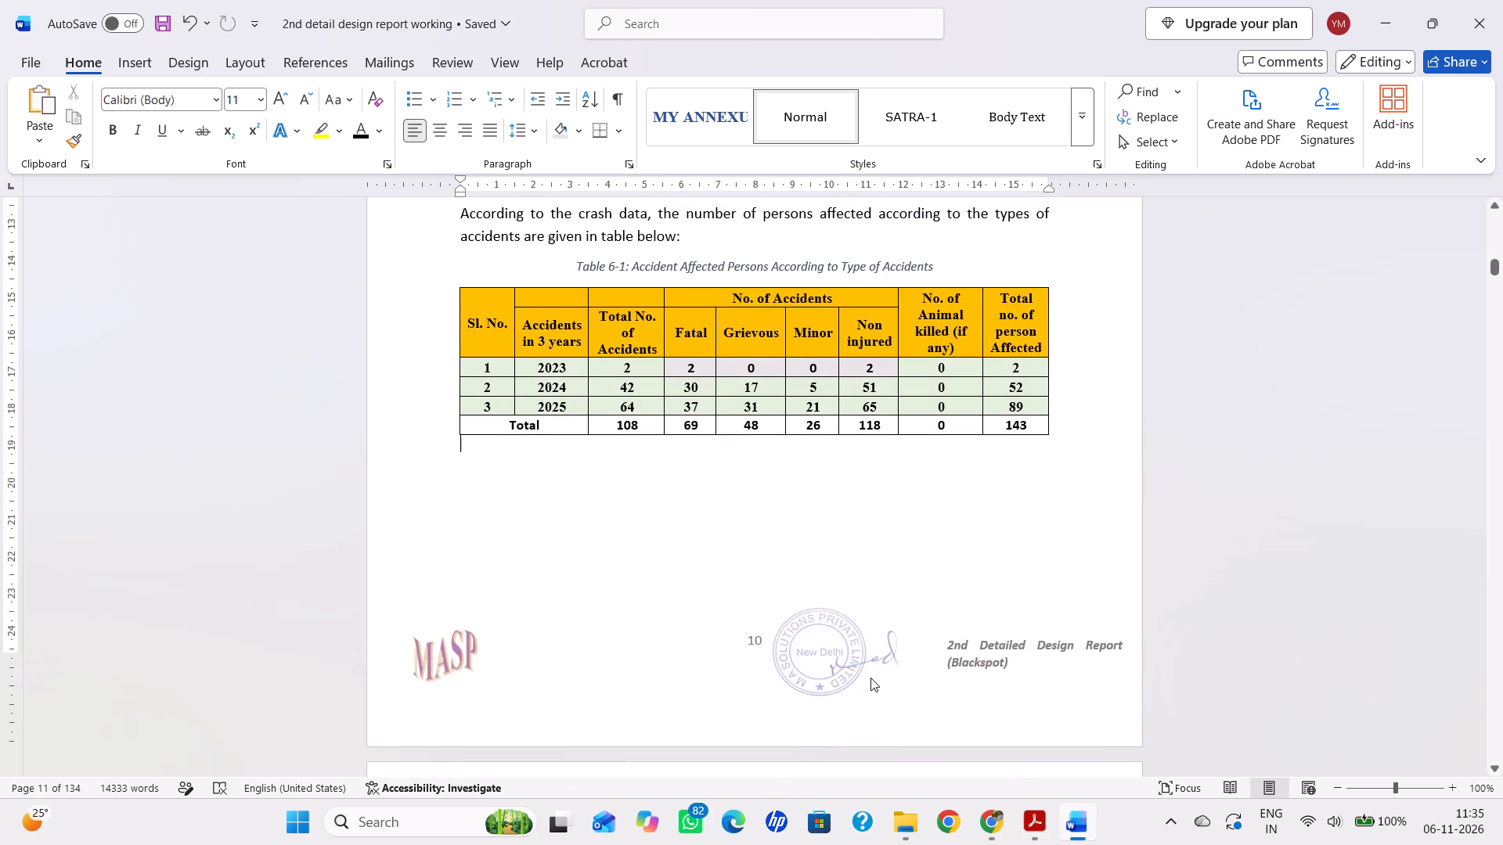
scroll(870, 678, "down", 10)
scroll(870, 678, "up", 12)
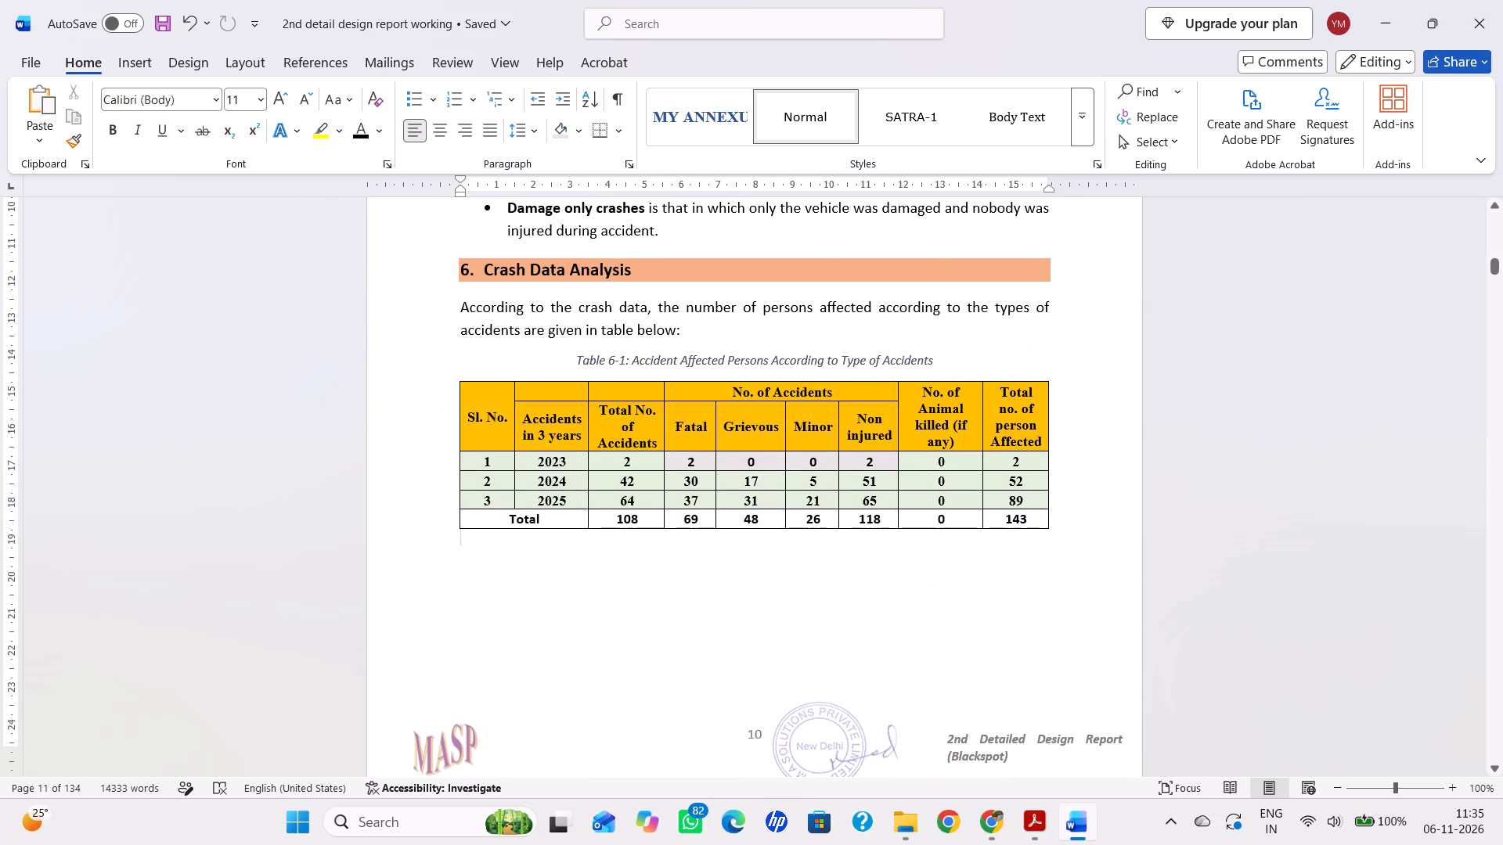
scroll(870, 678, "down", 10)
scroll(870, 678, "up", 6)
scroll(870, 678, "down", 1)
scroll(870, 678, "up", 4)
scroll(870, 678, "down", 2)
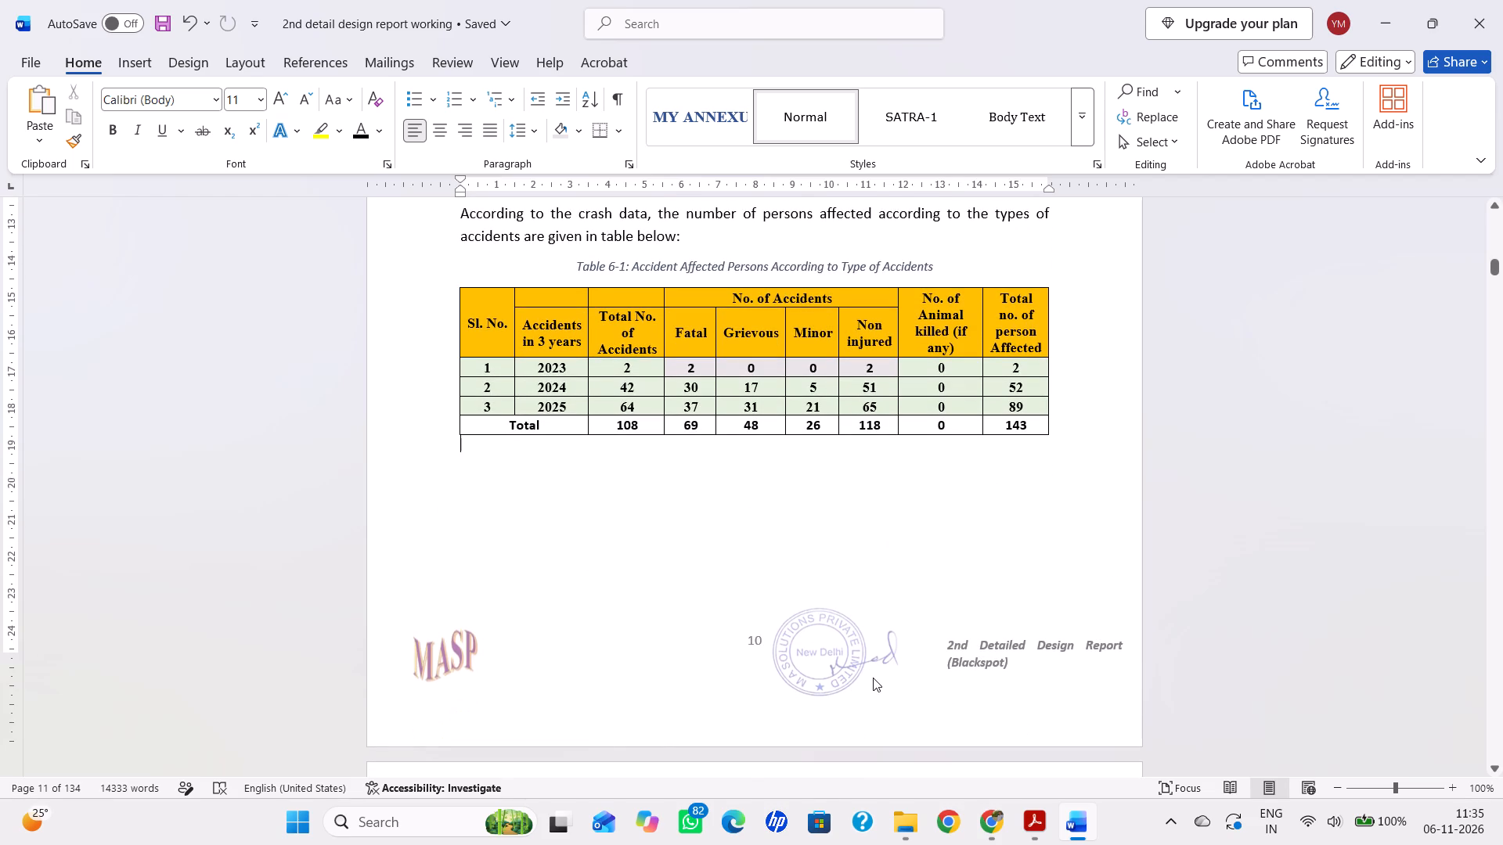
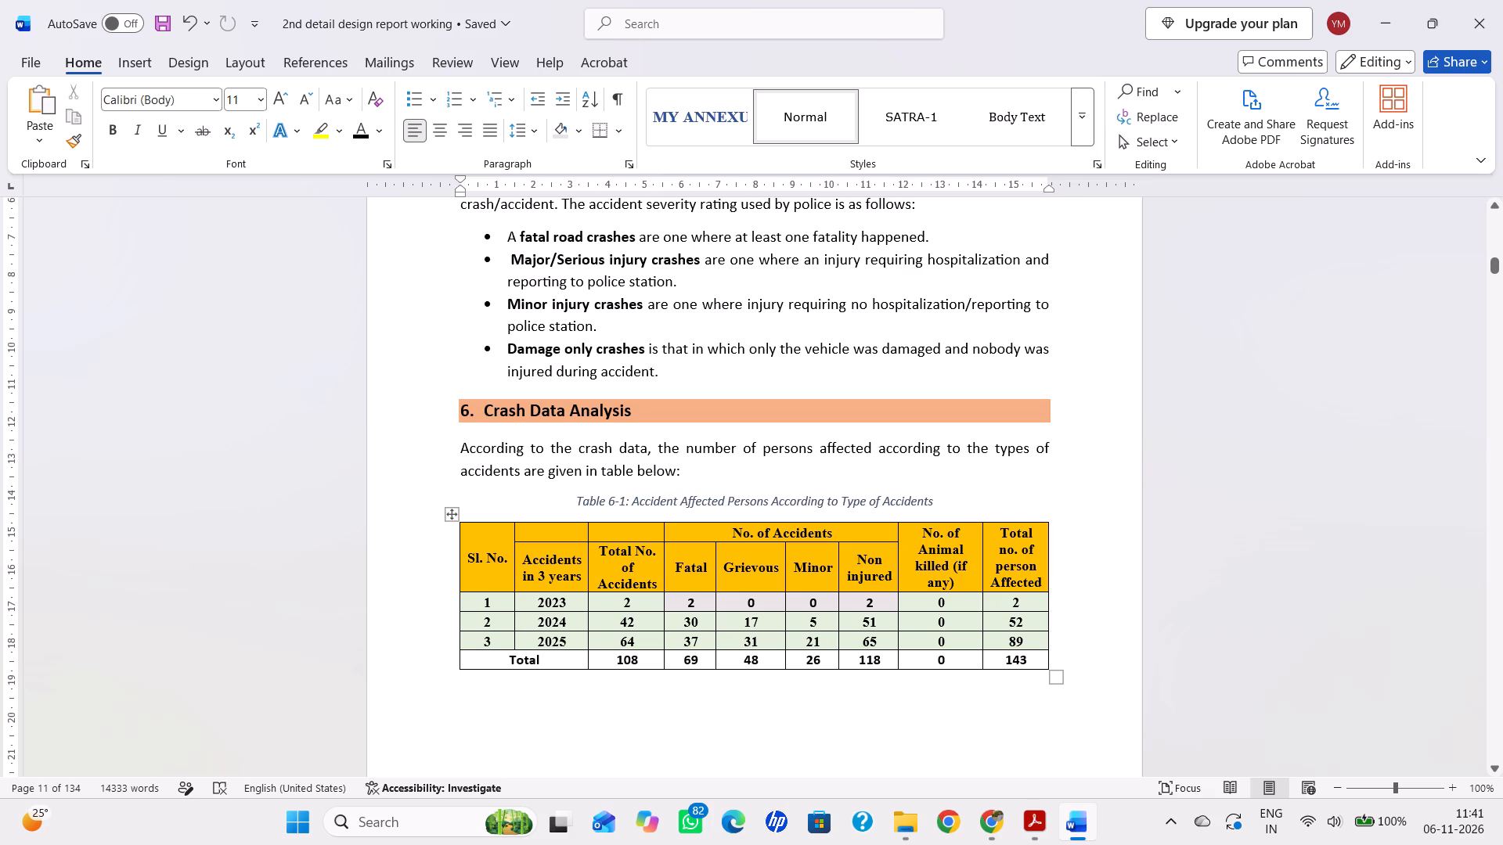
Change Table 6-1's "No. of Accidents" group heading to "No. of Affected Person" and save the report.
left_click_drag(856, 534, 812, 538)
left_click_drag(812, 538, 777, 539)
key("shift+a")
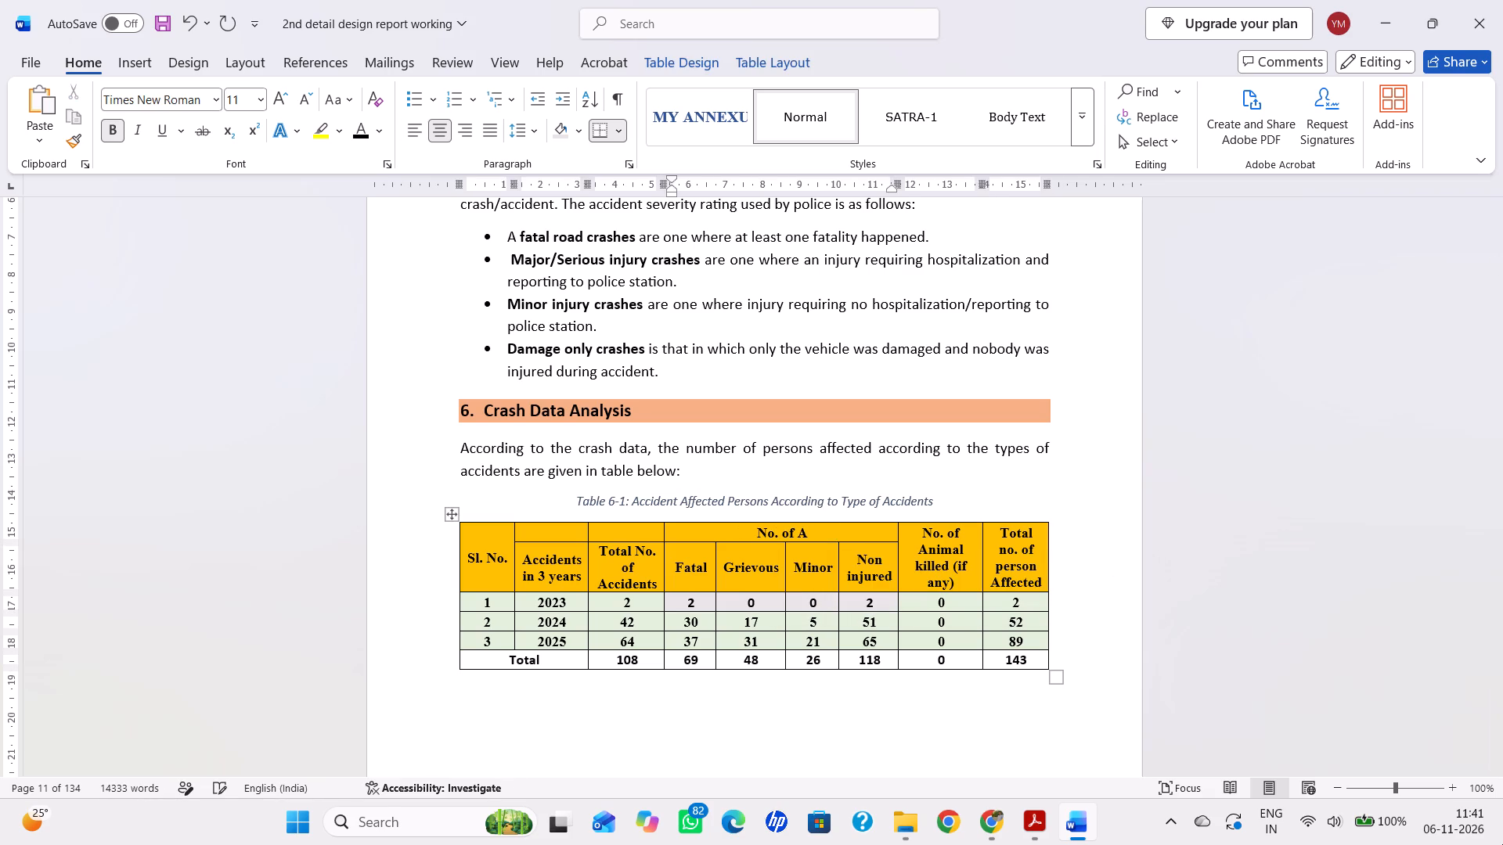
type("ffected Persop")
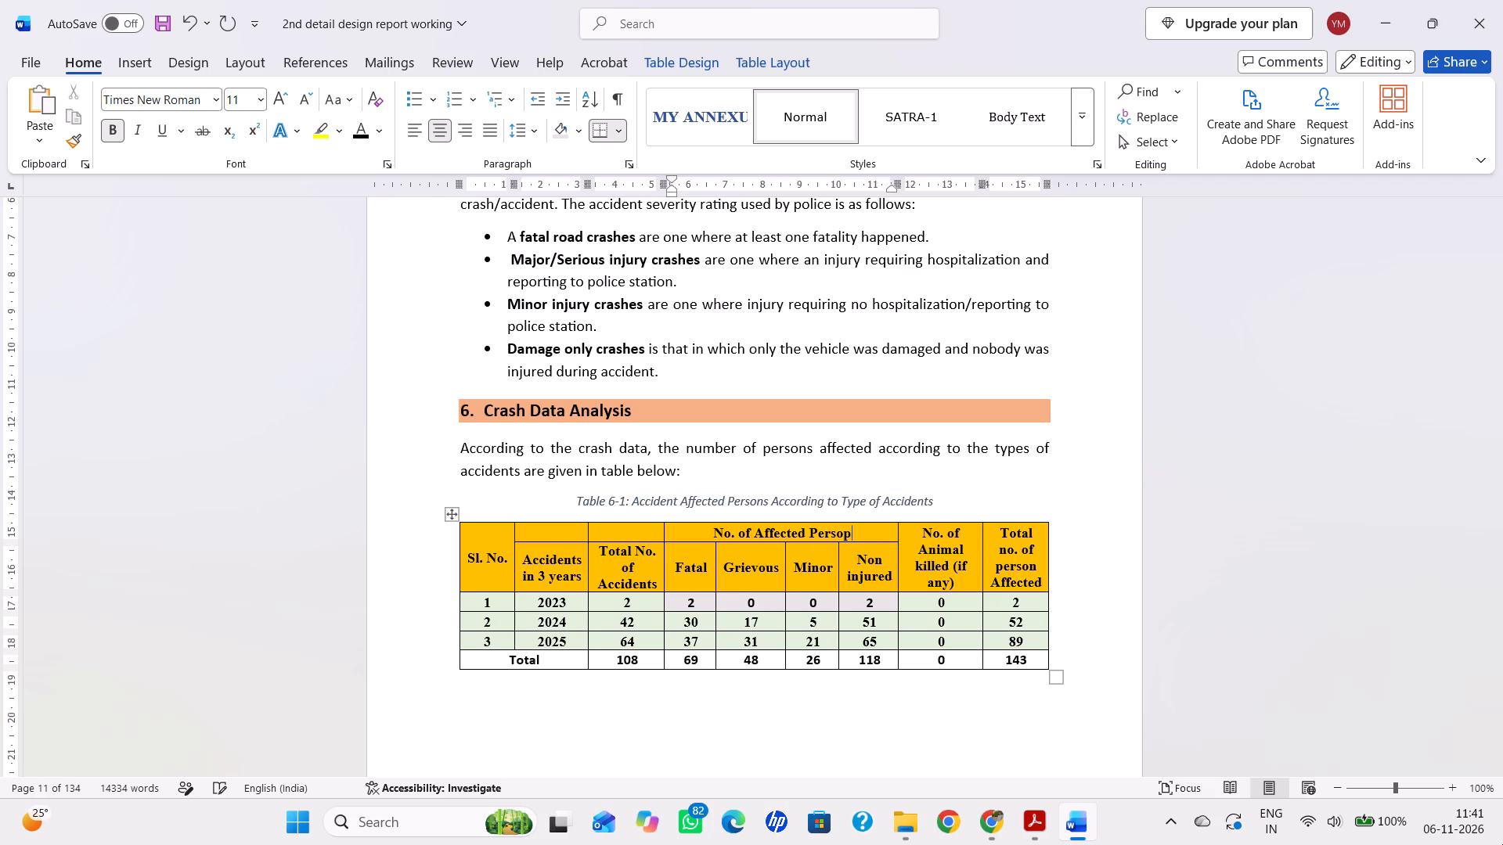
key("BackSpace")
key("n")
key("ctrl+s")
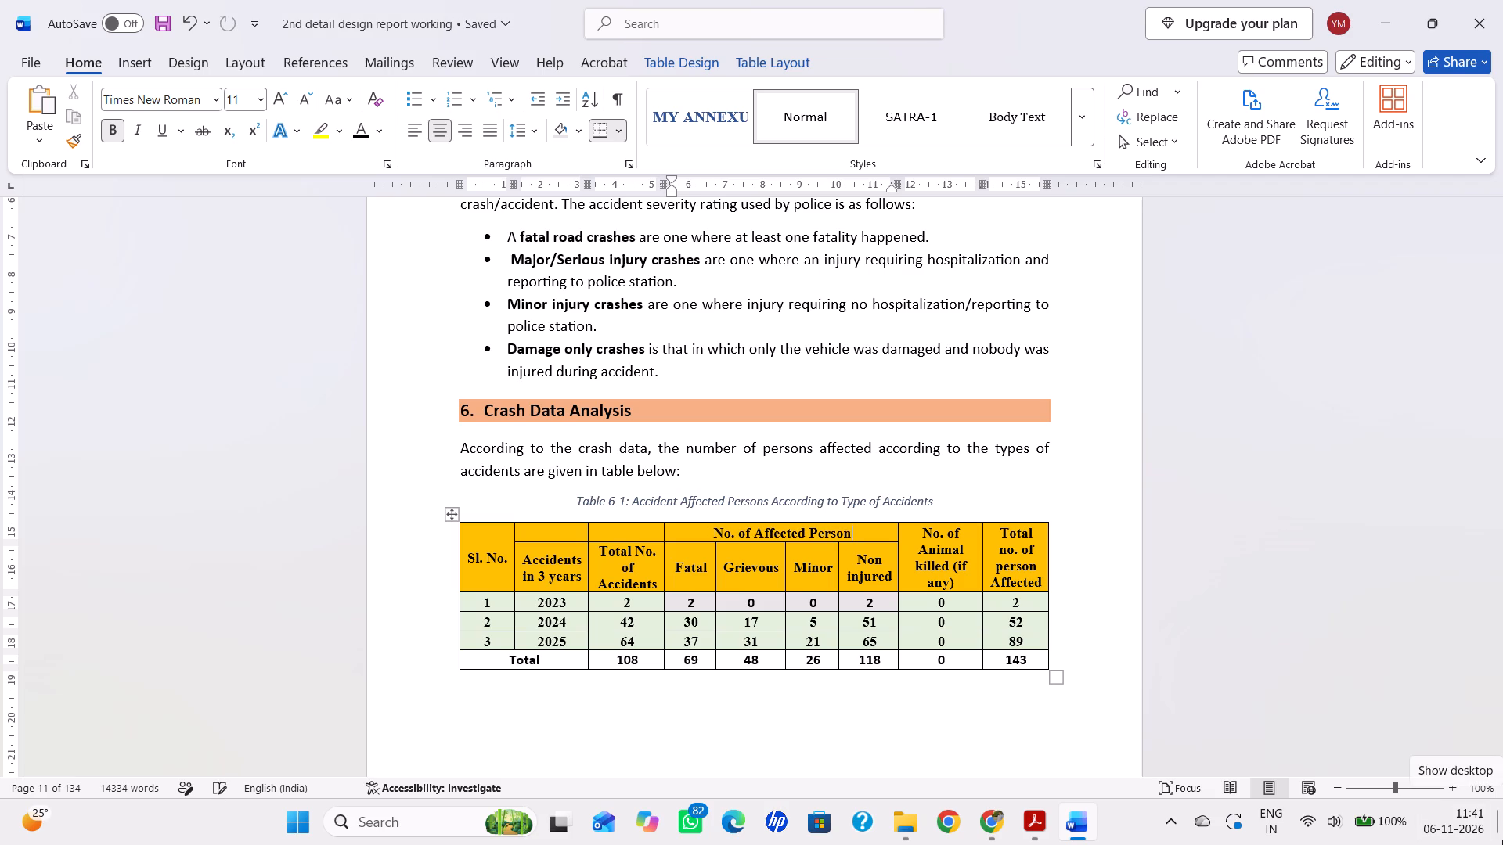
Compare Table 6-1's yearly figures with the No. of Person Affected graph, the Total No. of Accidents pie chart and its description.
scroll(1271, 844, "down", 5)
scroll(968, 659, "down", 15)
scroll(968, 659, "up", 1)
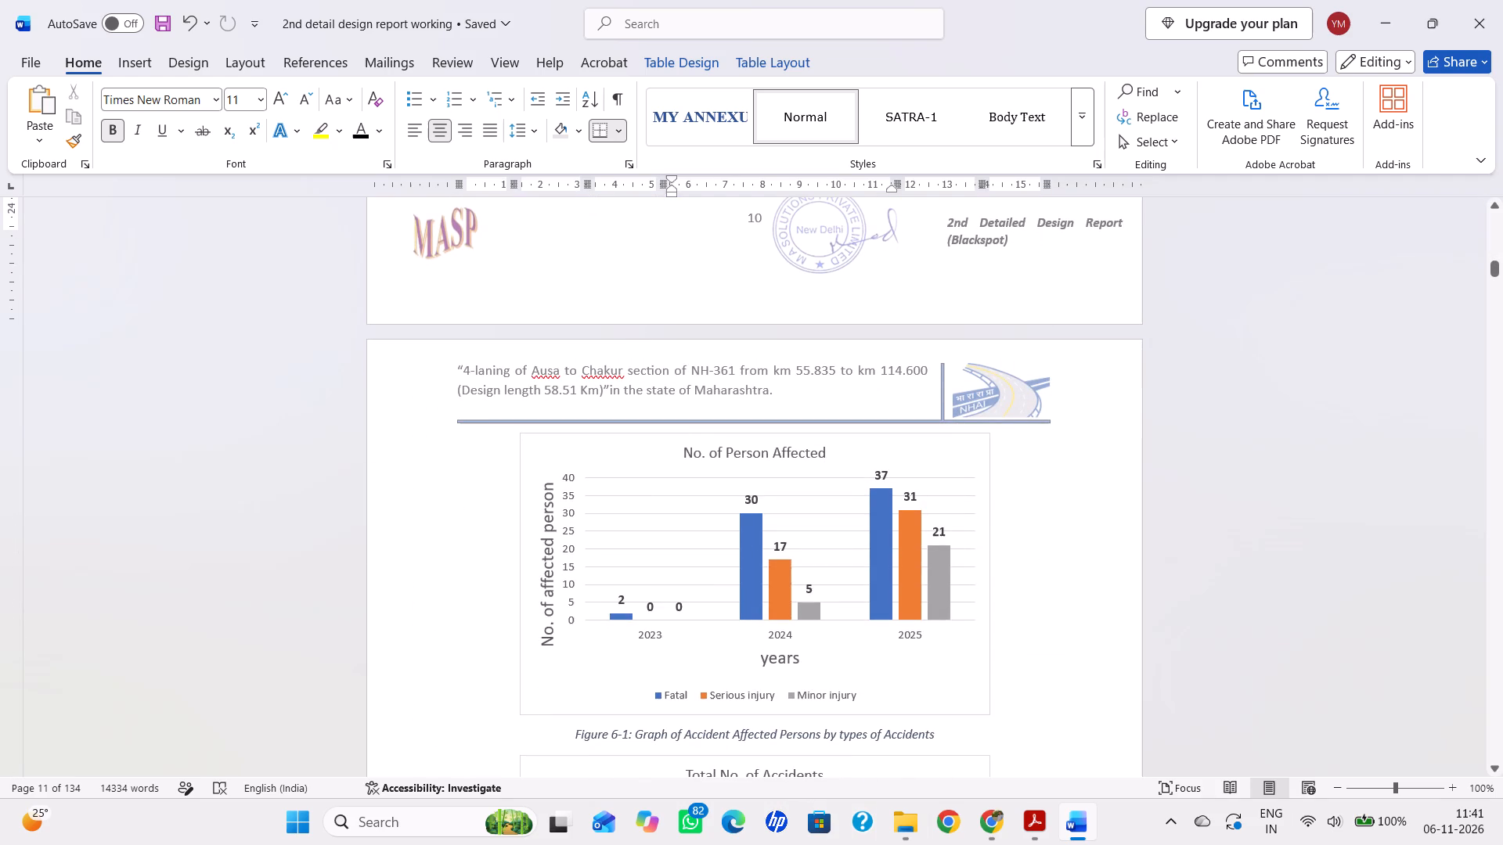
scroll(953, 674, "down", 5)
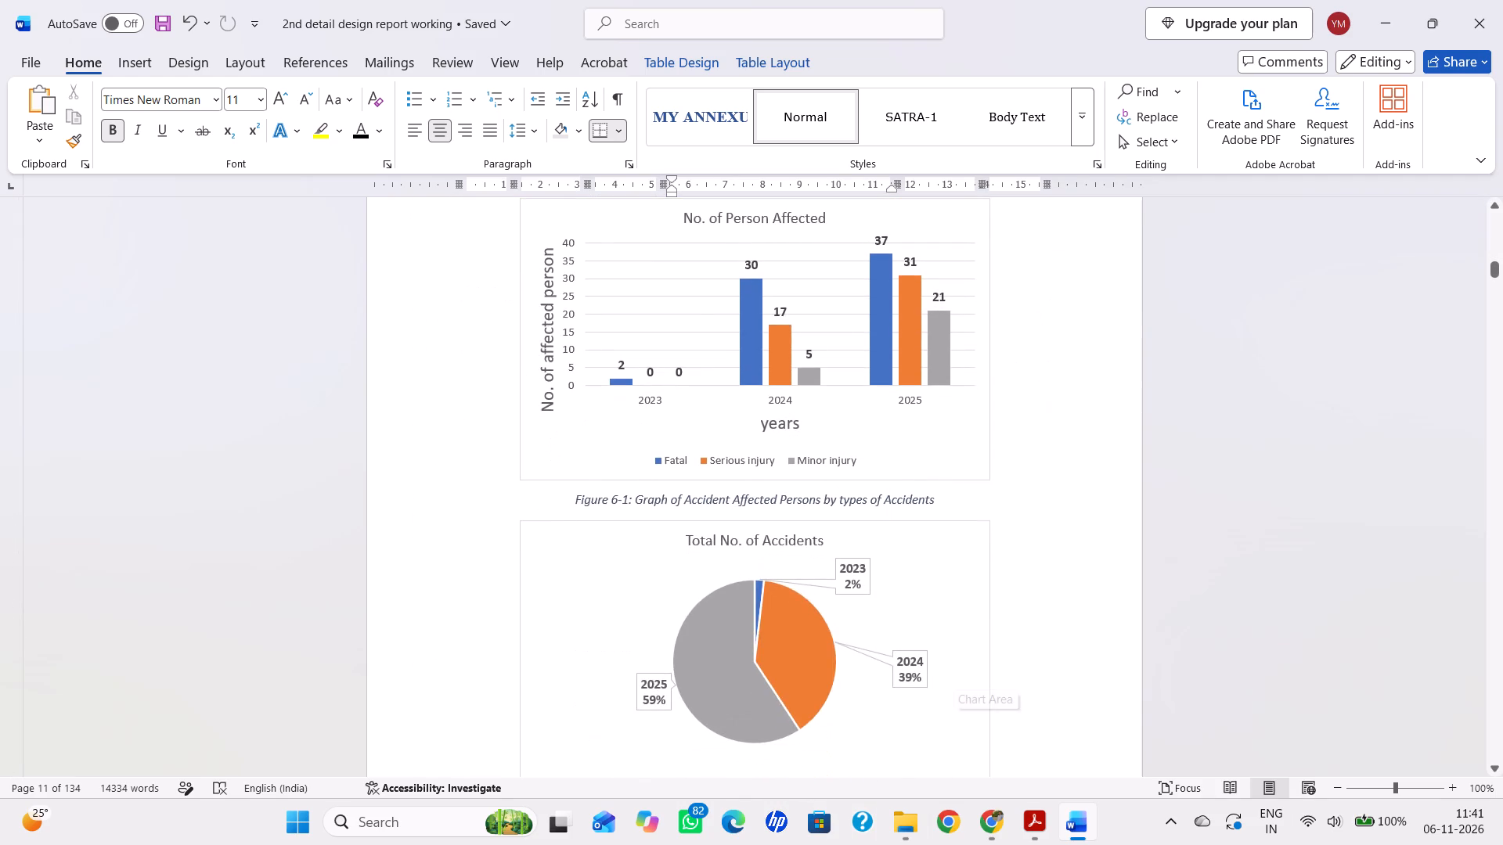
scroll(953, 674, "up", 12)
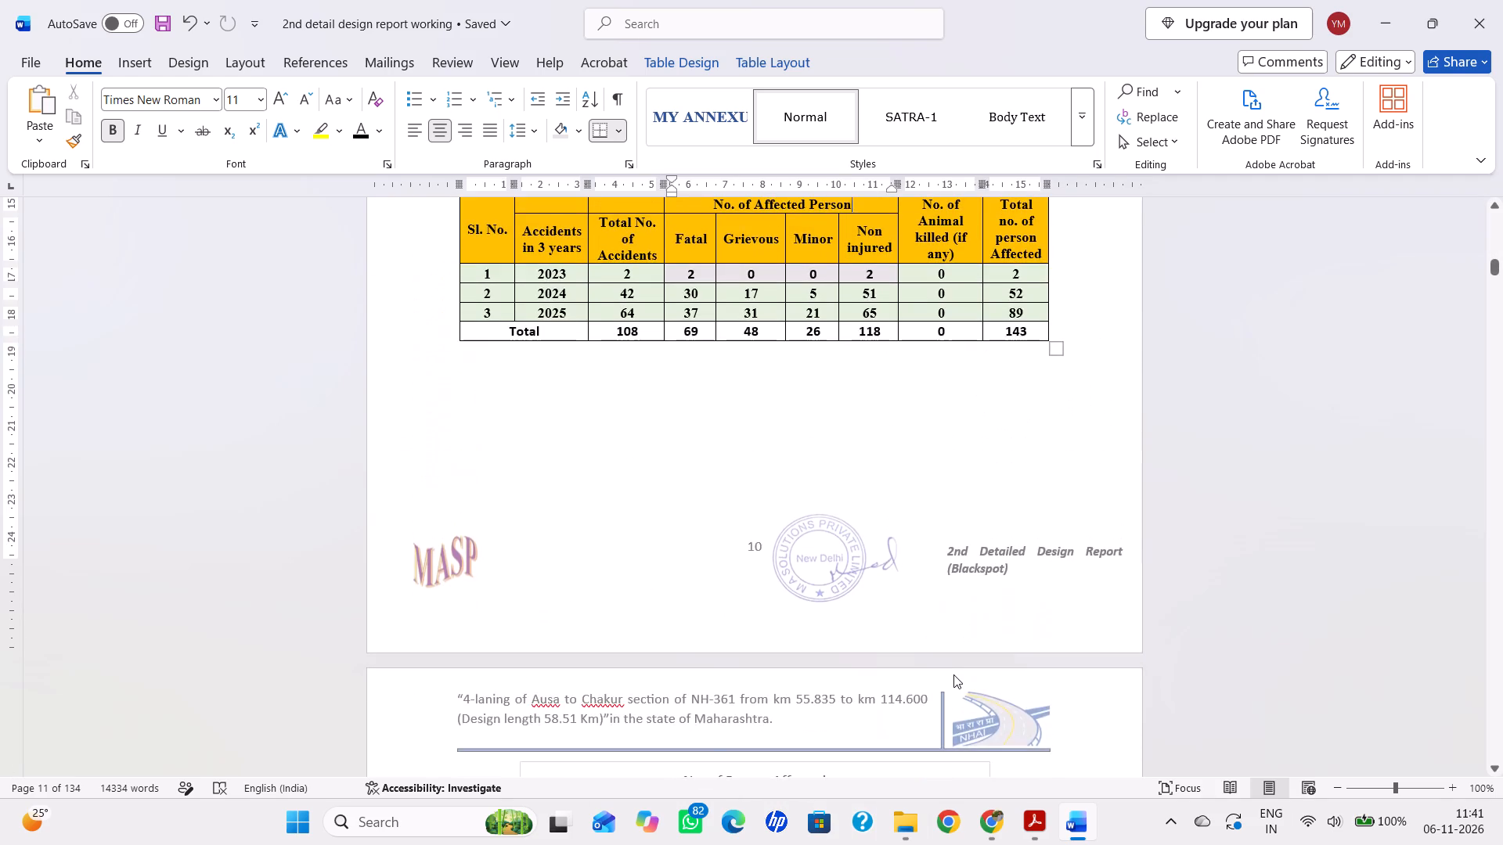
scroll(953, 674, "up", 1)
scroll(953, 674, "down", 5)
scroll(953, 674, "up", 6)
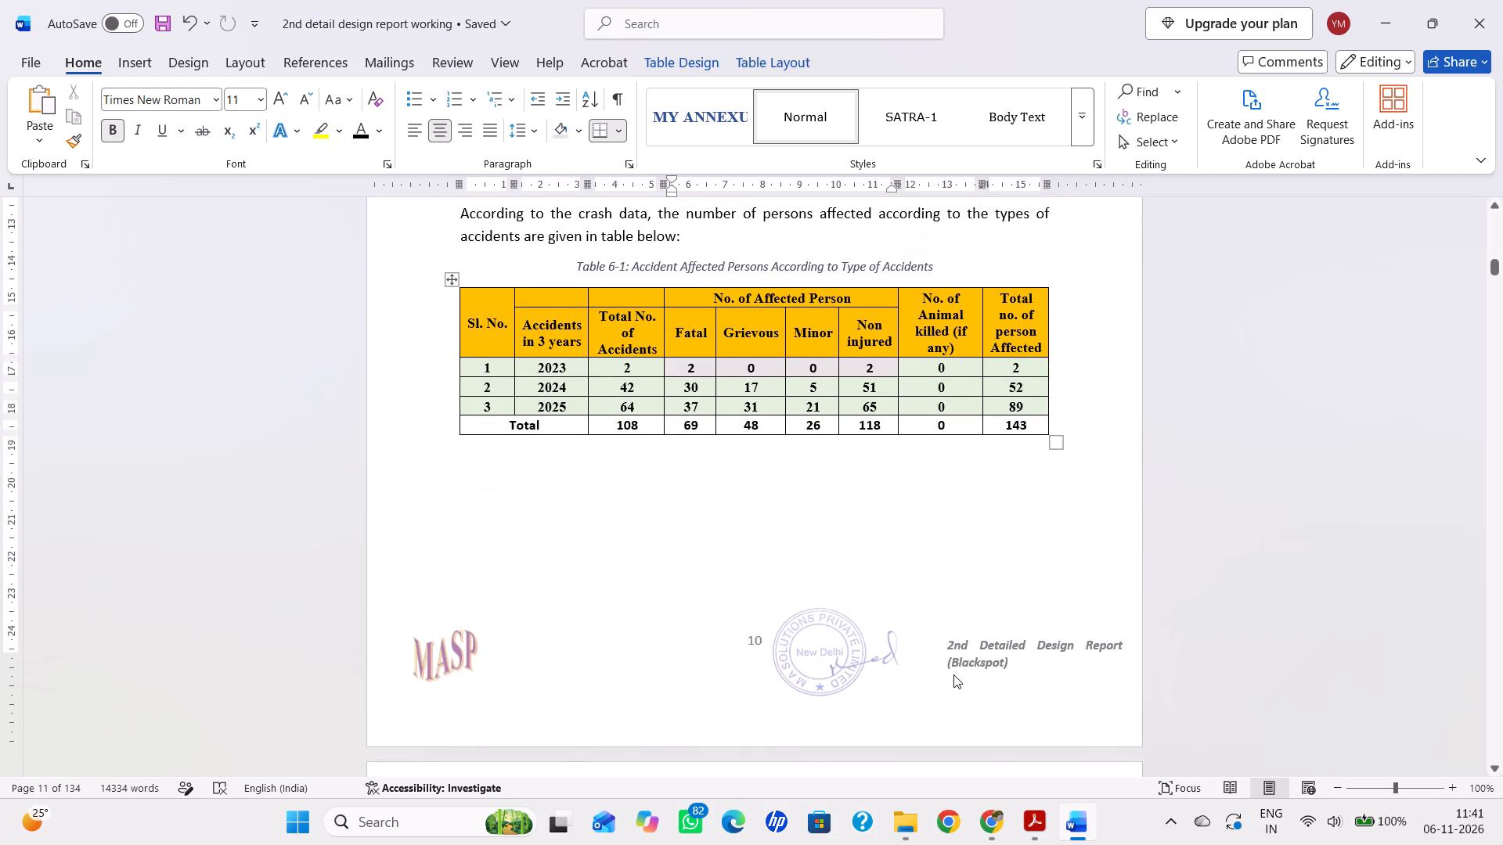
scroll(953, 674, "down", 6)
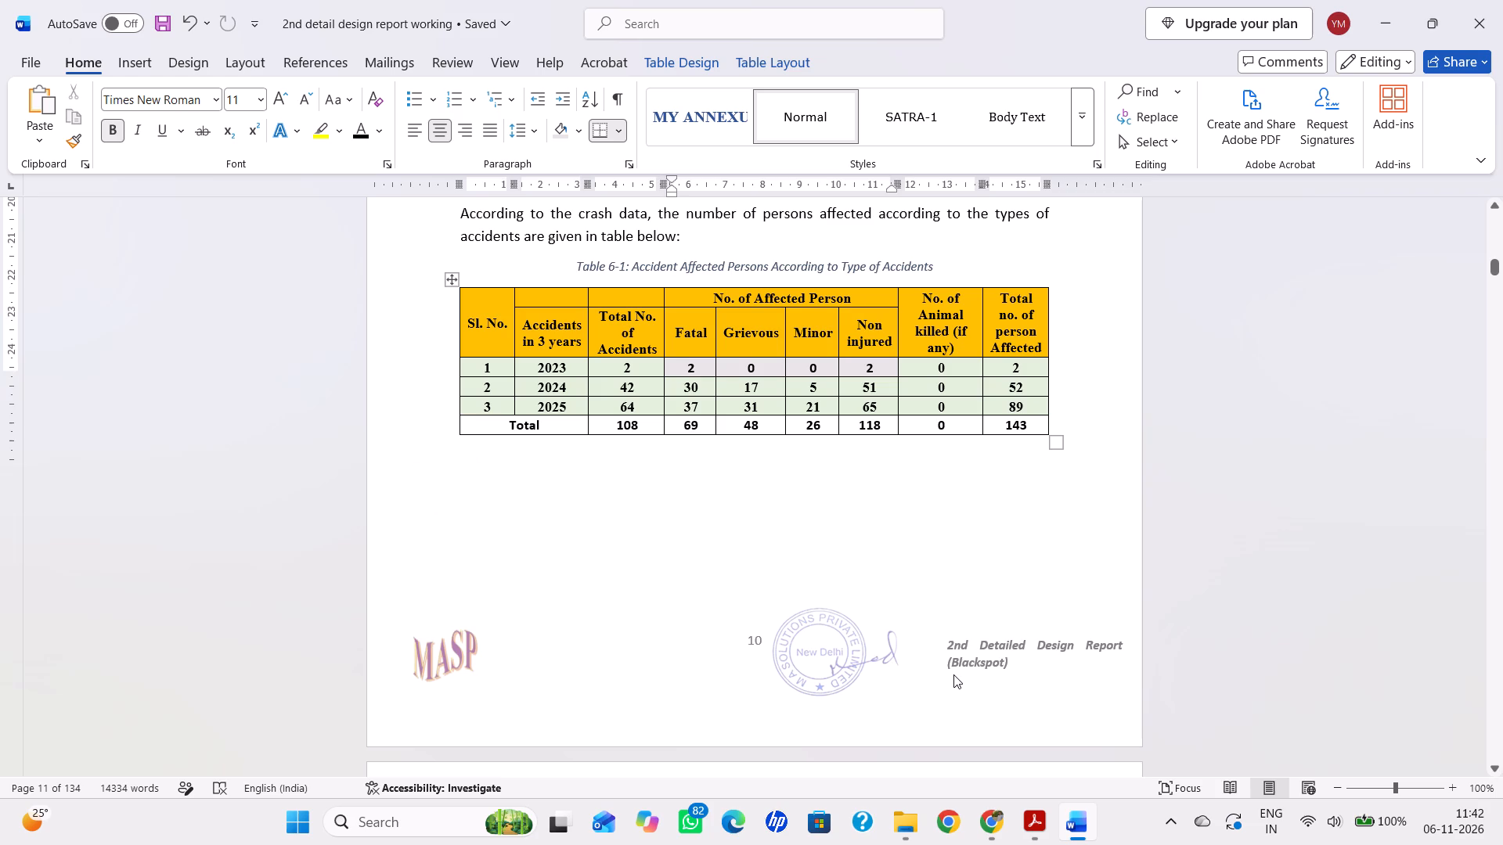
scroll(953, 674, "down", 2)
scroll(953, 674, "up", 7)
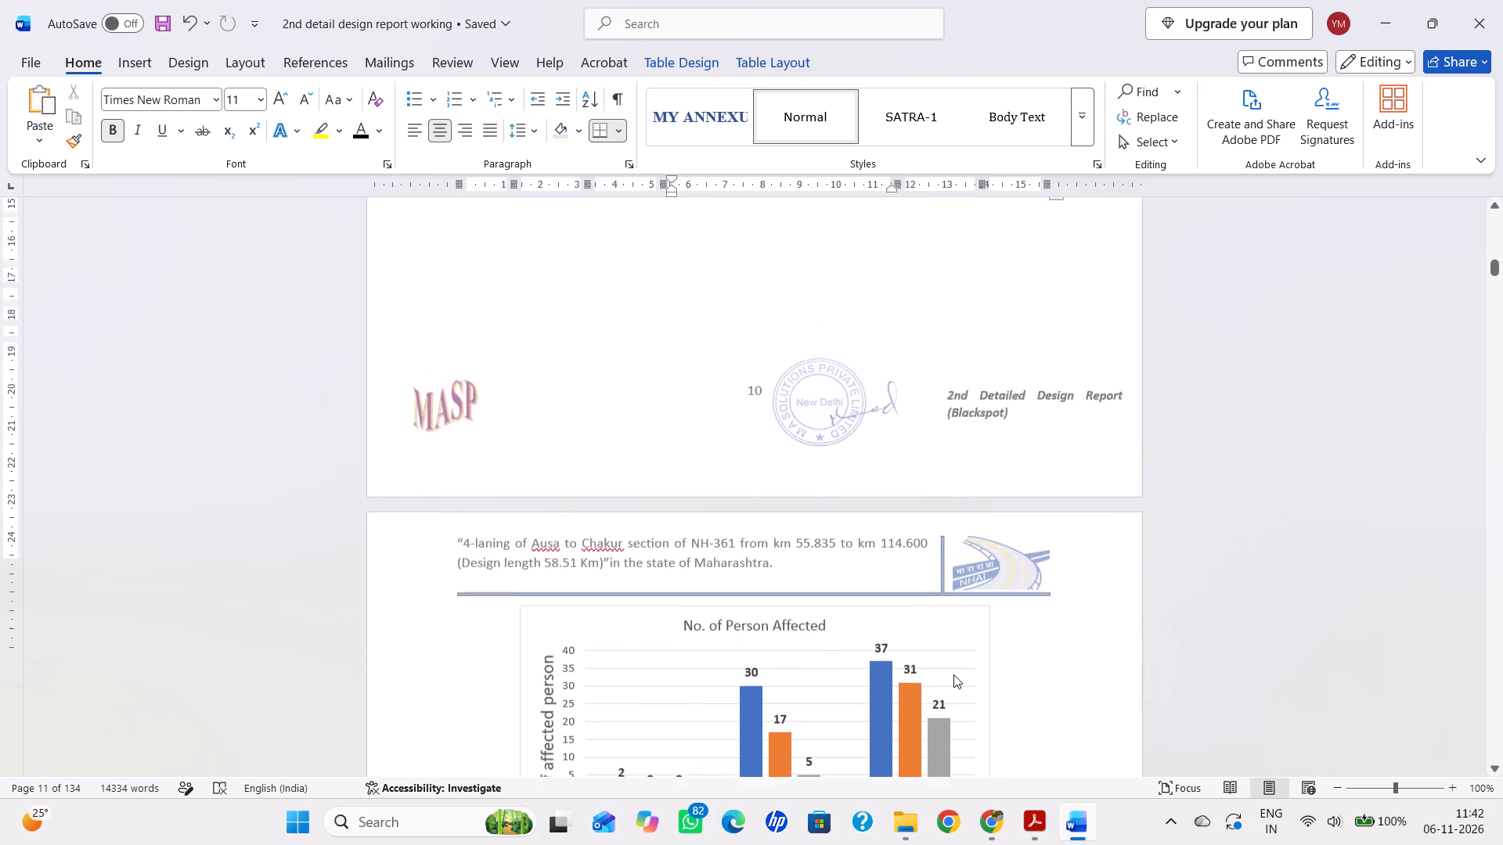
scroll(953, 674, "up", 1)
scroll(953, 674, "down", 7)
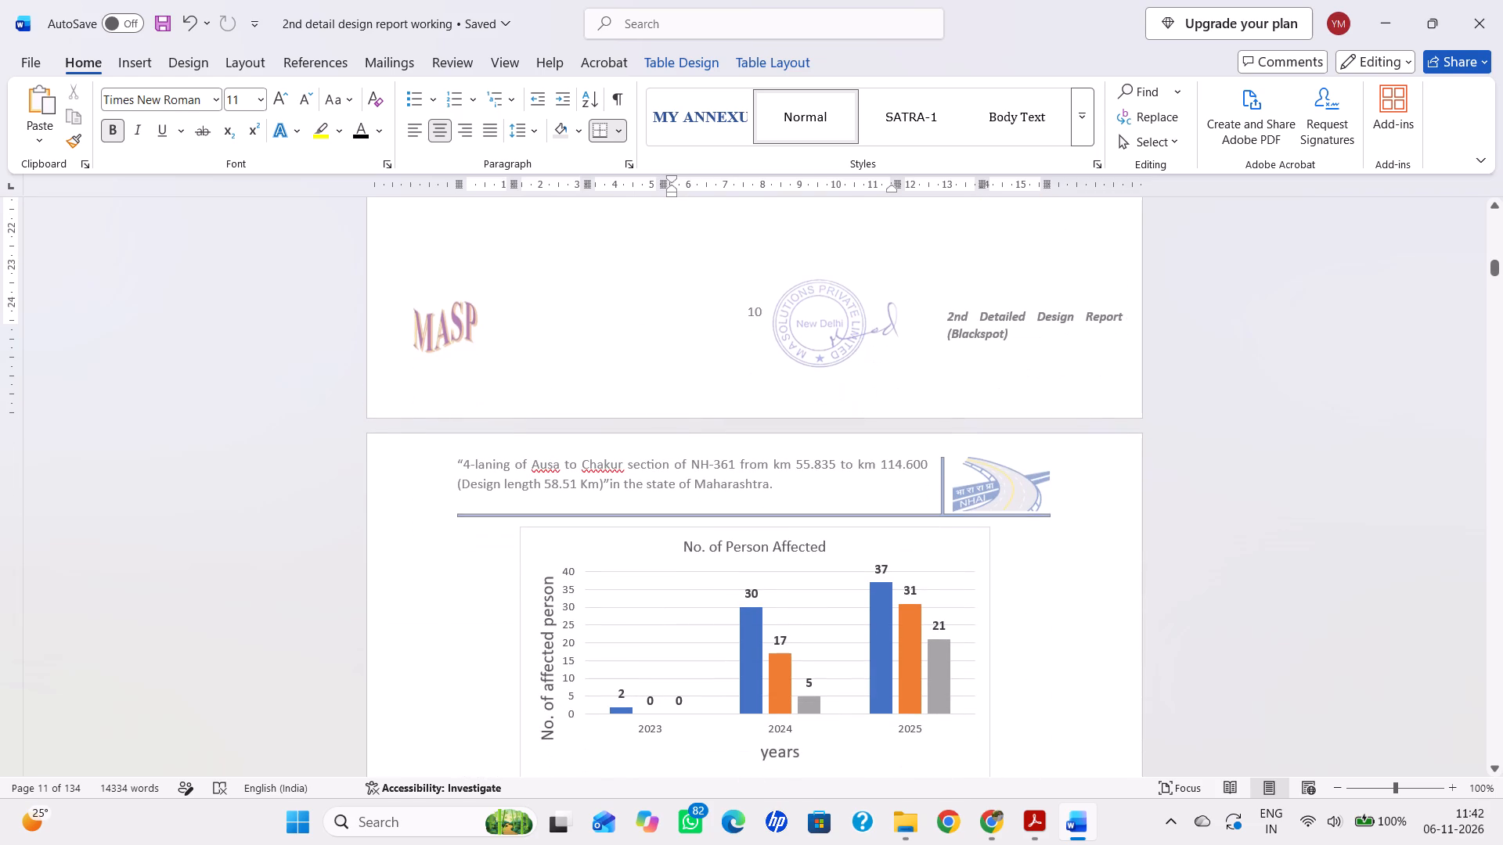
scroll(953, 674, "down", 2)
scroll(960, 676, "up", 4)
scroll(960, 676, "down", 14)
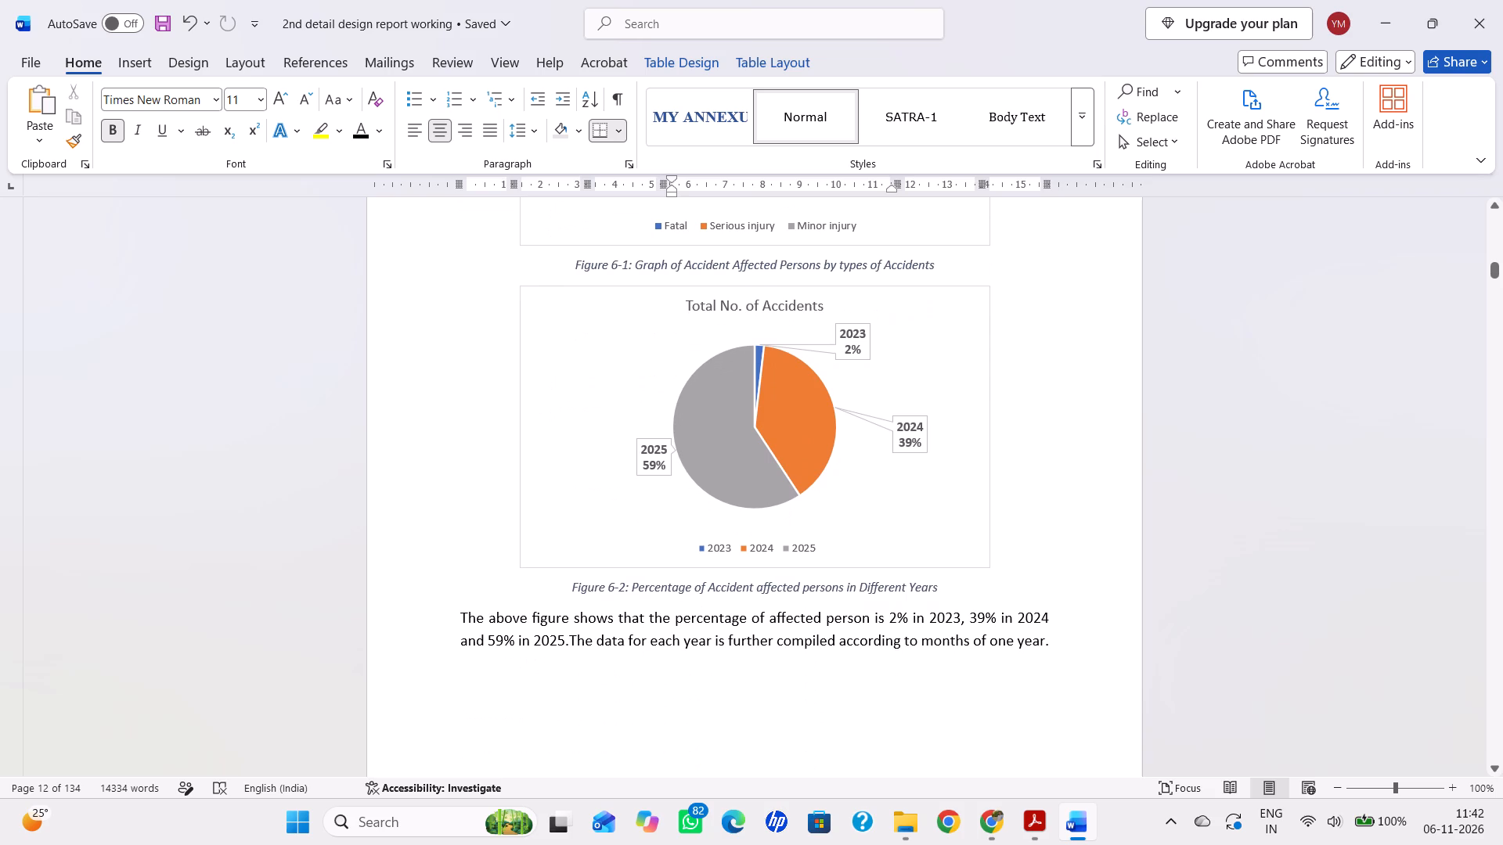
scroll(949, 676, "down", 1)
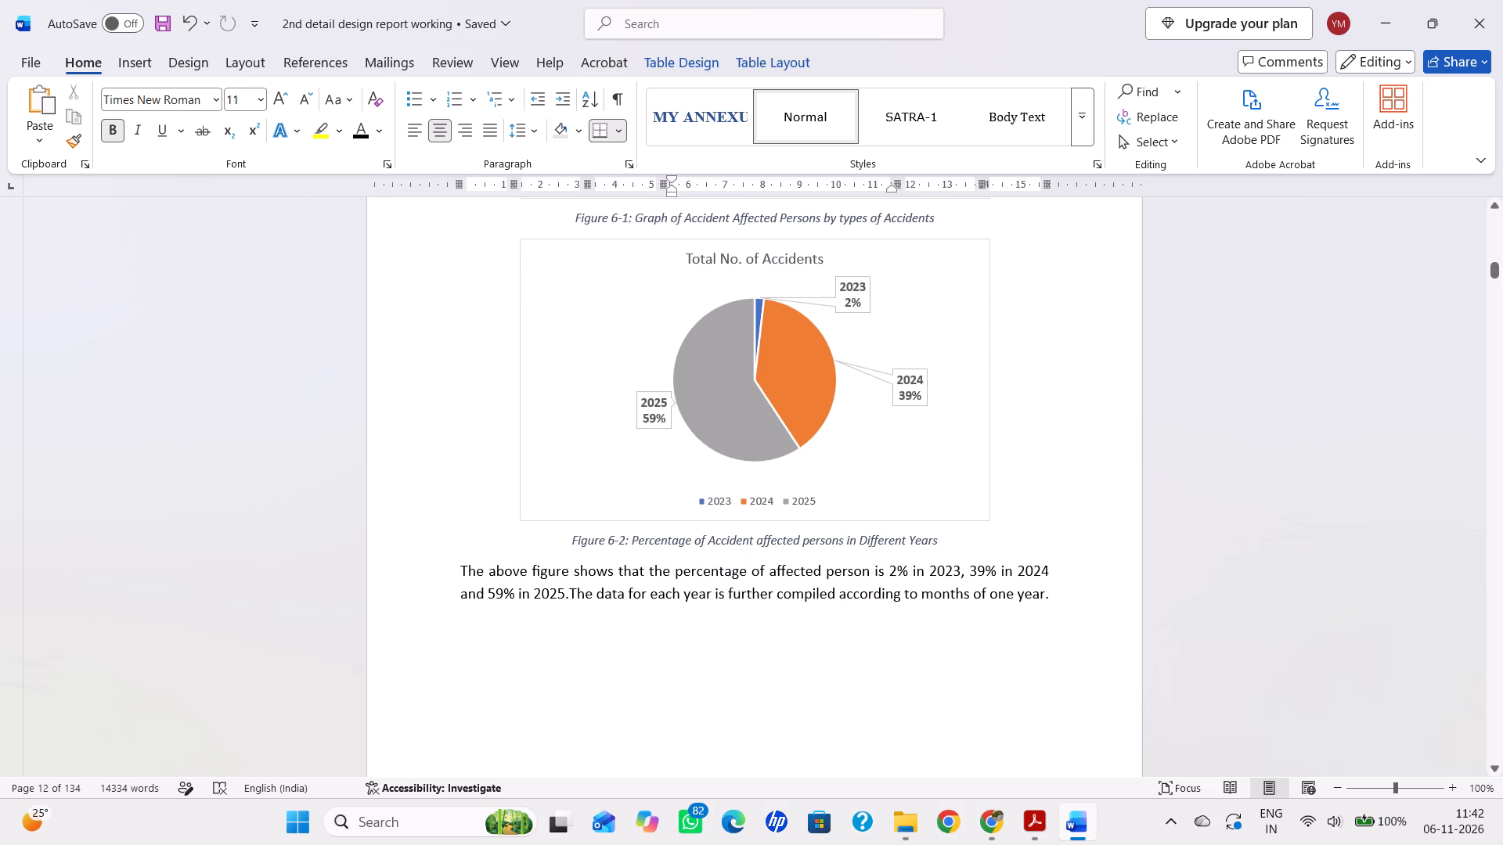
Check Table 6-2's monthly 2023 figures and column headings against the Accident Data in 2023 graph.
scroll(949, 676, "down", 14)
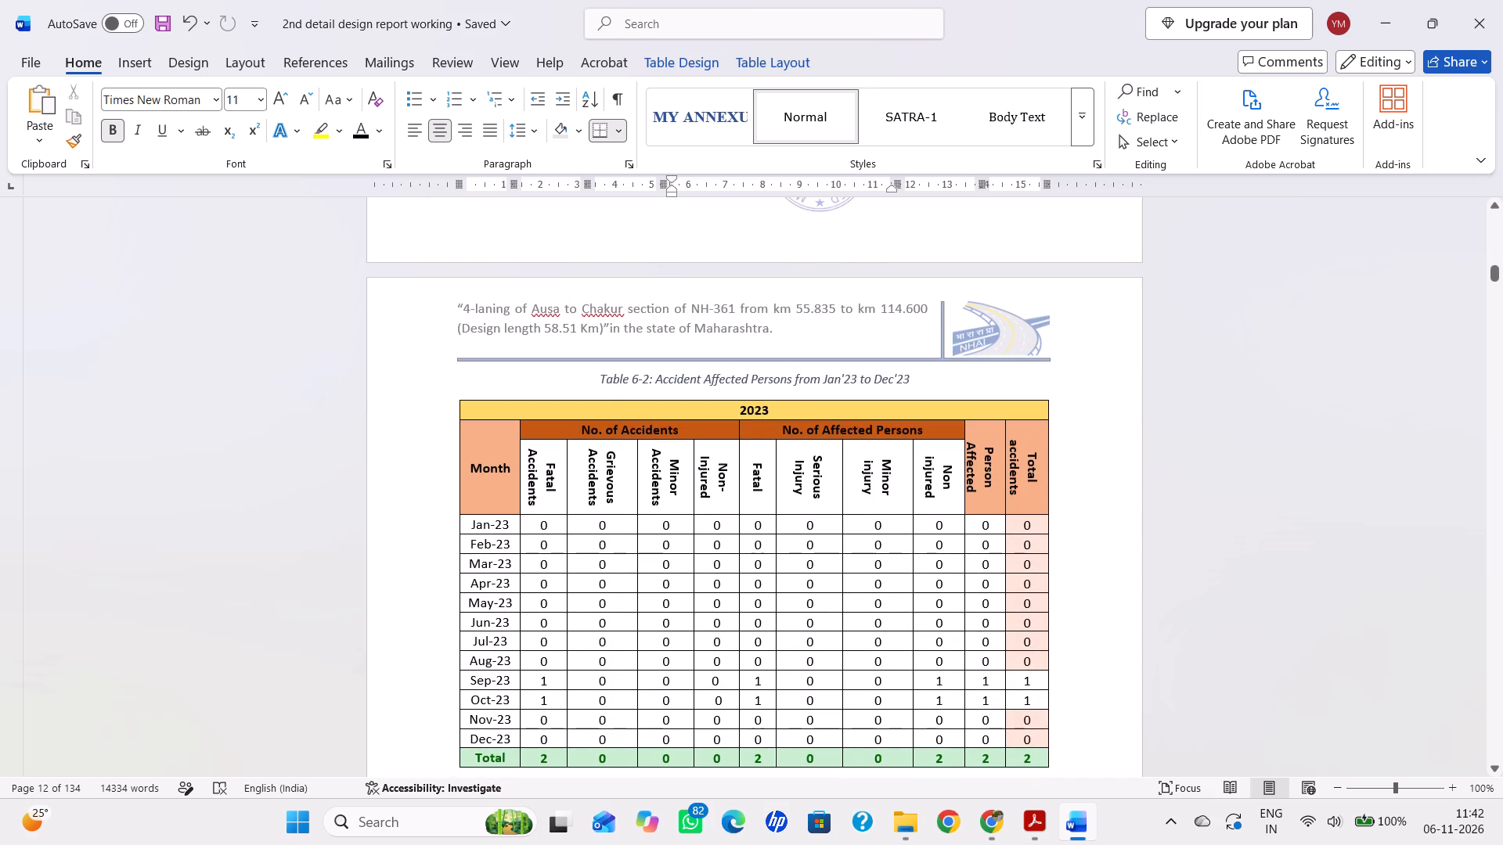
key("ctrl+s")
scroll(921, 677, "up", 5)
scroll(921, 677, "down", 6)
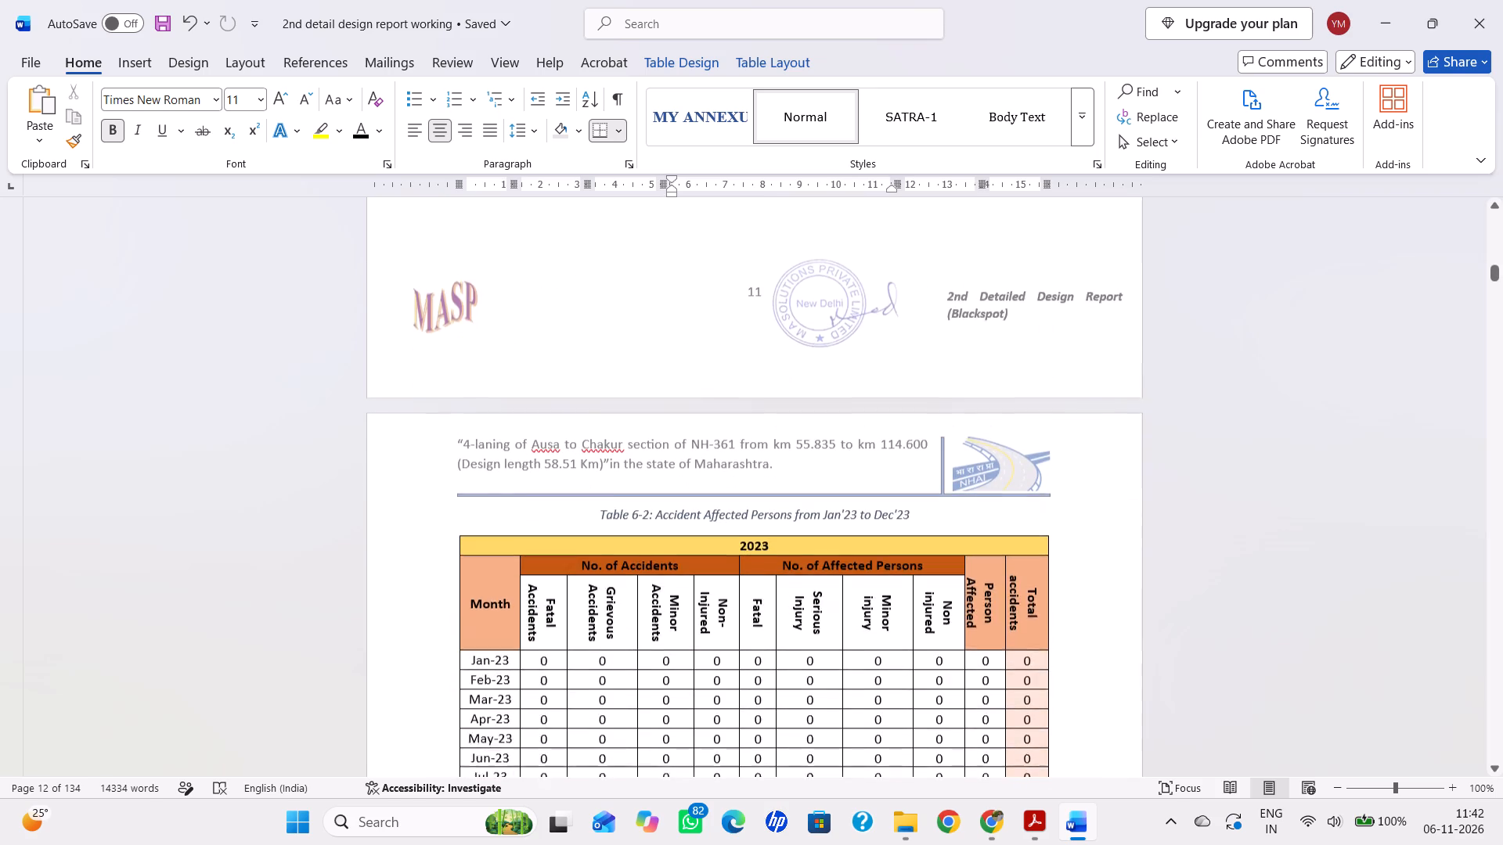
scroll(921, 677, "down", 7)
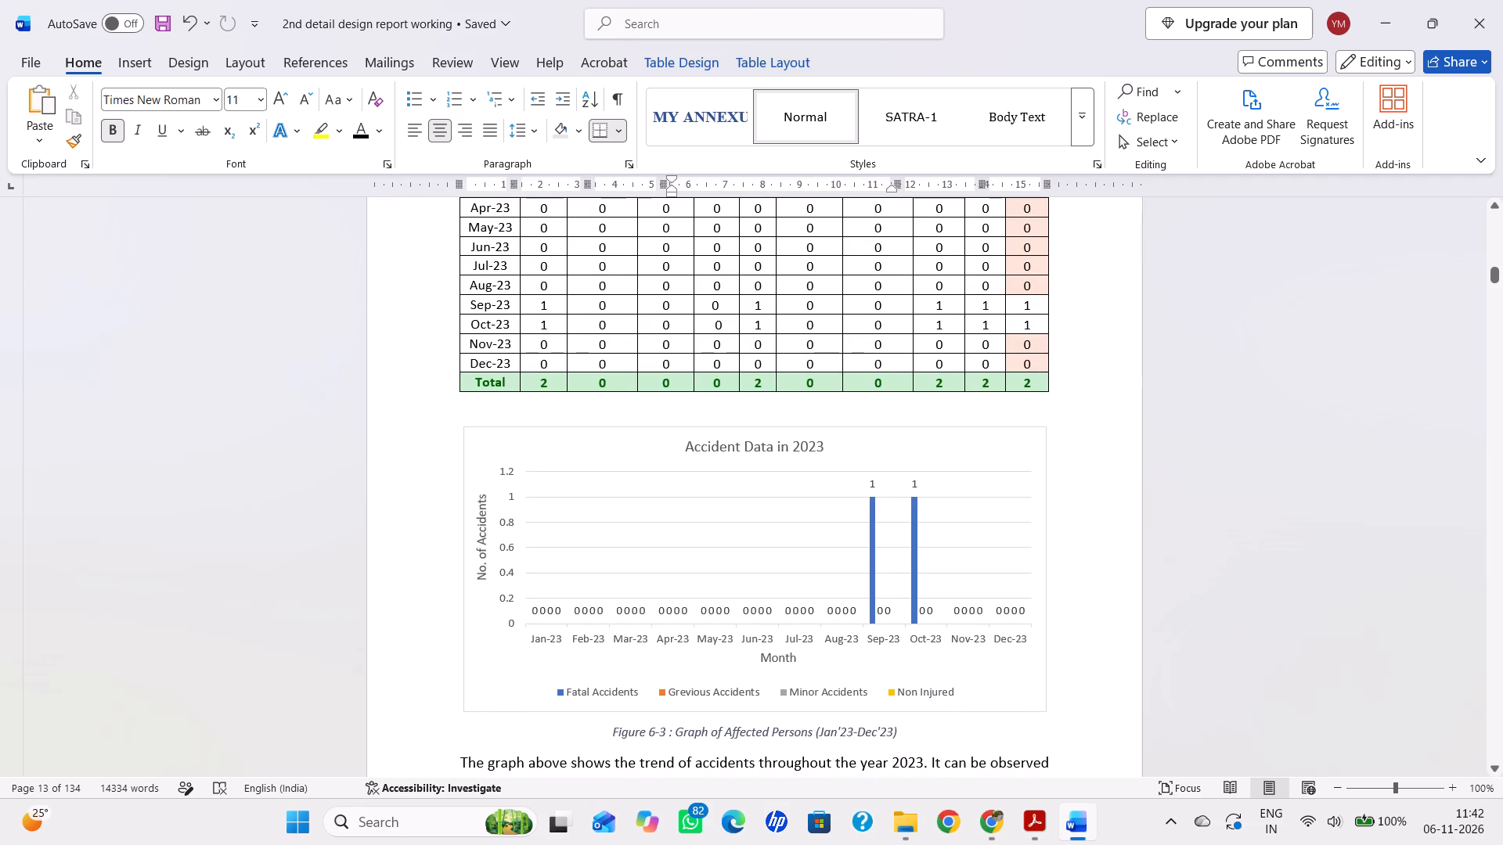
scroll(921, 677, "up", 3)
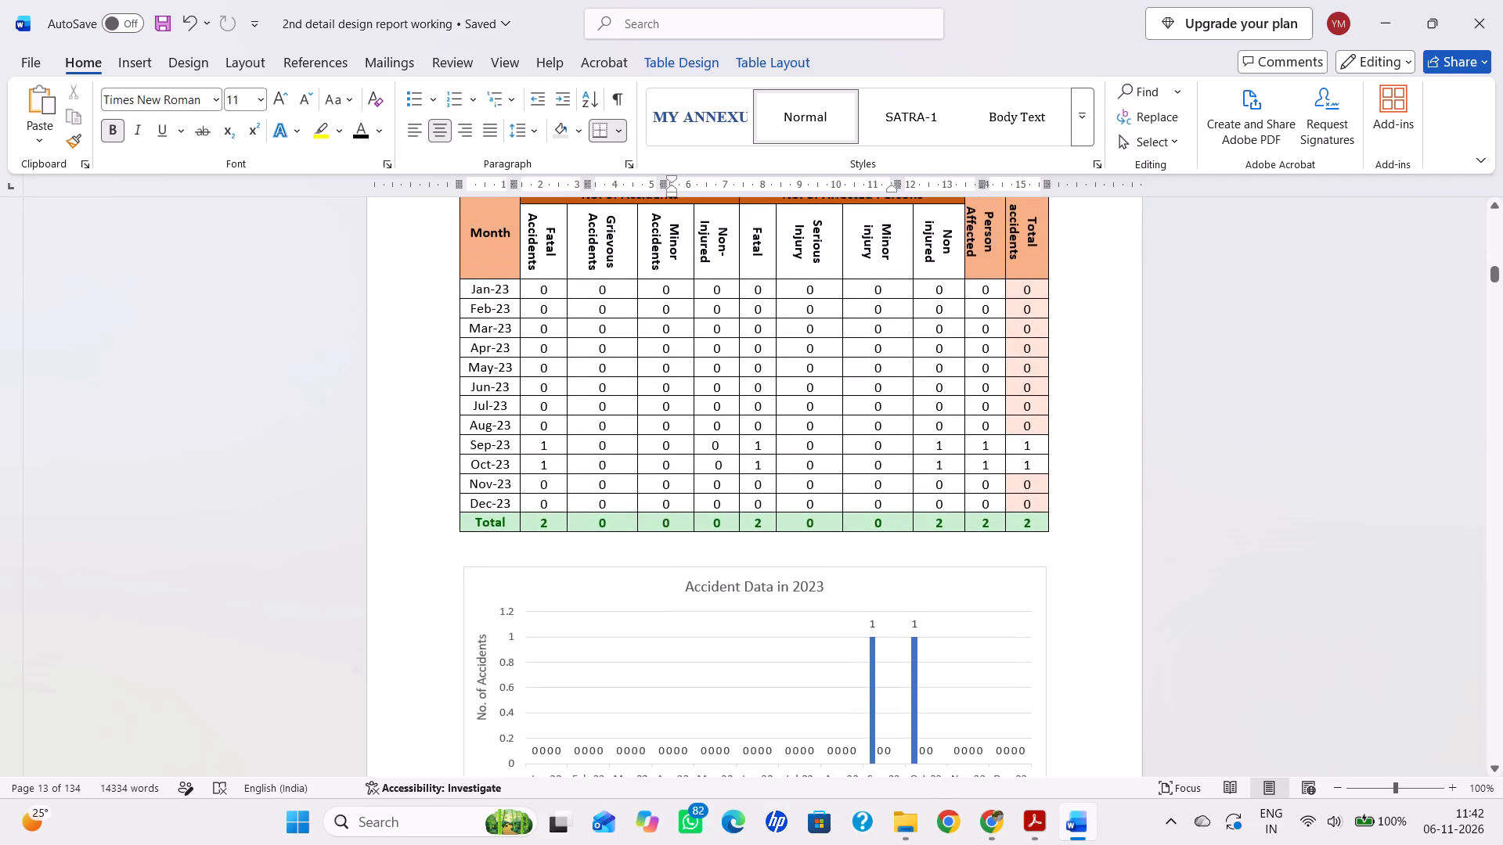
scroll(927, 703, "up", 2)
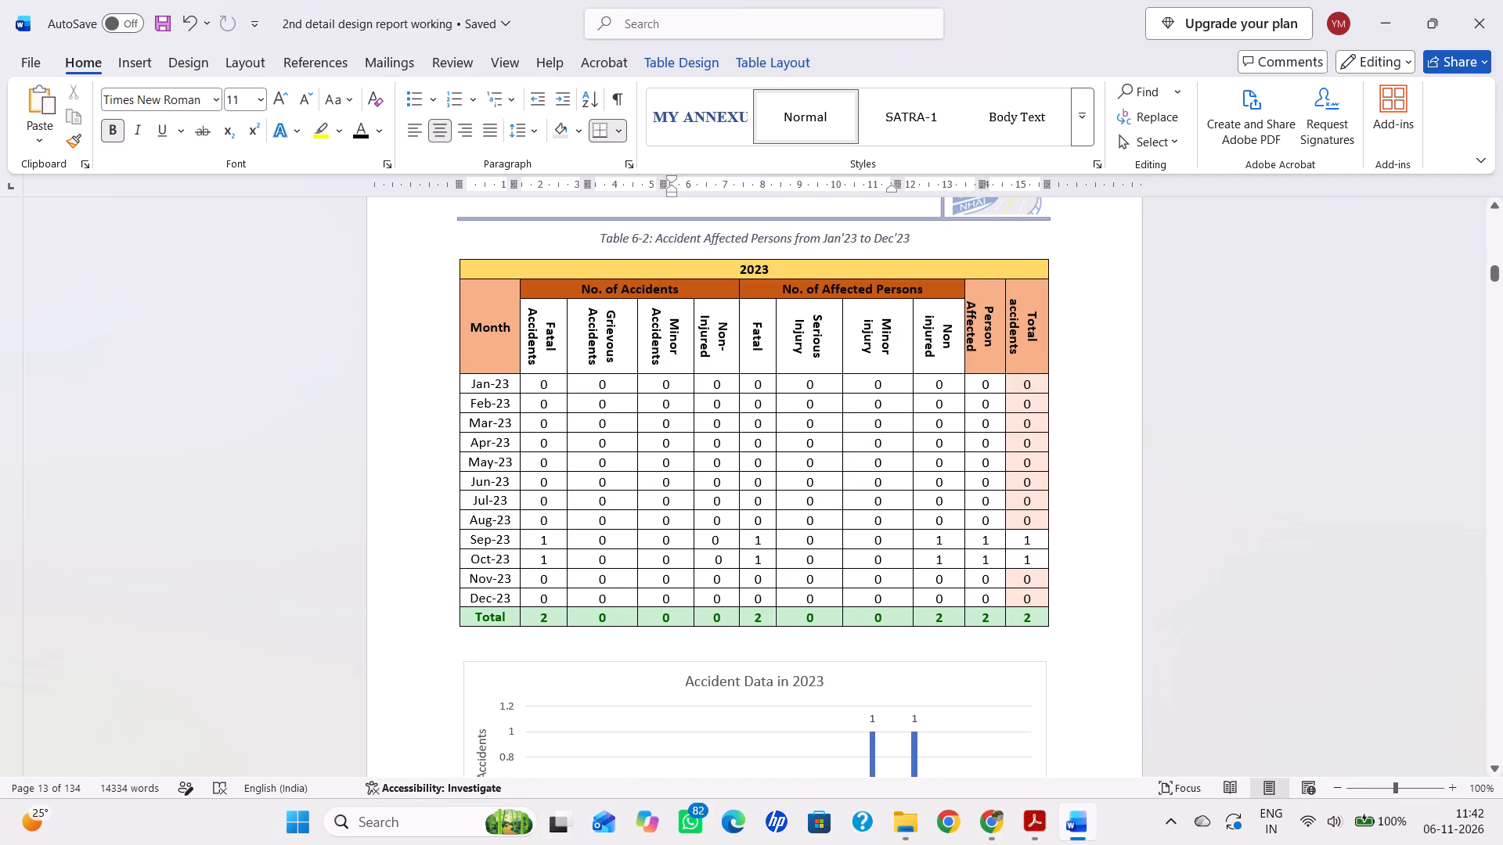
scroll(752, 552, "down", 5)
scroll(752, 552, "up", 5)
scroll(752, 552, "down", 6)
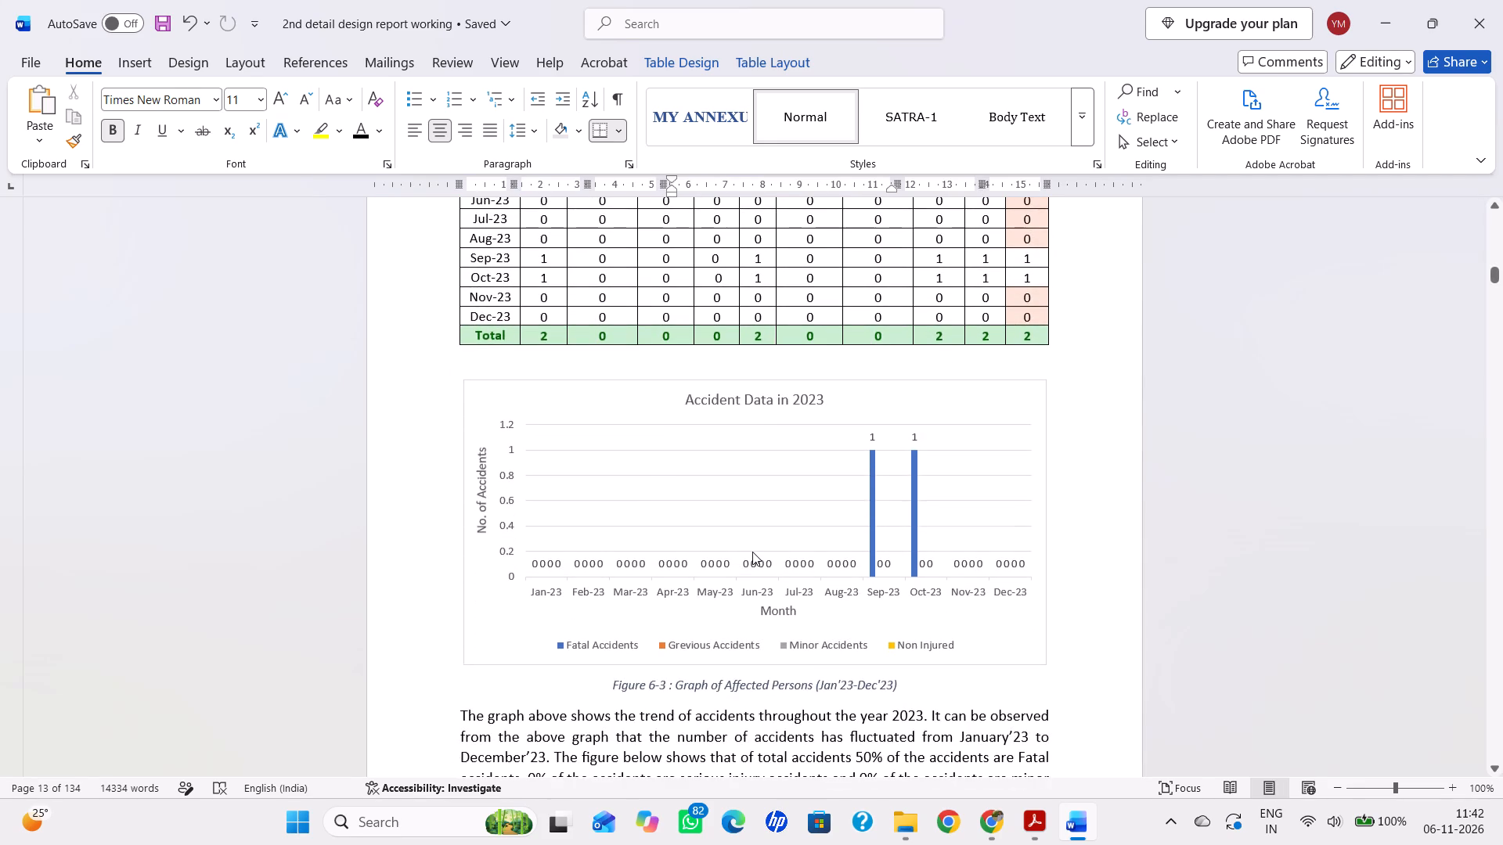
scroll(752, 552, "up", 4)
scroll(752, 552, "down", 2)
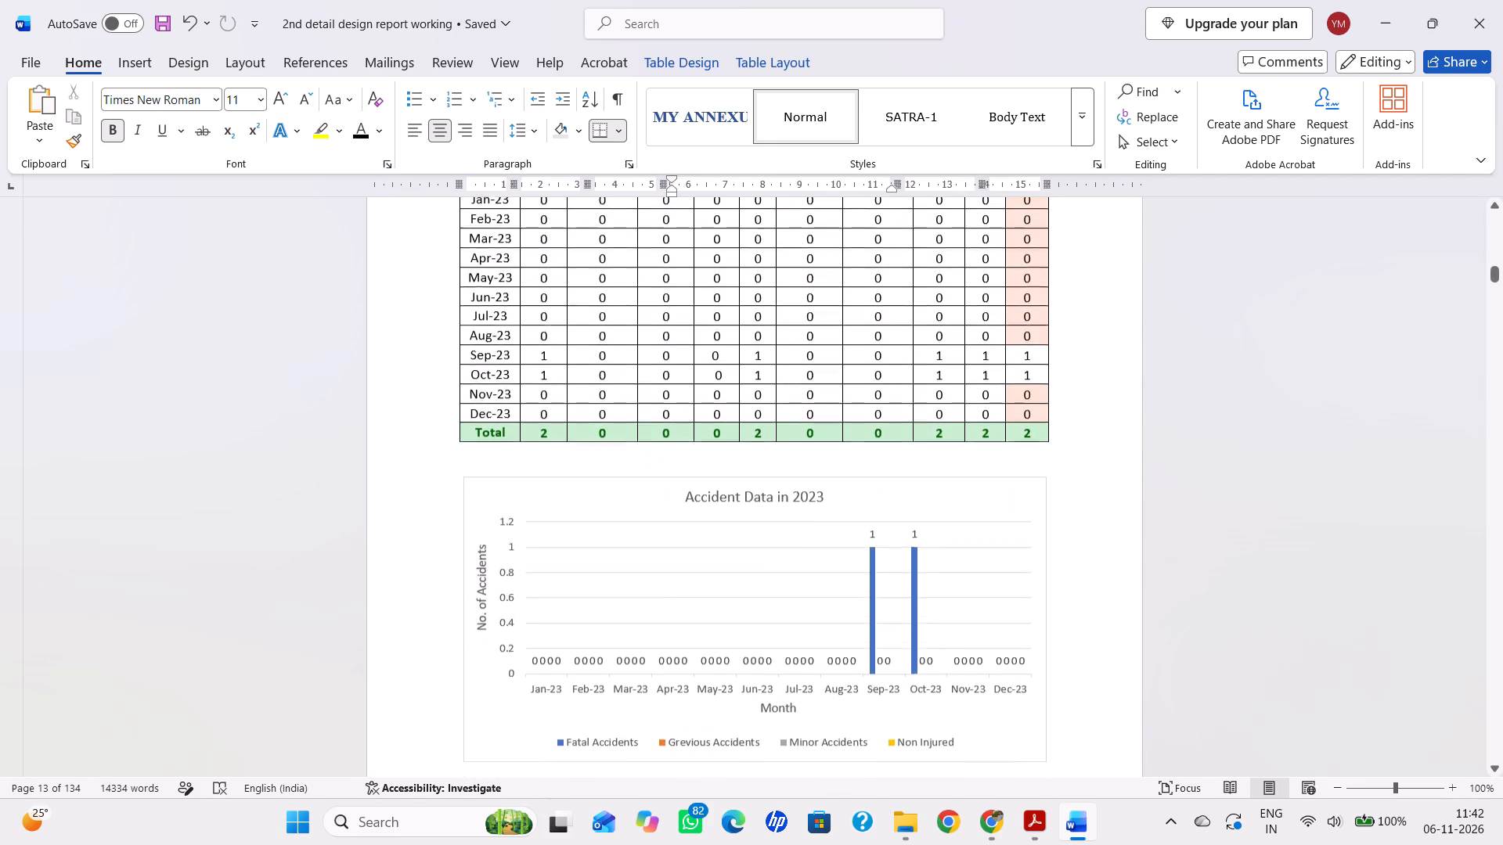
scroll(752, 552, "up", 6)
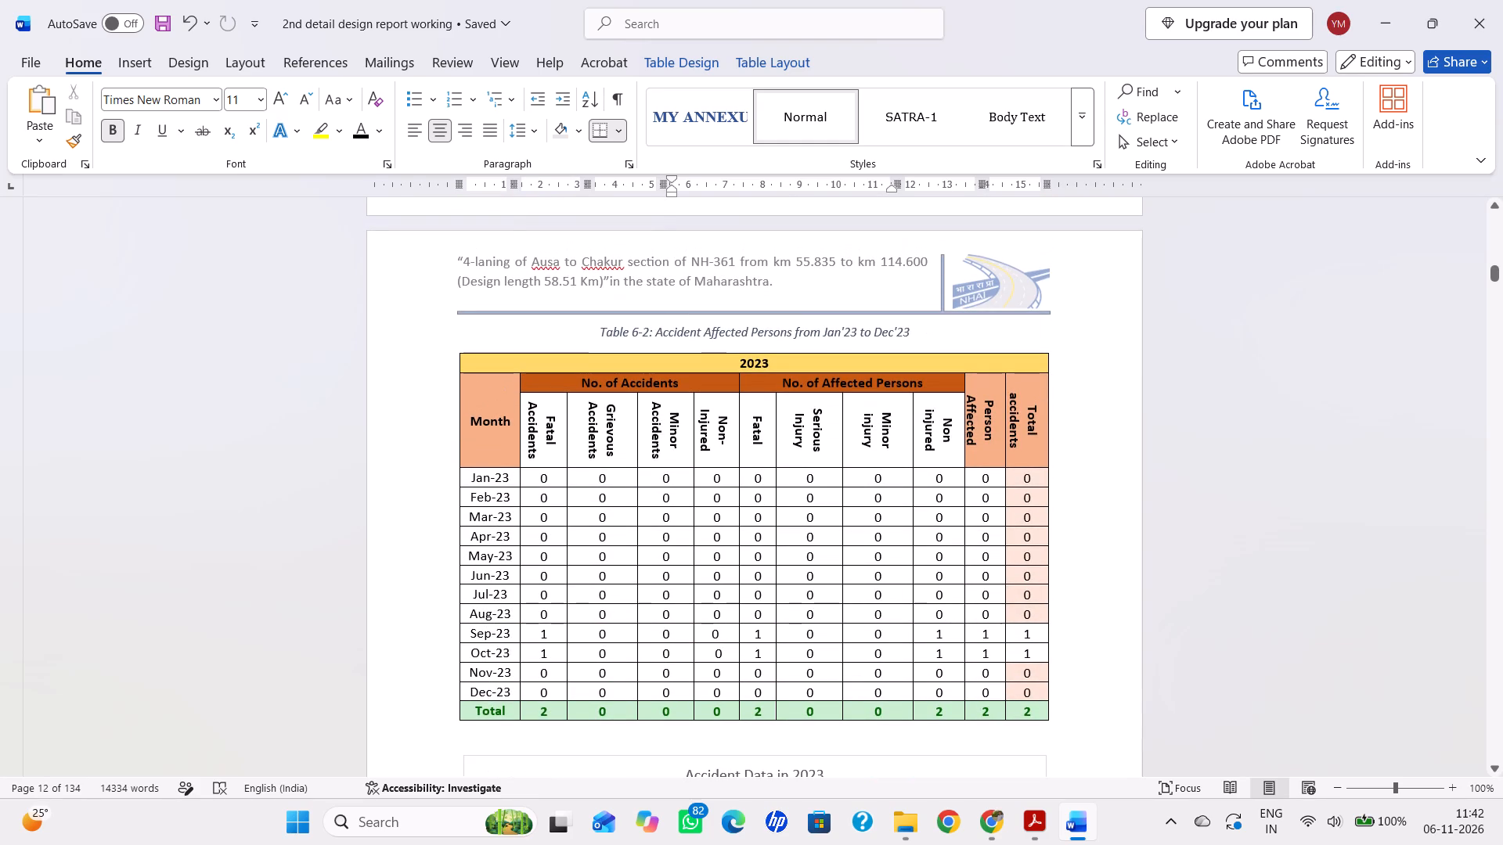
scroll(732, 642, "down", 5)
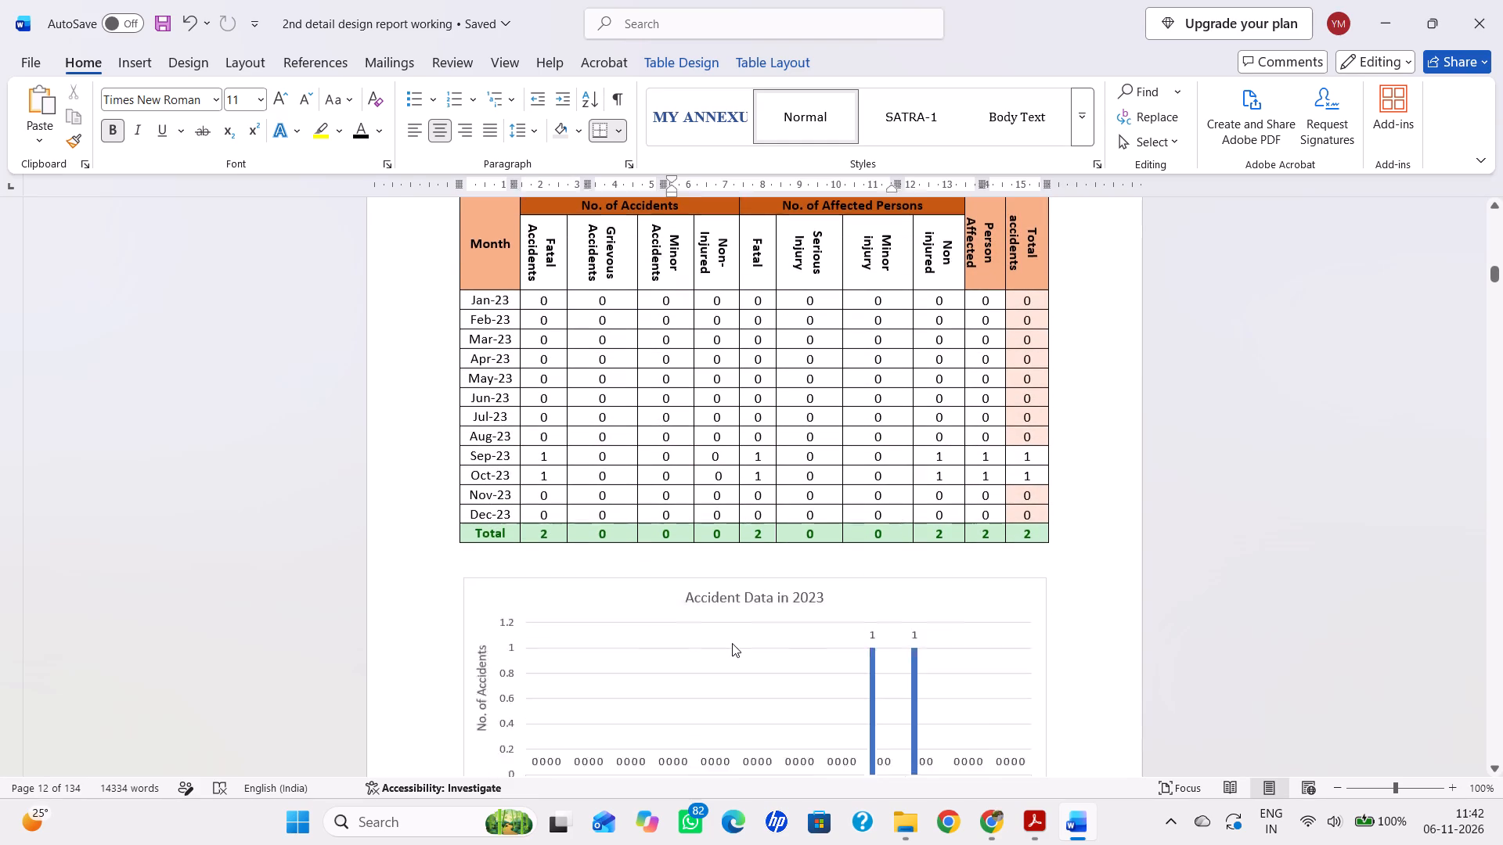
scroll(732, 645, "down", 1)
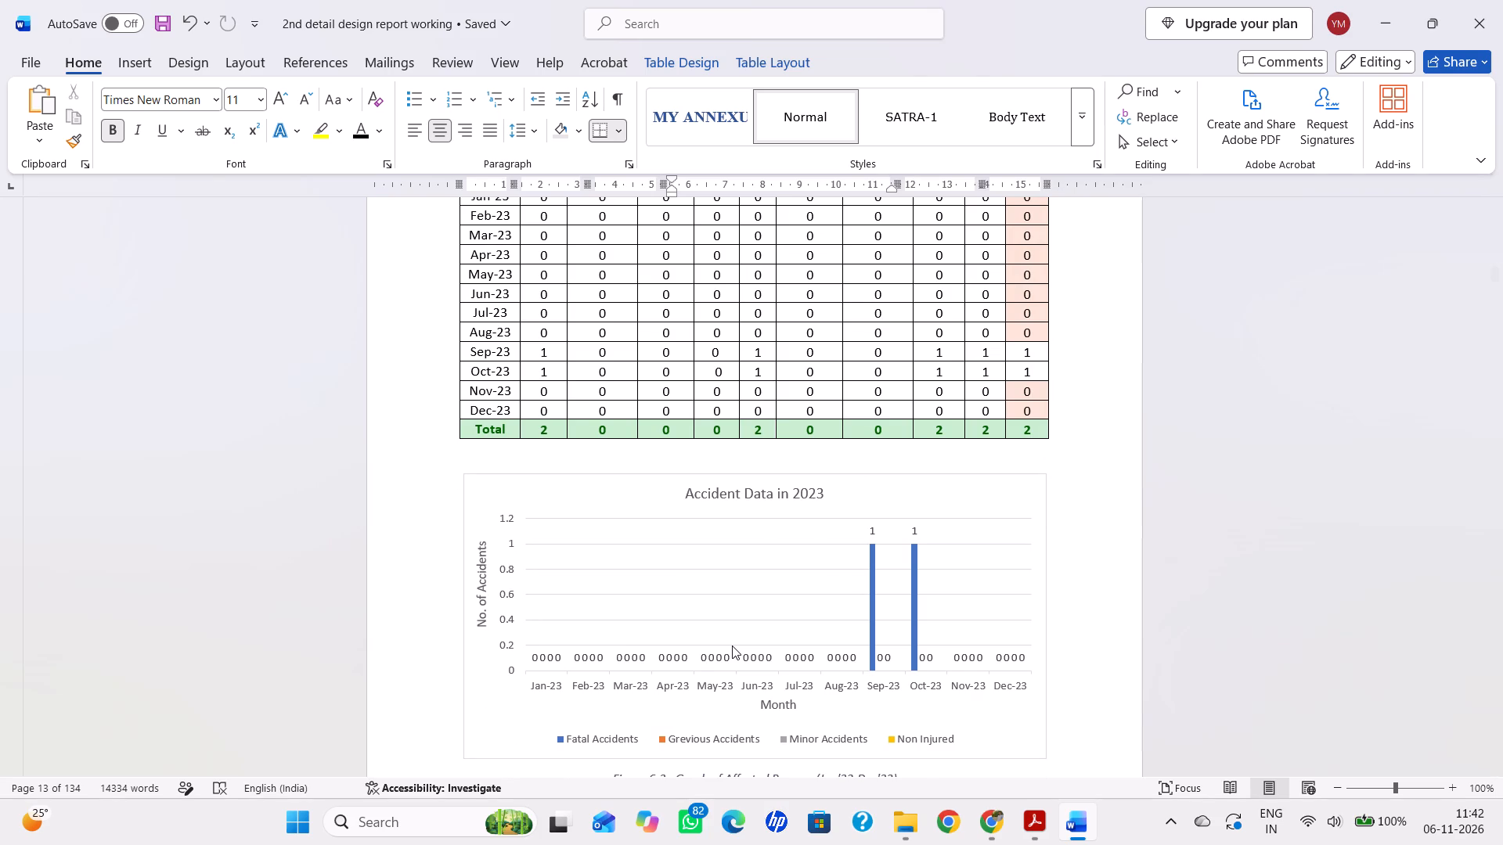
scroll(729, 633, "down", 2)
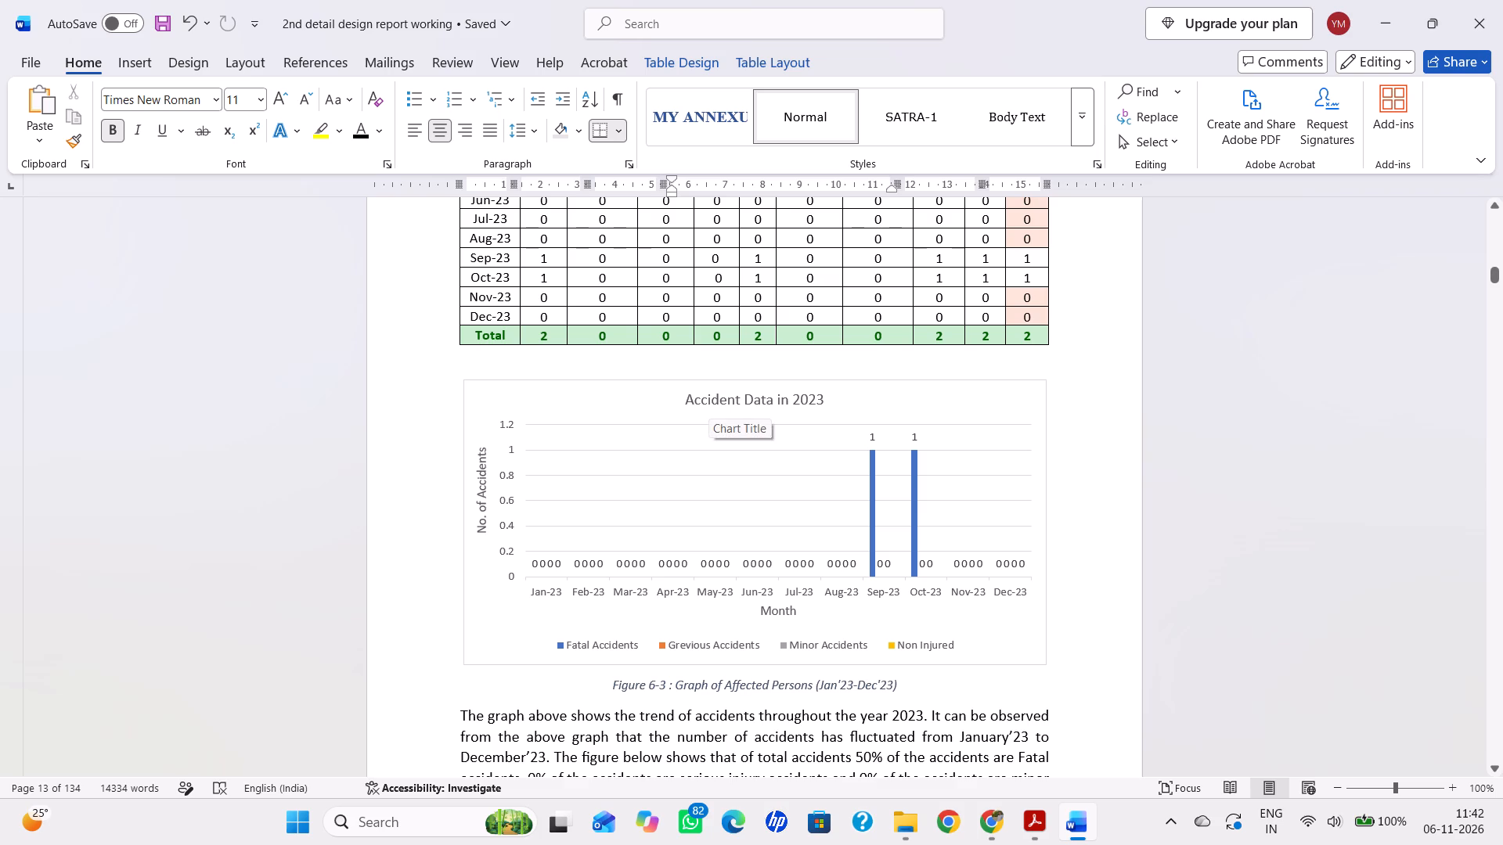
scroll(717, 414, "up", 3)
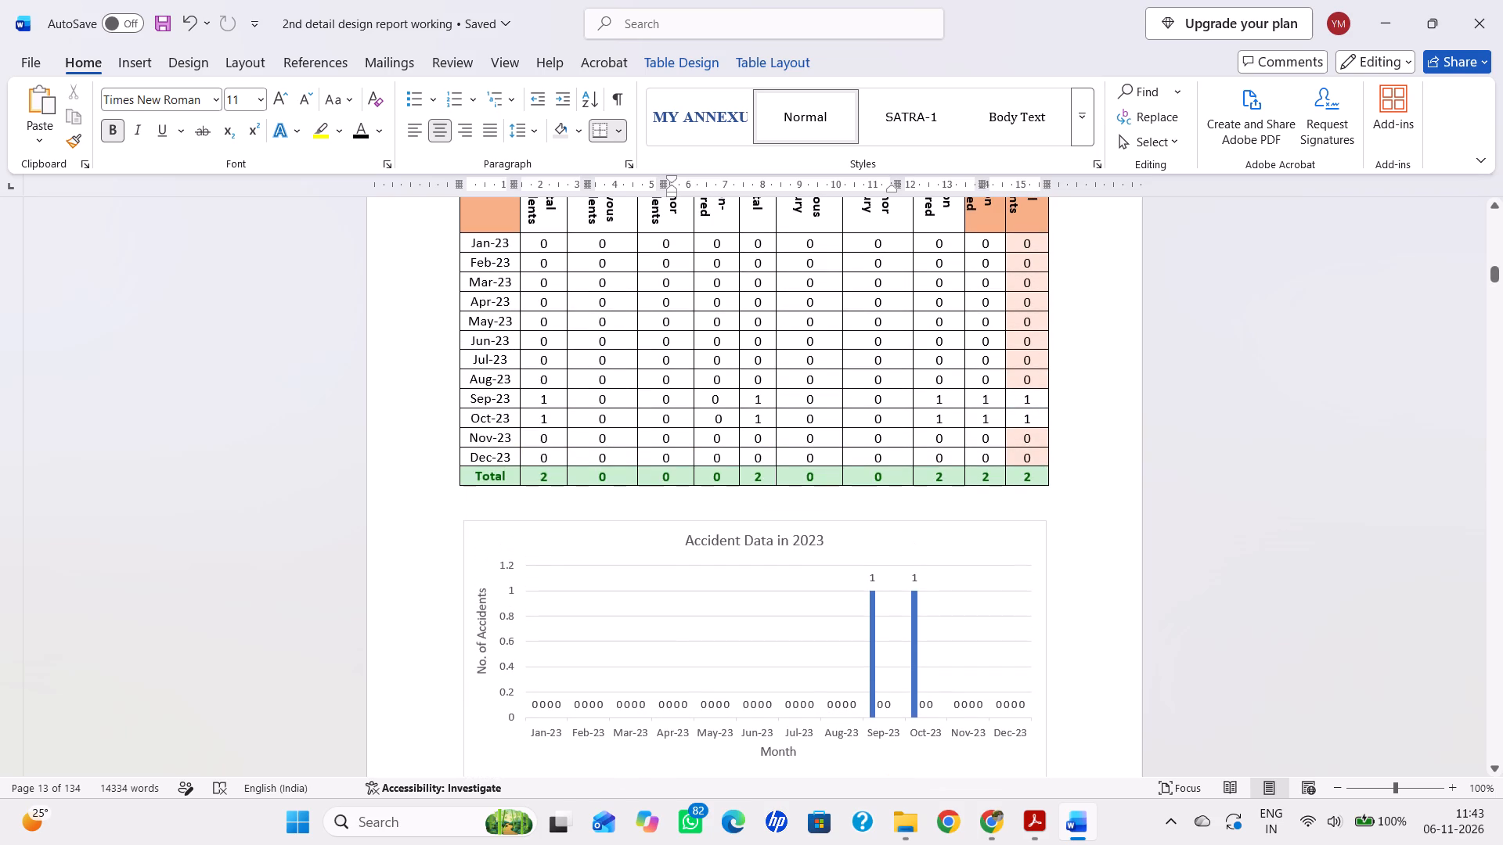
scroll(717, 420, "up", 1)
scroll(717, 420, "down", 3)
scroll(717, 420, "up", 4)
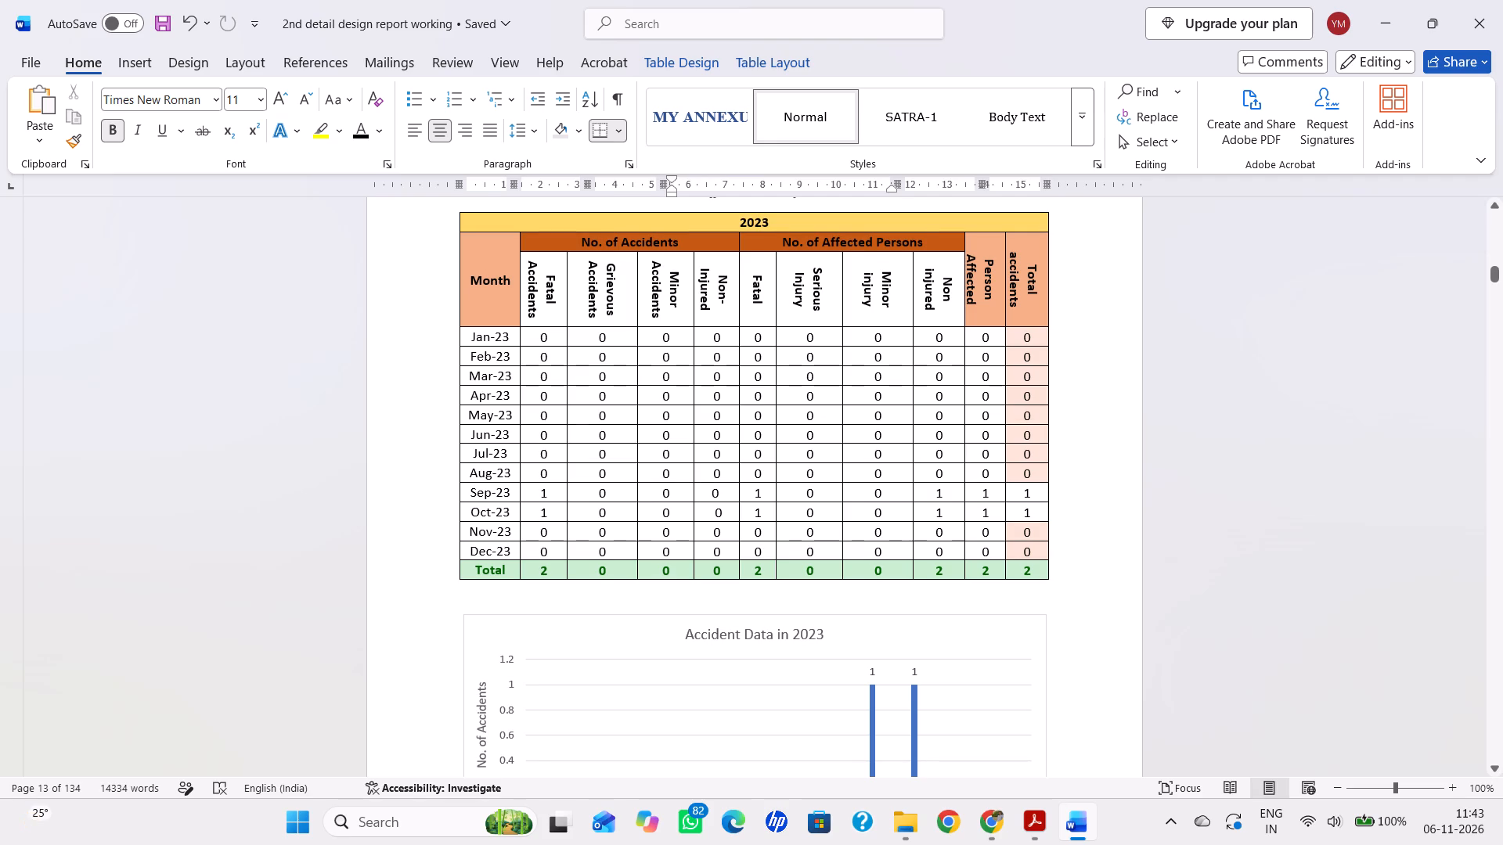
scroll(708, 455, "down", 1)
scroll(705, 452, "up", 1)
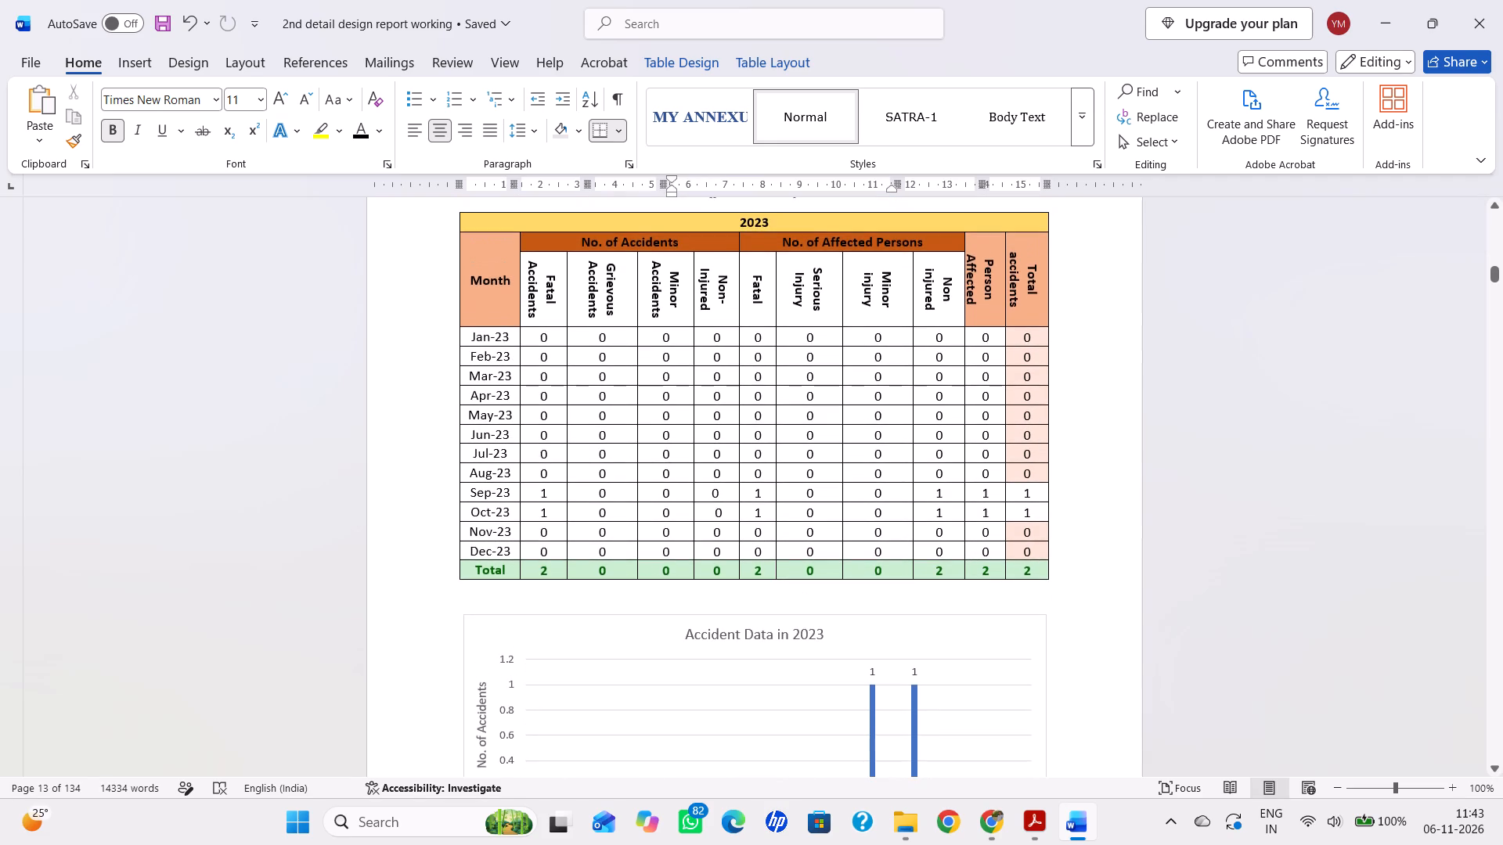
scroll(705, 452, "down", 3)
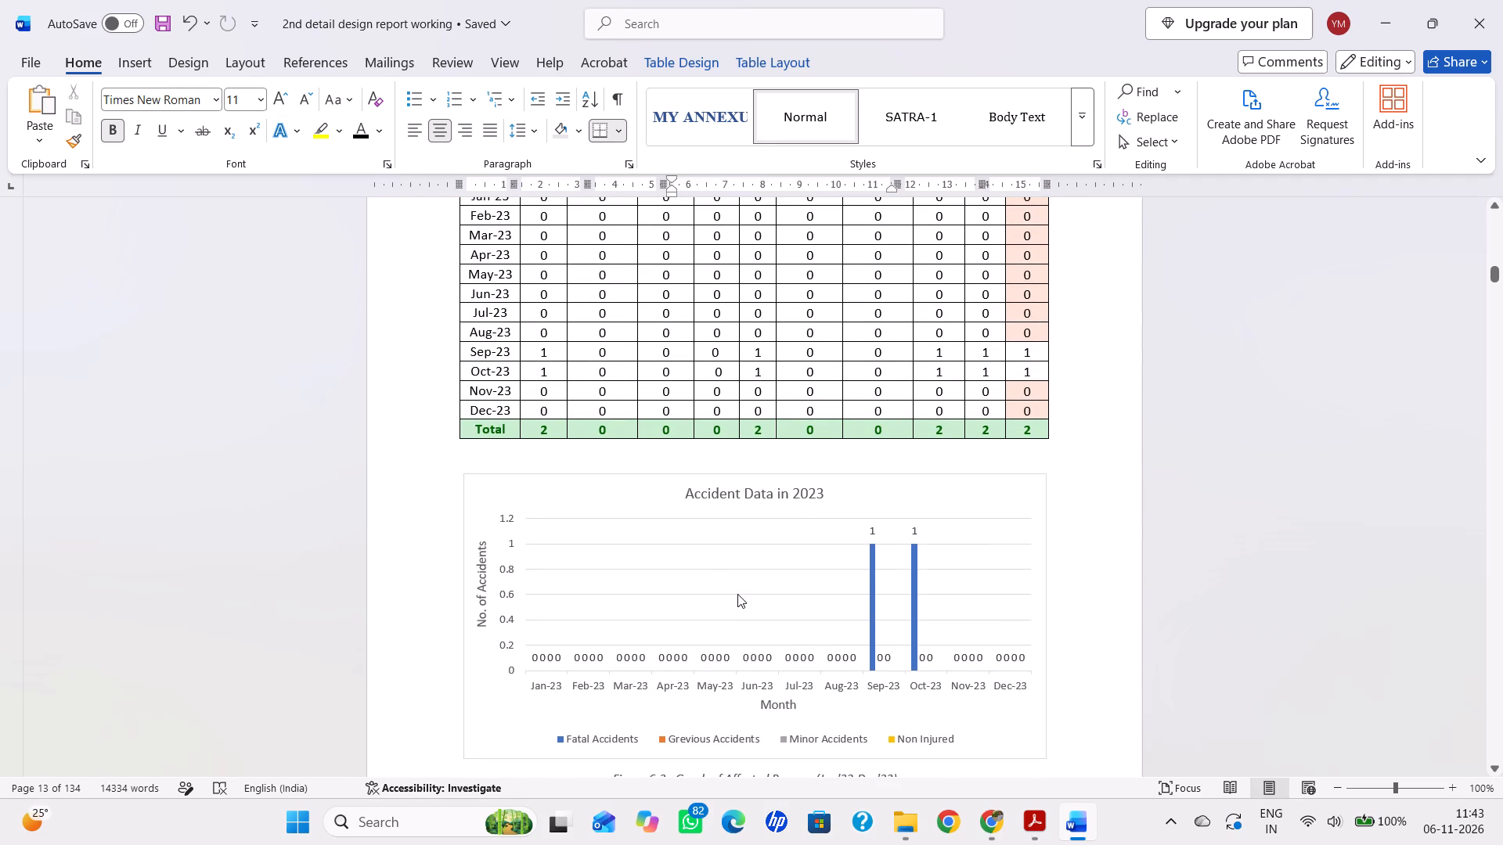
Replace "Affected Persons" in the Figure 6-3 caption with "Total No. of accidents" and save the report.
scroll(726, 618, "down", 4)
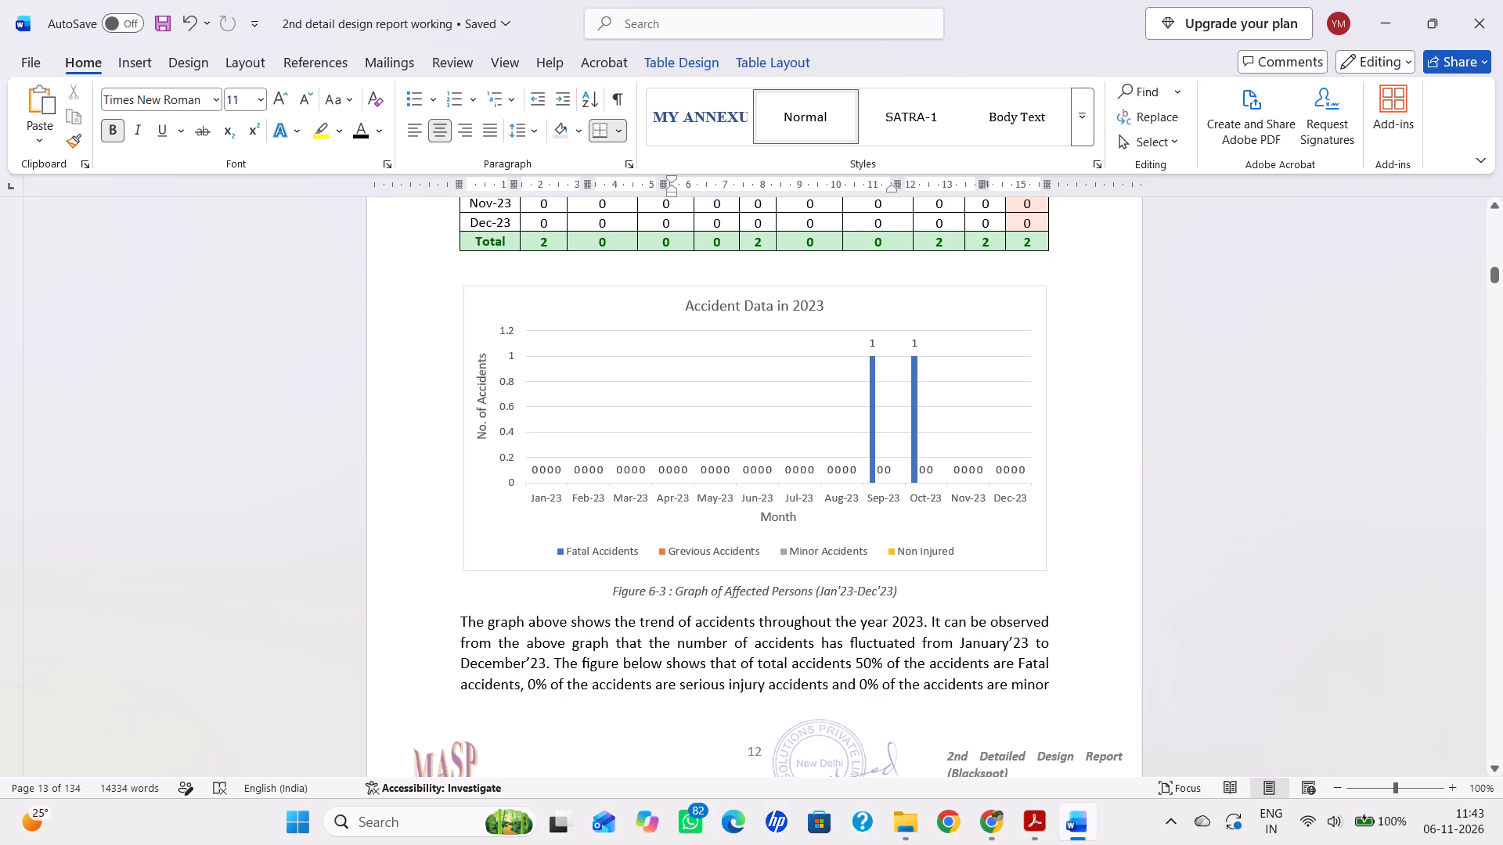
left_click_drag(725, 587, 752, 581)
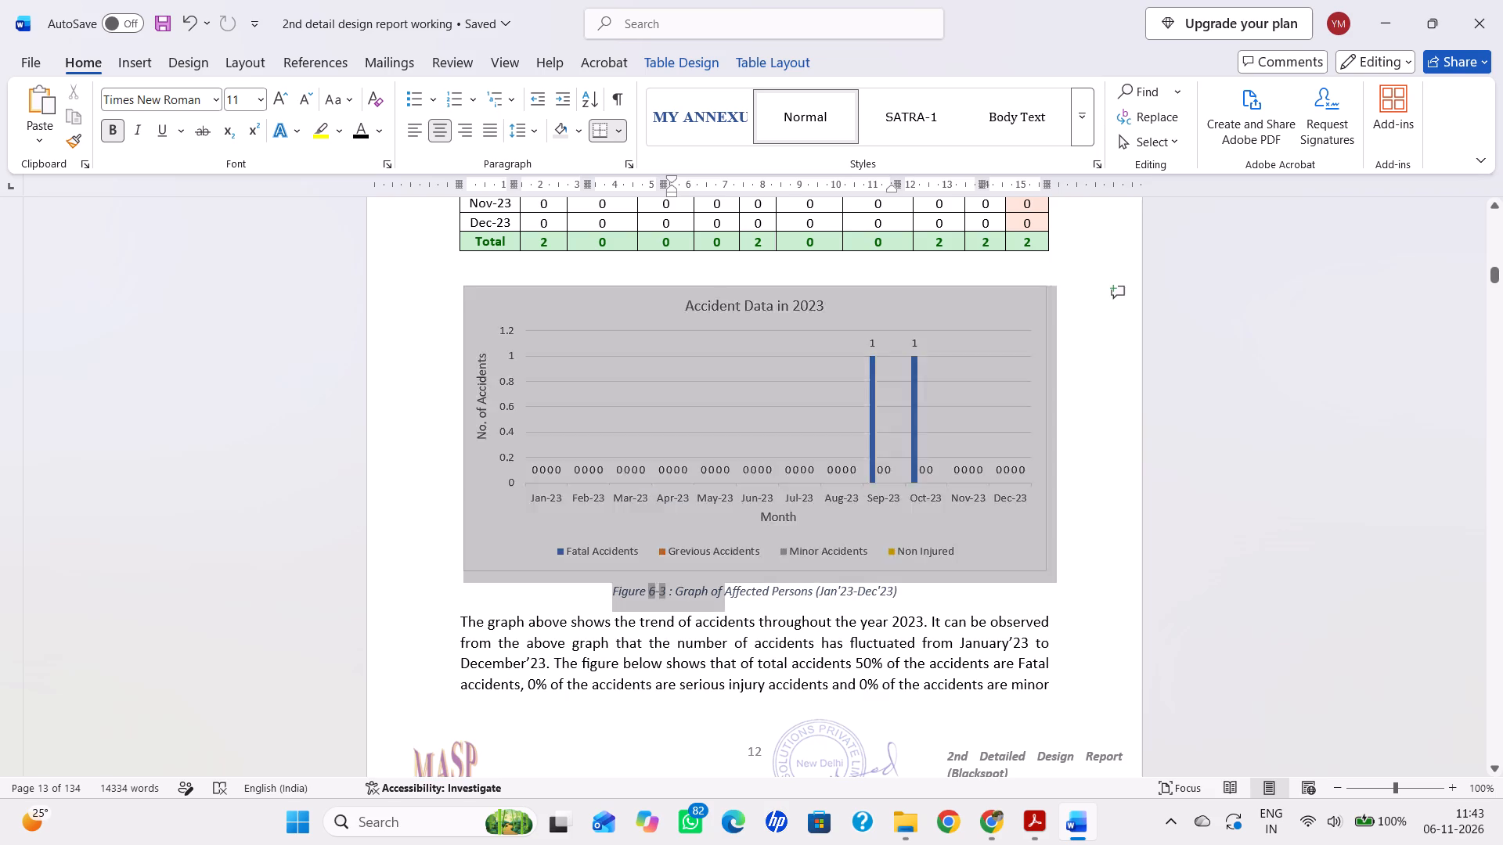
left_click_drag(752, 581, 793, 593)
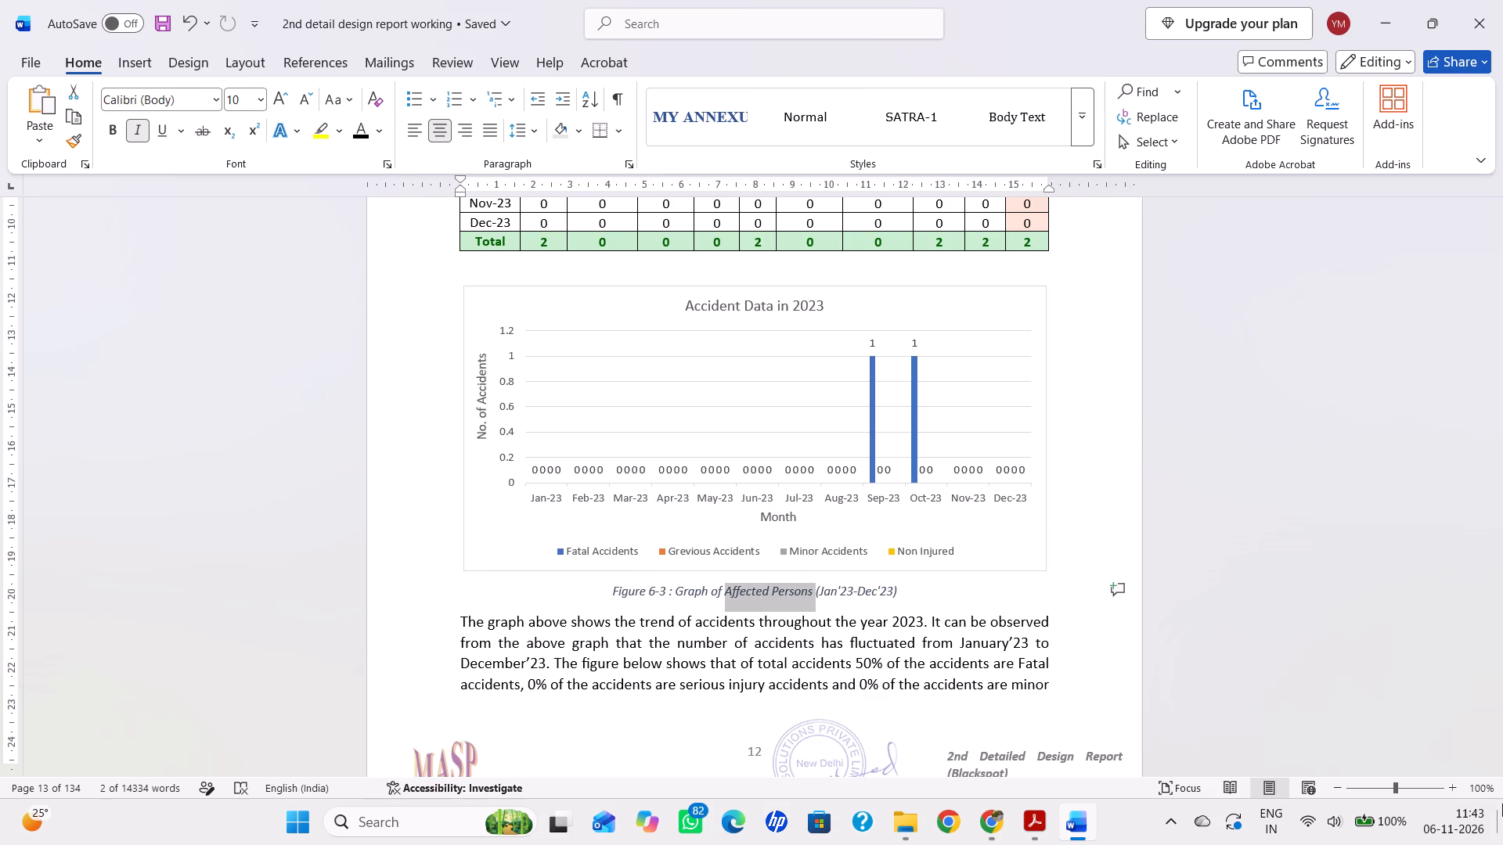
type("Total No. of accidents")
key("ctrl+s")
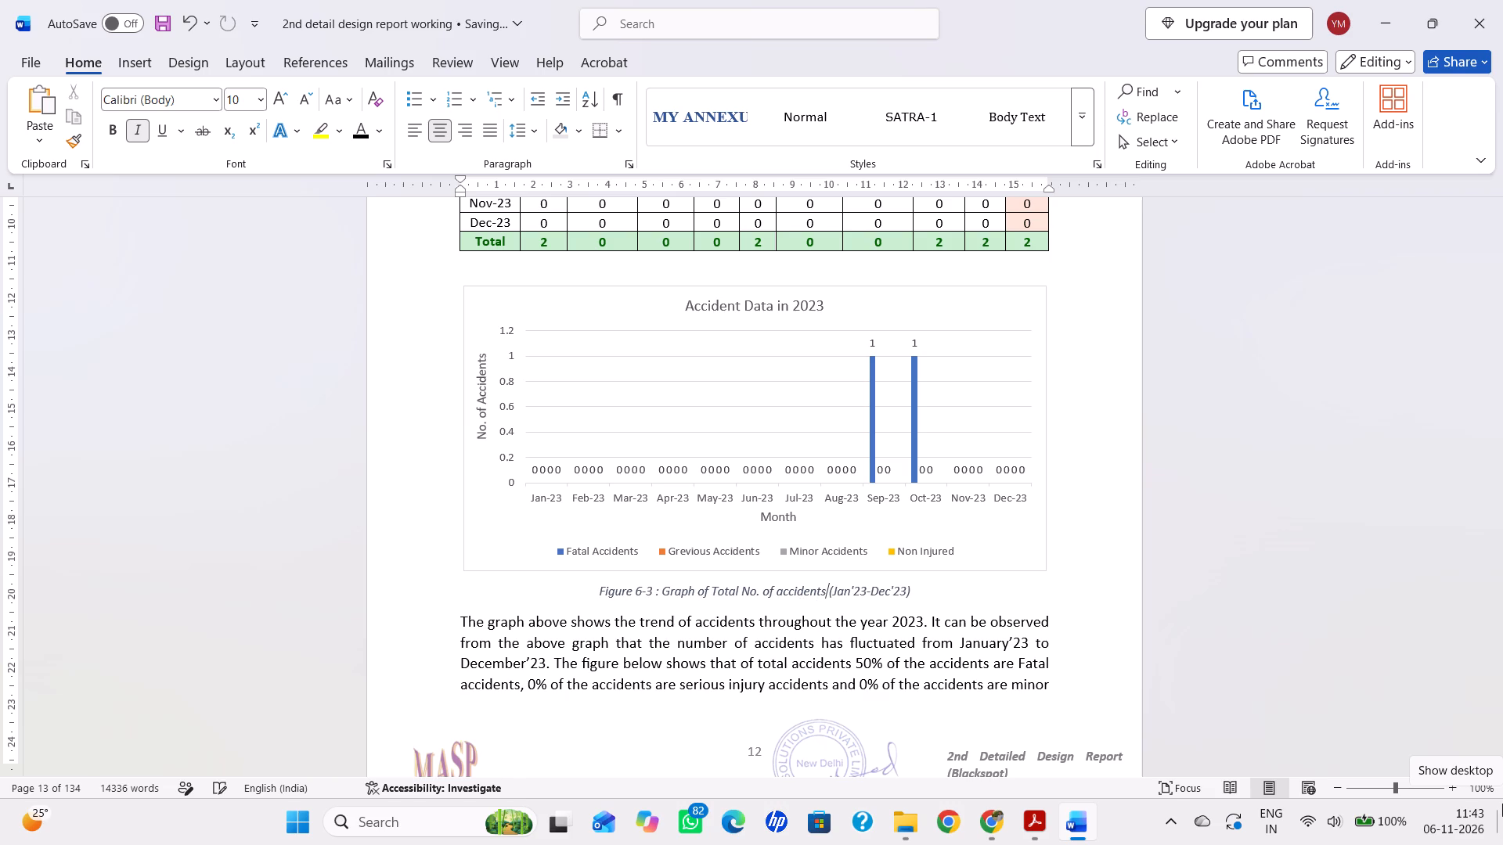
Add a space before the date range in the Figure 6-3 caption, capitalise "Accidents" and save the report.
key("space")
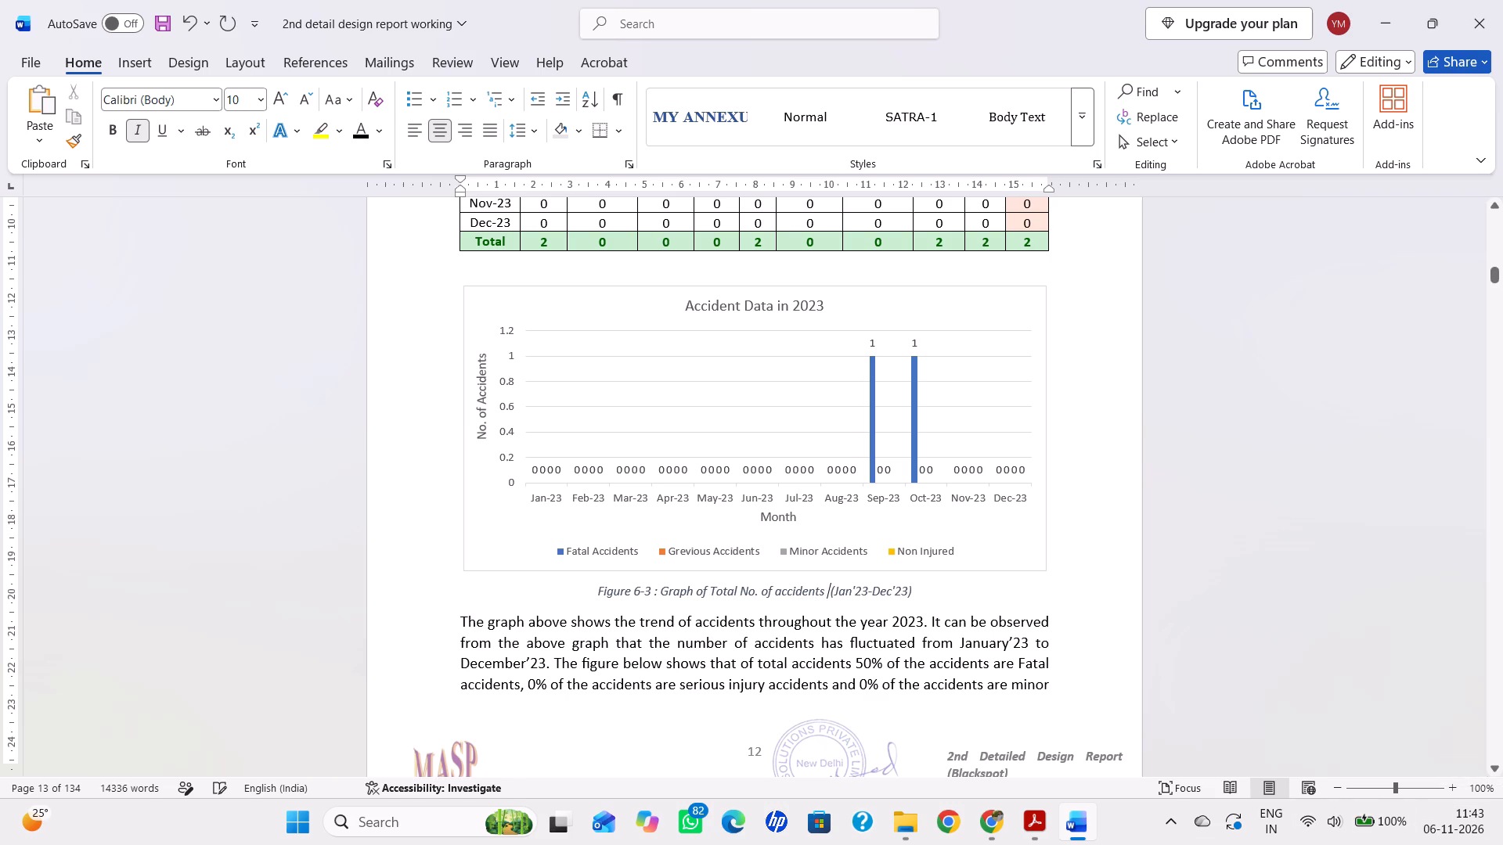
left_click(781, 597)
key("BackSpace")
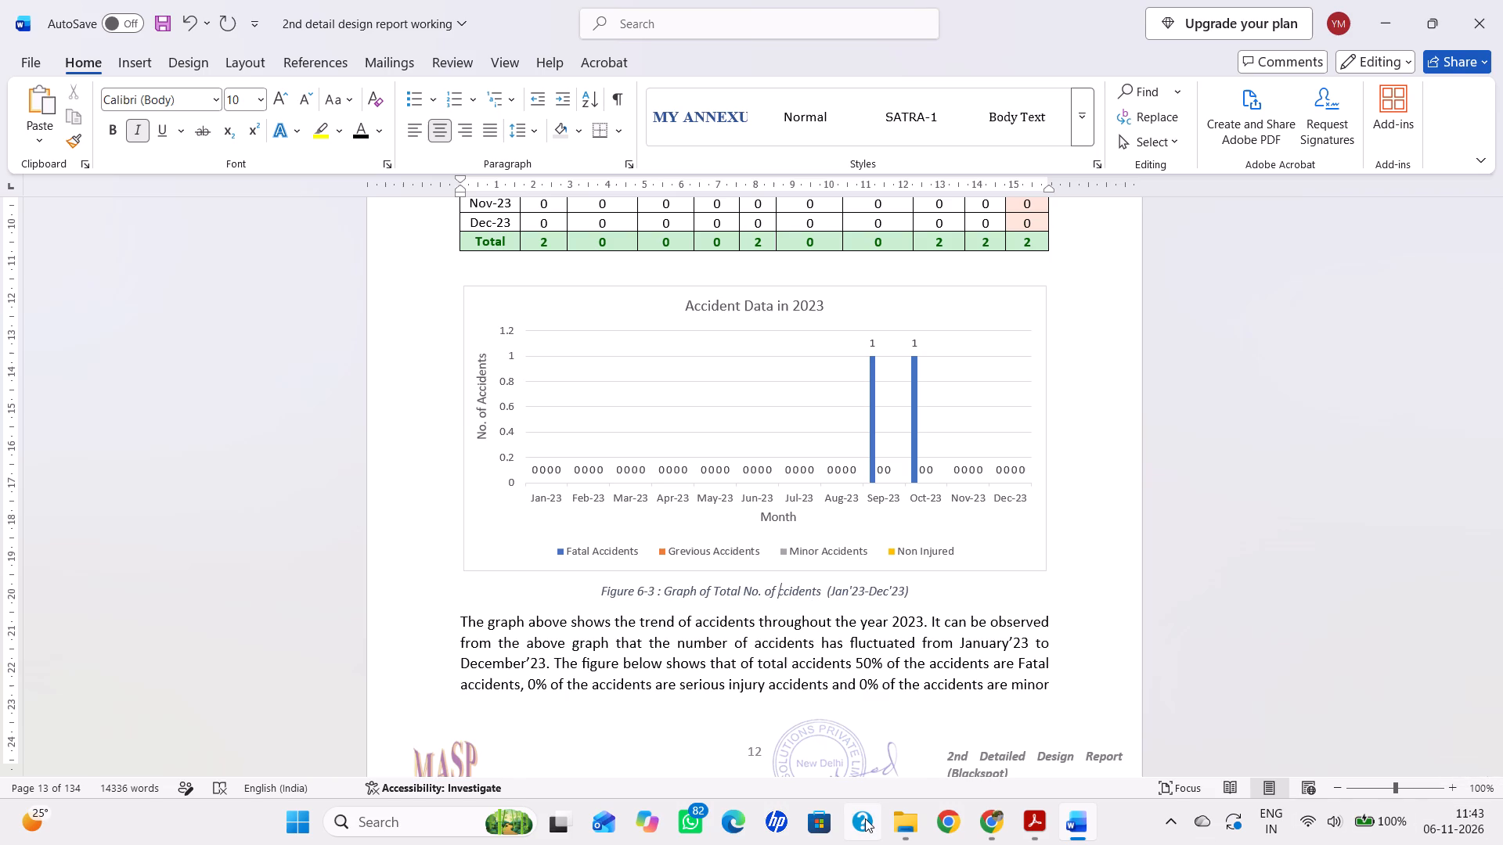
key("shift+a")
key("ctrl+s")
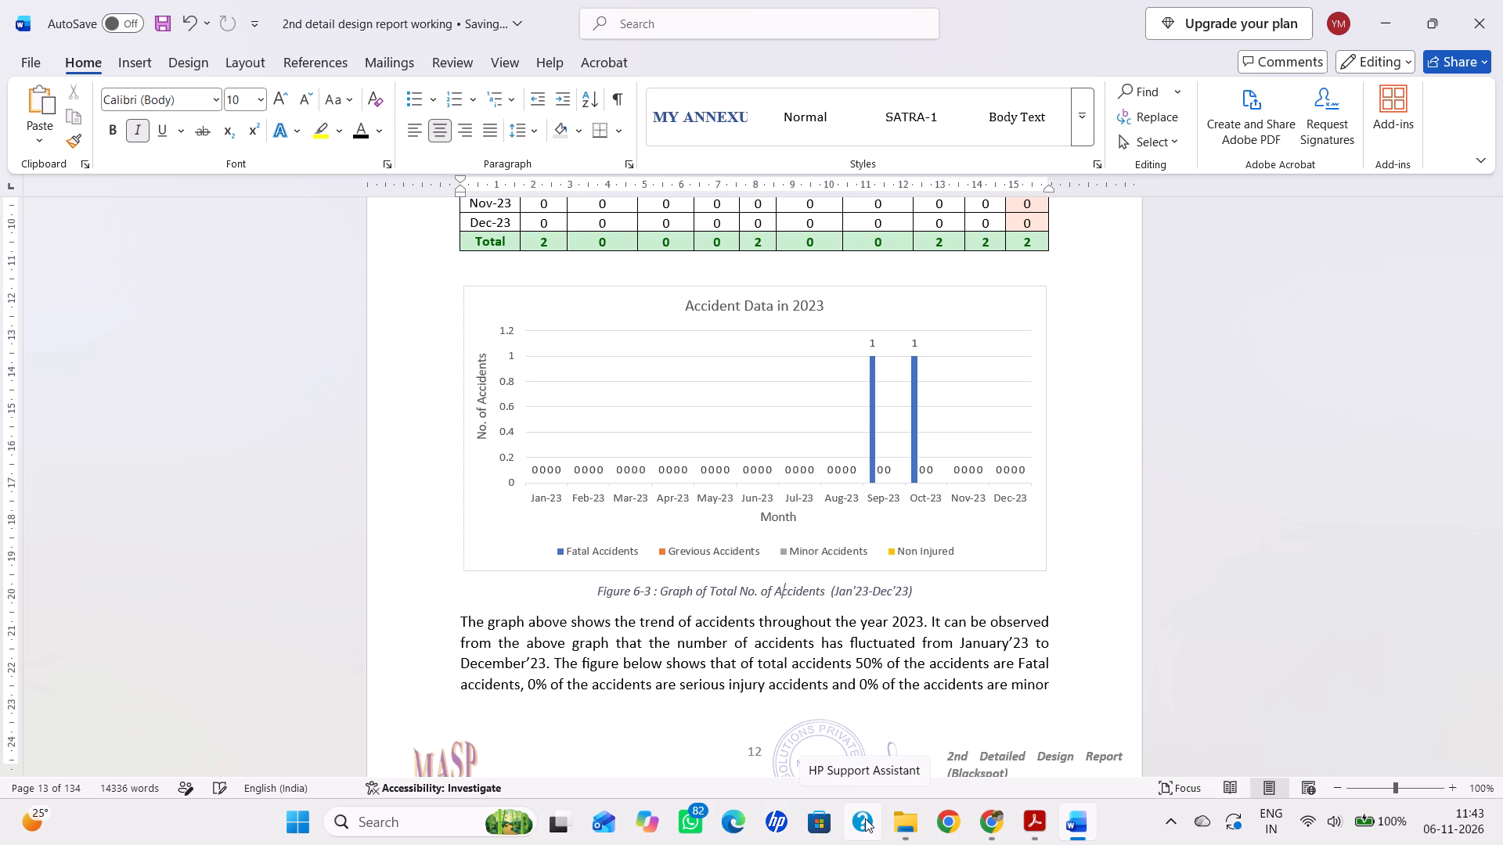
key("ctrl+s")
Review the 2023 pie chart, the No. of Person Affected in 2023 graph and their captions and descriptions.
scroll(894, 820, "down", 1)
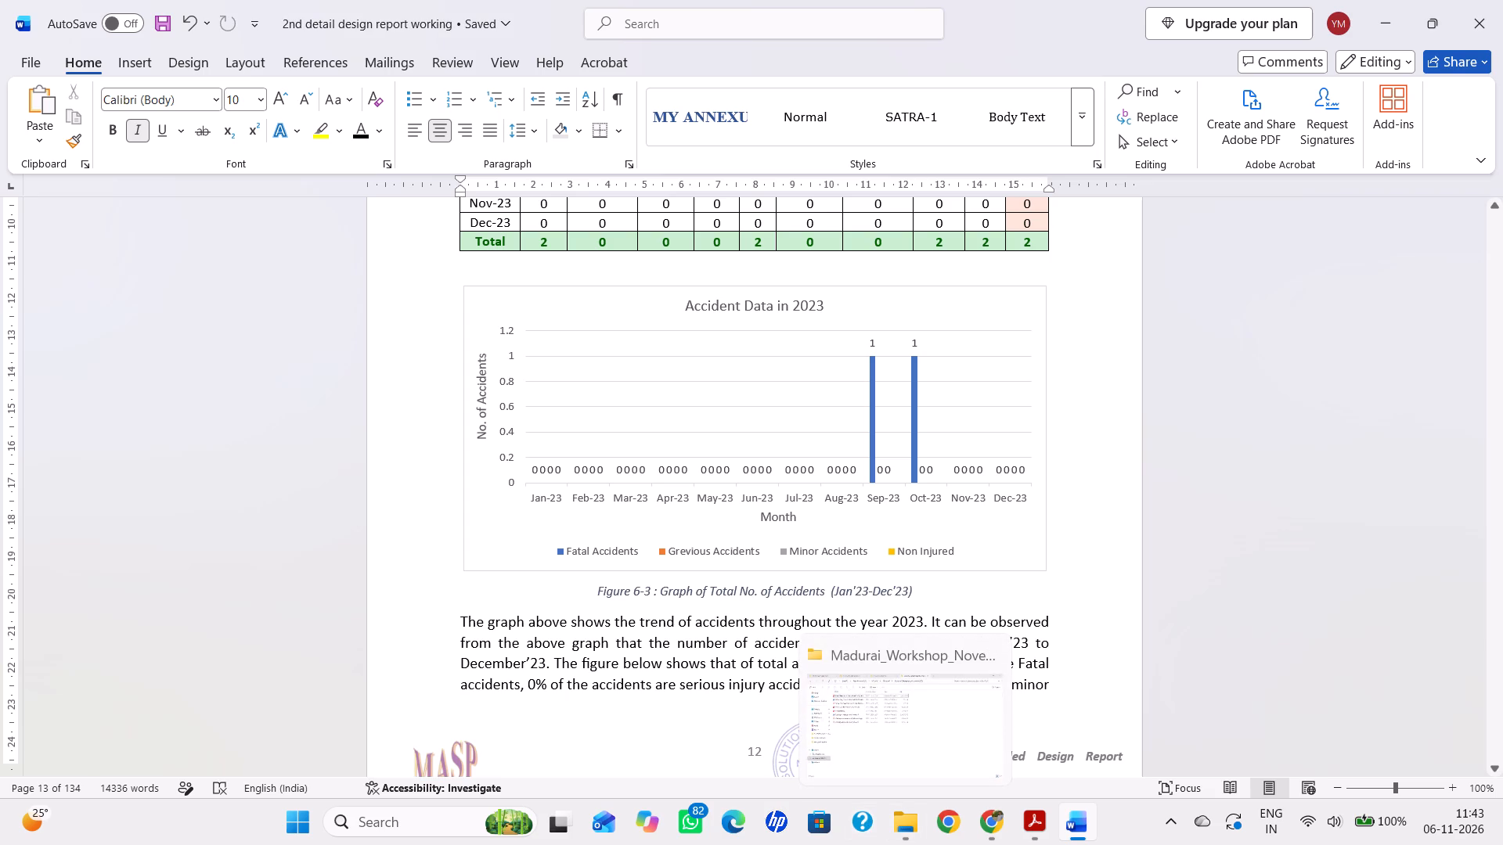
left_click(708, 673)
scroll(707, 673, "down", 17)
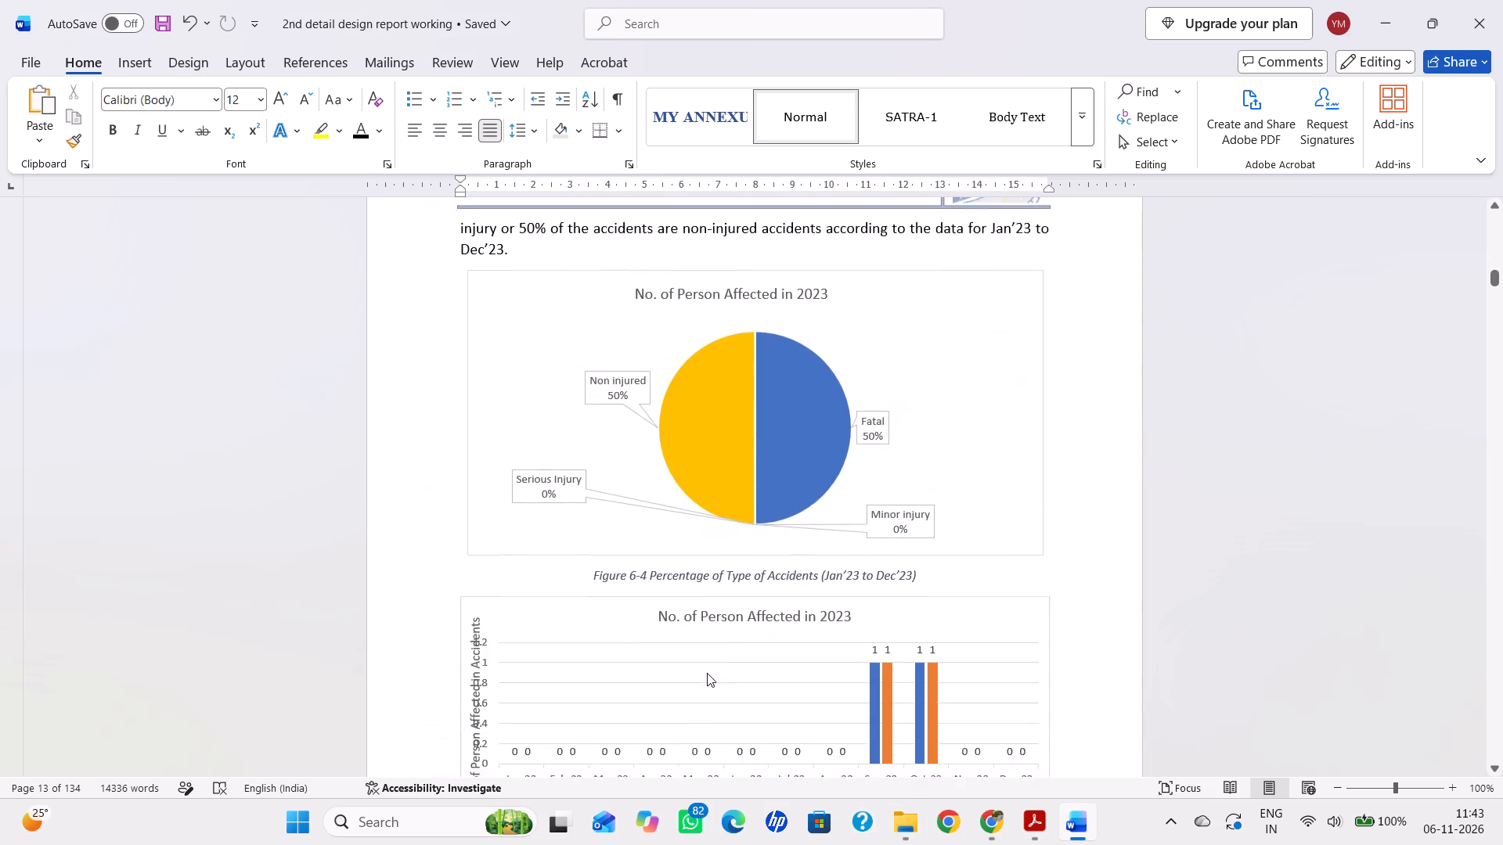
scroll(707, 673, "down", 6)
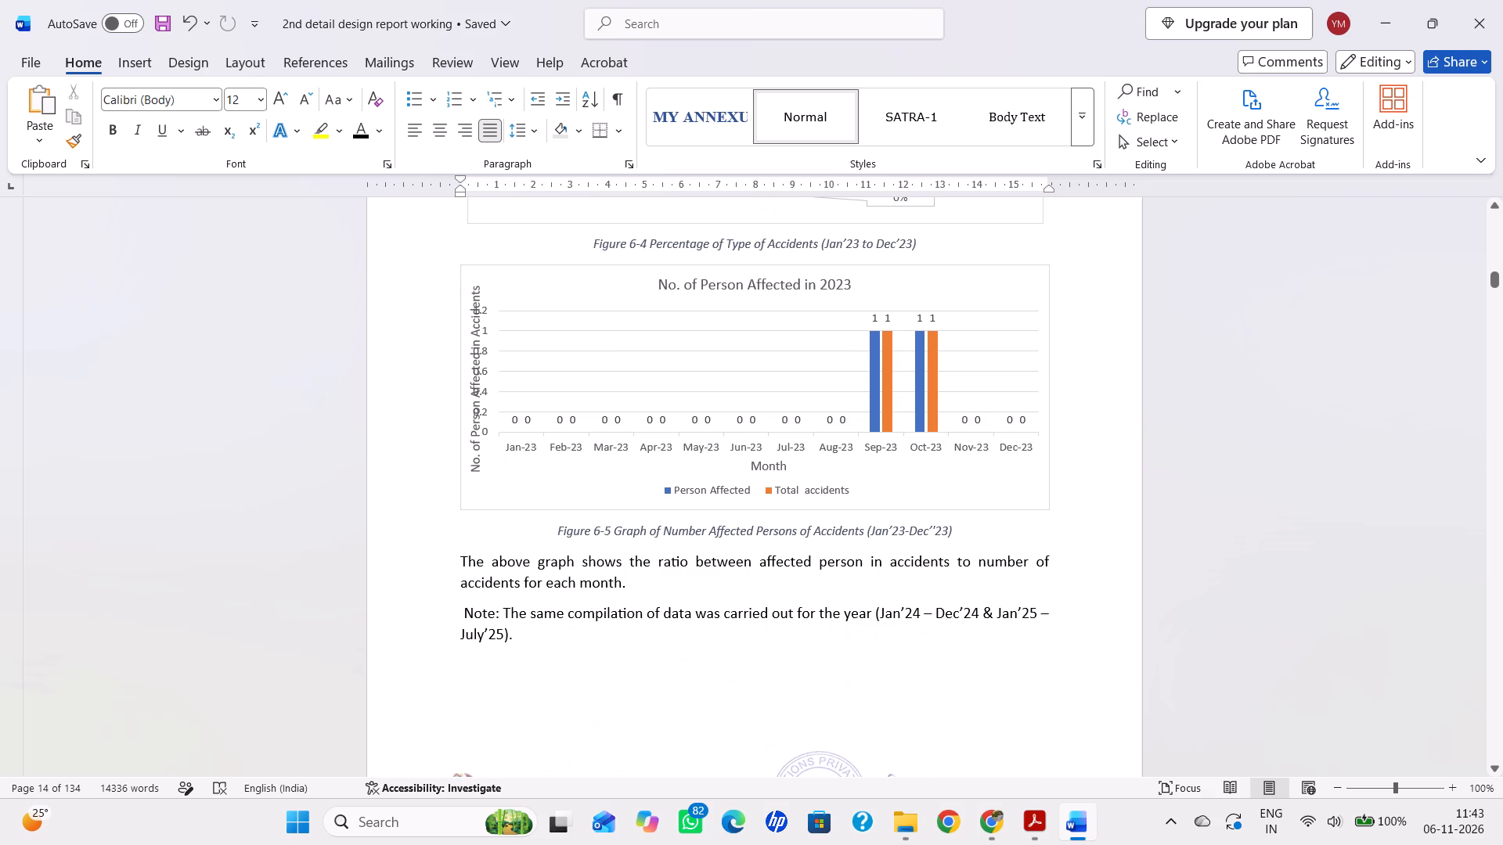
scroll(707, 673, "up", 13)
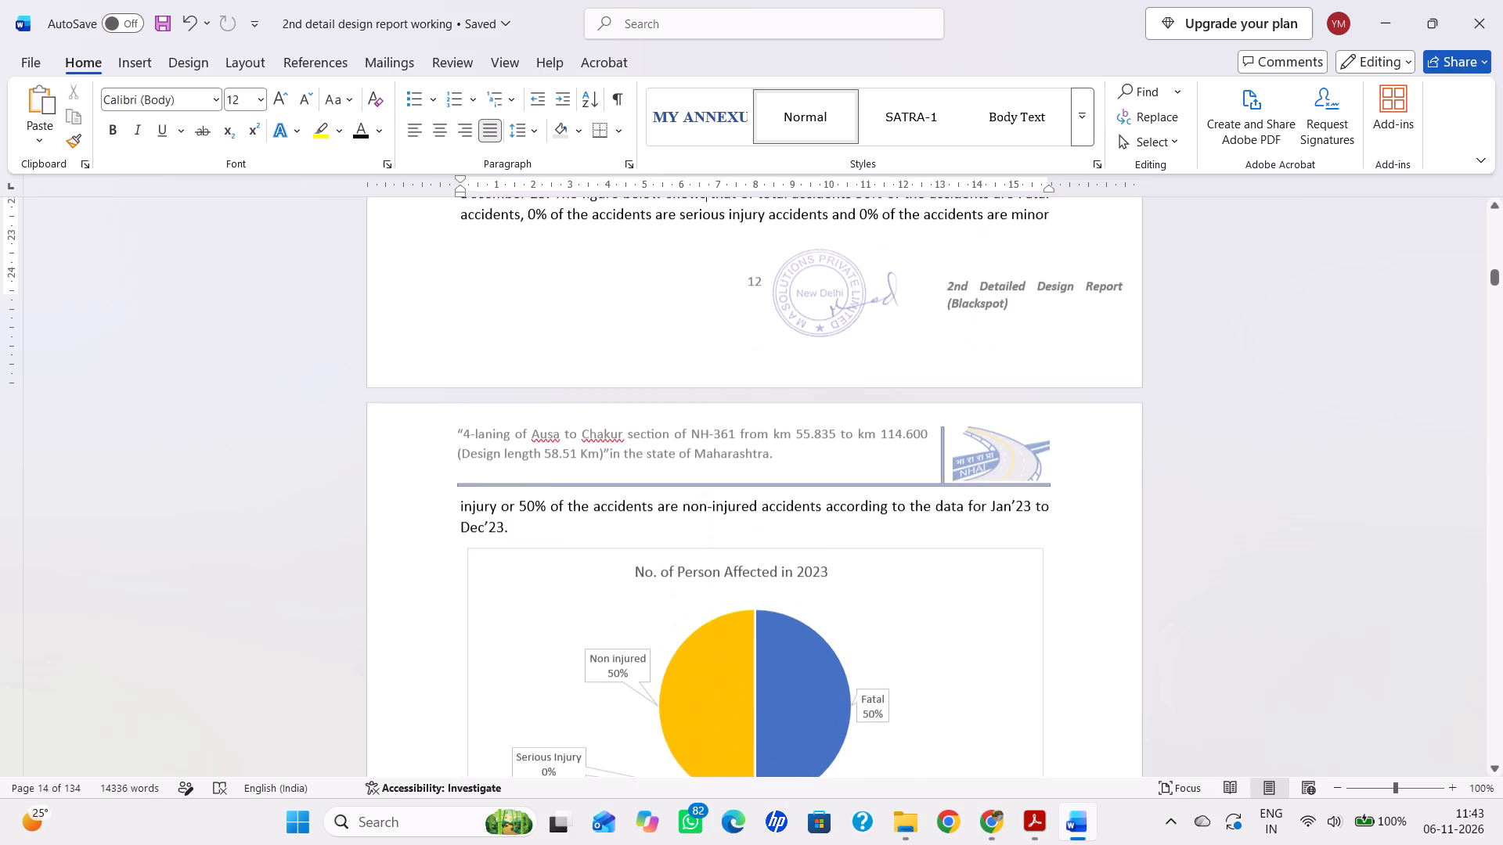
Delete the extra space after "Accidents" in the Figure 6-3 caption and save the report.
scroll(706, 679, "up", 6)
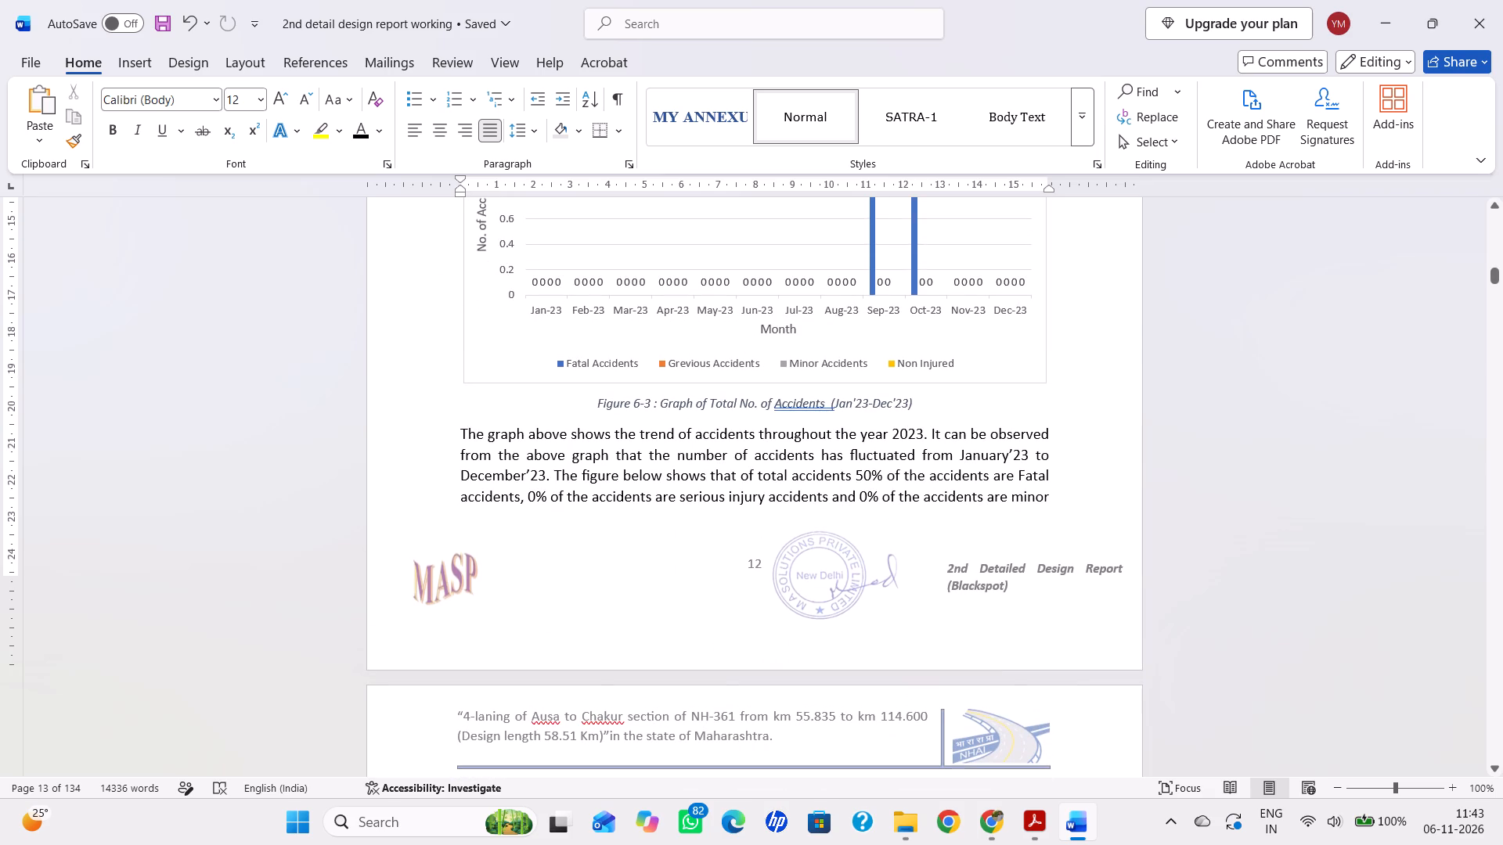
left_click(826, 405)
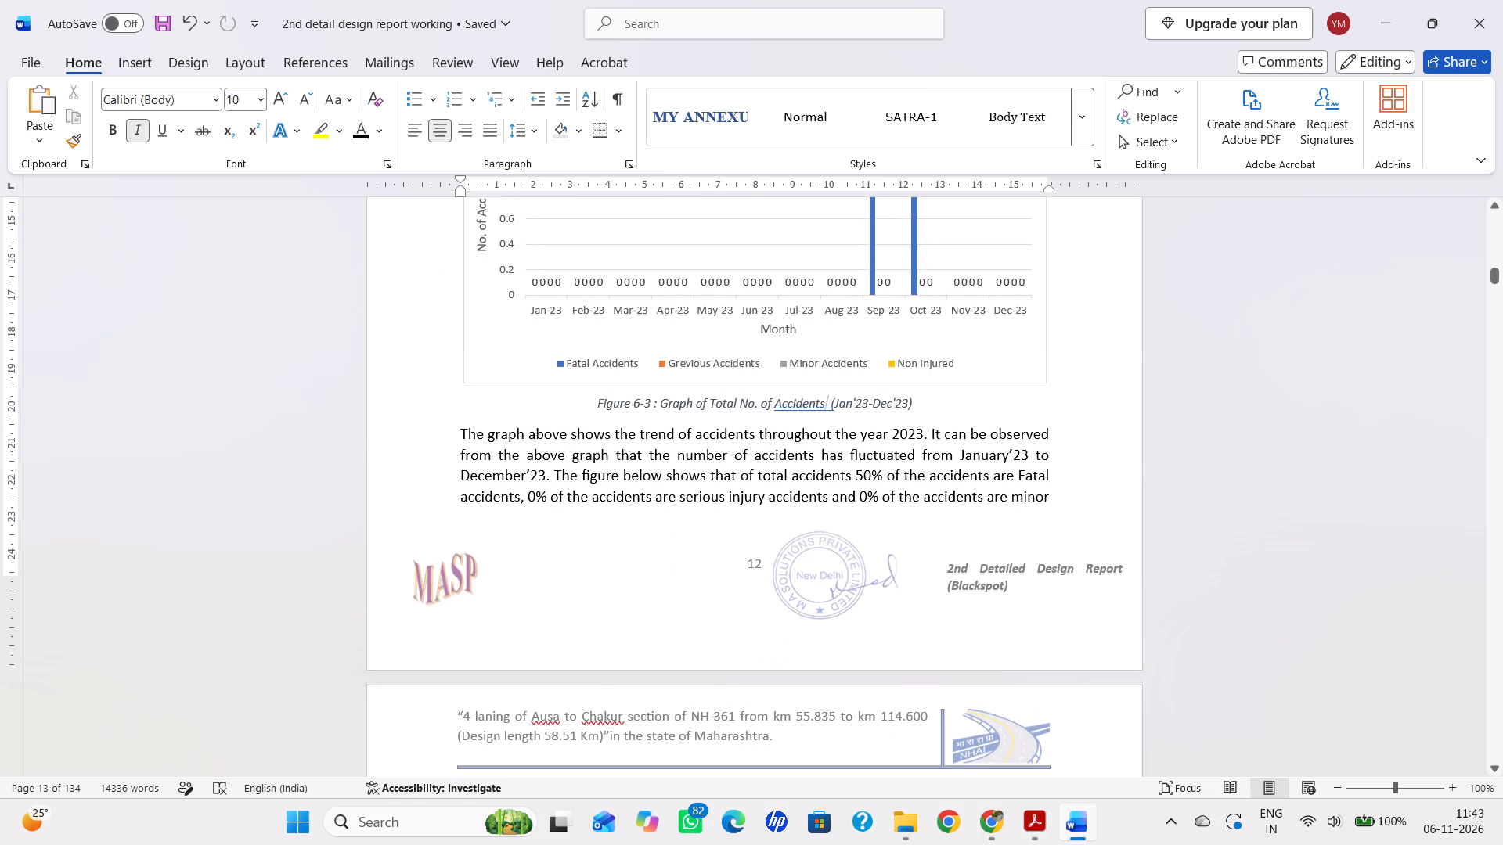
key("Delete")
key("ctrl+s")
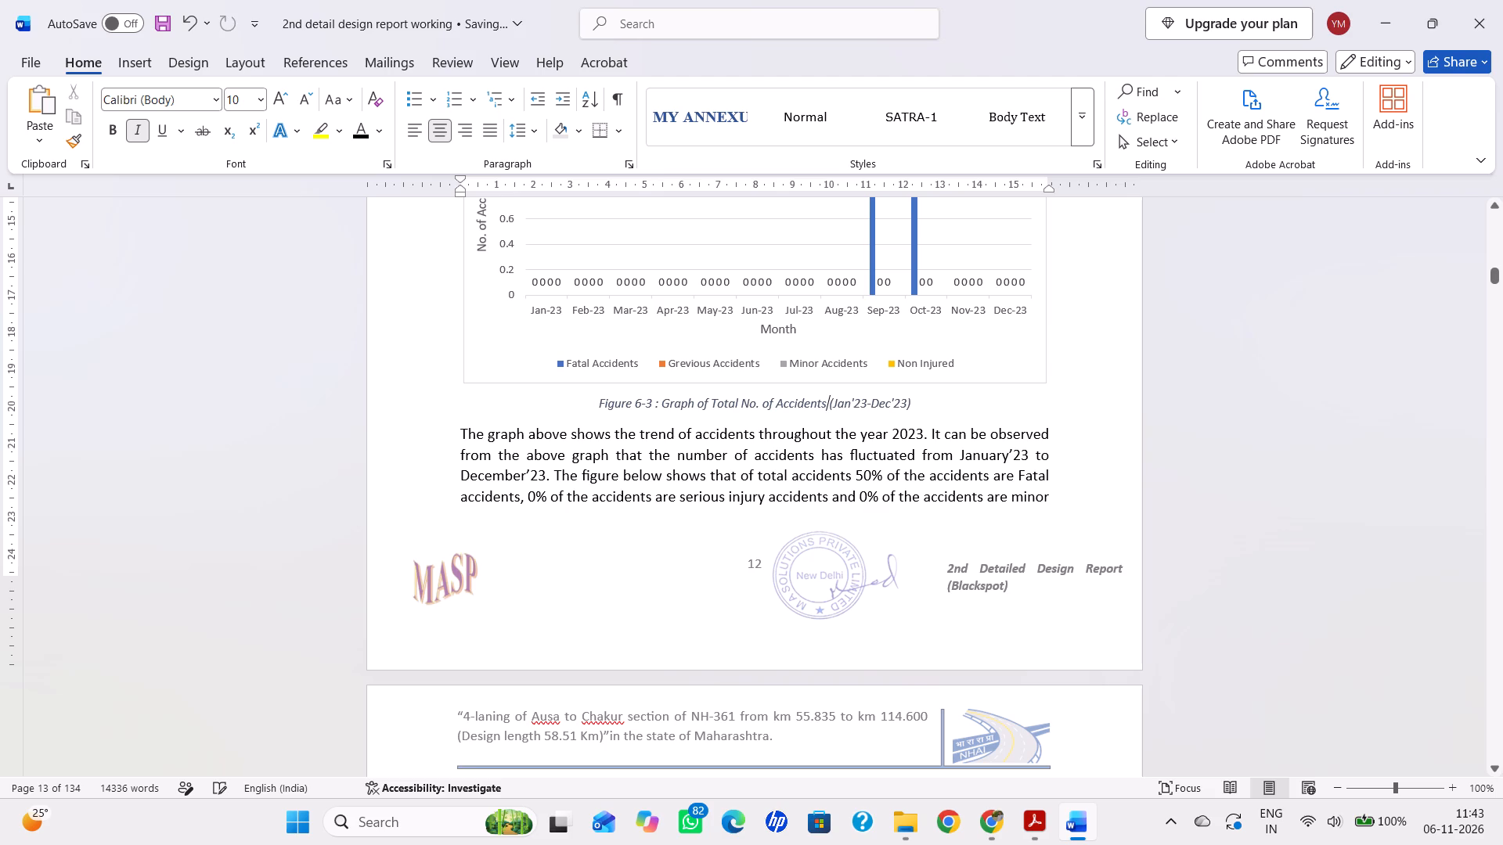
Compare Table 6-2 and the Accident Data in 2023 graph with the 2023 pie chart, No. of Person Affected graph and accompanying text.
scroll(848, 430, "up", 5)
scroll(848, 430, "down", 9)
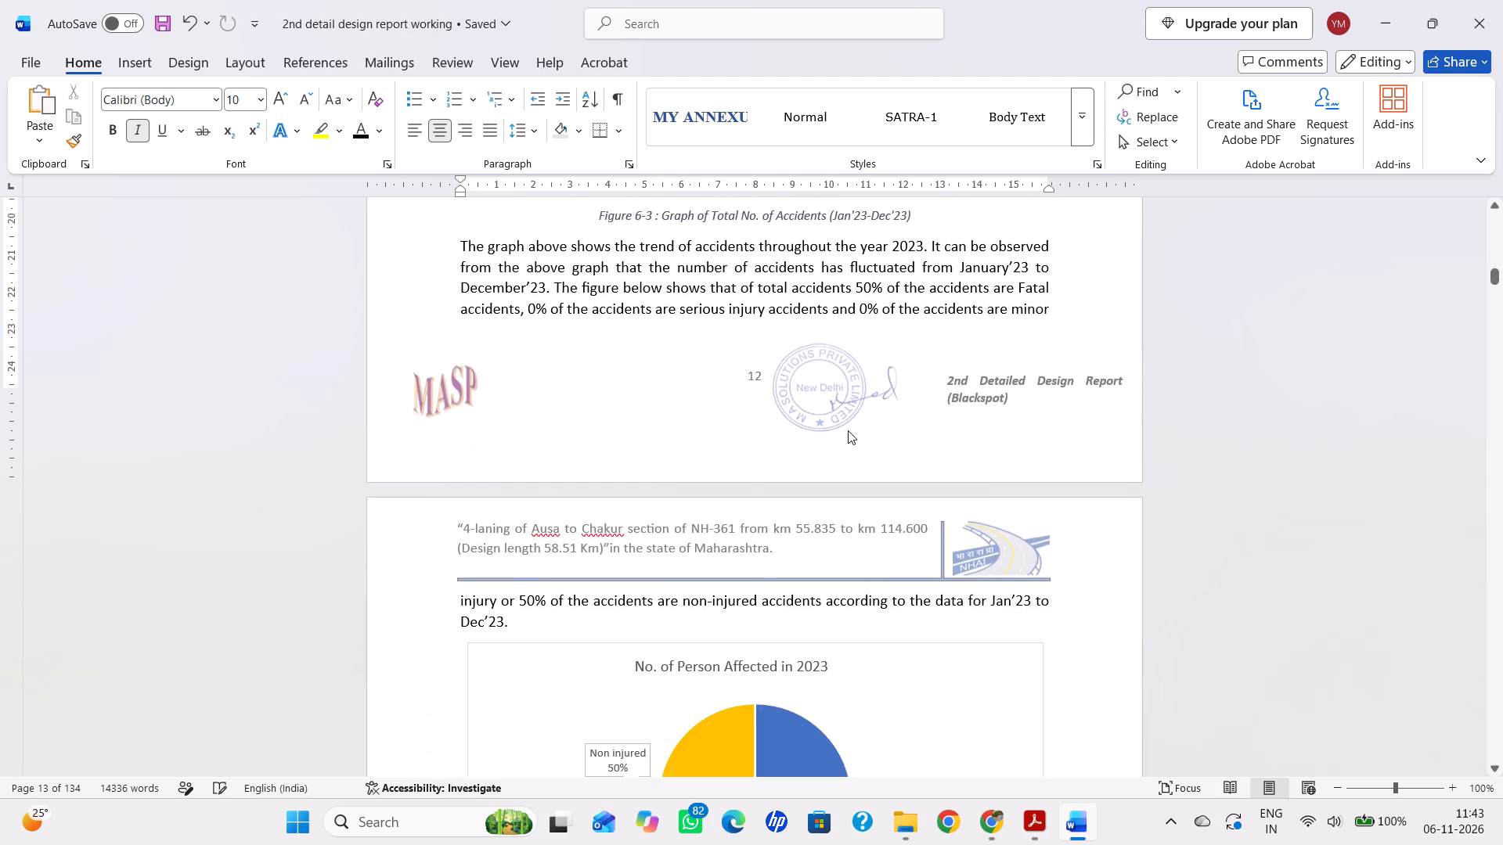
scroll(848, 430, "down", 14)
scroll(840, 466, "up", 4)
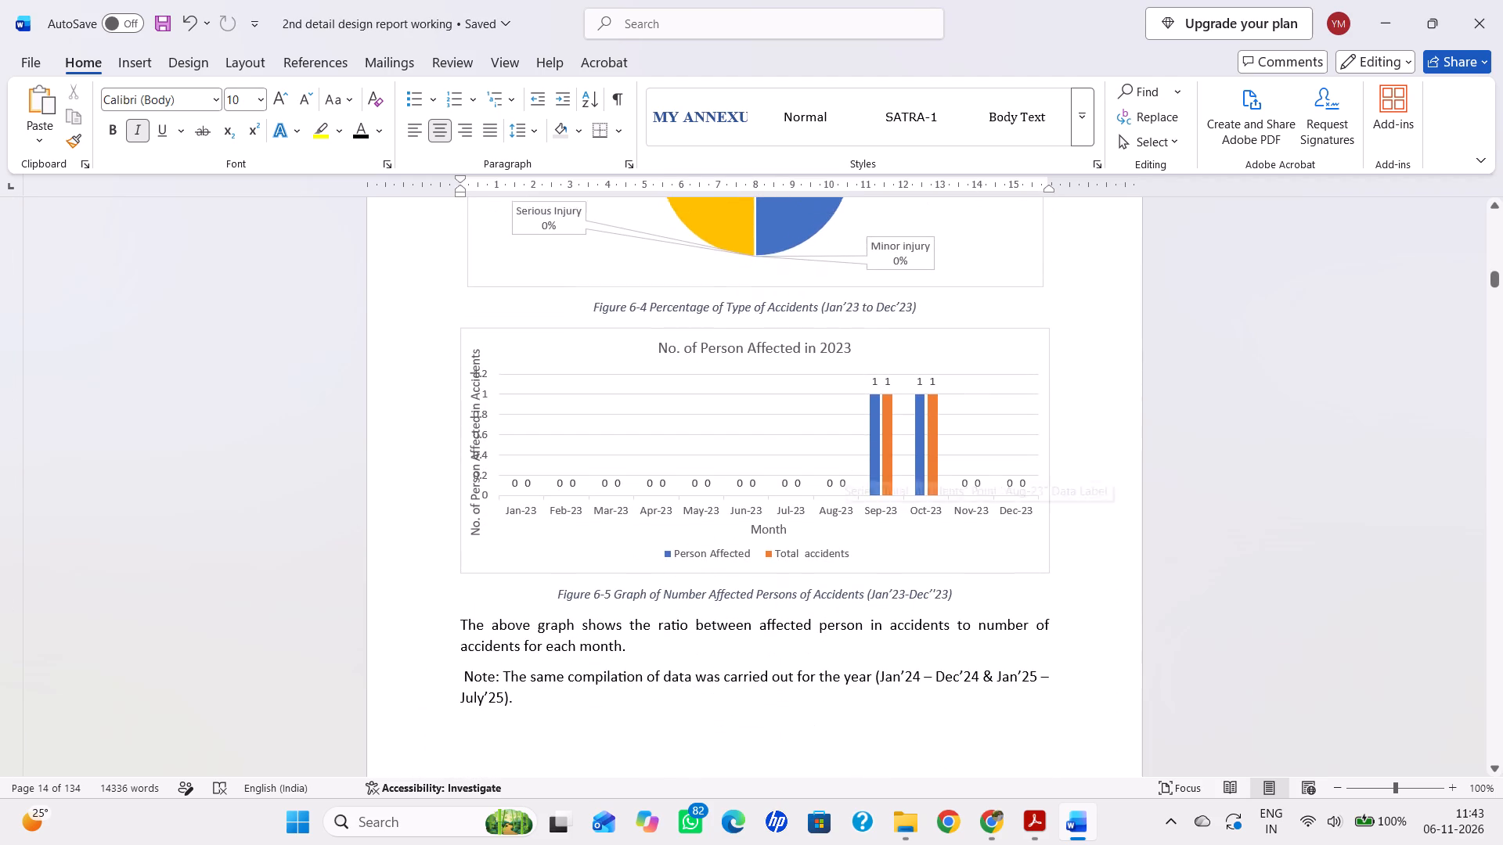
scroll(840, 466, "up", 15)
scroll(840, 466, "down", 17)
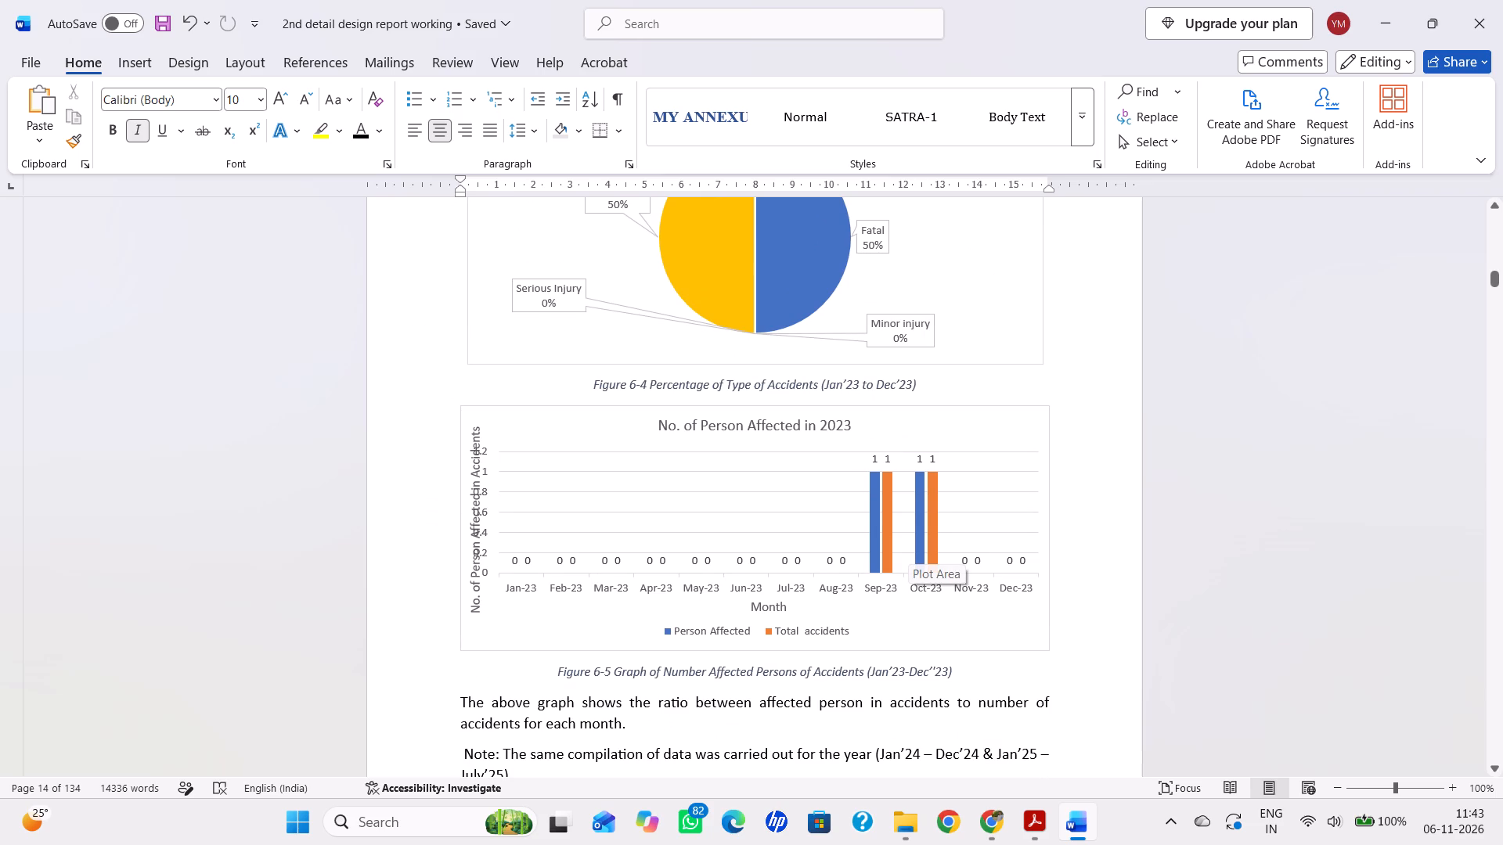
scroll(908, 549, "up", 18)
scroll(908, 549, "down", 1)
scroll(908, 549, "up", 5)
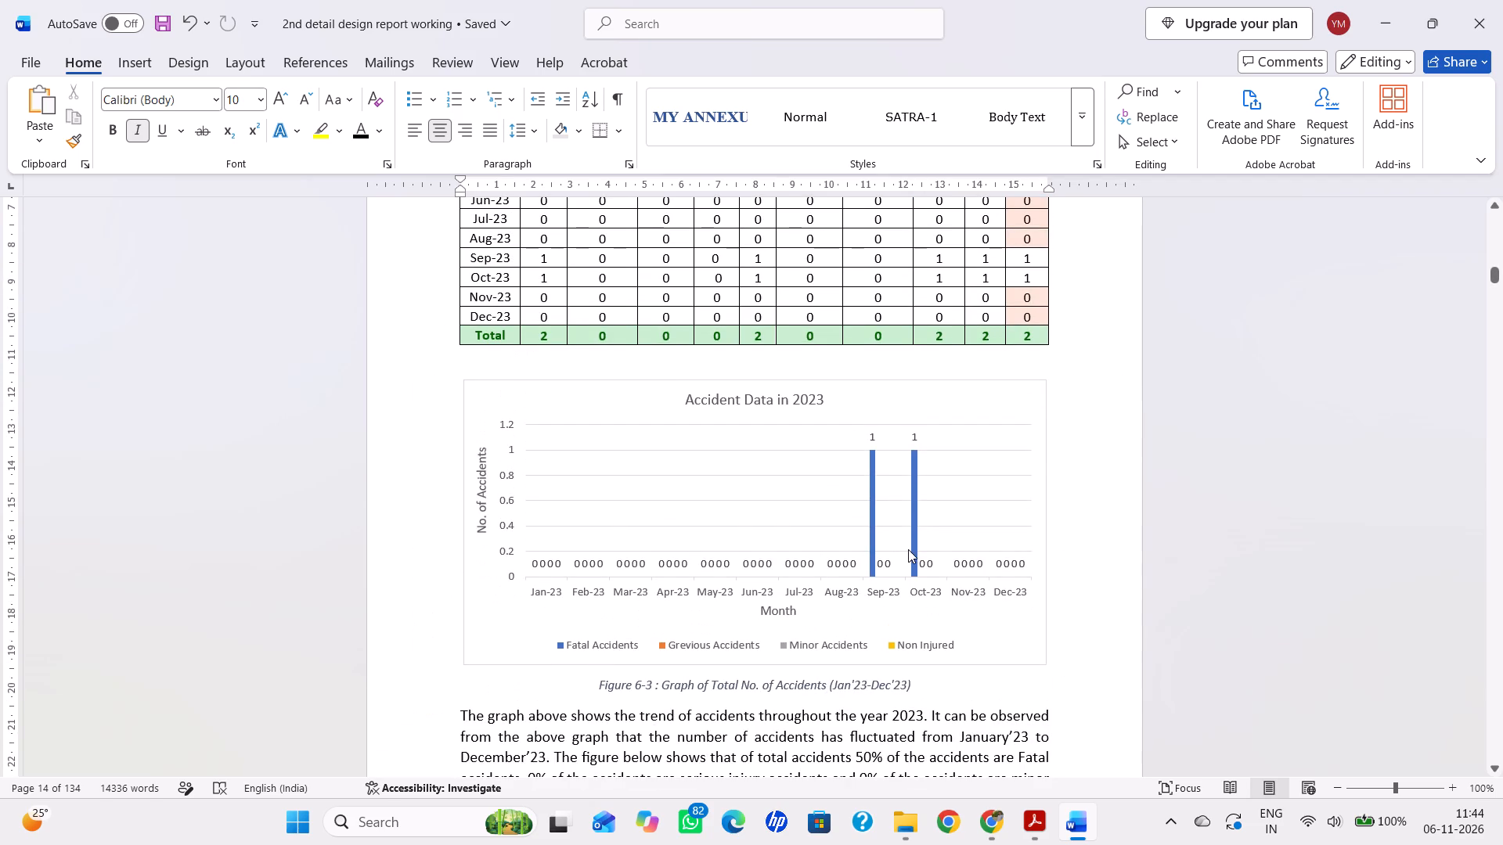
scroll(908, 549, "down", 10)
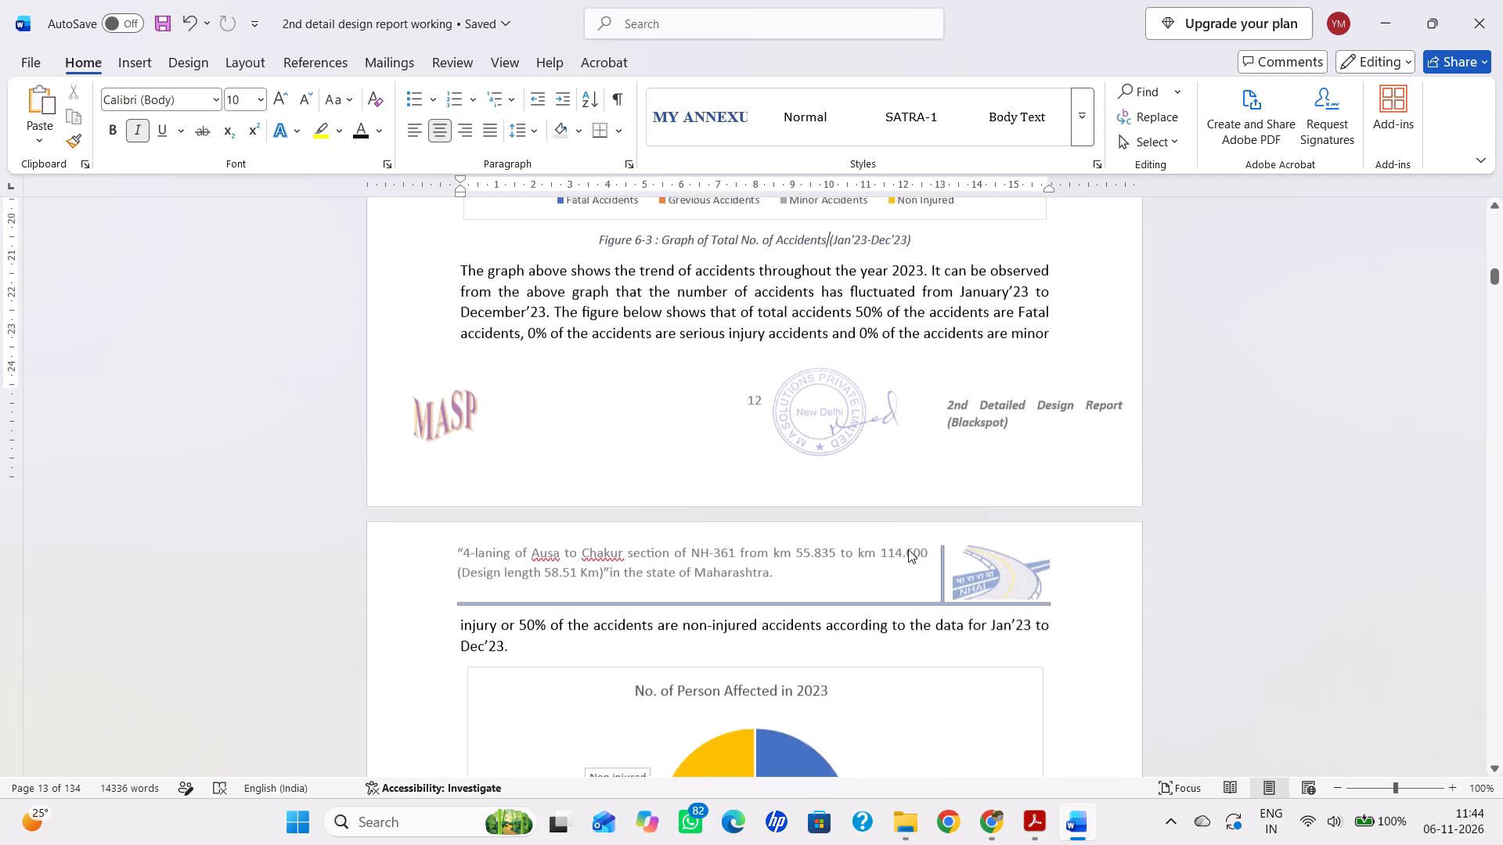
scroll(908, 549, "down", 11)
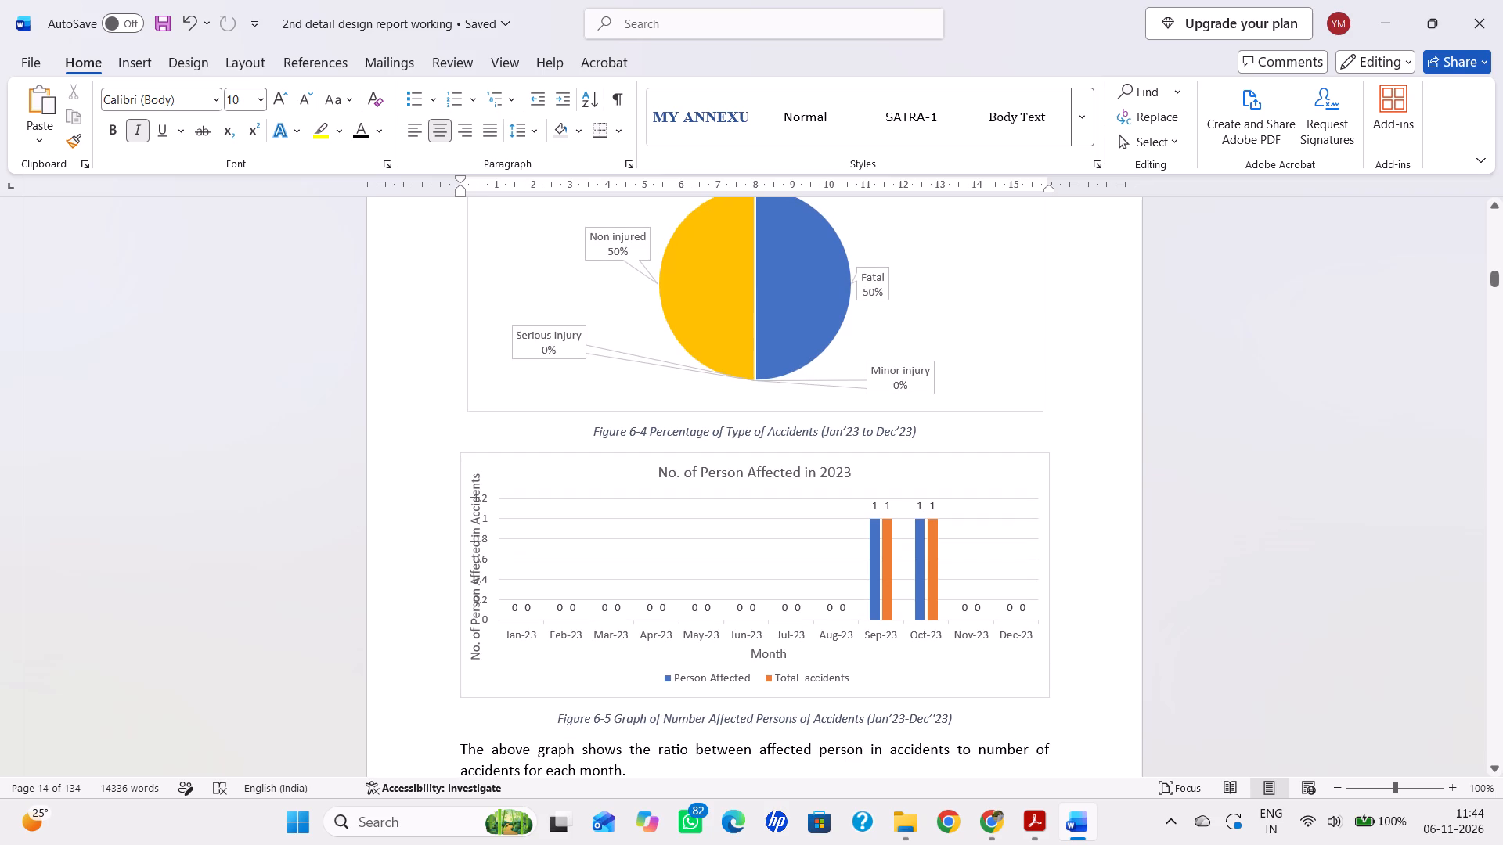
scroll(908, 549, "down", 6)
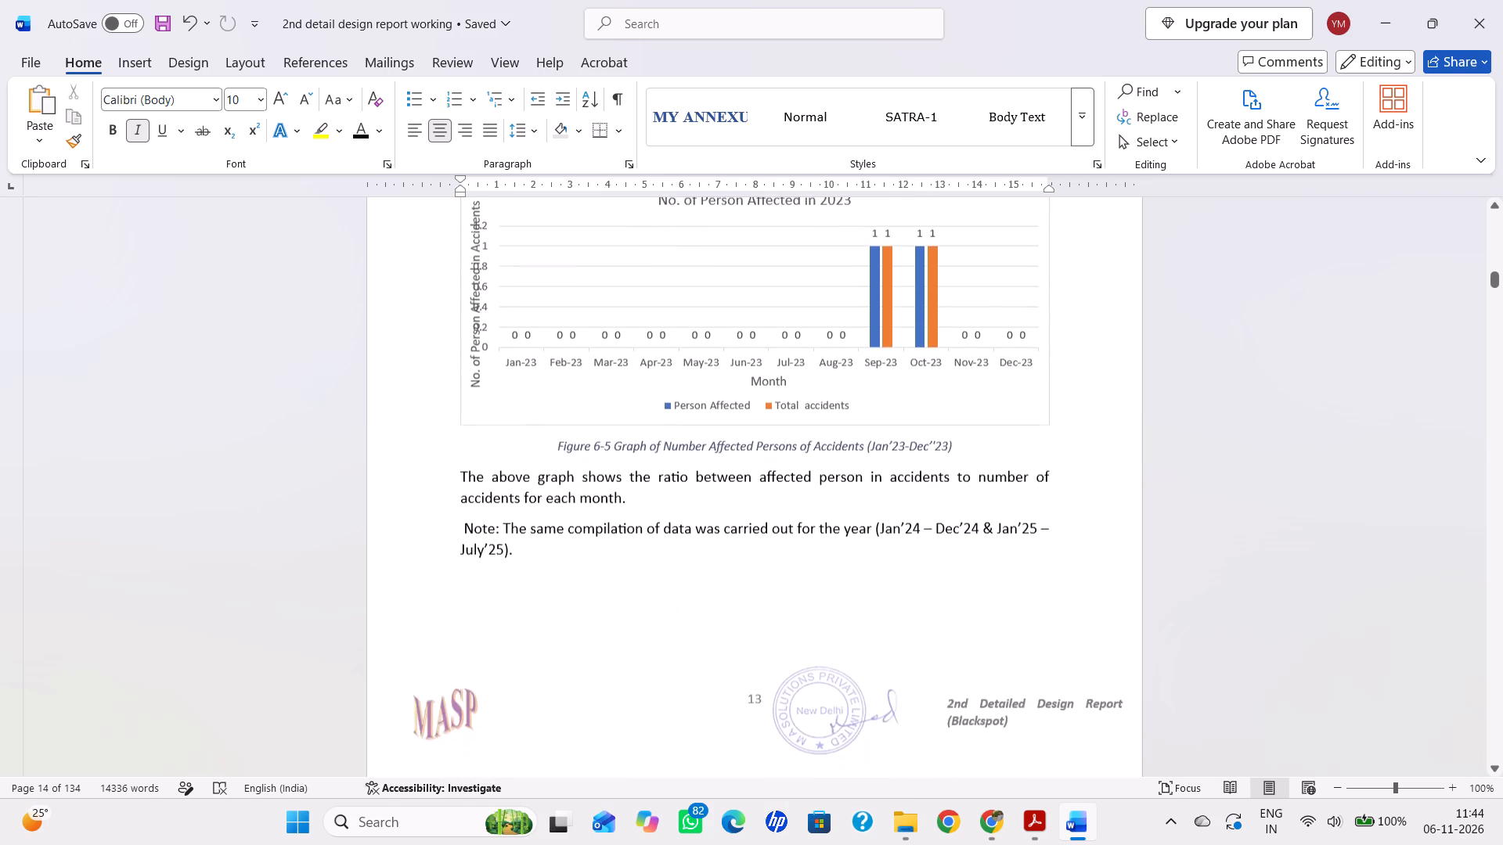
Check Table 6-3 against the Accident Data in 2024 graph, replace "Affected Persons" in the Figure 6-6 caption with "Total No. of Acciodents", and save.
scroll(908, 549, "down", 15)
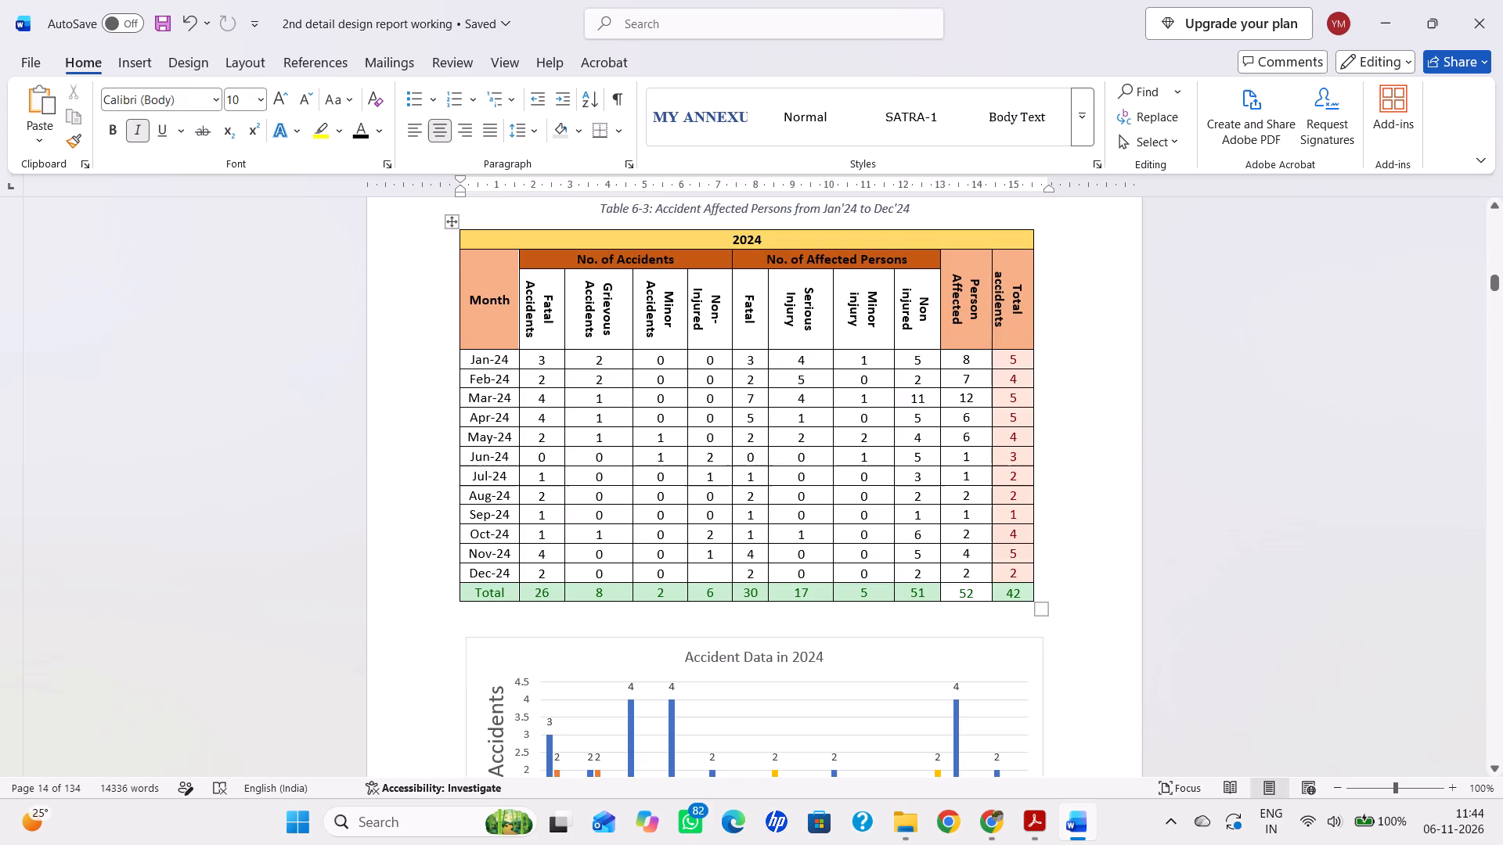
scroll(910, 557, "down", 7)
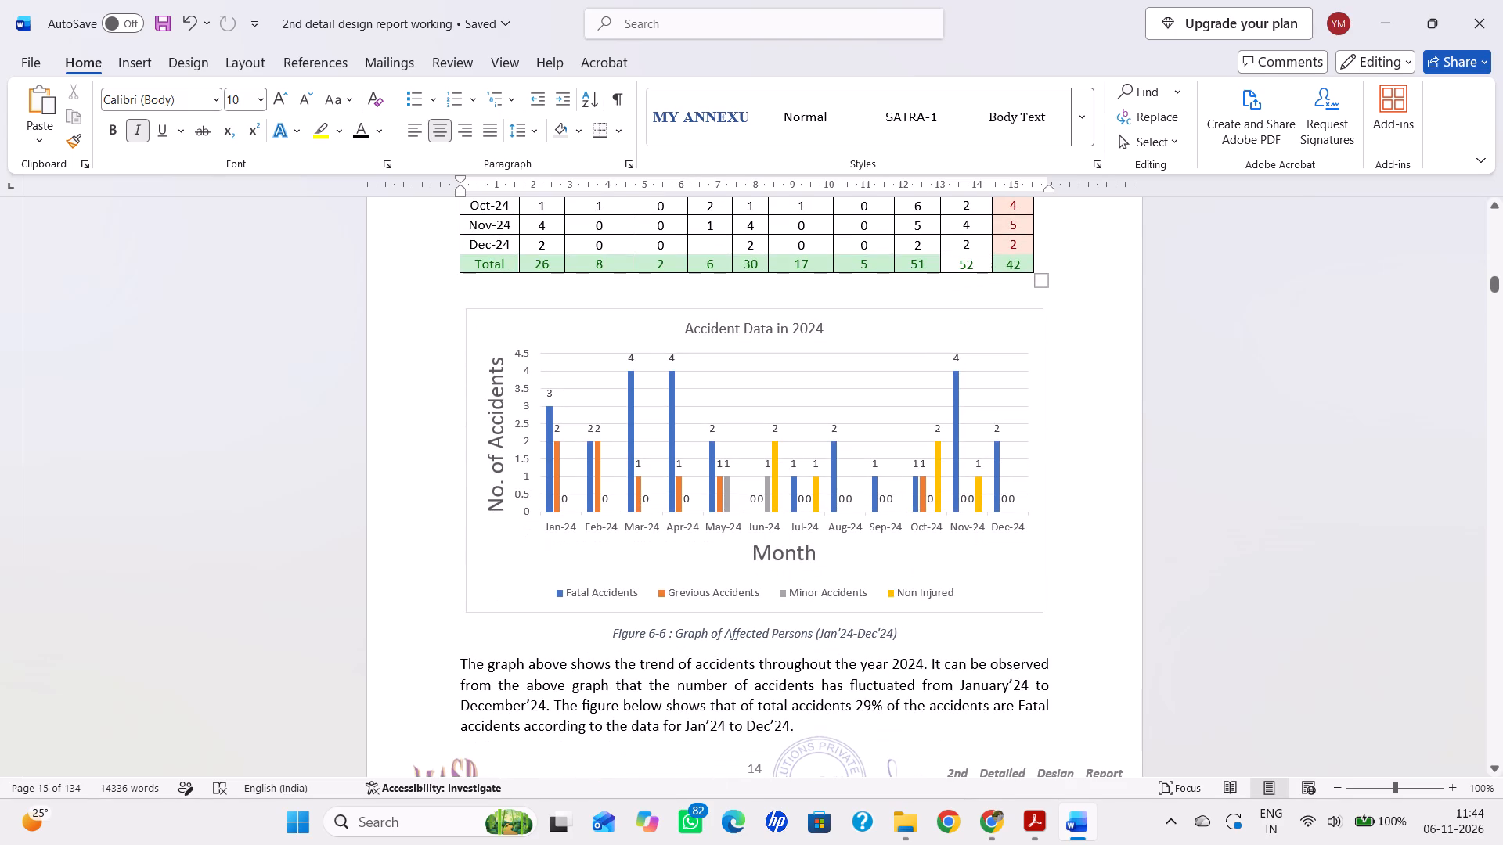
scroll(836, 623, "up", 5)
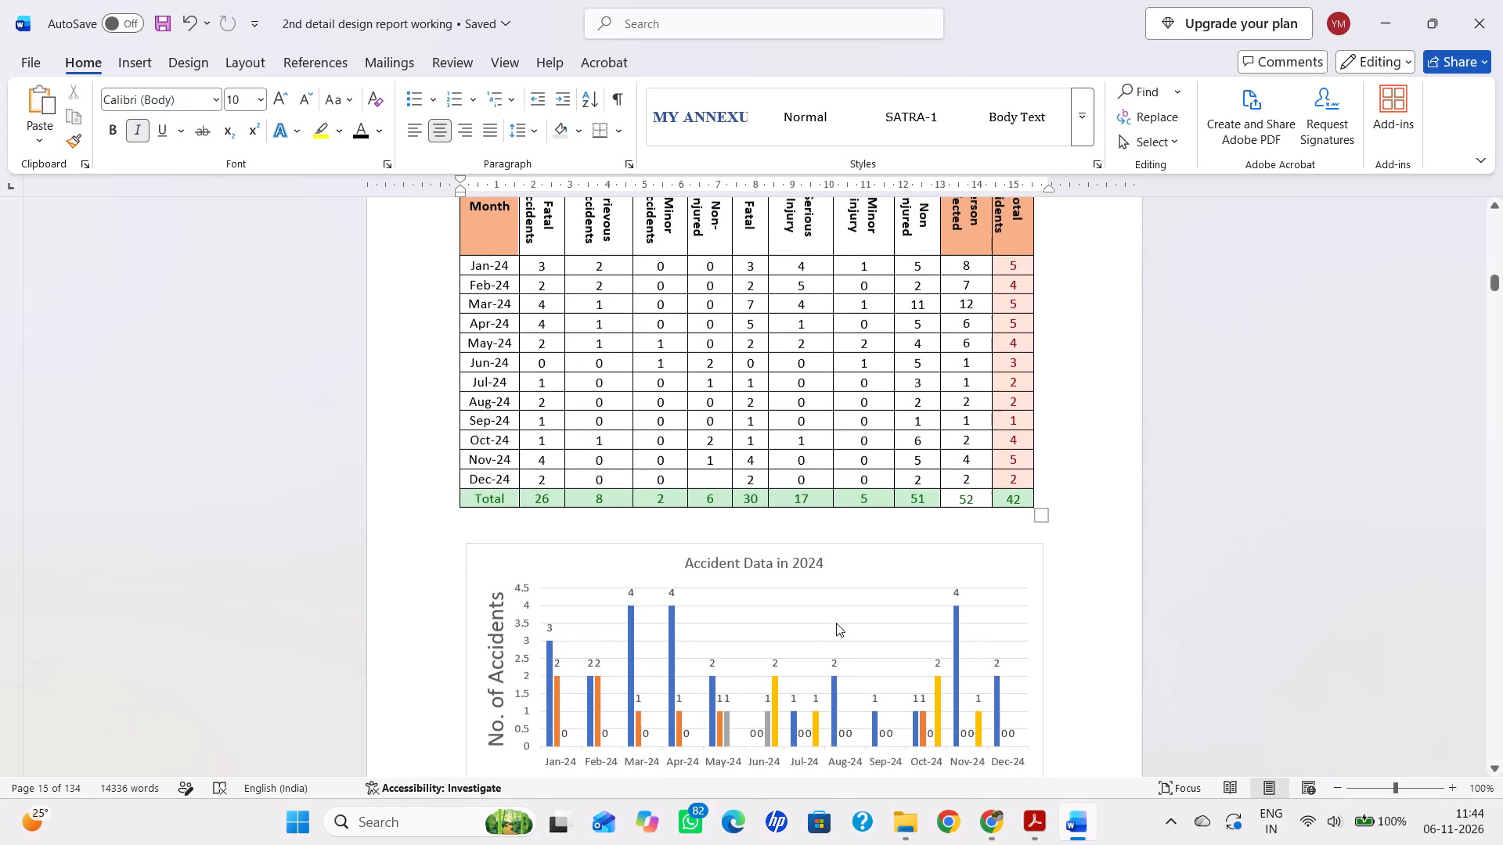
scroll(836, 623, "down", 1)
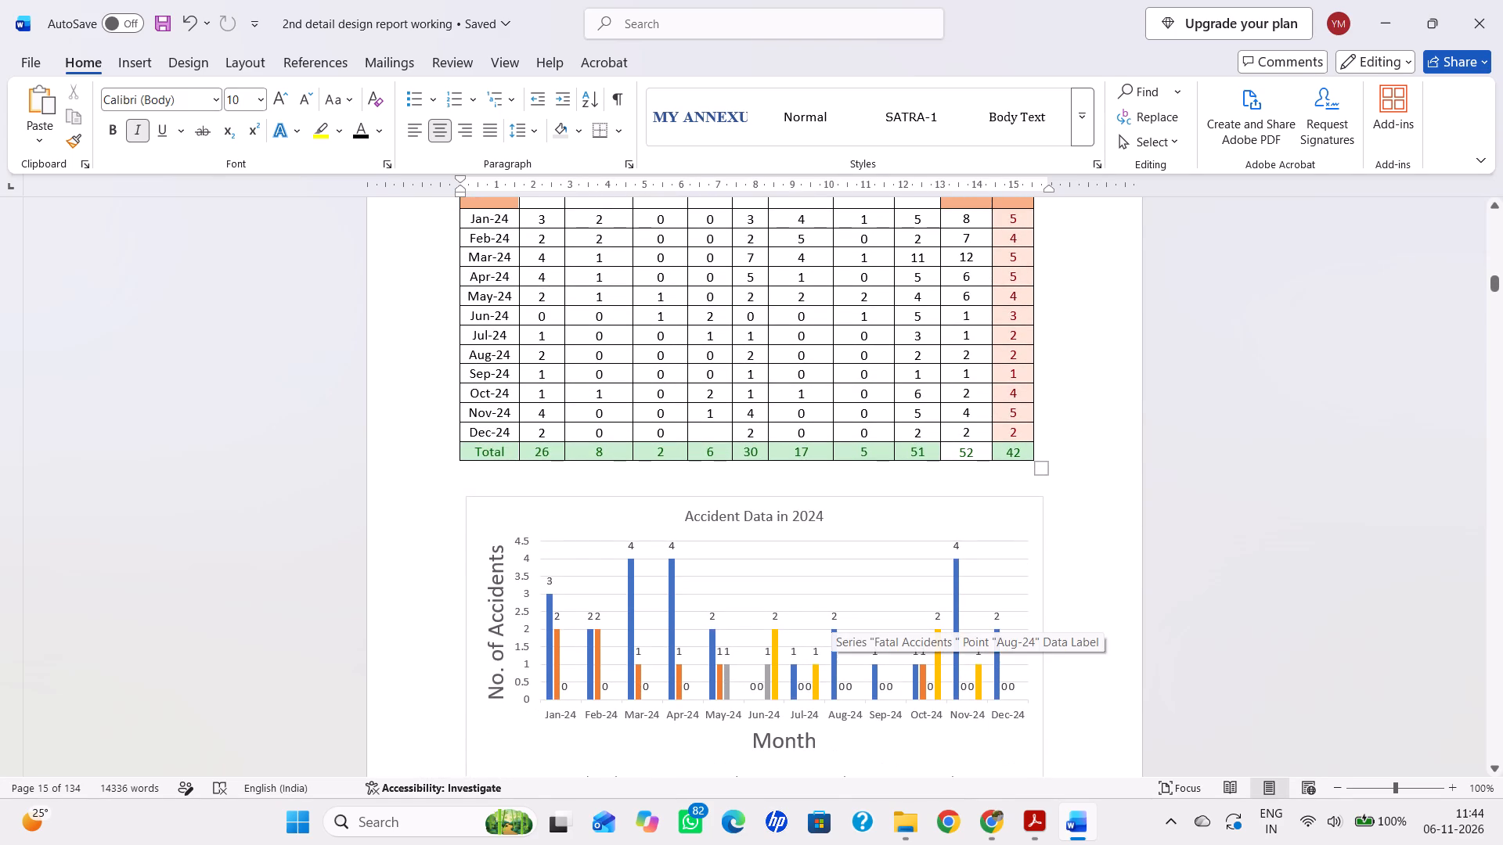
scroll(831, 617, "down", 4)
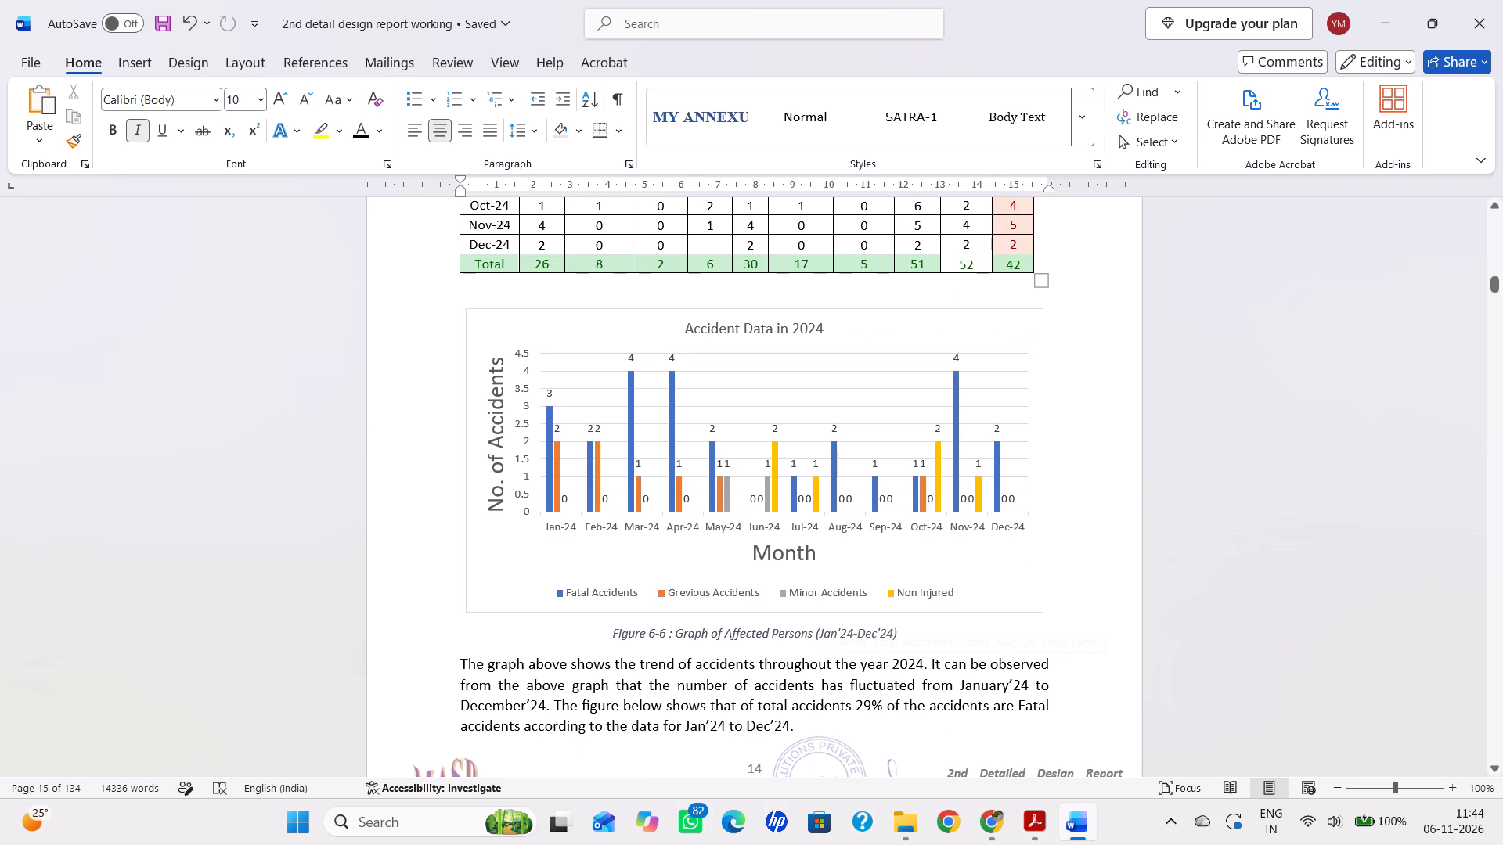
left_click_drag(811, 639, 743, 635)
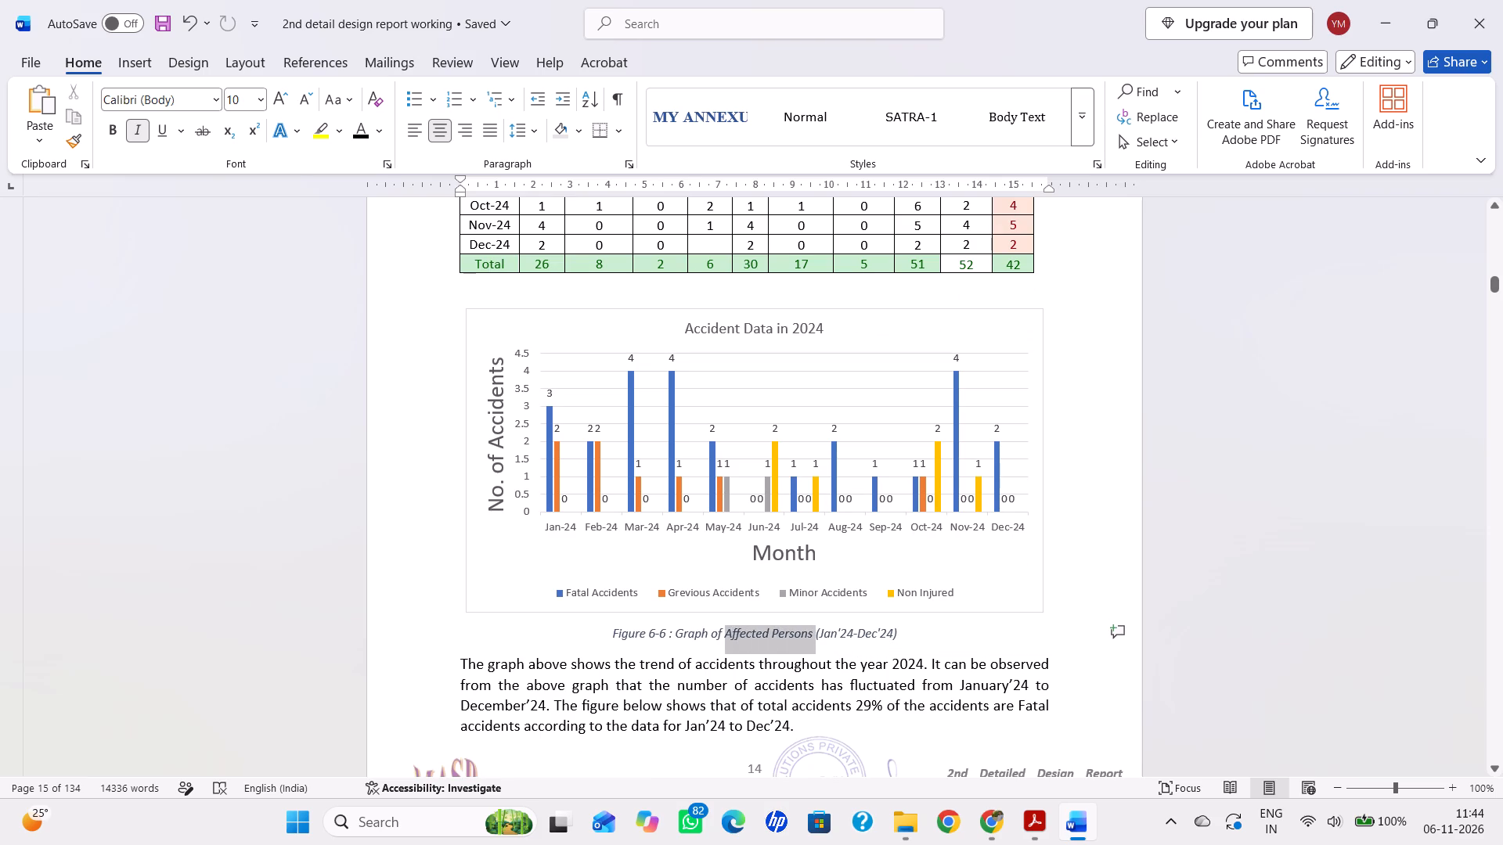
left_click_drag(743, 635, 742, 635)
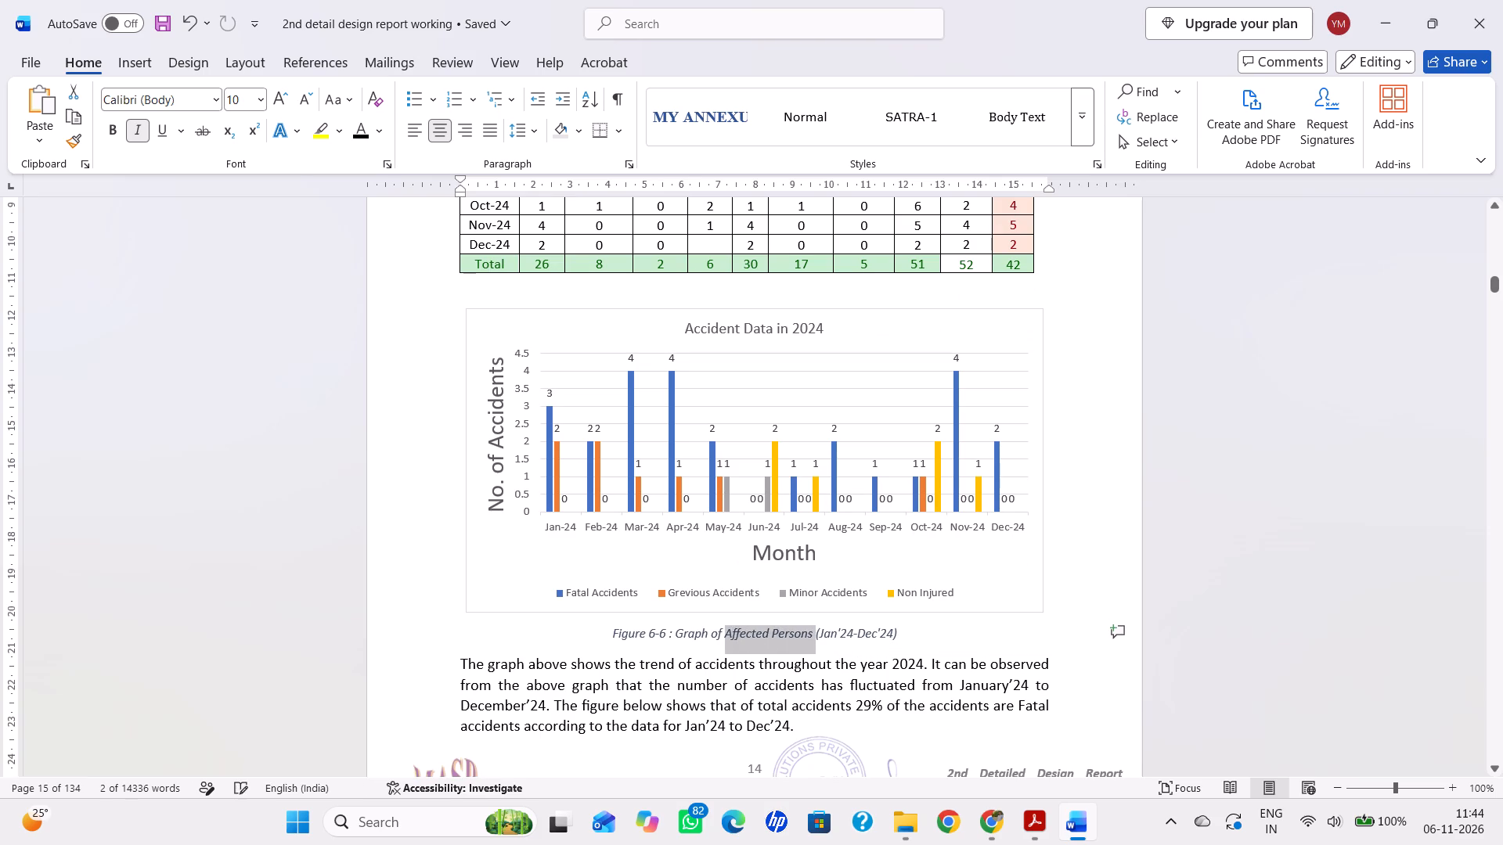
type("Total No. of Acciodents")
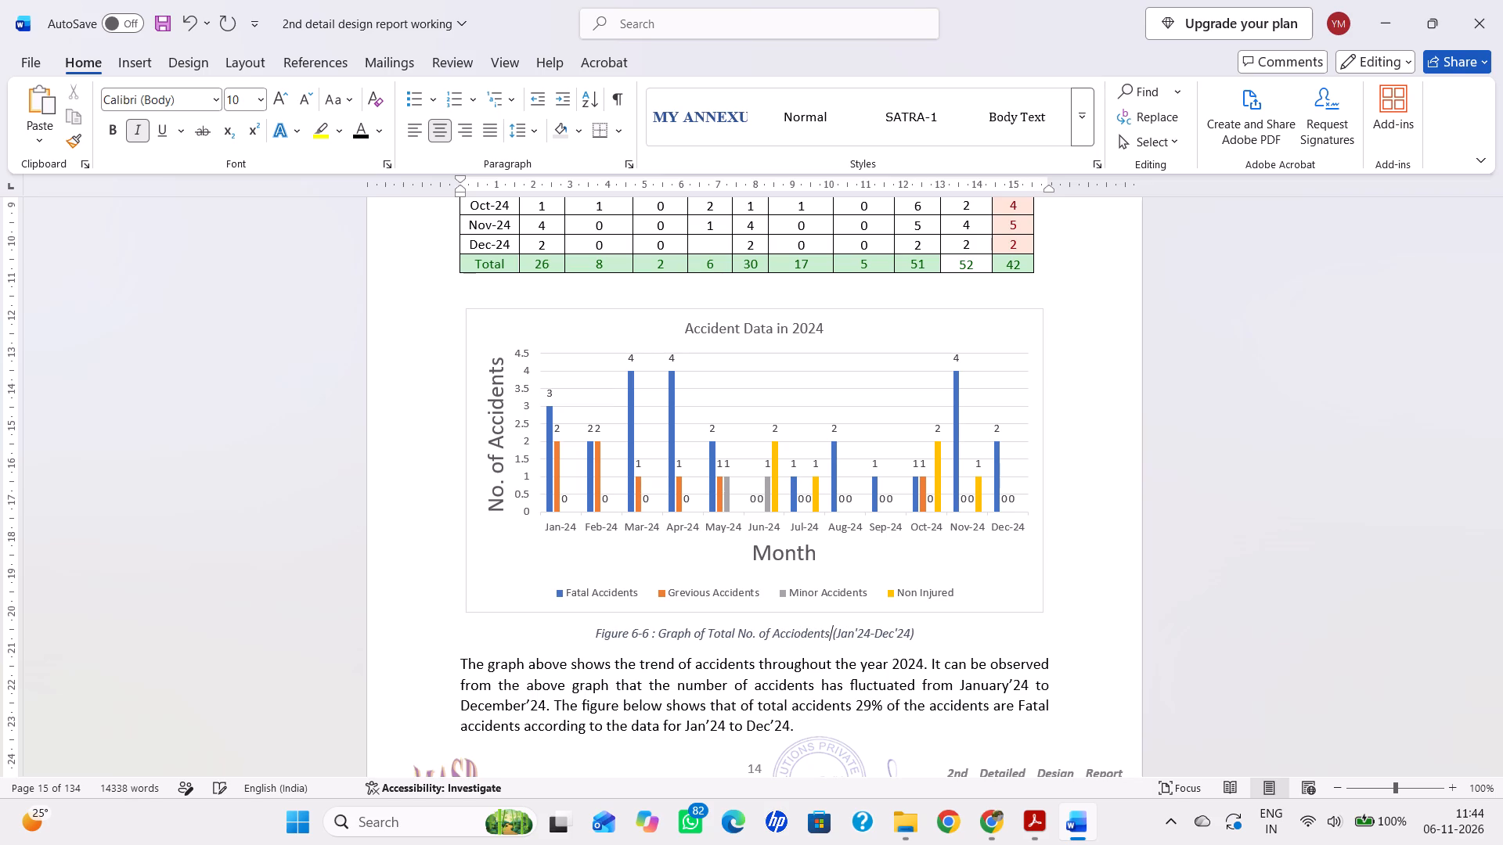
key("ctrl+s")
Replace "Affected Persons" in the Figure 6-9 caption under the Accident Data in 2025 graph with "Total no. of Accidents" and save the report.
scroll(1454, 647, "down", 3)
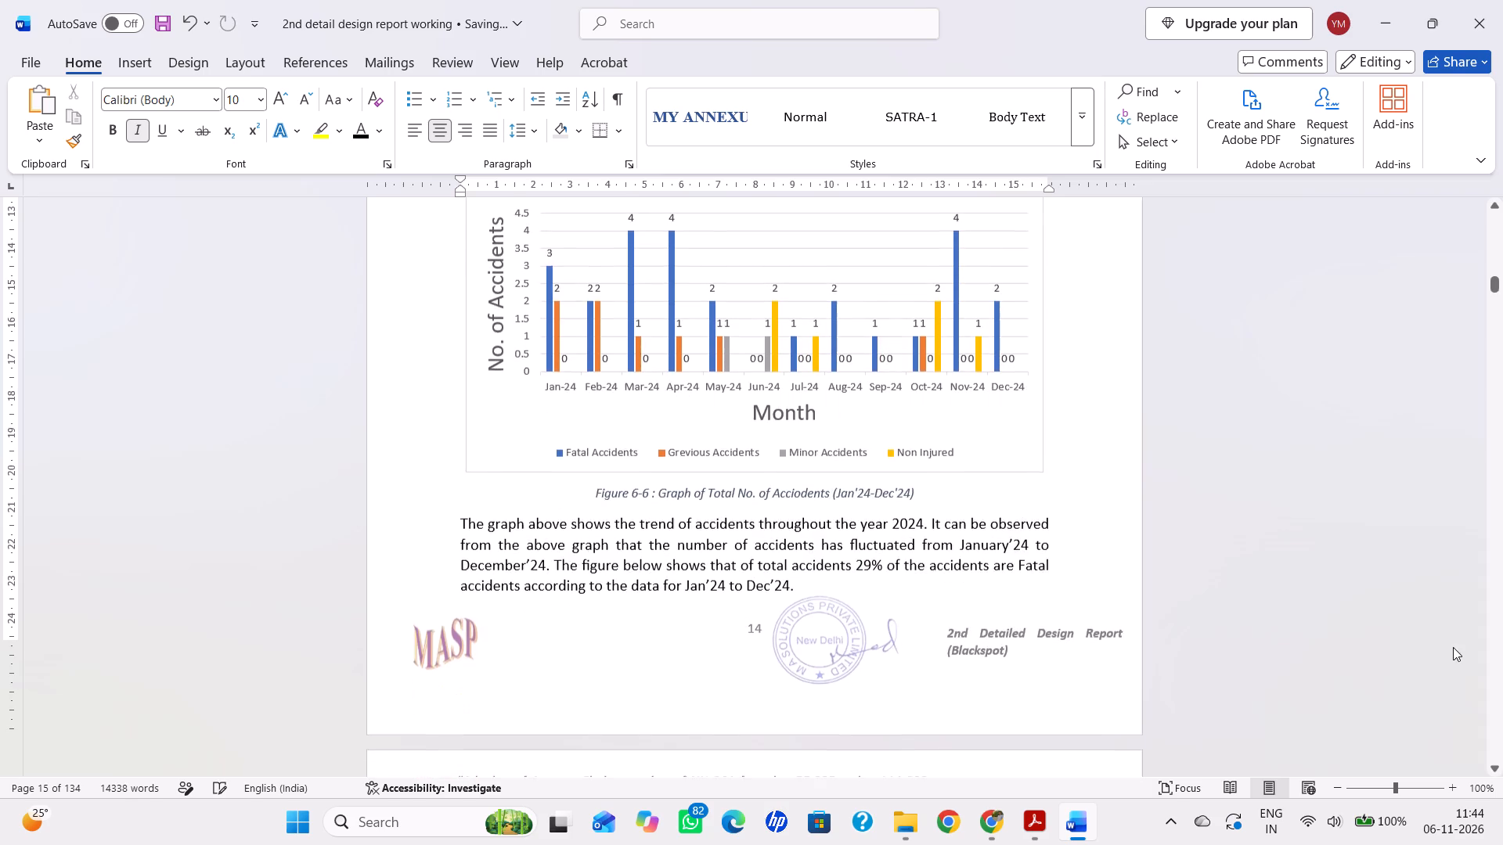
scroll(1453, 647, "down", 18)
scroll(1502, 481, "down", 9)
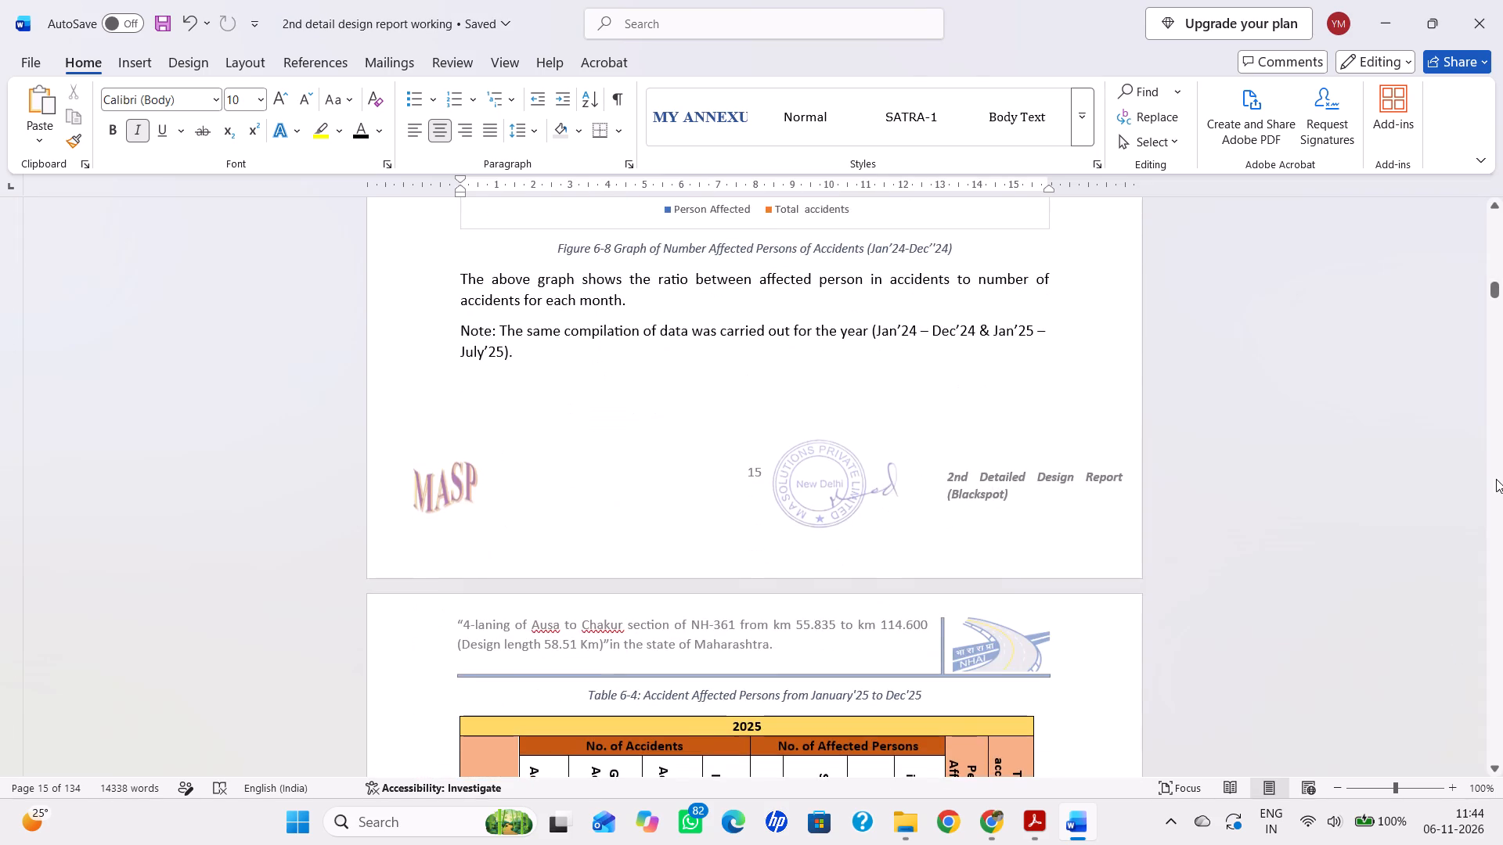
scroll(1492, 475, "up", 5)
scroll(1463, 403, "up", 3)
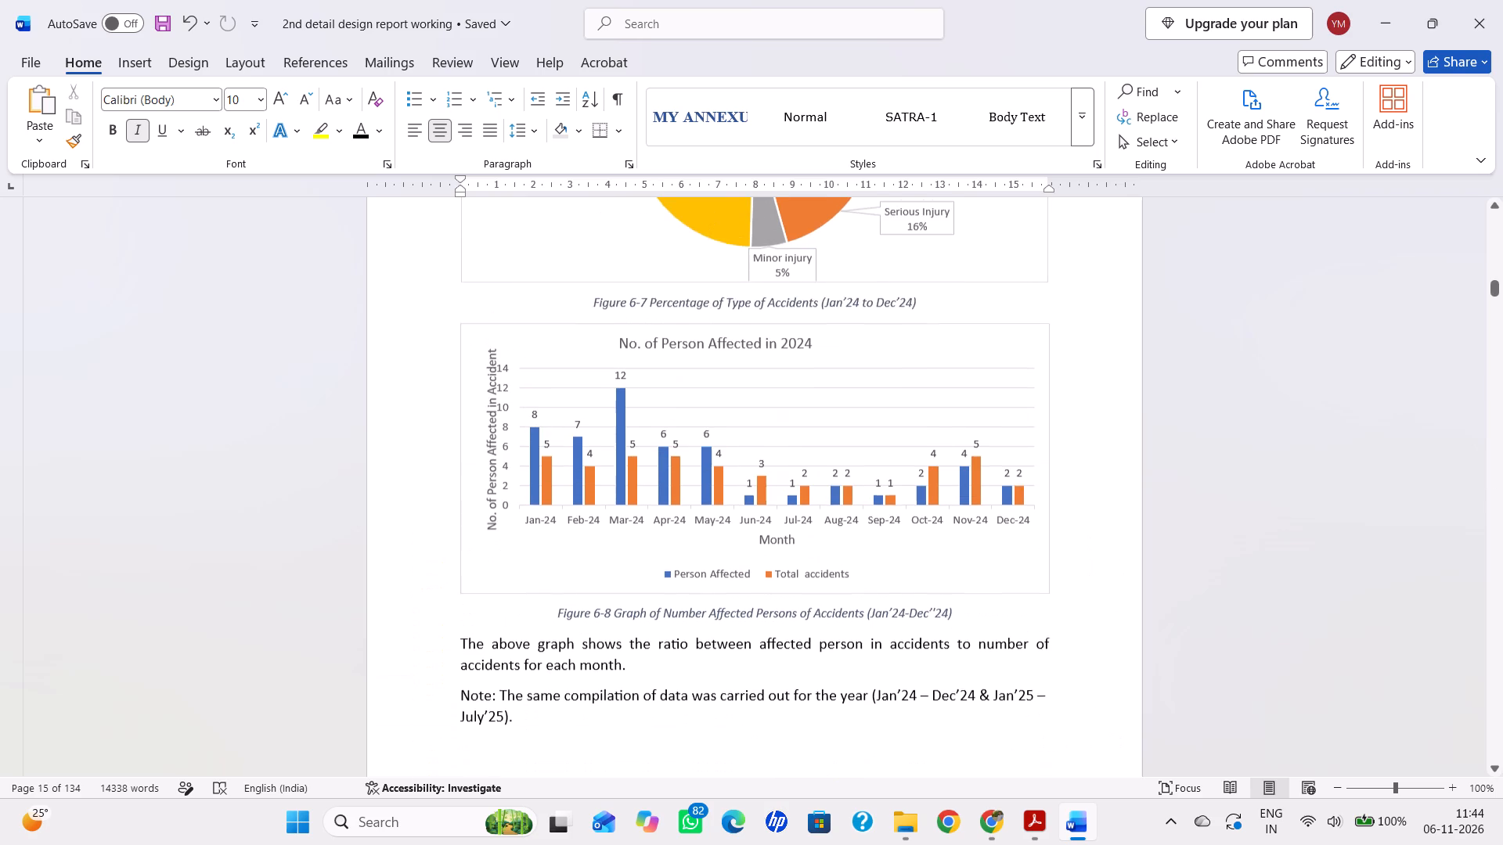
scroll(1463, 403, "down", 16)
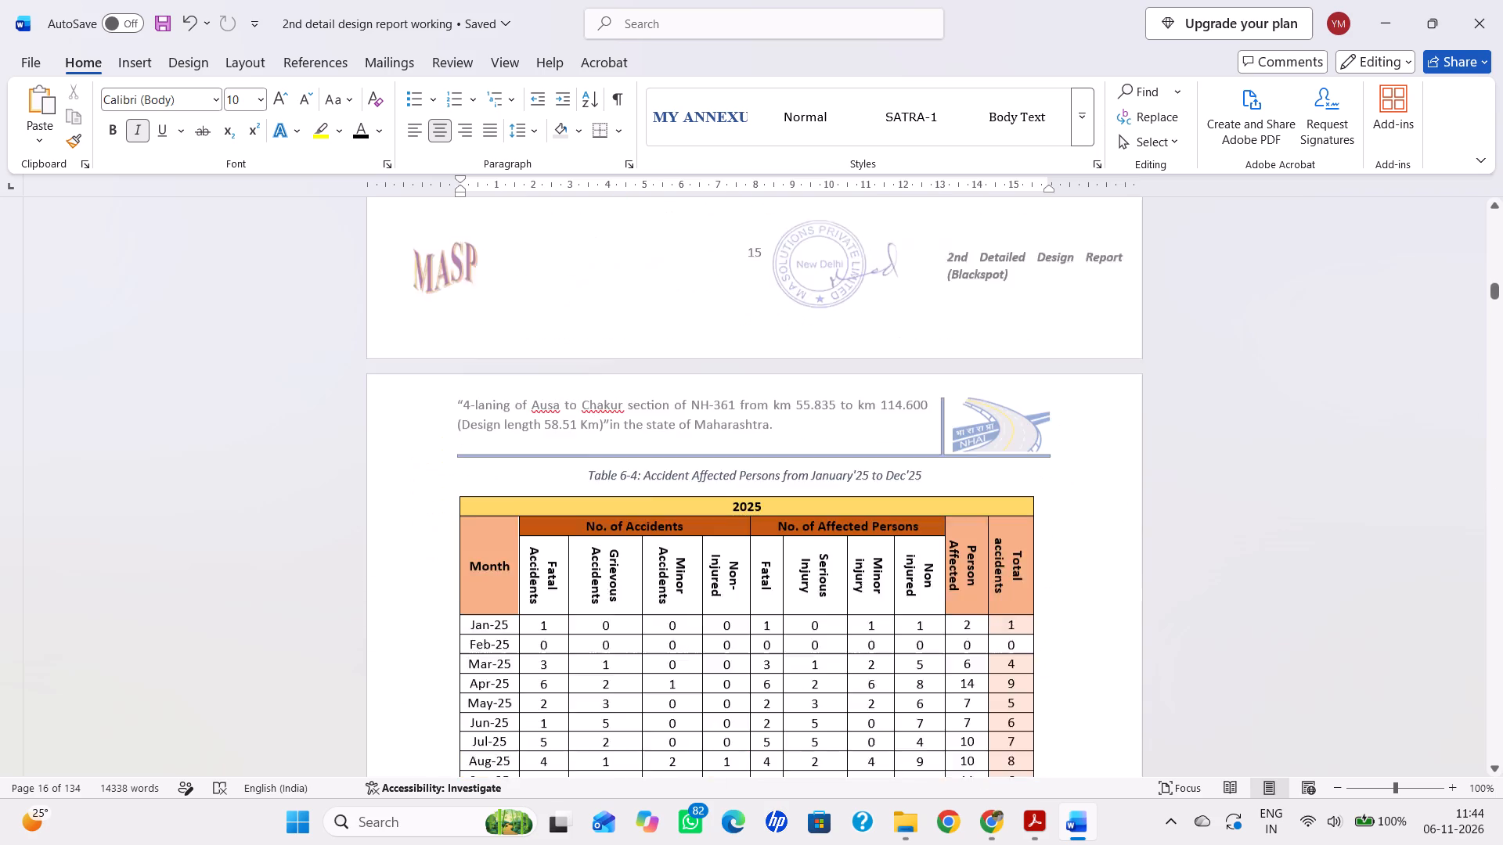
scroll(1463, 403, "down", 9)
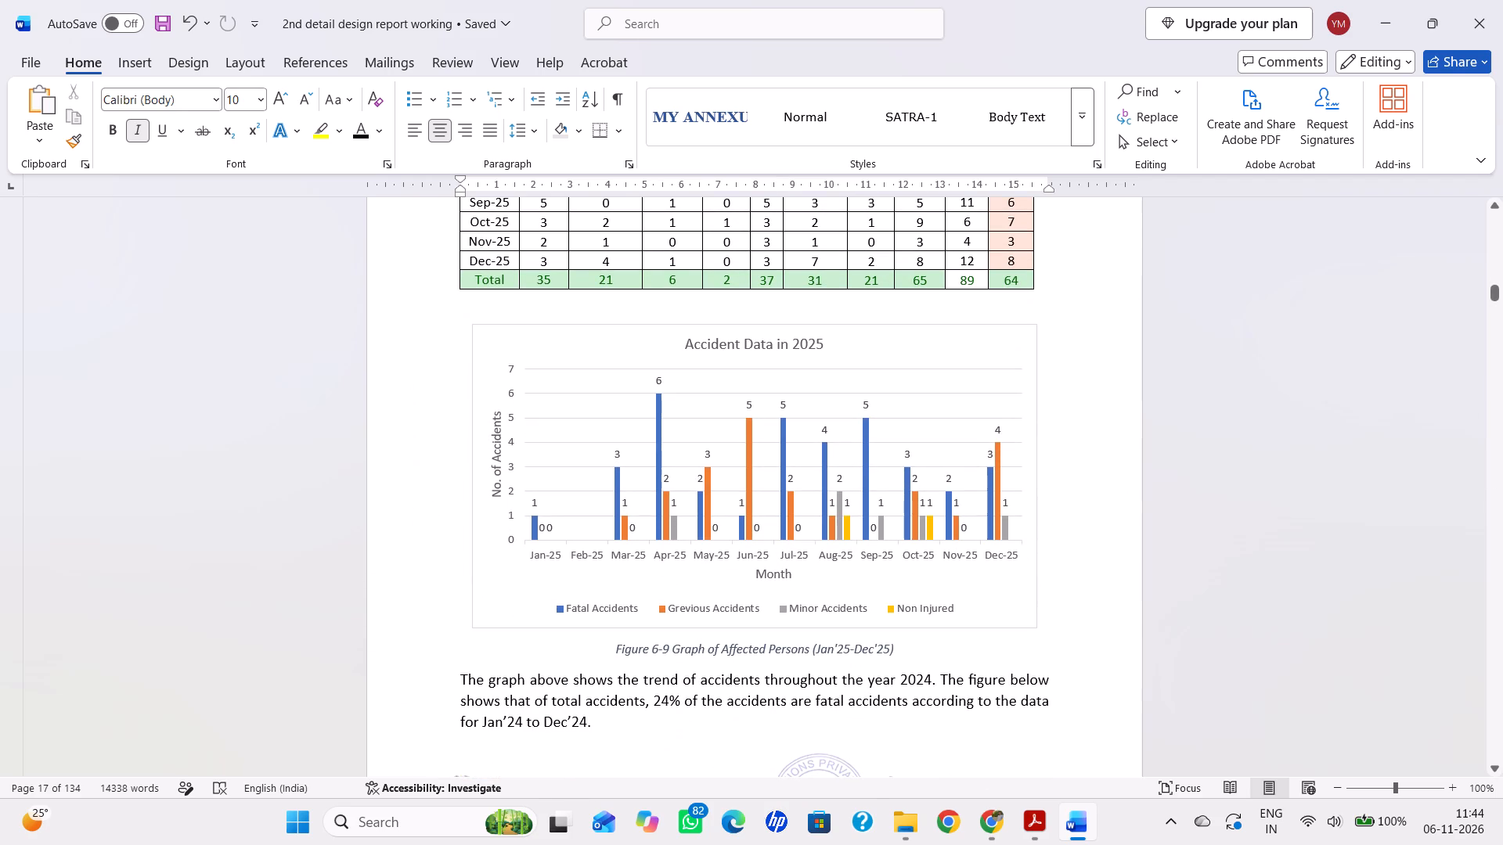
left_click_drag(807, 648, 740, 649)
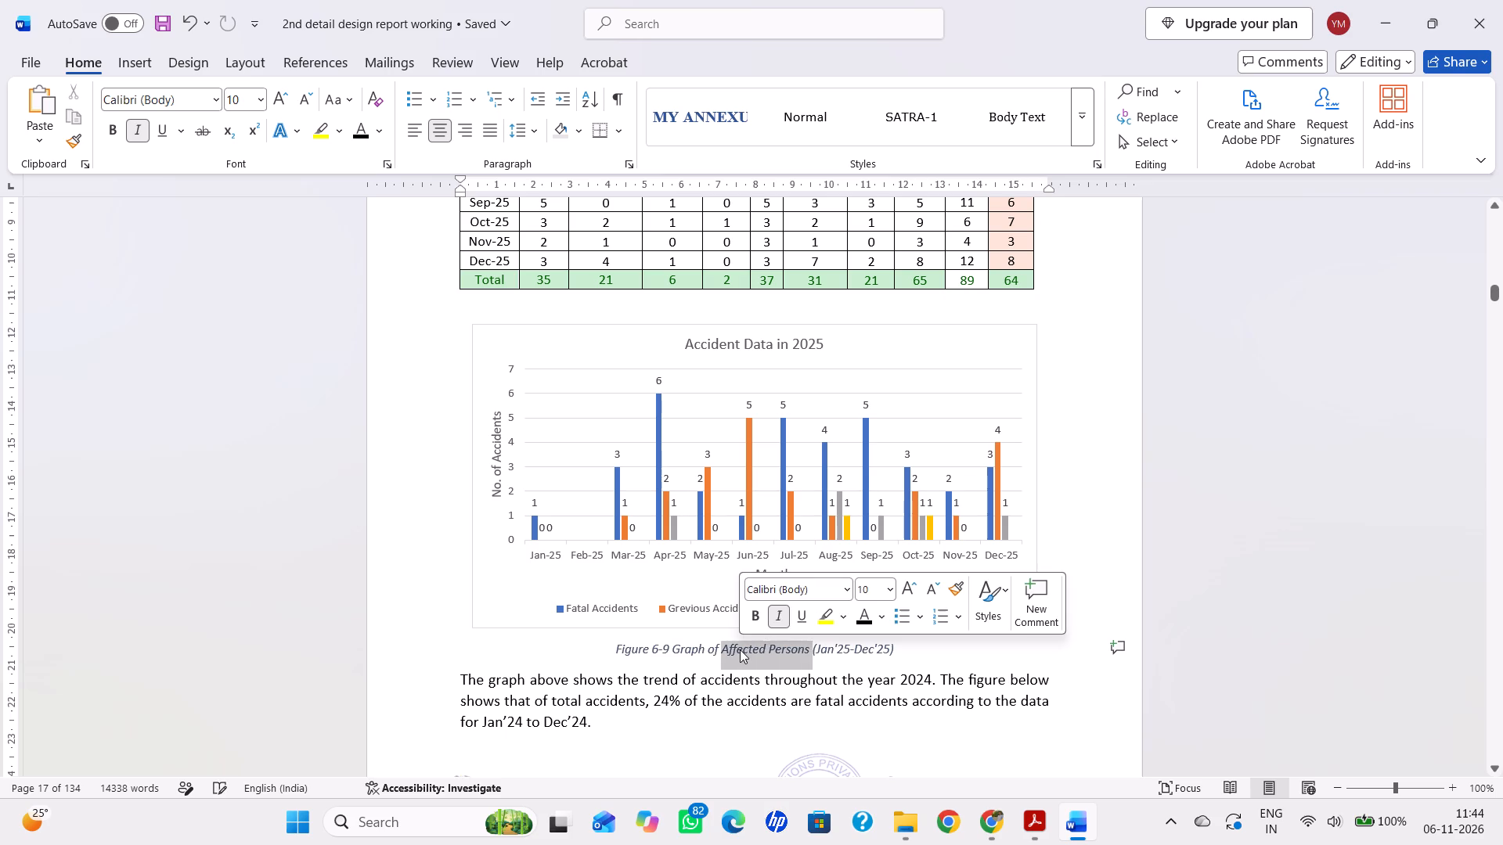
type("Total")
key("space")
type("no.")
key("space")
key("o")
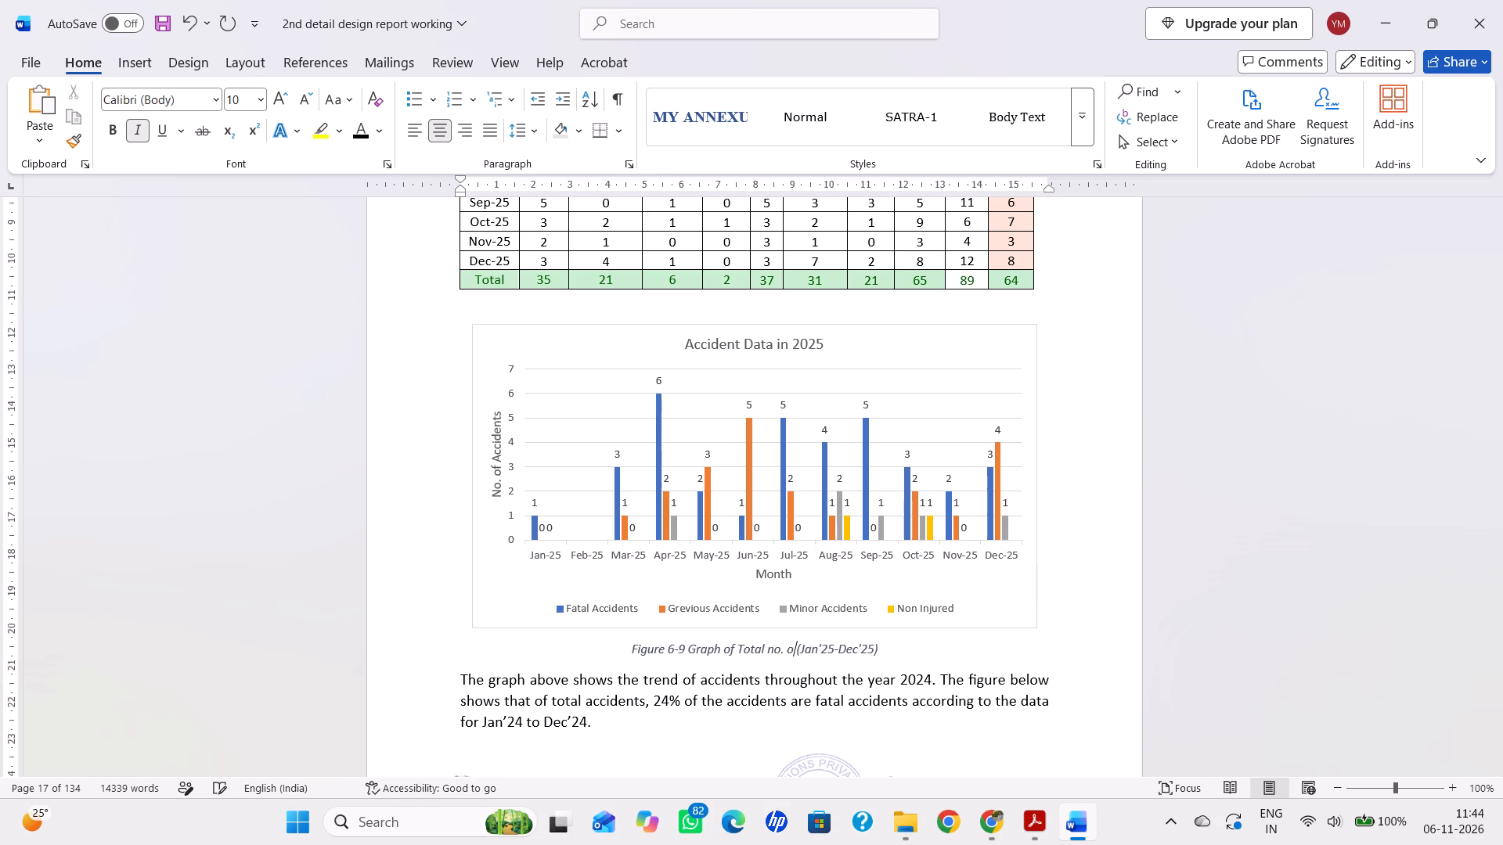
type("f Accidents")
key("ctrl+s")
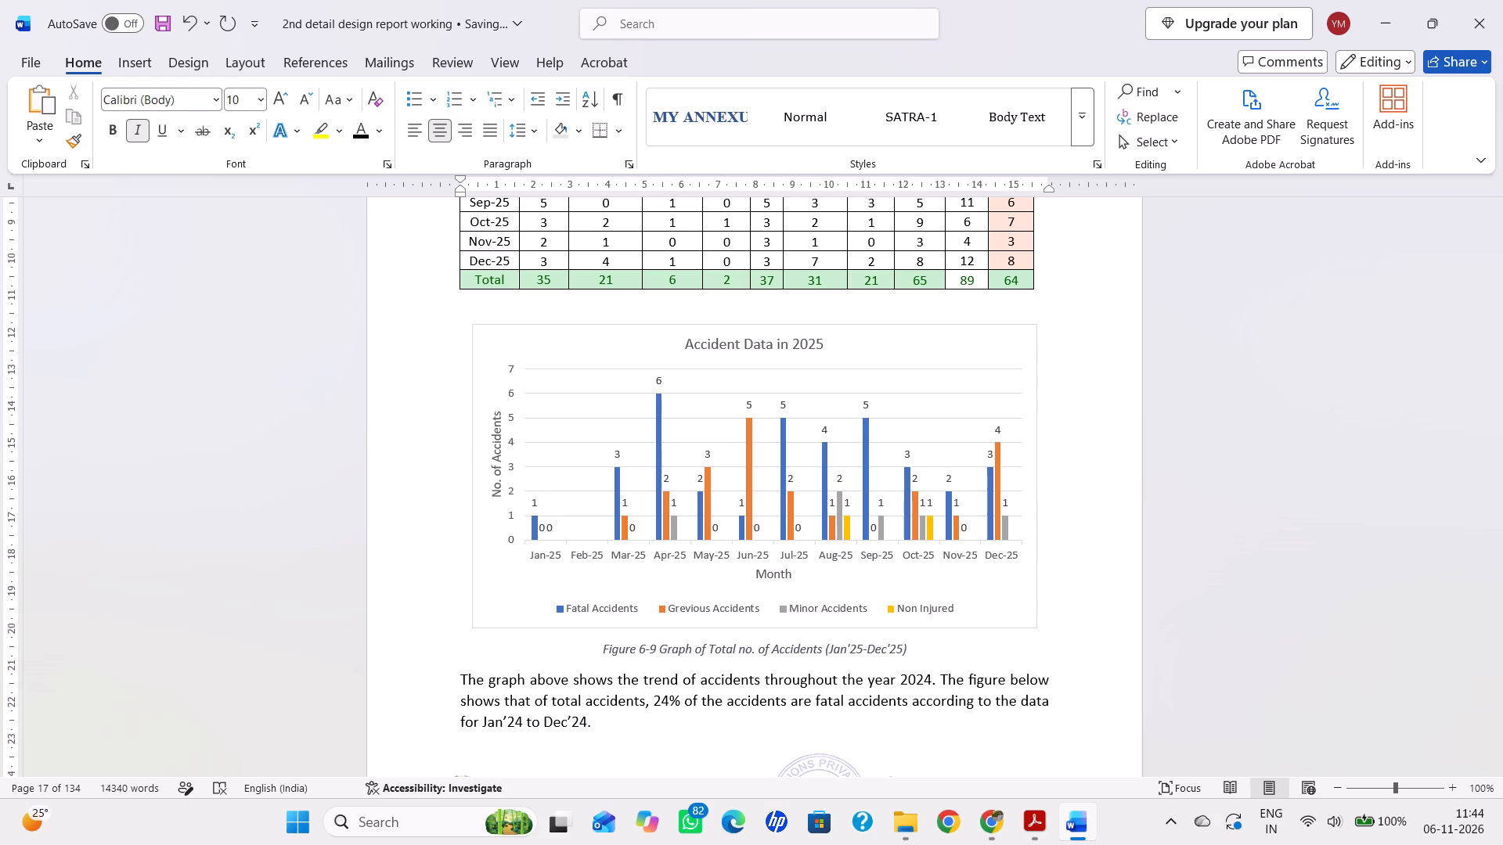
Review the 2025 pie chart, the No. of Person Affected in 2025 graph and Table 7-1 Summary Analysis, and save the report.
scroll(740, 649, "down", 13)
scroll(730, 634, "up", 1)
scroll(698, 607, "down", 7)
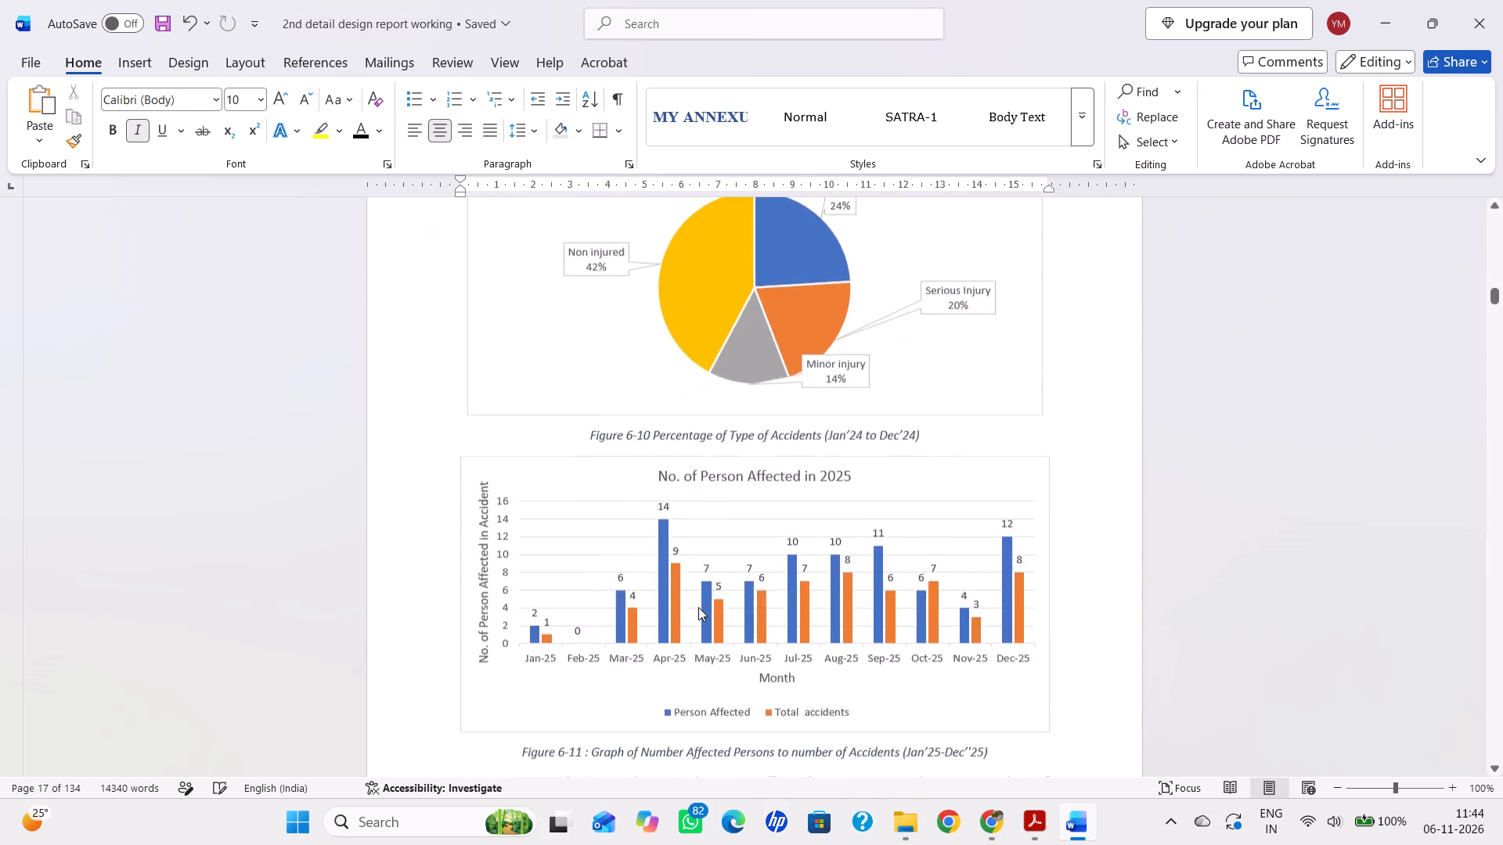
scroll(698, 607, "down", 20)
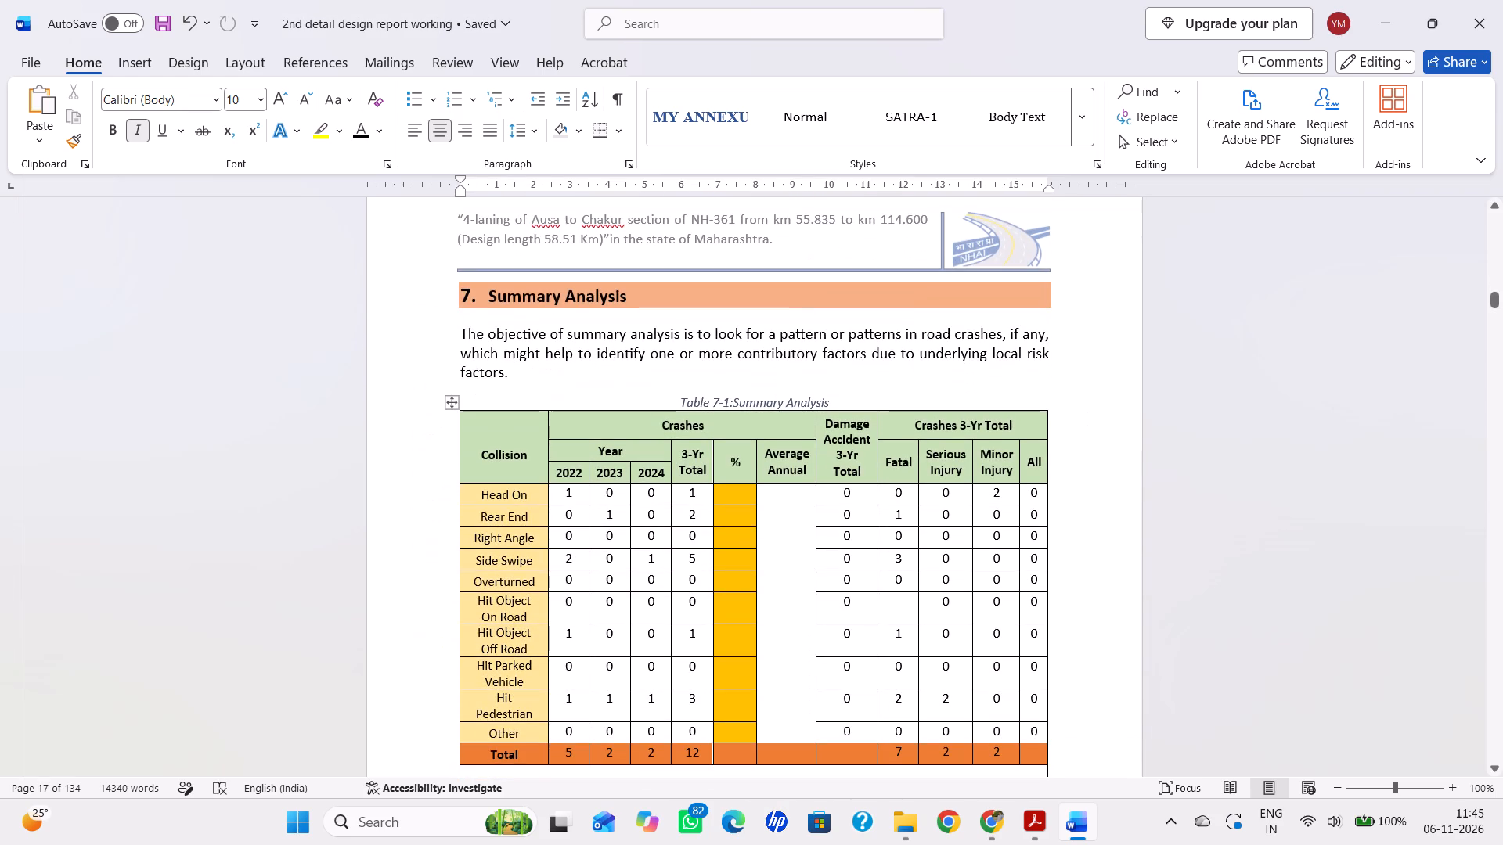
key("ctrl+s")
Read through the Stick Diagram Analysis, blackspot classification, List of Black Spot & Audit Details and severity score prioritization tables.
scroll(690, 624, "down", 20)
scroll(690, 624, "down", 3)
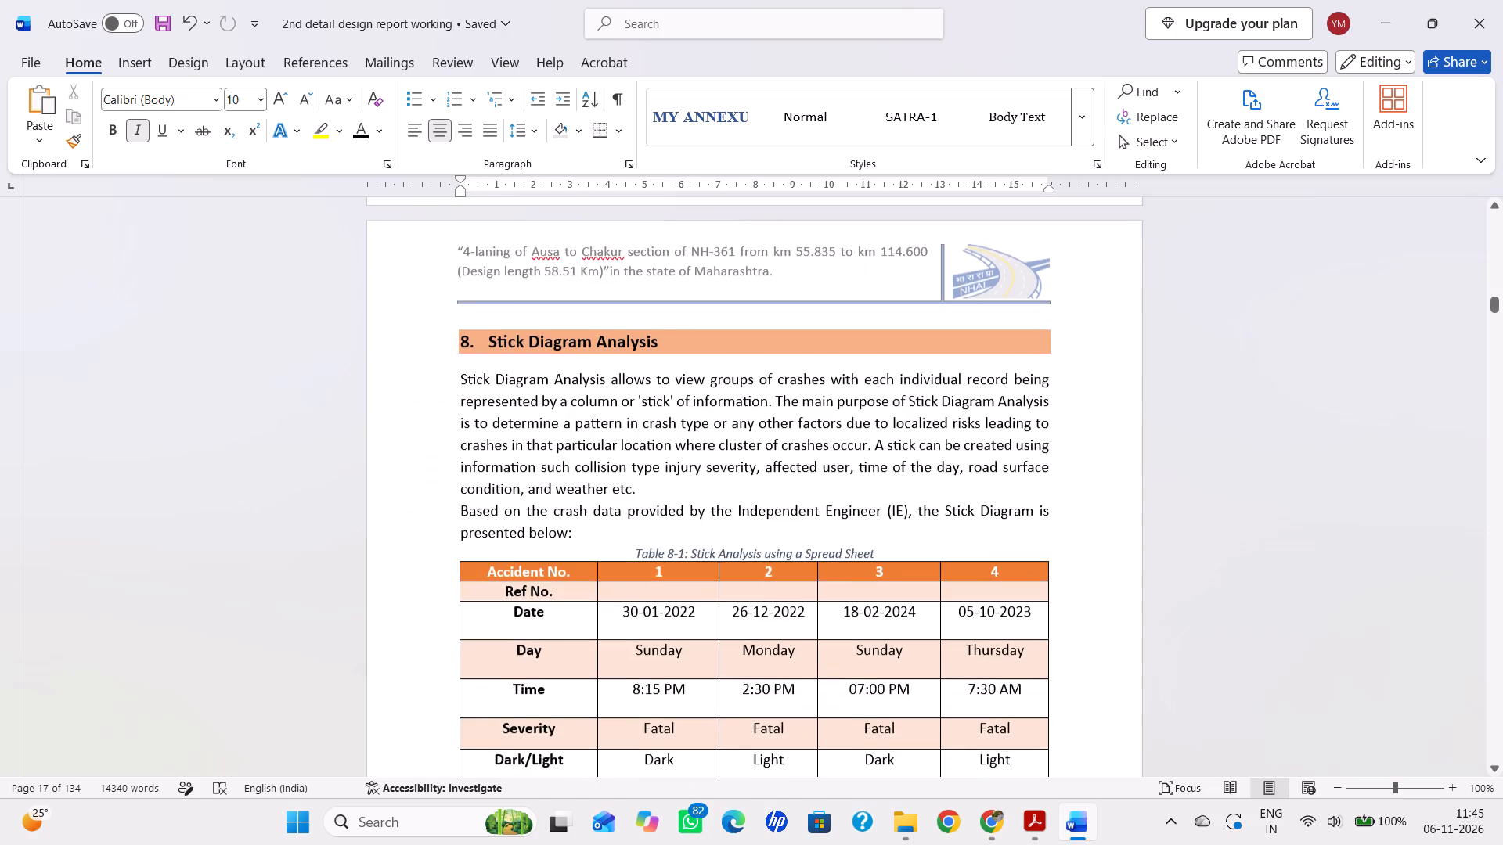
scroll(690, 624, "down", 18)
scroll(690, 639, "down", 20)
scroll(690, 639, "down", 18)
scroll(689, 635, "up", 1)
scroll(689, 635, "down", 10)
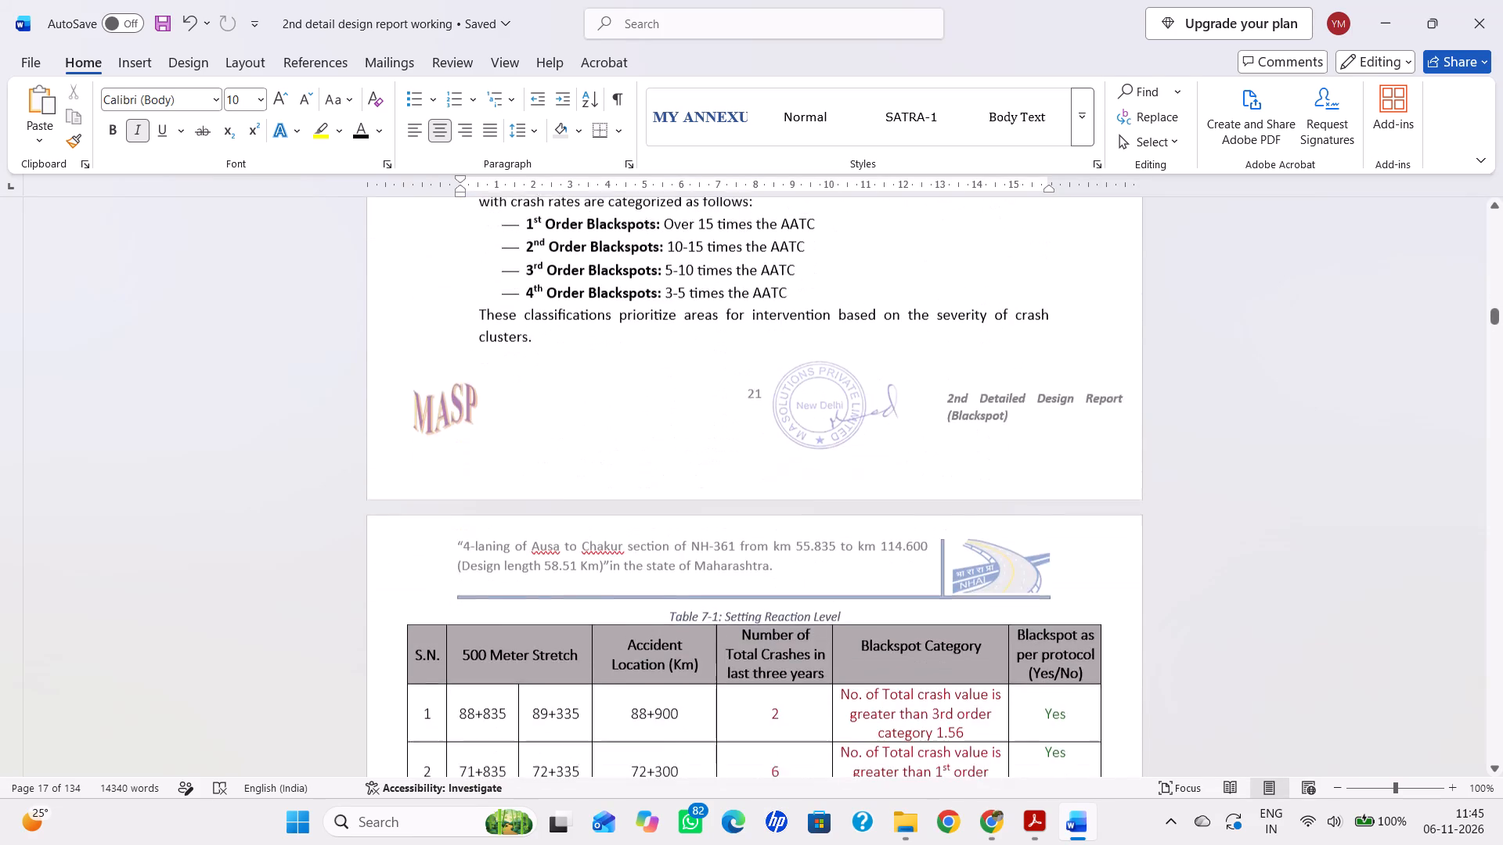
scroll(689, 635, "down", 10)
scroll(689, 635, "down", 20)
scroll(689, 635, "down", 5)
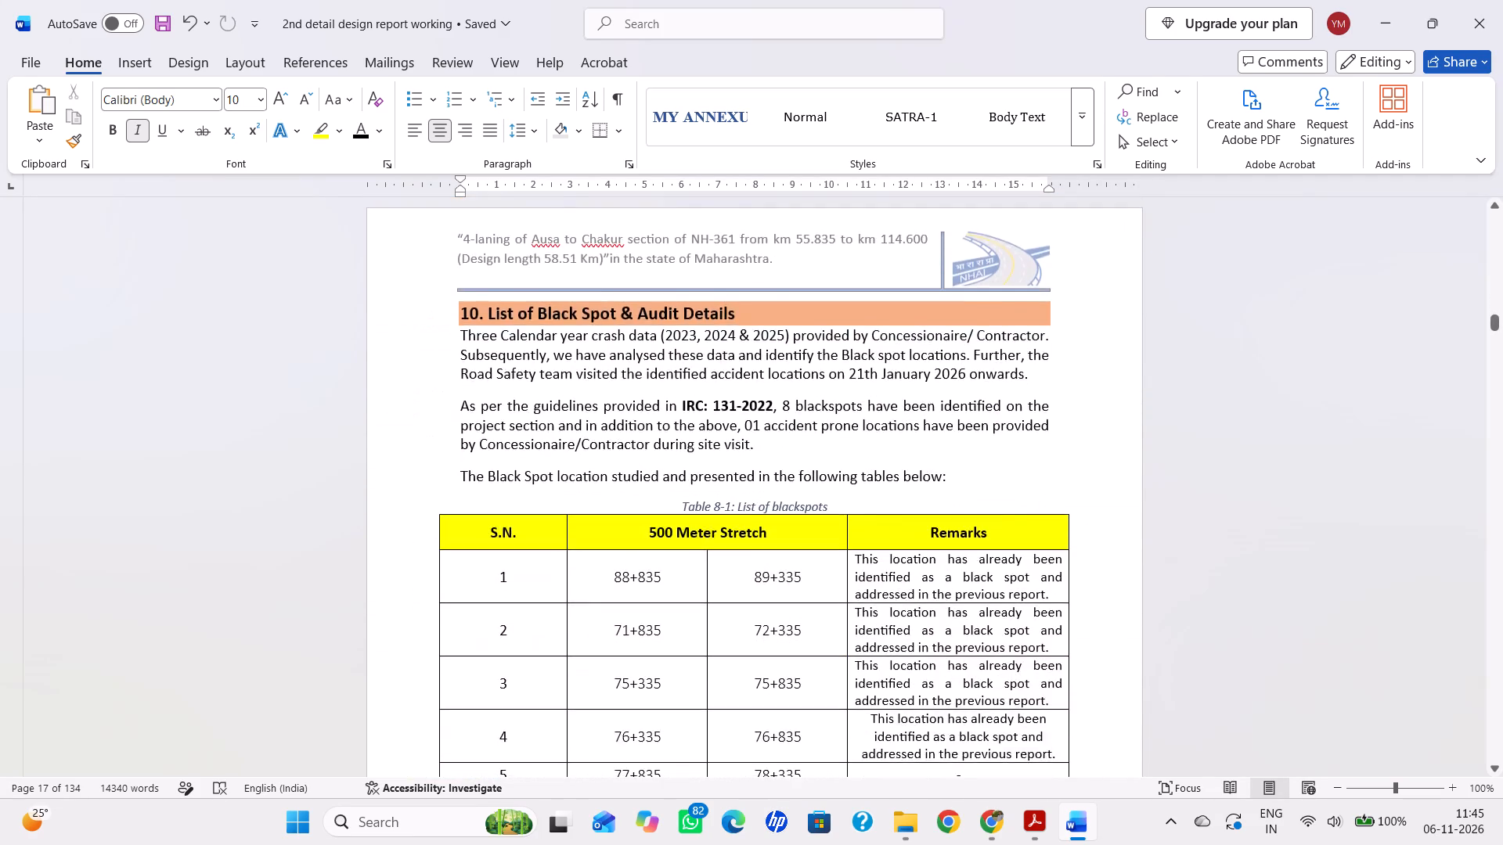
scroll(689, 635, "down", 13)
scroll(689, 635, "down", 9)
scroll(689, 635, "down", 16)
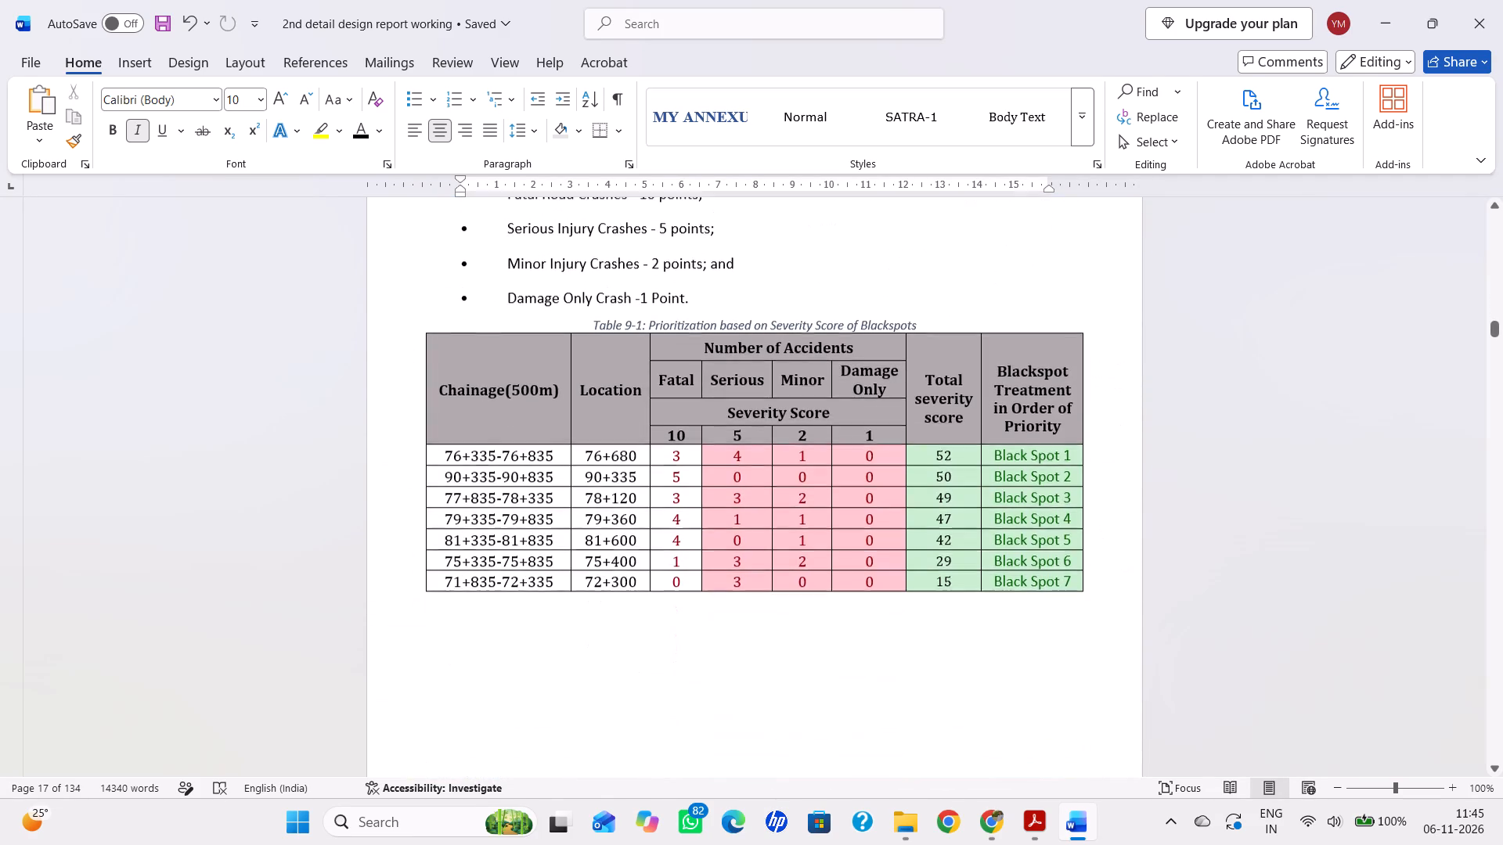
Examine the start of section 12, including the Blackspot 1 headings and Table 12-1 traffic volume counts for KM 77+835 to 78+335.
scroll(694, 686, "down", 13)
scroll(607, 671, "up", 10)
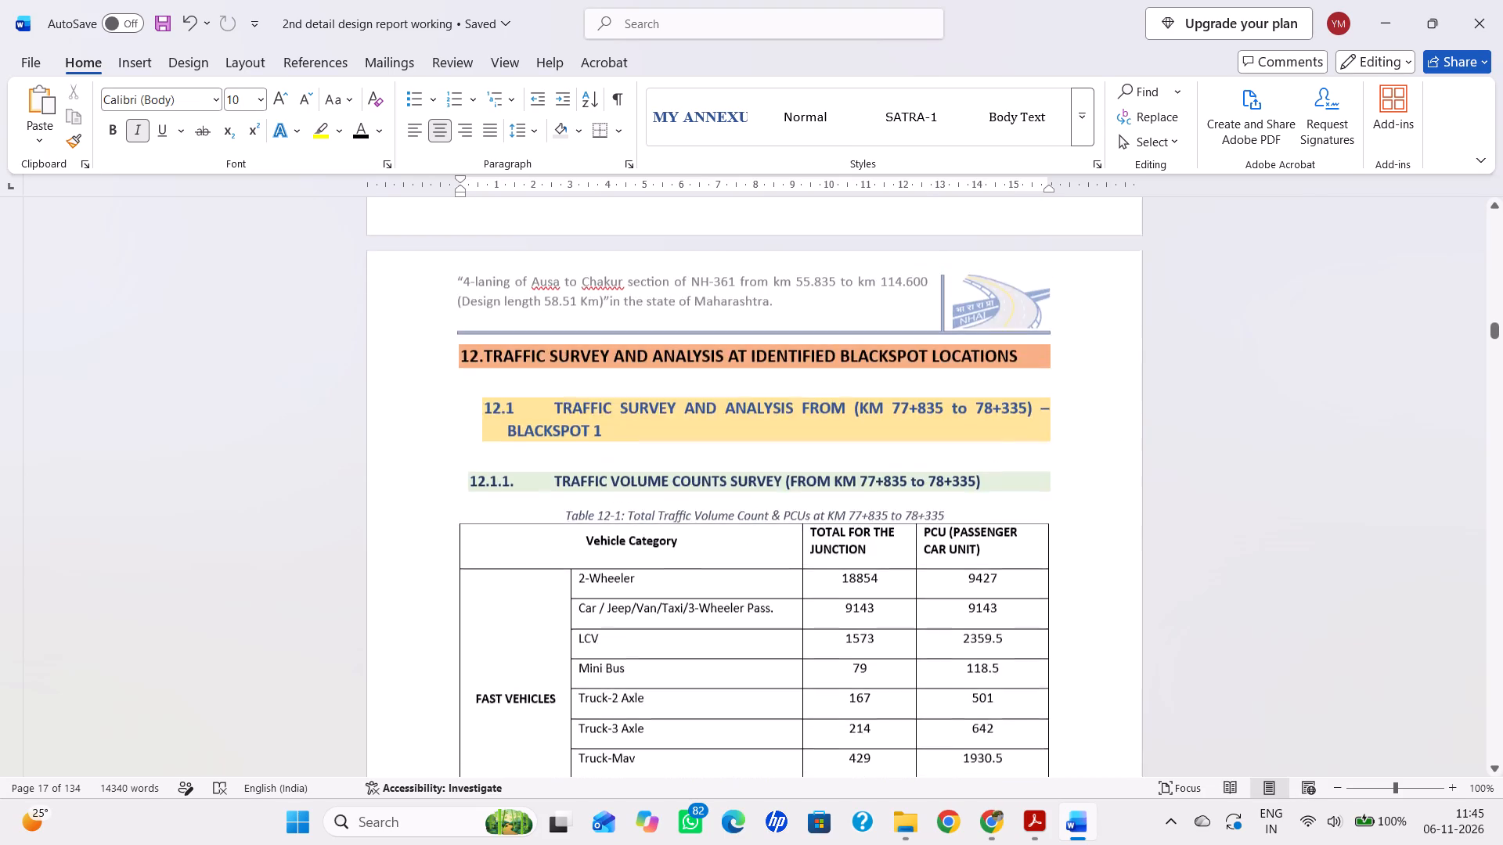
scroll(607, 671, "up", 15)
scroll(604, 670, "down", 9)
scroll(604, 670, "up", 1)
scroll(604, 670, "down", 10)
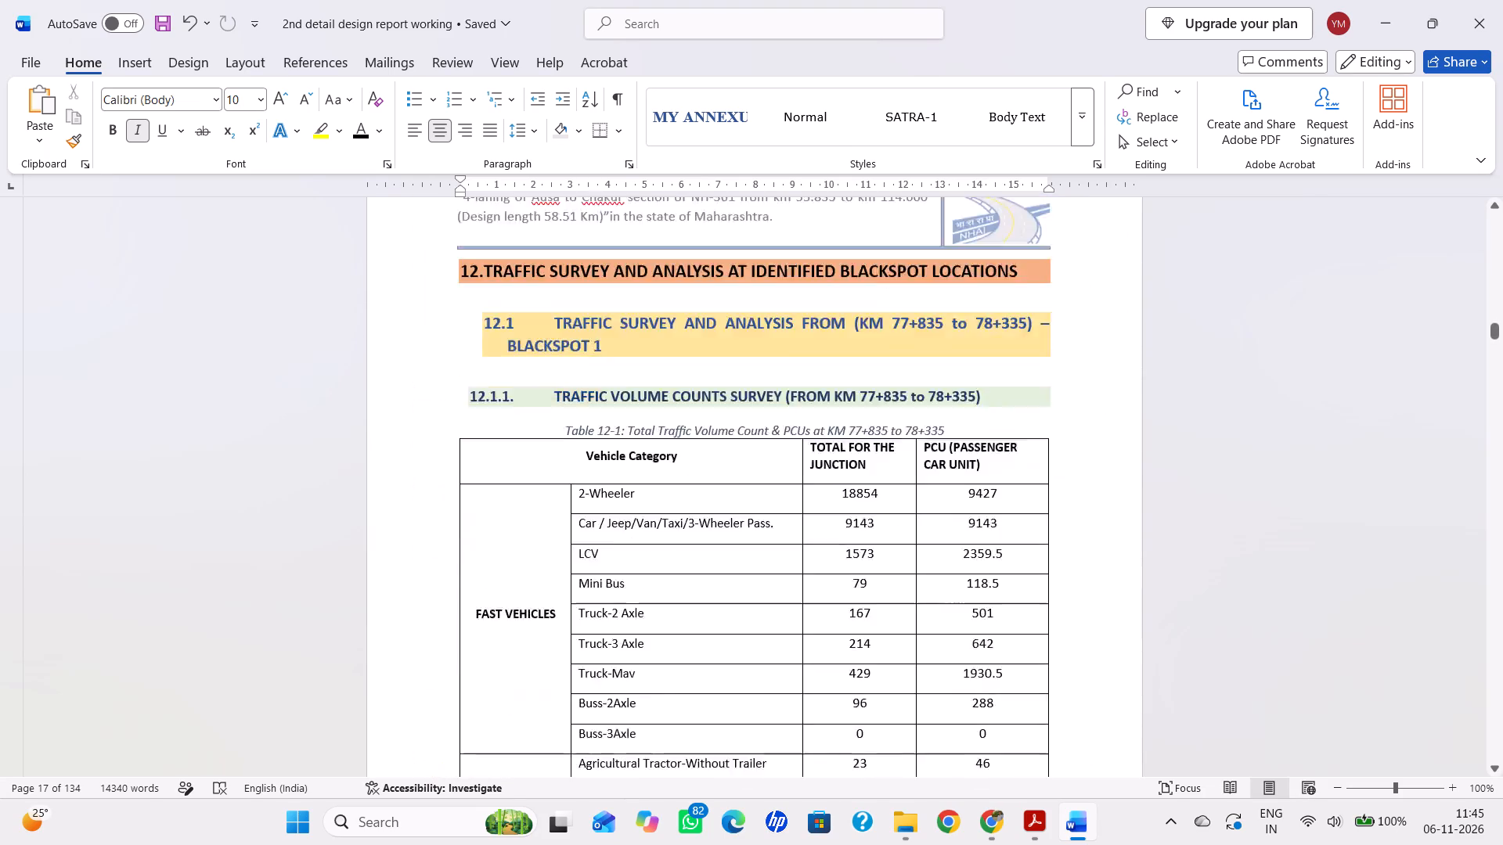
scroll(607, 672, "down", 5)
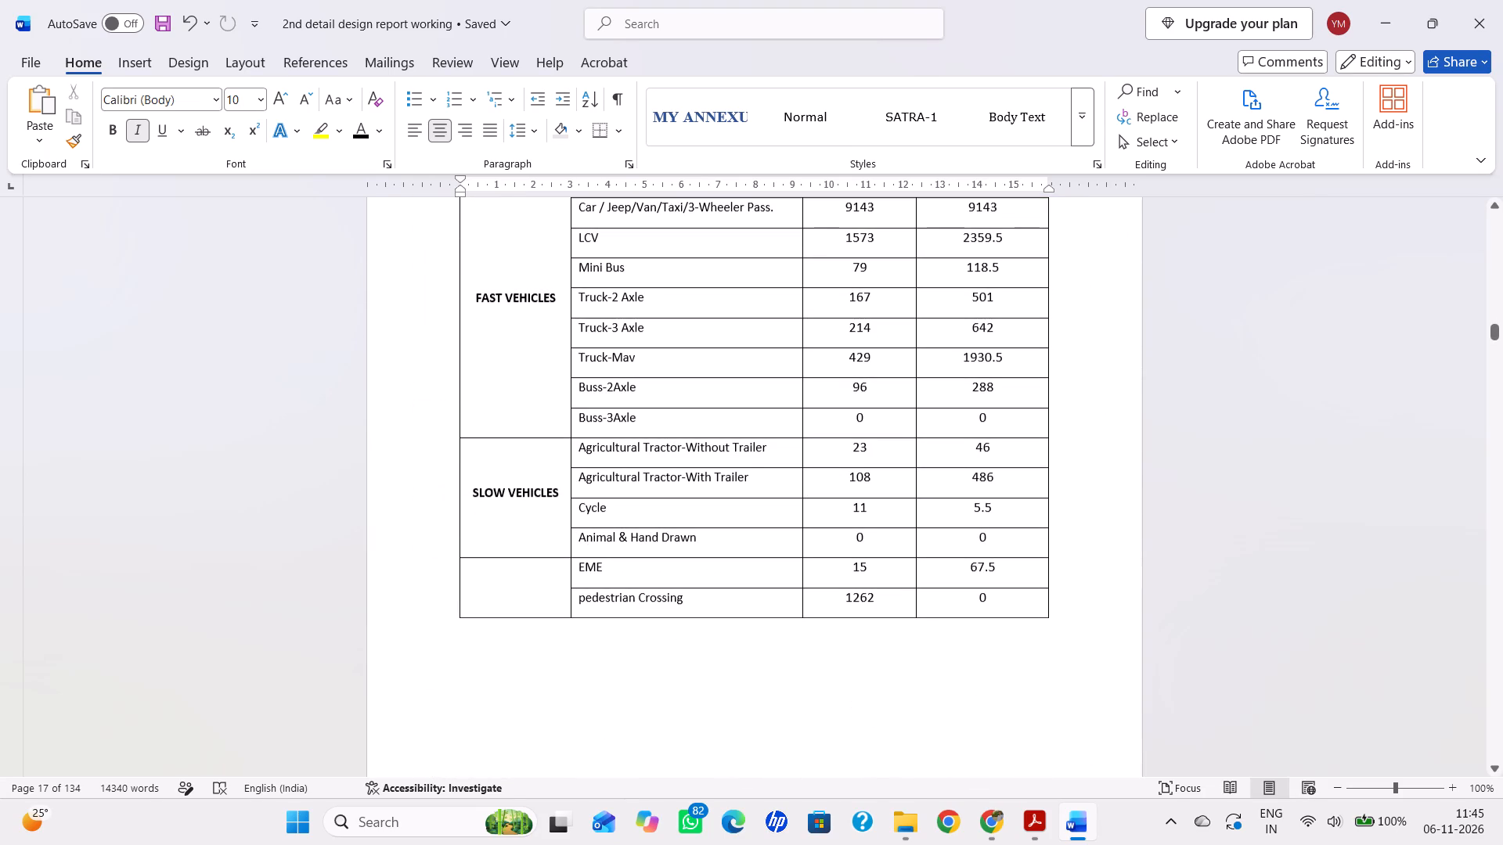
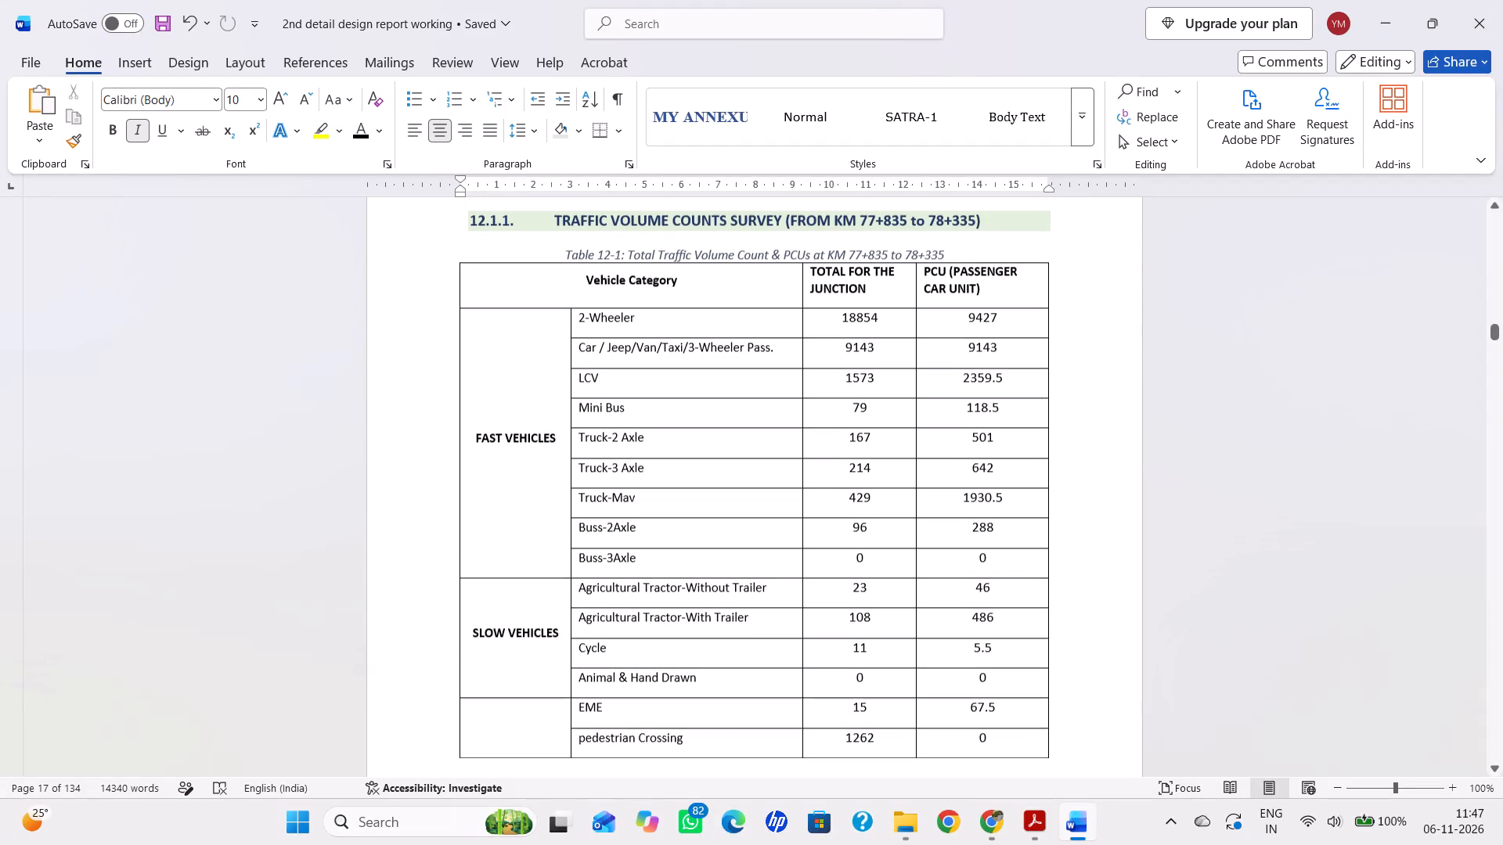
Recheck the section 12 headings, the section 11 severity indices and Table 8-1 List of blackspots, and save the report.
scroll(943, 581, "up", 2)
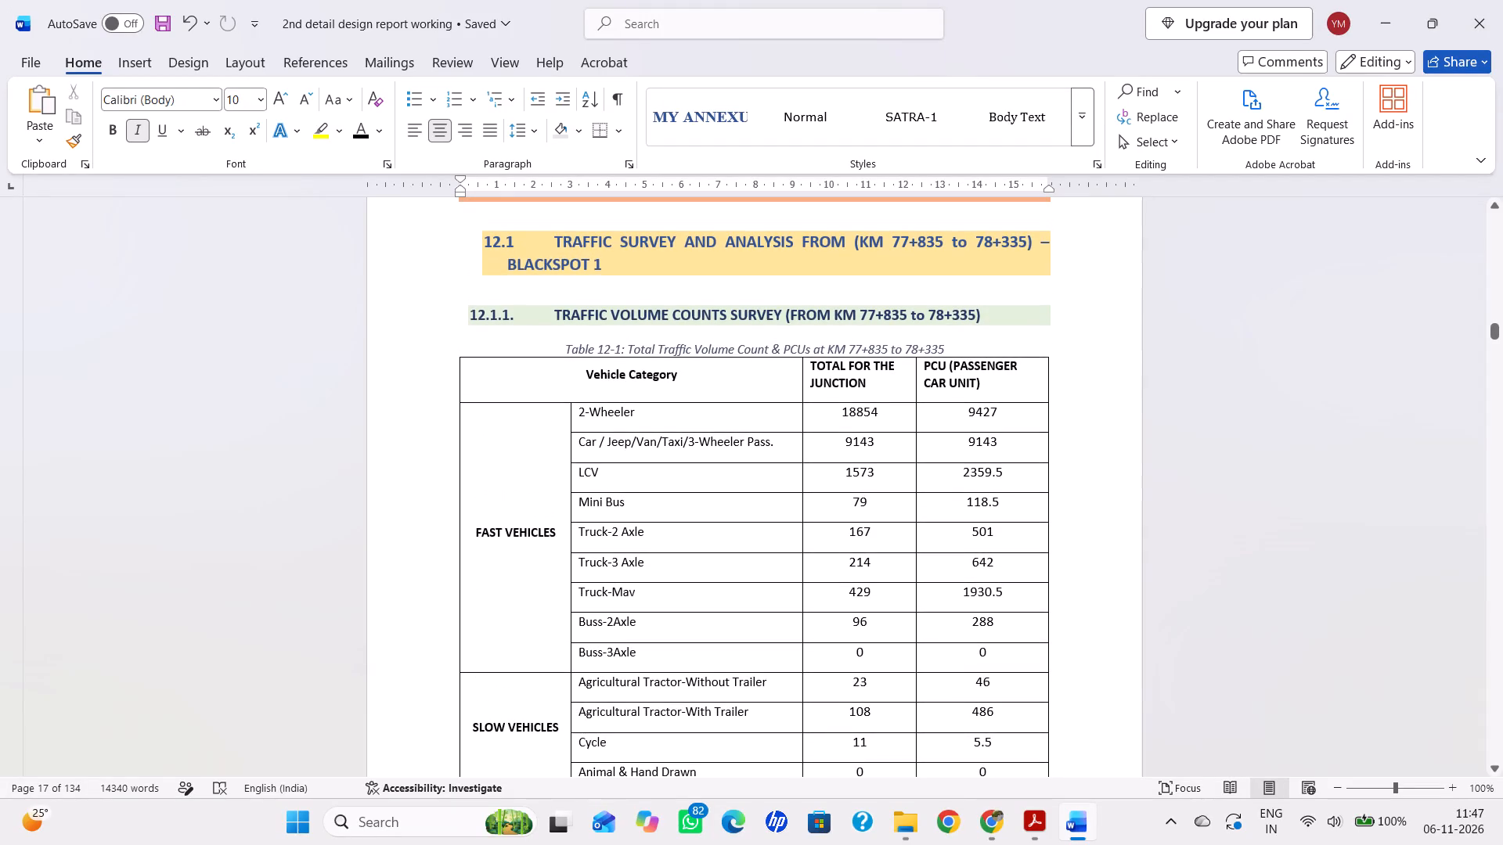
scroll(943, 581, "down", 8)
scroll(990, 600, "up", 12)
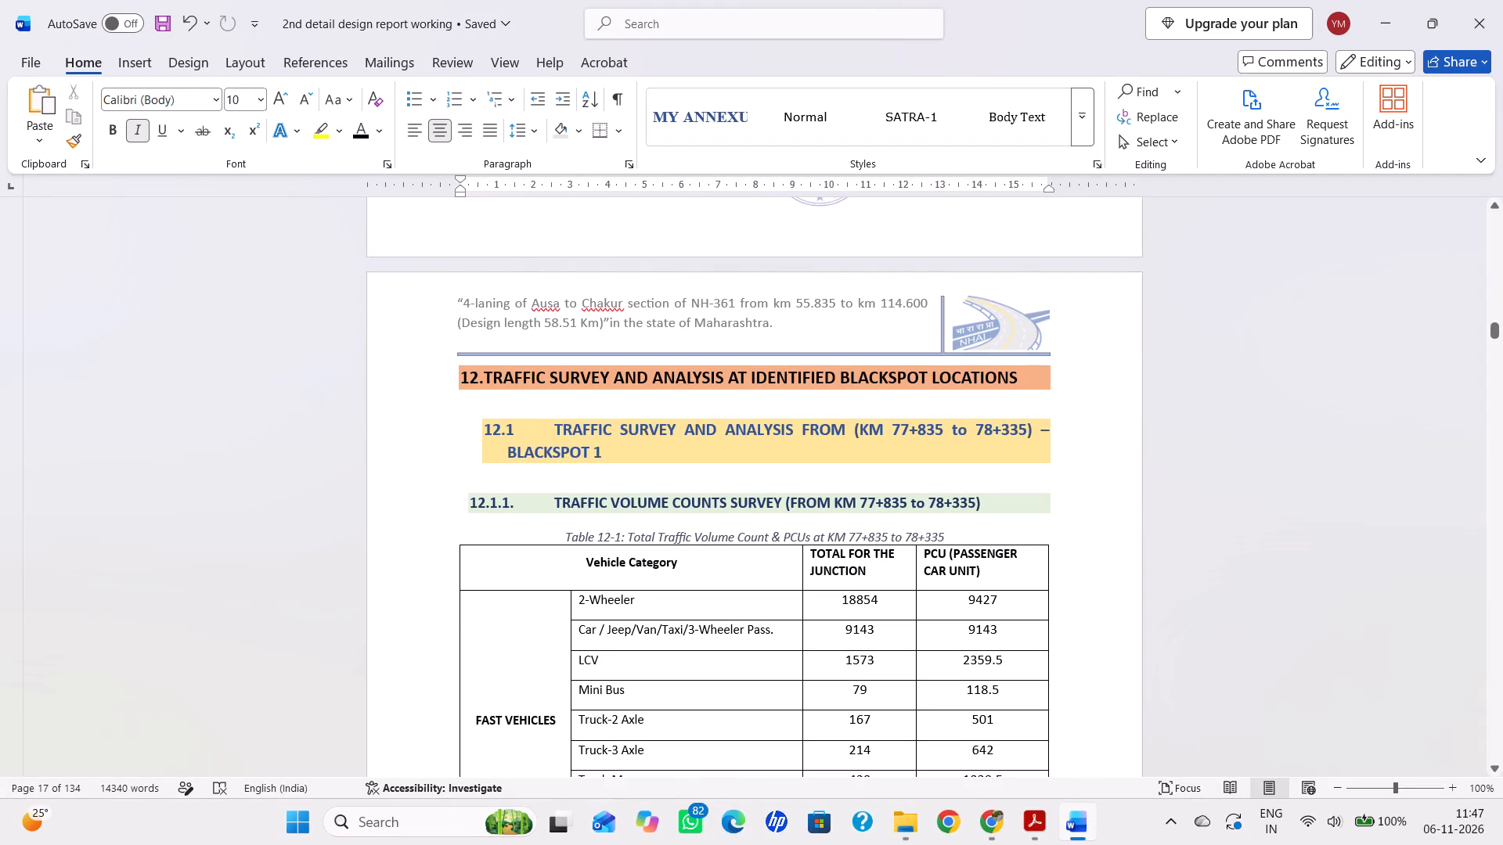
scroll(928, 548, "up", 20)
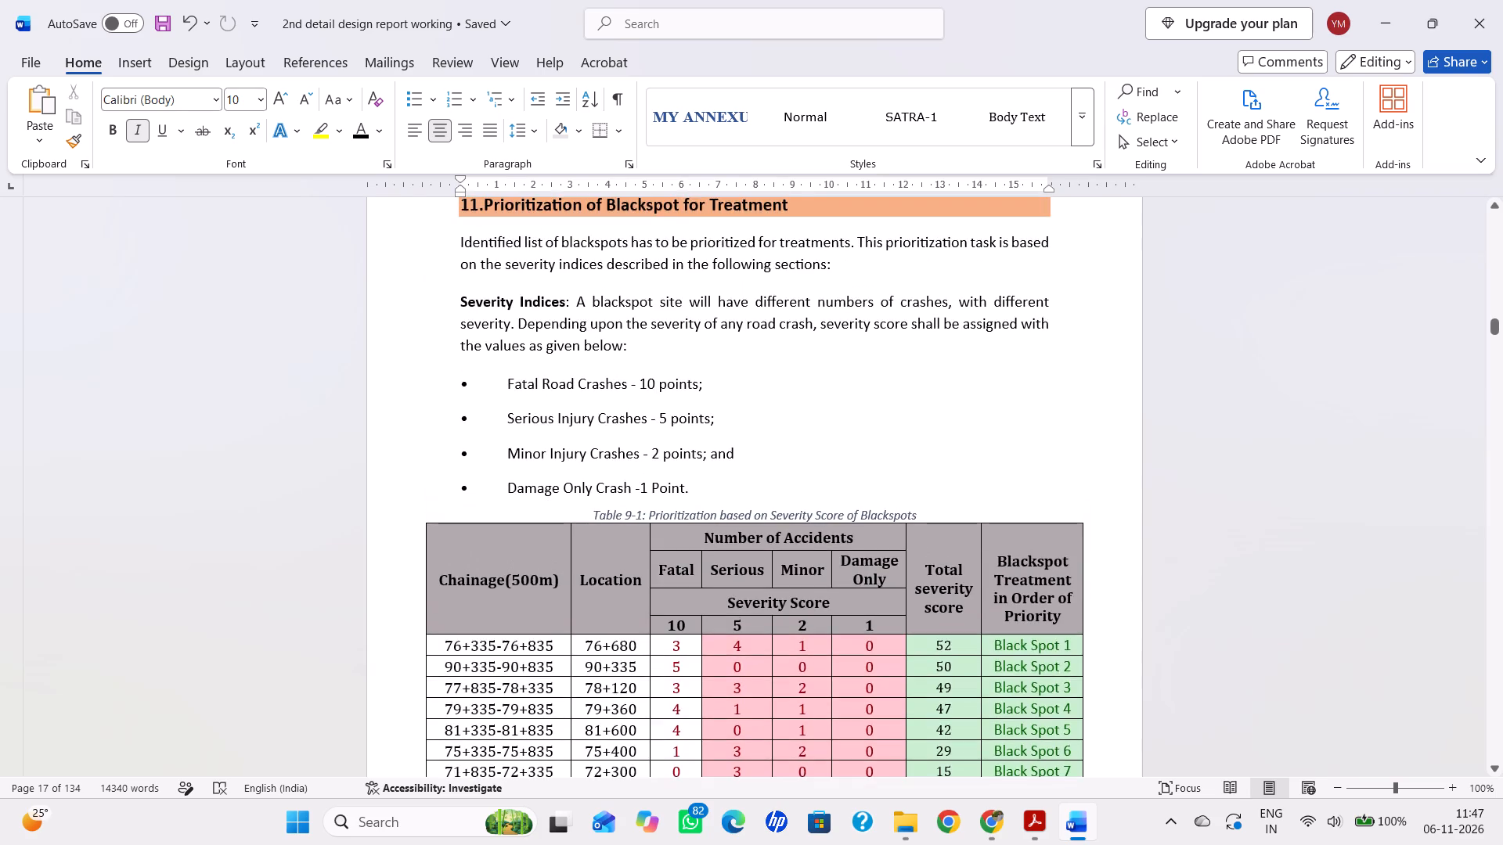
scroll(926, 548, "up", 17)
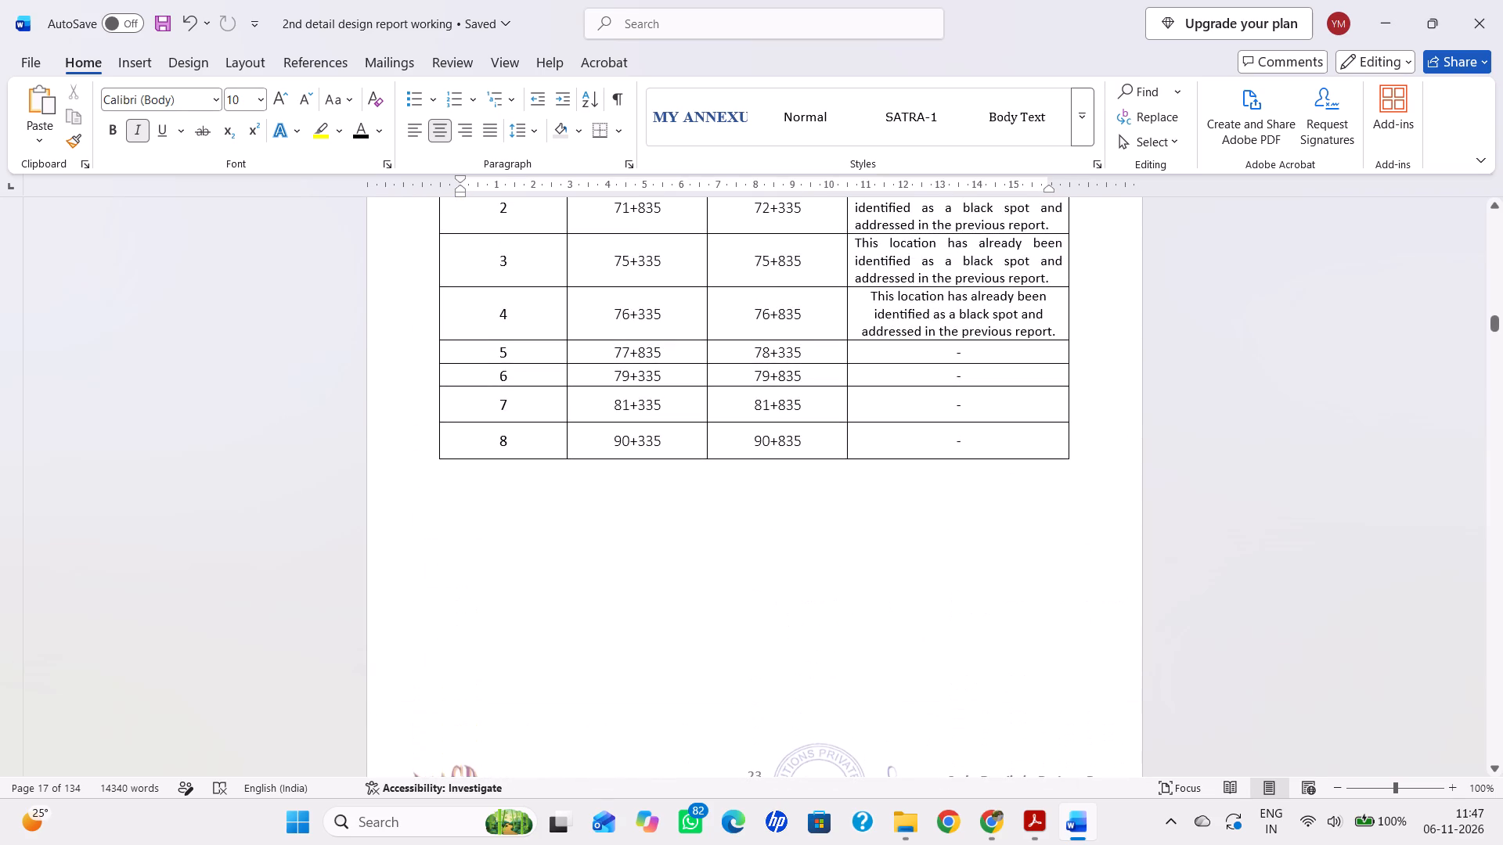
scroll(926, 548, "up", 3)
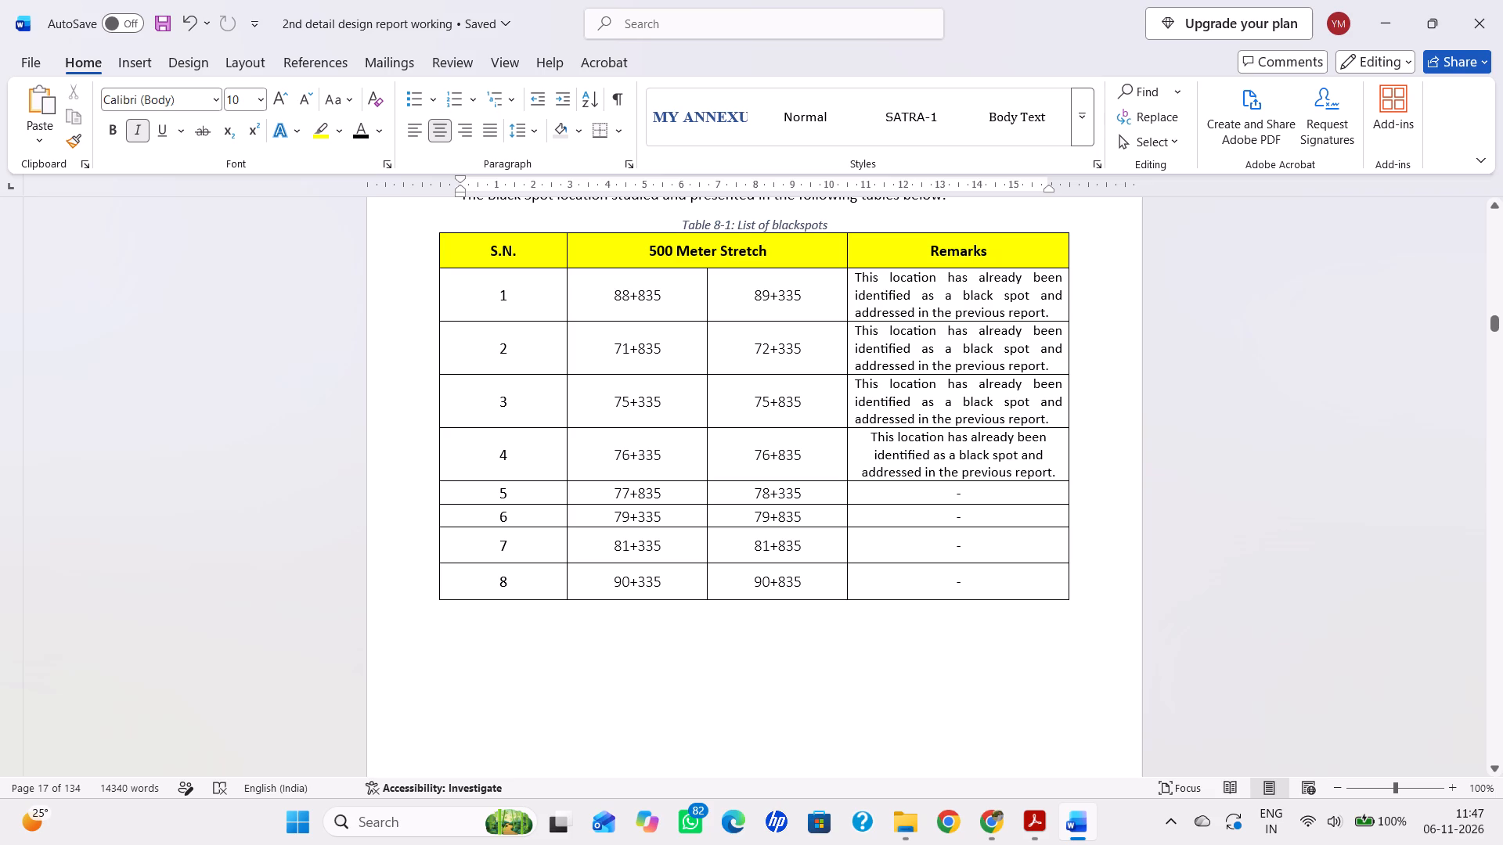
scroll(932, 559, "down", 19)
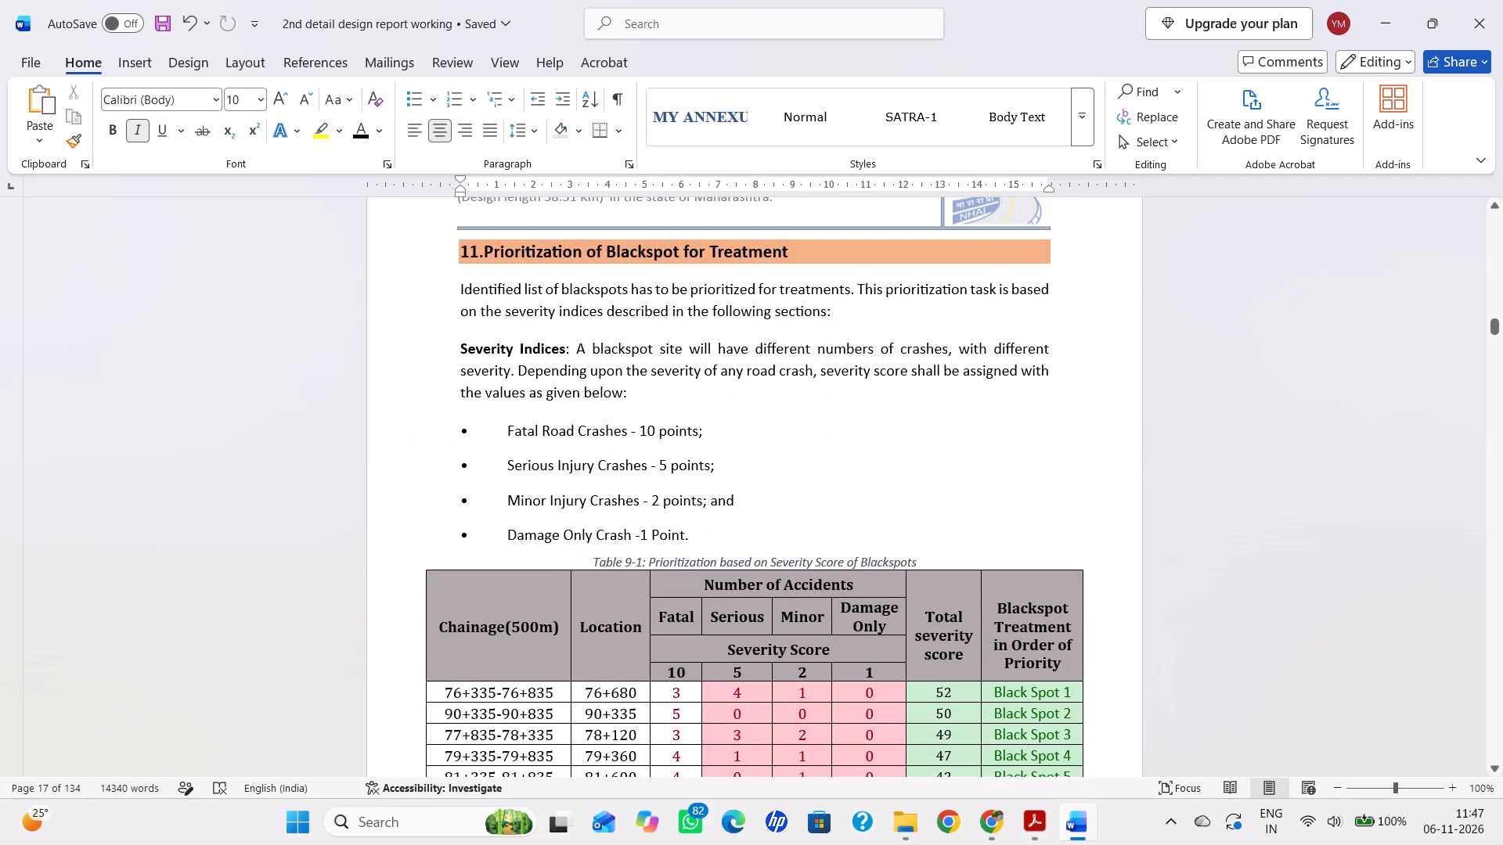
key("ctrl+s")
Examine Table 12-1 traffic volume counts and select the Figure 12-1 traffic volume graph for KM 77+835 to 78+335.
scroll(1029, 527, "down", 20)
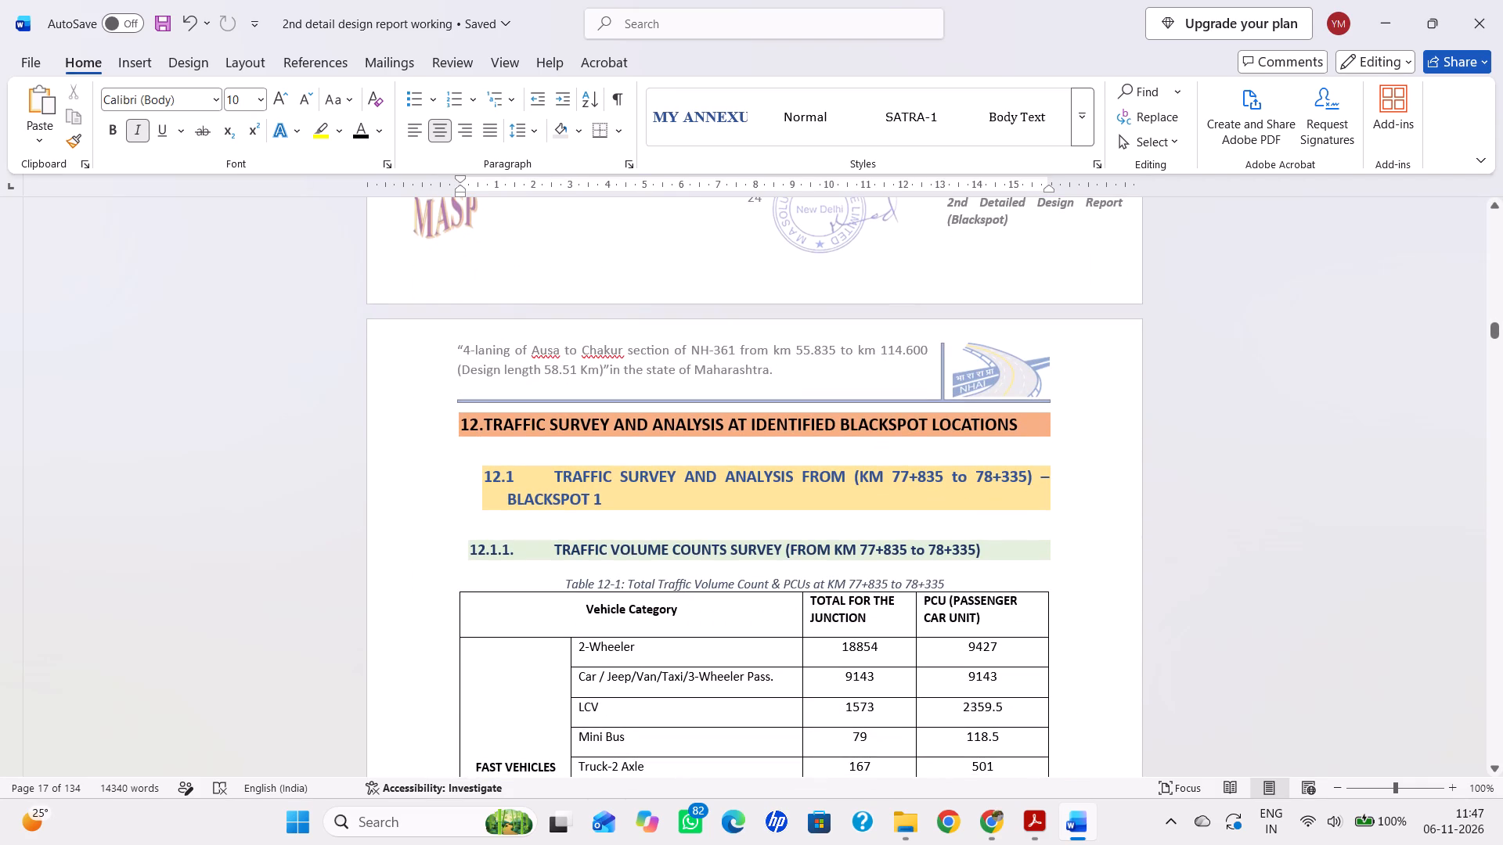
scroll(1040, 527, "down", 16)
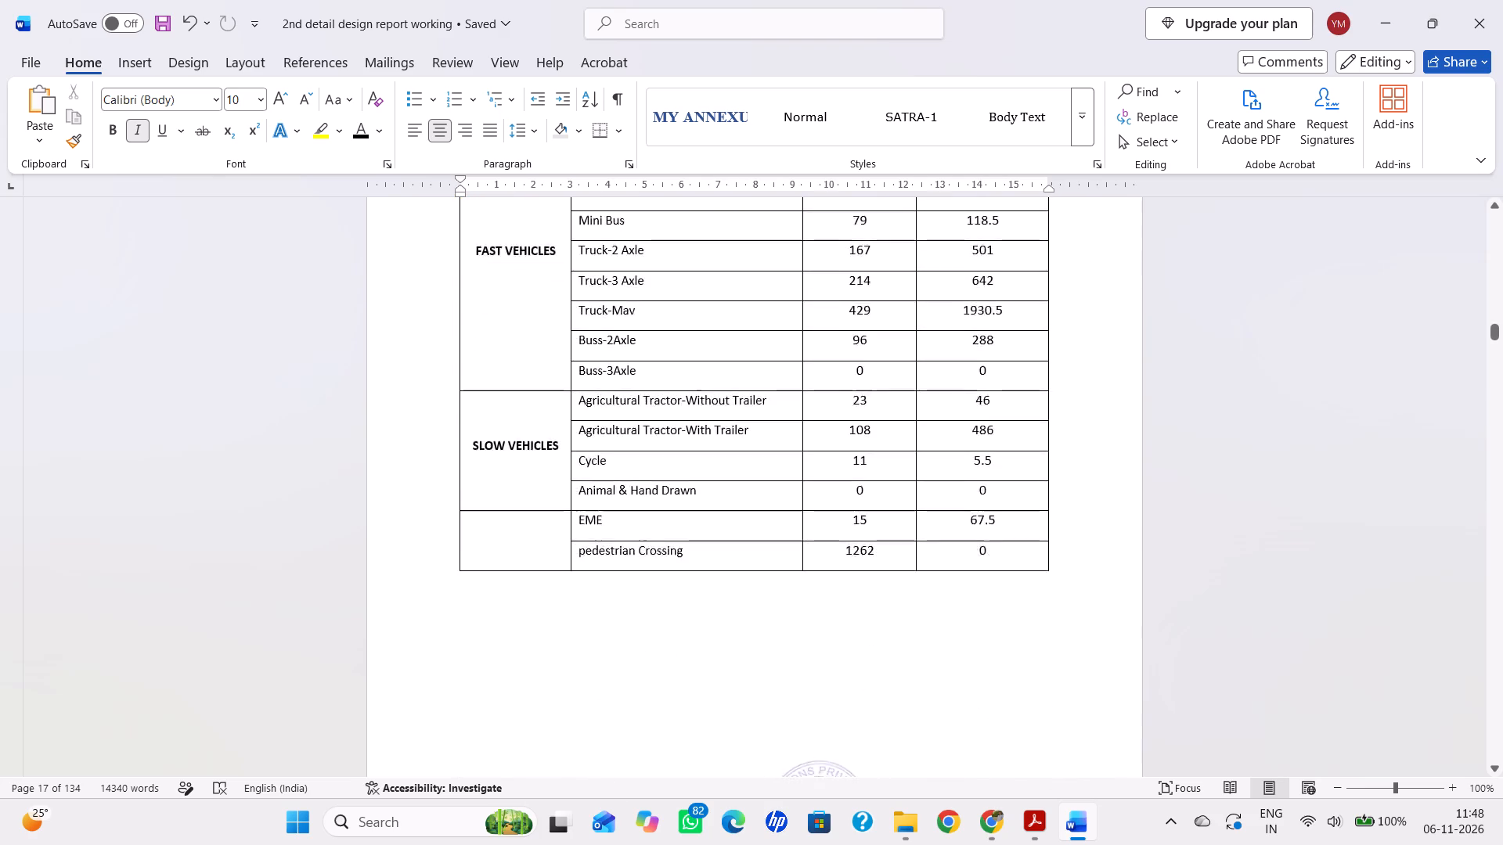
scroll(1040, 527, "down", 11)
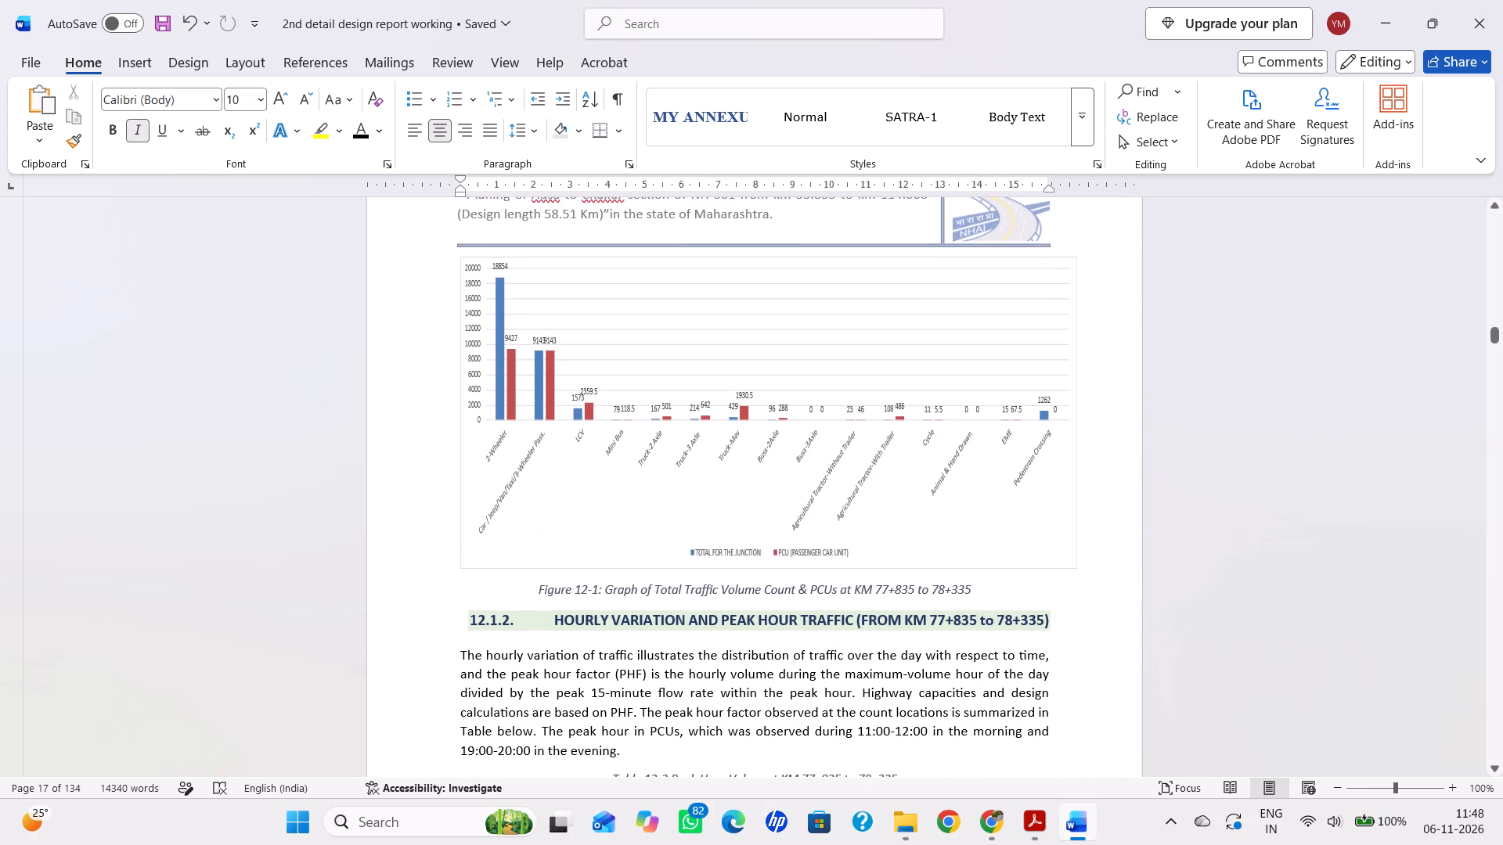
left_click(539, 342)
left_click(541, 325)
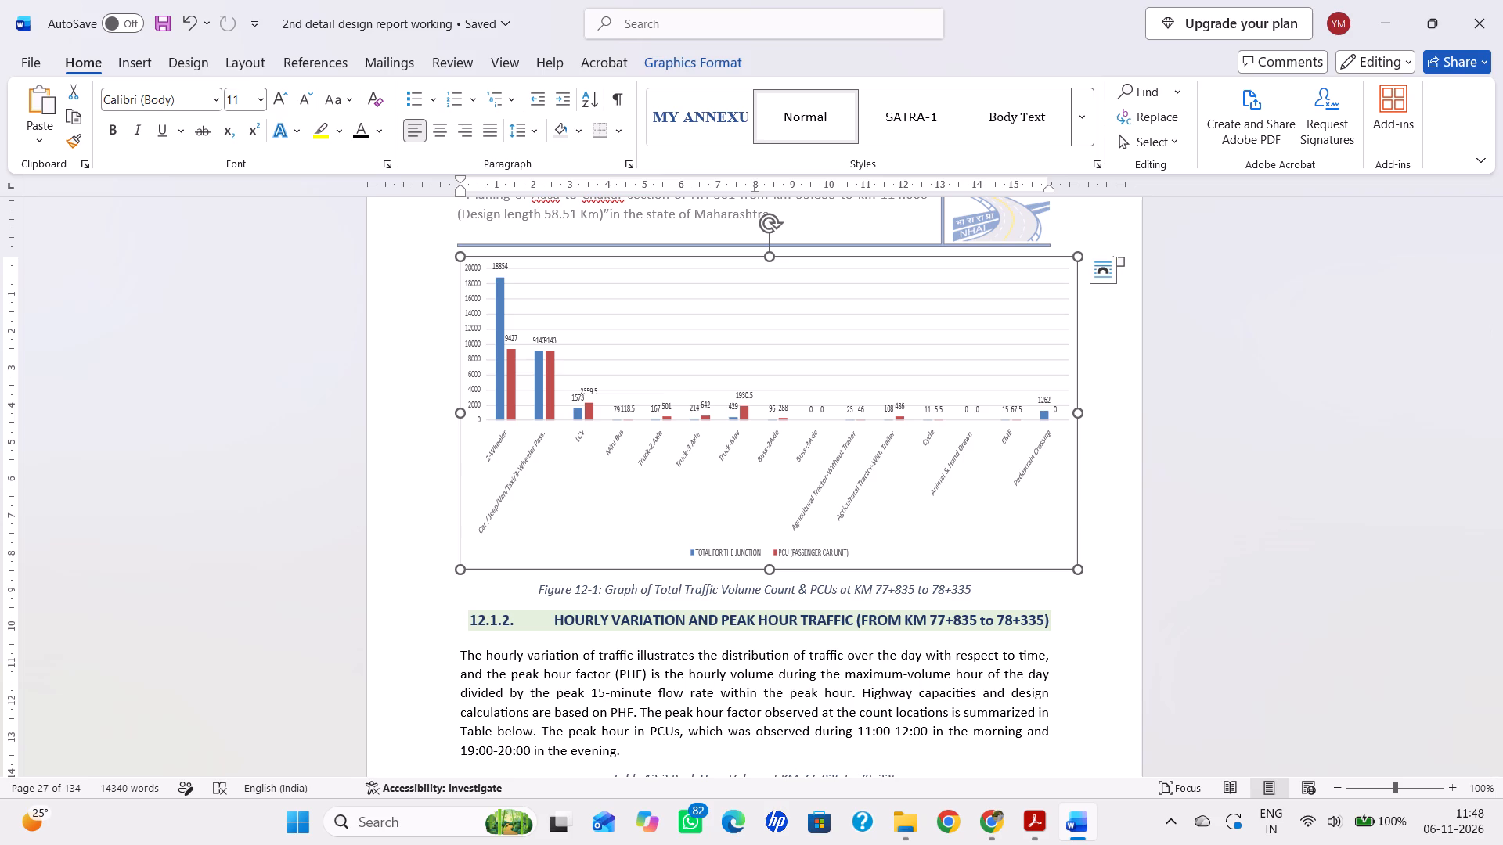
Review the Setting Reaction Level table, the List of Black Spot & Audit Details section and the severity score prioritization table again.
scroll(746, 450, "up", 20)
scroll(746, 450, "up", 20)
scroll(746, 450, "up", 17)
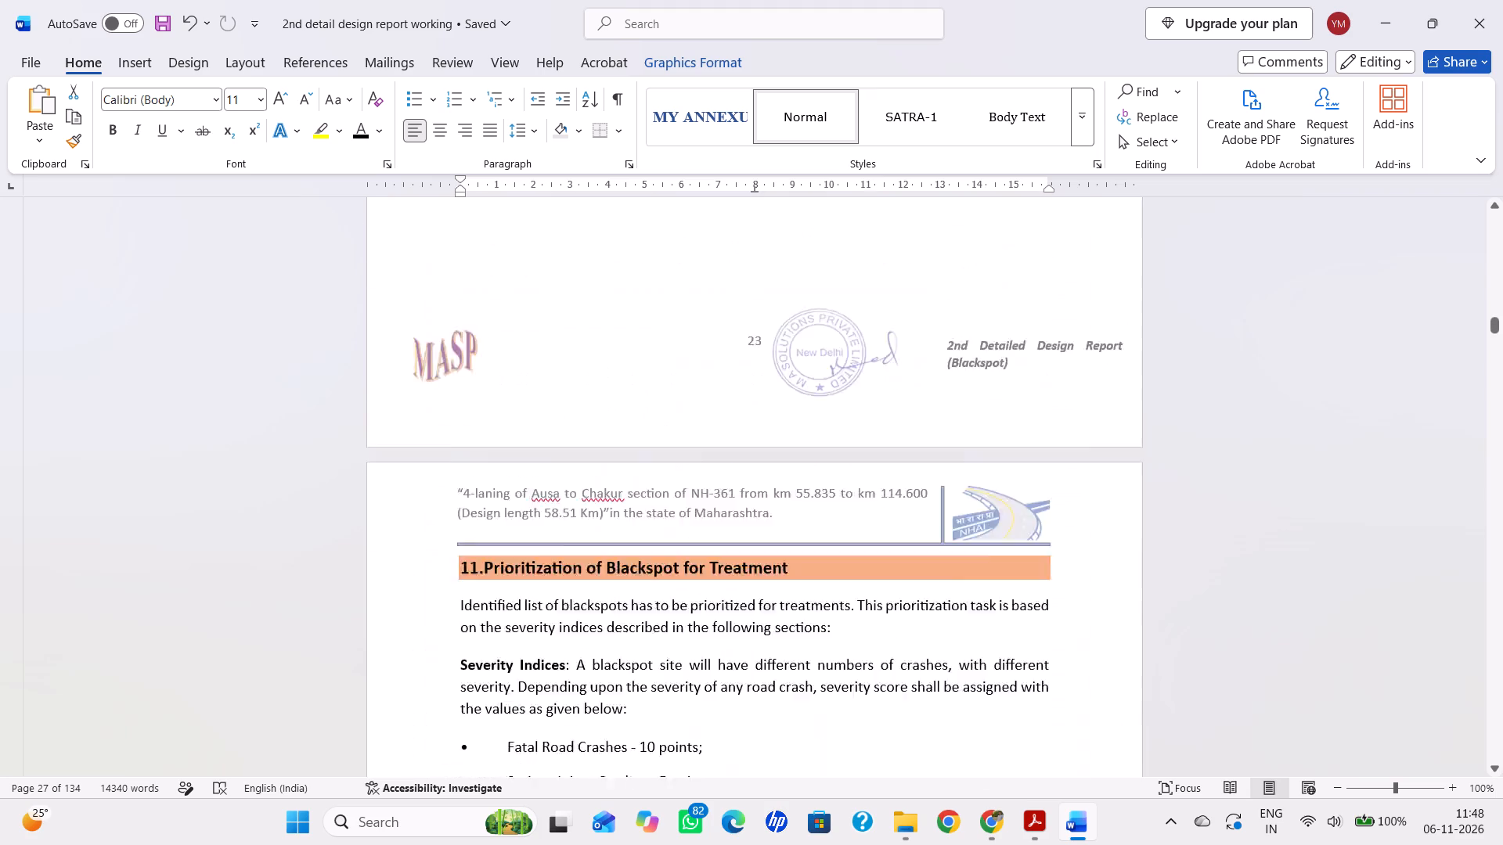
scroll(737, 425, "up", 10)
scroll(737, 425, "down", 1)
scroll(737, 425, "up", 15)
scroll(737, 425, "down", 1)
scroll(737, 425, "up", 12)
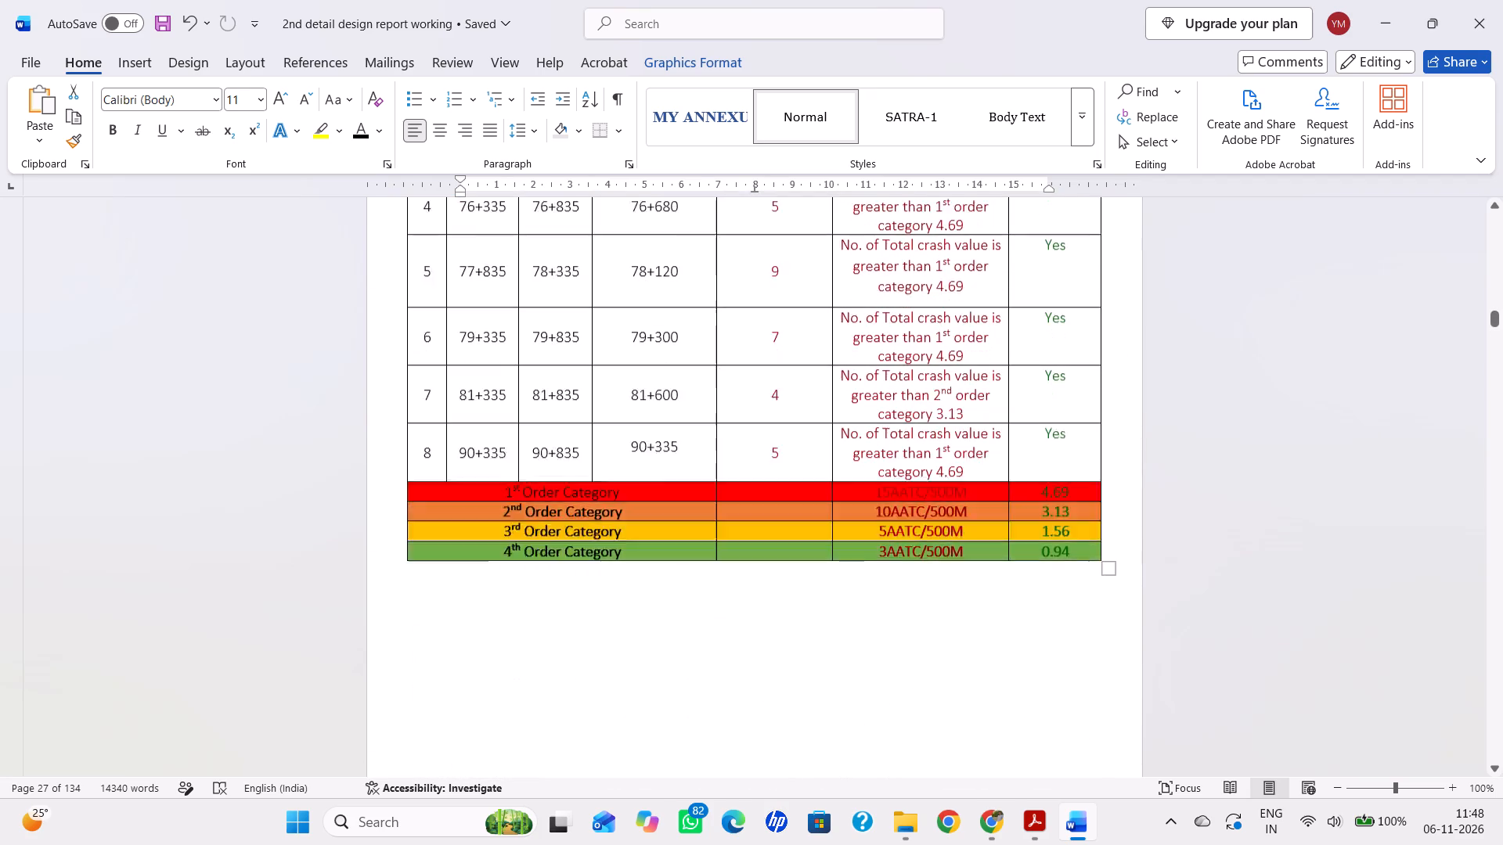
scroll(737, 422, "up", 6)
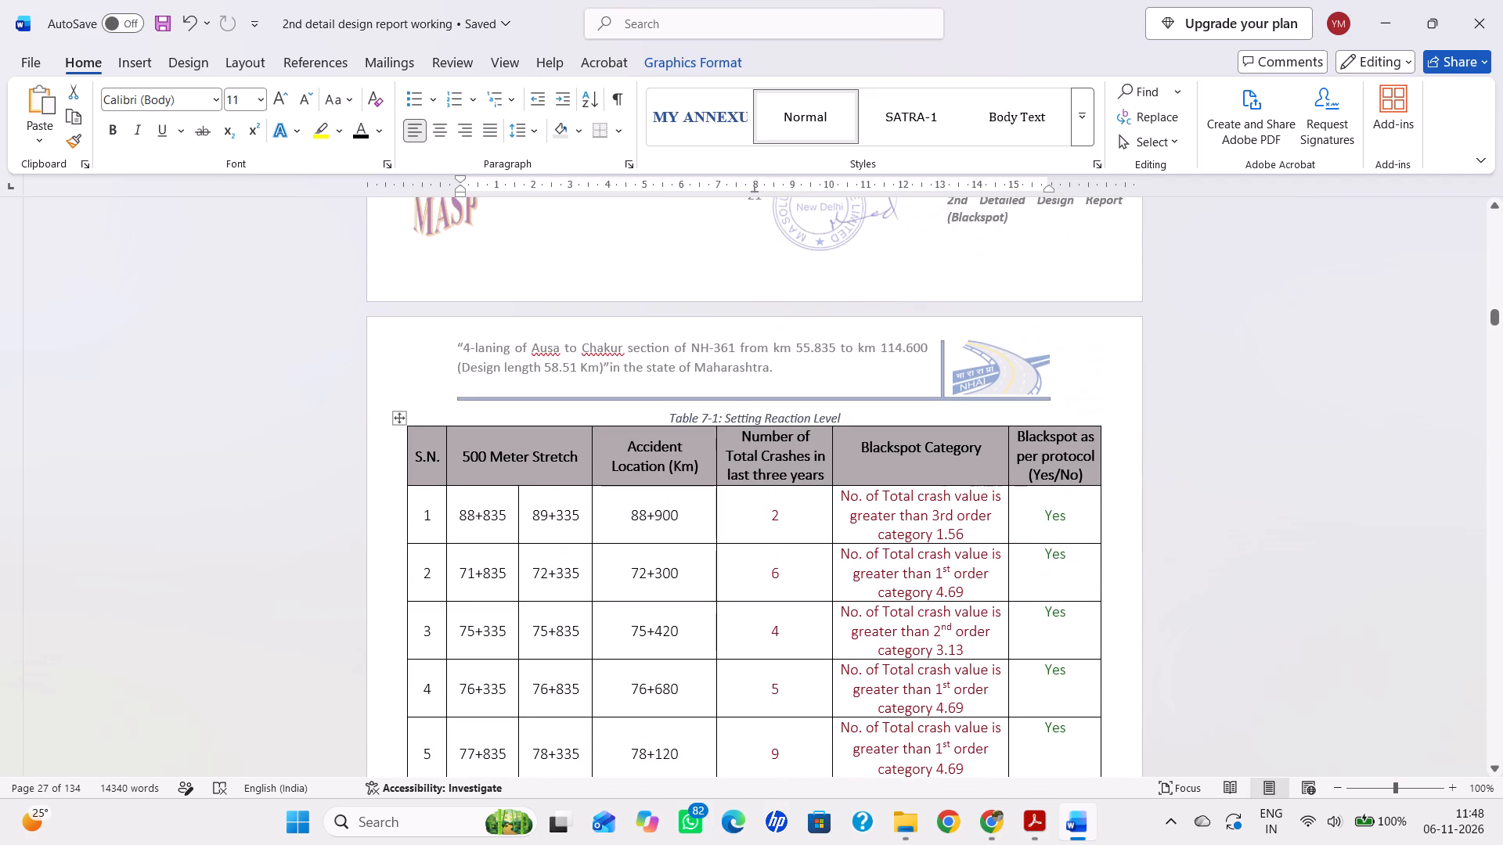
scroll(772, 426, "down", 20)
scroll(772, 426, "down", 3)
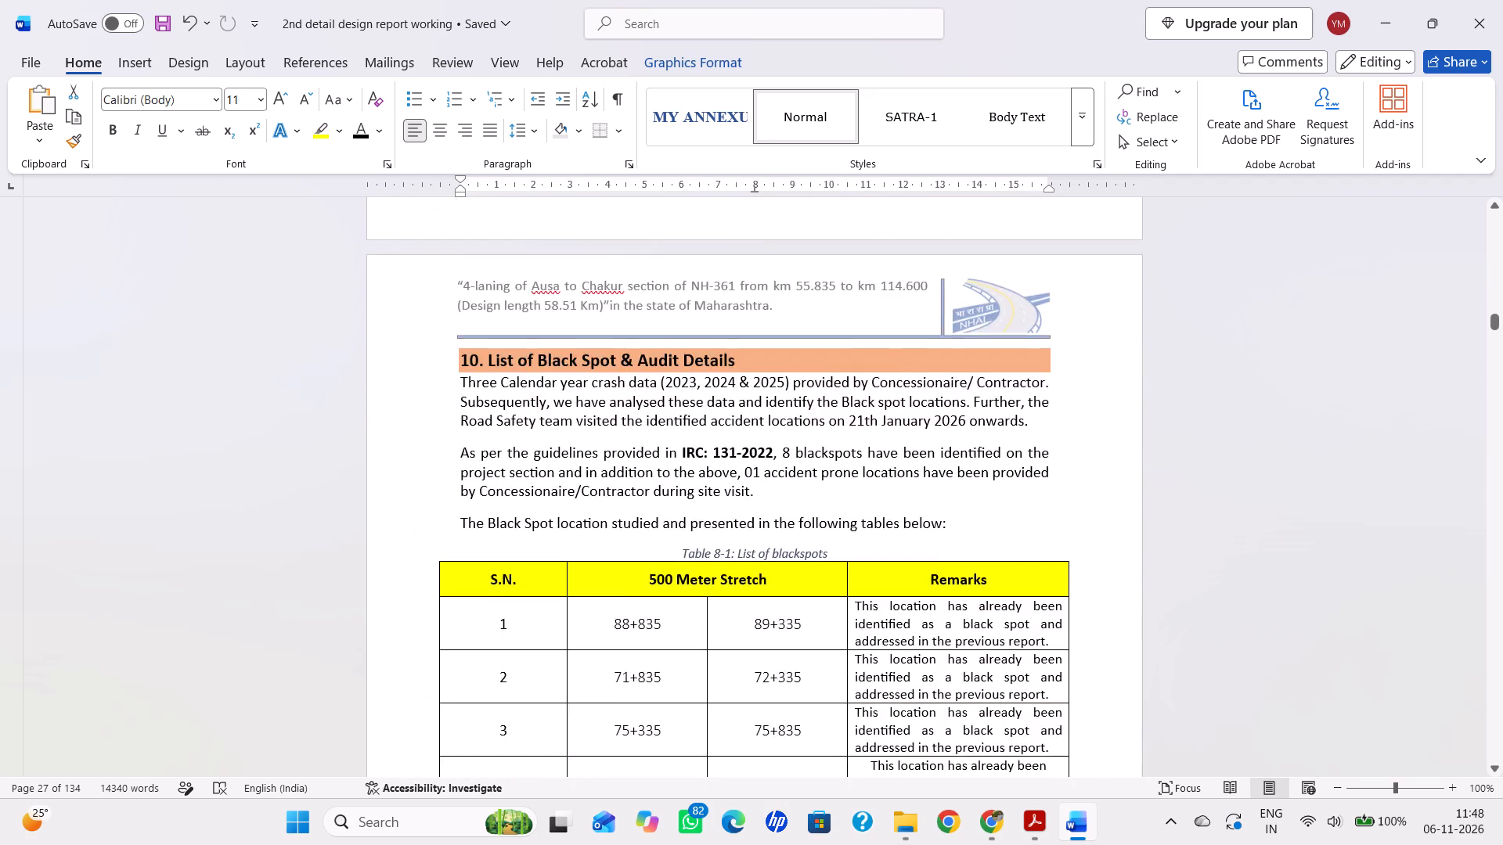
scroll(773, 440, "down", 20)
scroll(773, 440, "down", 10)
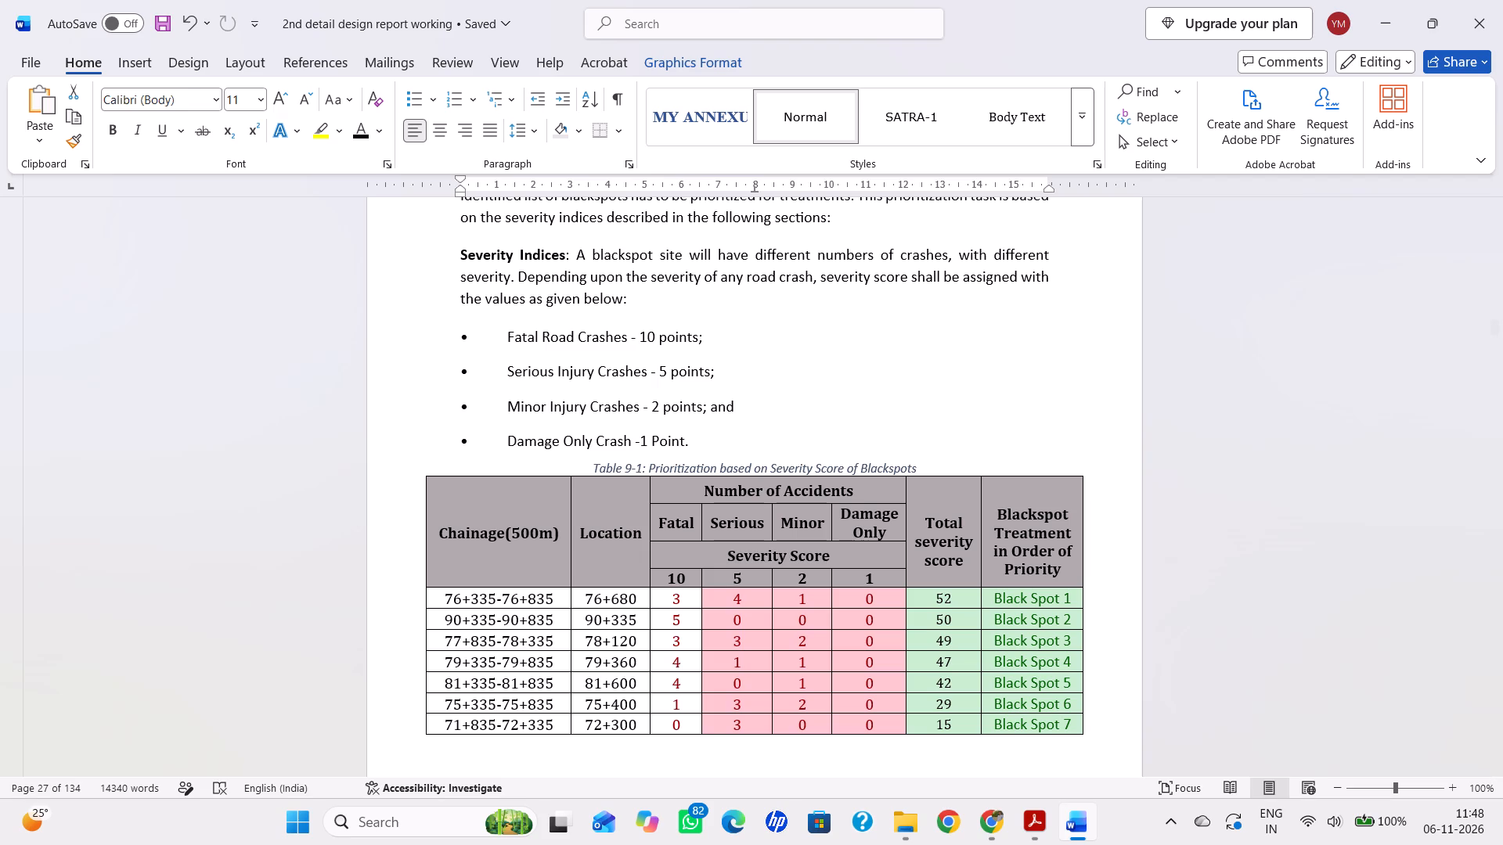
scroll(762, 443, "down", 20)
scroll(762, 443, "down", 1)
scroll(779, 505, "down", 20)
scroll(779, 505, "down", 6)
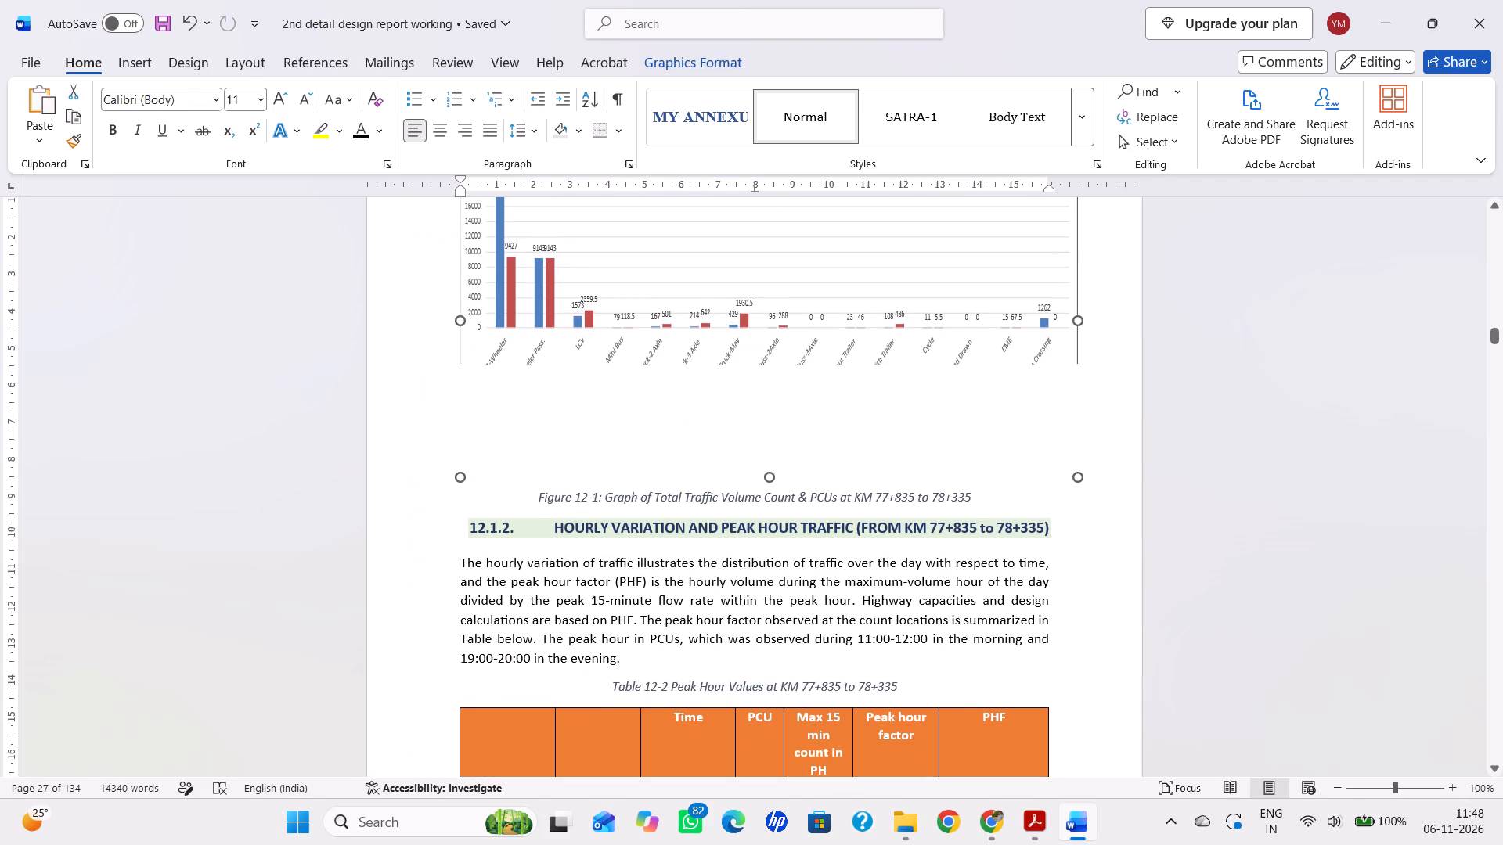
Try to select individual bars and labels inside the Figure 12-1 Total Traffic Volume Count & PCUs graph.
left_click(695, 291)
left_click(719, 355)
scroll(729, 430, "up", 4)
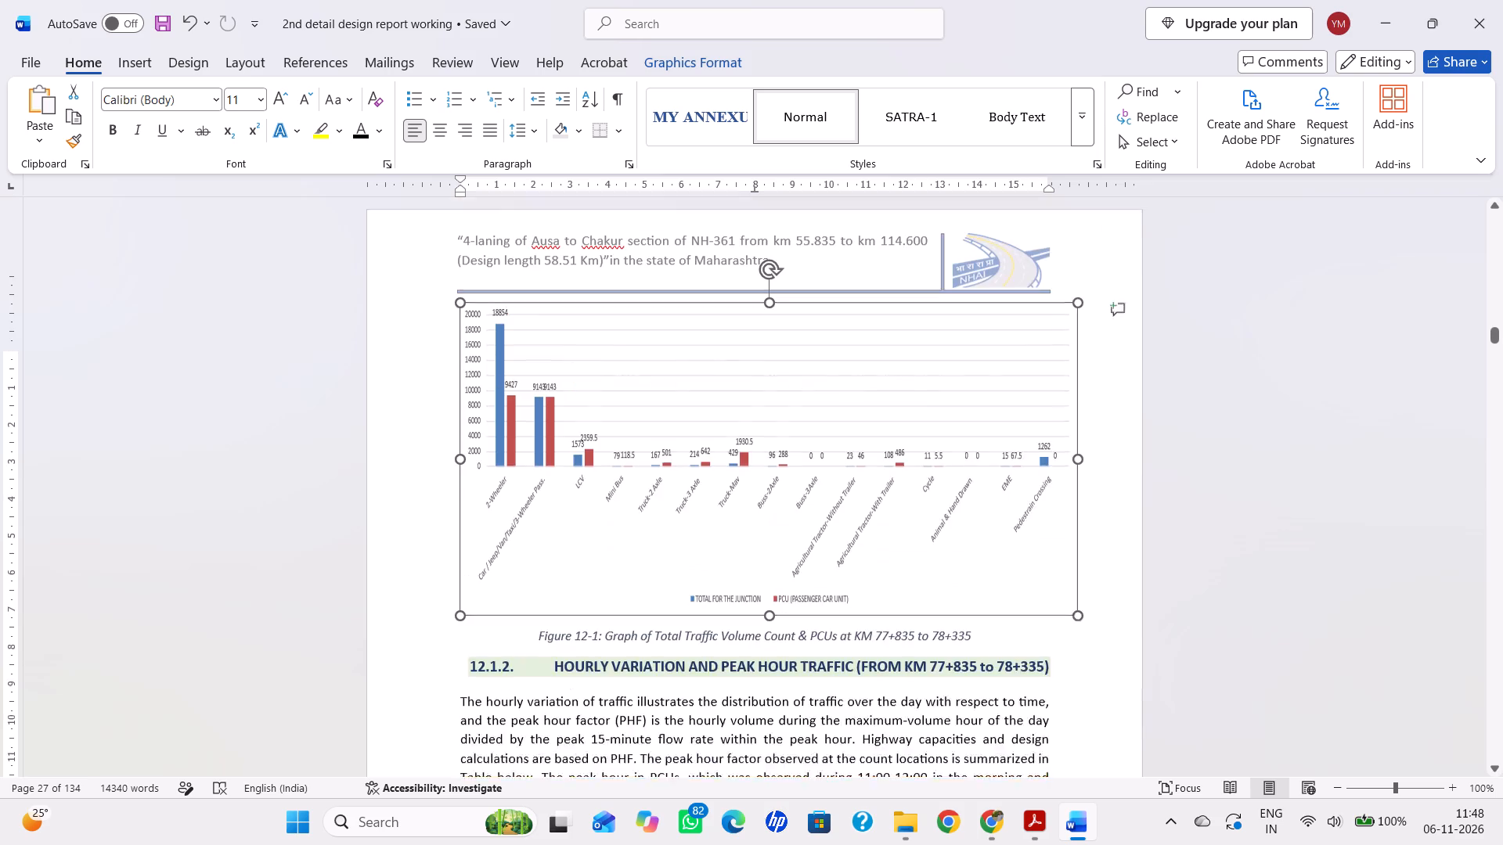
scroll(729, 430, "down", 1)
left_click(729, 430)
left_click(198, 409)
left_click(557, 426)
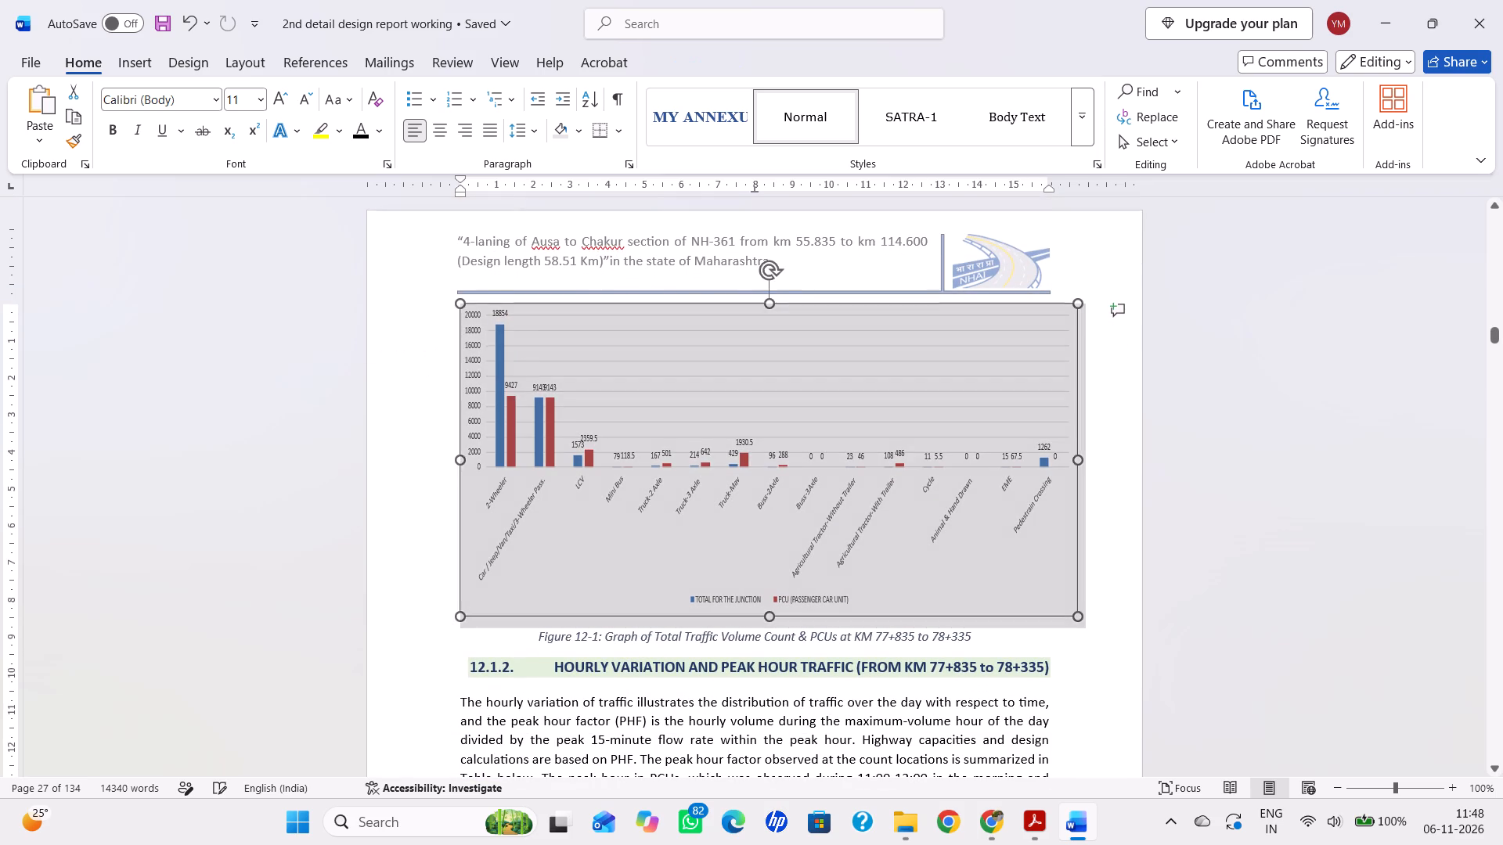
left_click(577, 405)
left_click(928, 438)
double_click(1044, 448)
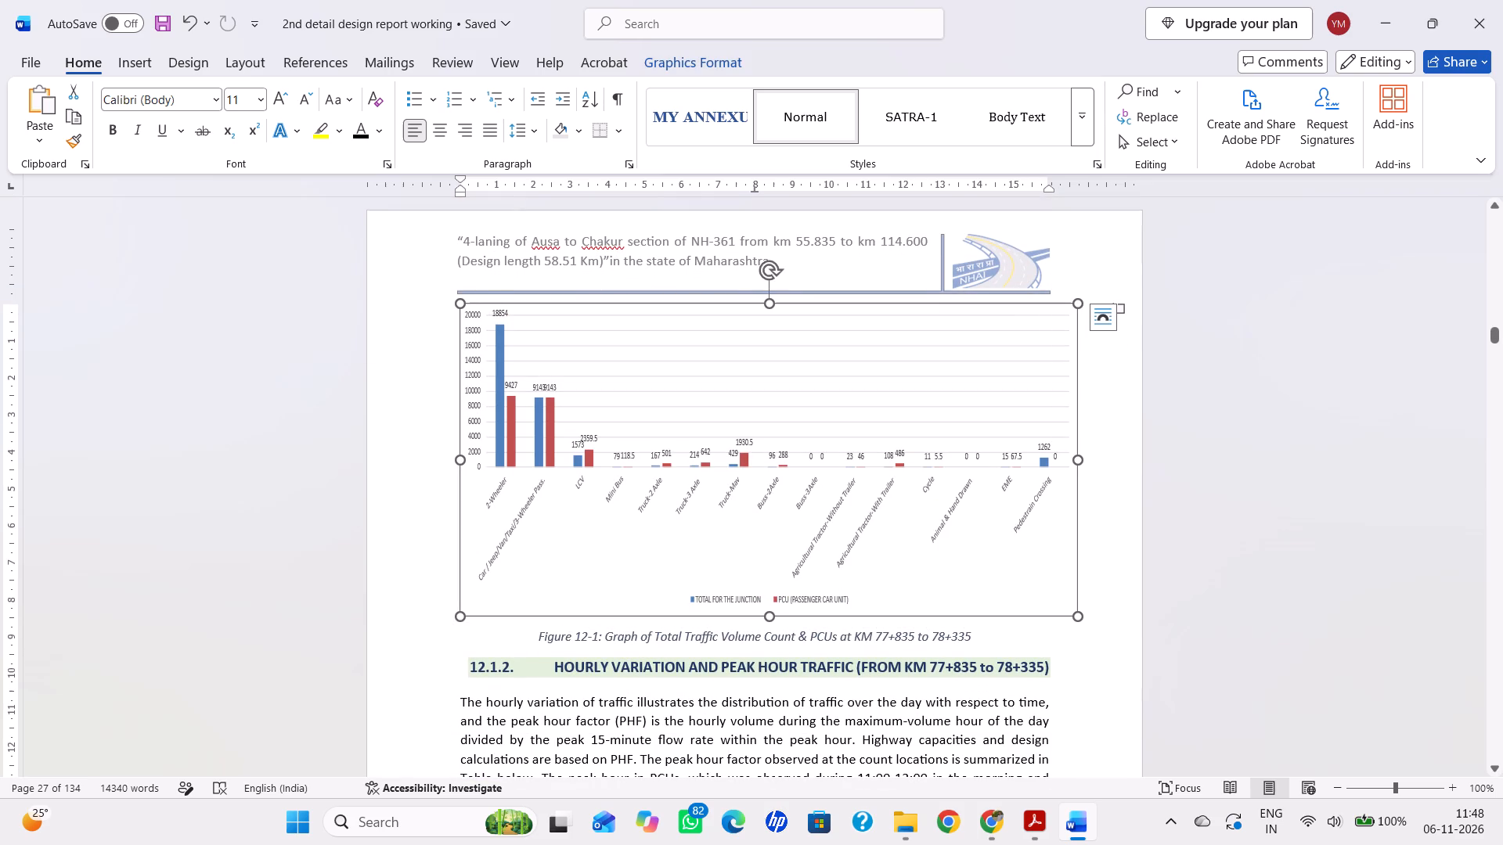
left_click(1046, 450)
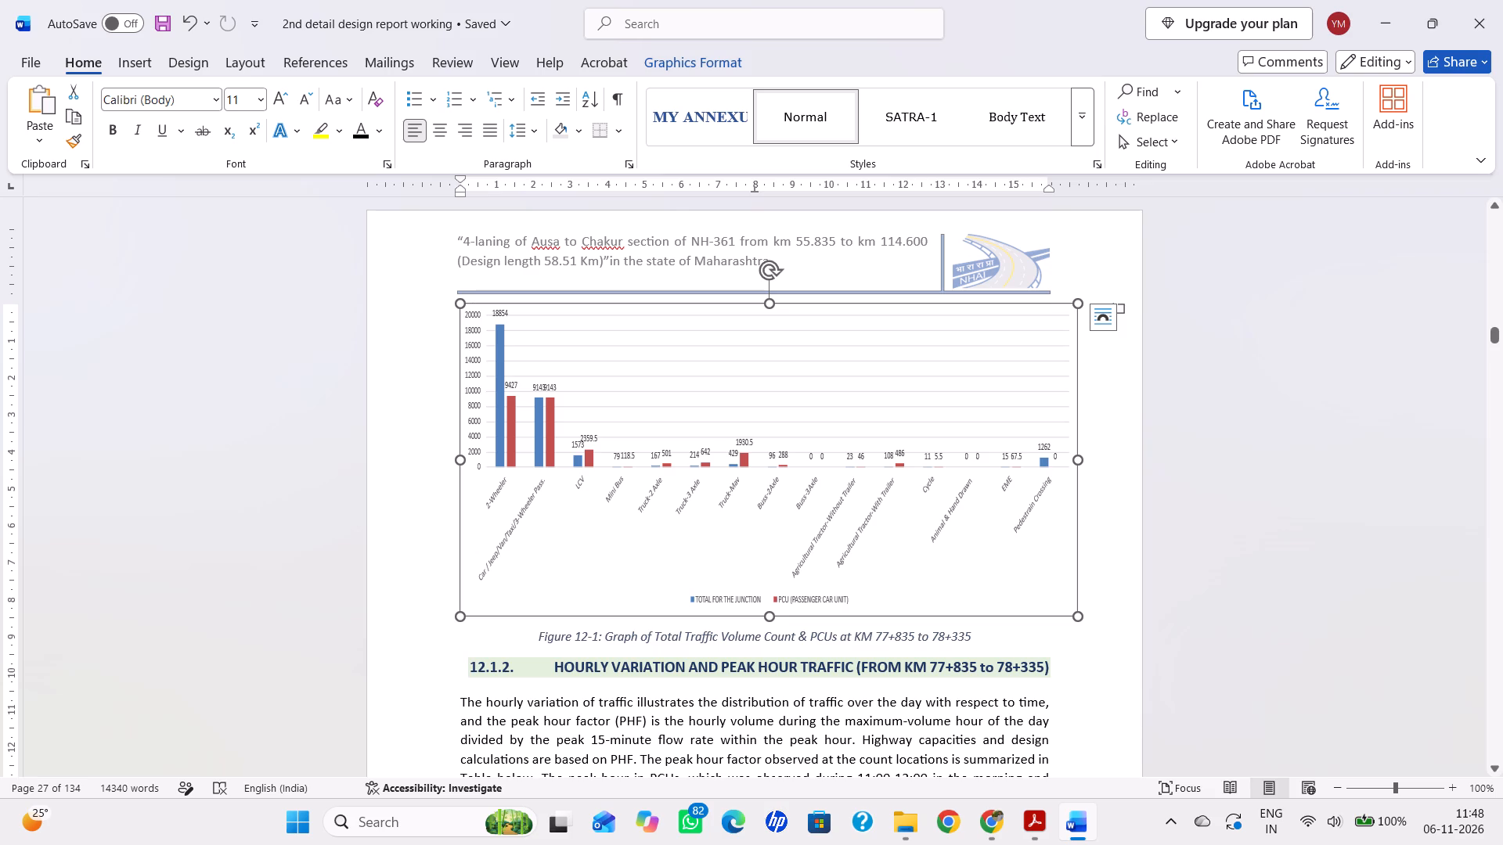
Navigate by headings to the crash data sections and select the Fatal data labels in the No. of Person Affected graph.
key("ctrl+f")
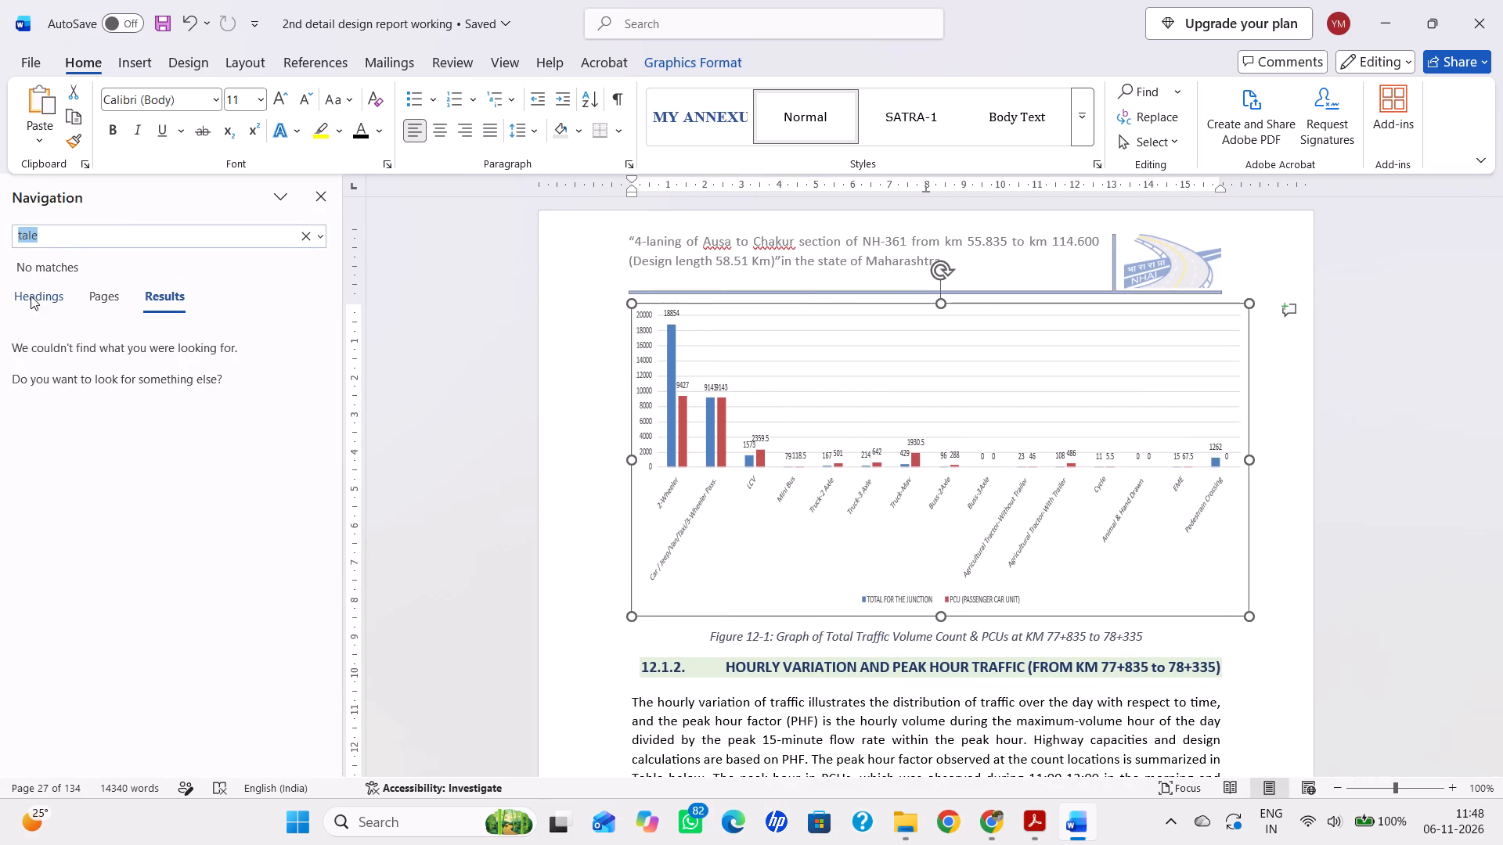
left_click(31, 297)
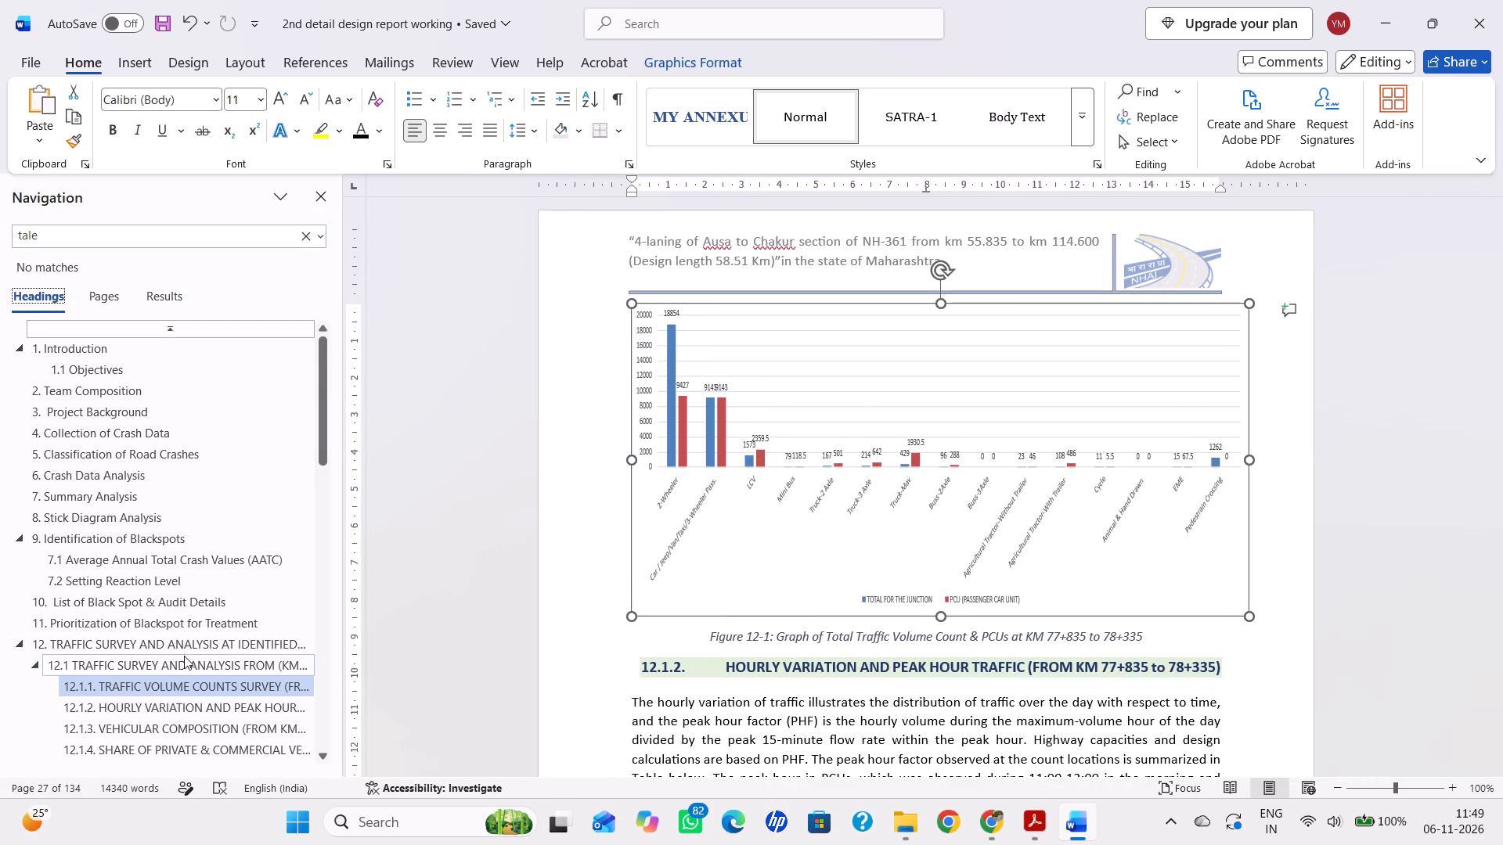
left_click(184, 656)
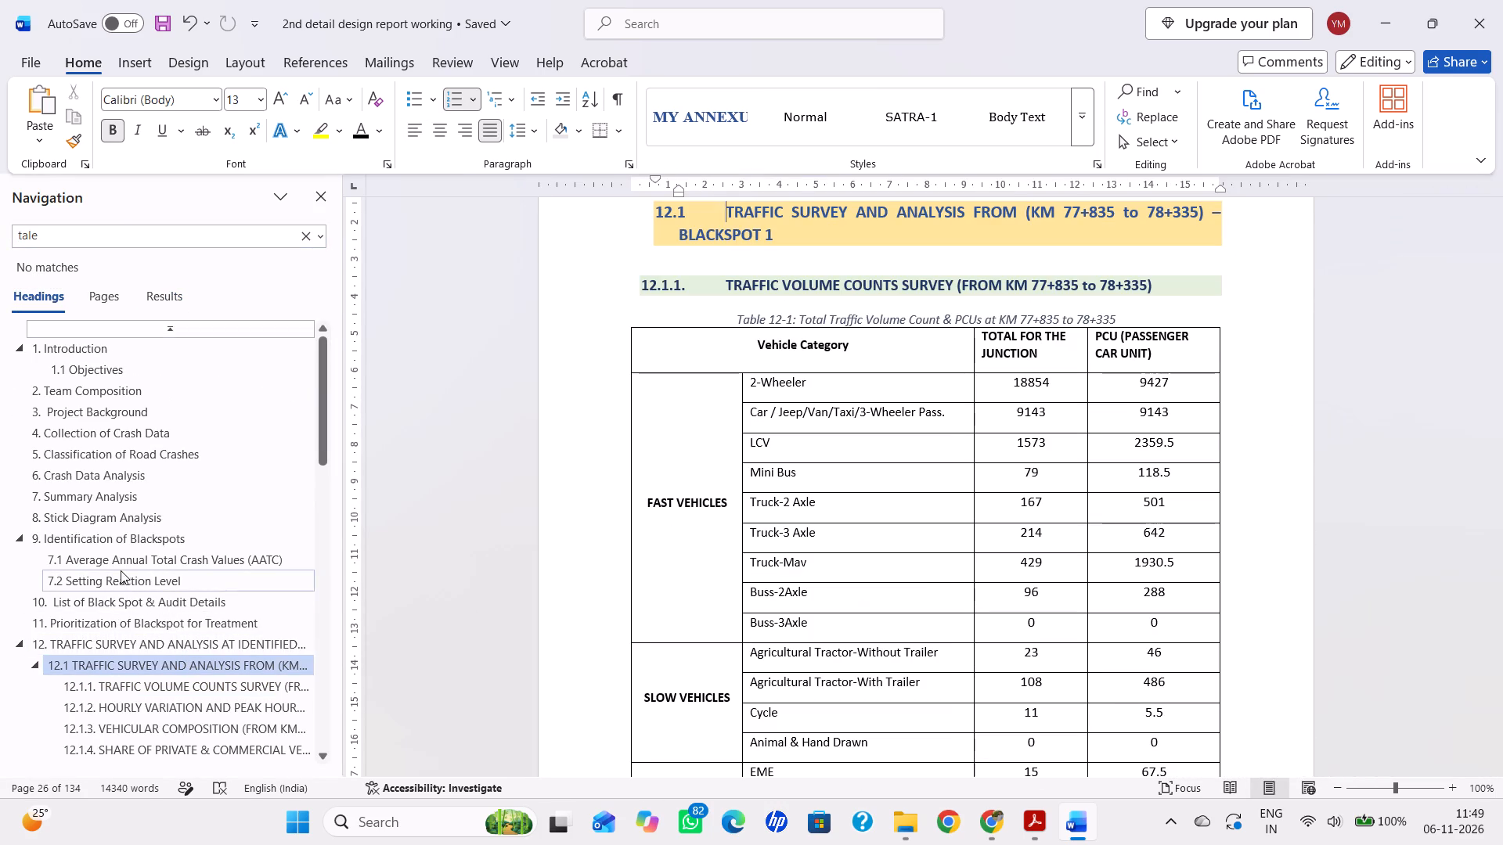
left_click(101, 442)
scroll(1045, 580, "down", 5)
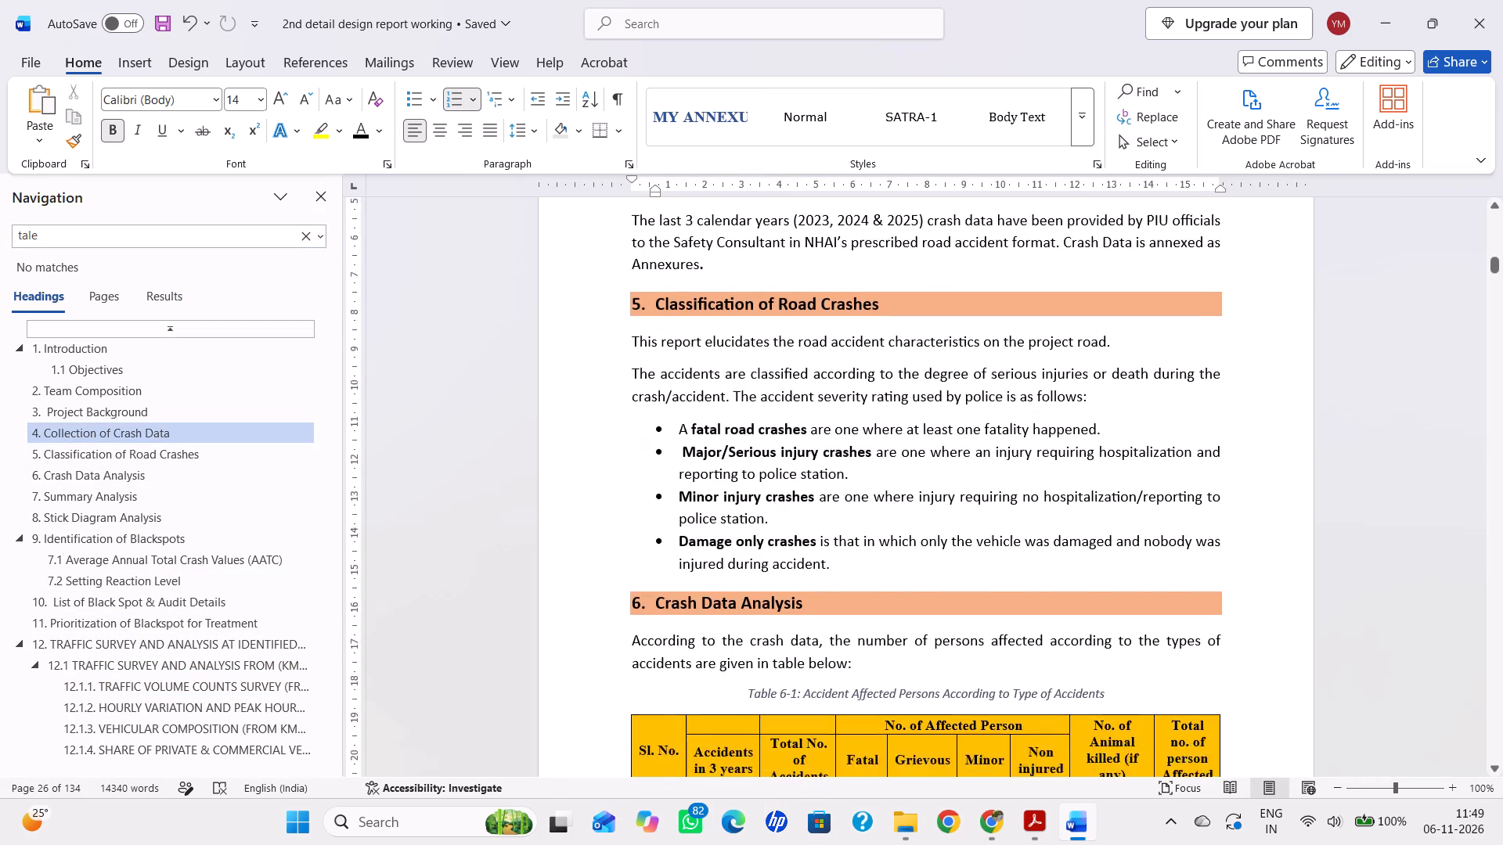
scroll(1030, 563, "down", 16)
left_click(921, 392)
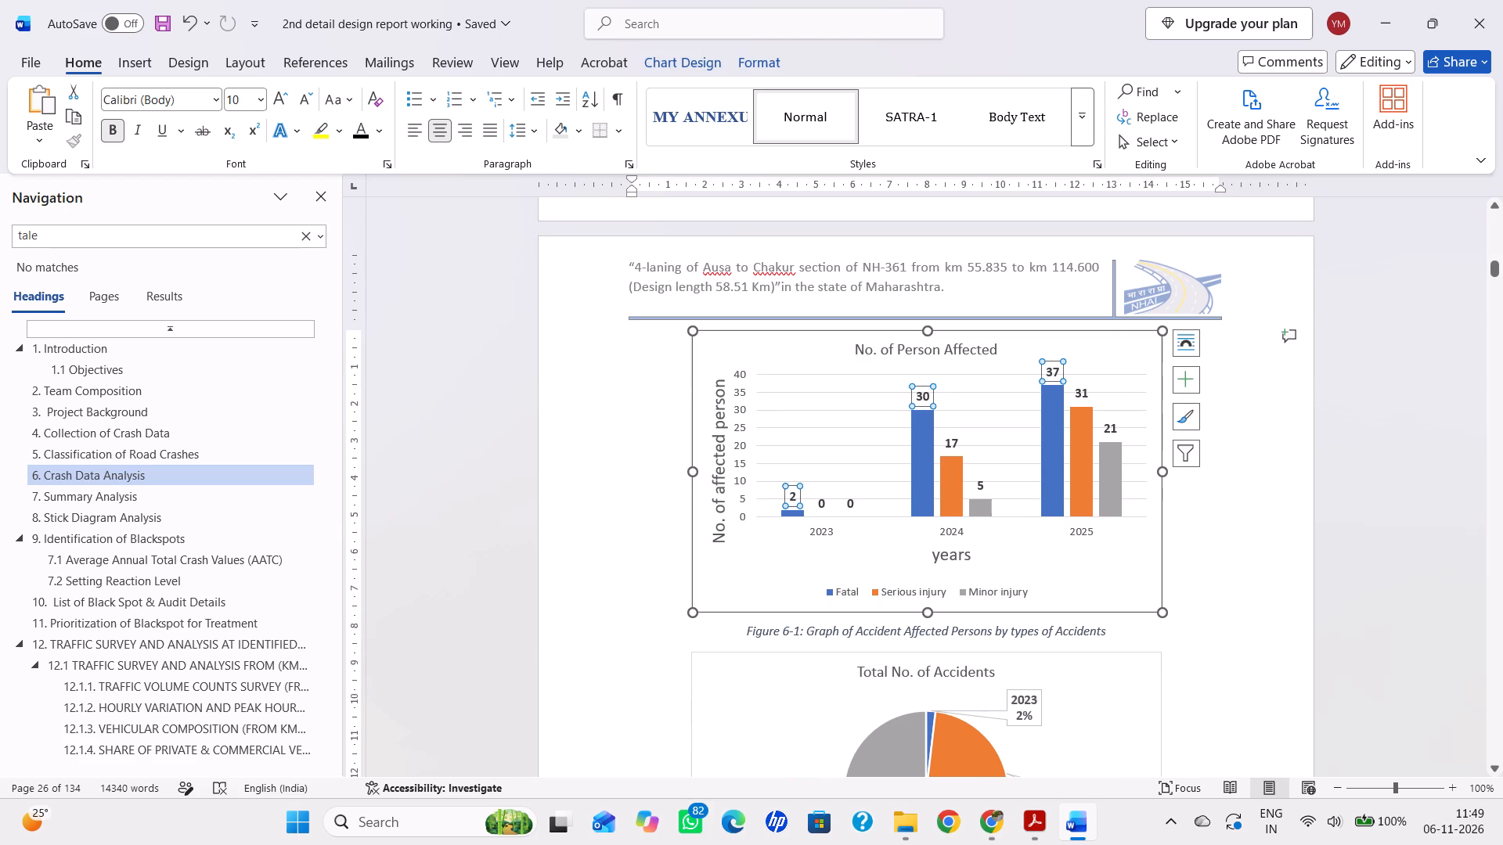
Return to the Figure 12-1 traffic volume graph in section 12.1 and check which editing options are available for it.
left_click(117, 667)
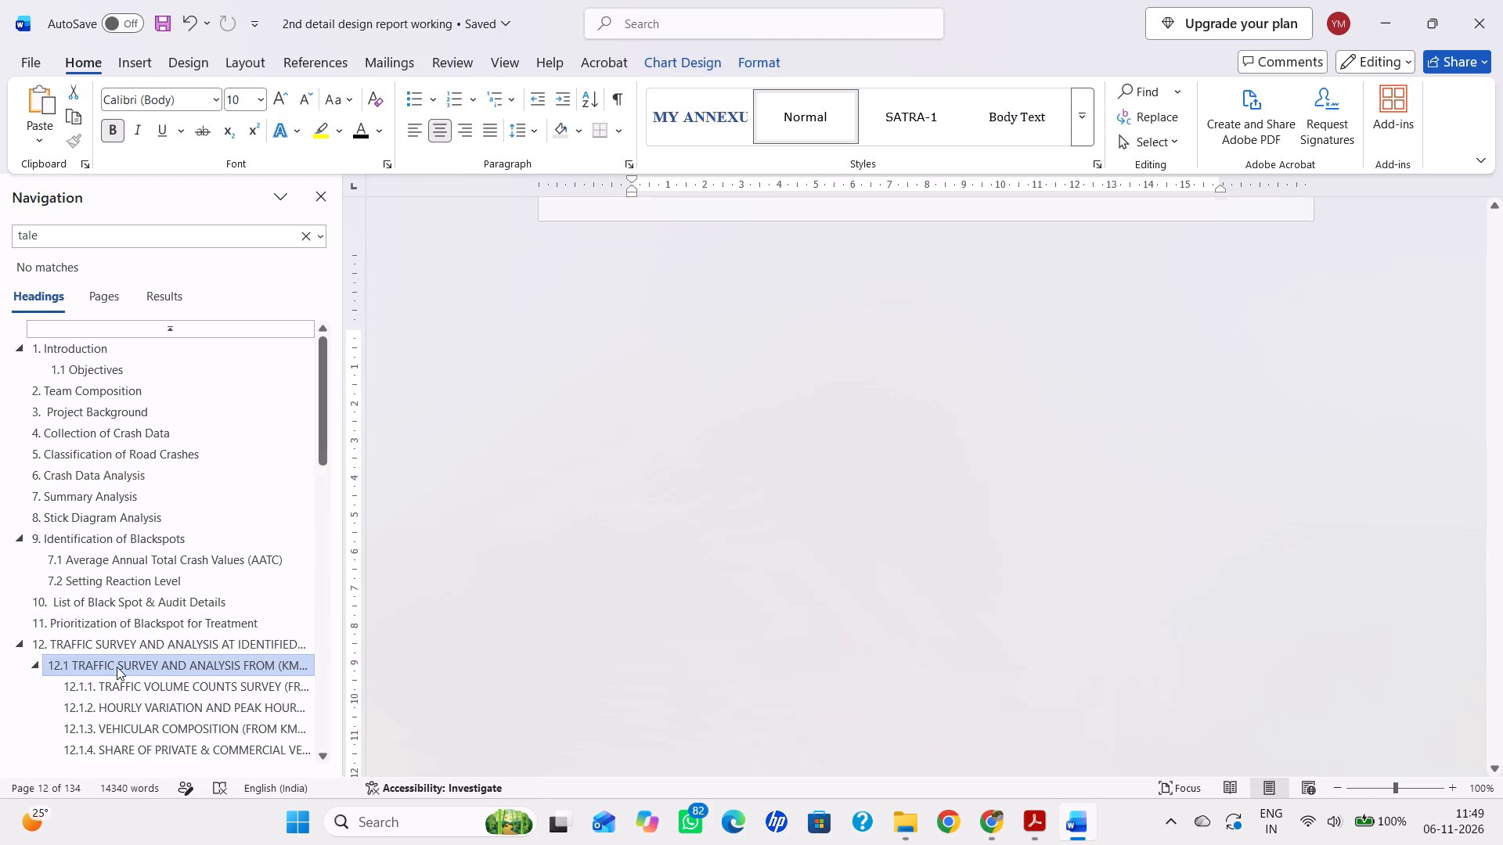
scroll(742, 606, "down", 20)
scroll(742, 606, "down", 16)
scroll(781, 595, "up", 8)
scroll(781, 595, "down", 1)
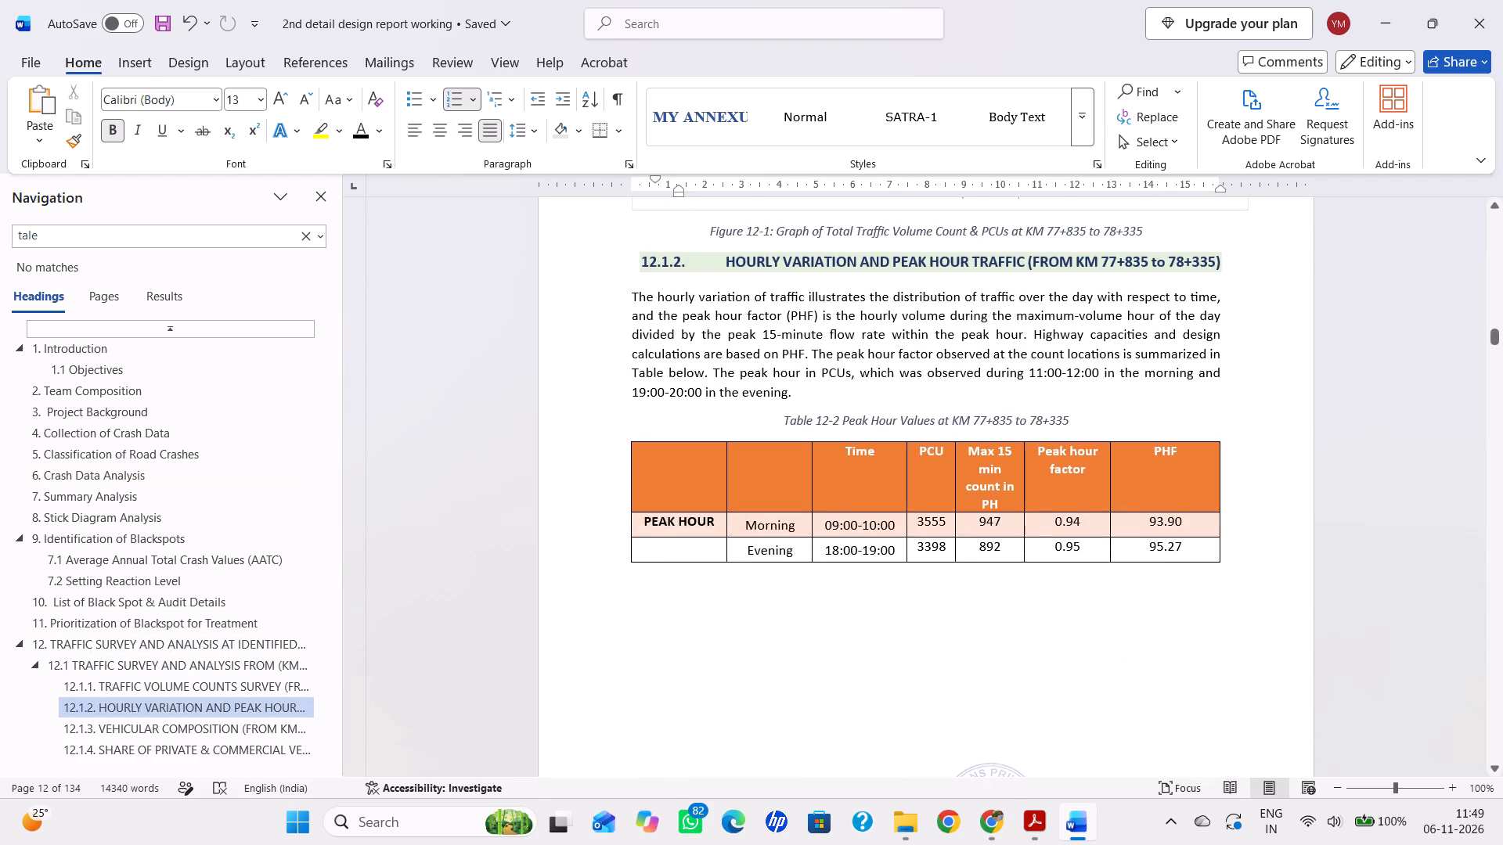
scroll(781, 595, "up", 5)
scroll(793, 354, "up", 2)
left_click(793, 351)
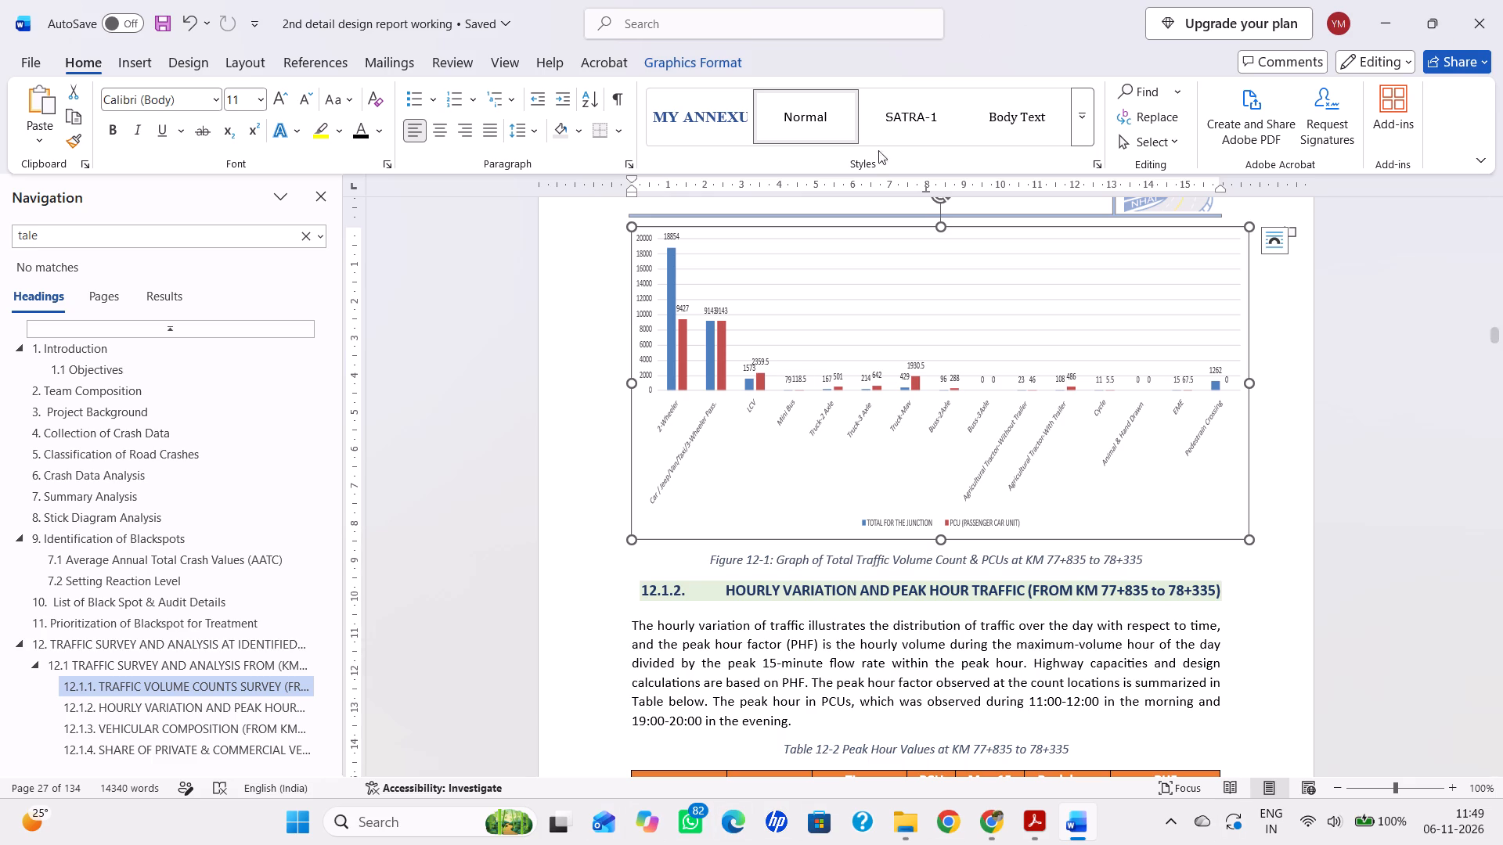
right_click(1028, 436)
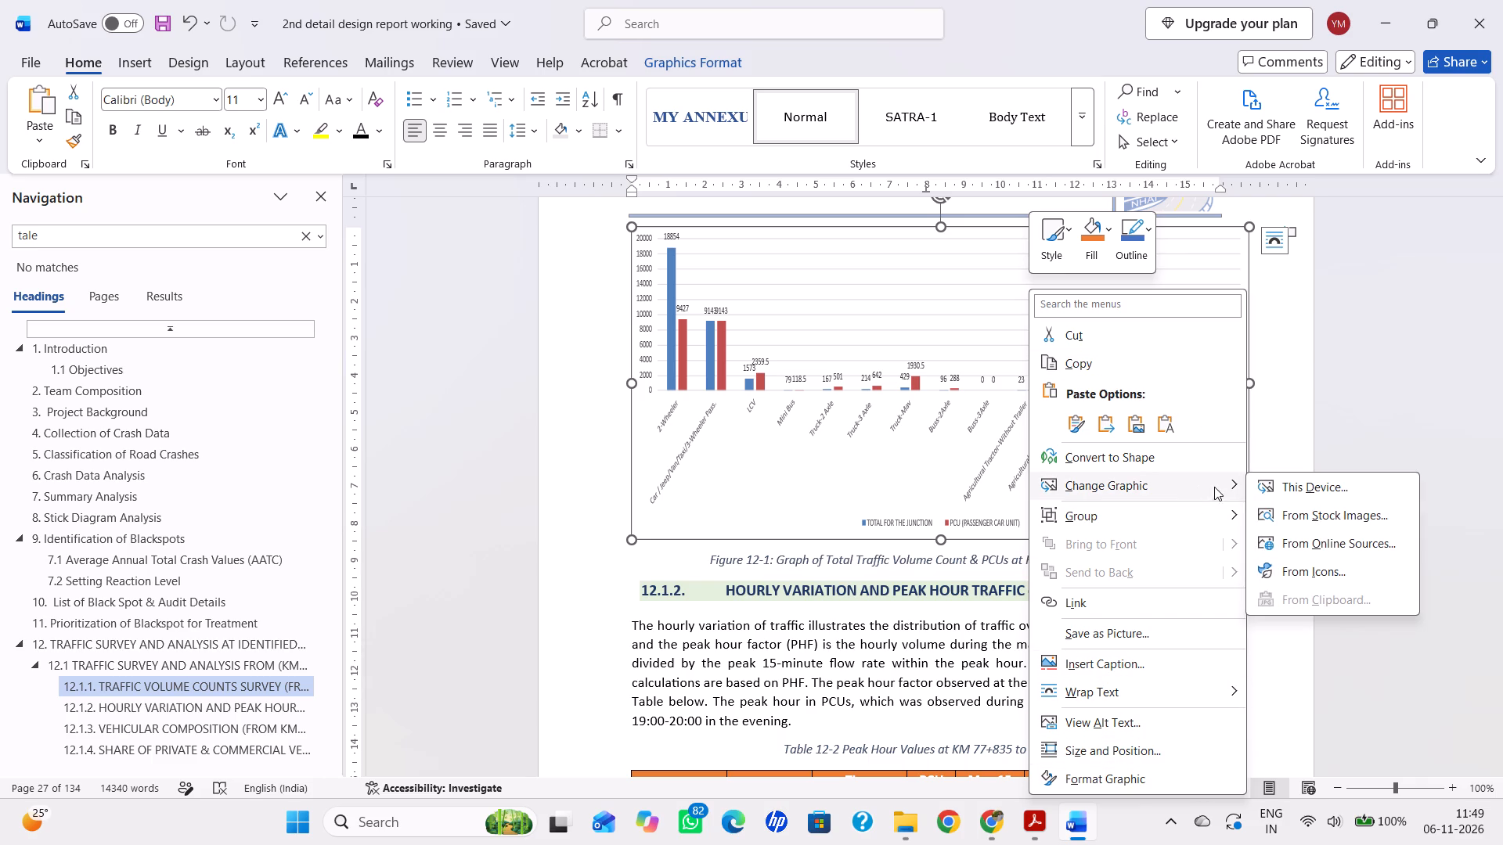
left_click(778, 412)
triple_click(832, 379)
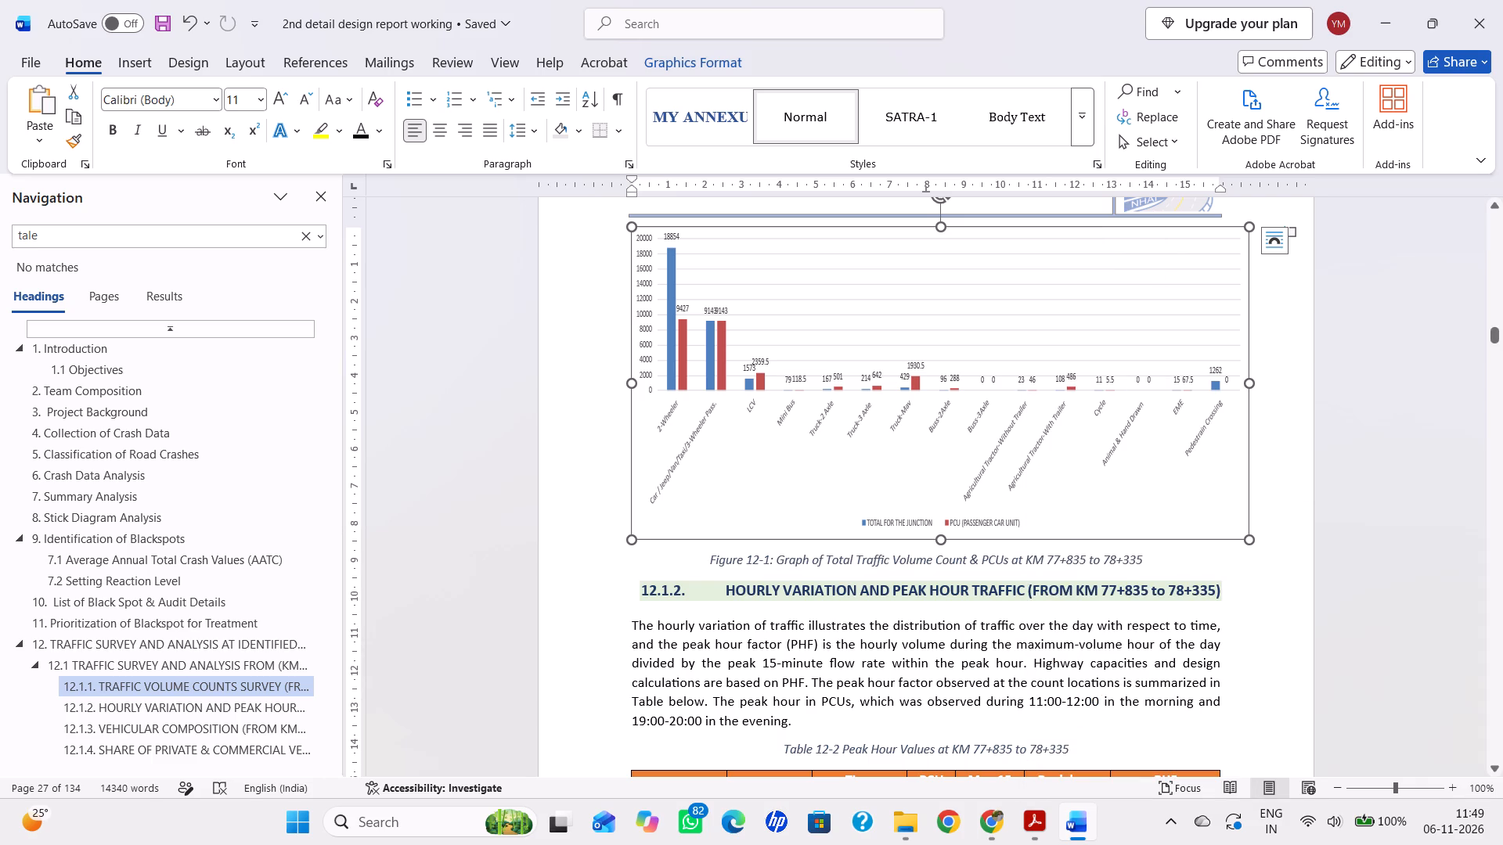
left_click(832, 379)
right_click(832, 379)
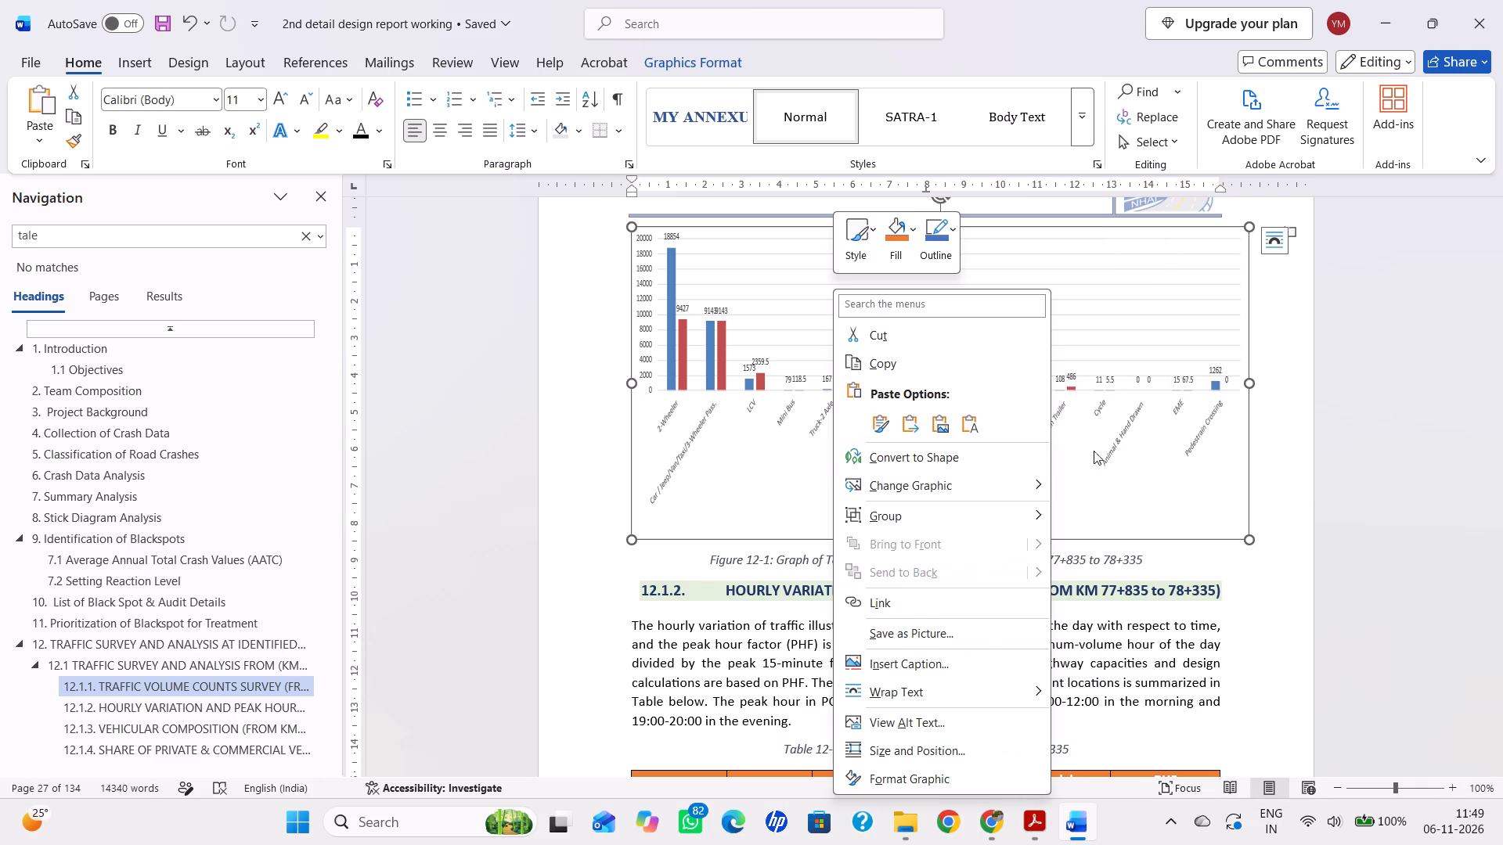
left_click(1220, 433)
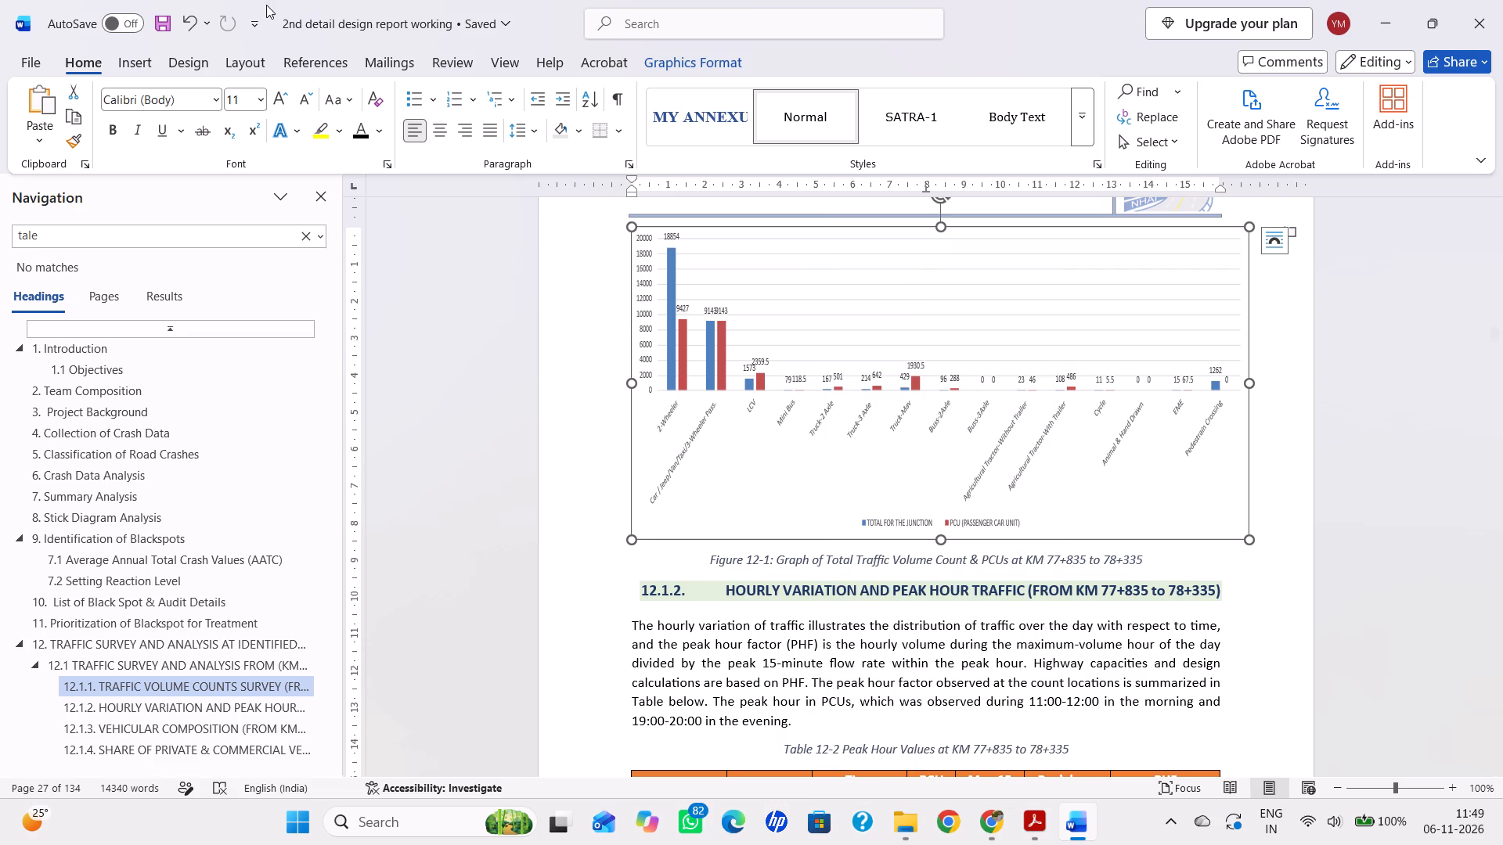
left_click(453, 30)
left_click(526, 7)
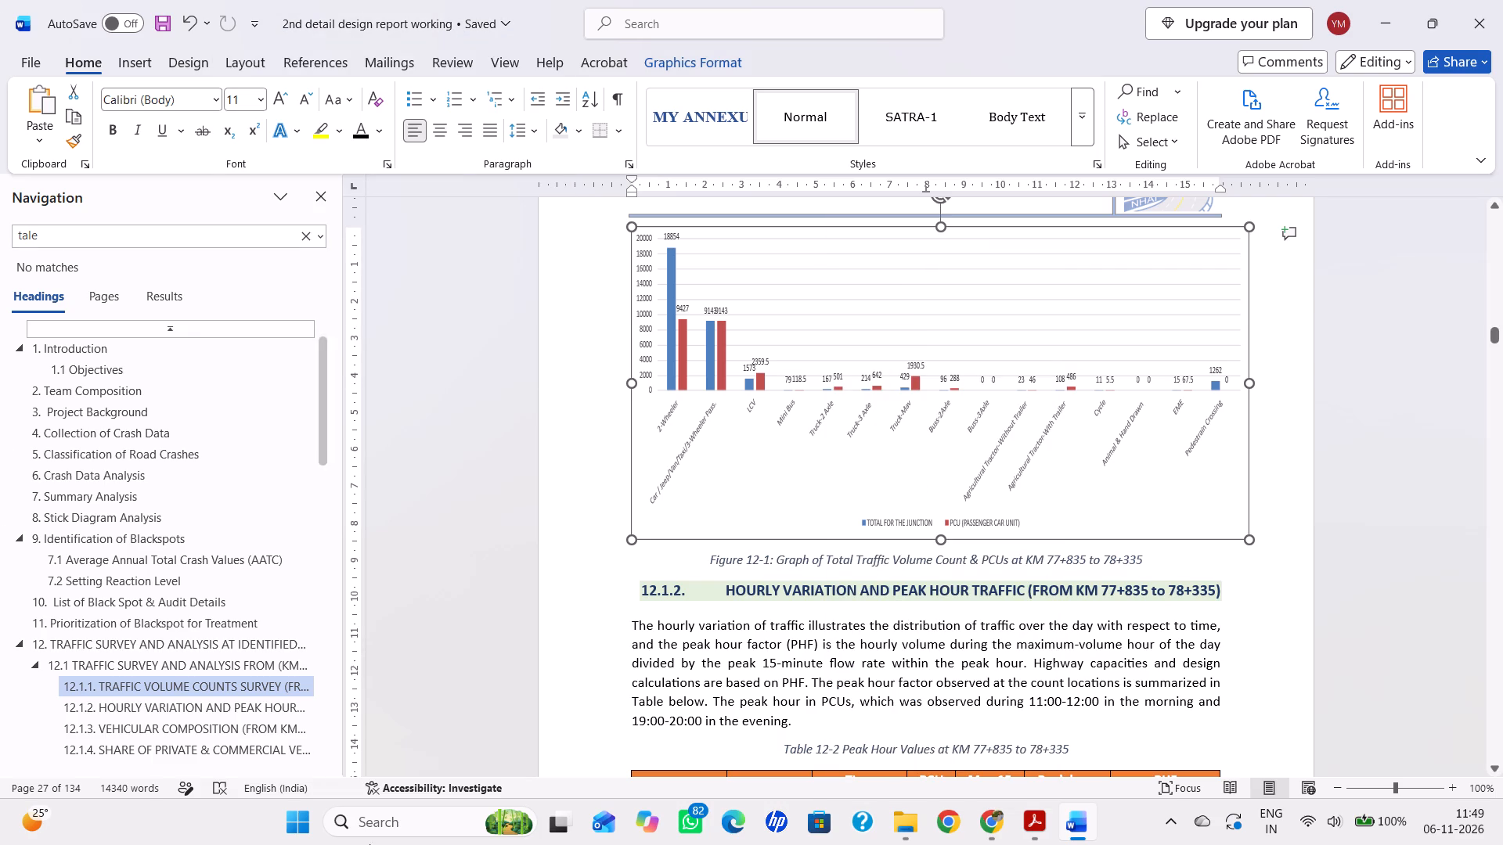
In the section 12.2.1 graph (Figure 12-12), move the overlapping 7529 PCU label up and away from its neighbour, and save the report.
scroll(212, 574, "down", 2)
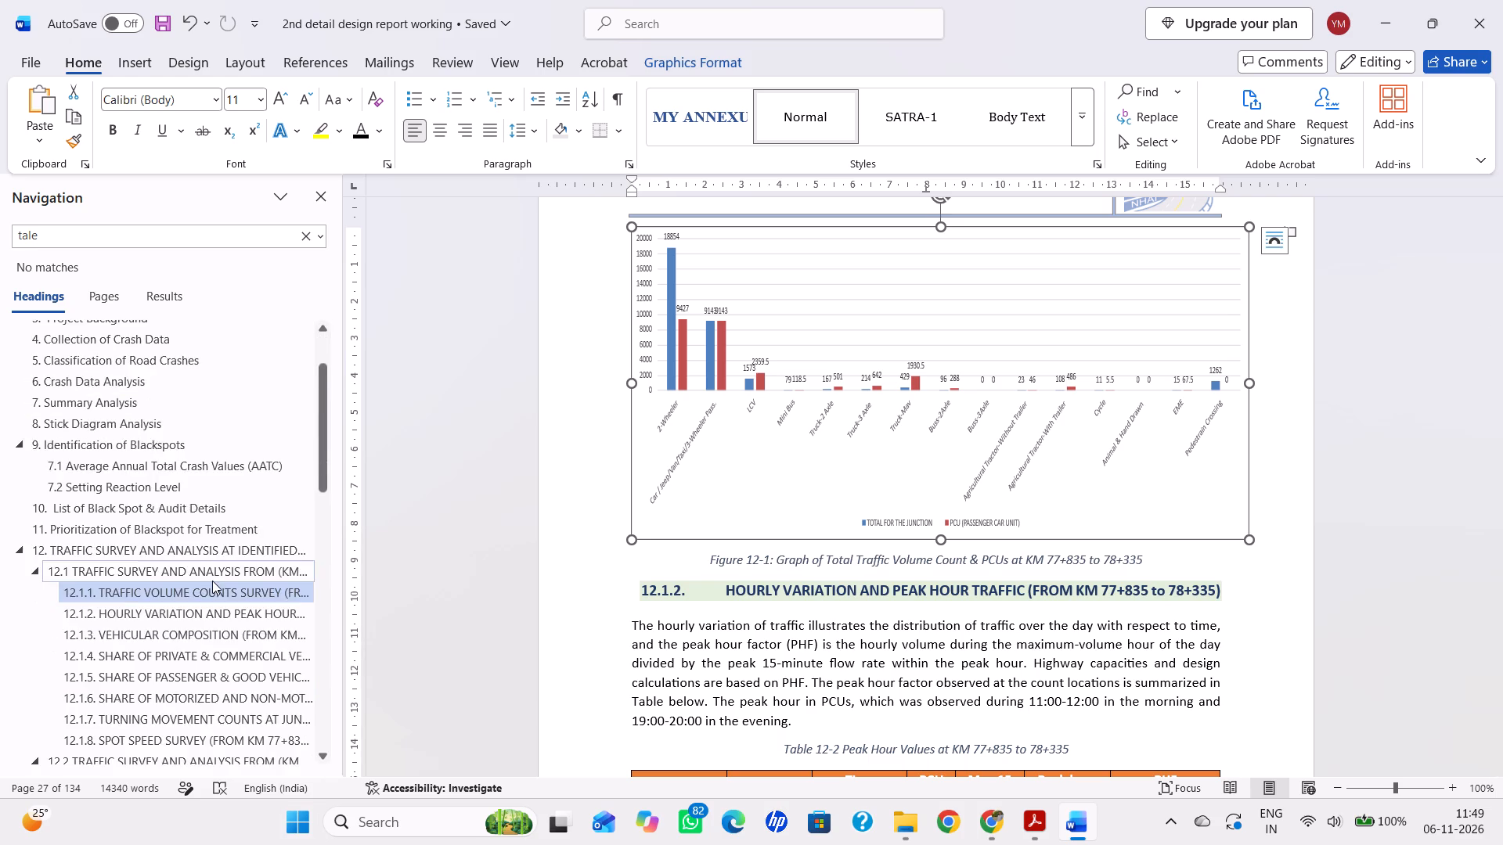
scroll(212, 581, "down", 5)
left_click(121, 549)
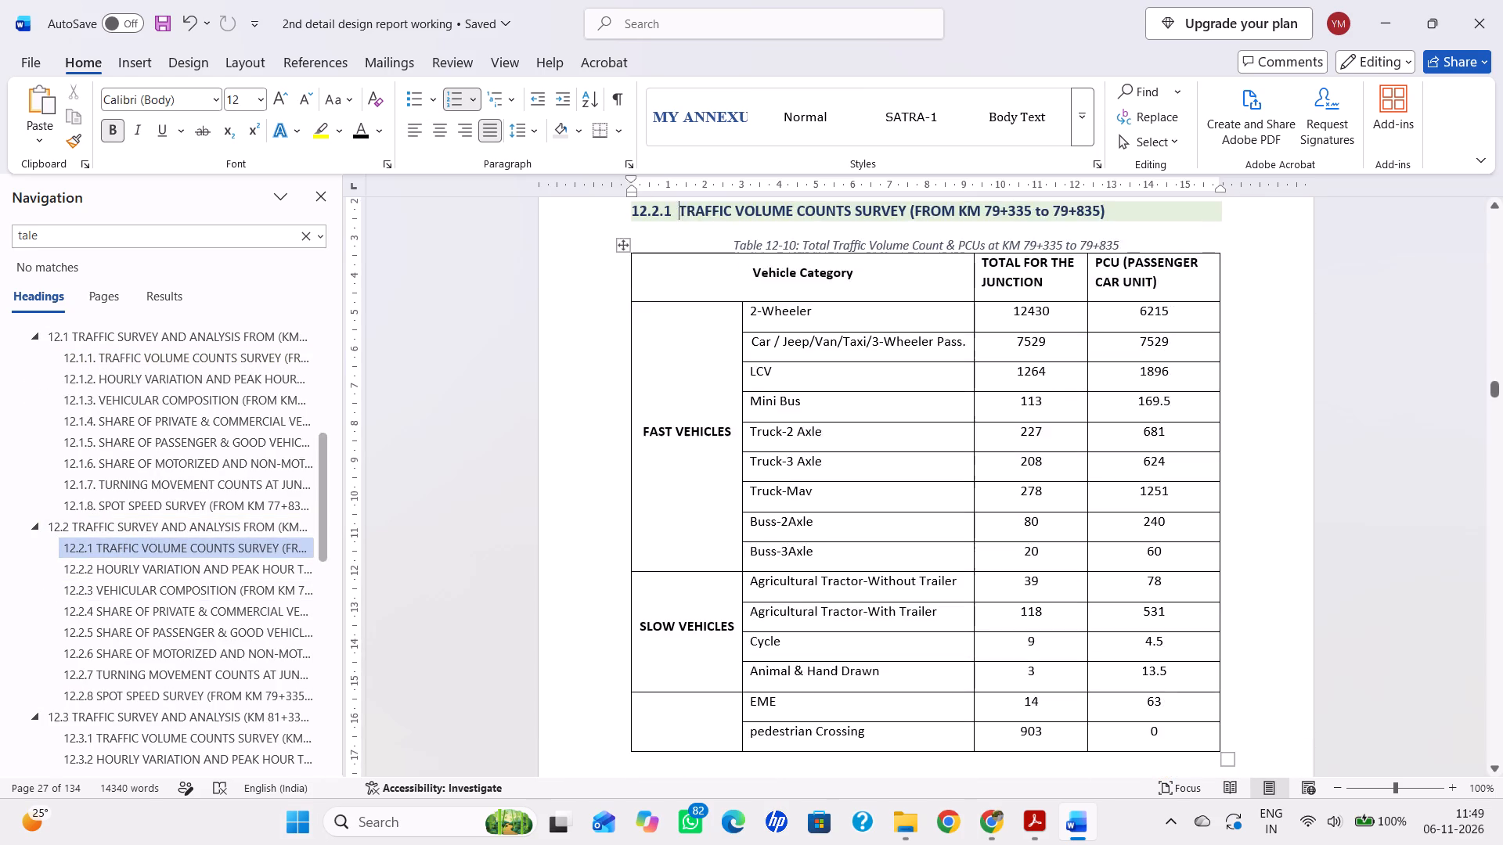
scroll(776, 533, "down", 20)
left_click(778, 534)
left_click(789, 462)
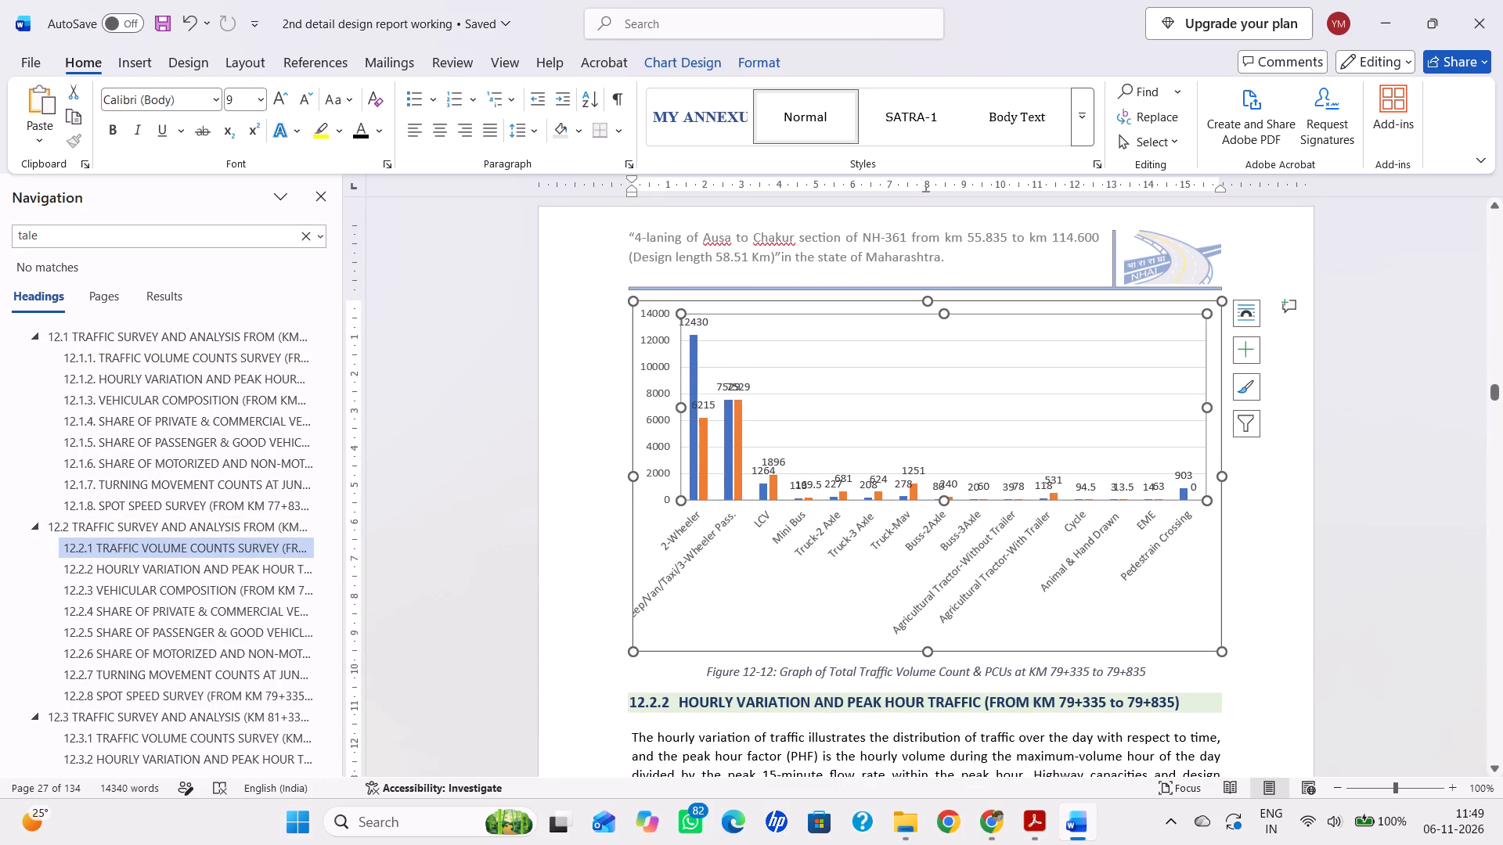
left_click(741, 383)
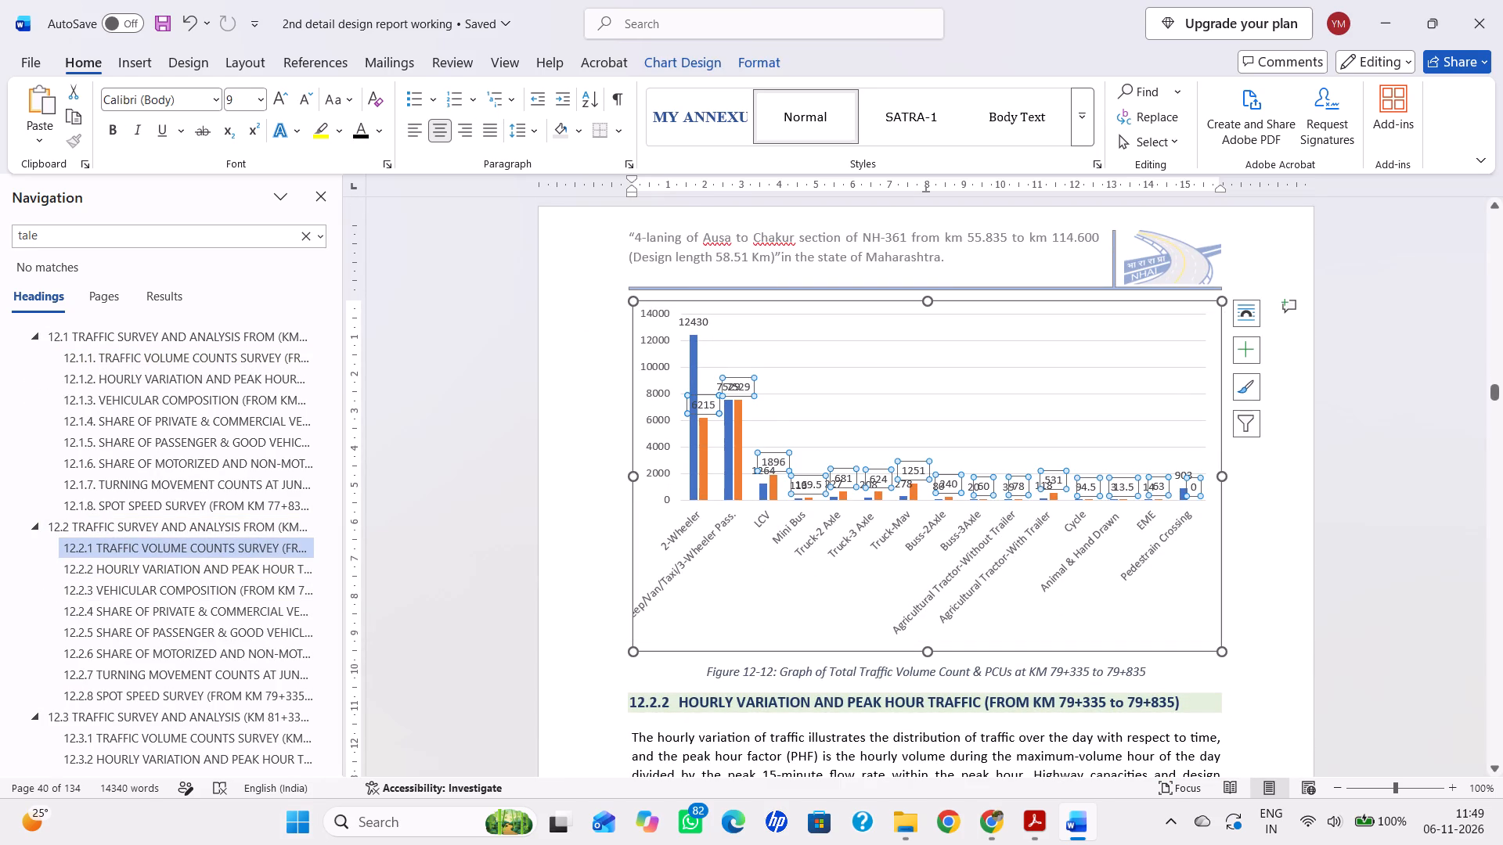
left_click_drag(741, 377, 761, 365)
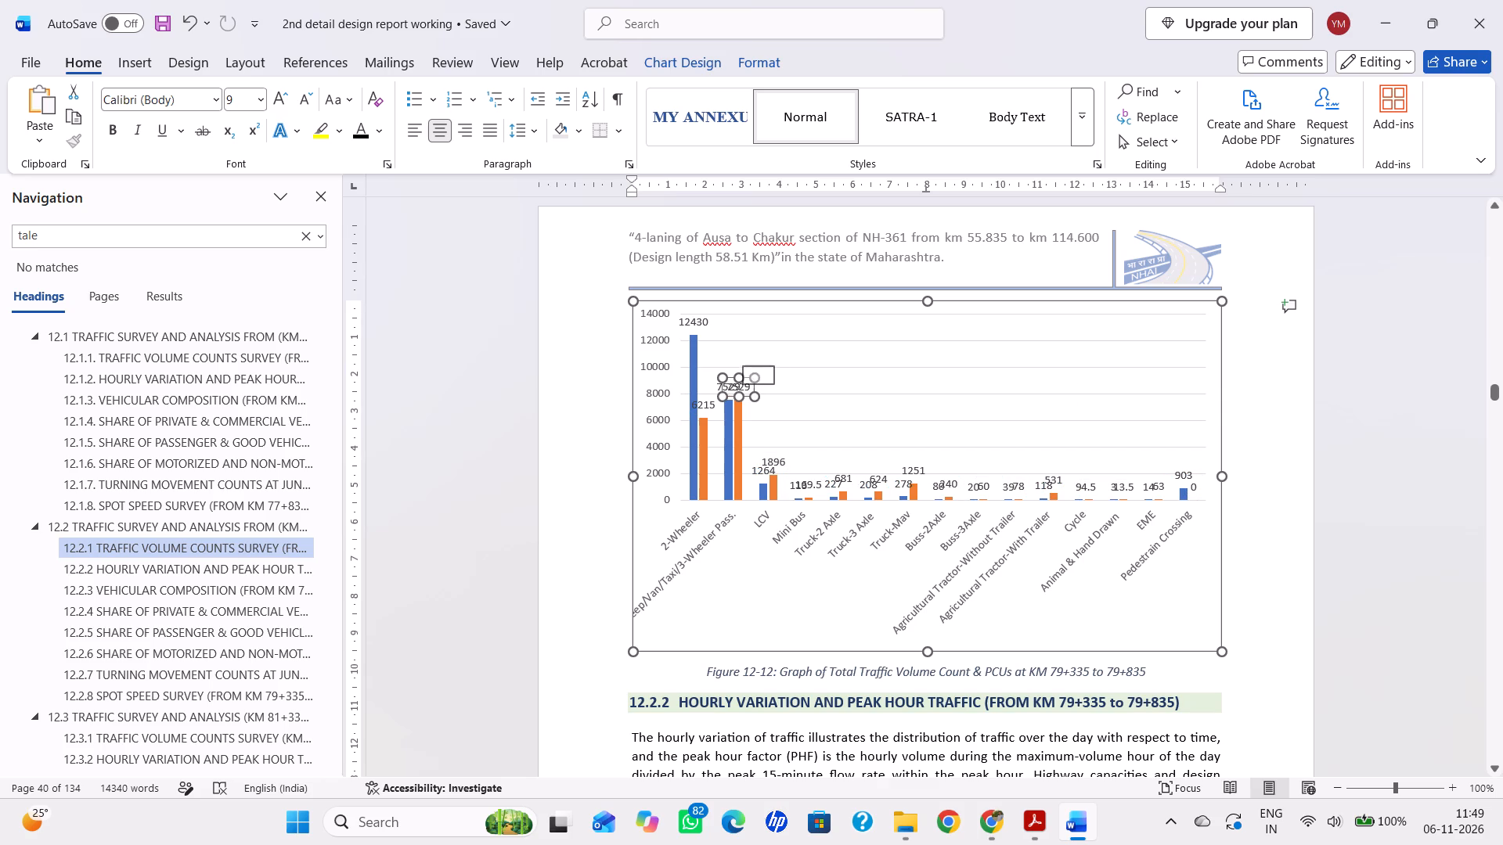
left_click_drag(761, 365, 780, 360)
left_click(1360, 508)
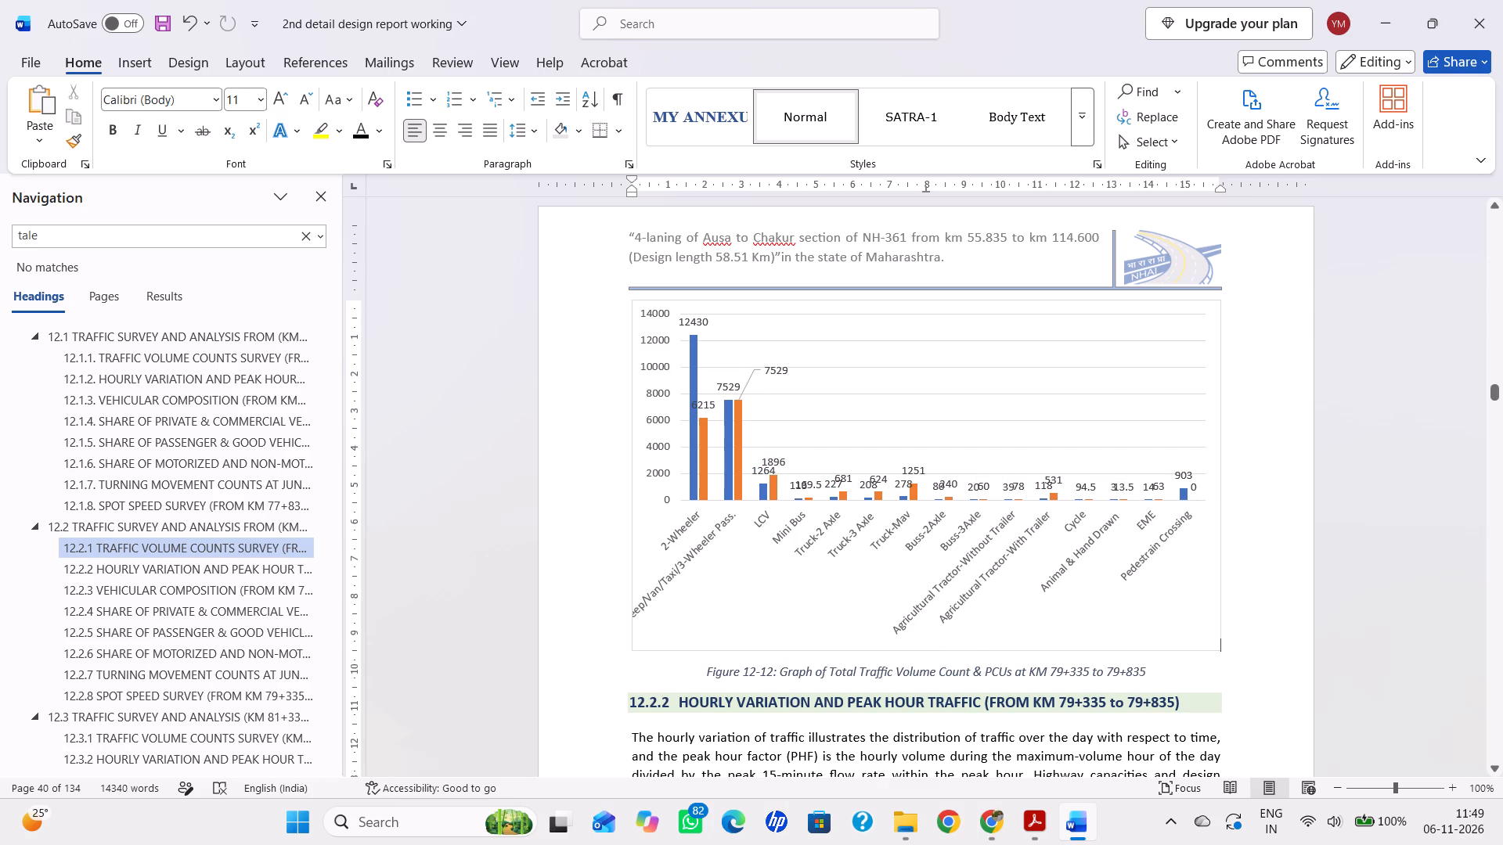
key("ctrl+s")
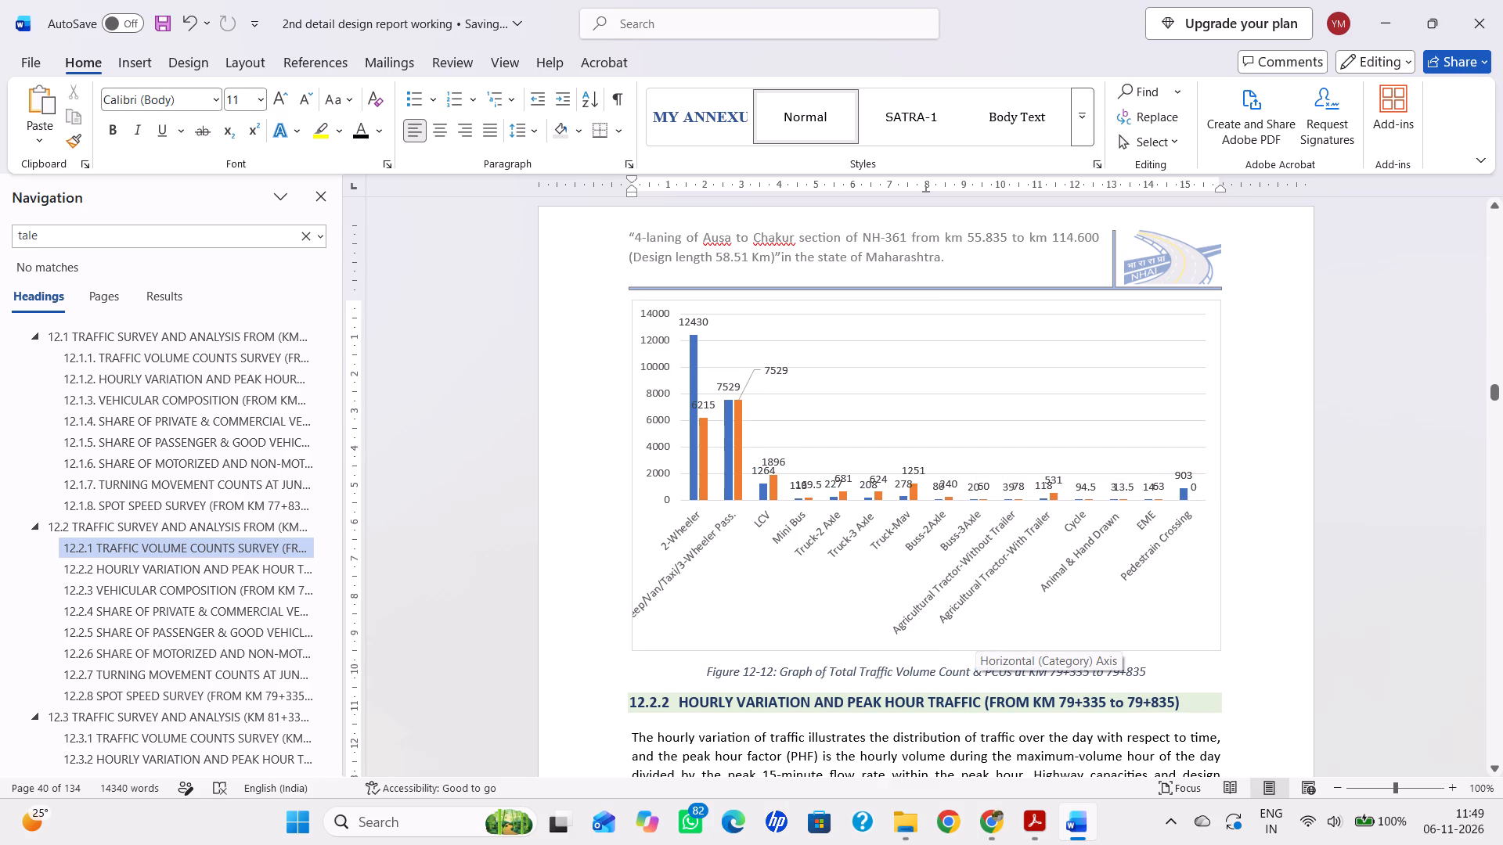
Return to section 12.1 and re-examine the Figure 12-1 graph of Total Traffic Volume Count & PCUs.
scroll(247, 429, "up", 4)
left_click(184, 577)
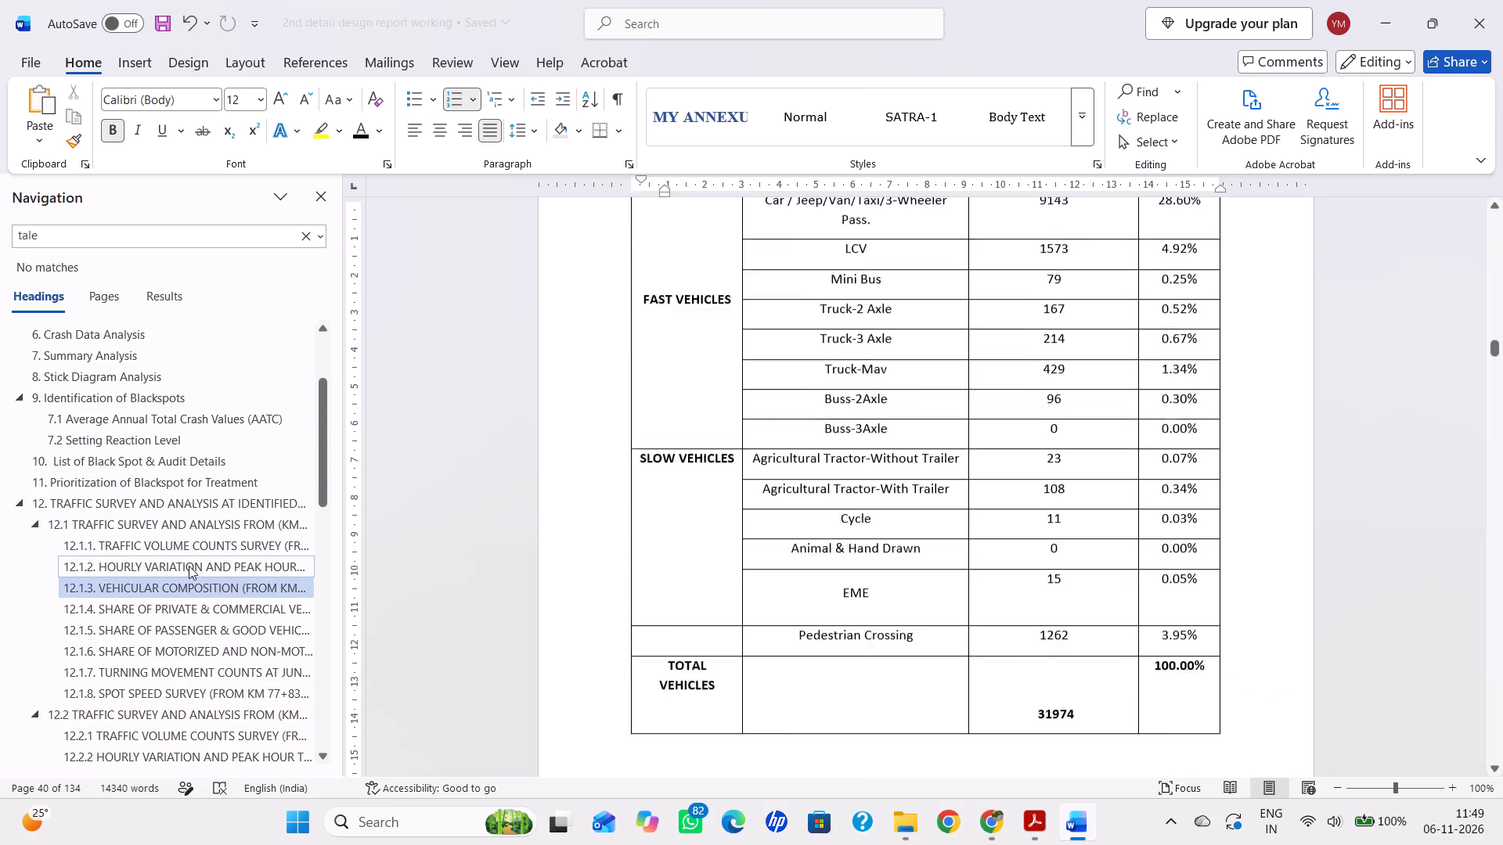
left_click(189, 563)
left_click(195, 535)
scroll(954, 496, "up", 1)
scroll(954, 496, "down", 14)
scroll(954, 496, "up", 1)
scroll(954, 496, "down", 7)
scroll(2, 711, "down", 3)
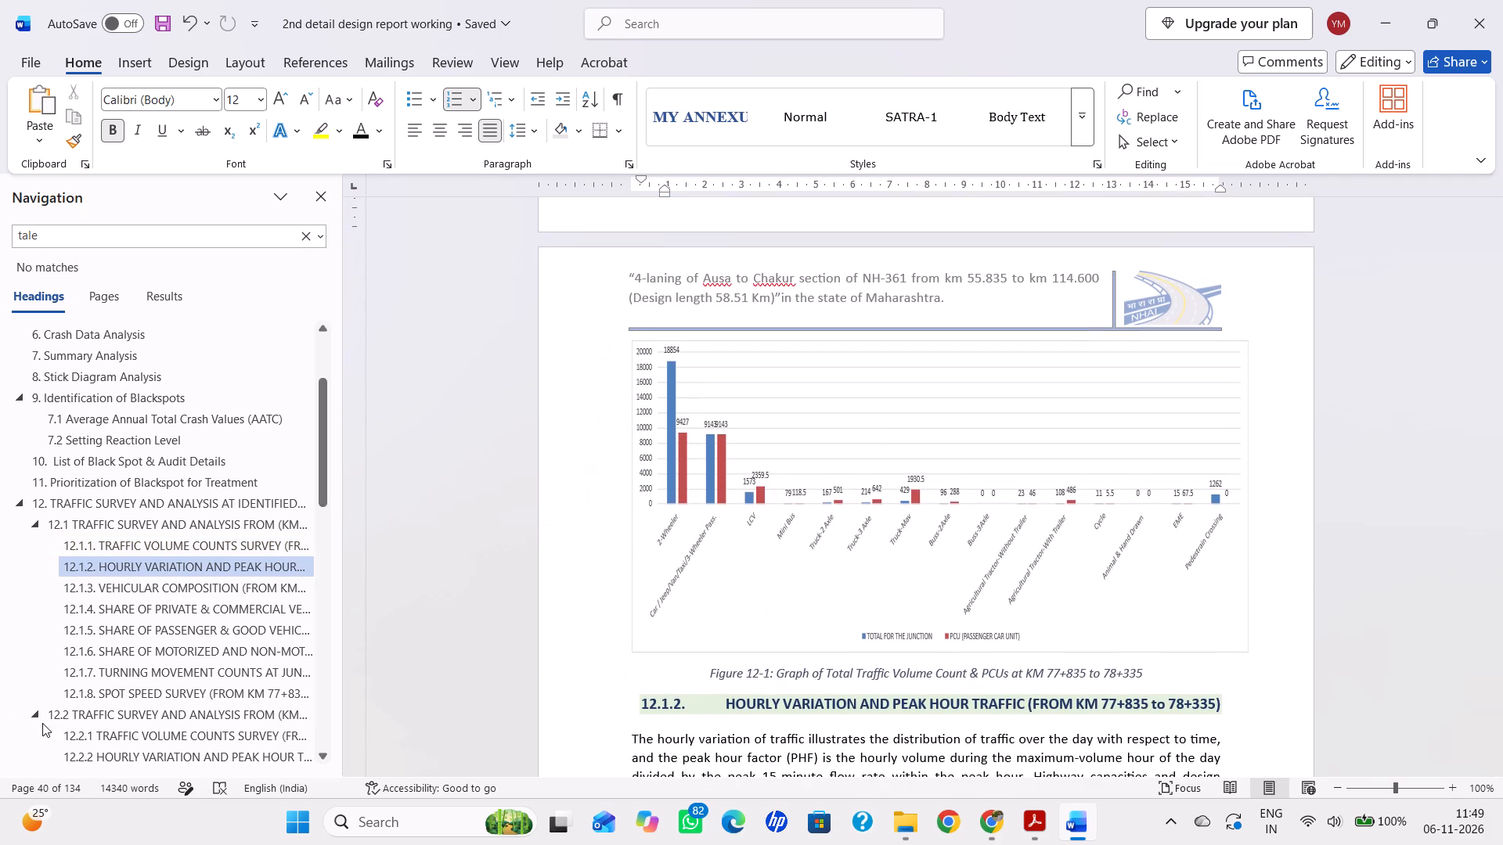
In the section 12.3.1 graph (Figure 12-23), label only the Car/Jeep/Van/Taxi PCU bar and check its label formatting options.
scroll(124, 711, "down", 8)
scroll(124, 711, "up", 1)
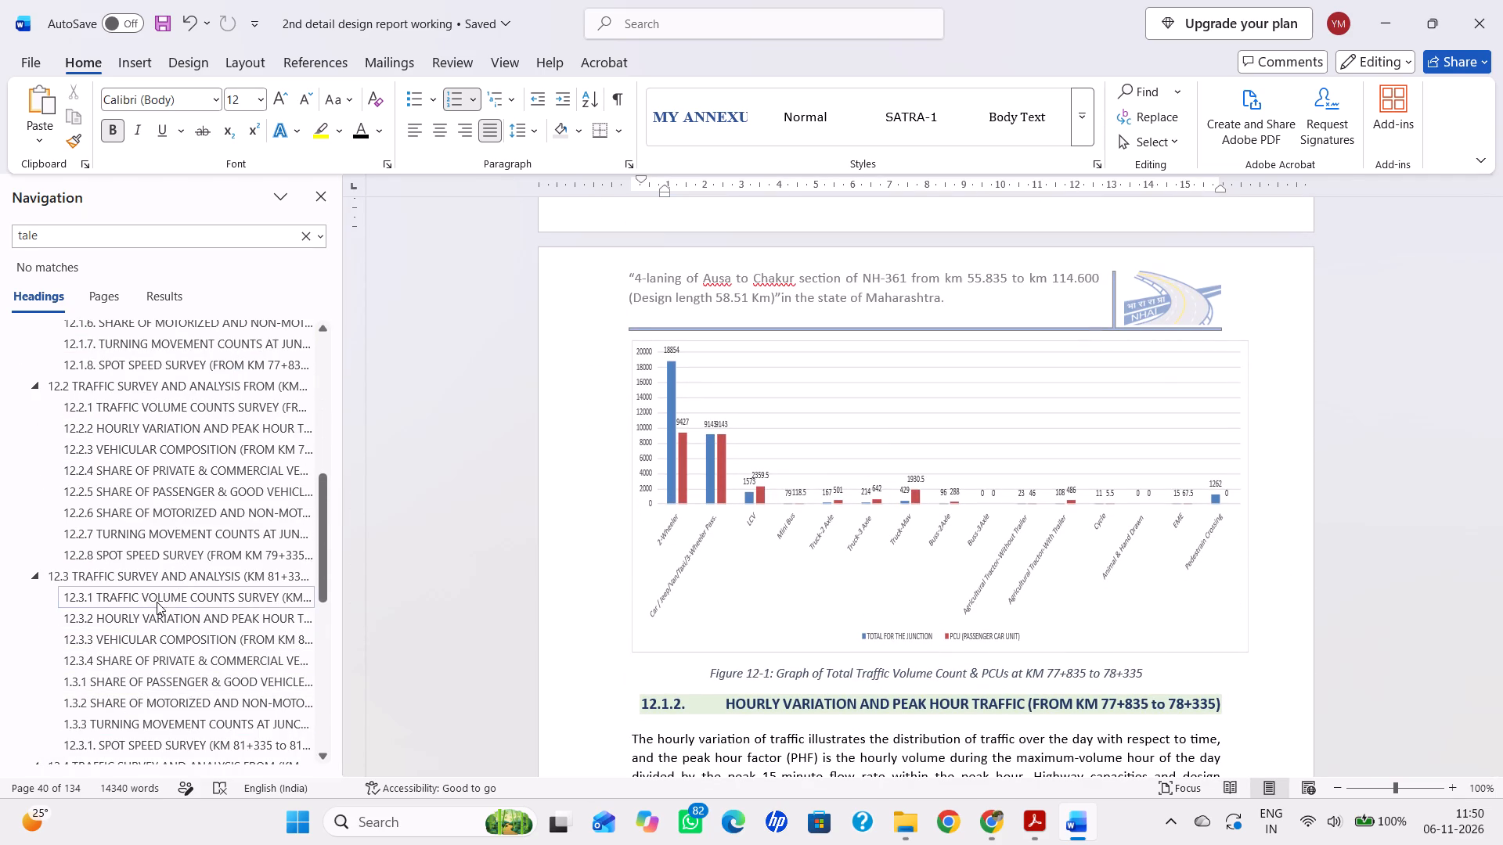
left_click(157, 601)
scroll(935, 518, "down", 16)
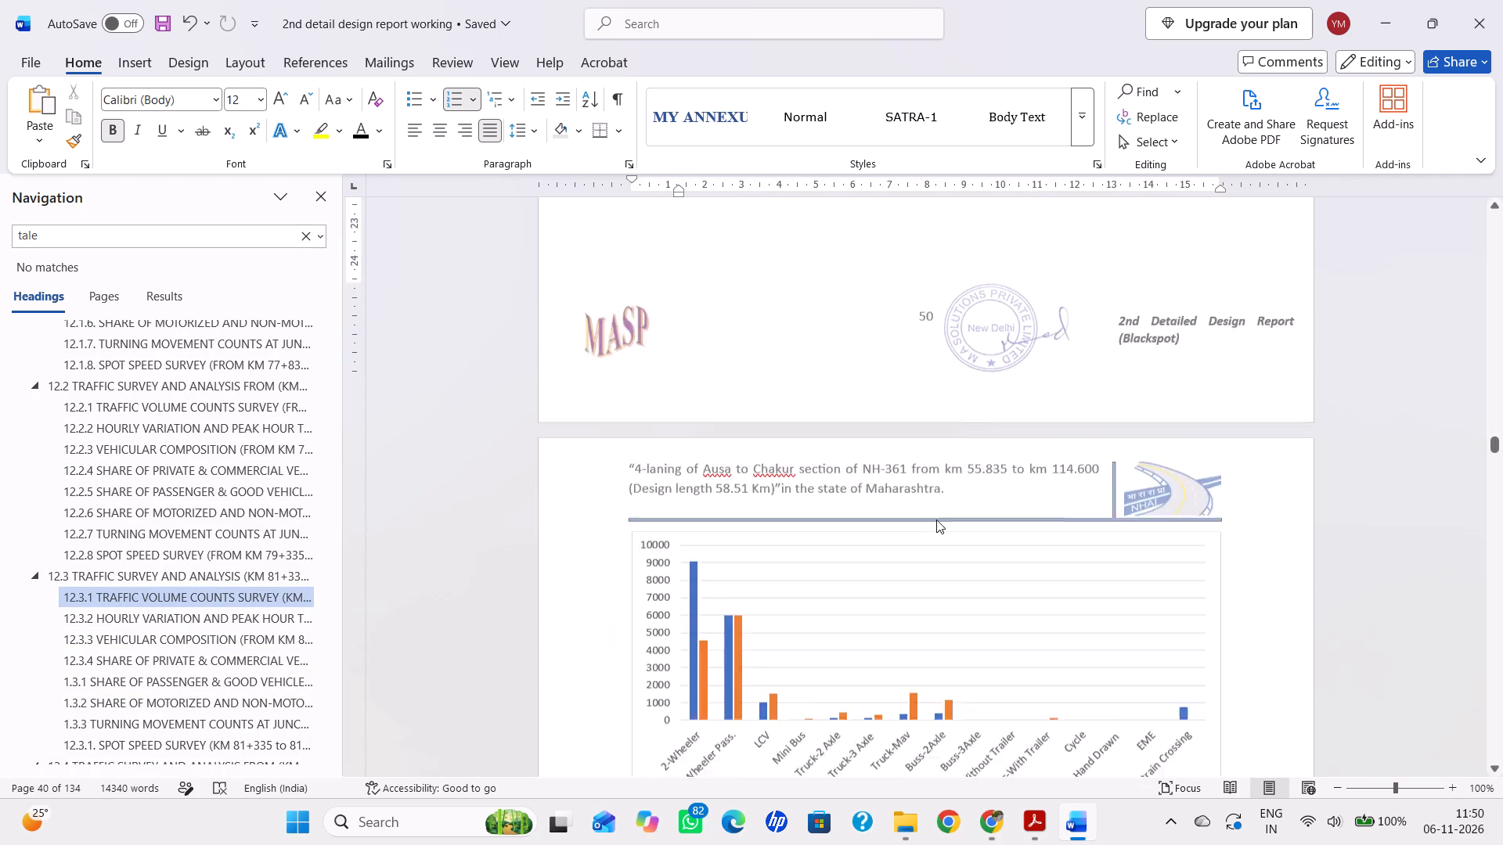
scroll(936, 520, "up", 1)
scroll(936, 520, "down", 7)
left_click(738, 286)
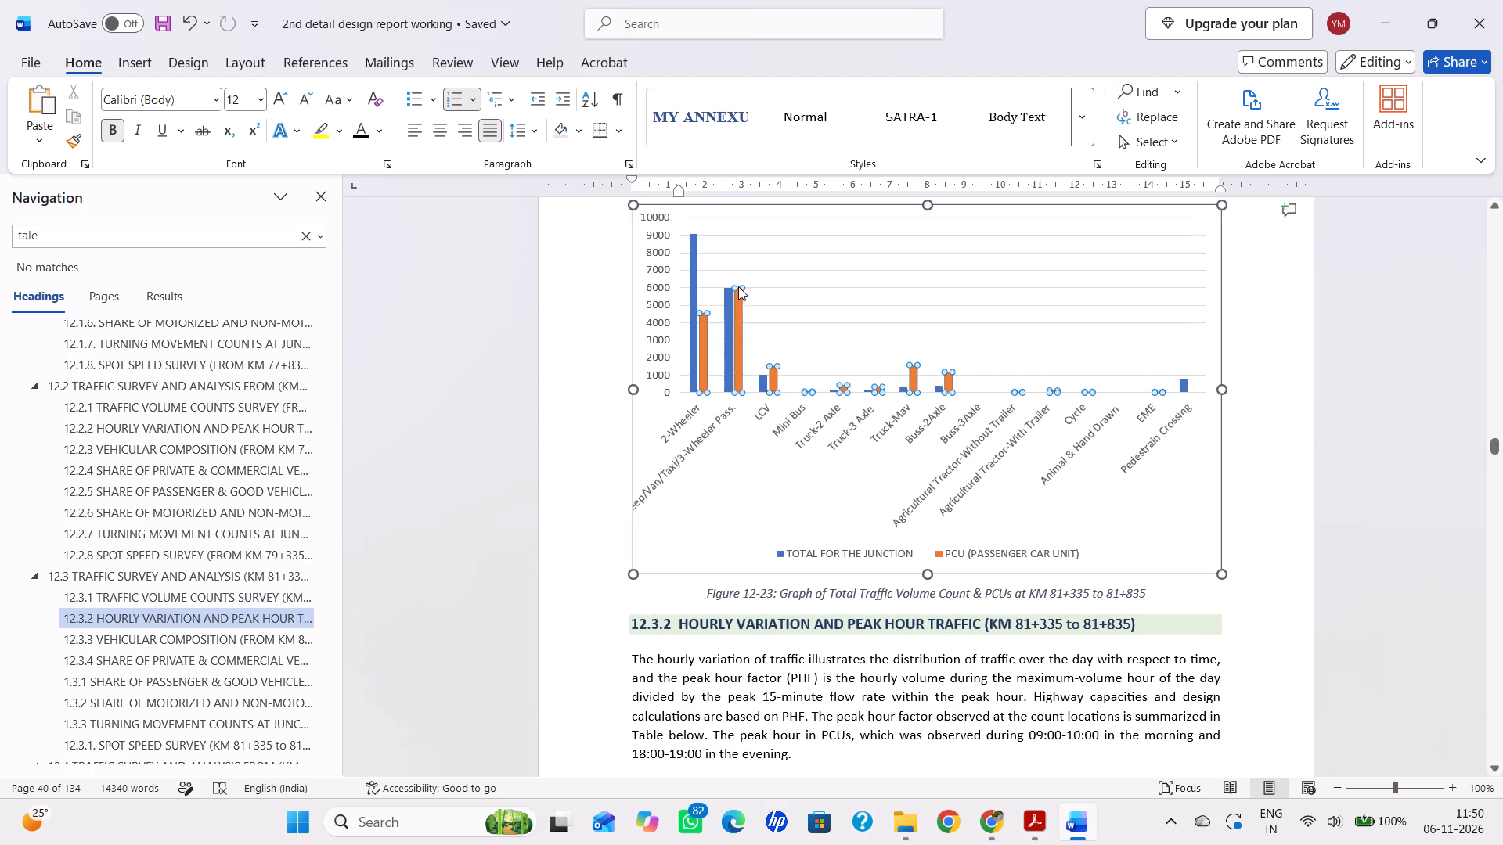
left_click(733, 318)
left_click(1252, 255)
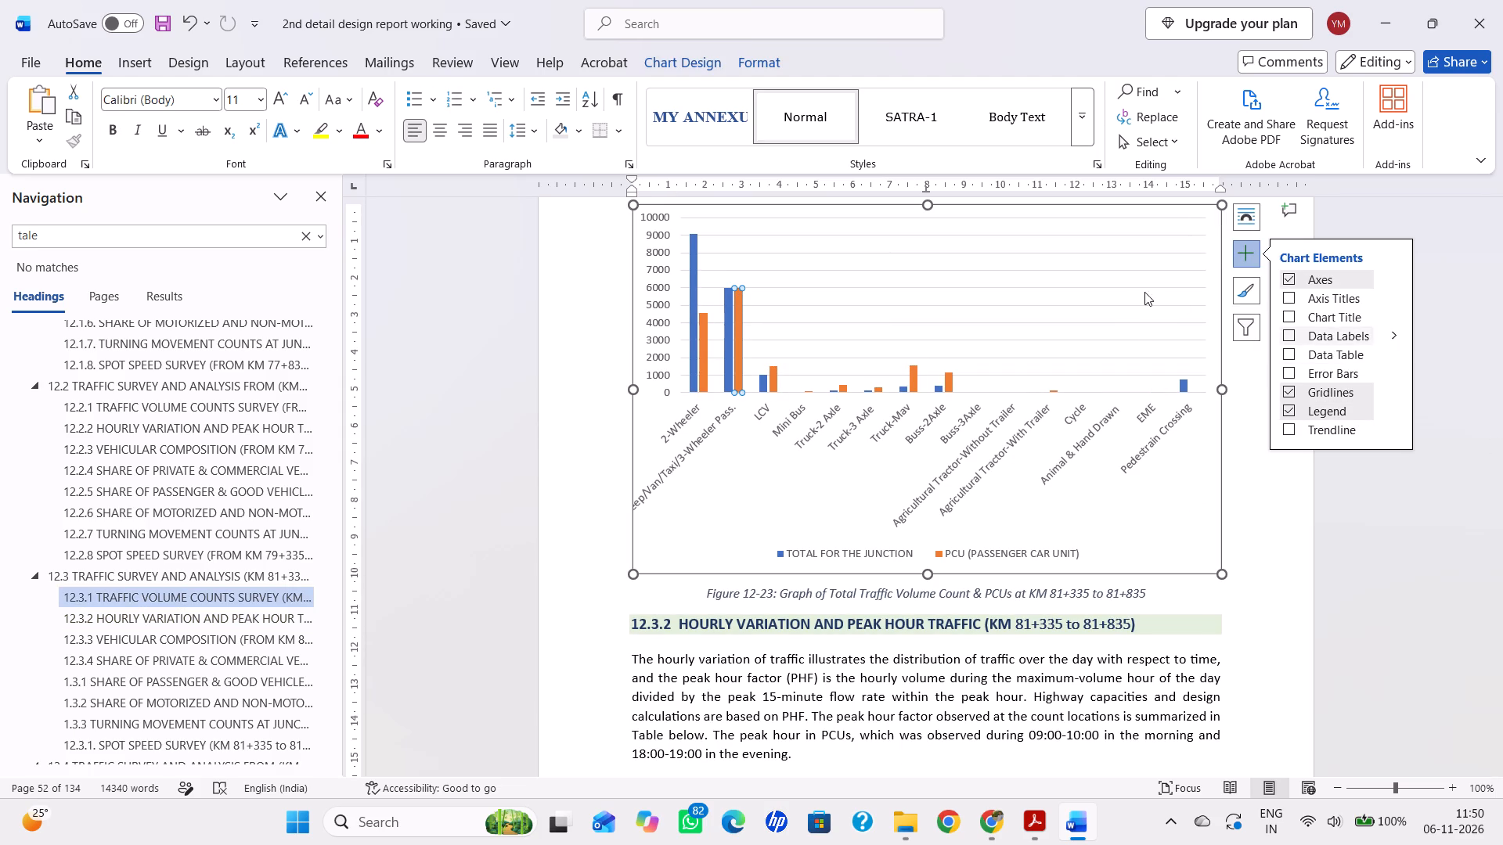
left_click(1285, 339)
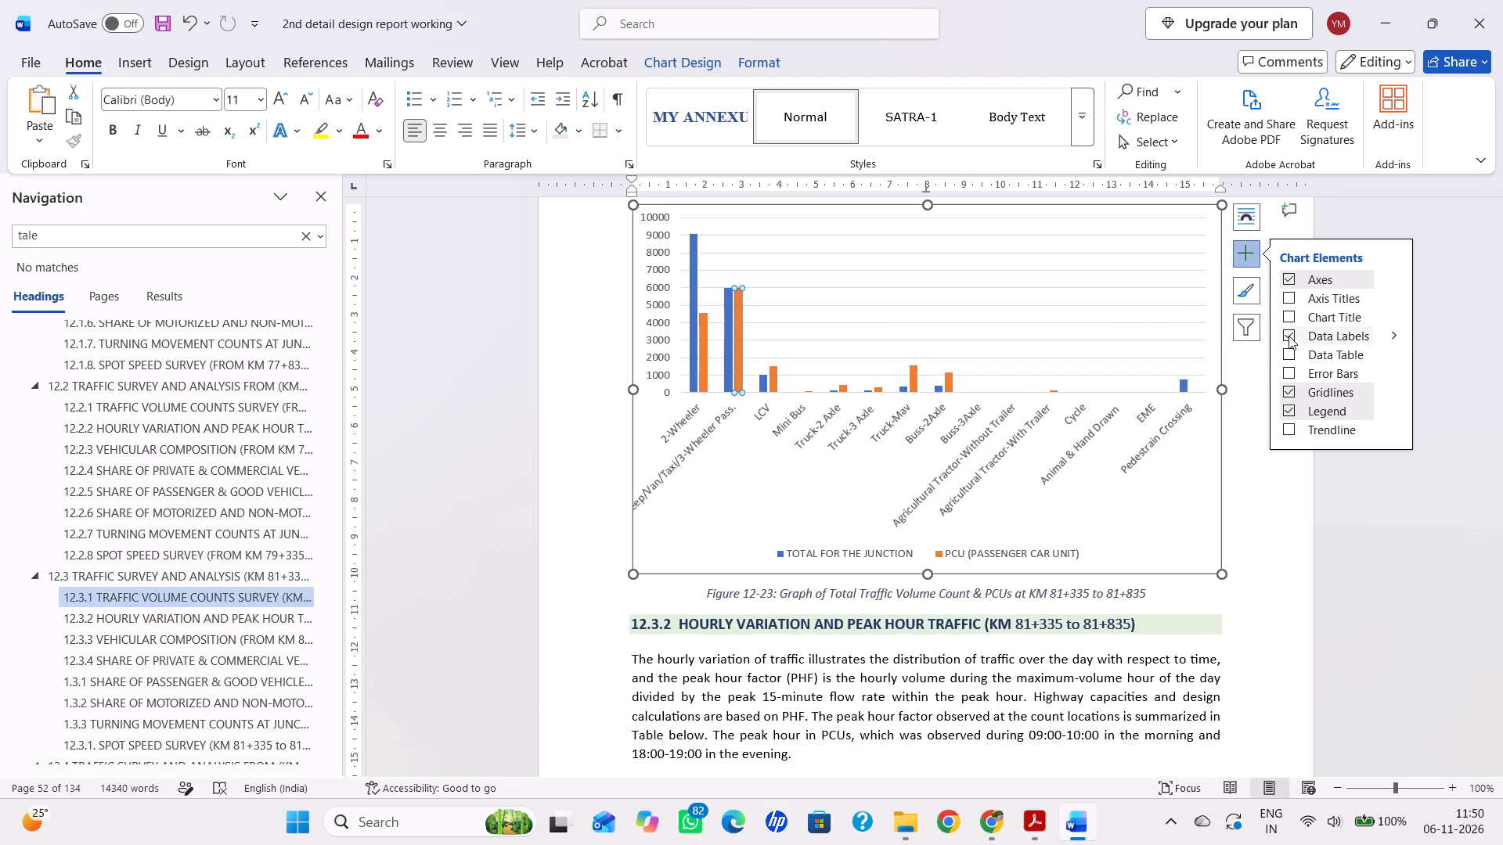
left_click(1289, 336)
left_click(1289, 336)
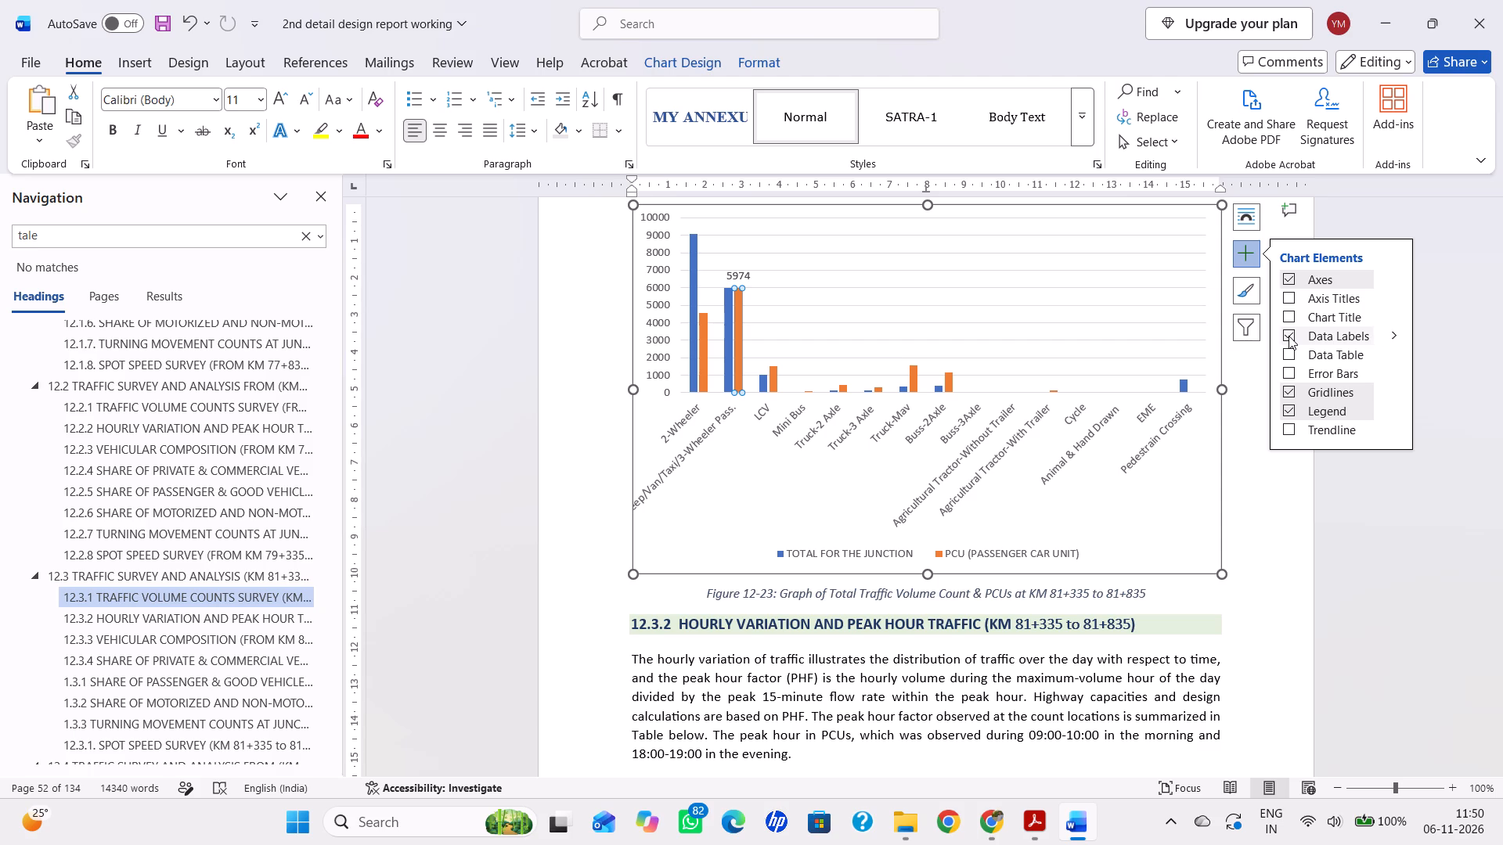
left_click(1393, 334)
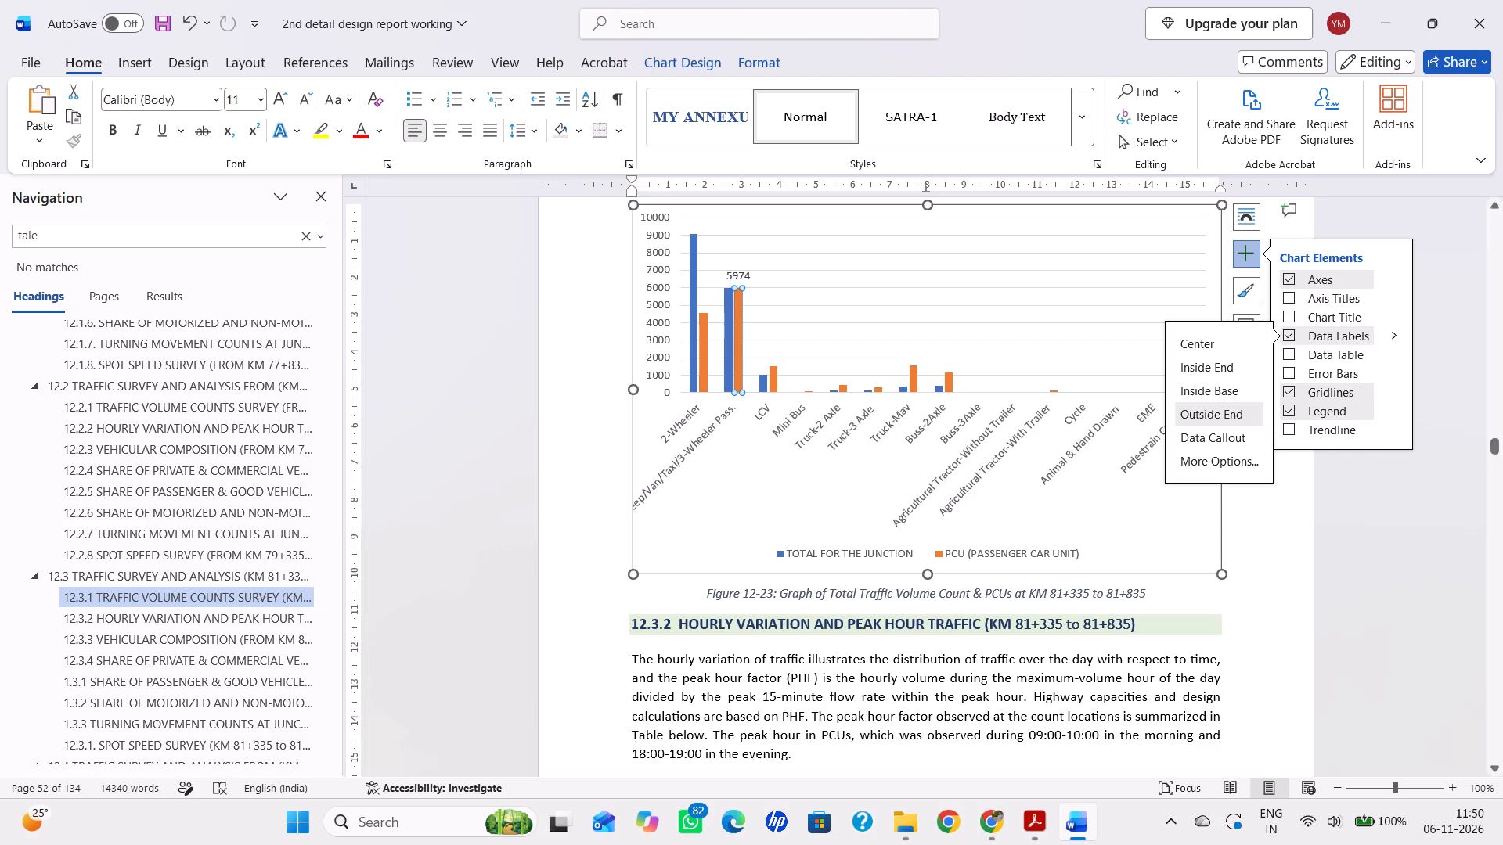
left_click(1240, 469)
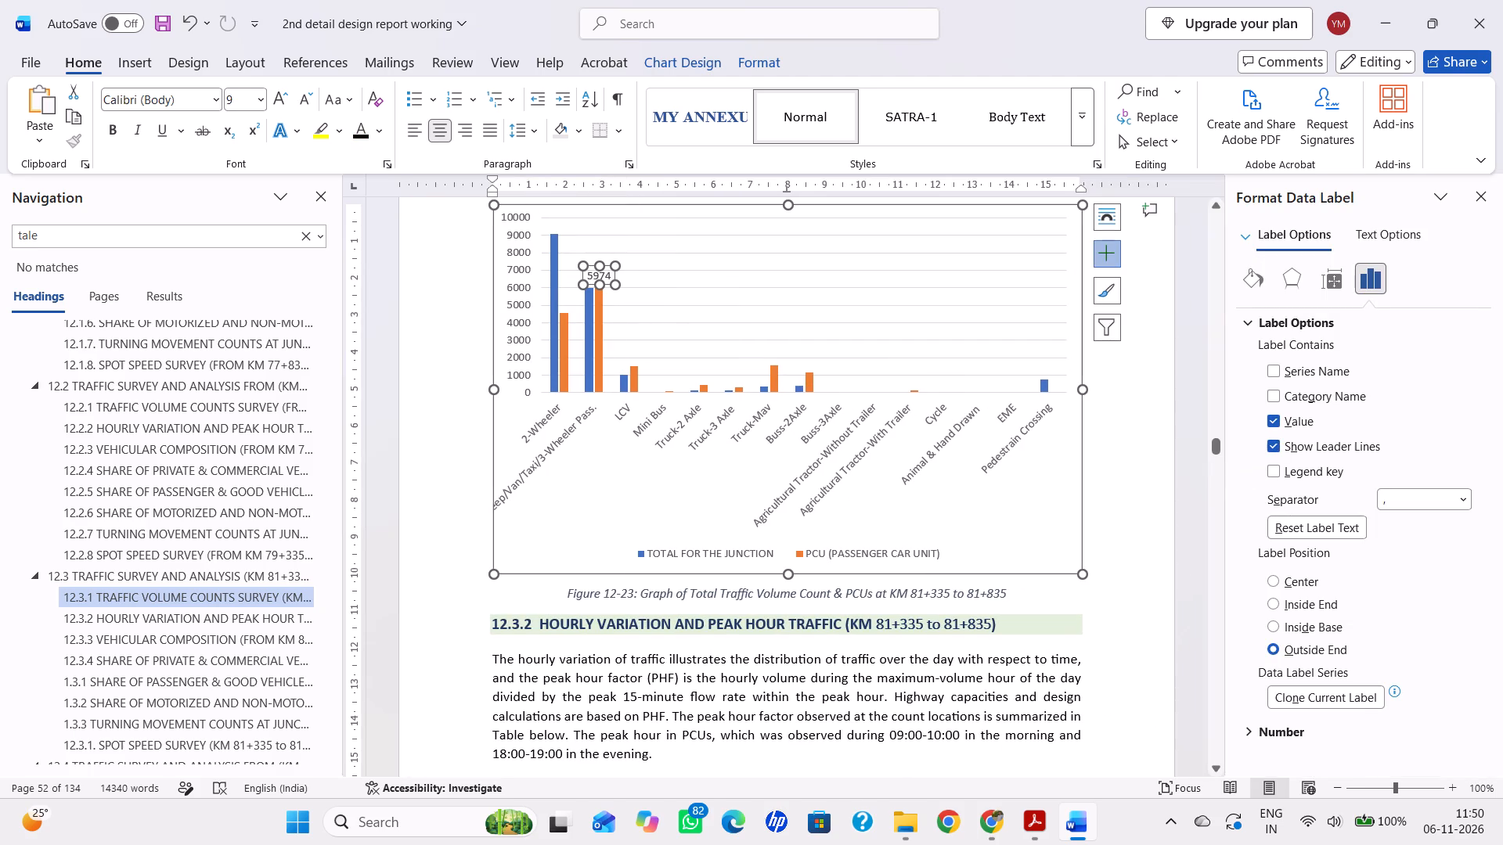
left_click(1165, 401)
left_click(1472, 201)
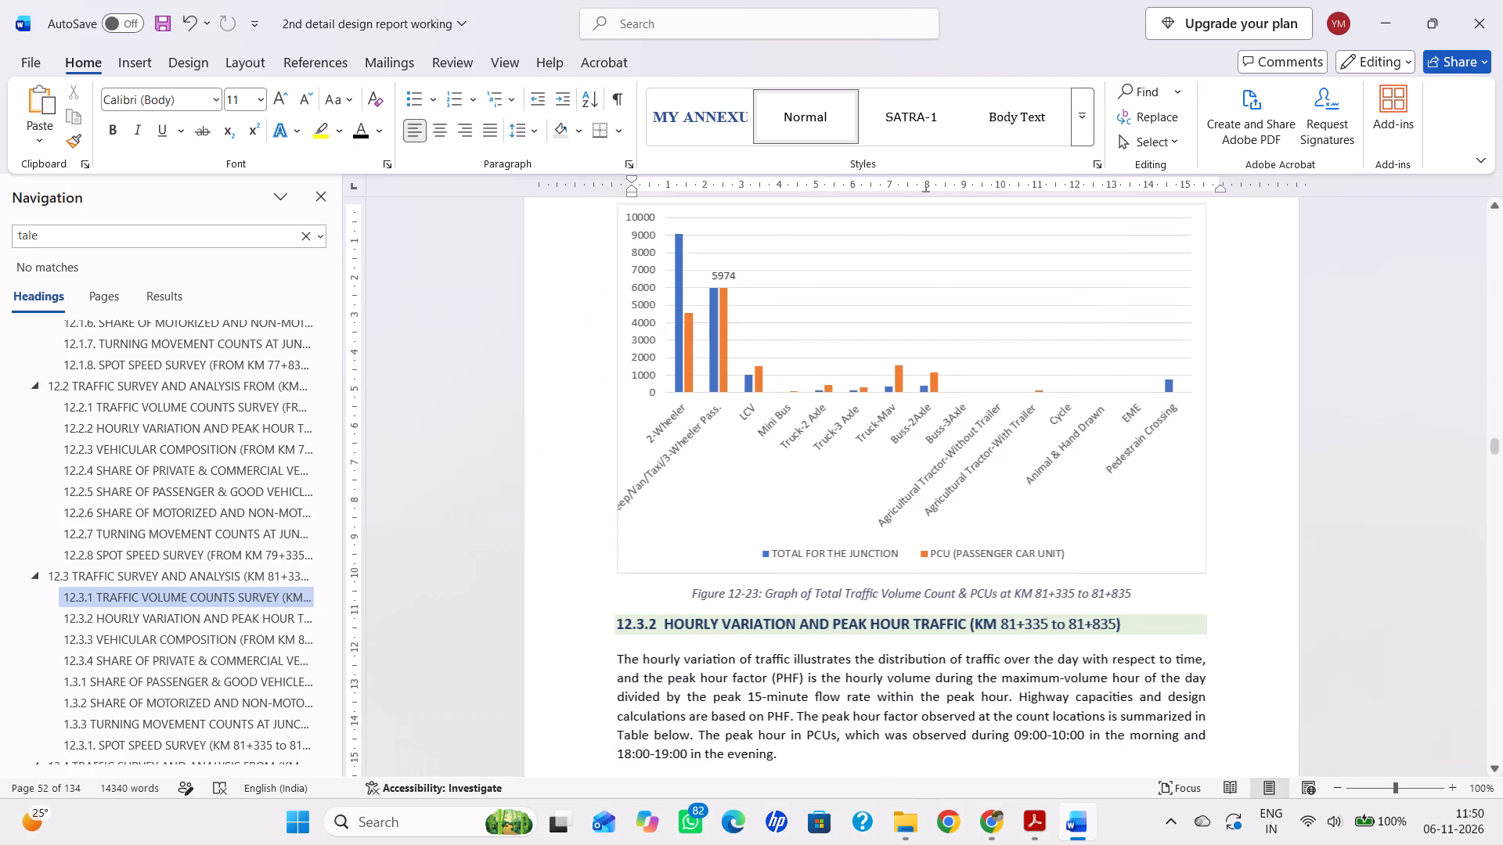
Show data labels on all bars of both series in the Figure 12-23 traffic volume graph.
left_click(1187, 532)
left_click(1254, 251)
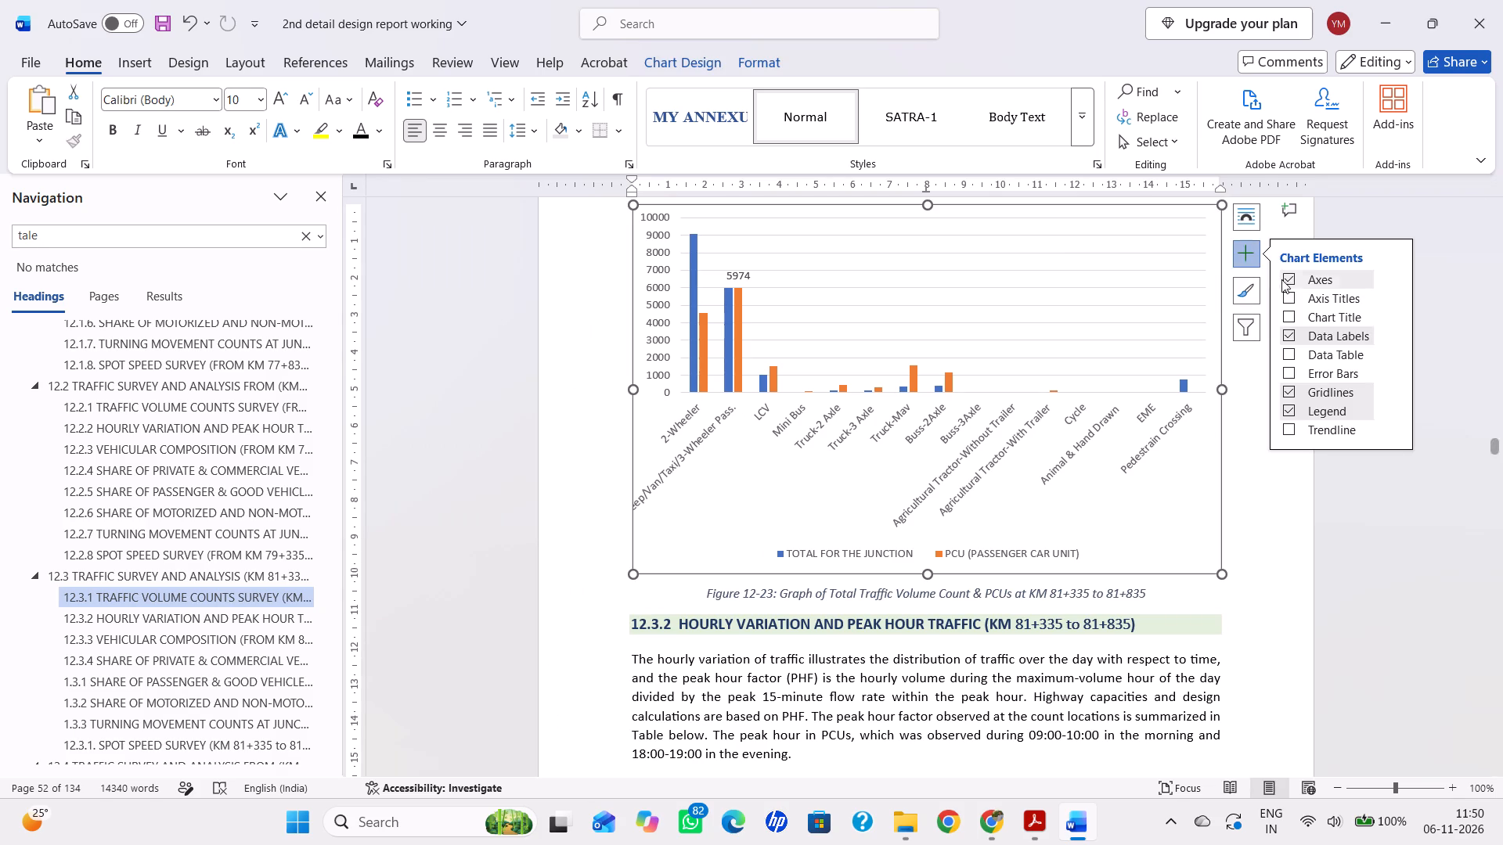
left_click(1290, 331)
left_click(1290, 340)
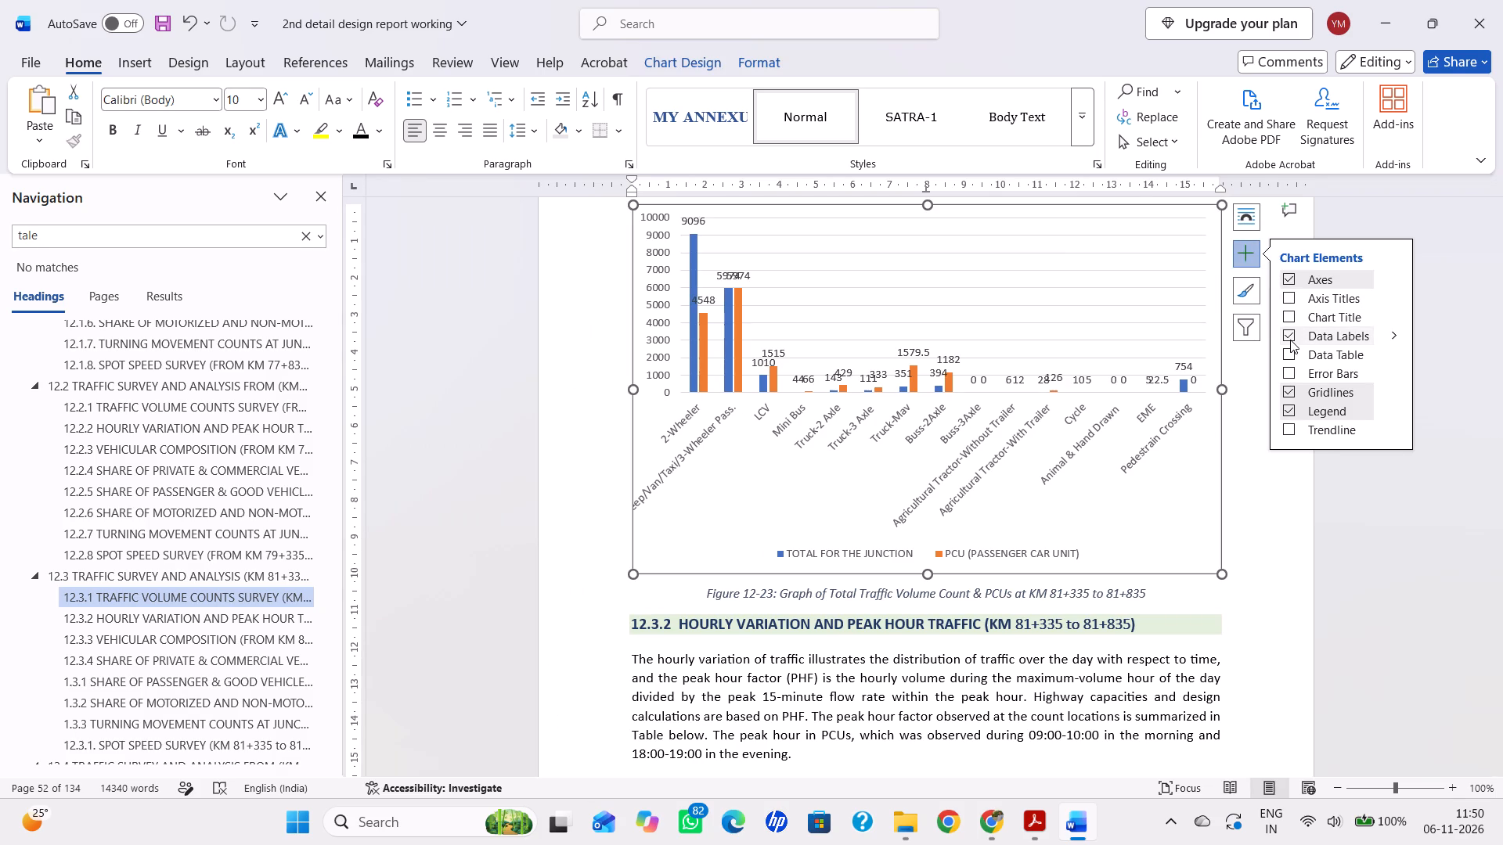
left_click(1322, 614)
Show data labels on all bars of the section 12.3.5 traffic volume graph for KM 90+335 to 90+835.
scroll(204, 630, "down", 4)
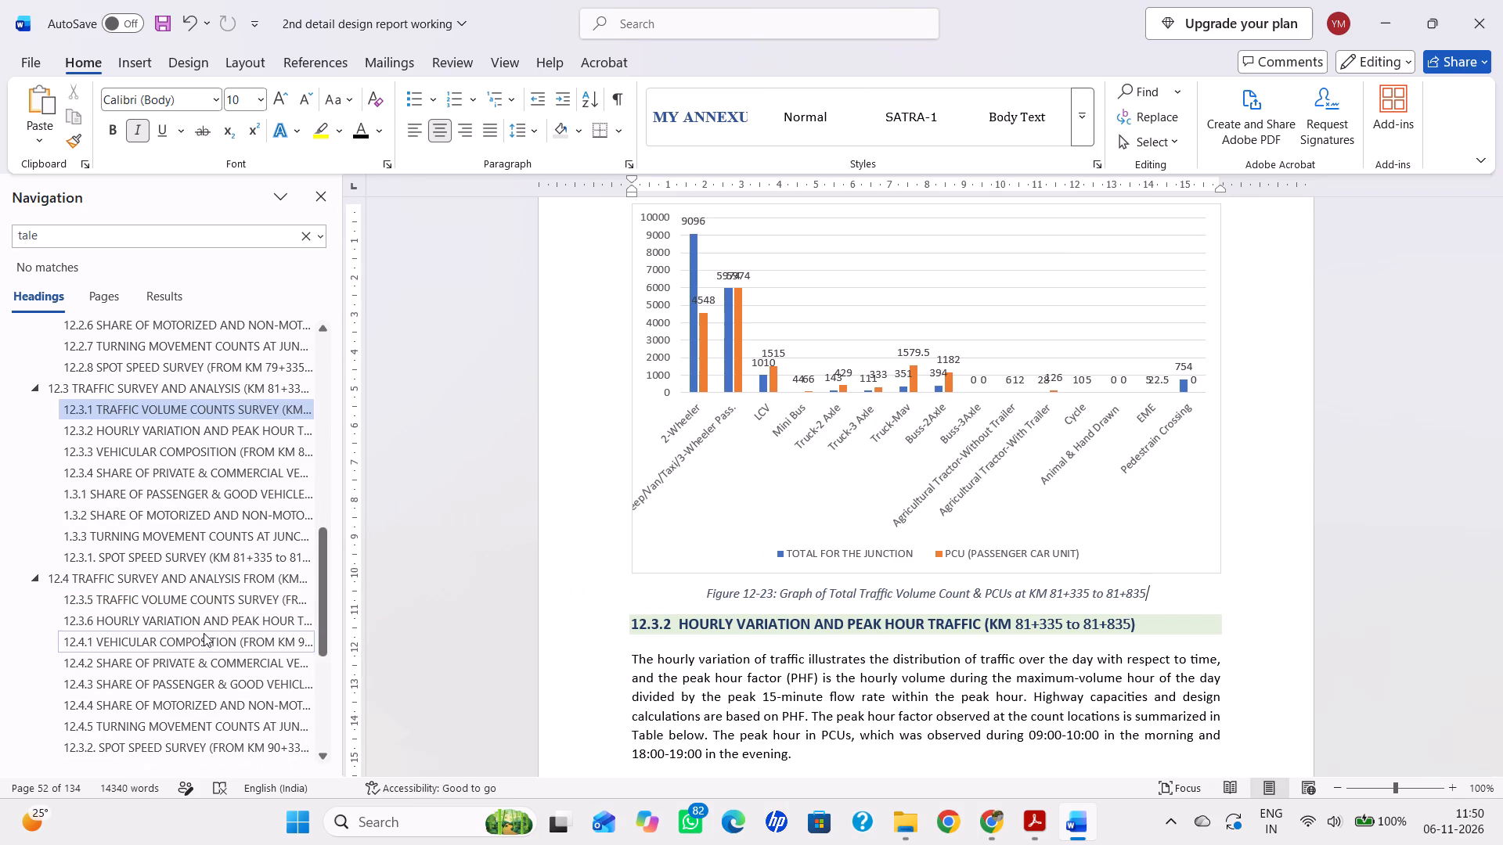
left_click(175, 602)
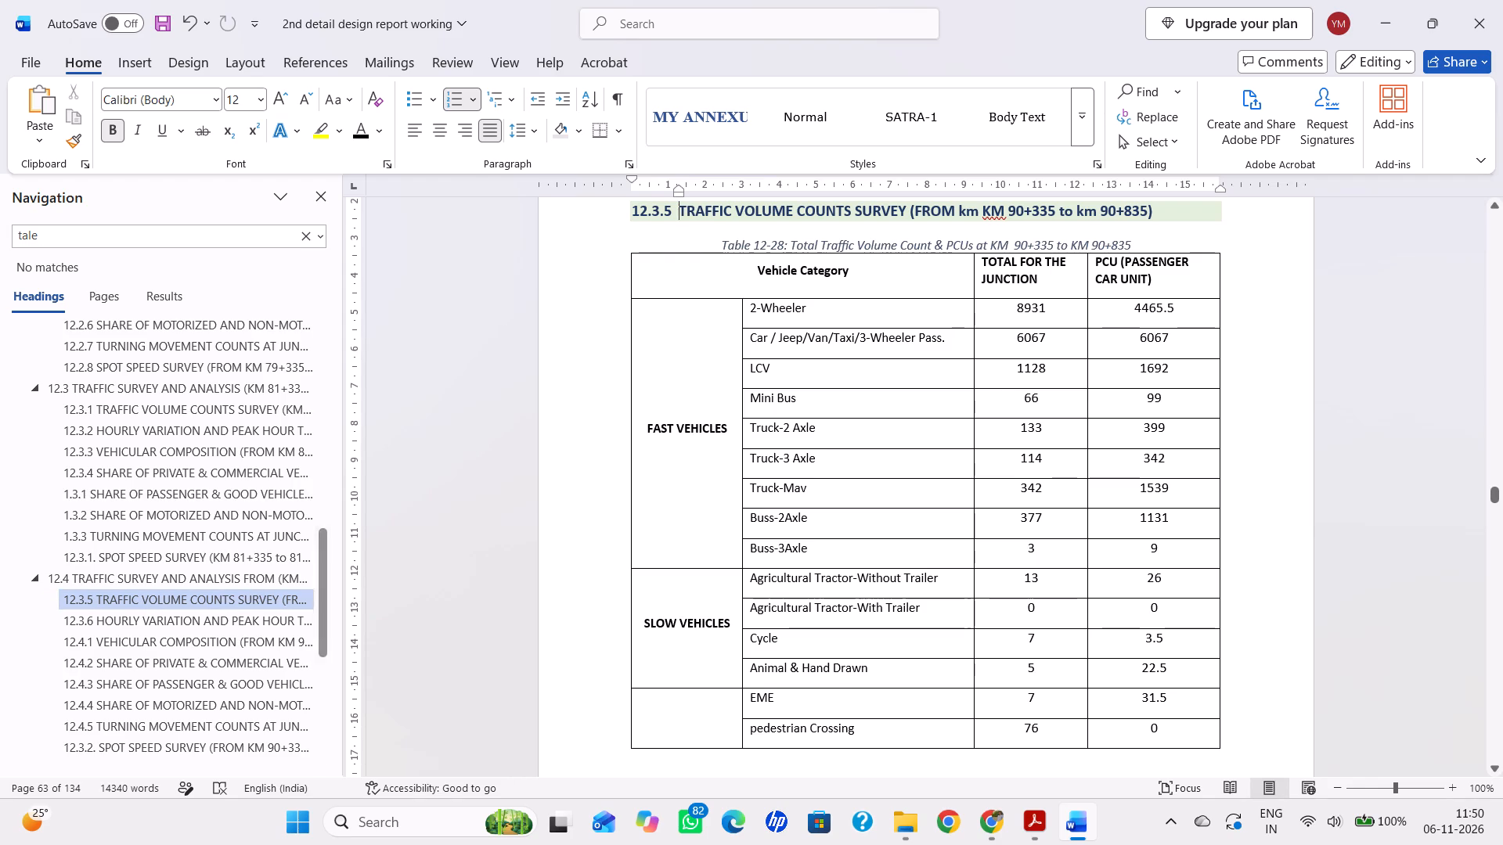
scroll(831, 458, "up", 1)
scroll(831, 462, "down", 17)
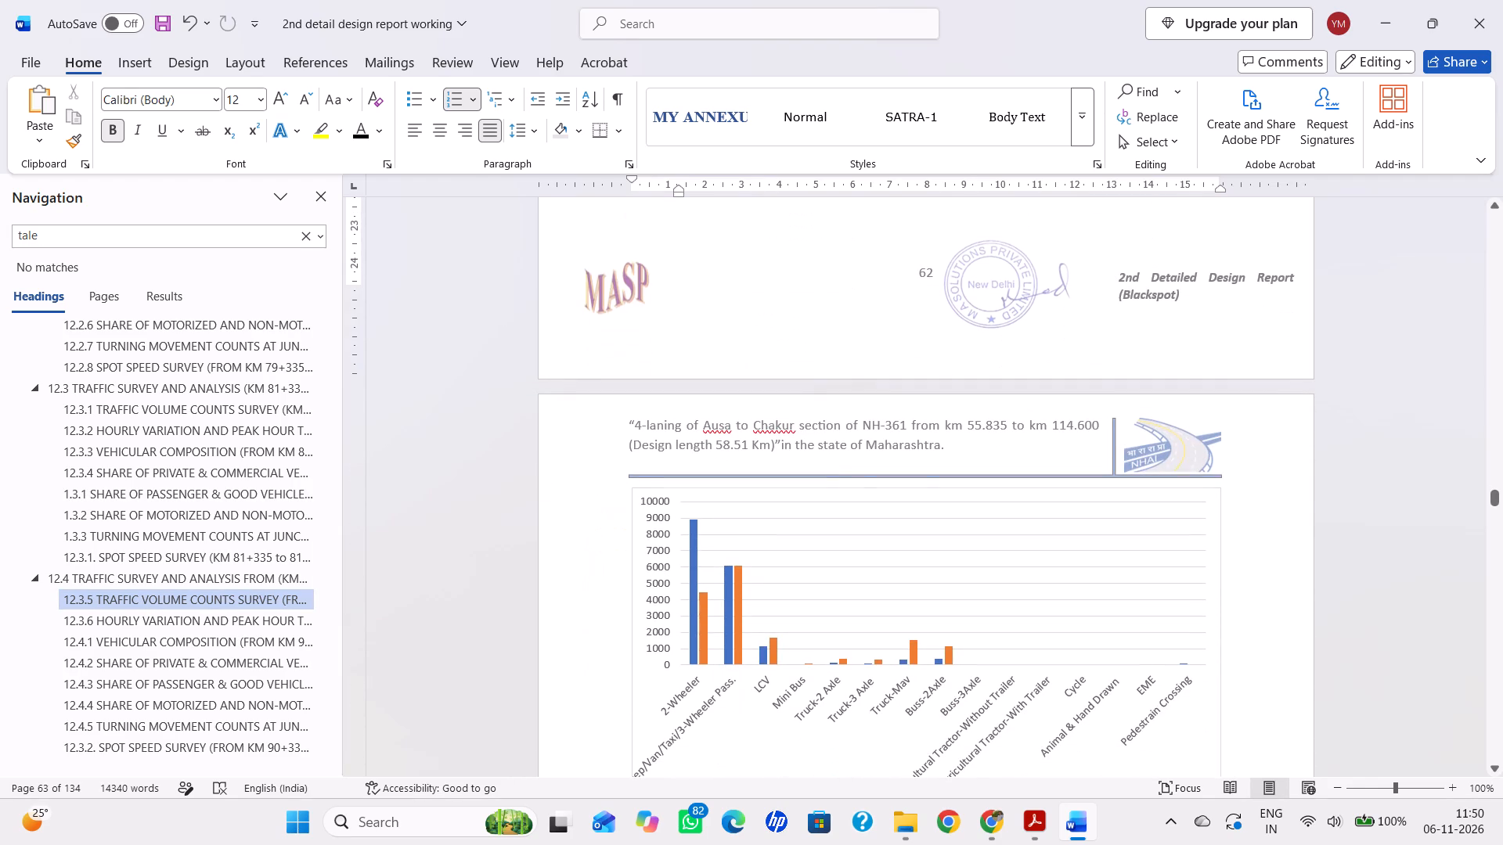
left_click(1212, 729)
left_click(1245, 548)
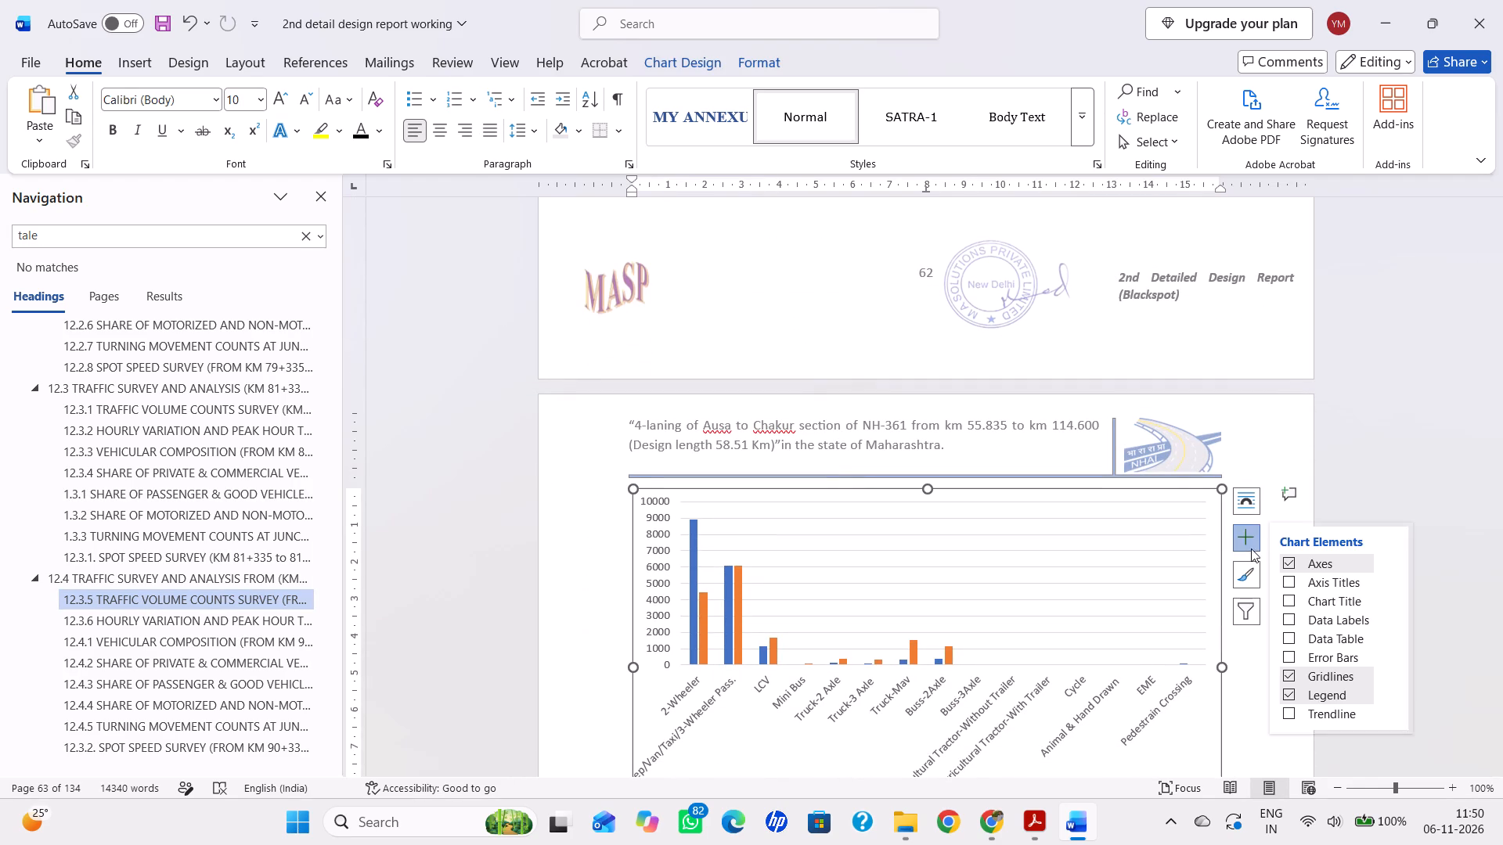
left_click(1290, 617)
left_click(1281, 452)
Review the peak hour table in section 12.1.2 and the morning and evening turning movement diagrams in section 12.1.7.
scroll(340, 548, "up", 4)
scroll(186, 335, "up", 12)
scroll(214, 627, "down", 5)
left_click(146, 478)
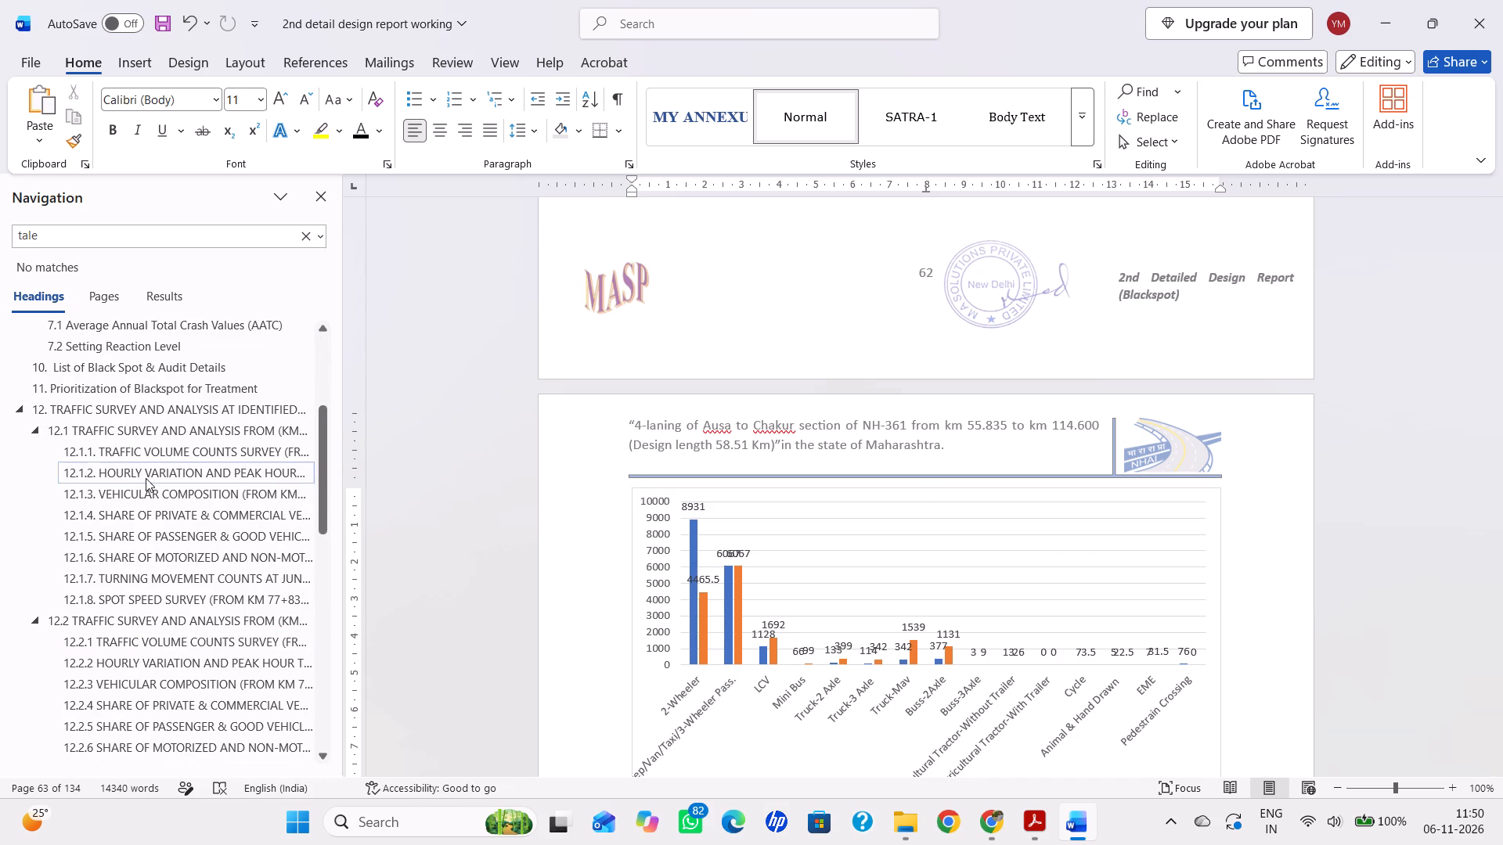
scroll(143, 481, "down", 7)
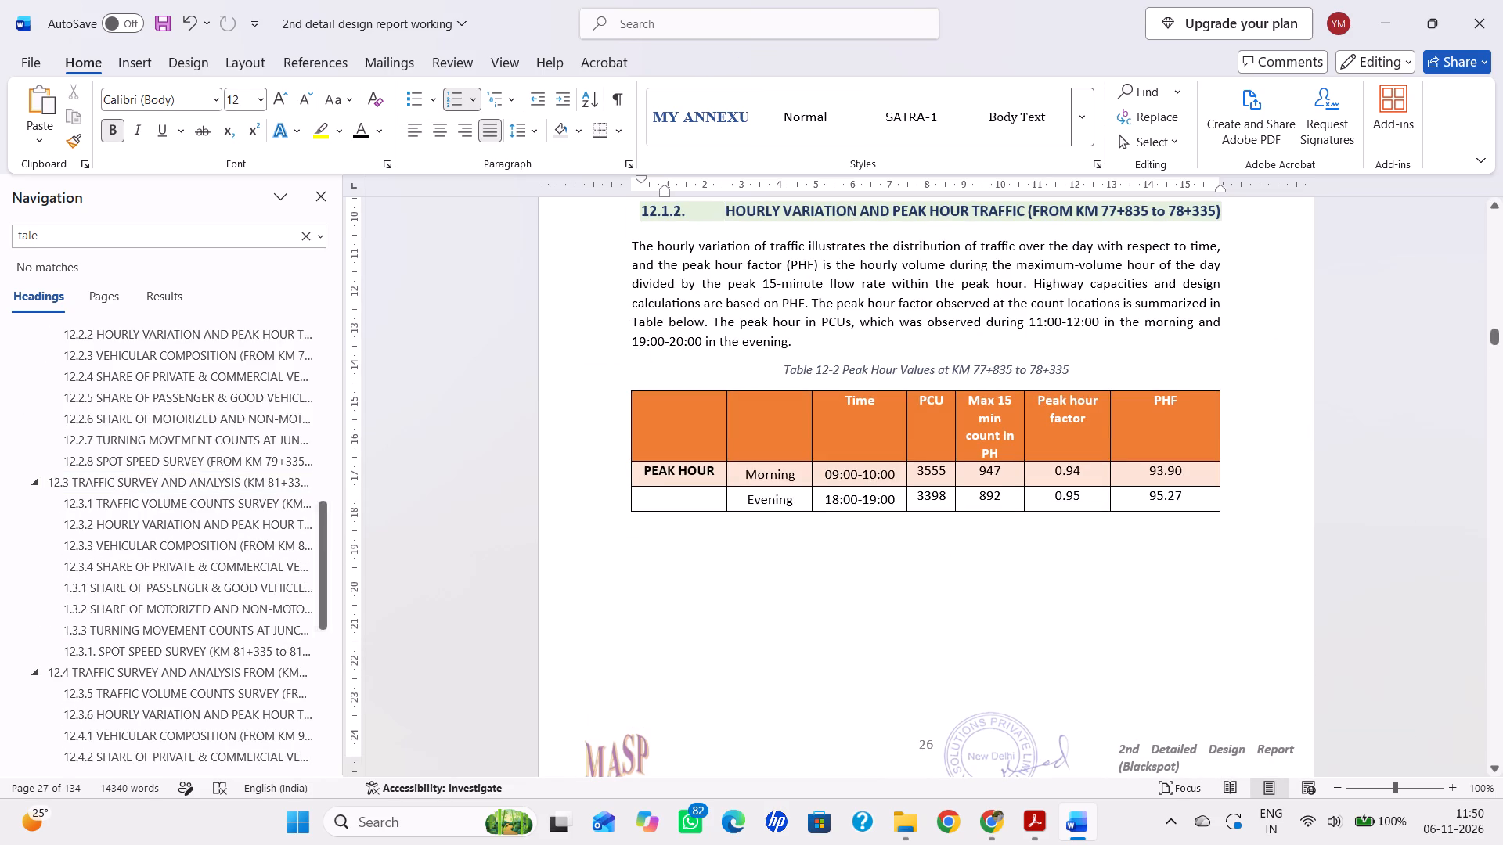
scroll(194, 432, "up", 5)
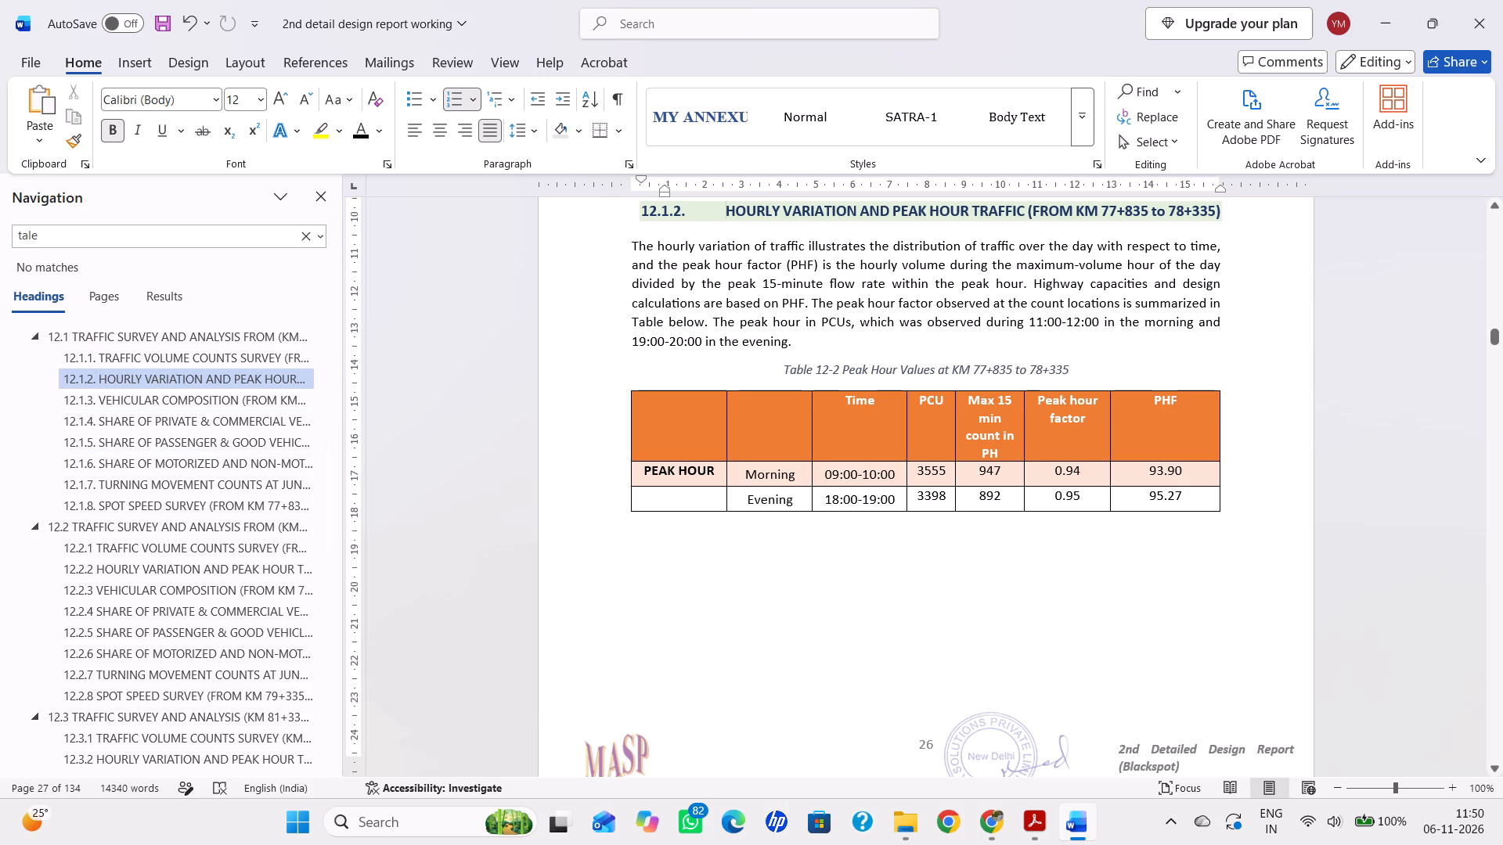
left_click(193, 501)
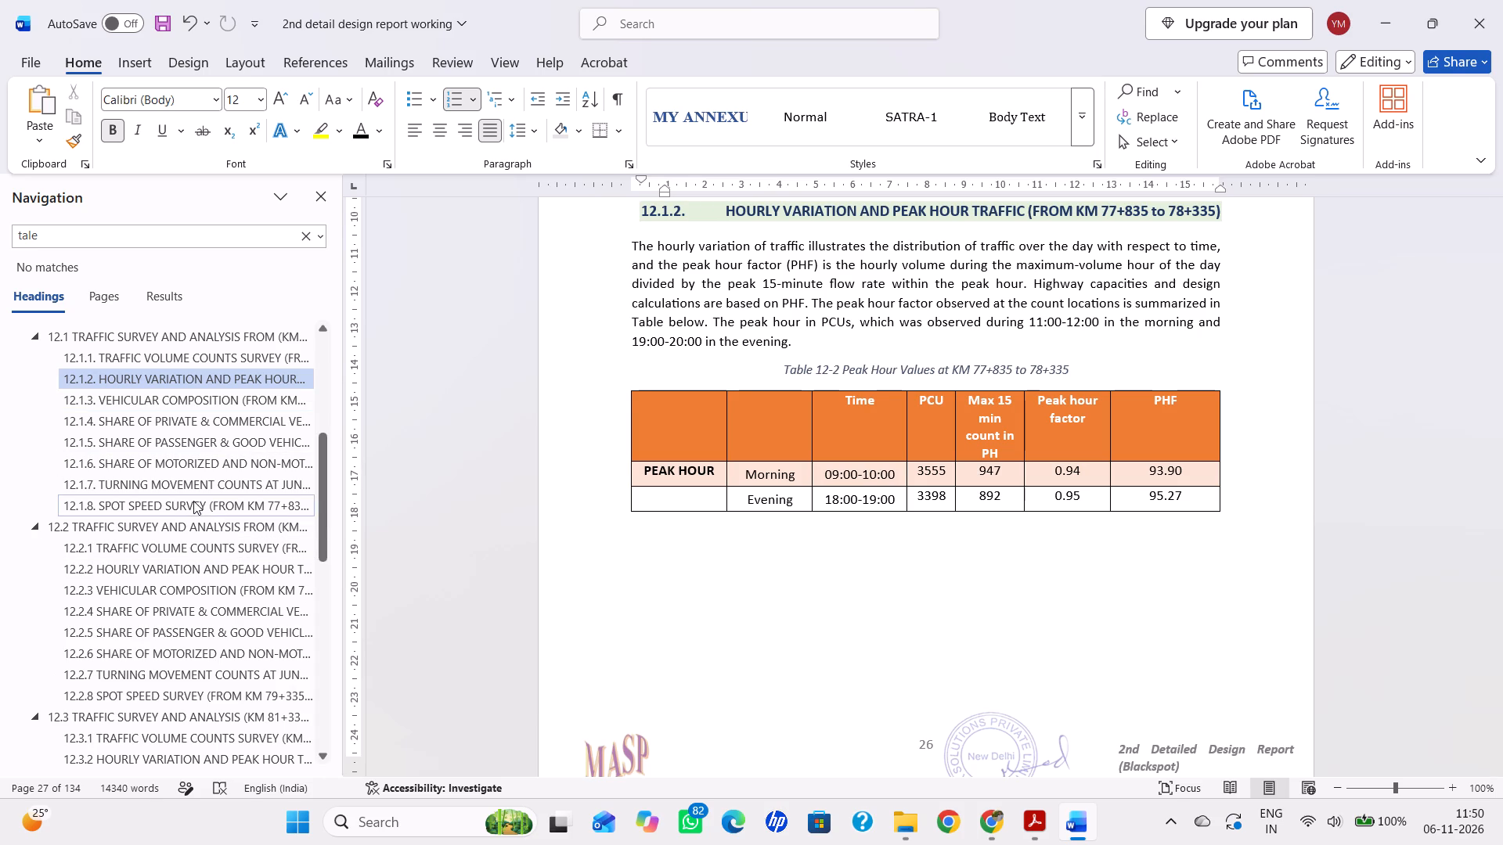
left_click(184, 483)
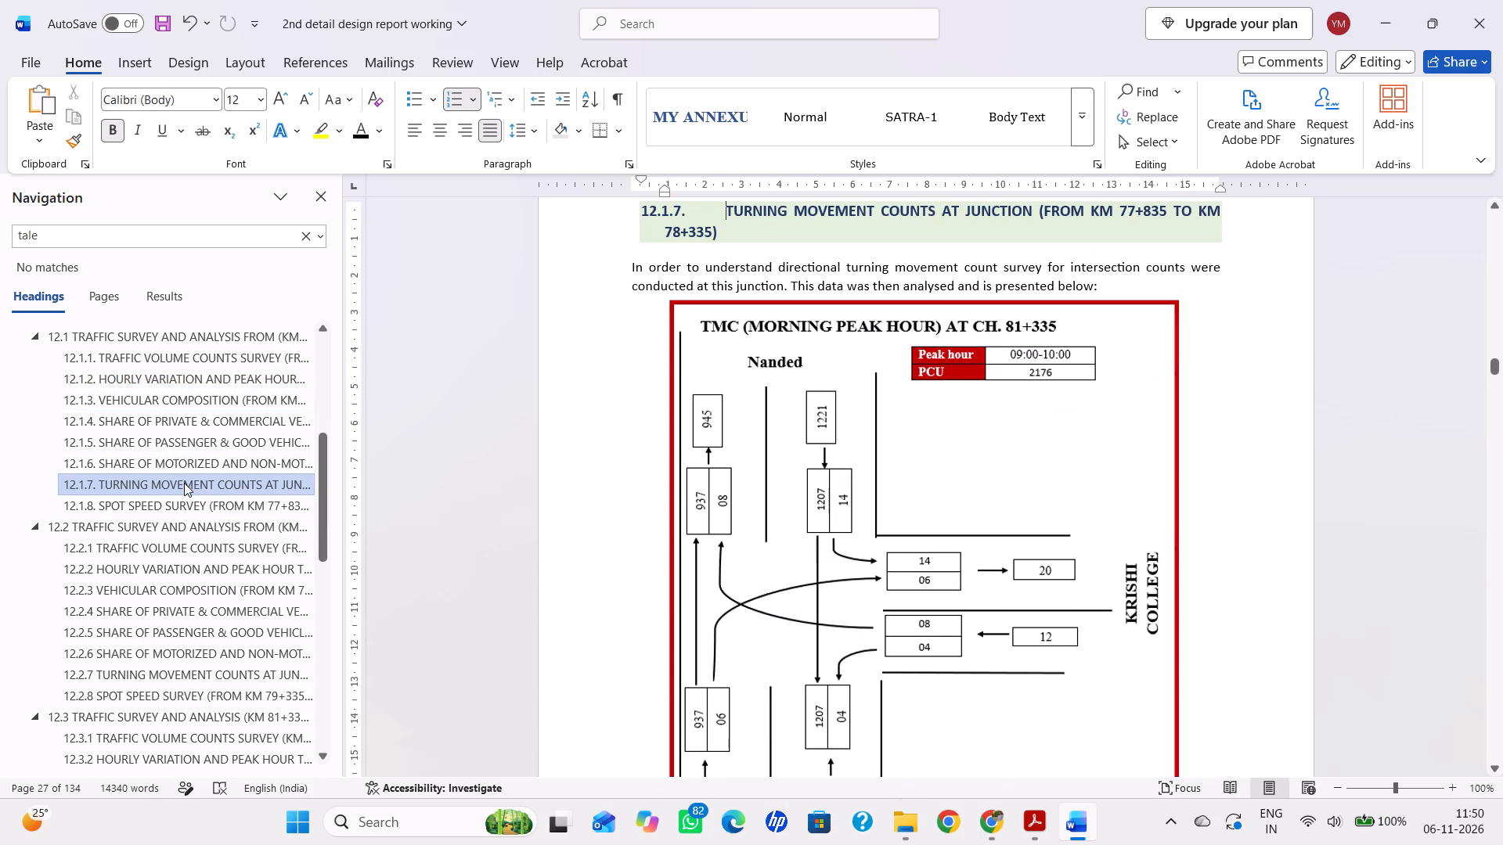
scroll(787, 602, "down", 7)
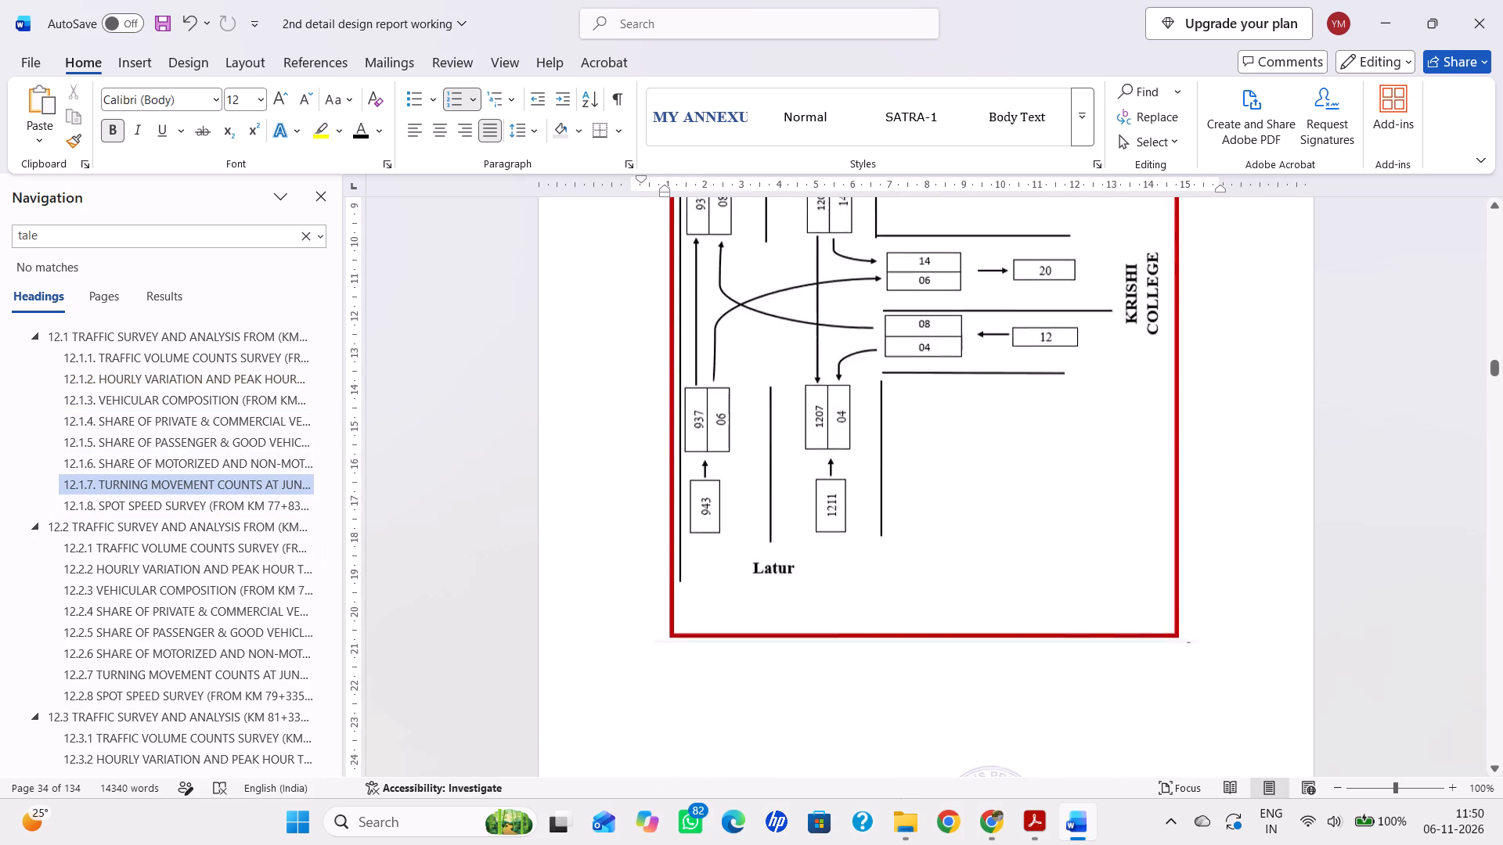
scroll(787, 602, "down", 13)
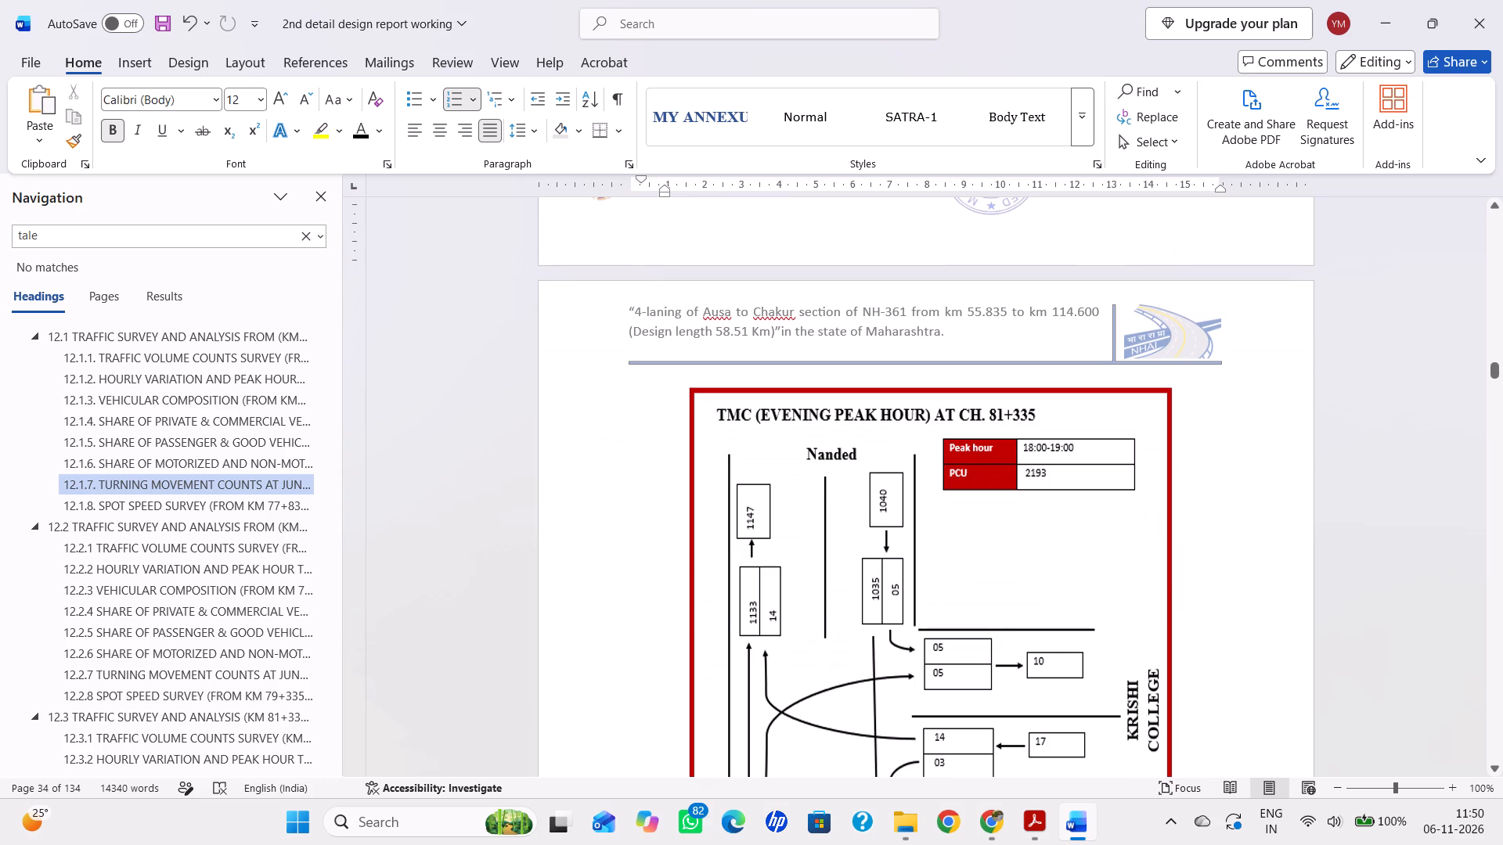
scroll(787, 603, "up", 16)
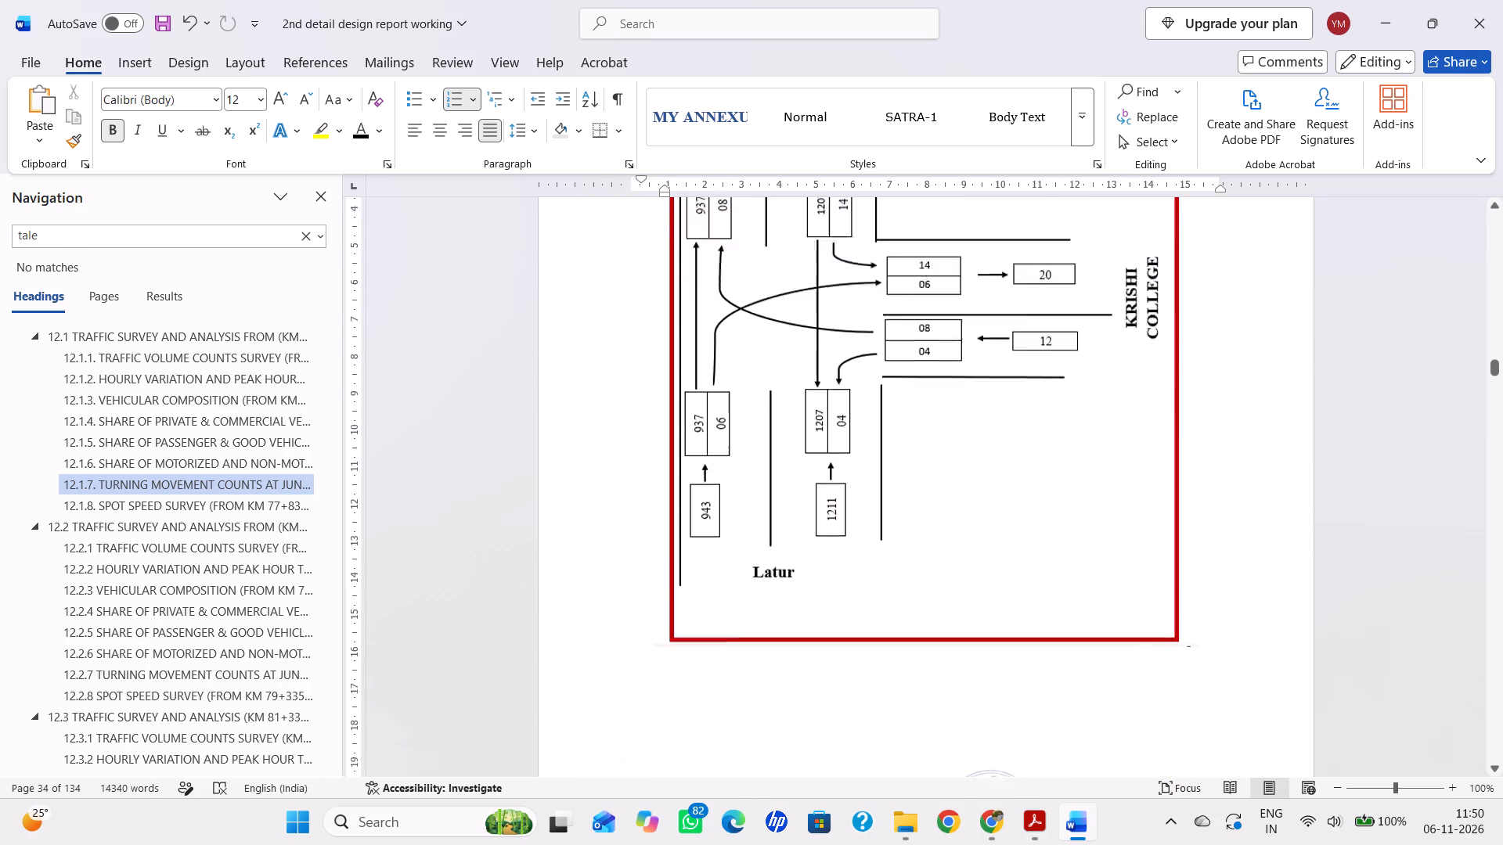
scroll(784, 613, "up", 2)
scroll(785, 635, "down", 15)
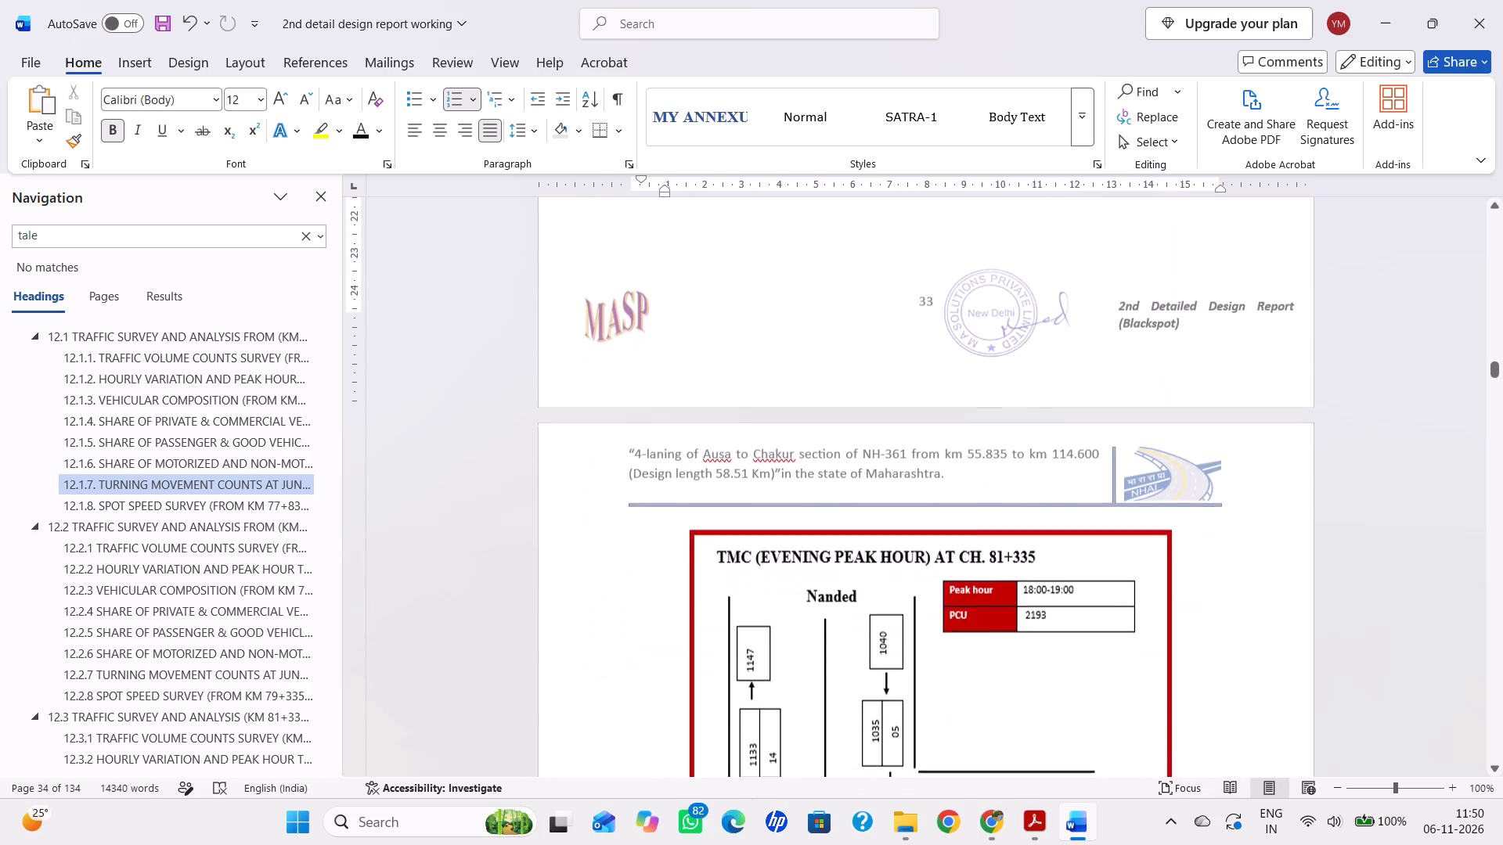
Highlight the morning and evening PCU values in Table 12-2 (section 12.1.2) in yellow and save the report.
scroll(60, 473, "up", 6)
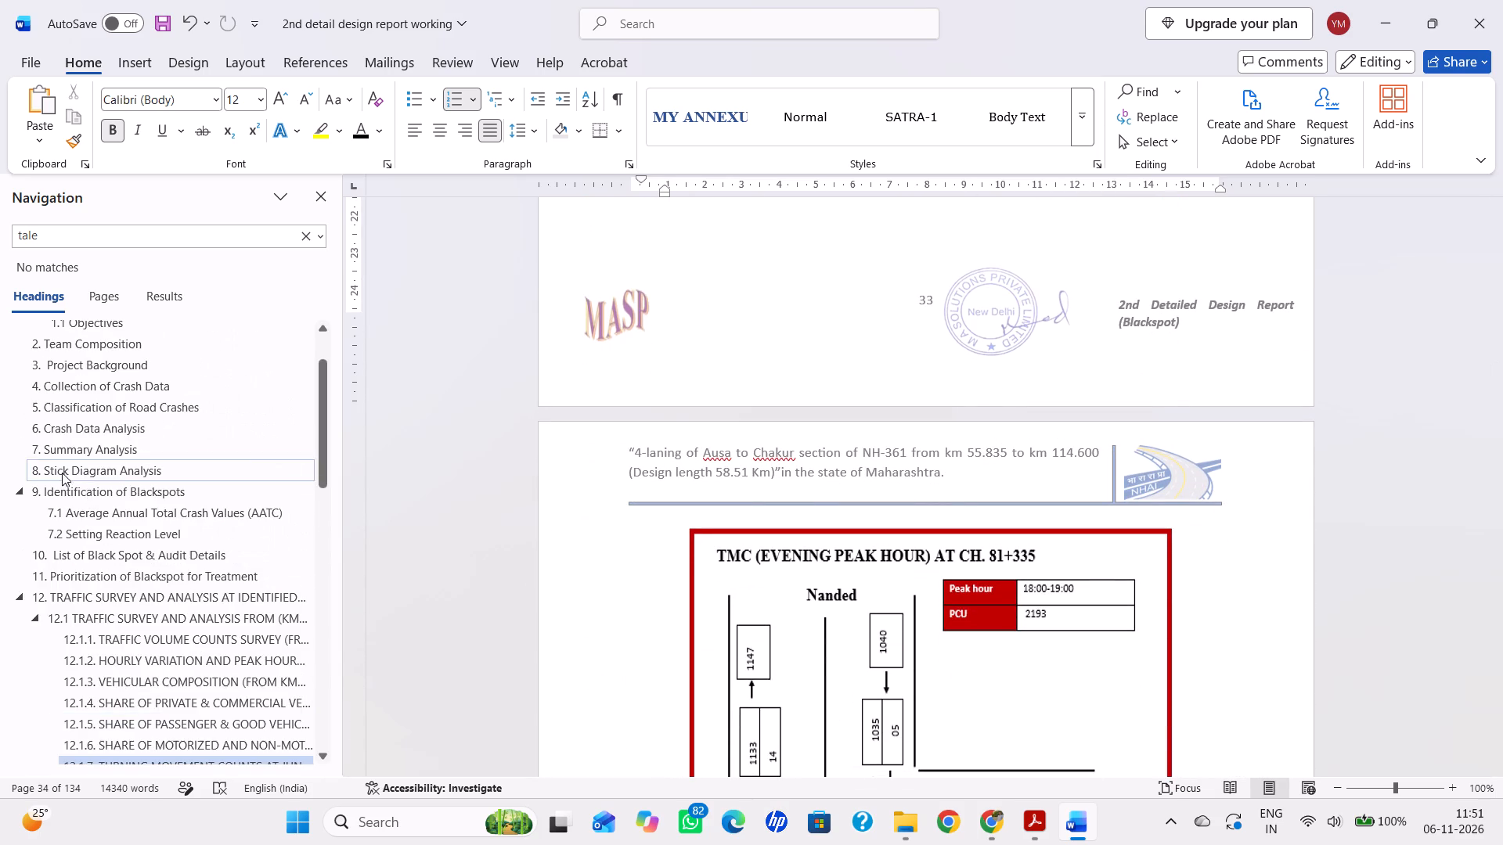
left_click(153, 640)
scroll(987, 581, "down", 5)
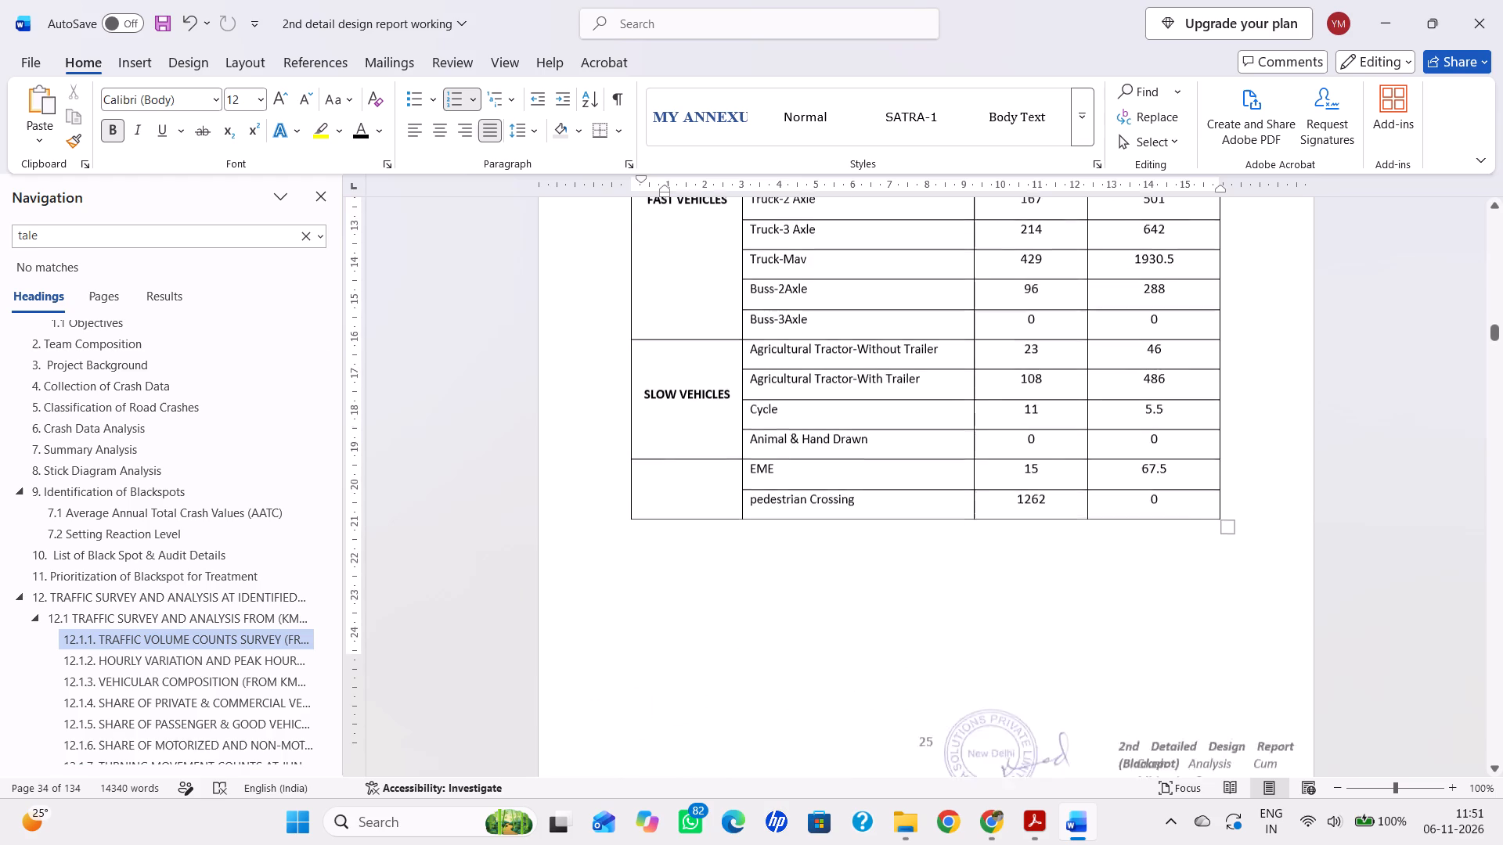
scroll(1035, 582, "down", 17)
scroll(1037, 574, "up", 1)
scroll(1036, 574, "down", 8)
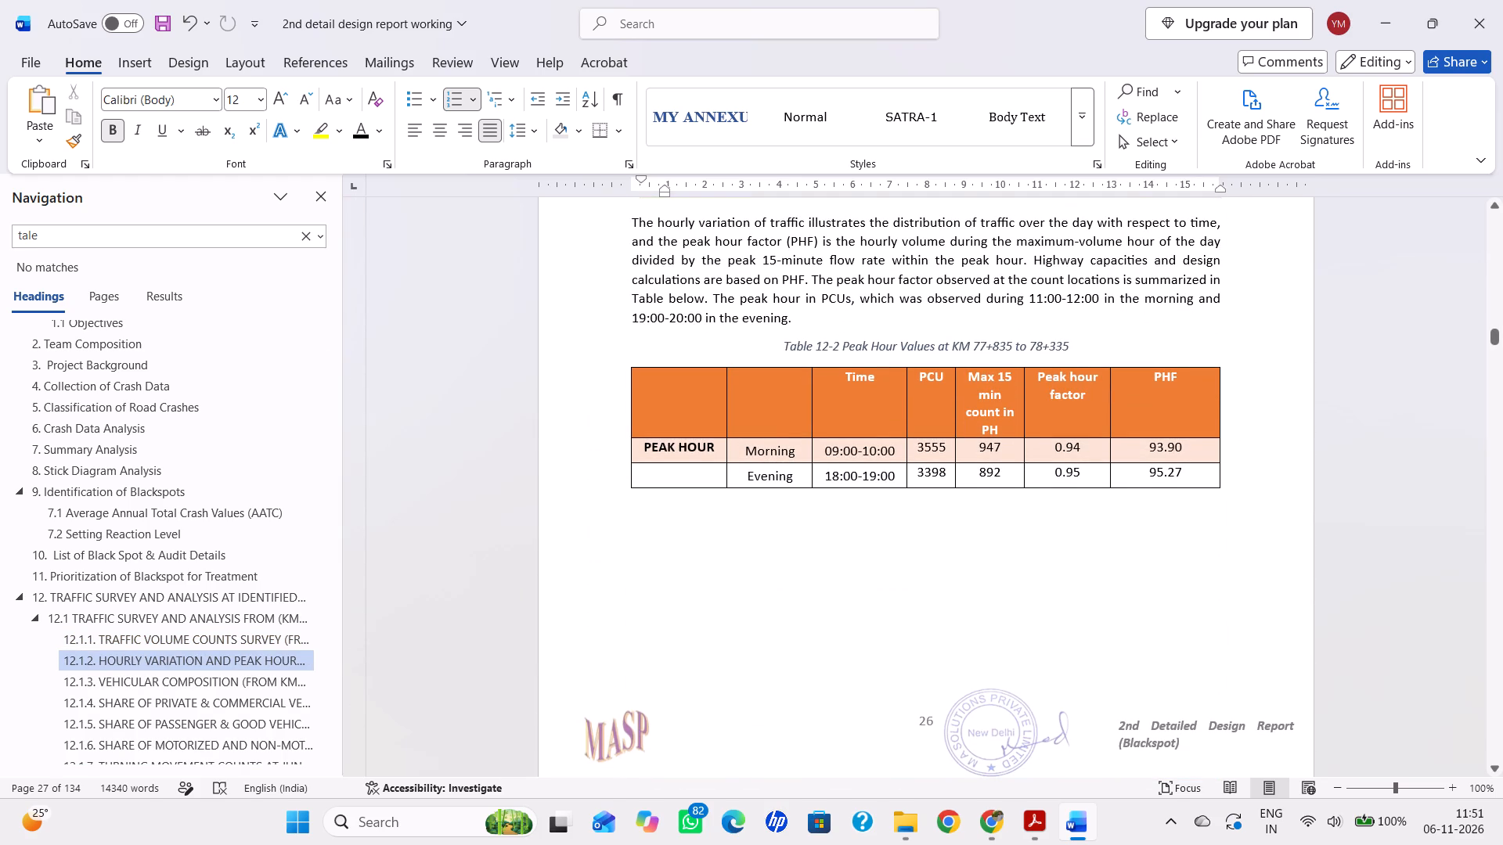
left_click_drag(919, 447, 965, 509)
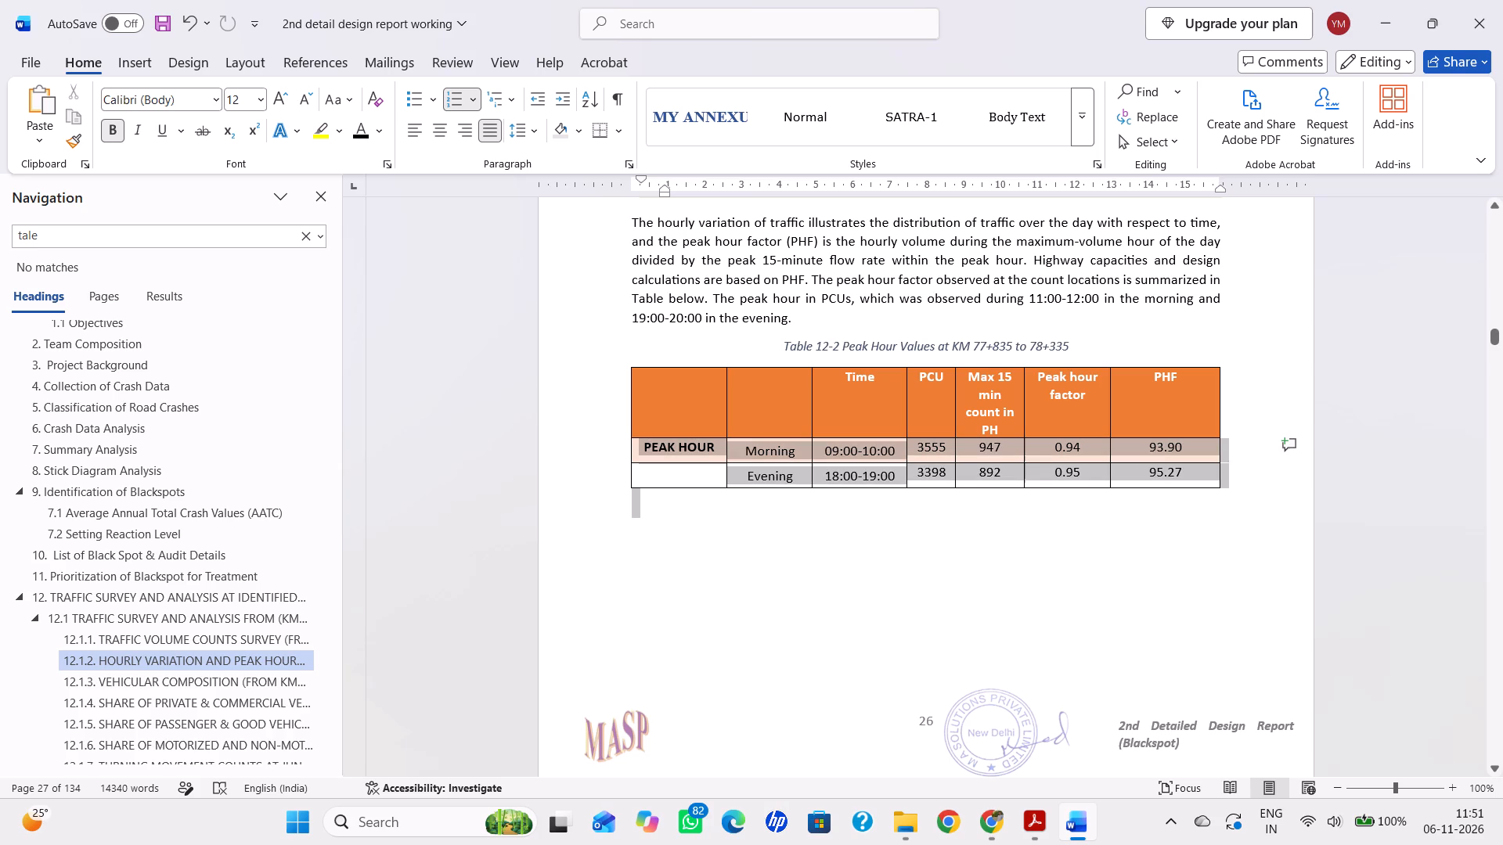
left_click_drag(965, 509, 939, 467)
left_click(319, 134)
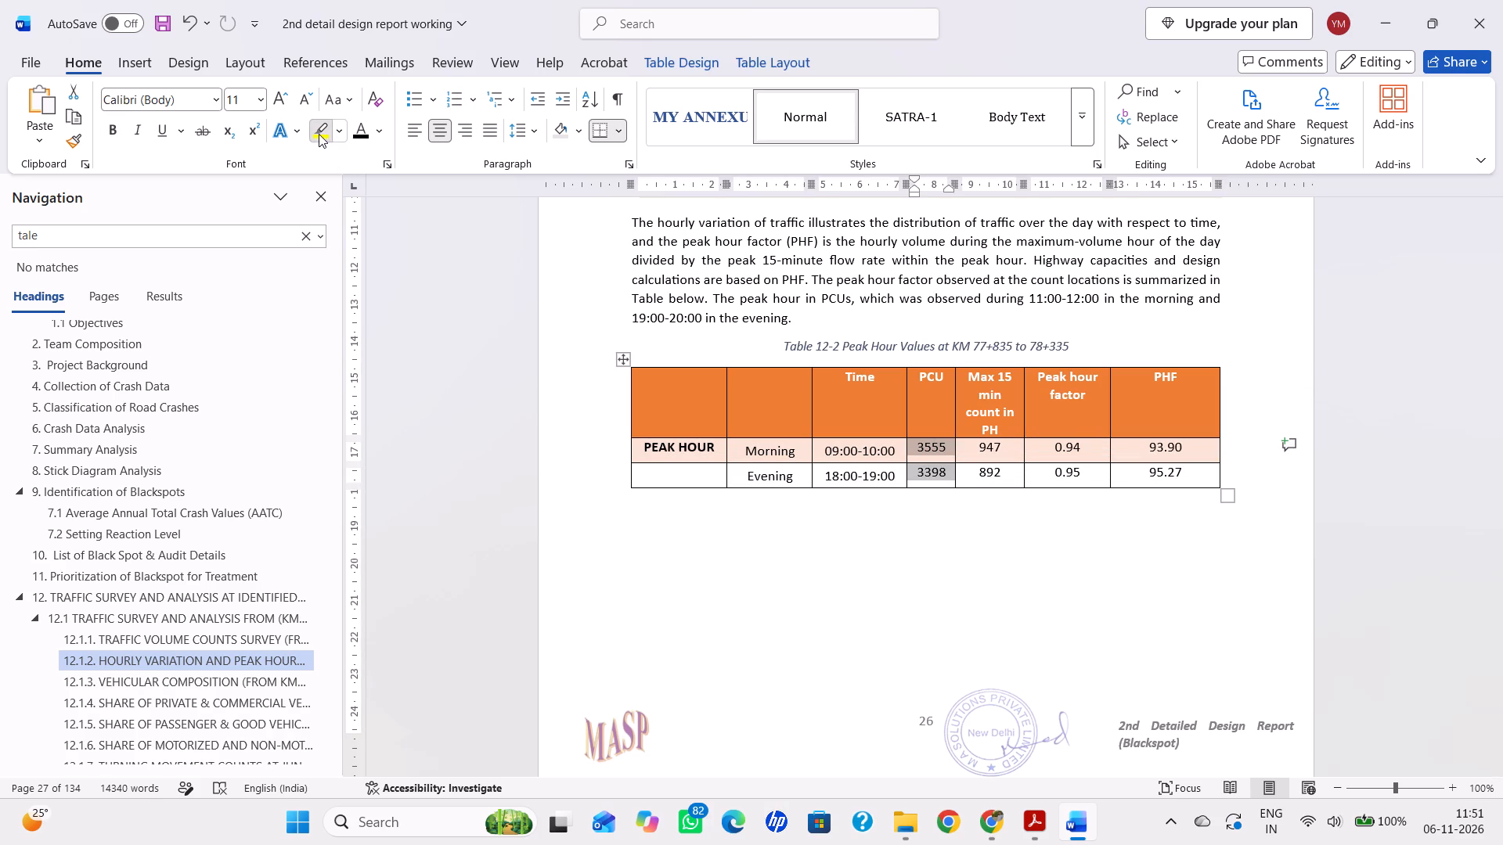
left_click(1053, 610)
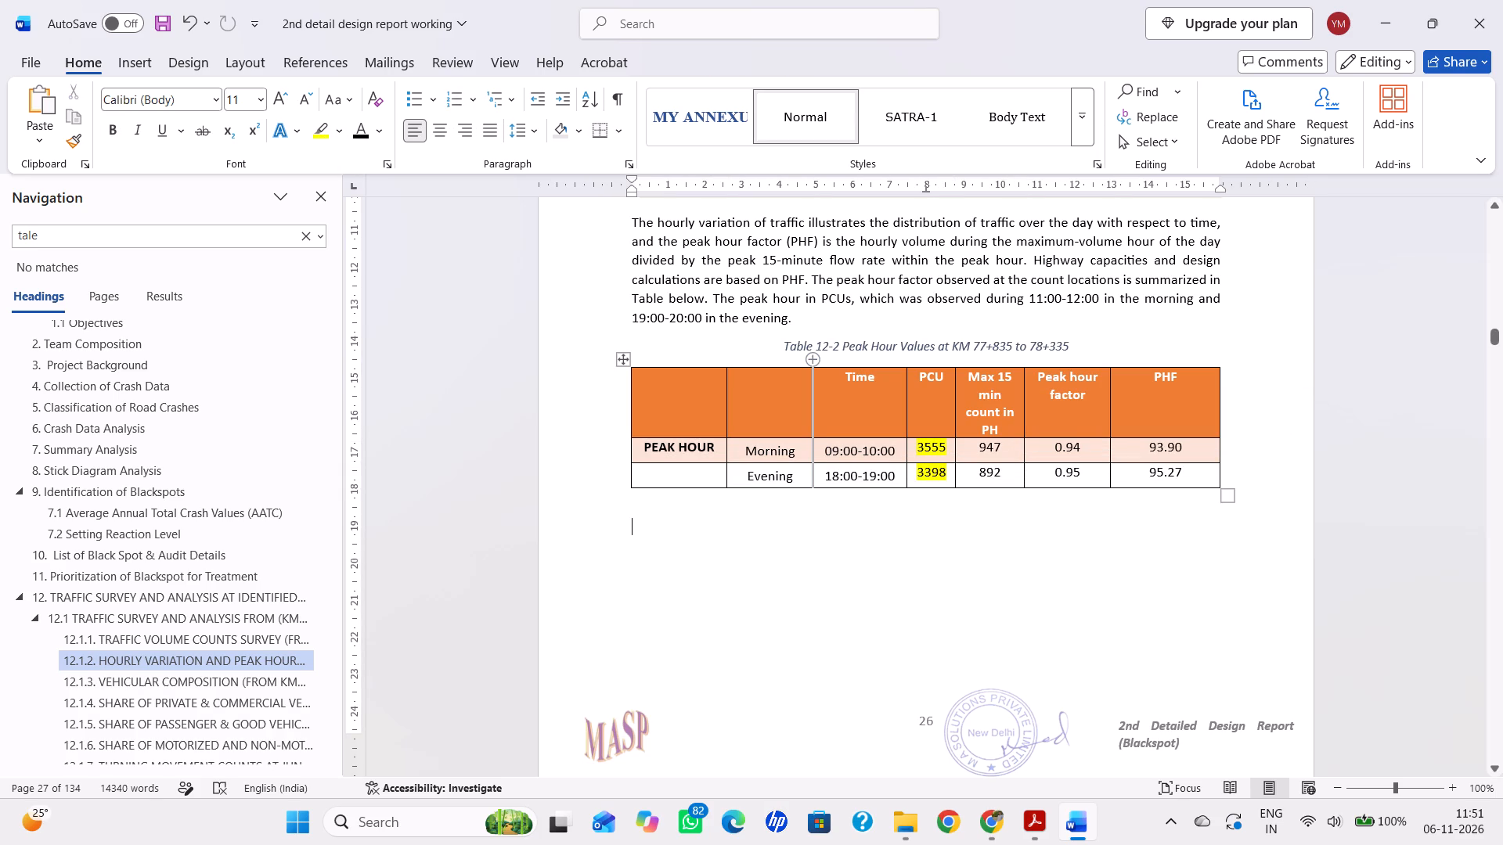
left_click_drag(795, 347, 1083, 338)
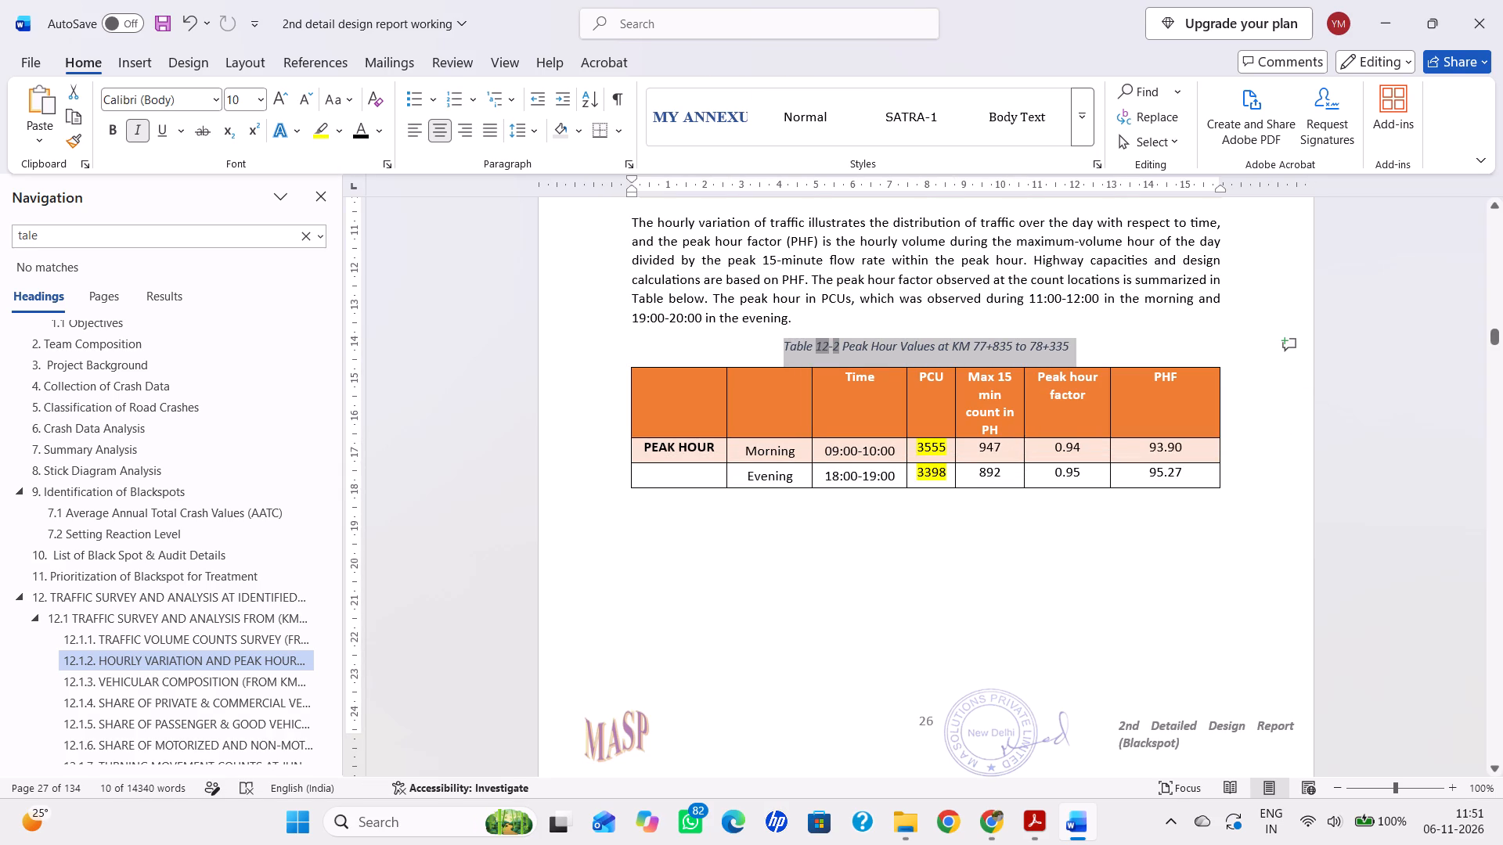
left_click(903, 589)
key("ctrl+s")
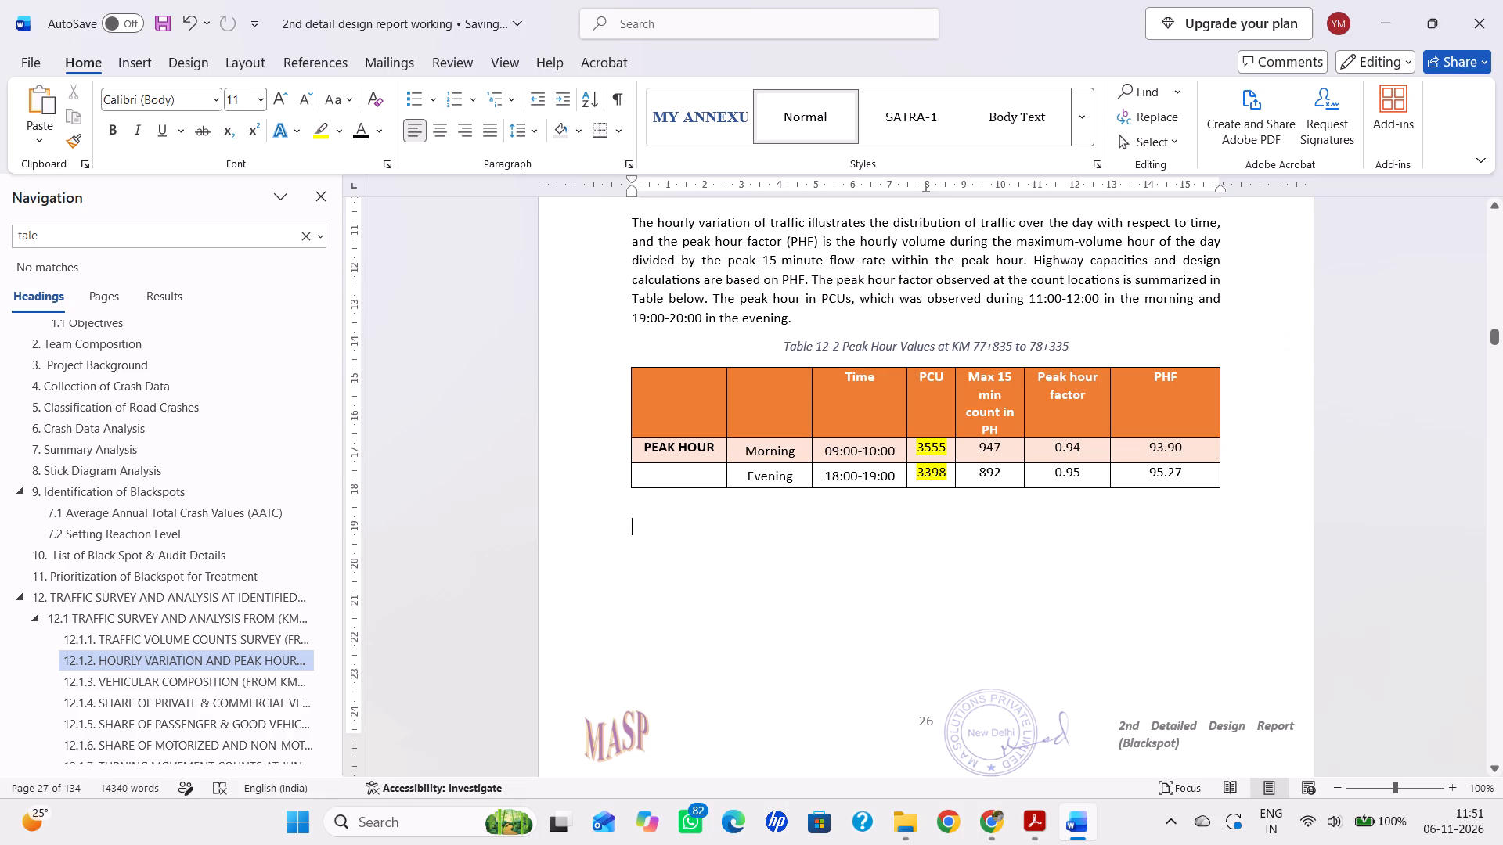
Highlight the Figure 12-1 caption below the traffic volume graph in yellow and save the report.
scroll(893, 598, "up", 7)
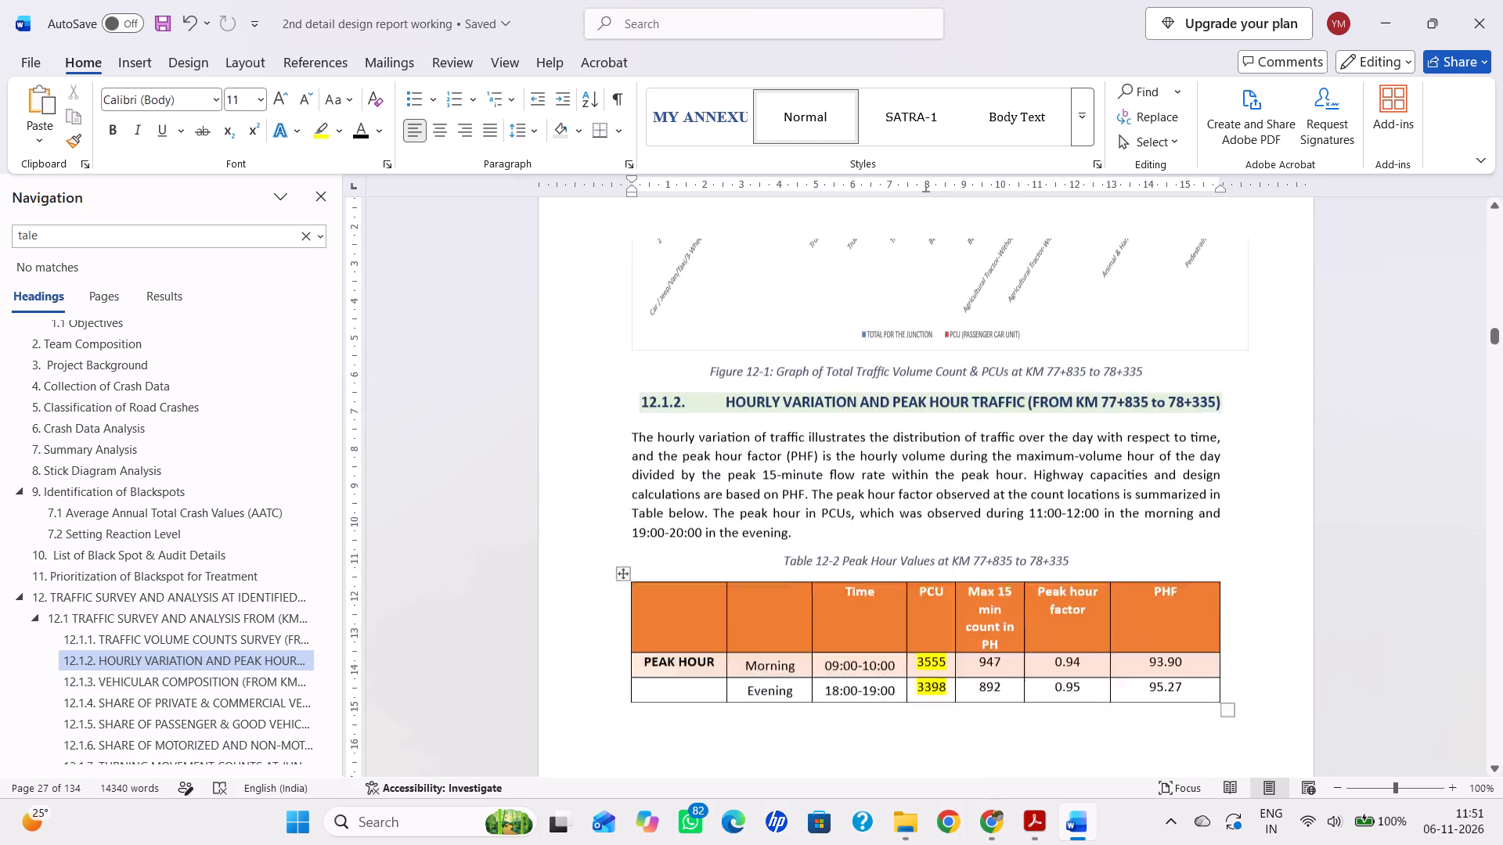
scroll(893, 598, "up", 12)
scroll(887, 591, "down", 7)
left_click(887, 591)
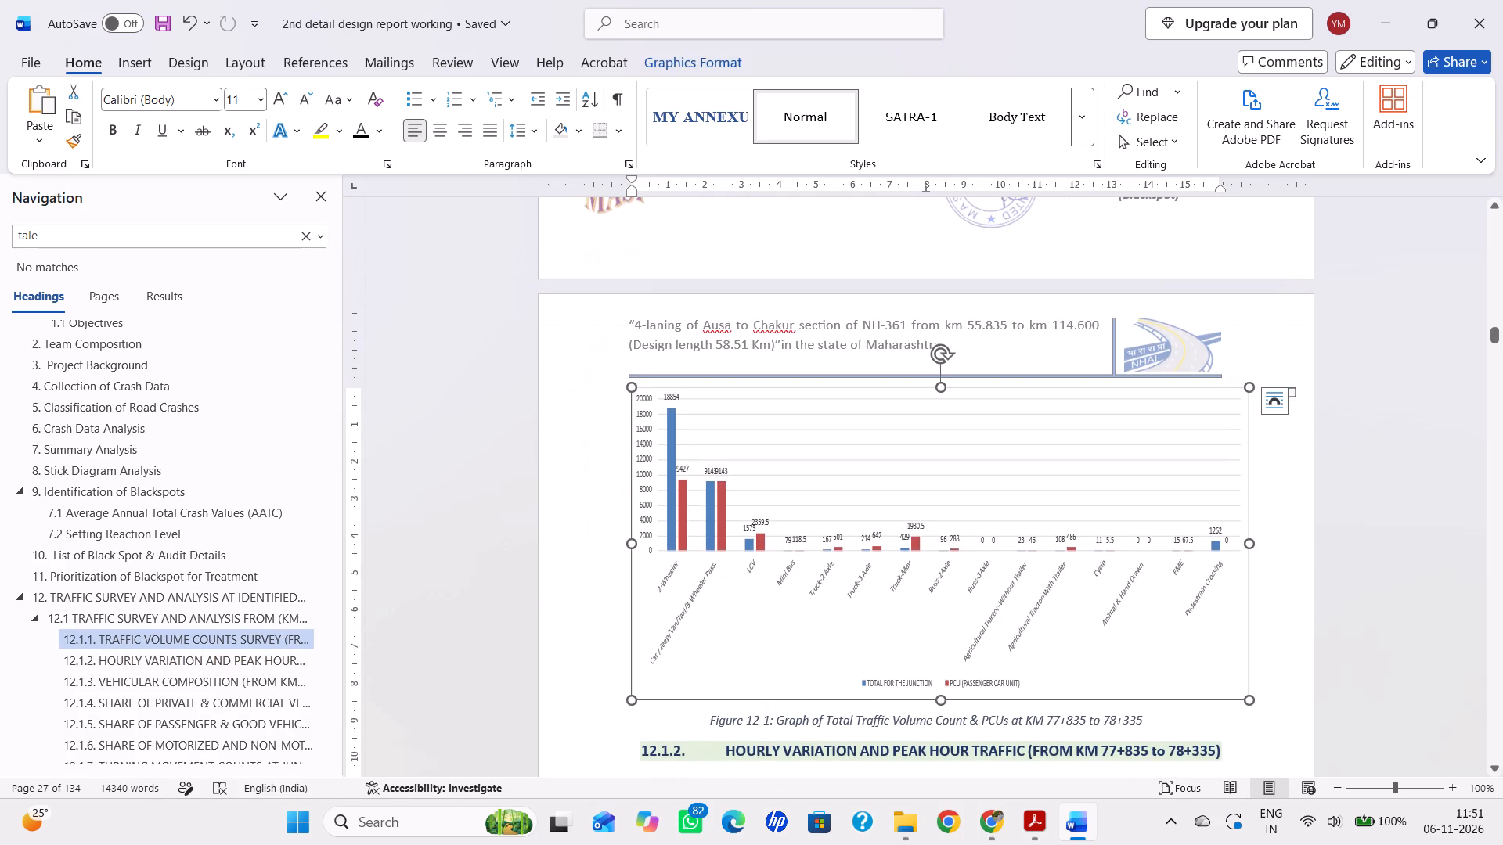
left_click_drag(1161, 714, 663, 717)
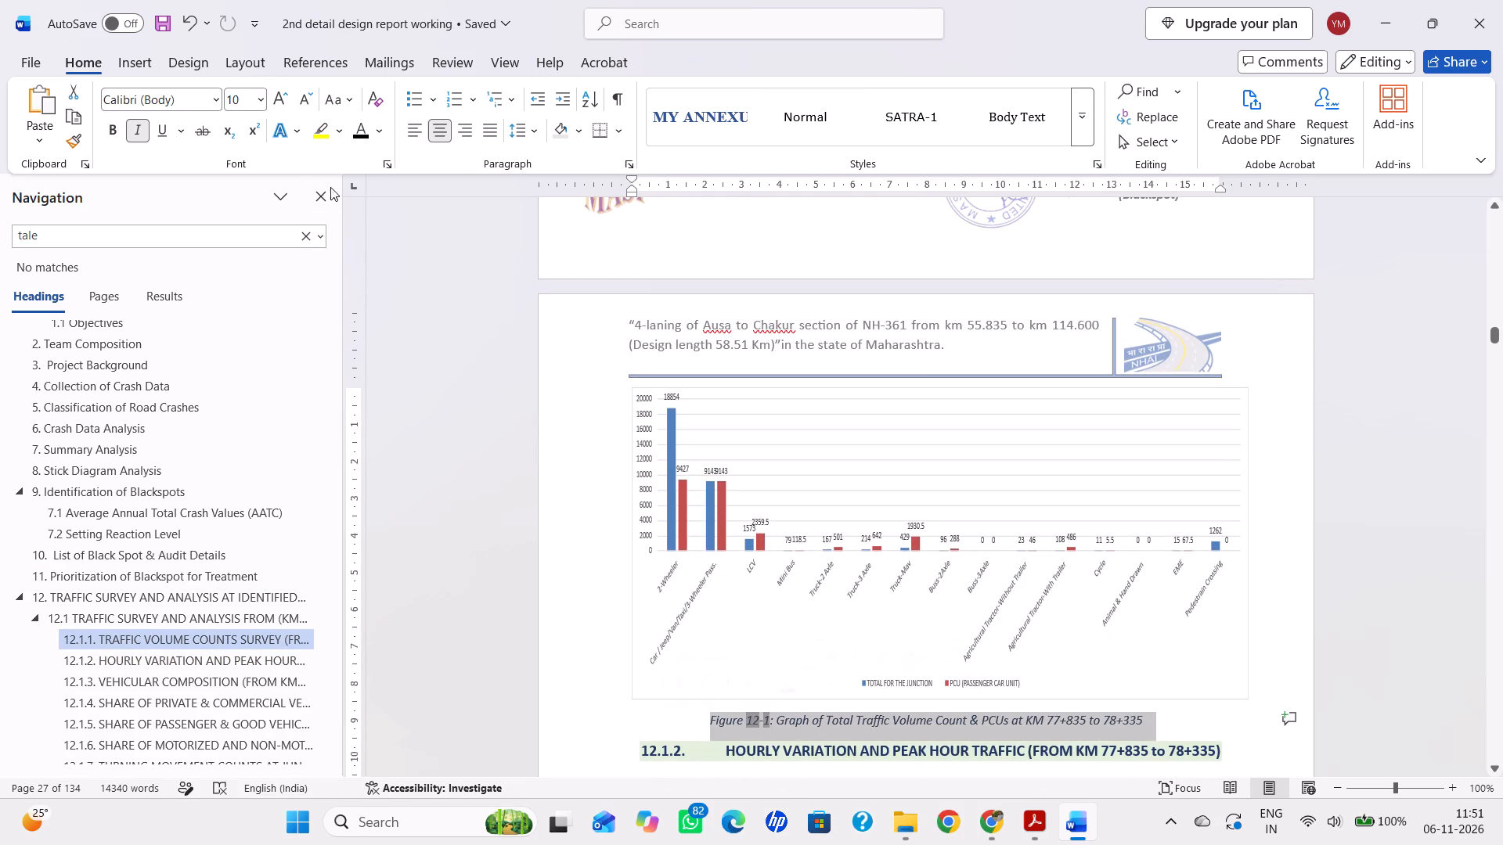
left_click(326, 139)
key("ctrl+s")
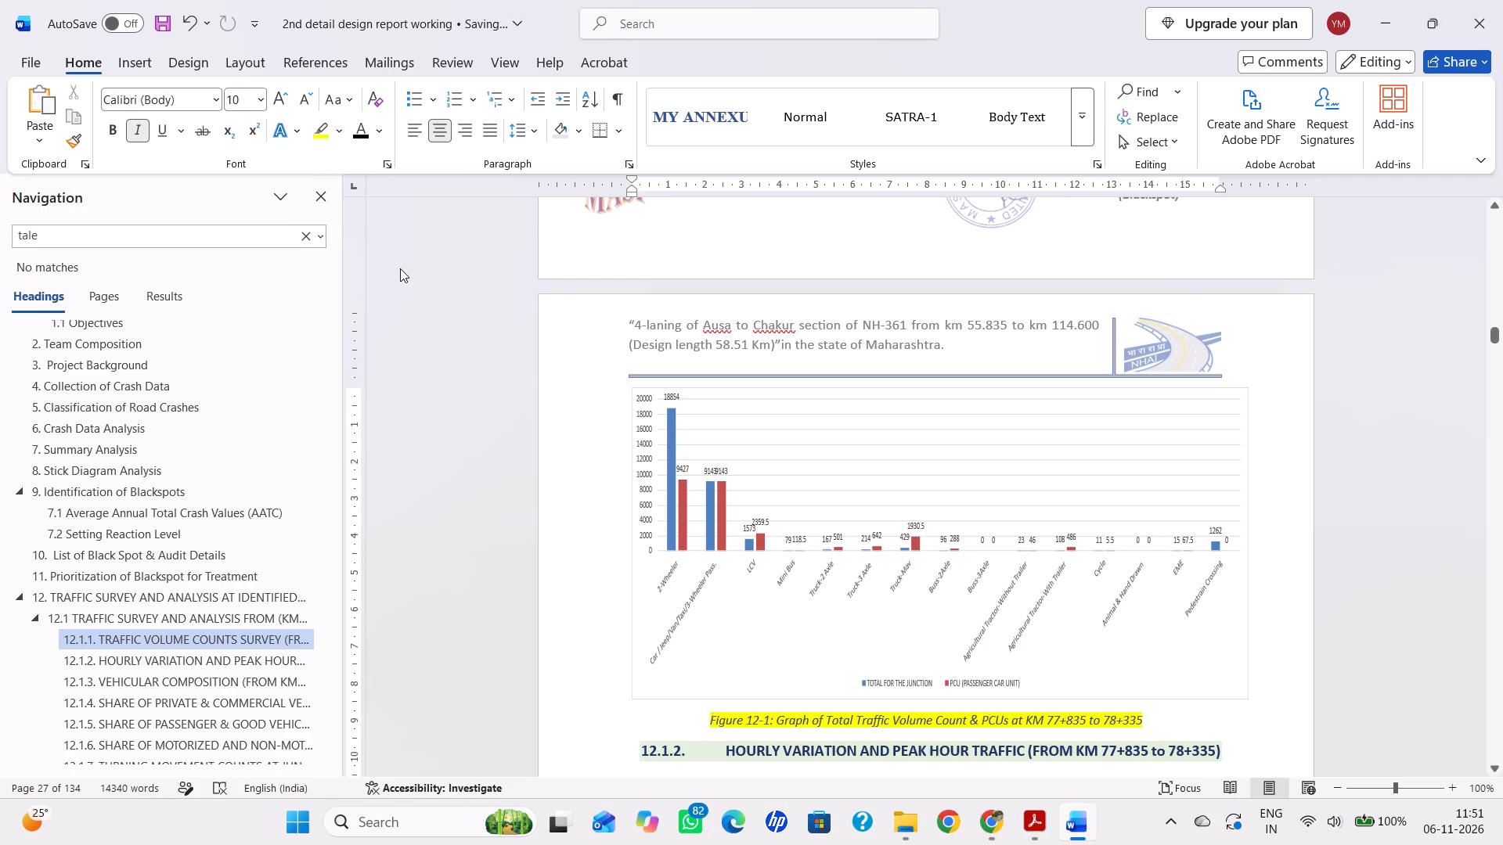
Check the section 12.1.7 morning turning movement diagram, the section 12.1.2 peak hour table and its morning and evening hourly variation graphs.
scroll(808, 536, "down", 6)
scroll(809, 538, "up", 1)
scroll(809, 538, "down", 6)
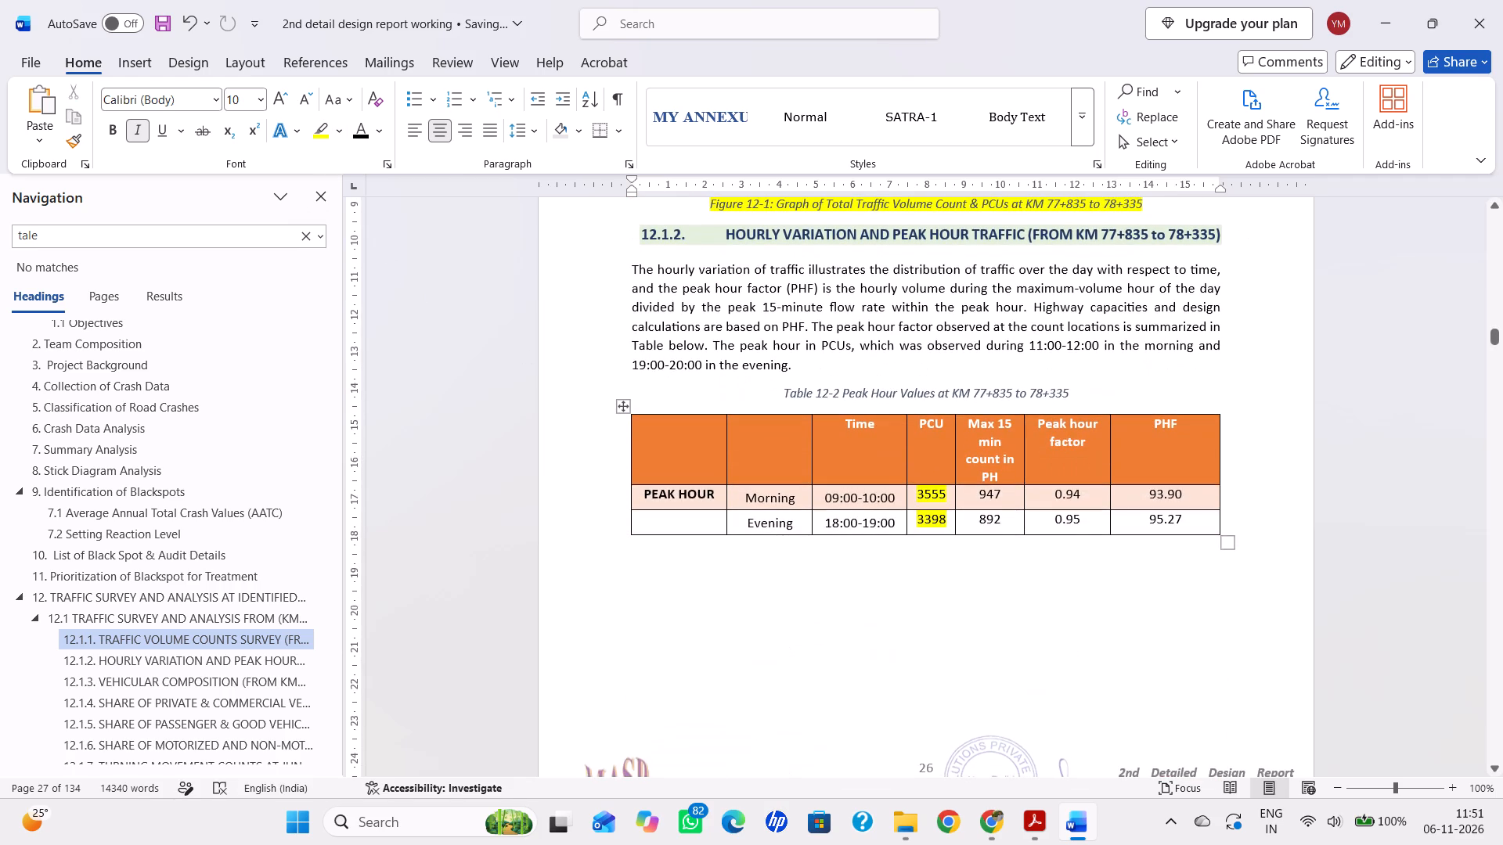
scroll(261, 701, "down", 3)
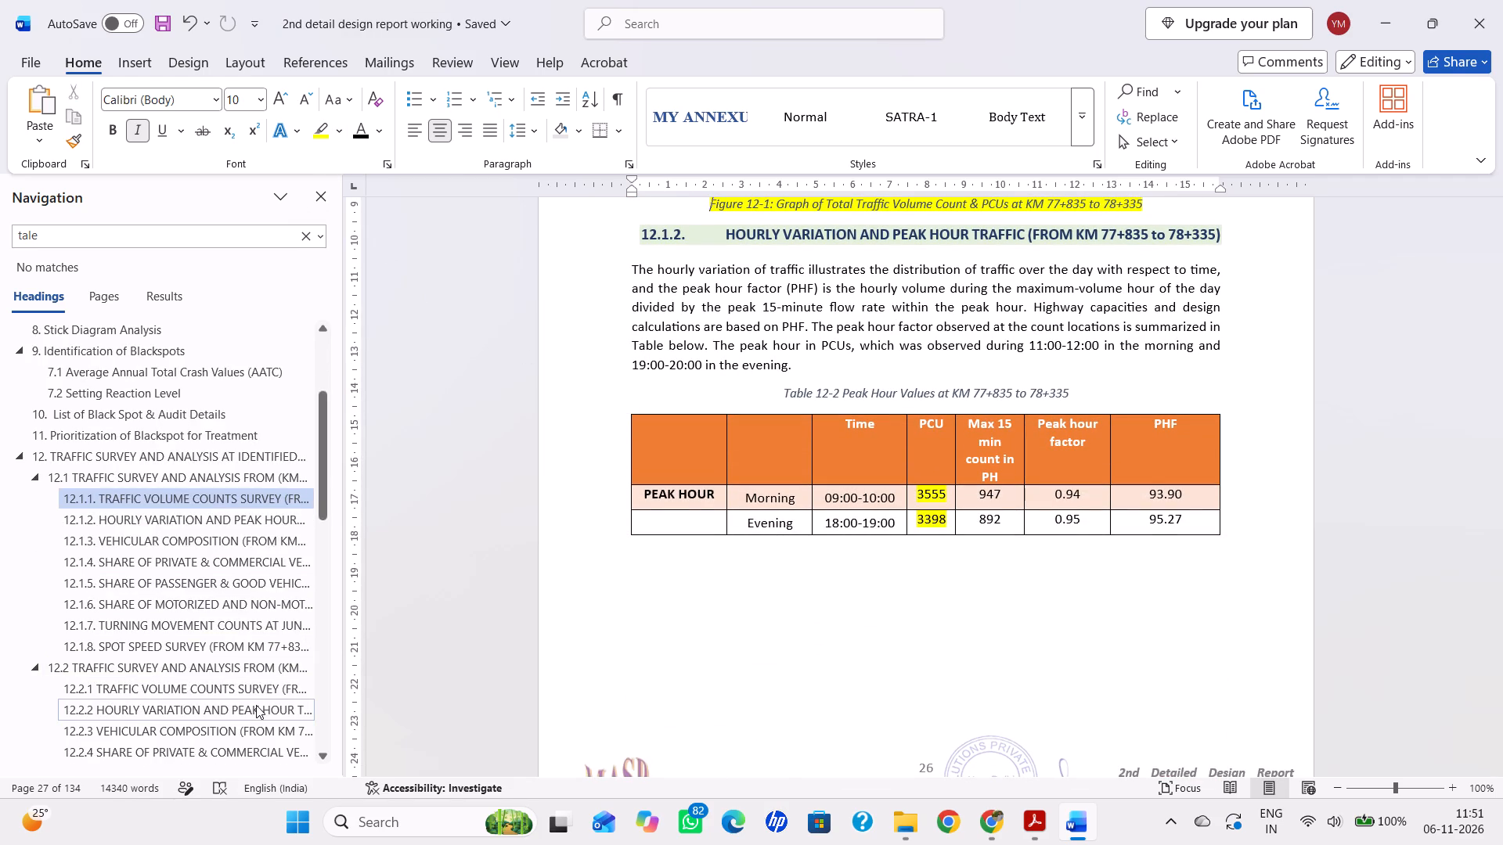
scroll(256, 705, "down", 1)
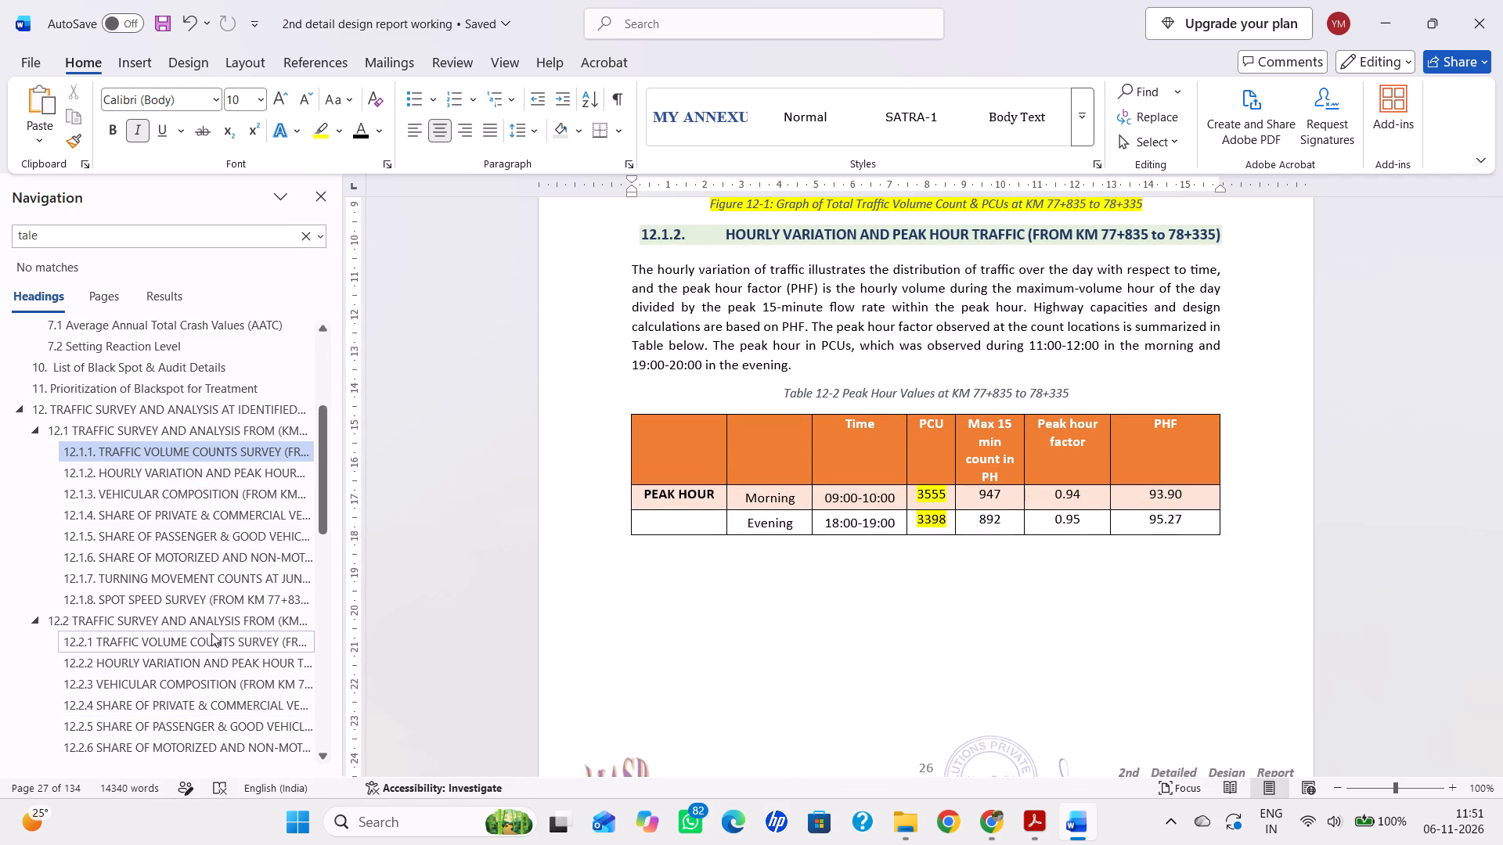
left_click(213, 584)
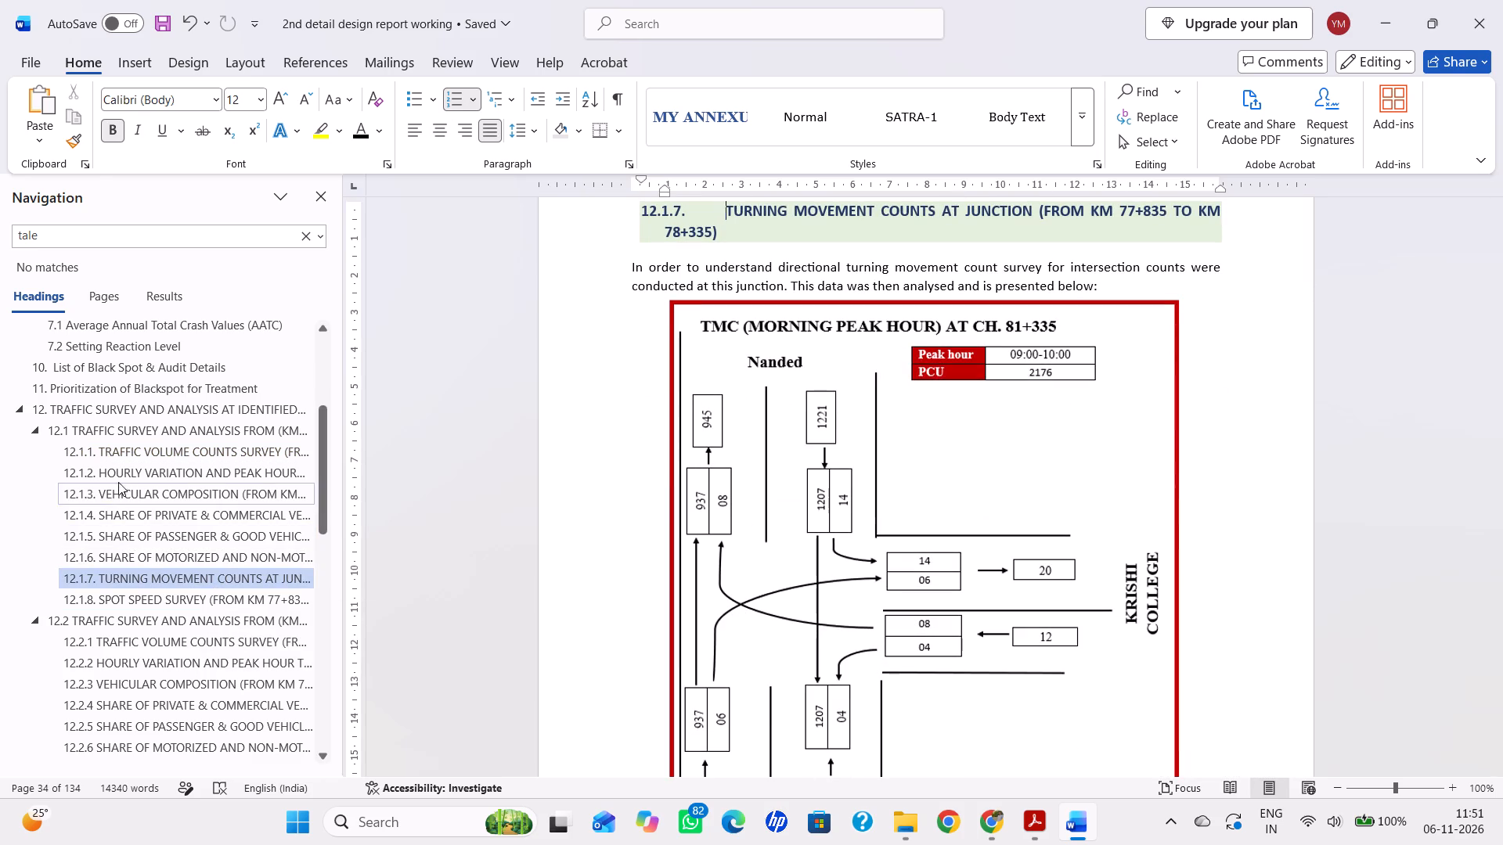
left_click(126, 469)
scroll(956, 443, "down", 13)
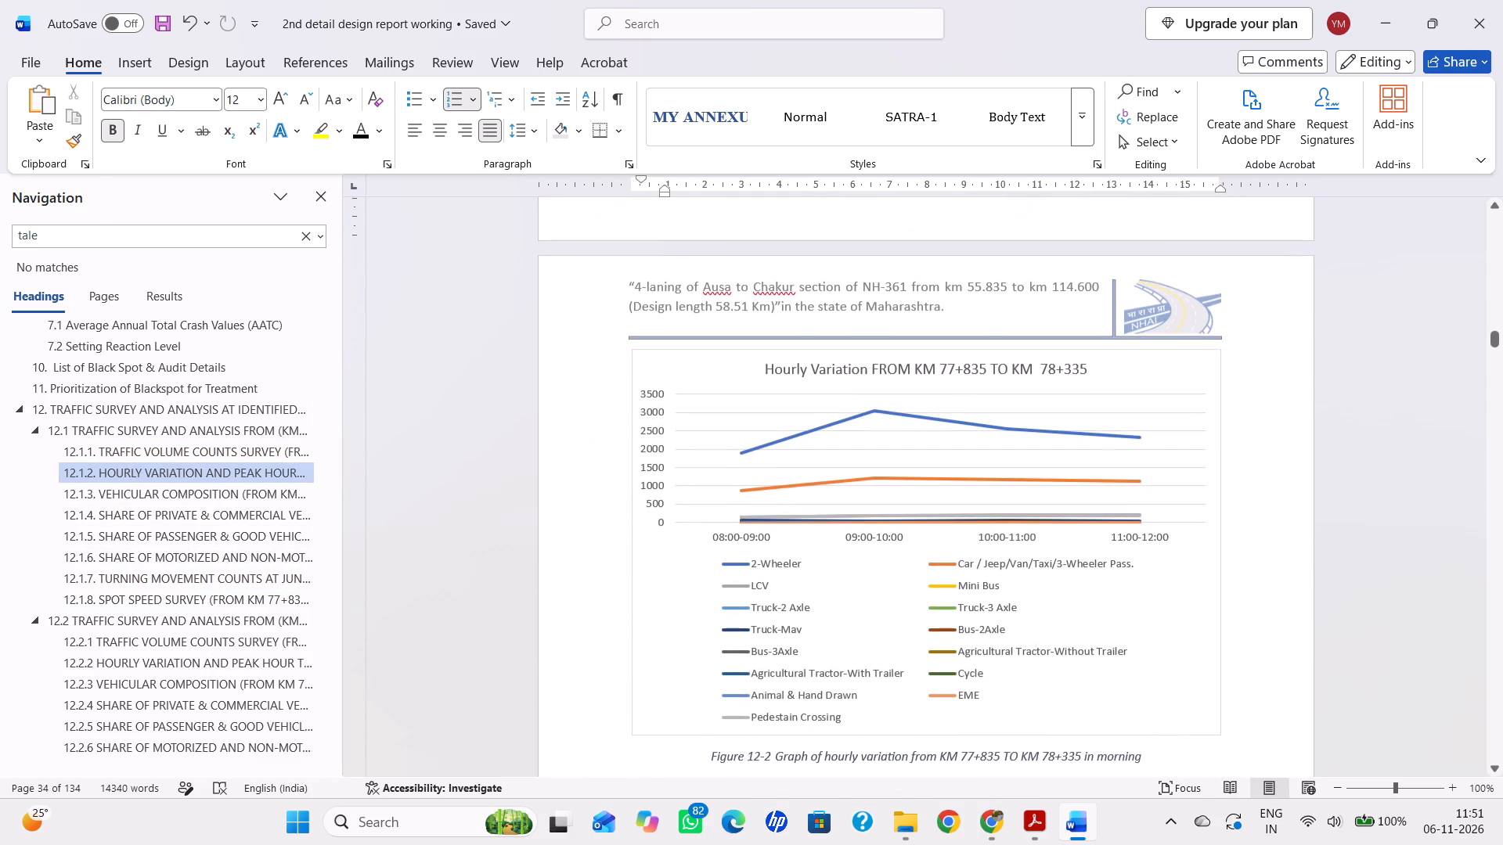
scroll(986, 458, "down", 1)
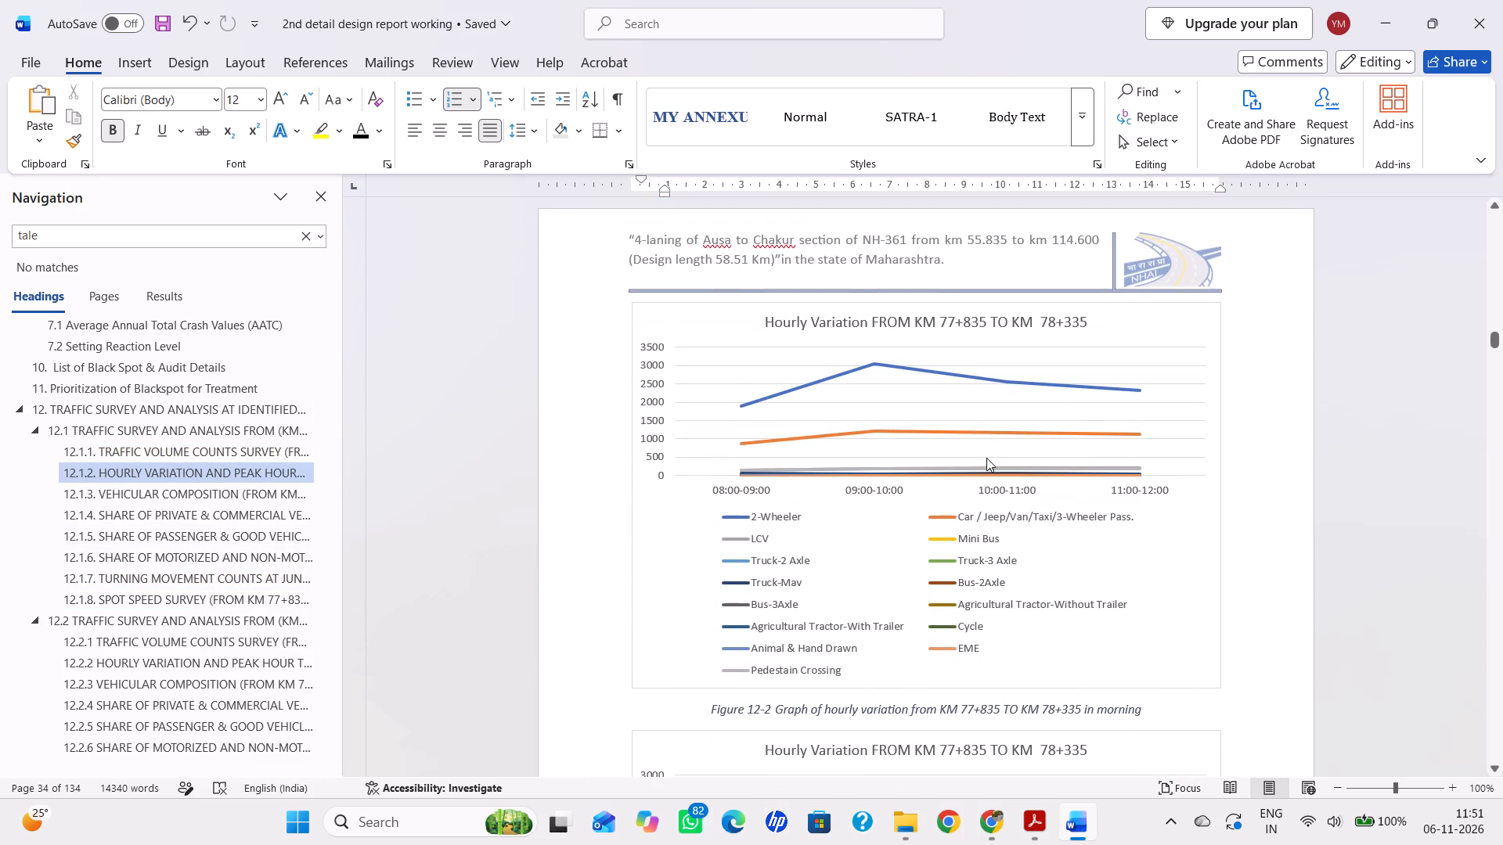
scroll(986, 458, "down", 8)
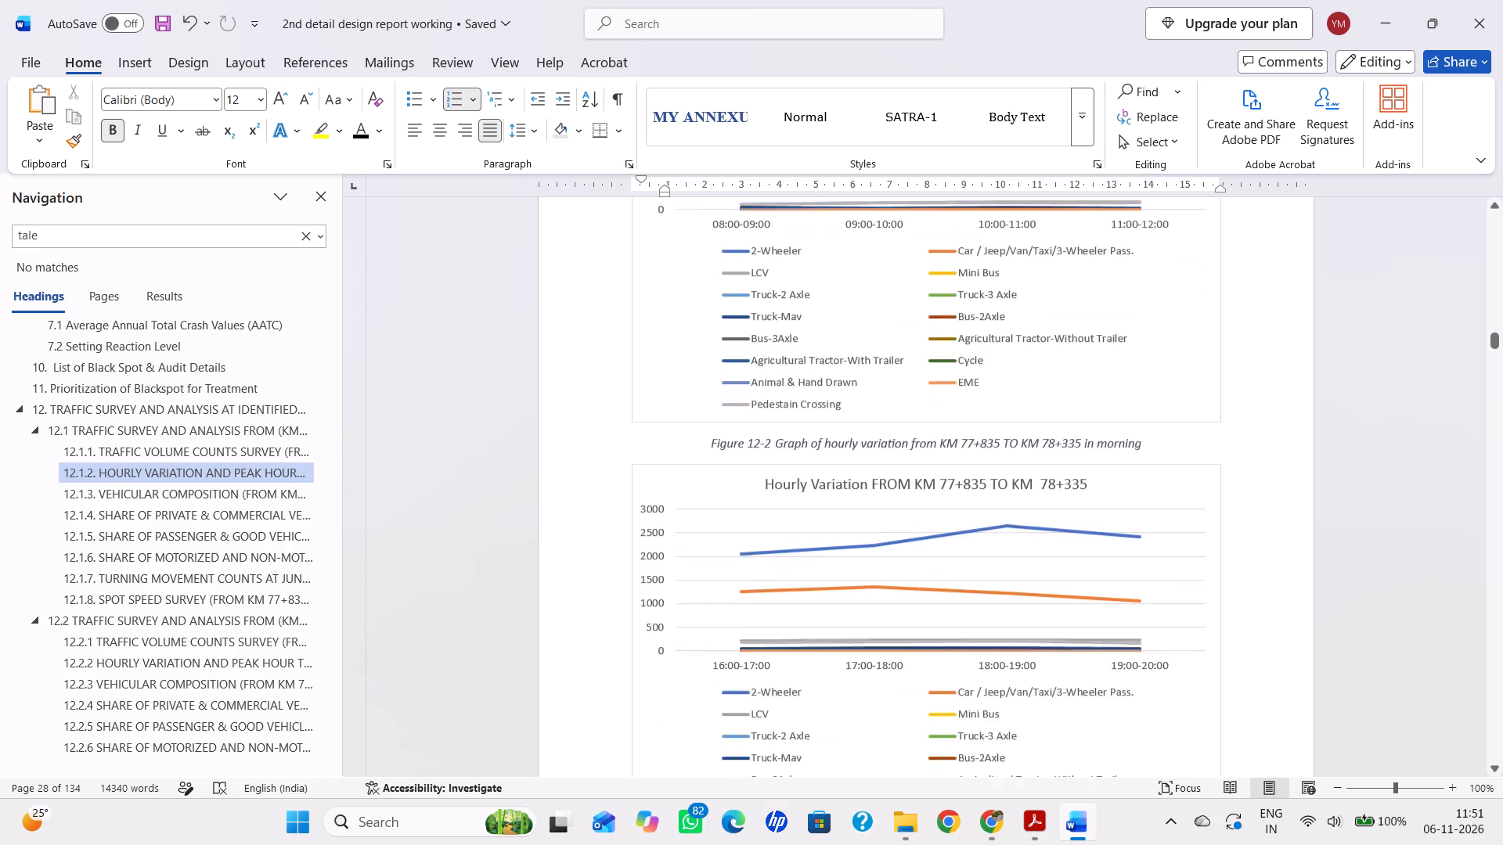
scroll(1008, 489, "down", 8)
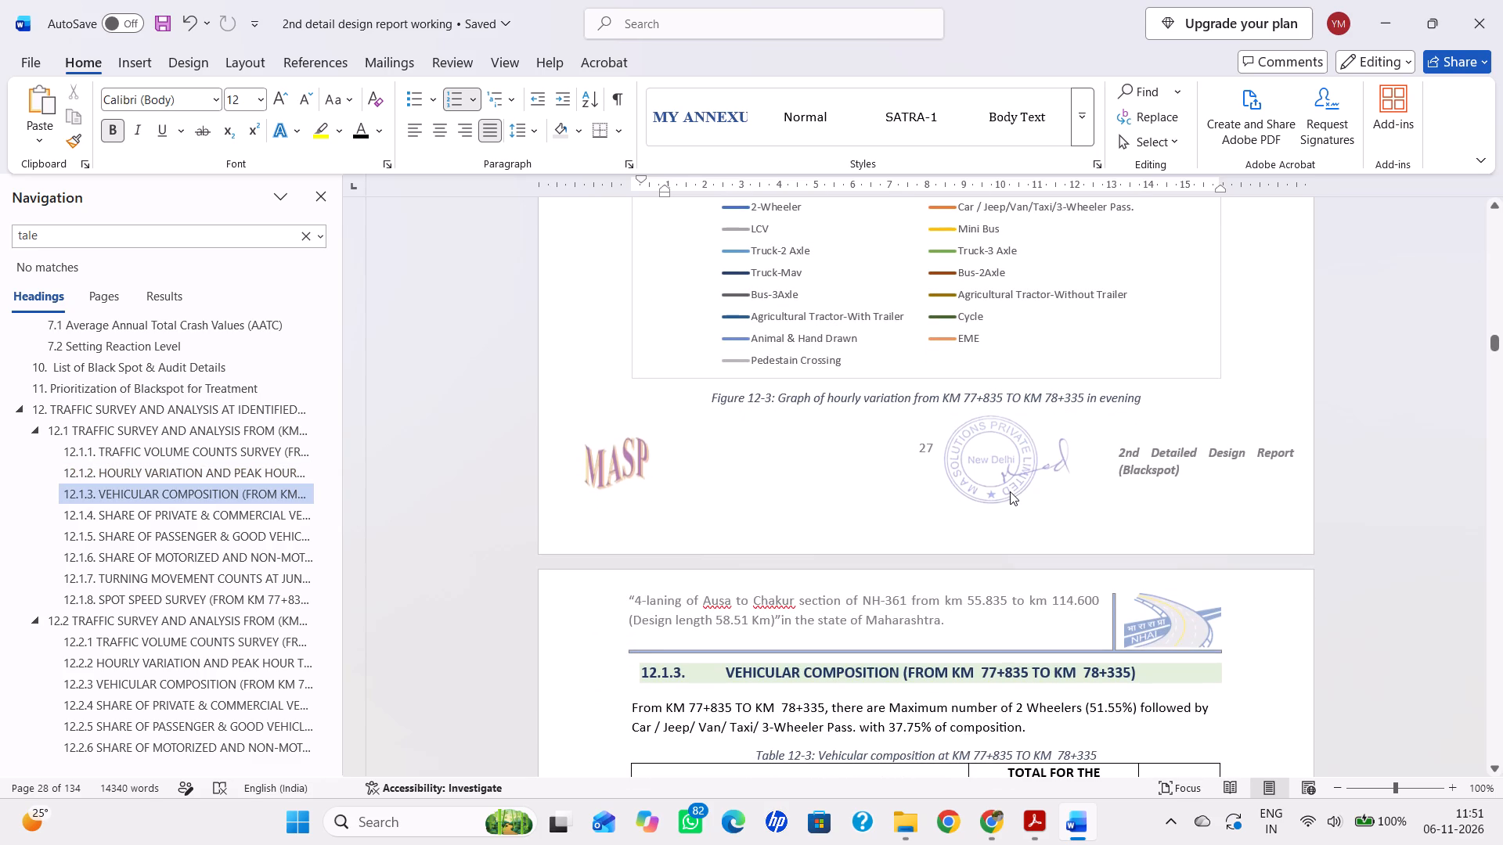
Centre the total vehicle count horizontally and vertically in its cell in Table 12-3, section 12.1.3.
scroll(1013, 495, "down", 15)
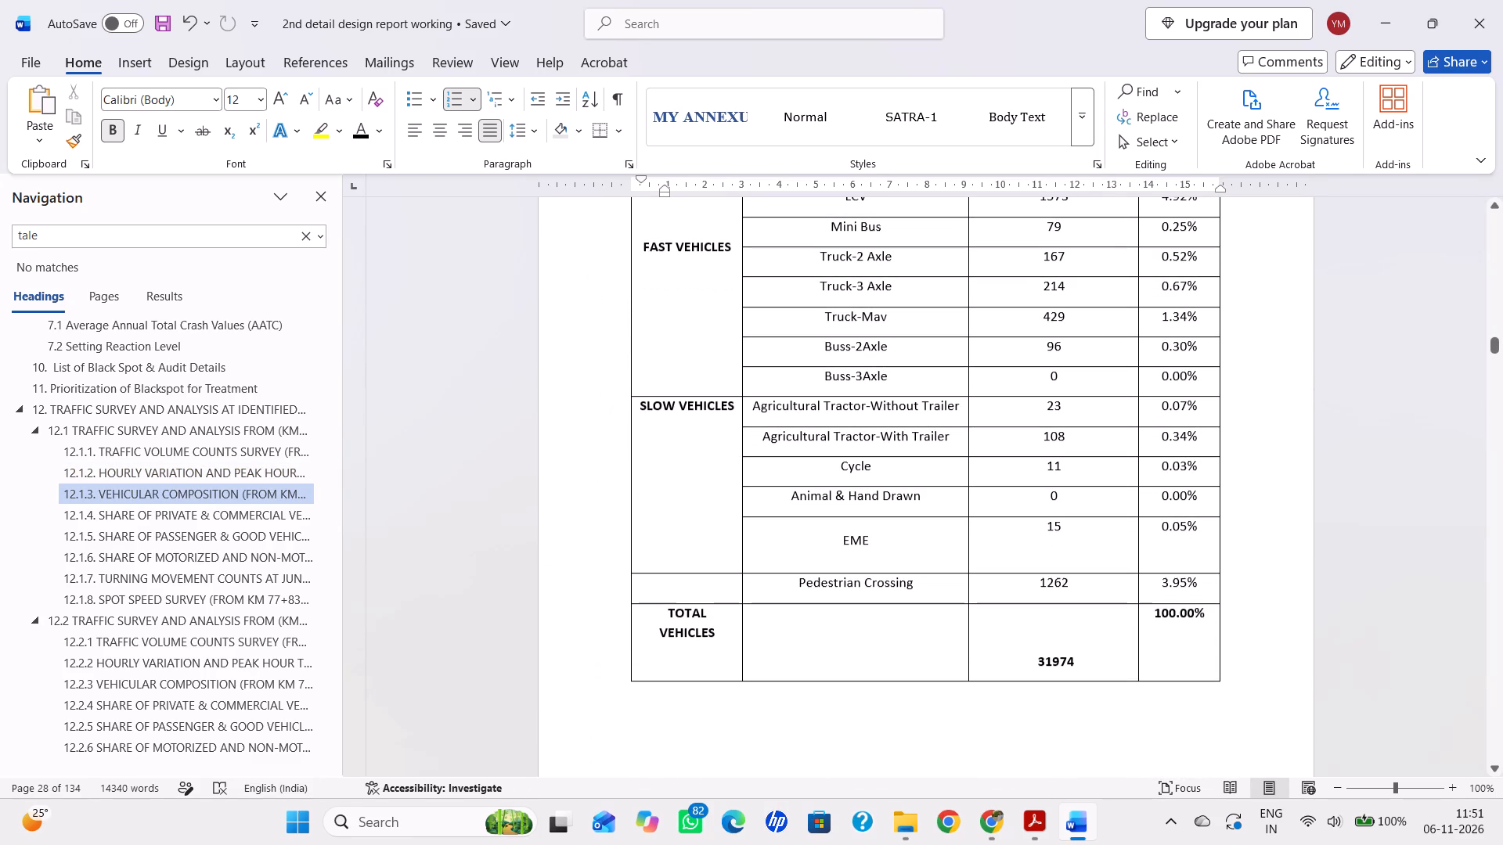
left_click(1105, 652)
left_click(1071, 636)
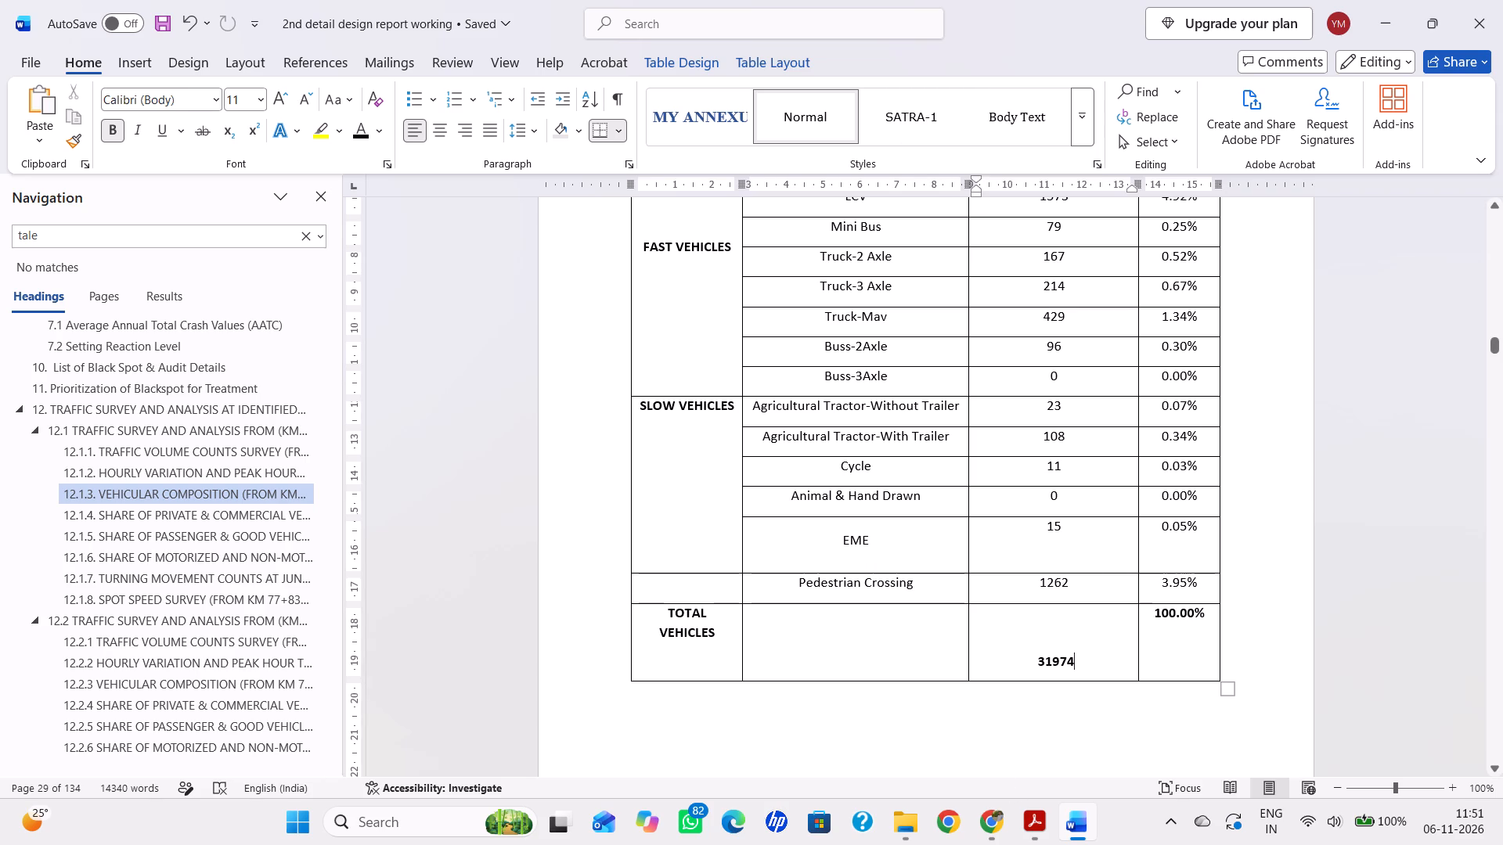
left_click_drag(991, 679, 995, 640)
double_click(995, 640)
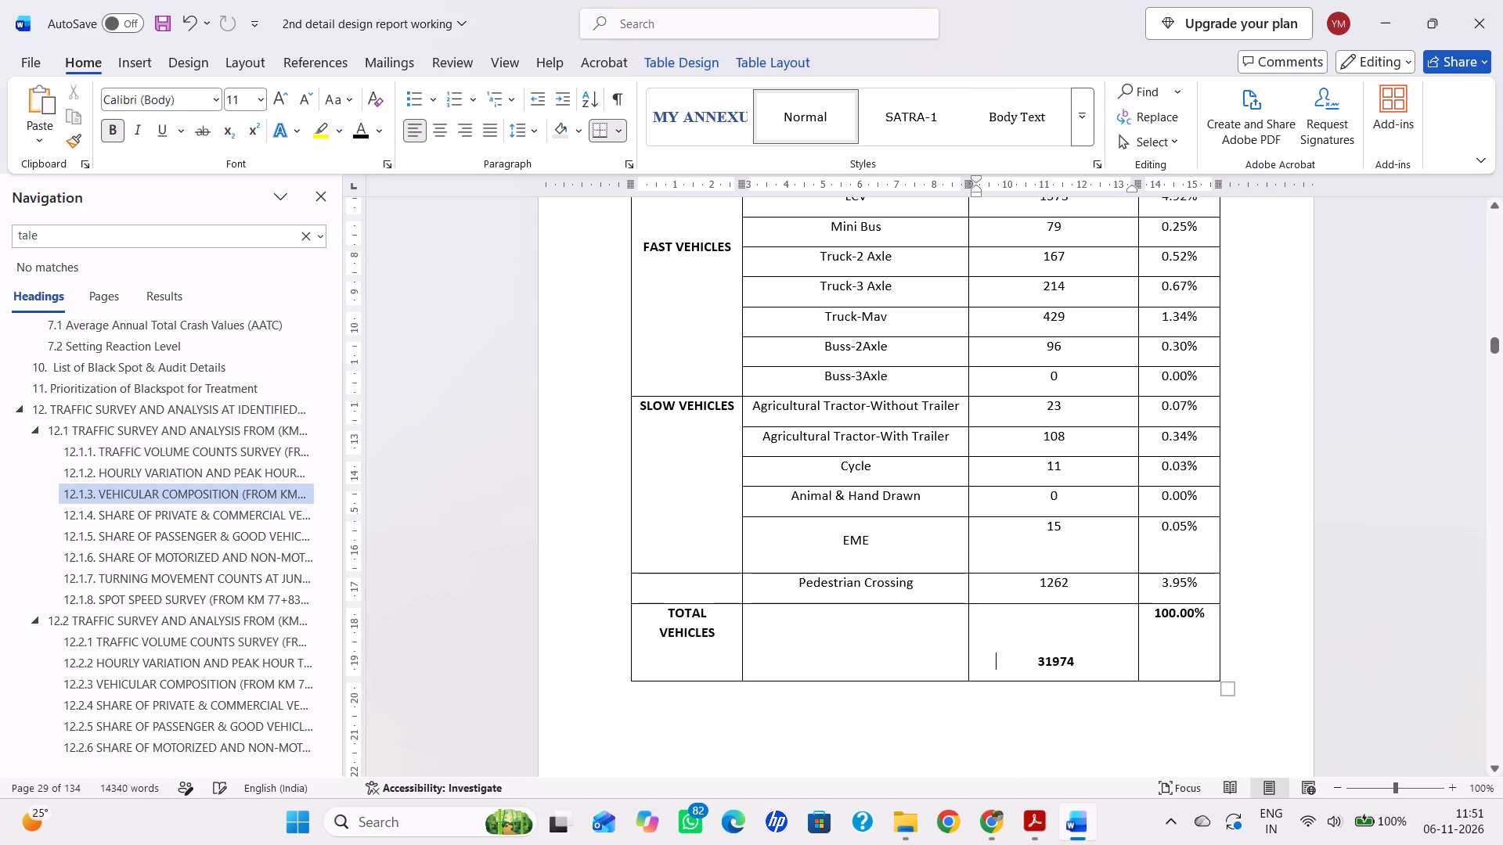
left_click(995, 640)
left_click_drag(1047, 612, 1067, 647)
left_click(768, 72)
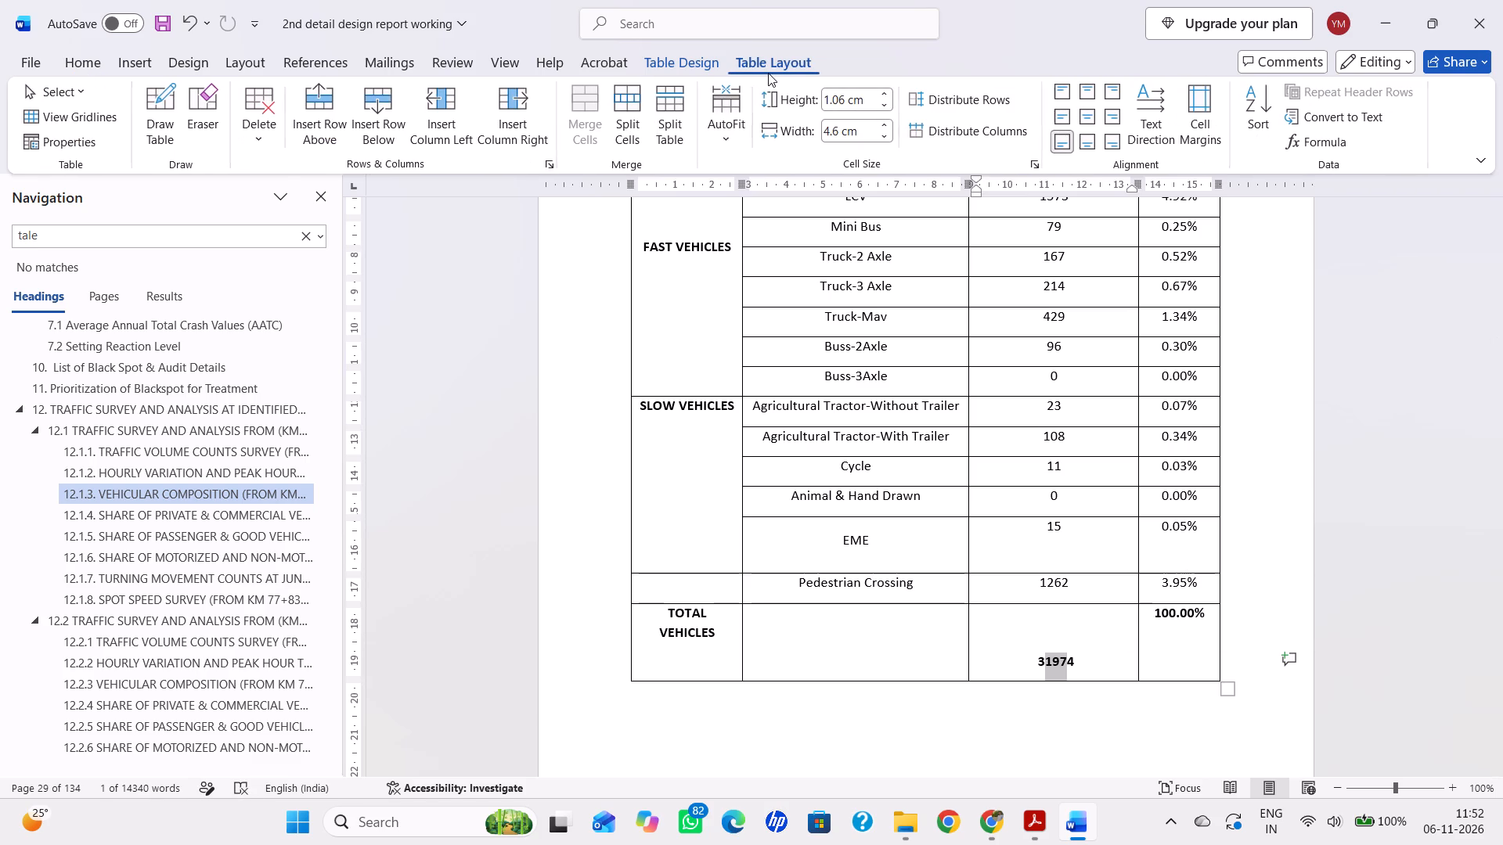
left_click(1090, 114)
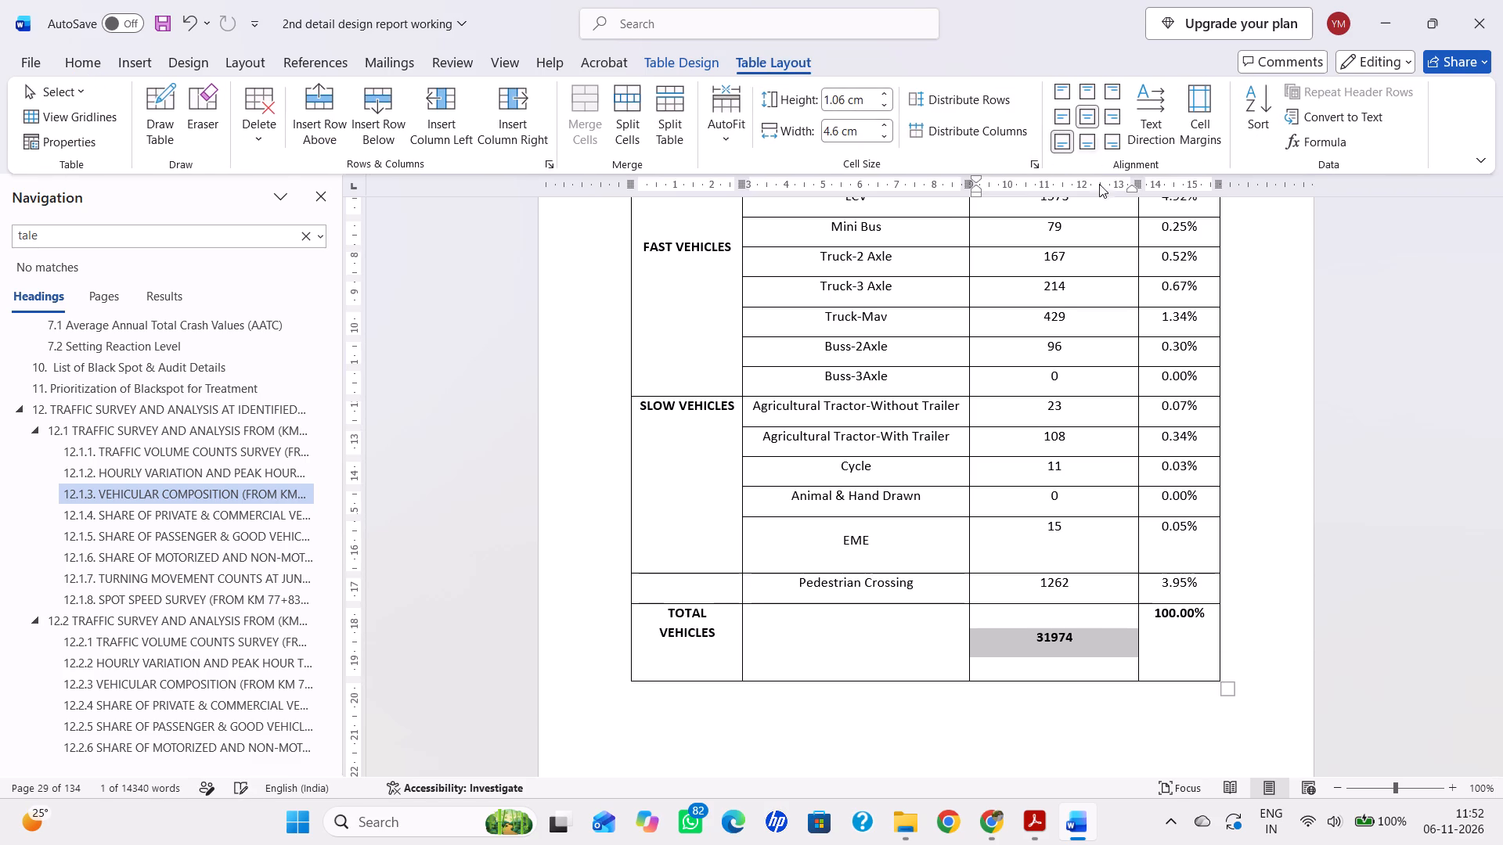
left_click(1087, 725)
Centre all cells of the Total Vehicles row in Table 12-3 horizontally and vertically, and save the report.
left_click(1065, 672)
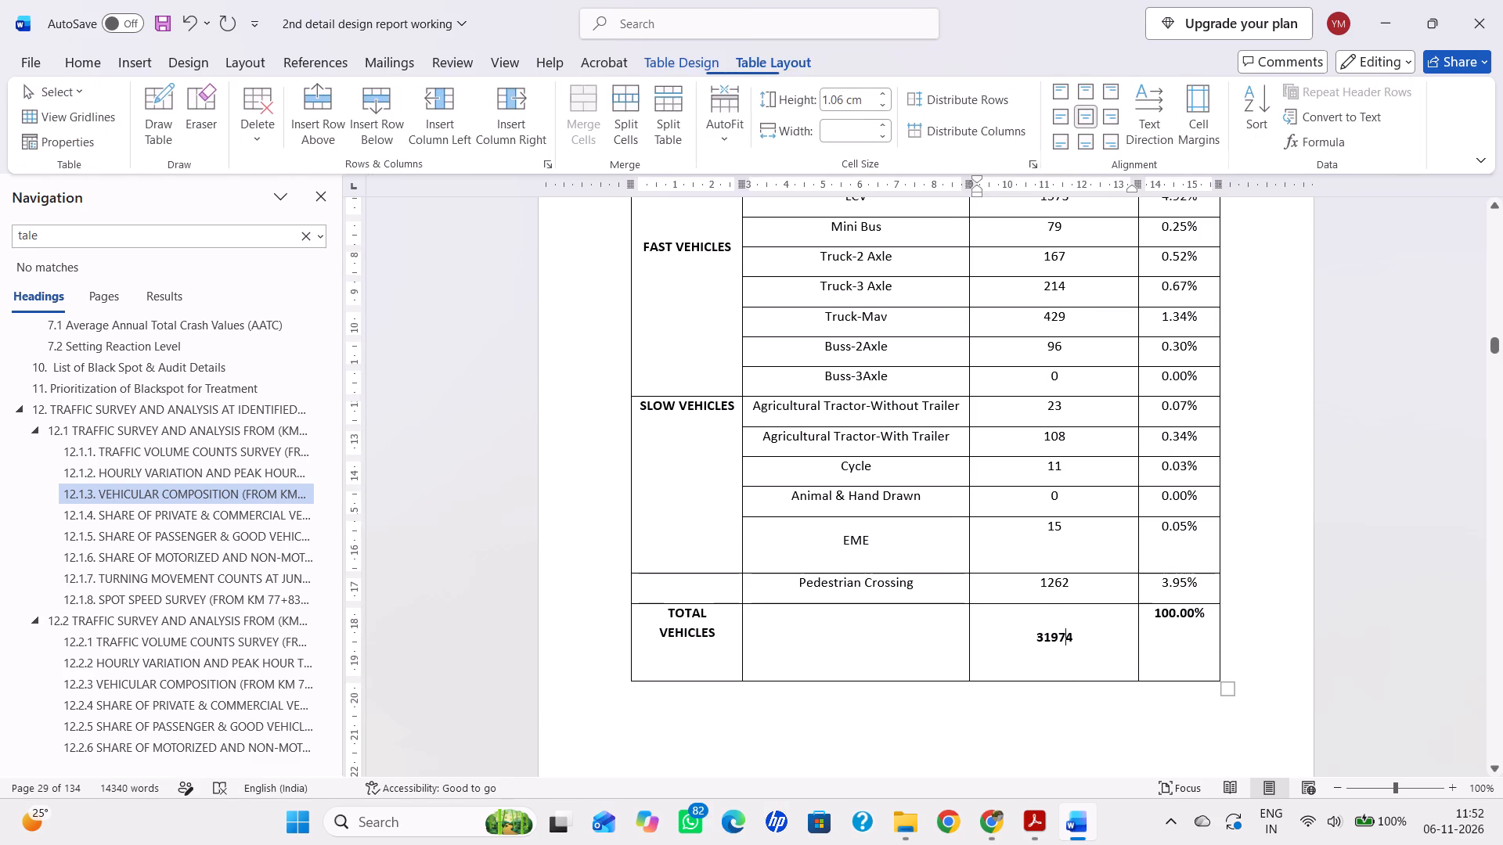
left_click_drag(1069, 678, 1076, 638)
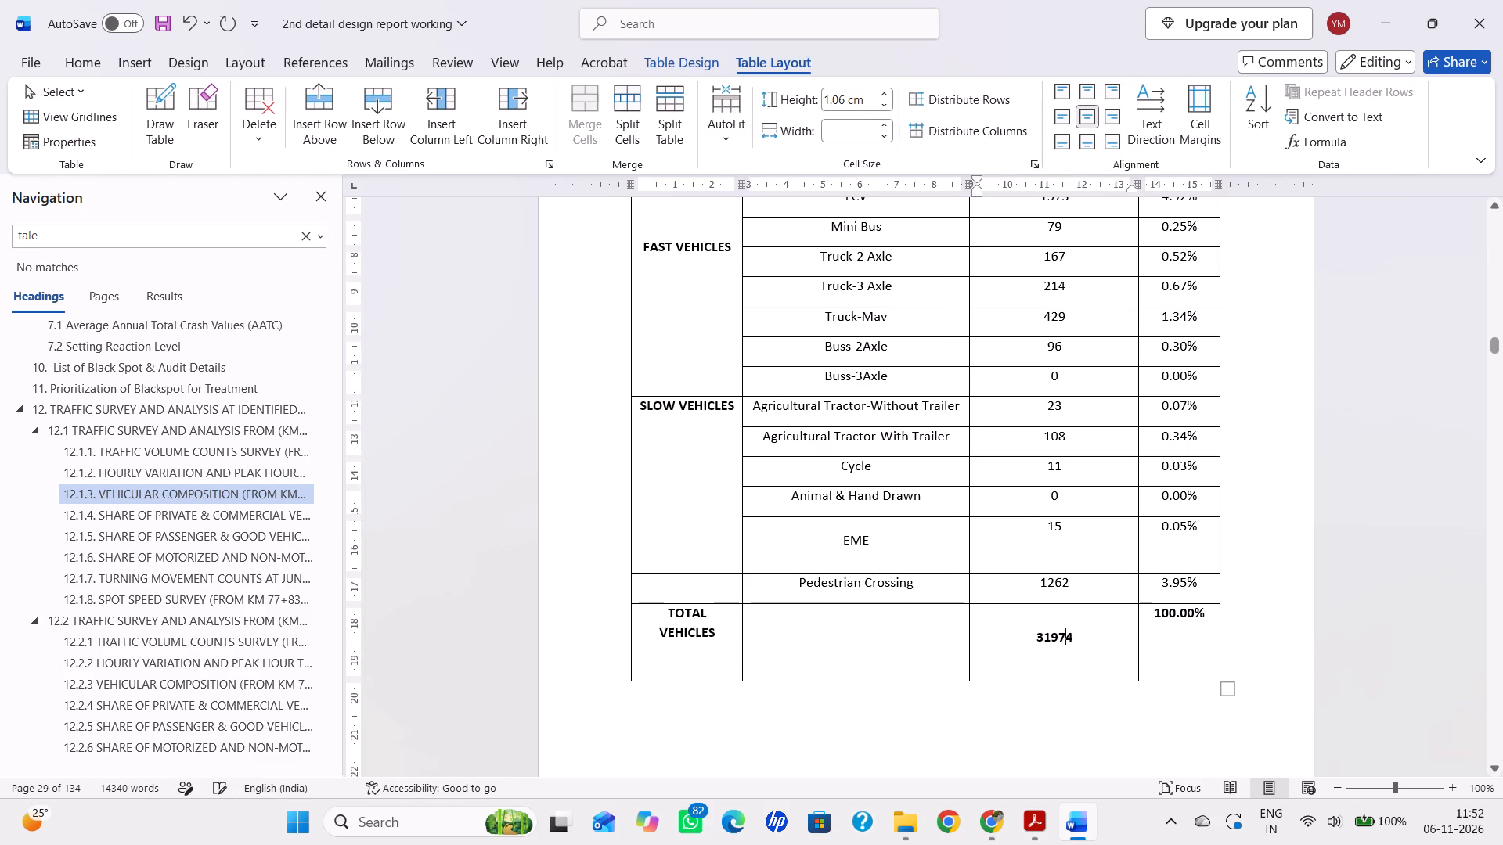
double_click(1065, 679)
triple_click(1065, 679)
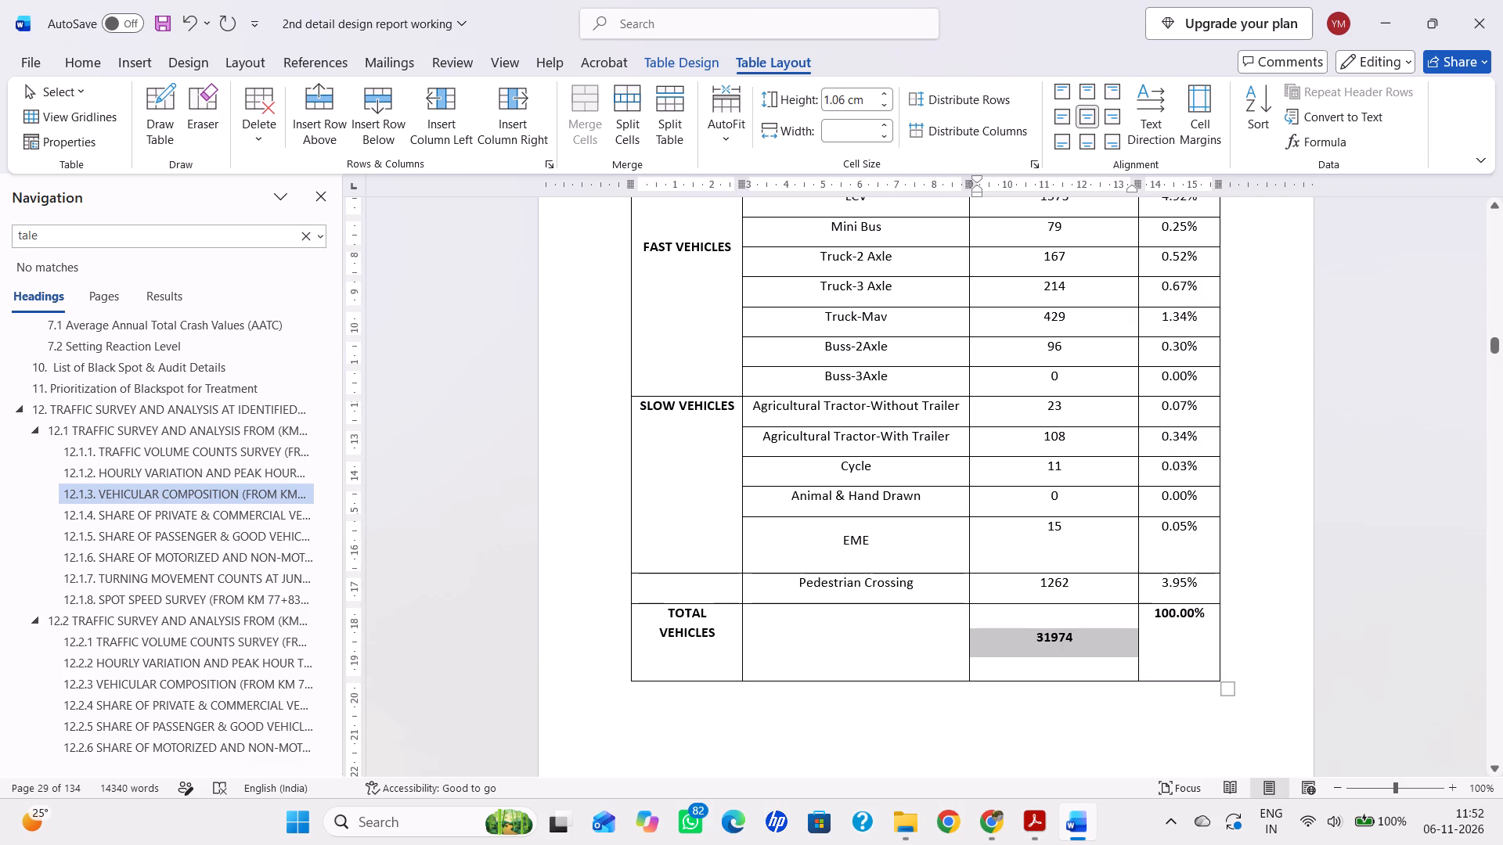
left_click(1103, 685)
left_click_drag(729, 646, 1184, 635)
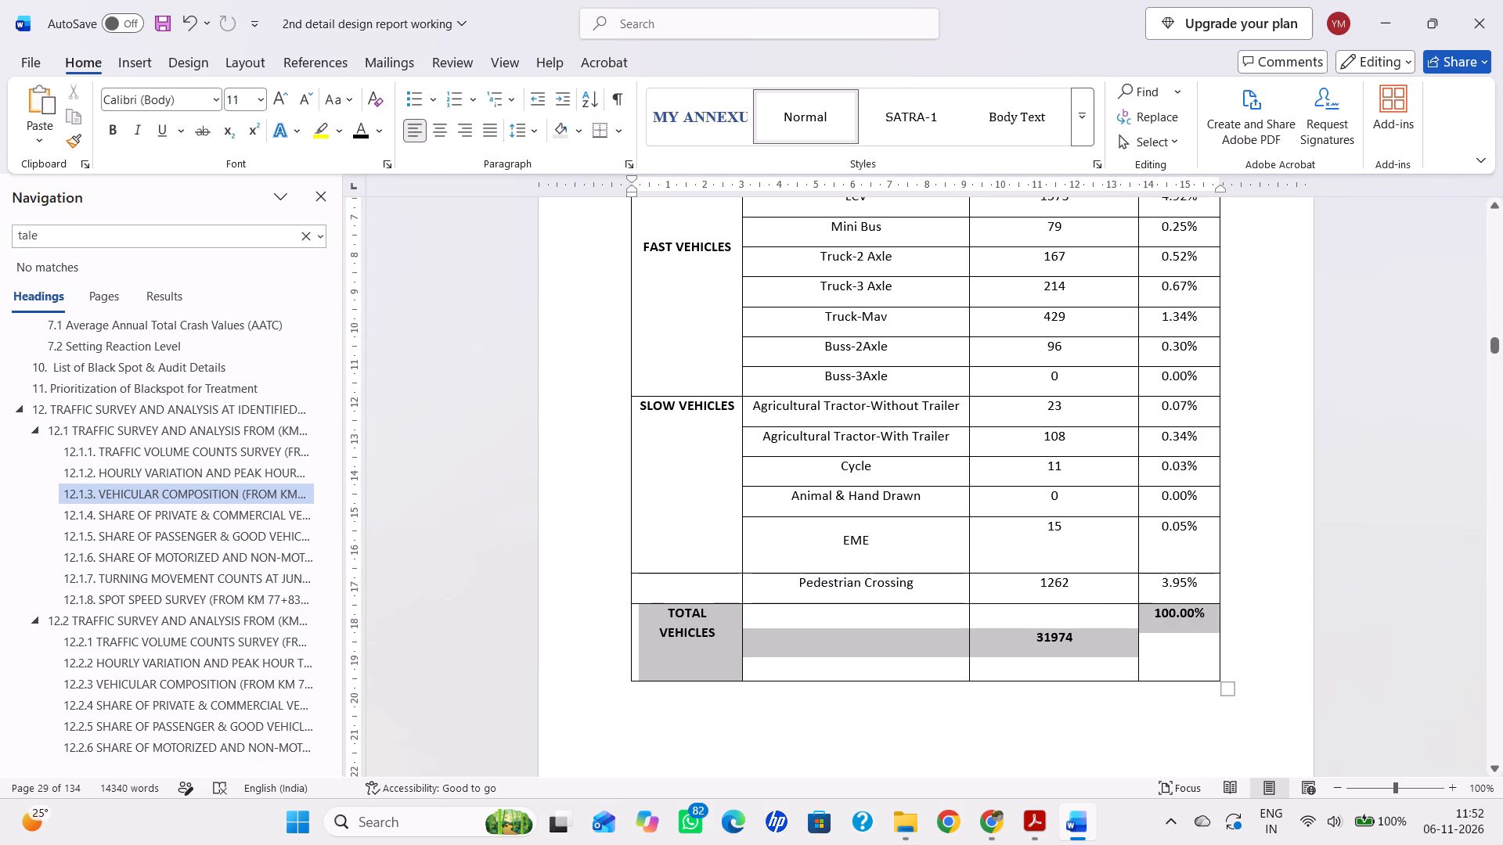
left_click(1083, 113)
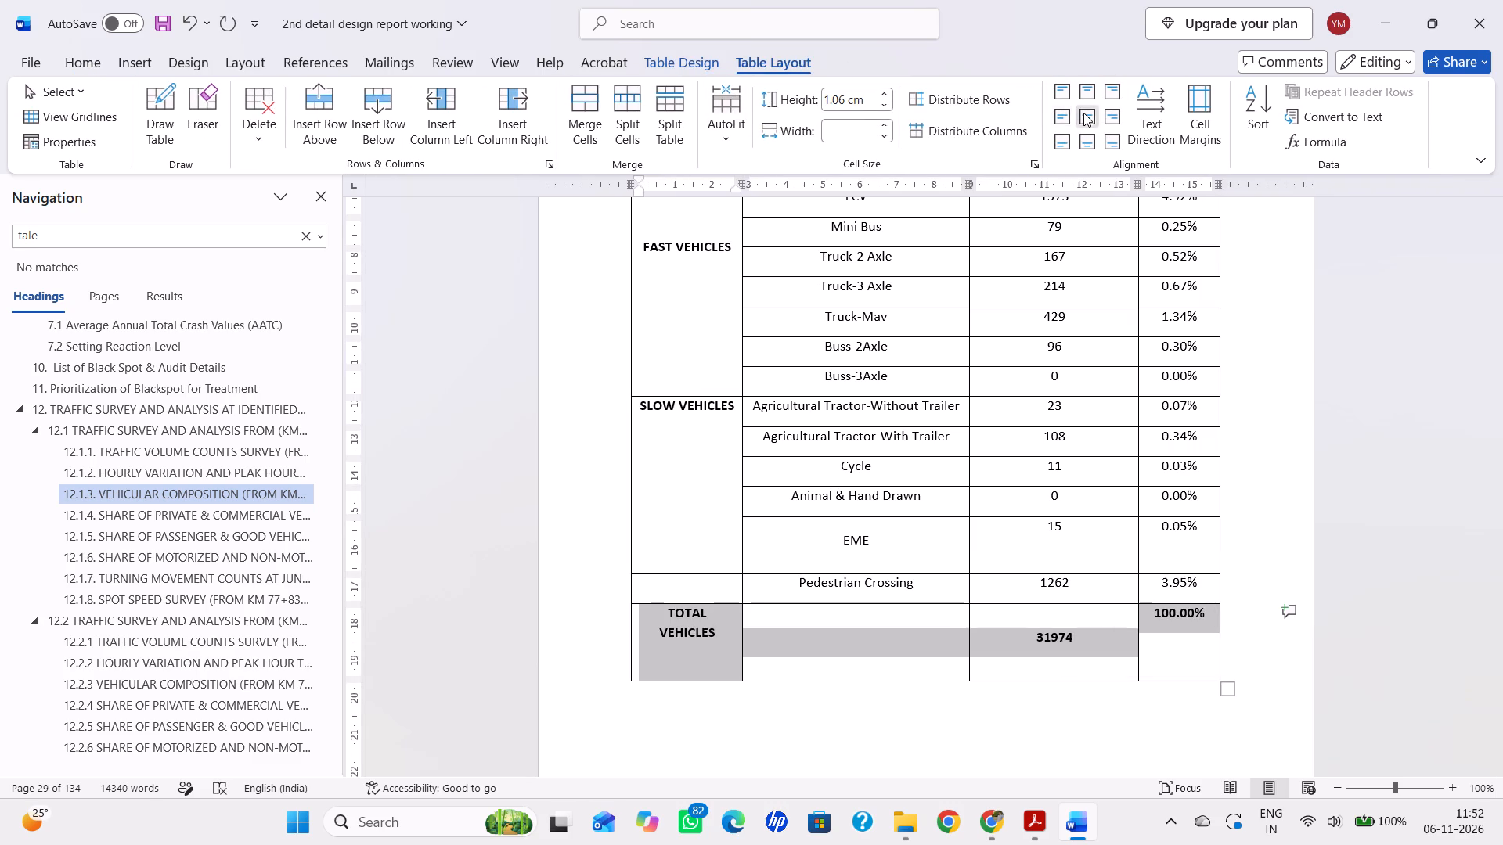
left_click(1117, 714)
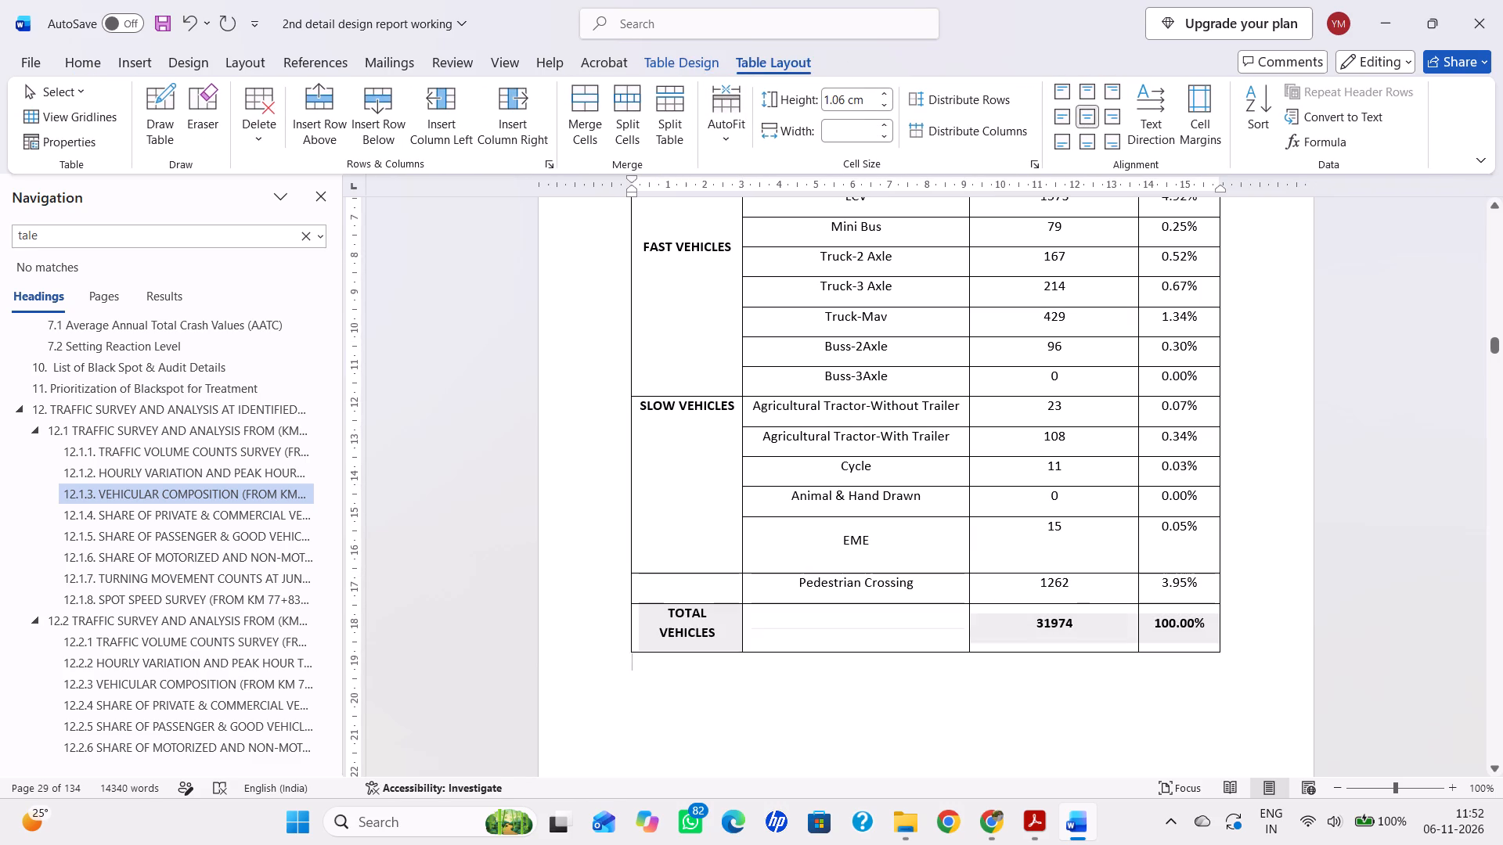
key("ctrl+s")
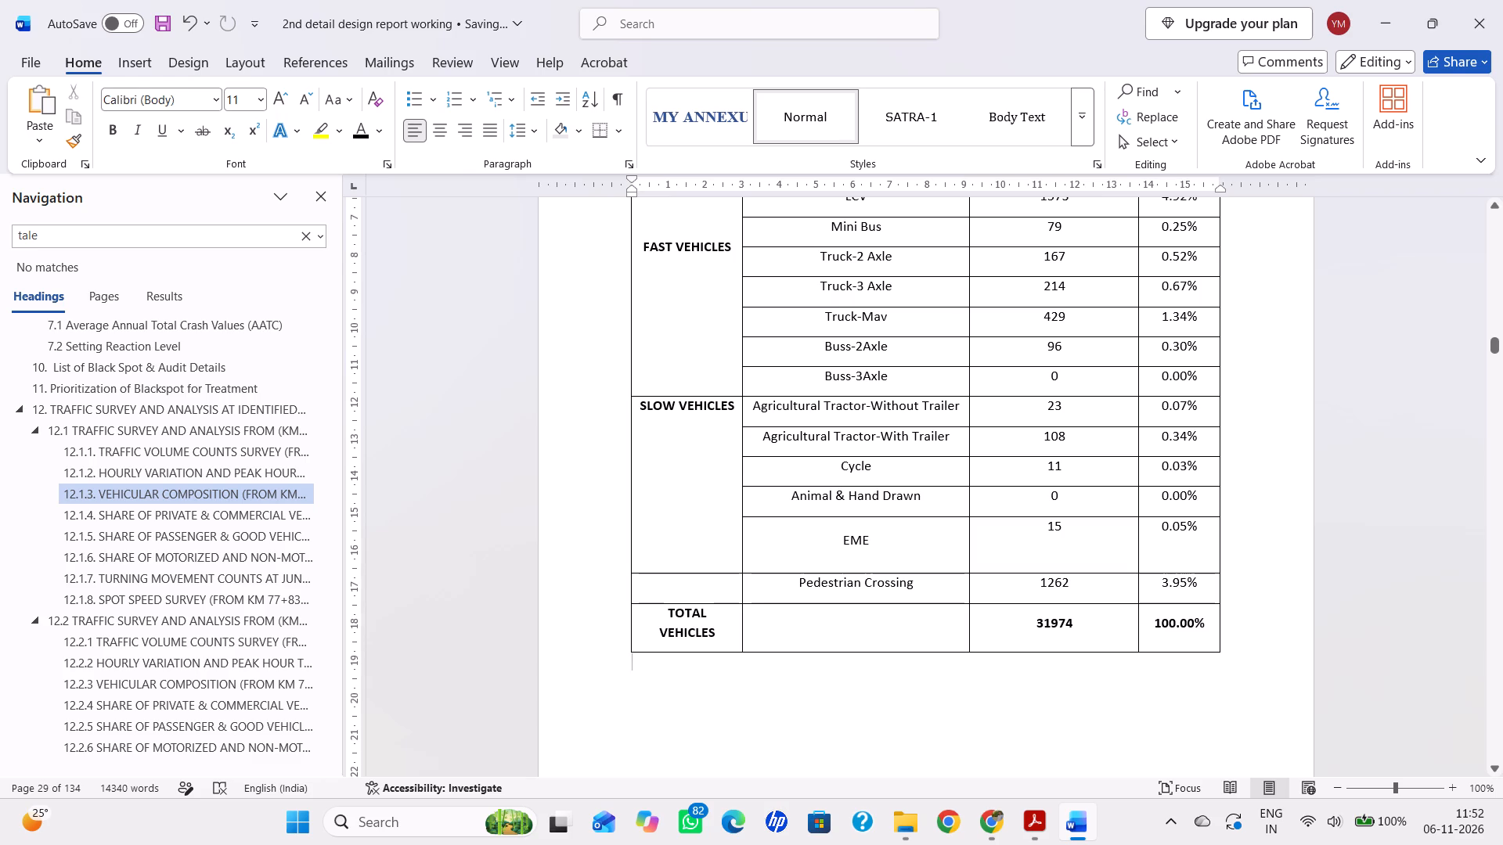
Review the vehicular composition pie chart in Figure 12-4 and the private and commercial vehicle share in Table 12-4.
scroll(1046, 686, "down", 17)
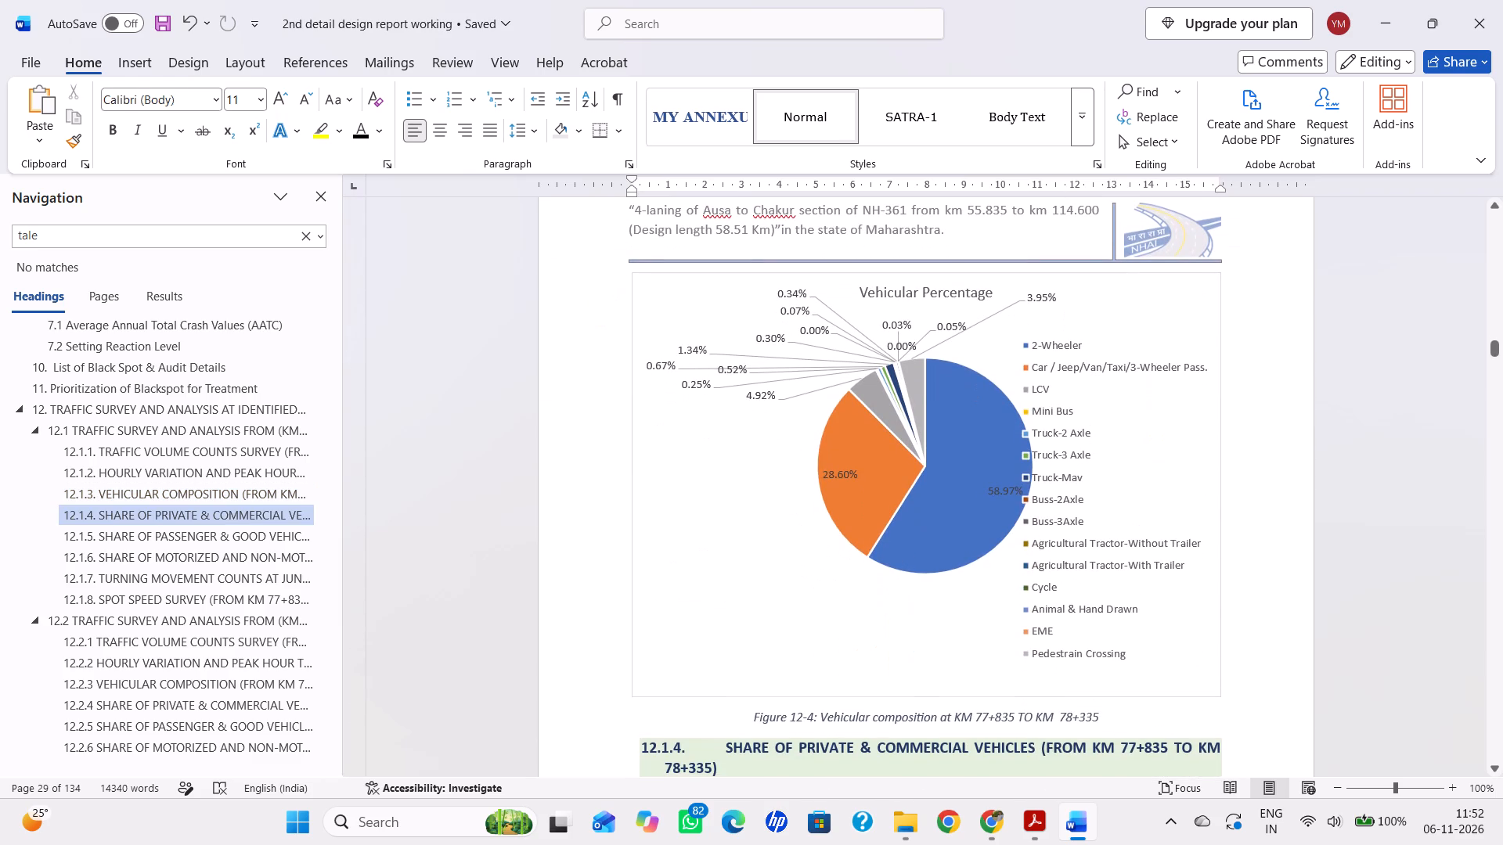
scroll(1040, 685, "down", 11)
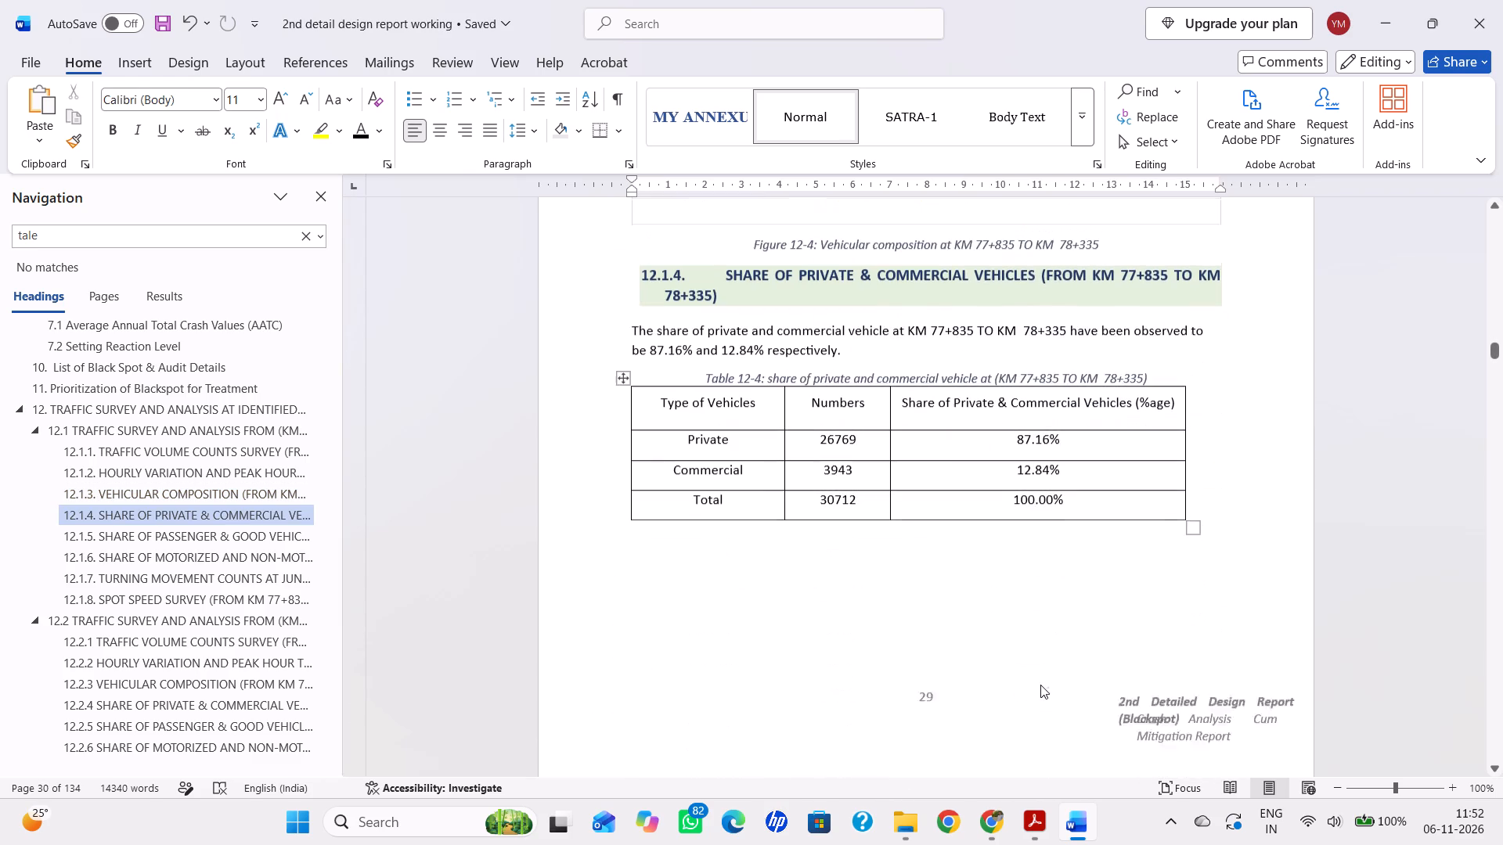
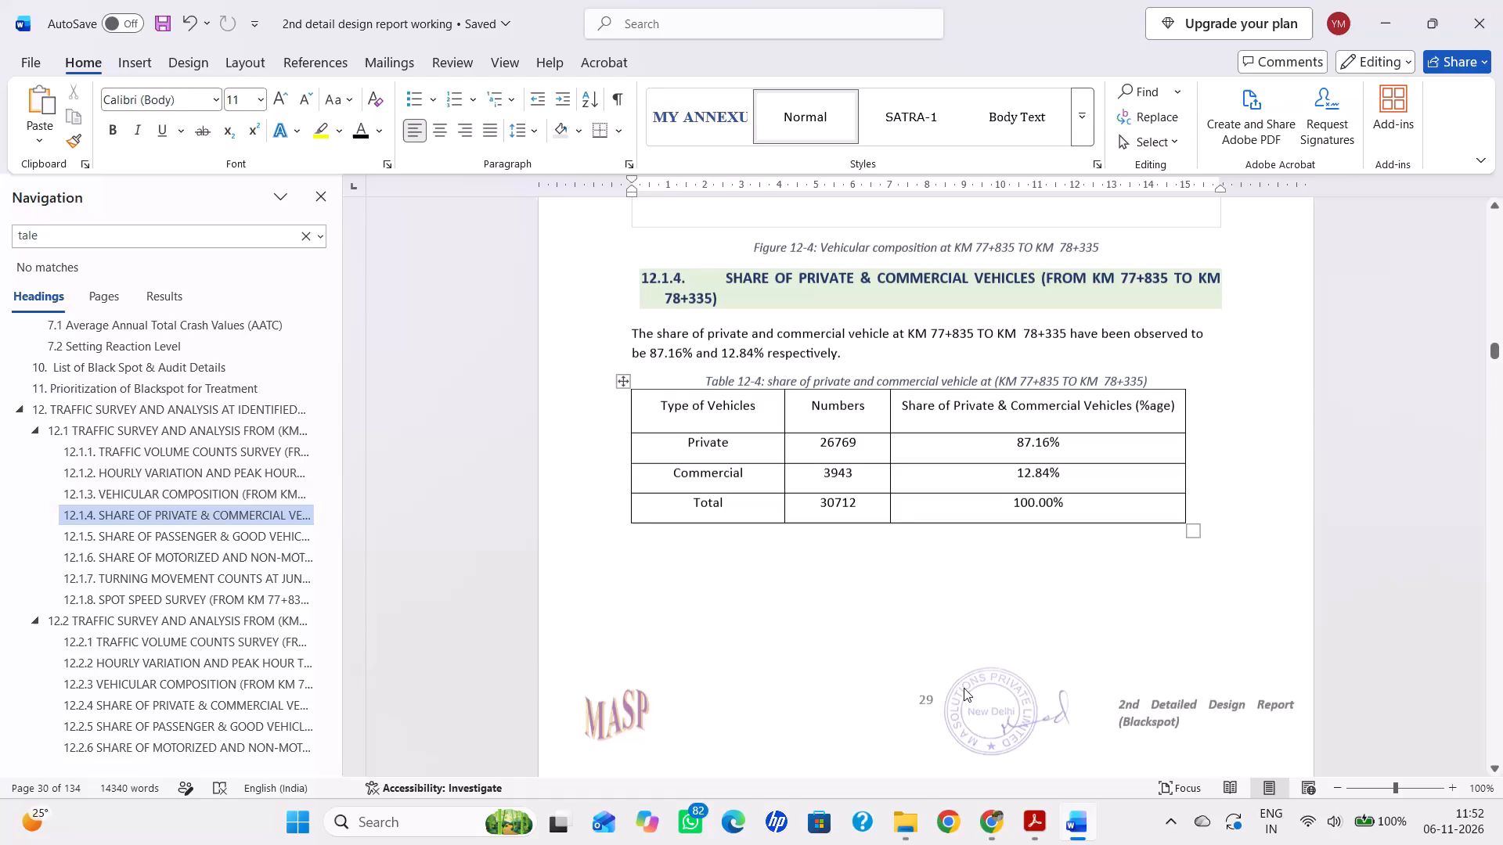
Justify the introductory paragraph on the passenger and goods vehicle share in section 12.1.5.
scroll(964, 688, "down", 9)
scroll(969, 692, "up", 1)
scroll(969, 692, "down", 6)
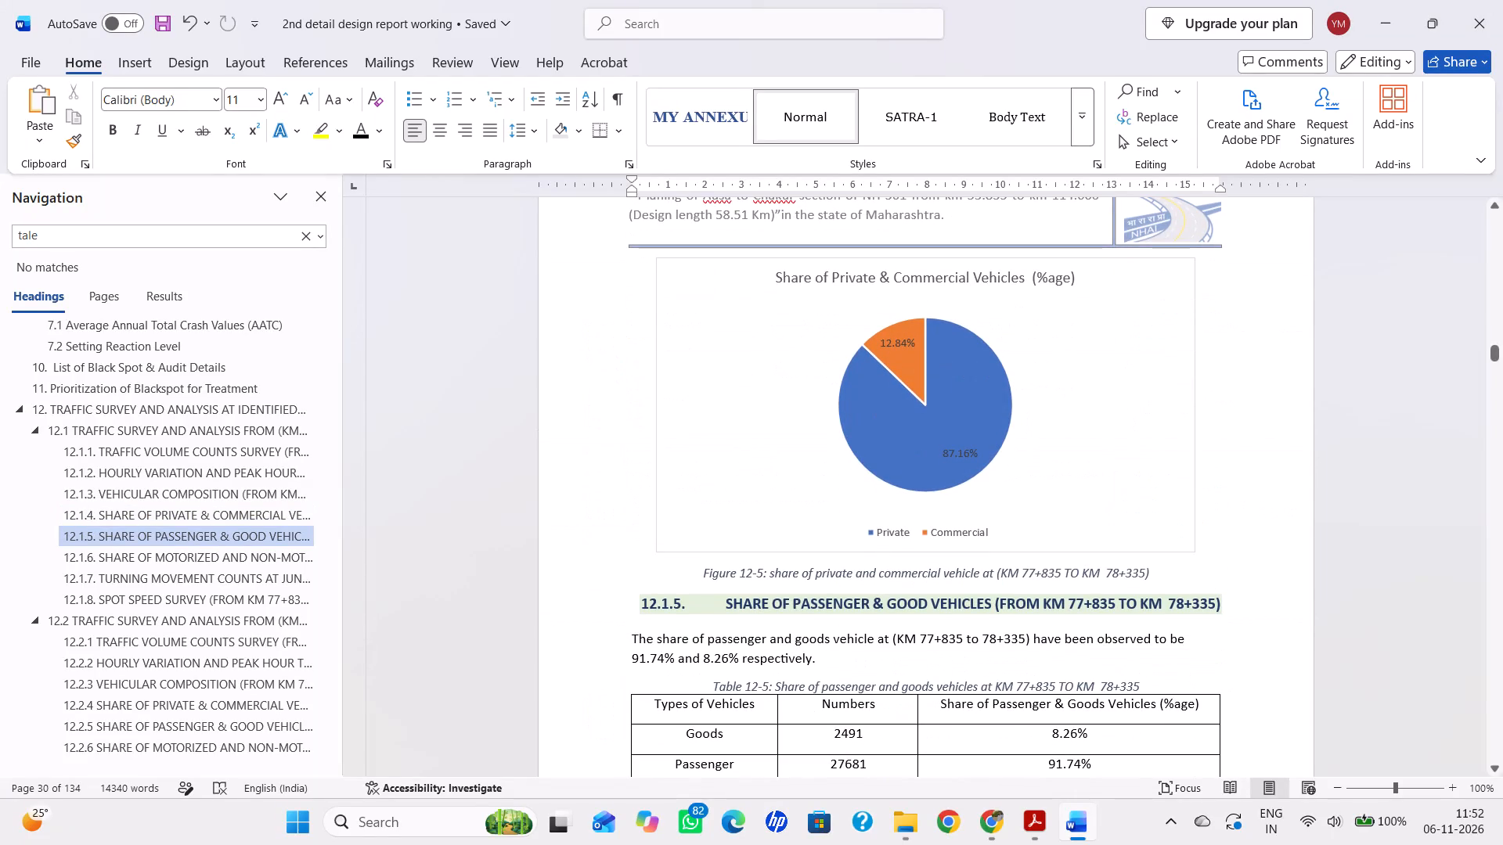
scroll(969, 692, "down", 3)
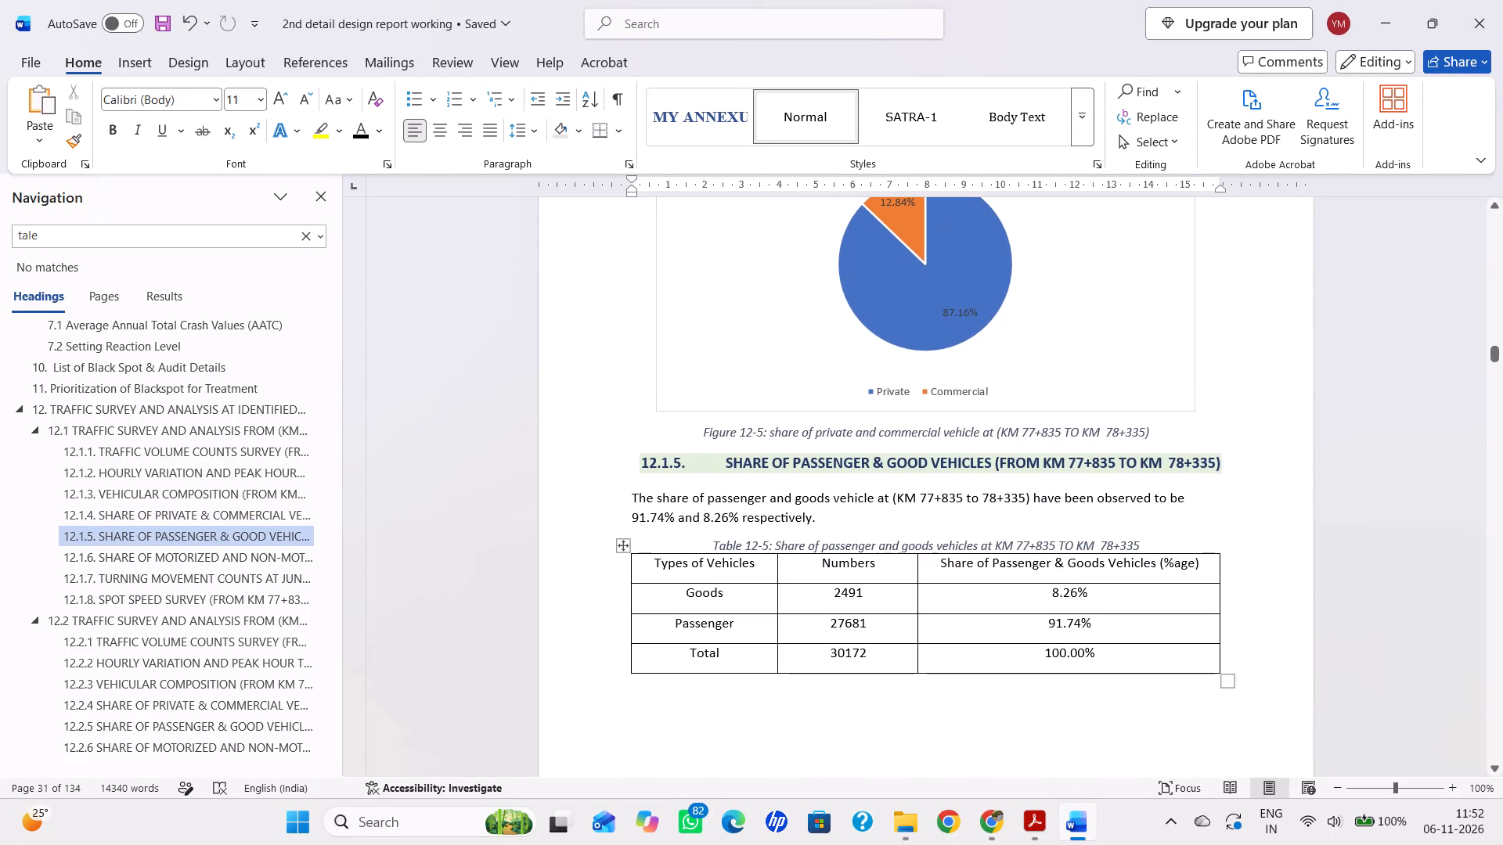
left_click(673, 501)
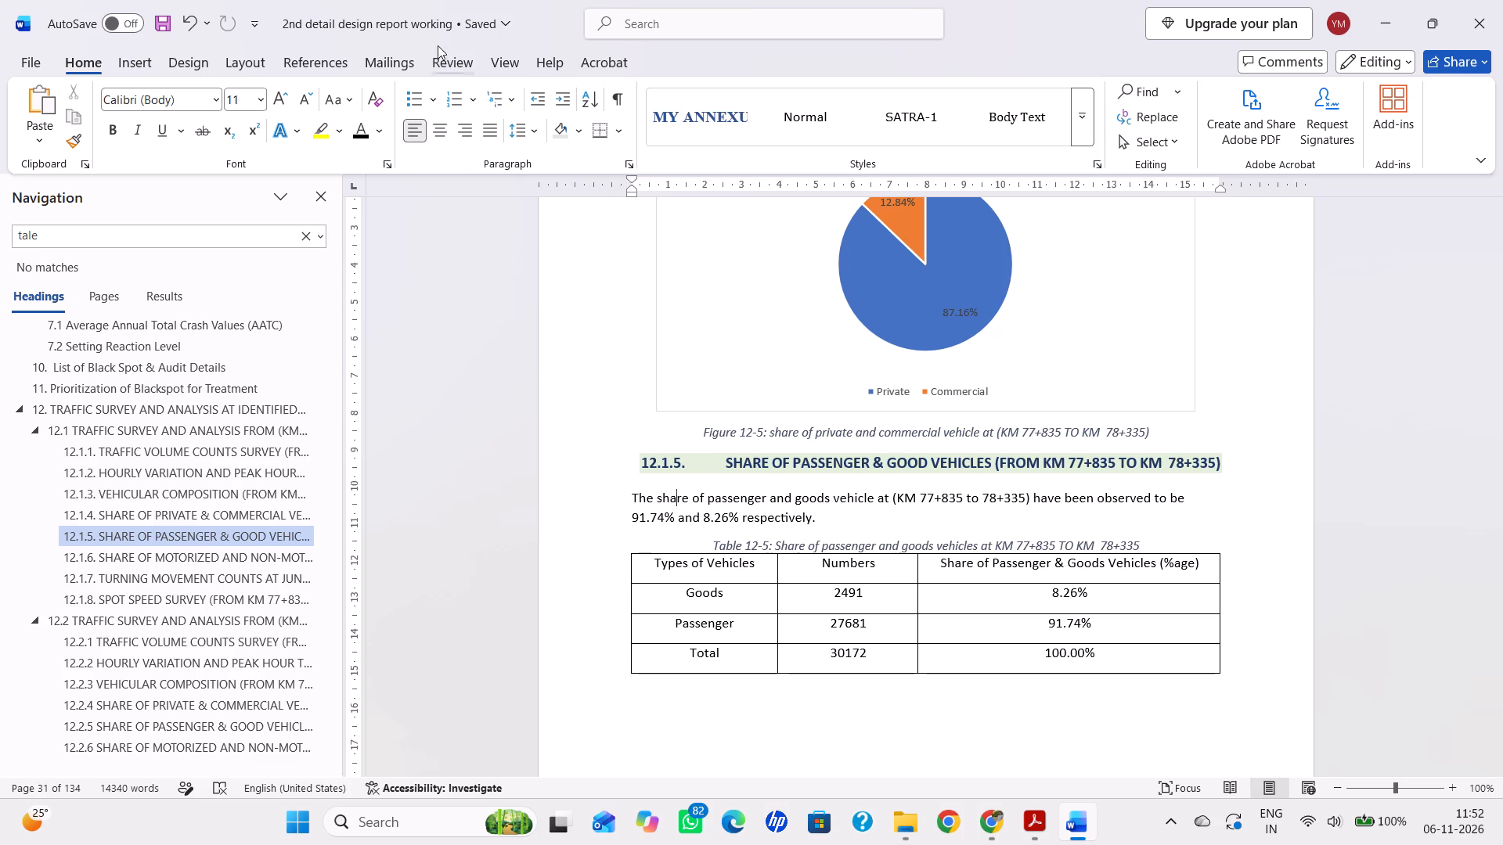
left_click(484, 138)
Slightly reduce the height of the private and commercial vehicles pie chart in Figure 12-5.
scroll(842, 497, "down", 5)
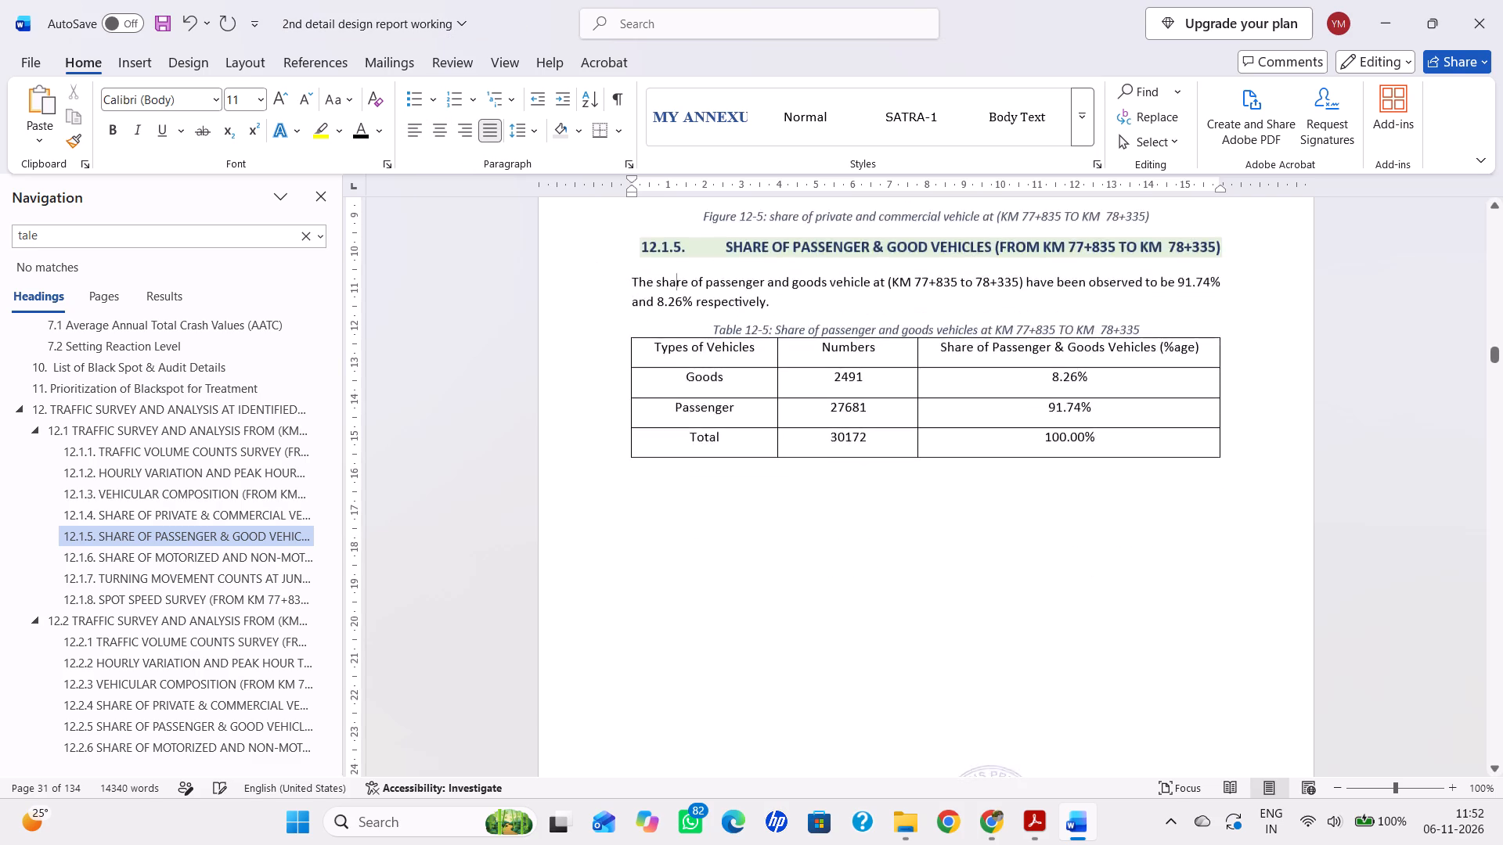
scroll(841, 493, "down", 14)
scroll(841, 493, "up", 13)
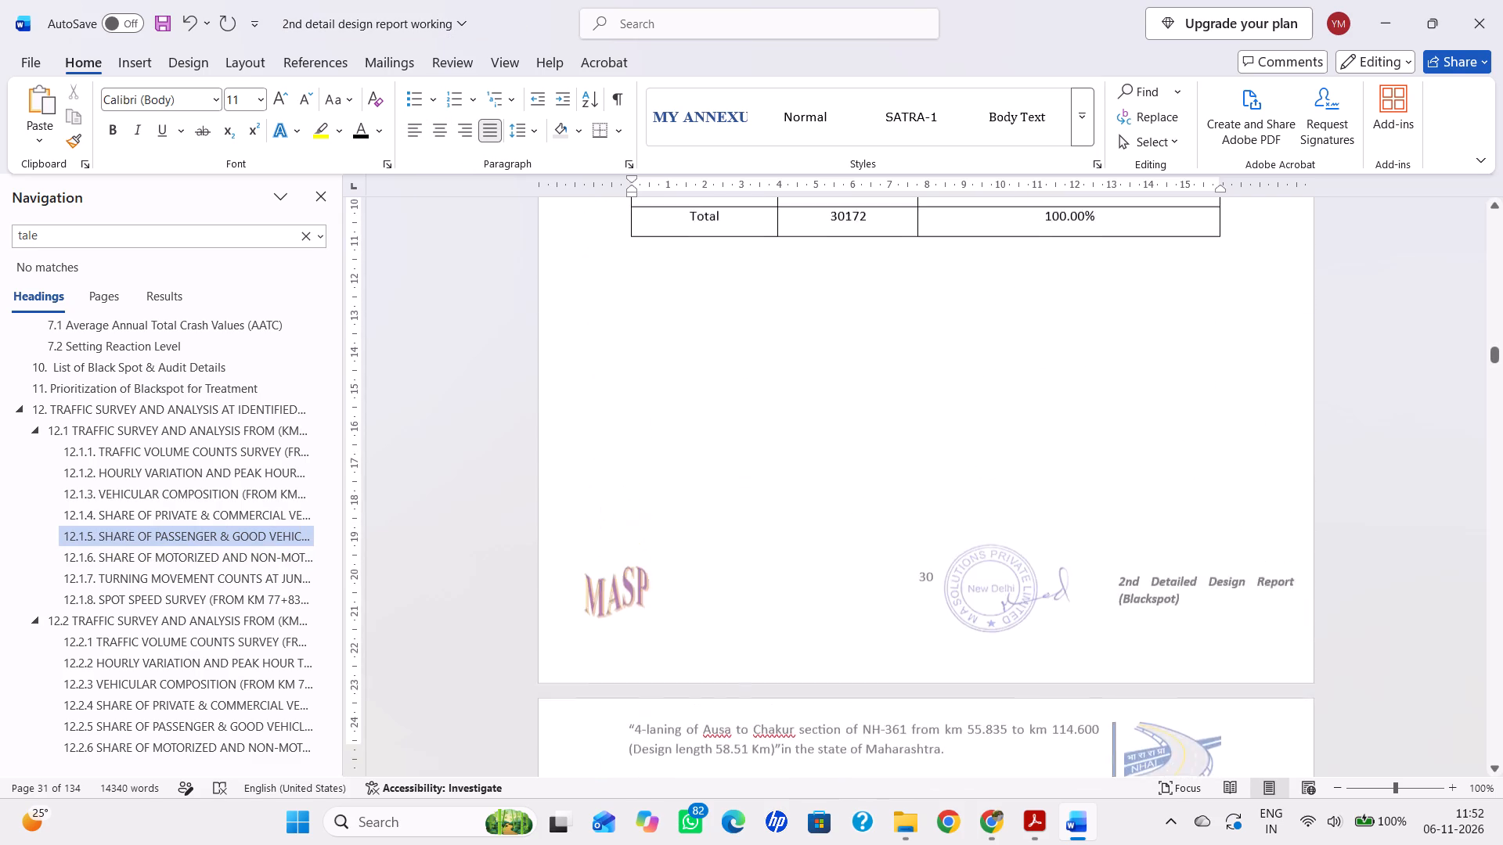
scroll(865, 511, "up", 7)
scroll(1004, 468, "up", 4)
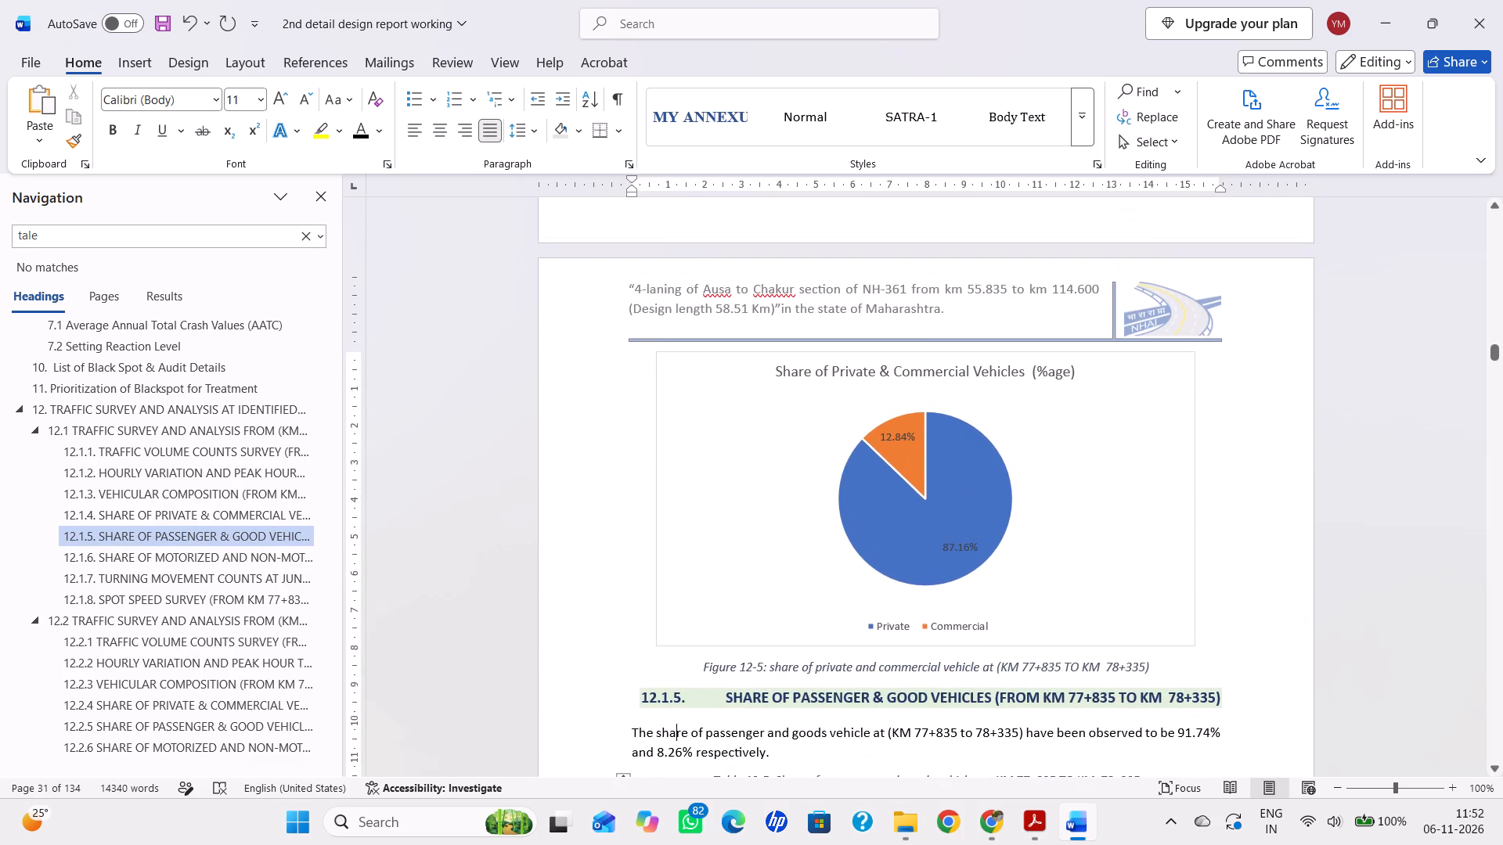
left_click(1050, 562)
left_click_drag(929, 647, 932, 616)
Reduce the height of the Figure 12-6 passenger and goods pie chart so it fits beneath Table 12-5 on the same page, and save.
scroll(928, 596, "down", 16)
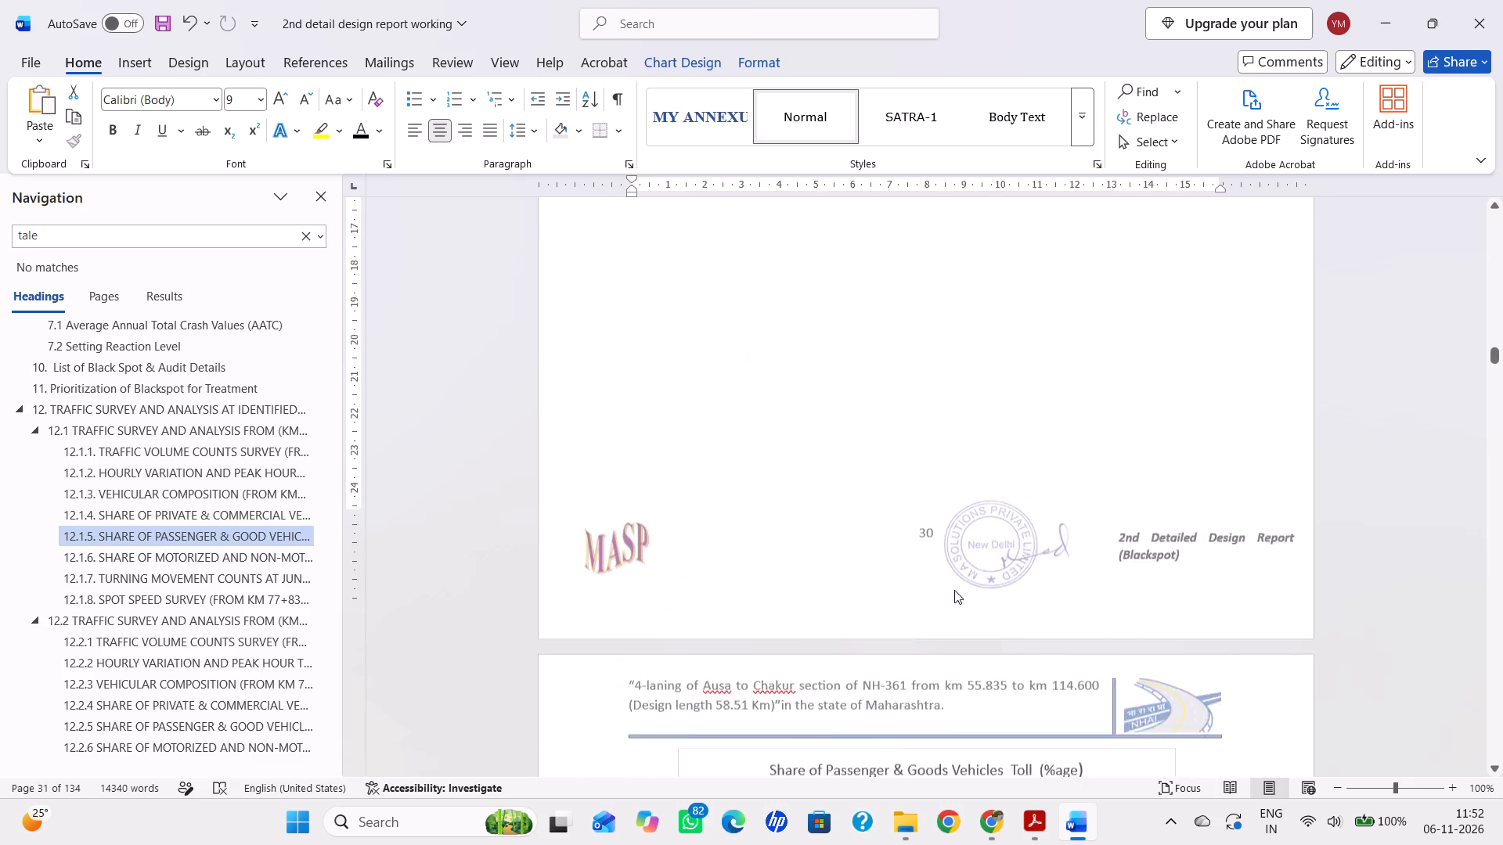
scroll(954, 590, "down", 10)
left_click(1034, 480)
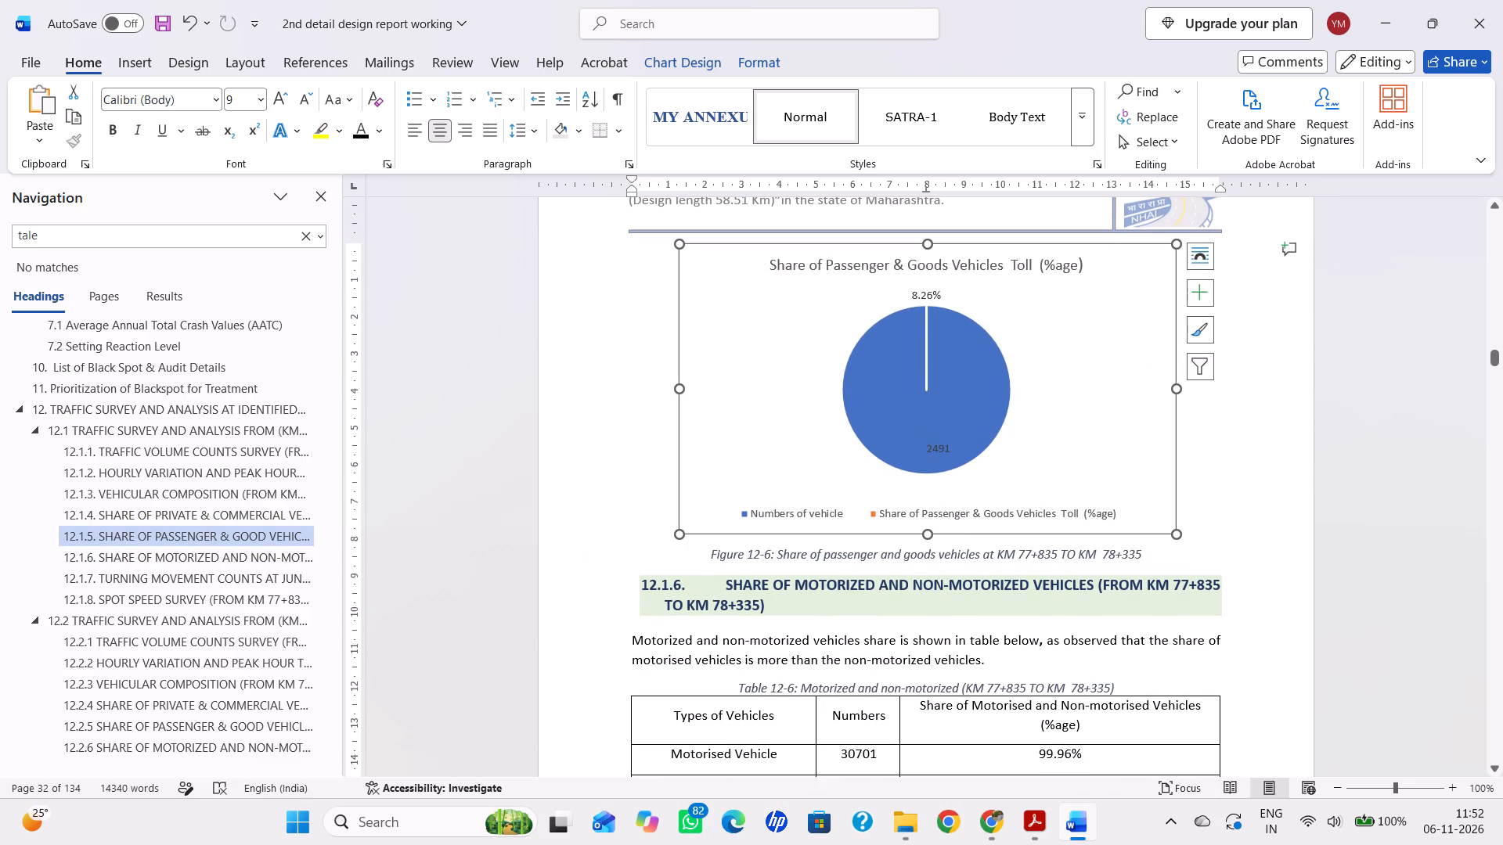
left_click_drag(931, 536, 952, 437)
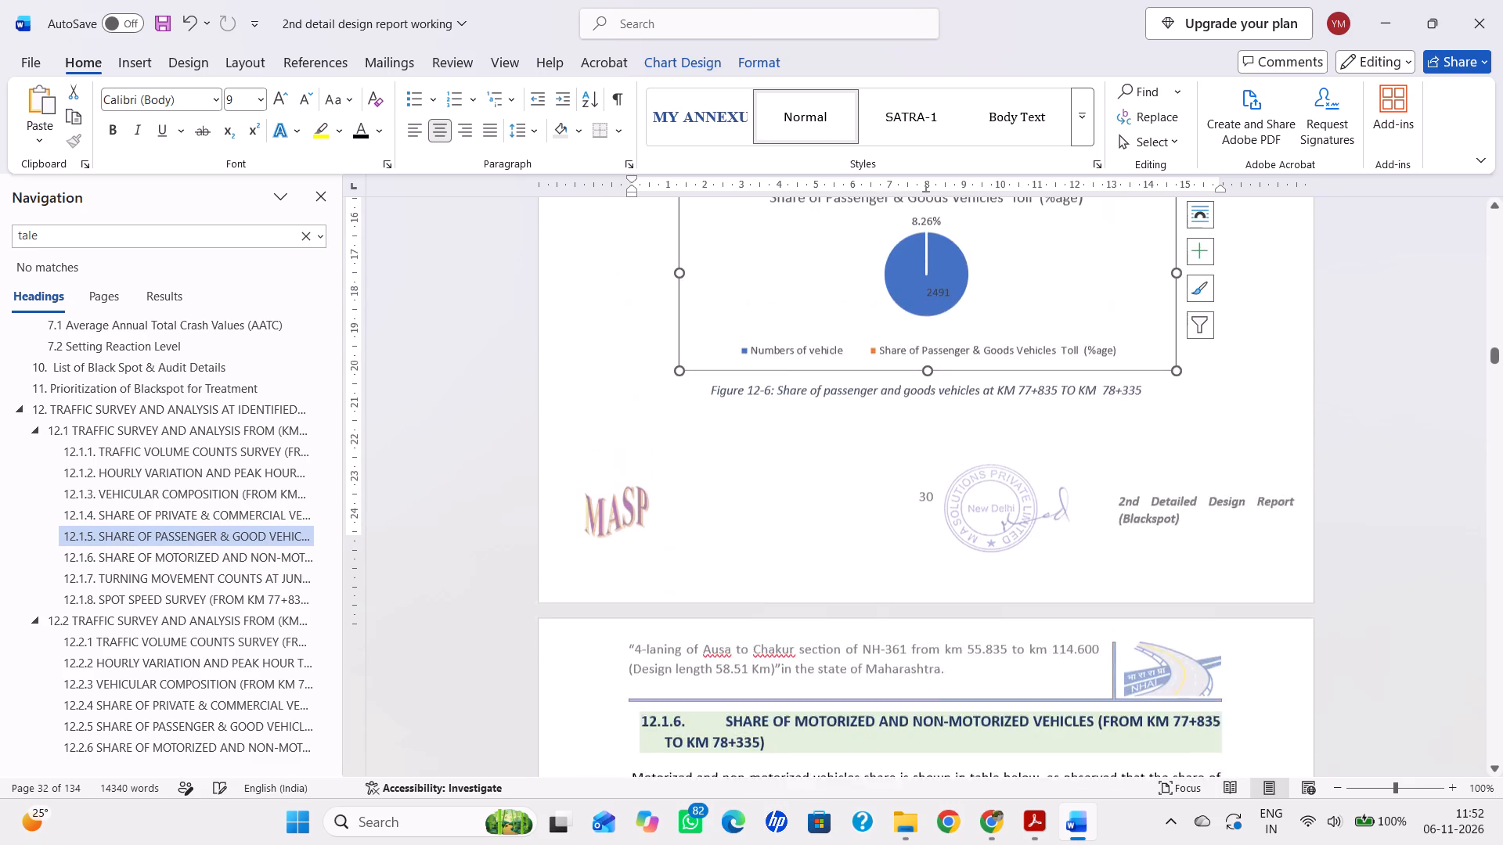
scroll(1011, 495, "up", 2)
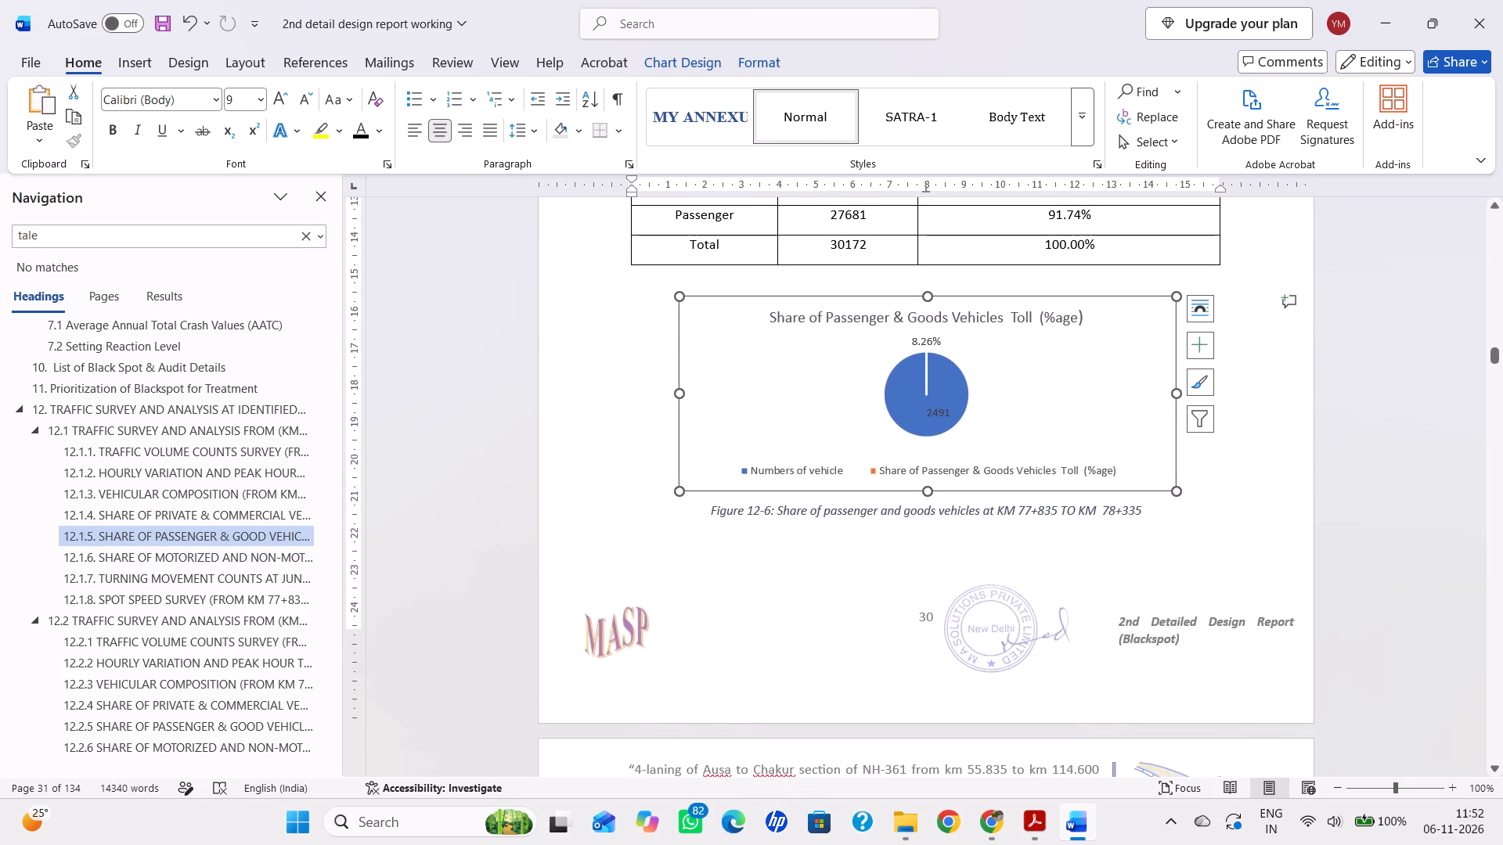
left_click_drag(929, 489, 953, 548)
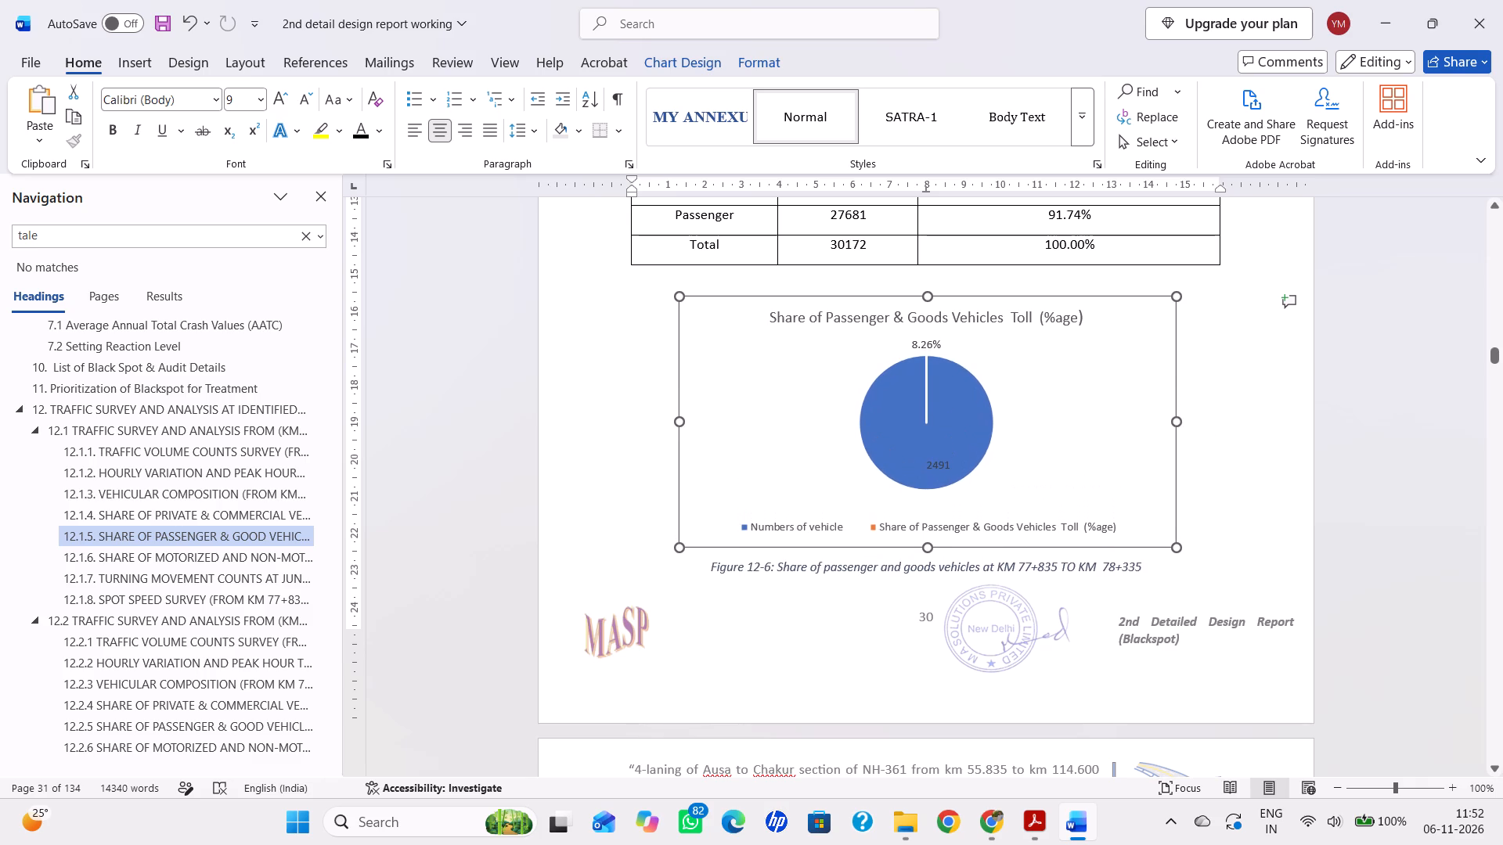
left_click_drag(953, 548, 953, 550)
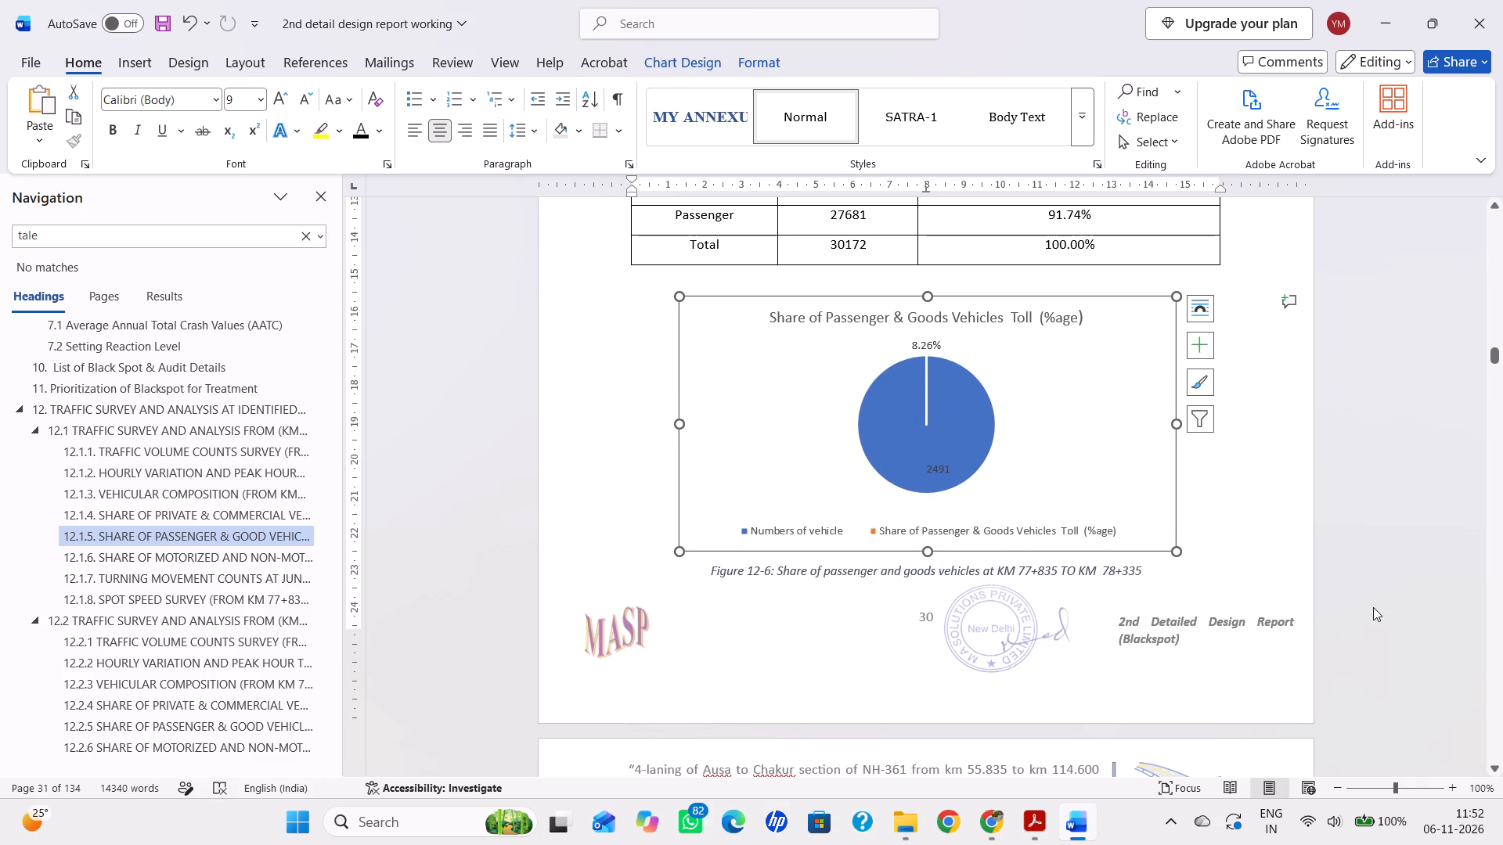
key("ctrl+s")
key("ctrl+s")
key("ctrl+s")
key("ctrl+s")
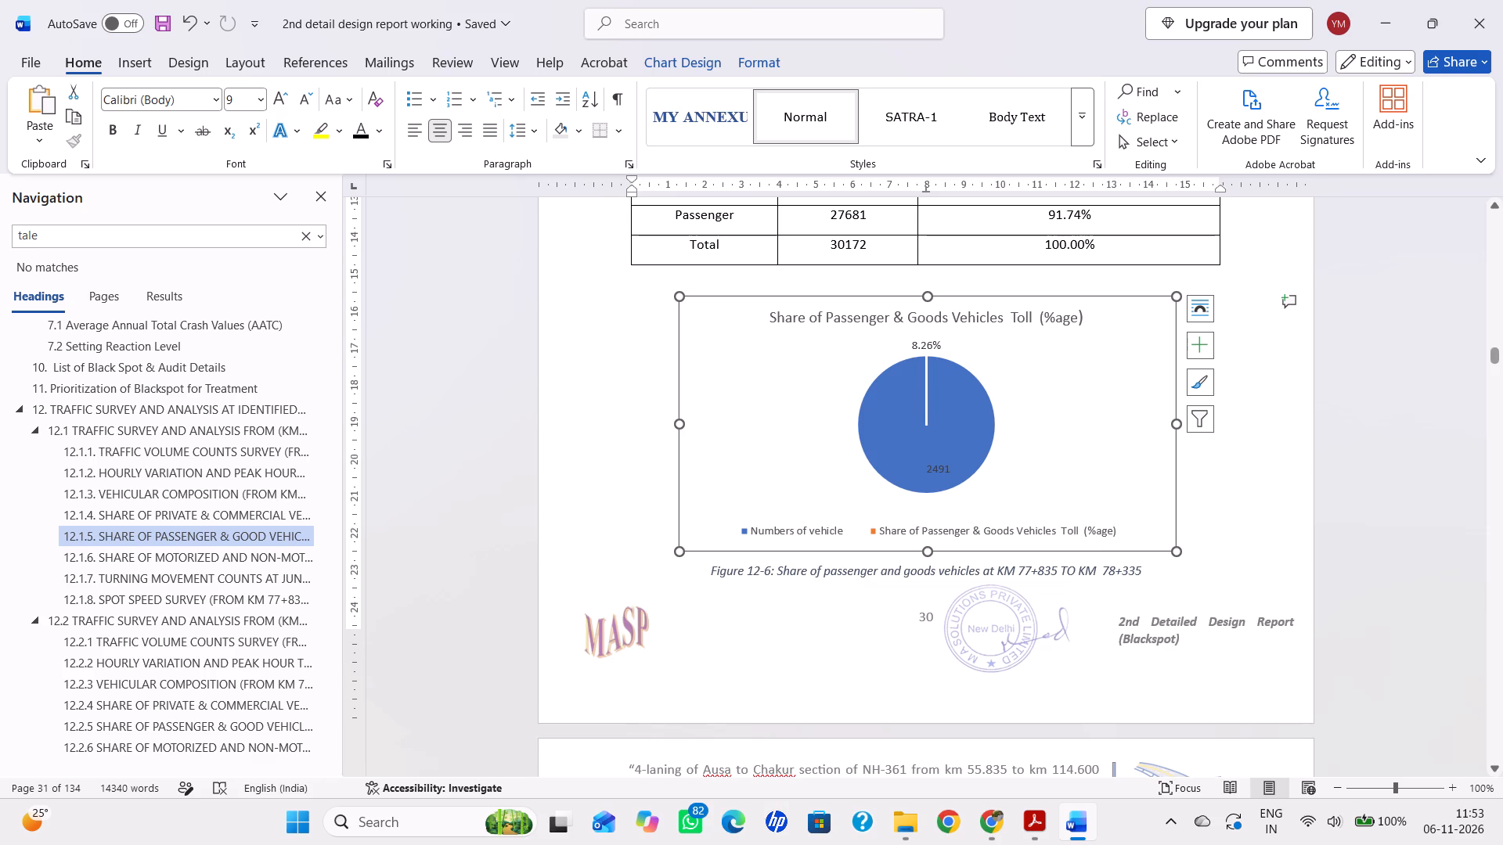
Delete the surplus blank lines above the section 12.1.7 heading, keeping it at the start of a page above its morning diagram, and save.
scroll(1191, 459, "down", 10)
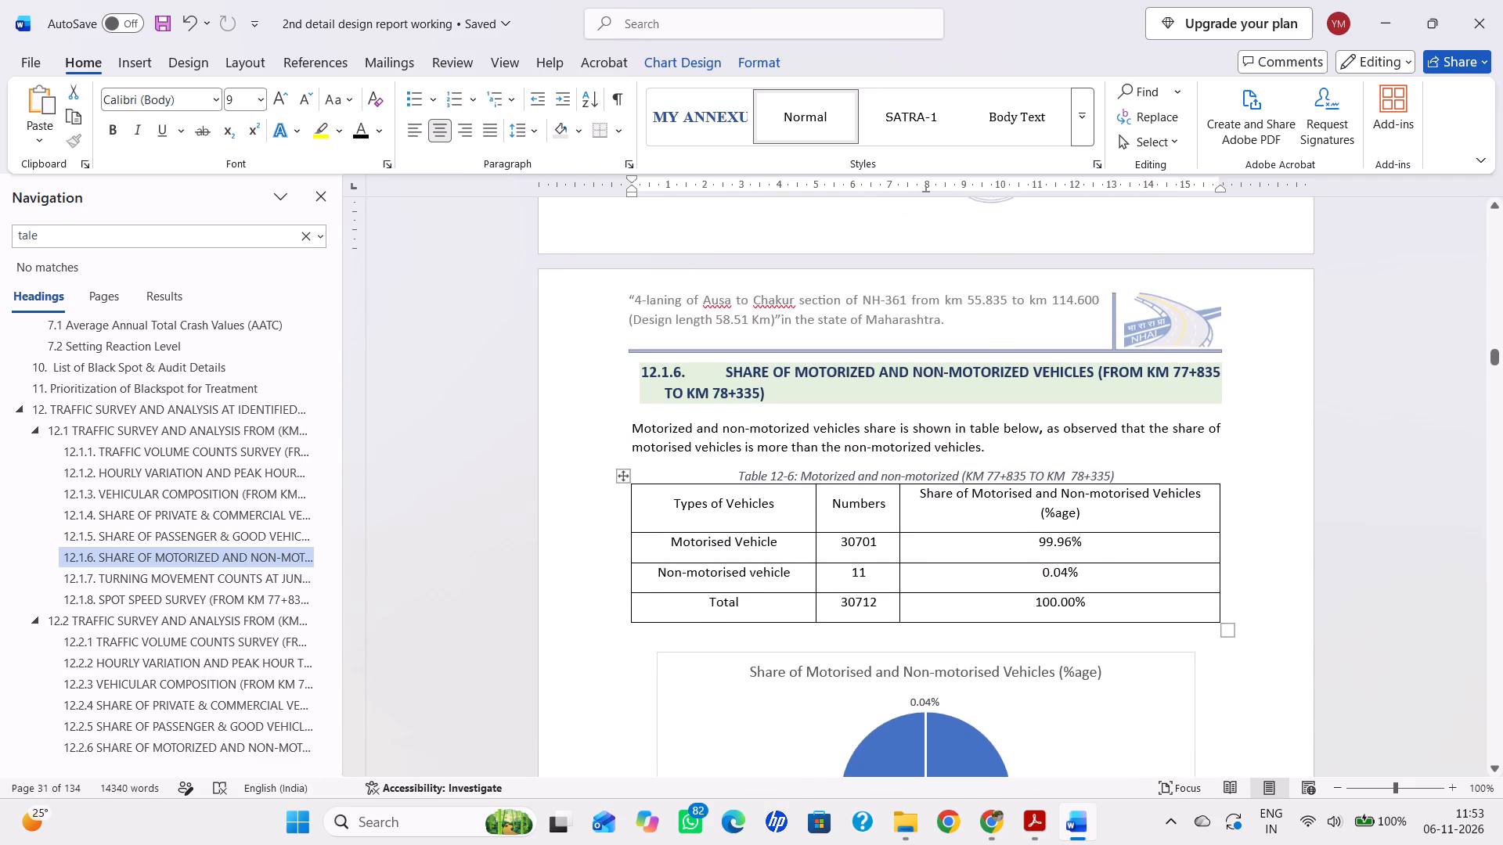
scroll(1134, 490, "down", 6)
scroll(1134, 490, "up", 3)
scroll(1134, 490, "down", 13)
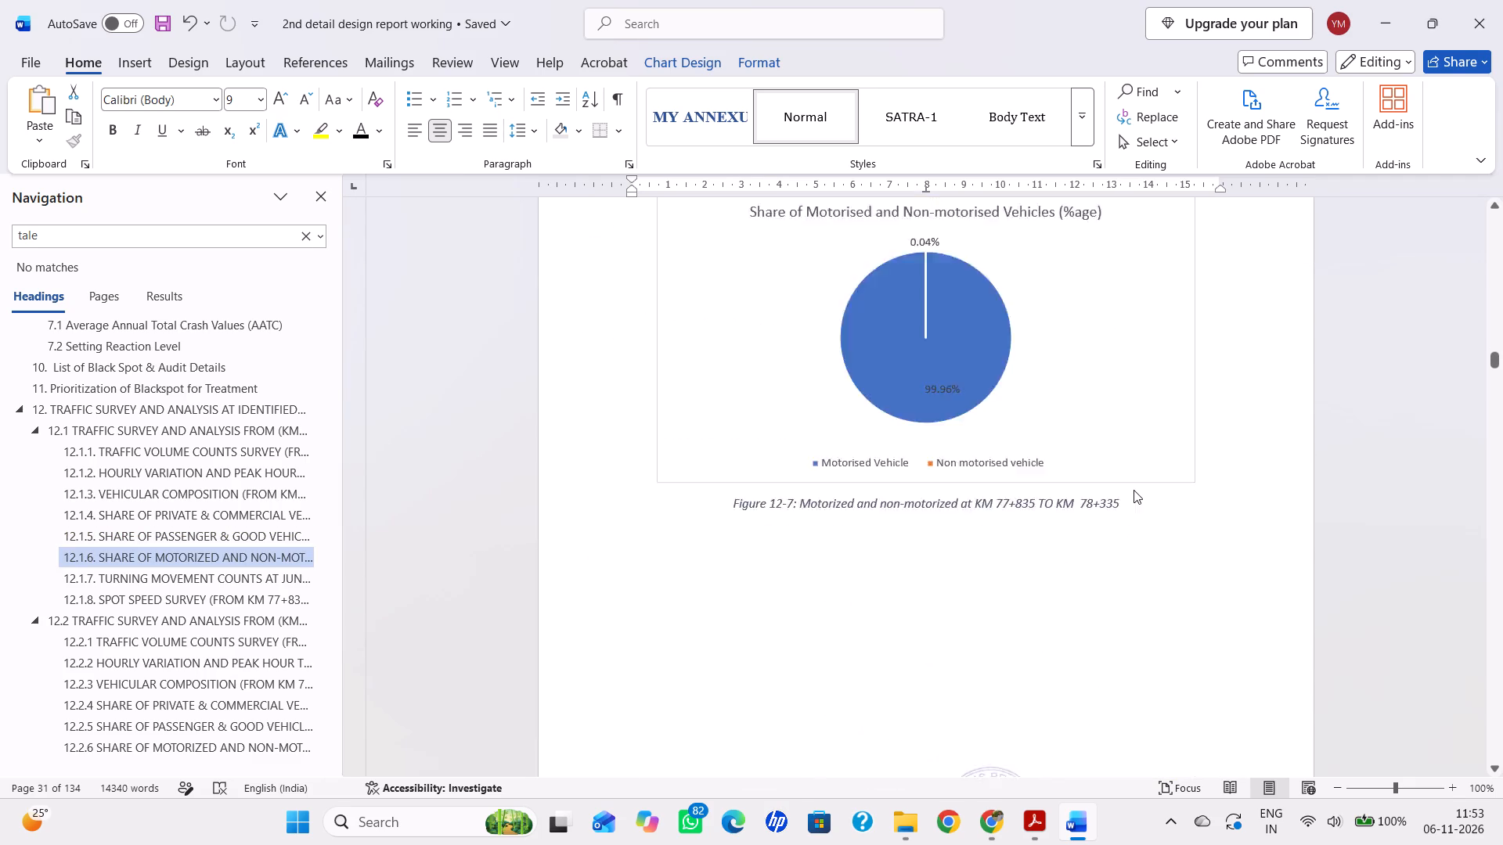
scroll(1134, 490, "down", 10)
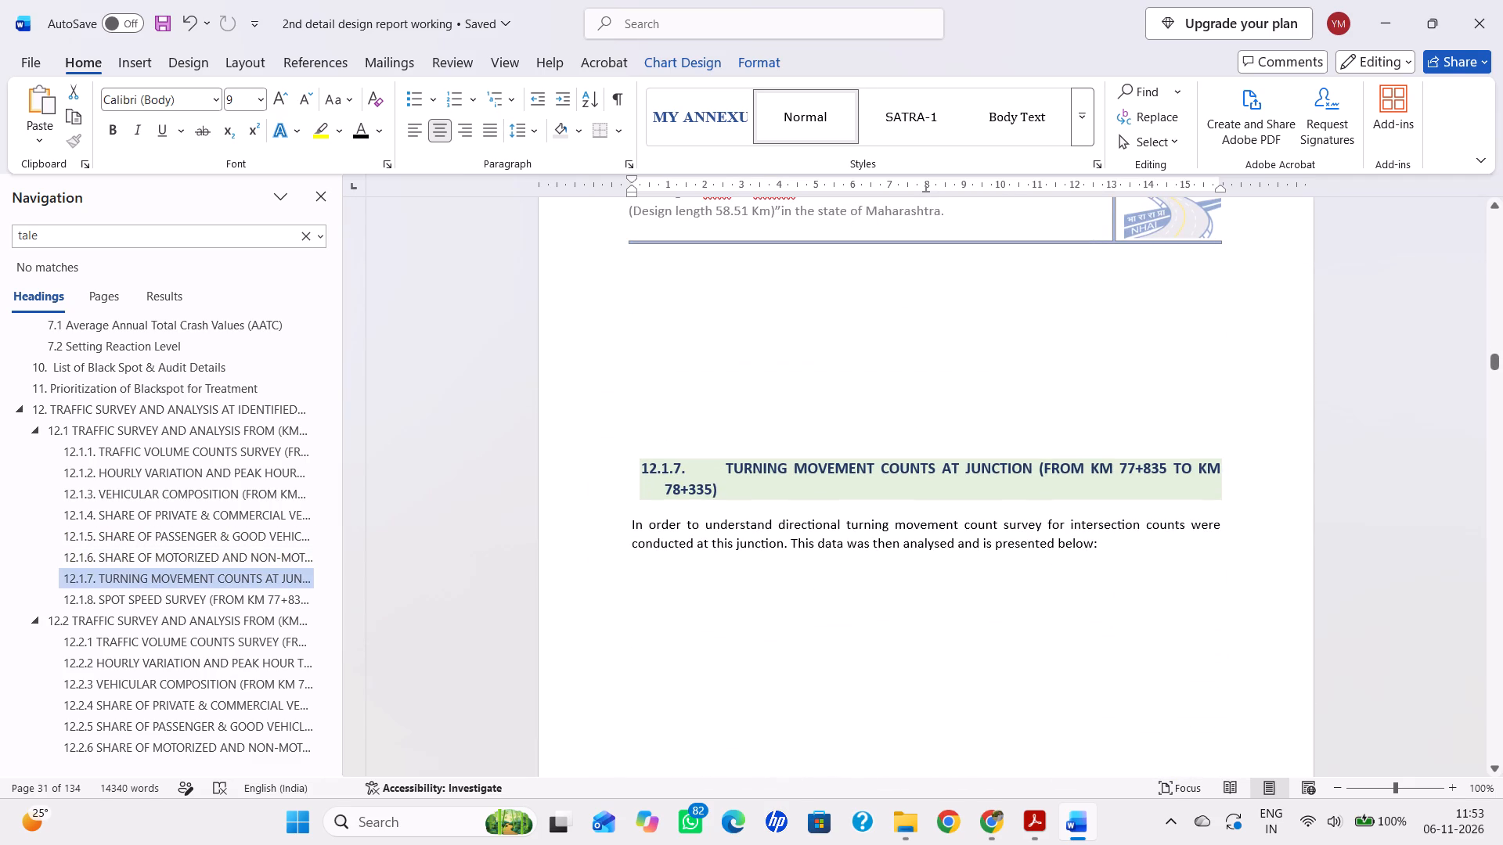
left_click(1006, 446)
key("BackSpace")
key("BackSpace")
key("BackSpace")
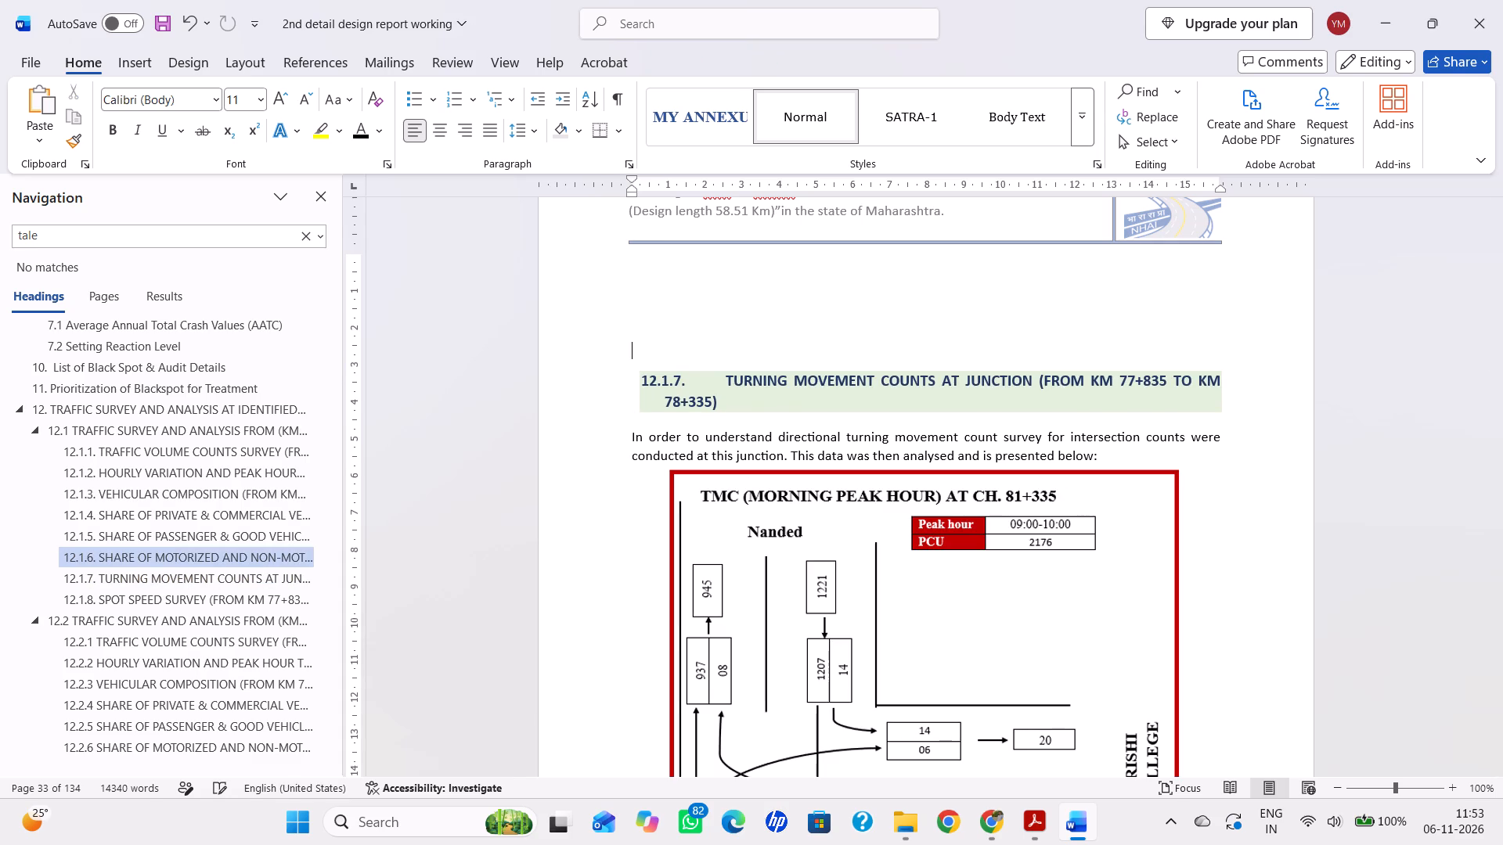
key("BackSpace")
key("BackSpace")
key("BackSpace")
key("BackSpace")
key("BackSpace")
key("BackSpace")
key("BackSpace")
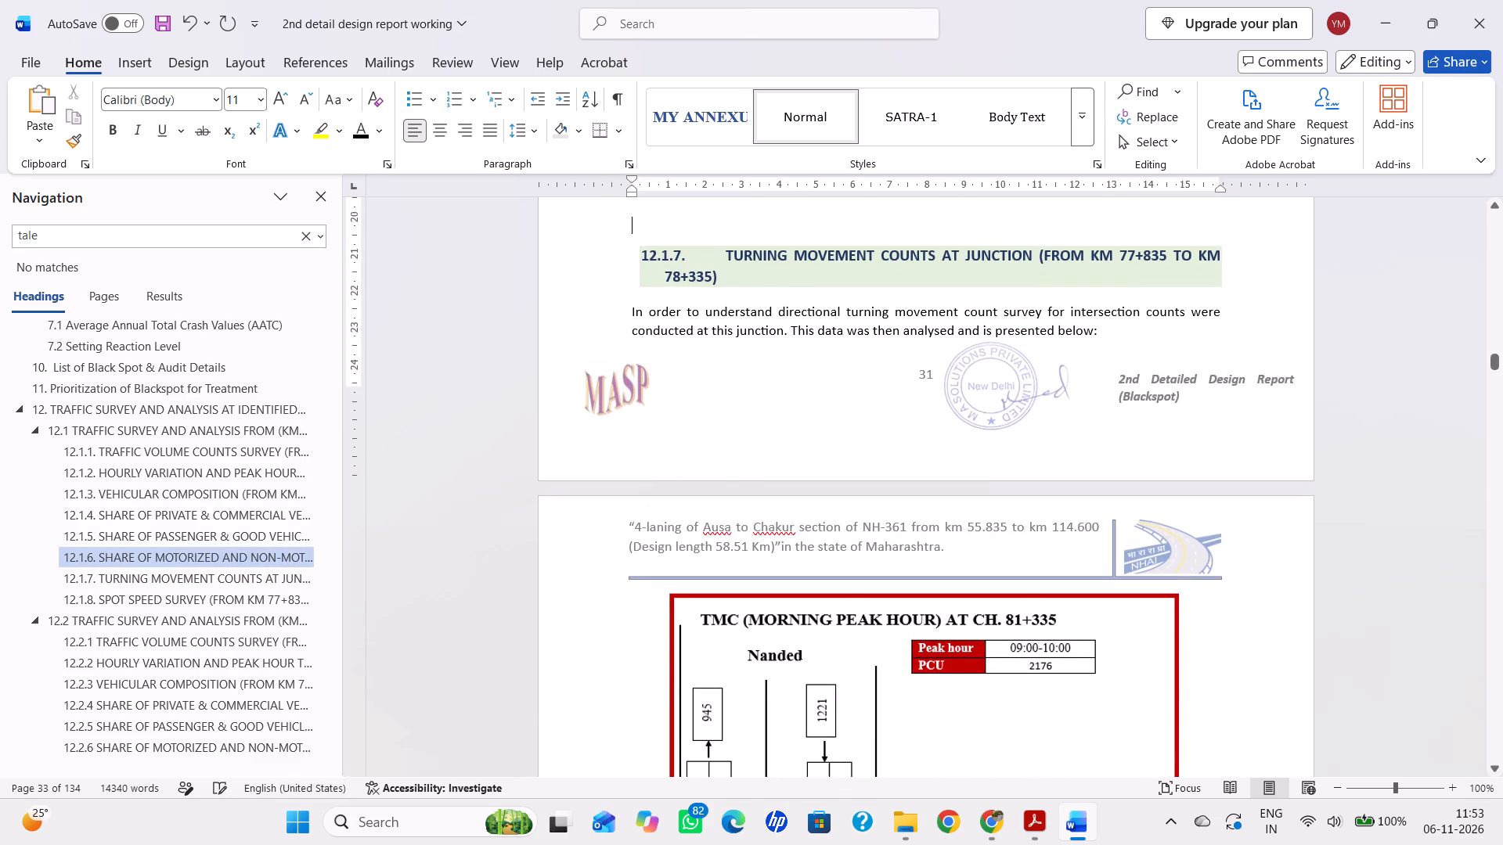
key("Return")
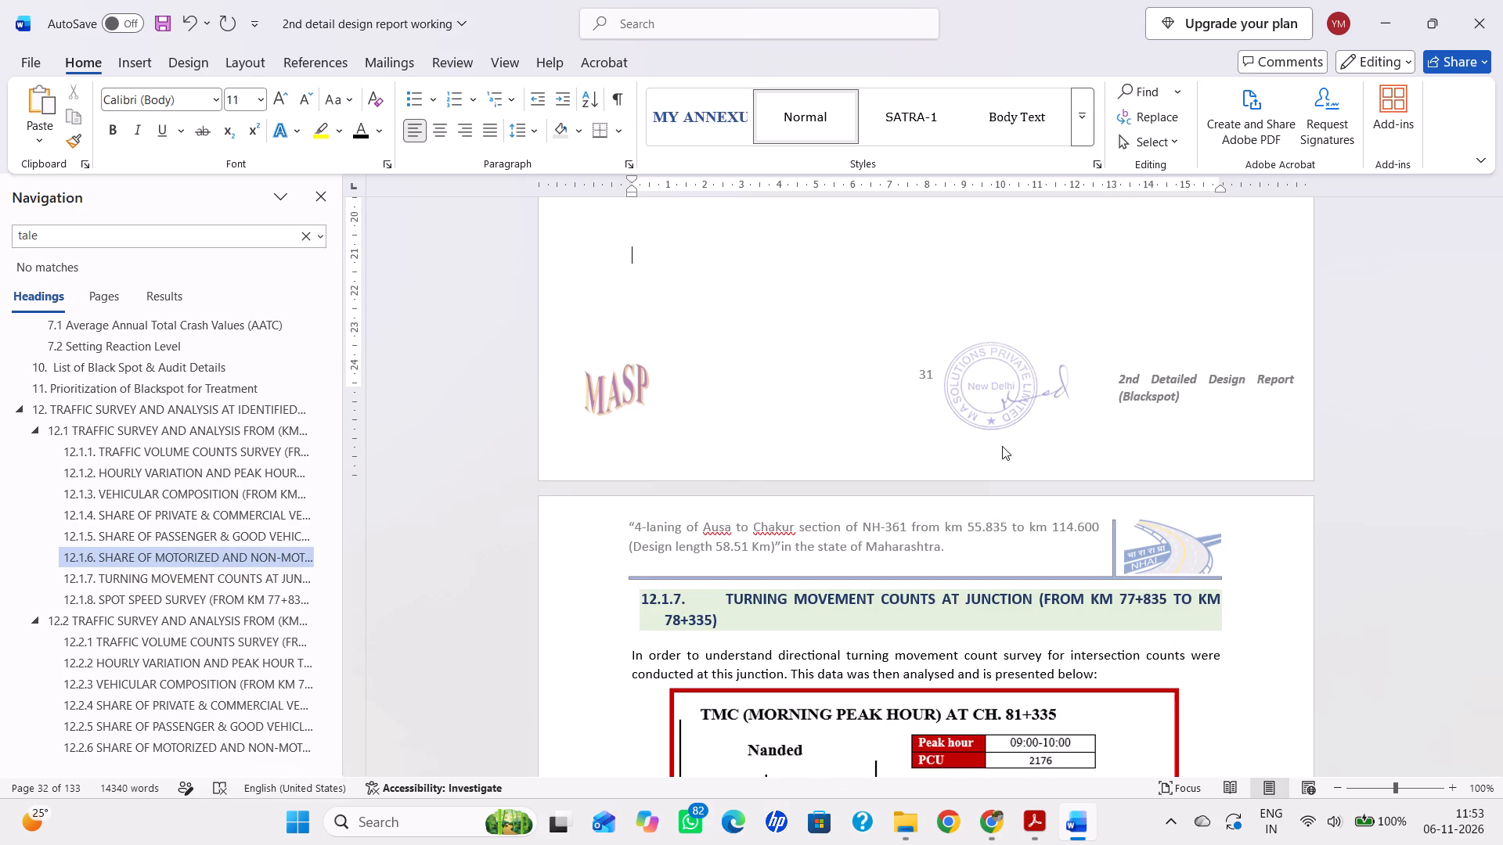
key("ctrl+s")
Review the morning and evening peak hour turning movement diagrams in section 12.1.7.
scroll(1033, 534, "down", 3)
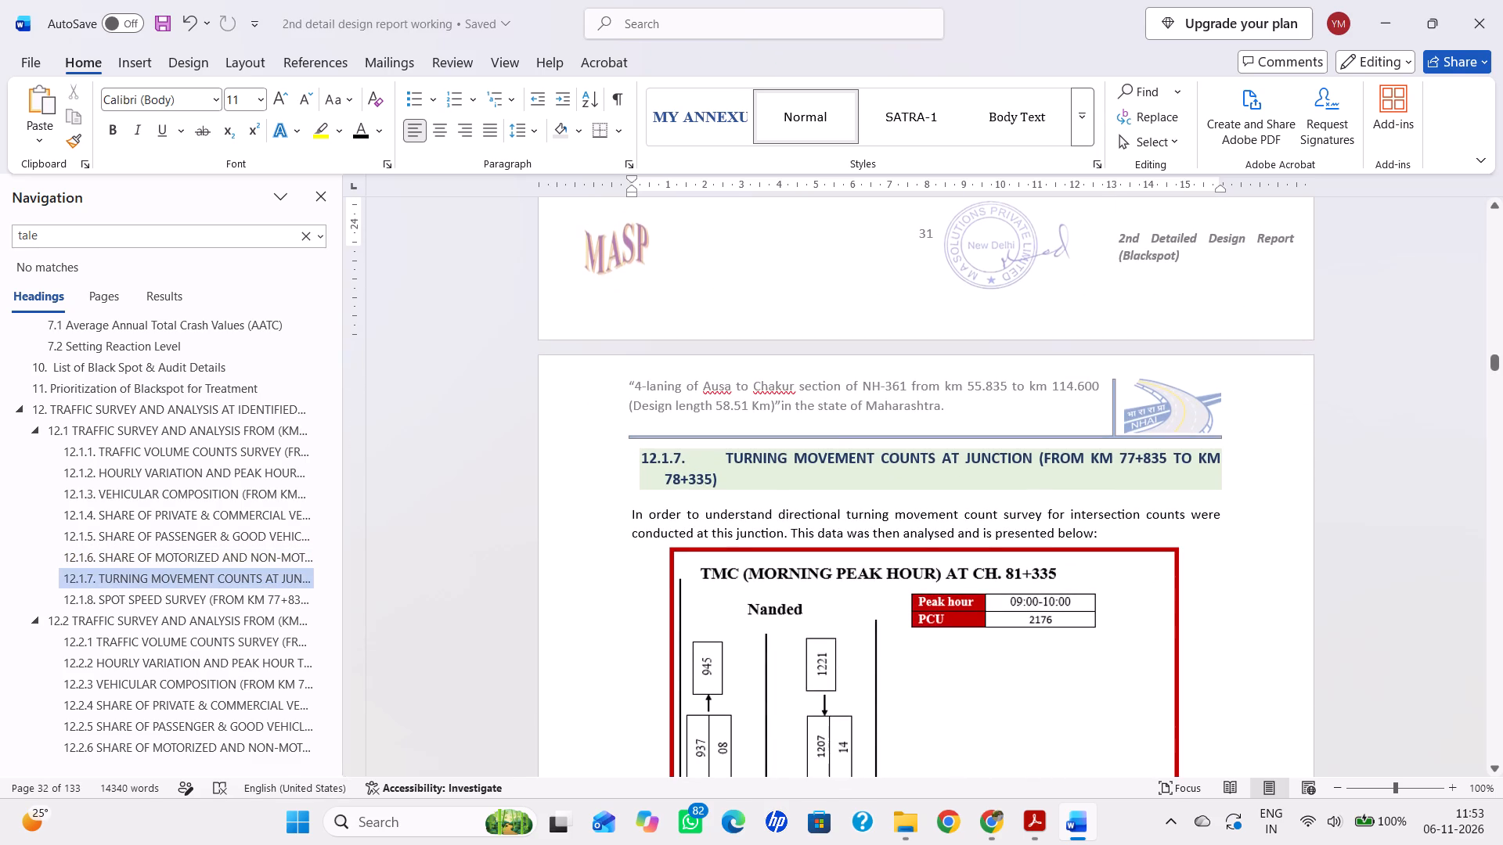
scroll(1015, 617, "down", 4)
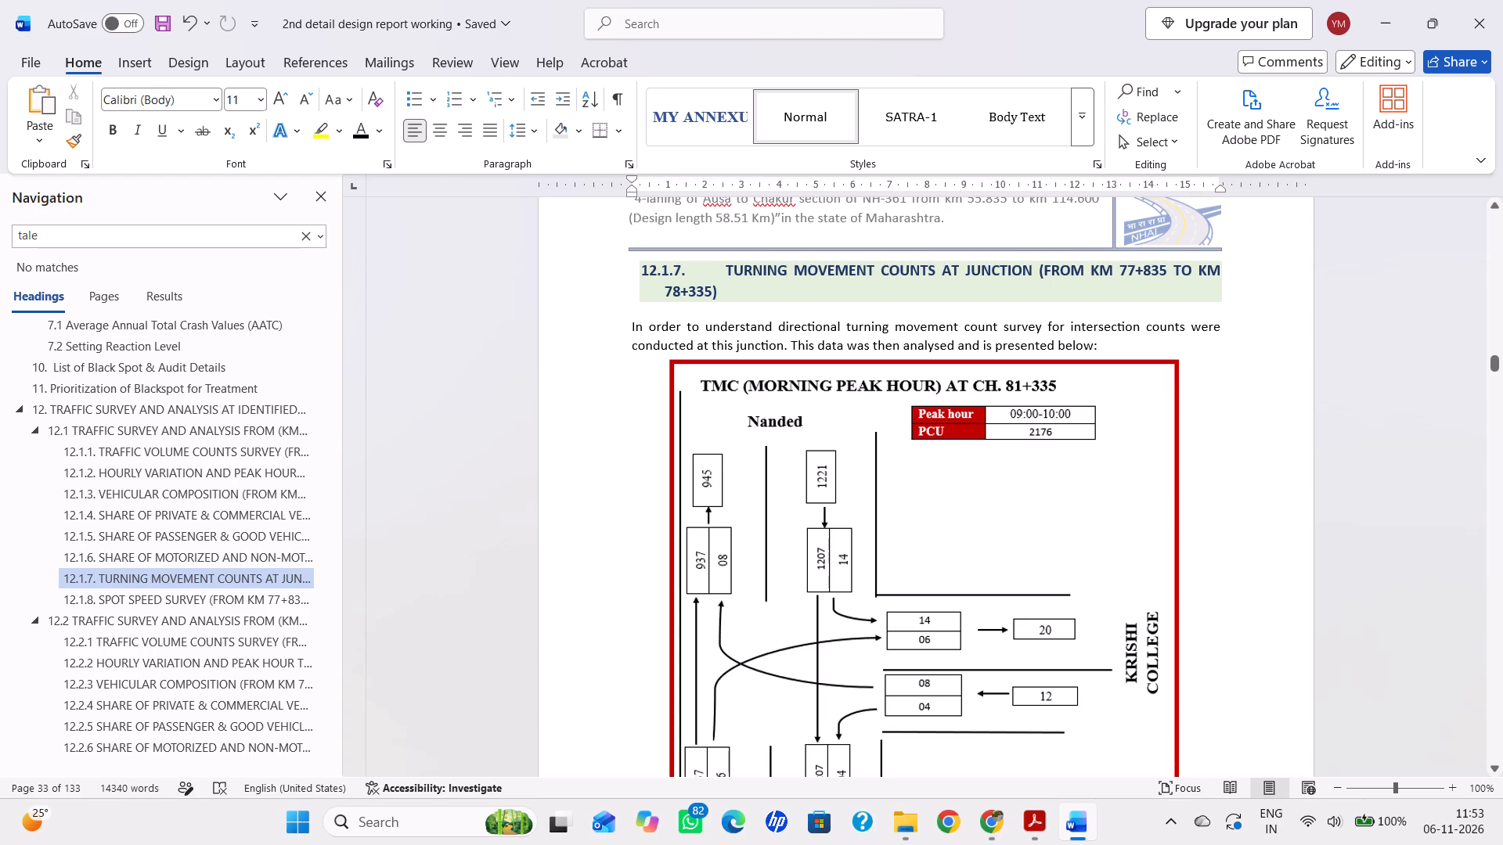
scroll(1009, 612, "down", 9)
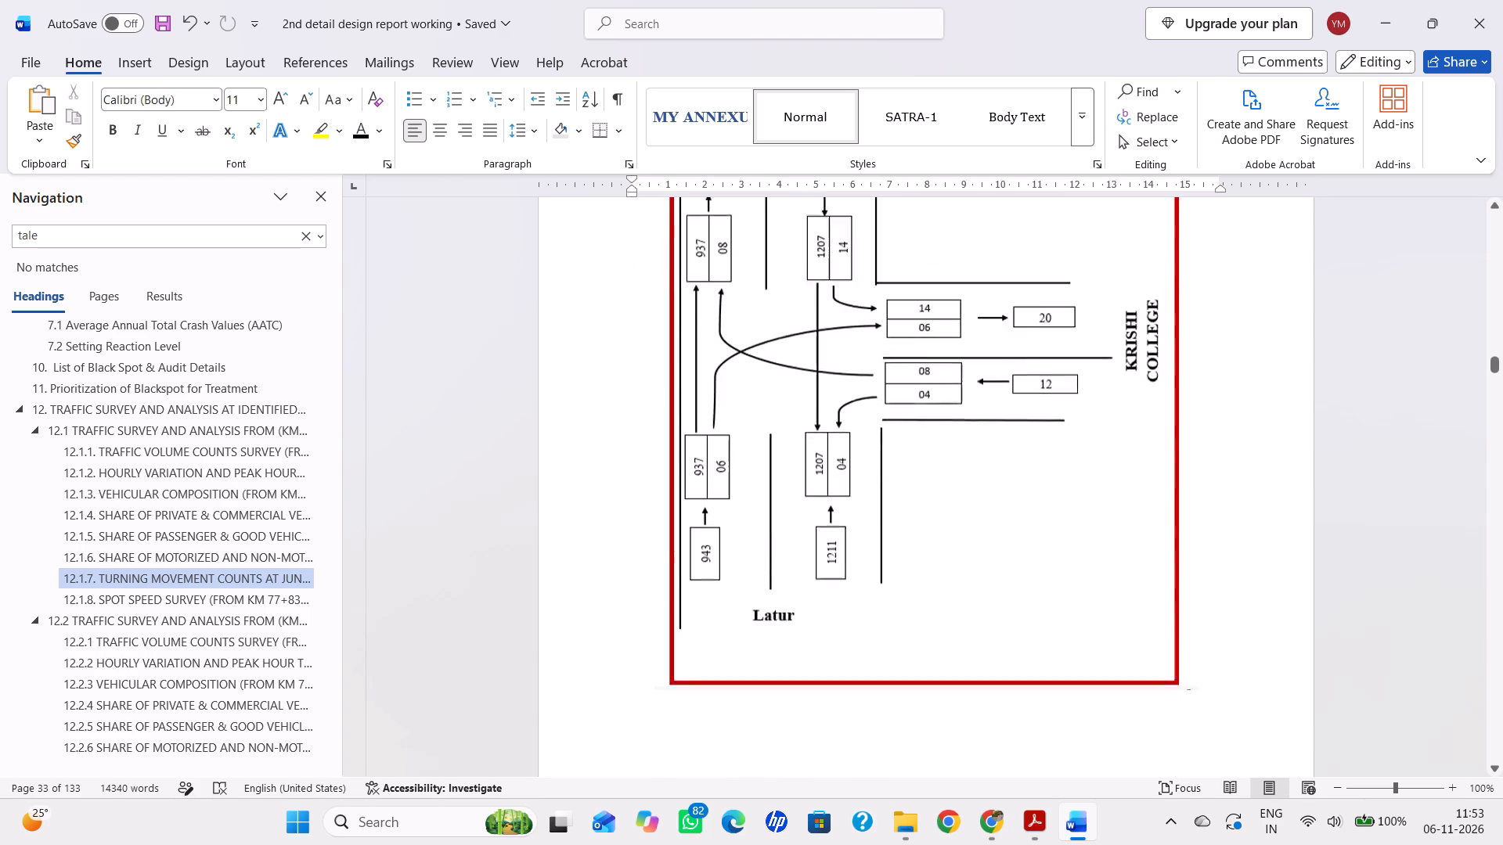
scroll(1009, 612, "up", 7)
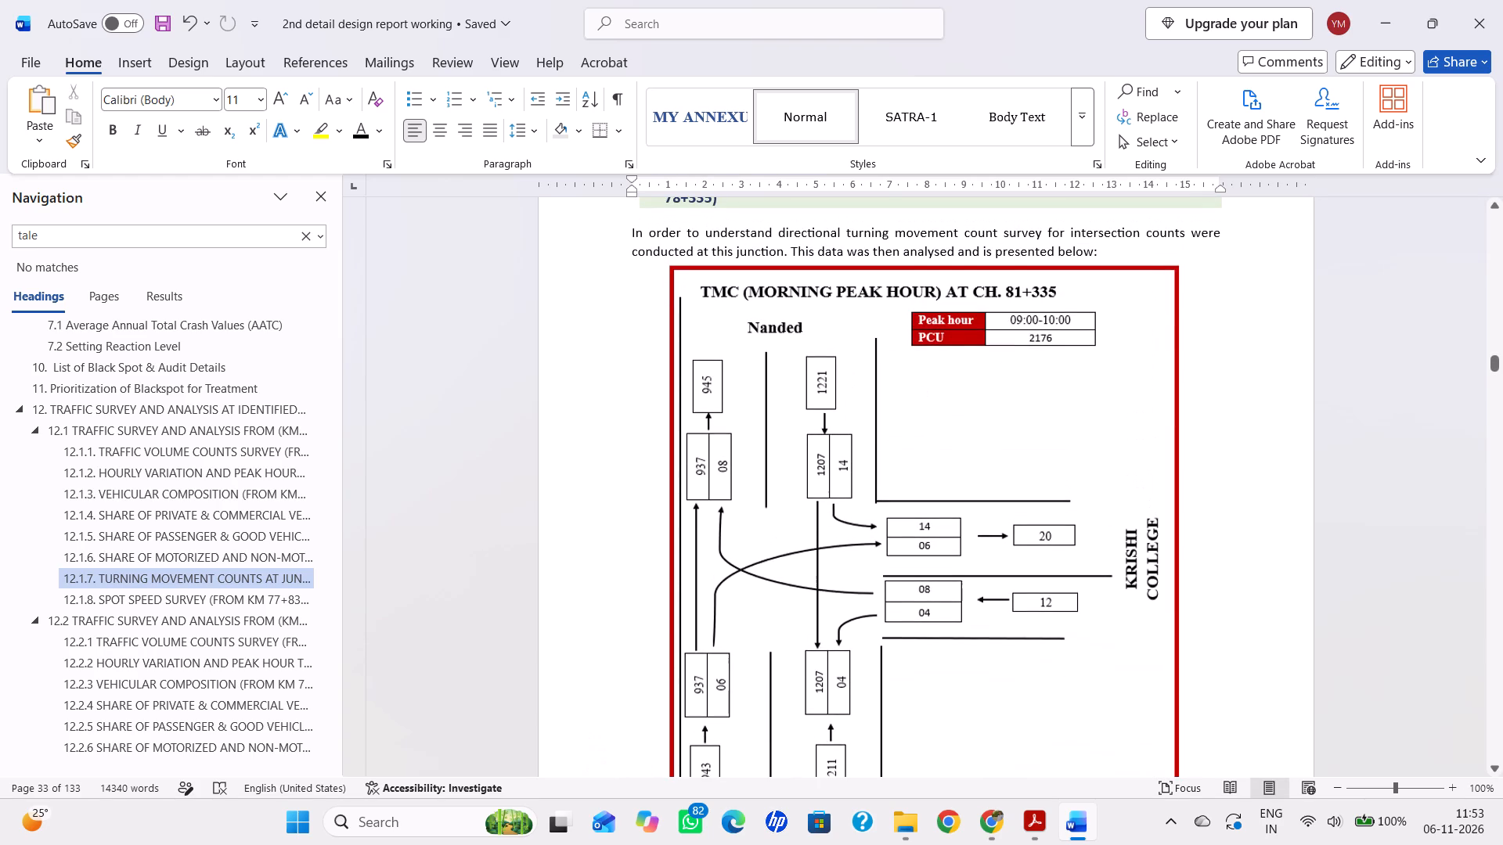
scroll(1009, 612, "down", 16)
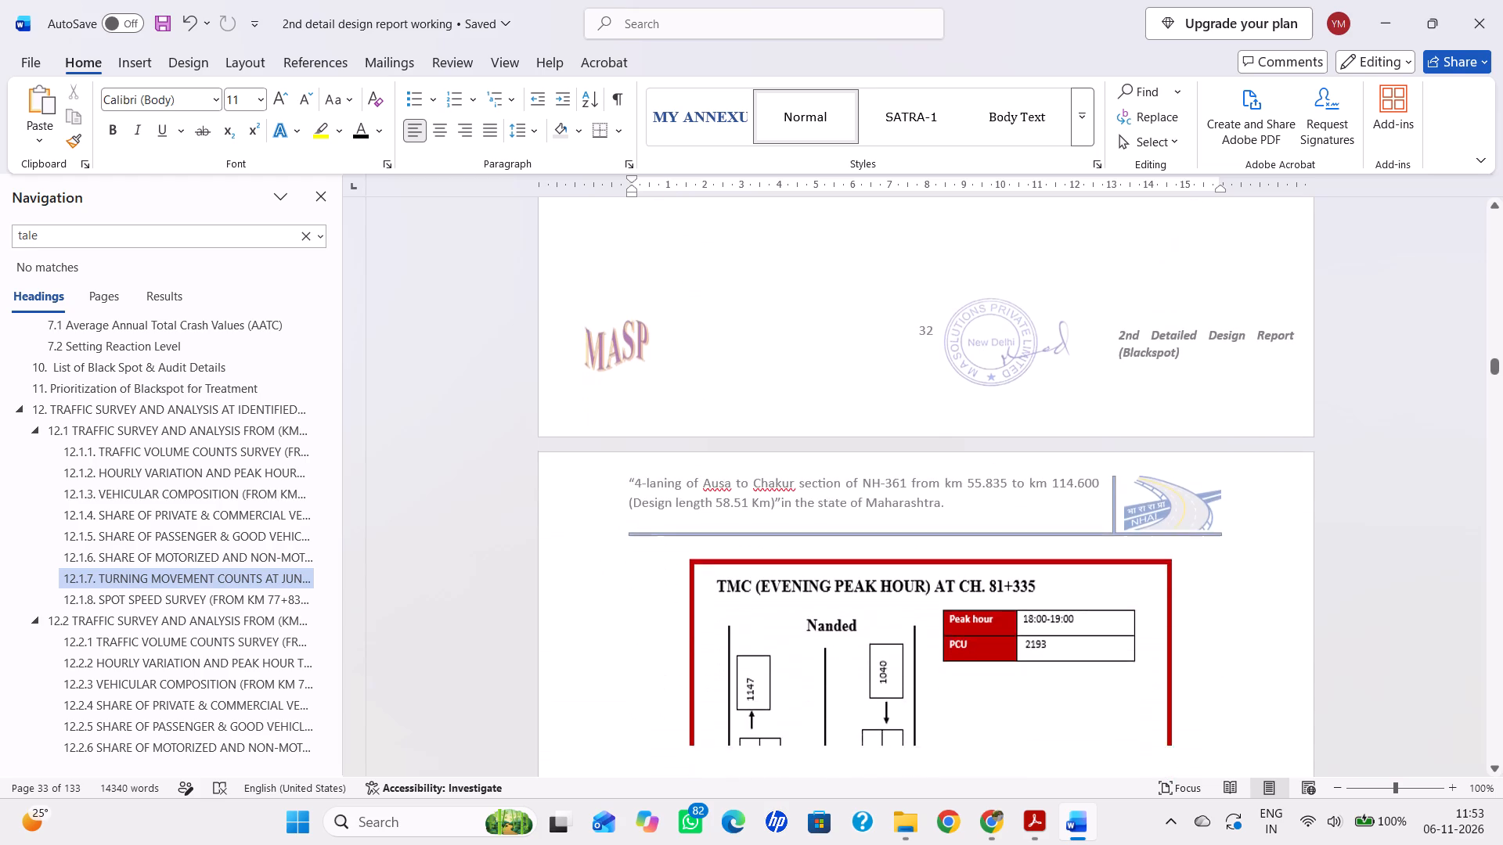
scroll(1011, 614, "down", 16)
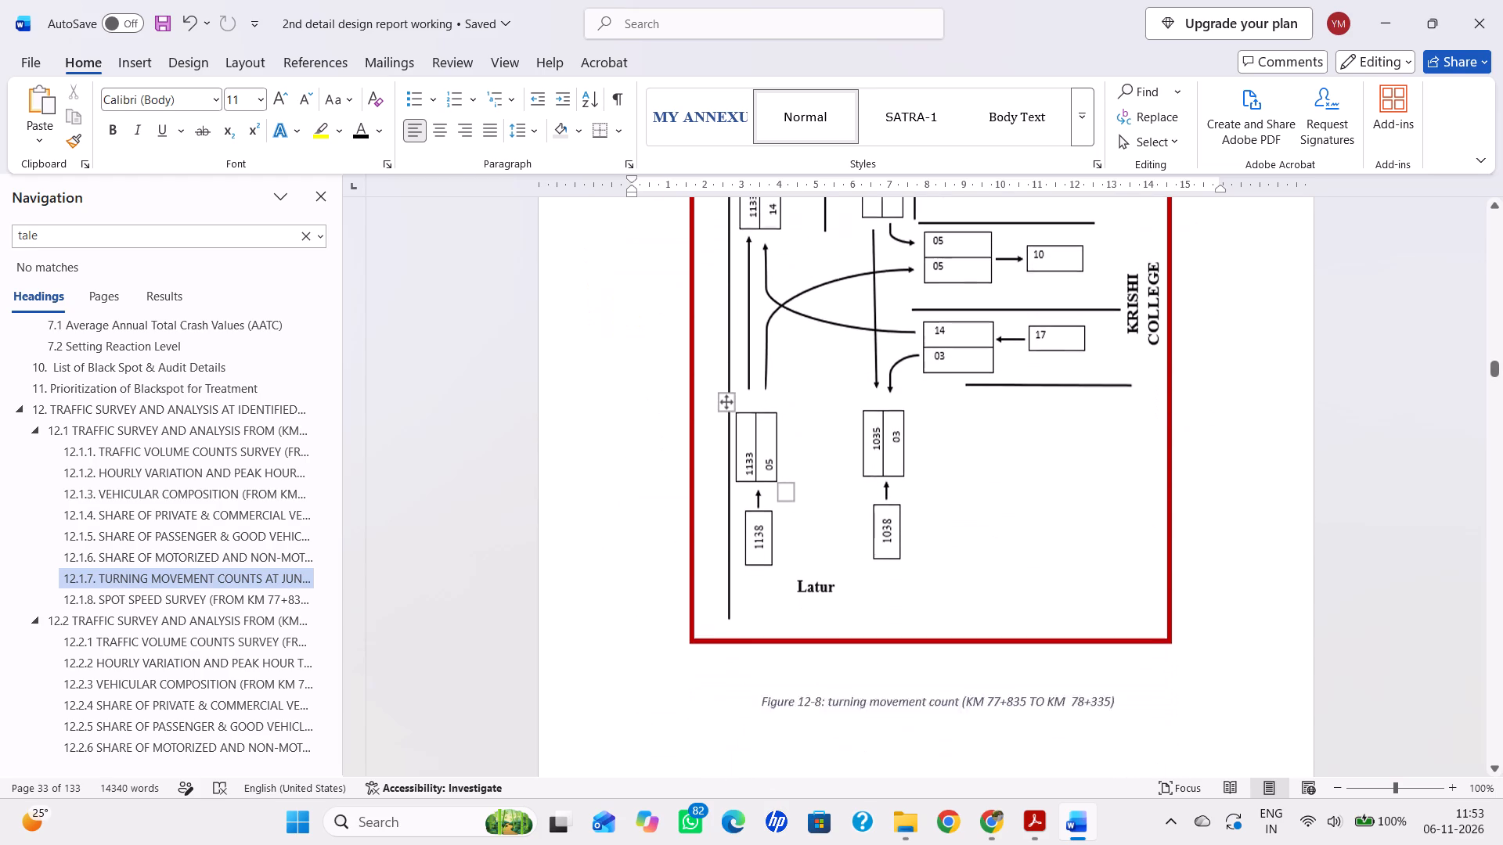
Remove the blank space between the evening peak hour diagram and the Figure 12-8 caption, and save the report.
left_click(1044, 487)
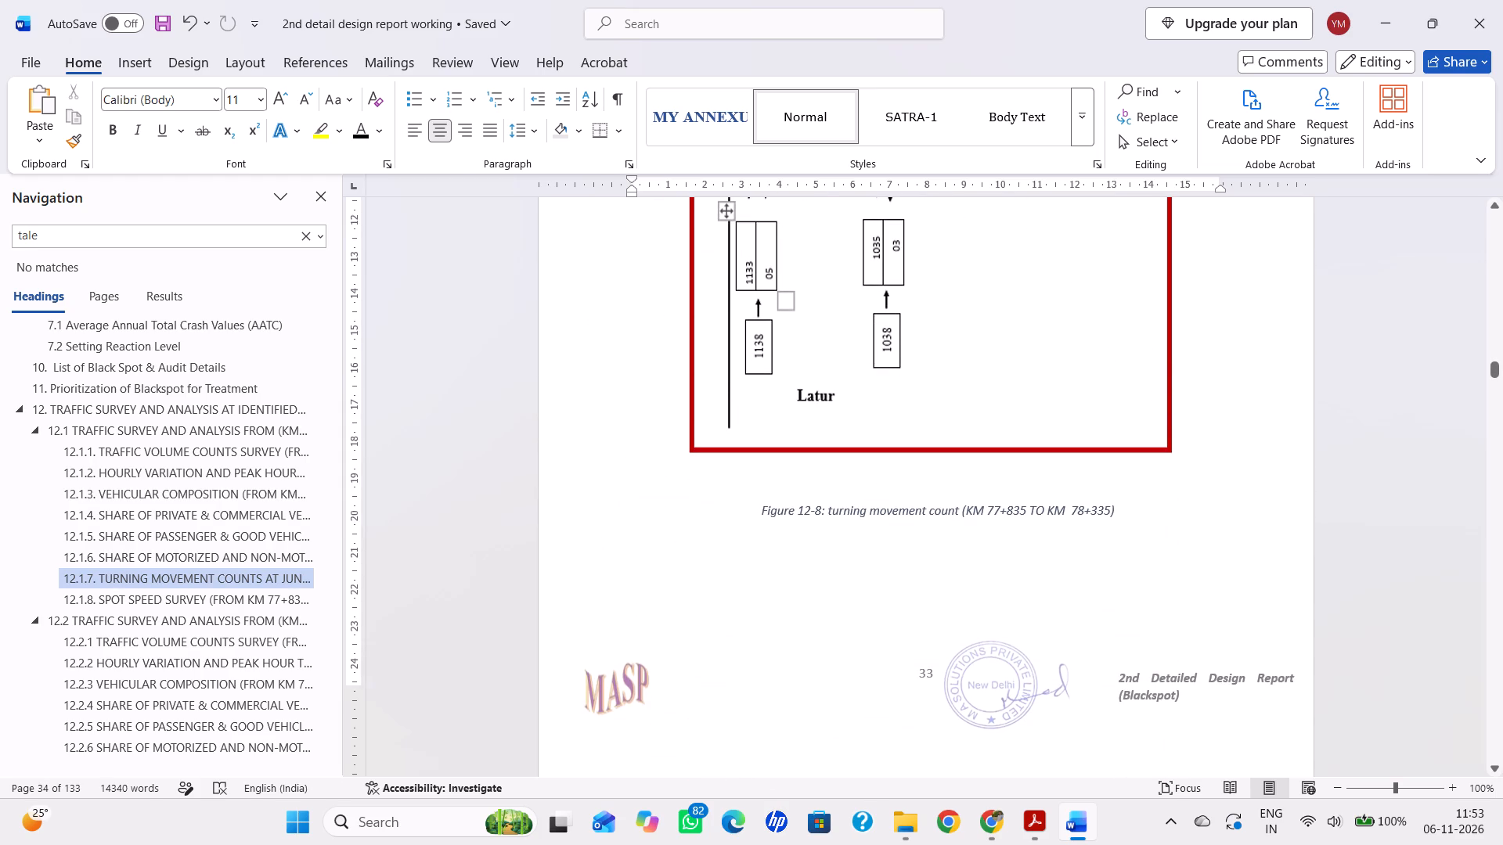
key("BackSpace")
key("BackSpace")
key("ctrl+s")
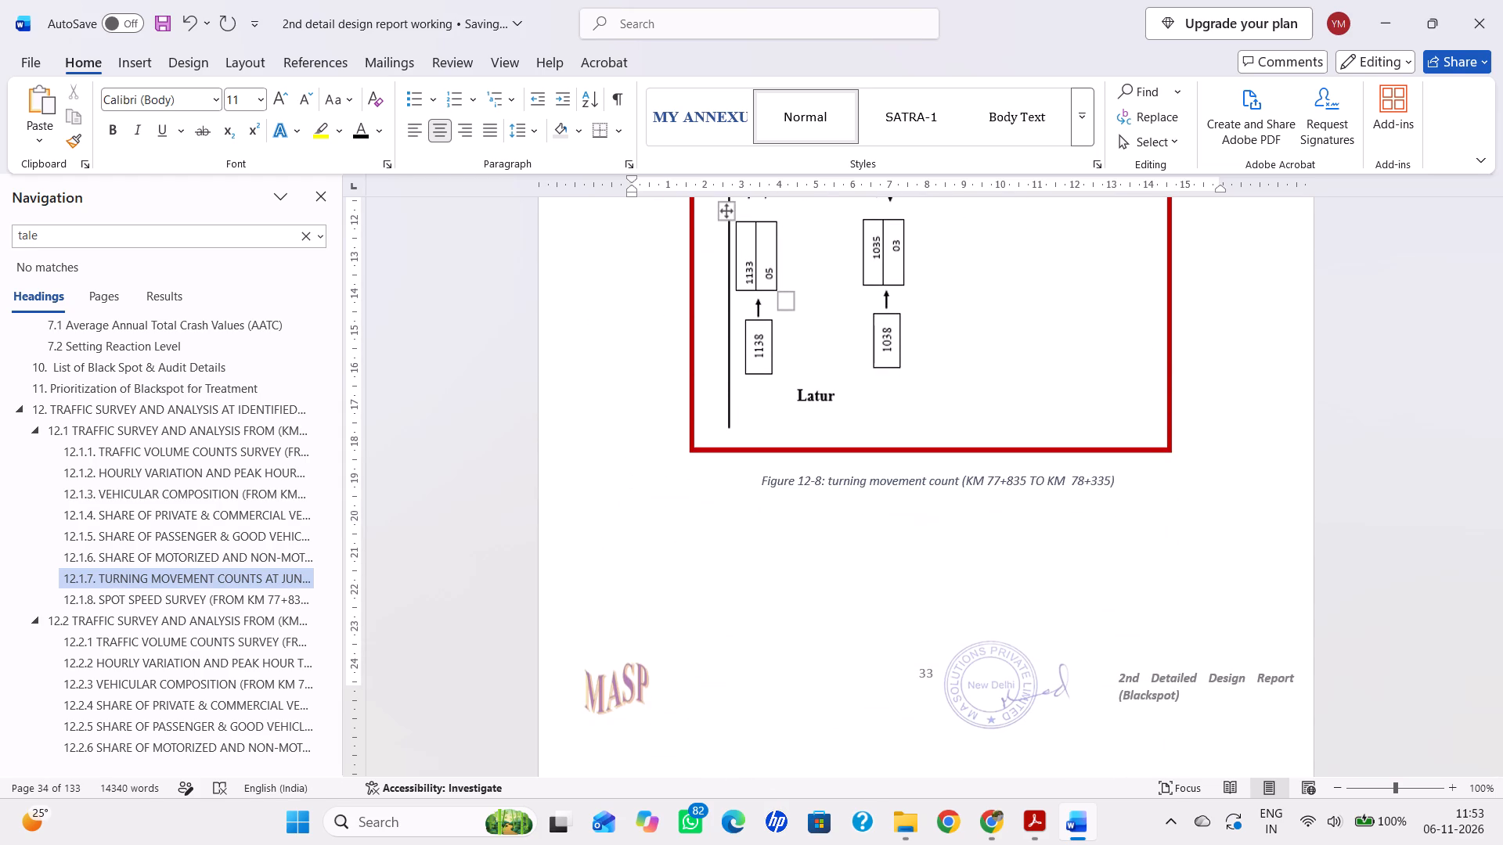
Enlarge the evening peak hour turning movement diagram in Figure 12-8 in width and height to fill more of its page, and save.
left_click(1040, 404)
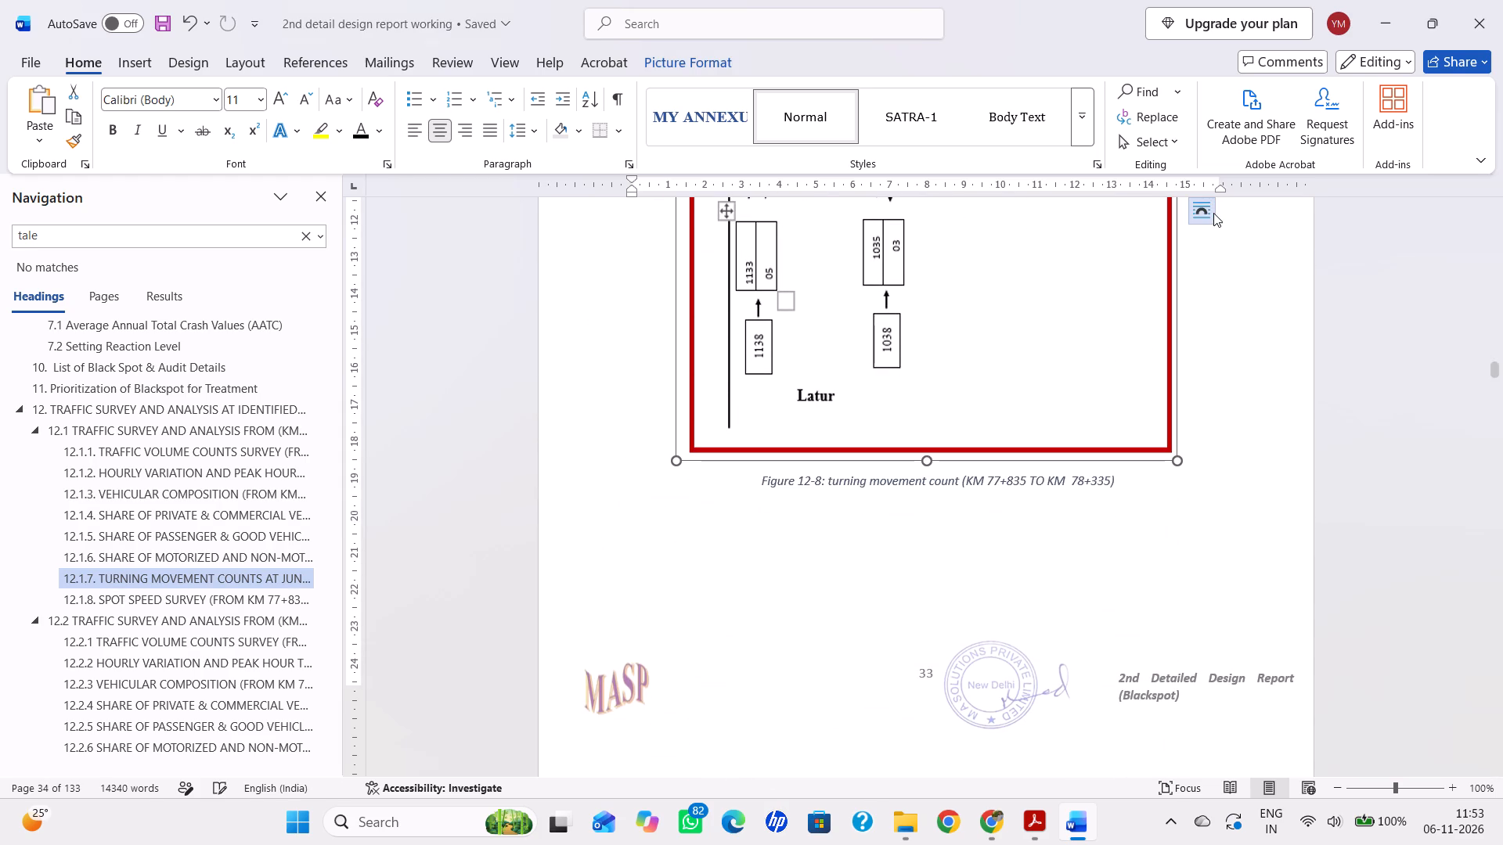
scroll(1148, 390, "up", 3)
left_click_drag(1181, 260, 1192, 264)
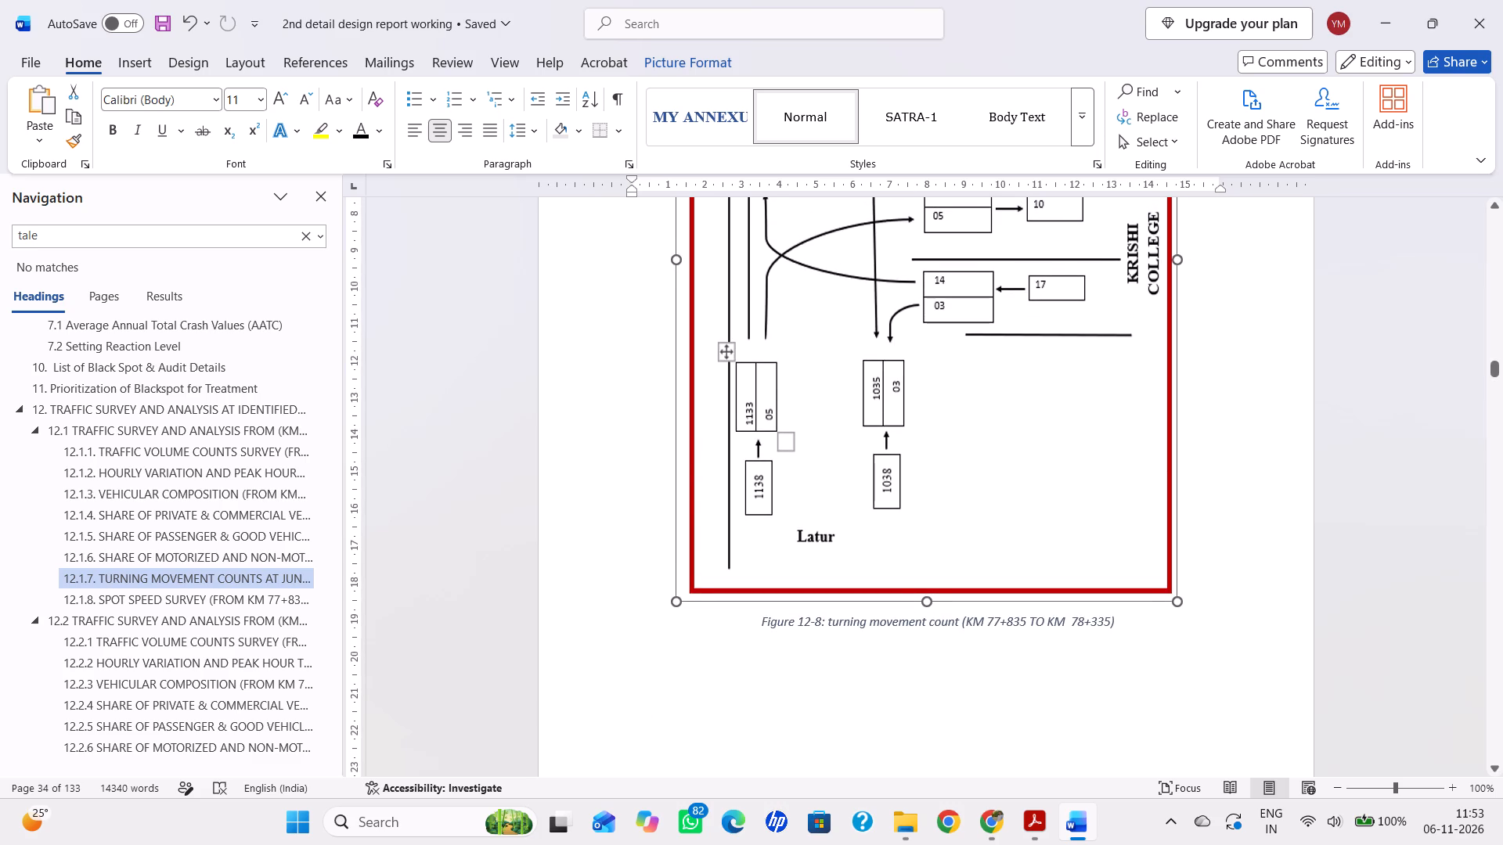
left_click_drag(1192, 264, 1243, 328)
scroll(856, 655, "down", 8)
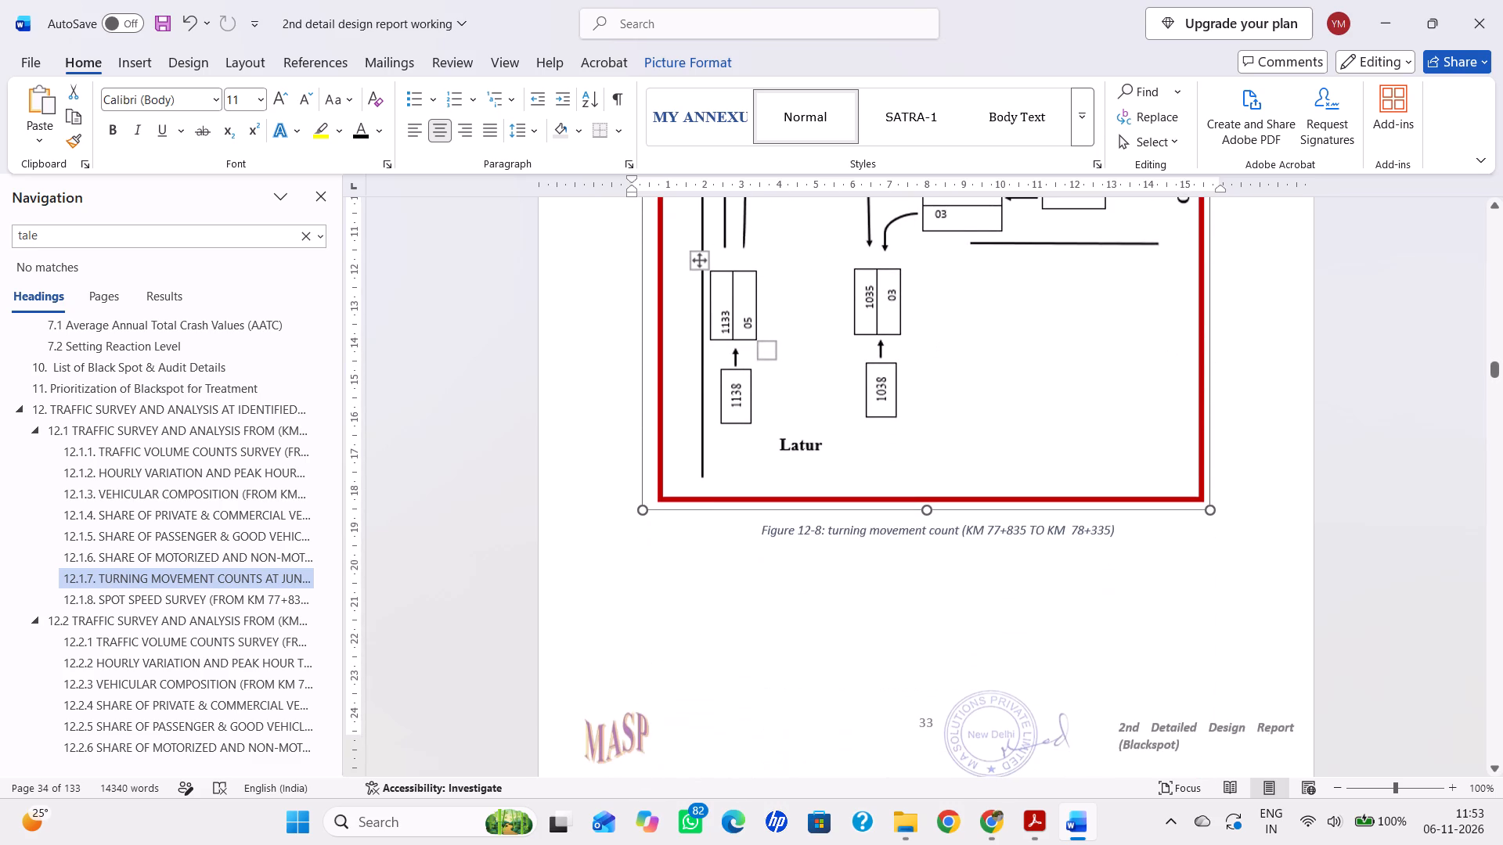
left_click_drag(927, 510, 927, 597)
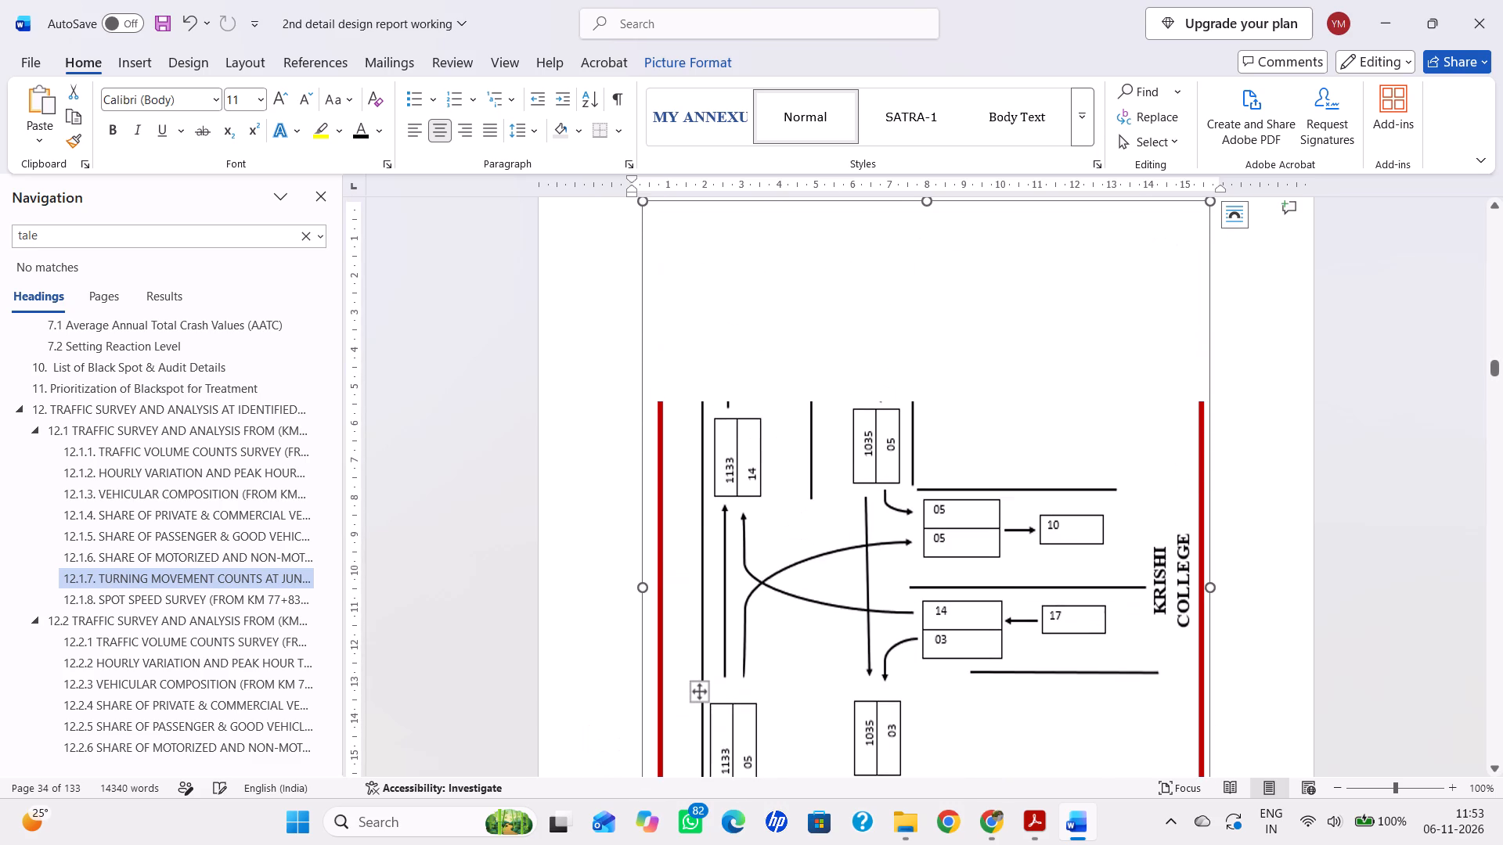
key("ctrl+s")
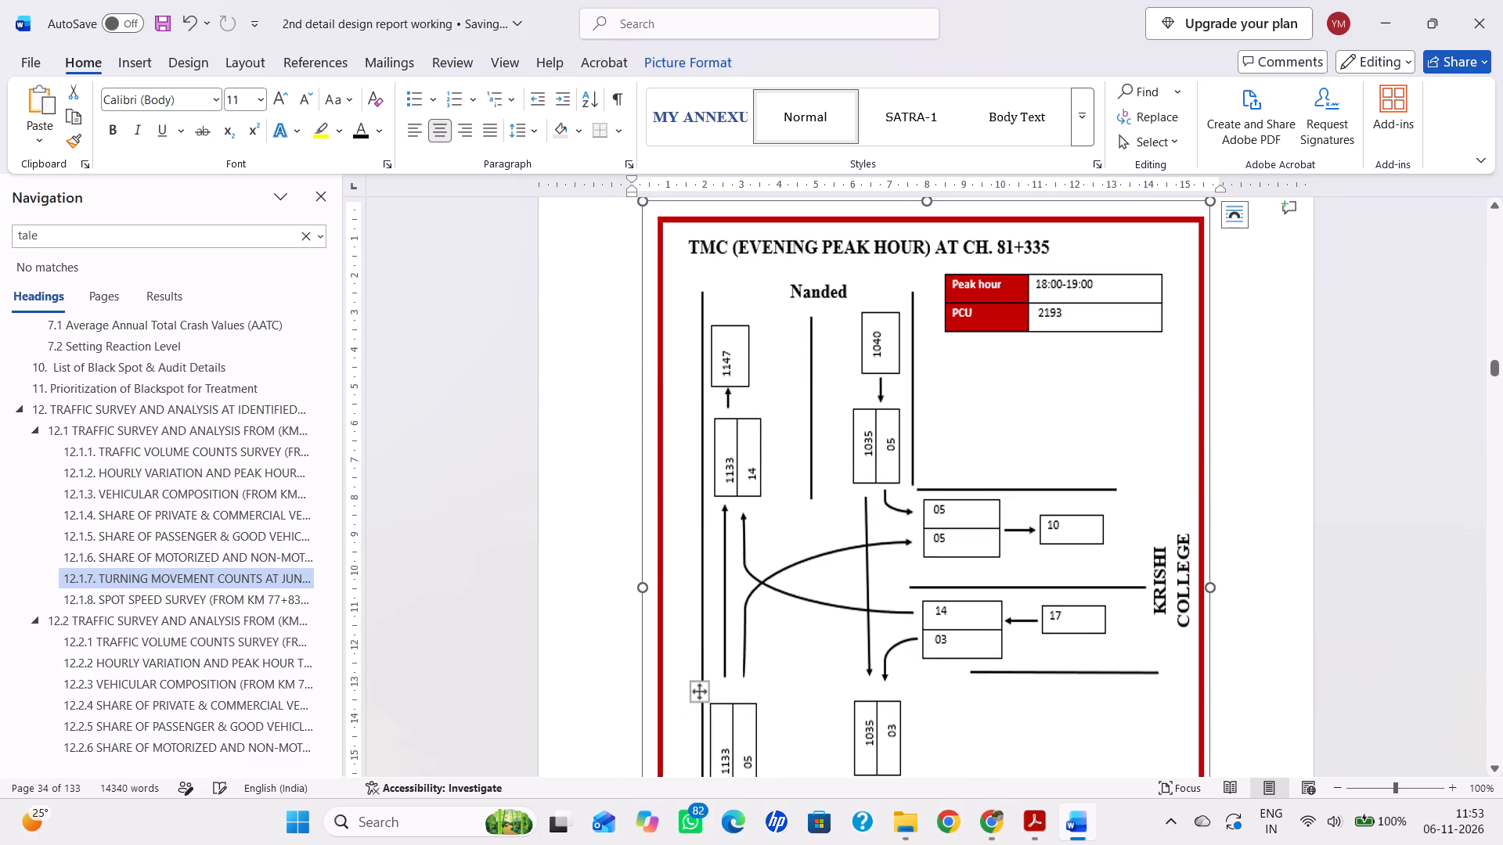
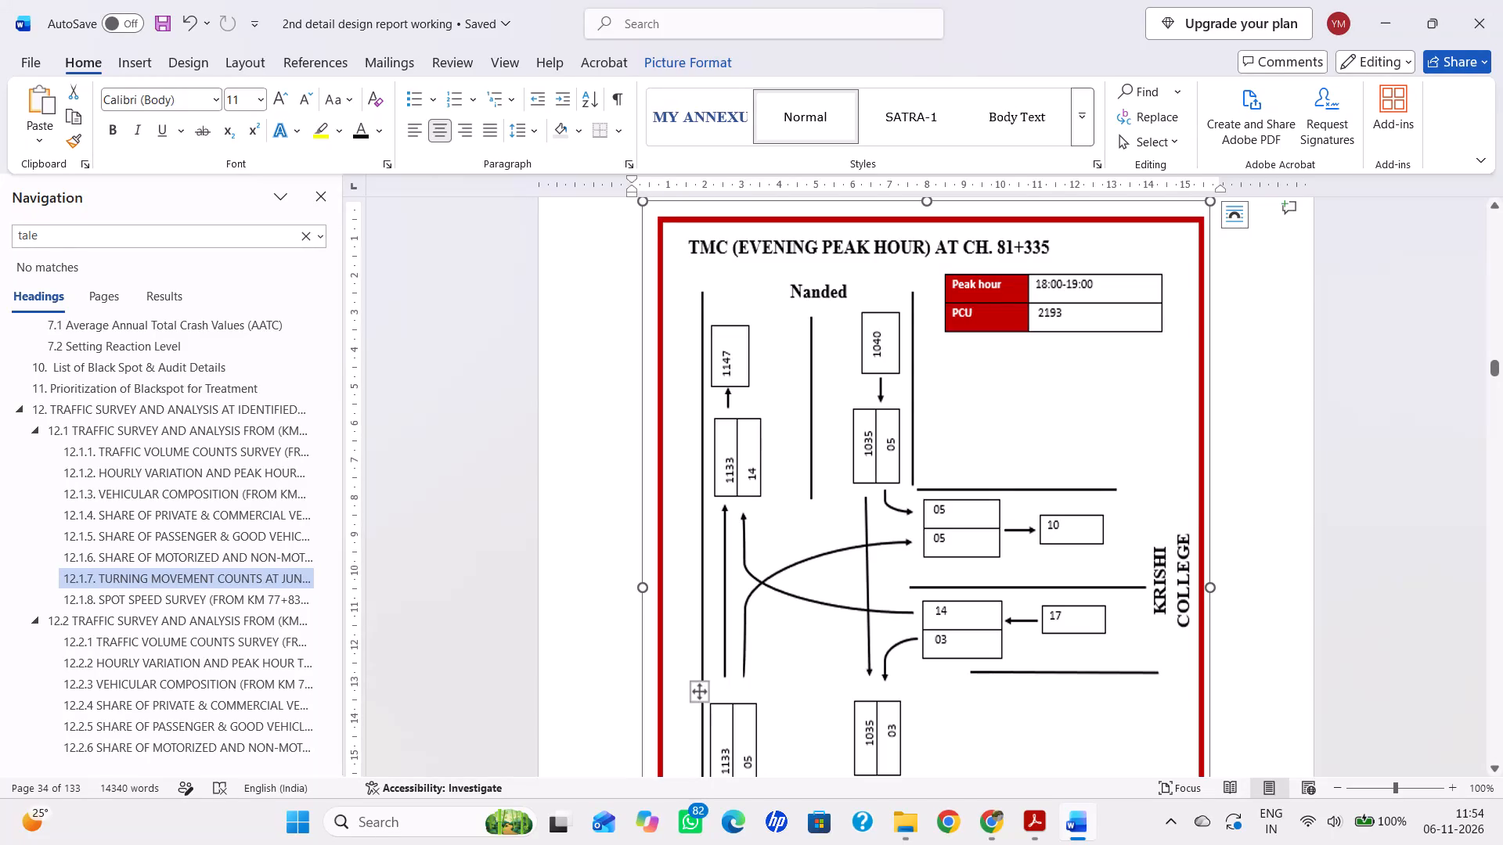
Review the pages from the Figure 12-7 motorised share chart through the morning and evening turning movement diagrams up to the Figure 12-8 caption.
scroll(932, 643, "up", 17)
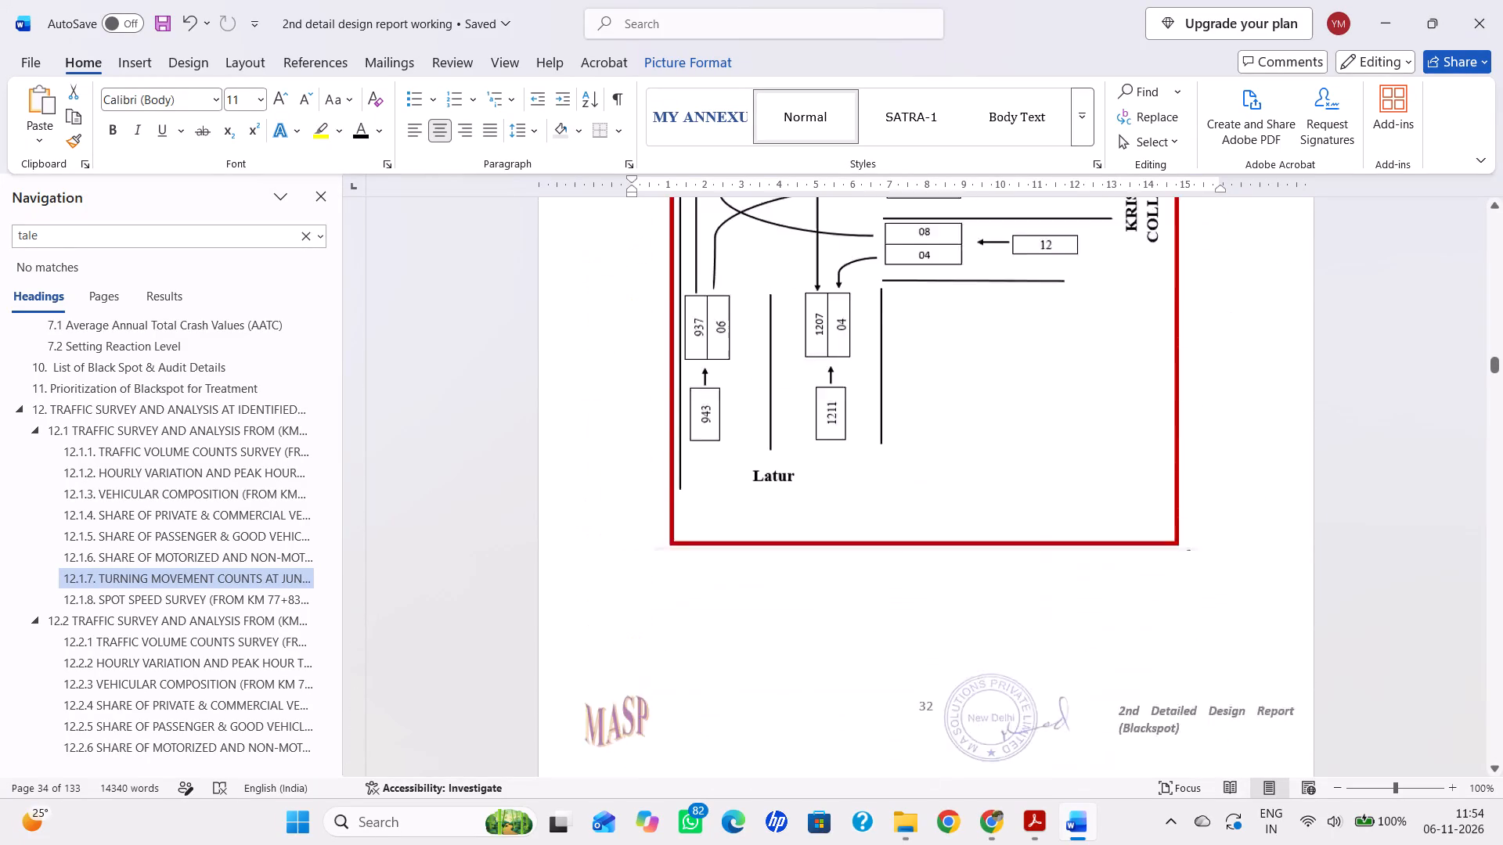
scroll(934, 645, "up", 6)
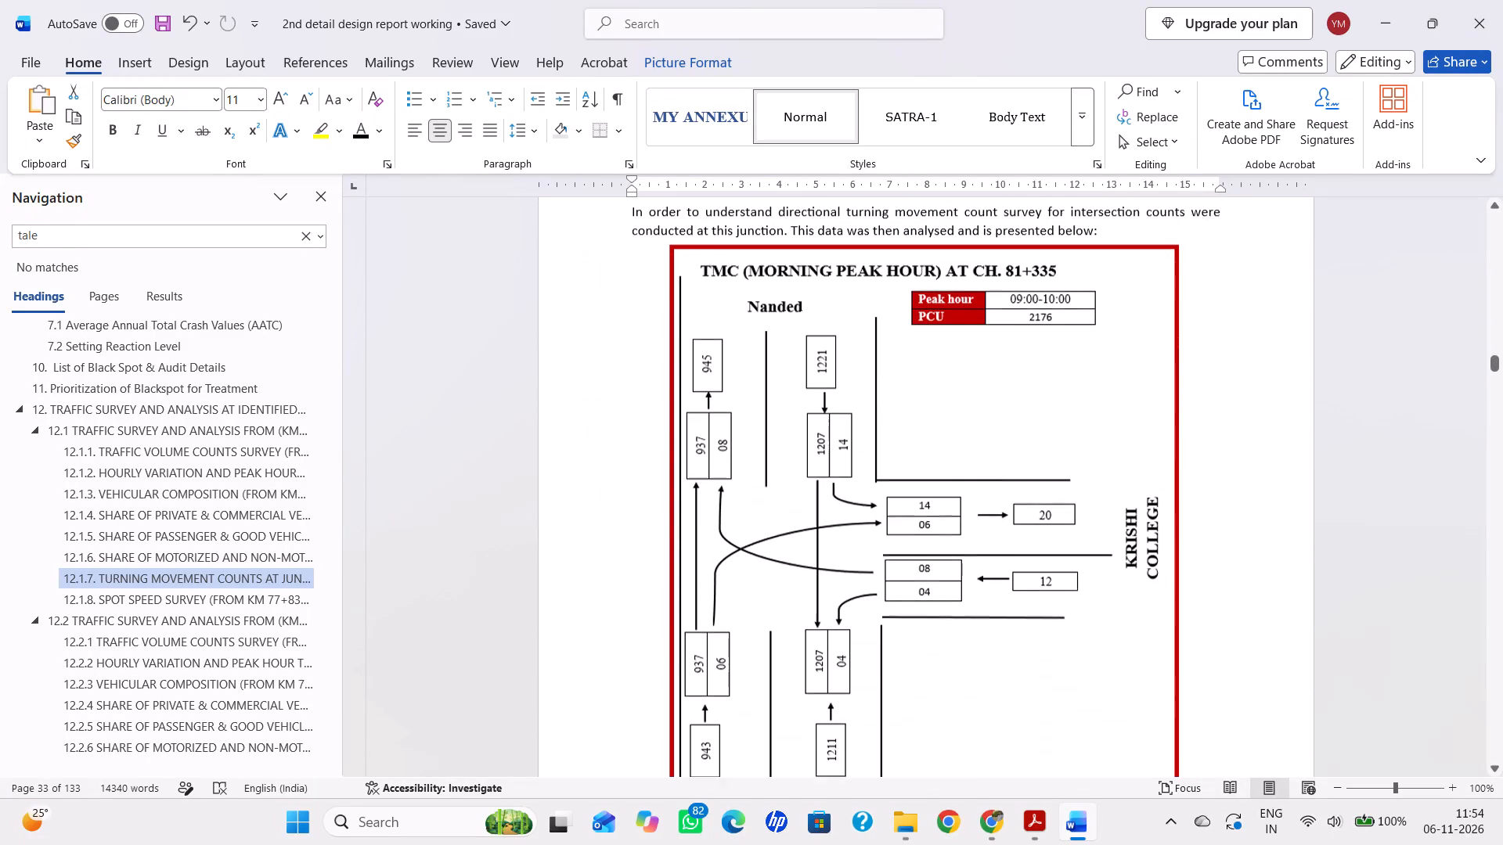
scroll(934, 645, "up", 2)
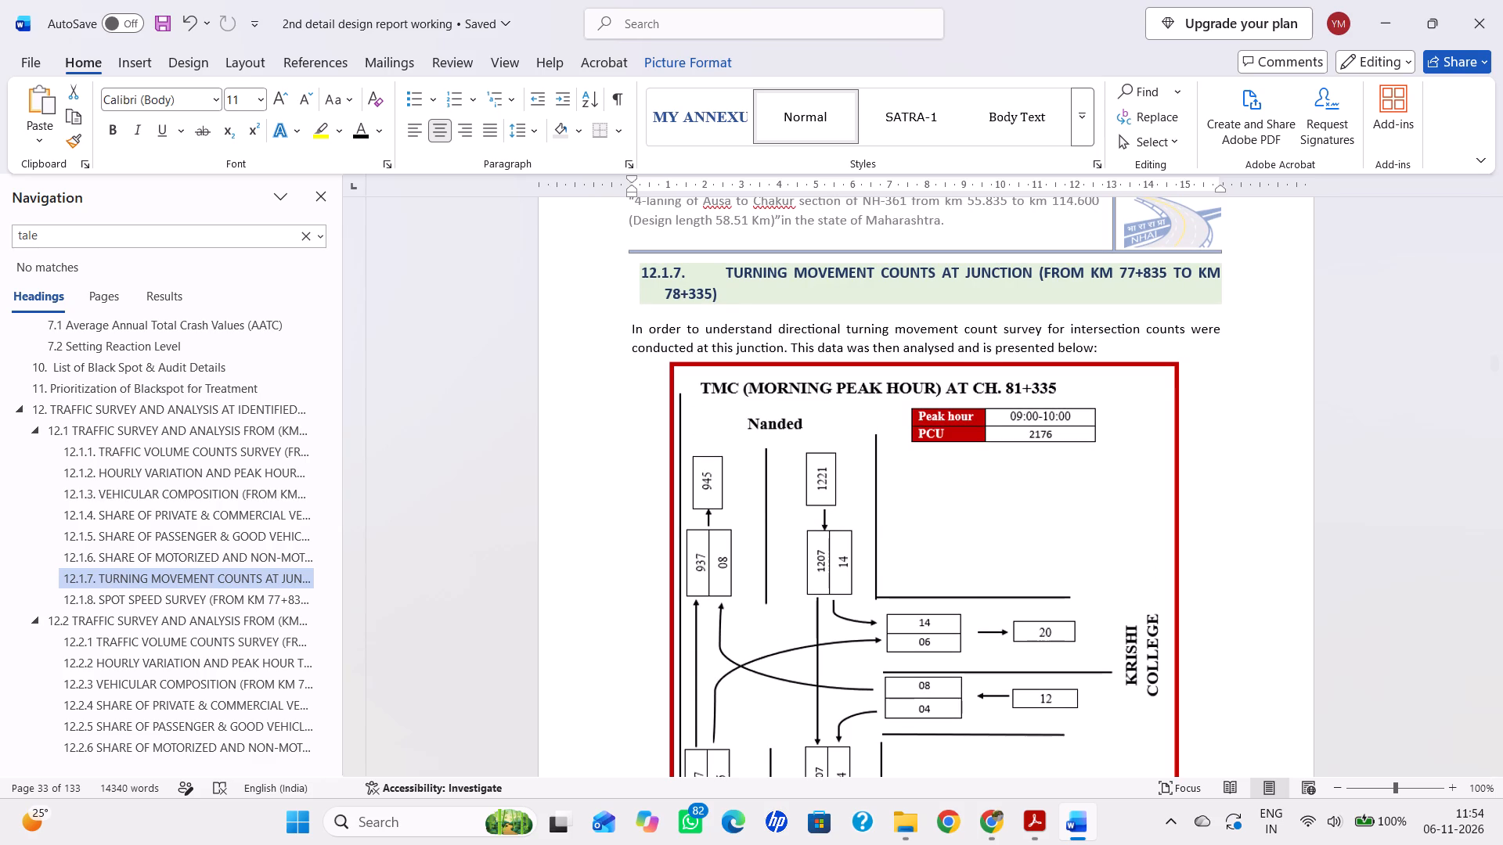
scroll(957, 665, "up", 2)
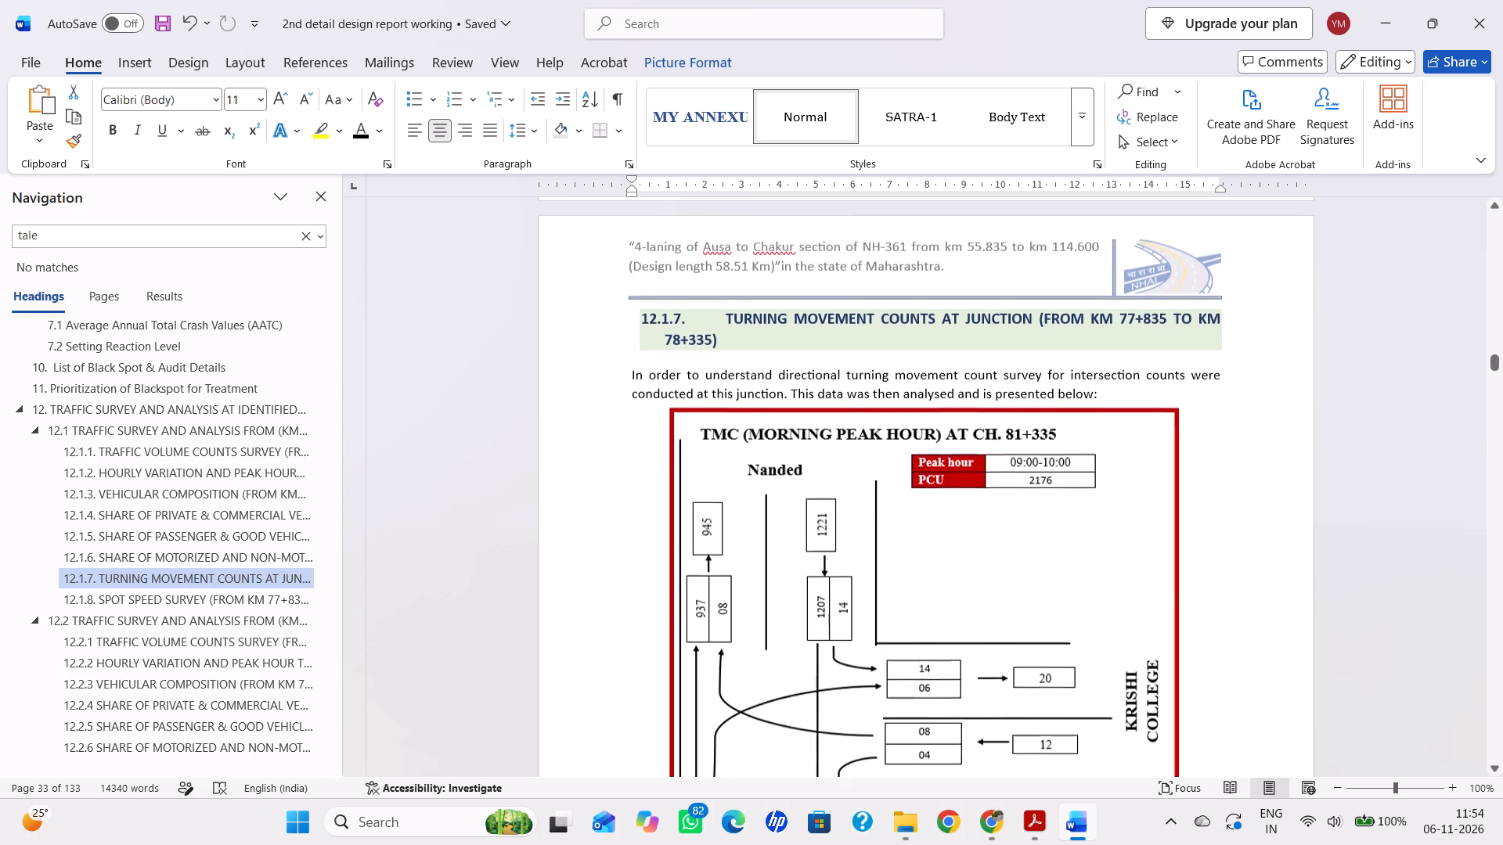
scroll(965, 675, "up", 17)
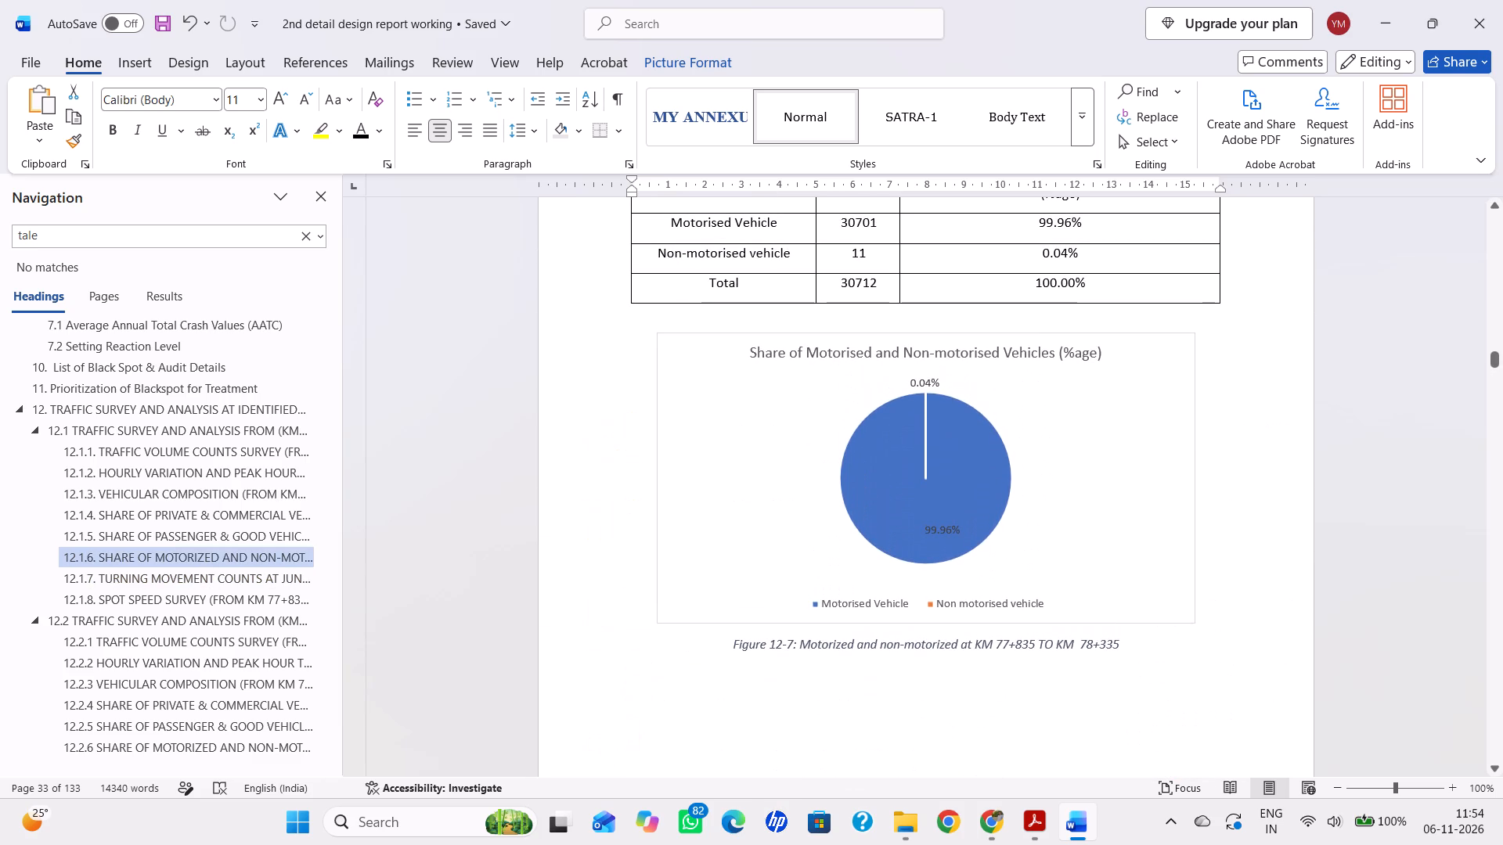
scroll(965, 675, "up", 9)
scroll(963, 678, "down", 15)
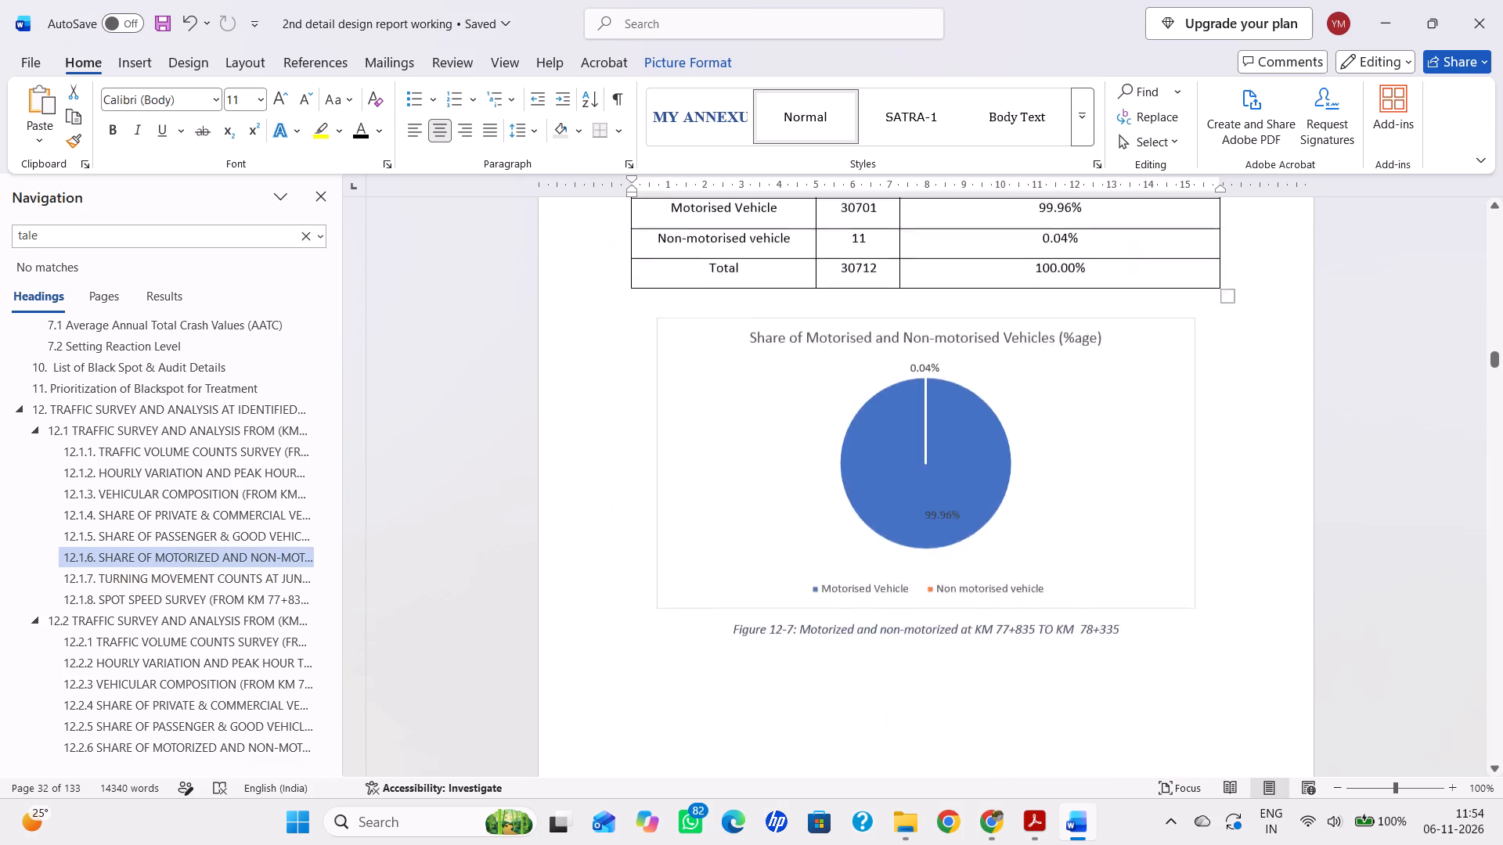
scroll(963, 678, "down", 15)
scroll(963, 678, "down", 6)
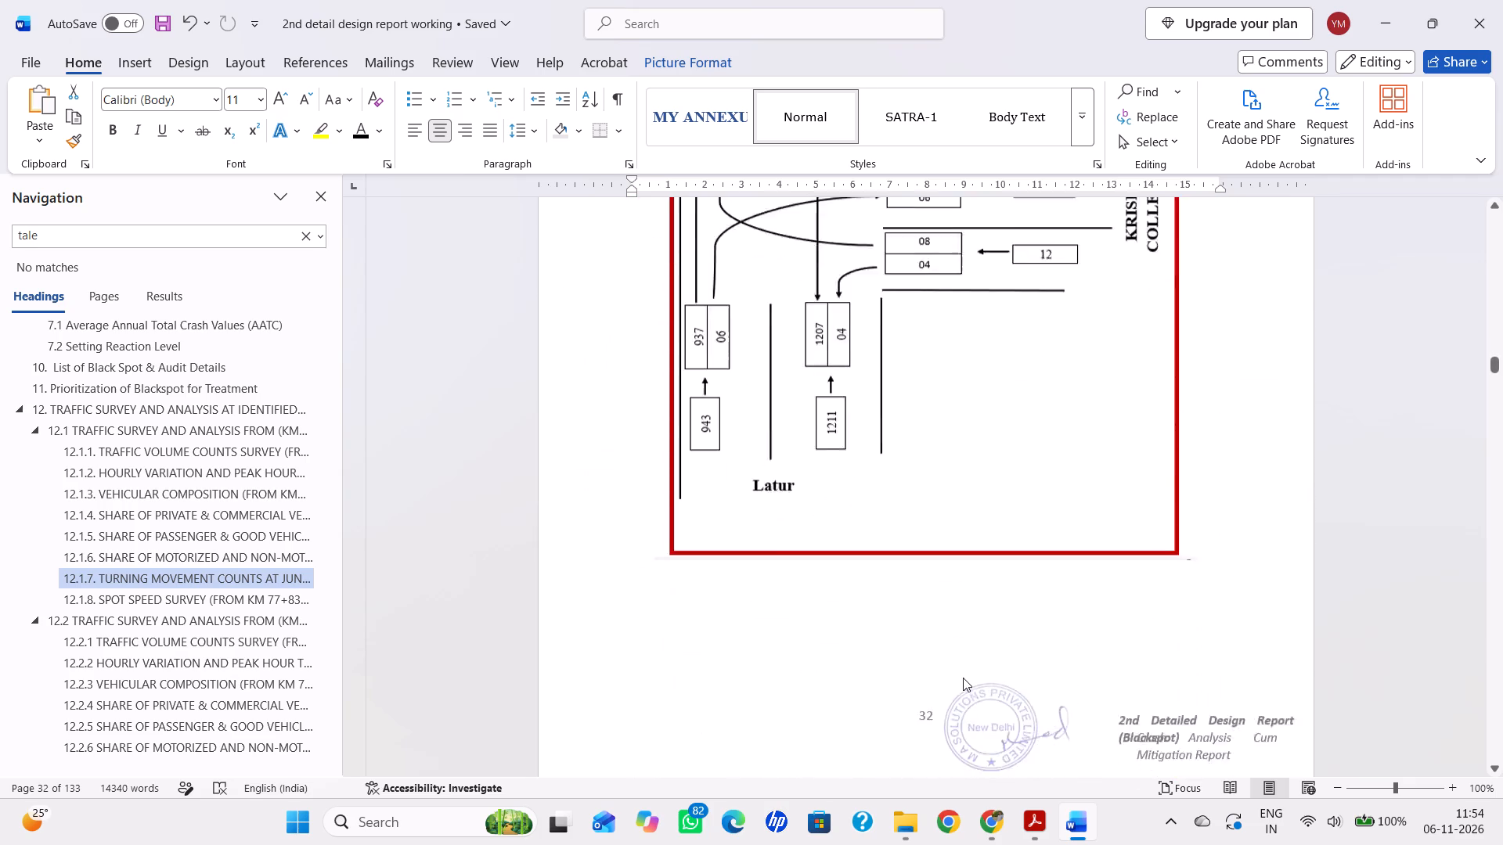
scroll(963, 678, "down", 17)
scroll(963, 678, "down", 10)
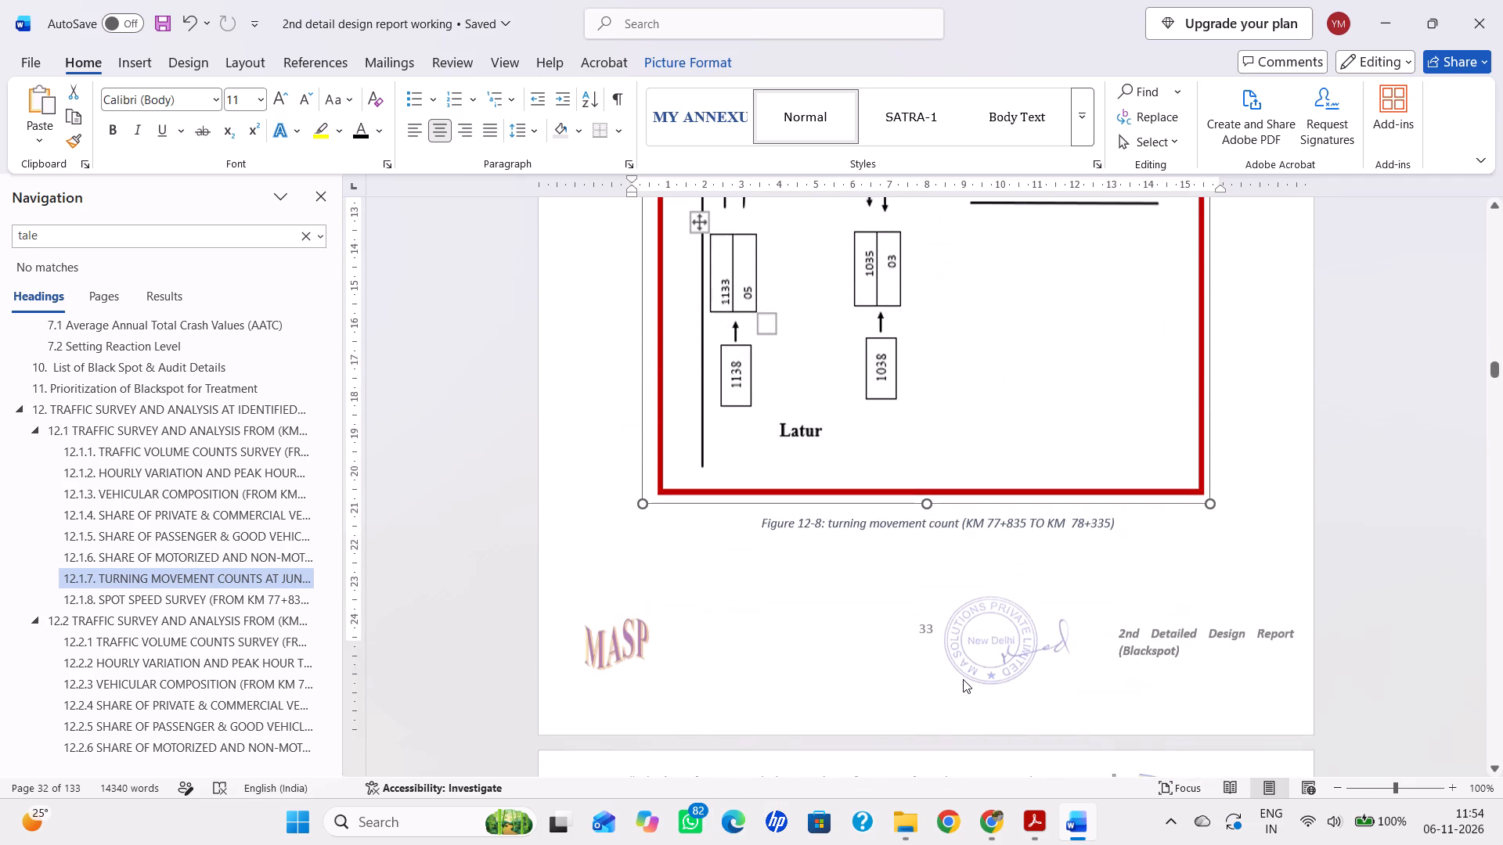
scroll(963, 679, "down", 9)
Highlight the section 12.1.7 heading, Turning Movement Counts at Junction (from KM 77+835 to KM 78+335), in yellow.
scroll(963, 679, "up", 19)
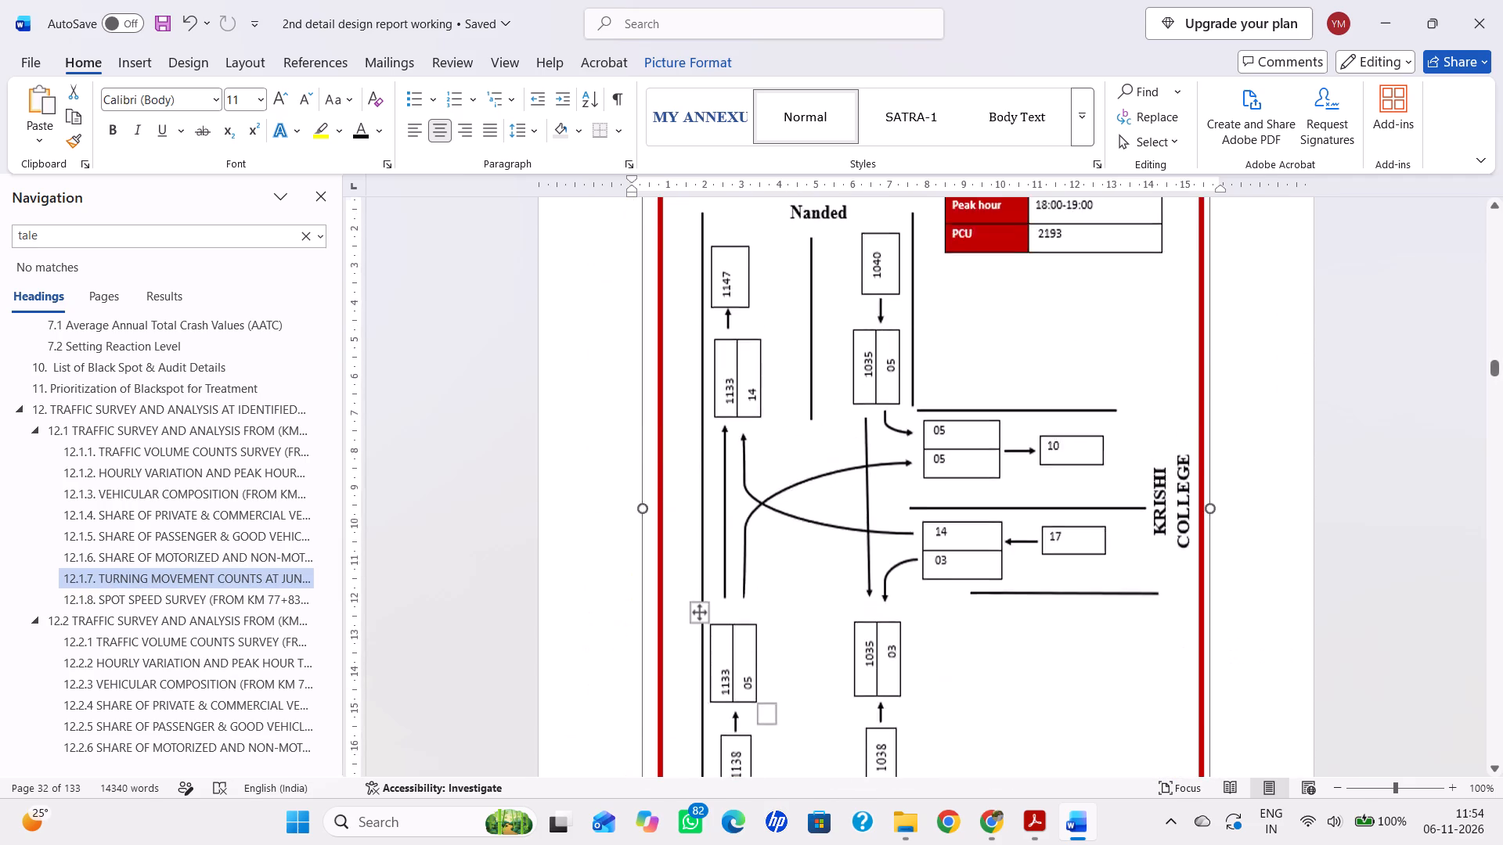
scroll(976, 670, "up", 12)
scroll(995, 645, "up", 12)
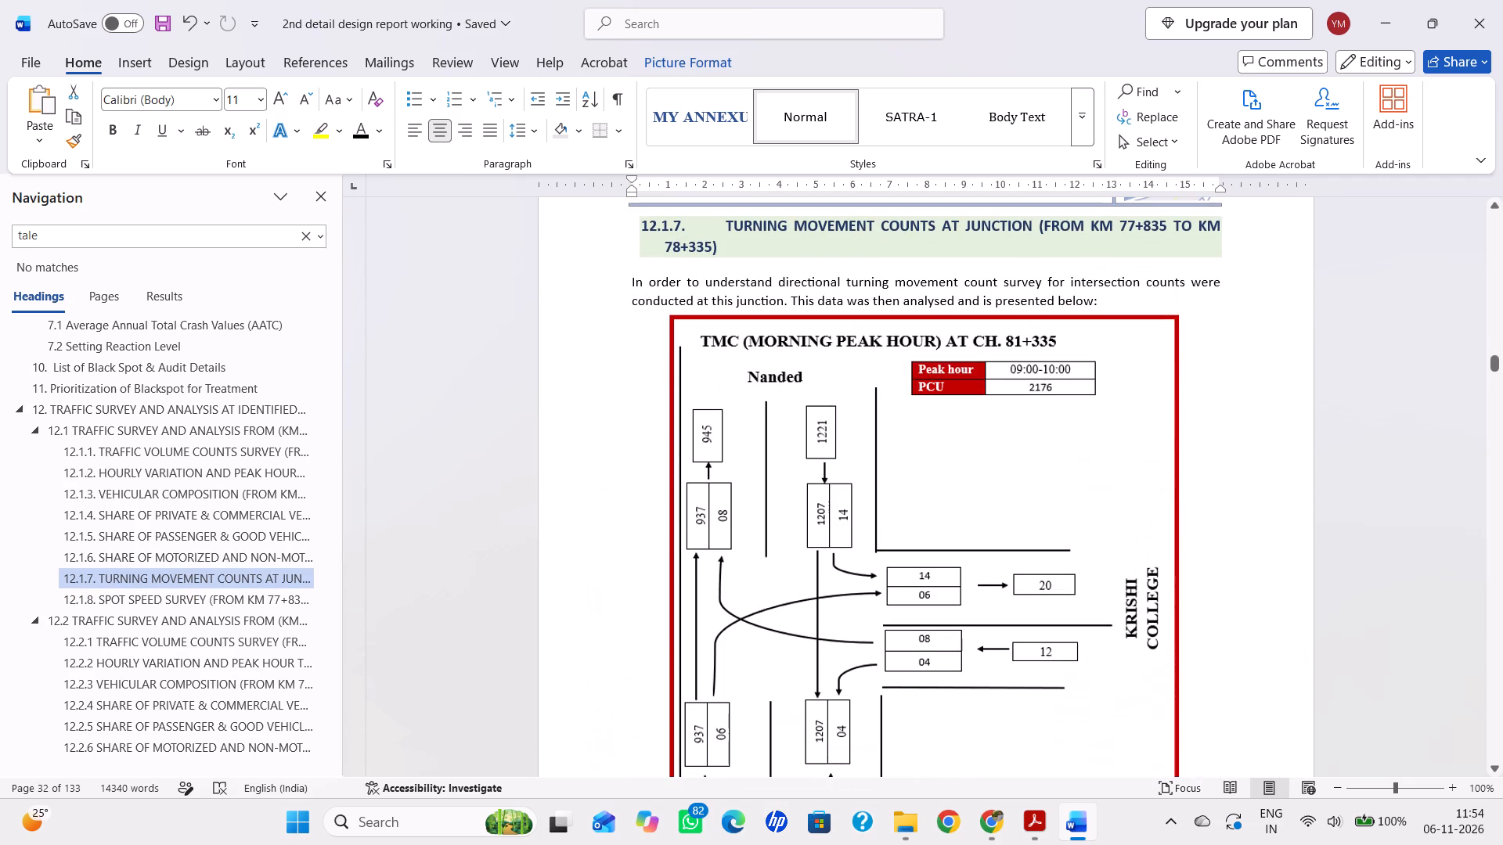
left_click_drag(629, 277, 643, 287)
left_click(697, 300)
left_click_drag(716, 224, 743, 247)
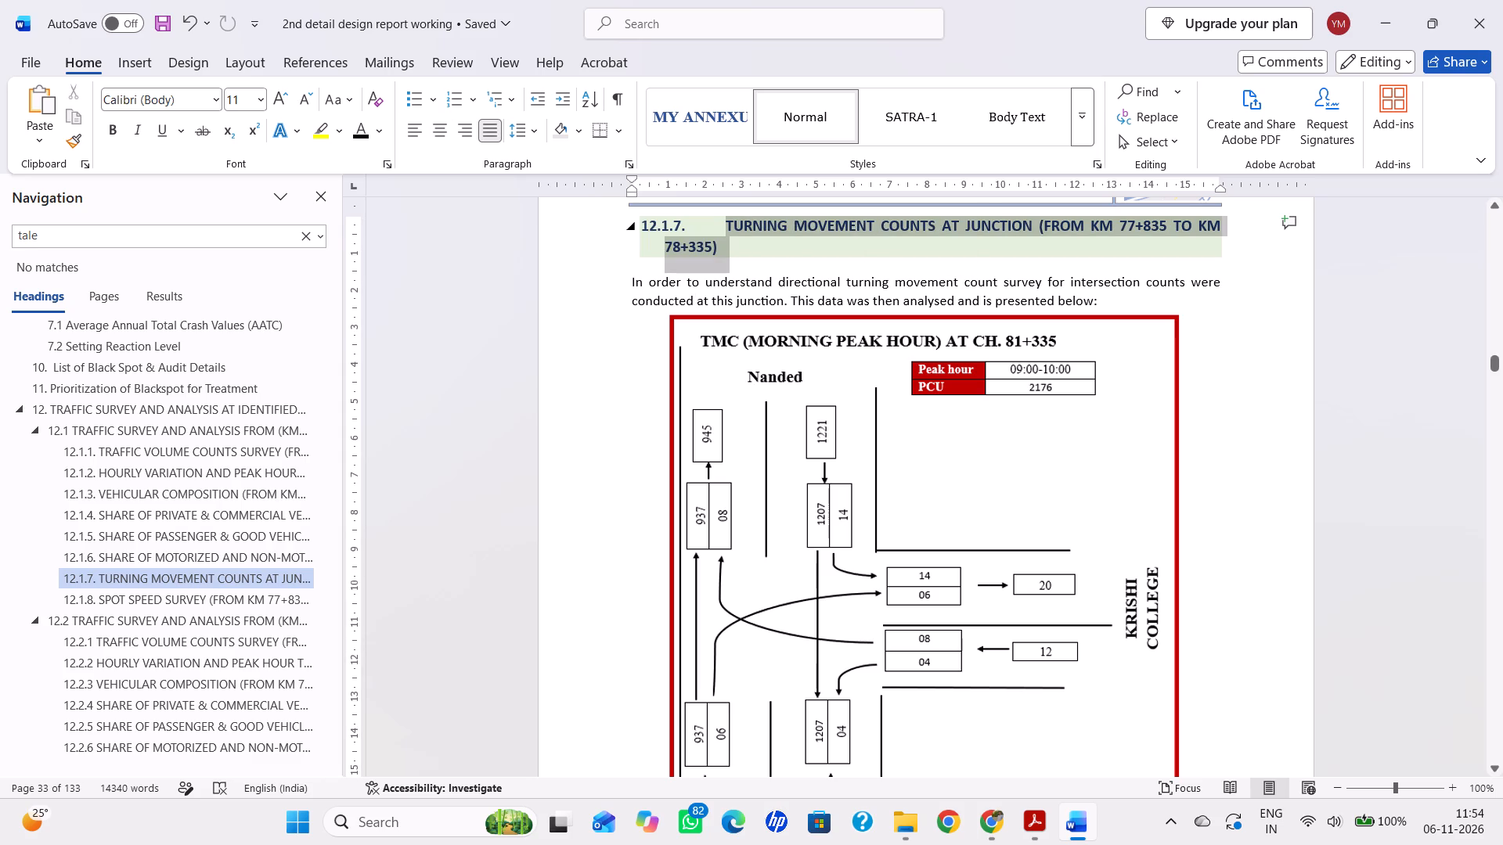
left_click_drag(743, 247, 756, 261)
left_click(330, 126)
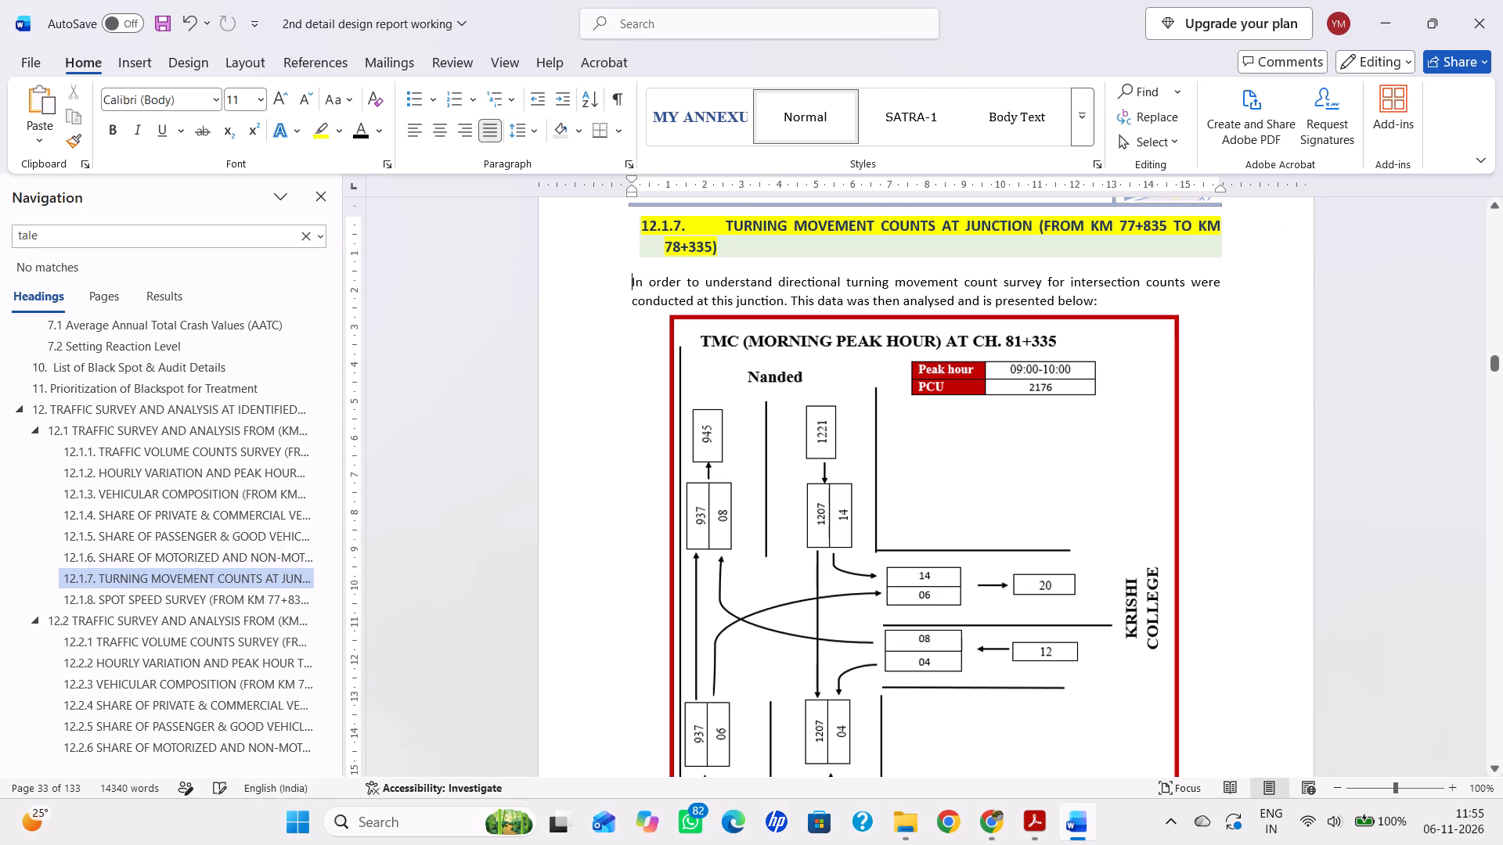
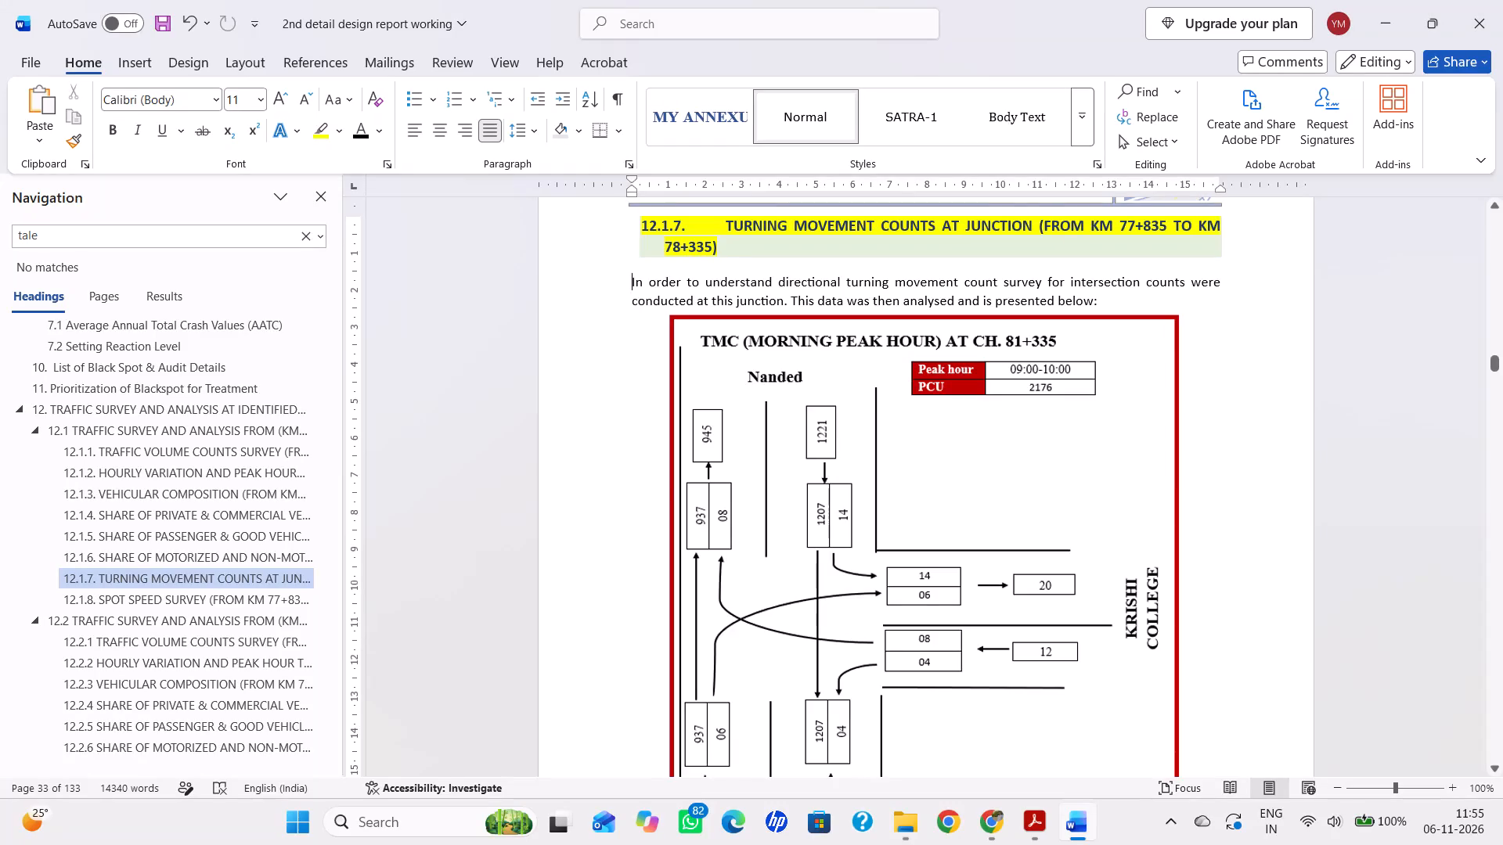
Review the pages from the junction turning movement diagrams through the section 12.1.8 spot speed tables and the Figure 12-9 chart.
scroll(952, 392, "down", 17)
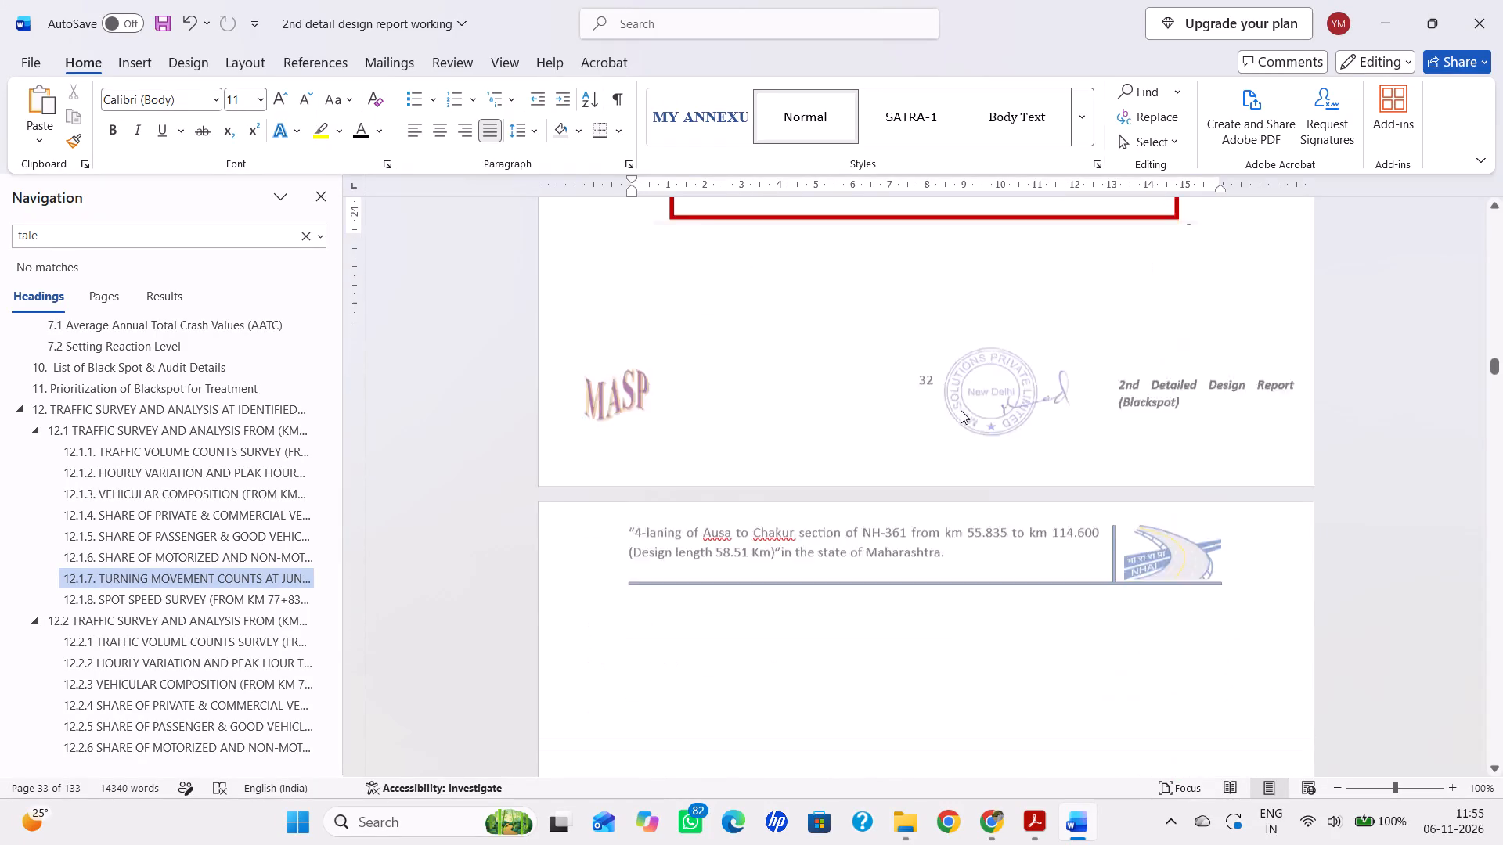
scroll(961, 410, "down", 15)
scroll(964, 415, "down", 9)
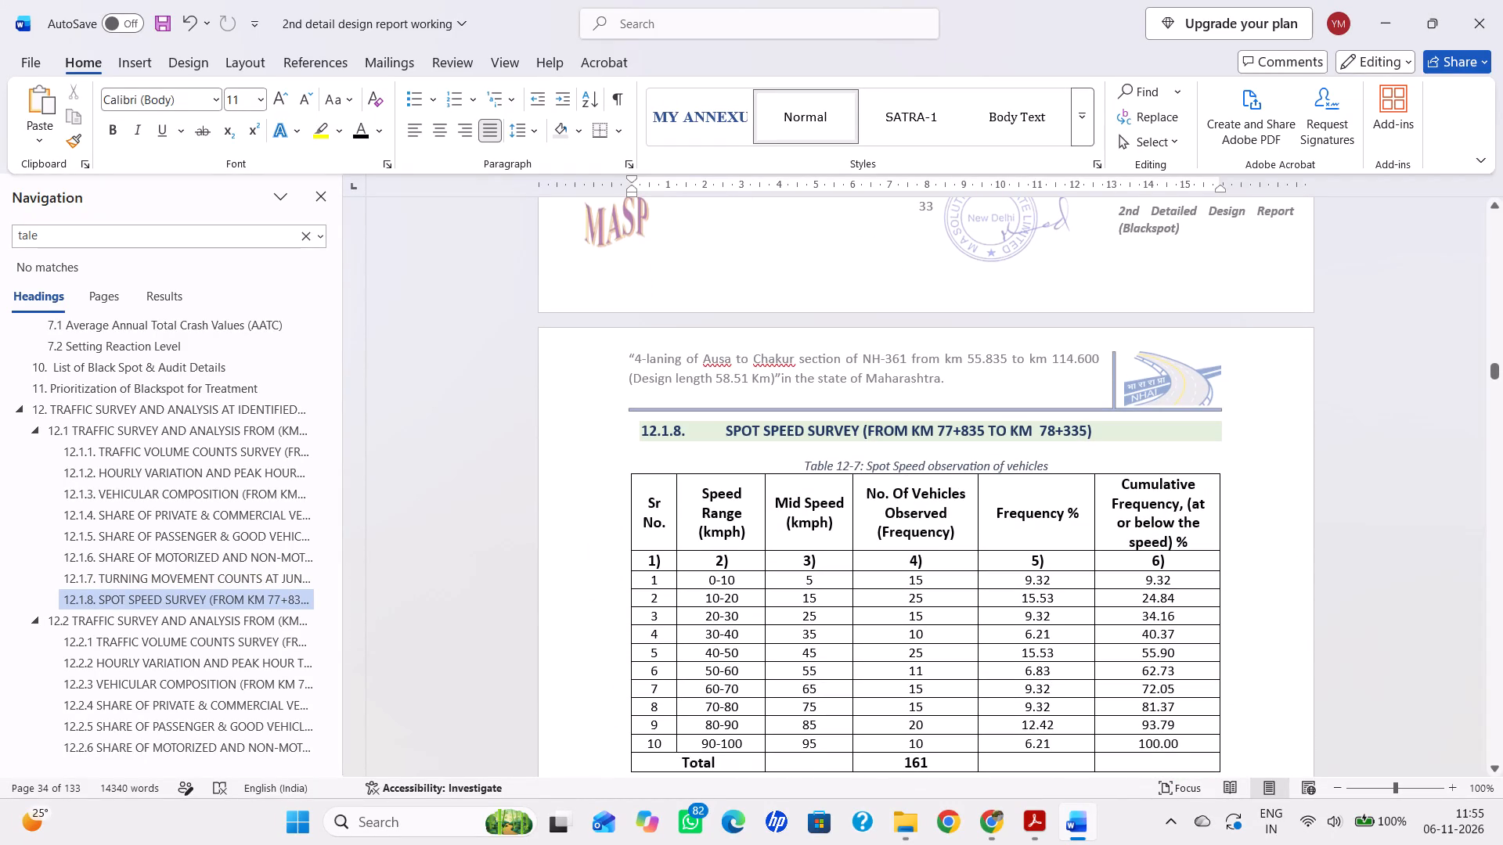
scroll(957, 491, "up", 3)
scroll(957, 490, "down", 13)
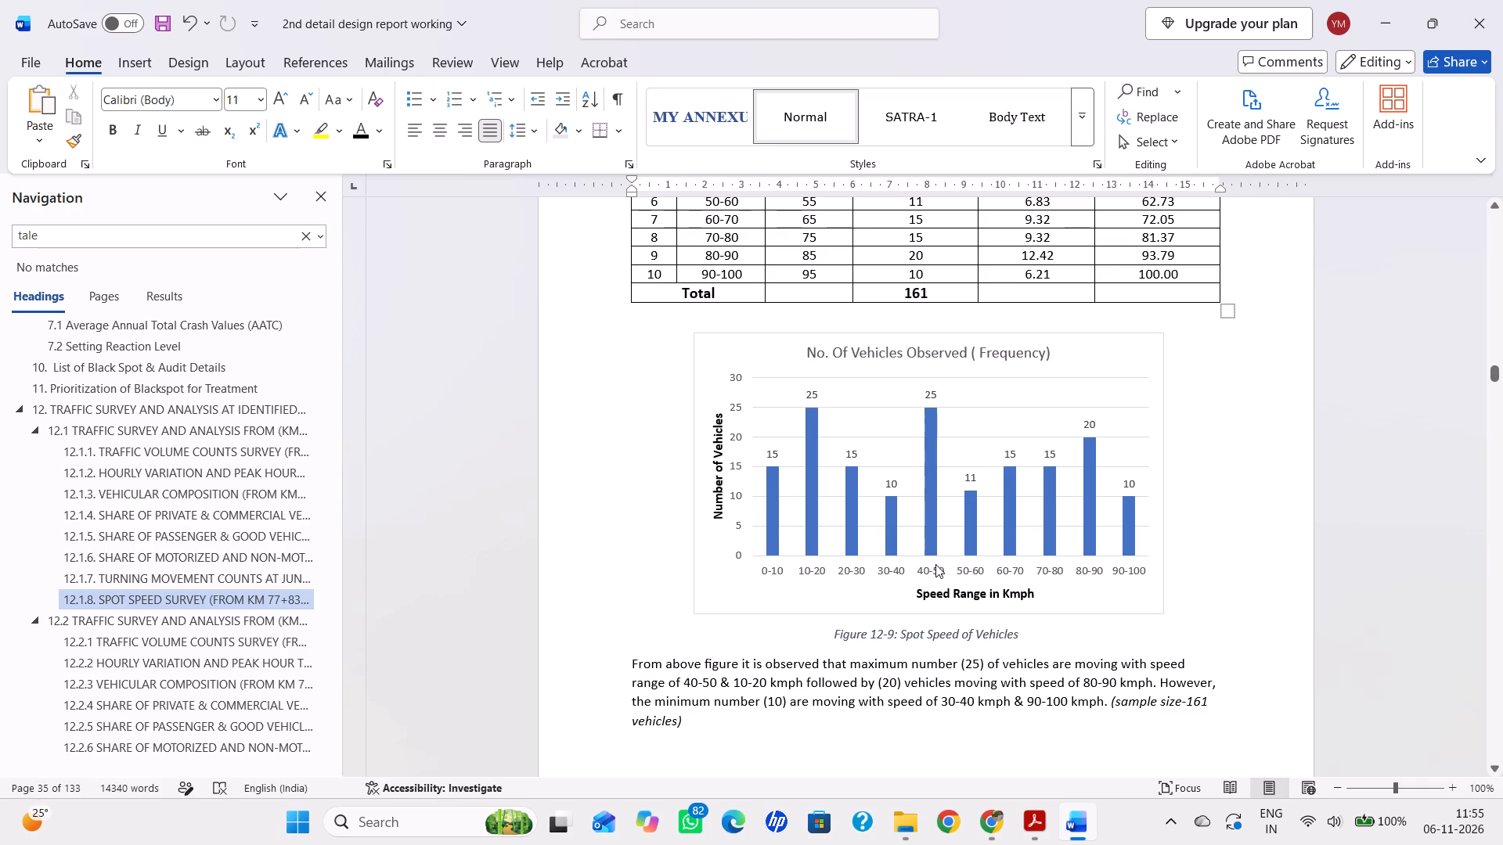
scroll(932, 570, "up", 2)
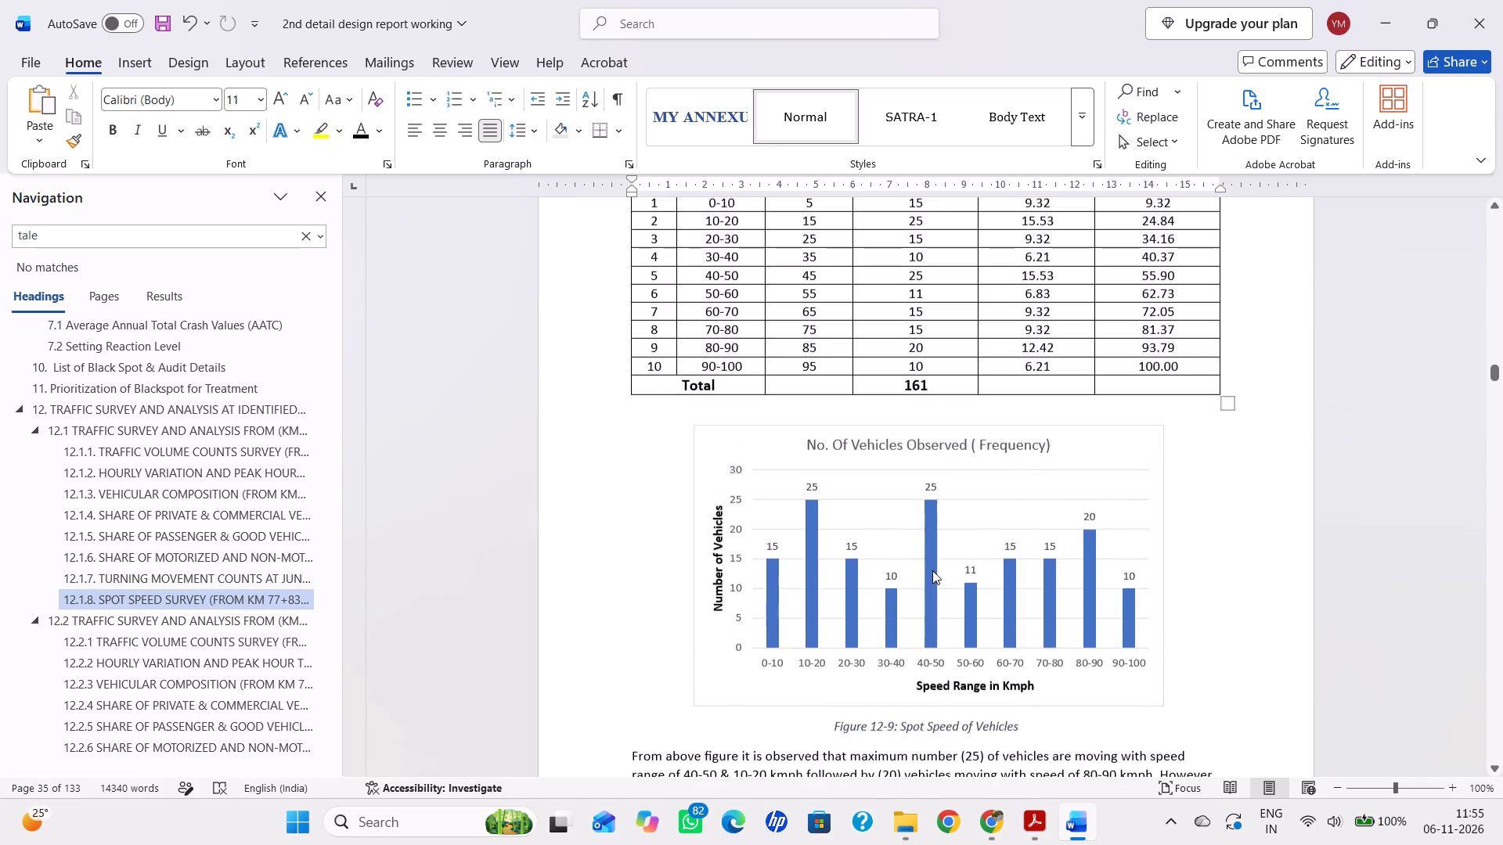
scroll(932, 570, "down", 3)
scroll(932, 570, "up", 4)
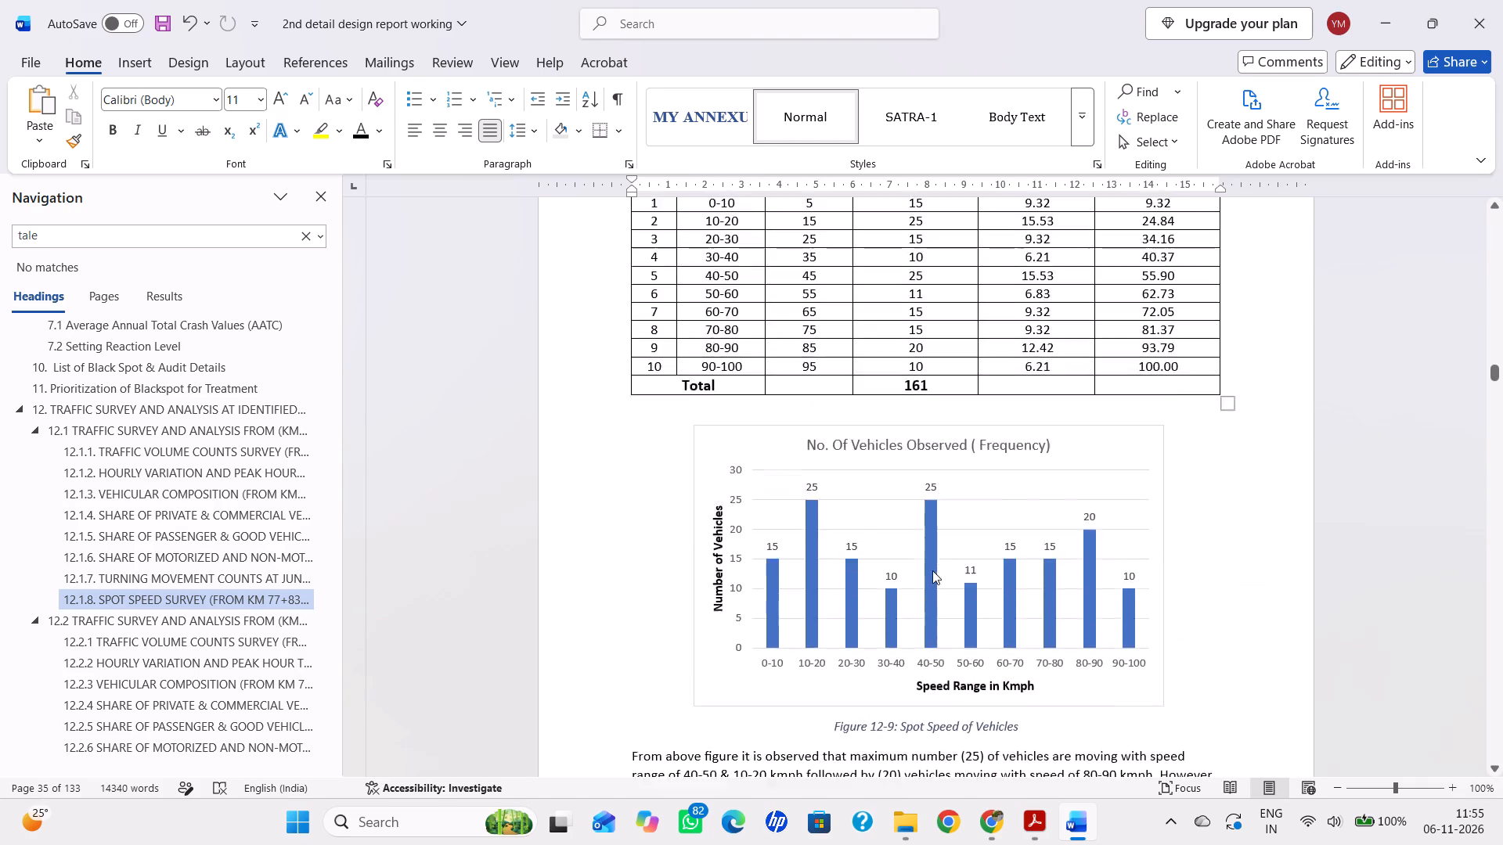
scroll(932, 570, "up", 4)
scroll(932, 570, "down", 20)
scroll(932, 570, "down", 1)
scroll(942, 583, "up", 6)
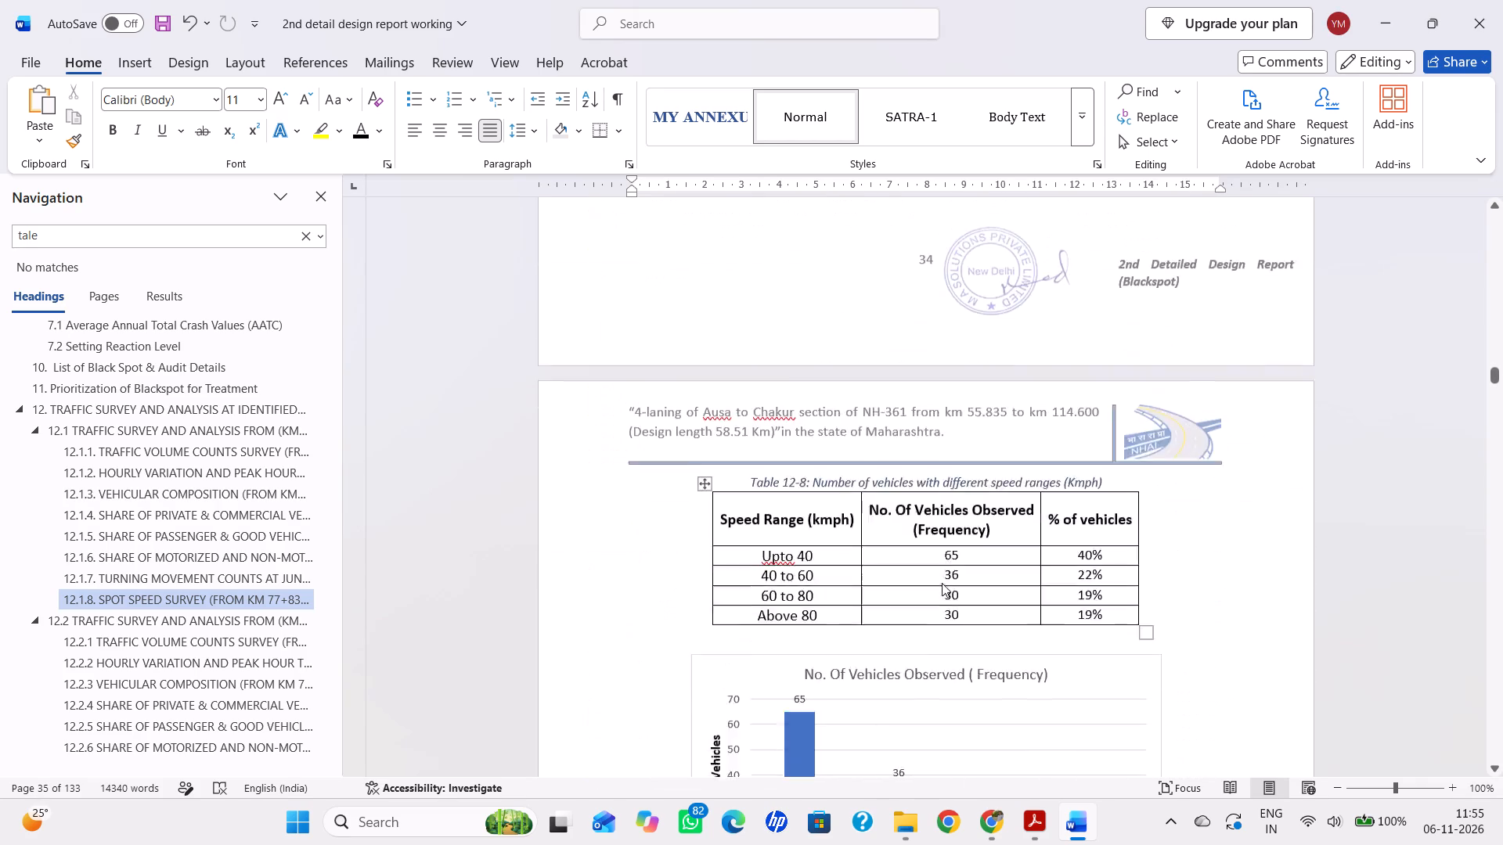
scroll(942, 583, "up", 5)
scroll(942, 583, "down", 1)
scroll(942, 583, "up", 9)
scroll(942, 583, "down", 1)
scroll(942, 583, "up", 10)
scroll(942, 583, "down", 6)
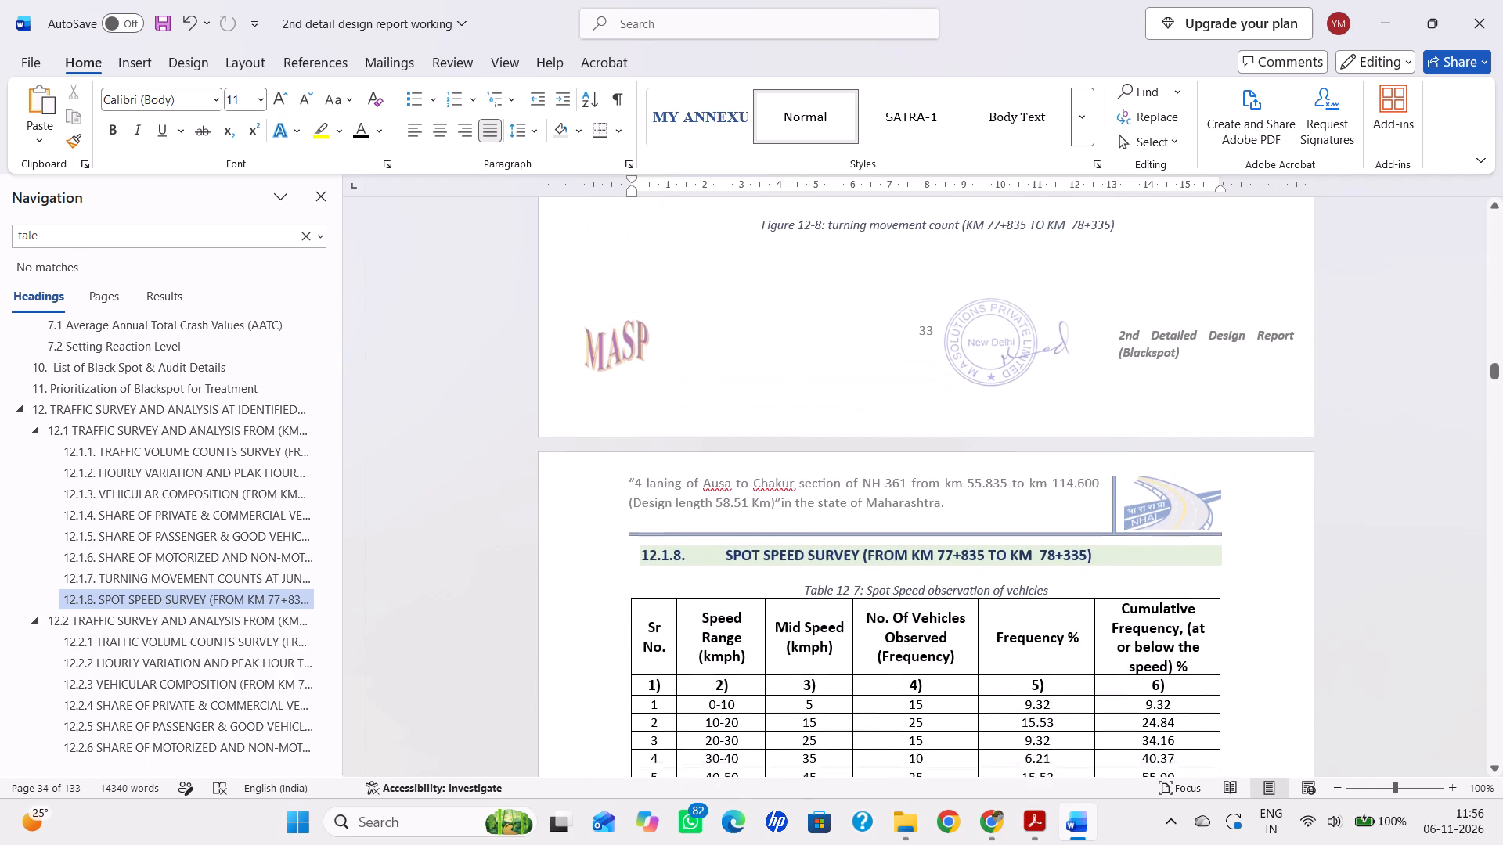
Justify the observation paragraph below Figure 12-9, Spot Speed of Vehicles.
scroll(942, 583, "down", 9)
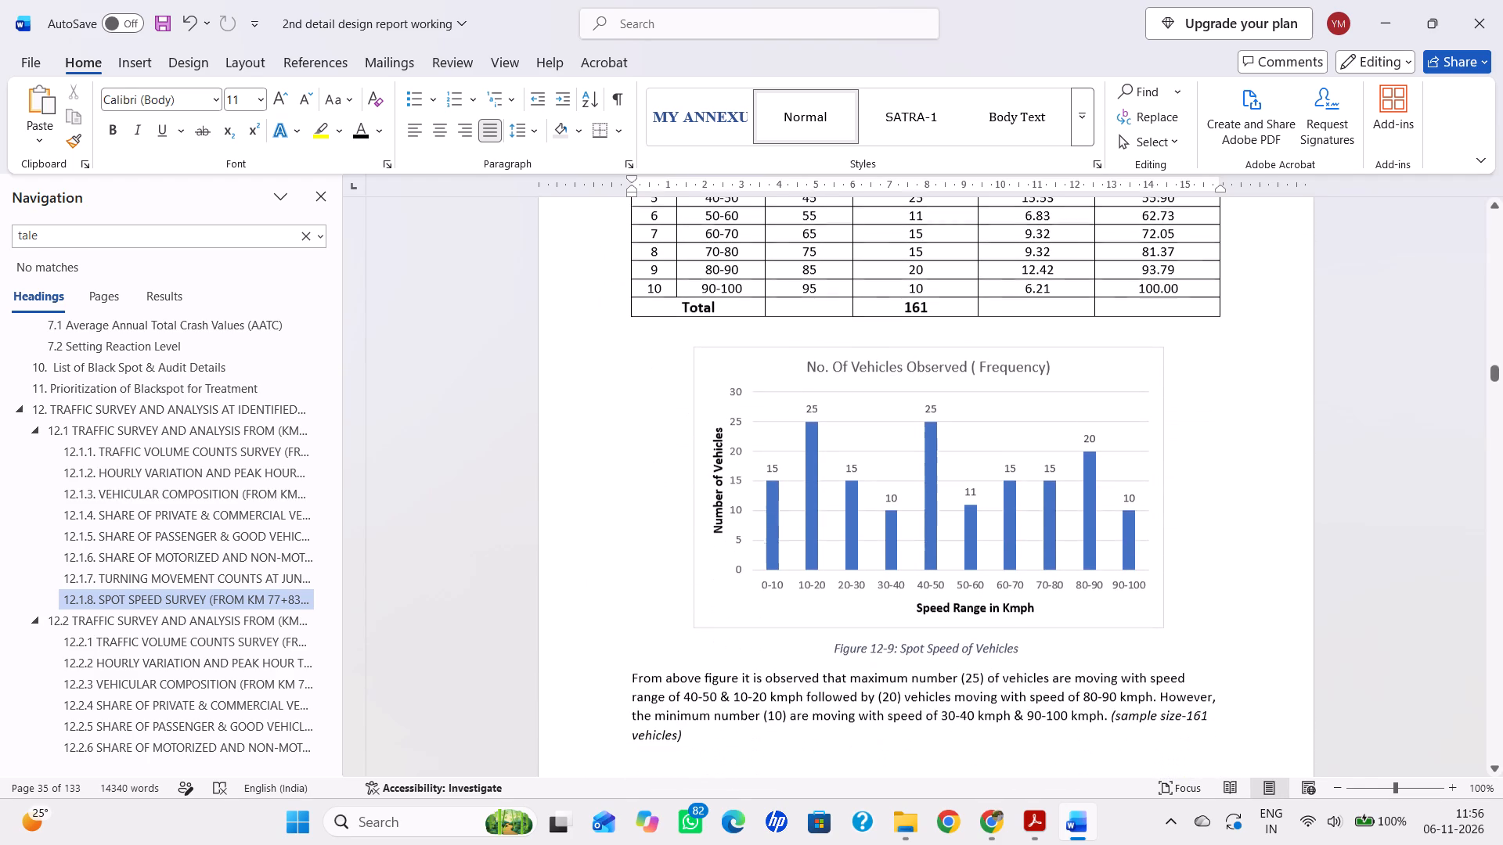
left_click(945, 578)
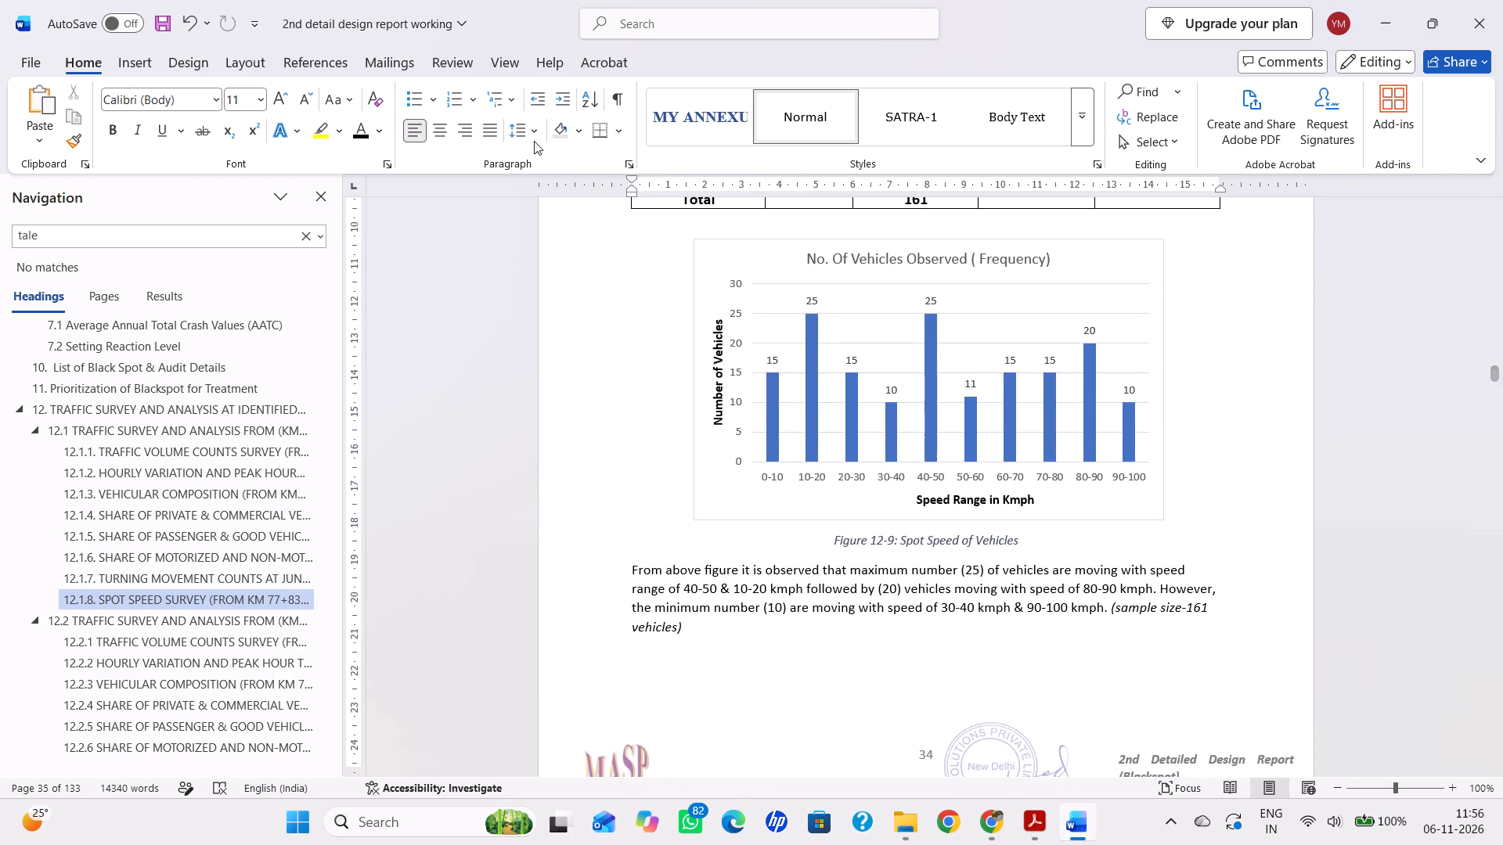
left_click(485, 126)
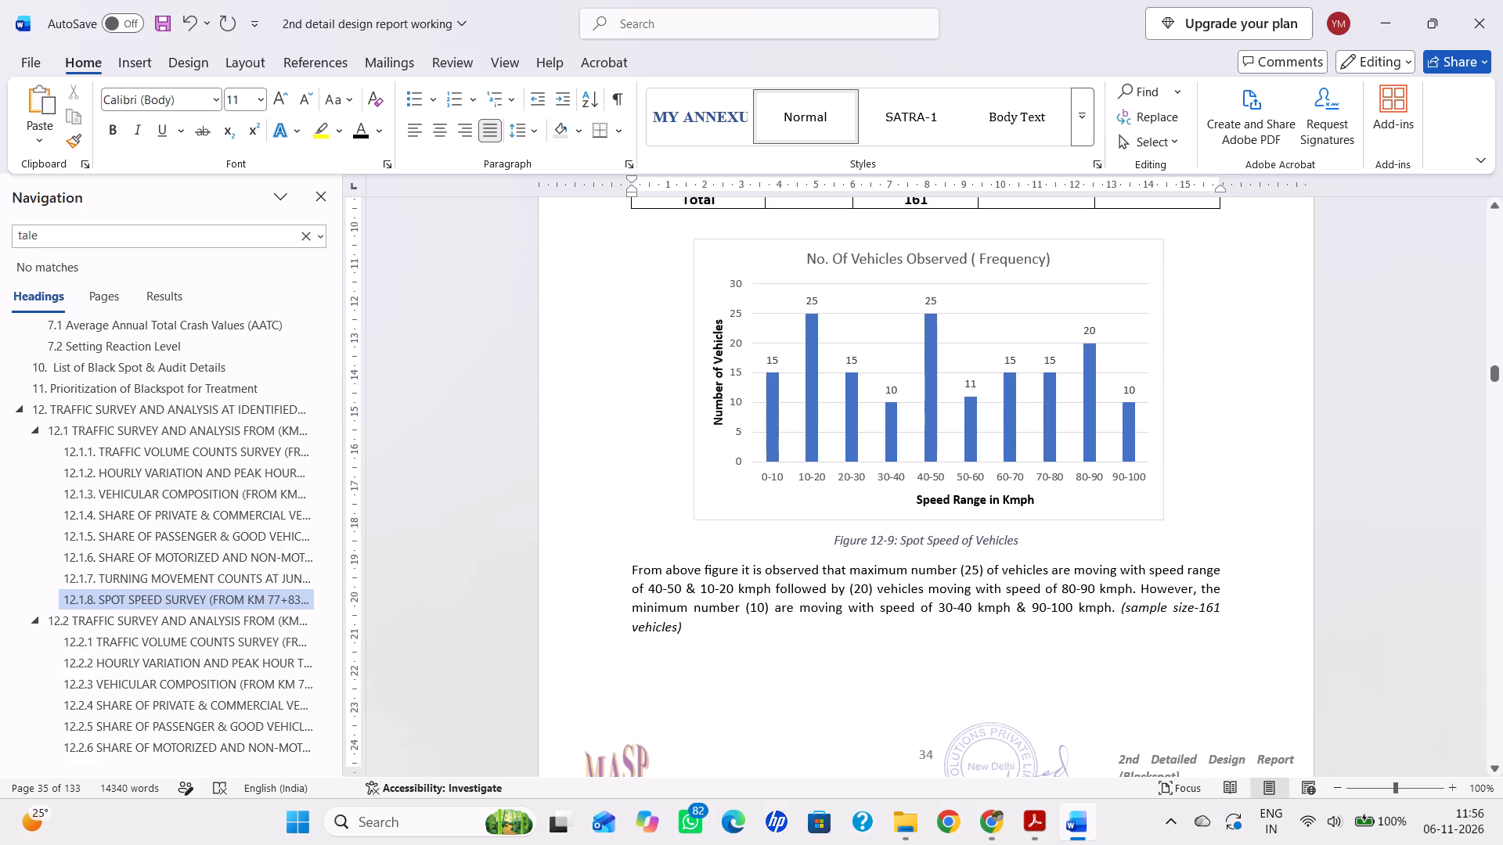
Review the rest of section 12.1.8, from the Table 12-8 speed ranges to the Table 12-9 desirable speeds and the section 12.2 heading.
scroll(863, 616, "down", 4)
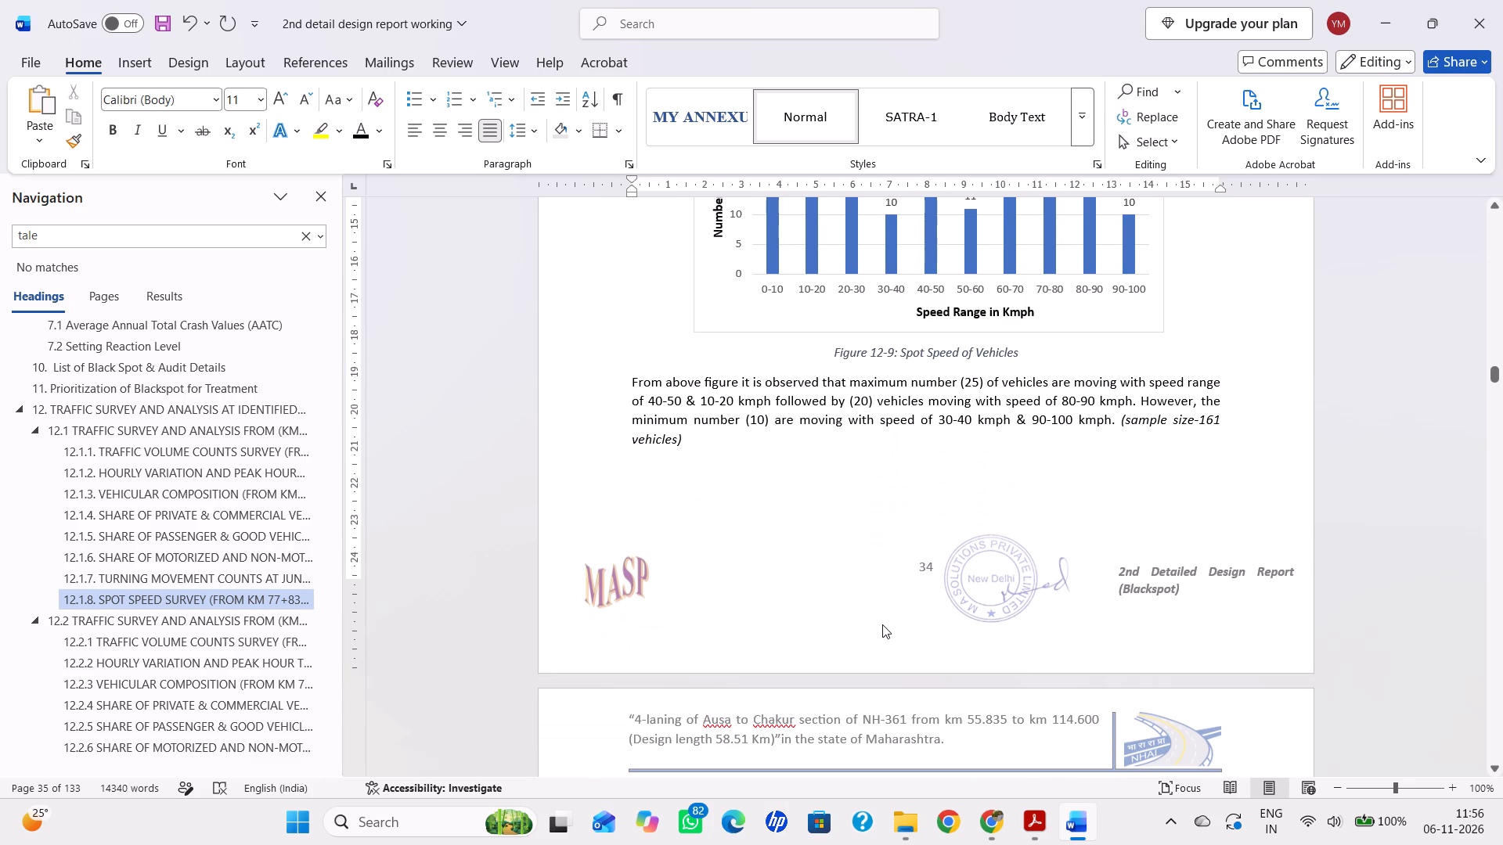
scroll(883, 625, "down", 11)
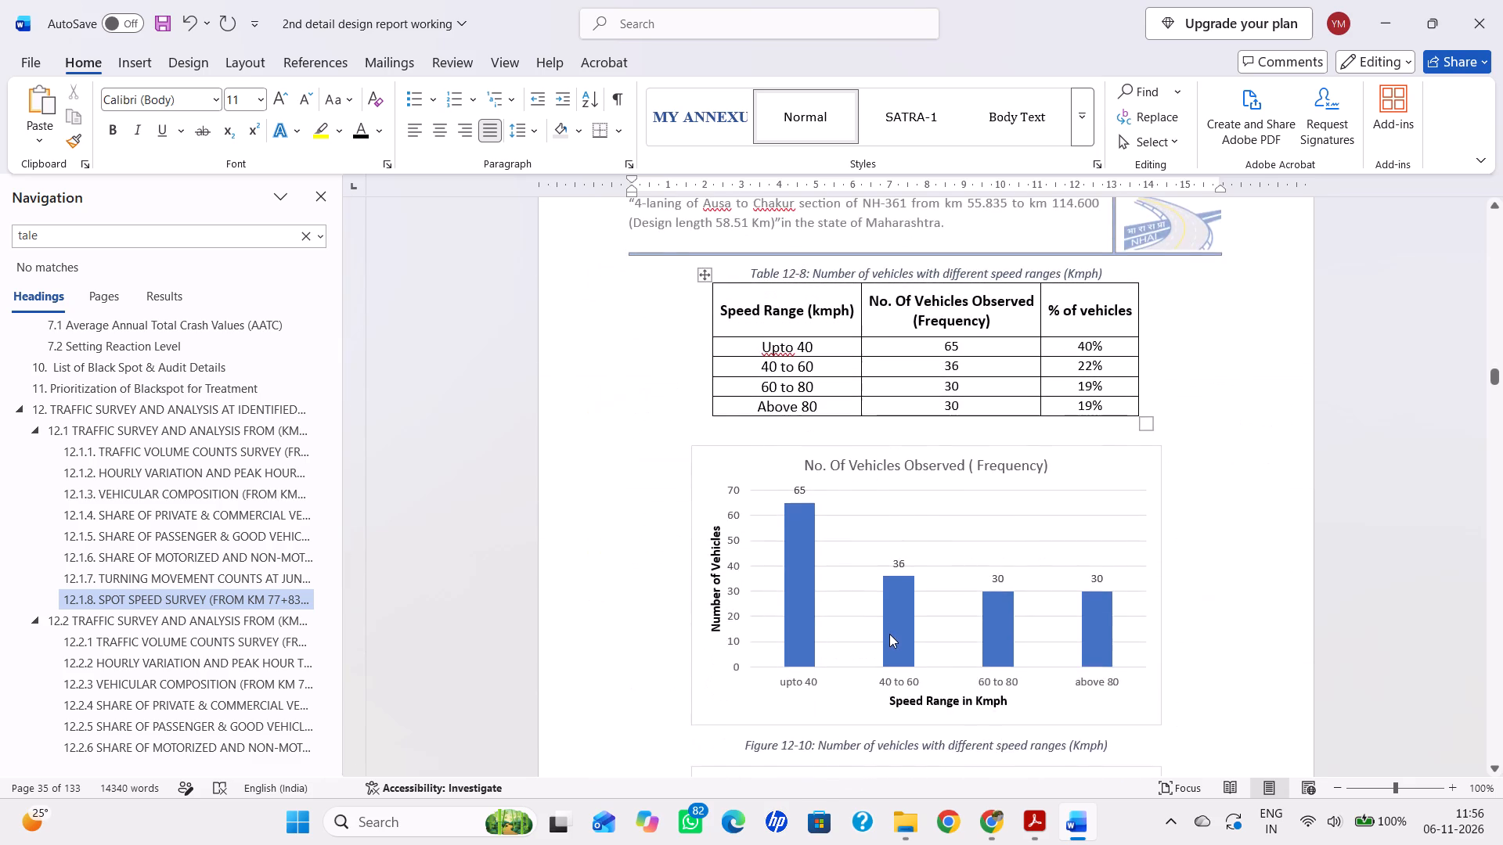
scroll(889, 634, "down", 15)
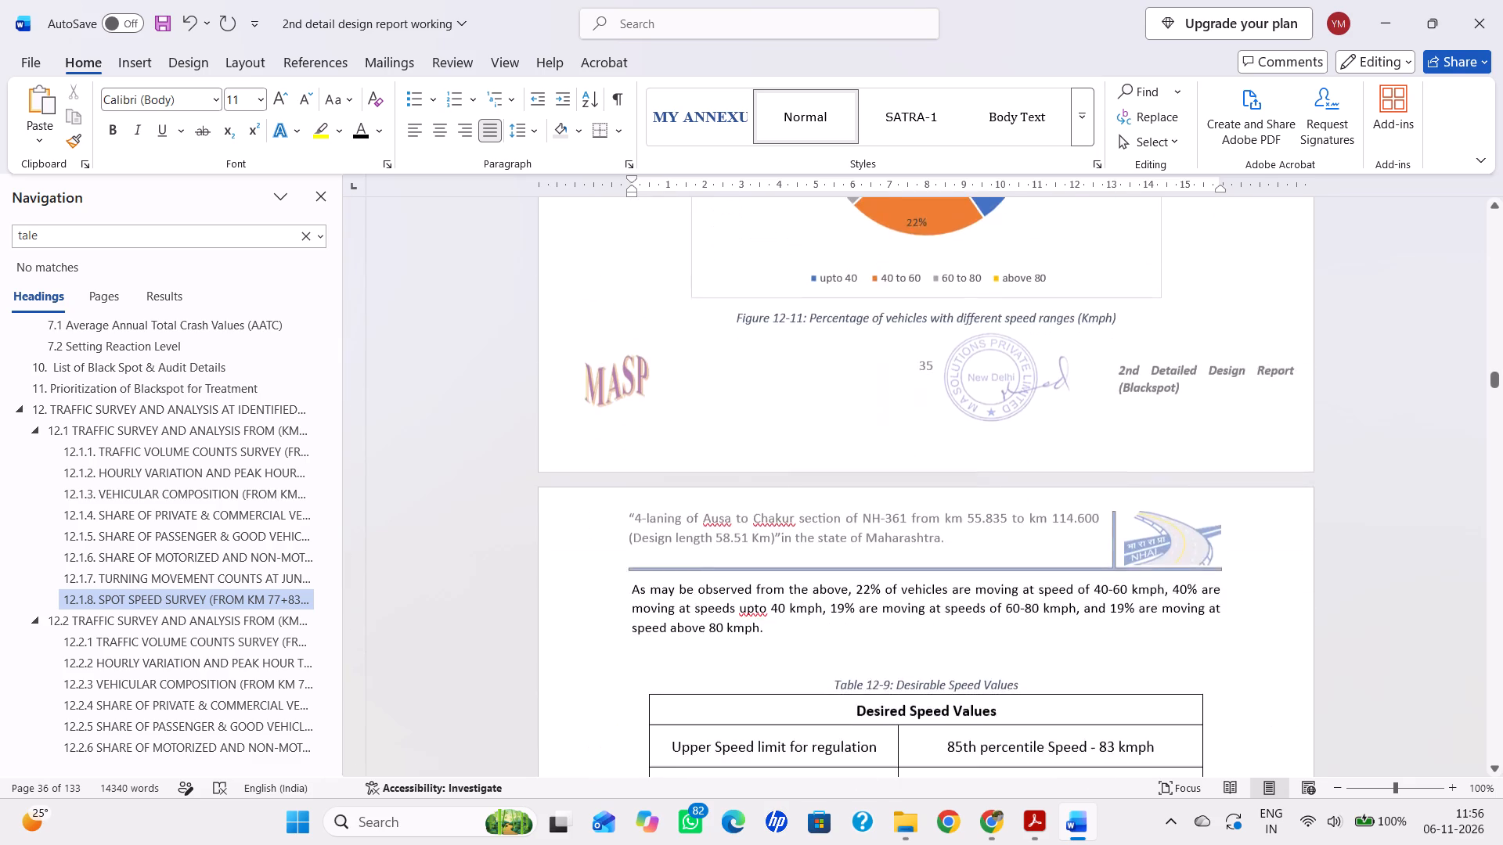
scroll(893, 644, "down", 7)
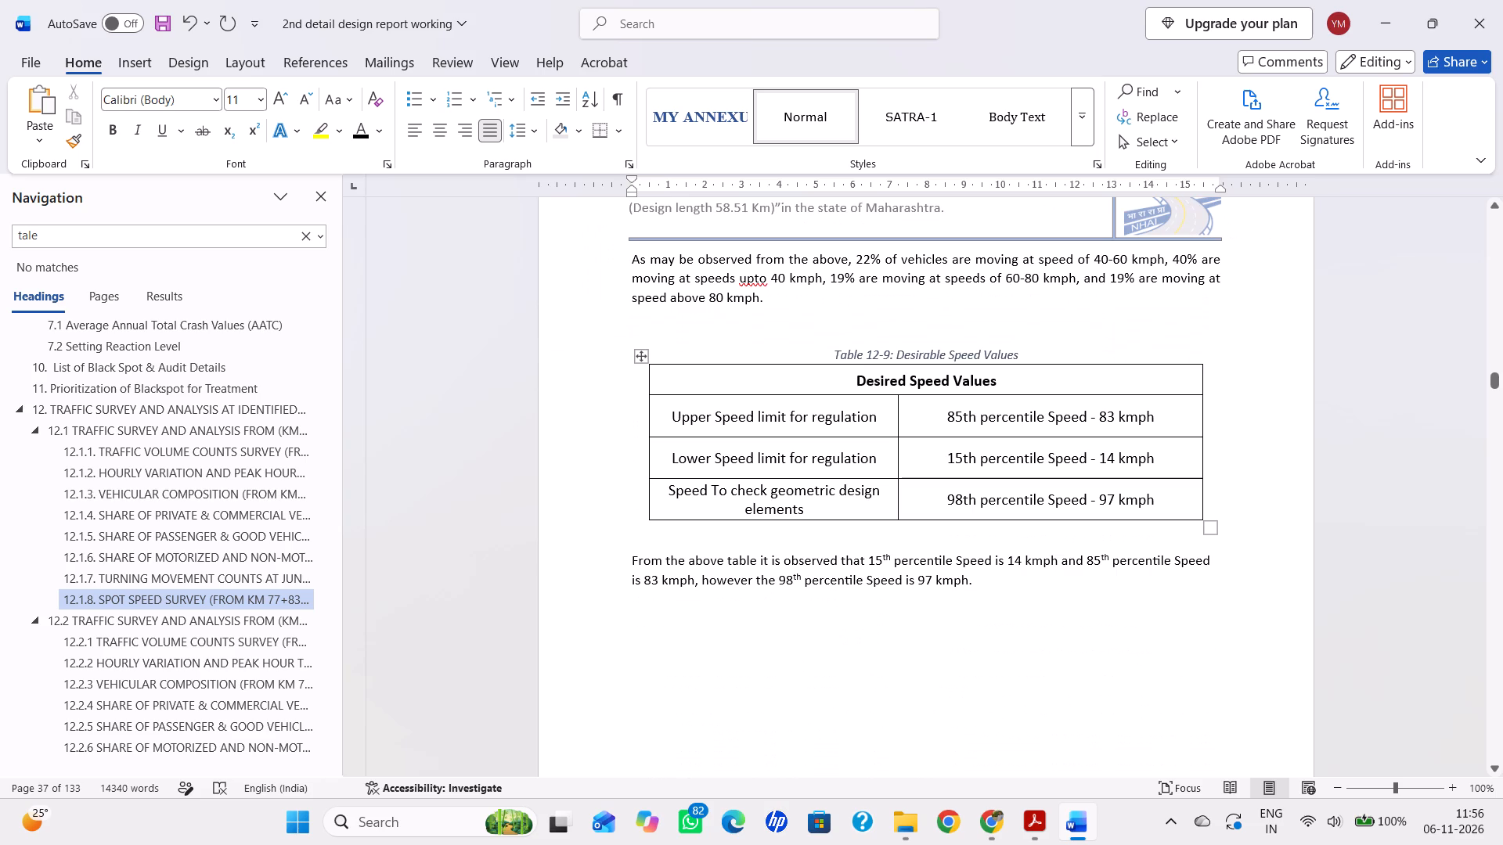
scroll(893, 645, "down", 14)
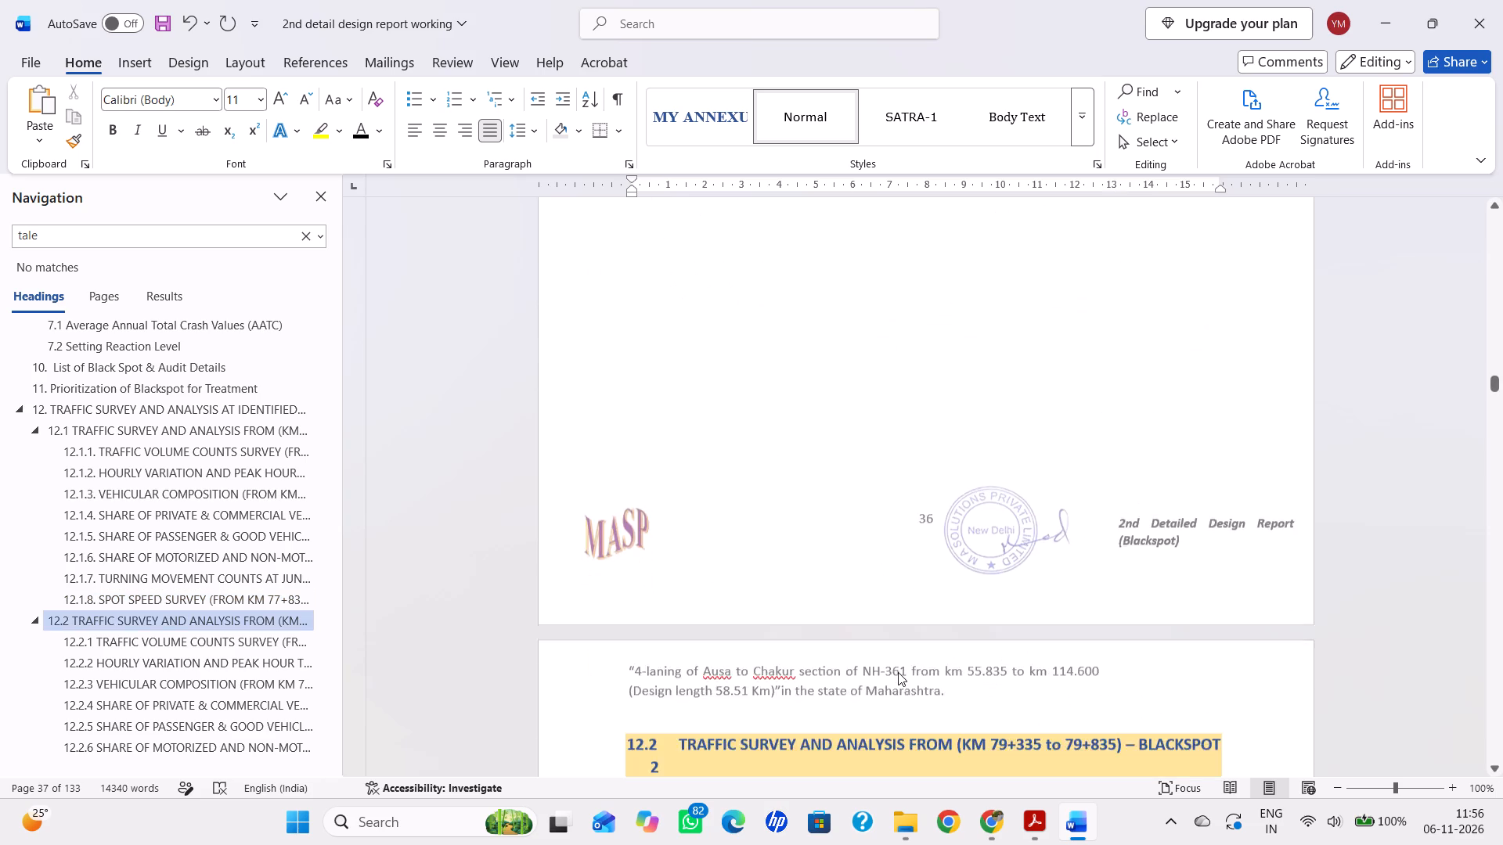
scroll(898, 672, "down", 6)
Save the 2nd detail design report working document.
key("ctrl+s")
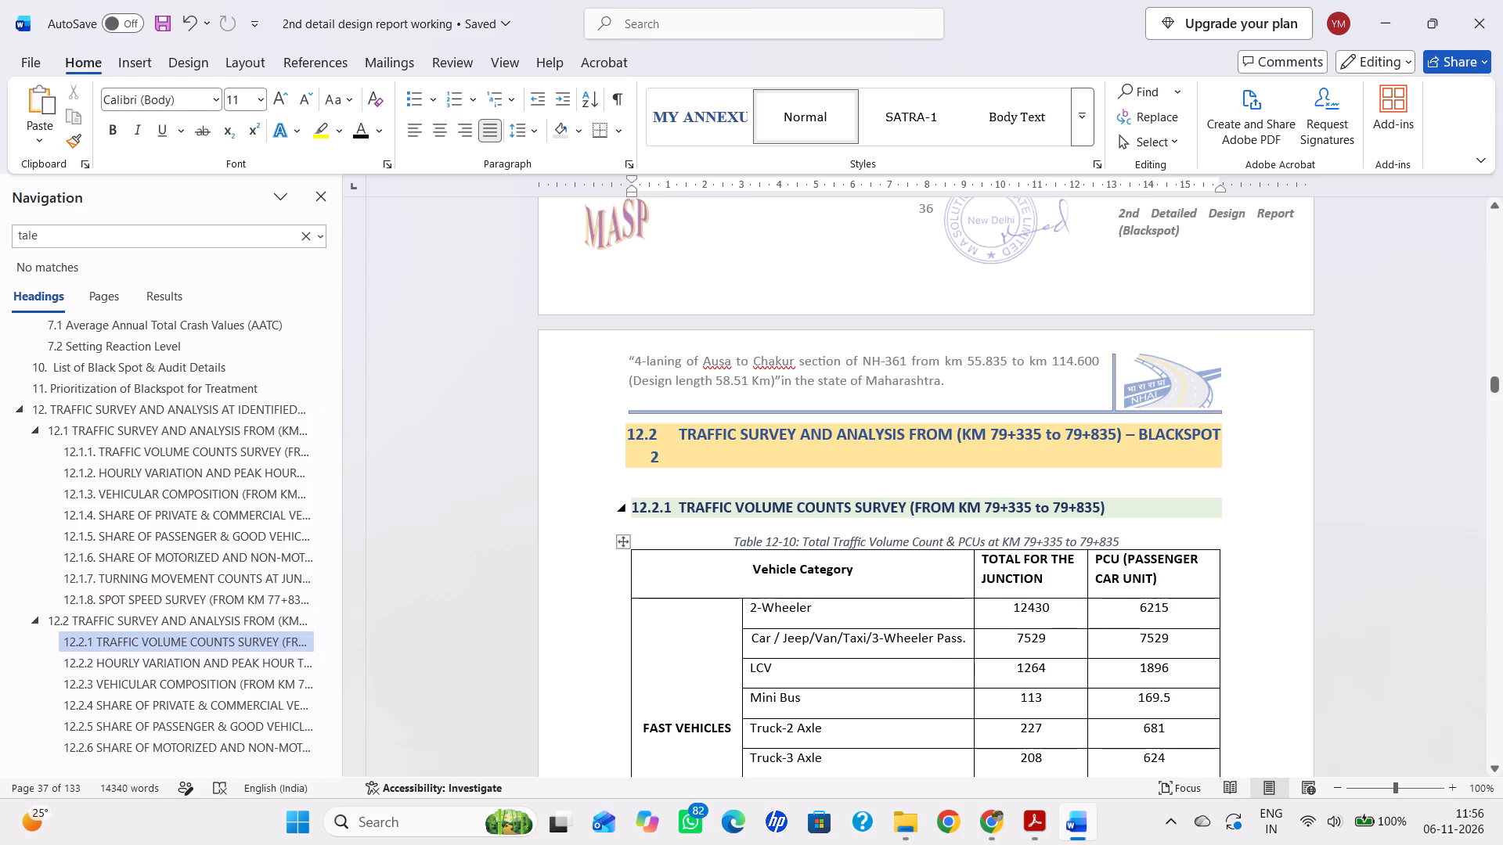
Compare the section 12.2.1 traffic volume count table with the corresponding table in section 12.1.1.
scroll(899, 541, "down", 11)
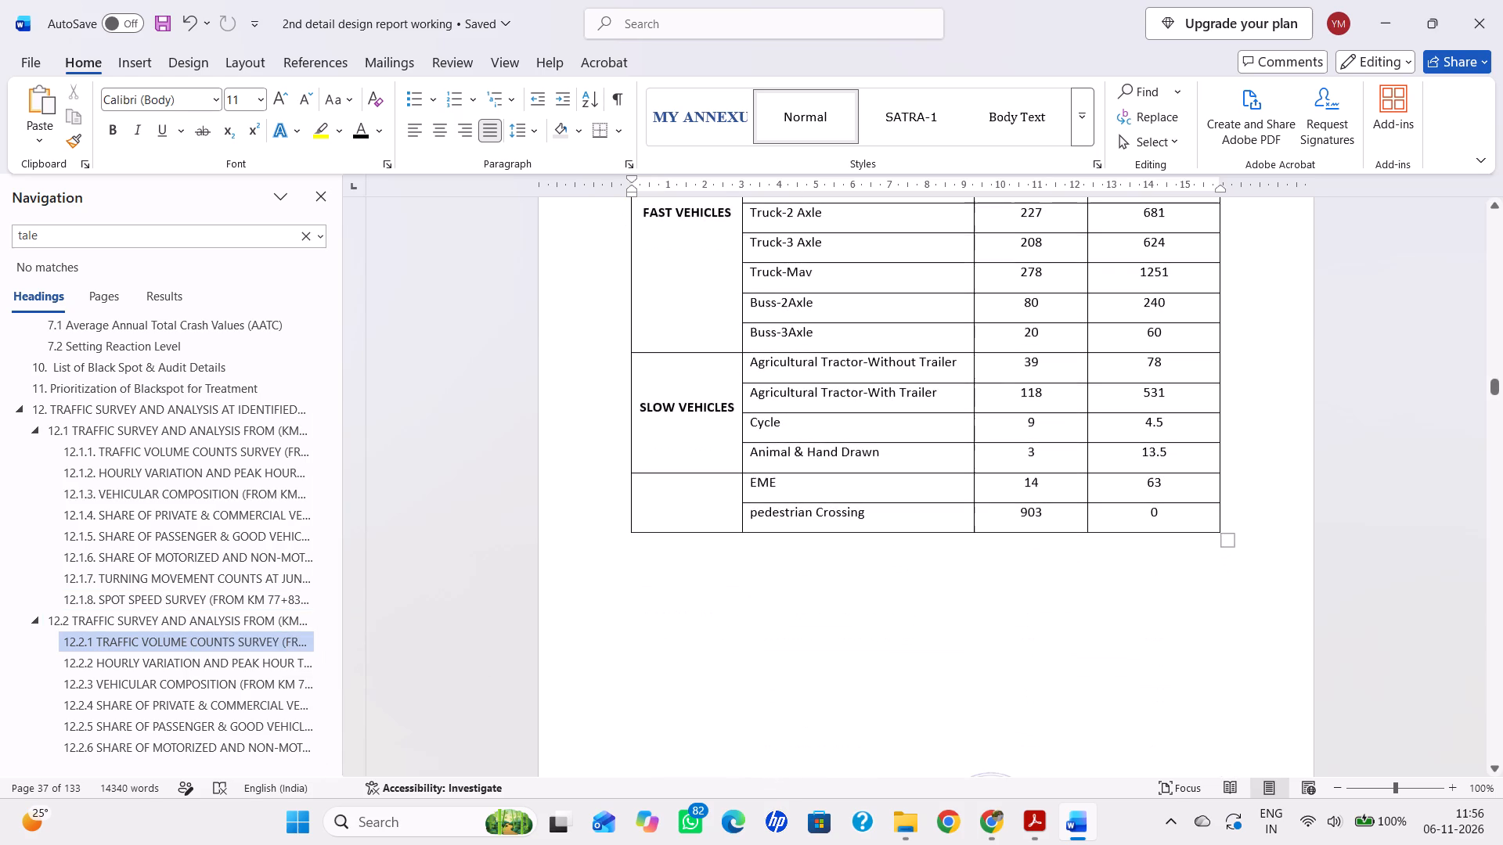
scroll(904, 542, "down", 13)
scroll(907, 539, "up", 11)
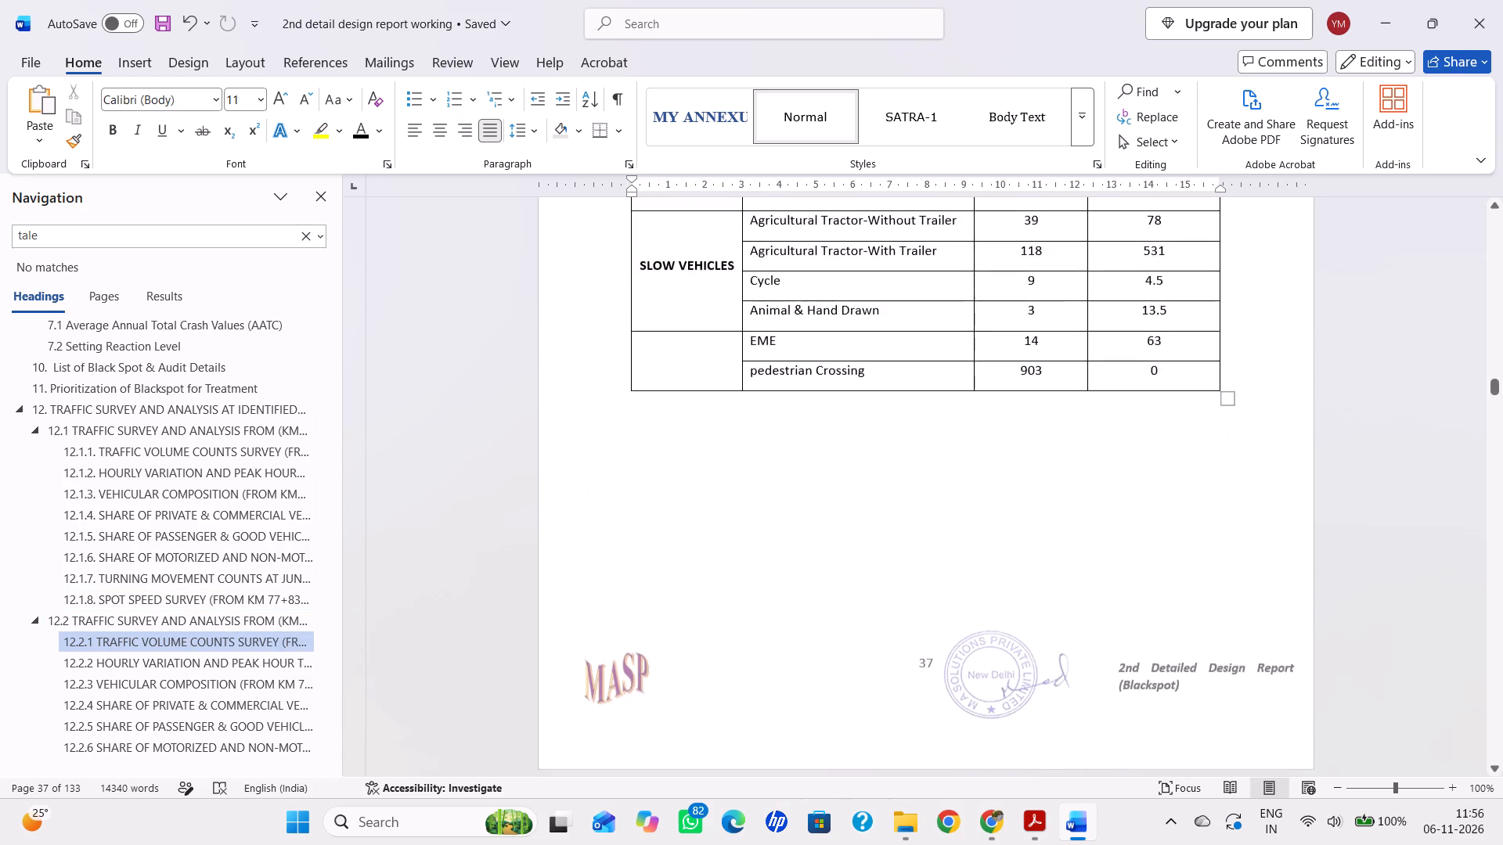
scroll(915, 544, "up", 3)
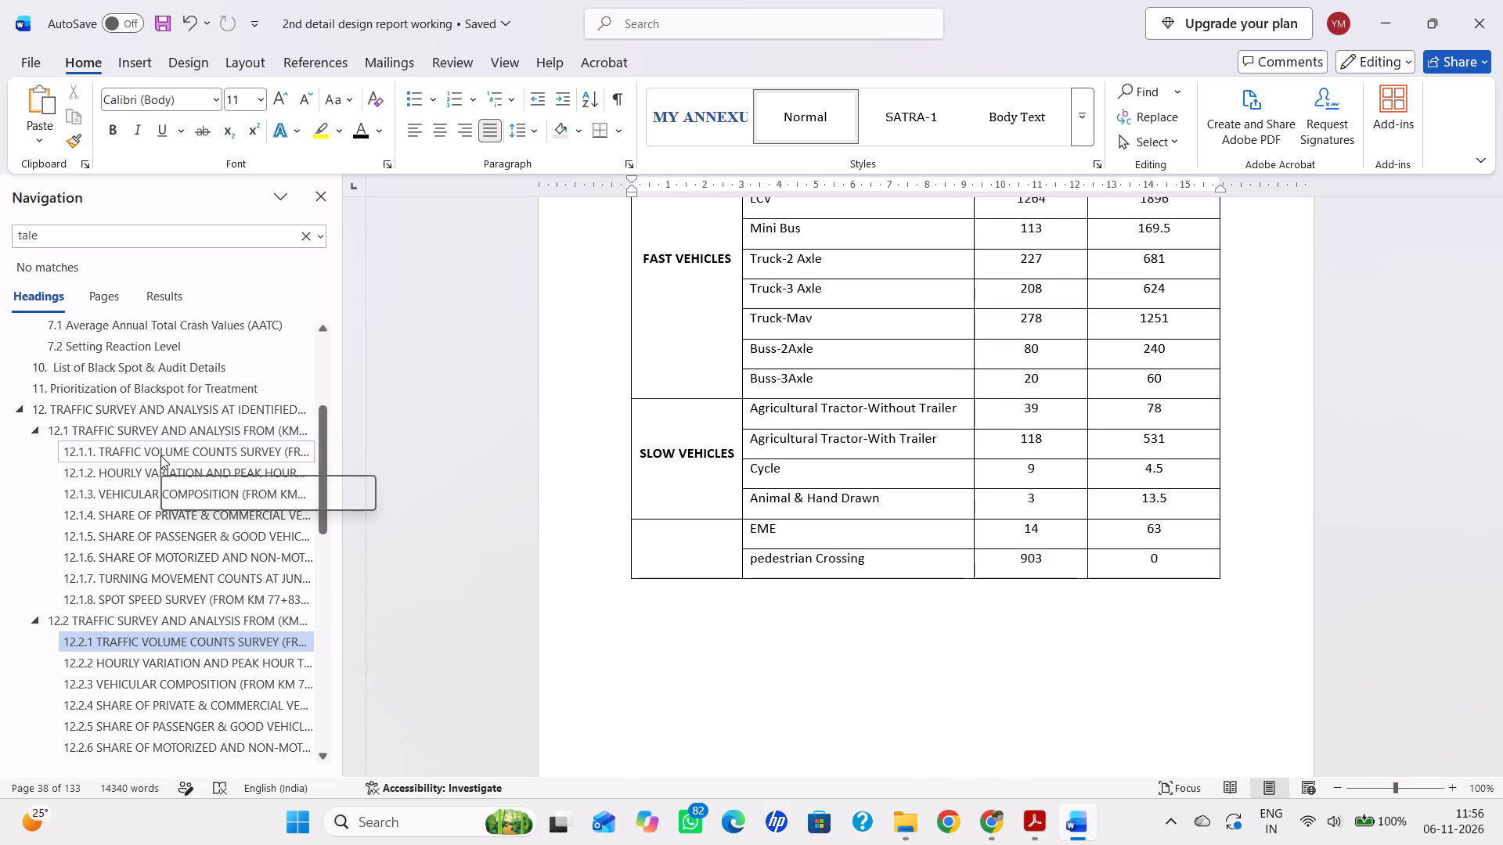
left_click(160, 455)
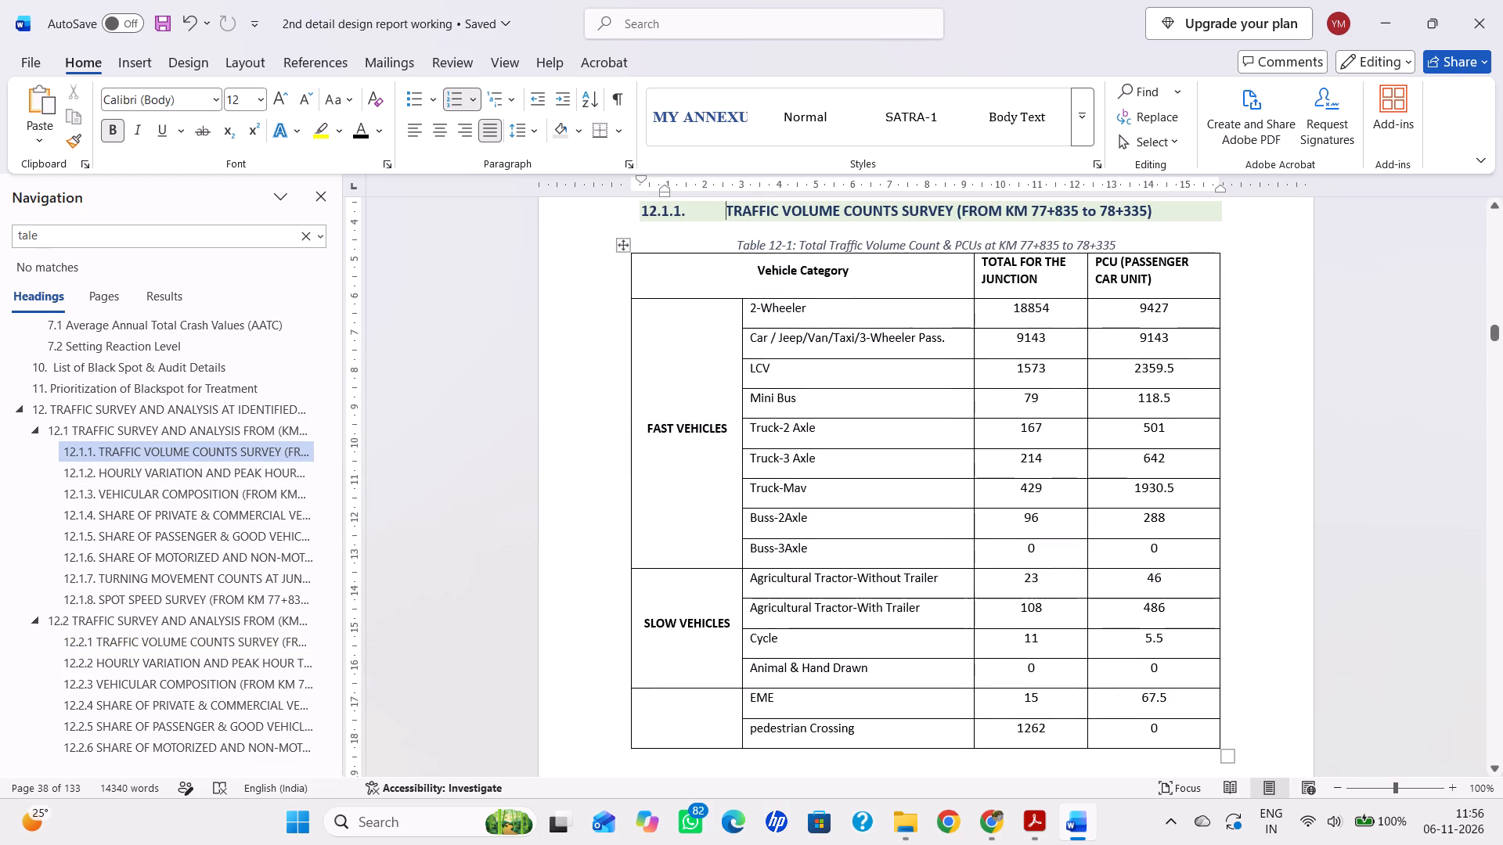
left_click(133, 629)
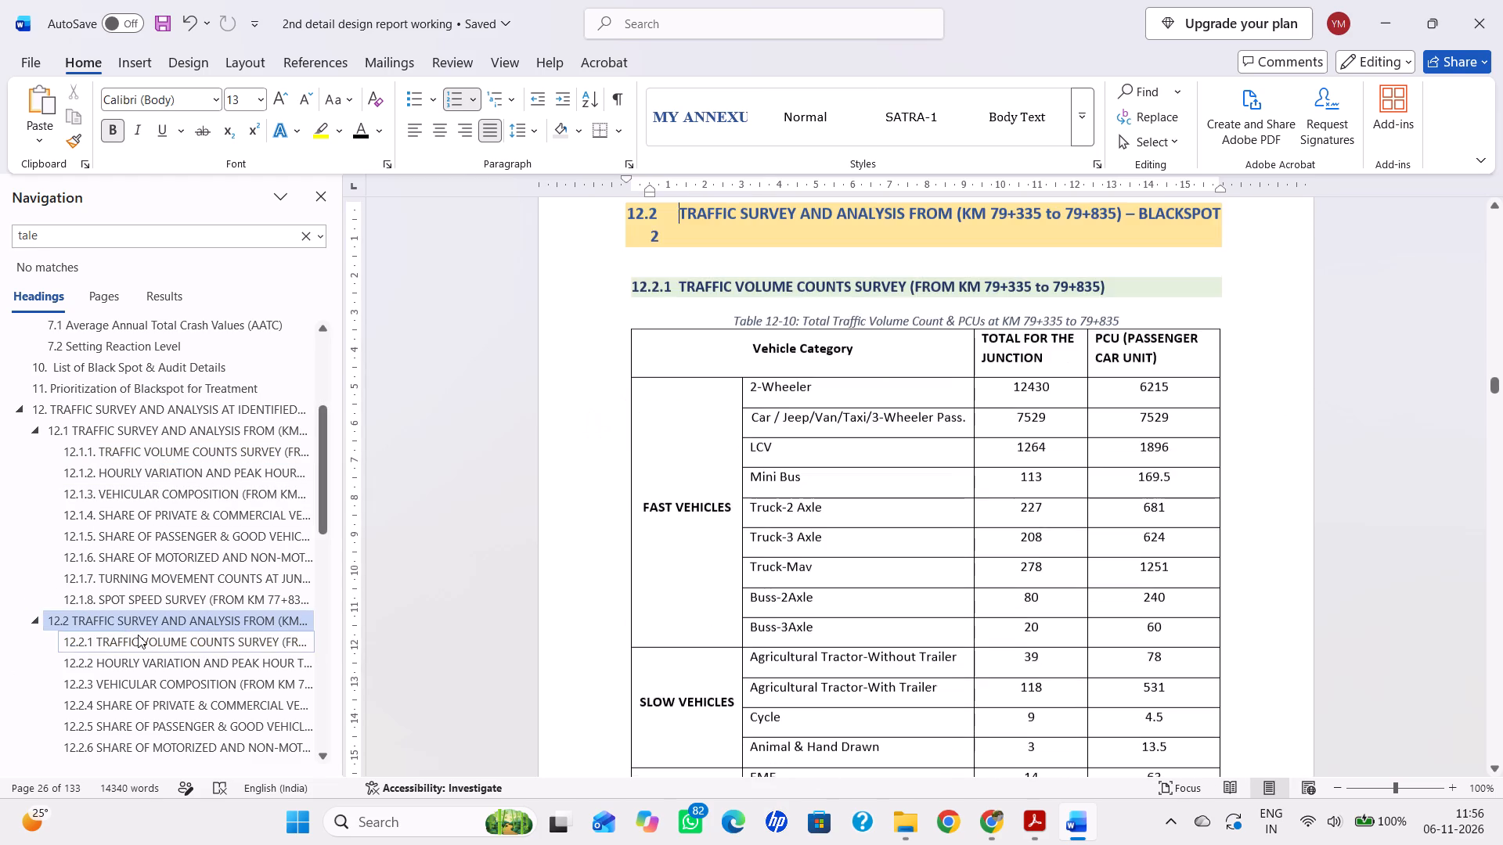
left_click(138, 635)
In the Figure 12-12 graph, shift the 2-Wheeler PCU label slightly and raise the LCV and Mini Bus PCU labels clear of neighbouring values.
scroll(970, 508, "down", 12)
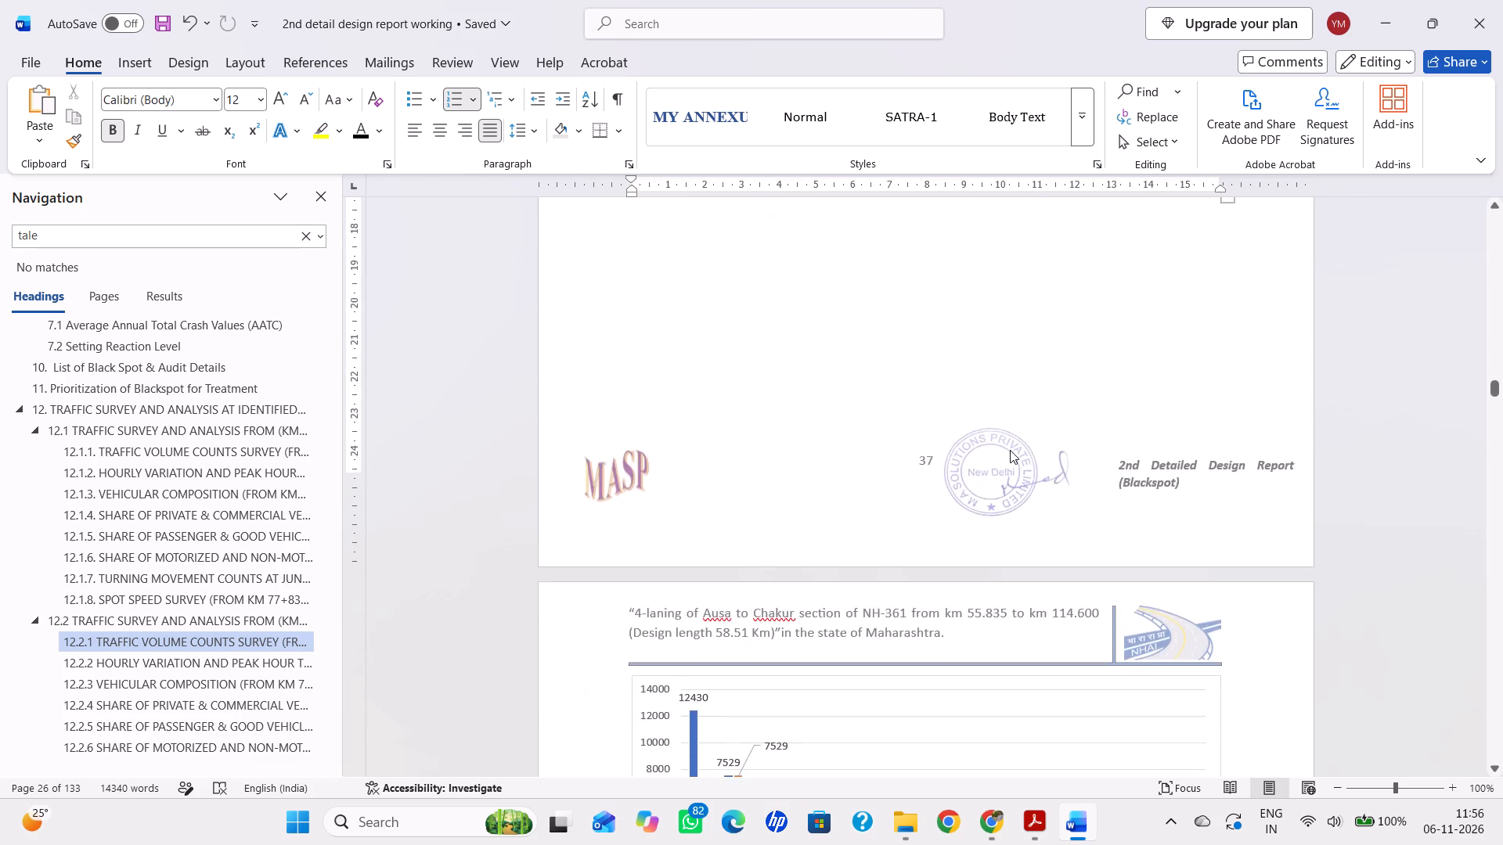
scroll(1011, 450, "down", 6)
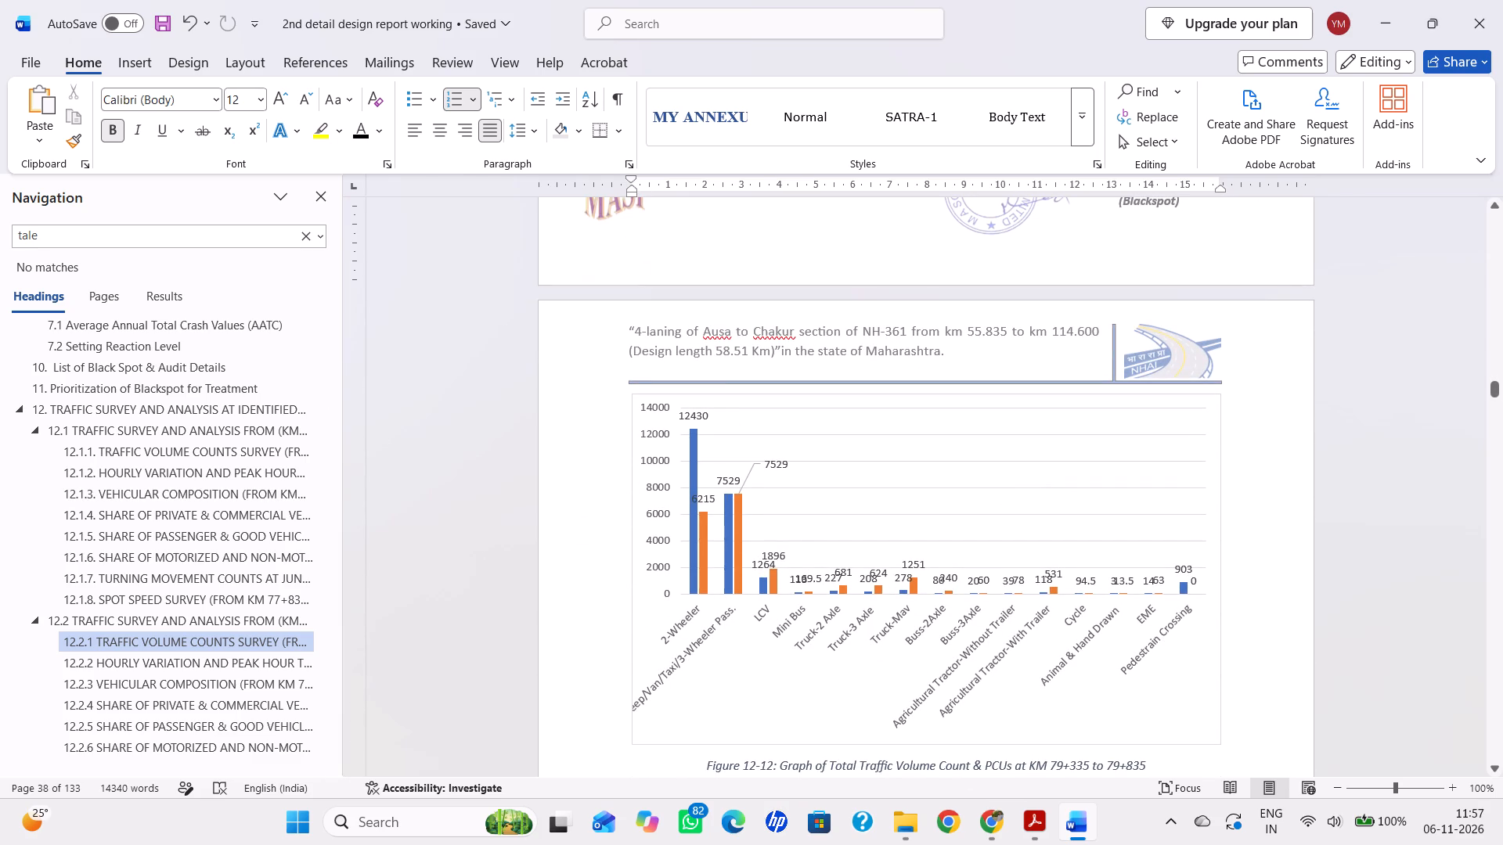
left_click(710, 497)
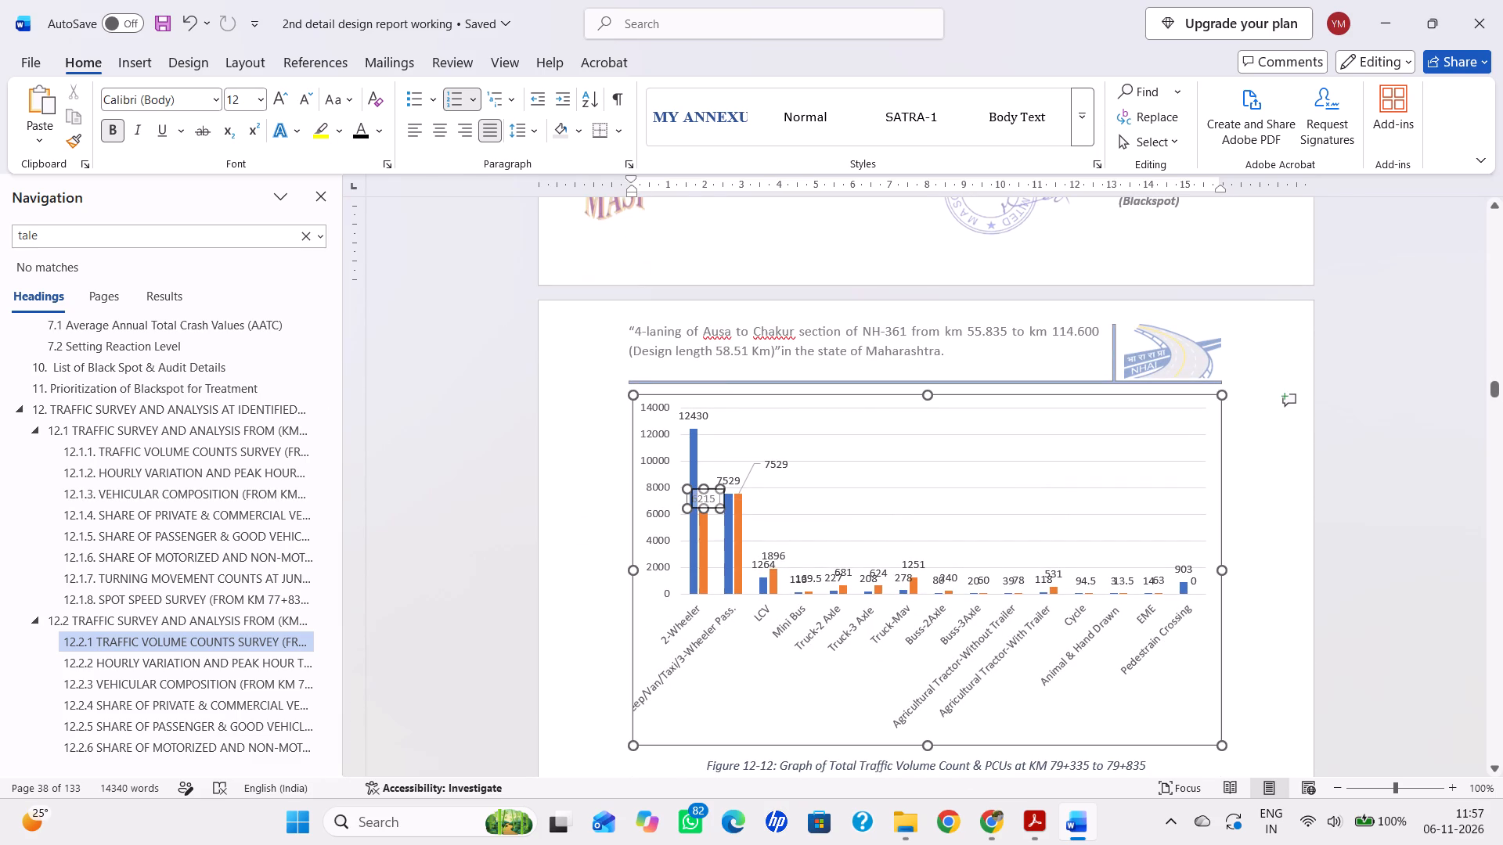
left_click(1406, 575)
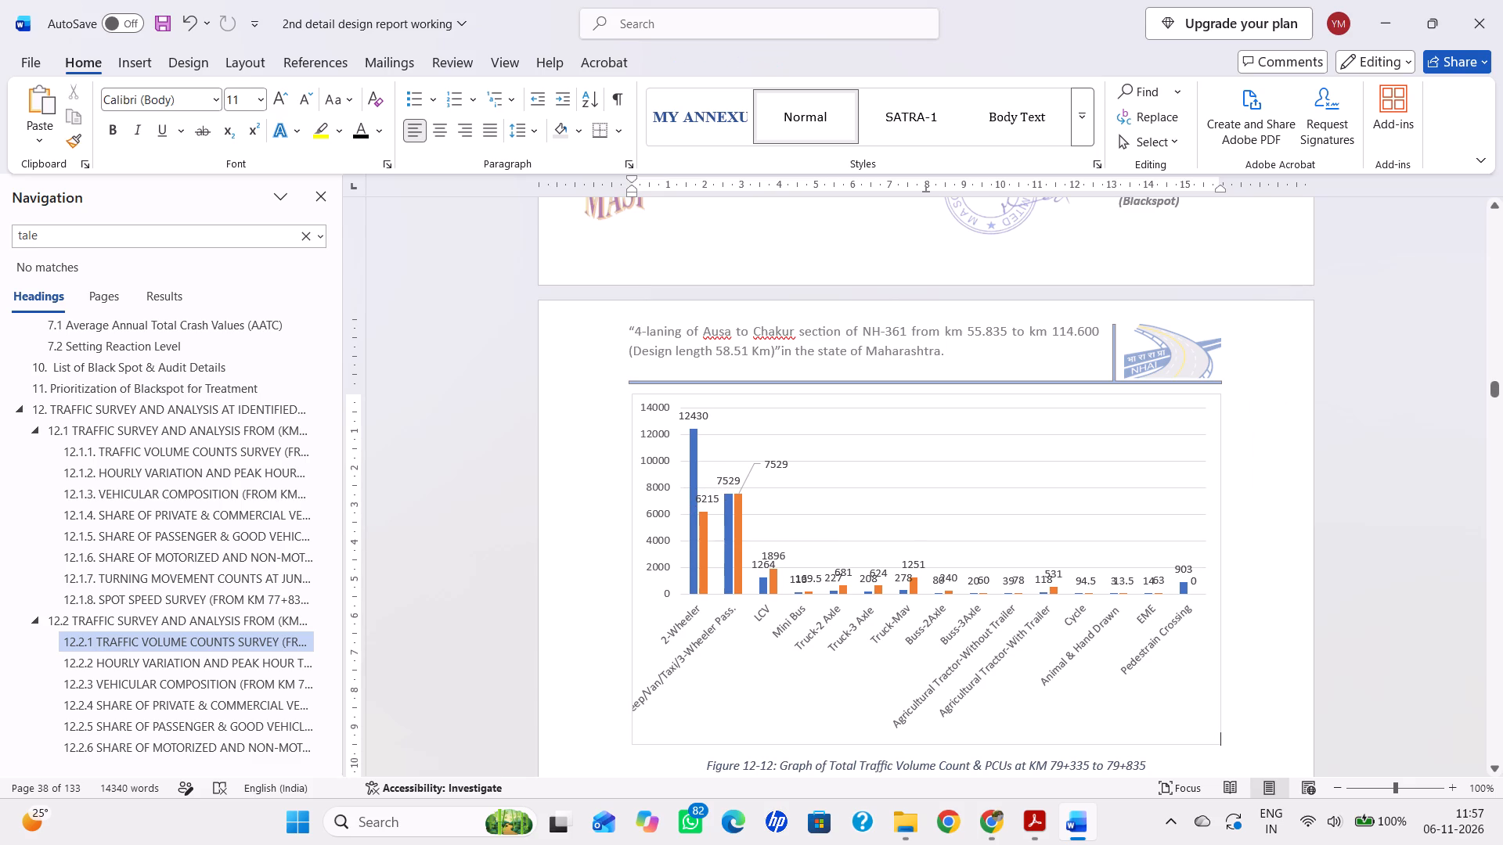
left_click_drag(781, 553, 820, 526)
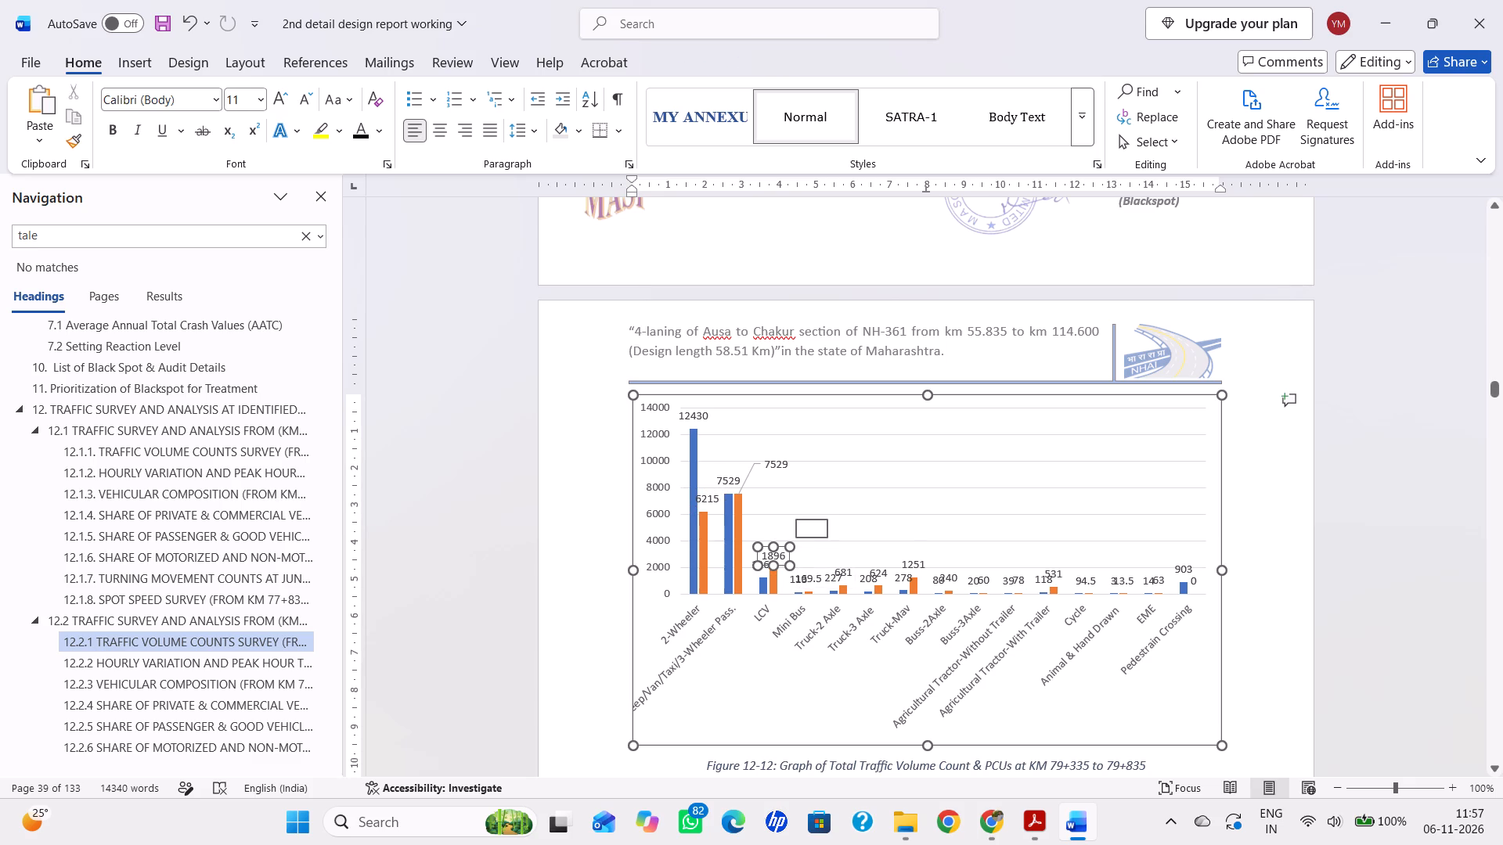
left_click_drag(820, 526, 804, 525)
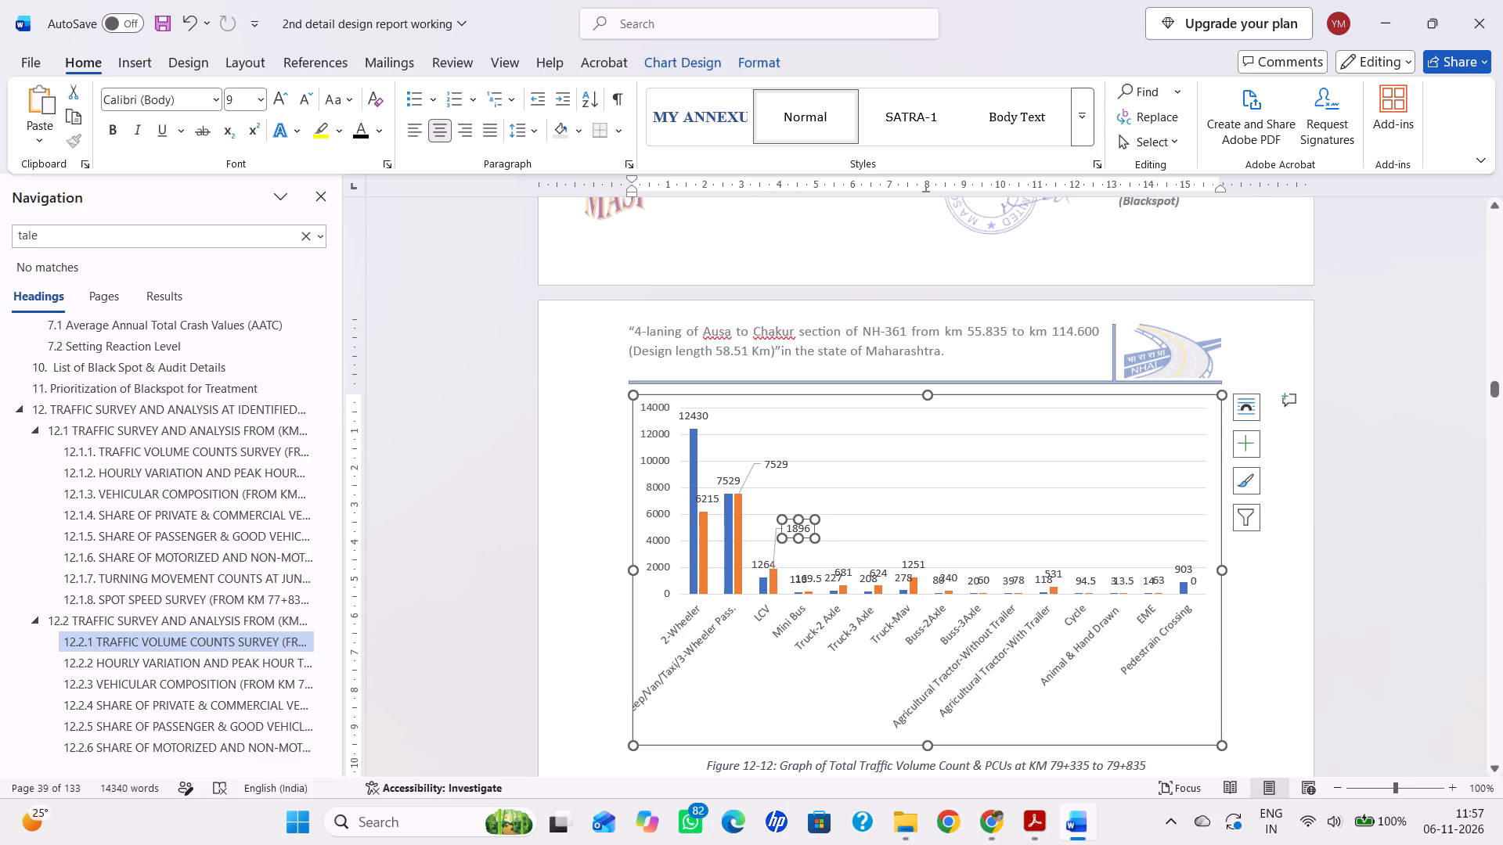
left_click_drag(813, 575, 818, 554)
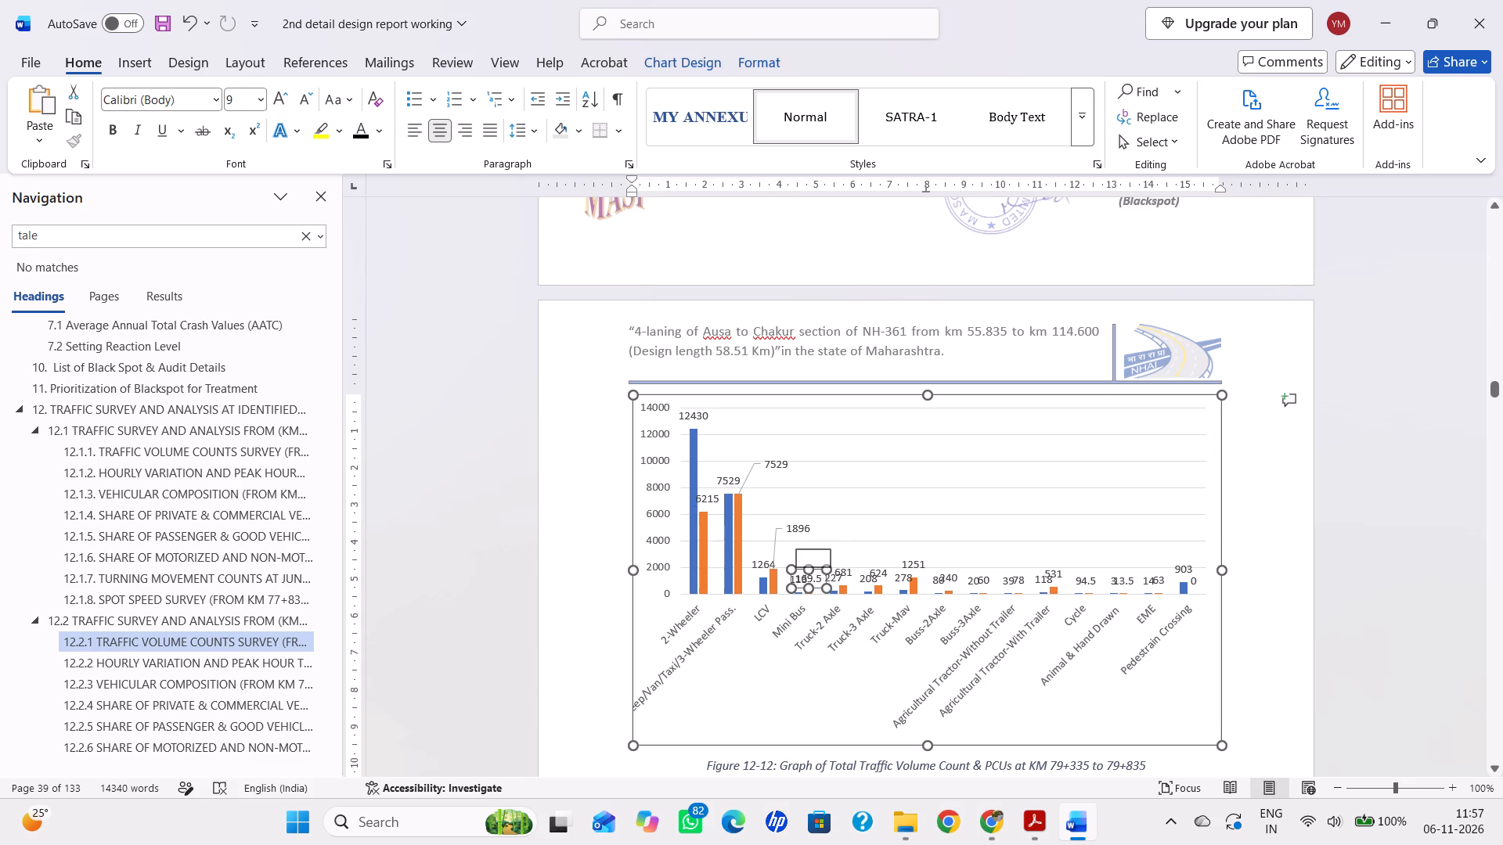
left_click_drag(818, 554, 816, 548)
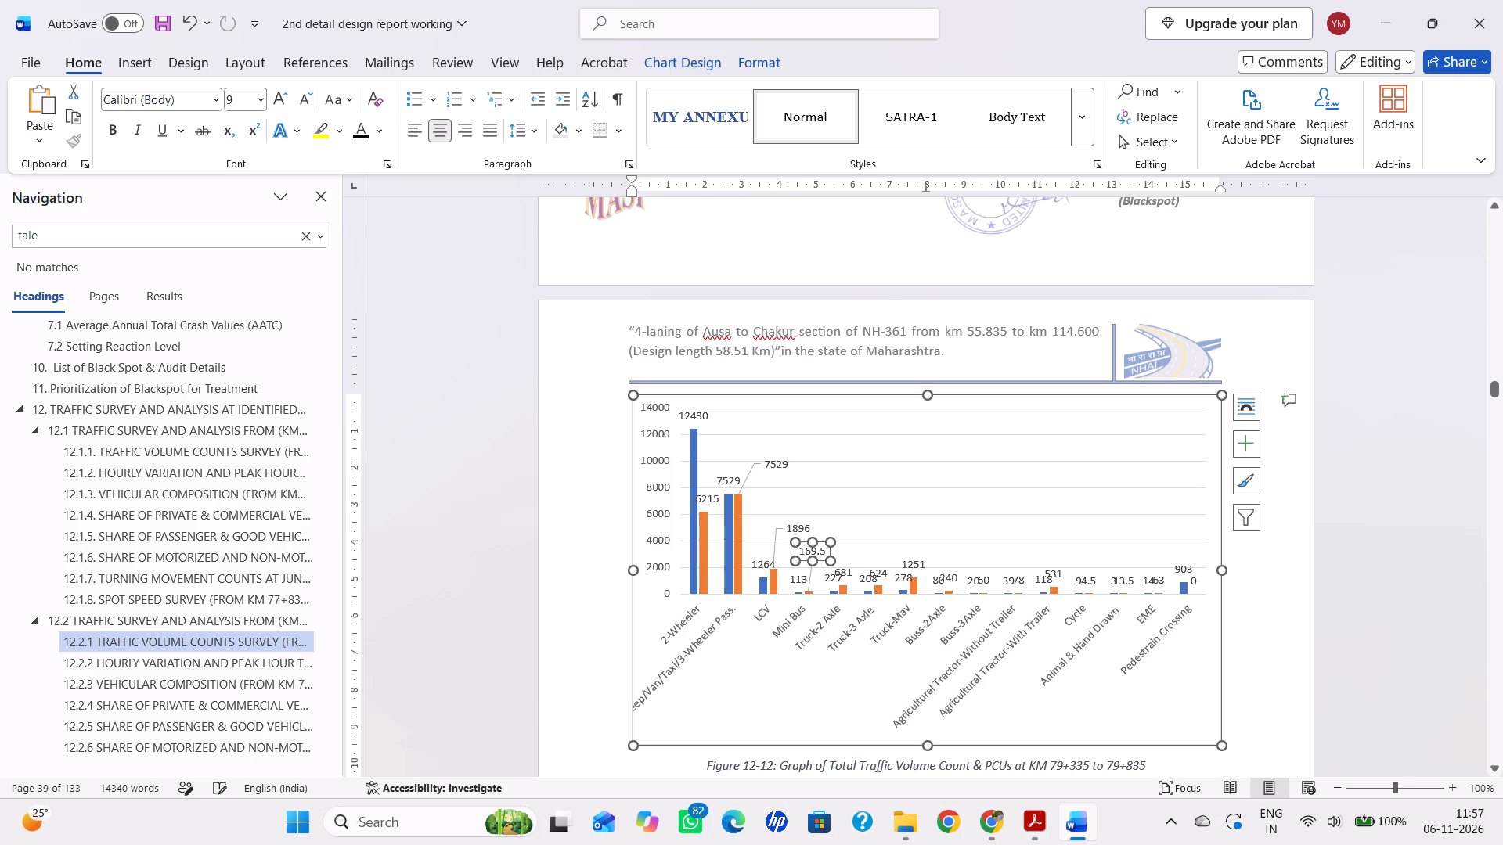
left_click(1341, 637)
Raise the Truck-2 Axle, Truck-3 Axle and Truck-Mav PCU data labels in the Figure 12-12 graph clear of the neighbouring count labels.
left_click_drag(843, 570, 845, 566)
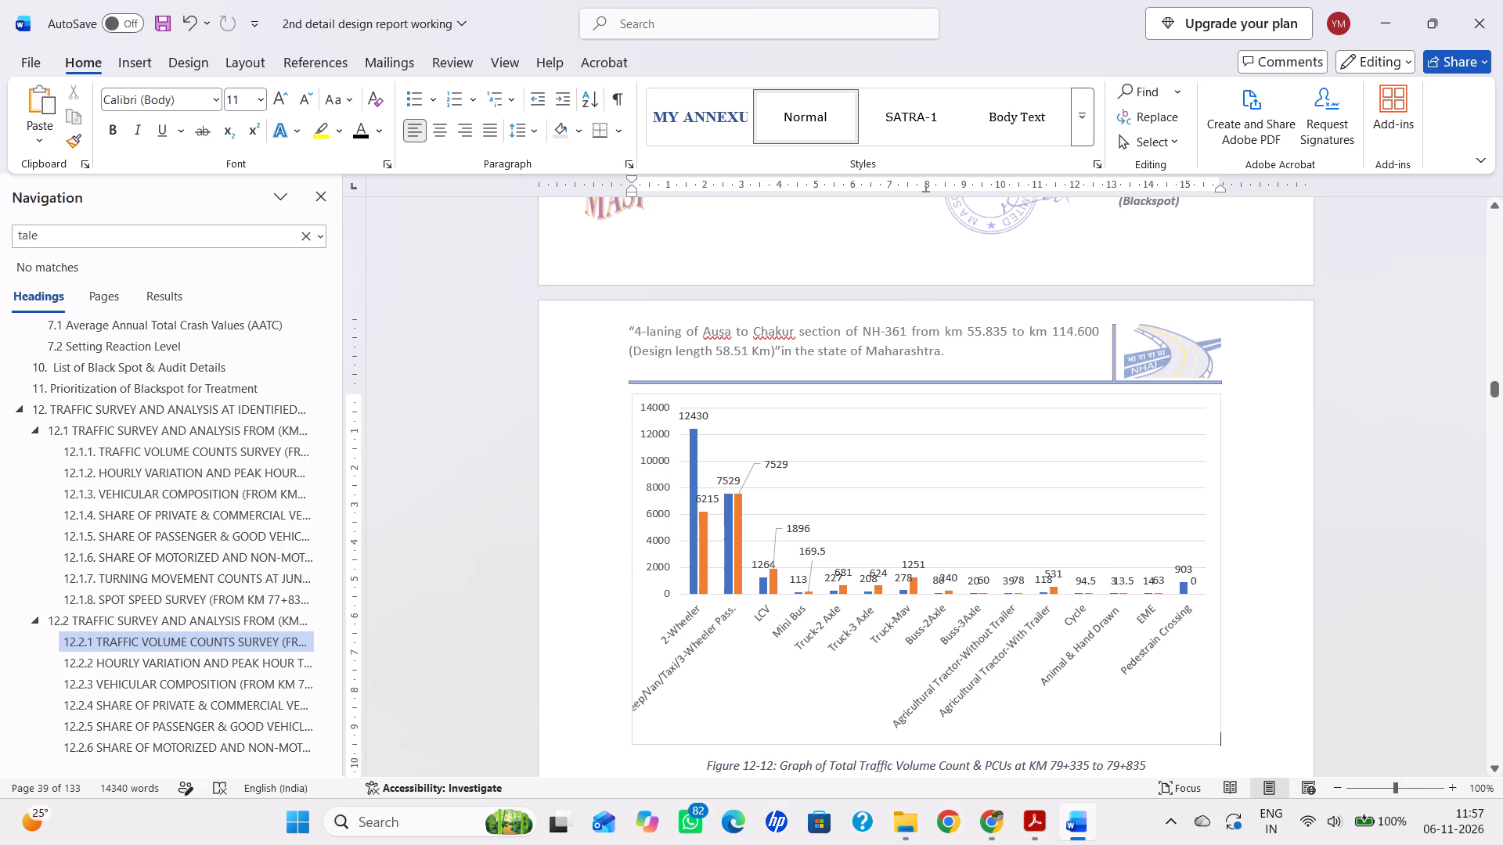
left_click_drag(845, 566, 846, 548)
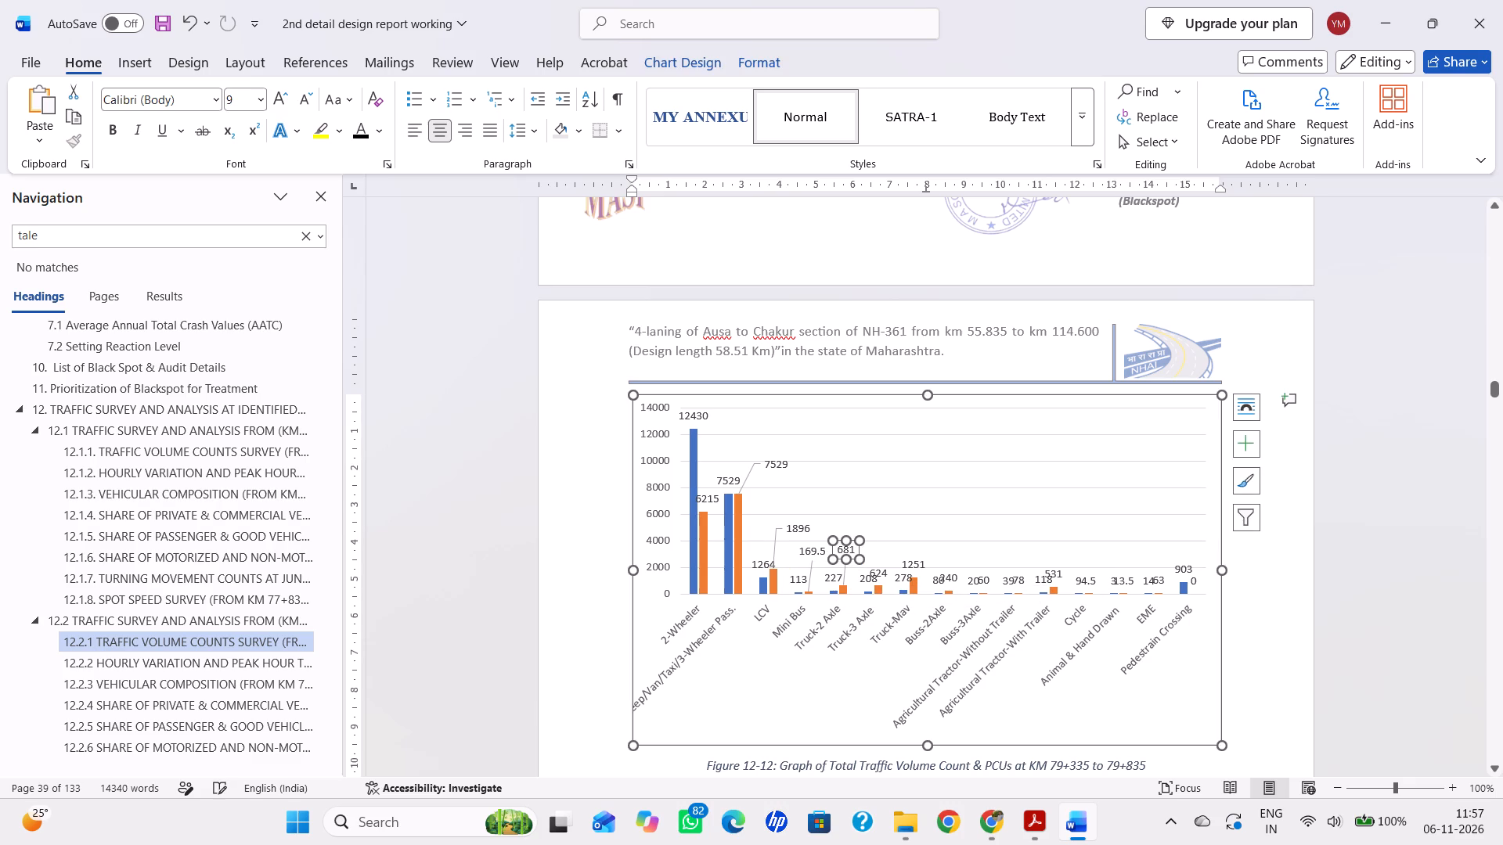
left_click(1353, 579)
left_click_drag(881, 572, 881, 552)
left_click_drag(919, 562, 919, 555)
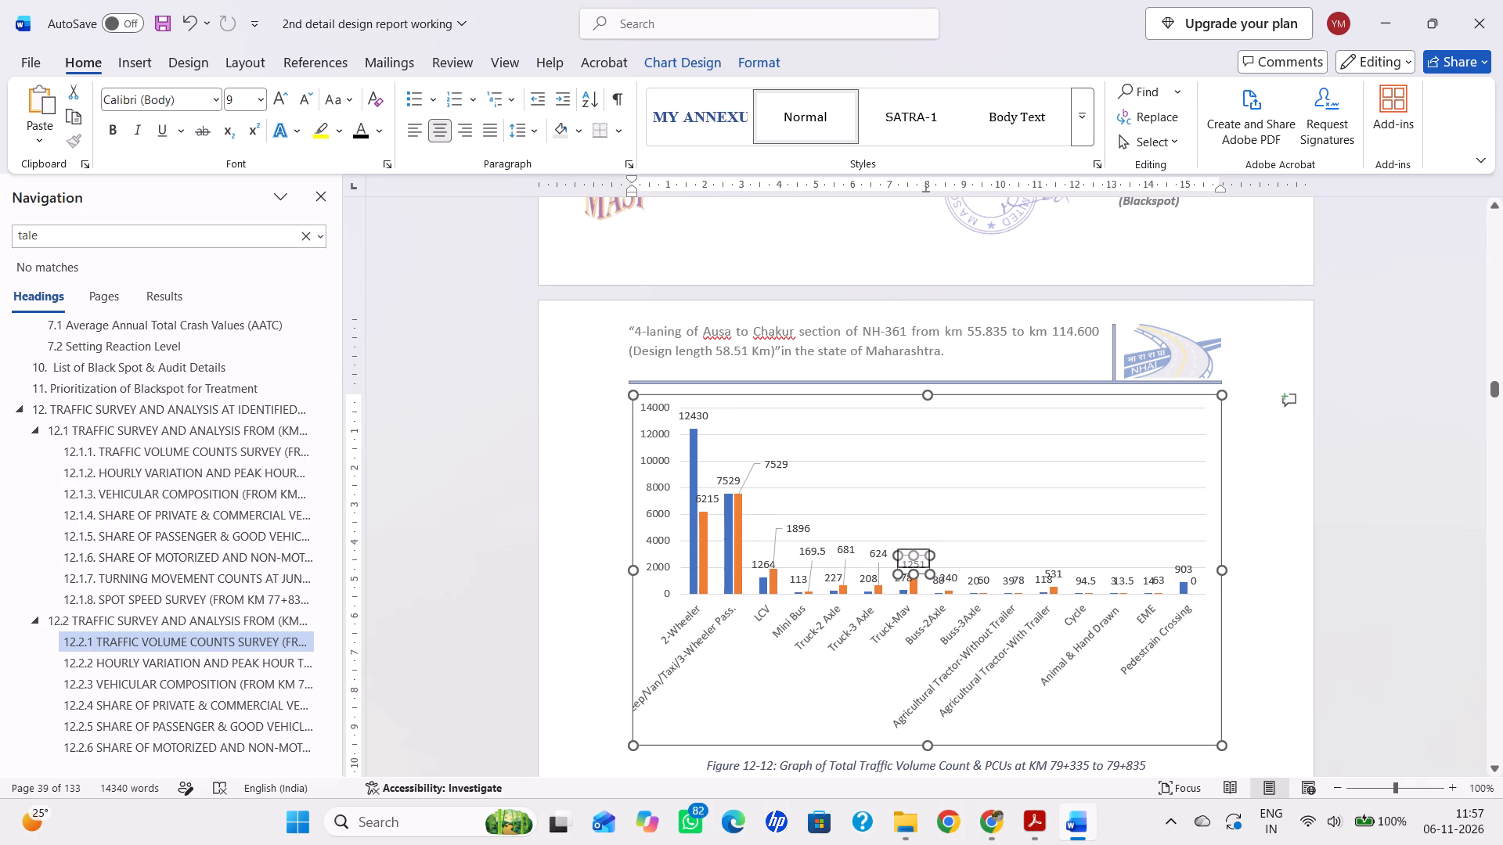
left_click_drag(919, 555, 919, 549)
left_click(898, 575)
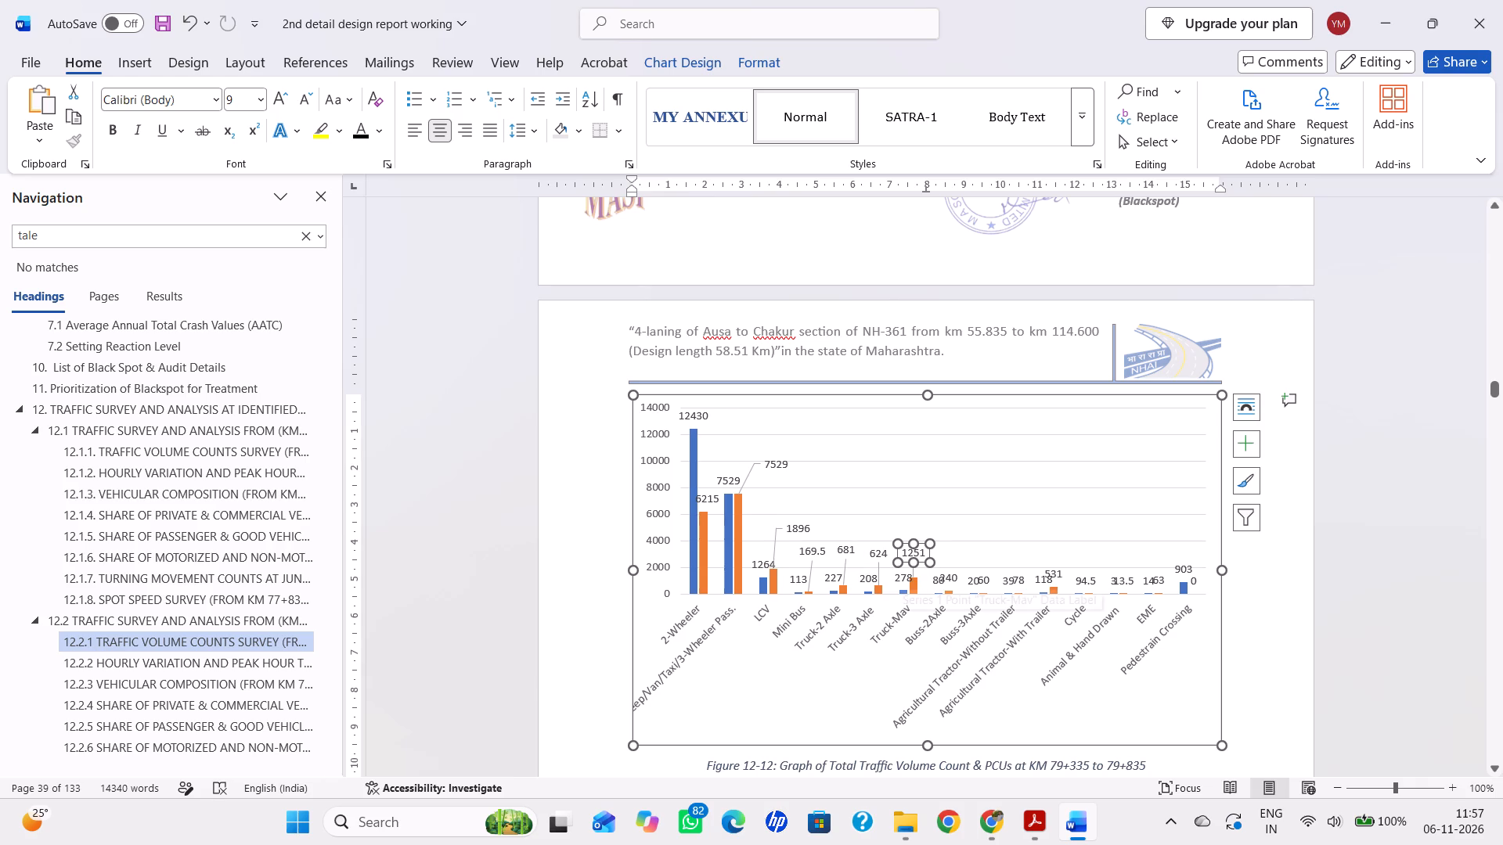
left_click(1339, 613)
Raise the Buss-2Axle and Buss-3Axle PCU data labels in the Figure 12-12 graph clear of the neighbouring count labels.
left_click_drag(950, 576, 950, 560)
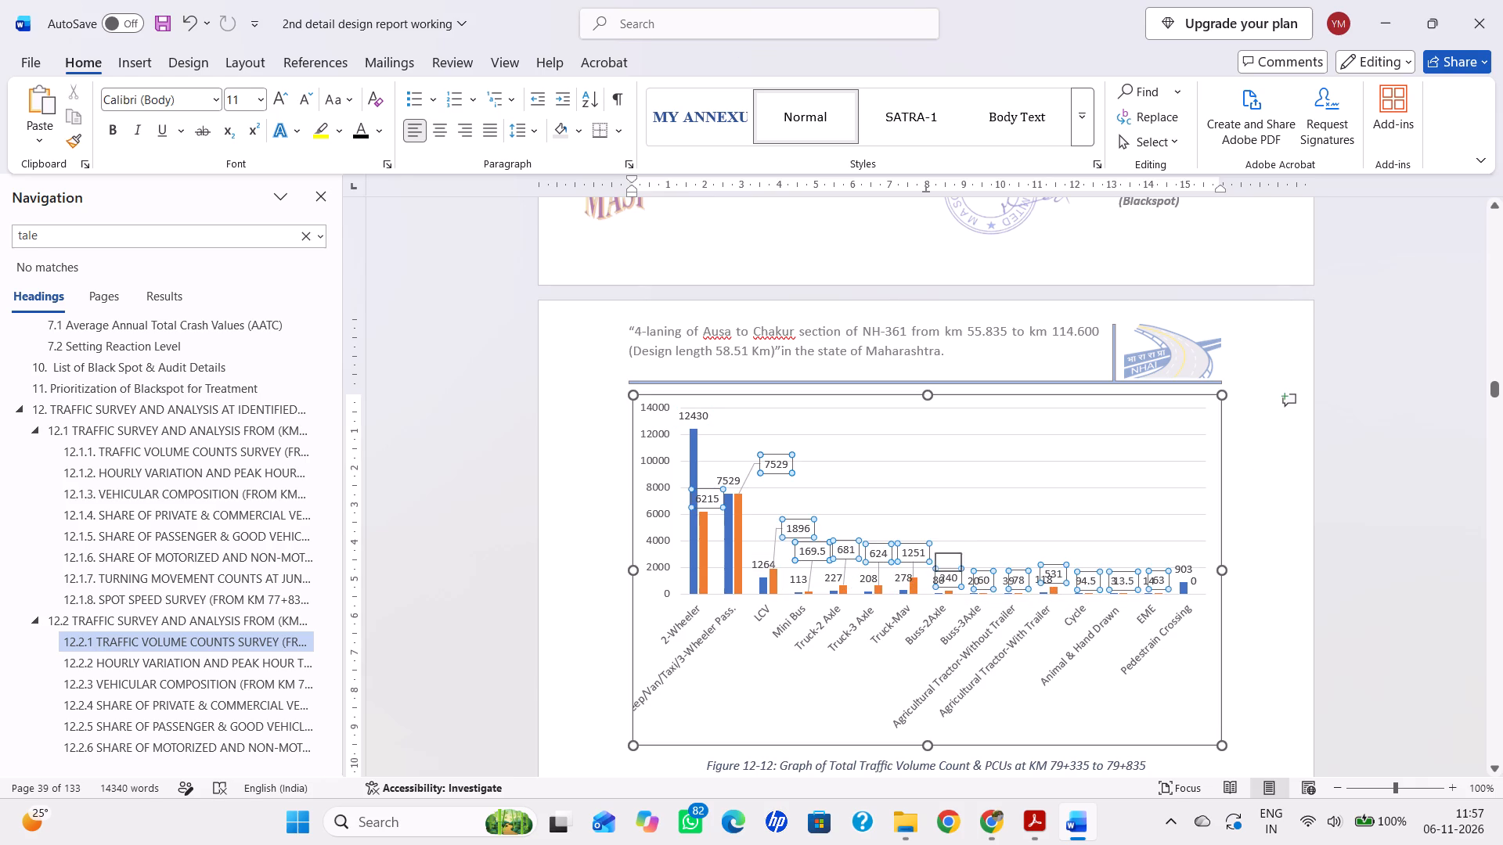
left_click_drag(950, 560, 950, 552)
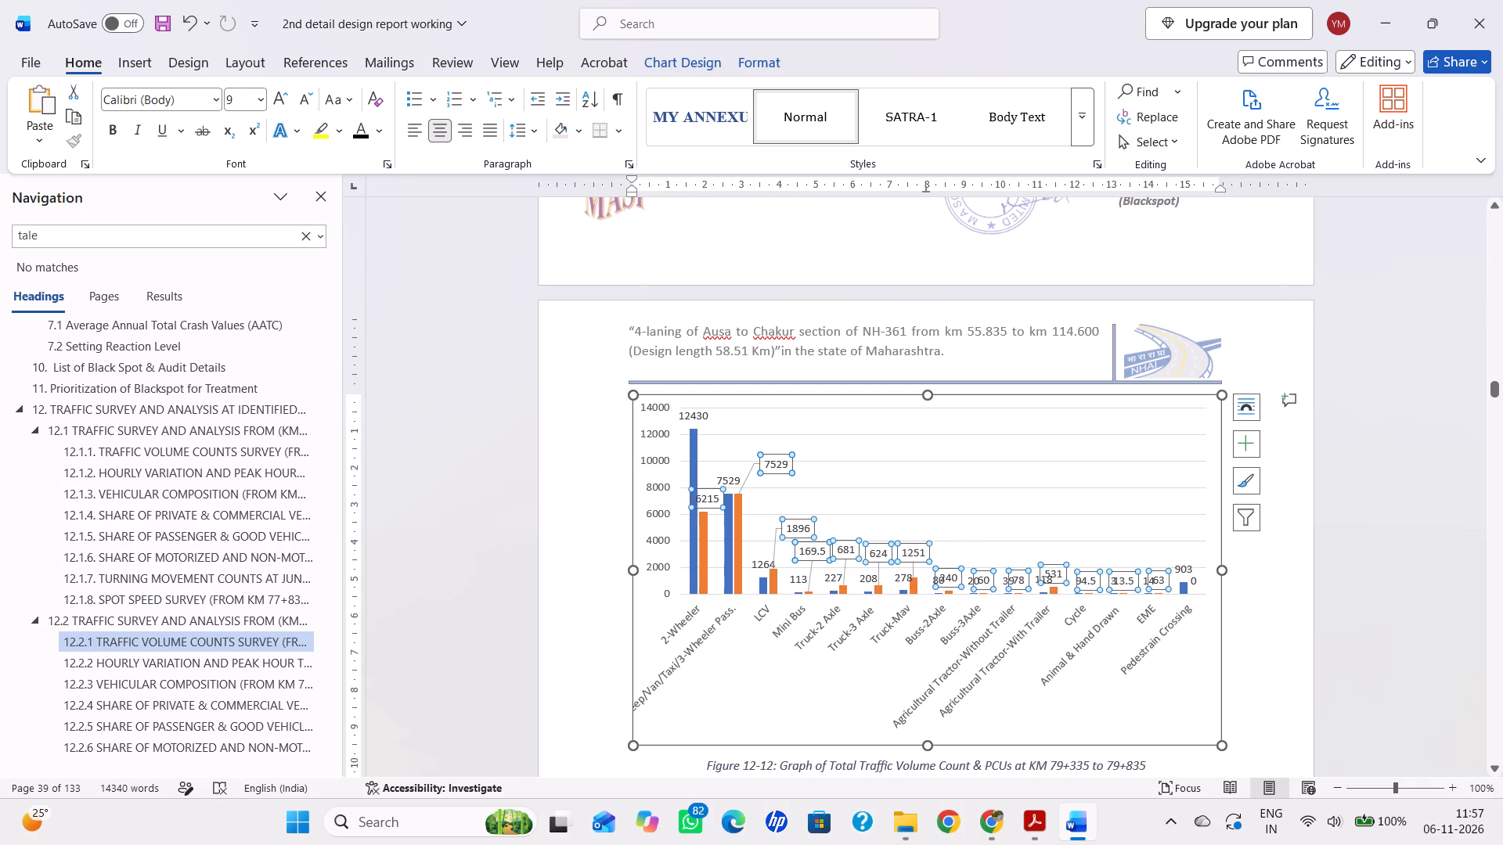
left_click_drag(947, 569, 950, 548)
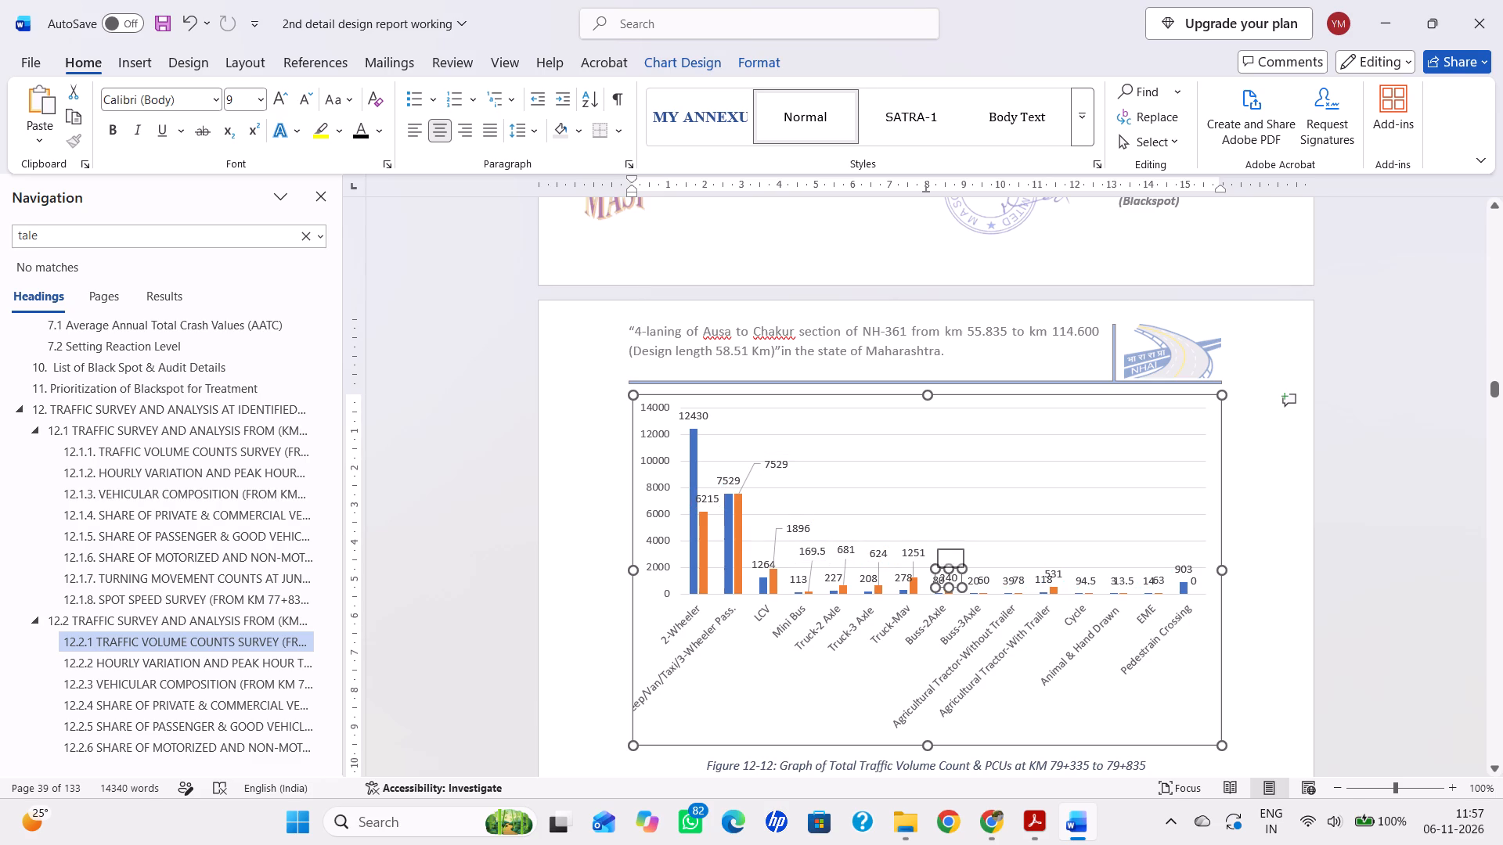
left_click_drag(950, 548, 950, 543)
left_click(1425, 620)
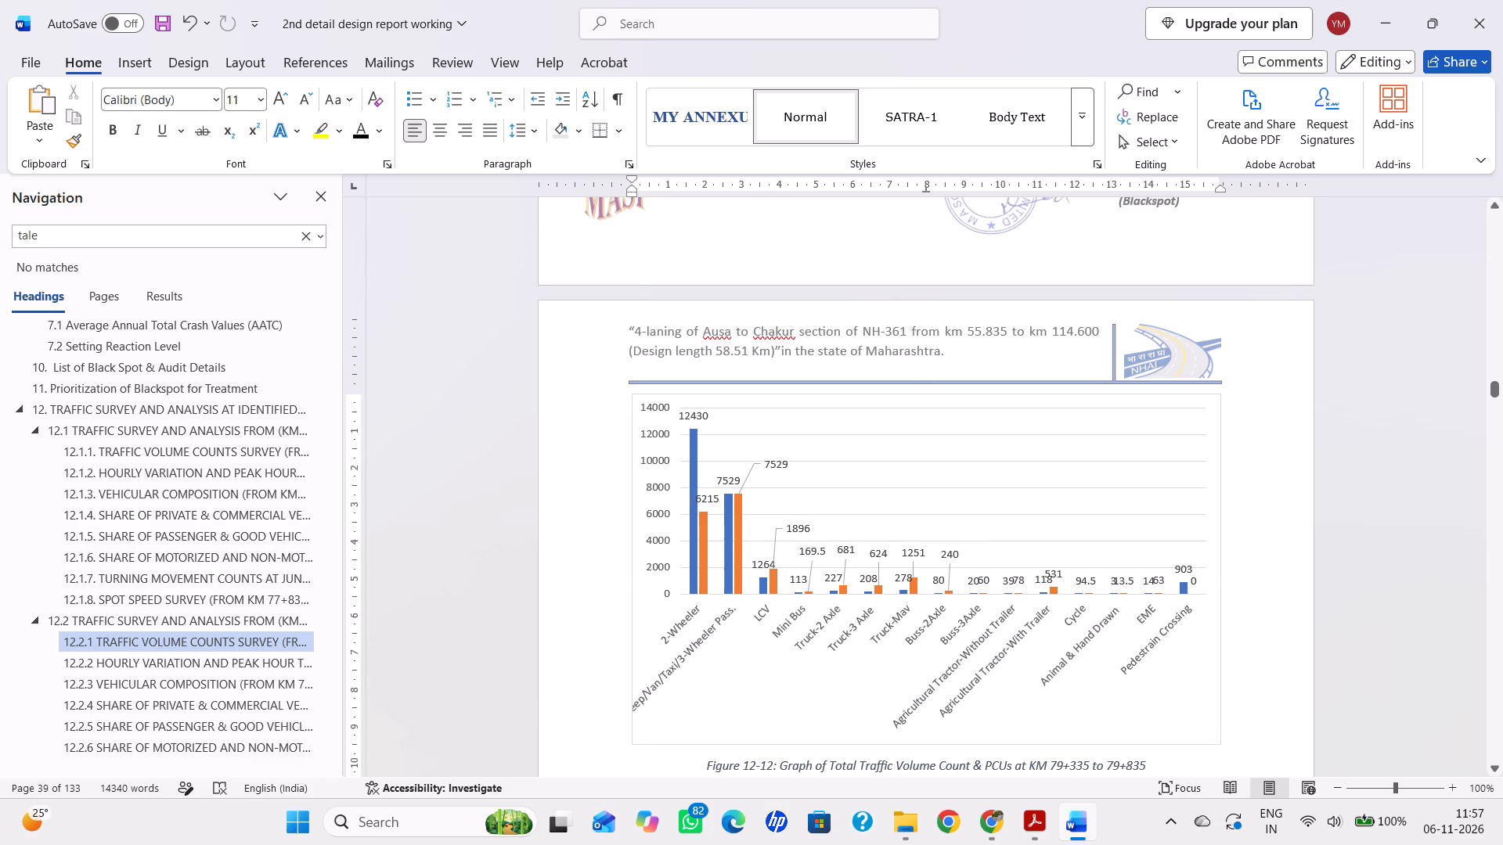
left_click(979, 580)
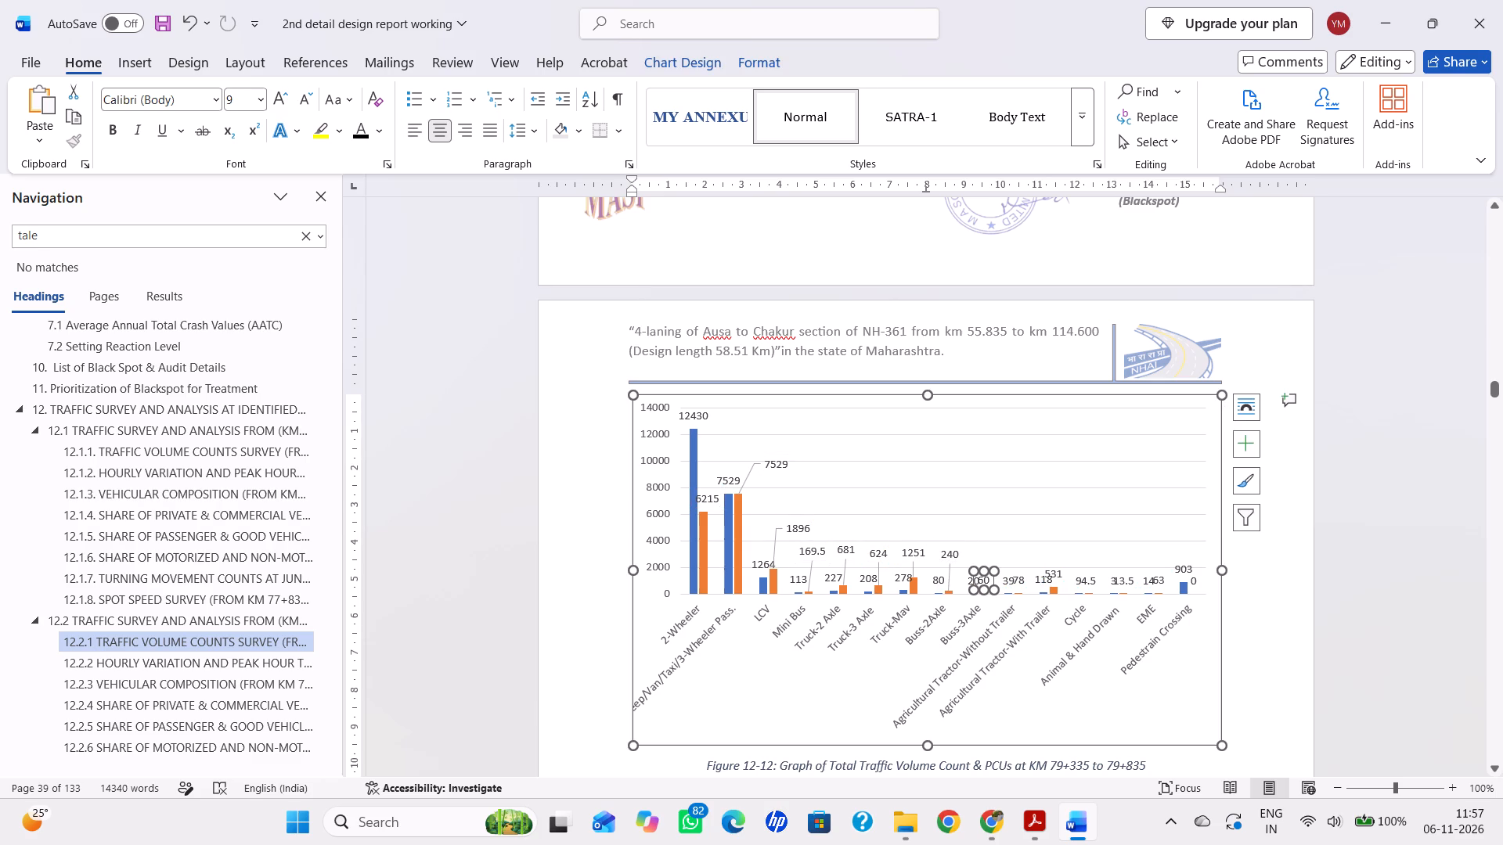
left_click_drag(990, 579, 995, 553)
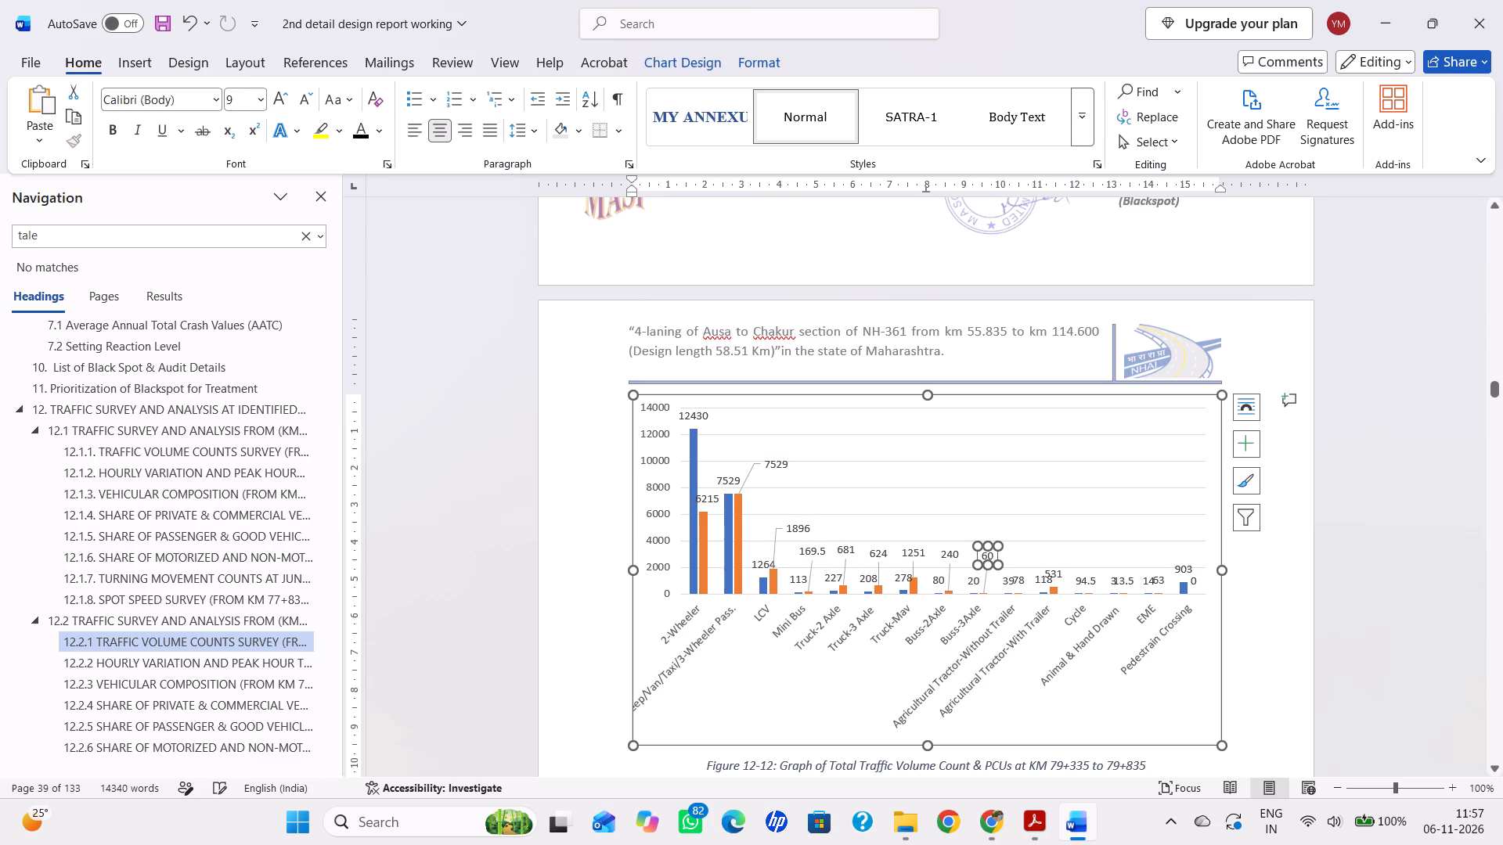
left_click(1334, 597)
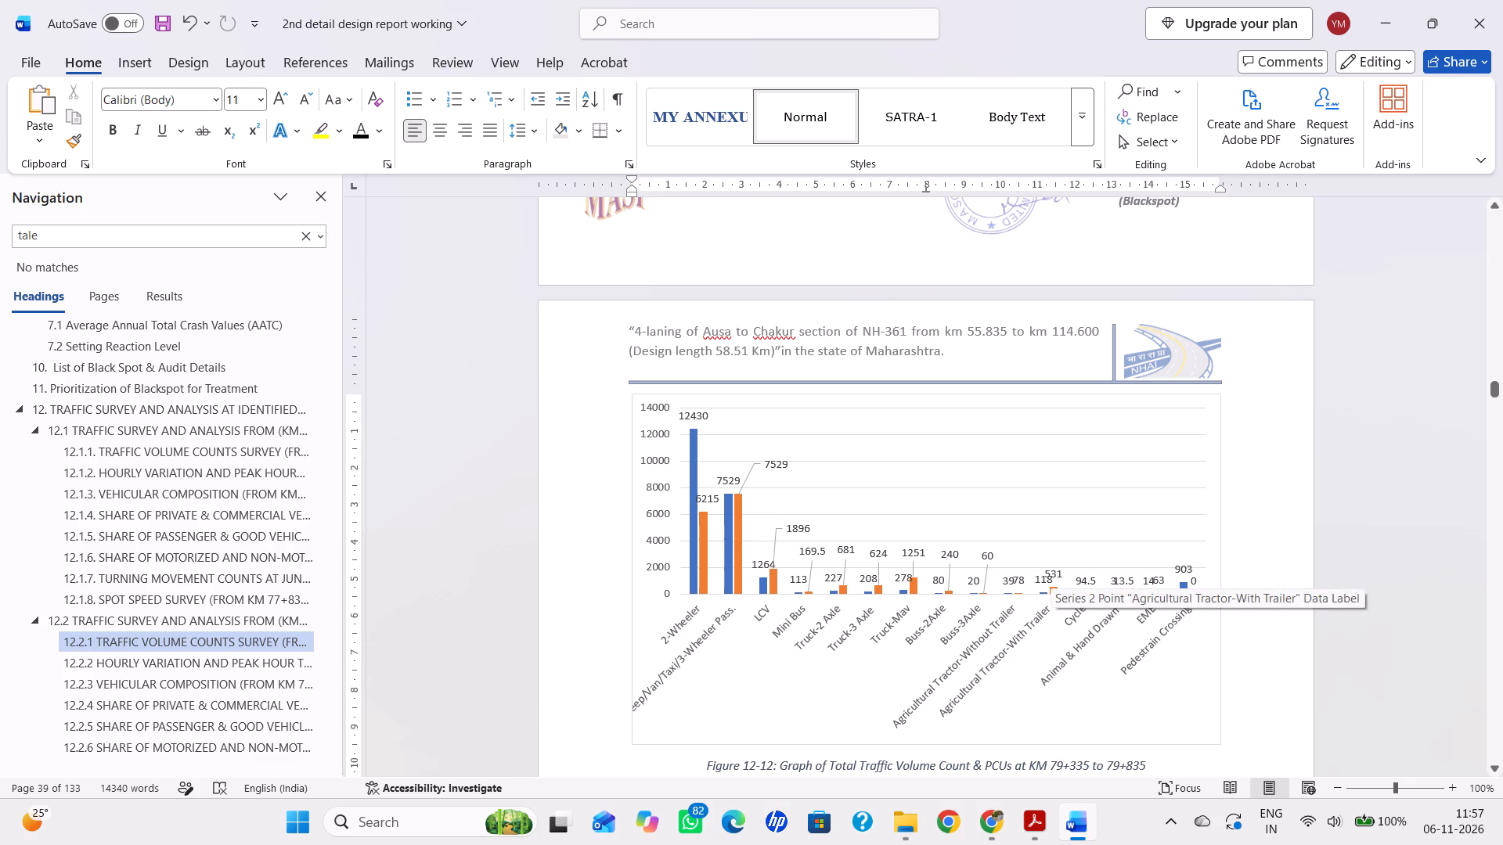
Raise the Agricultural Tractor-Without Trailer PCU label in the Figure 12-12 graph clear of its count label.
scroll(1020, 588, "up", 3)
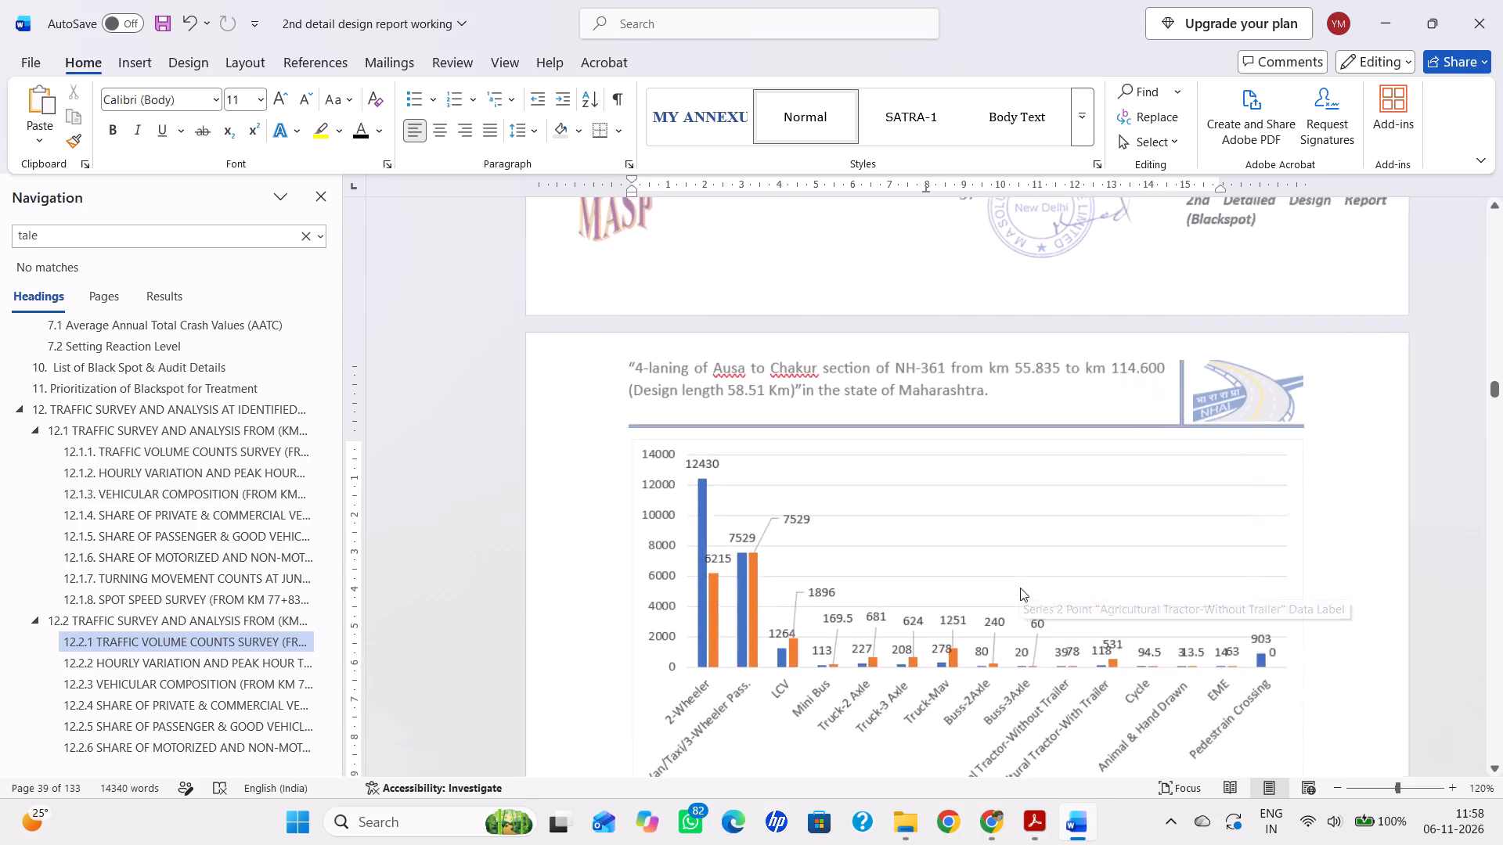
scroll(1069, 651, "down", 2)
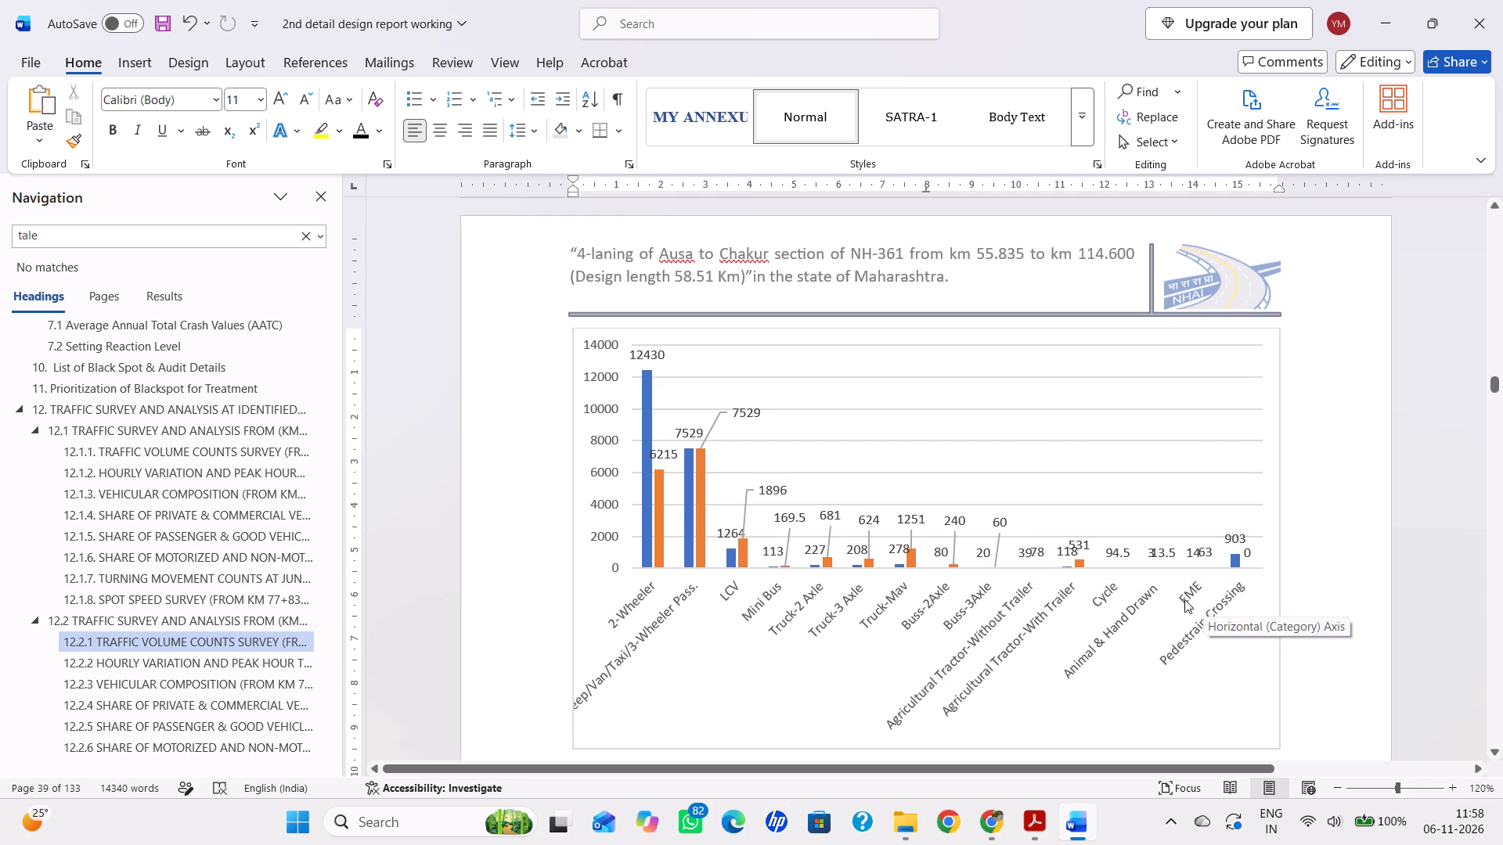
left_click(1040, 550)
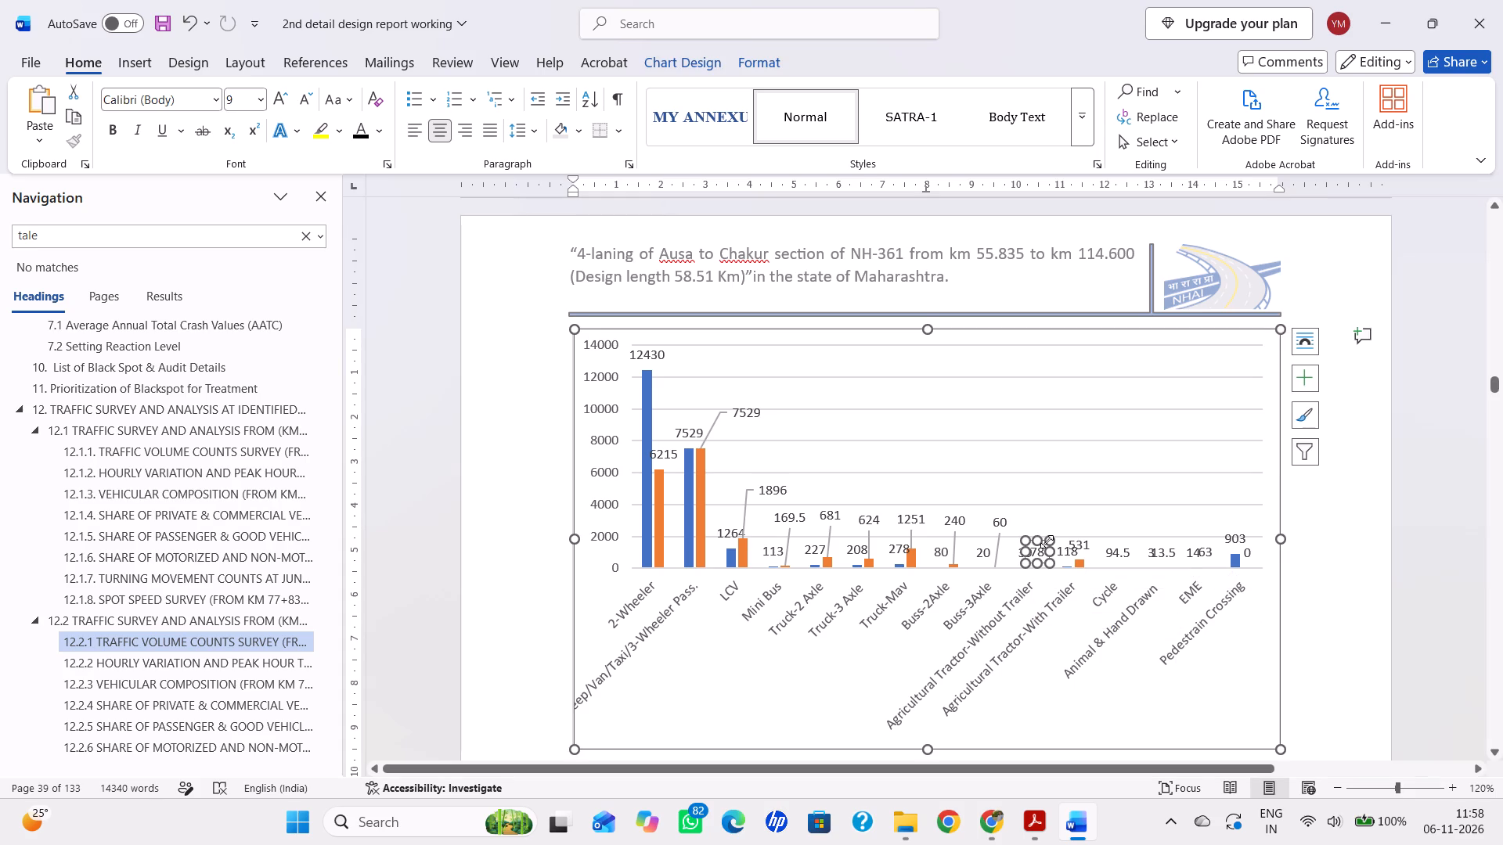
left_click(1047, 541)
left_click_drag(1043, 541, 1047, 516)
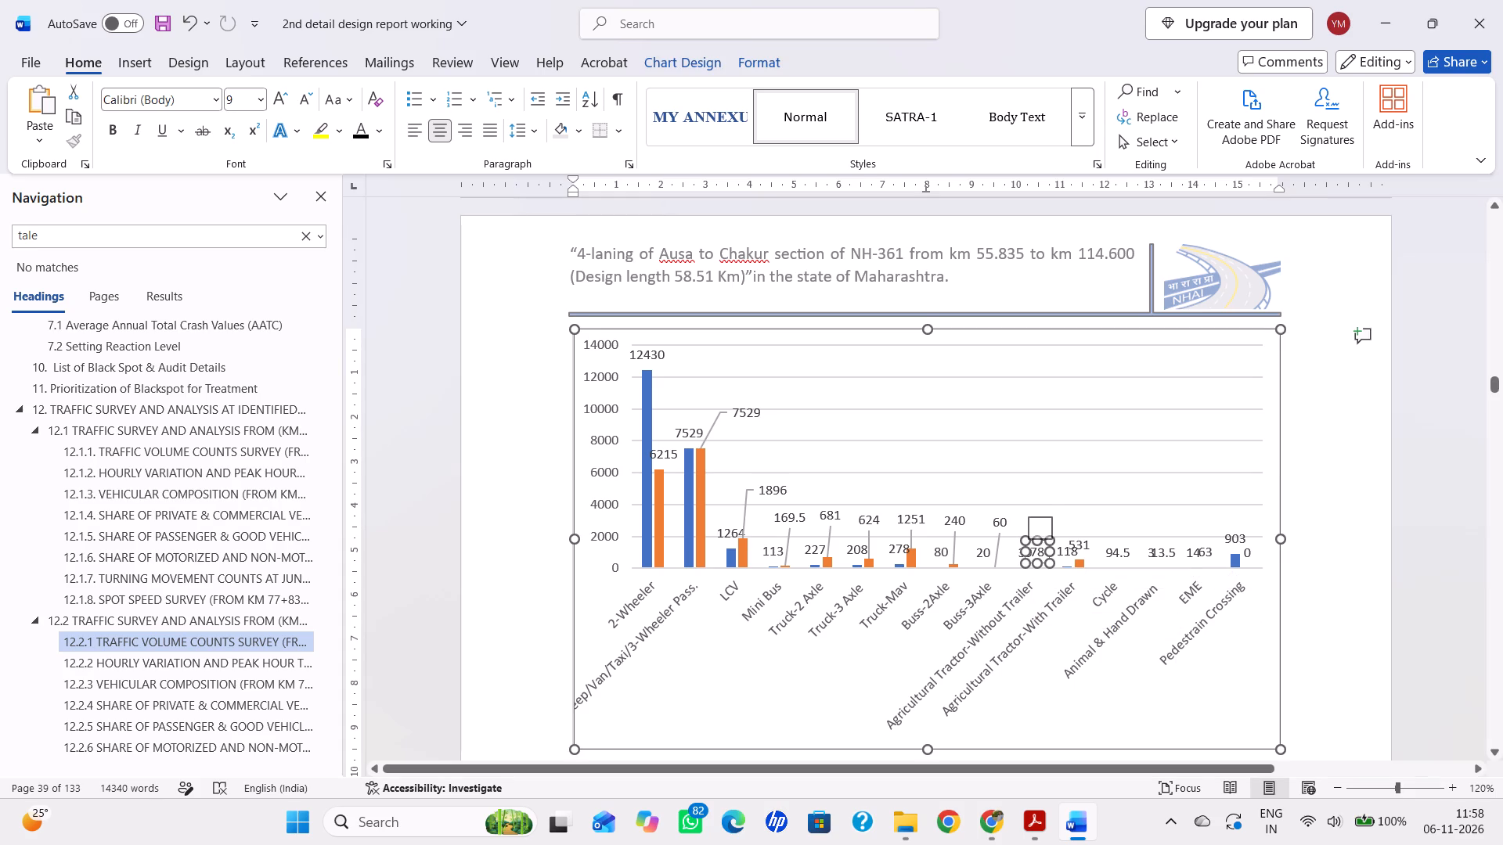
left_click_drag(1047, 516, 1048, 512)
left_click(1407, 647)
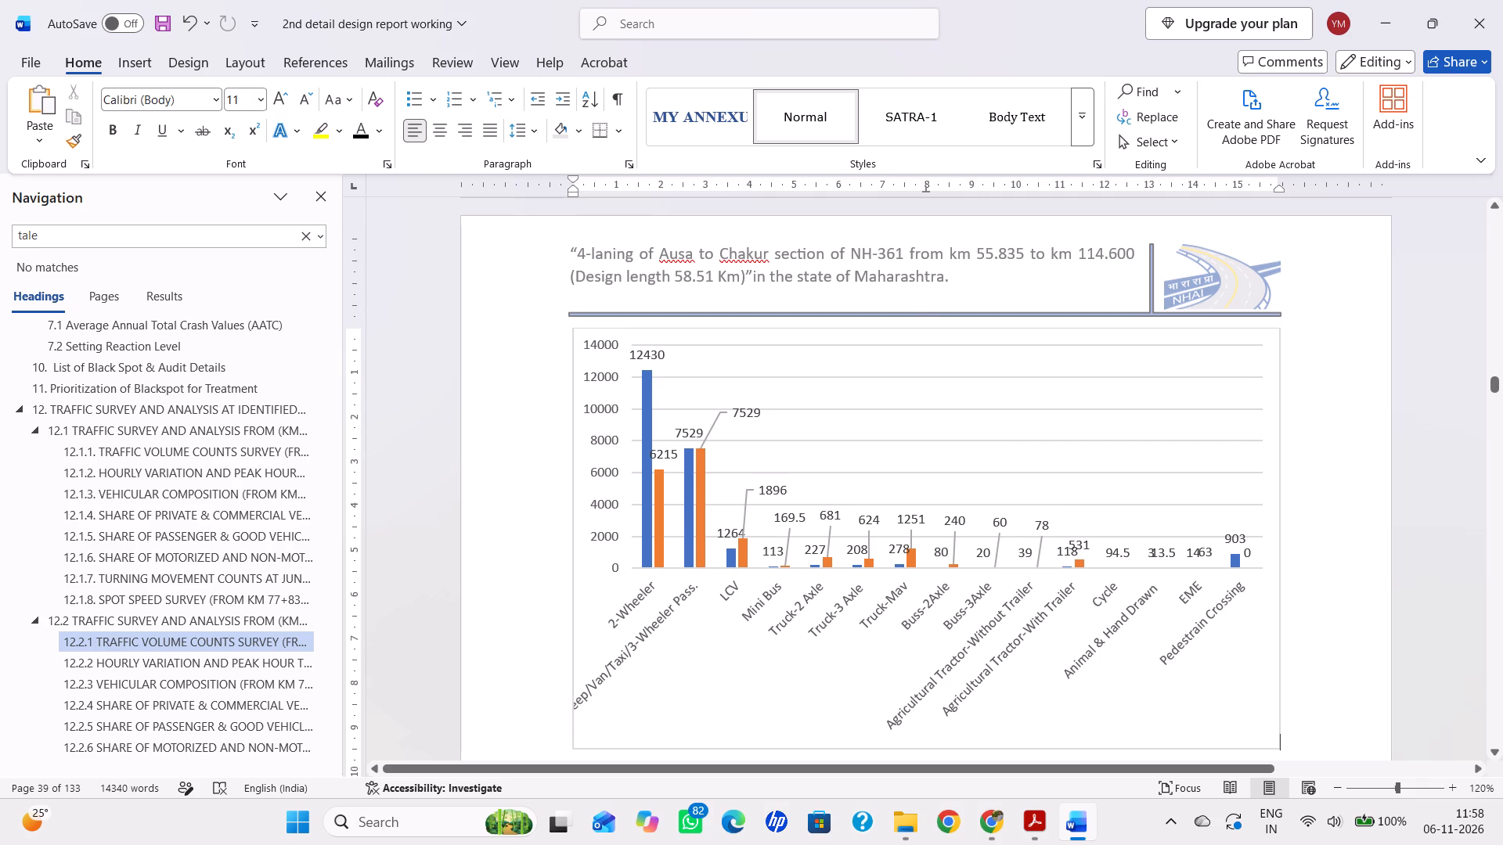
Save the report with the adjusted graph labels.
left_click(1079, 544)
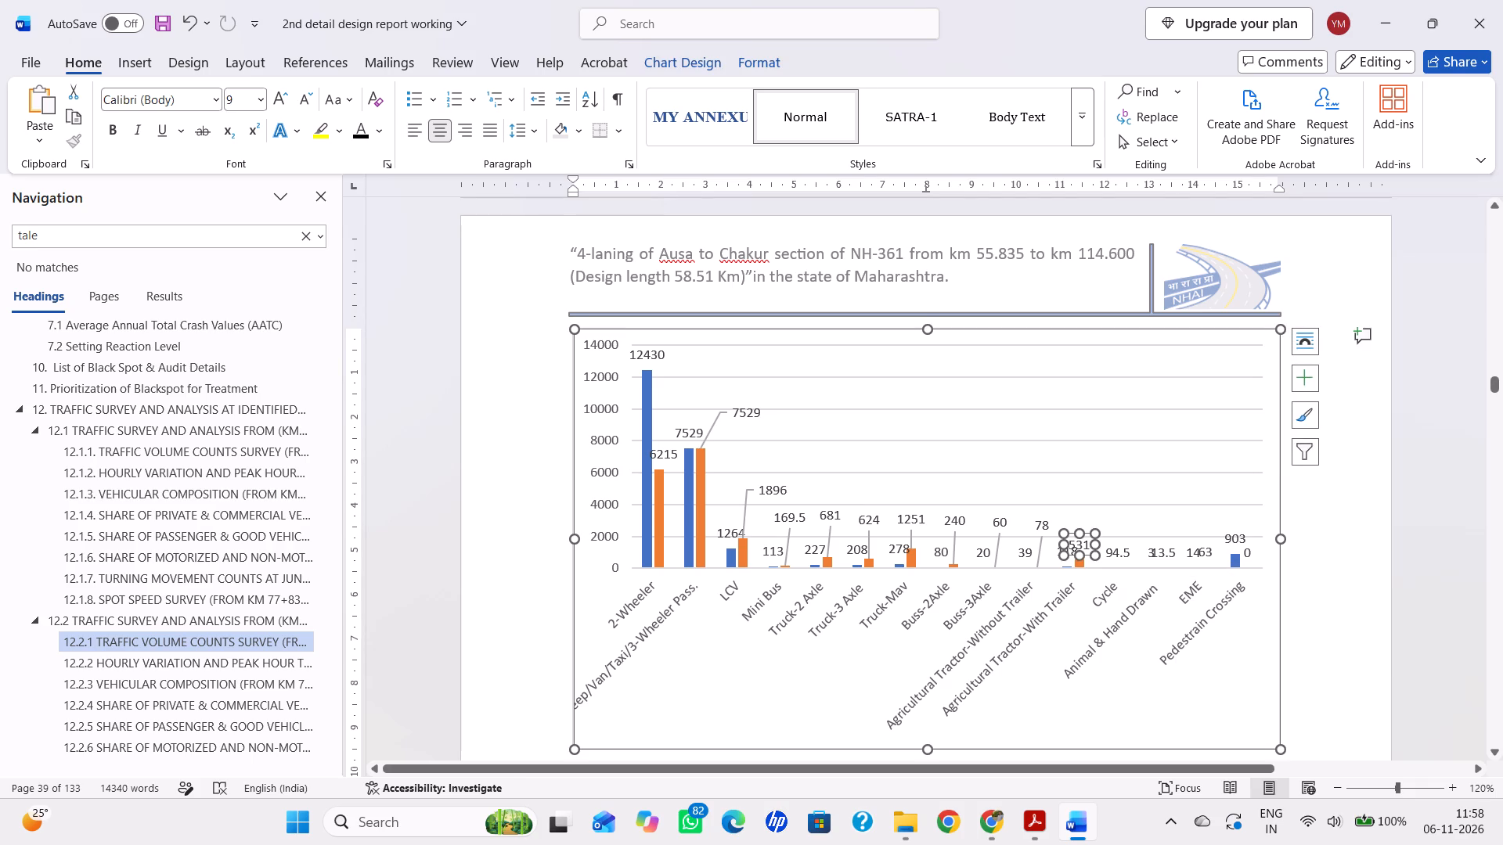
key("ctrl+s")
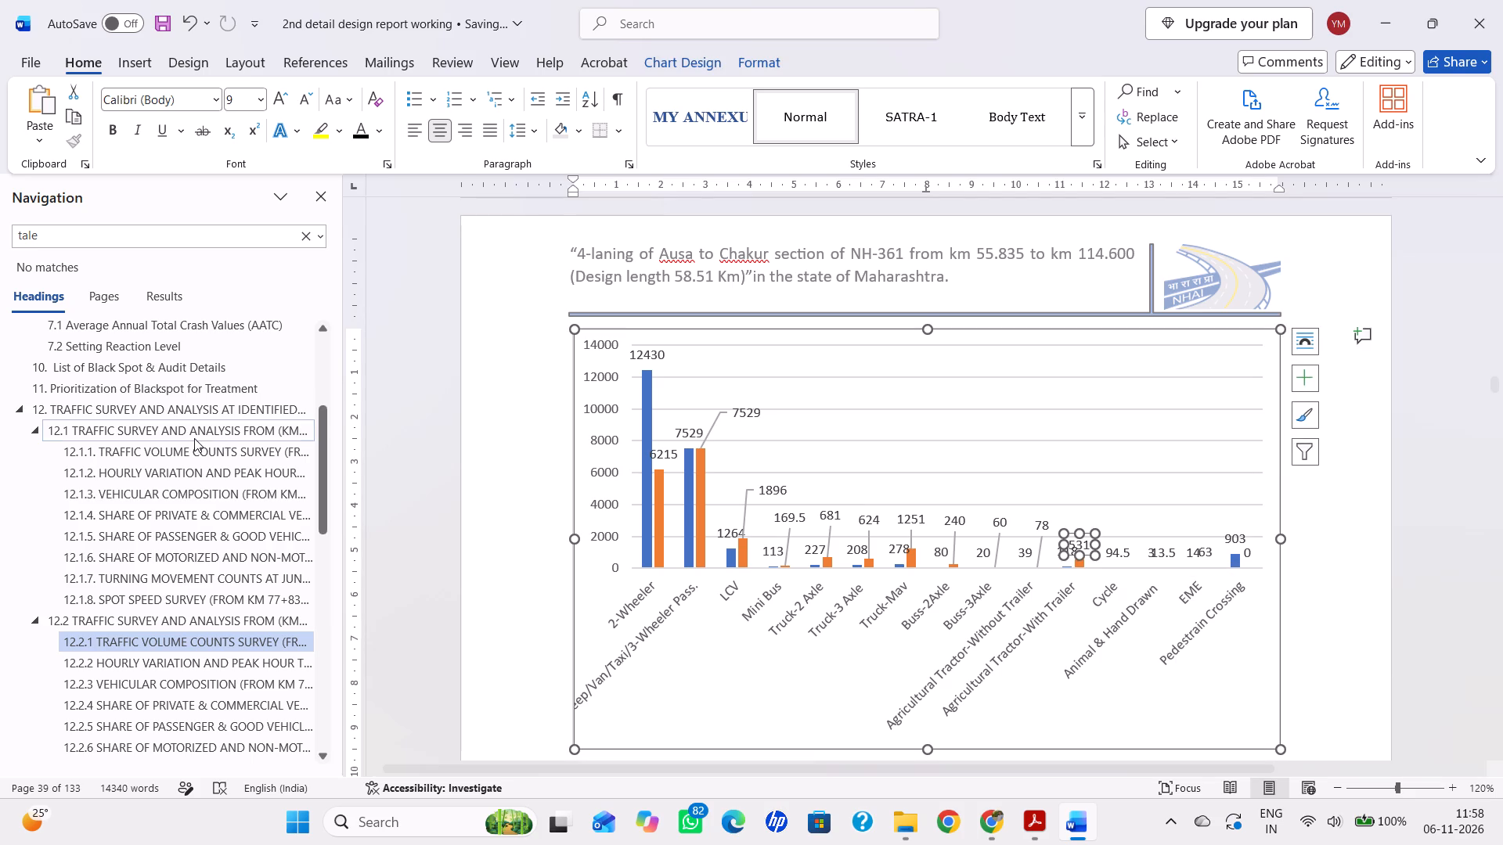
Review the section 12.1 volume count, peak hour, spot speed and turning movement content, and the section 12.2.2 peak hour table.
left_click(194, 446)
scroll(391, 506, "down", 11)
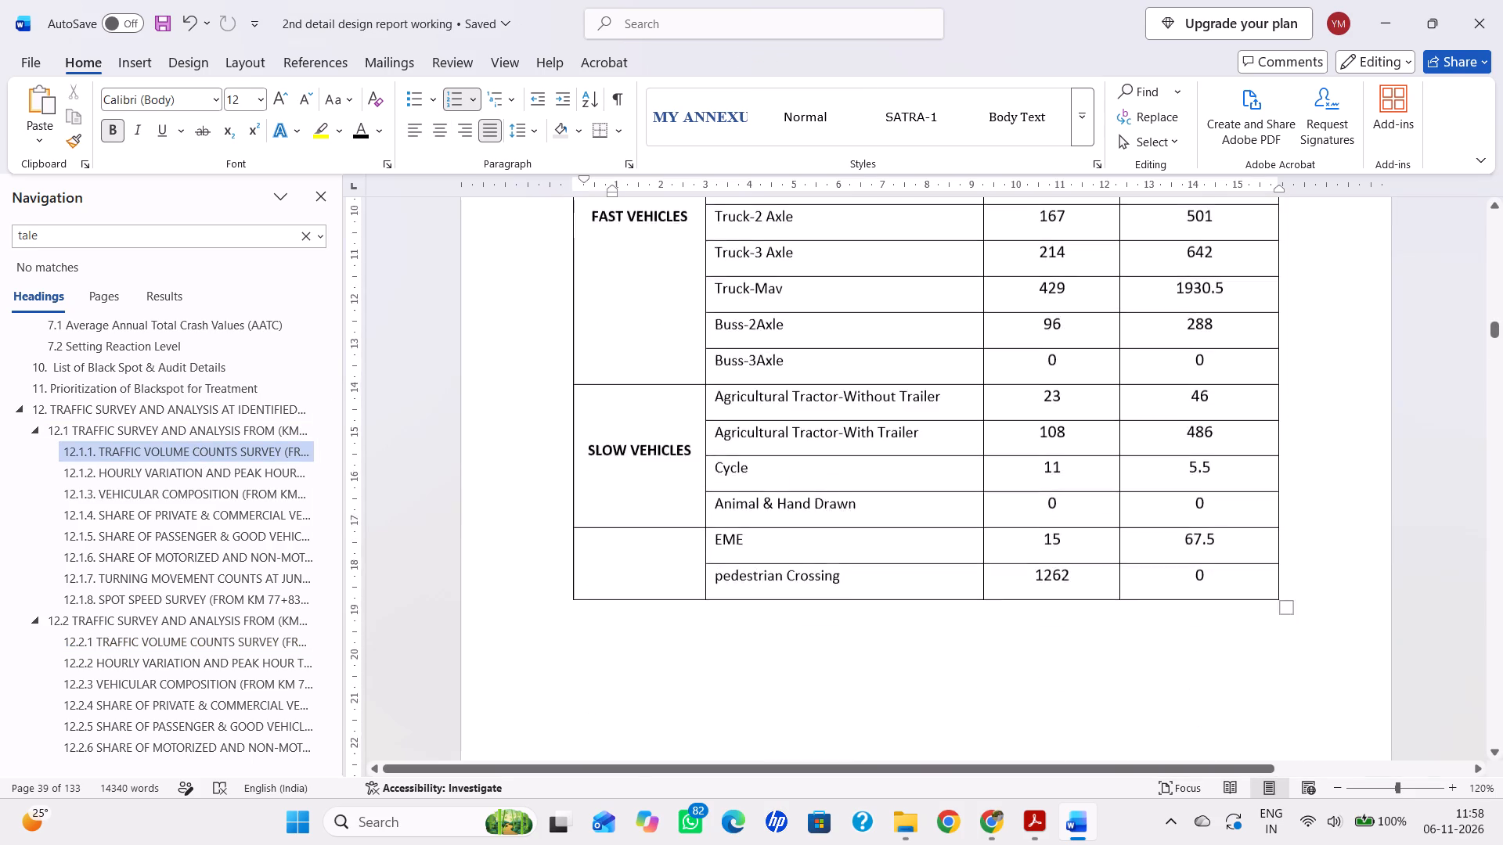
scroll(1338, 361, "down", 5)
scroll(1309, 404, "down", 16)
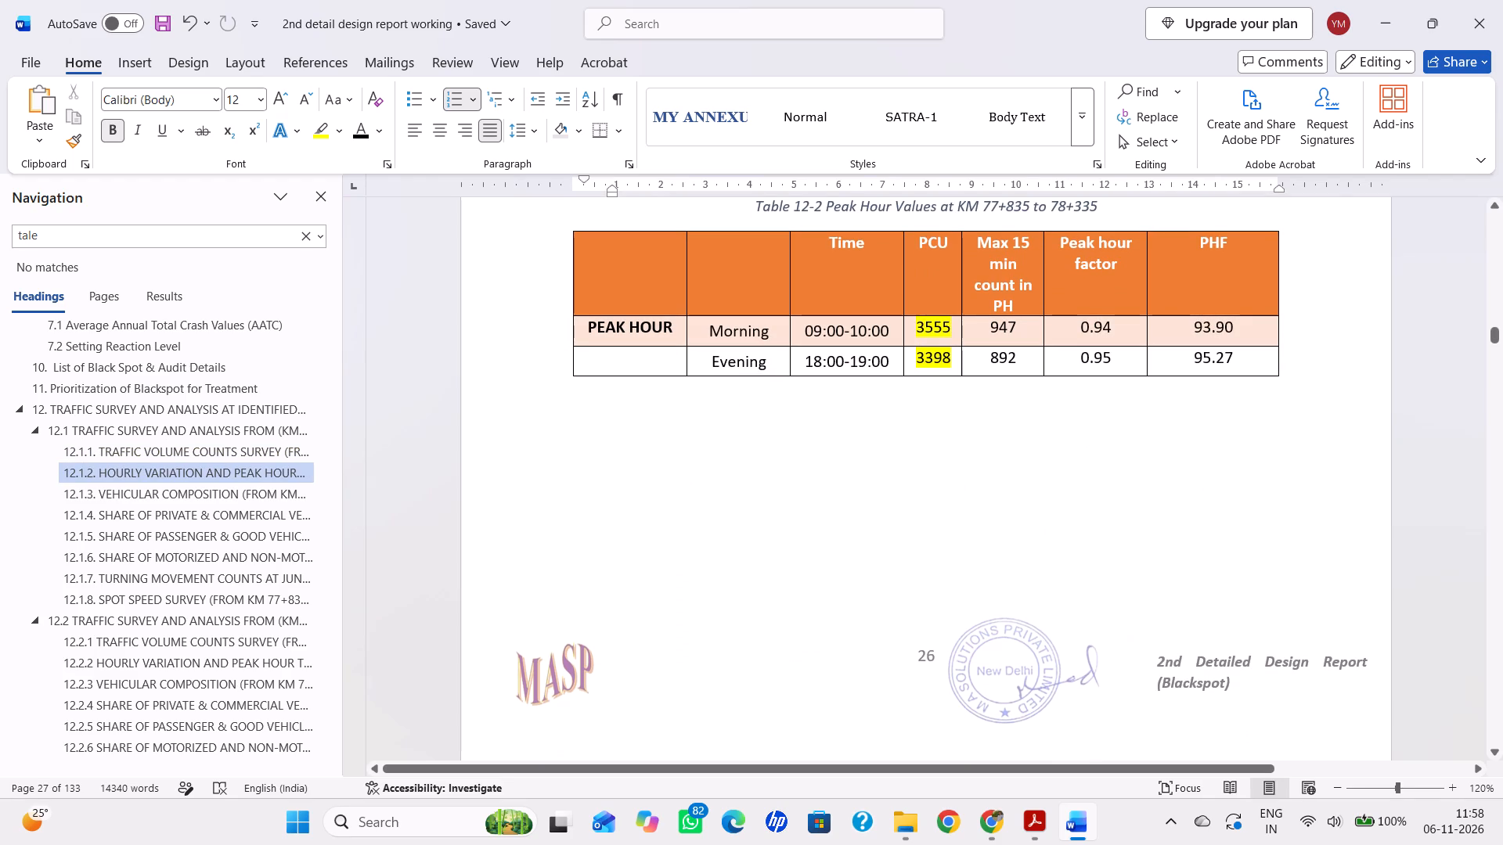
left_click(211, 601)
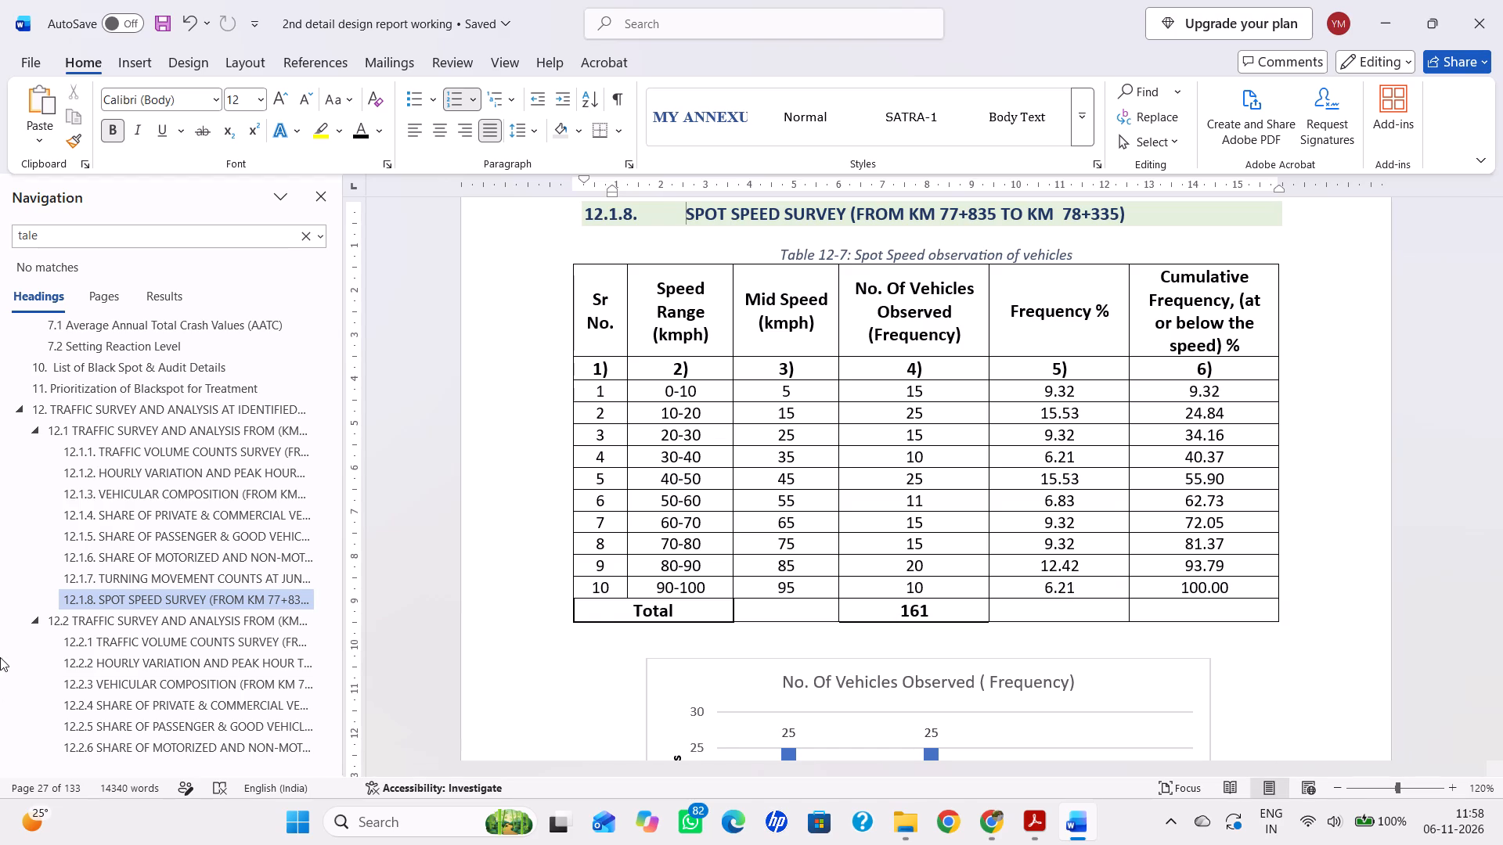
left_click(221, 574)
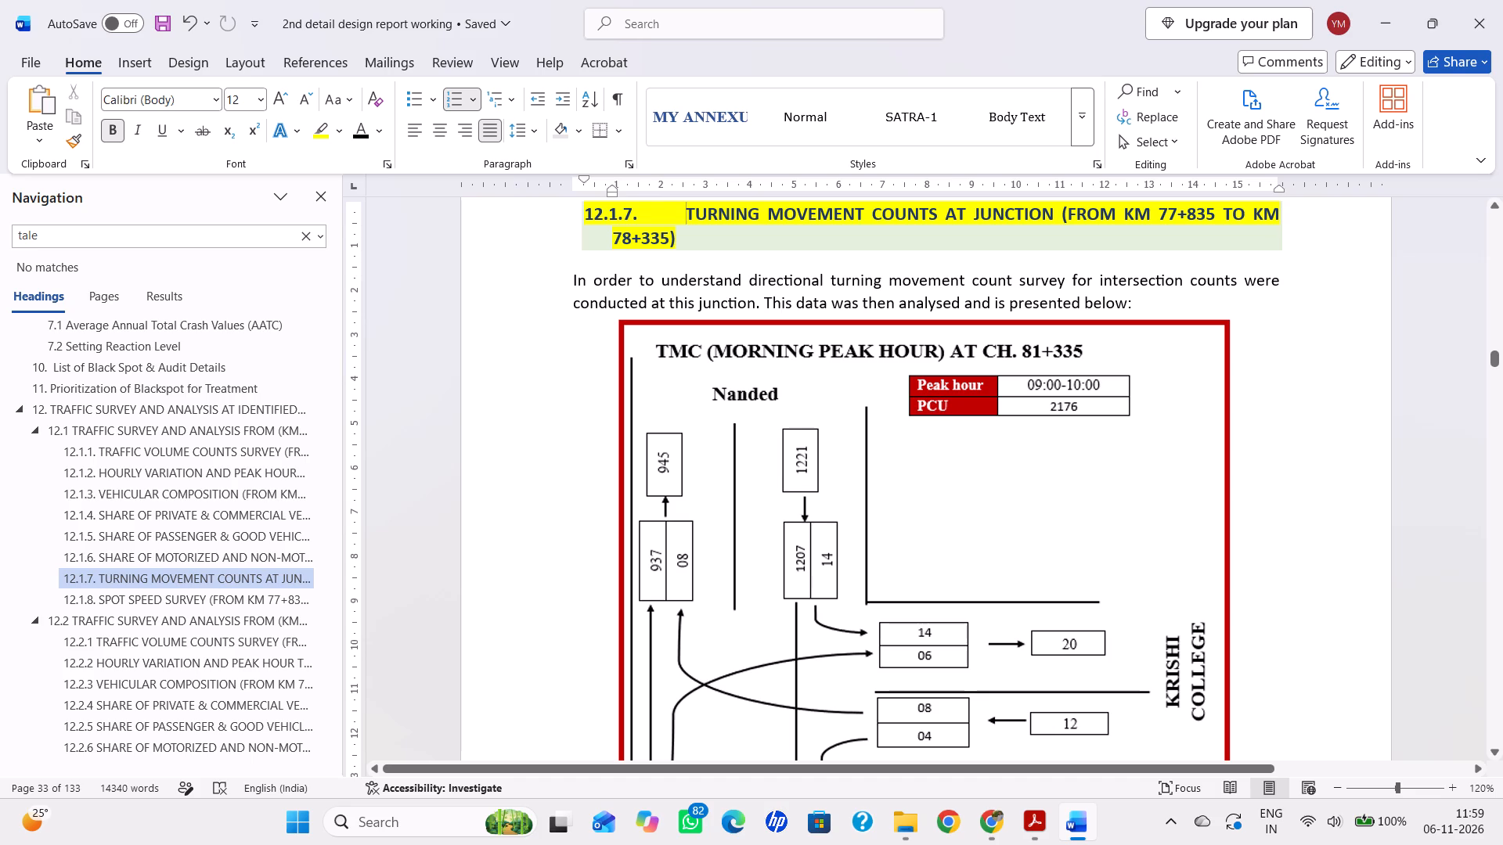
left_click(189, 653)
scroll(189, 656, "down", 1)
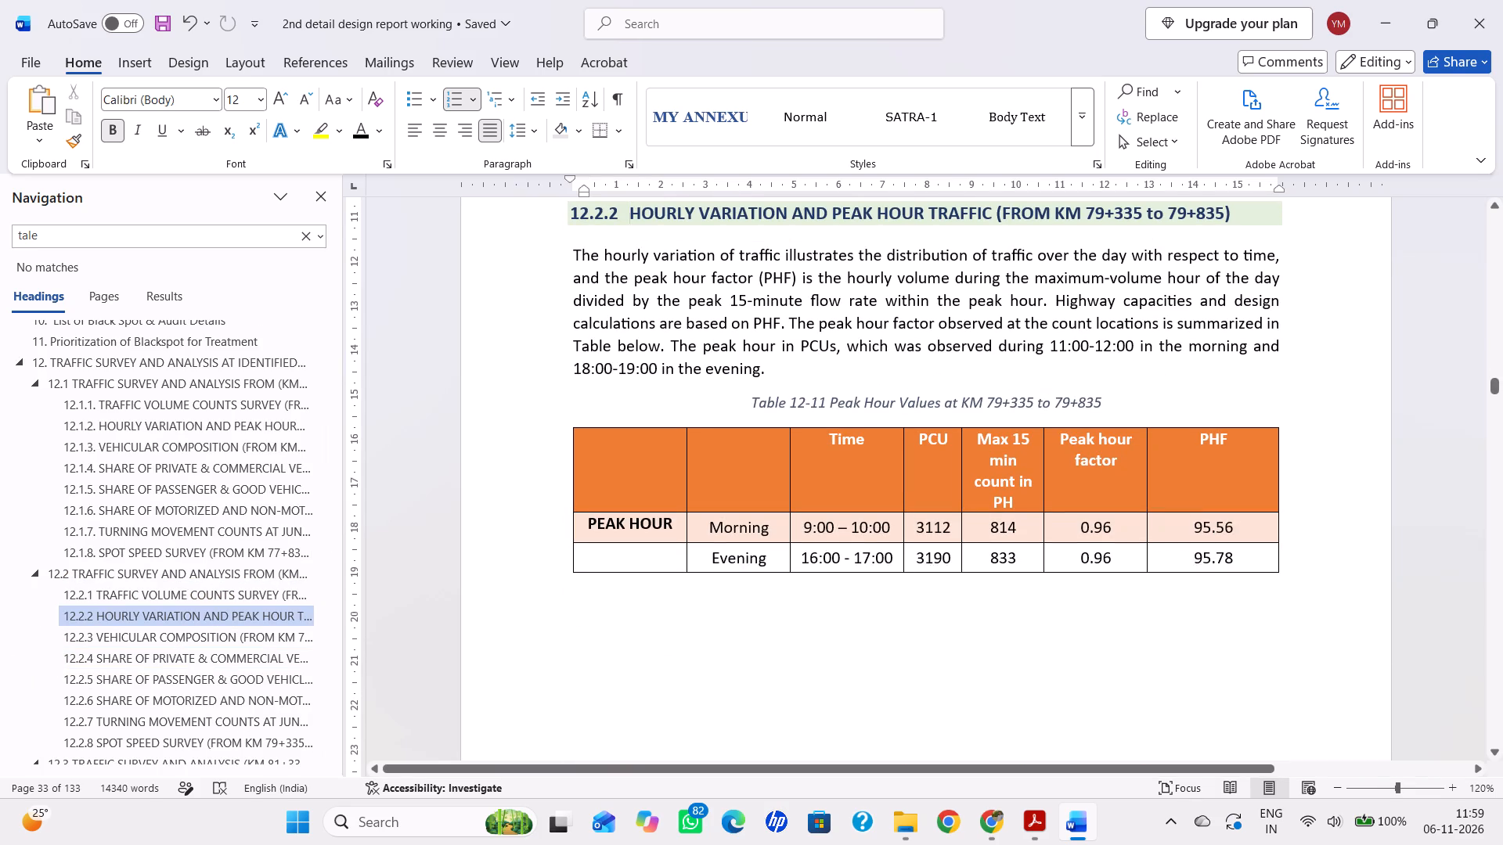
key("ctrl+s")
Raise the Agricultural Tractor-With Trailer PCU label in the Figure 12-12 graph clear of its count label.
scroll(1058, 577, "up", 11)
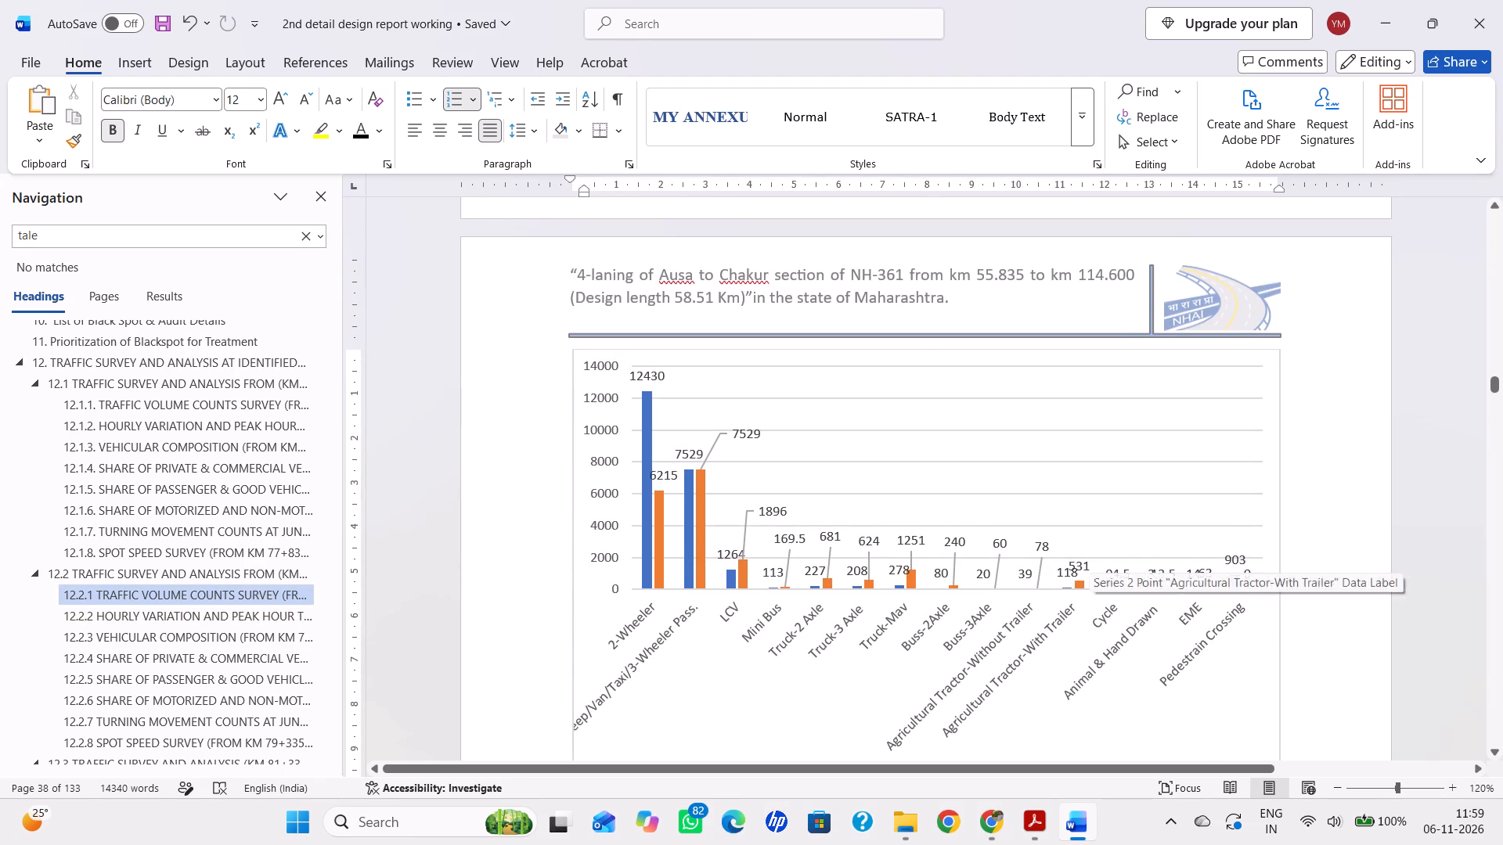
left_click(1077, 563)
left_click_drag(1087, 556, 1089, 552)
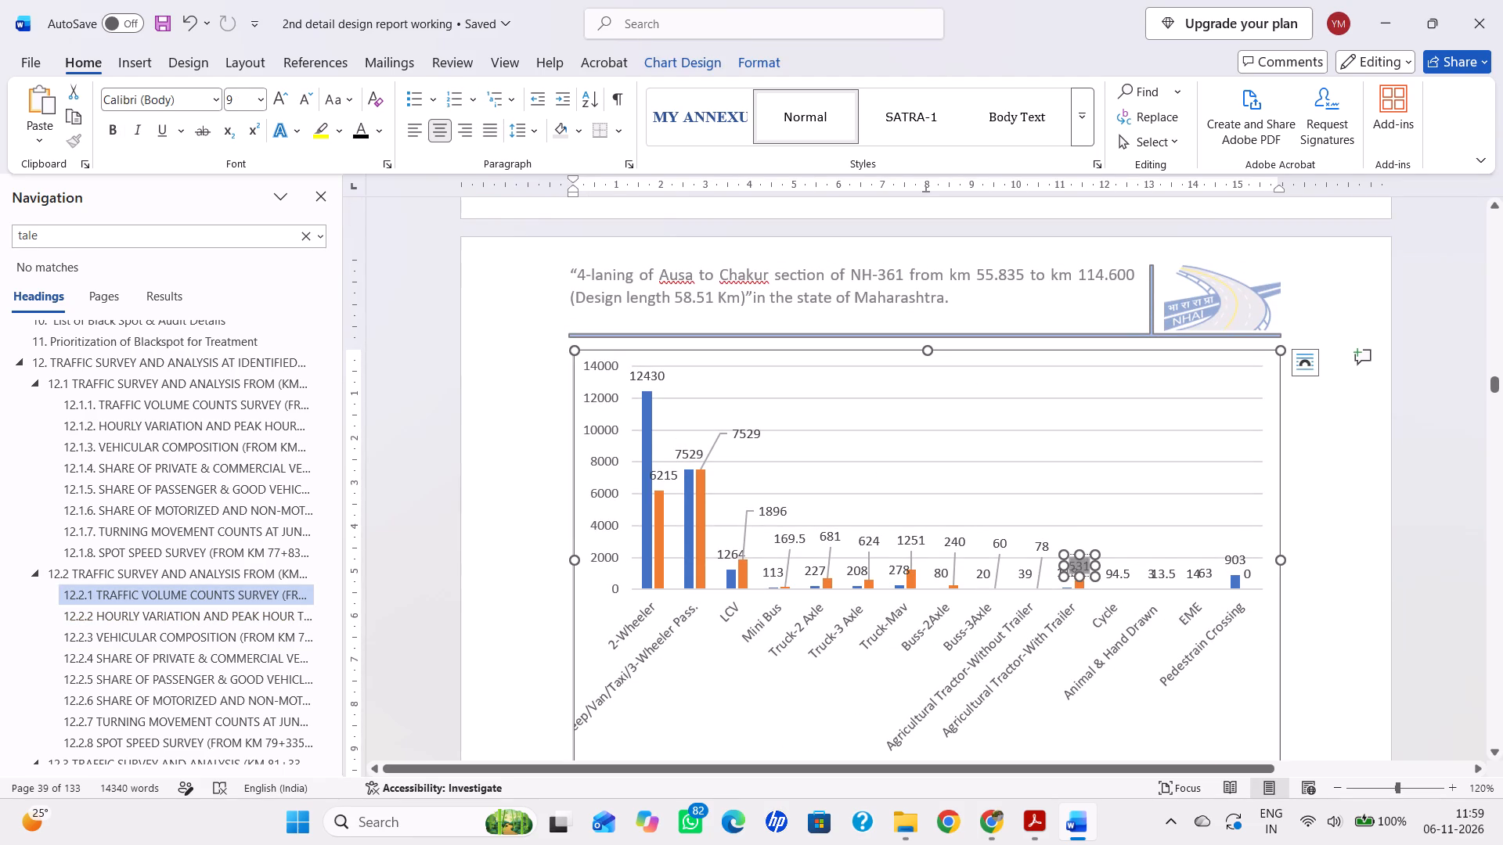
left_click_drag(1089, 552, 1099, 531)
left_click(1336, 636)
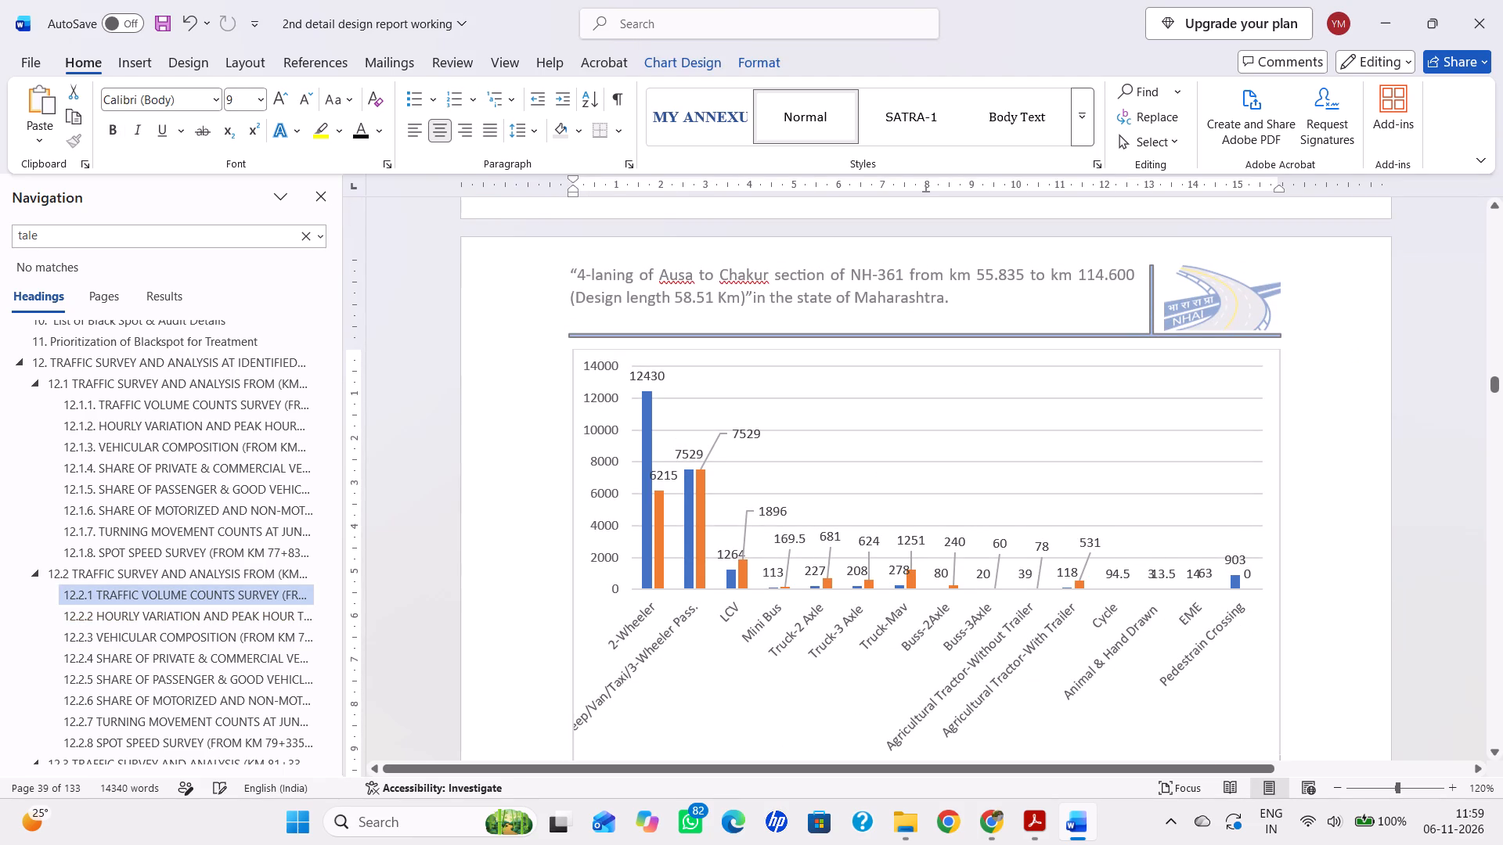
Raise the Animal & Hand Drawn and EME PCU labels in the Figure 12-12 graph clear of their count labels, and save the report.
left_click(1169, 519)
left_click_drag(1171, 512, 1169, 502)
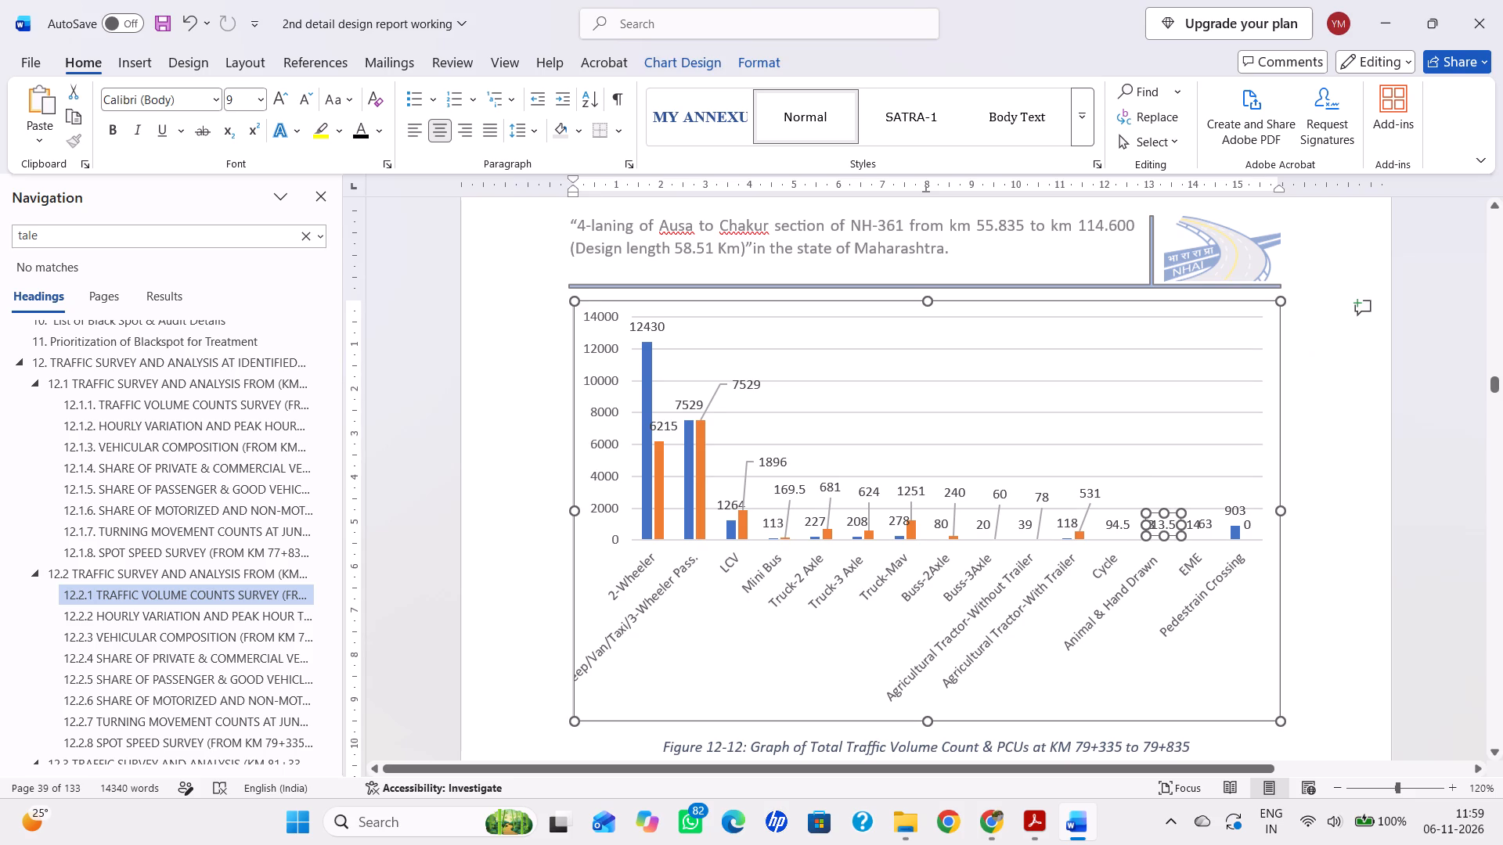
left_click_drag(1169, 502, 1168, 484)
left_click(1337, 562)
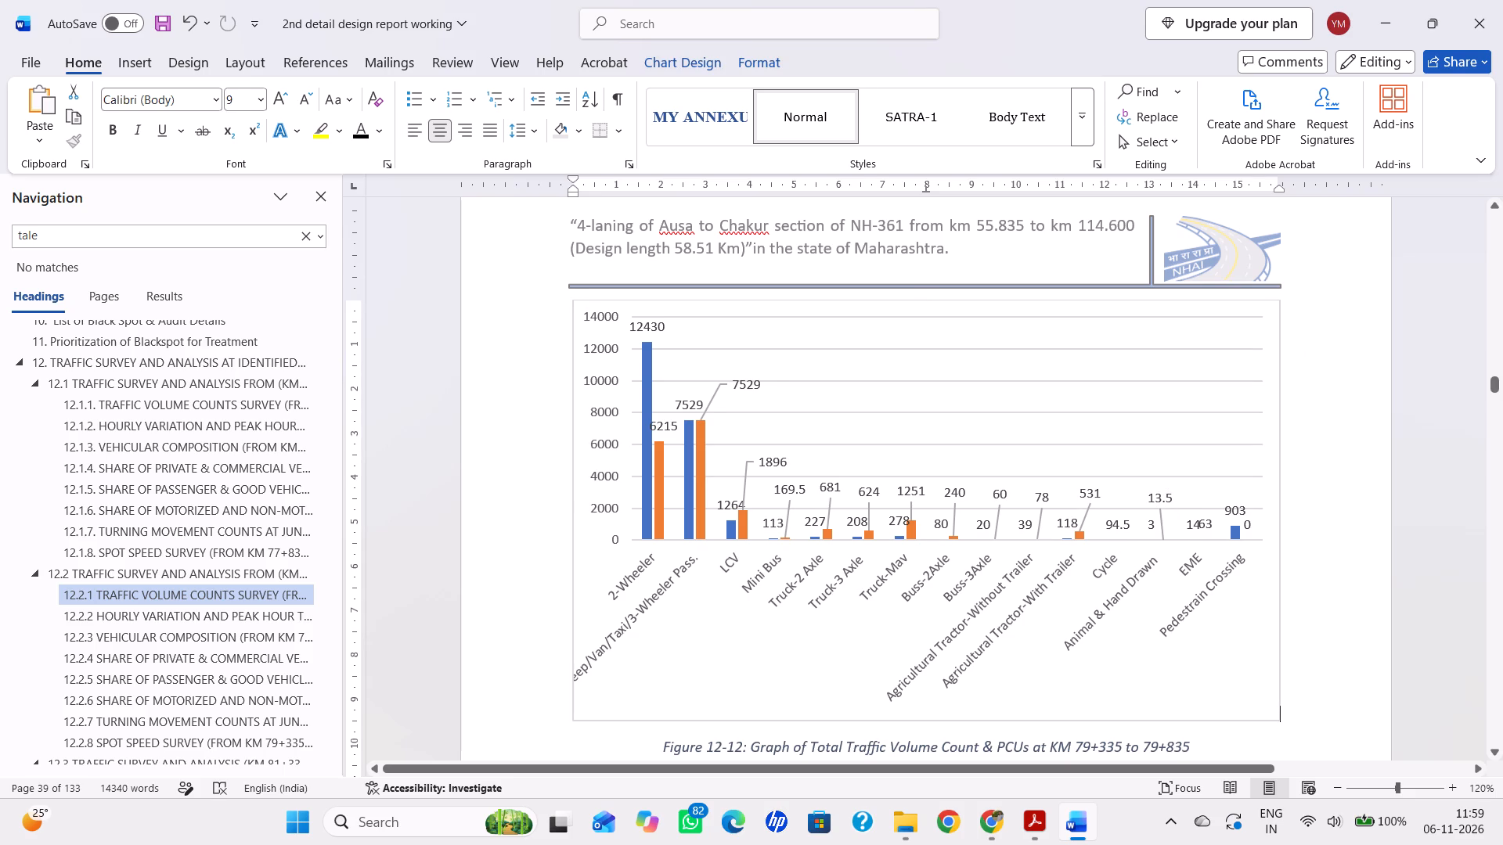
left_click(1208, 522)
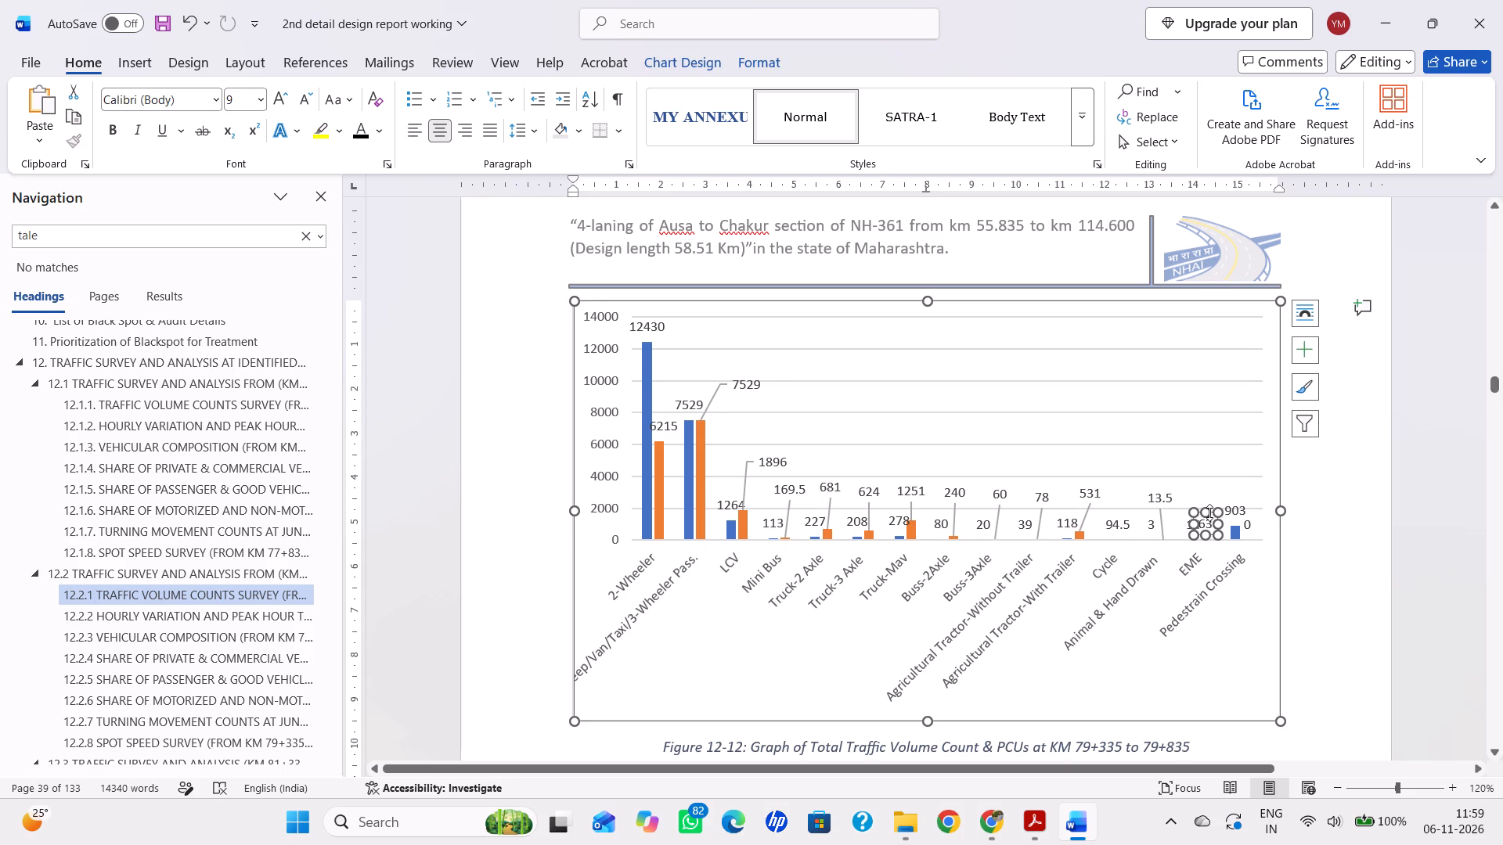
left_click_drag(1211, 510, 1209, 494)
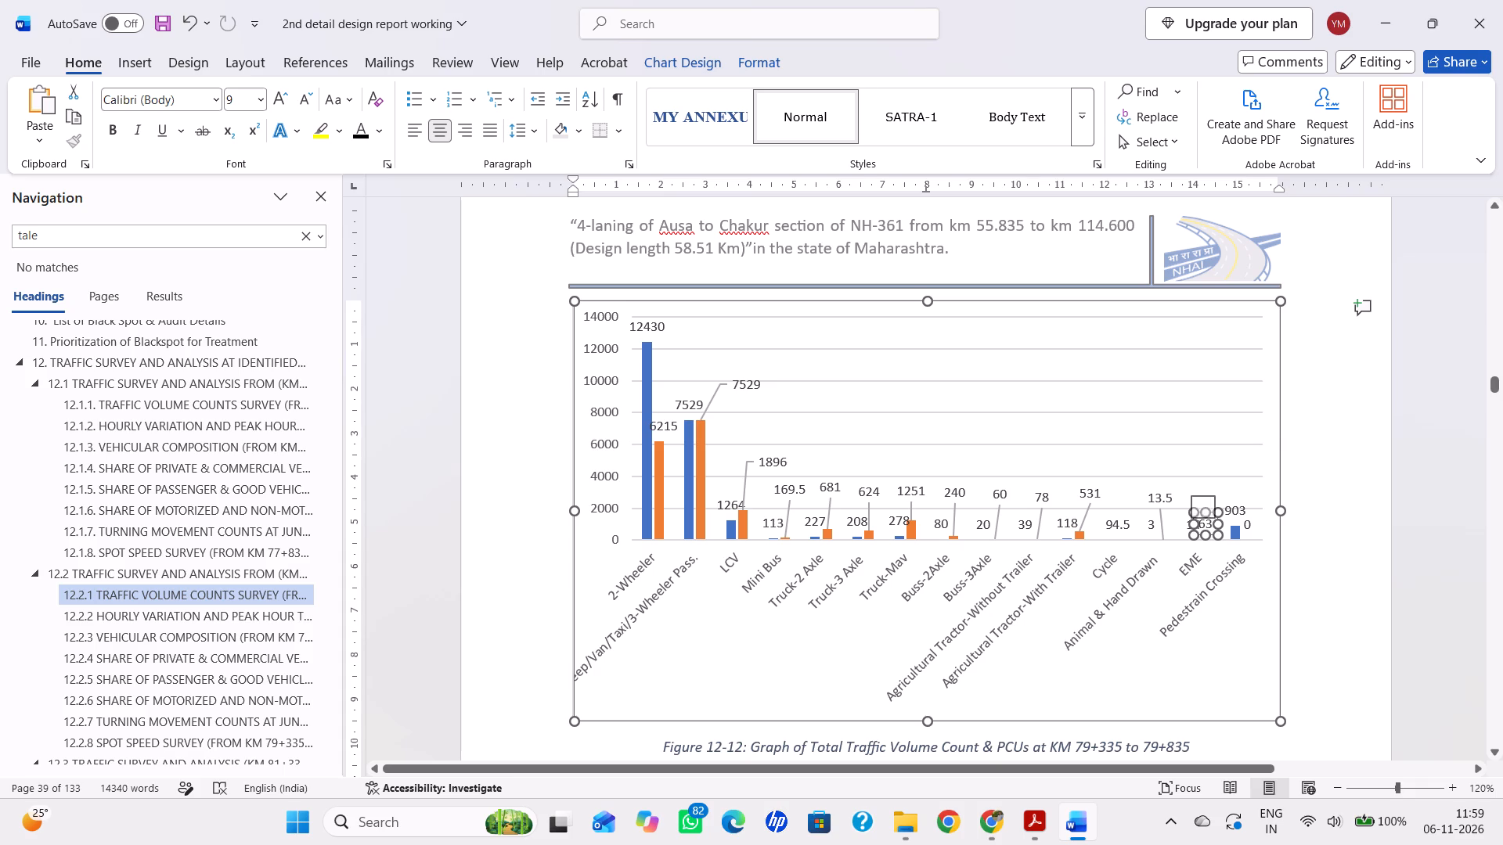
left_click_drag(1209, 494, 1211, 479)
left_click(1315, 548)
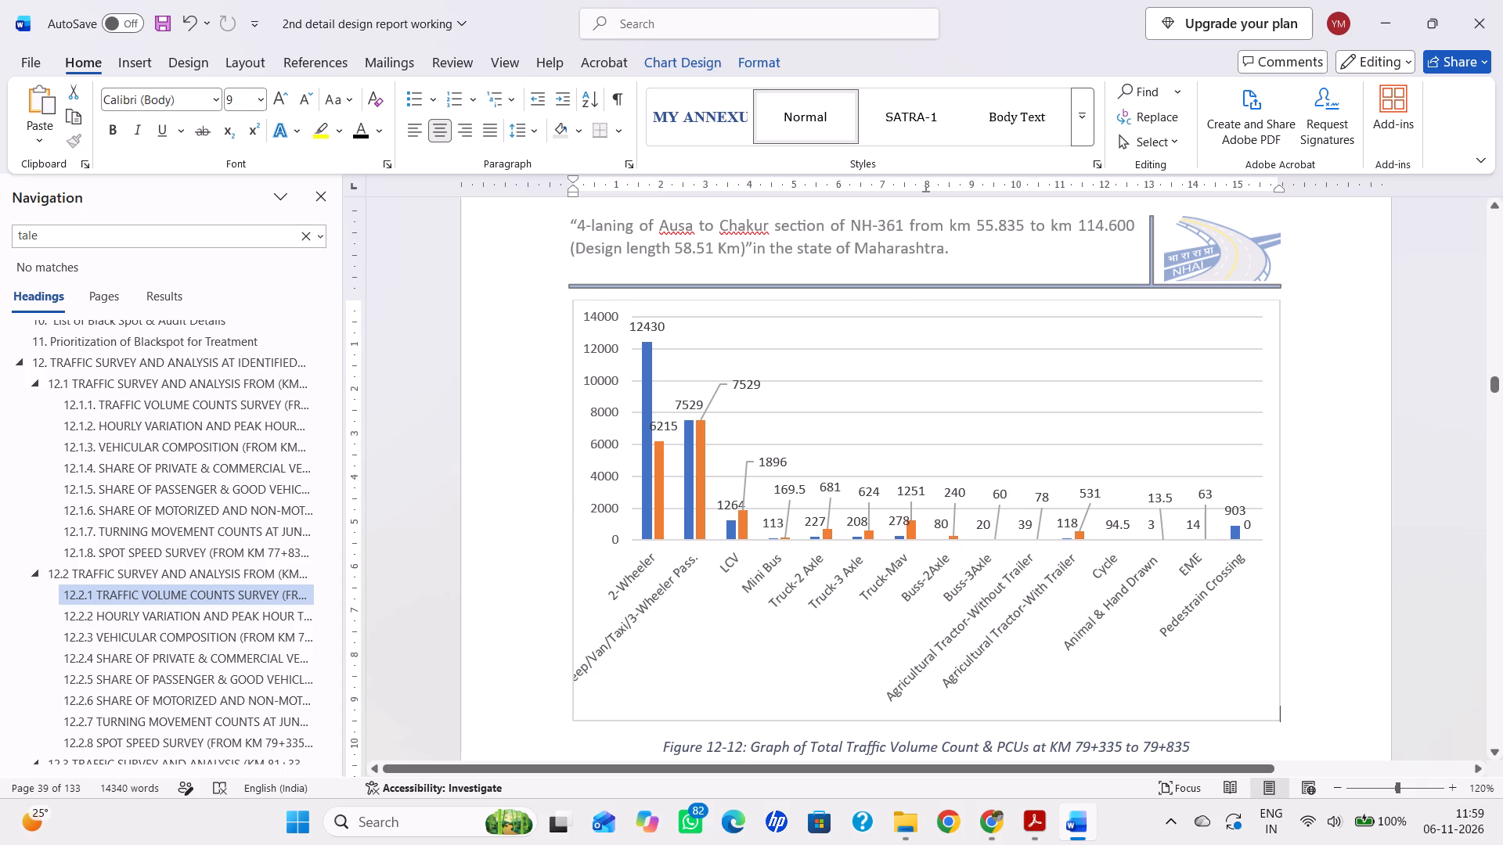
key("ctrl+s")
Reduce the height of the Figure 12-12 graph slightly by moving its bottom edge up, and save the report.
left_click(1117, 460)
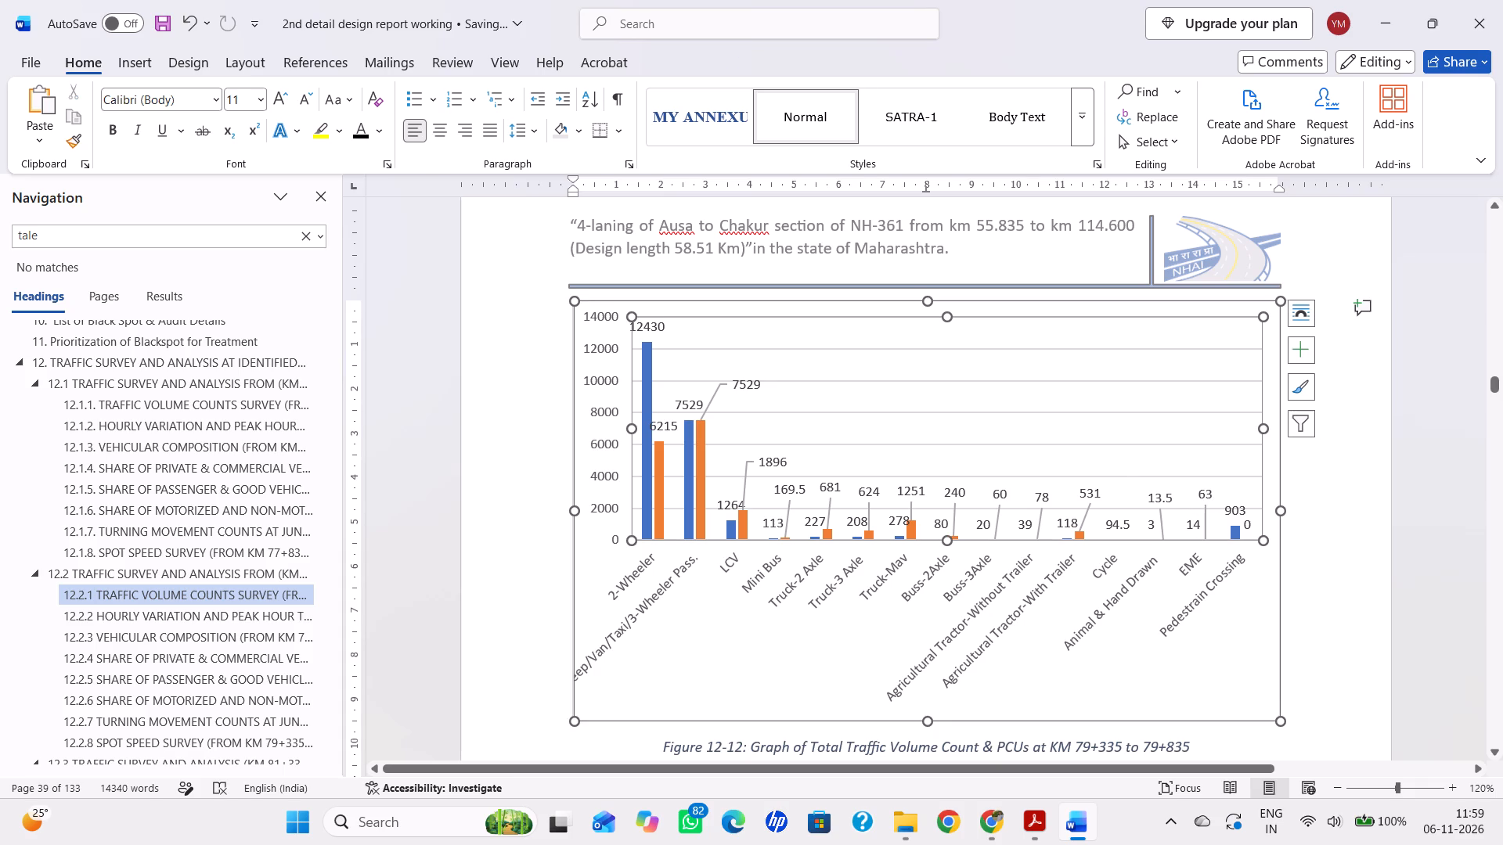
left_click_drag(925, 717, 950, 626)
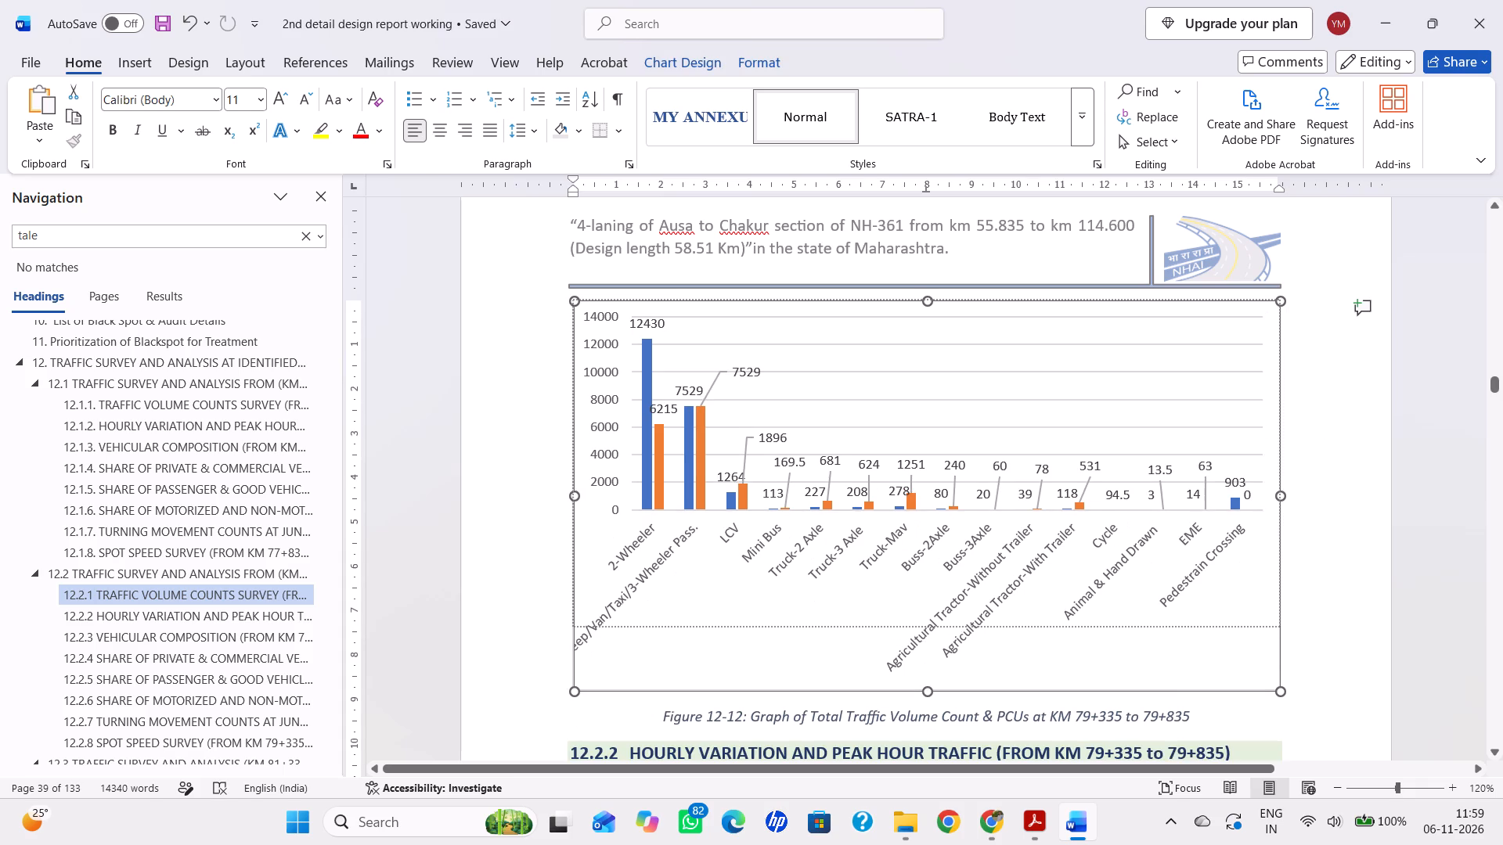
left_click_drag(950, 626, 953, 708)
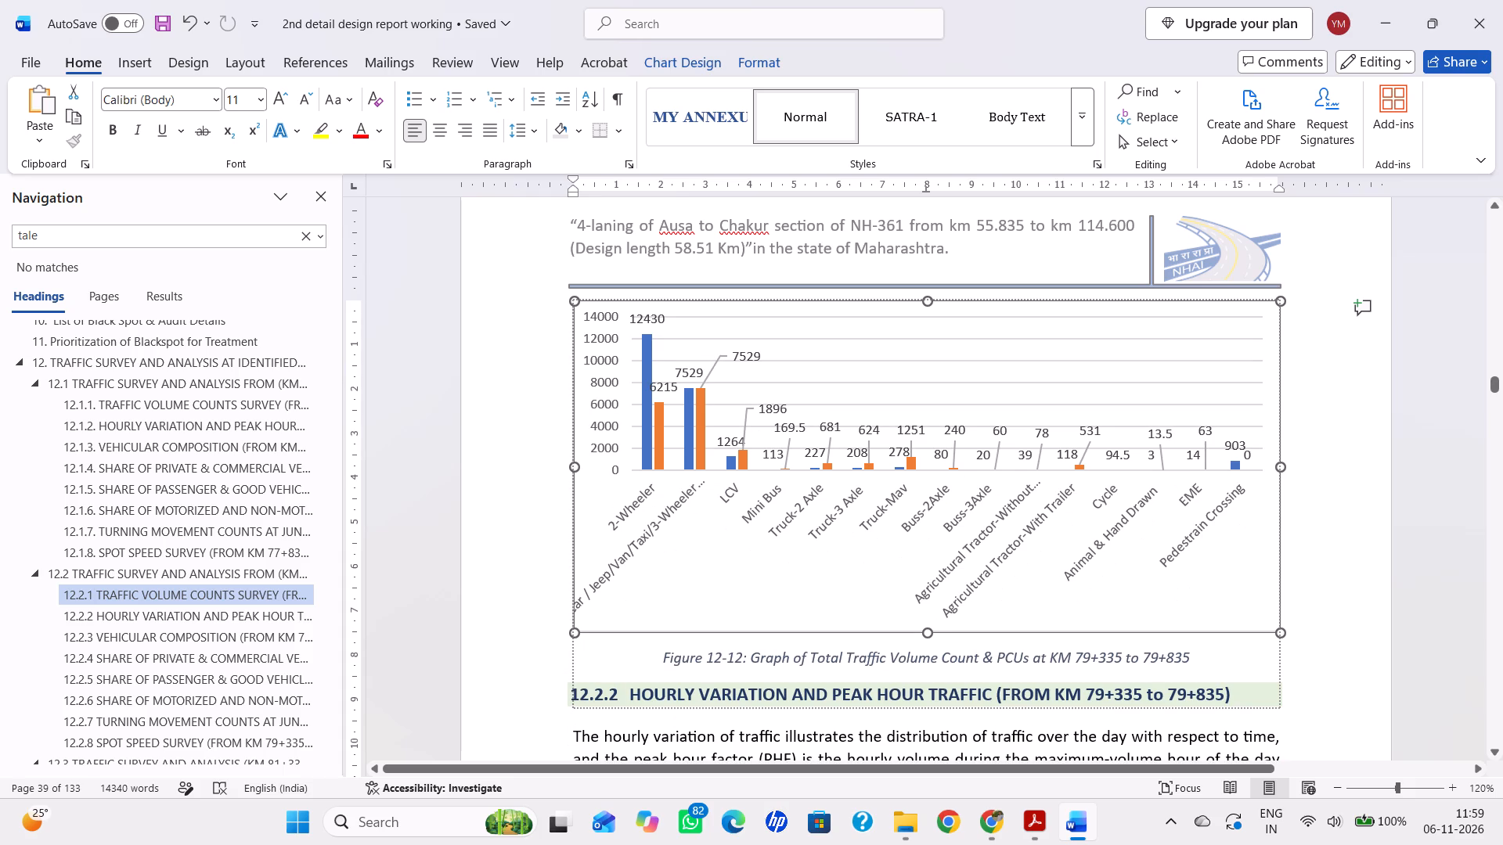
left_click_drag(953, 708, 954, 641)
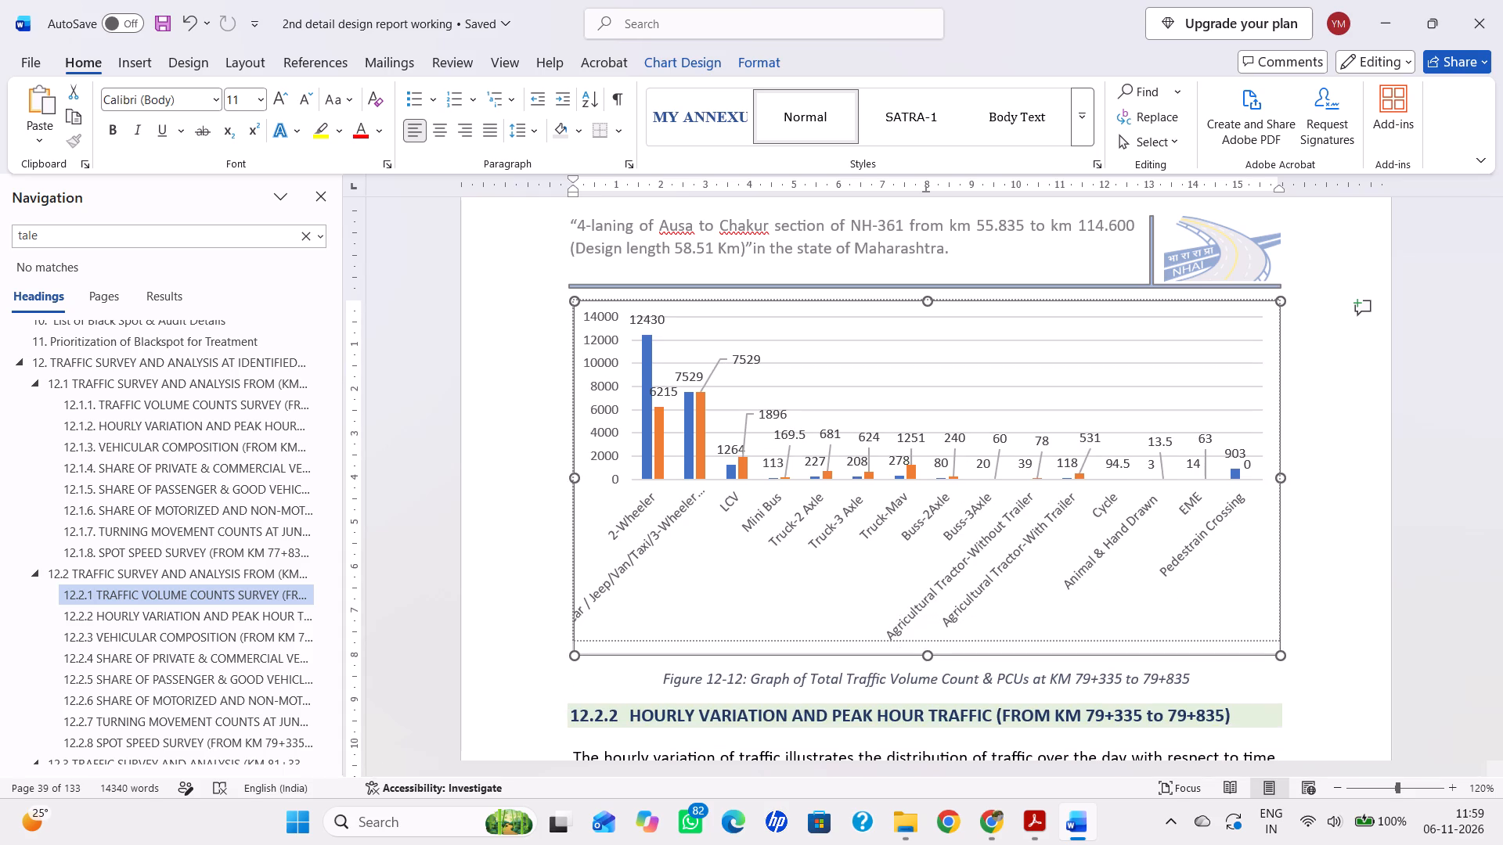
left_click_drag(954, 641, 957, 663)
key("ctrl+s")
Examine the section 12.2.2 peak hour text, Table 12-11 and the hourly variation graphs around the Figure 12-13 caption.
scroll(1002, 681, "down", 6)
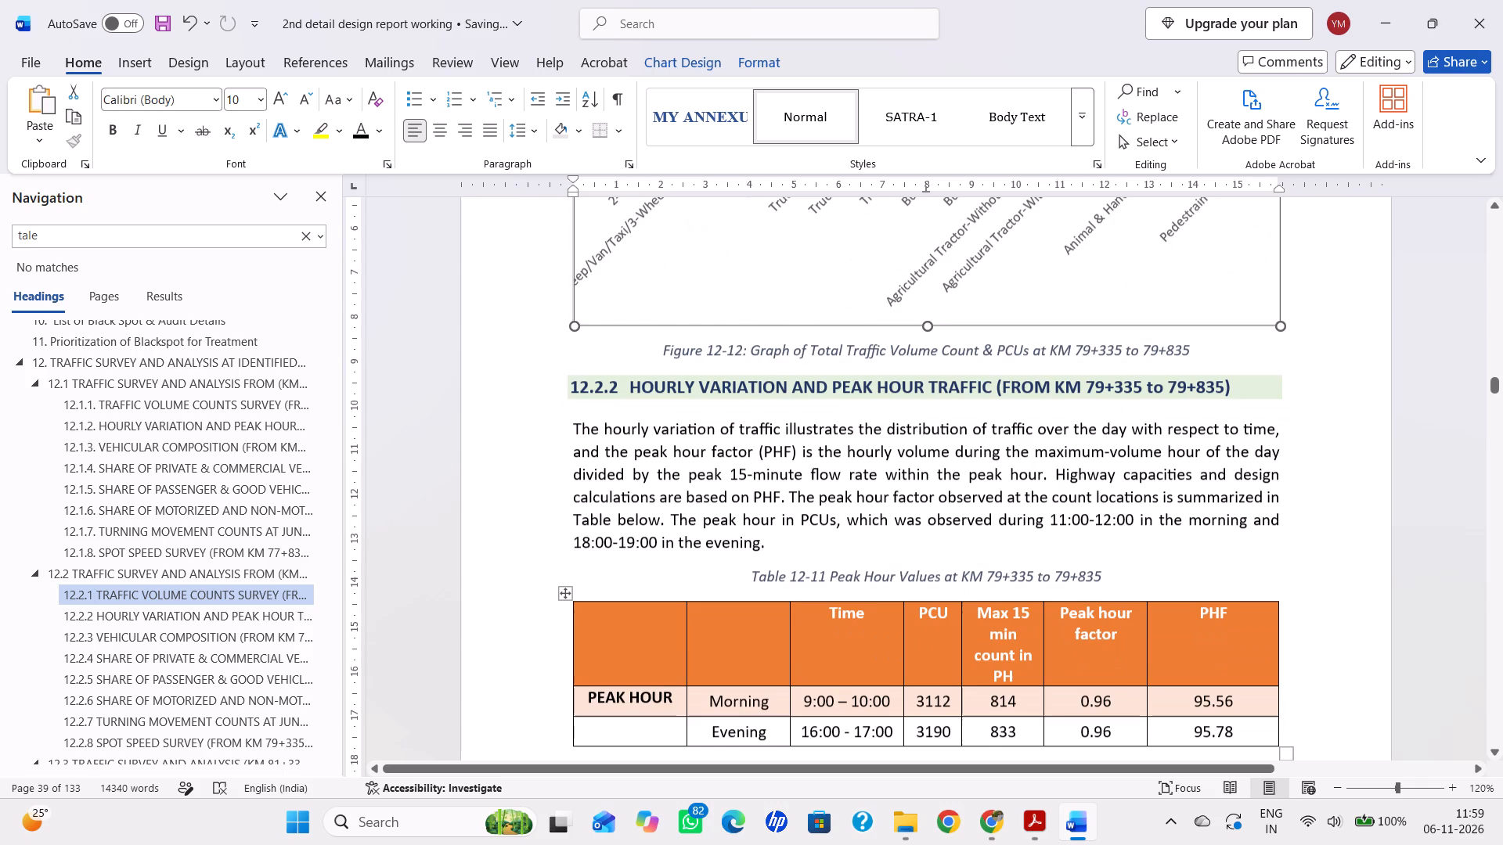
scroll(1005, 672, "down", 10)
scroll(1012, 667, "up", 8)
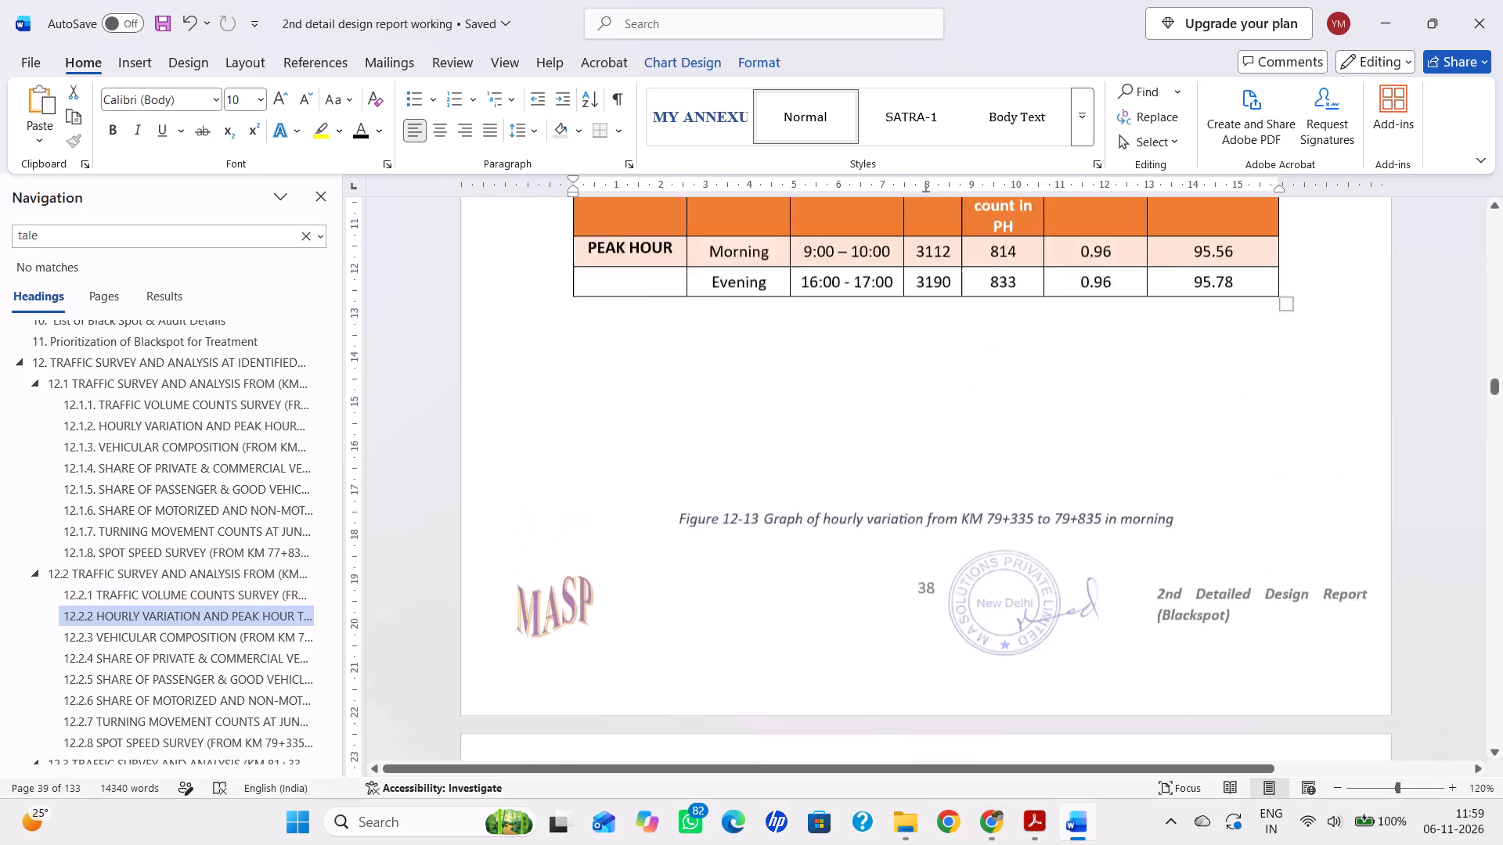
scroll(1012, 667, "down", 13)
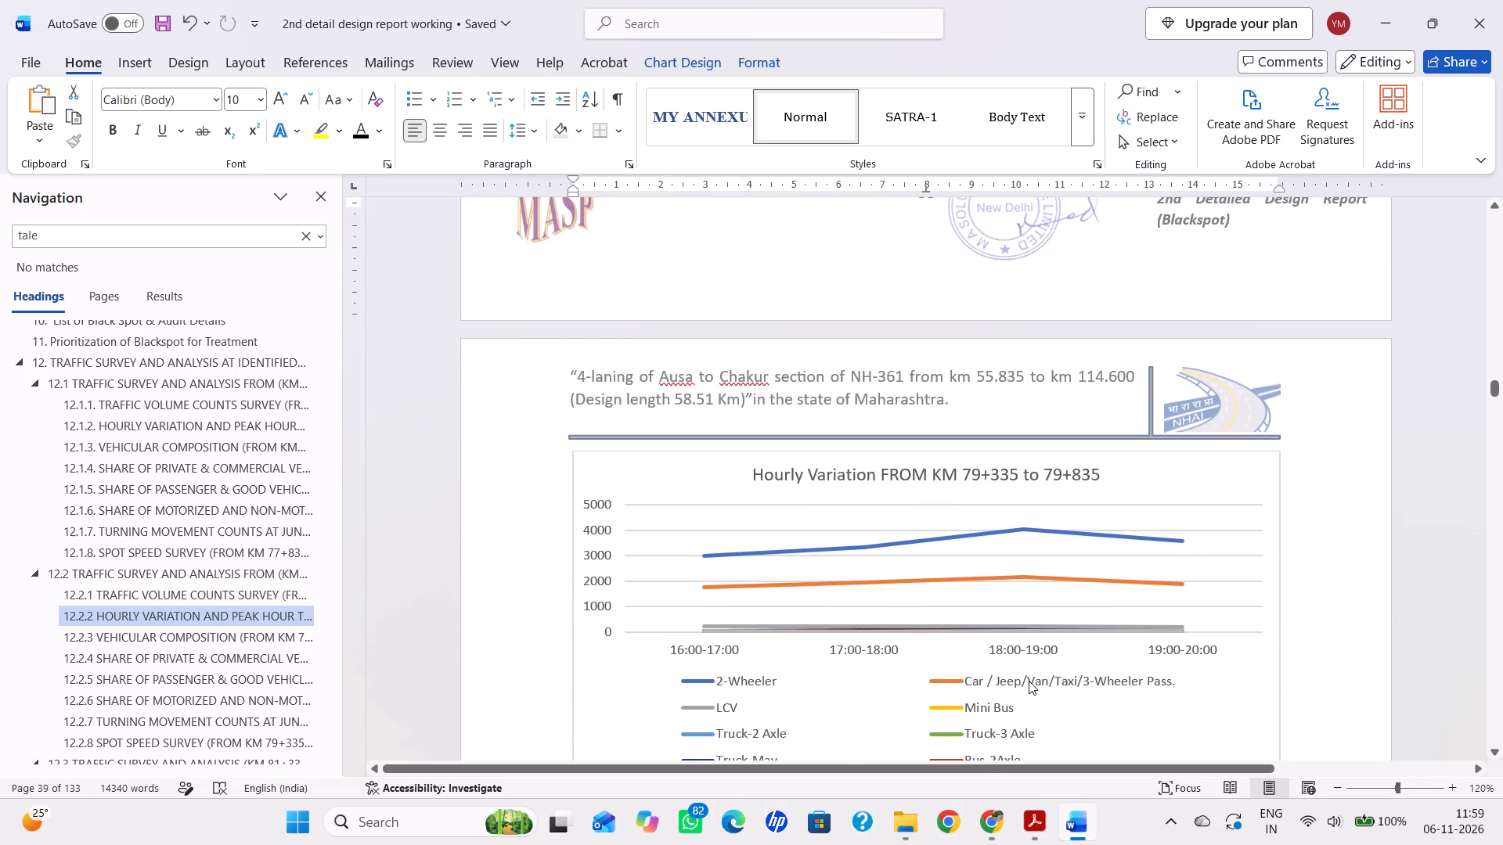
scroll(1029, 681, "down", 5)
scroll(1029, 681, "up", 15)
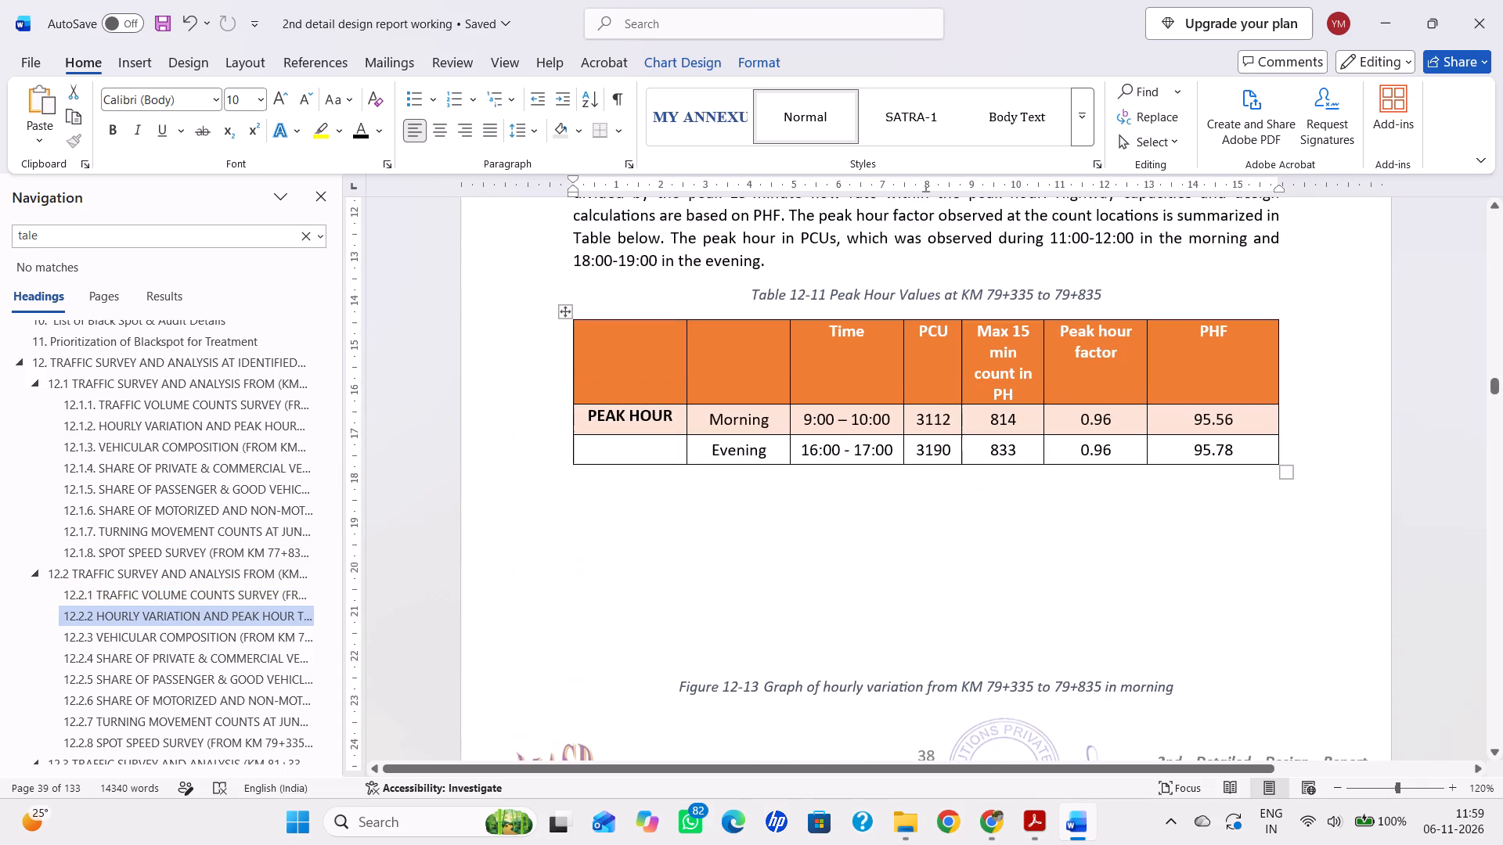
Insert a blank line below Table 12-11 to push the upper Figure 12-13 caption onto the next page, and save the report.
left_click(949, 598)
key("Return")
key("ctrl+s")
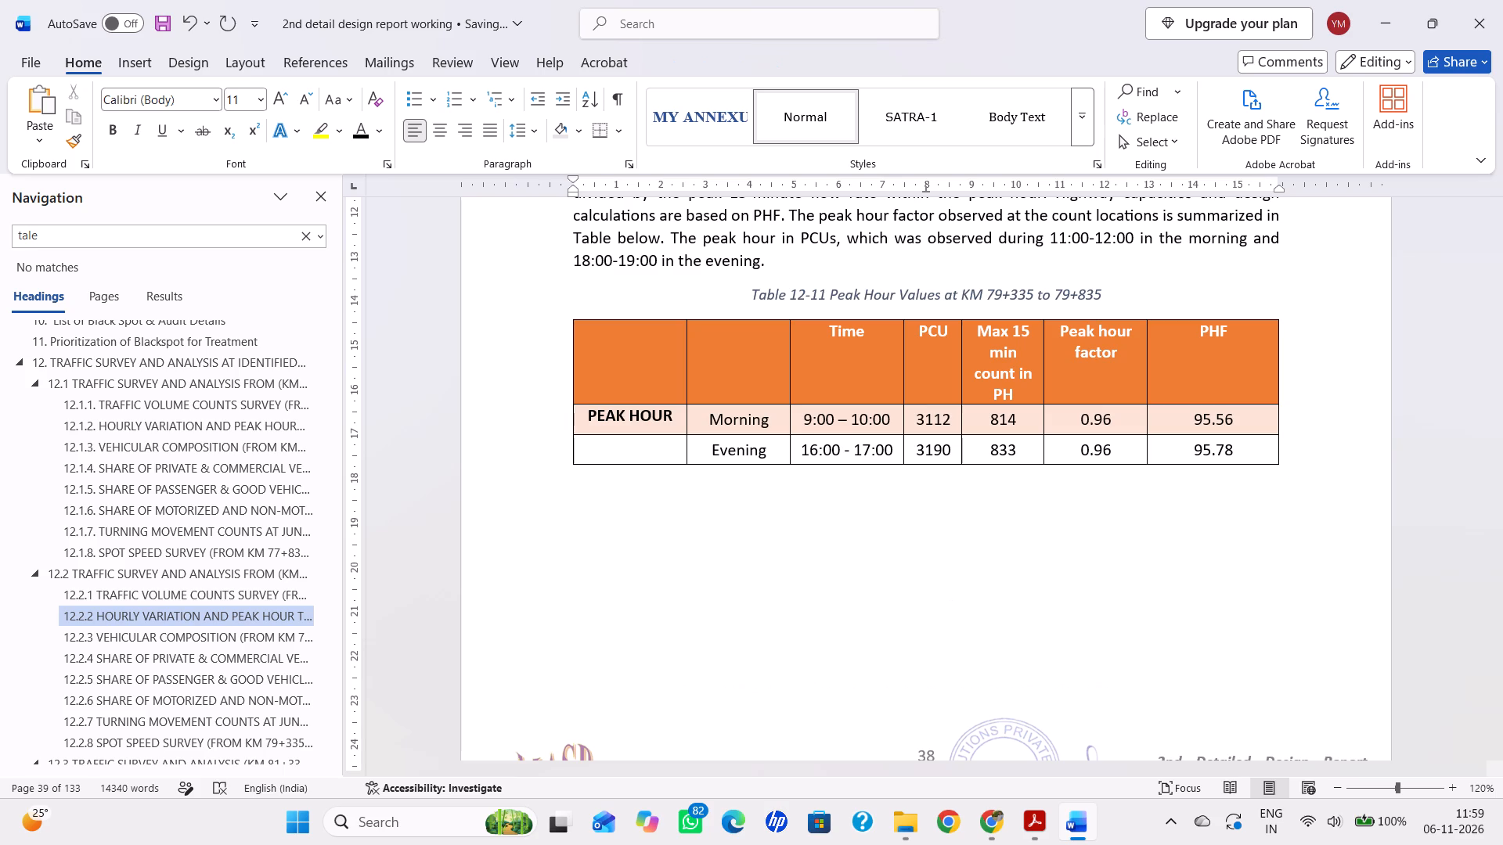
Highlight in yellow the section 12.1.2 sentences from "The peak hour factor observed" to the end of the paragraph.
scroll(949, 584, "up", 2)
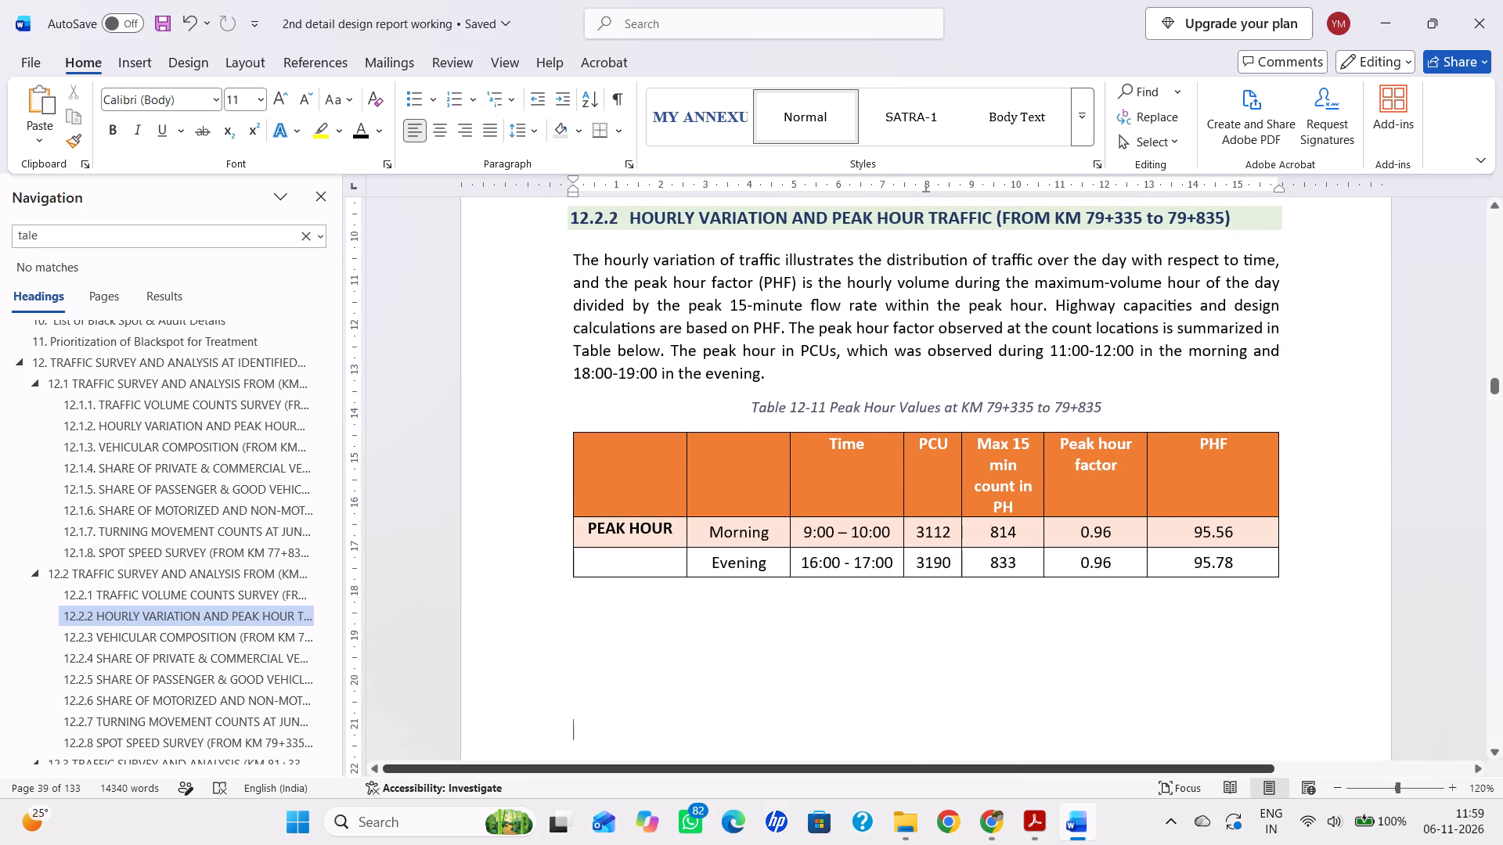
left_click(117, 435)
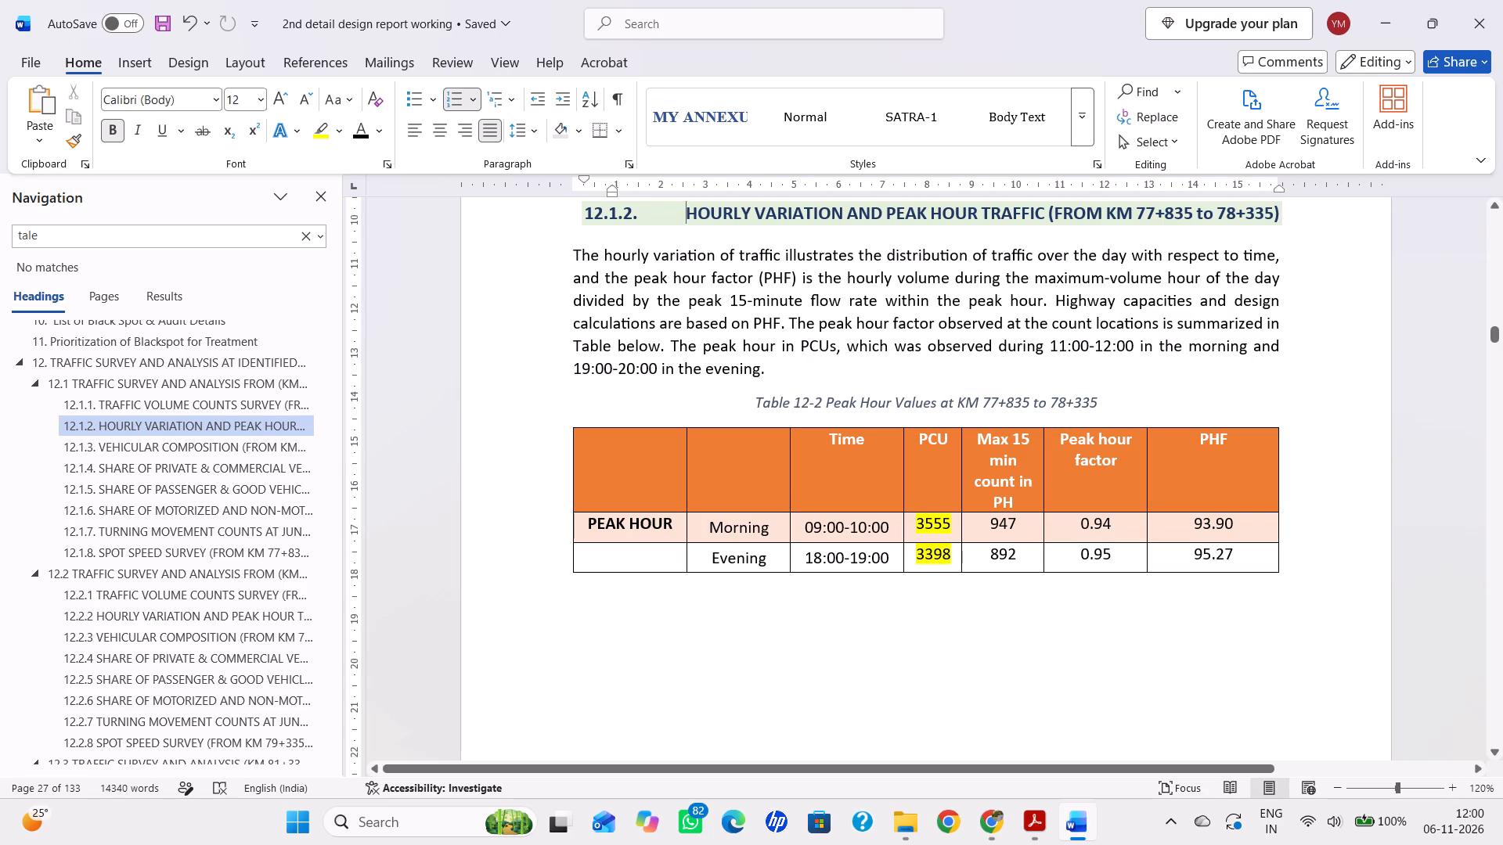
left_click_drag(784, 320, 809, 367)
left_click(325, 135)
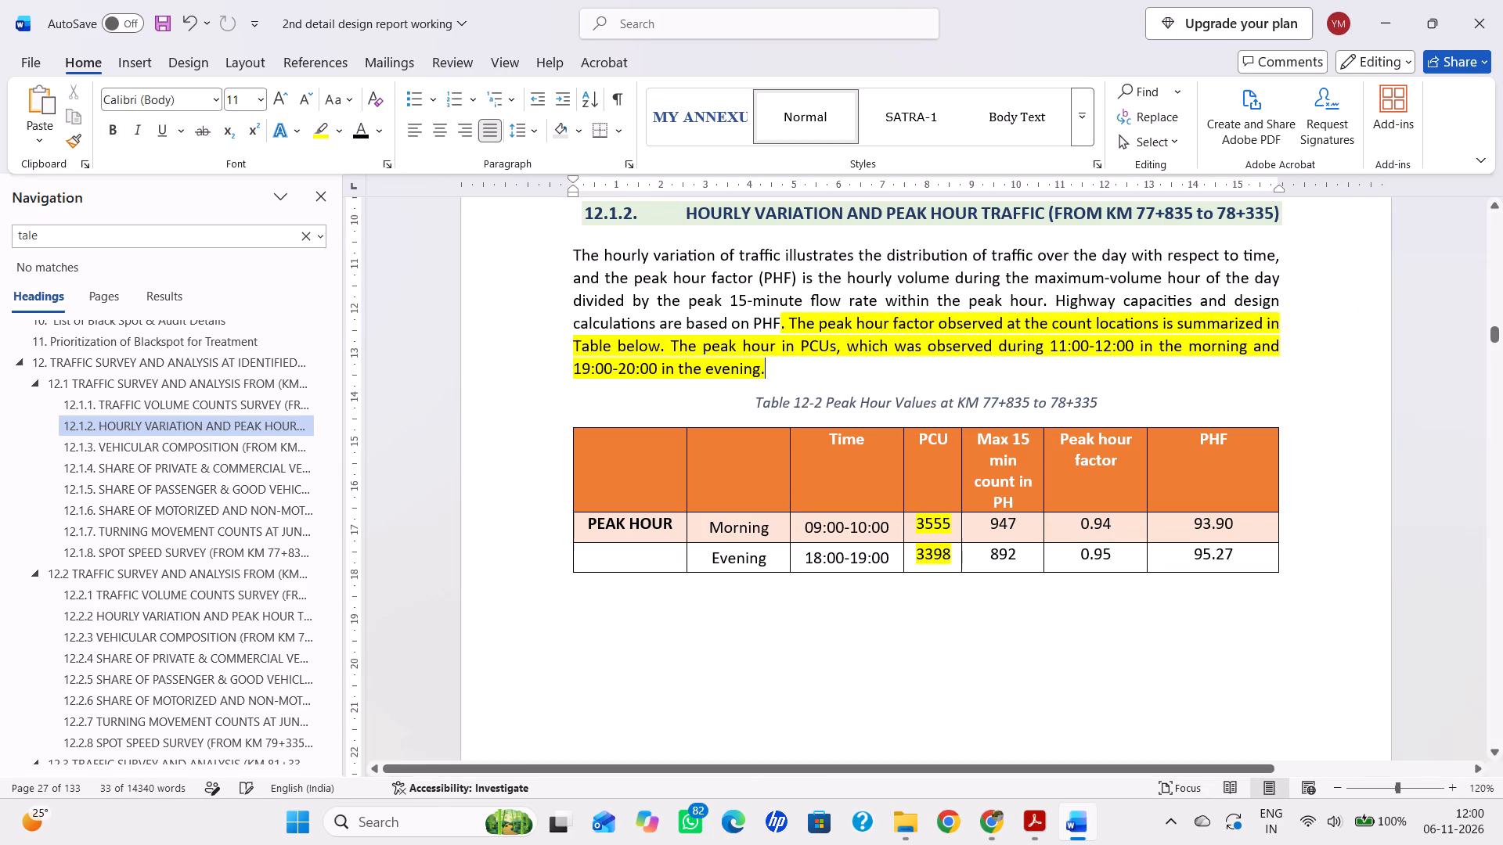
Highlight in yellow the section 12.2.2 sentences from "The peak hour factor observed" to the end of the paragraph.
left_click(137, 599)
scroll(962, 550, "down", 2)
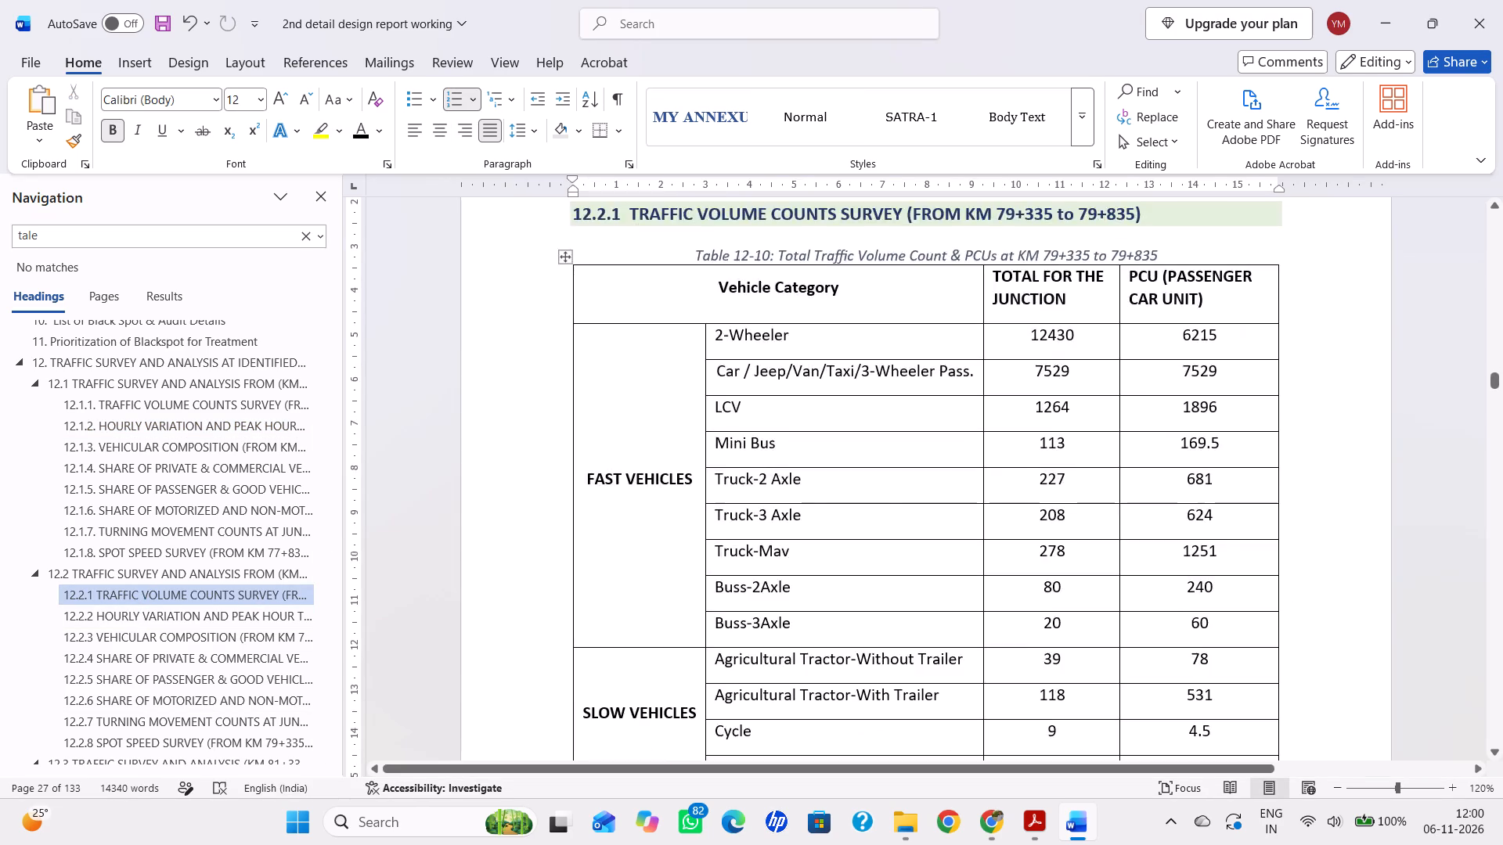
scroll(963, 550, "down", 16)
scroll(1005, 590, "down", 13)
scroll(1005, 590, "up", 2)
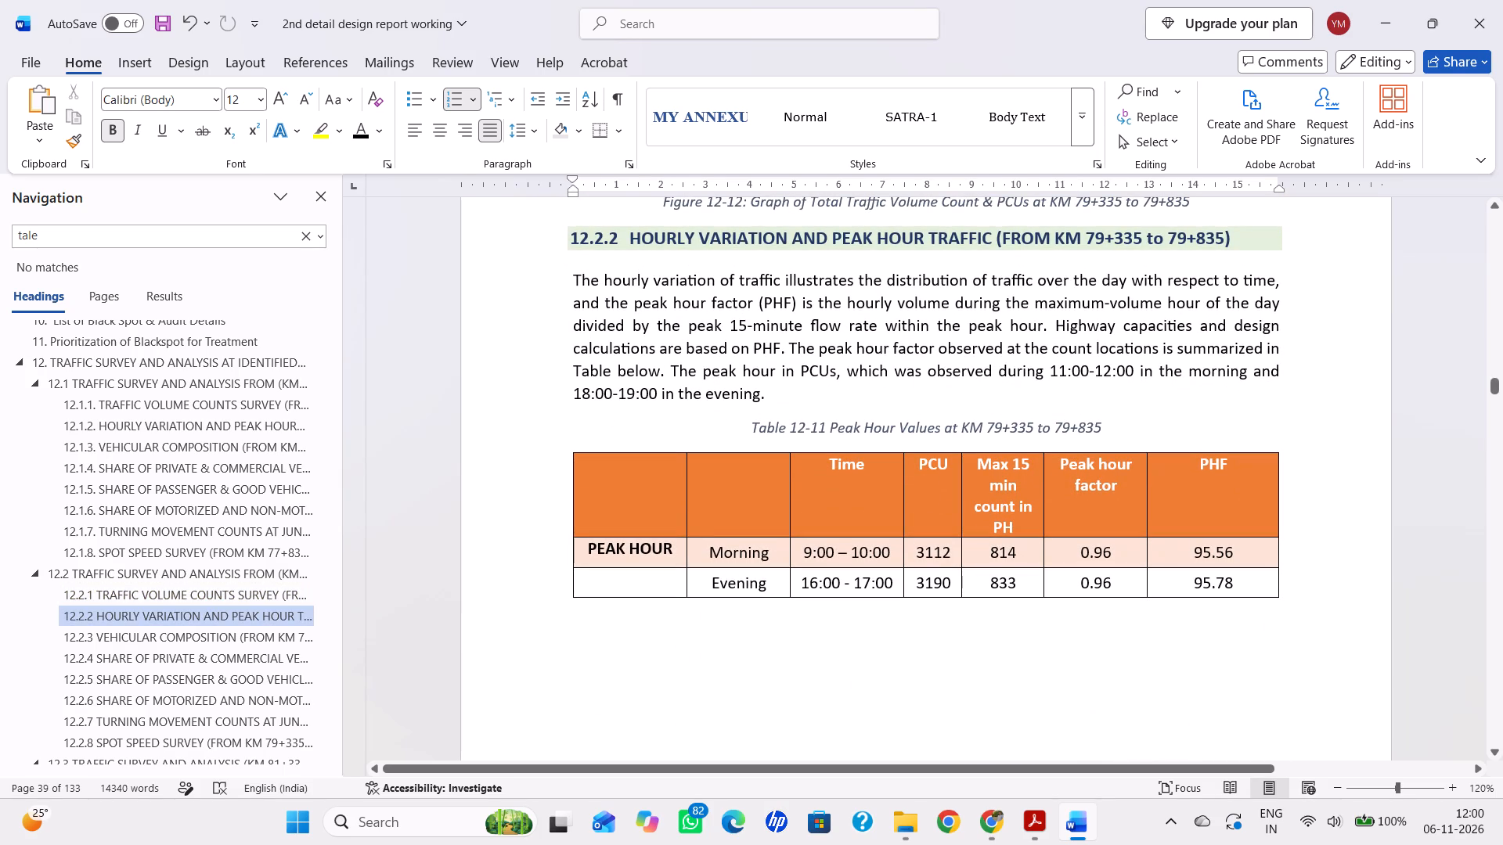
left_click_drag(790, 349, 807, 392)
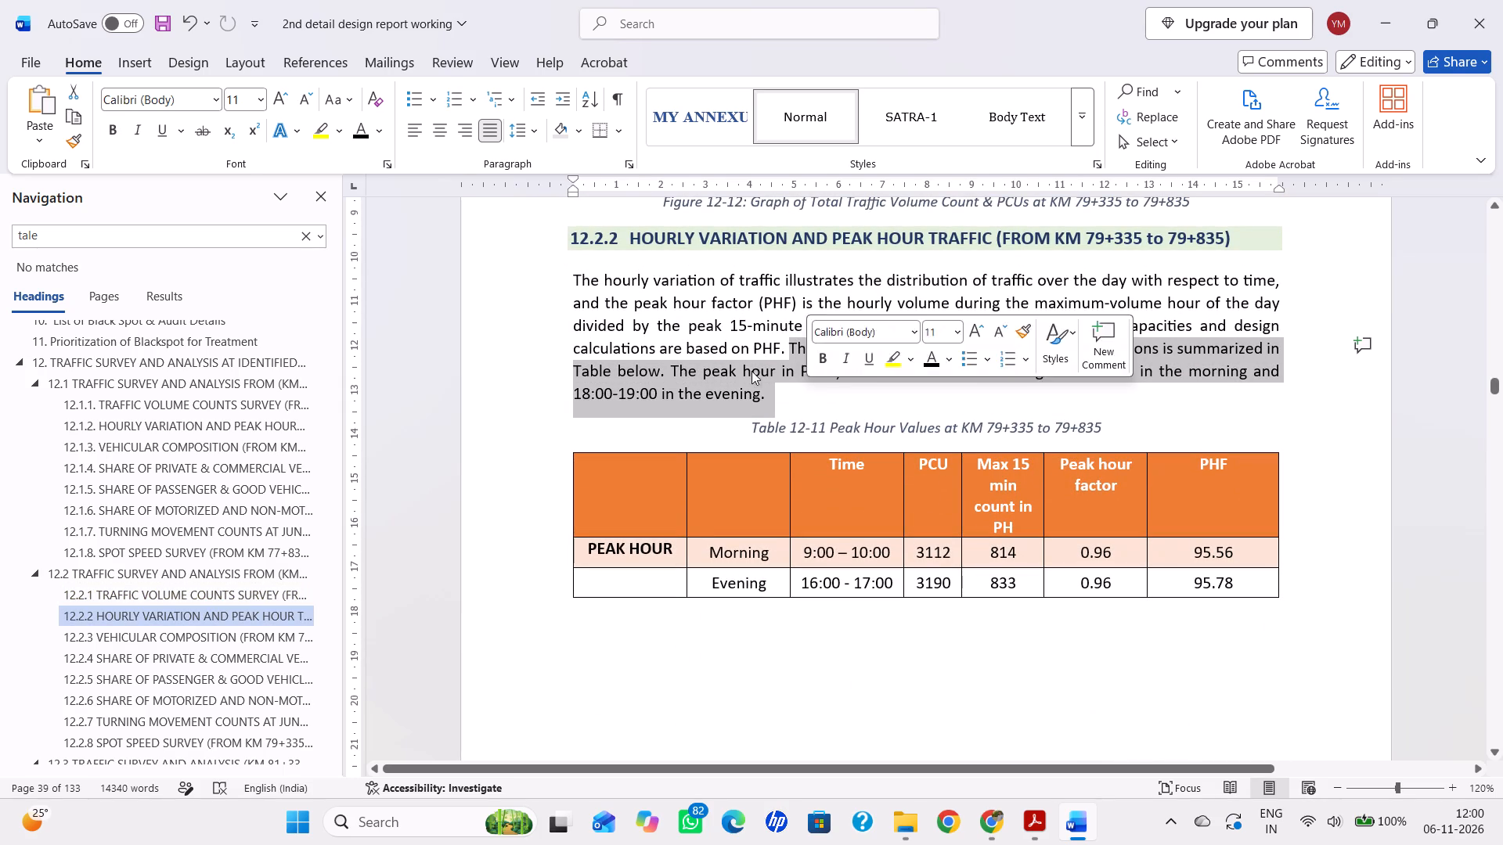
left_click(319, 136)
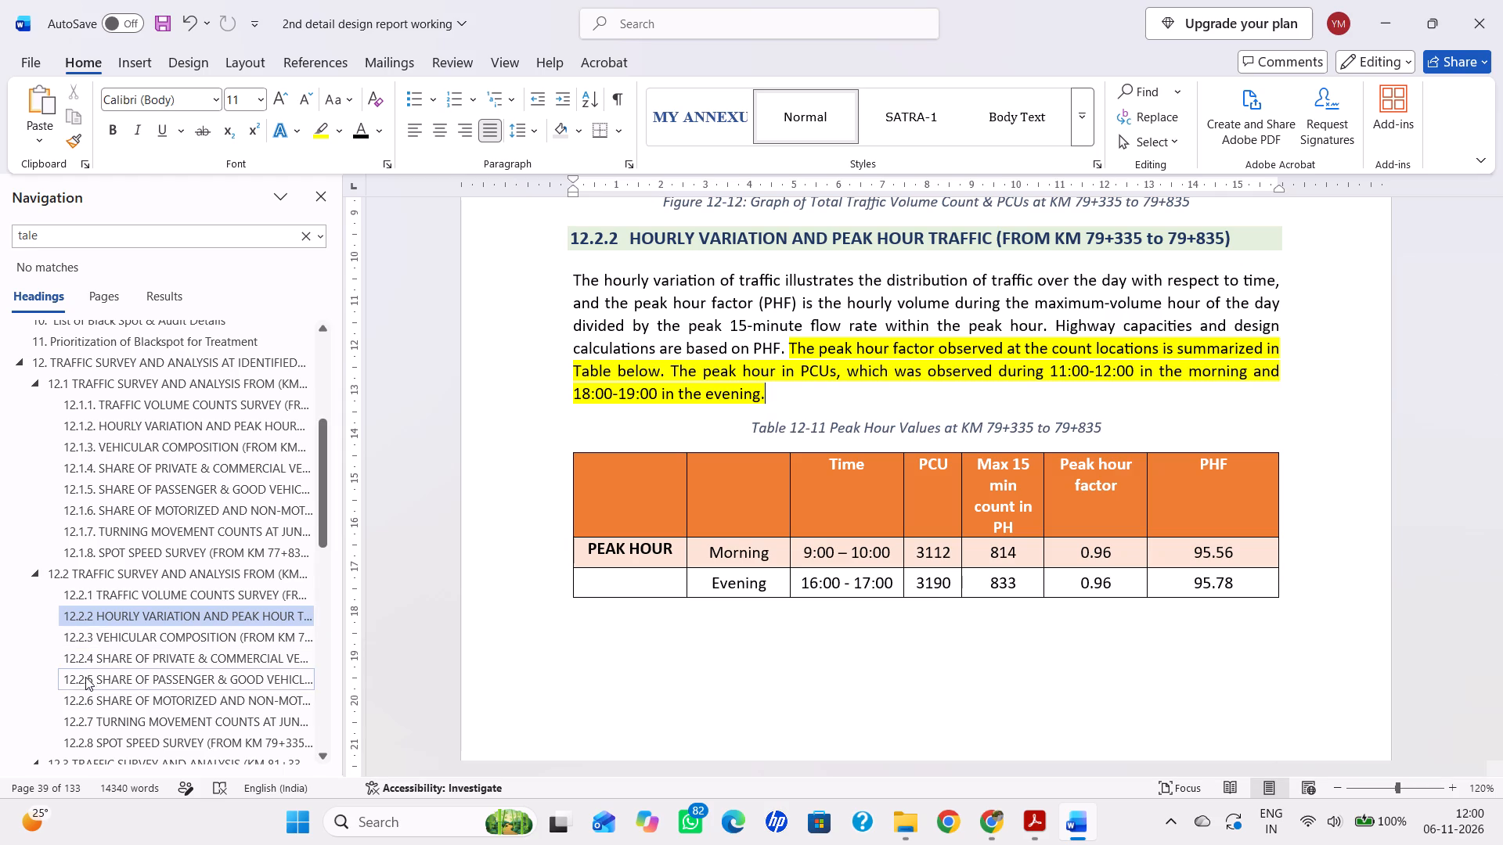
Check the peak hours in the section 12.2.7 turning movement diagrams and highlight the morning and evening Time values in Table 12-11 yellow.
scroll(85, 677, "down", 1)
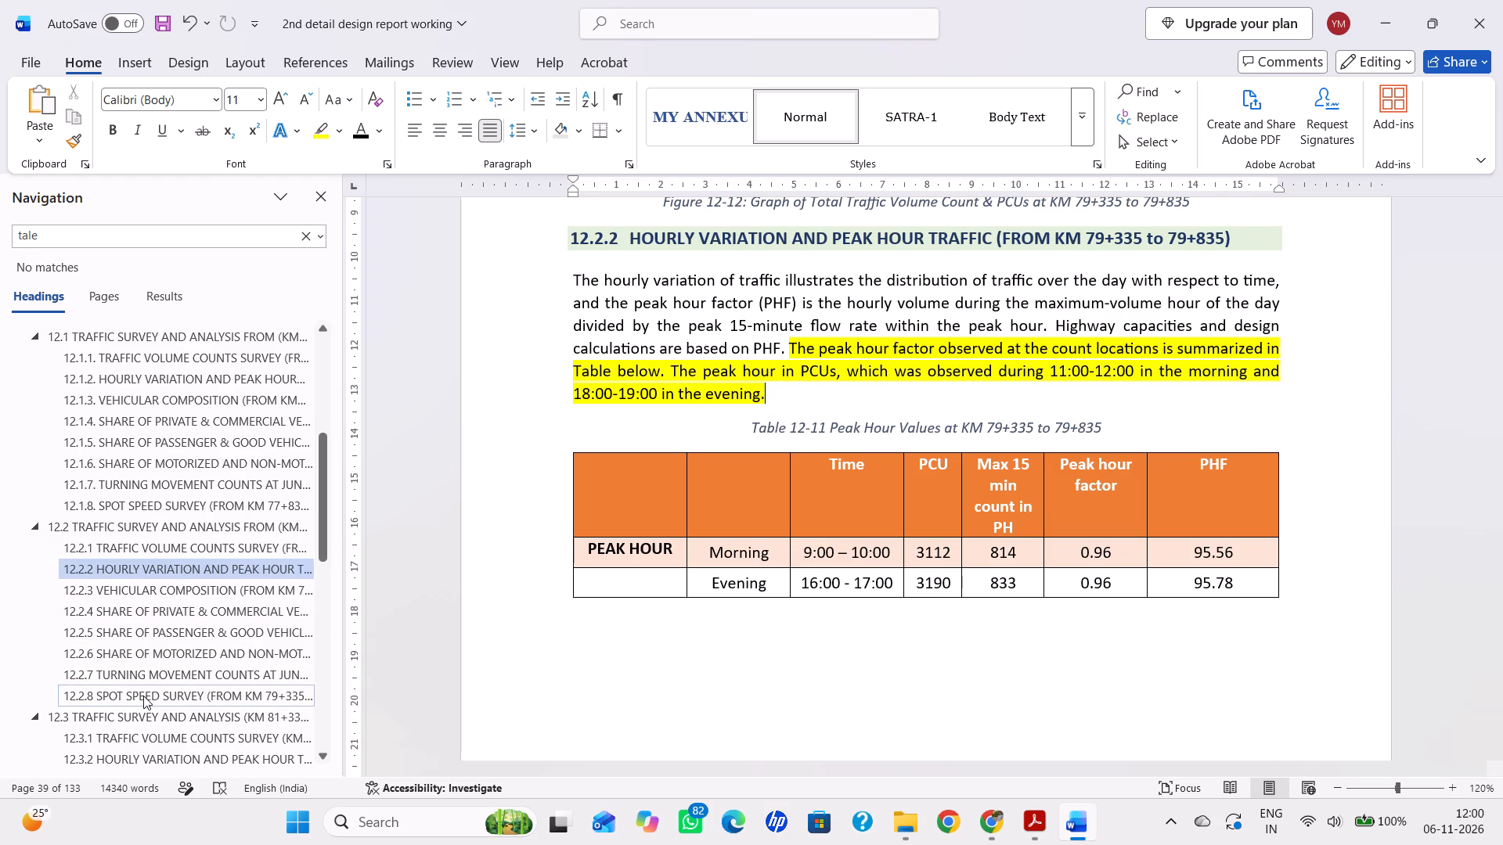
left_click(143, 696)
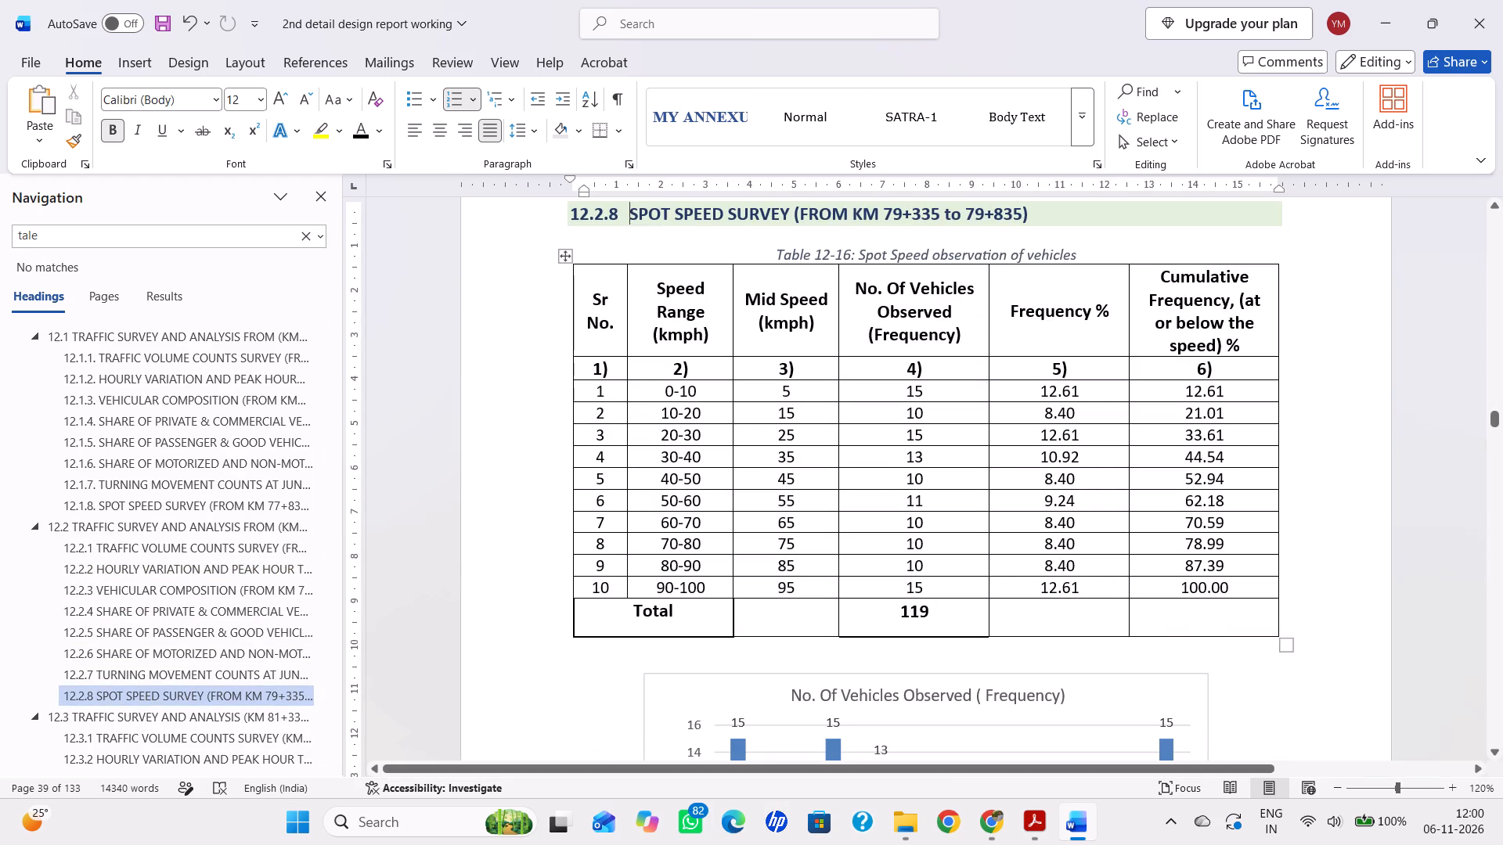
scroll(921, 556, "up", 18)
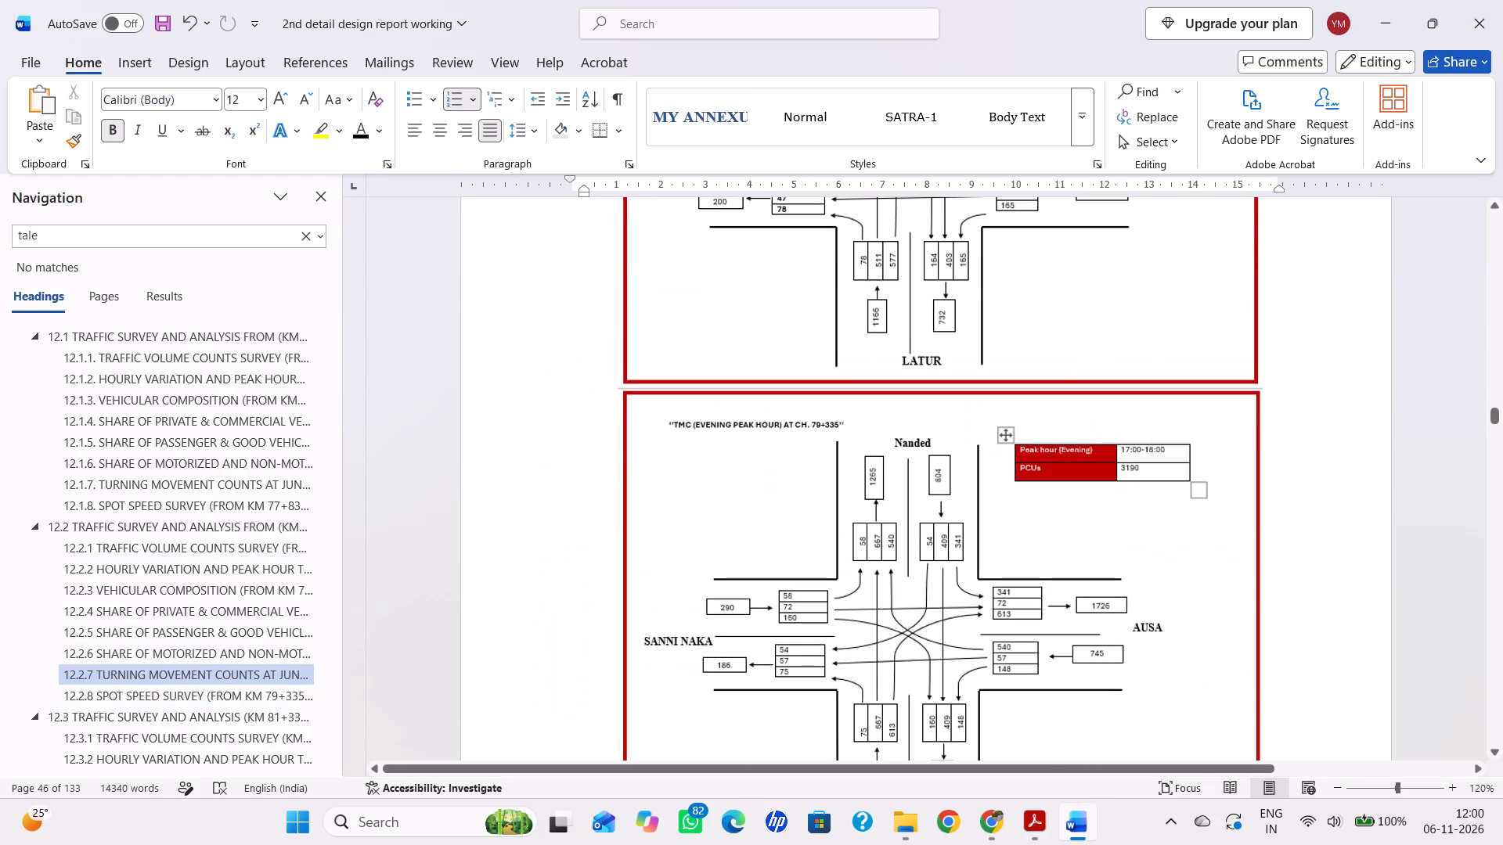
scroll(922, 557, "up", 6)
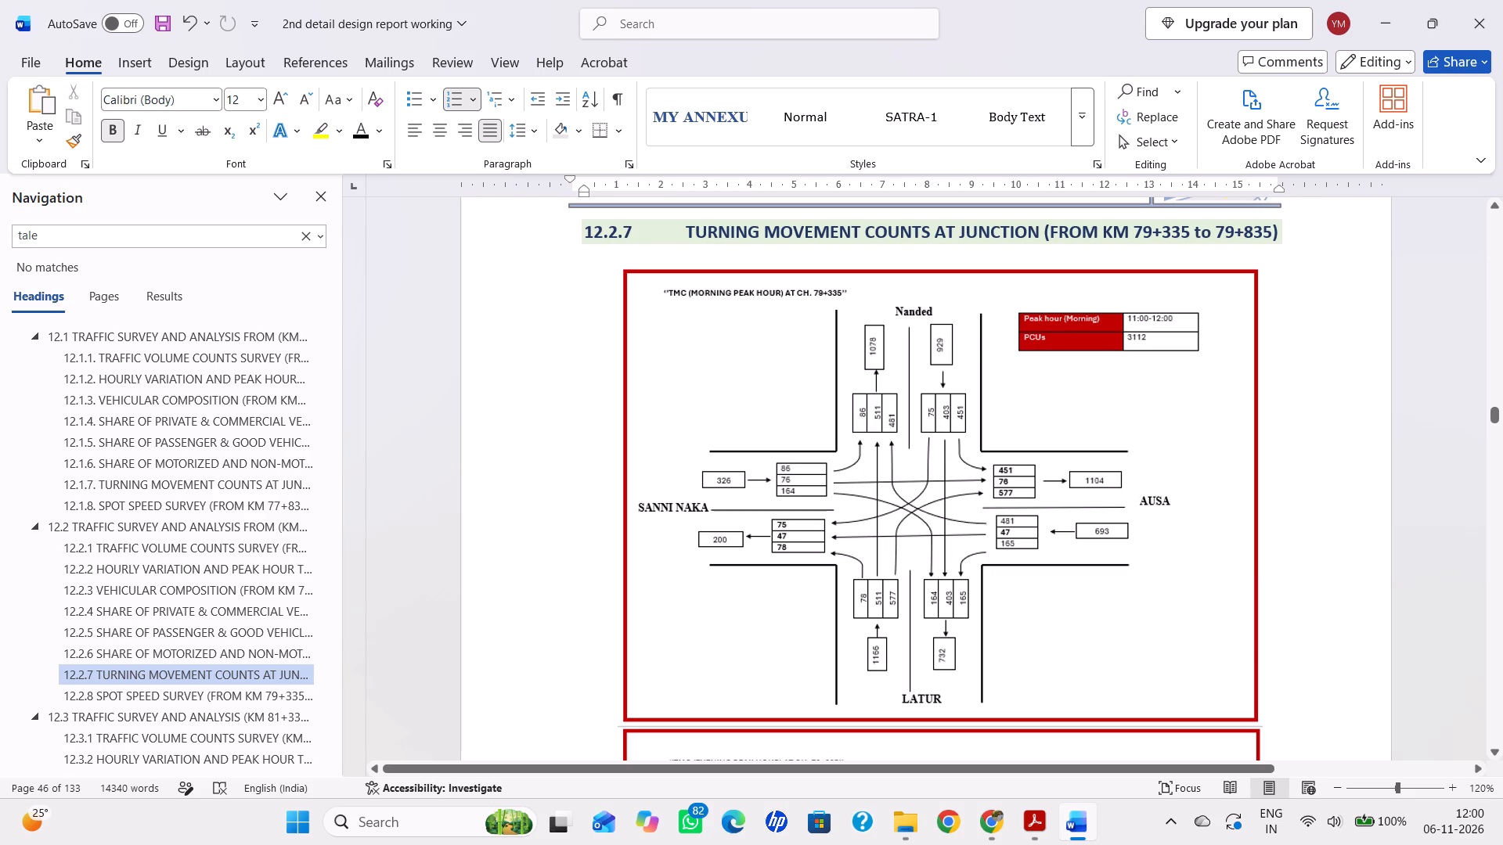
scroll(927, 566, "down", 3)
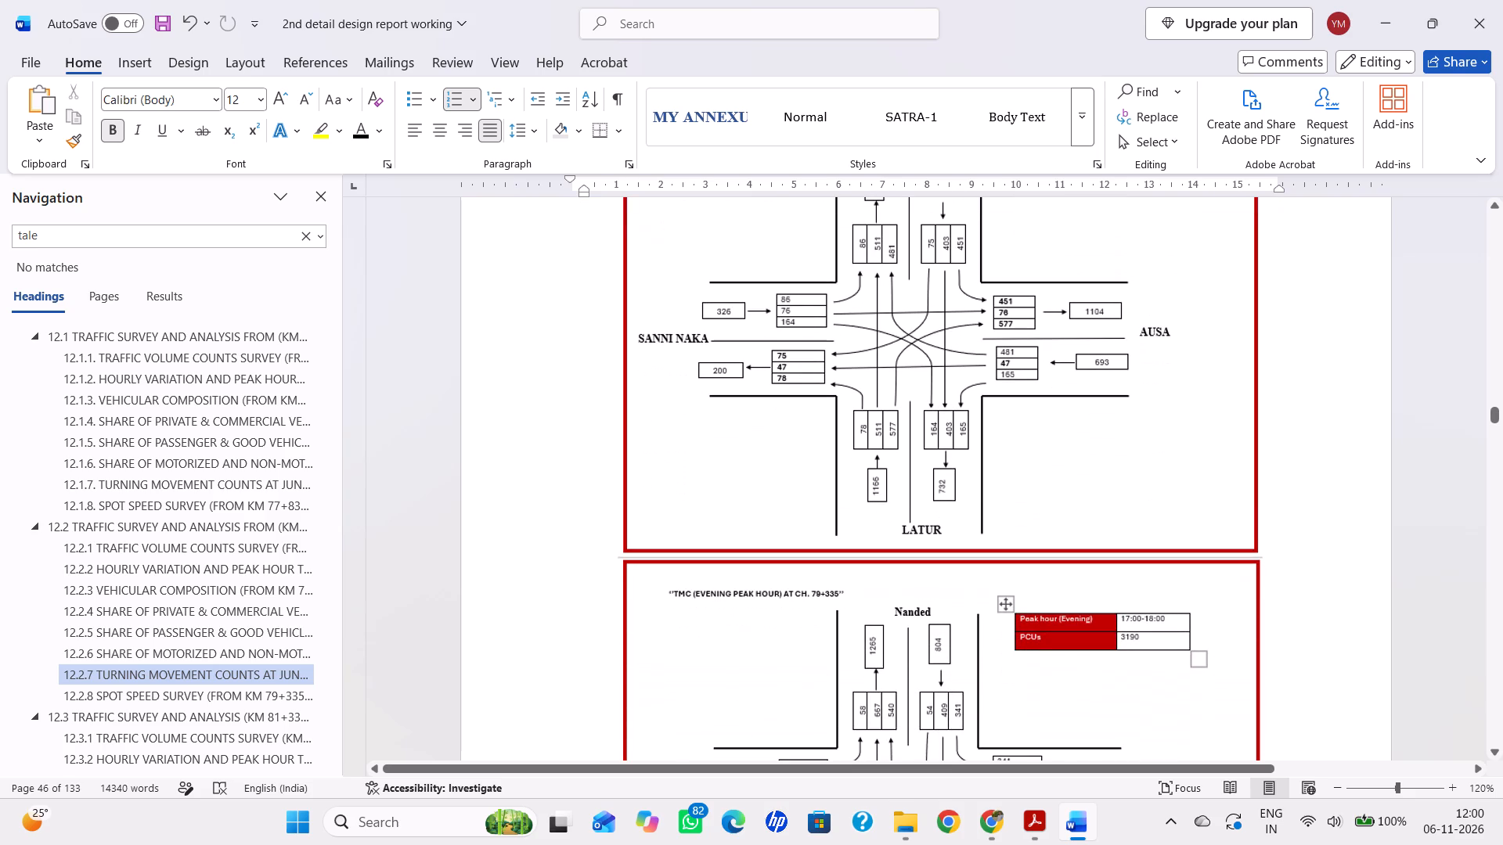
left_click(179, 559)
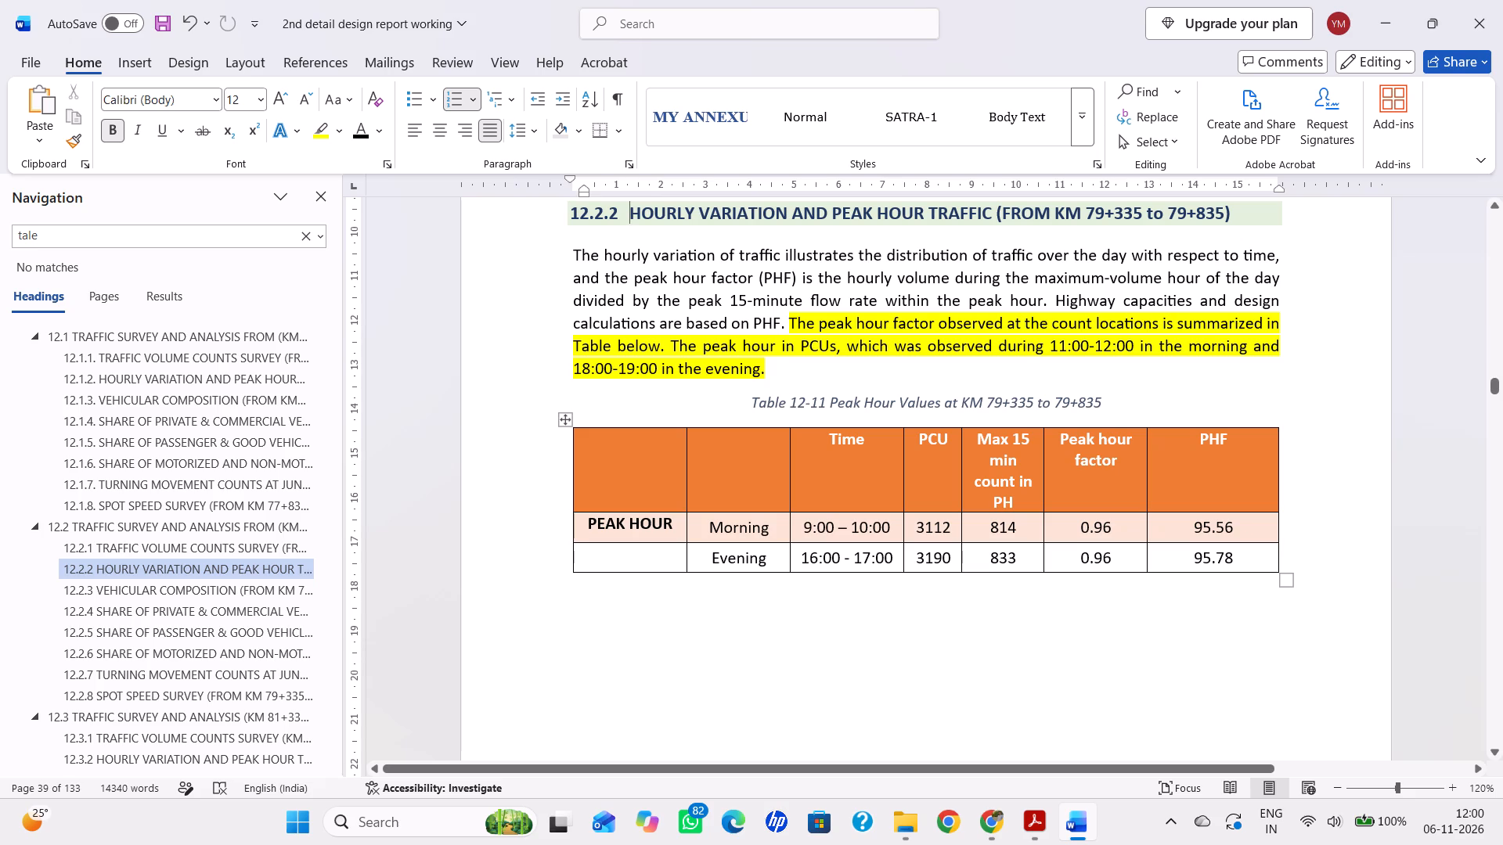
left_click_drag(800, 527, 852, 558)
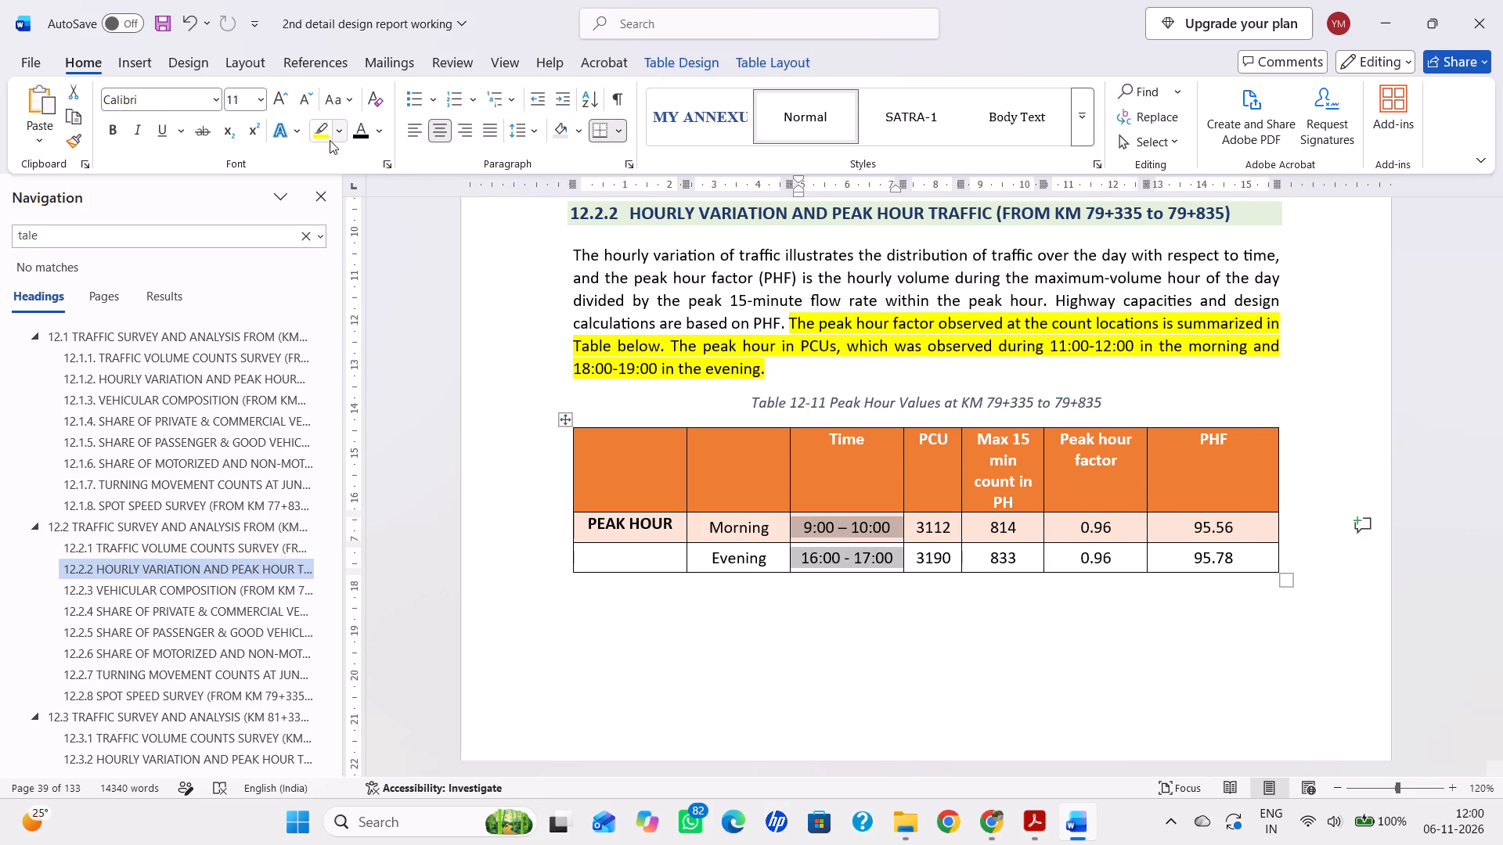
left_click(324, 136)
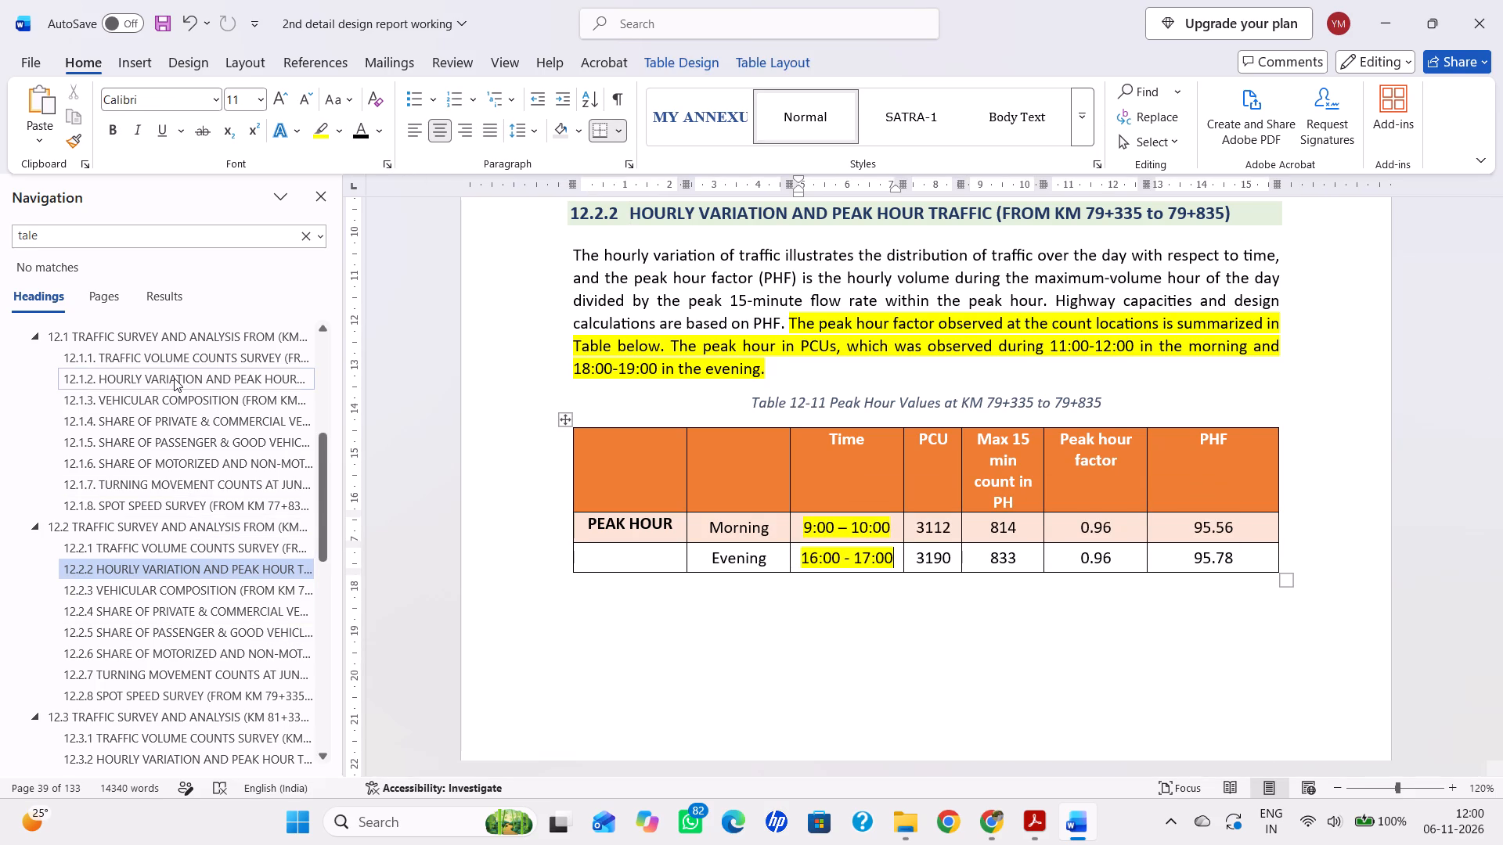
Highlight the morning and evening Time values in Table 12-2 of section 12.1.2 yellow.
scroll(174, 378, "up", 1)
left_click(182, 420)
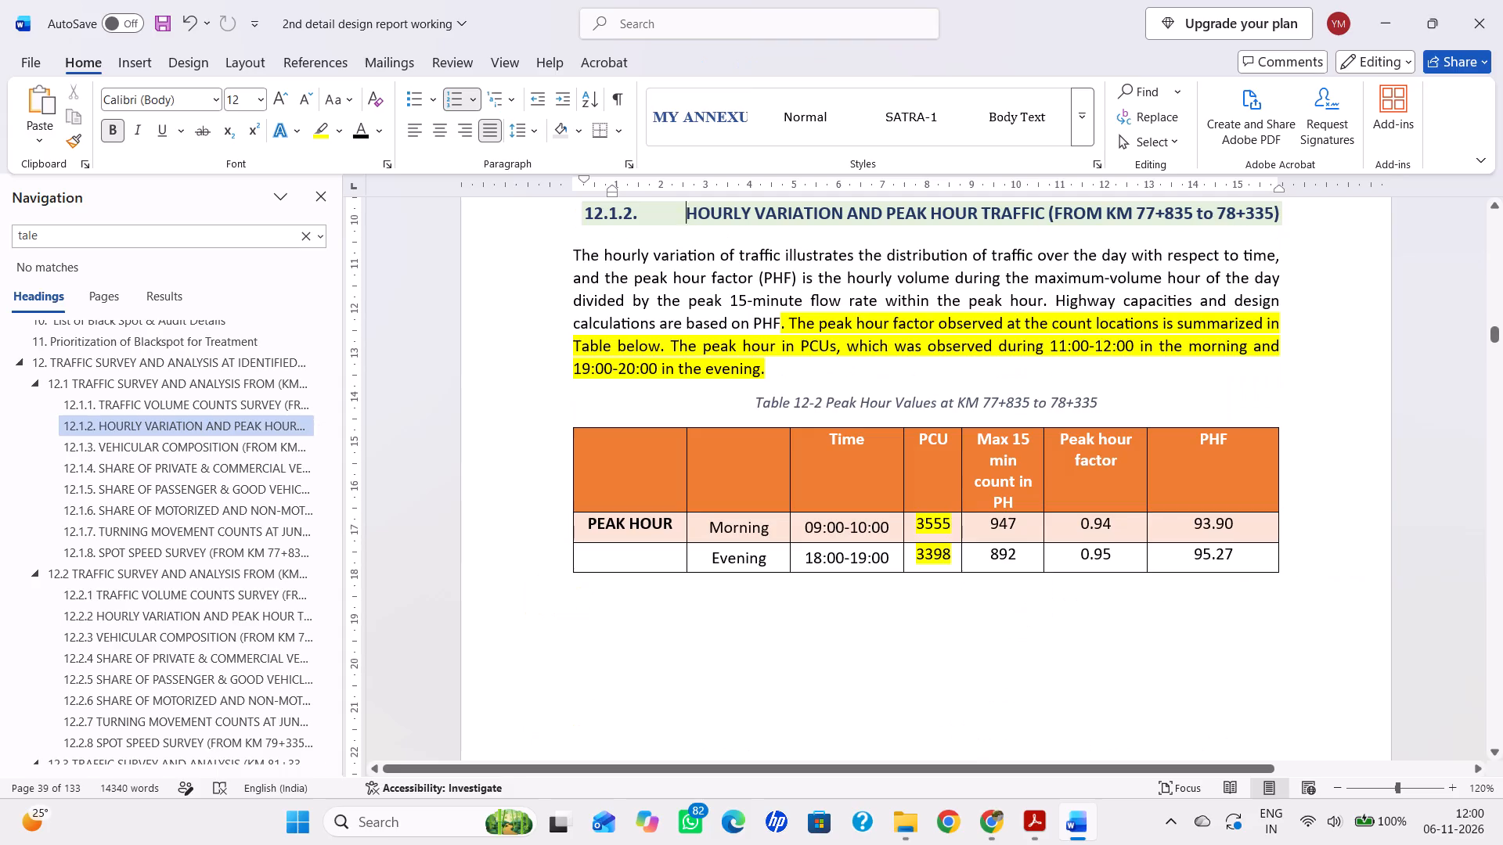
left_click_drag(817, 528, 862, 560)
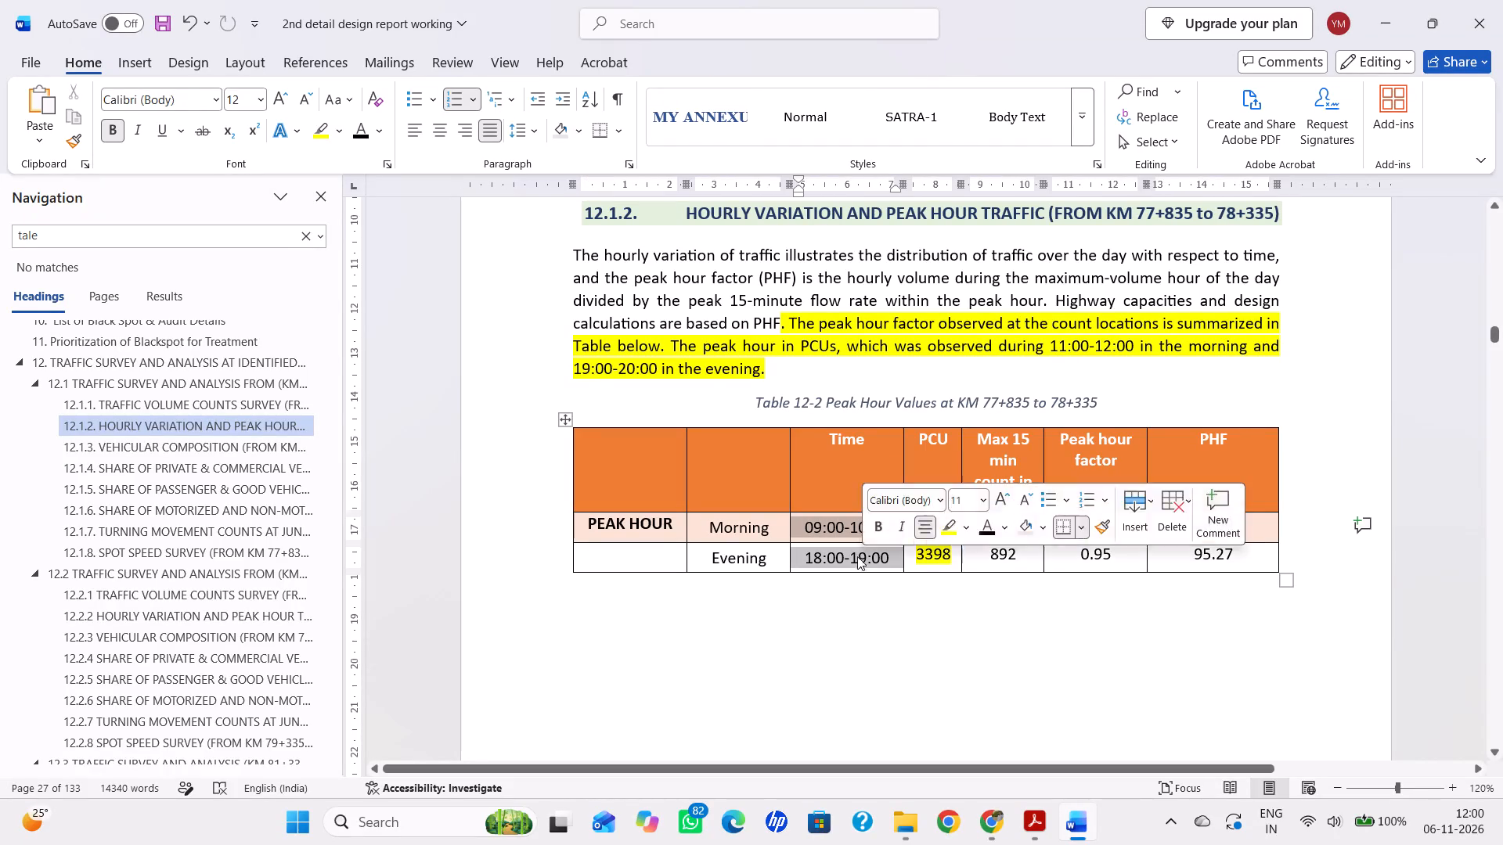
left_click(323, 135)
Examine the highlighted peak hour text and Table 12-11 in section 12.2.2.
scroll(233, 503, "down", 2)
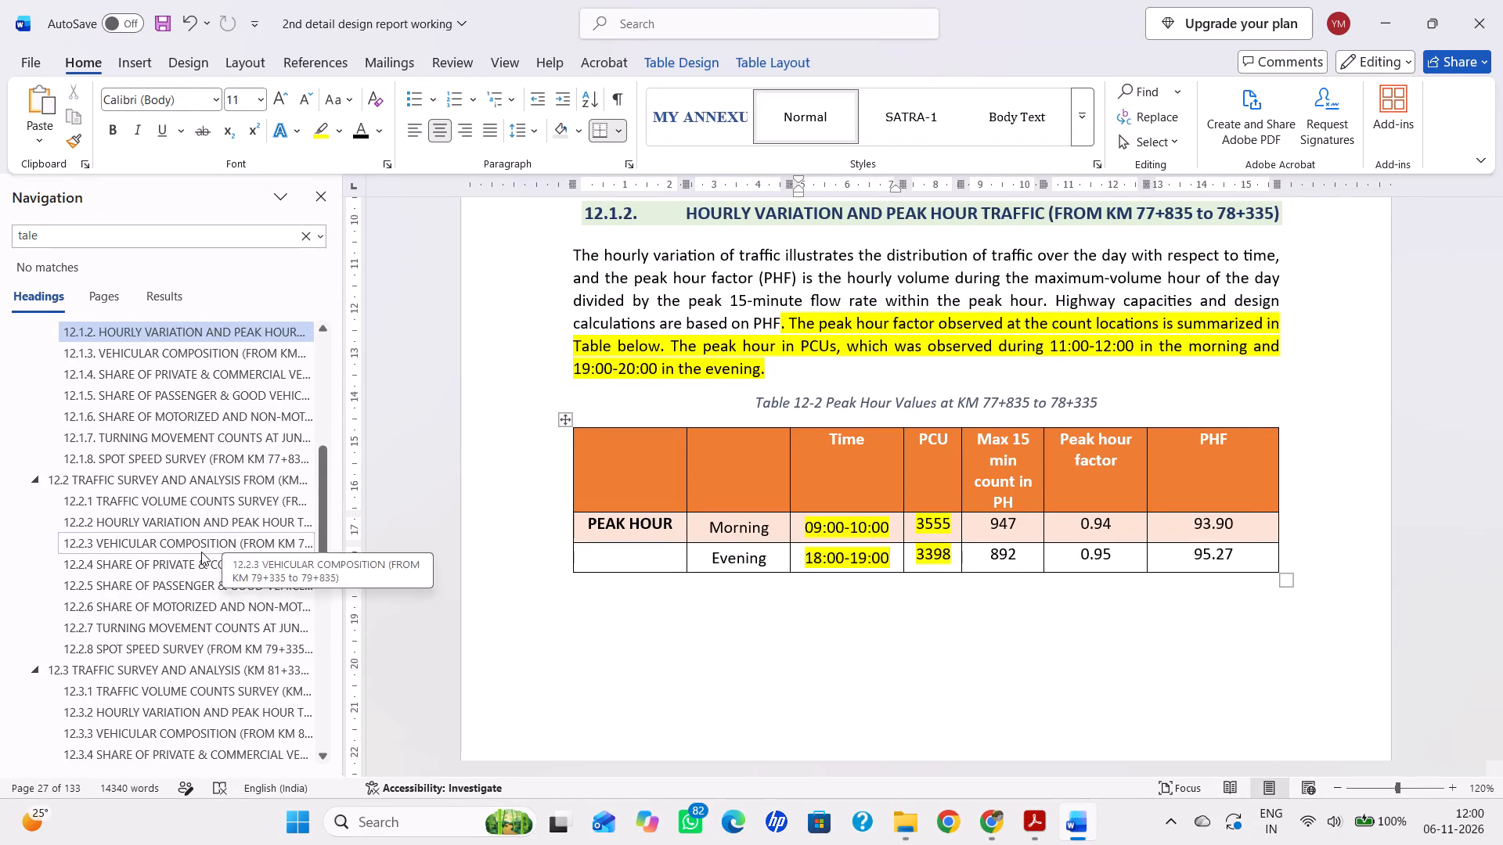
scroll(198, 560, "down", 1)
left_click(204, 465)
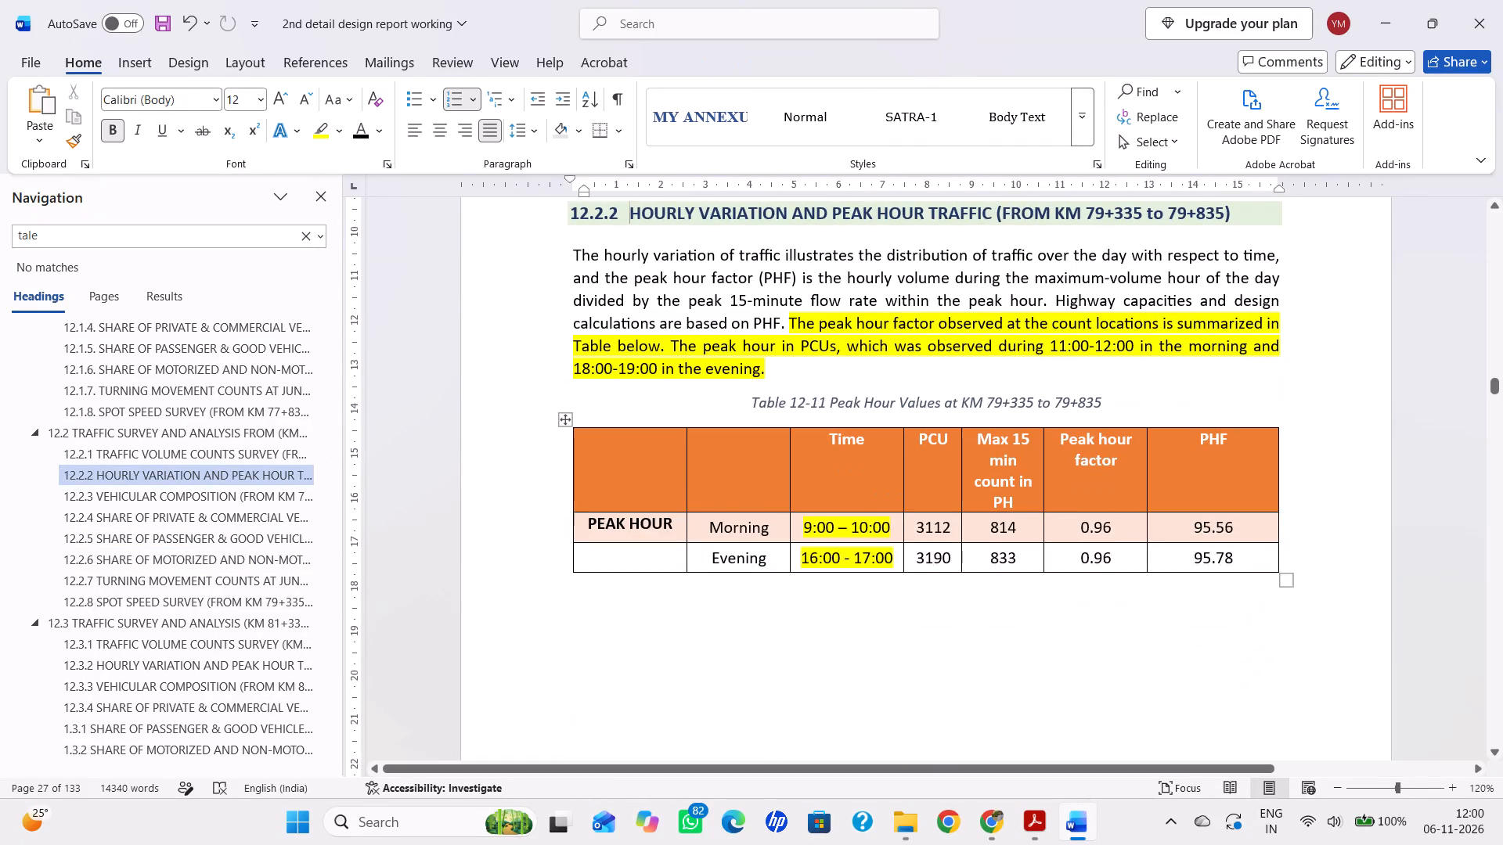
scroll(829, 516, "down", 12)
scroll(932, 566, "up", 12)
scroll(935, 563, "down", 1)
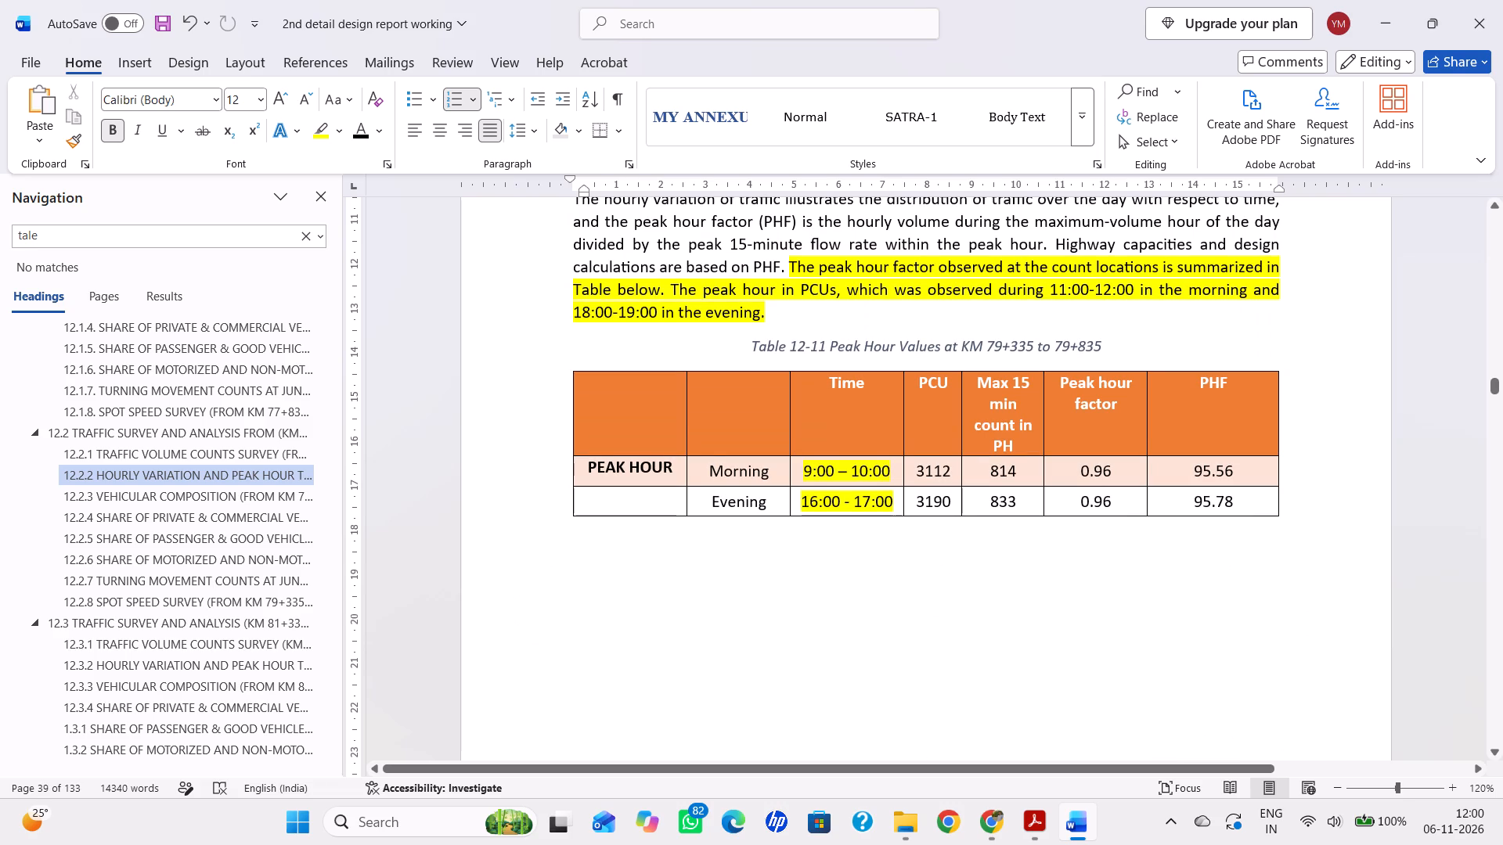
scroll(156, 362, "up", 3)
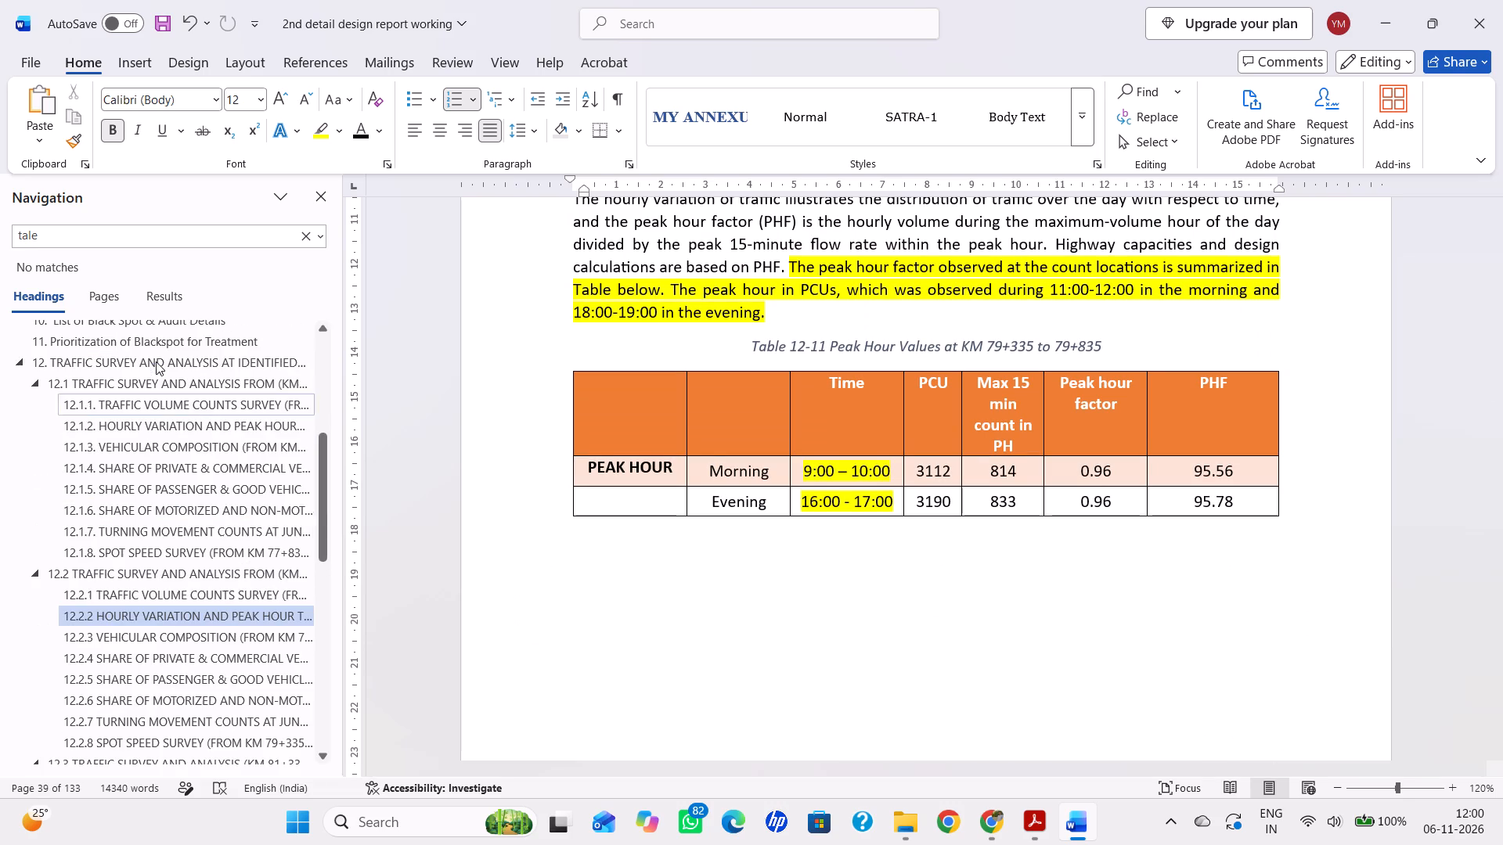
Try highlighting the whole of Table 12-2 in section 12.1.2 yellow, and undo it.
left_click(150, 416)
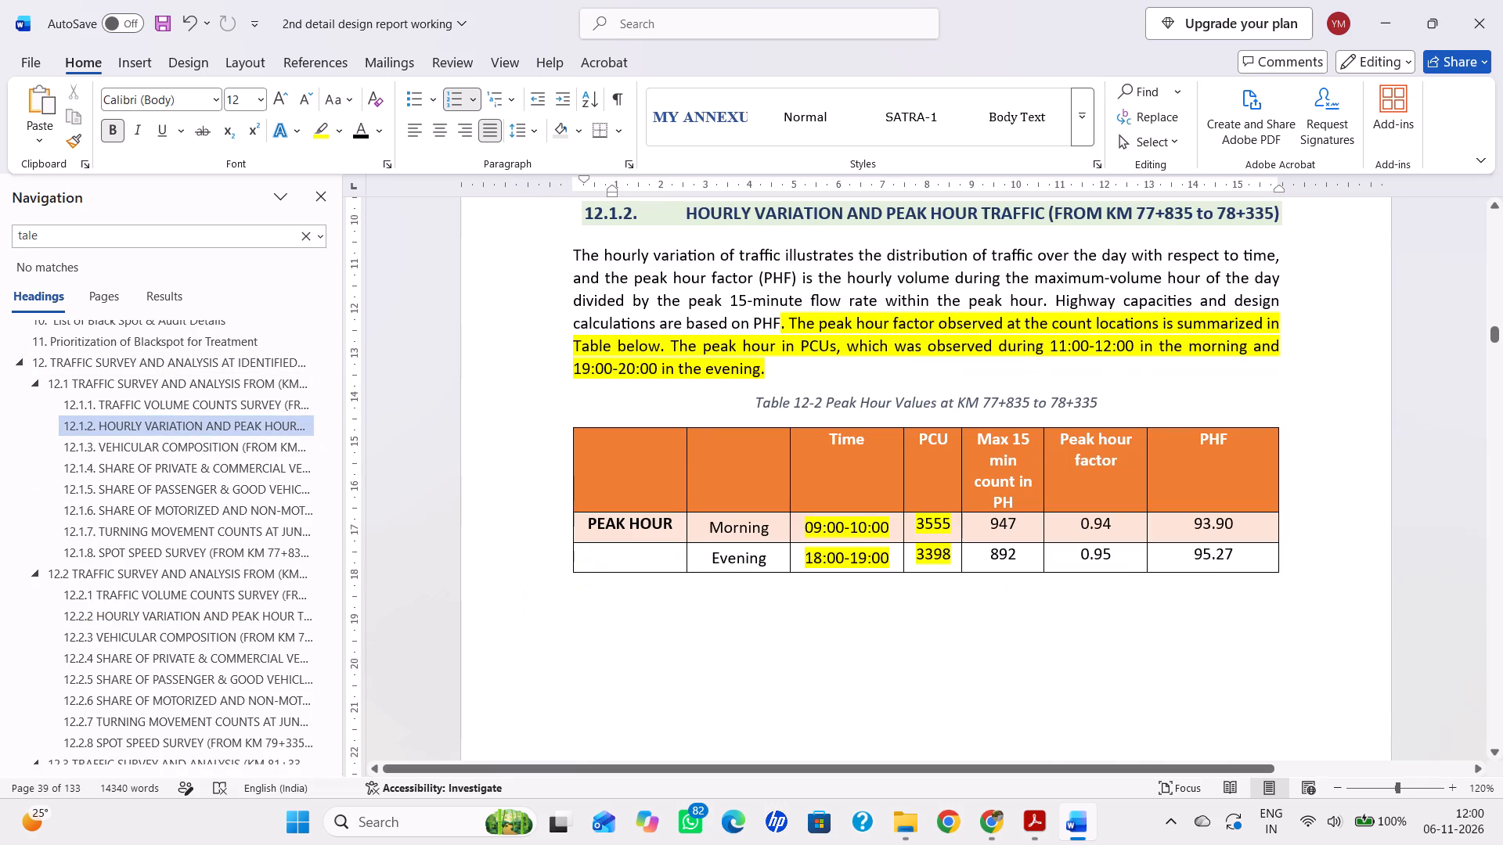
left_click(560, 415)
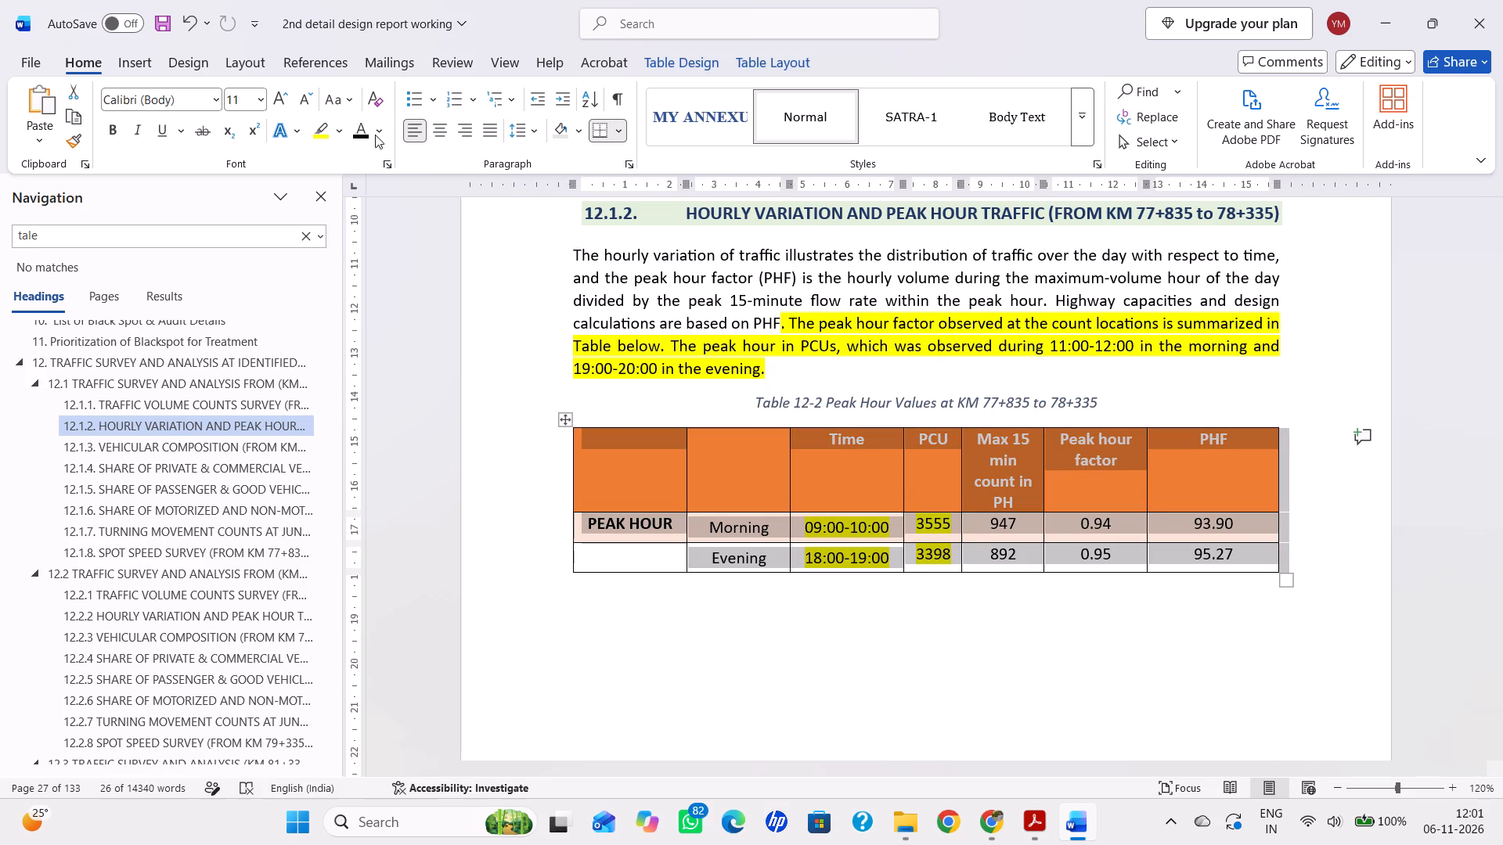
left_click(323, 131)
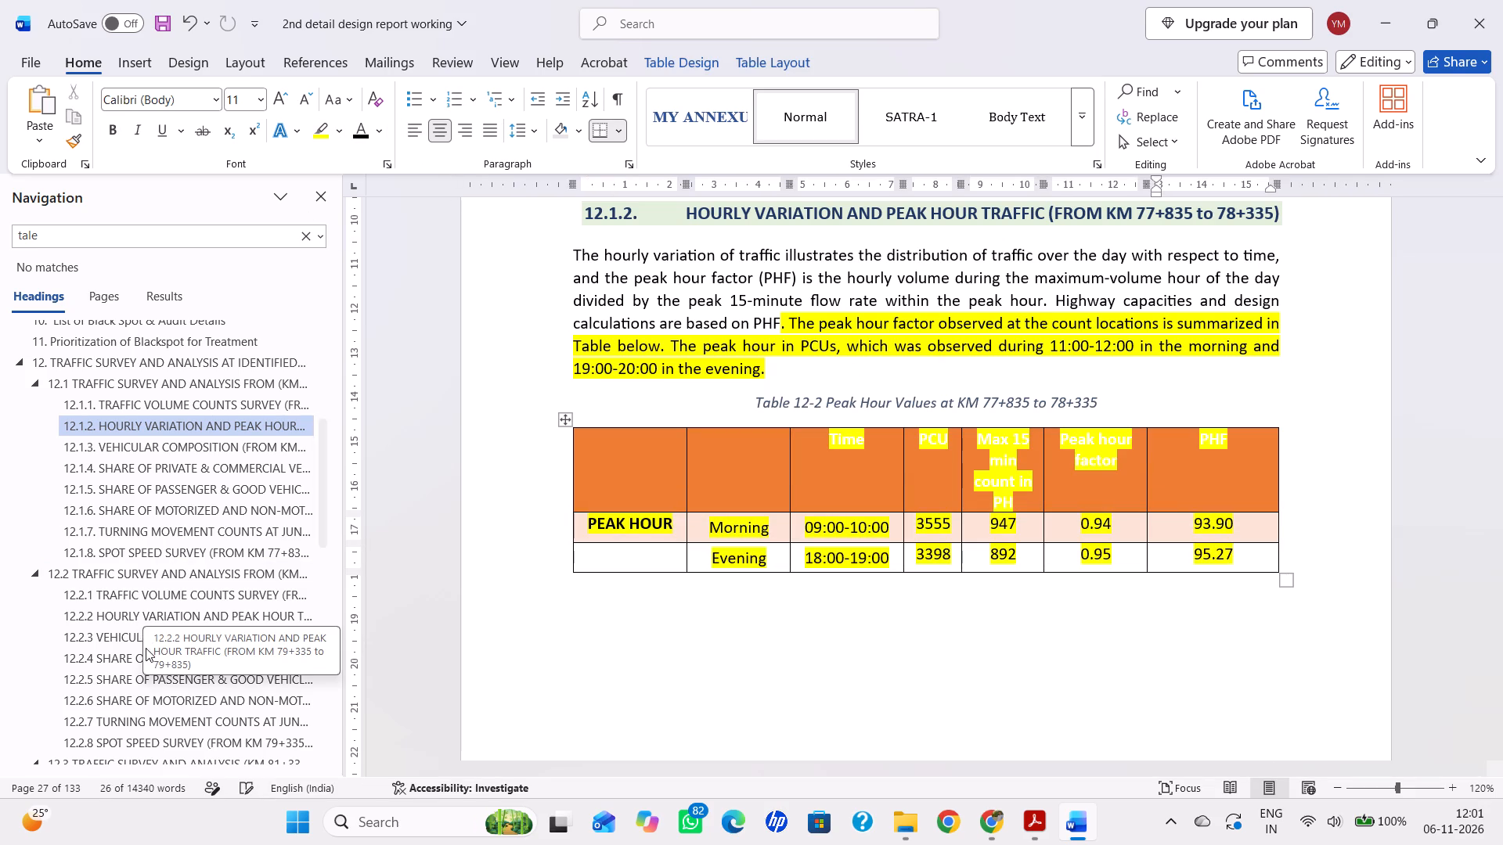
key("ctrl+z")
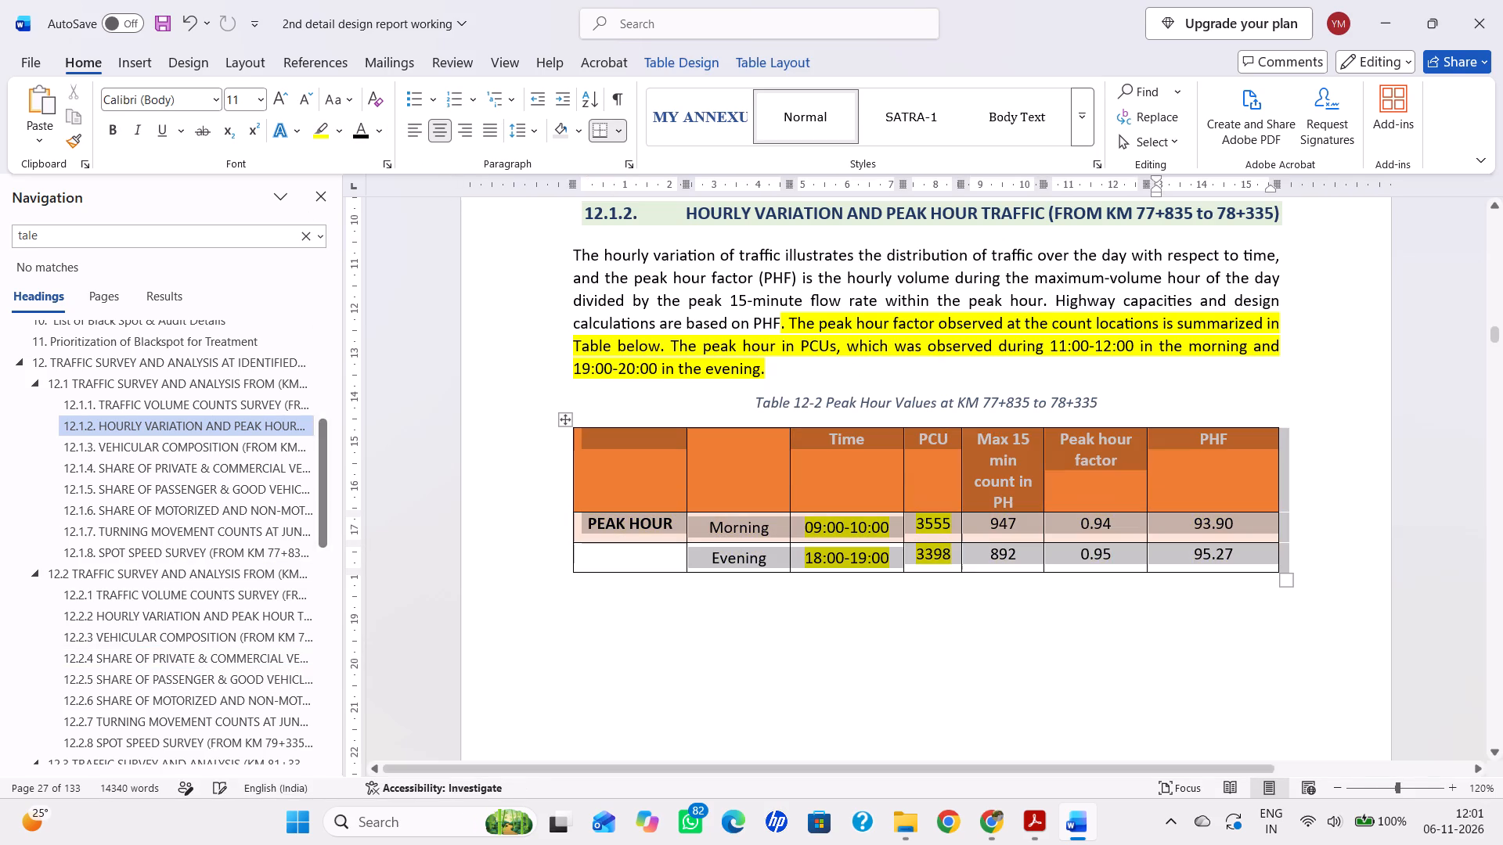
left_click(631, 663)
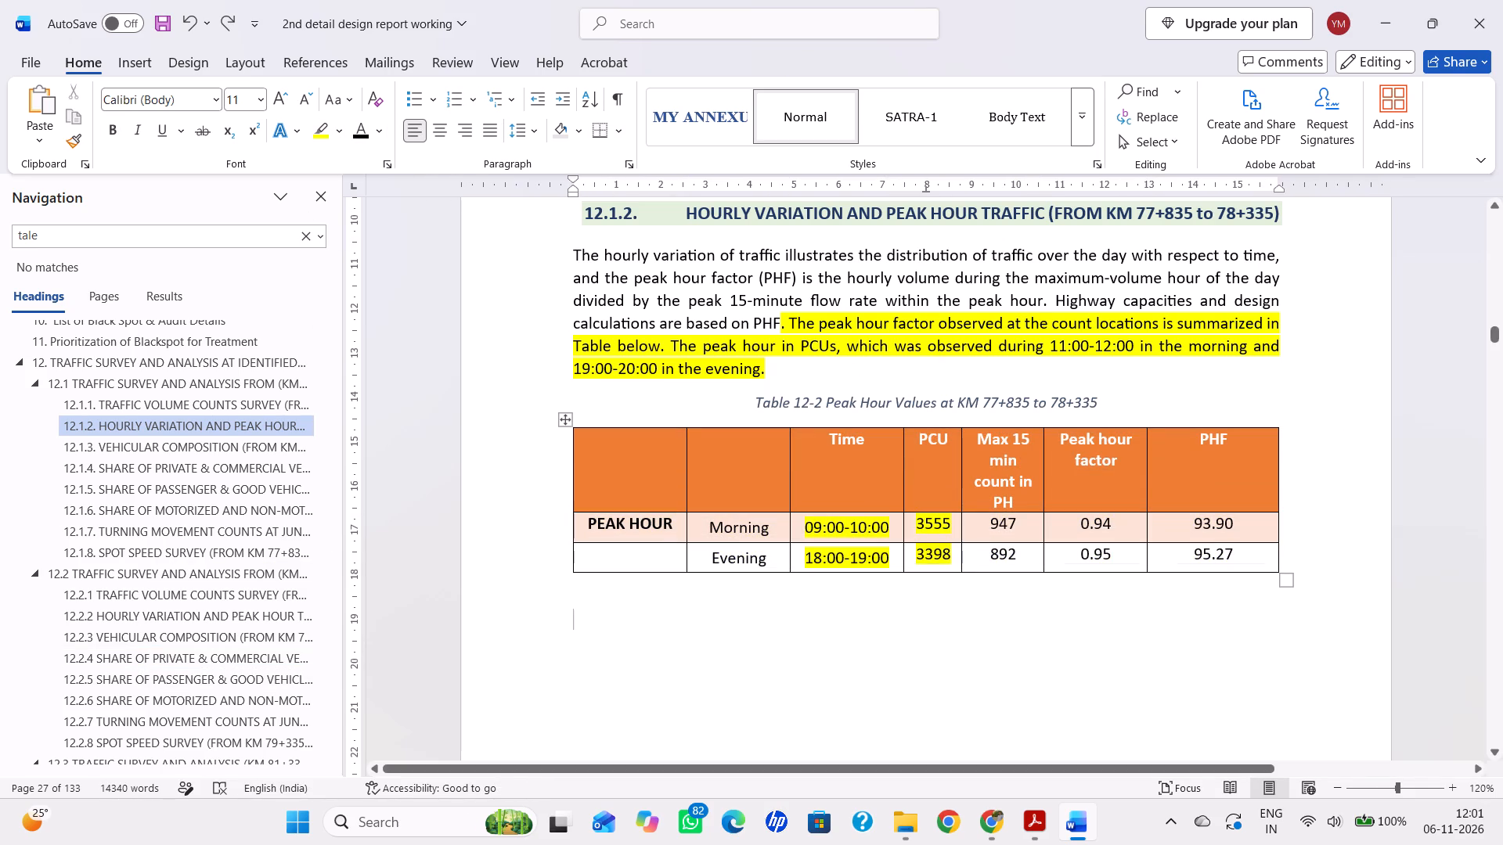
Highlight the morning and evening max 15 min count, peak hour factor and PHF values in Table 12-2 yellow.
left_click_drag(980, 528, 1181, 559)
left_click(325, 132)
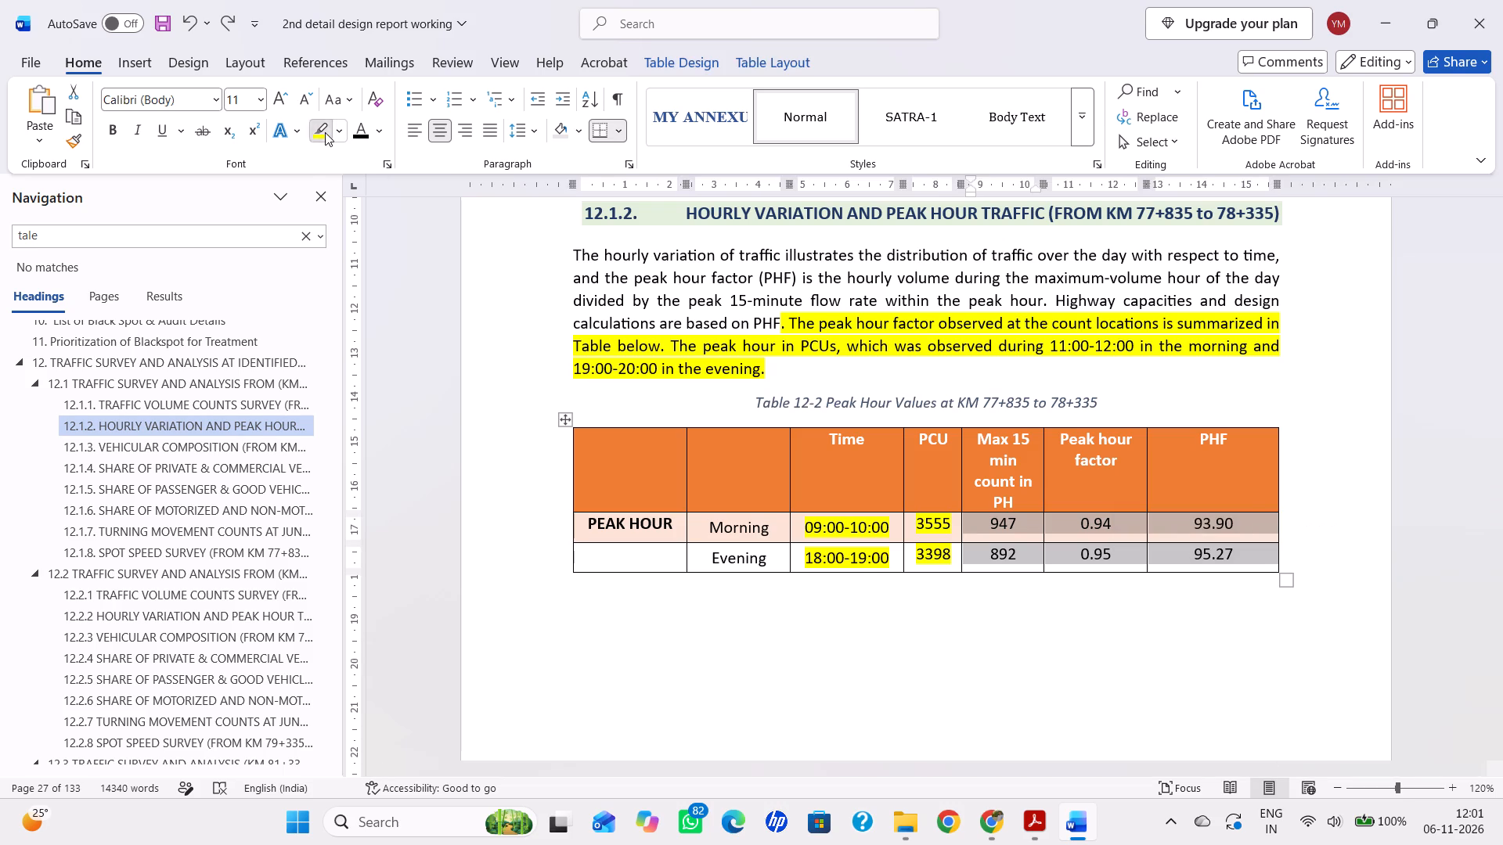
Highlight the morning and evening PCU, max 15 min count, peak hour factor and PHF values in Table 12-11 yellow.
left_click(248, 620)
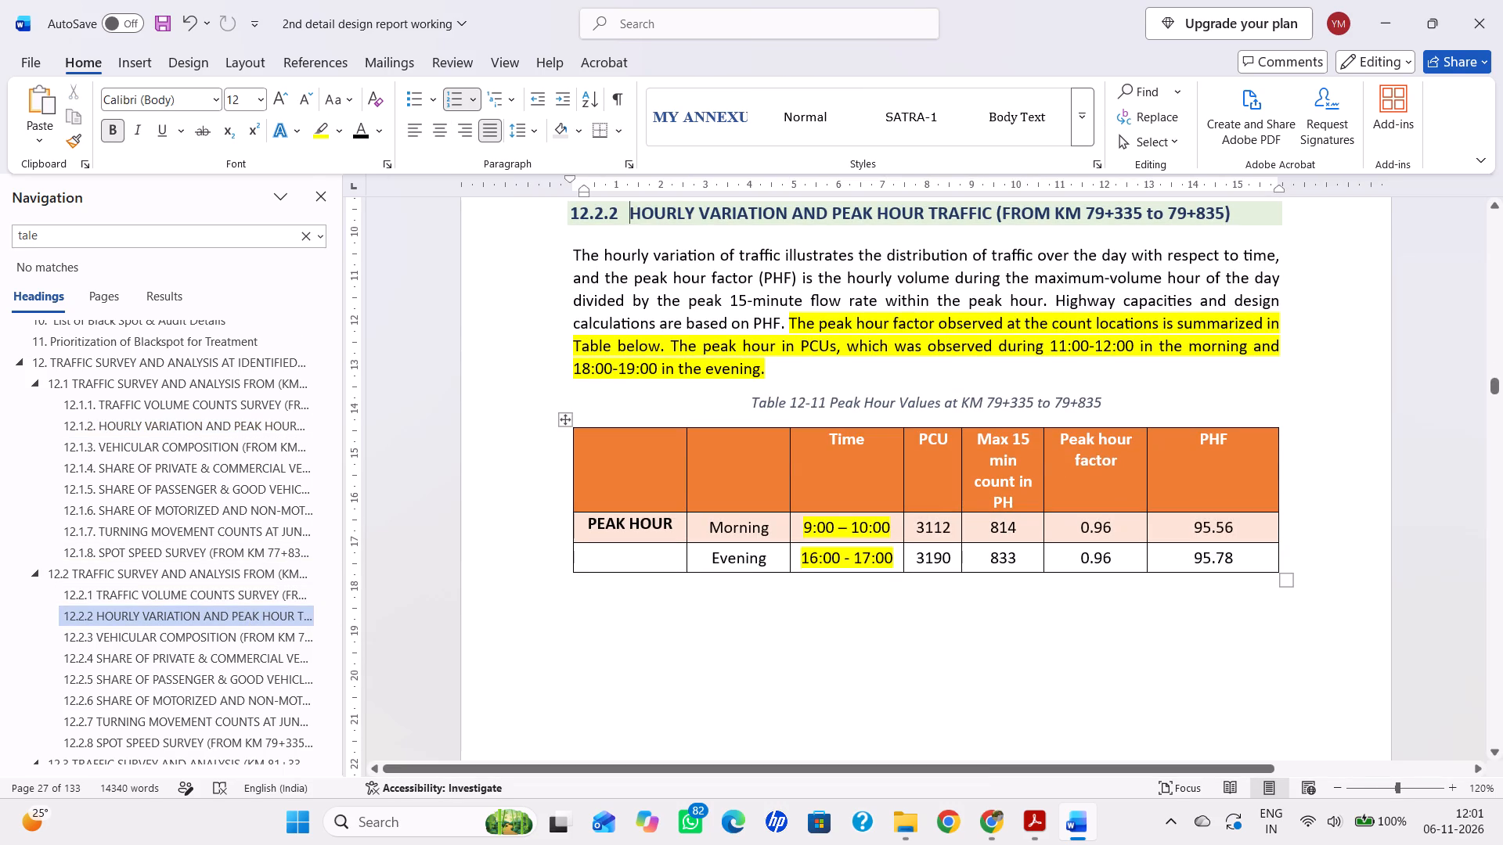
left_click_drag(946, 532, 1212, 562)
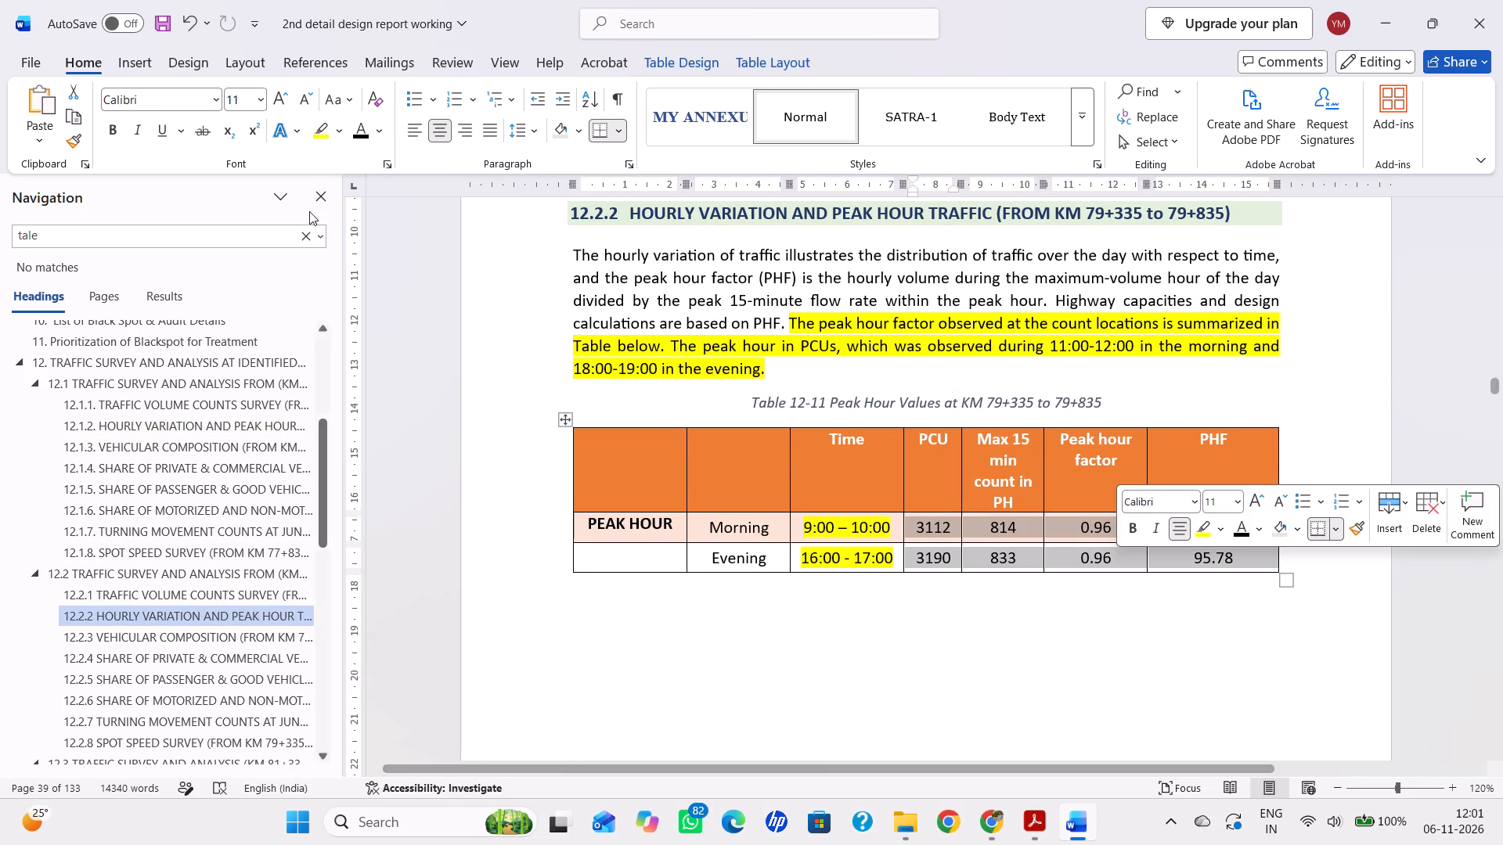
left_click(315, 135)
Examine the hourly variation graphs of Figures 12-13 and 12-14 and the vehicular composition table in section 12.2.3.
scroll(288, 624, "down", 7)
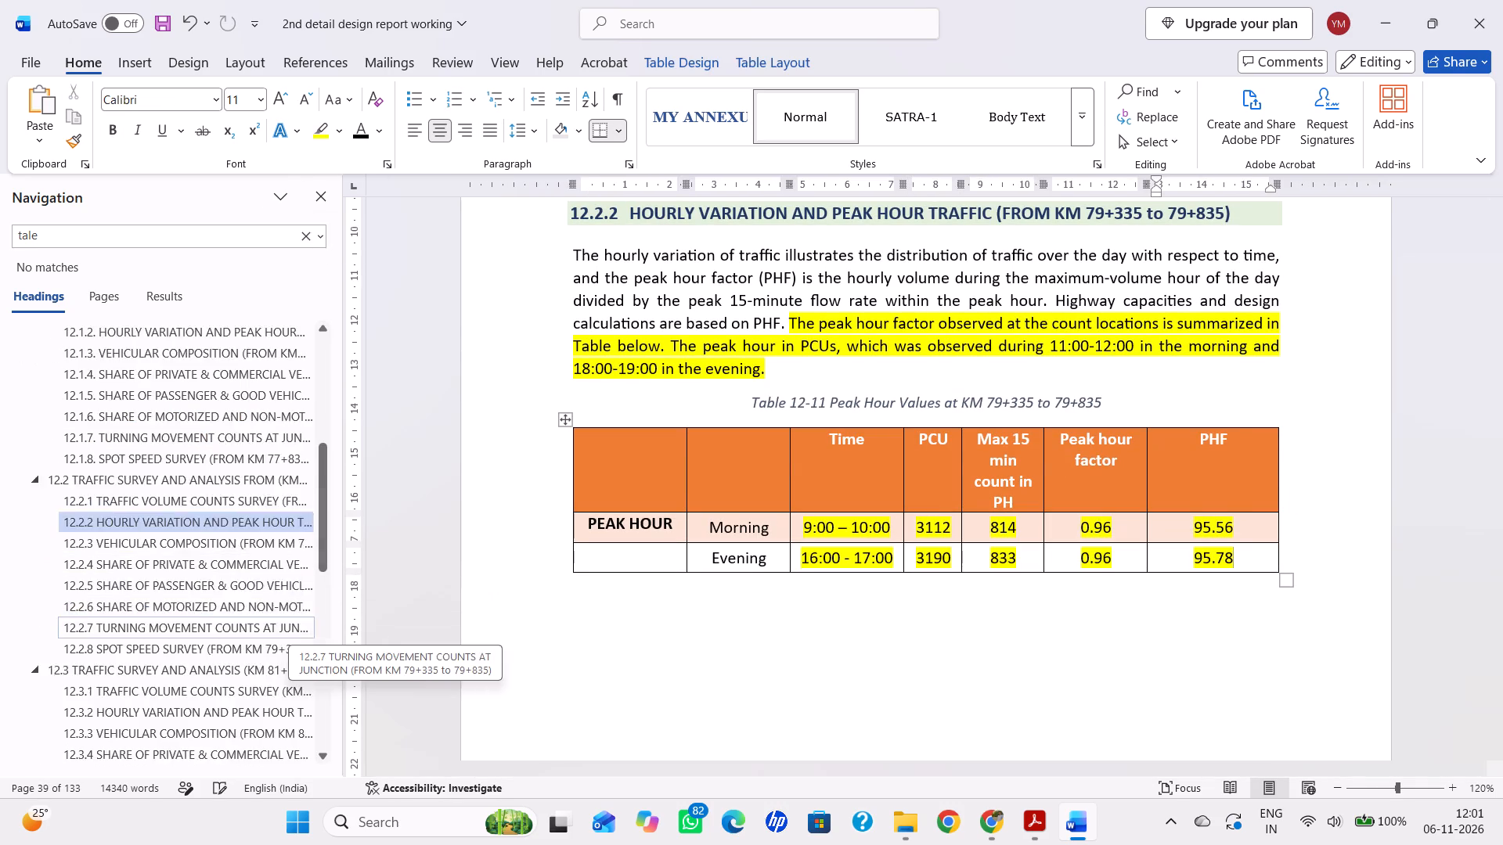
scroll(416, 636, "down", 8)
scroll(827, 559, "down", 4)
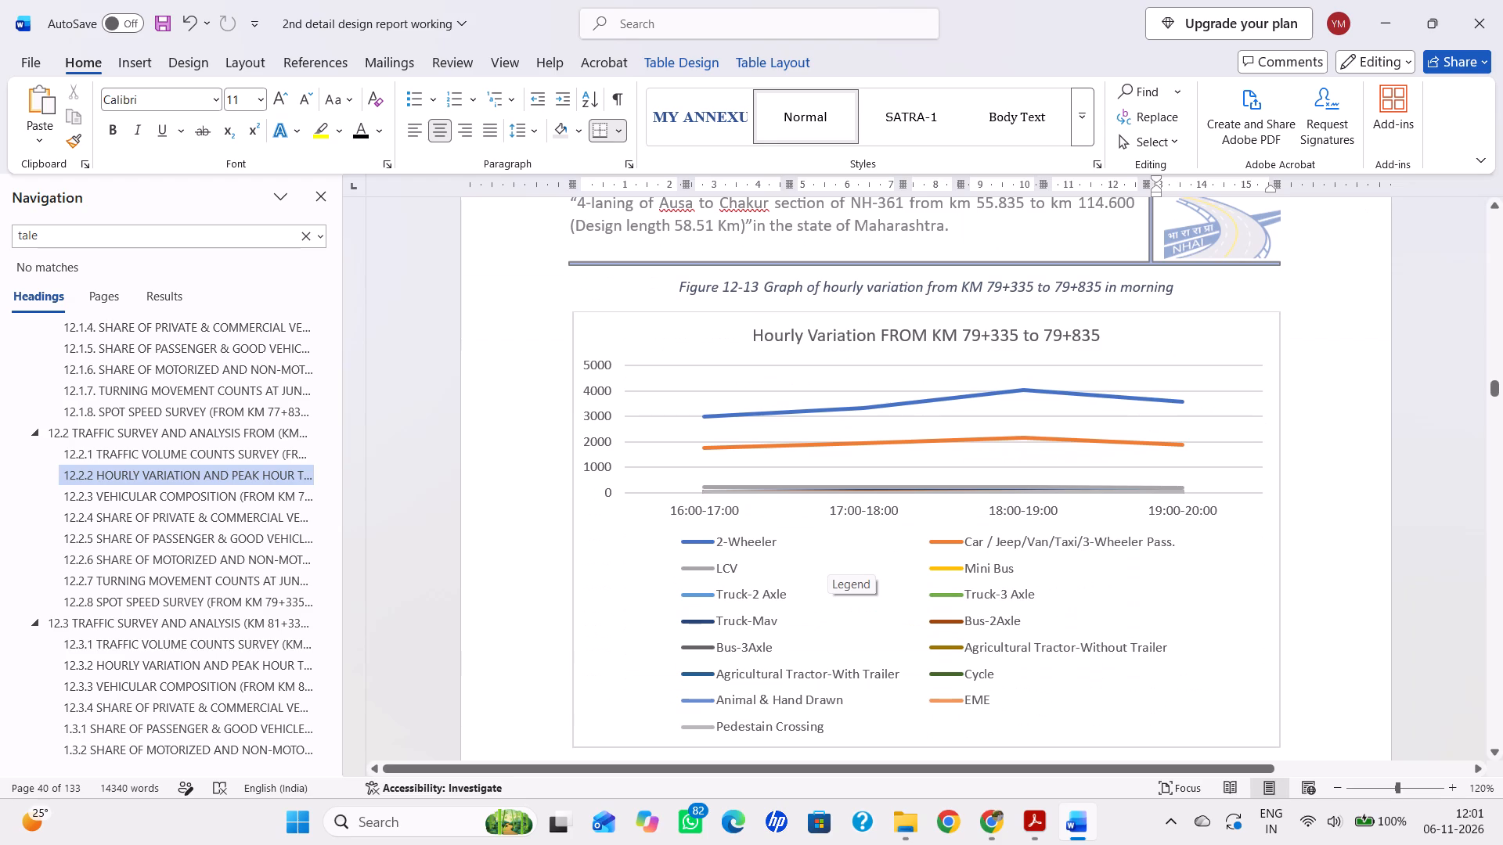
scroll(827, 559, "down", 7)
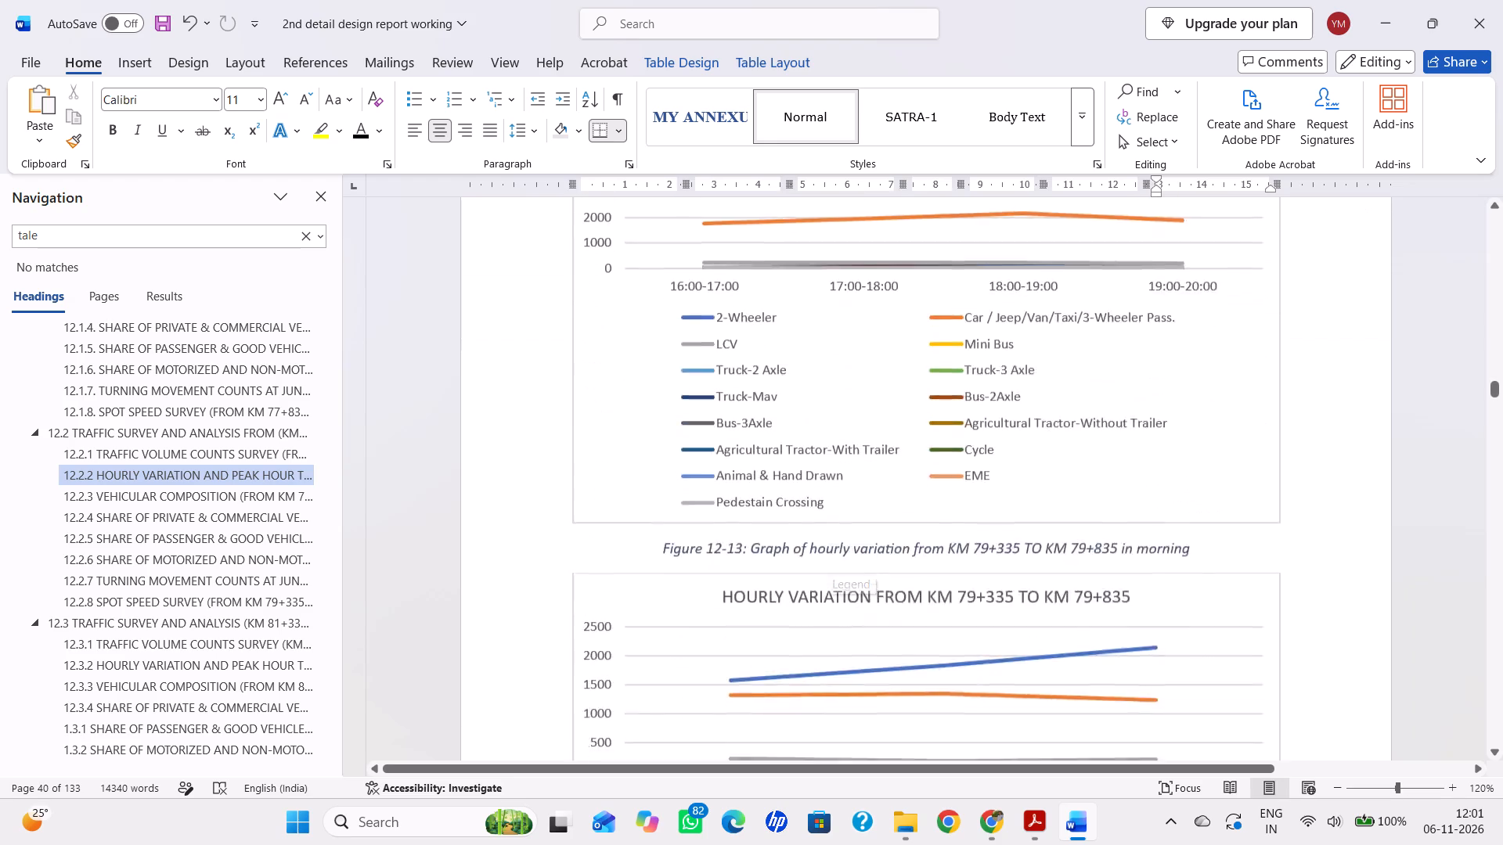
scroll(827, 559, "down", 8)
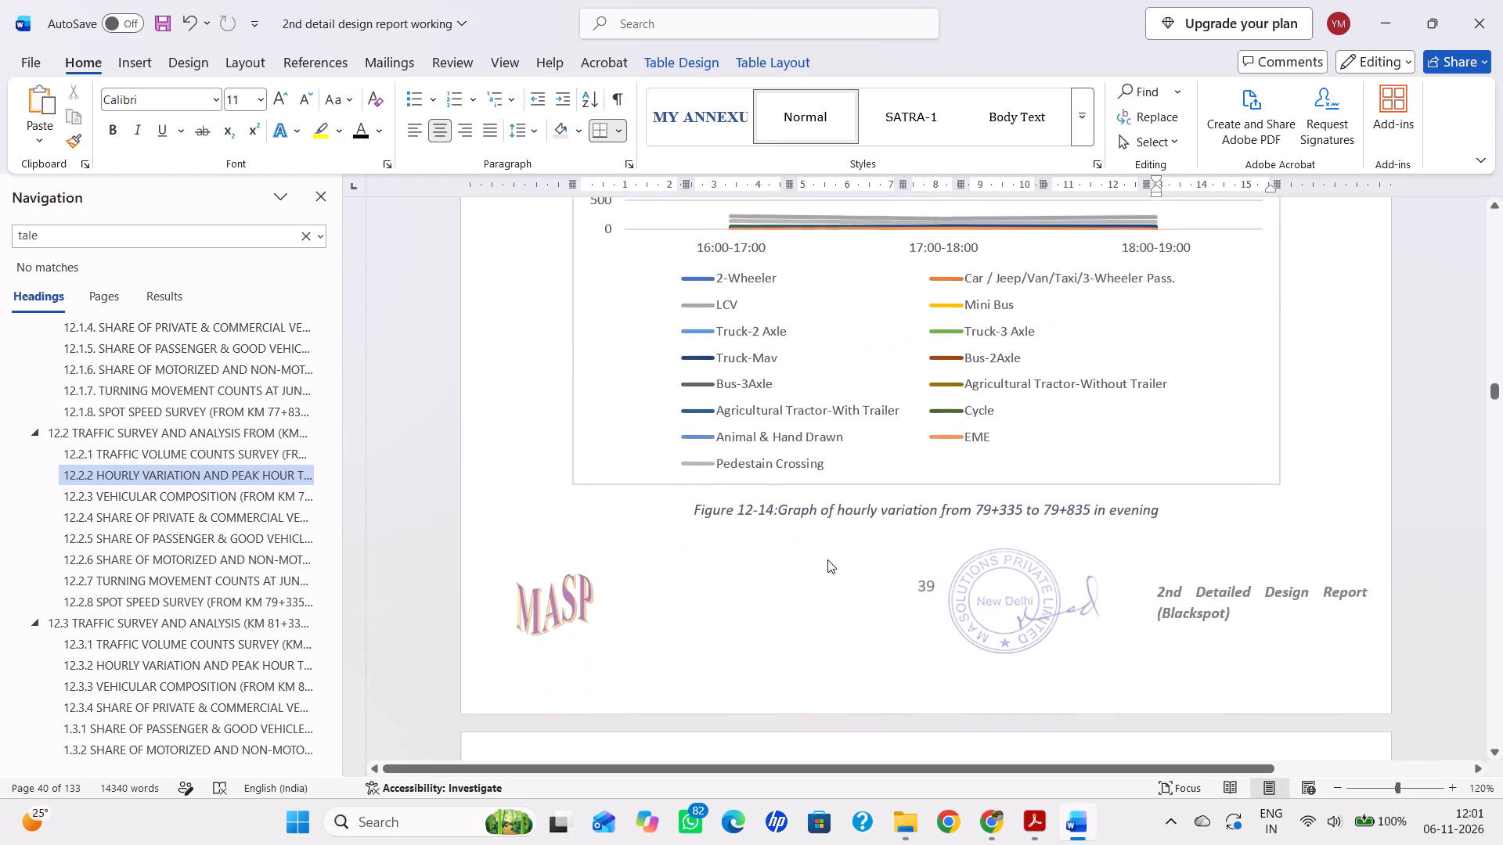
scroll(827, 559, "down", 15)
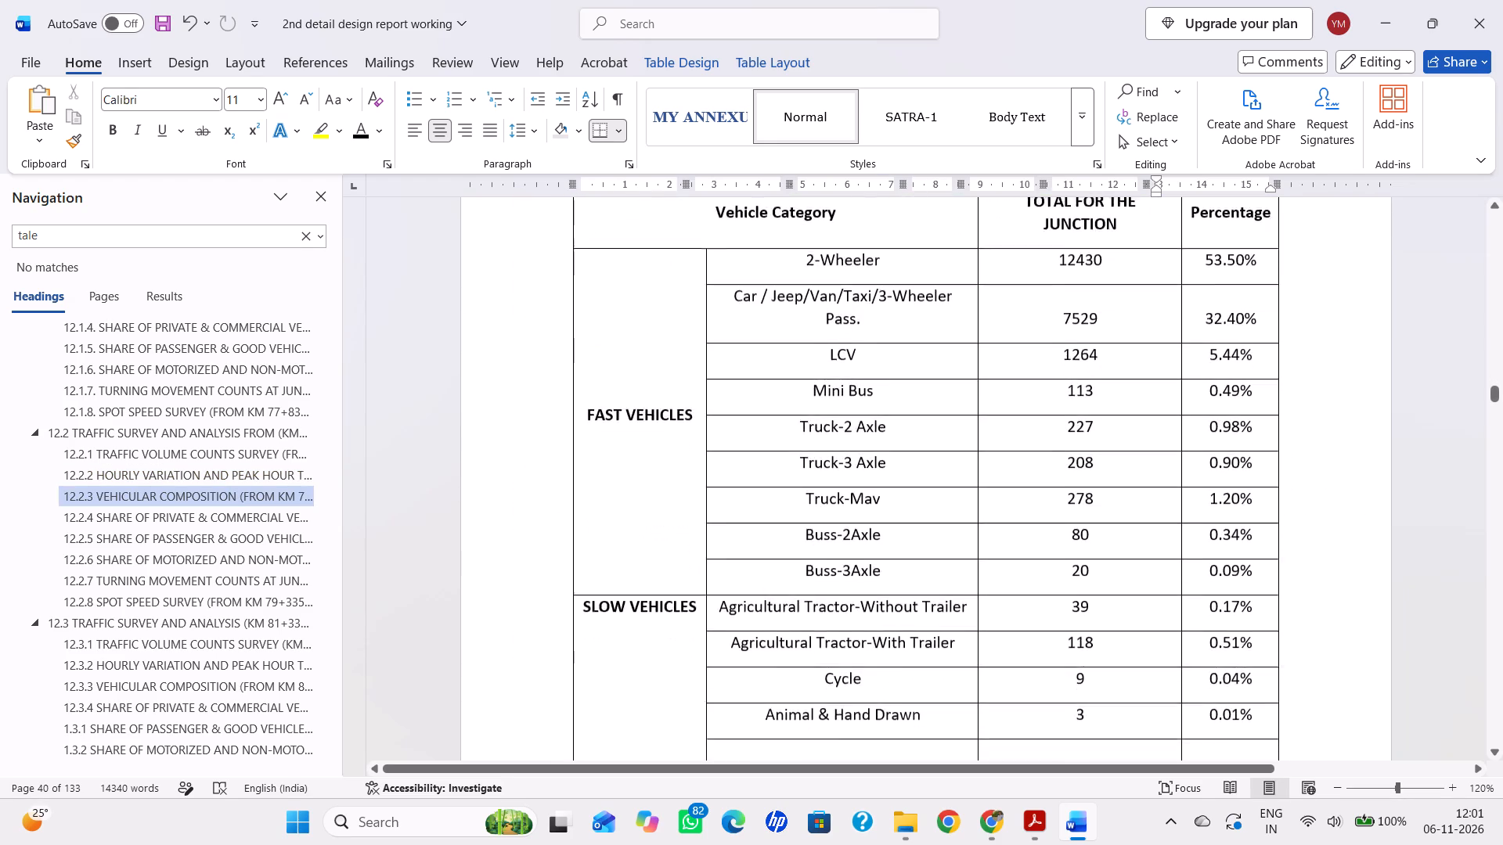
Highlight the sentence on the 2 Wheeler and Car/Jeep/Van/Taxi composition percentages in section 12.1.3 yellow.
scroll(865, 588, "down", 3)
scroll(865, 586, "up", 9)
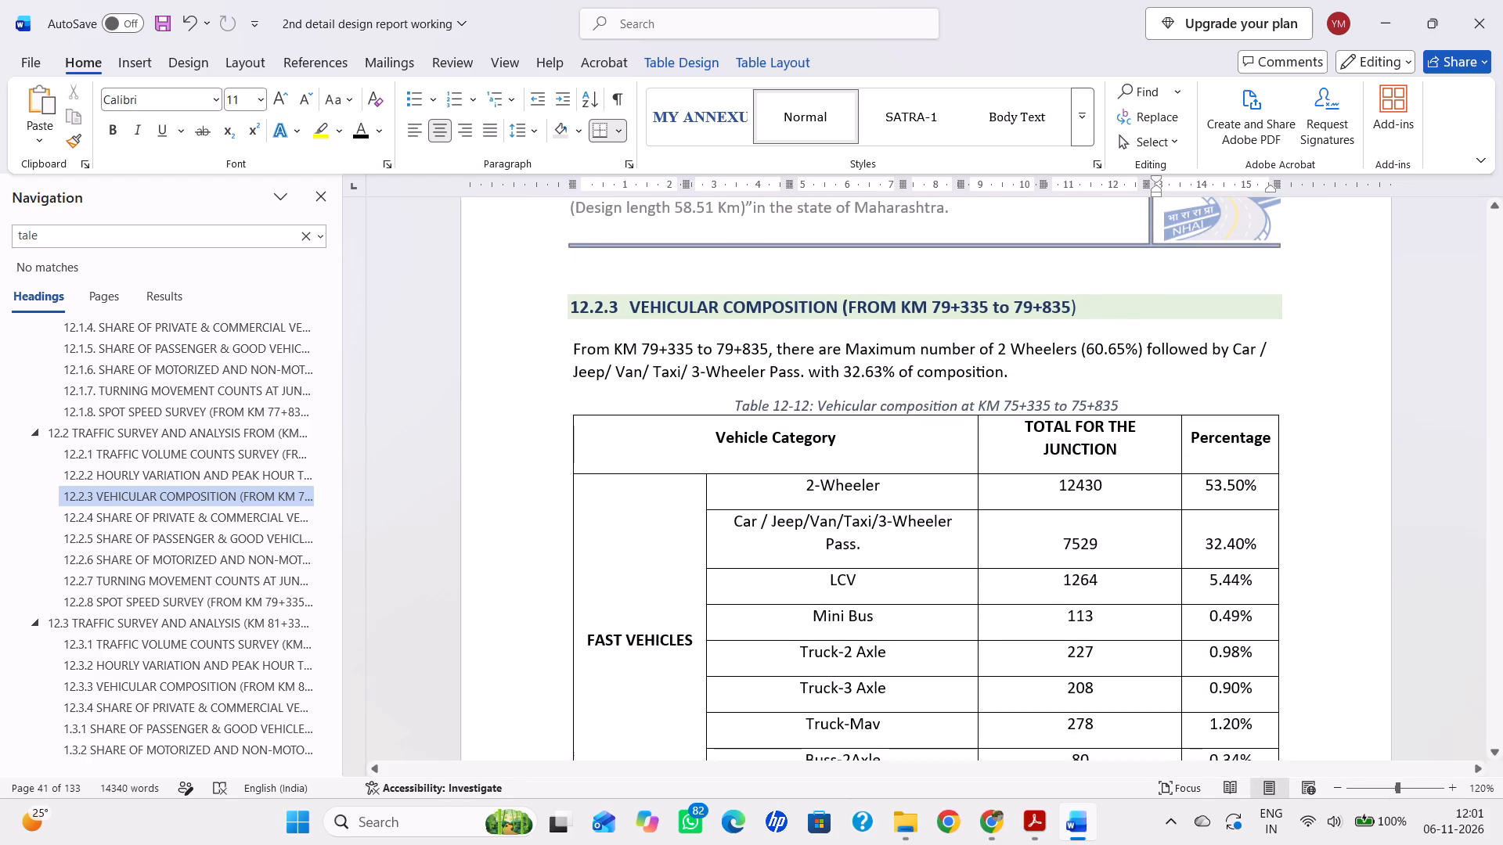
scroll(237, 415, "up", 4)
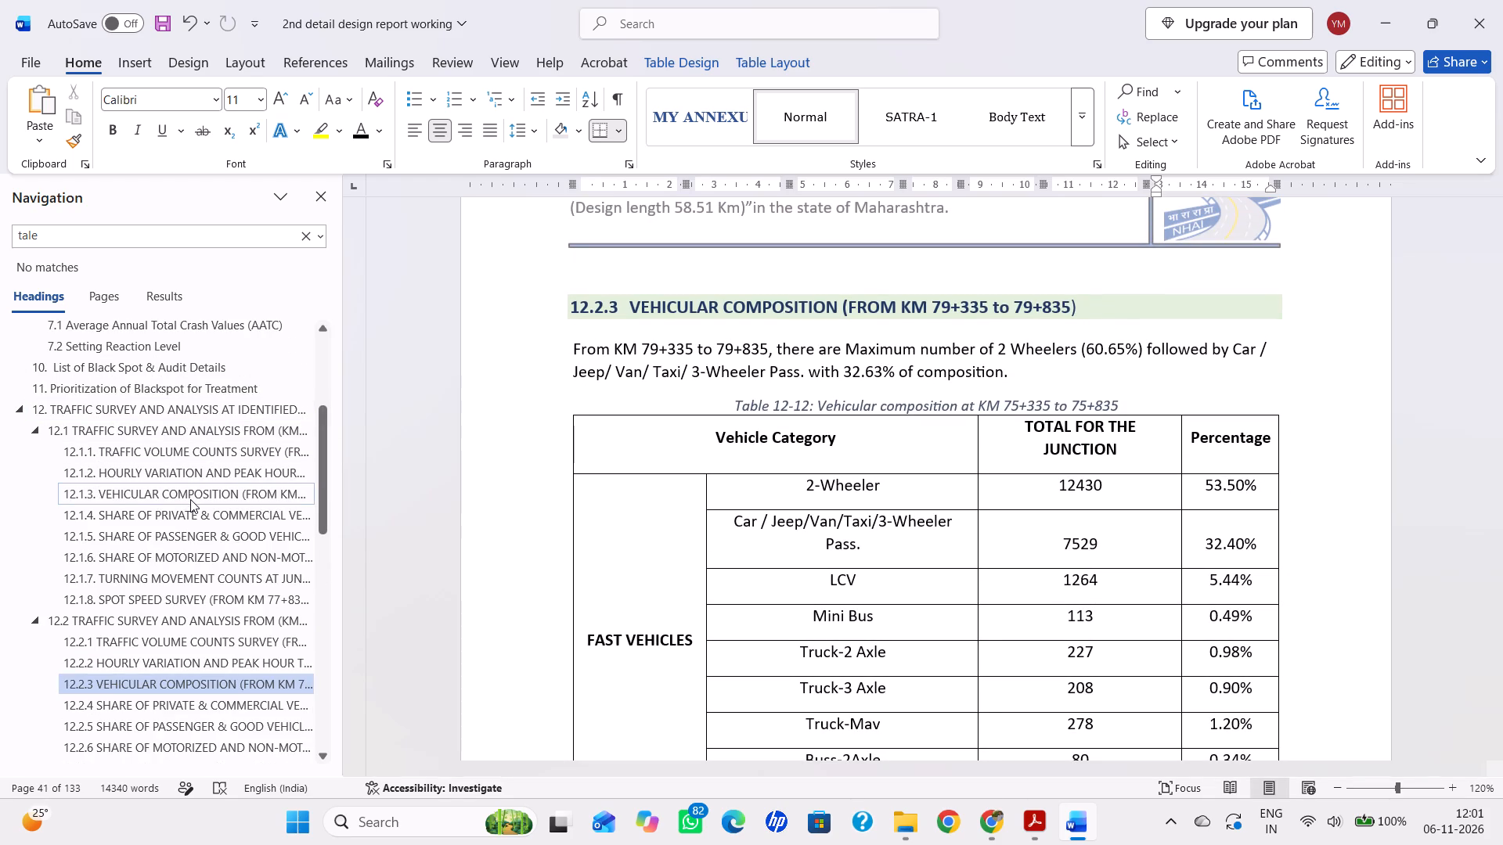
left_click(196, 494)
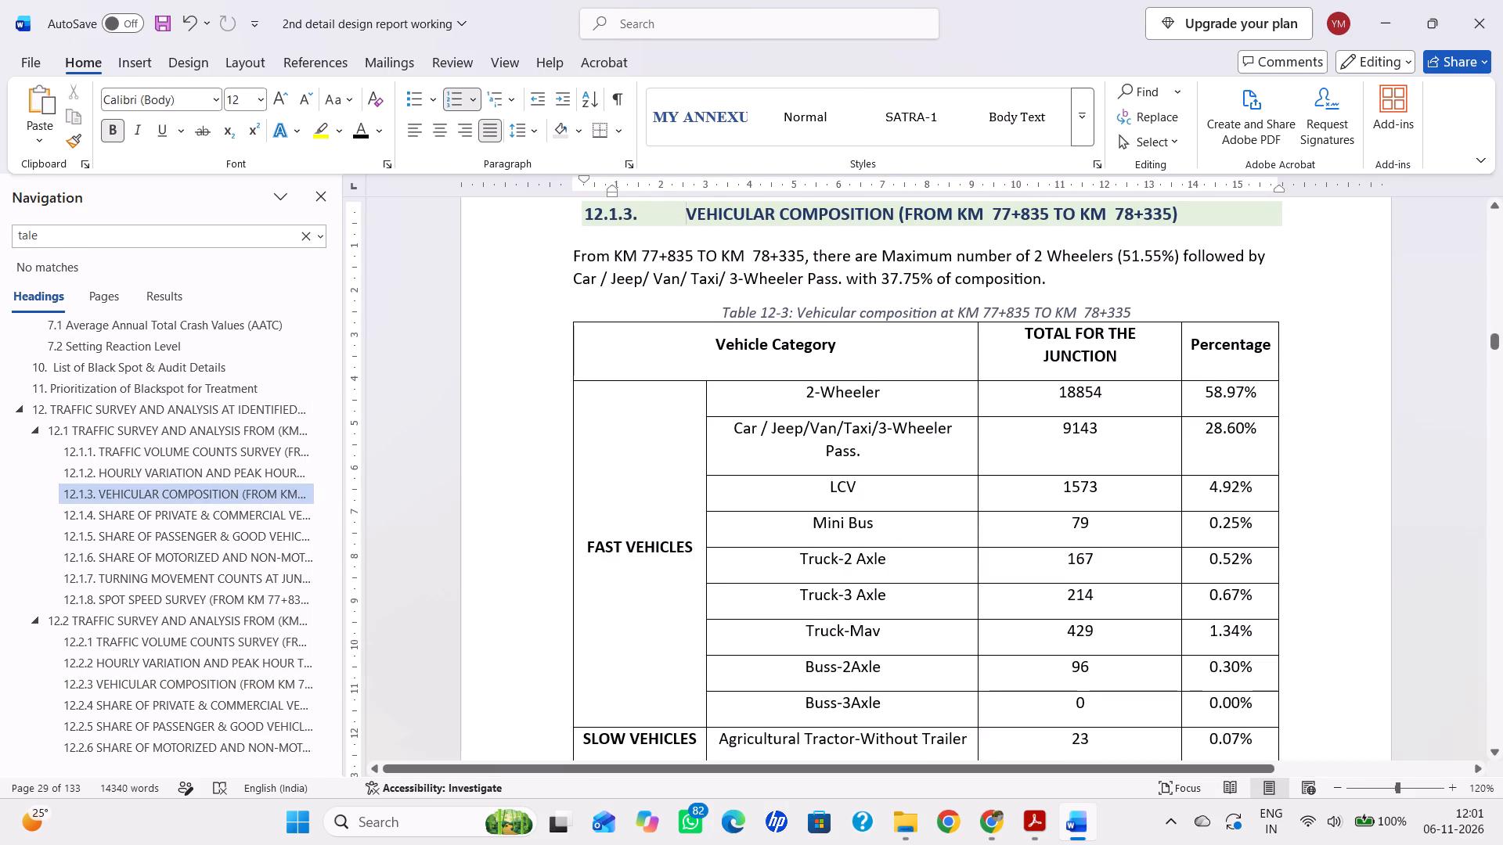
left_click_drag(568, 260, 569, 261)
left_click_drag(569, 261, 1055, 280)
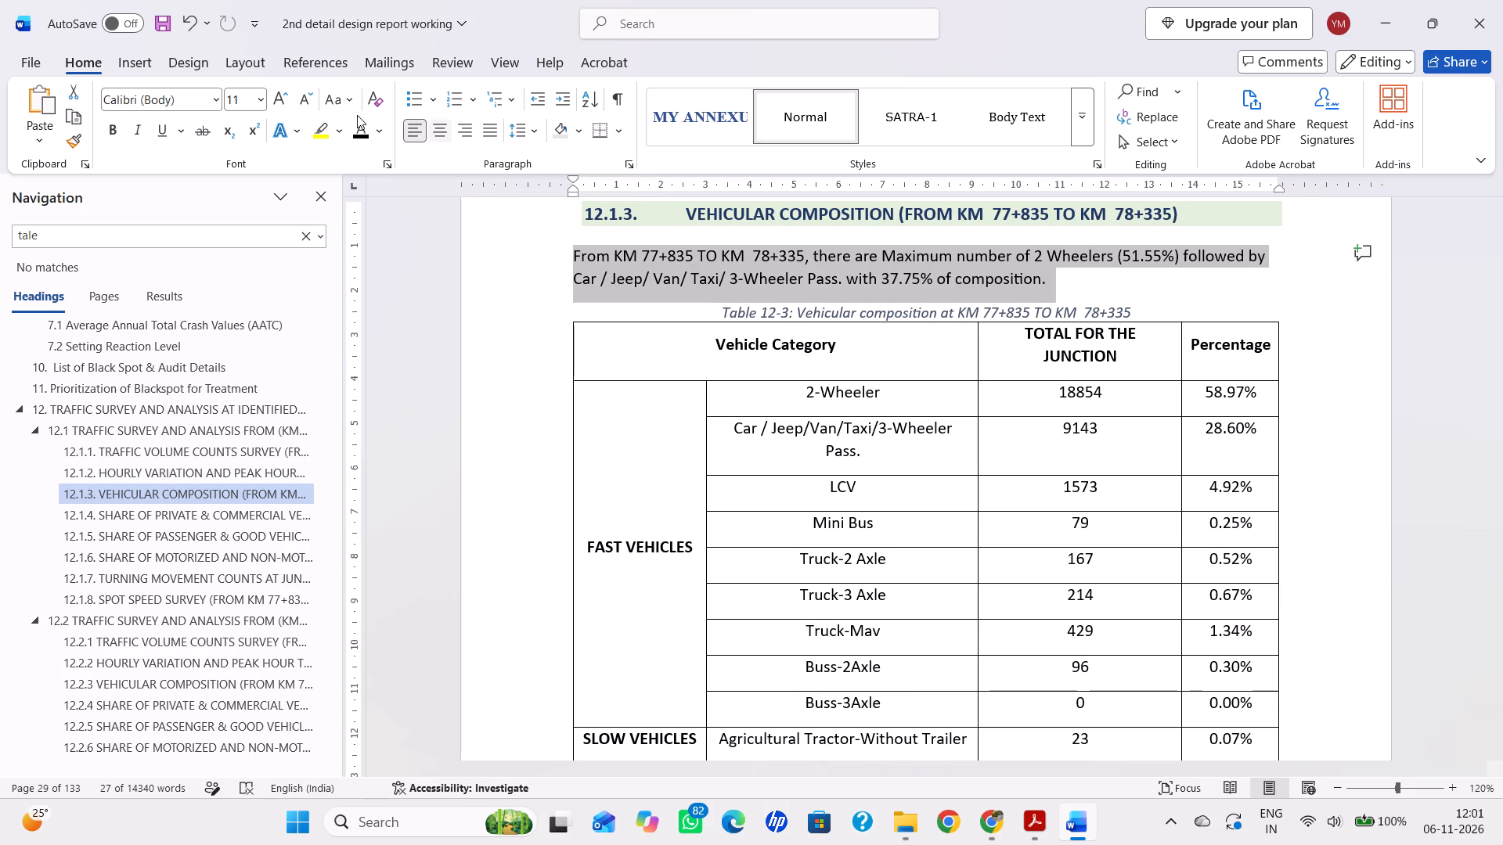
left_click(326, 128)
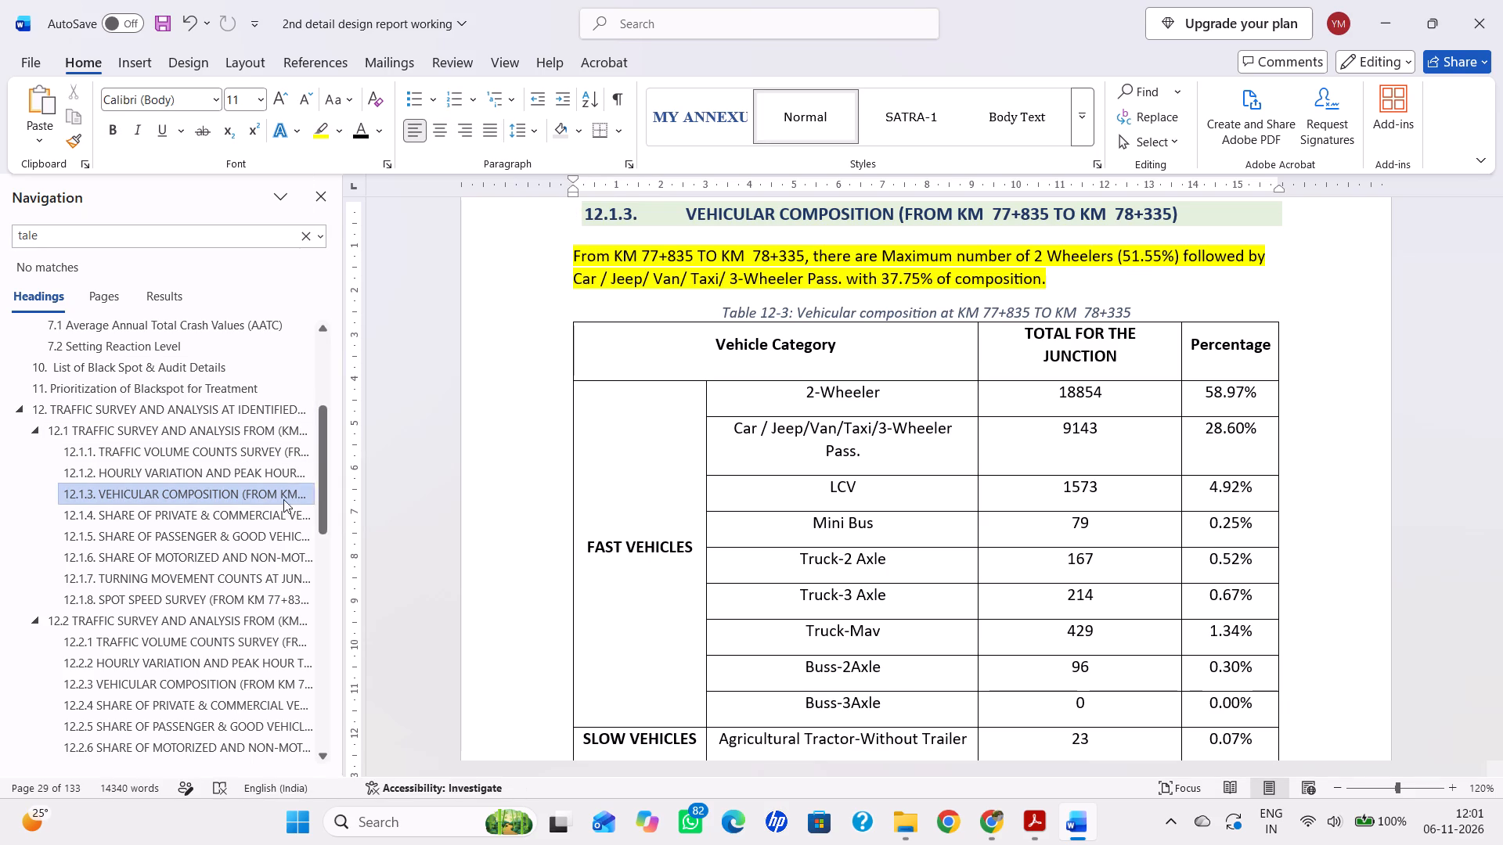
Highlight the sentence on the 2 Wheeler and Car/Jeep/Van/Taxi composition percentages in section 12.2.3 yellow.
left_click(203, 657)
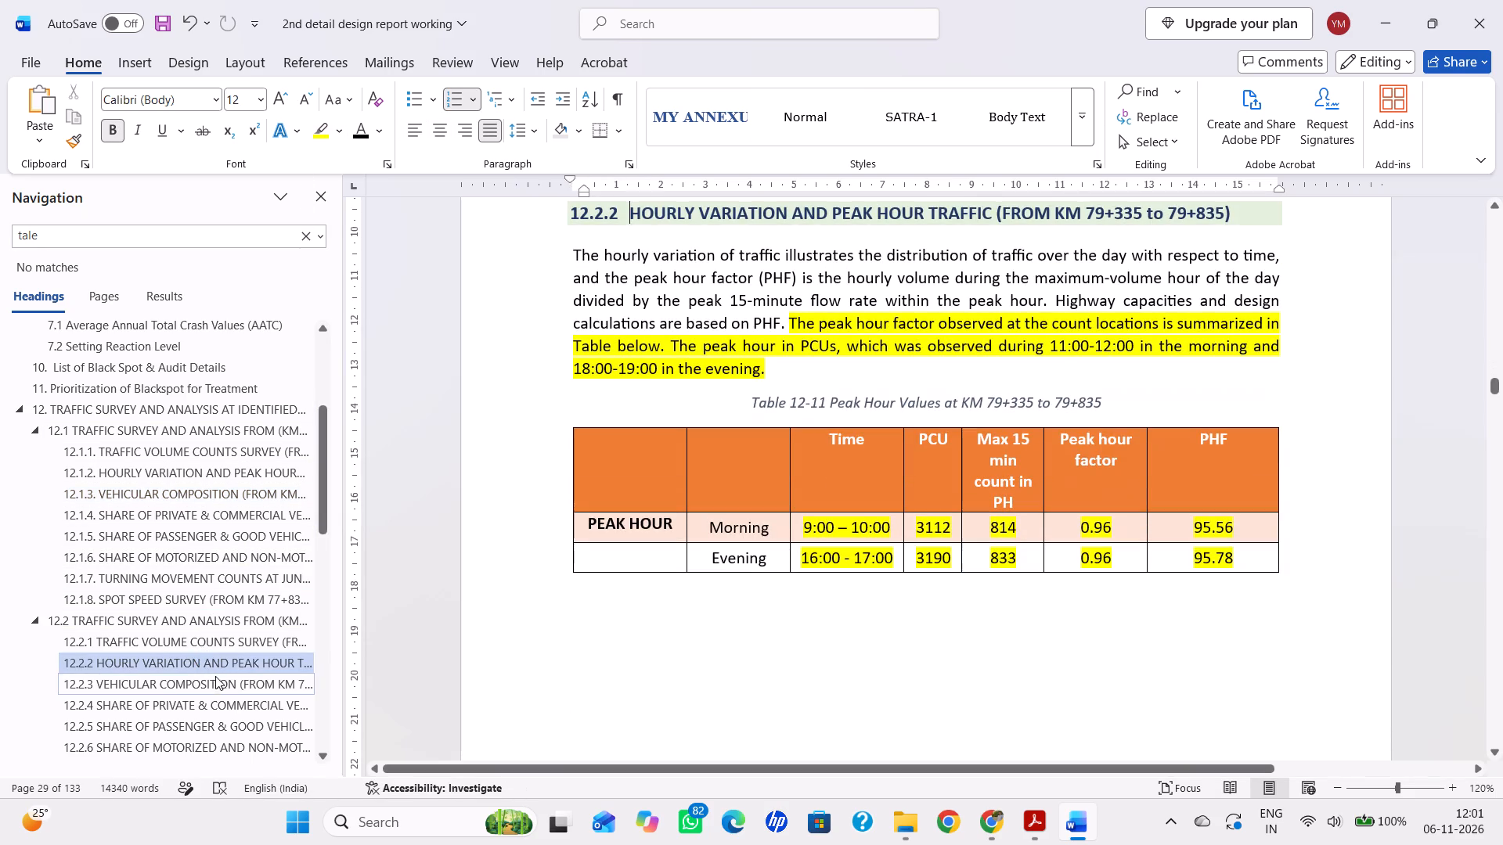
left_click(218, 684)
left_click_drag(583, 248, 1072, 278)
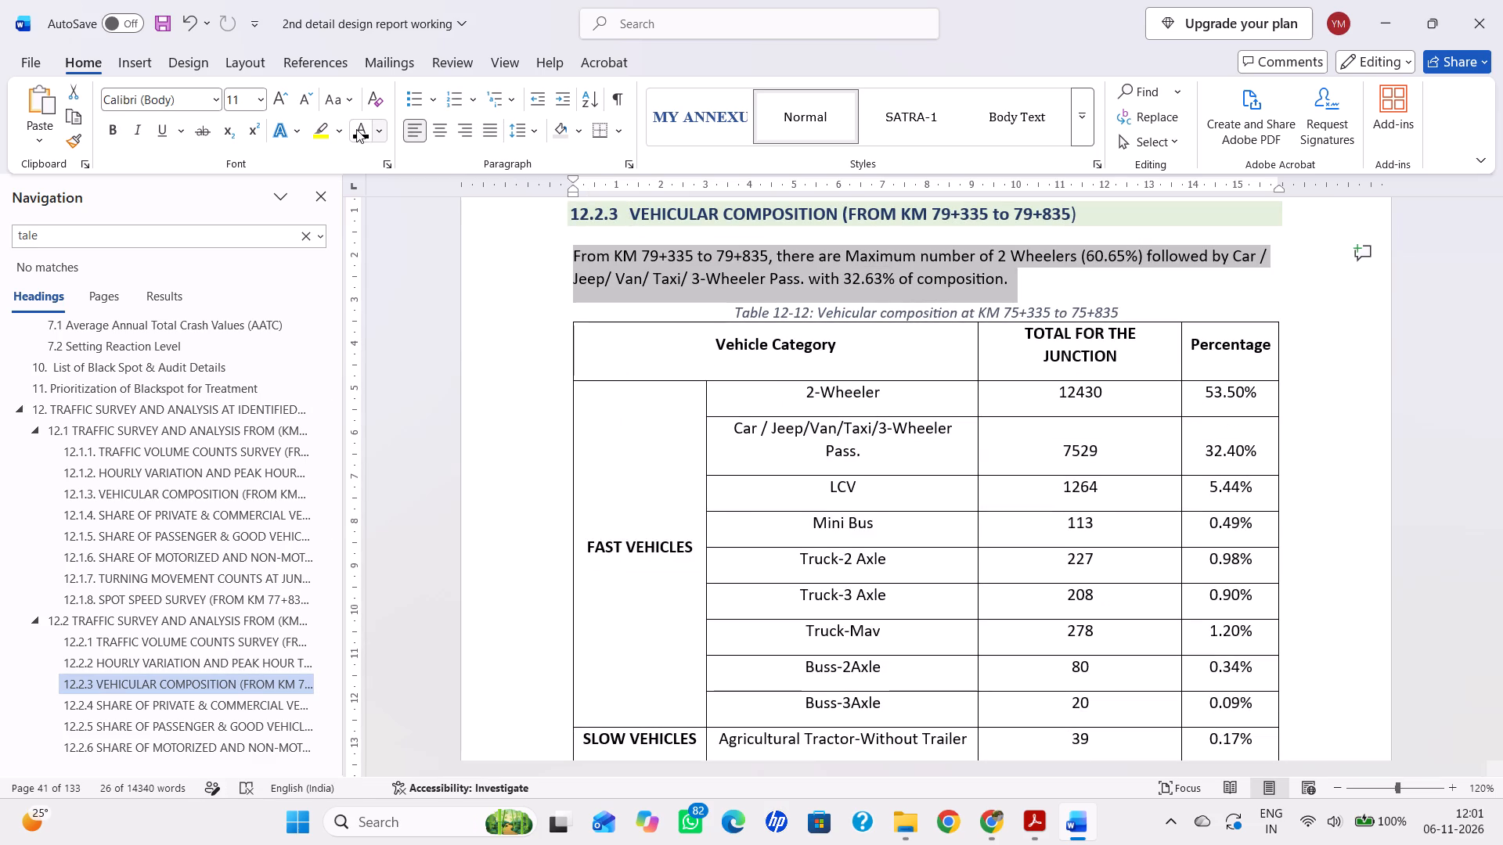
left_click(323, 132)
Check Table 12-12's total against Table 12-13 by calculating 23235 minus the 903 pedestrian crossings in Calculator.
scroll(829, 505, "down", 8)
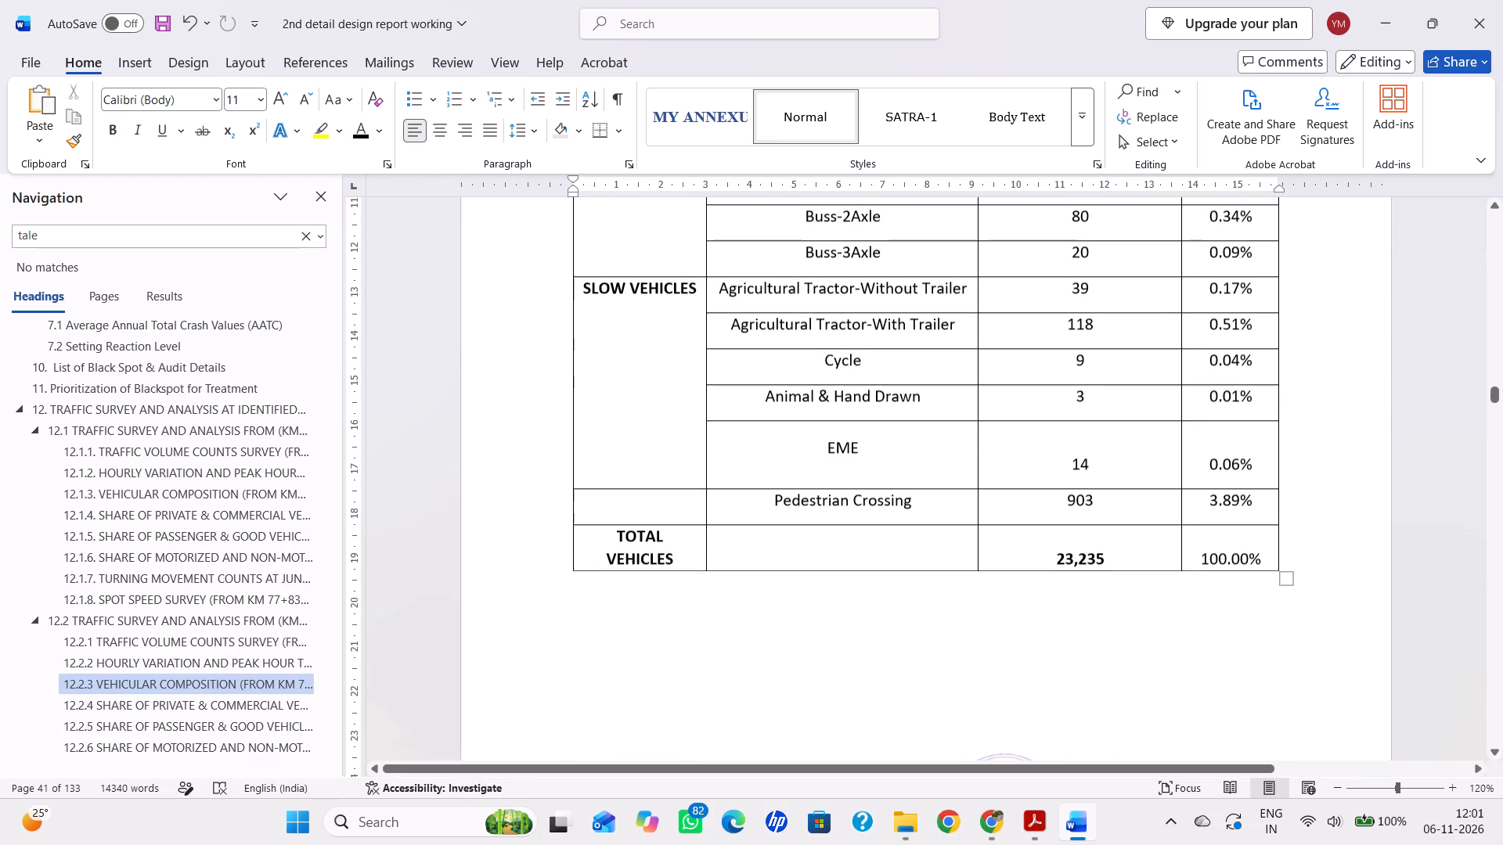
scroll(834, 568, "down", 12)
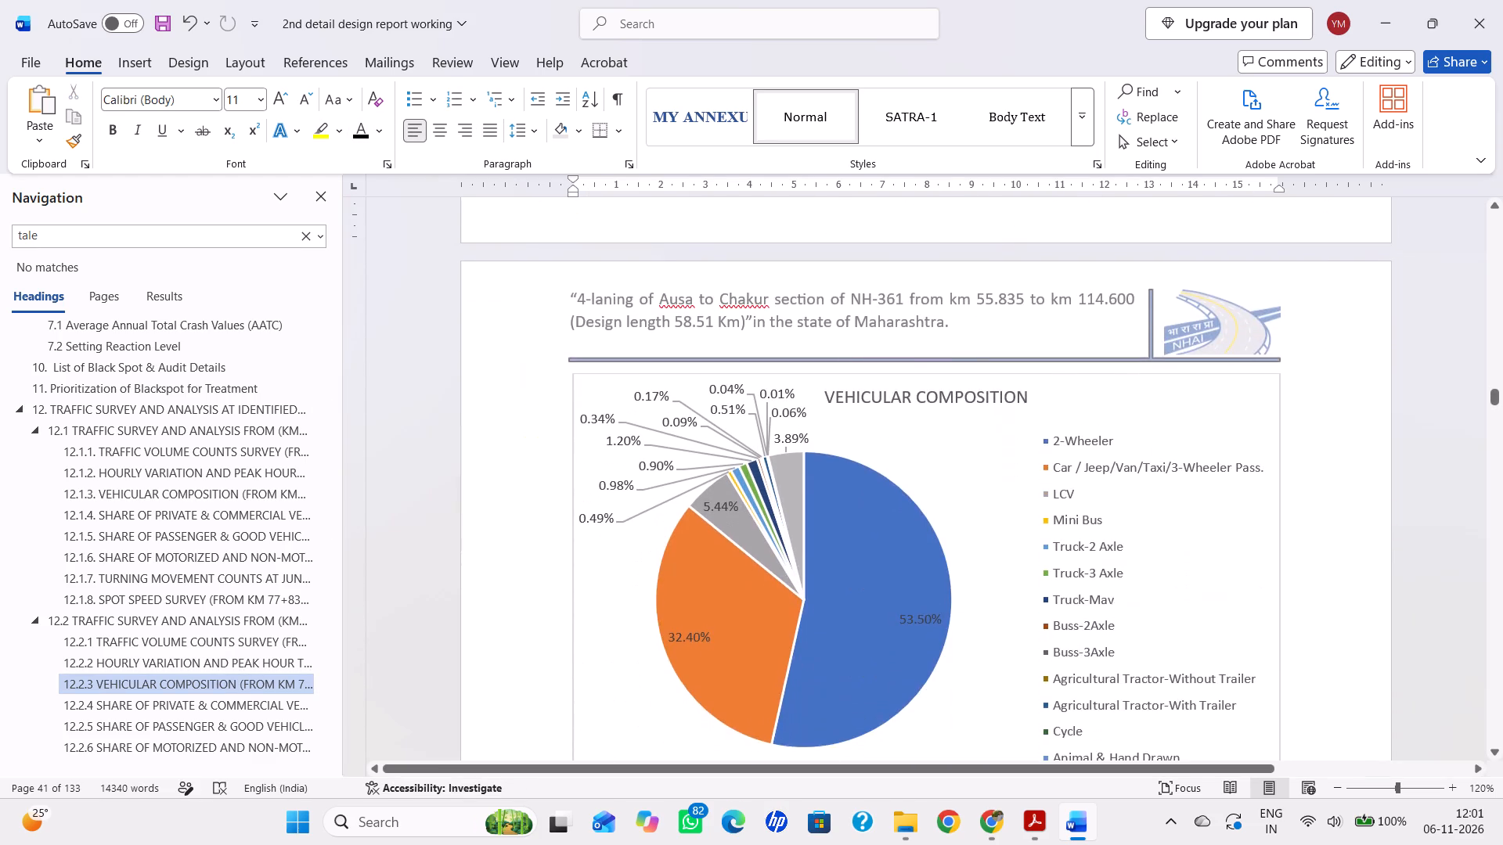
scroll(837, 553, "down", 7)
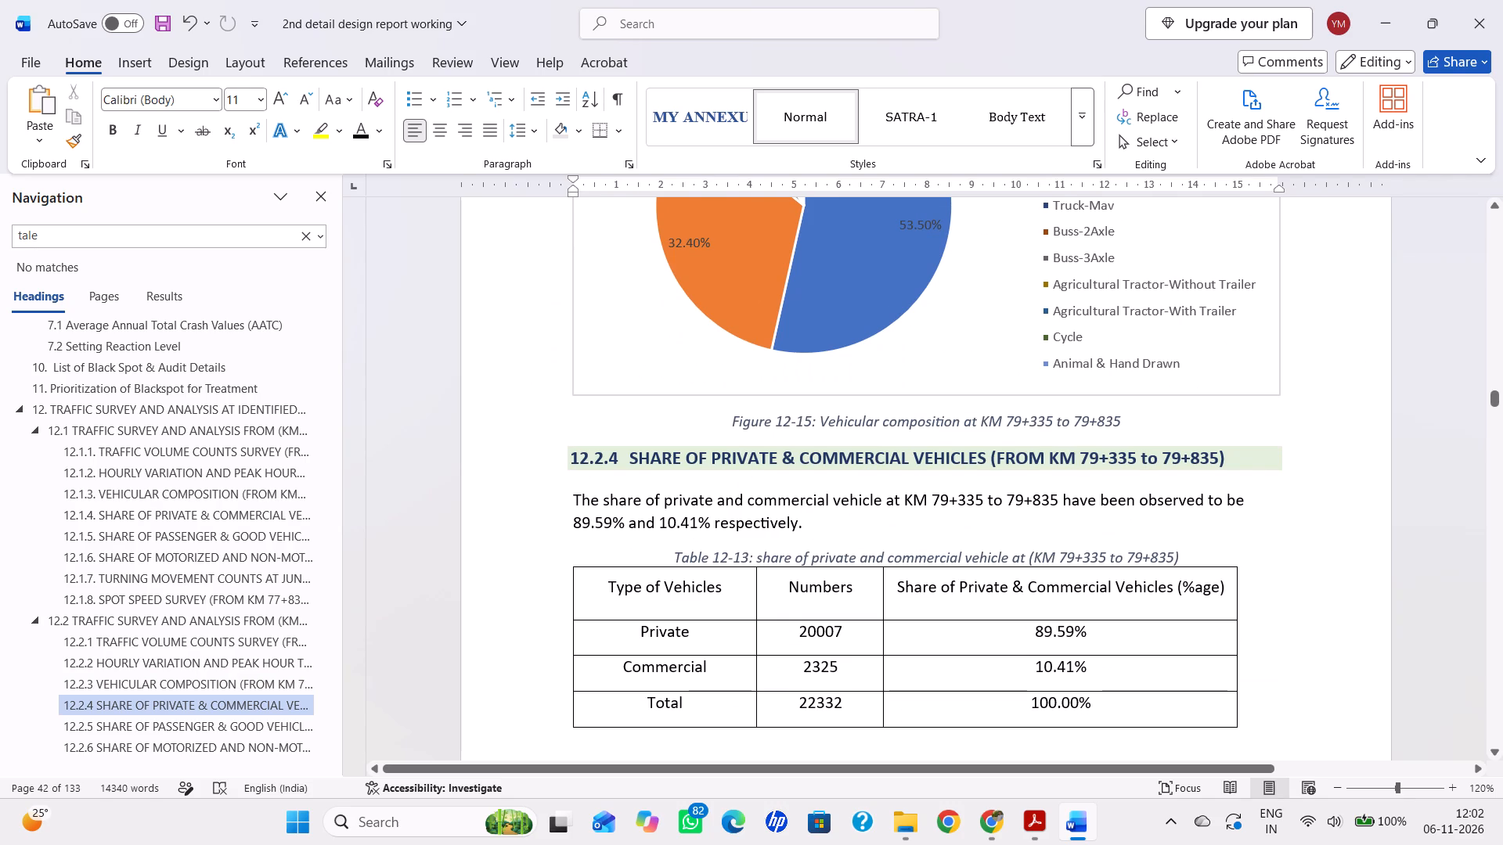
scroll(831, 602, "up", 20)
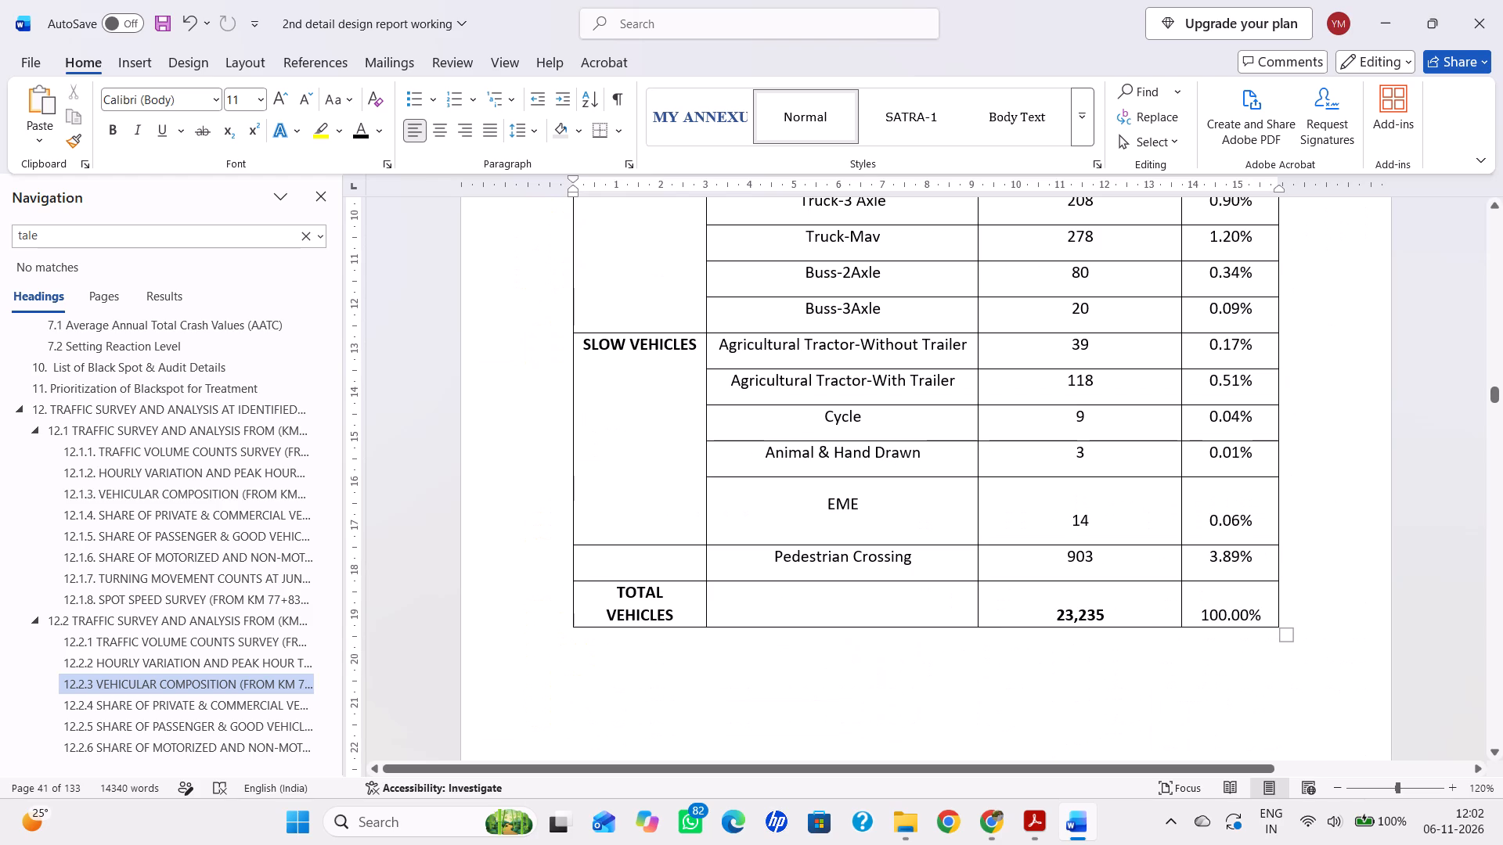
left_click(430, 831)
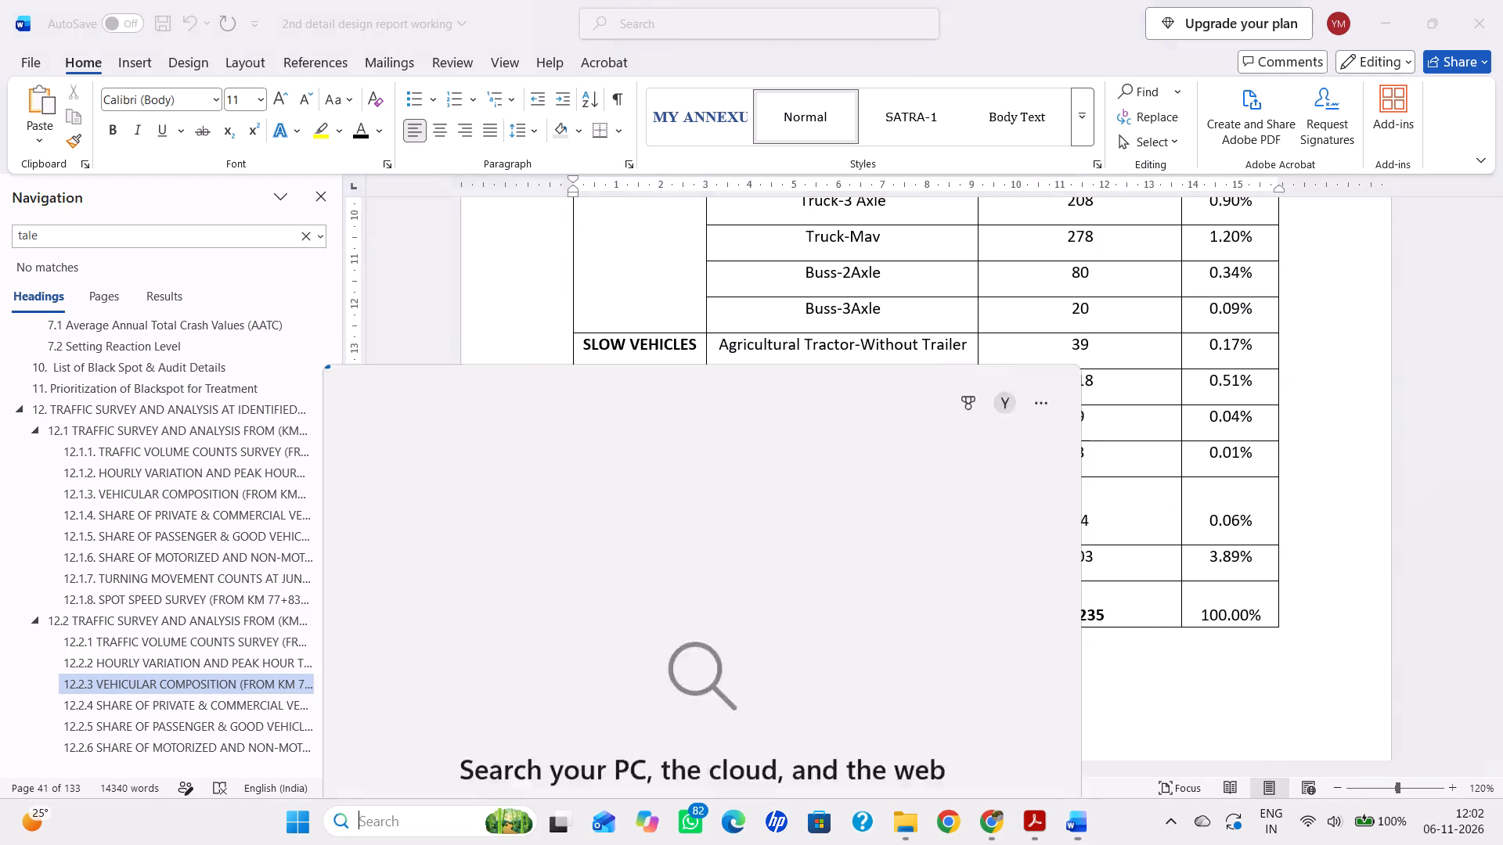
left_click(474, 144)
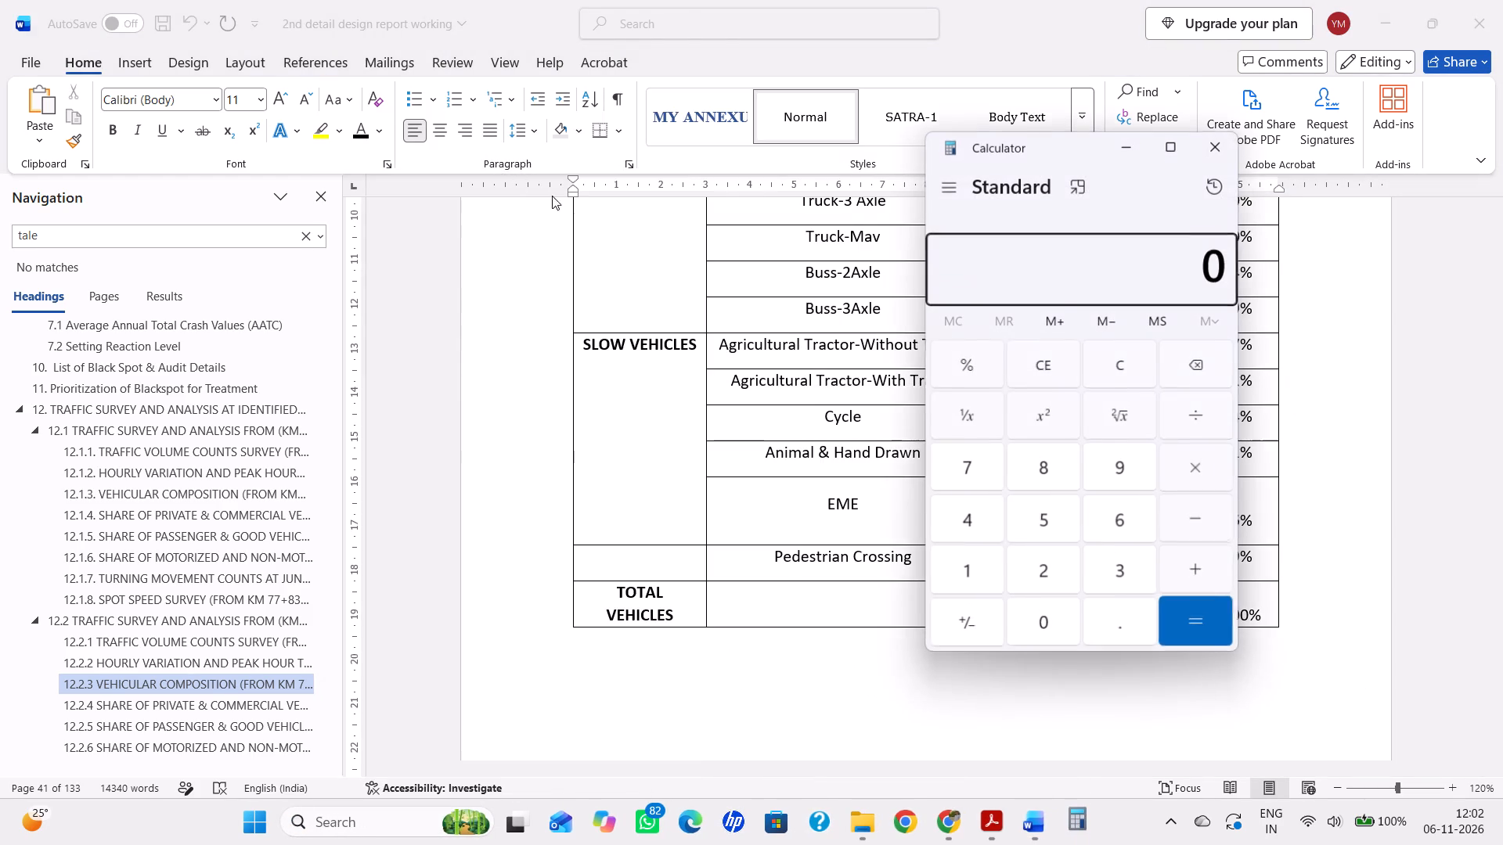
left_click_drag(1034, 142, 501, 208)
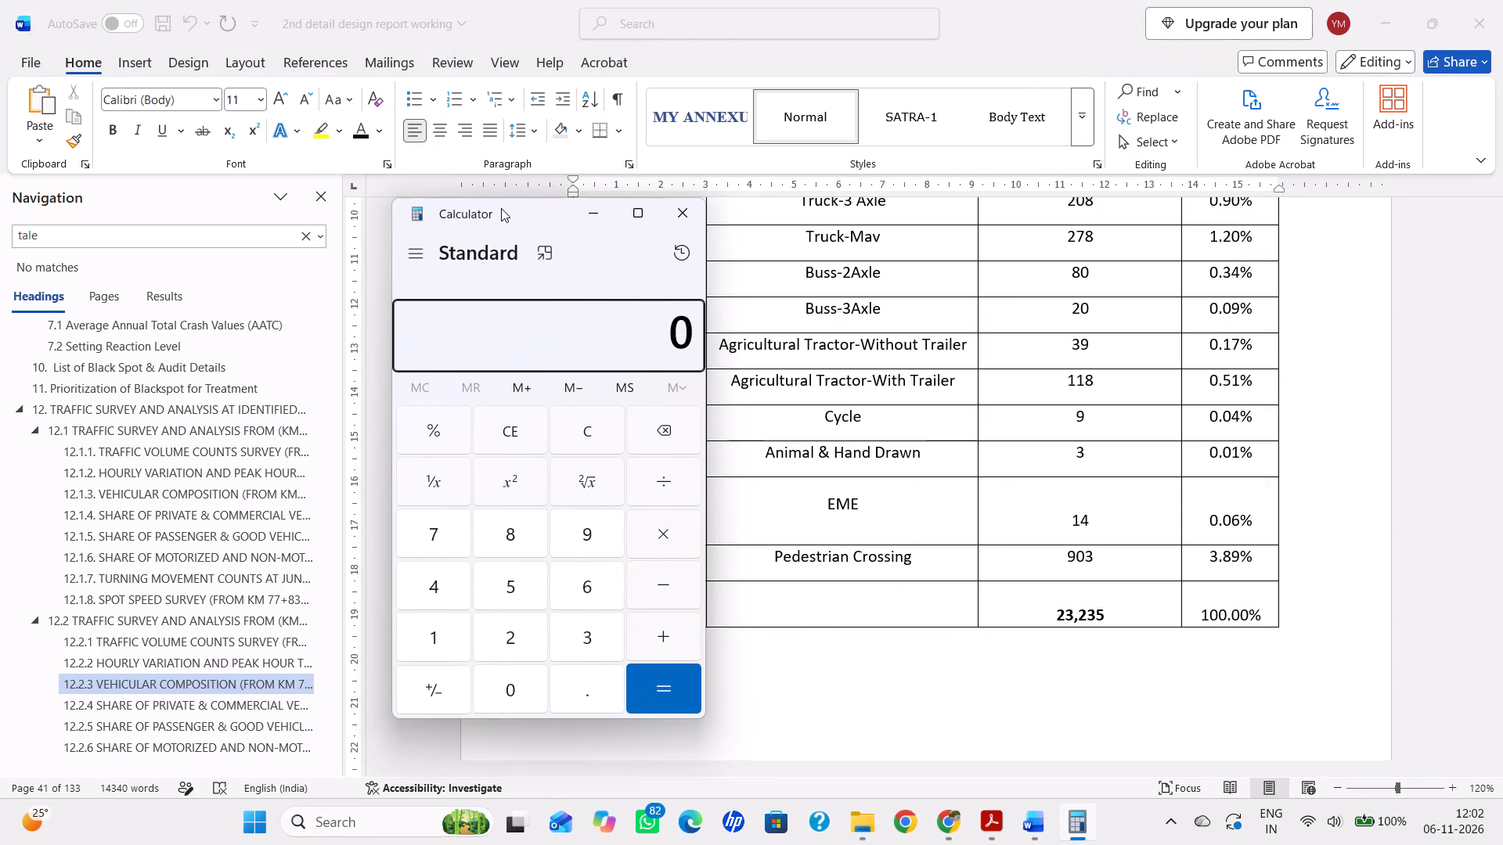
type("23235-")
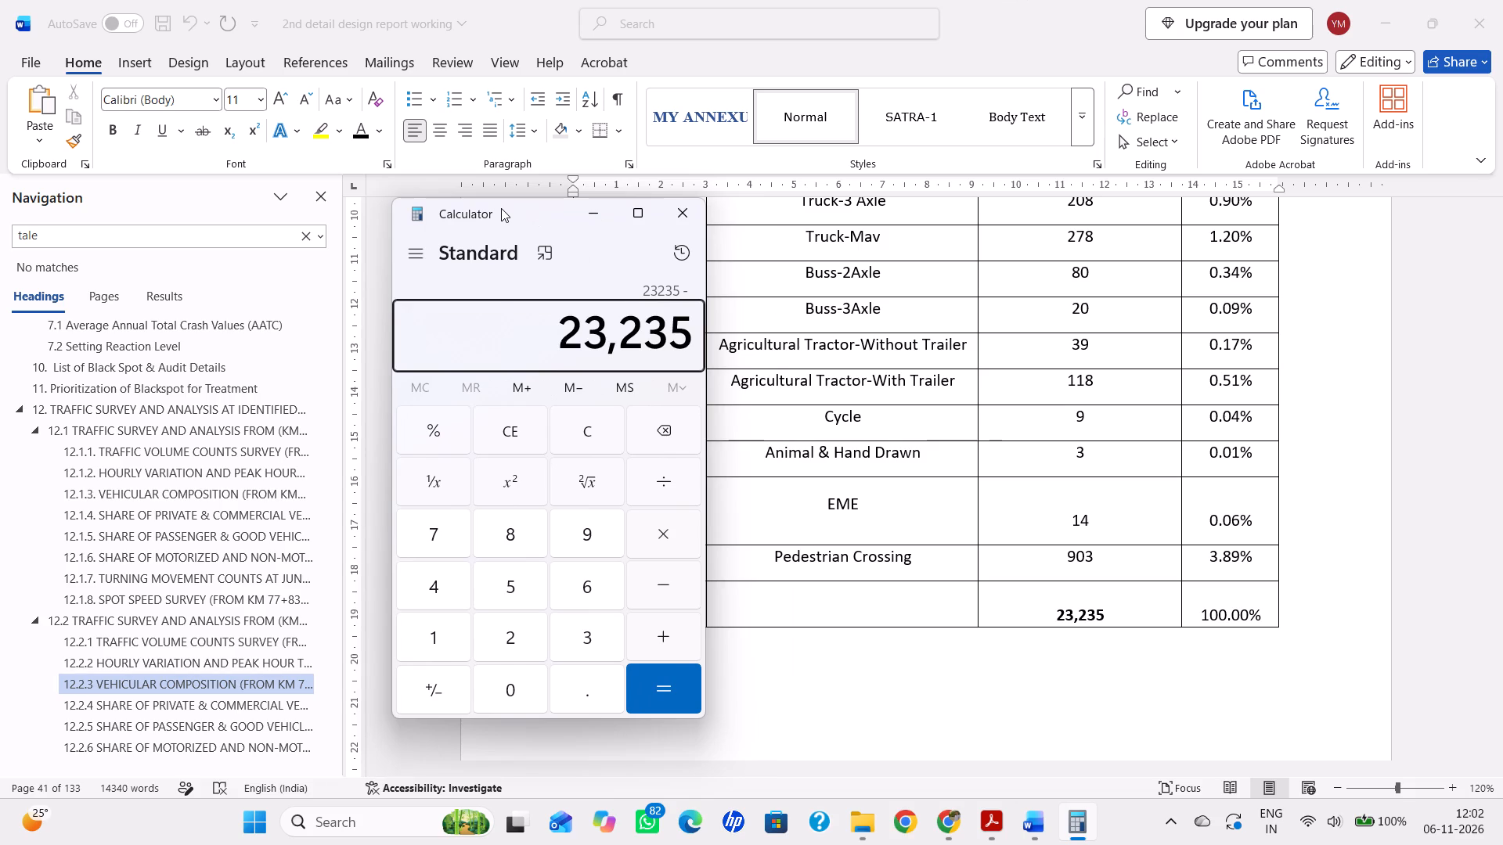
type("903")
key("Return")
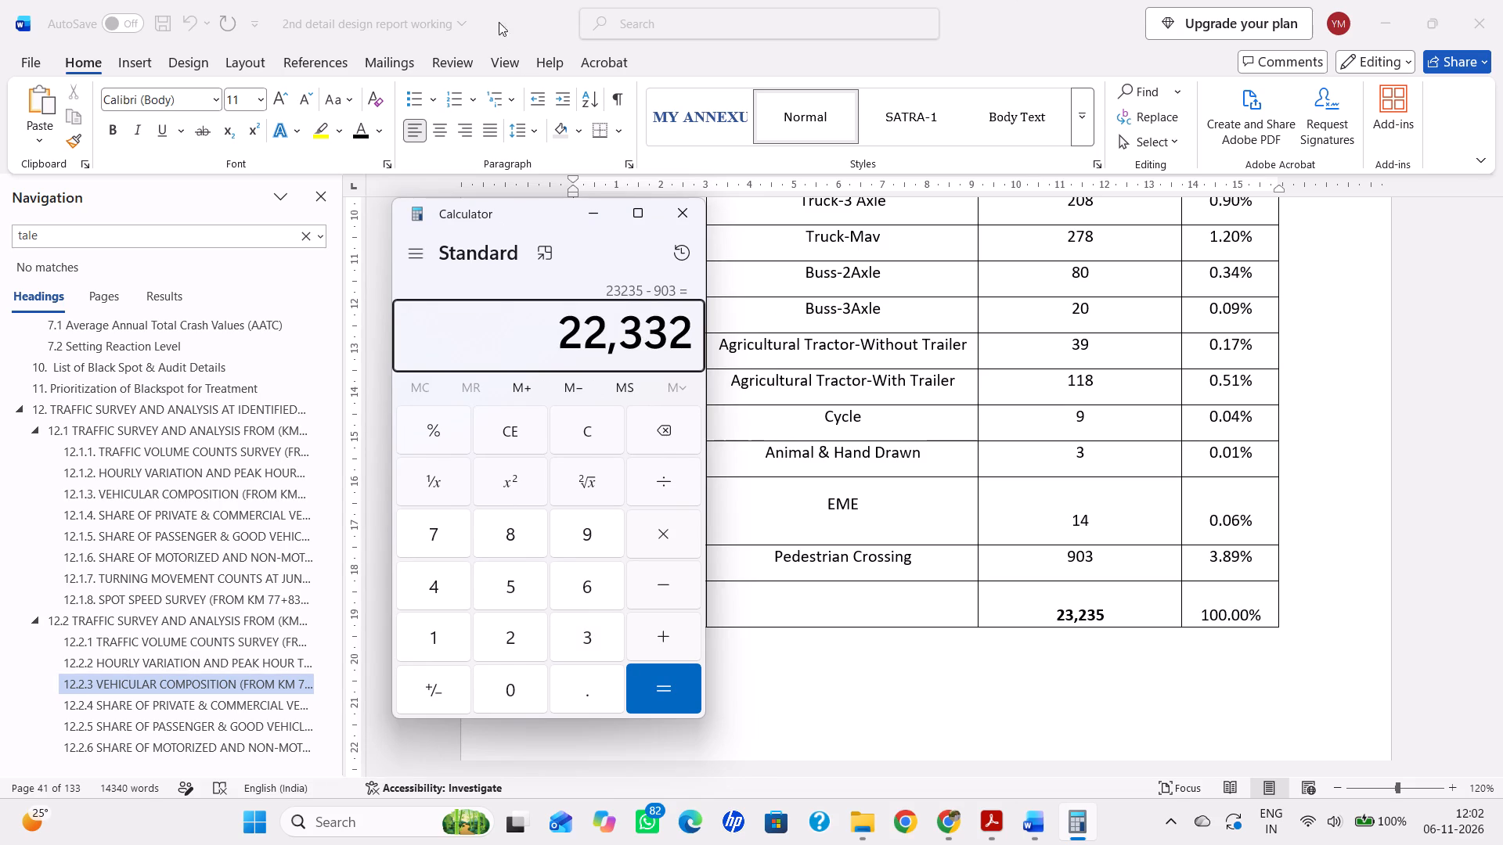
left_click(697, 214)
Examine the vehicle share tables and charts in sections 12.2.4 to 12.2.6 and compare their totals.
scroll(971, 455, "down", 20)
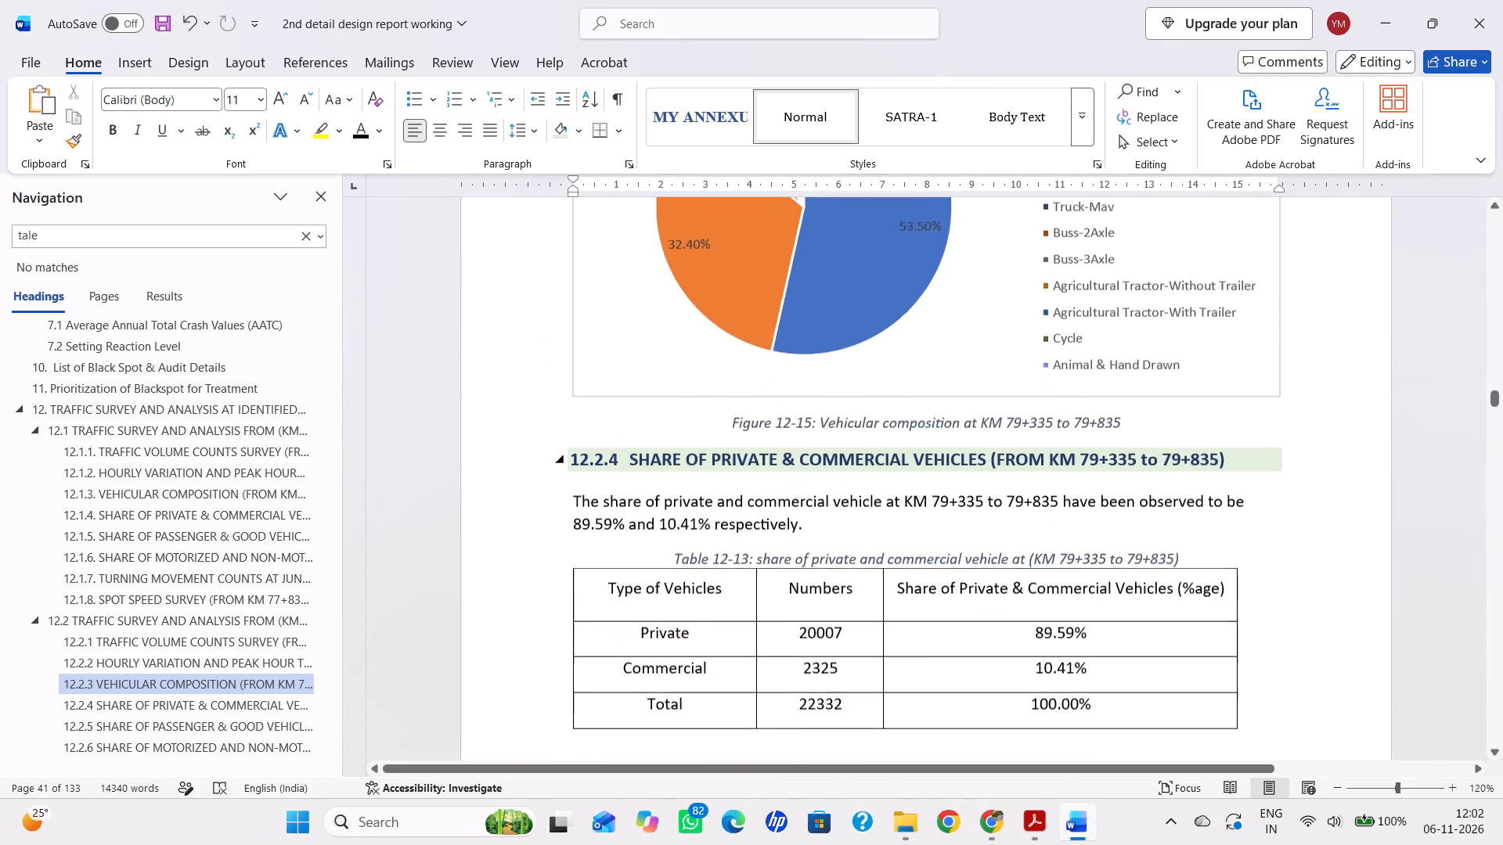
scroll(995, 460, "down", 9)
scroll(989, 460, "up", 4)
scroll(989, 460, "down", 13)
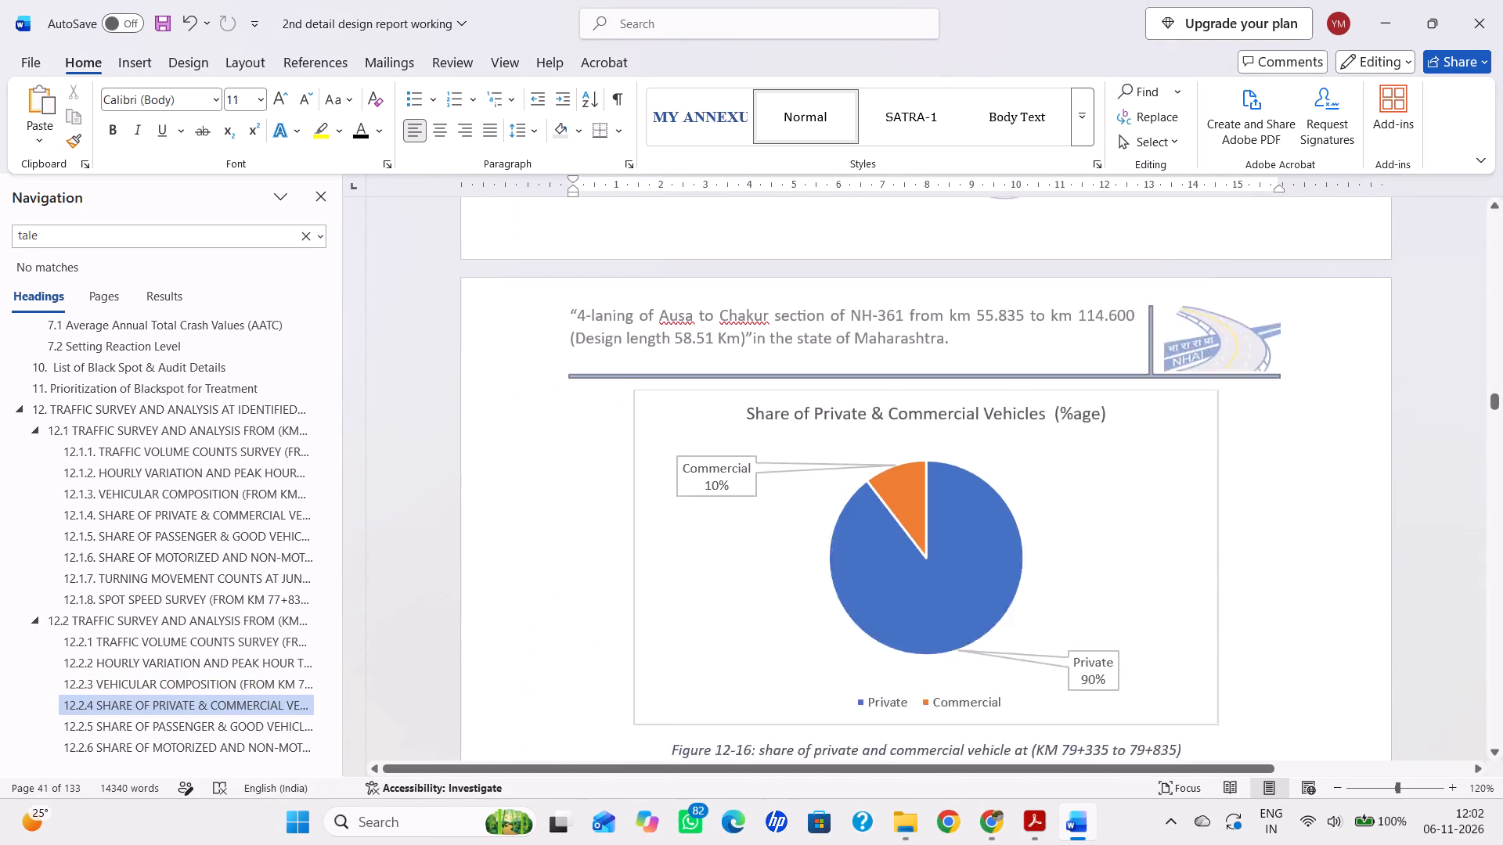
scroll(989, 460, "down", 14)
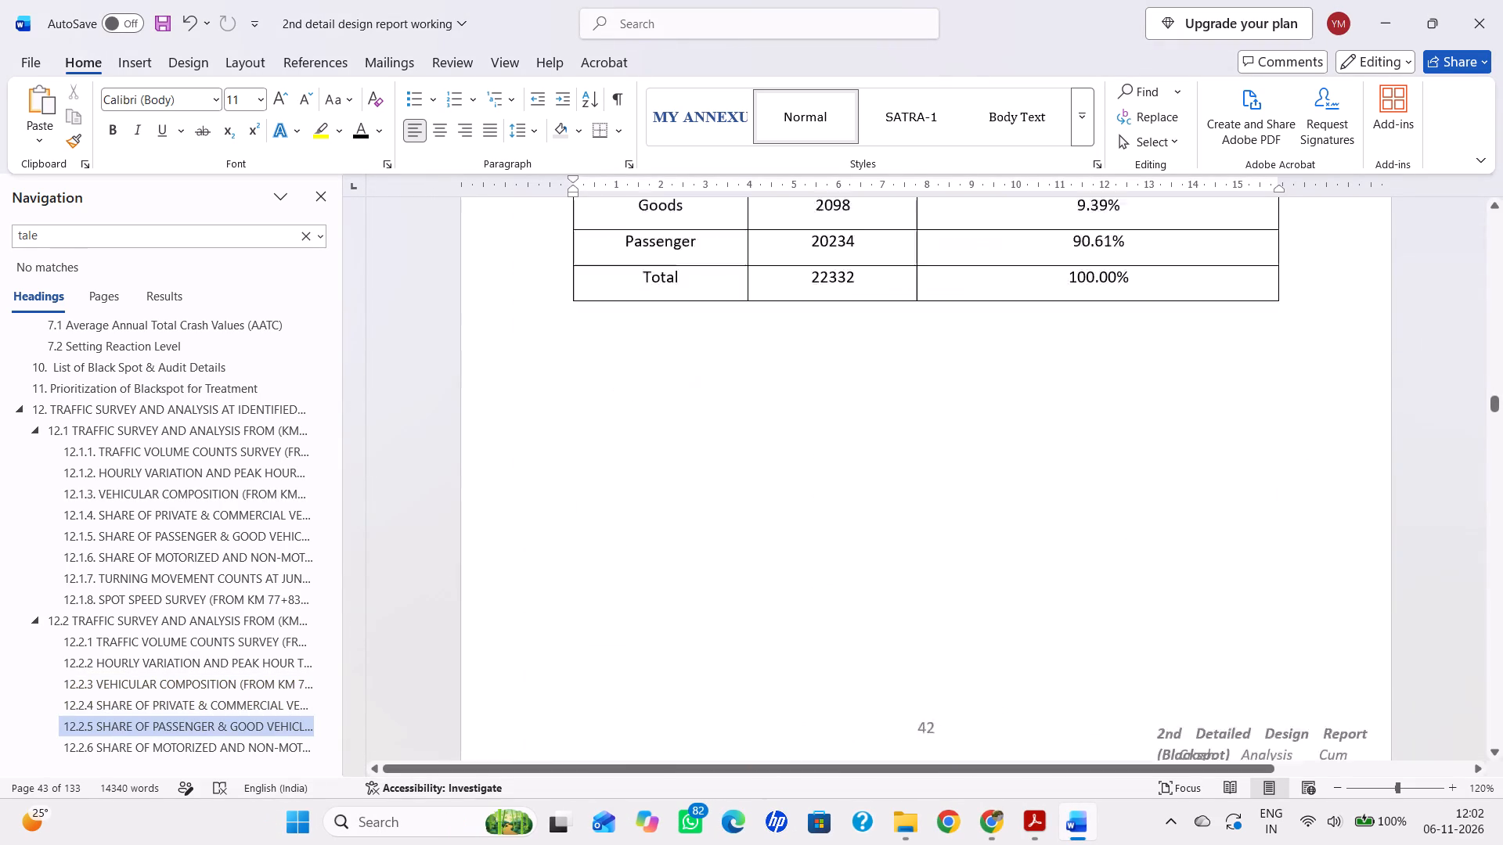
scroll(989, 465, "down", 18)
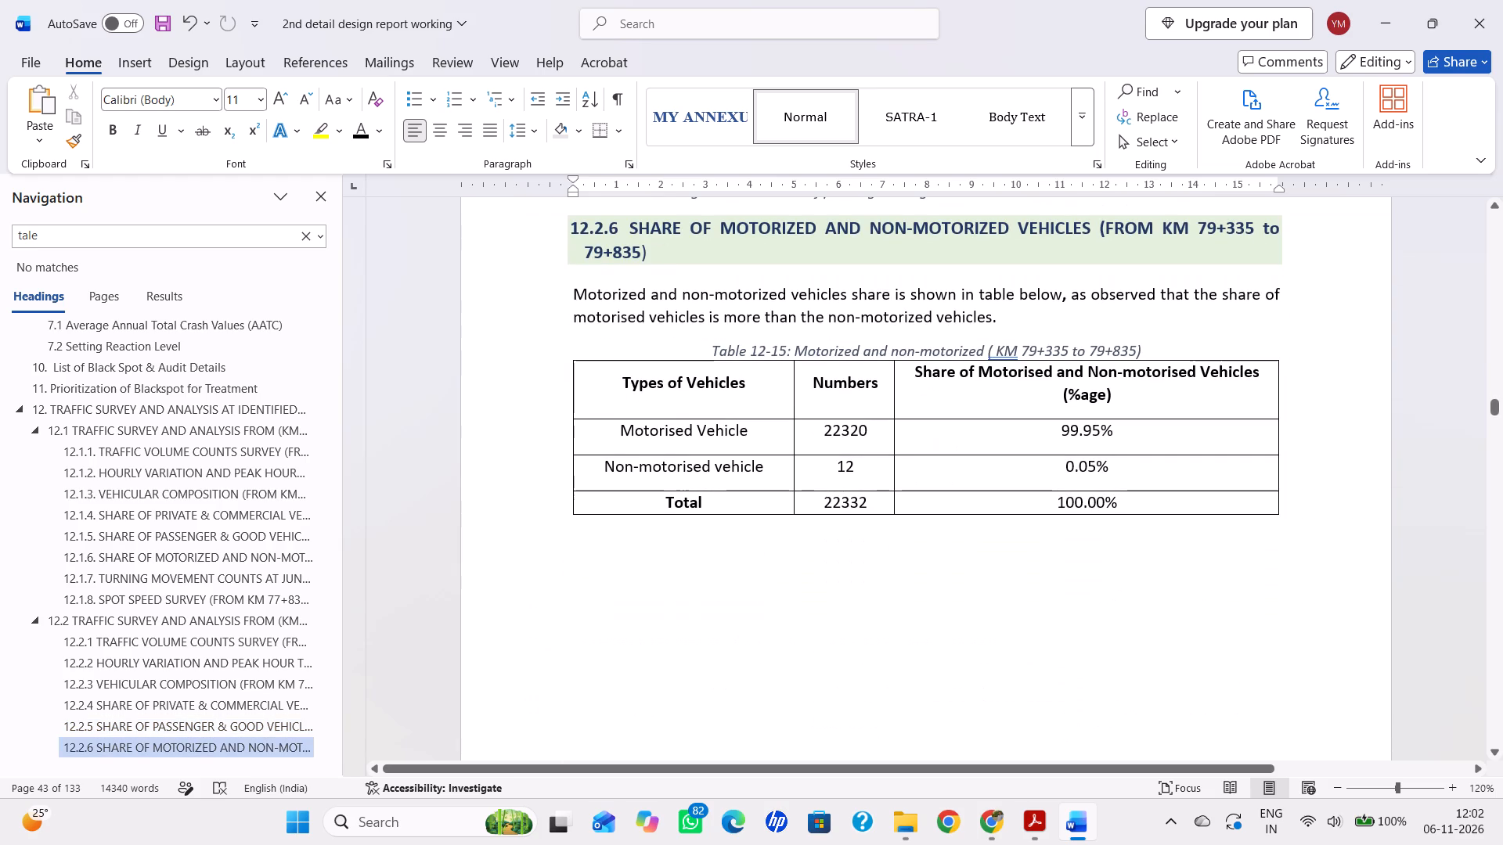
scroll(988, 474, "up", 3)
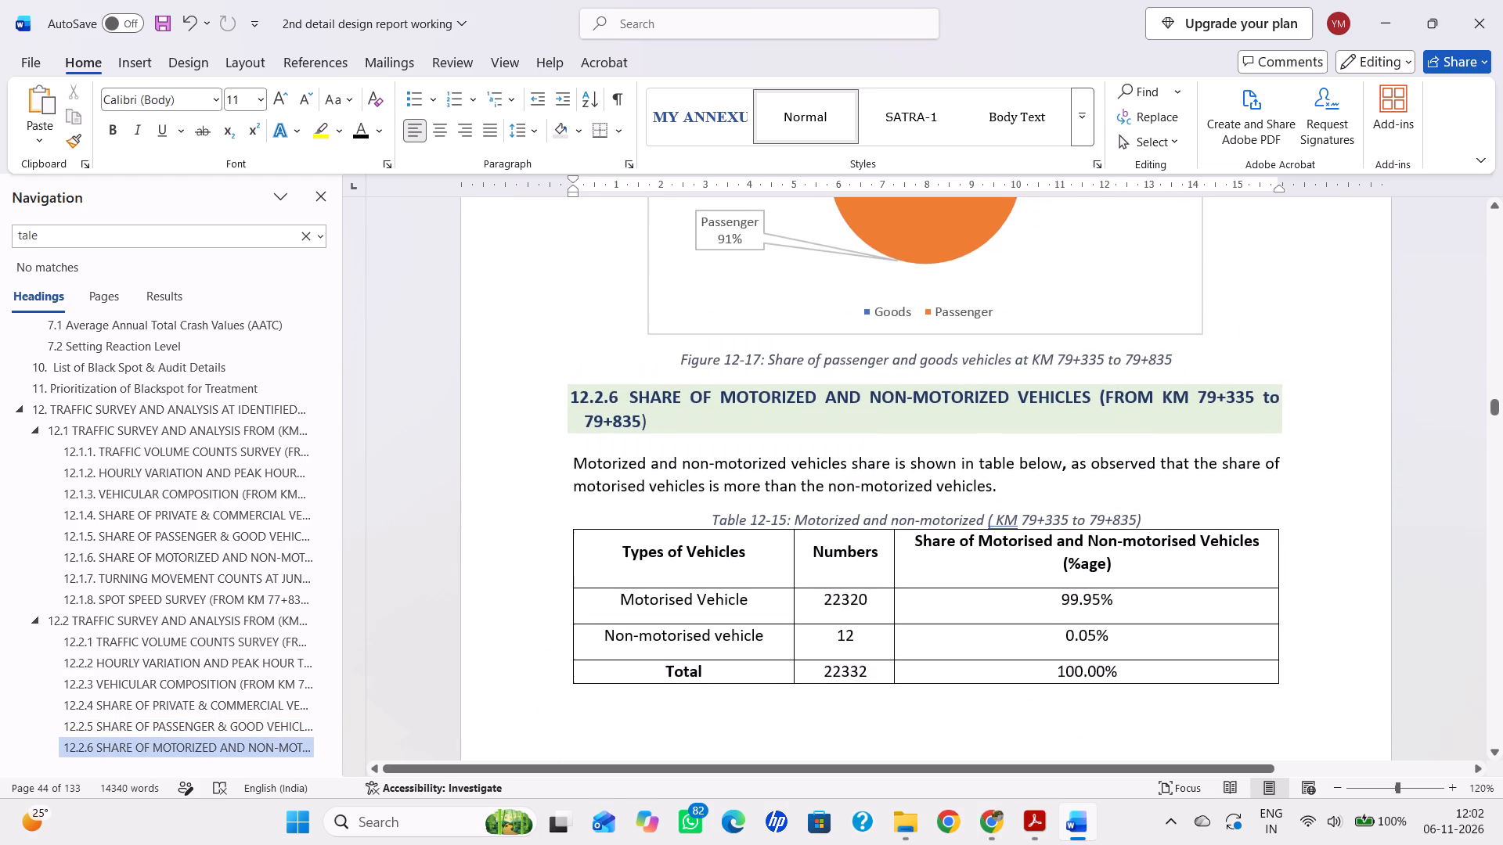
scroll(981, 470, "up", 8)
scroll(979, 469, "down", 1)
scroll(979, 468, "up", 20)
scroll(979, 468, "up", 1)
scroll(978, 463, "down", 1)
scroll(978, 463, "up", 17)
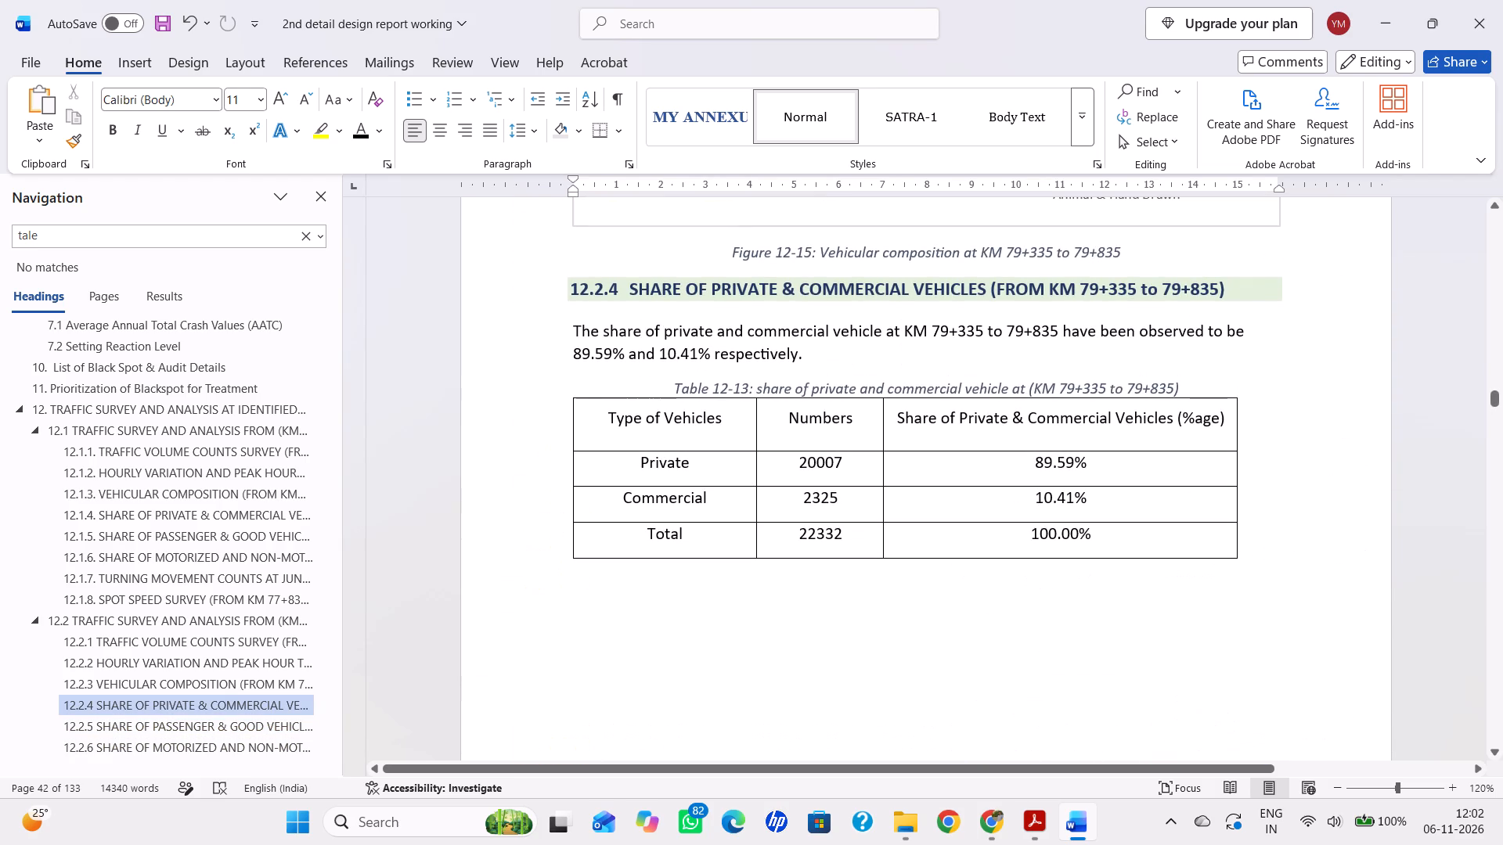
scroll(975, 466, "down", 15)
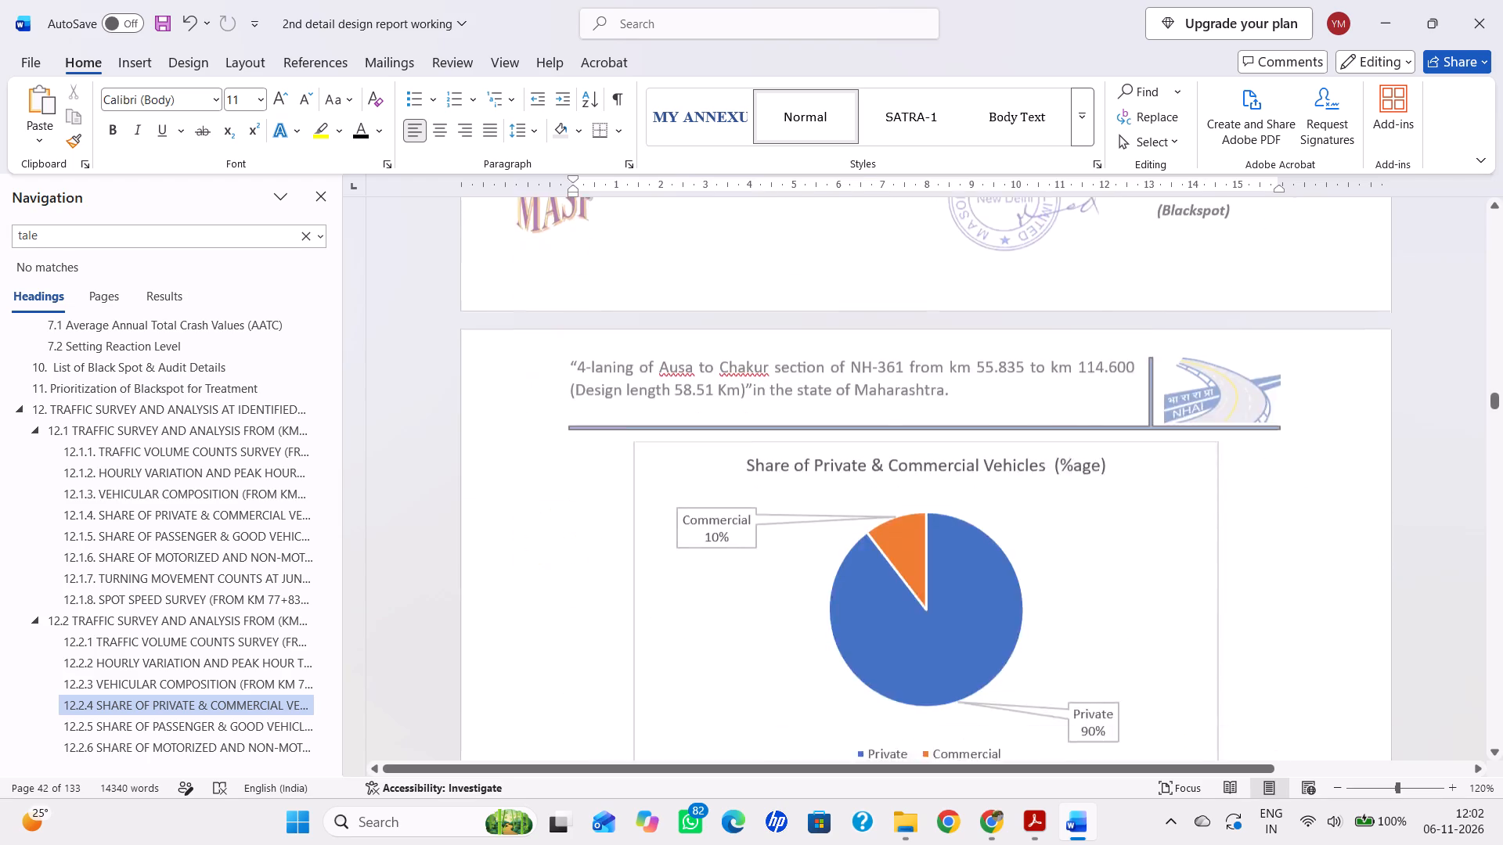
scroll(975, 466, "down", 3)
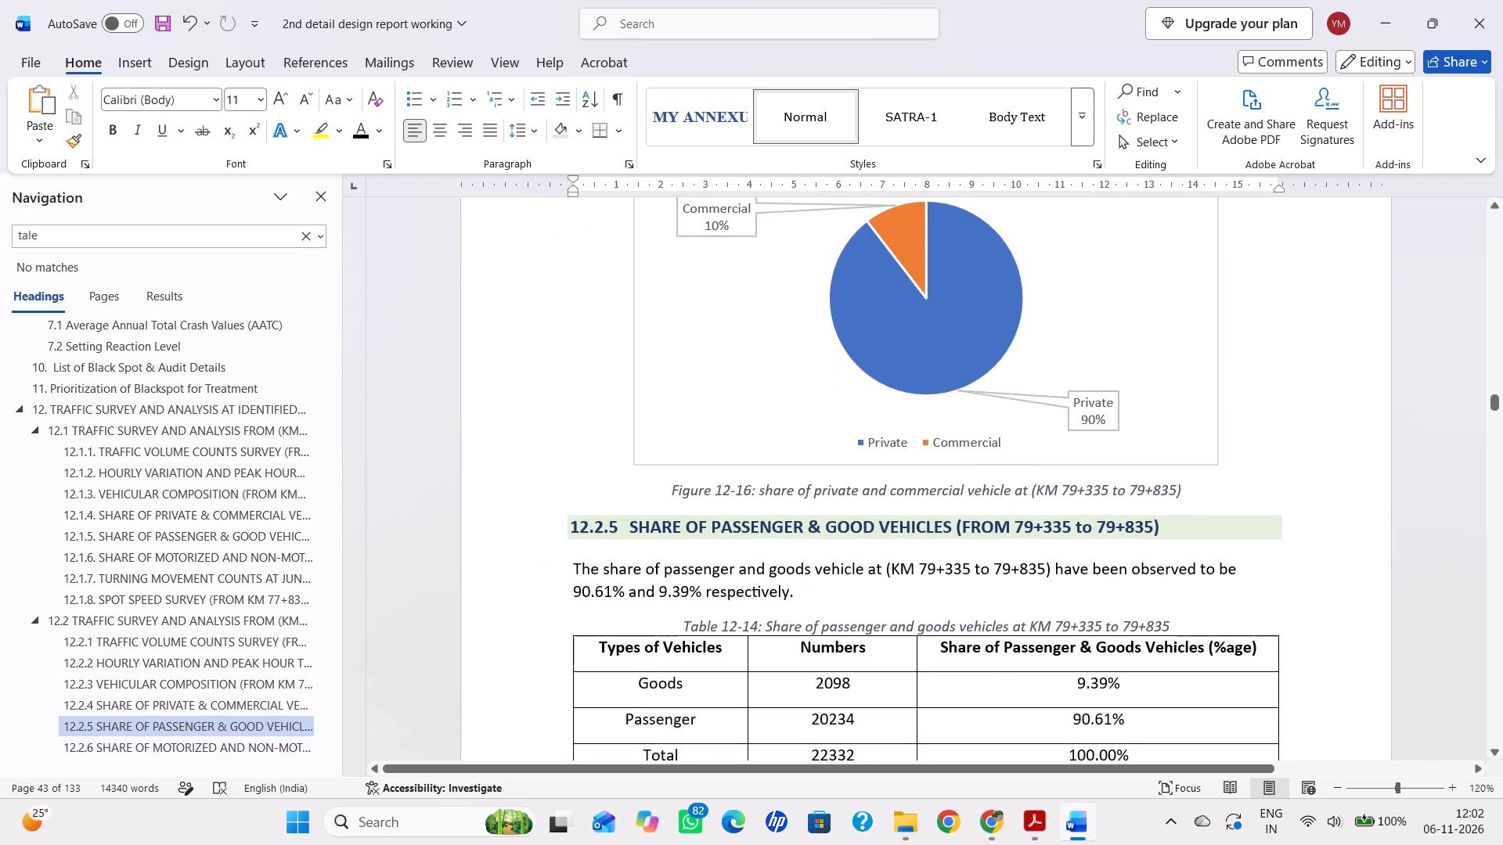
Justify the paragraph on passenger and goods vehicle shares in section 12.2.5, check the charts that follow, and save the report.
left_click(982, 552)
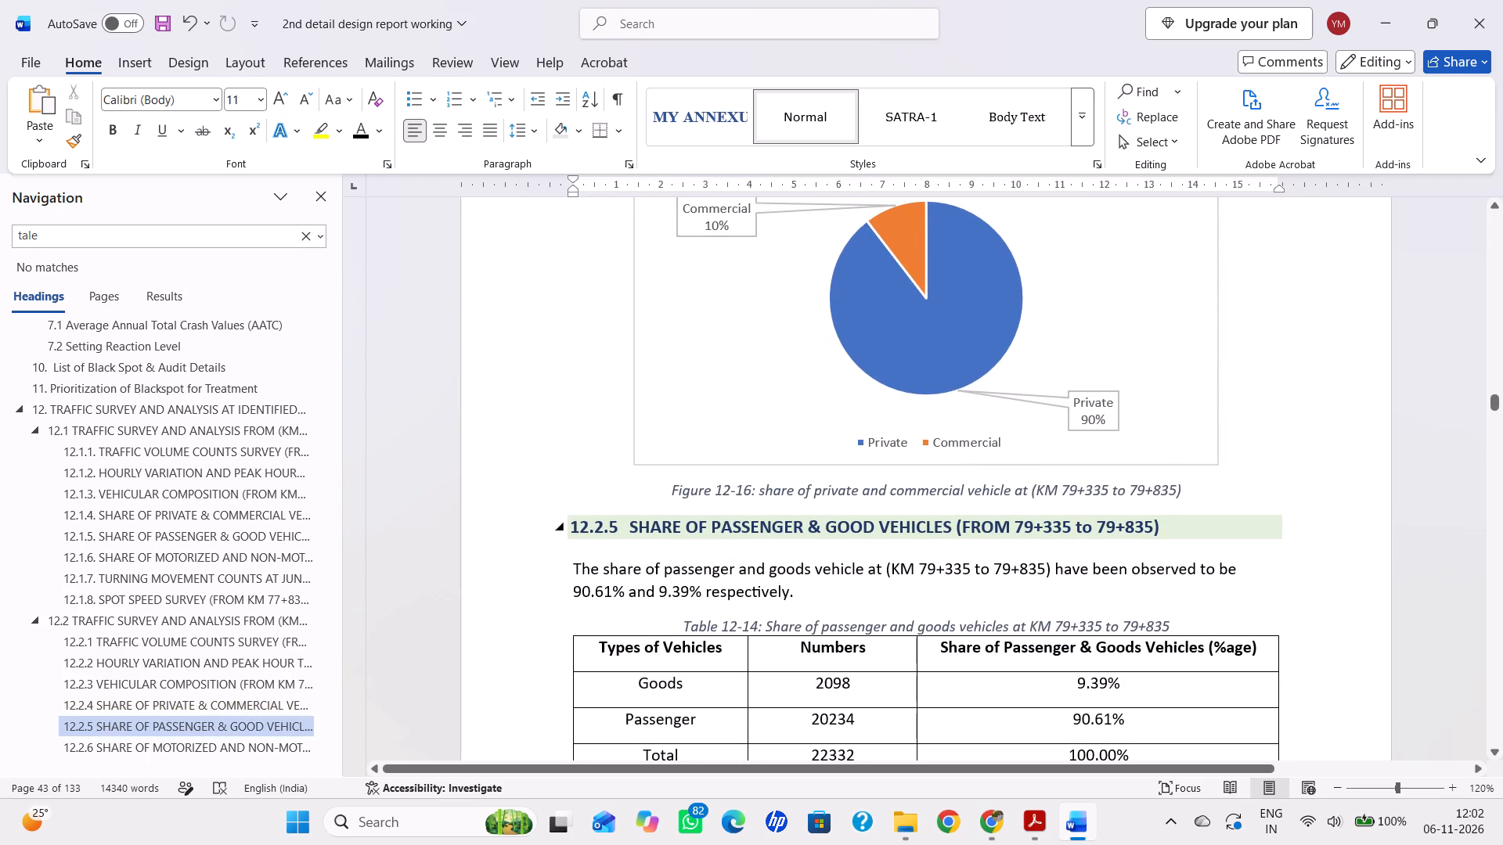
left_click(987, 565)
left_click(492, 126)
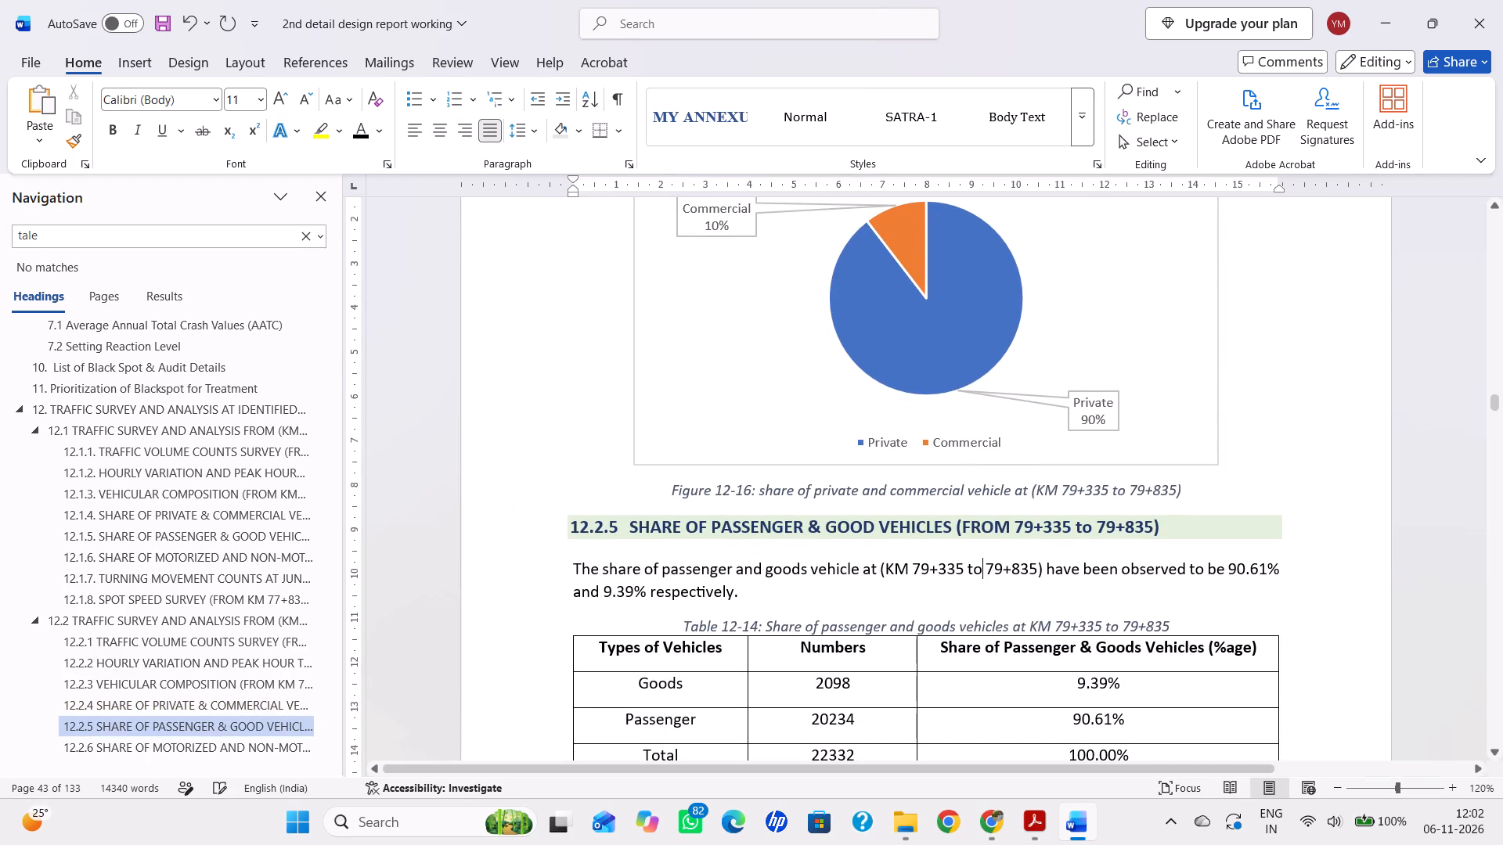
scroll(903, 637, "down", 19)
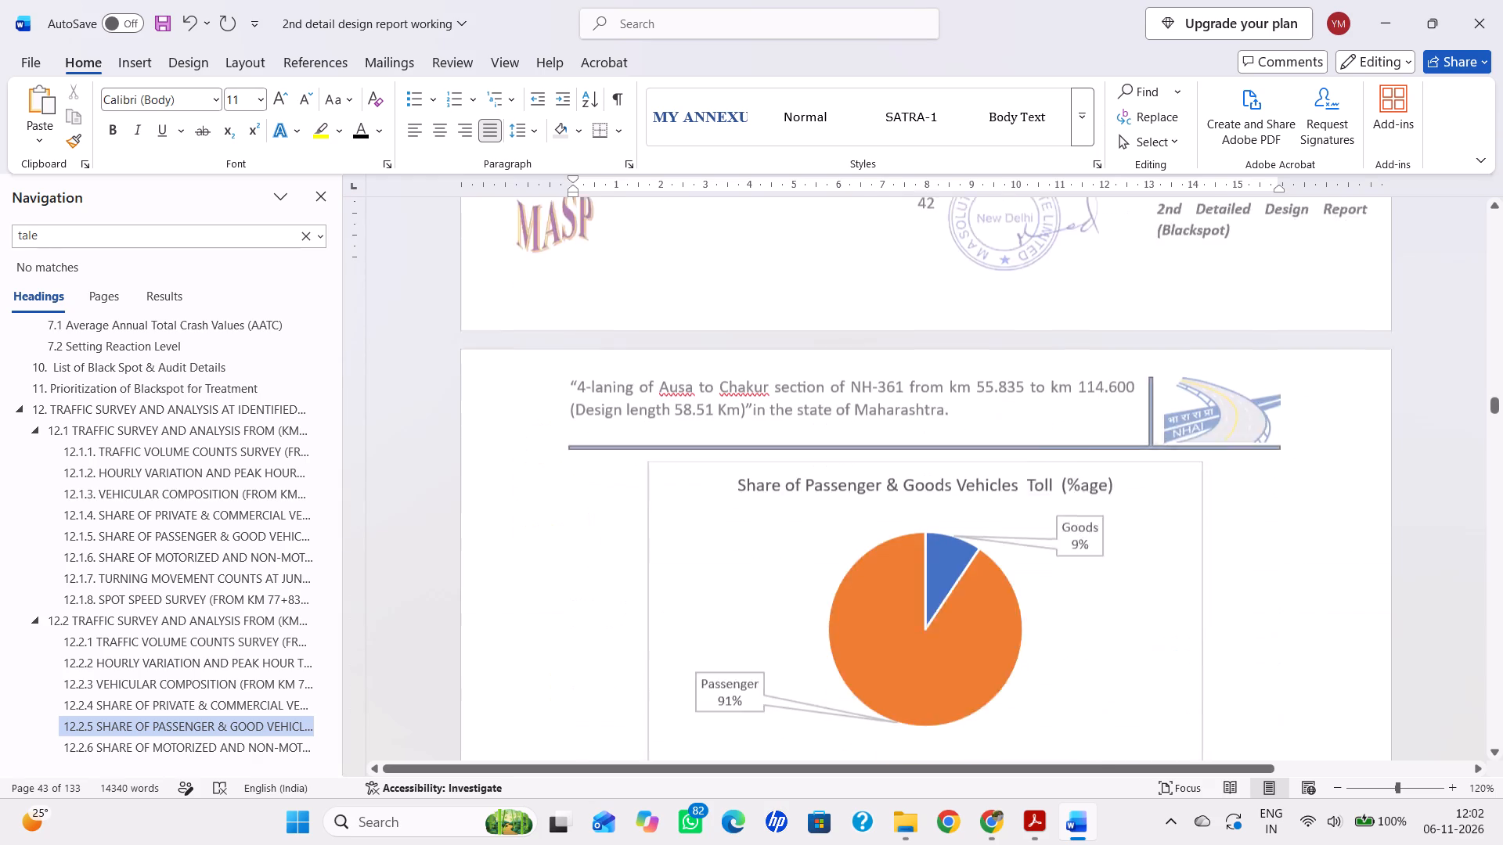
scroll(906, 569, "down", 10)
scroll(914, 576, "up", 1)
scroll(914, 576, "down", 18)
key("ctrl+s")
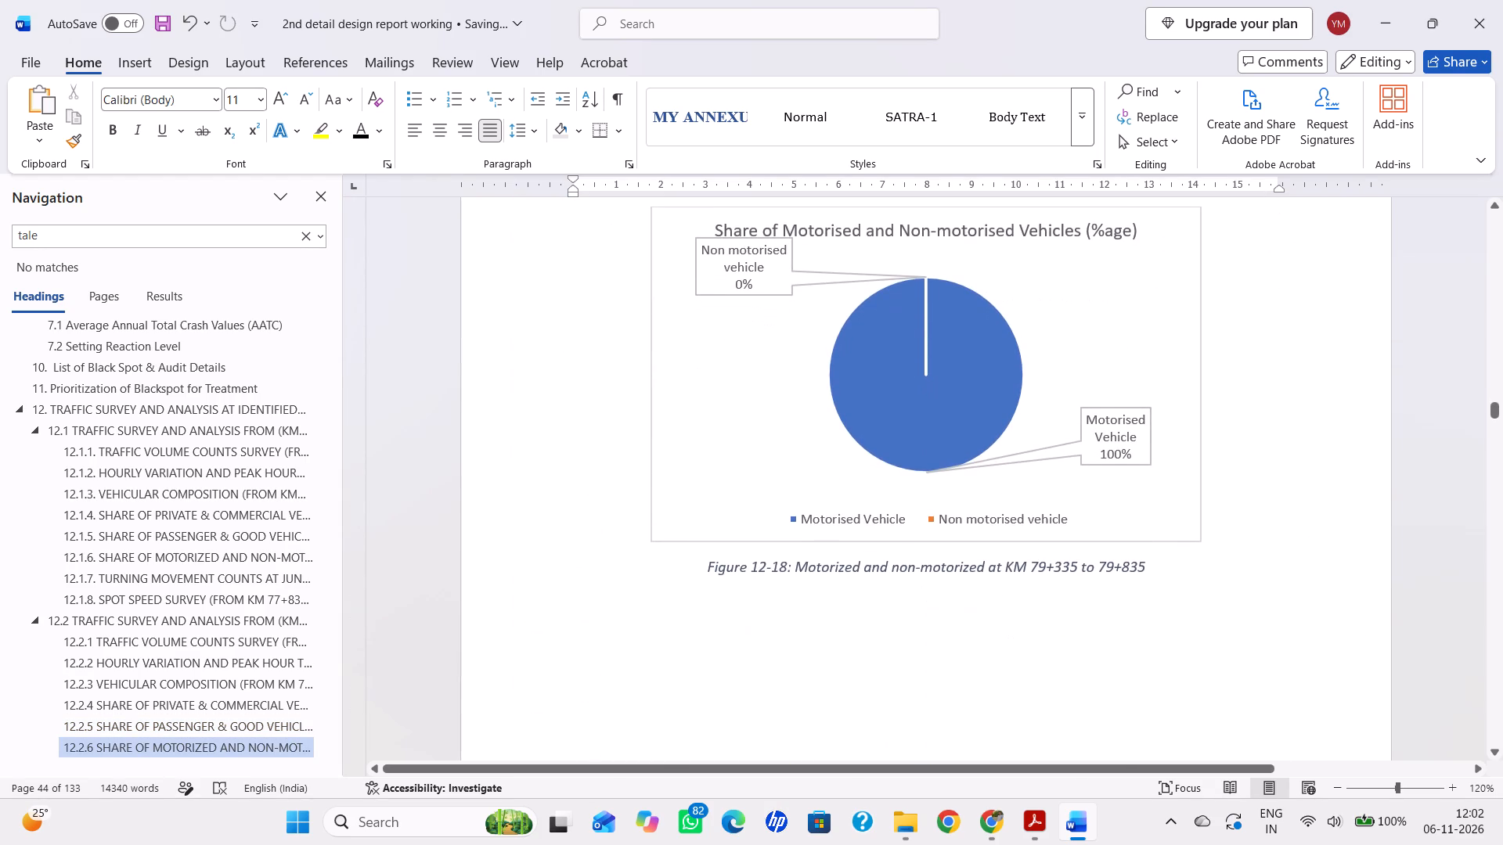
Move the Non motorised vehicle label in Figure 12-18's pie chart down, clear of the chart title, and save the report.
left_click_drag(747, 293, 750, 314)
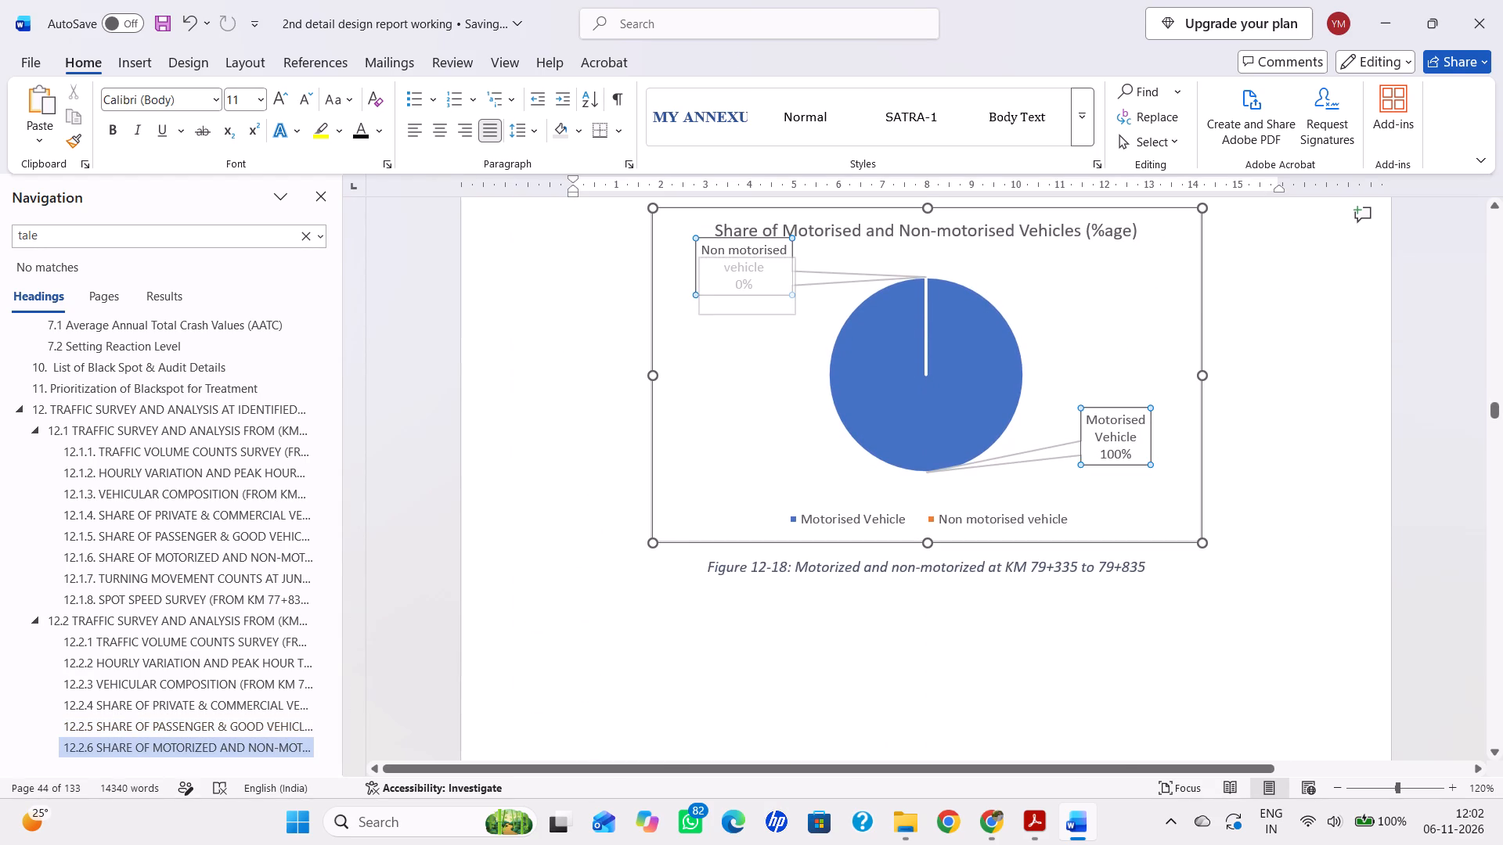
left_click_drag(750, 314, 750, 315)
left_click(761, 372)
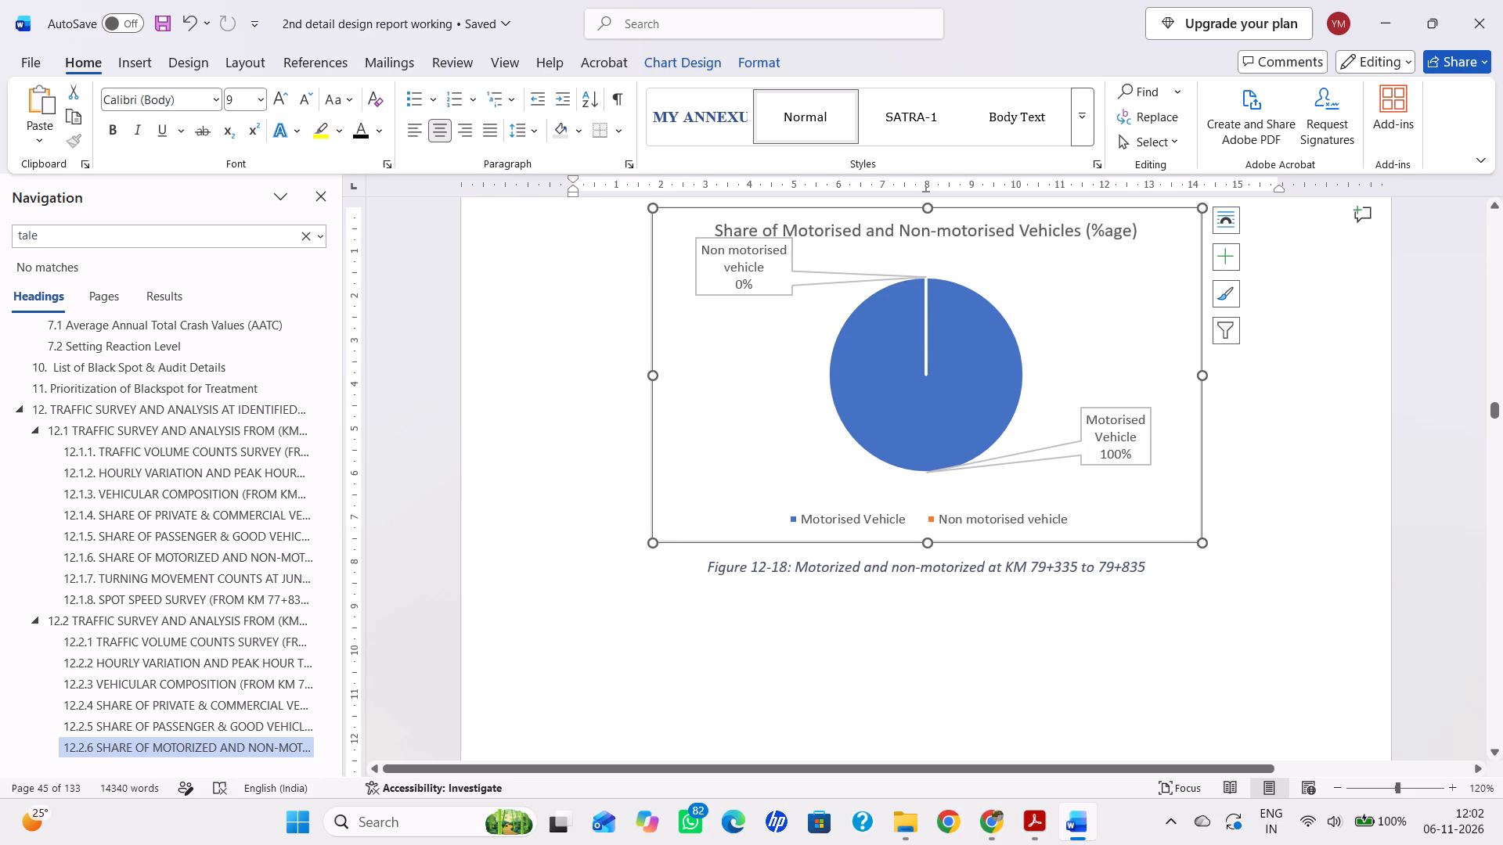
left_click_drag(761, 295, 761, 325)
left_click(751, 373)
left_click_drag(757, 292, 748, 339)
left_click(756, 370)
left_click_drag(779, 289, 759, 318)
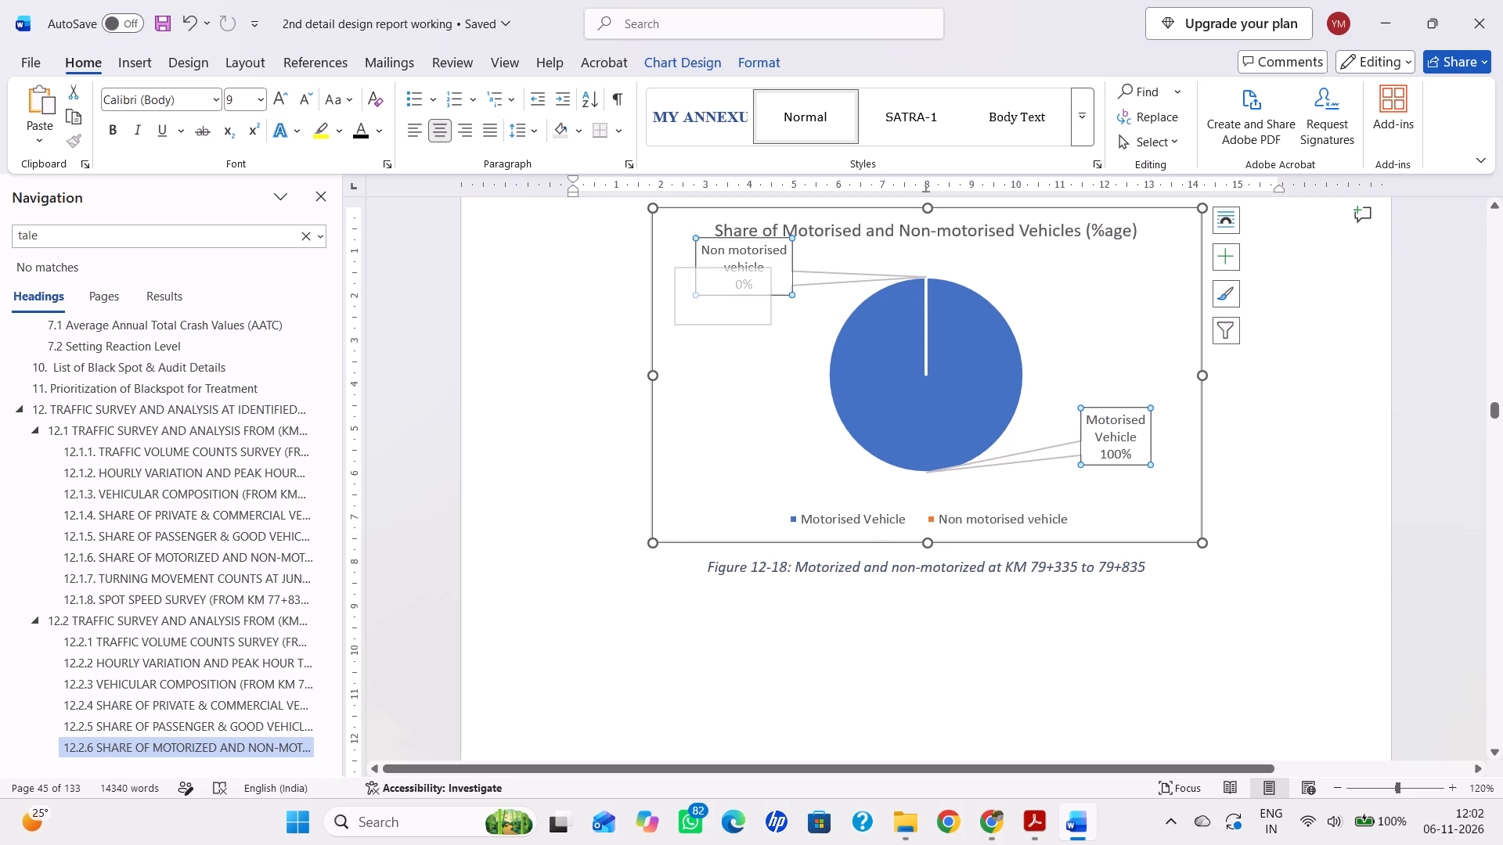
left_click(895, 279)
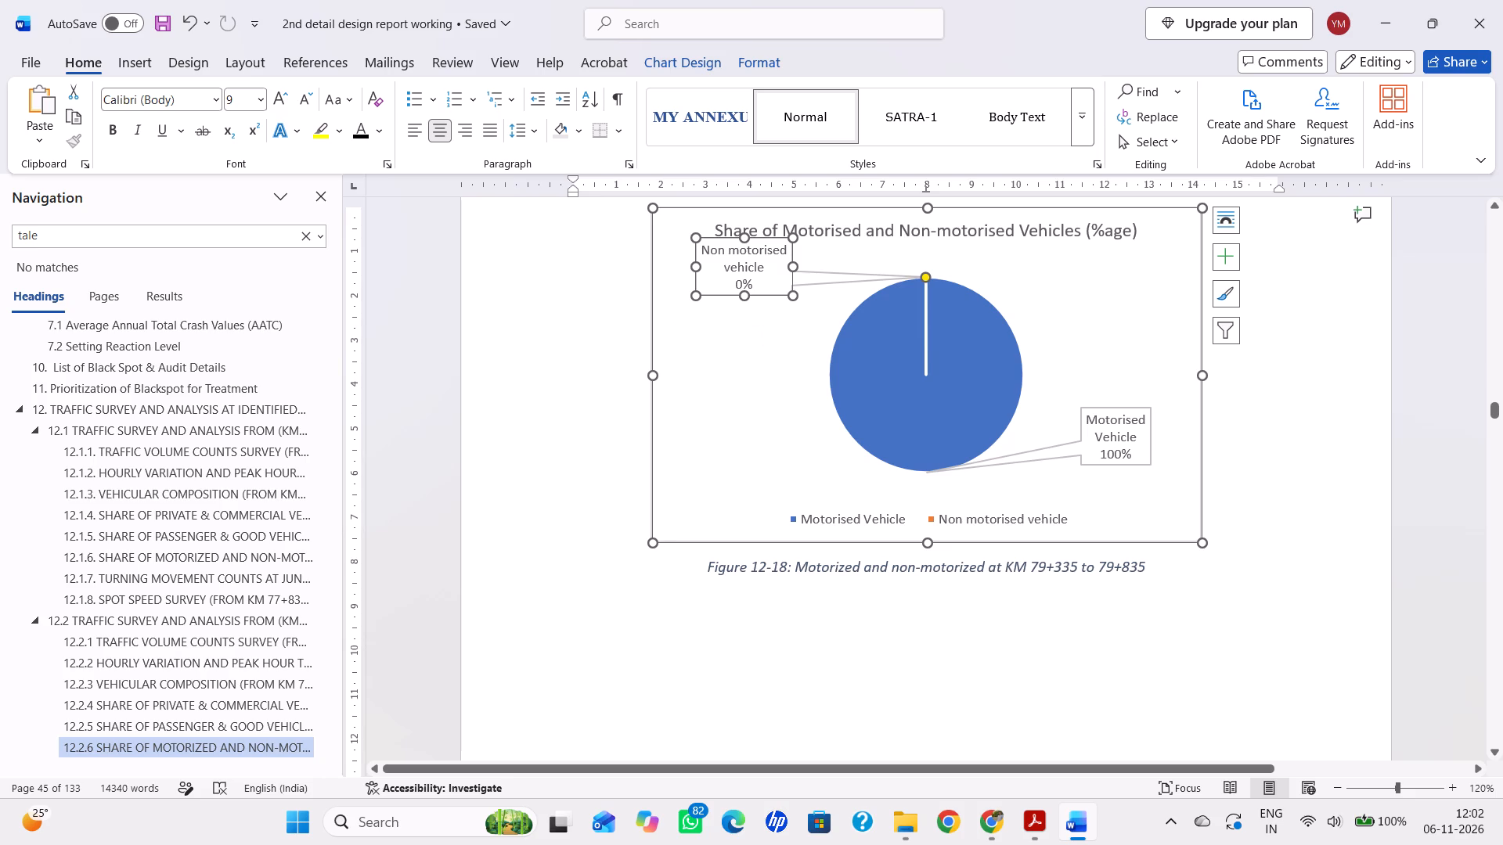
left_click_drag(766, 295, 764, 321)
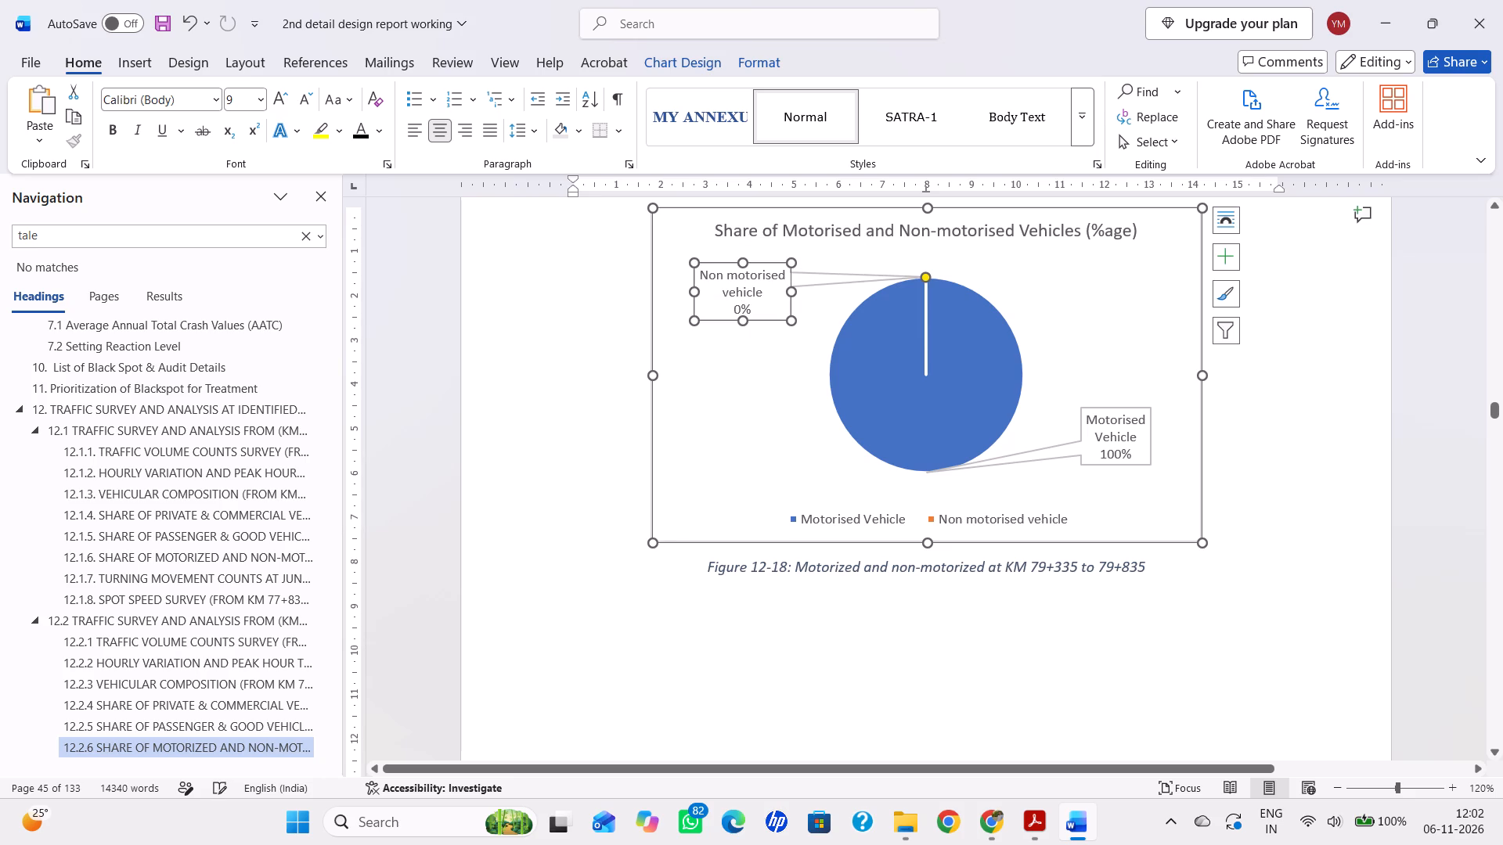
left_click(773, 394)
key("ctrl+s")
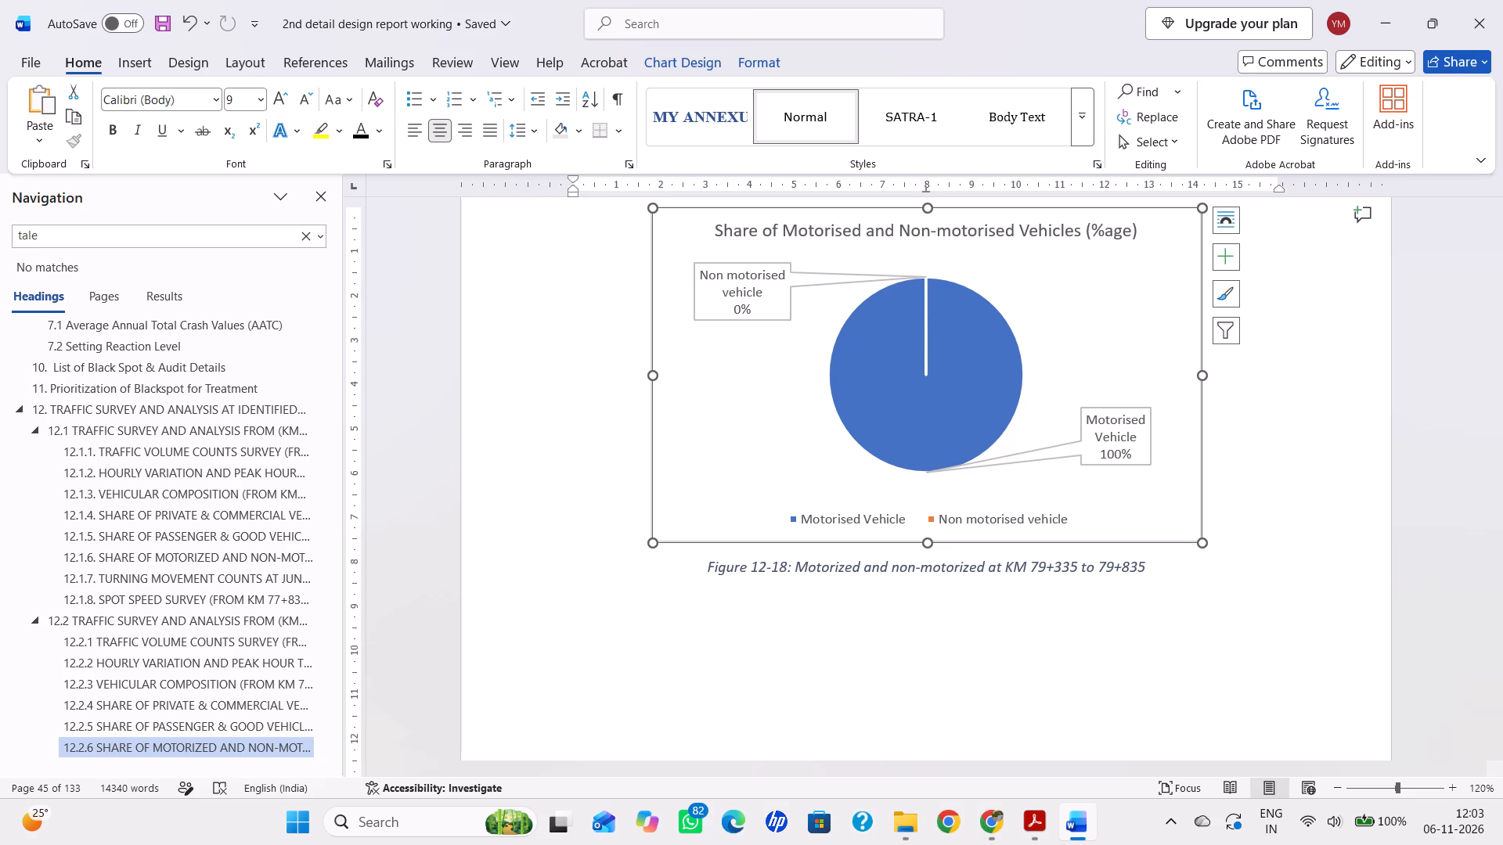
Switch to the Chrome browser.
left_click(1002, 829)
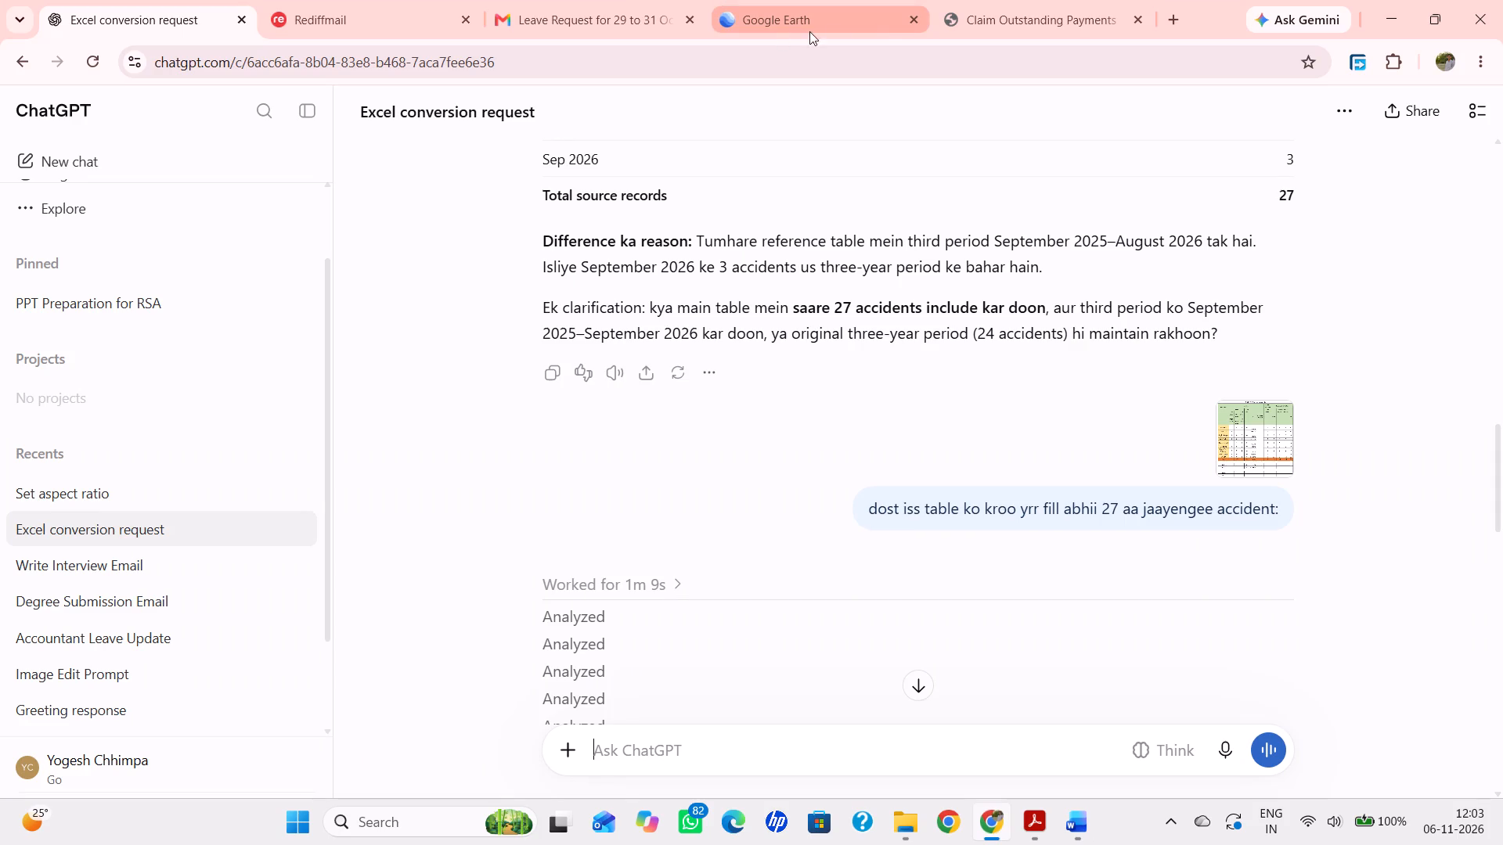
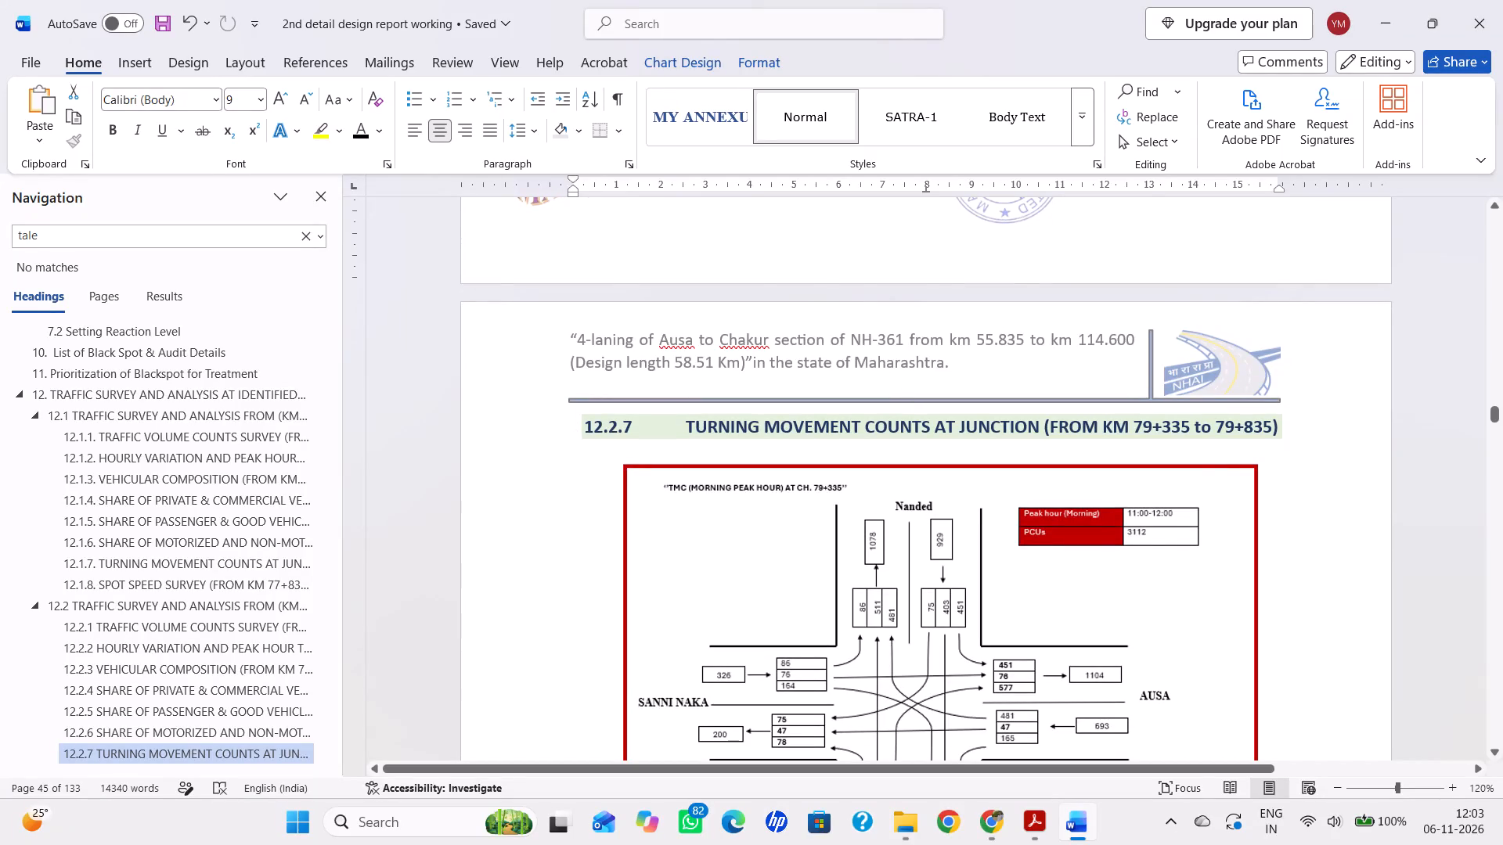
Enlarge the morning peak hour turning movement diagram in section 12.2.7, stretching it taller at the bottom and wider beyond the text column.
scroll(901, 411, "down", 14)
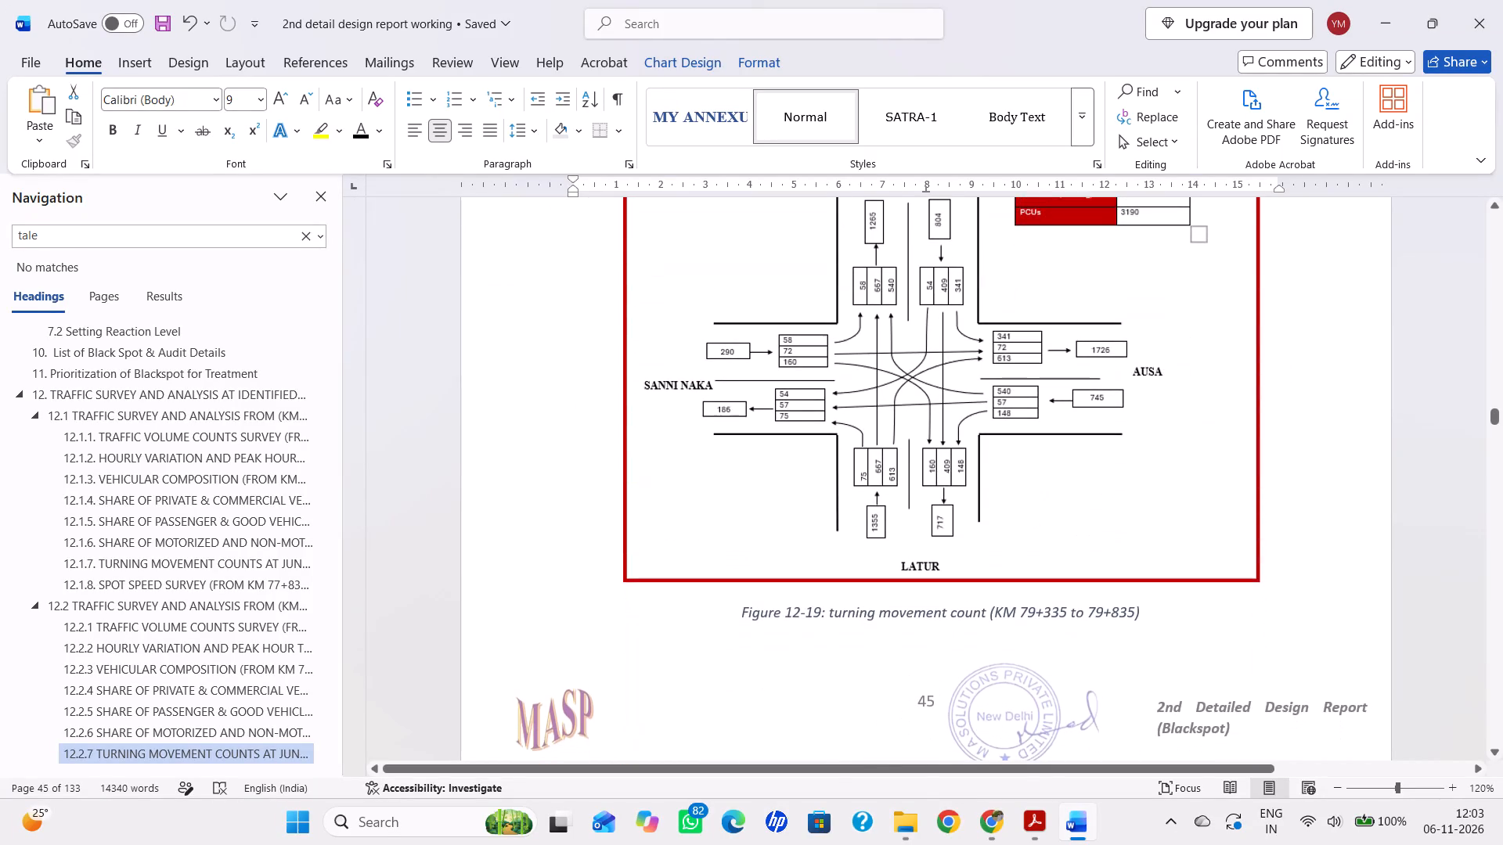
scroll(903, 415, "up", 5)
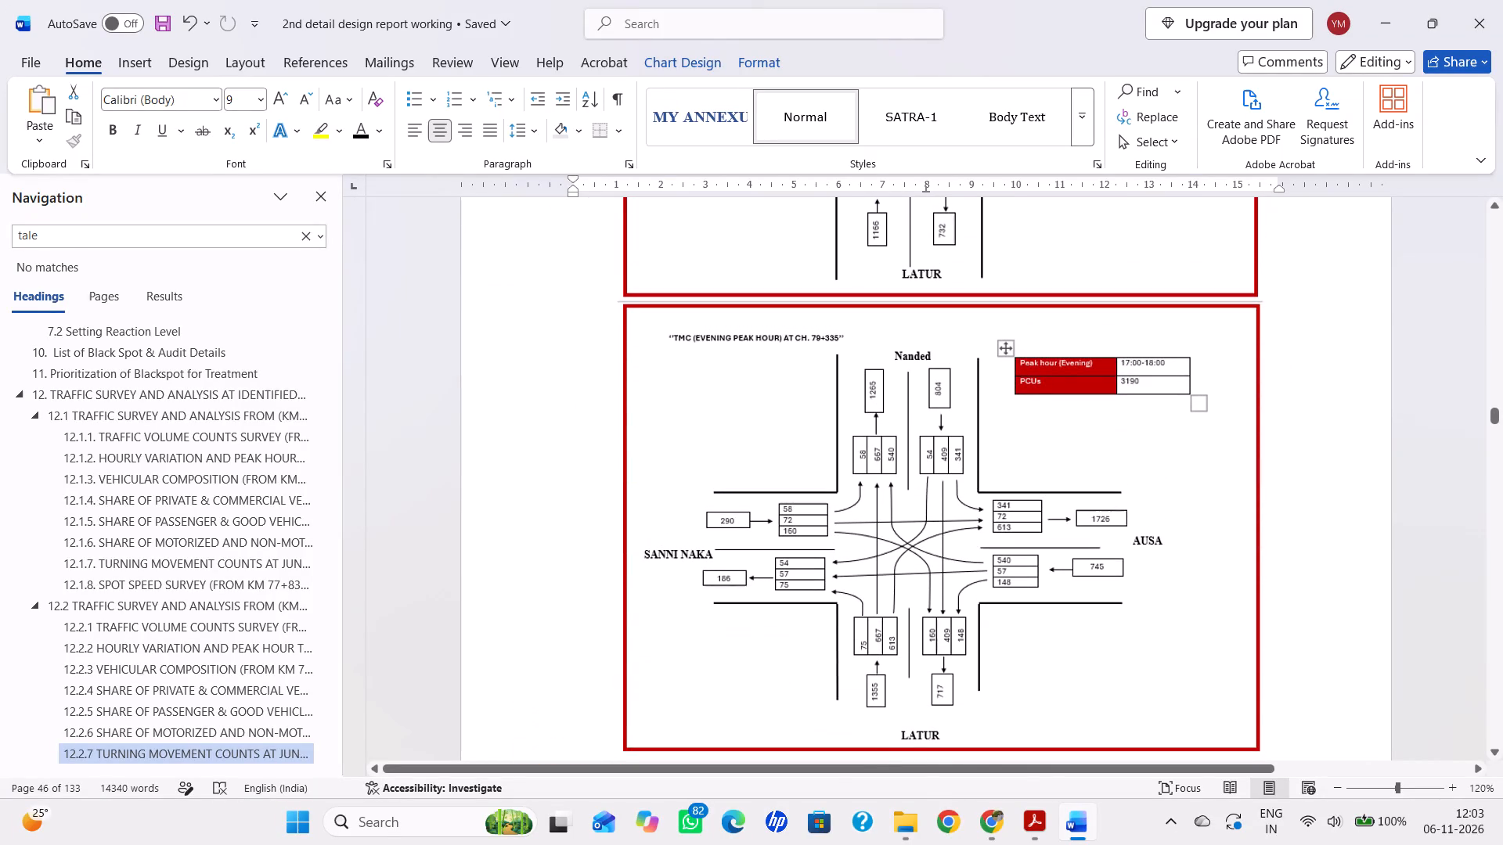
scroll(903, 415, "up", 6)
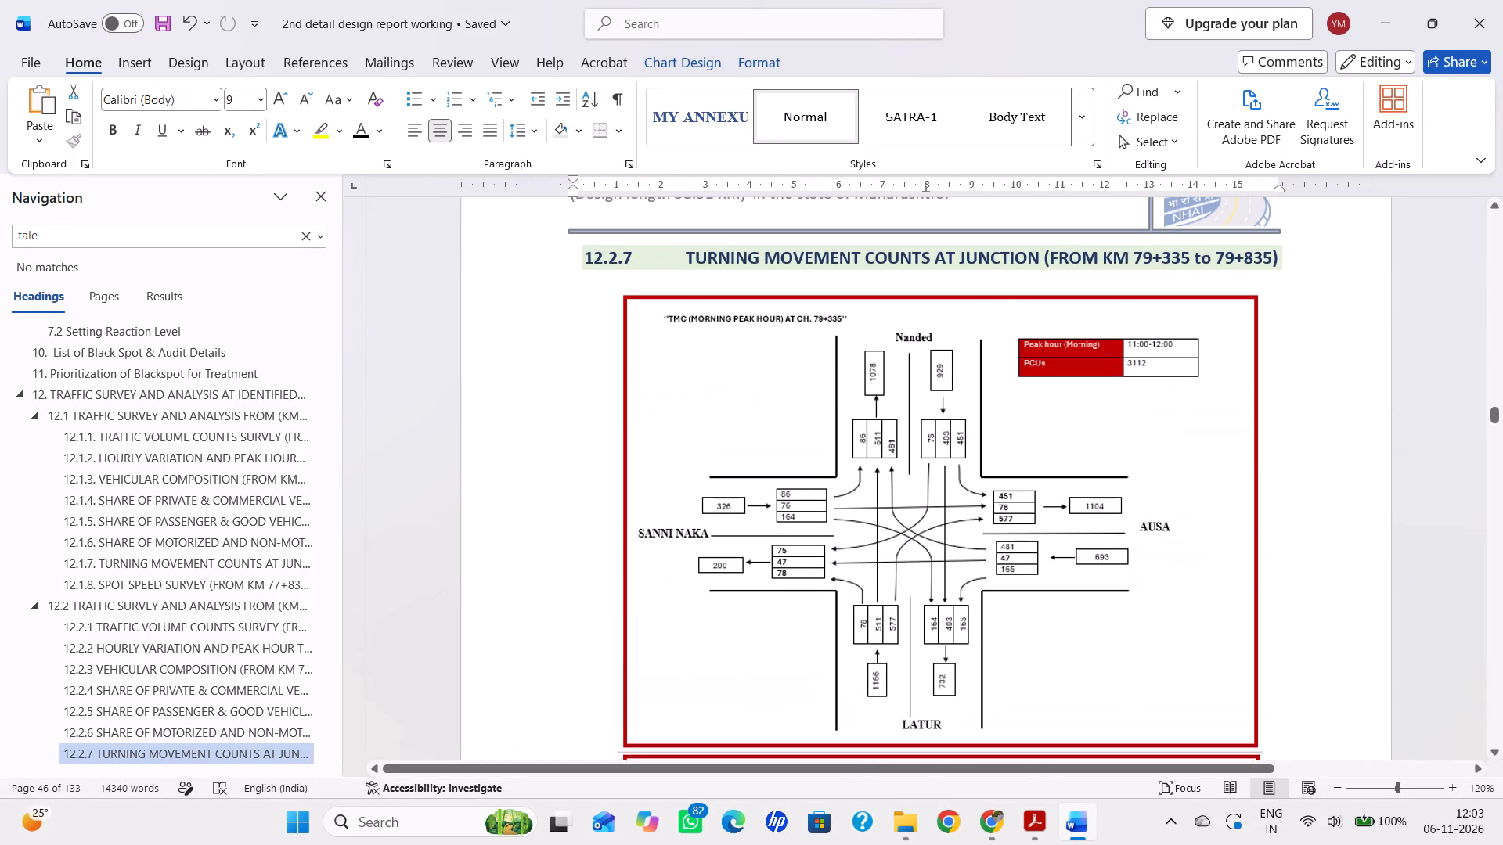
scroll(903, 416, "down", 5)
left_click(903, 417)
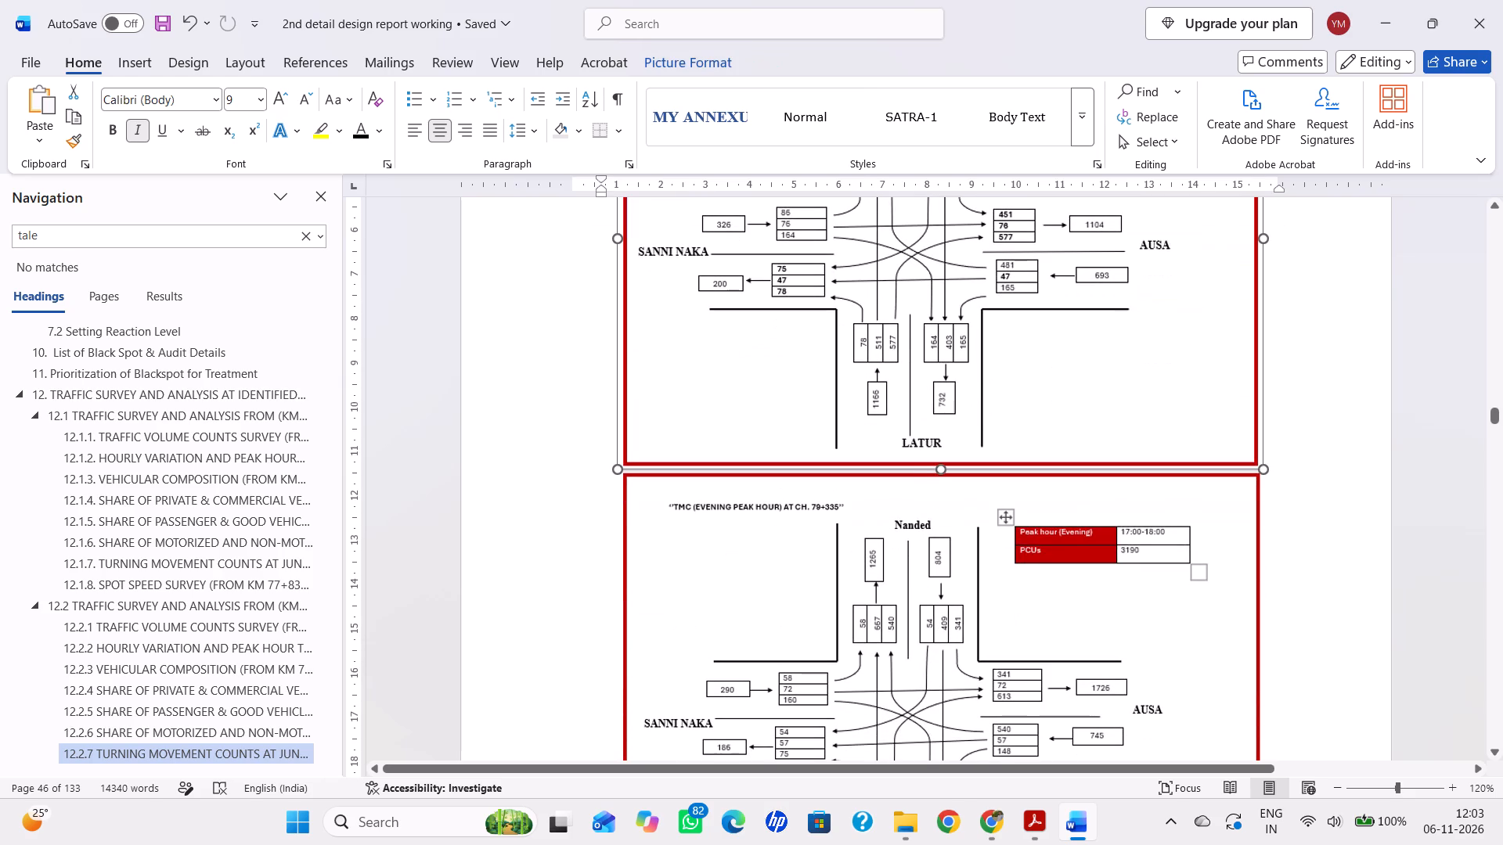
left_click_drag(939, 472, 967, 714)
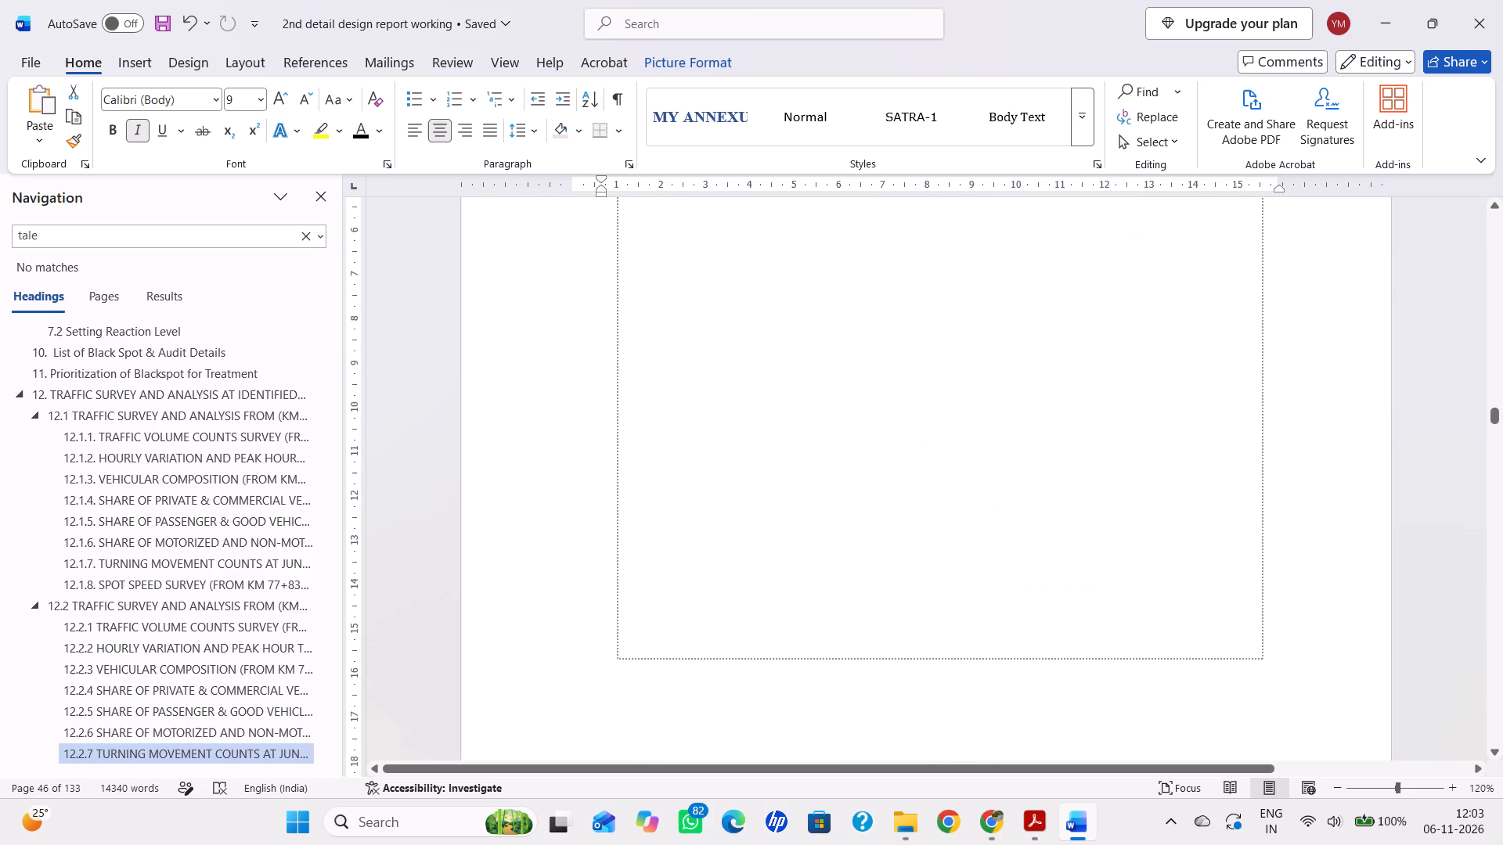
scroll(917, 537, "down", 8)
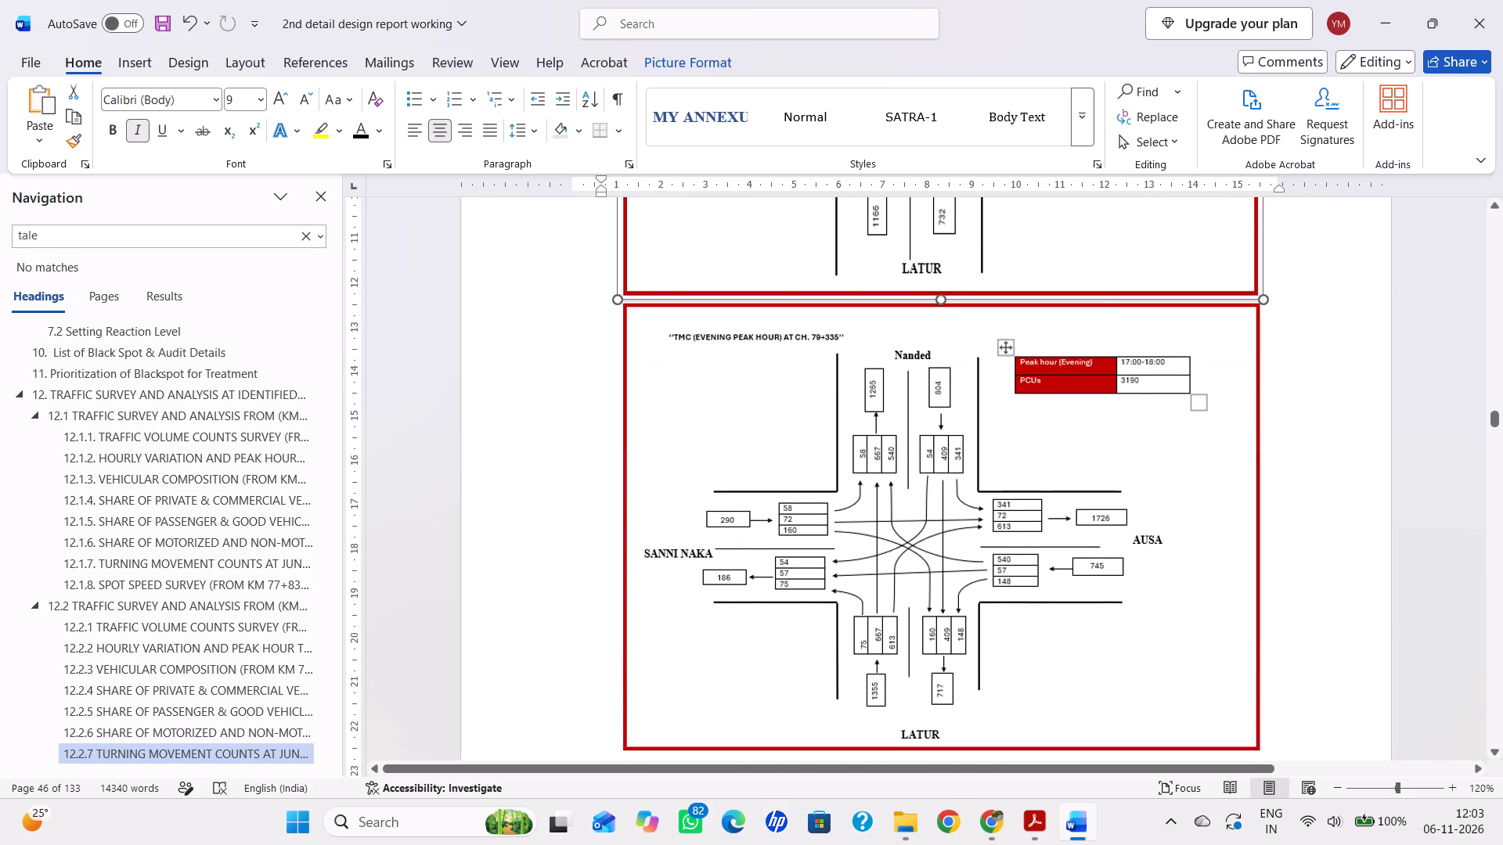
left_click_drag(945, 300, 961, 501)
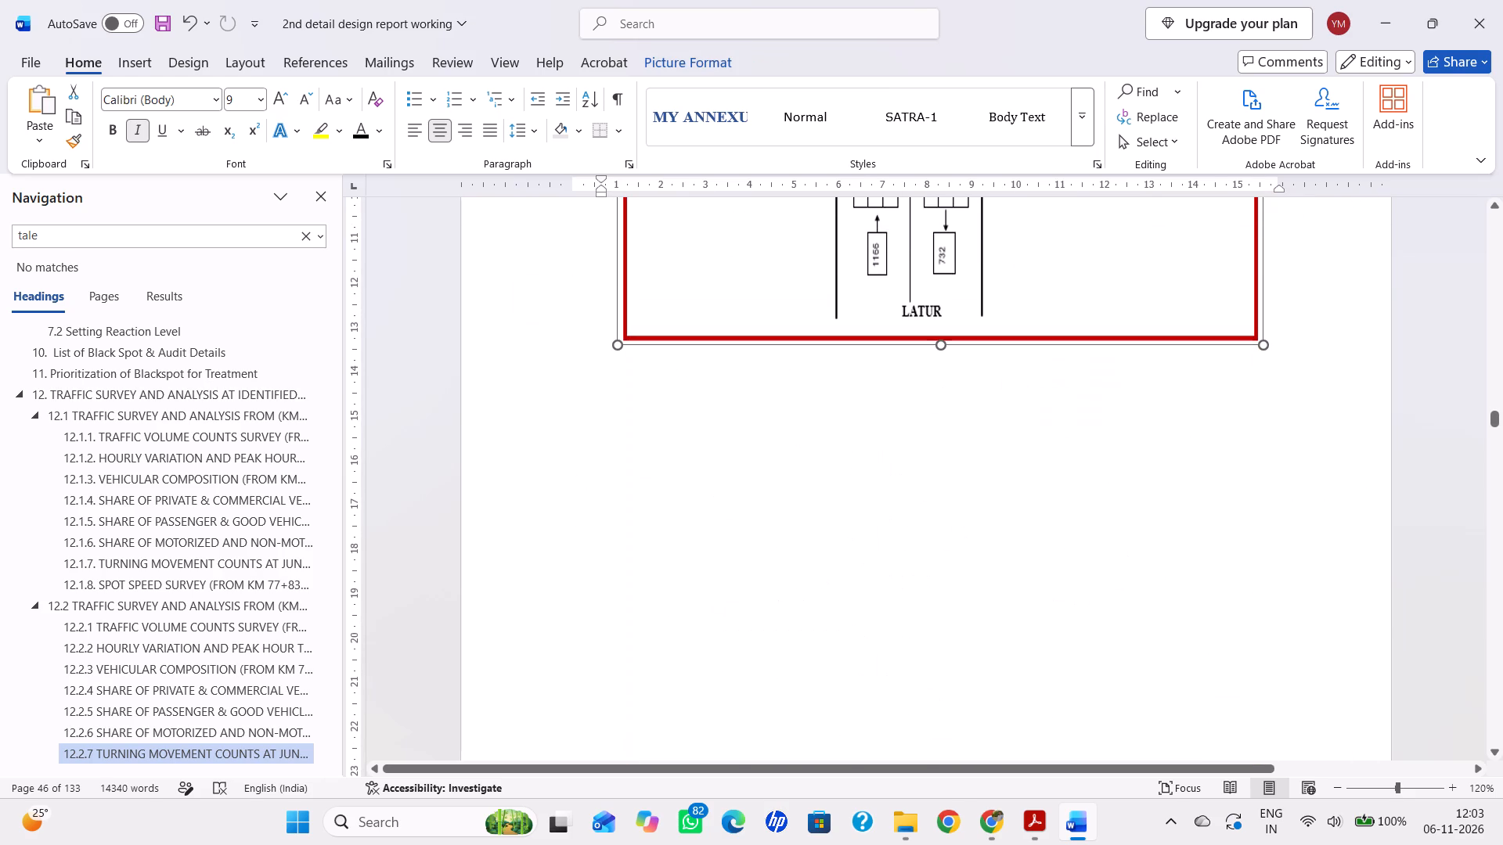
left_click_drag(961, 501, 962, 516)
scroll(957, 482, "down", 8)
scroll(1191, 372, "up", 3)
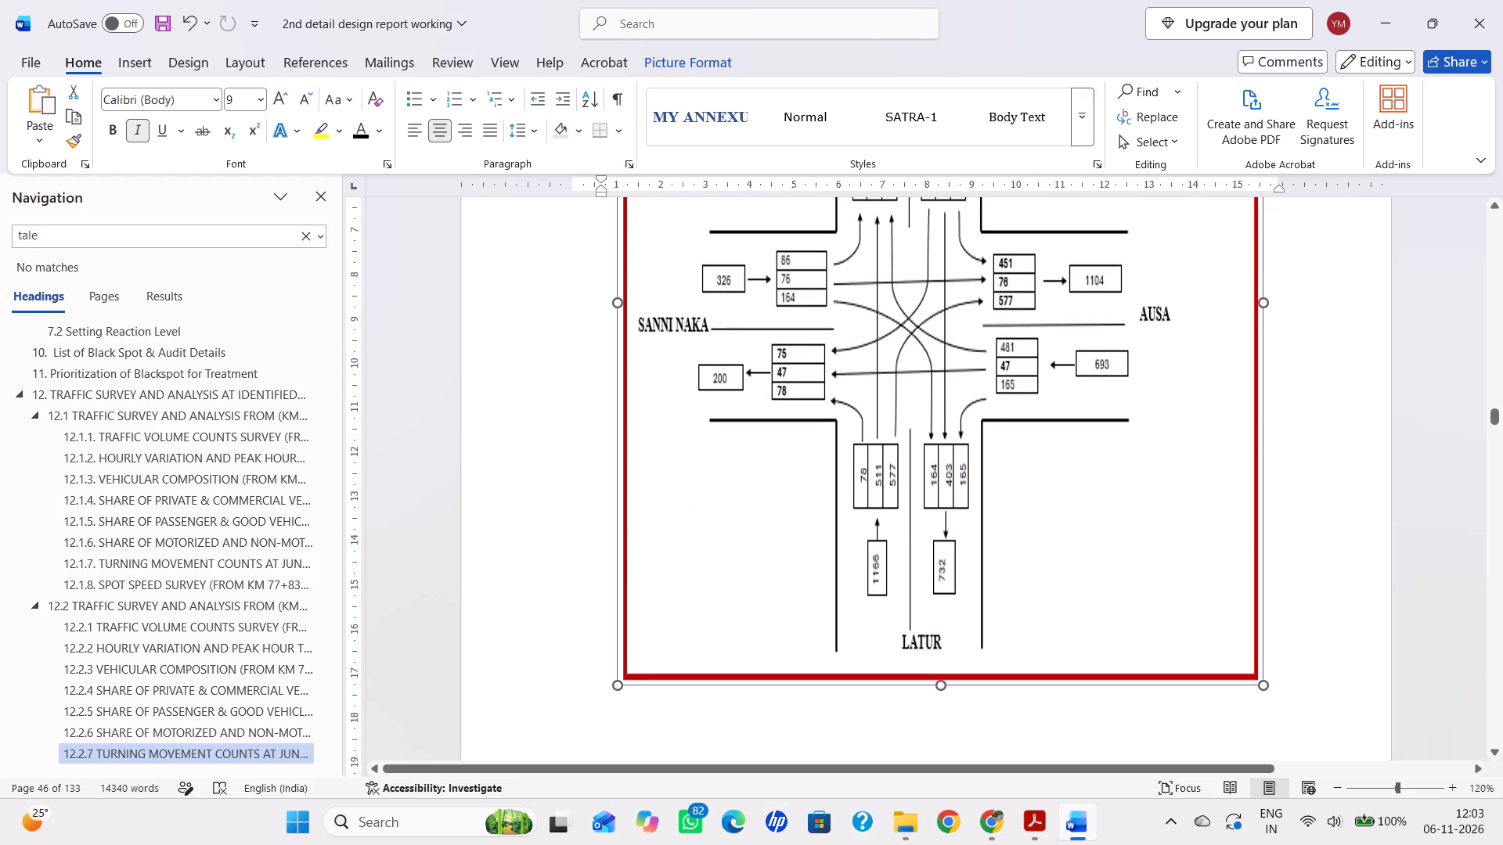
left_click_drag(1267, 301, 1331, 347)
Stretch the evening peak hour turning movement diagram above the Figure 12-19 caption taller and wider.
scroll(1235, 347, "down", 20)
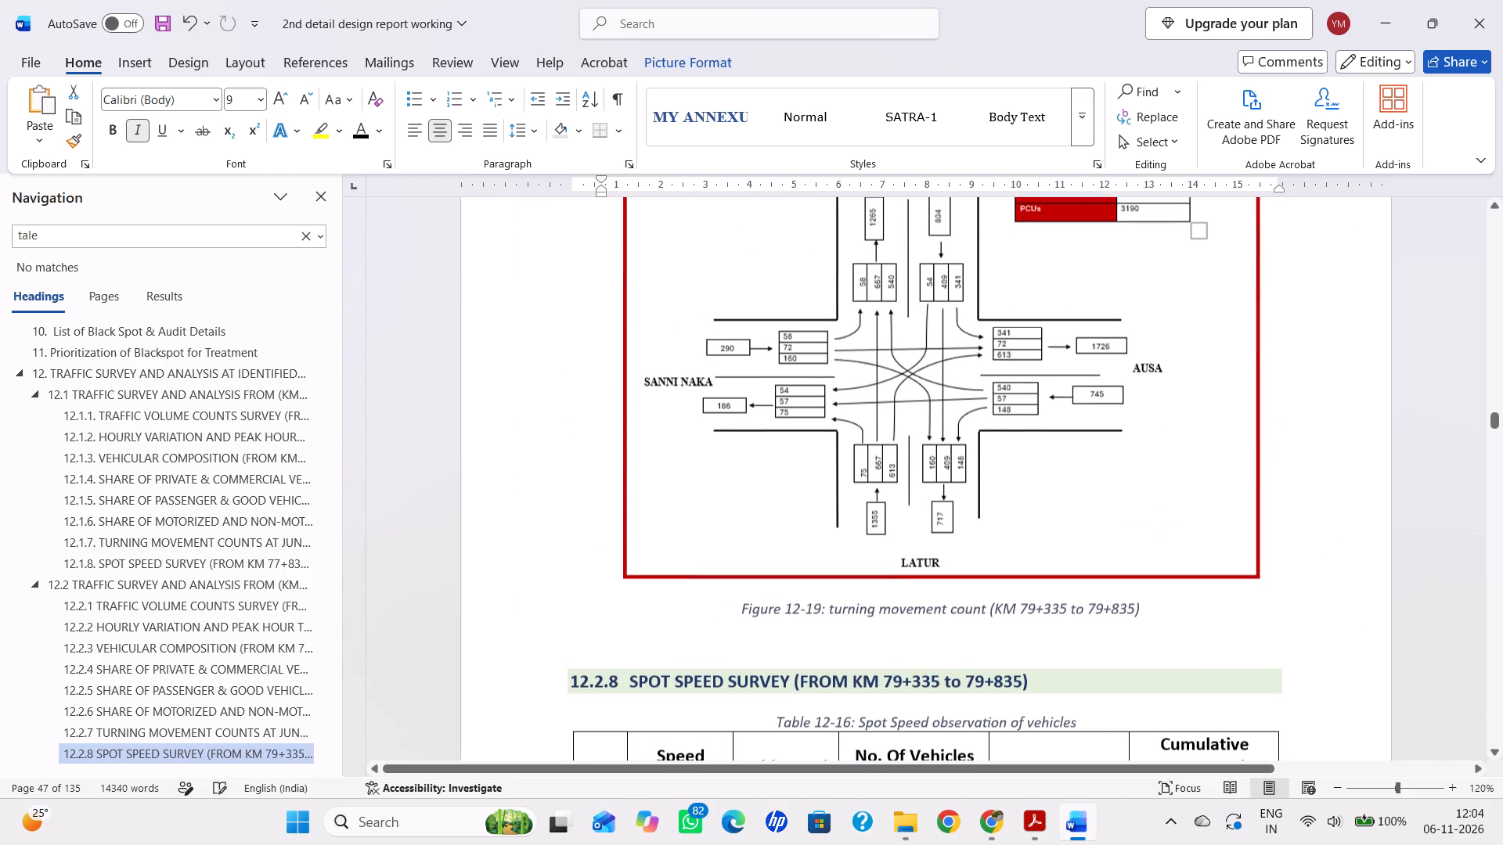
left_click(1005, 451)
left_click_drag(935, 582, 943, 691)
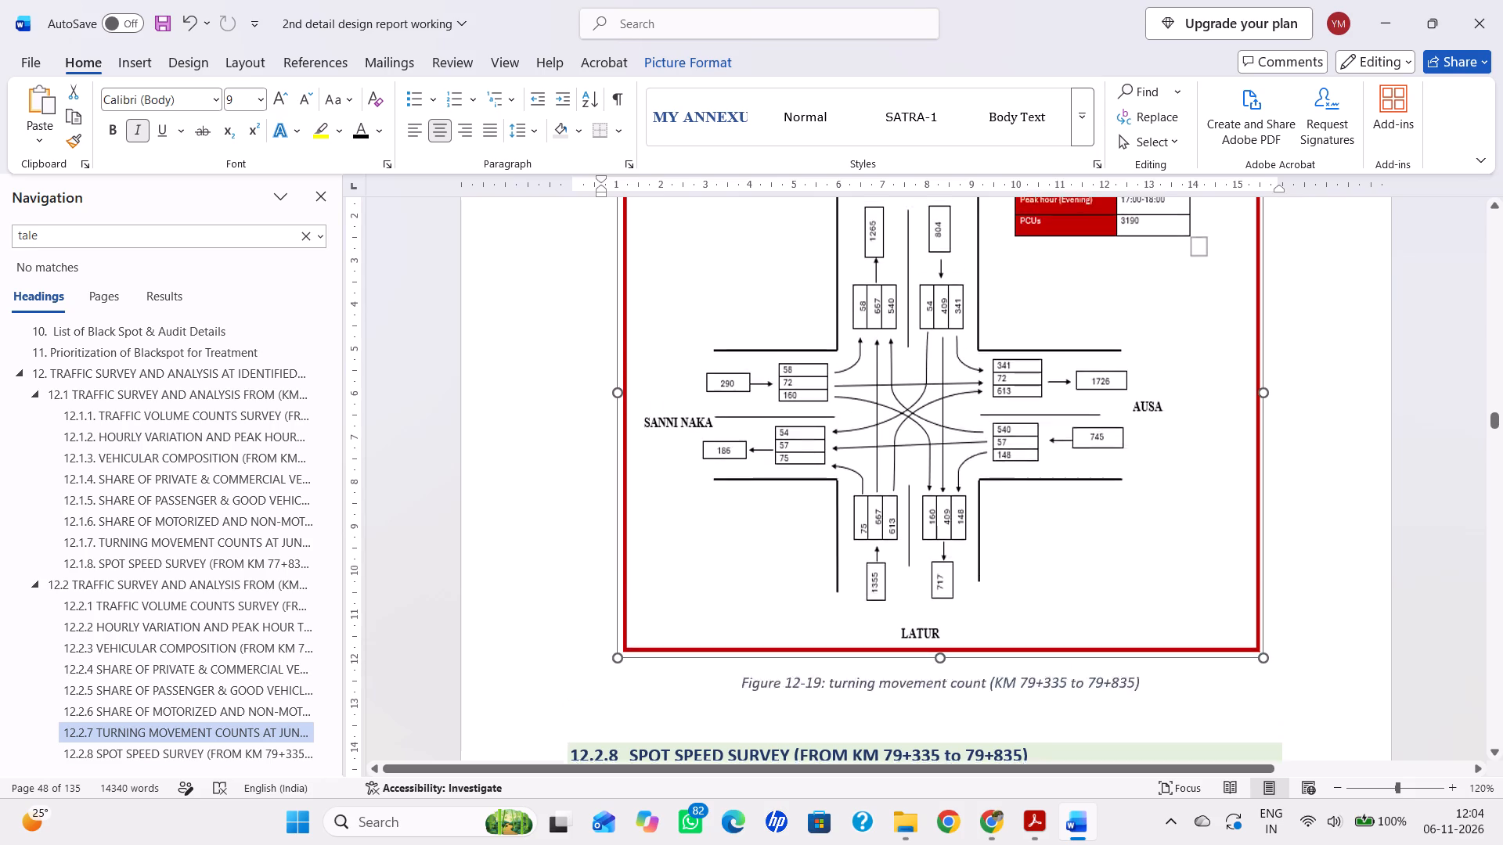
left_click_drag(943, 691, 945, 768)
scroll(961, 617, "down", 5)
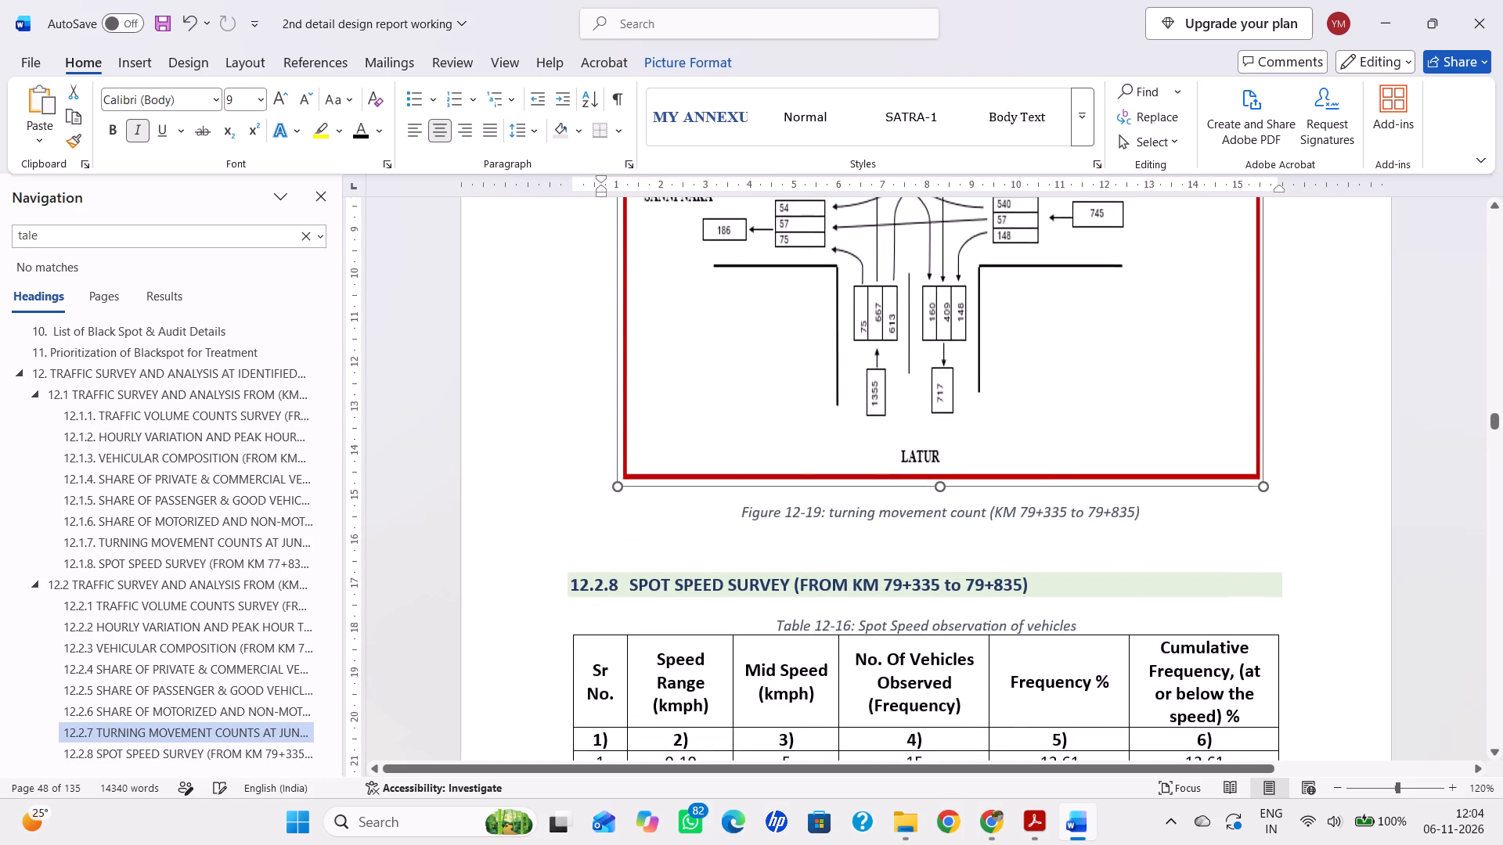
scroll(1108, 456, "up", 5)
scroll(1242, 393, "up", 2)
left_click_drag(1267, 552, 1307, 579)
Stretch the evening peak hour diagram further downward, widen it slightly, and save the report.
scroll(1092, 532, "down", 16)
scroll(1014, 469, "up", 1)
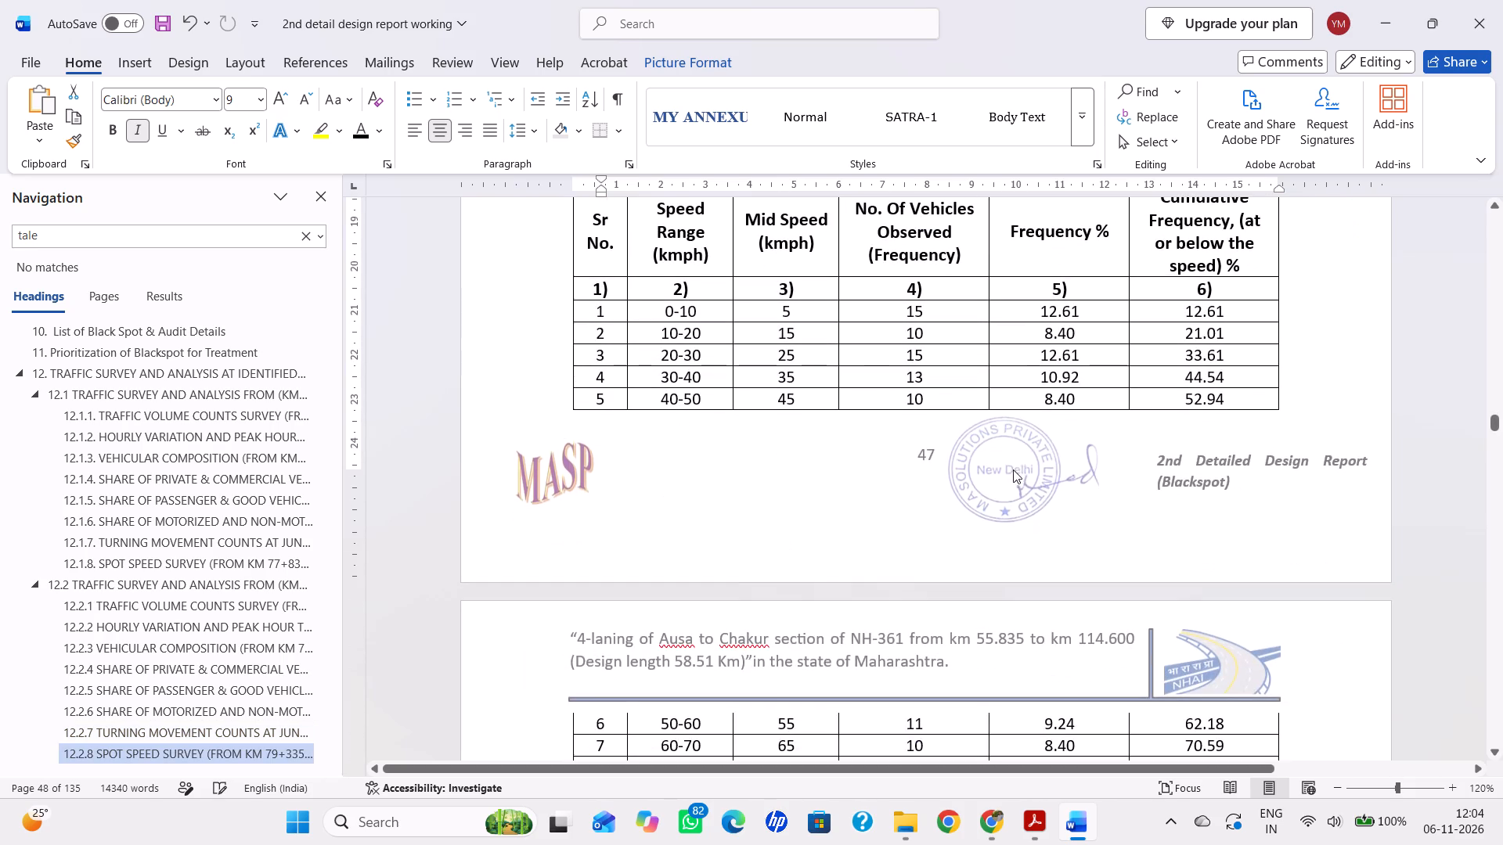
scroll(1012, 469, "down", 6)
scroll(1012, 469, "up", 12)
scroll(1012, 469, "down", 1)
scroll(981, 449, "up", 5)
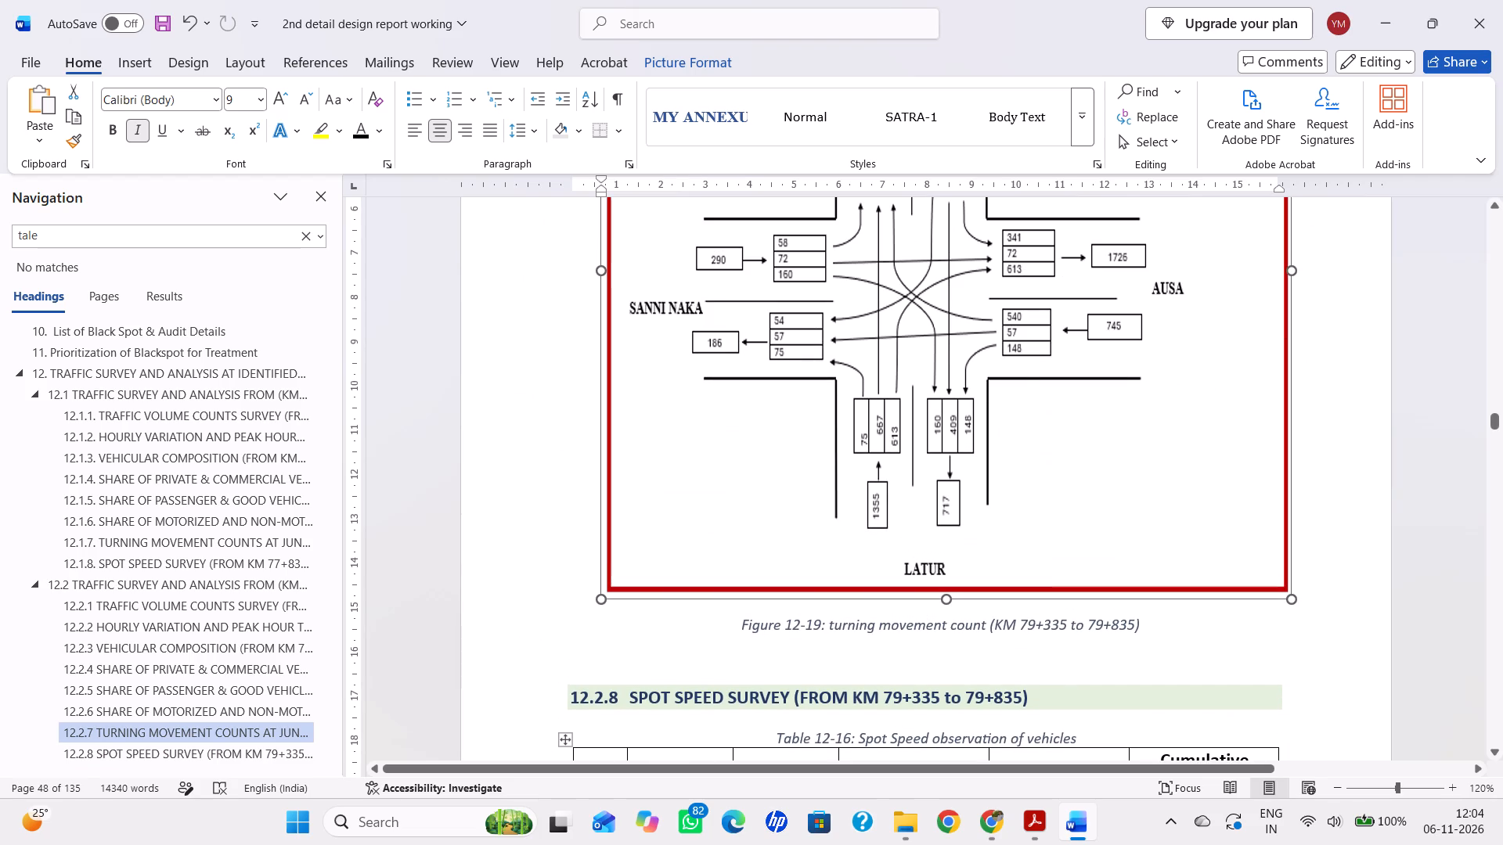
left_click(939, 591)
left_click_drag(946, 597, 953, 641)
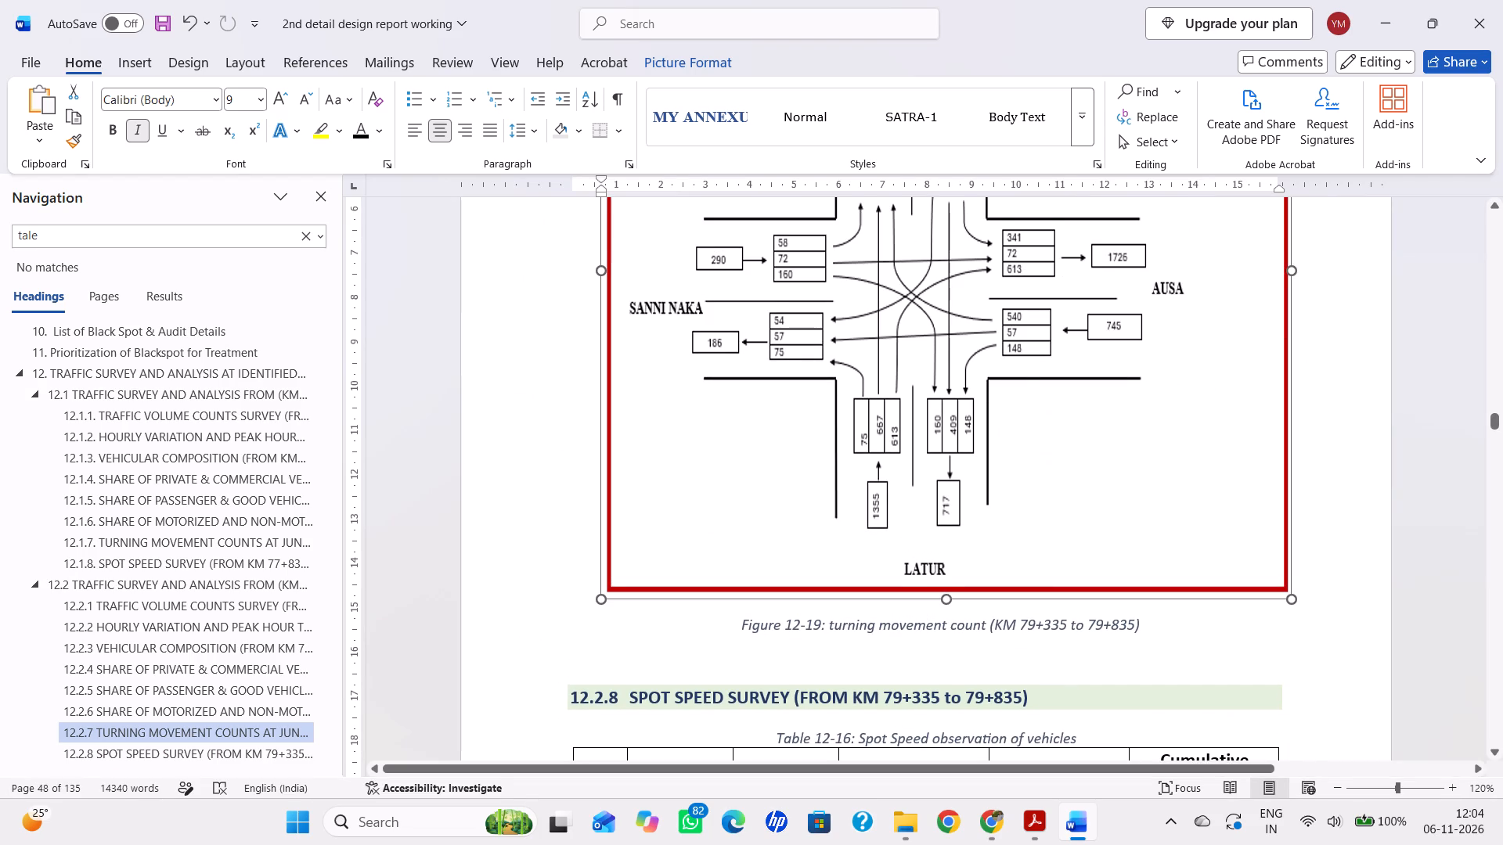
left_click_drag(953, 641, 961, 708)
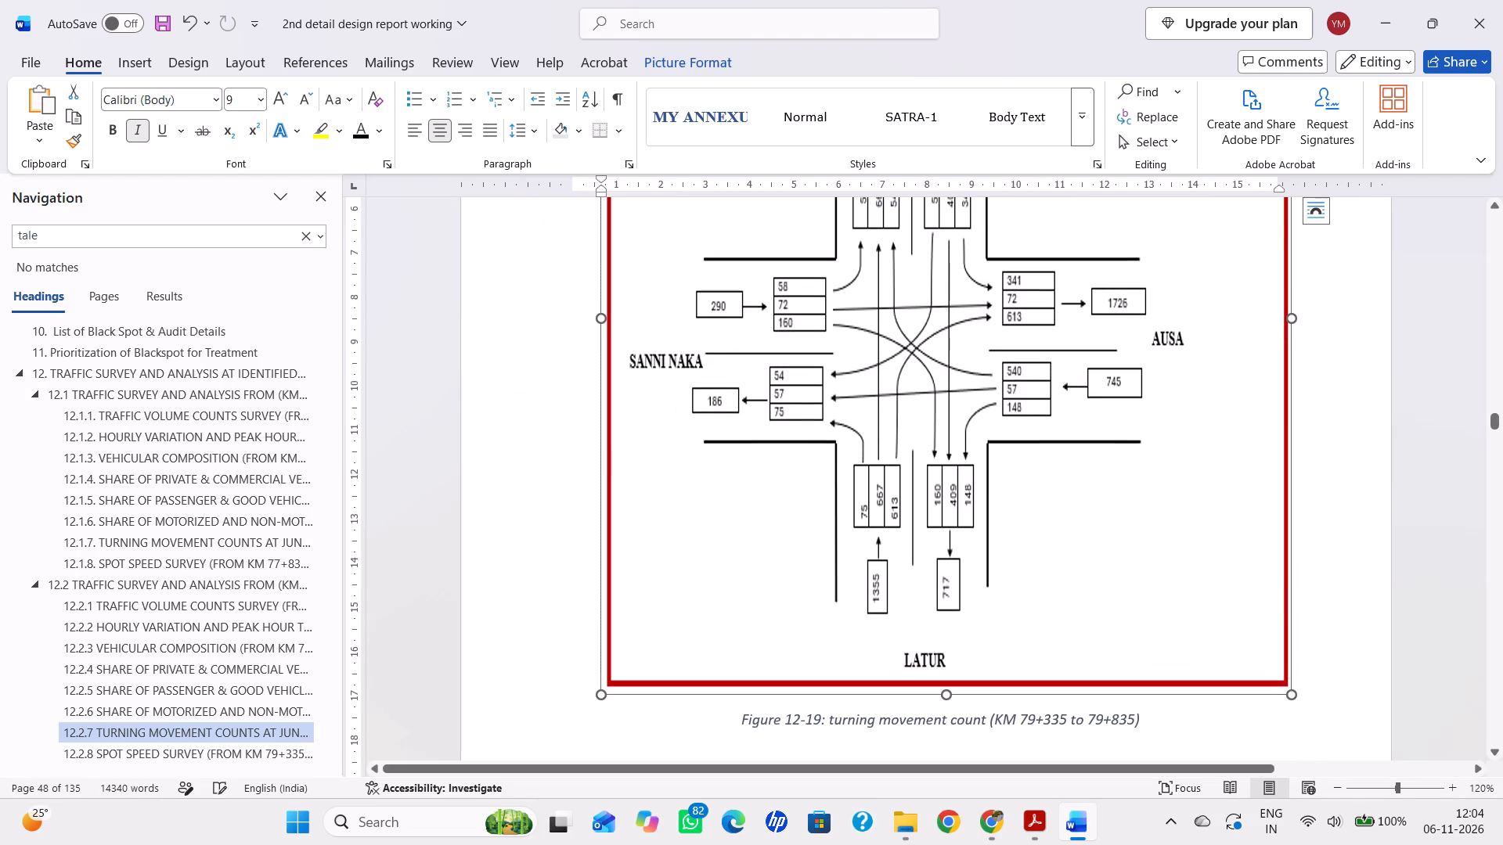
left_click_drag(605, 320, 590, 324)
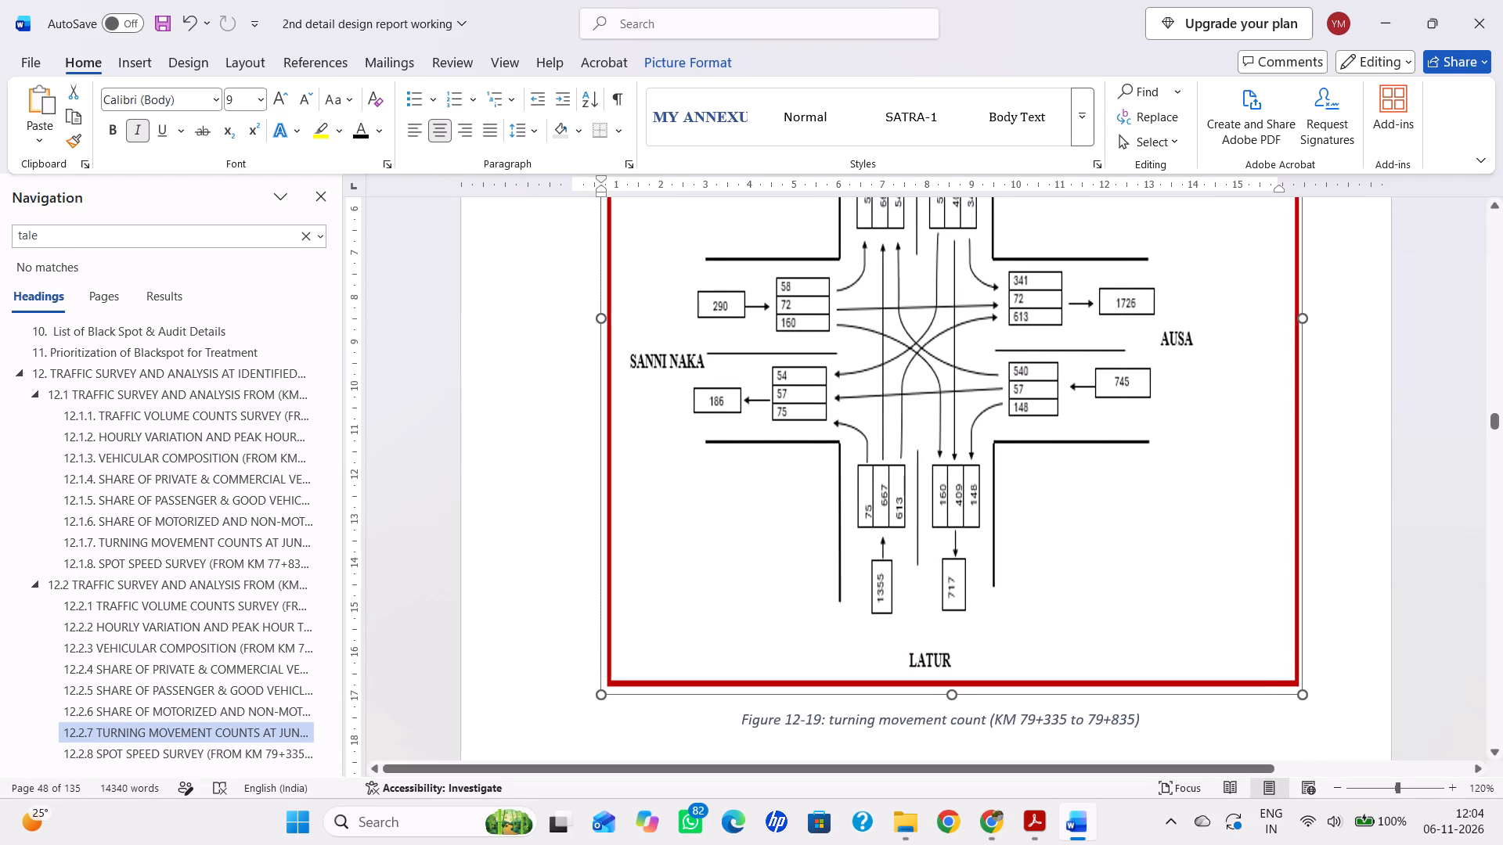
left_click_drag(590, 324, 597, 330)
key("ctrl+s")
Insert three blank lines before heading 12.2.8 so the spot speed survey starts on a new page, and save the report.
scroll(826, 333, "down", 12)
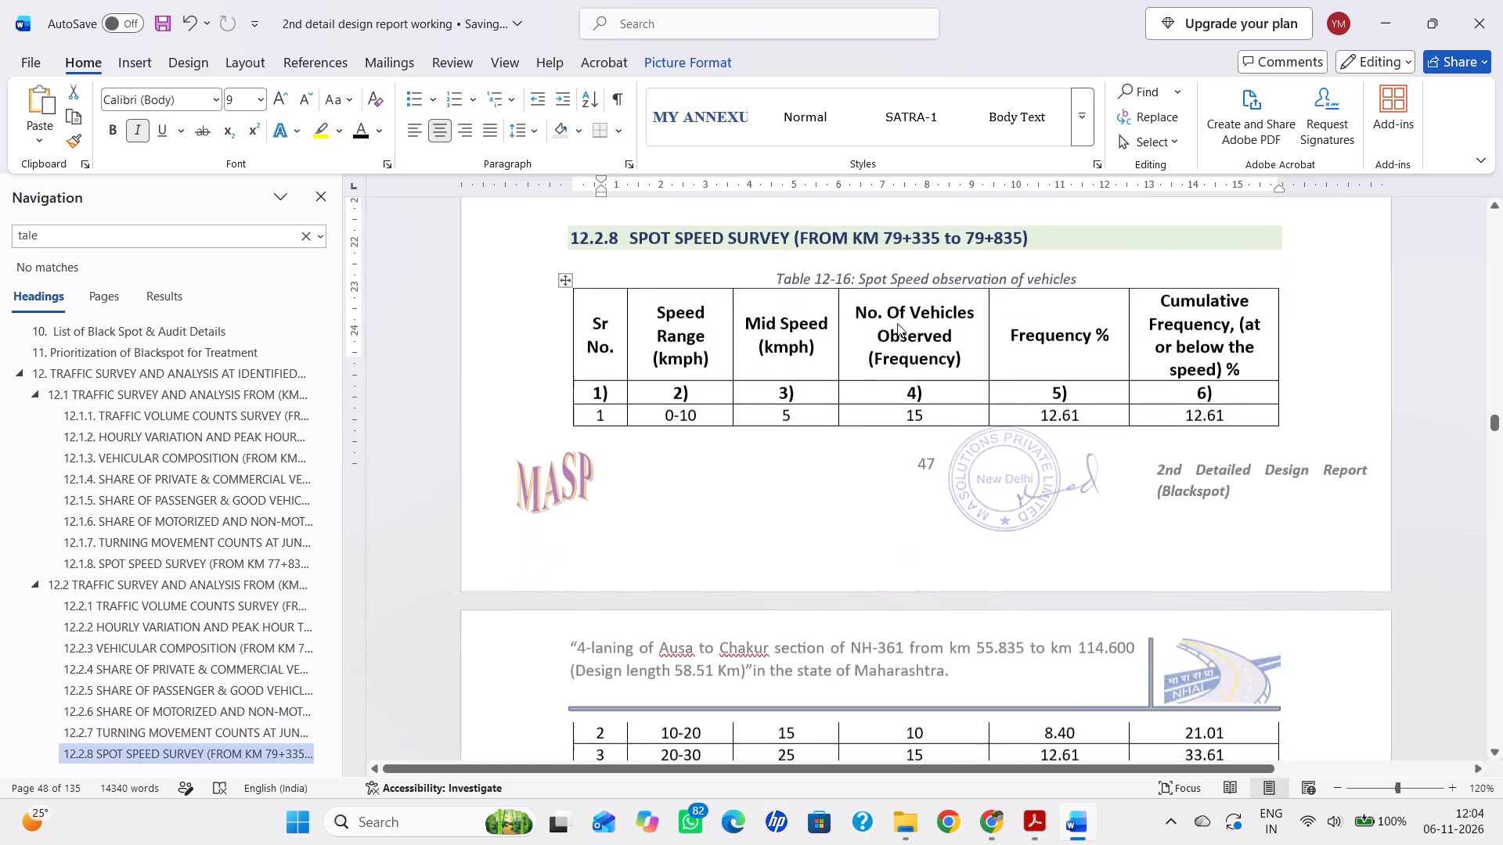
scroll(869, 283, "up", 5)
scroll(804, 297, "up", 1)
left_click(789, 419)
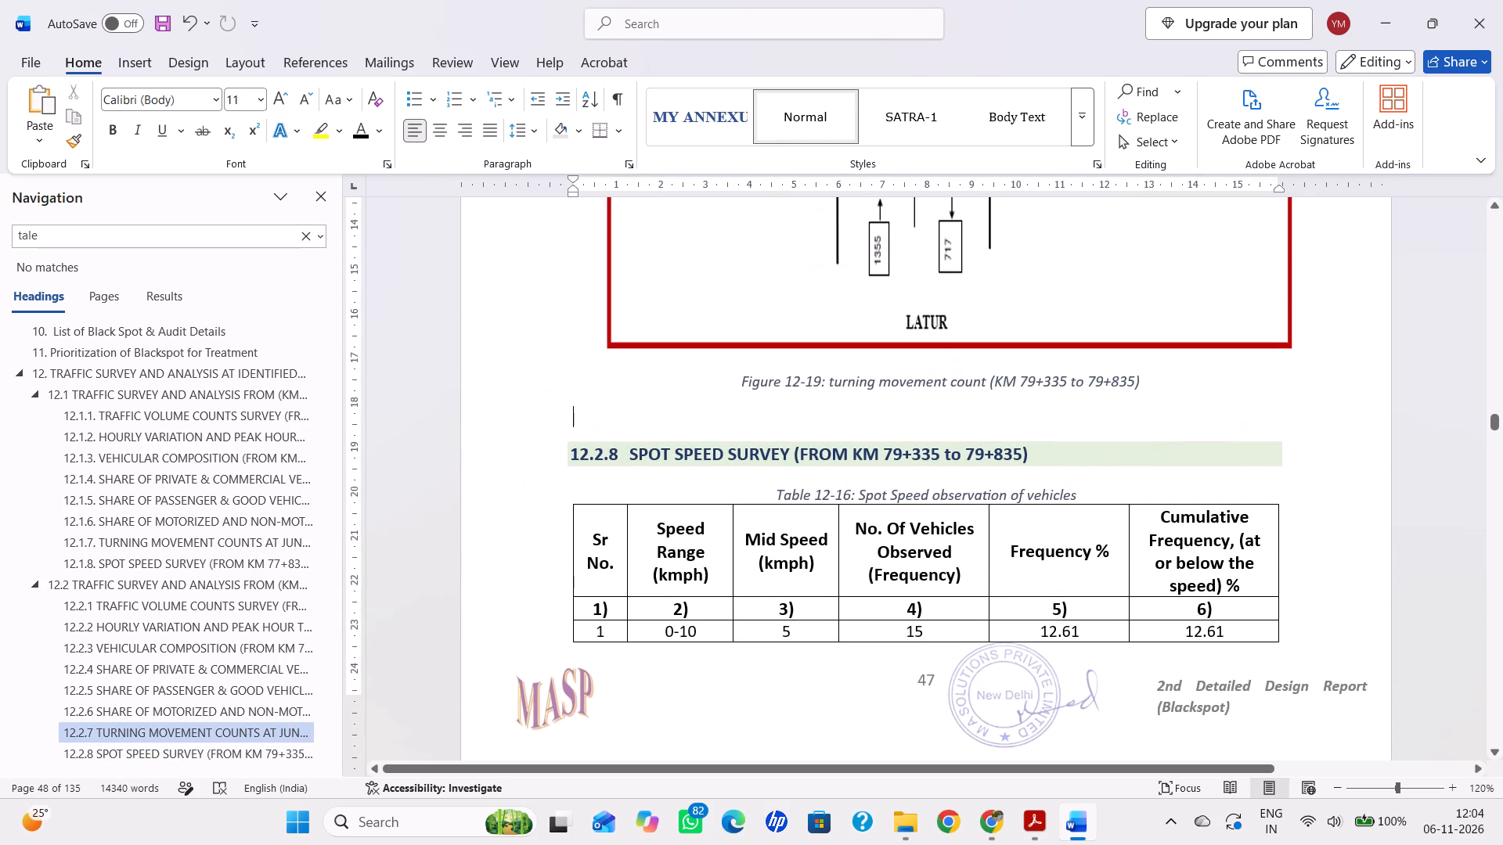
key("Return")
key("Return")
key("Return")
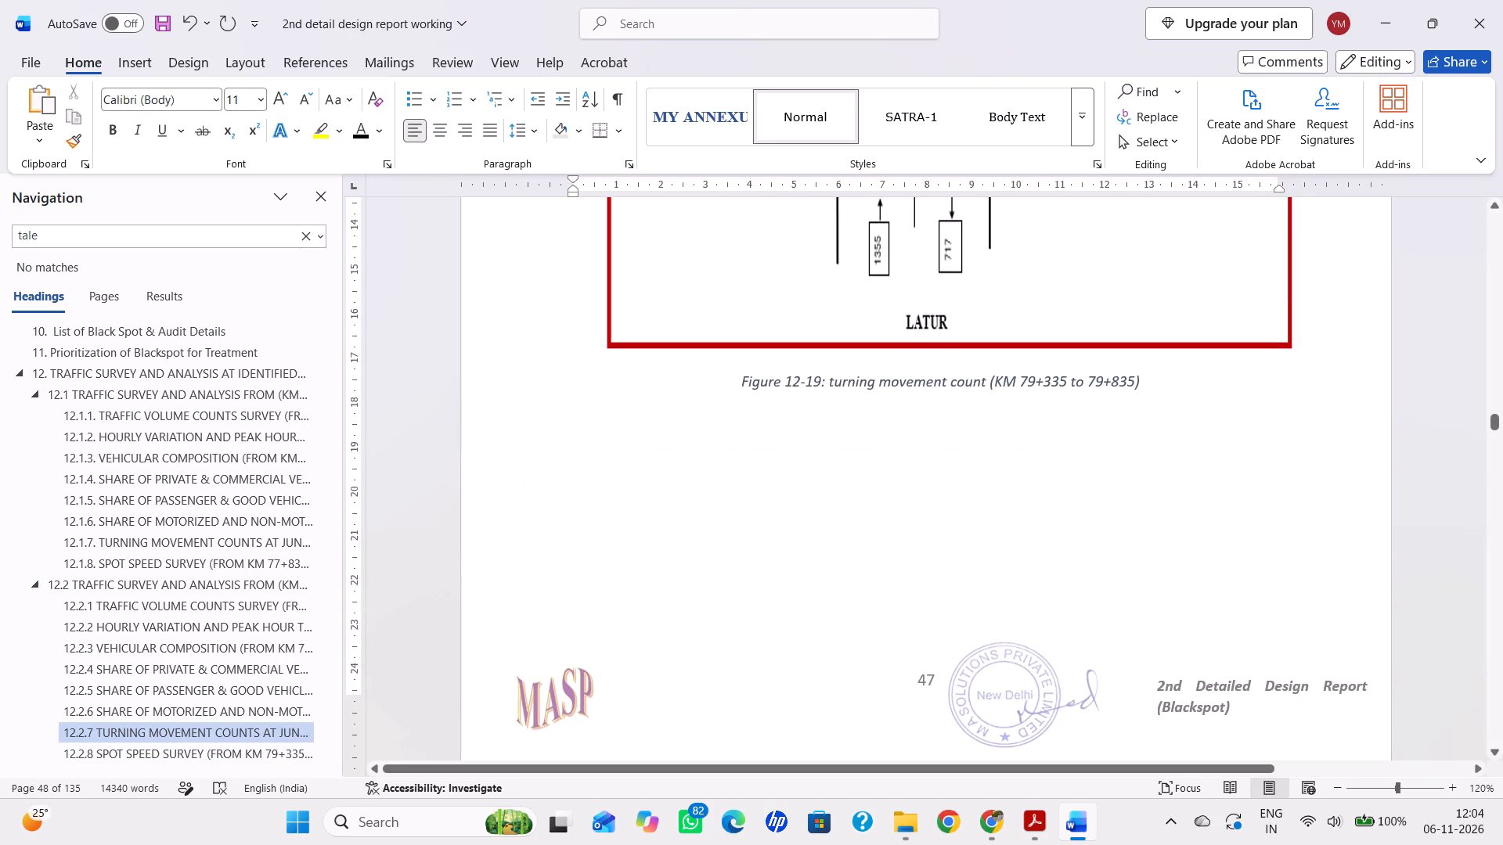
key("ctrl+s")
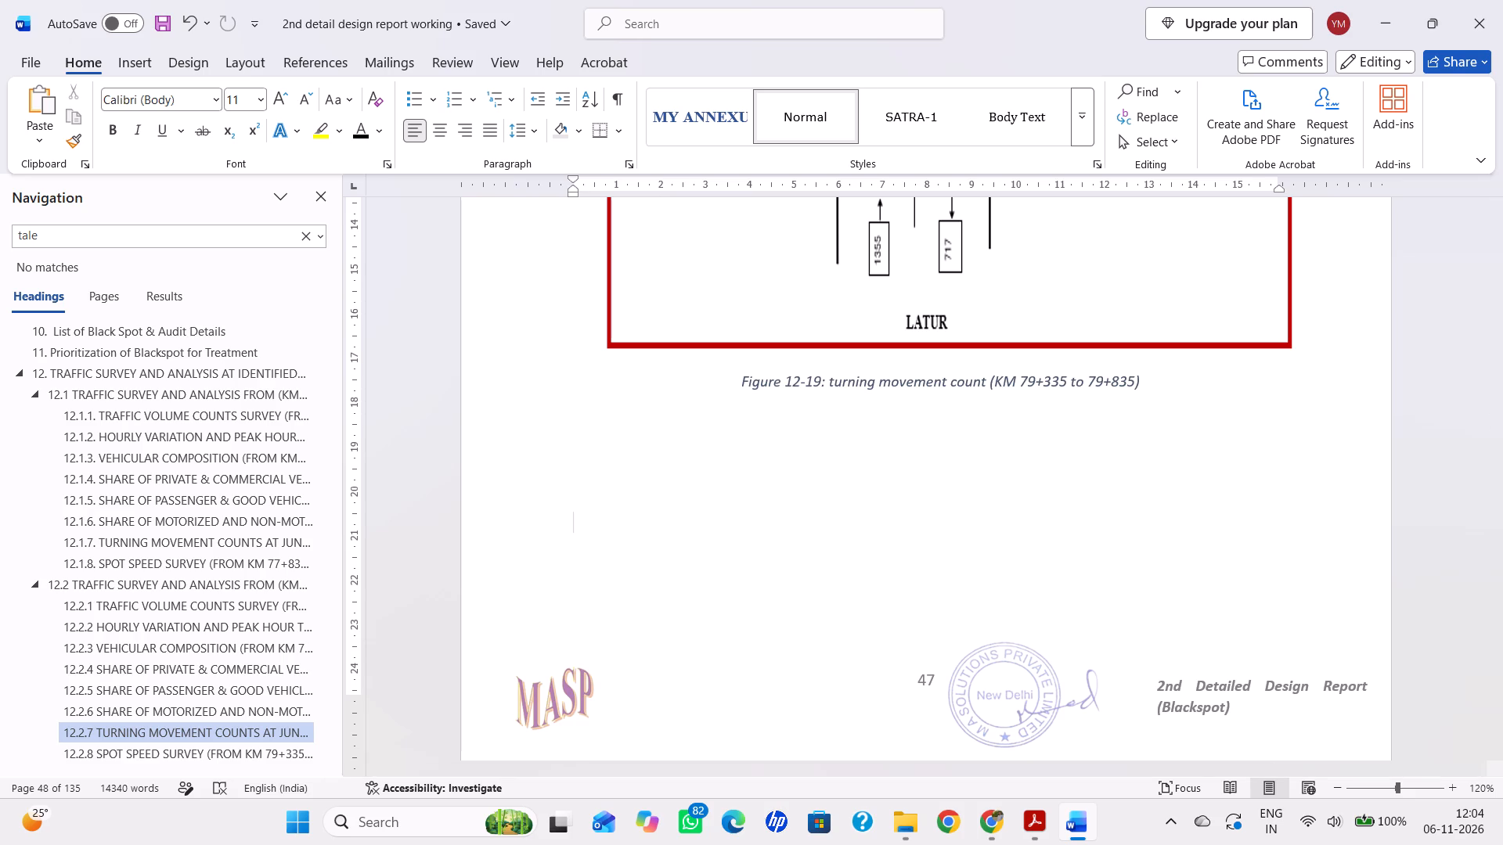
Examine Table 12-16, the Figure 12-20 spot speed chart and the observation paragraph in section 12.2.8 for consistency.
scroll(832, 415, "down", 9)
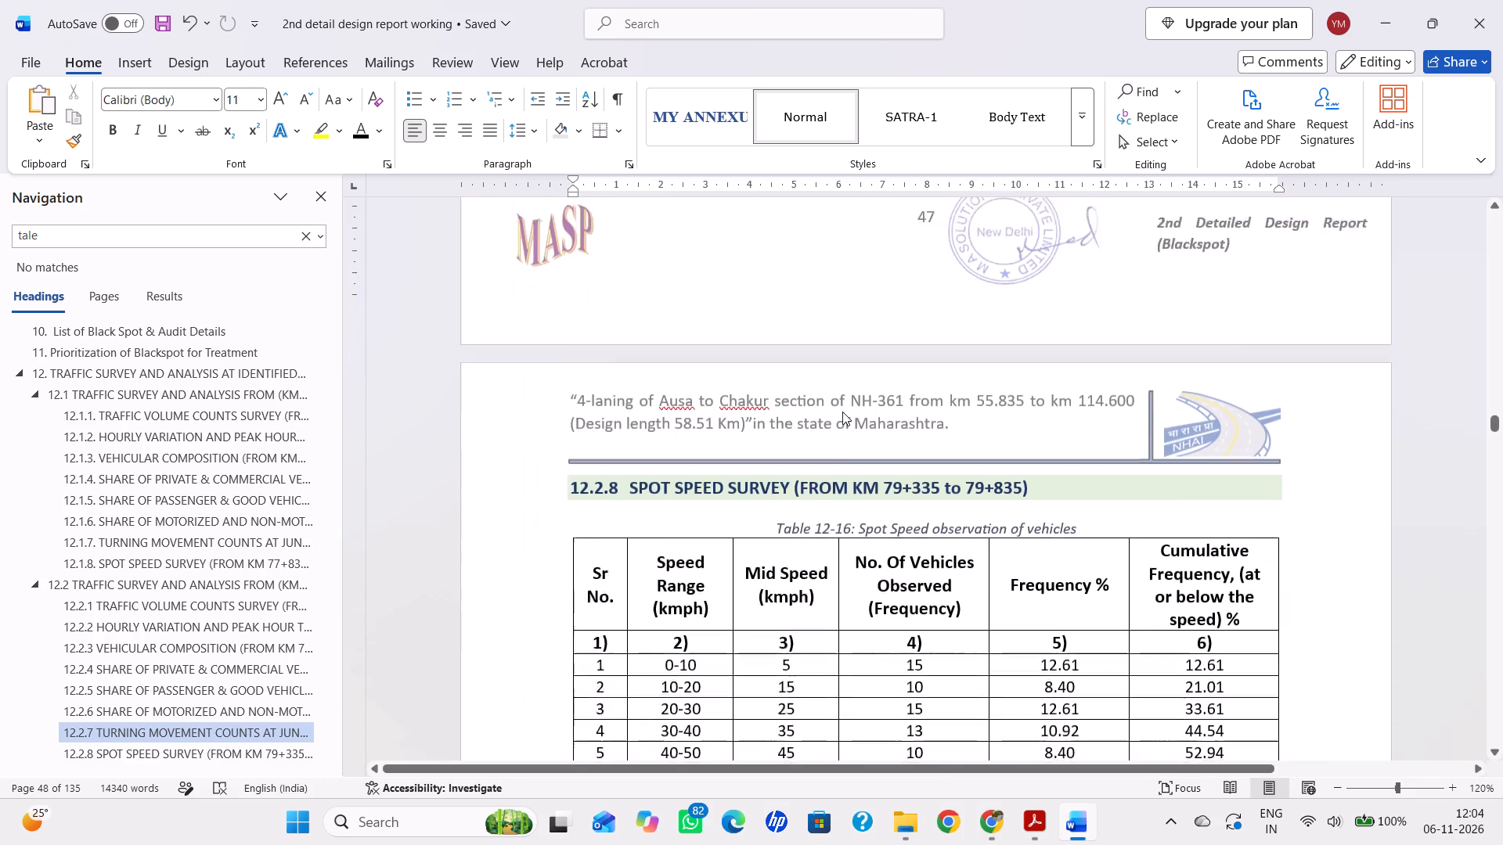
scroll(842, 405, "down", 8)
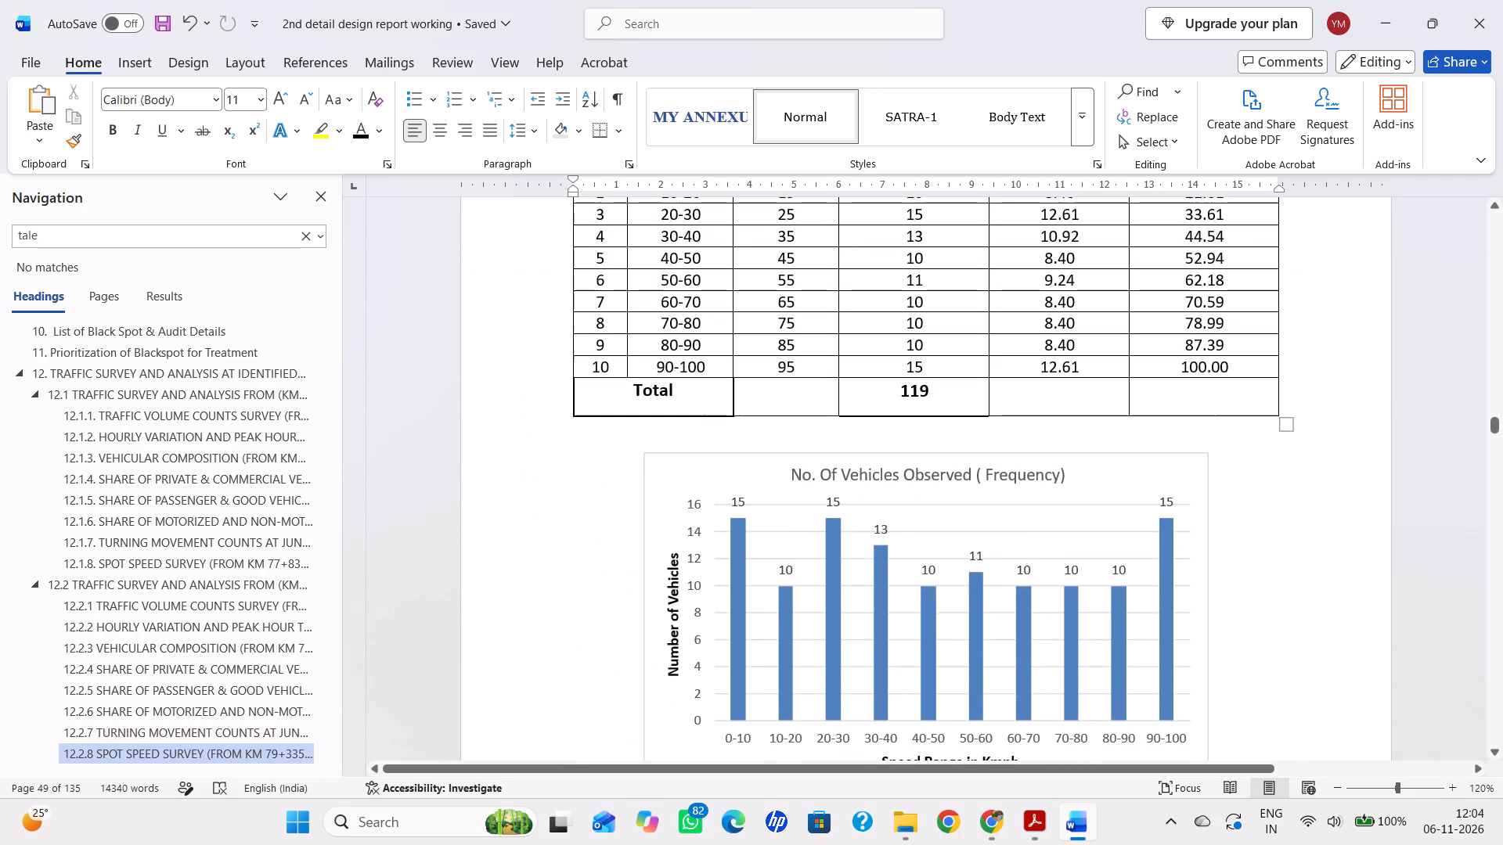
scroll(870, 466, "up", 4)
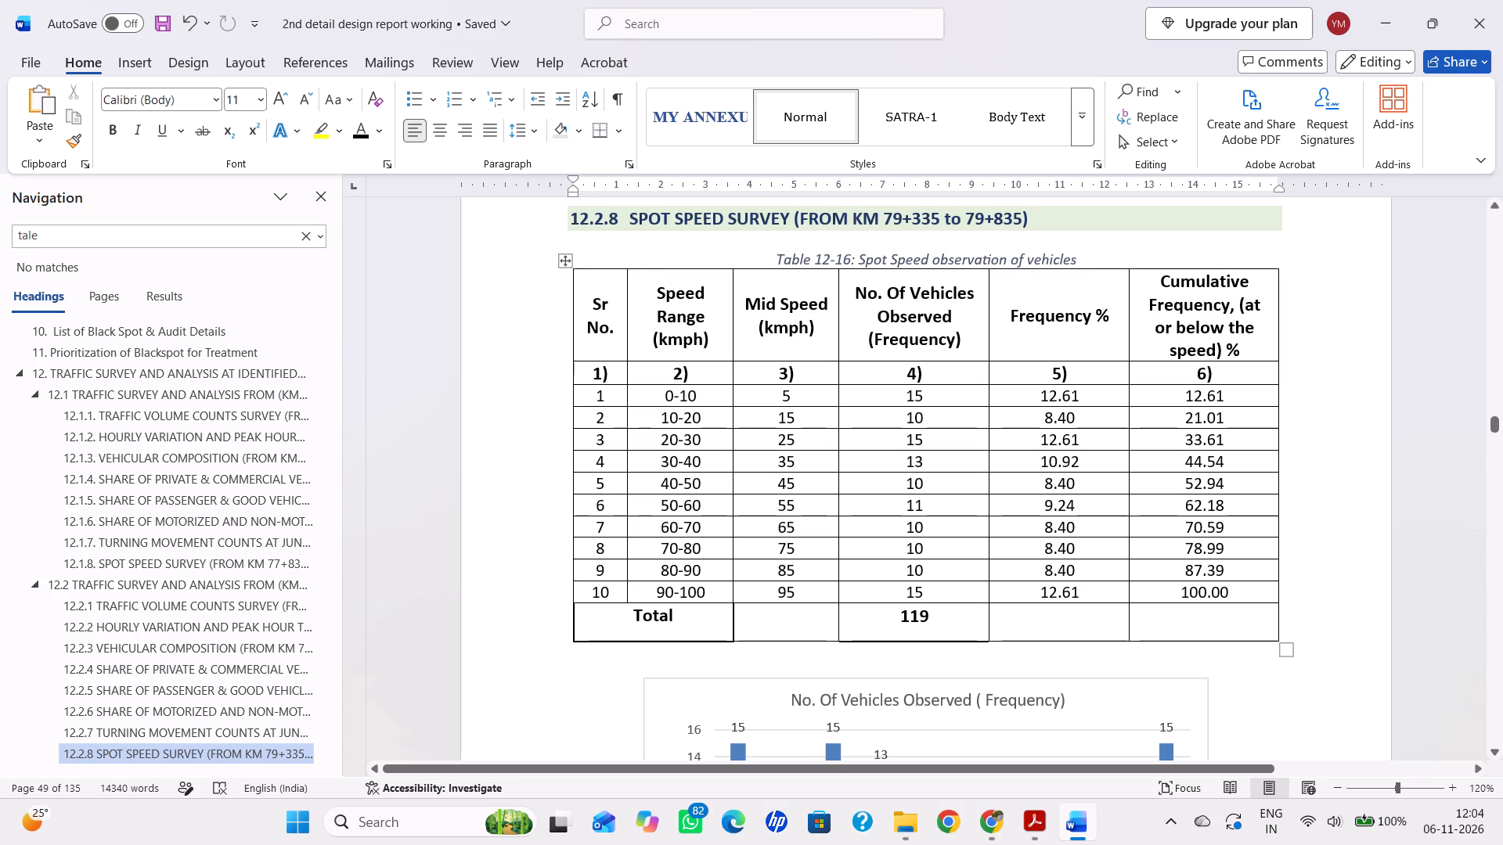
scroll(864, 430, "down", 7)
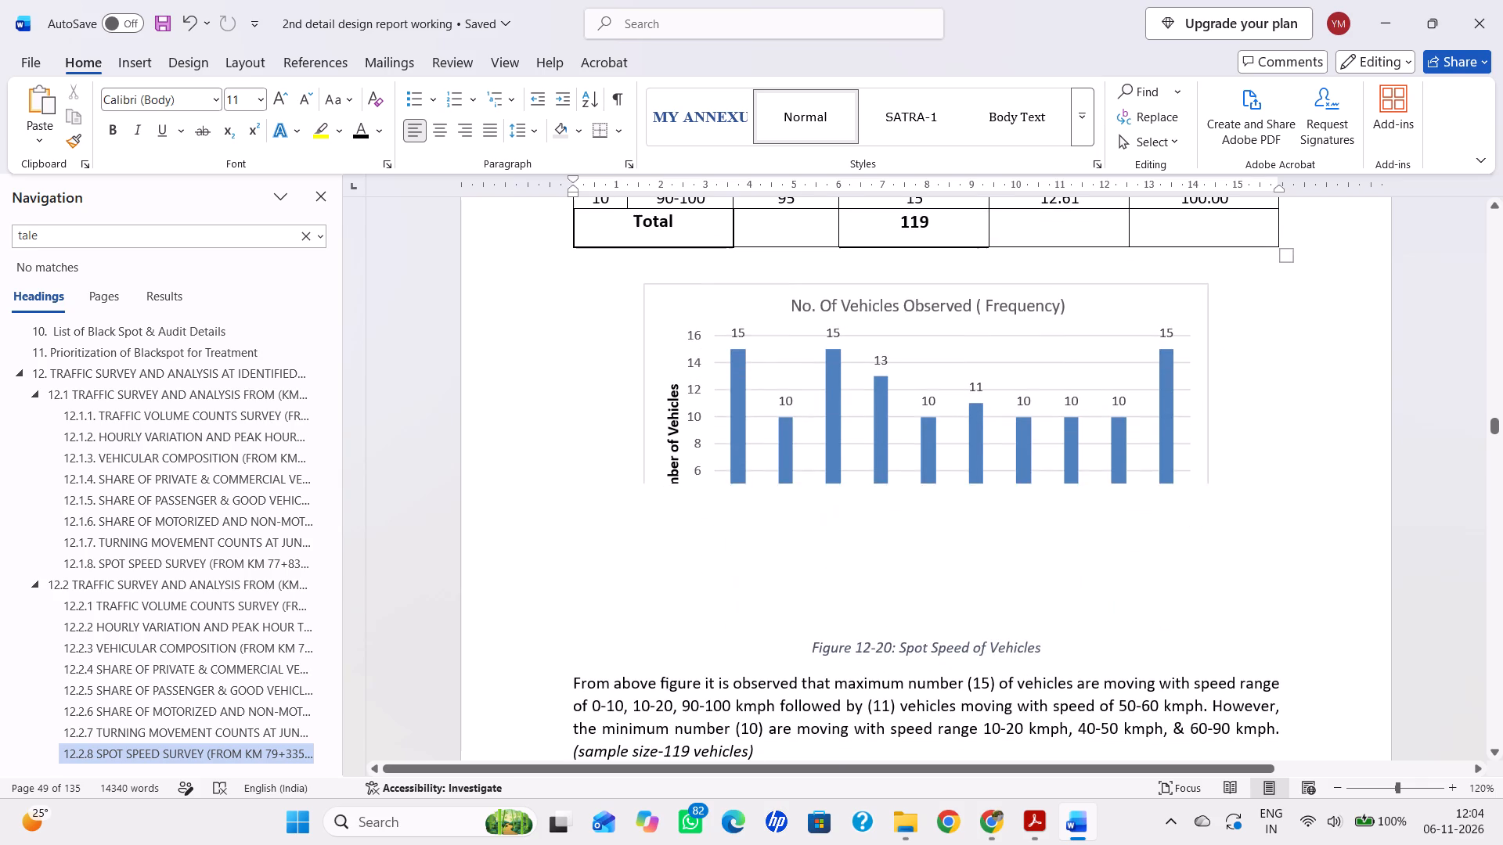
scroll(864, 430, "down", 3)
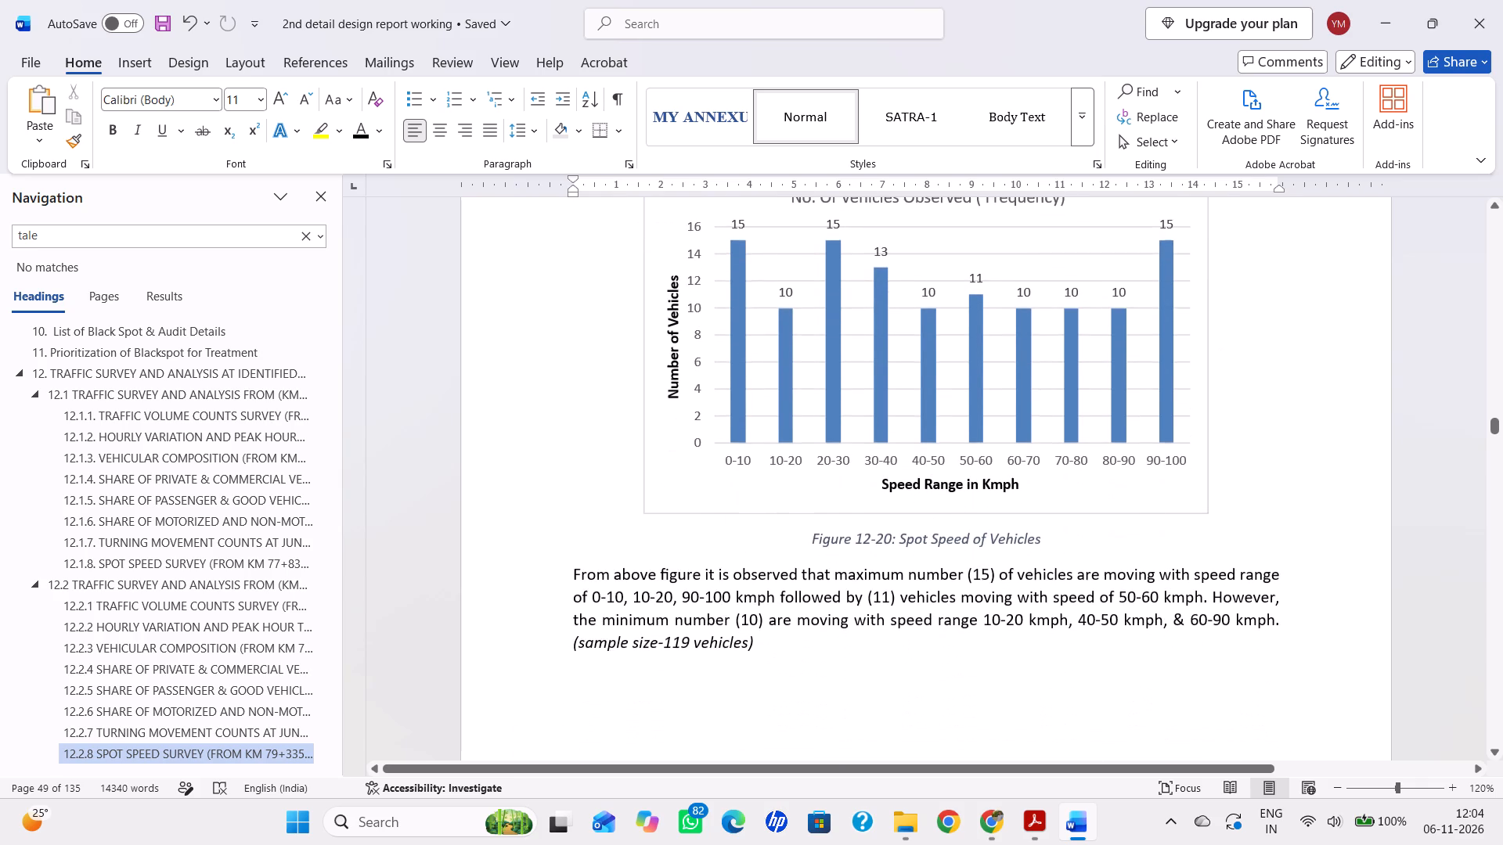
scroll(864, 430, "up", 2)
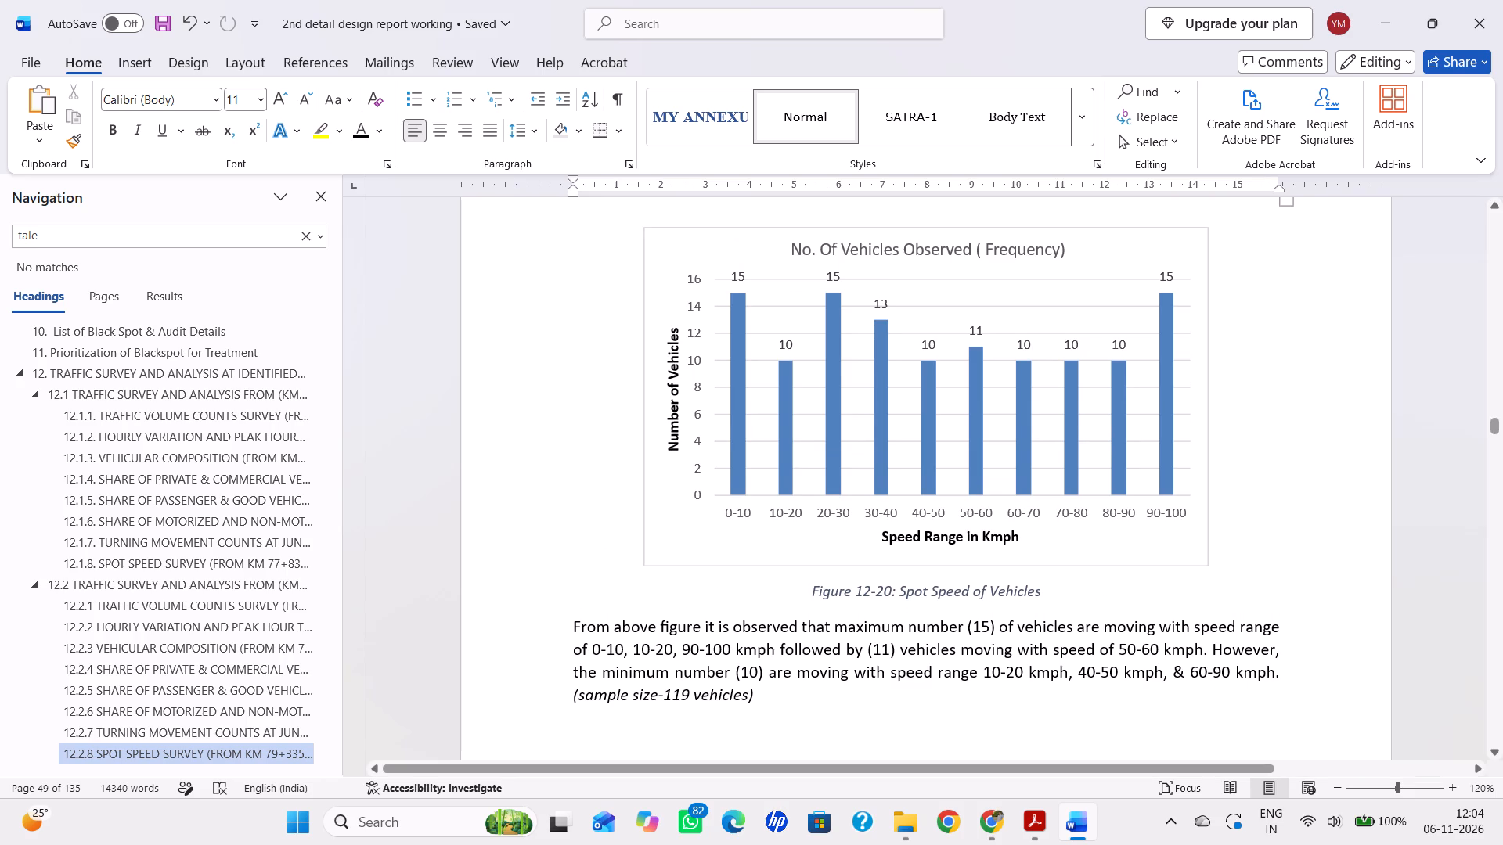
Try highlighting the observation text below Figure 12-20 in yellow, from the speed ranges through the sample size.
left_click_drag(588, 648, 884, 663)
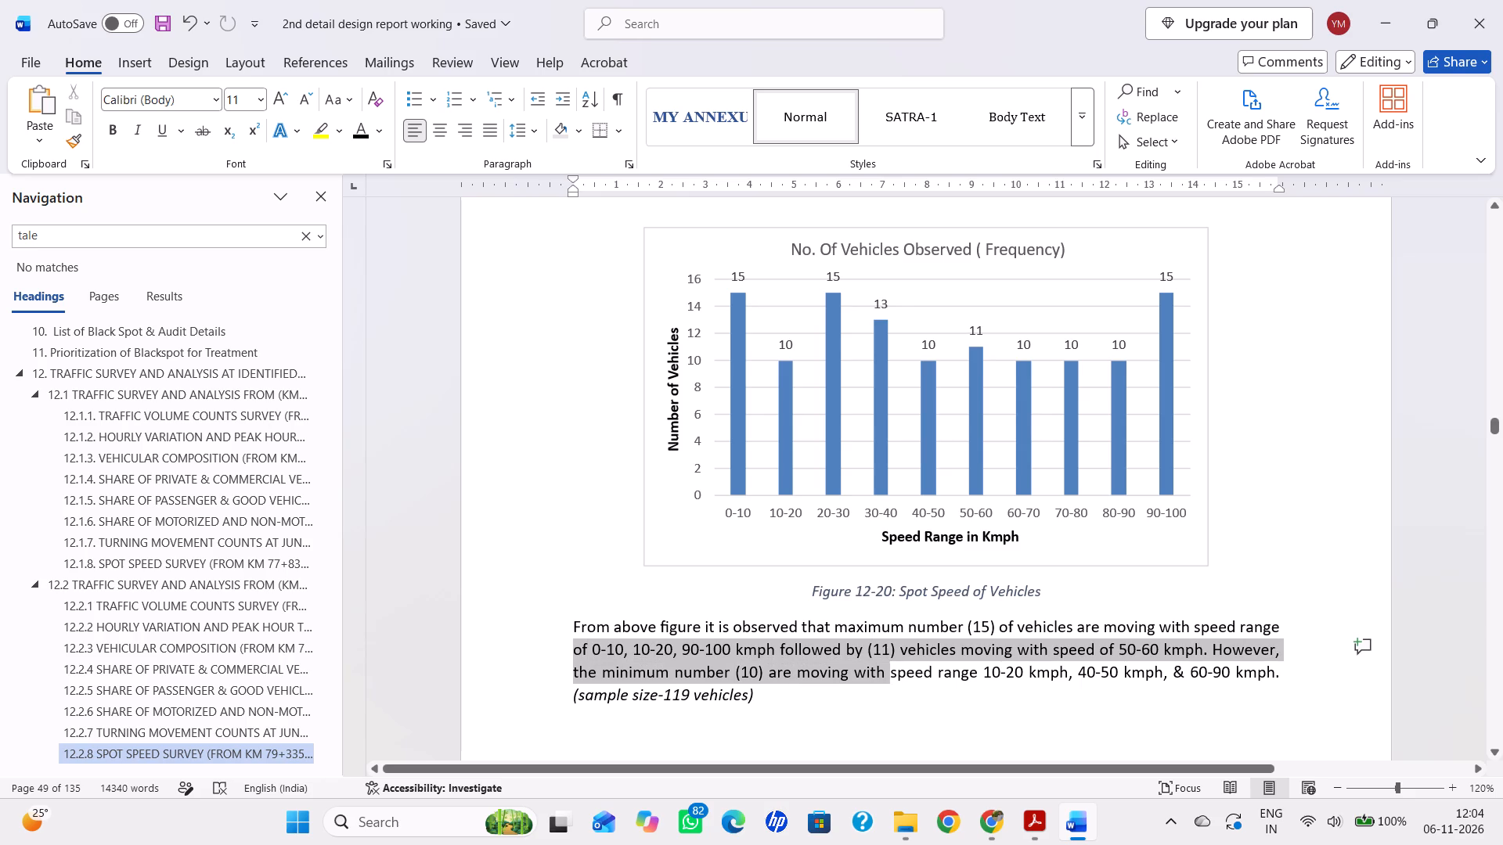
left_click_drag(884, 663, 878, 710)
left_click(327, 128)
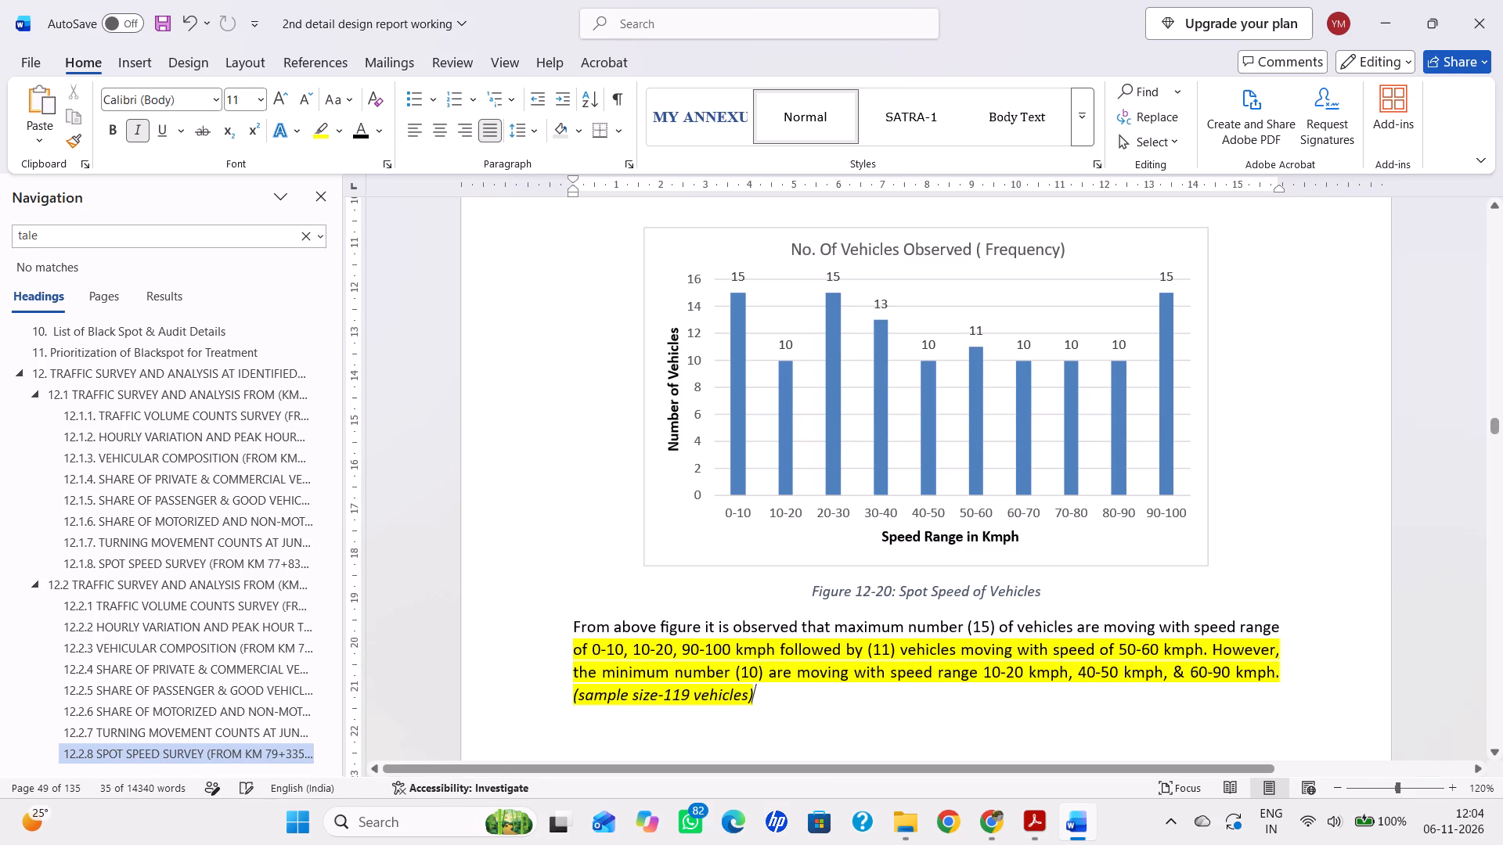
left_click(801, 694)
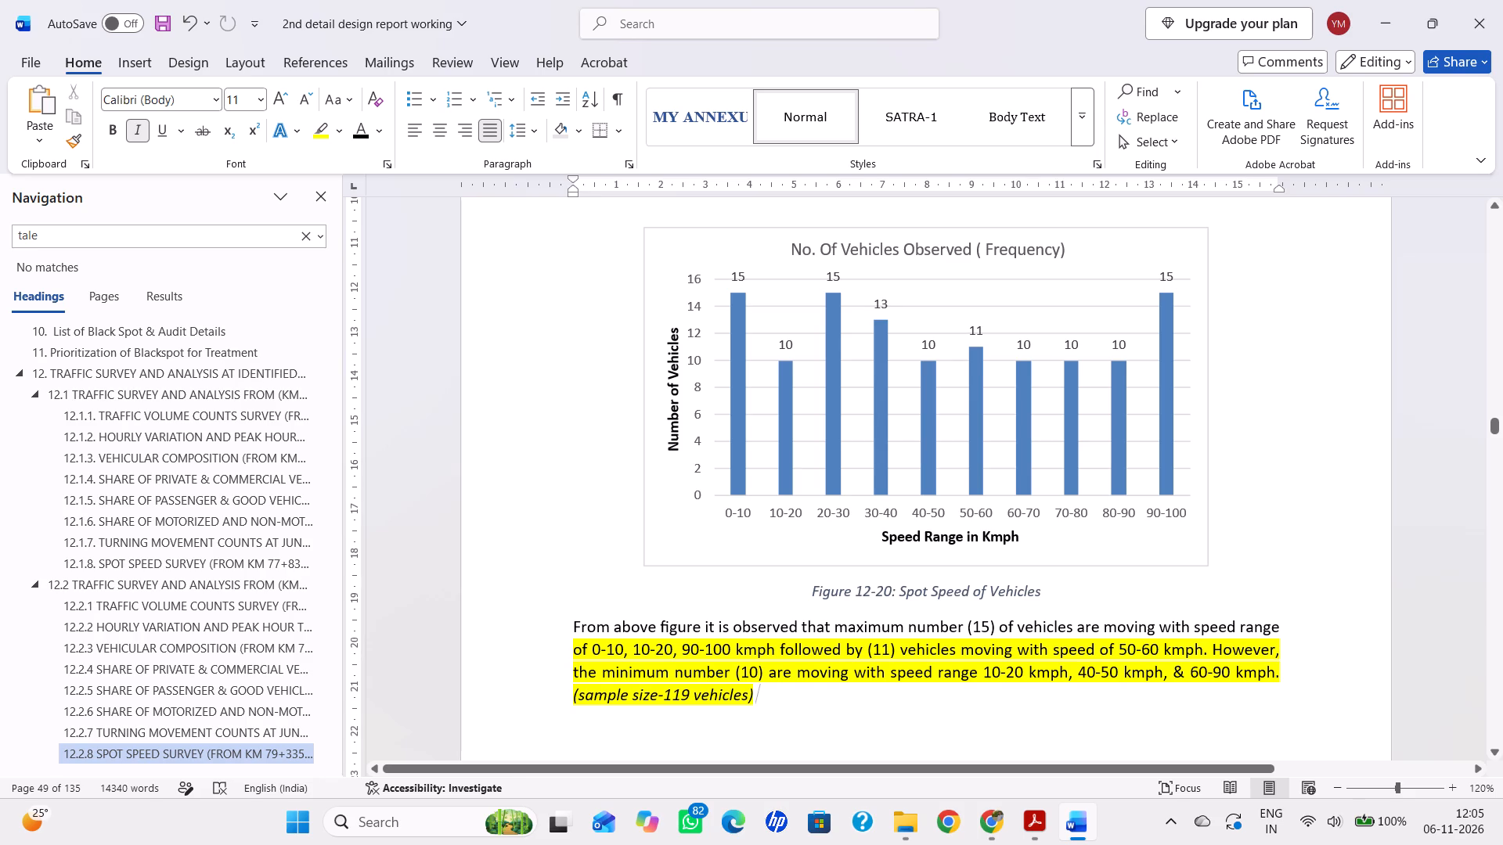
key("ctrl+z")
Highlight only the first speed range "10-20," in yellow in the observation paragraph below Figure 12-20.
left_click(645, 640)
left_click_drag(633, 645, 679, 648)
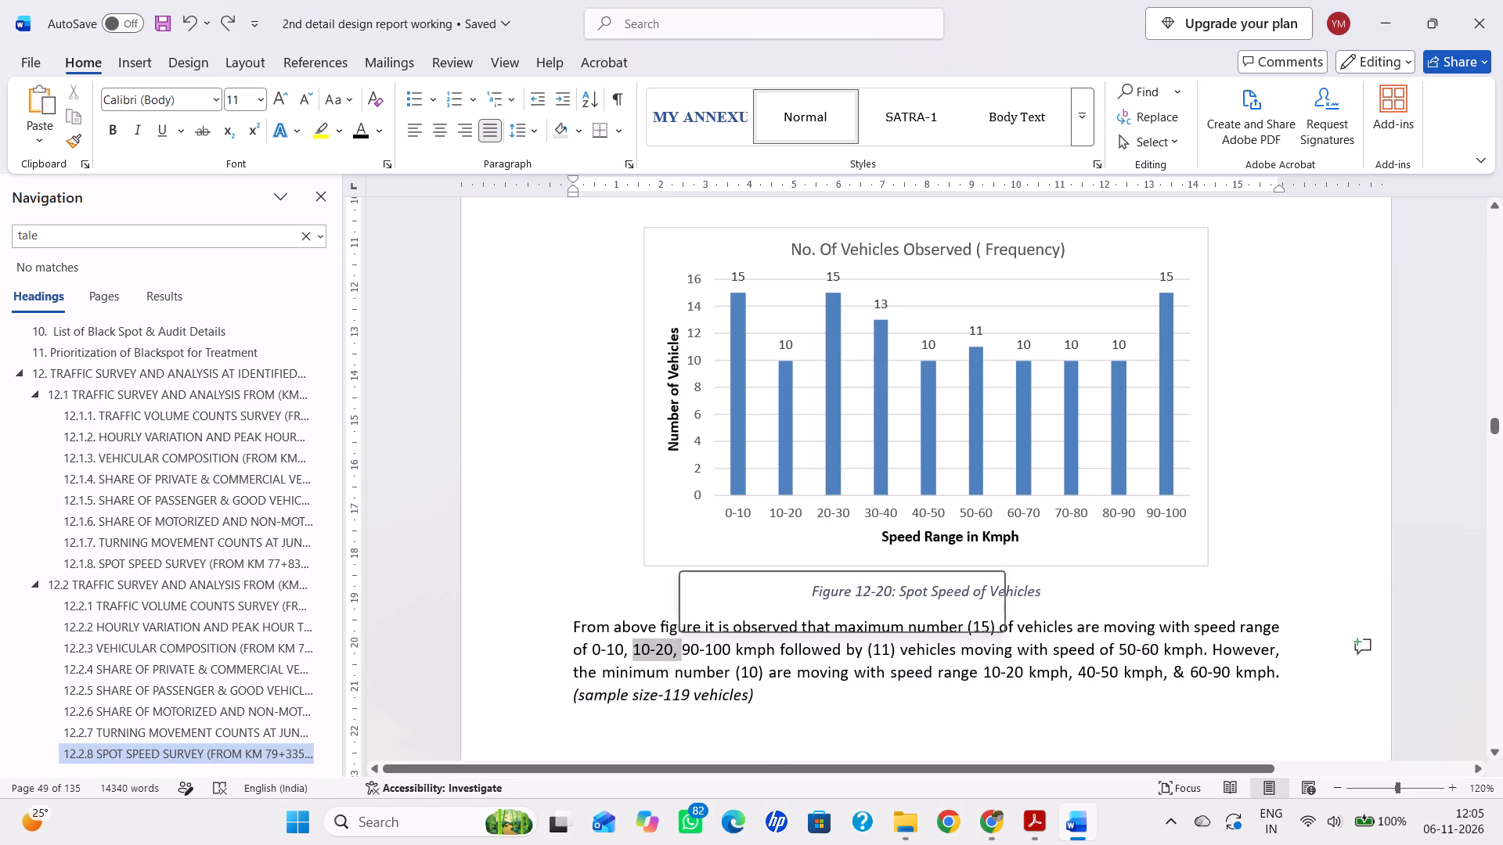
left_click(319, 138)
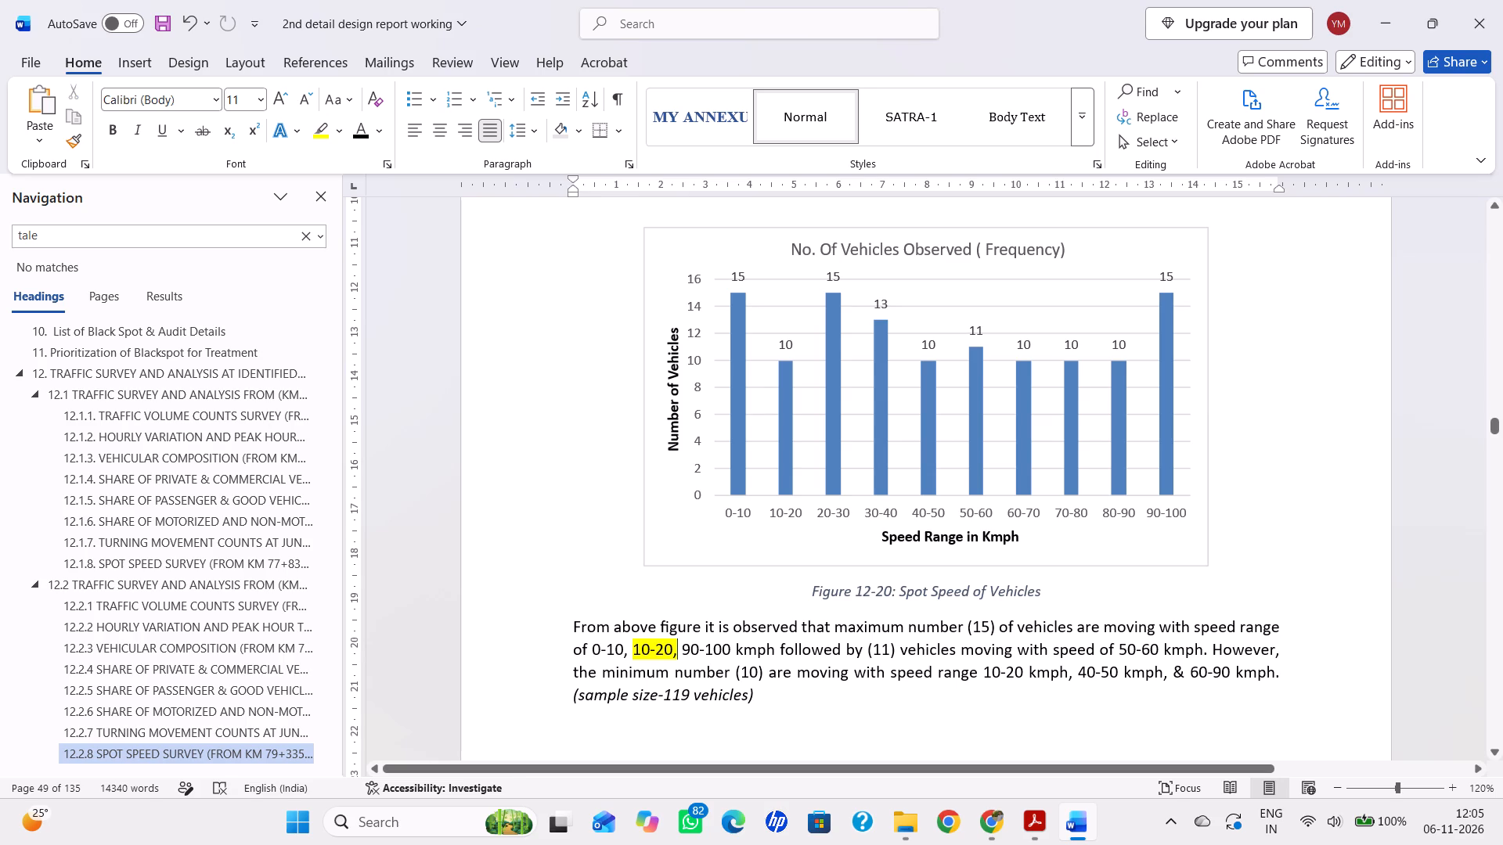
Go to section 12.1.8 and compare the Figure 12-9 spot speed chart with its observation paragraph.
left_click(178, 561)
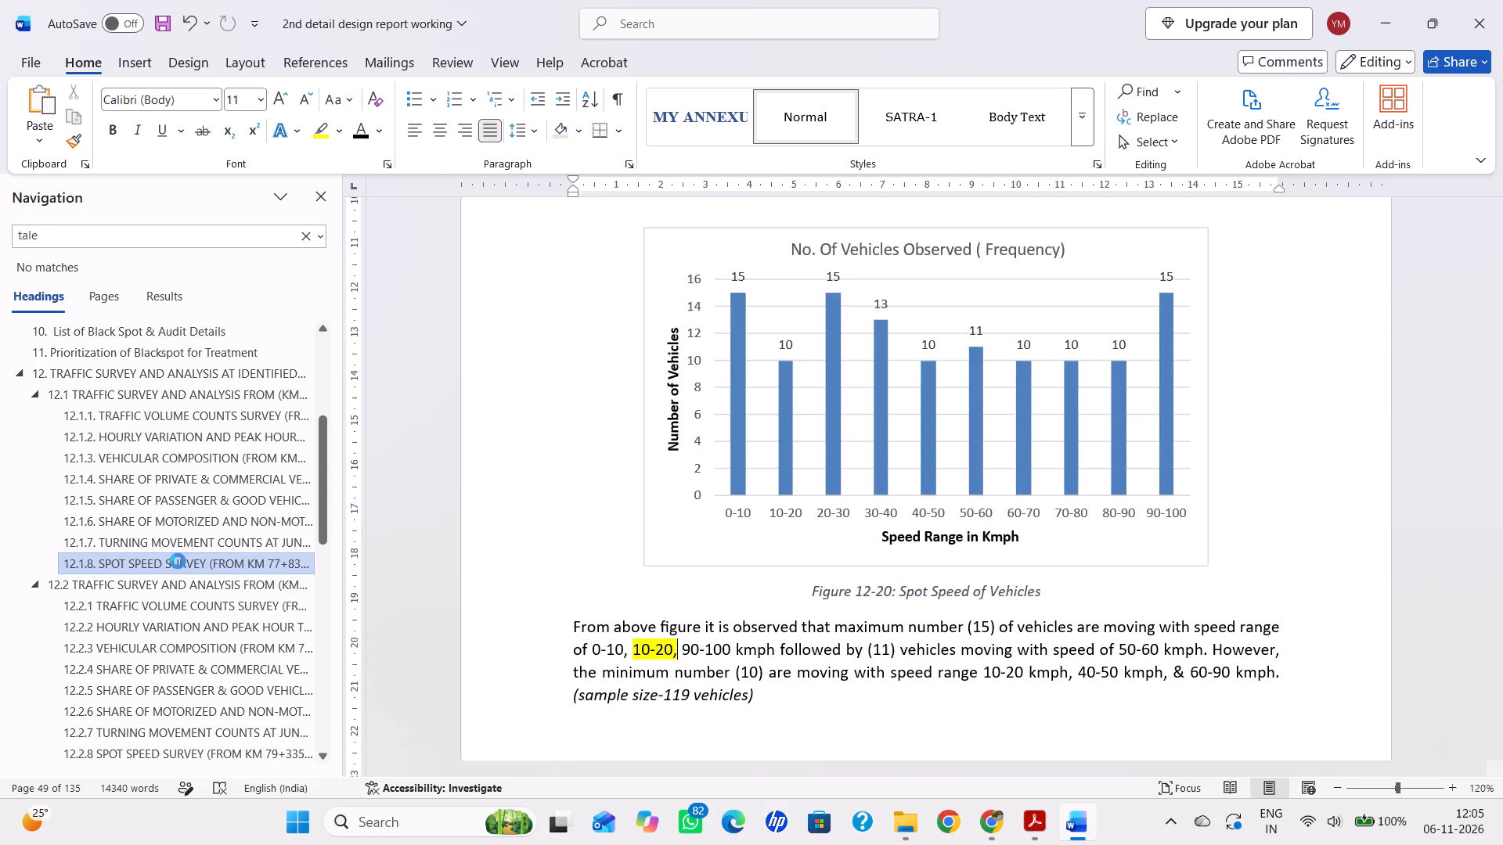
scroll(789, 563, "down", 13)
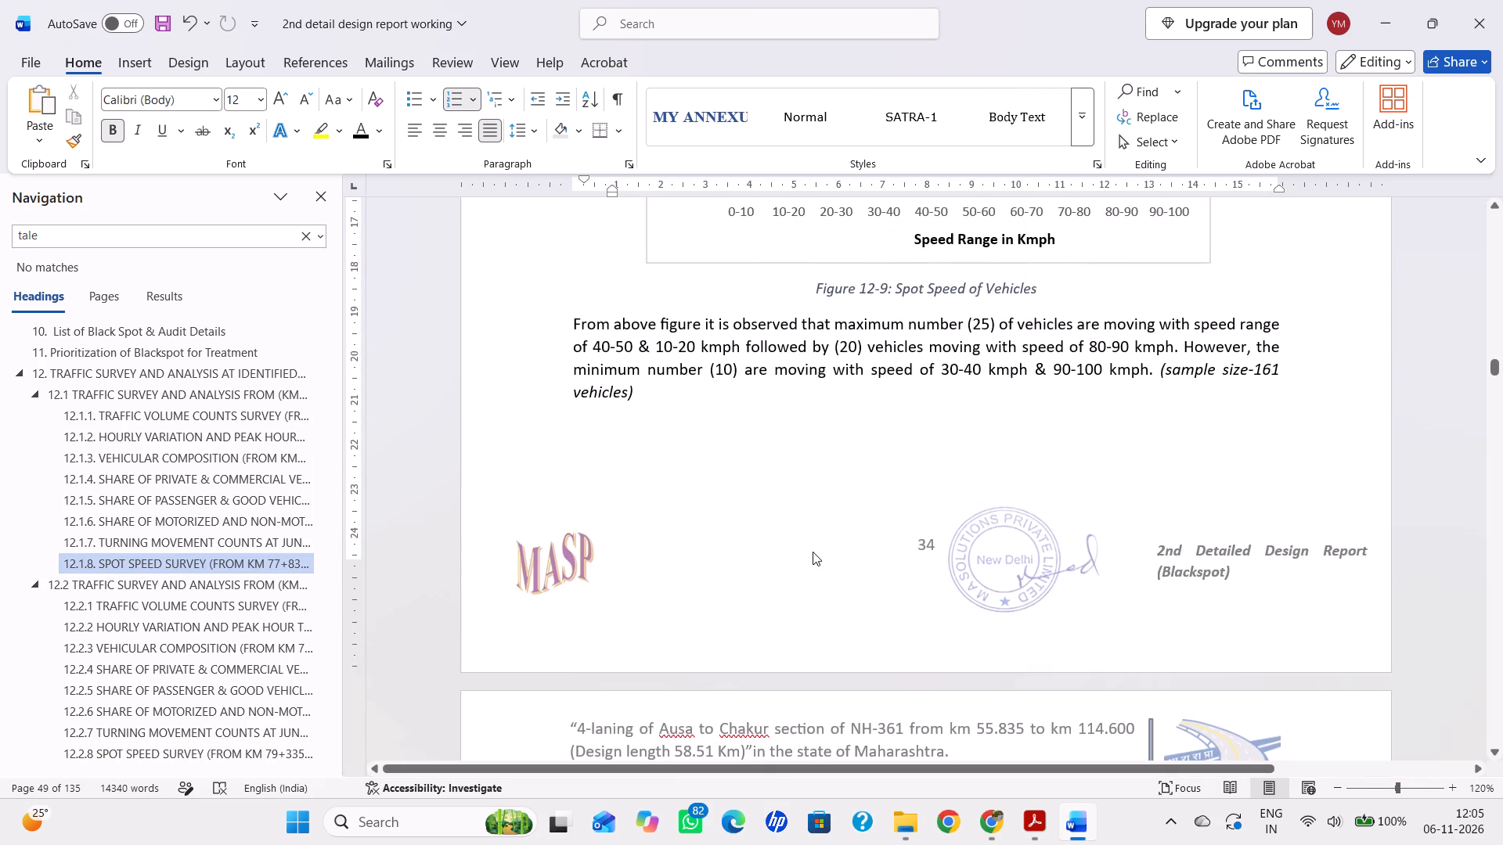
scroll(800, 406, "up", 5)
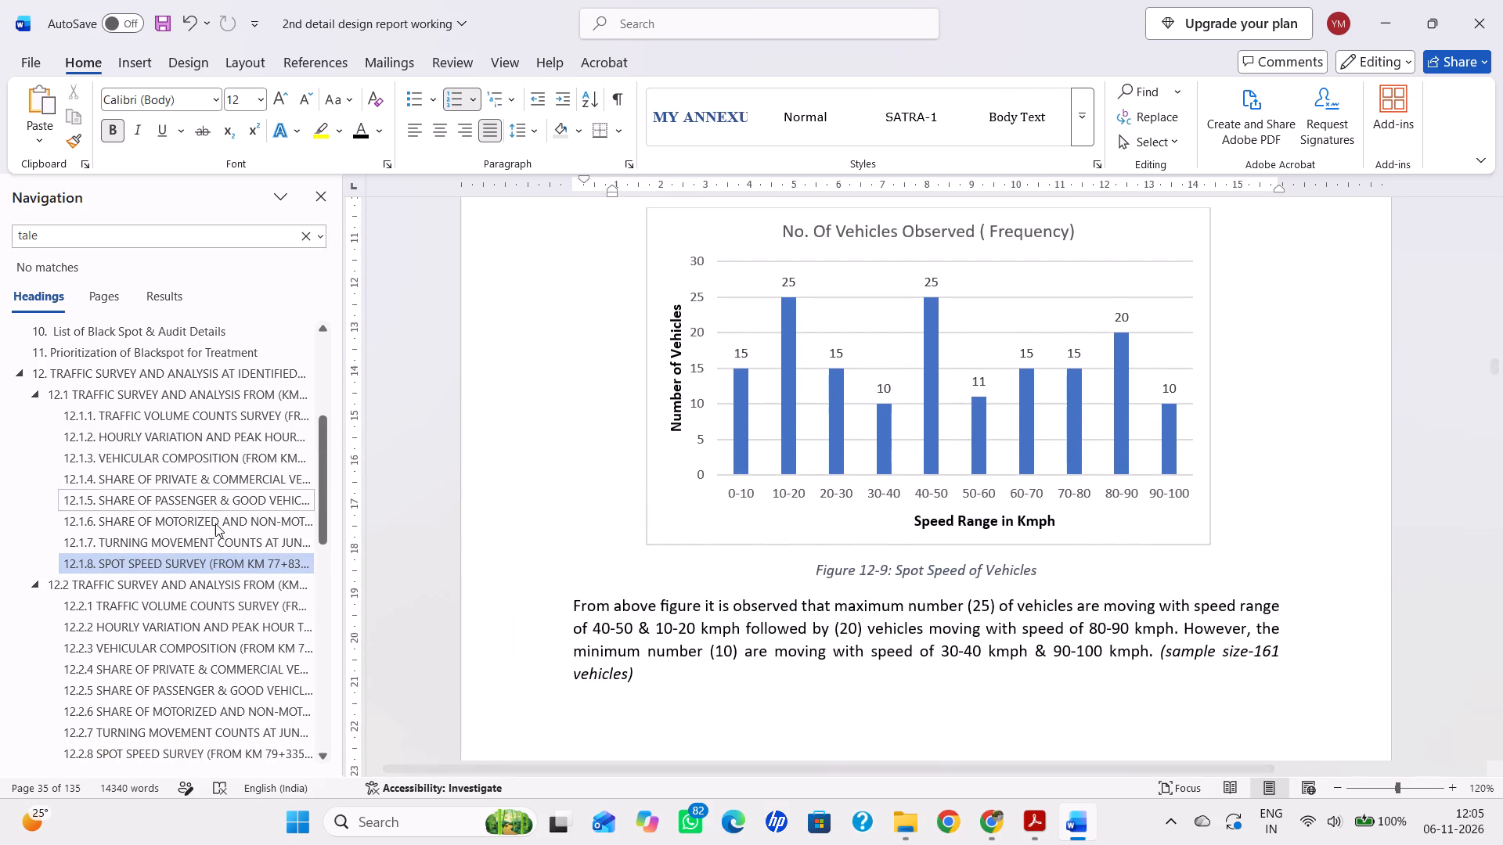
Return to section 12.2.8 and highlight the vehicle count "(11)" in yellow in the observation paragraph below Figure 12-20.
scroll(193, 572, "down", 1)
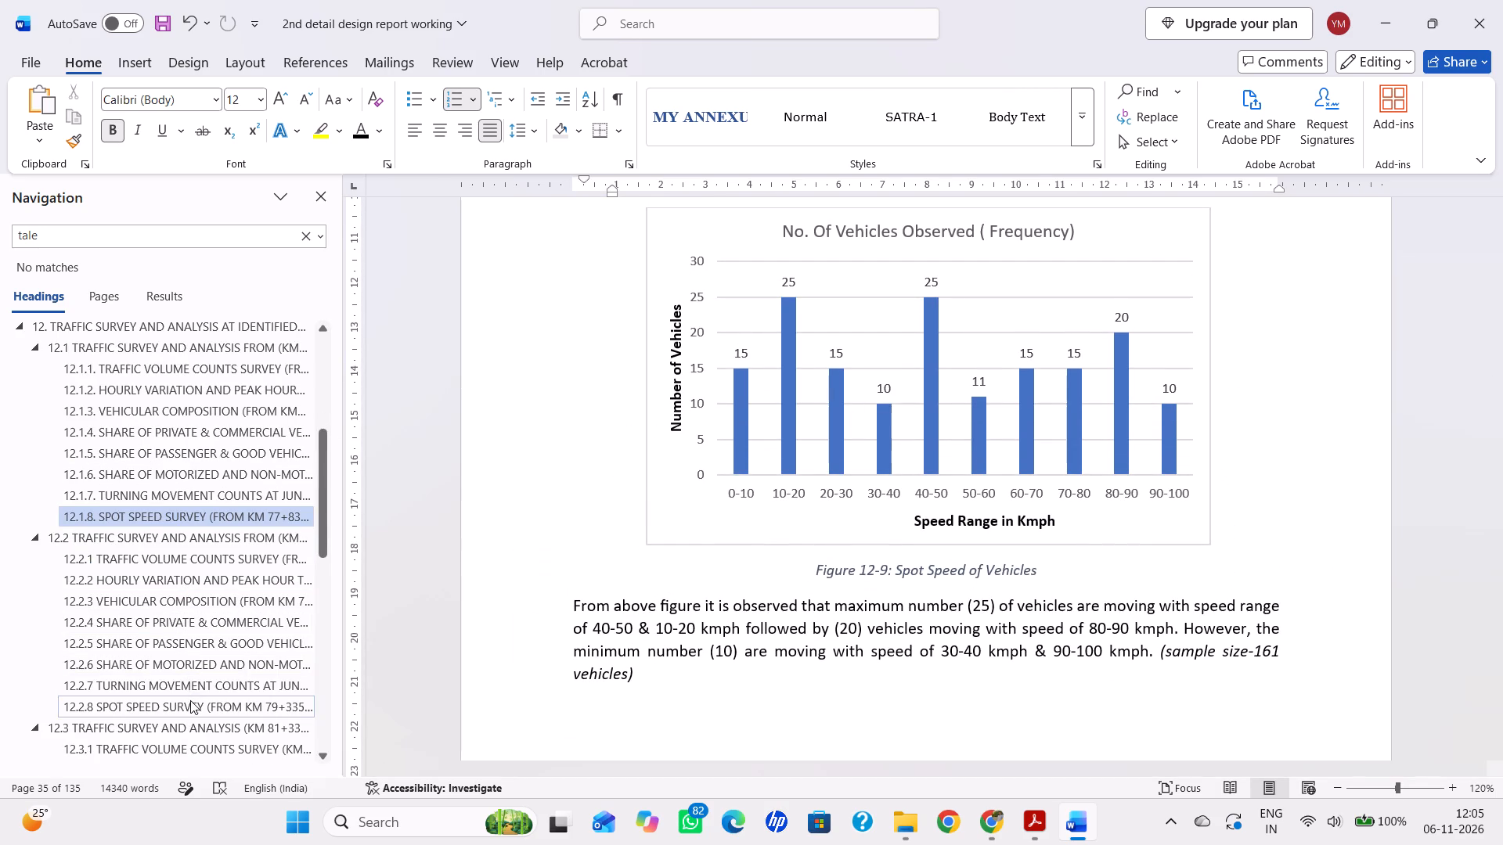
left_click(190, 700)
scroll(777, 577, "down", 10)
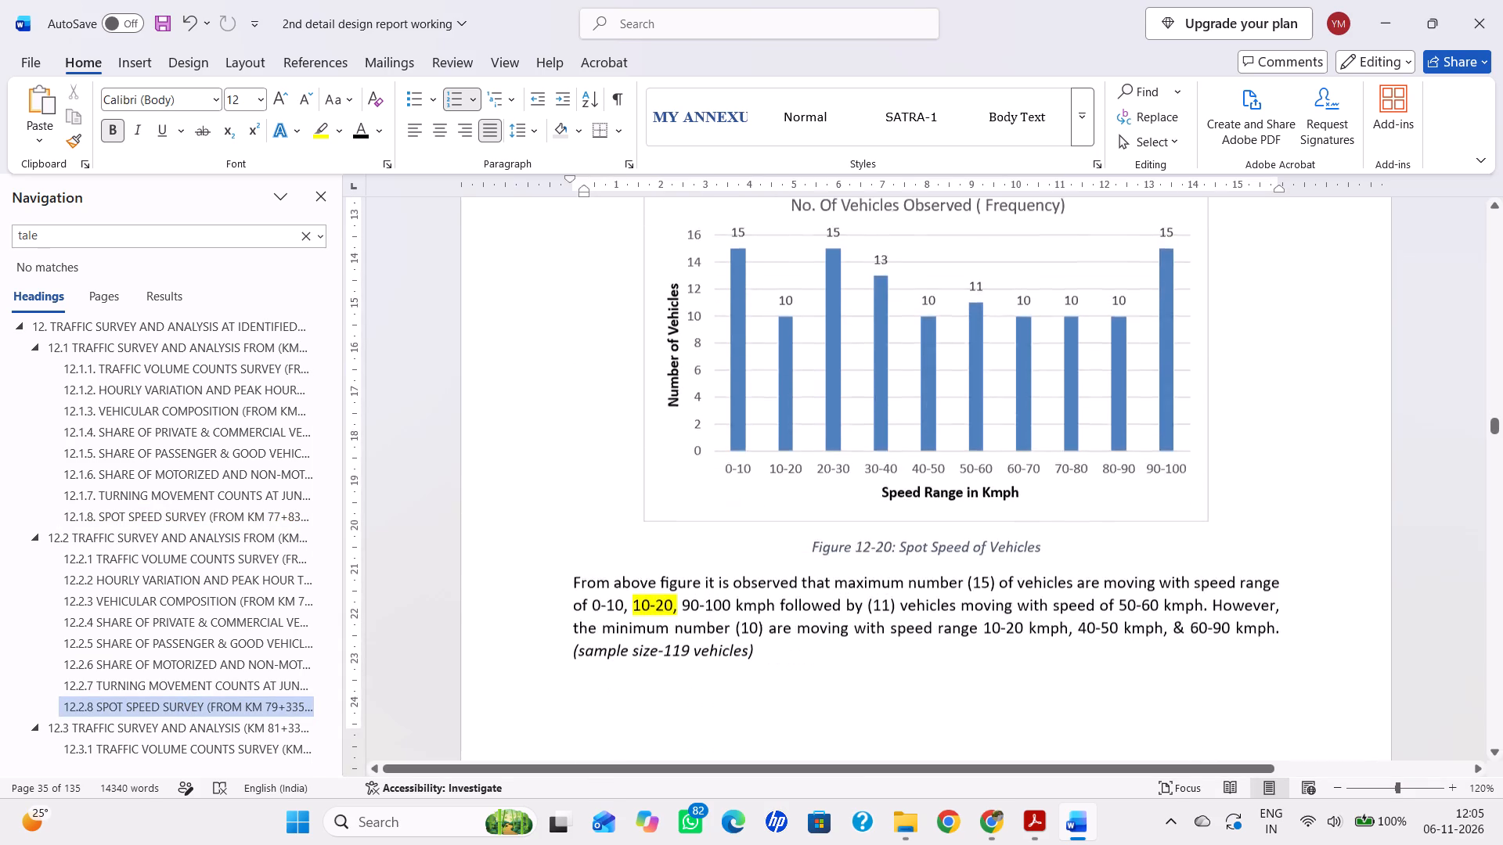
scroll(800, 555, "down", 1)
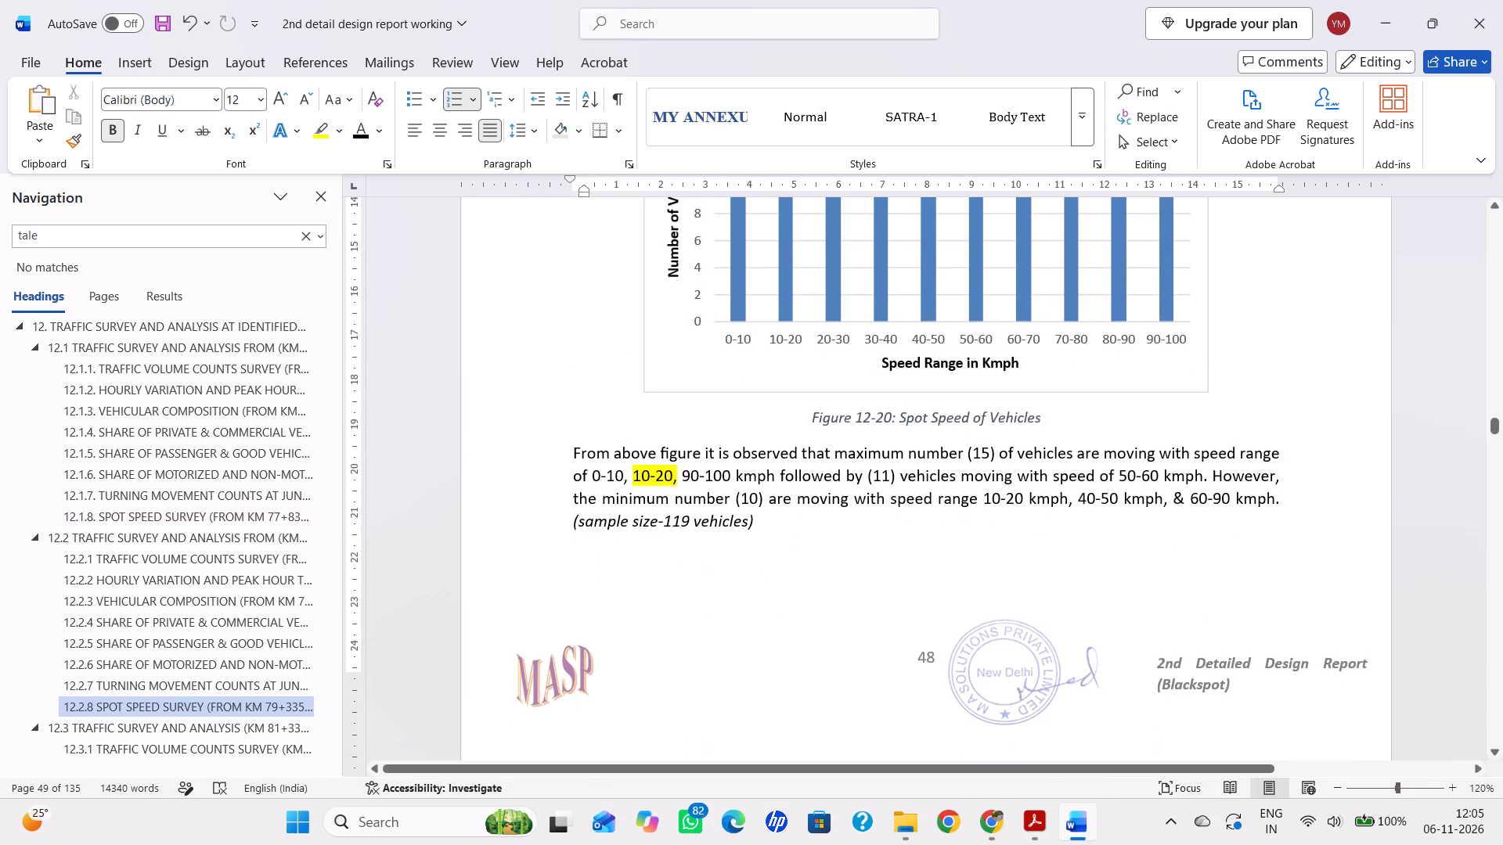
left_click_drag(868, 473, 899, 473)
left_click(321, 142)
Check the rest of section 12.2.8, comparing Figure 12-20, Table 12-17, Figures 12-21 and 12-22, and Table 12-18 with their observation text.
scroll(984, 494, "up", 4)
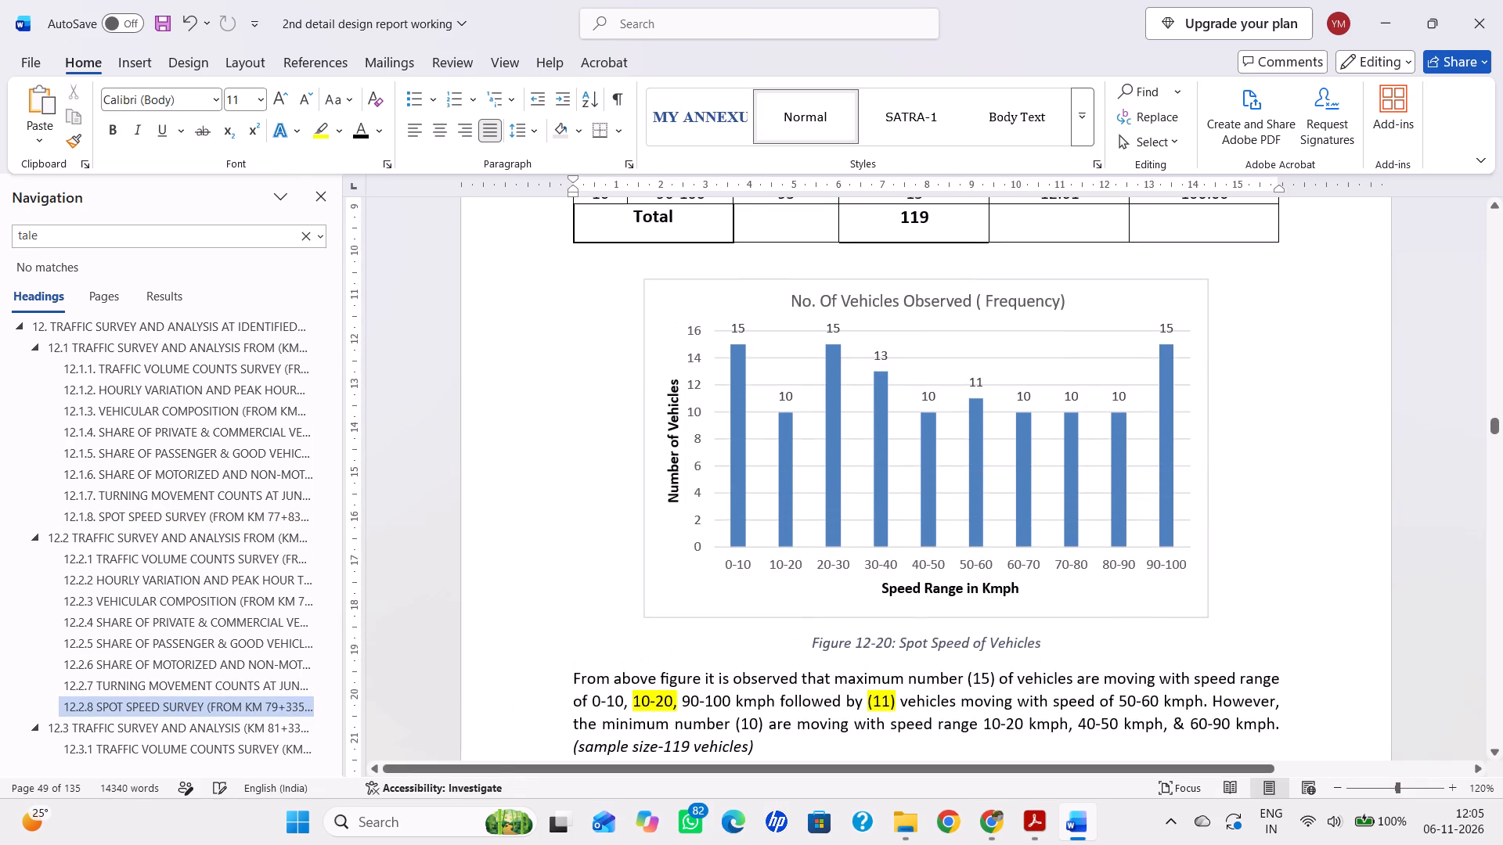
scroll(984, 505, "down", 3)
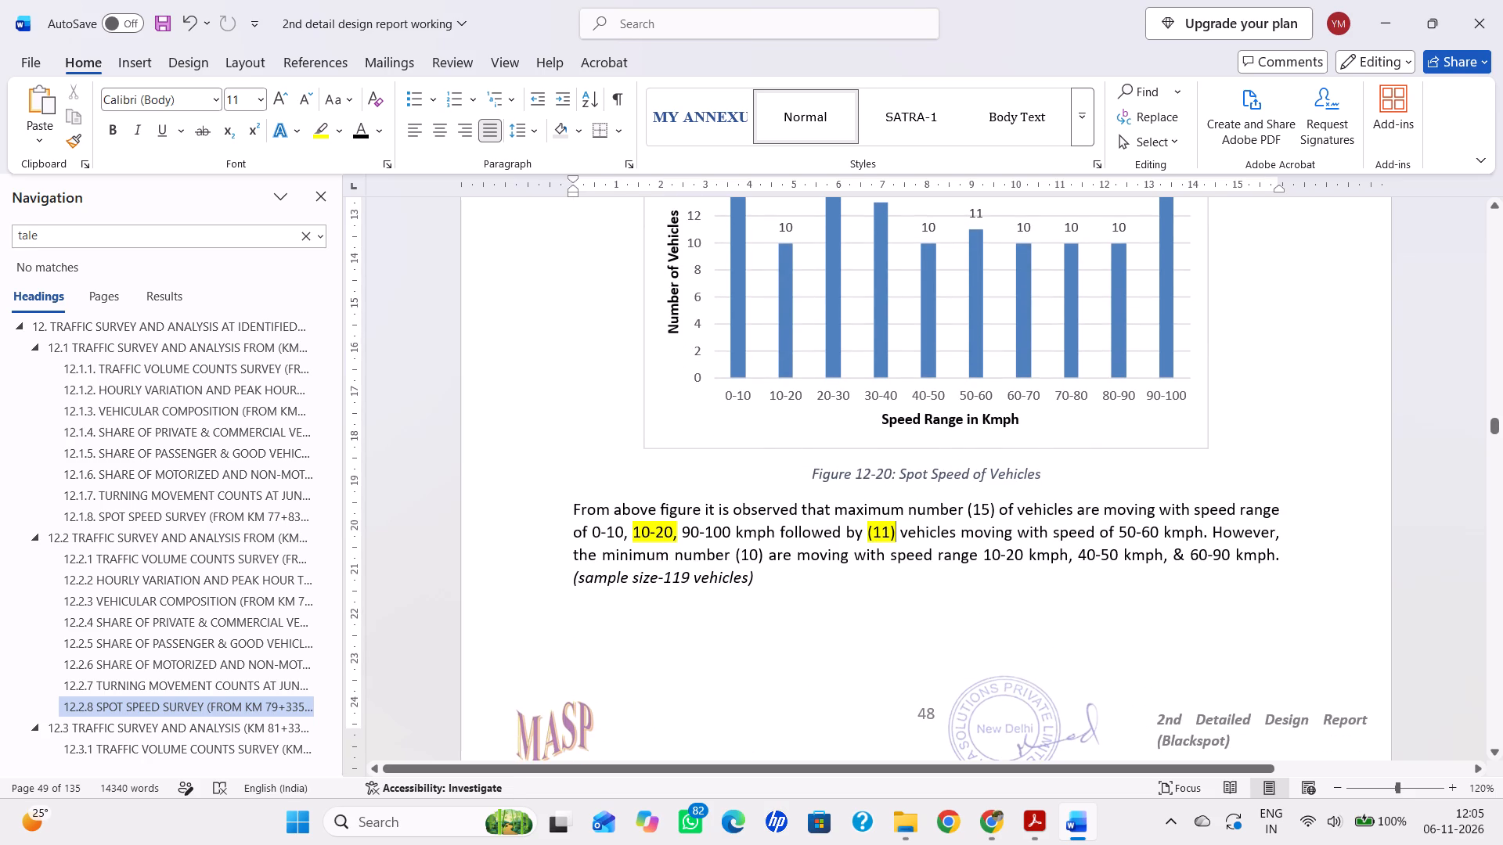
scroll(1137, 551, "up", 1)
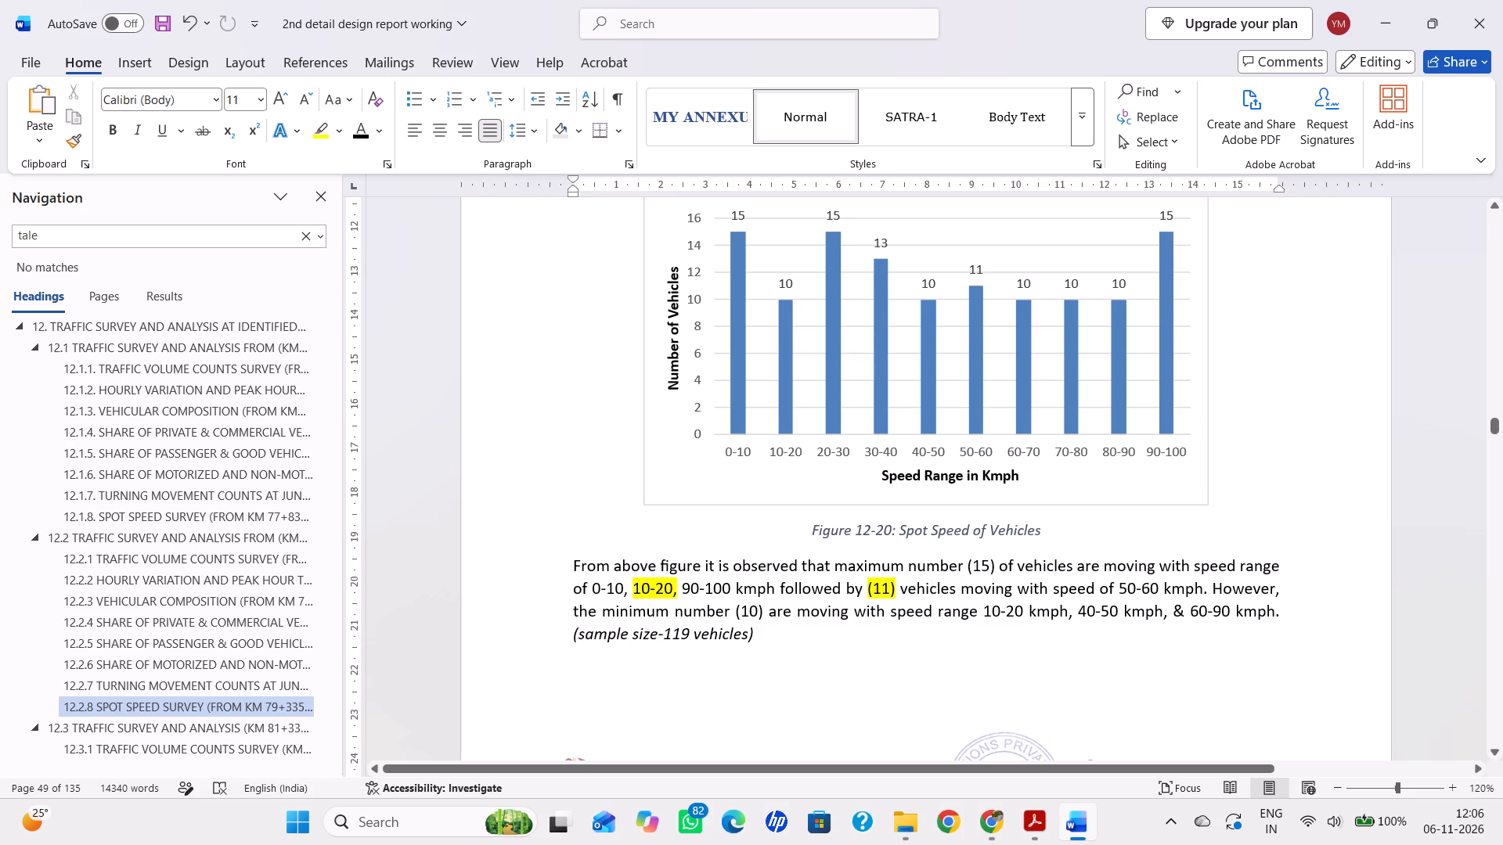
scroll(897, 674, "down", 12)
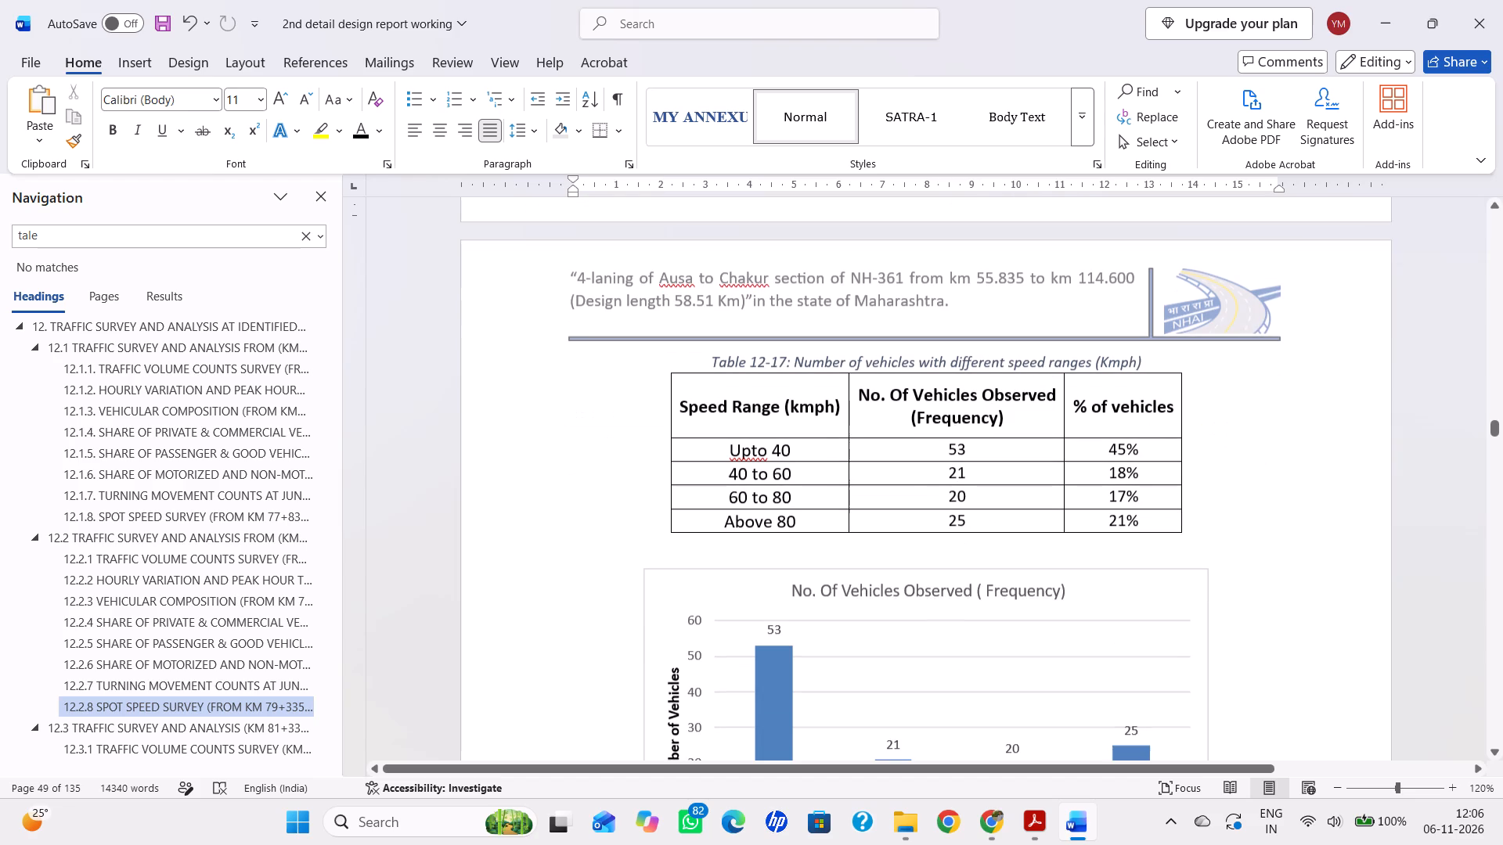
scroll(863, 631, "down", 13)
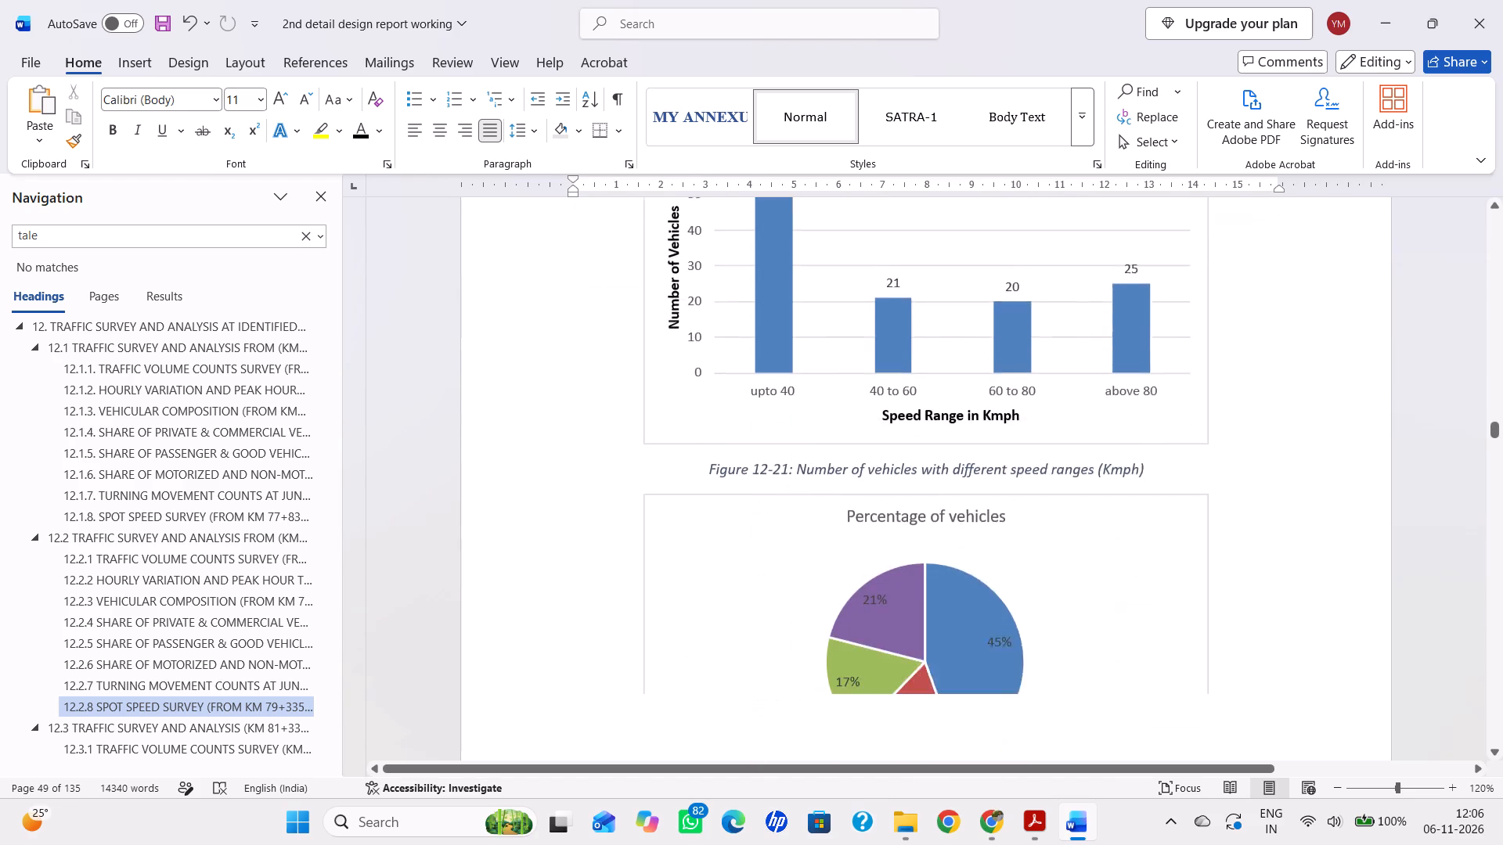
scroll(863, 626, "up", 12)
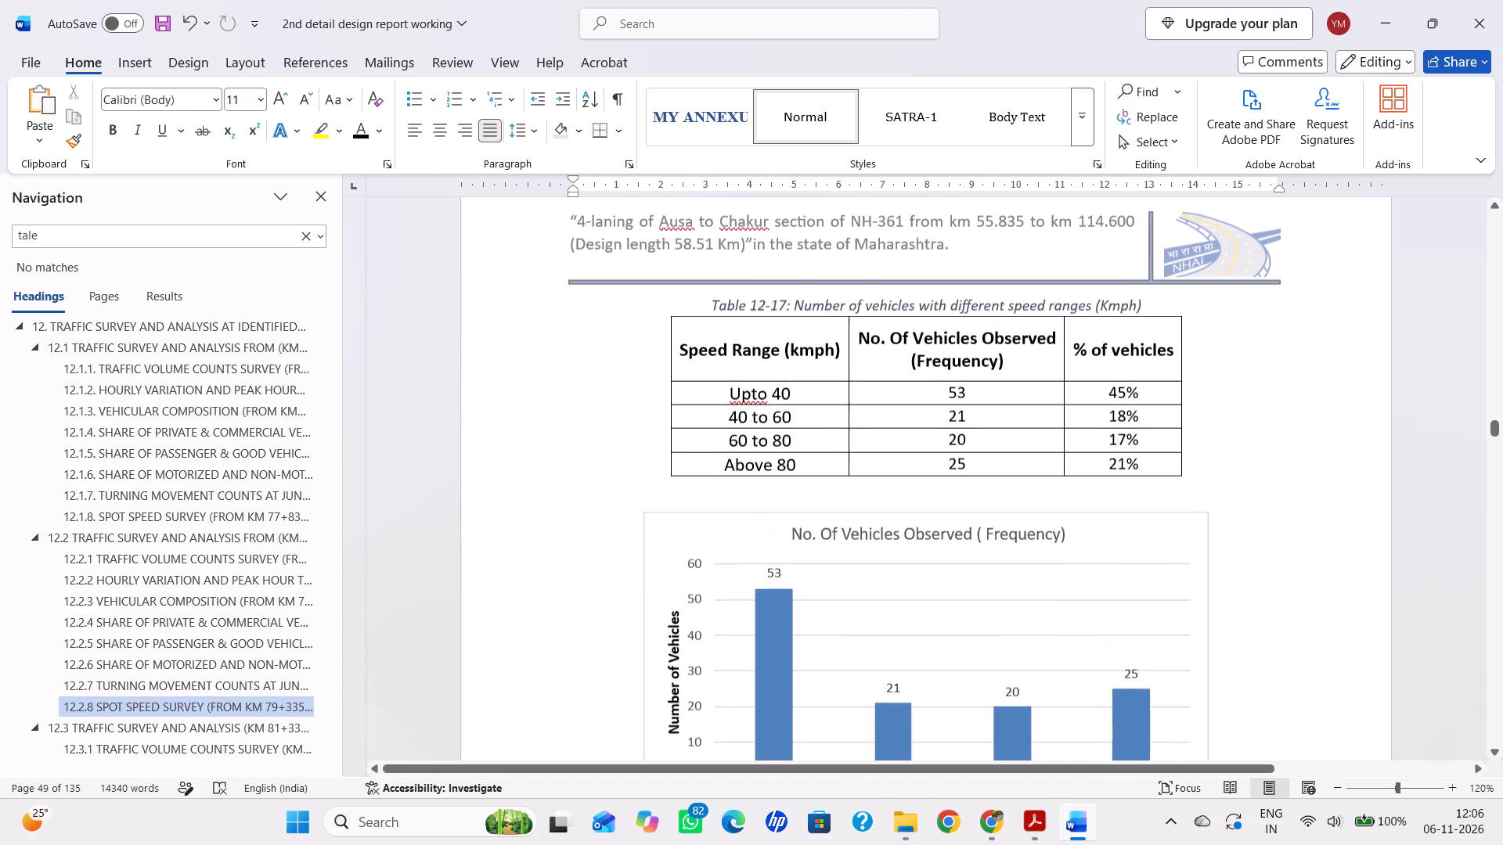
scroll(852, 613, "down", 5)
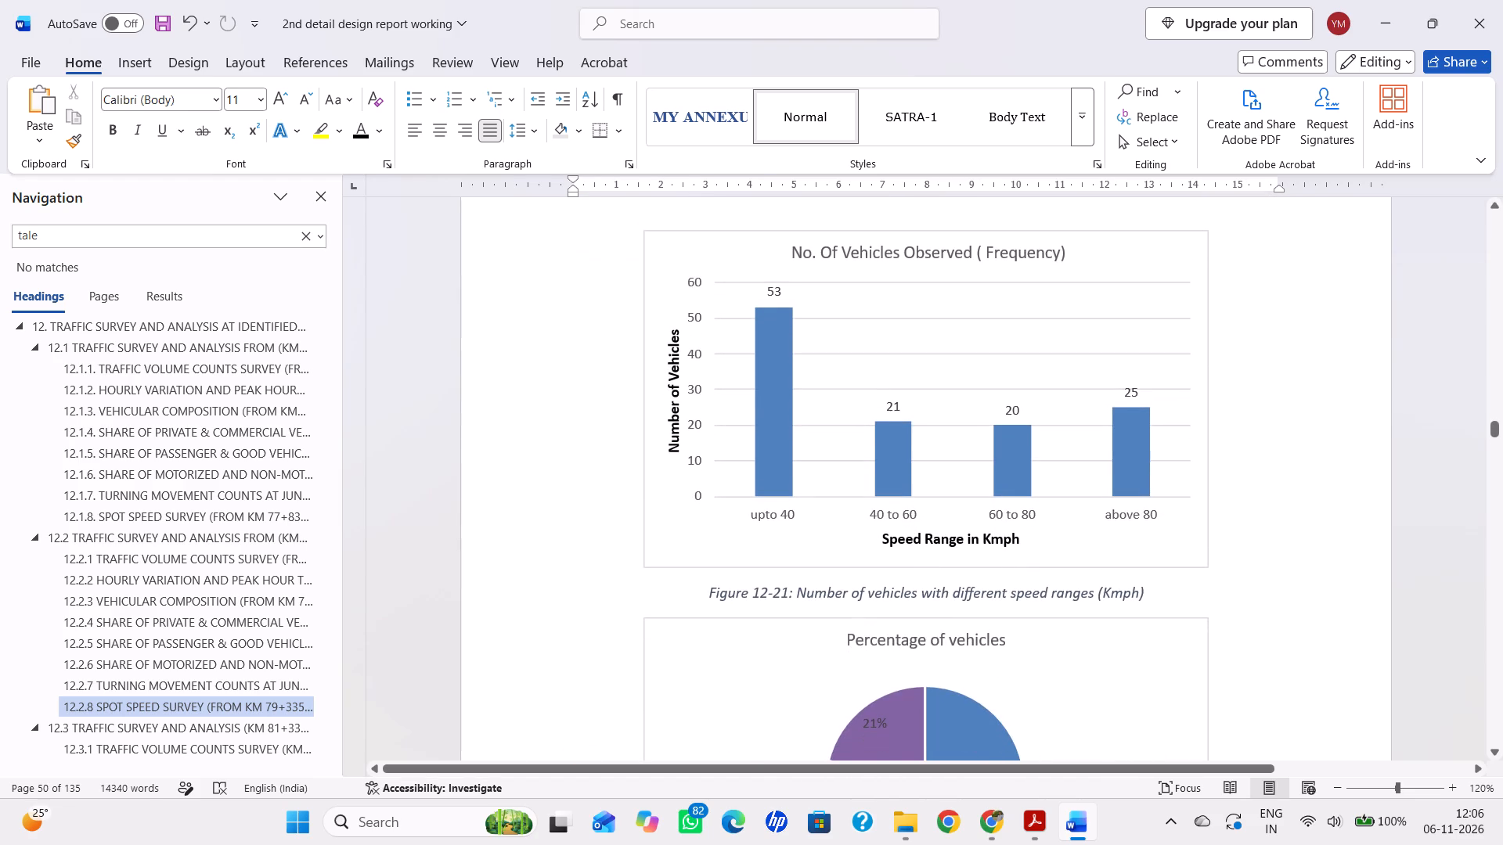
scroll(852, 613, "down", 17)
scroll(852, 621, "down", 4)
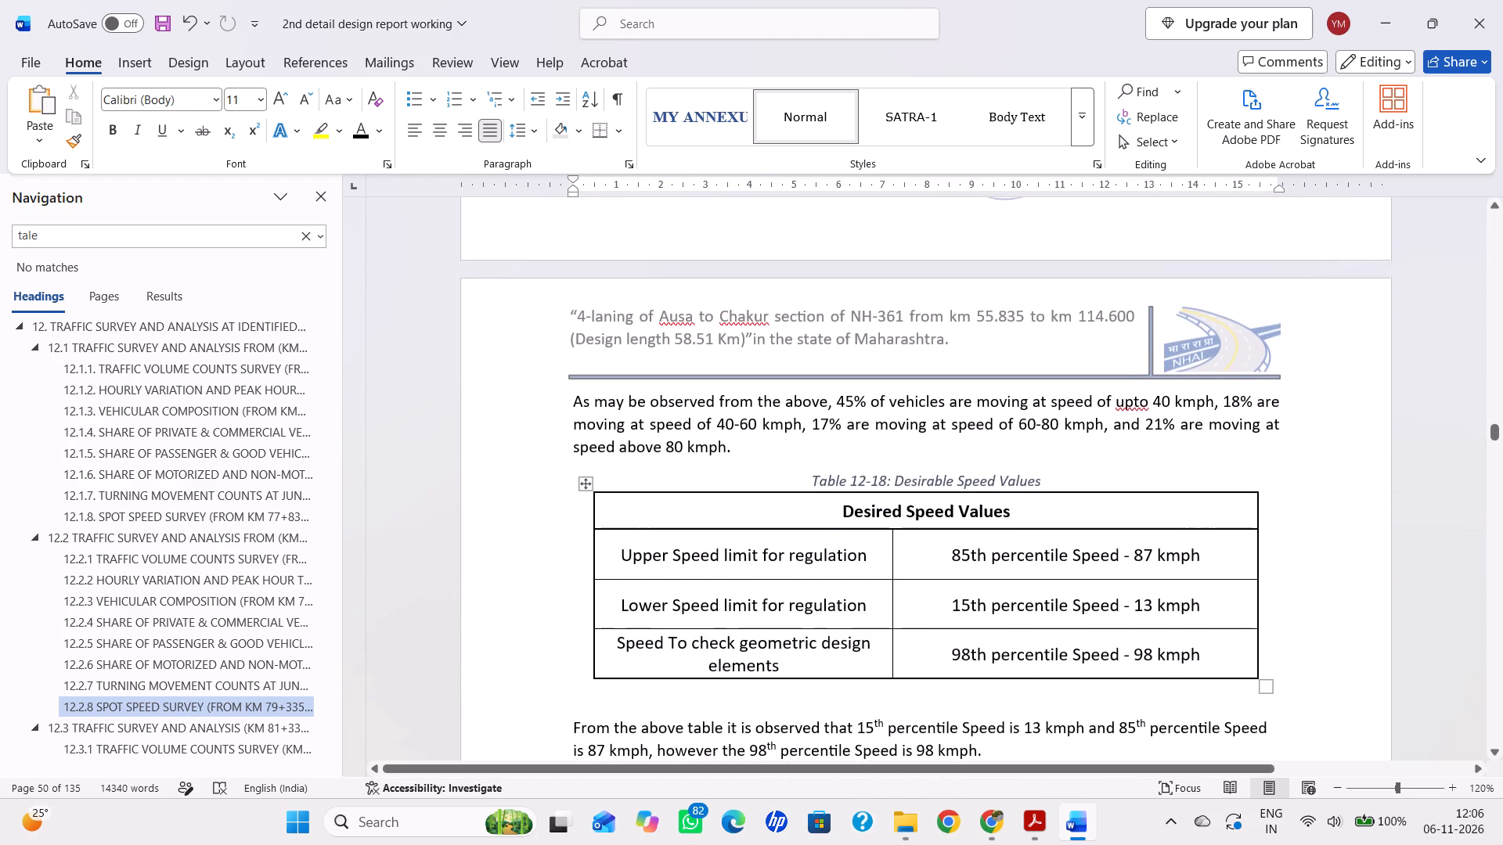
scroll(852, 621, "down", 3)
scroll(852, 621, "up", 5)
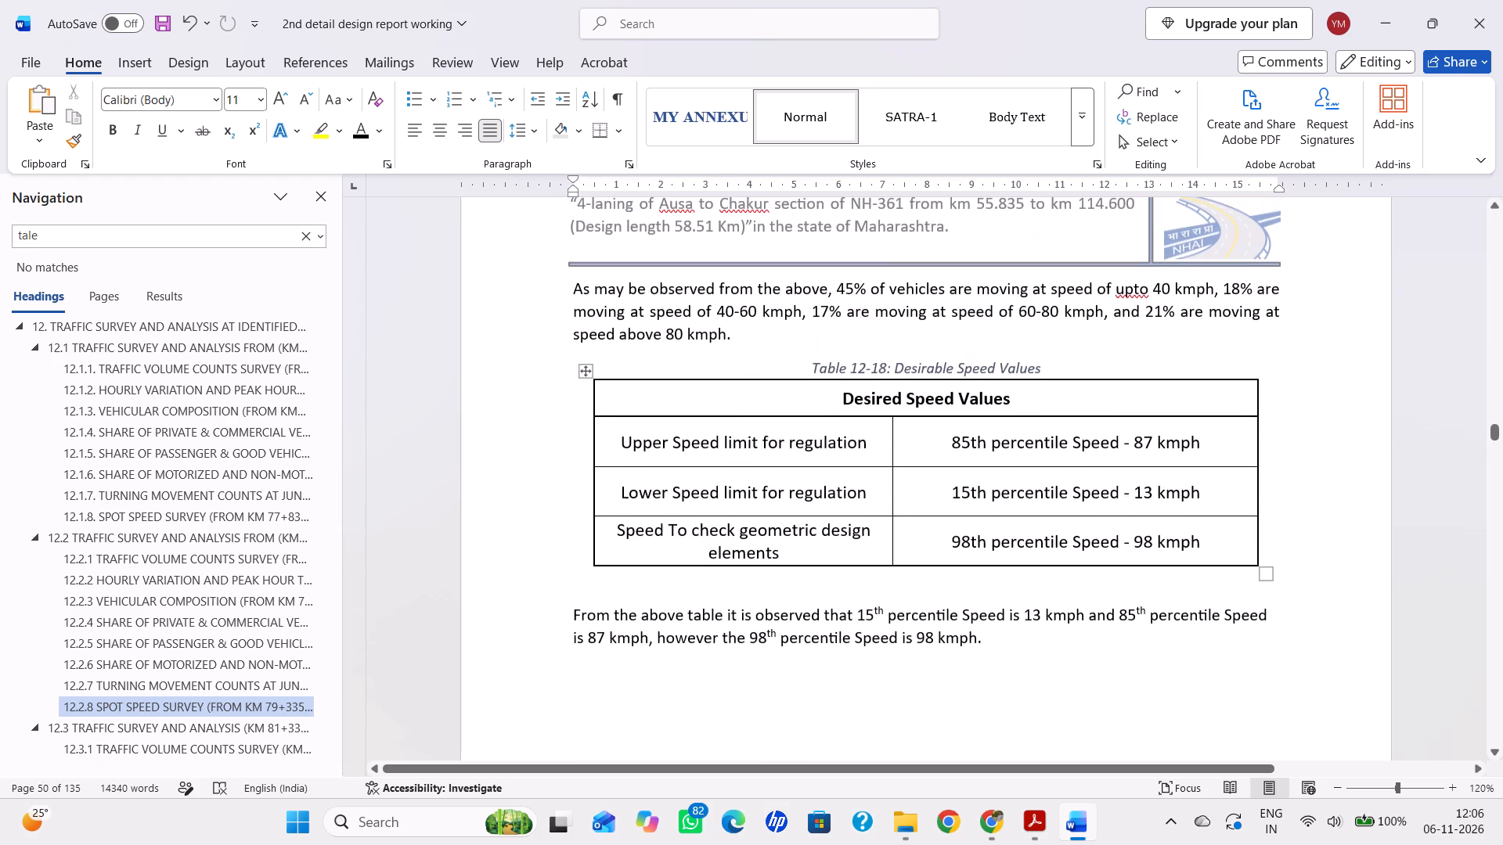
scroll(849, 617, "up", 11)
scroll(896, 593, "down", 7)
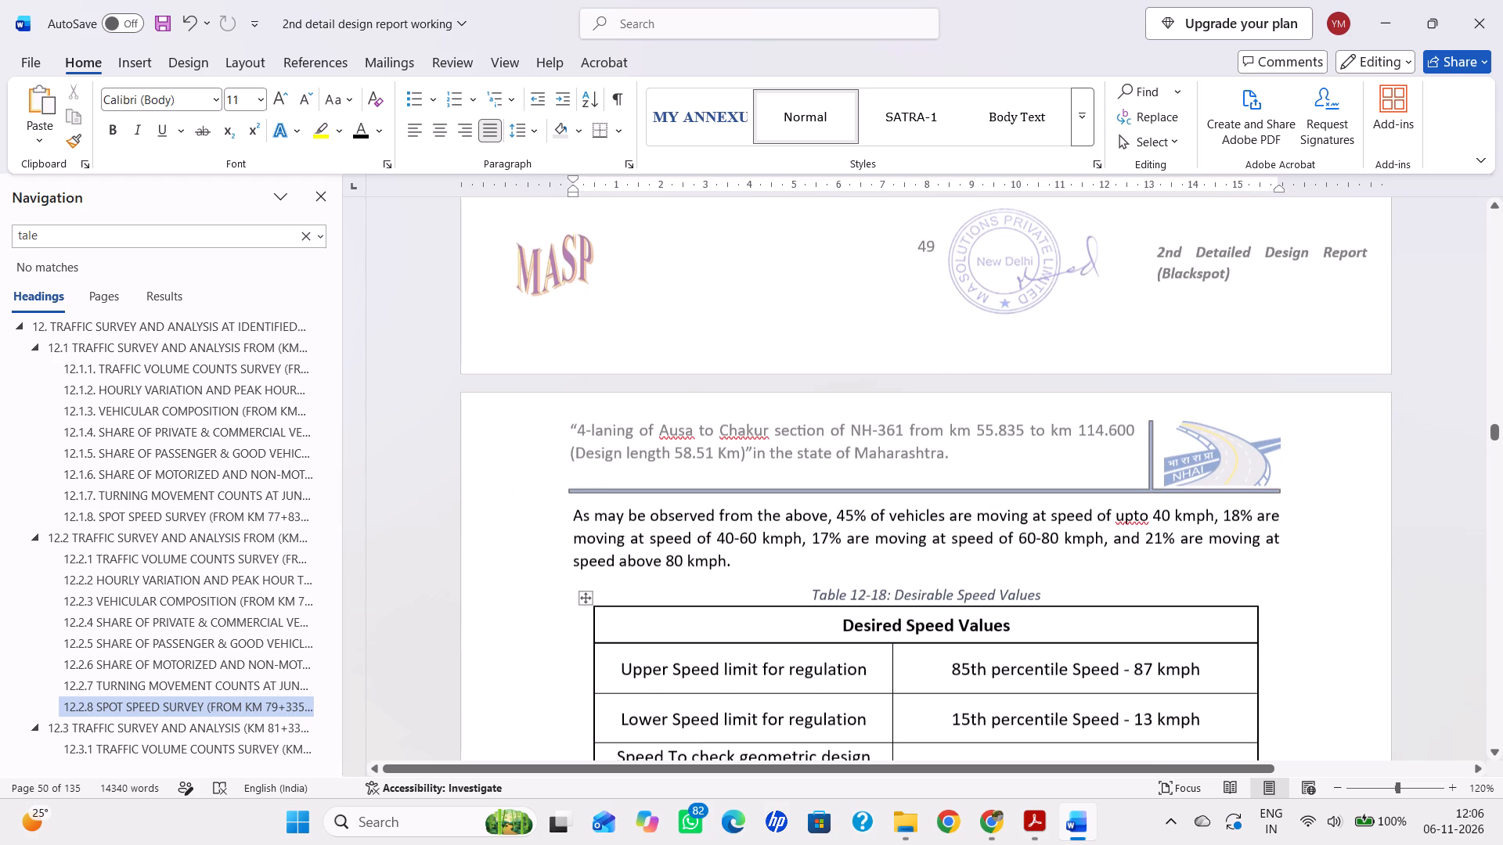
scroll(899, 593, "down", 6)
scroll(899, 593, "up", 11)
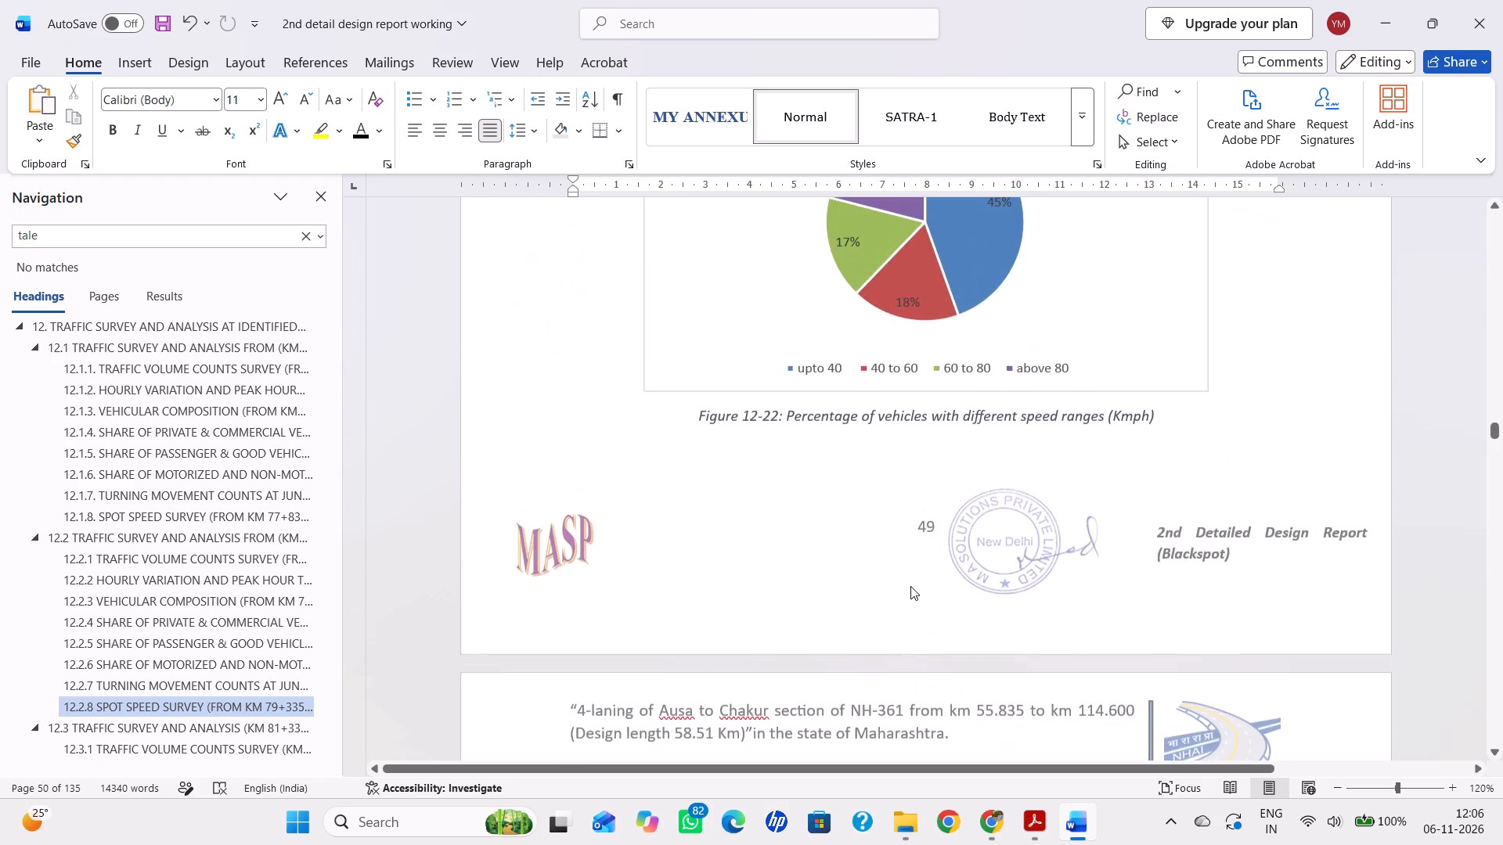
scroll(910, 586, "up", 1)
scroll(910, 586, "down", 18)
scroll(912, 591, "up", 5)
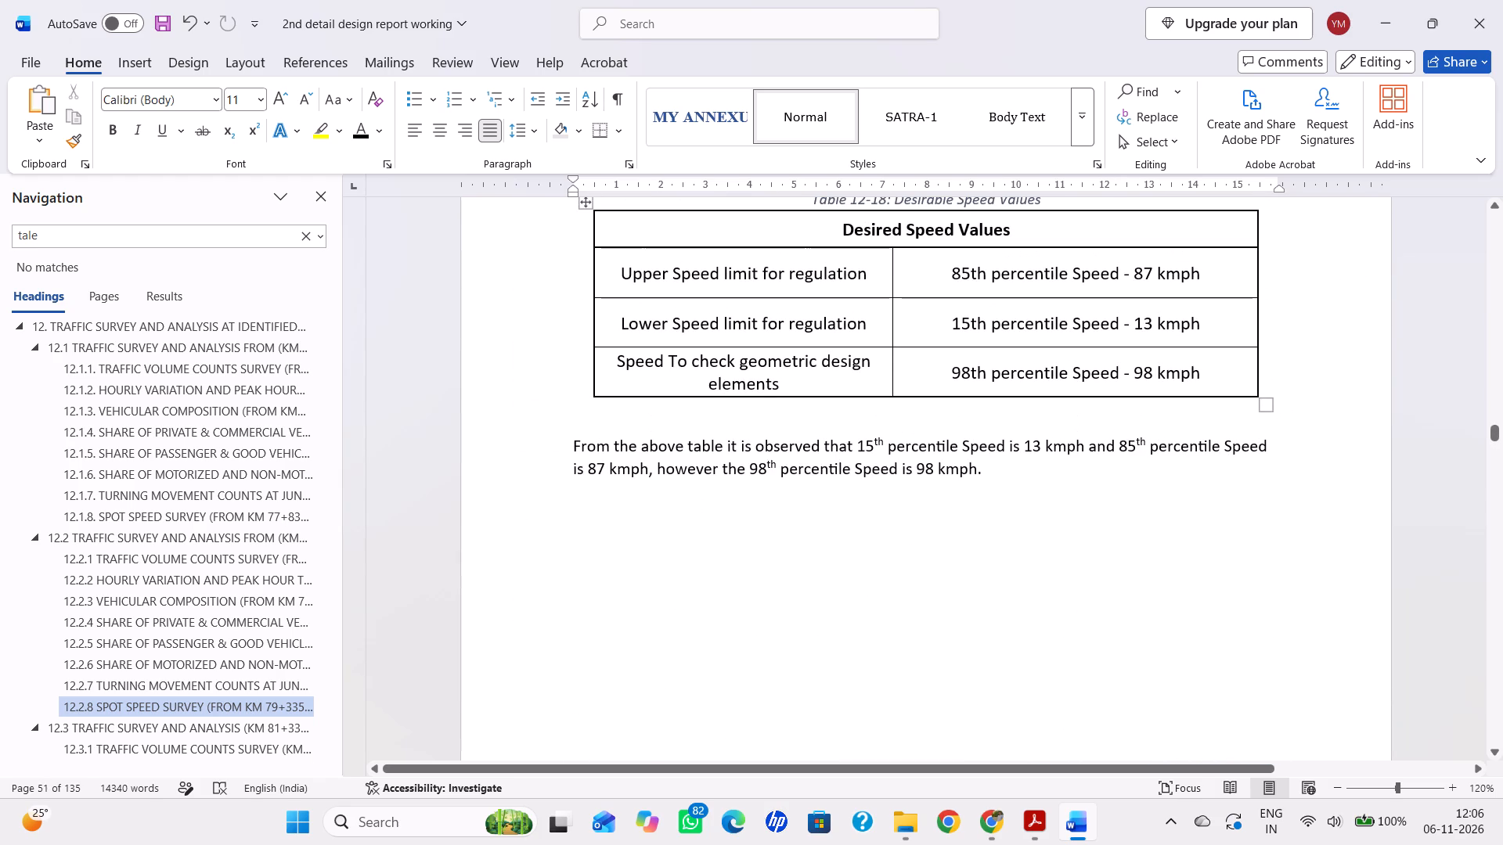
scroll(912, 591, "down", 16)
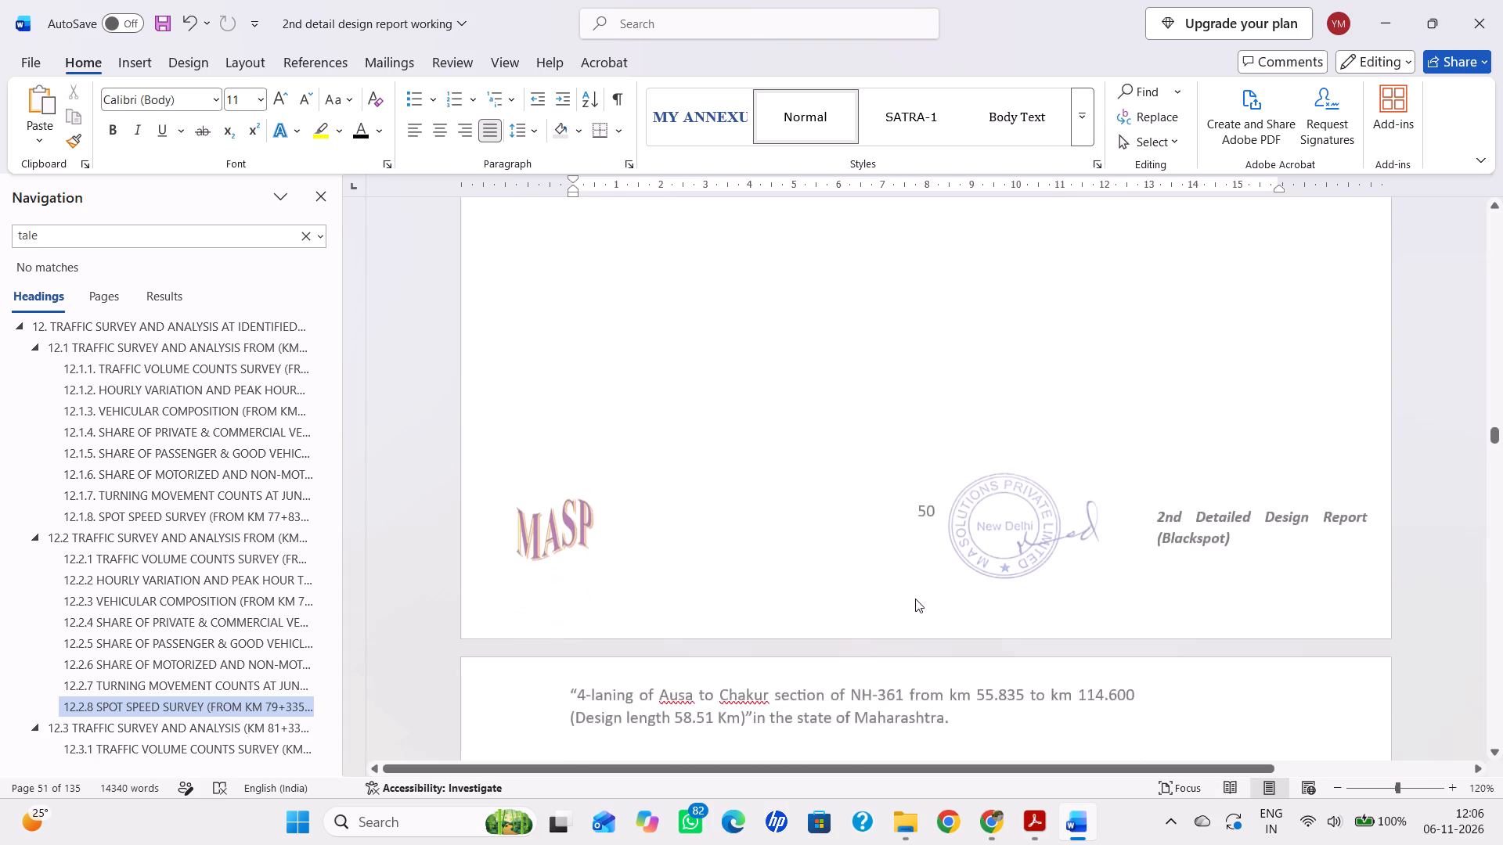
scroll(915, 599, "down", 3)
Save the 2nd detail design report working document with the new highlights.
key("ctrl+s")
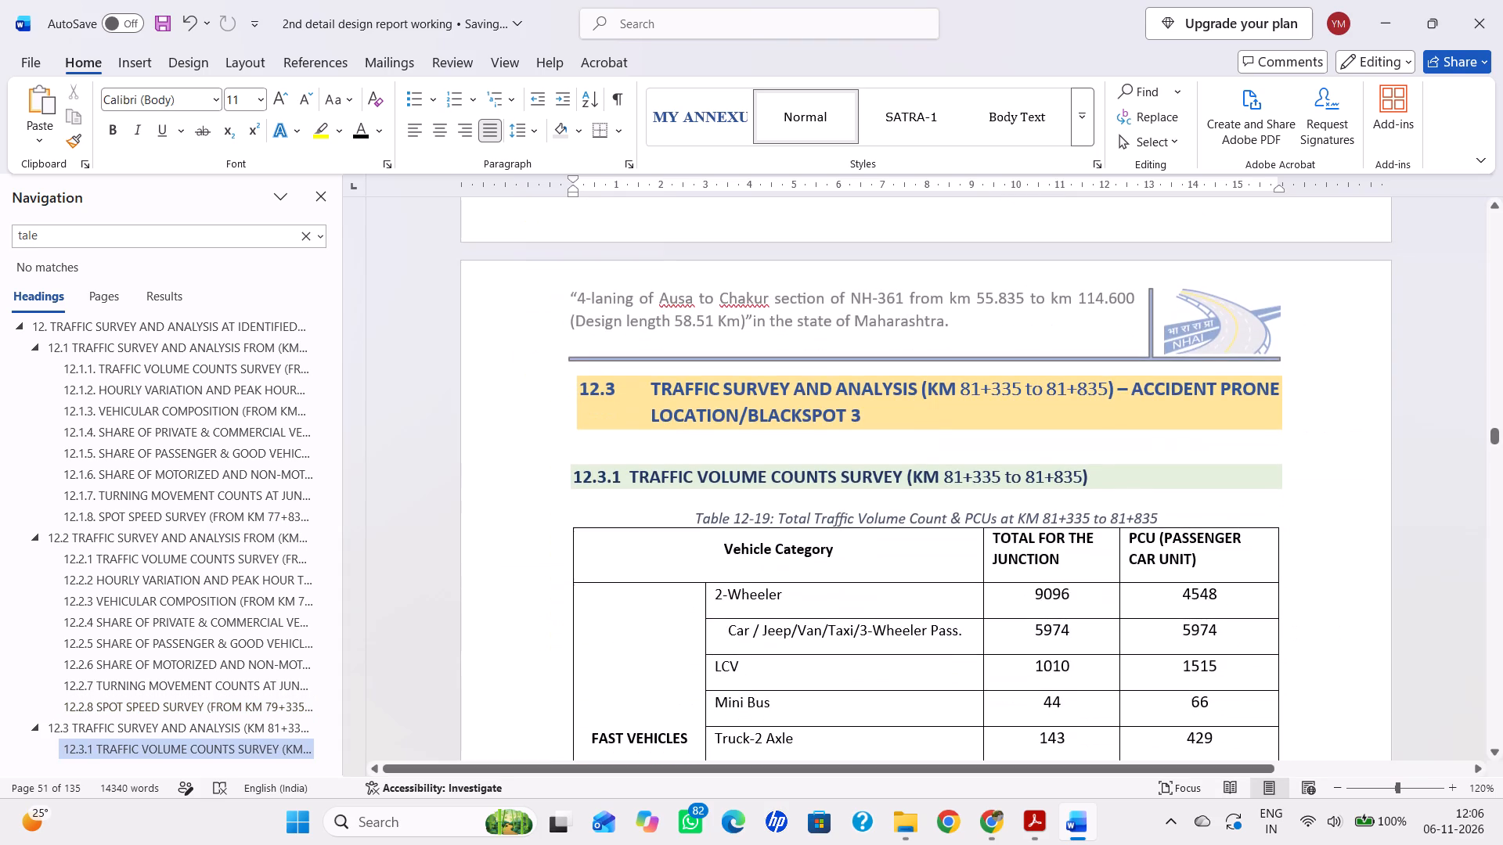
Examine Table 12-19, the traffic volume count and PCUs, in section 12.3.1.
scroll(915, 599, "down", 2)
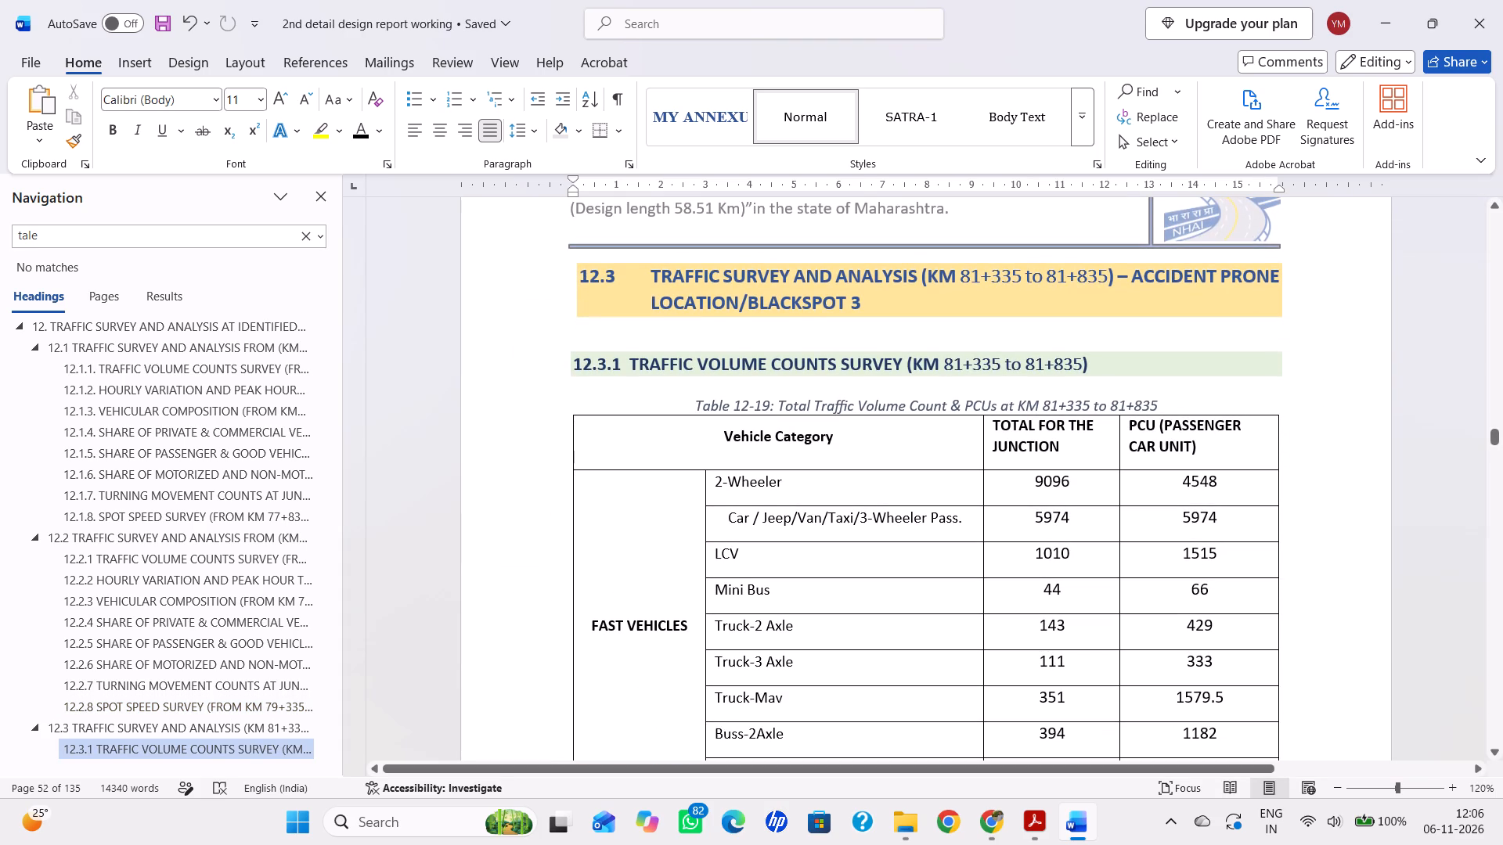
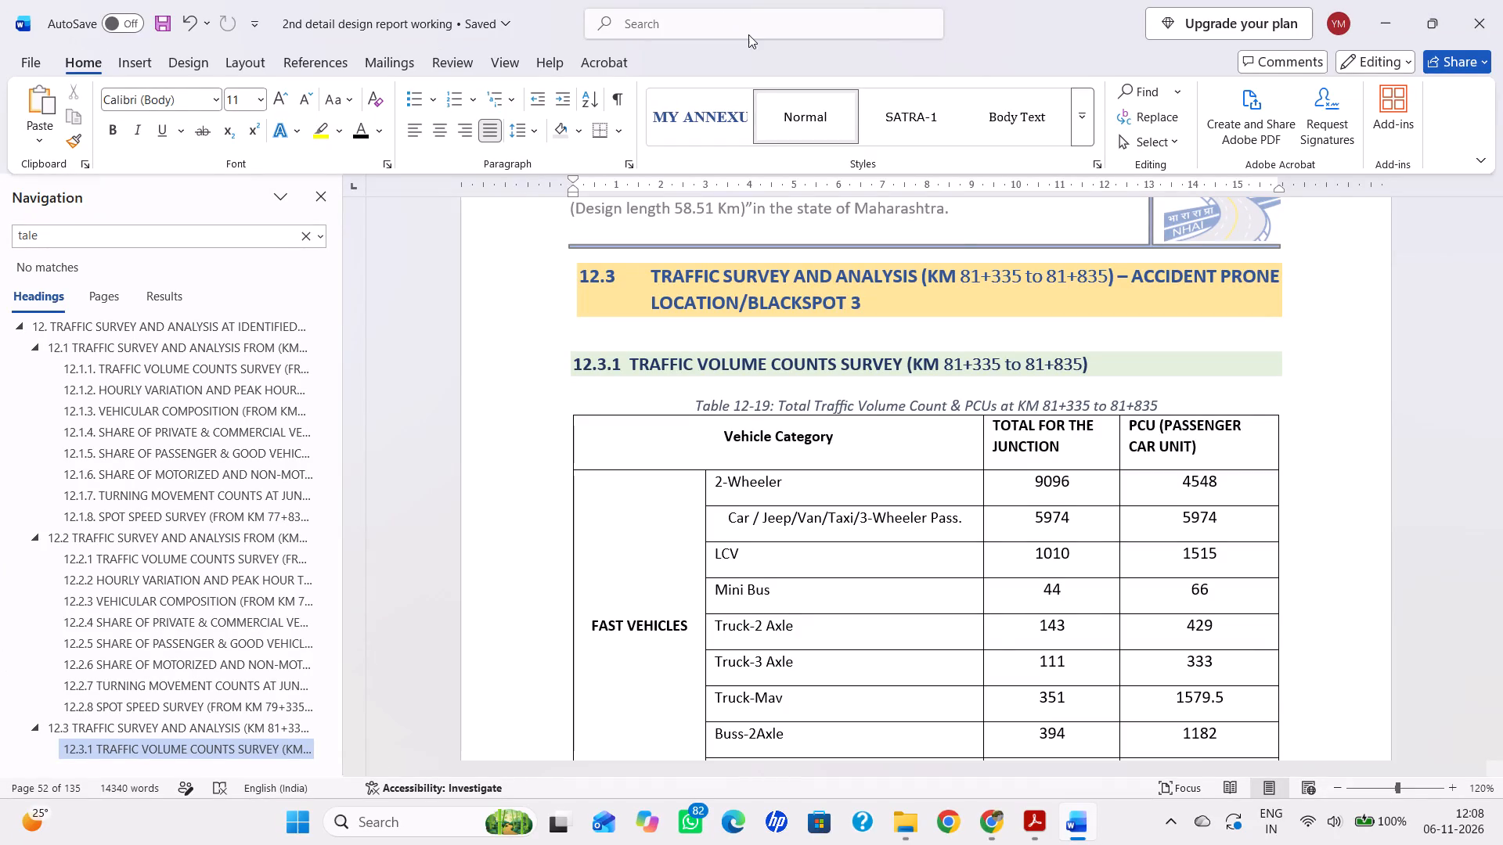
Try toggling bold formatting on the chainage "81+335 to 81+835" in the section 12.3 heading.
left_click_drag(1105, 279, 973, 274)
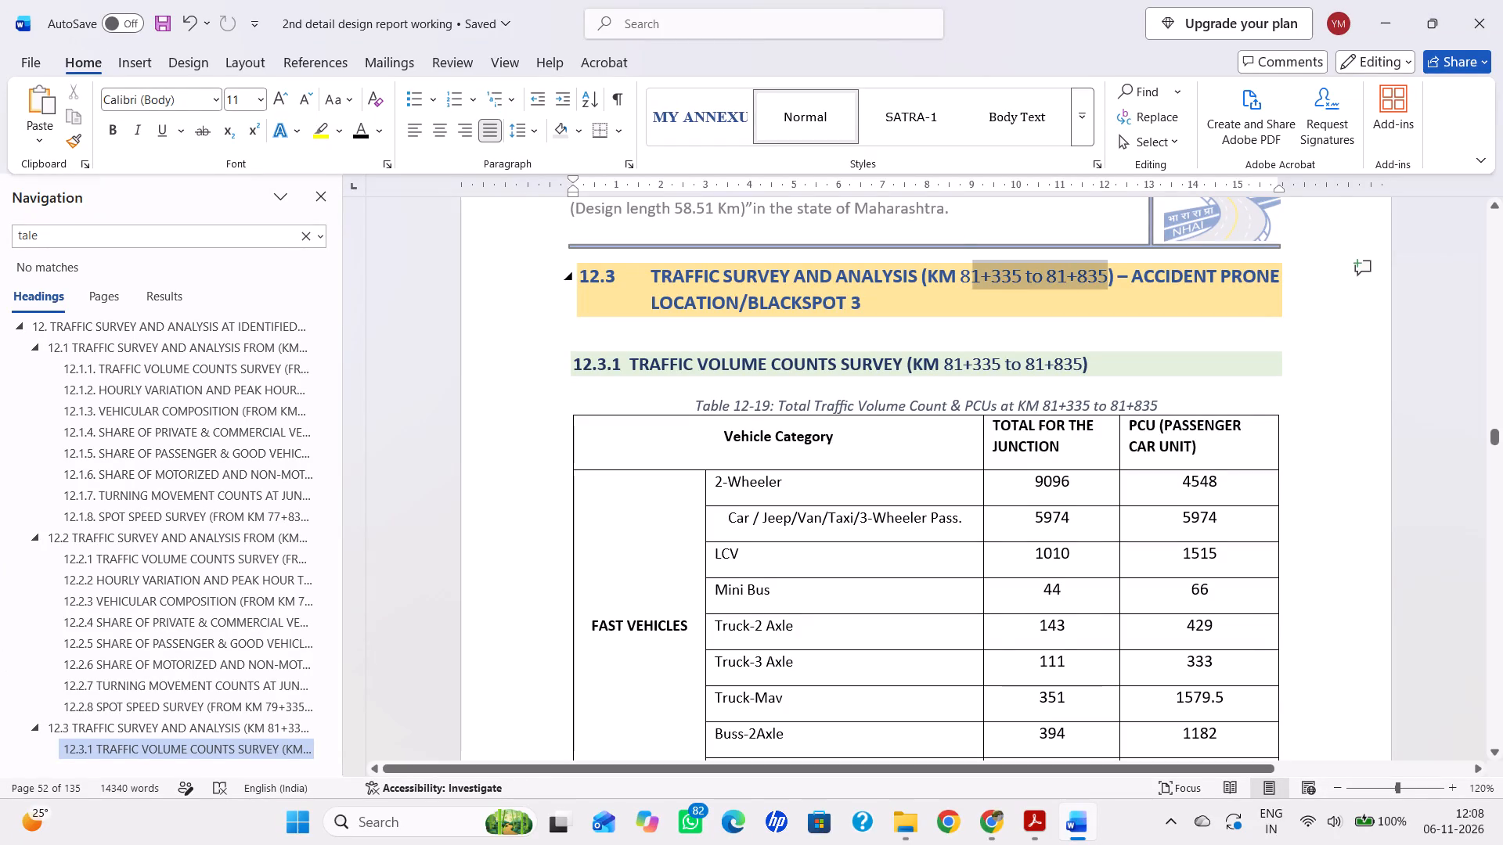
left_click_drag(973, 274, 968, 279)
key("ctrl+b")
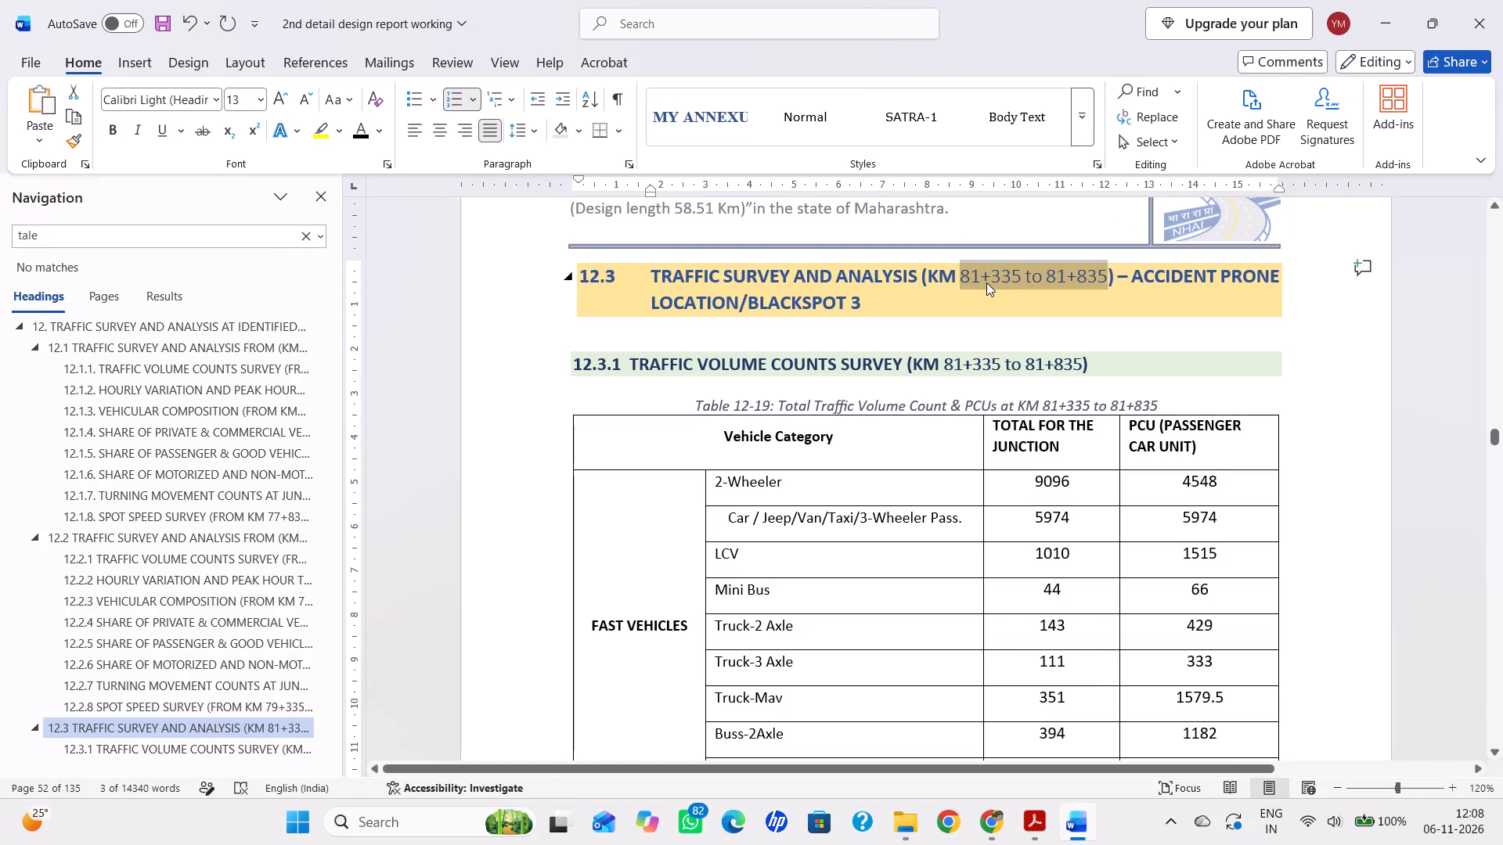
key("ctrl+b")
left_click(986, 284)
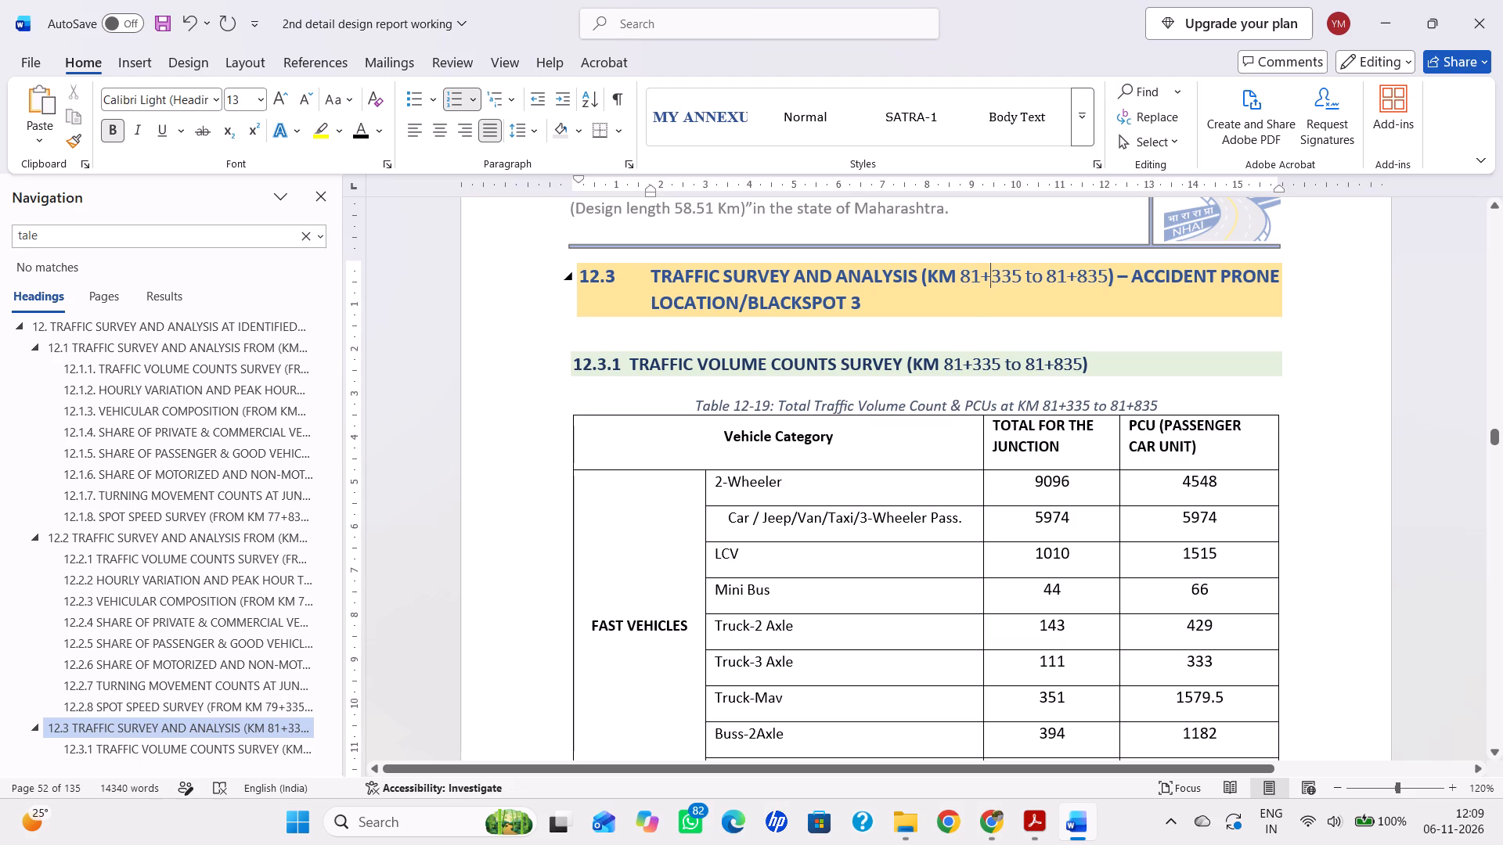
Set the whole section 12.3 heading text to the Calibri (Body) font and save the document.
left_click(873, 276)
left_click_drag(644, 271, 875, 313)
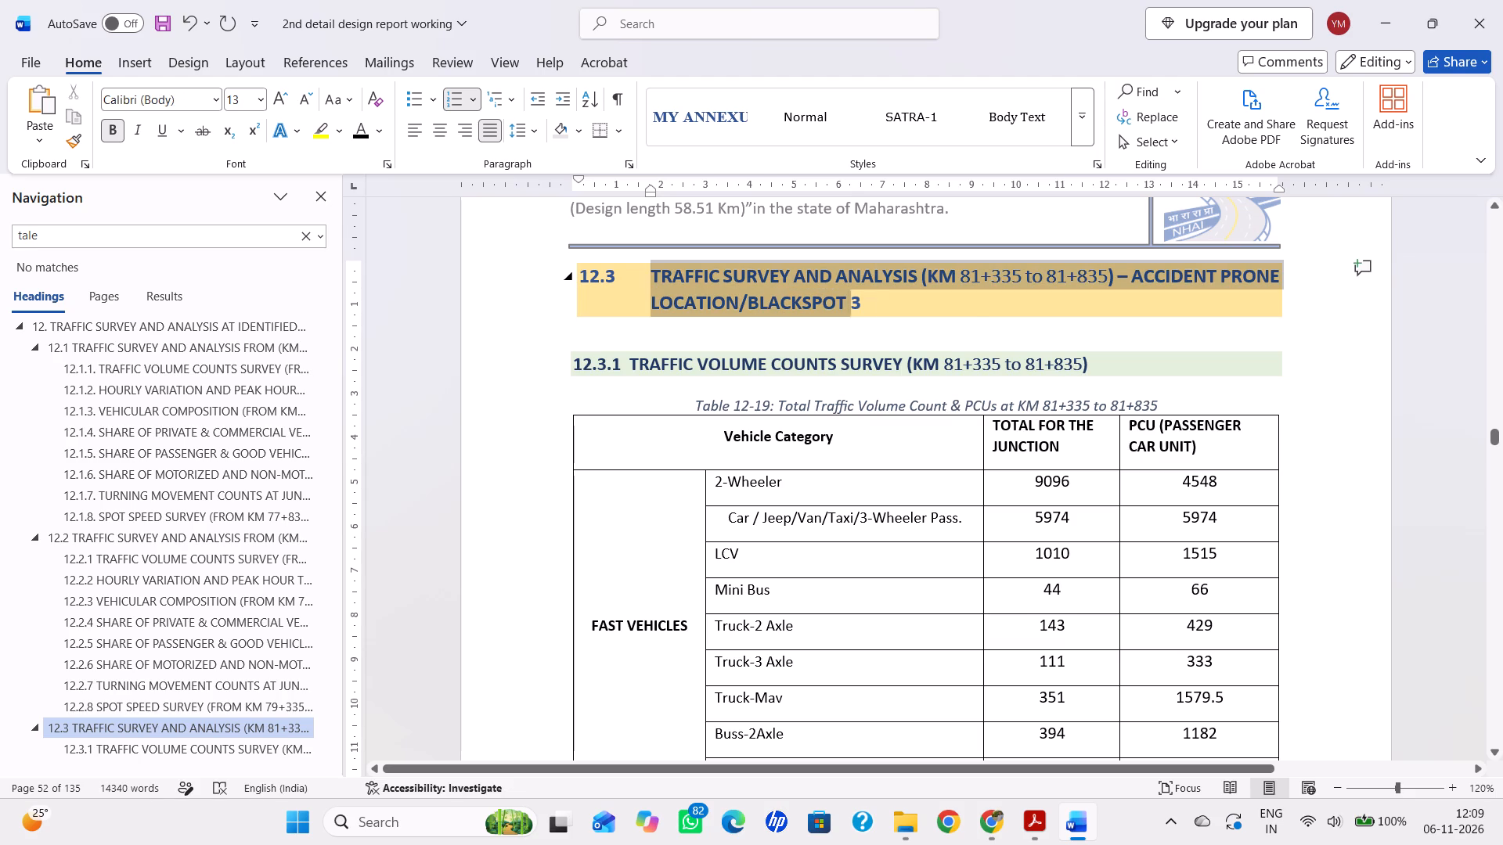
left_click_drag(875, 313, 914, 290)
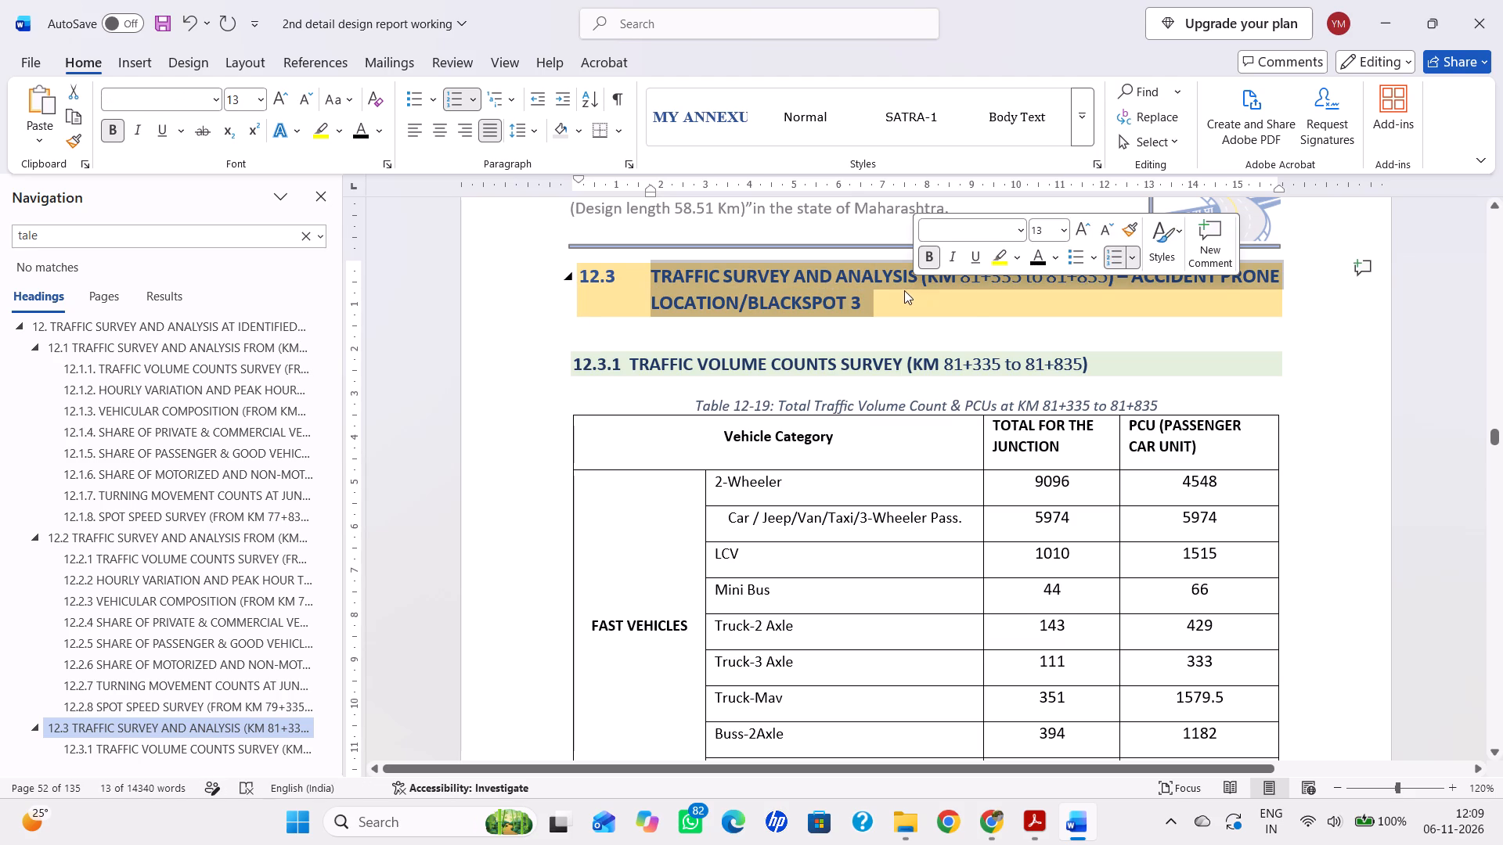
left_click(802, 529)
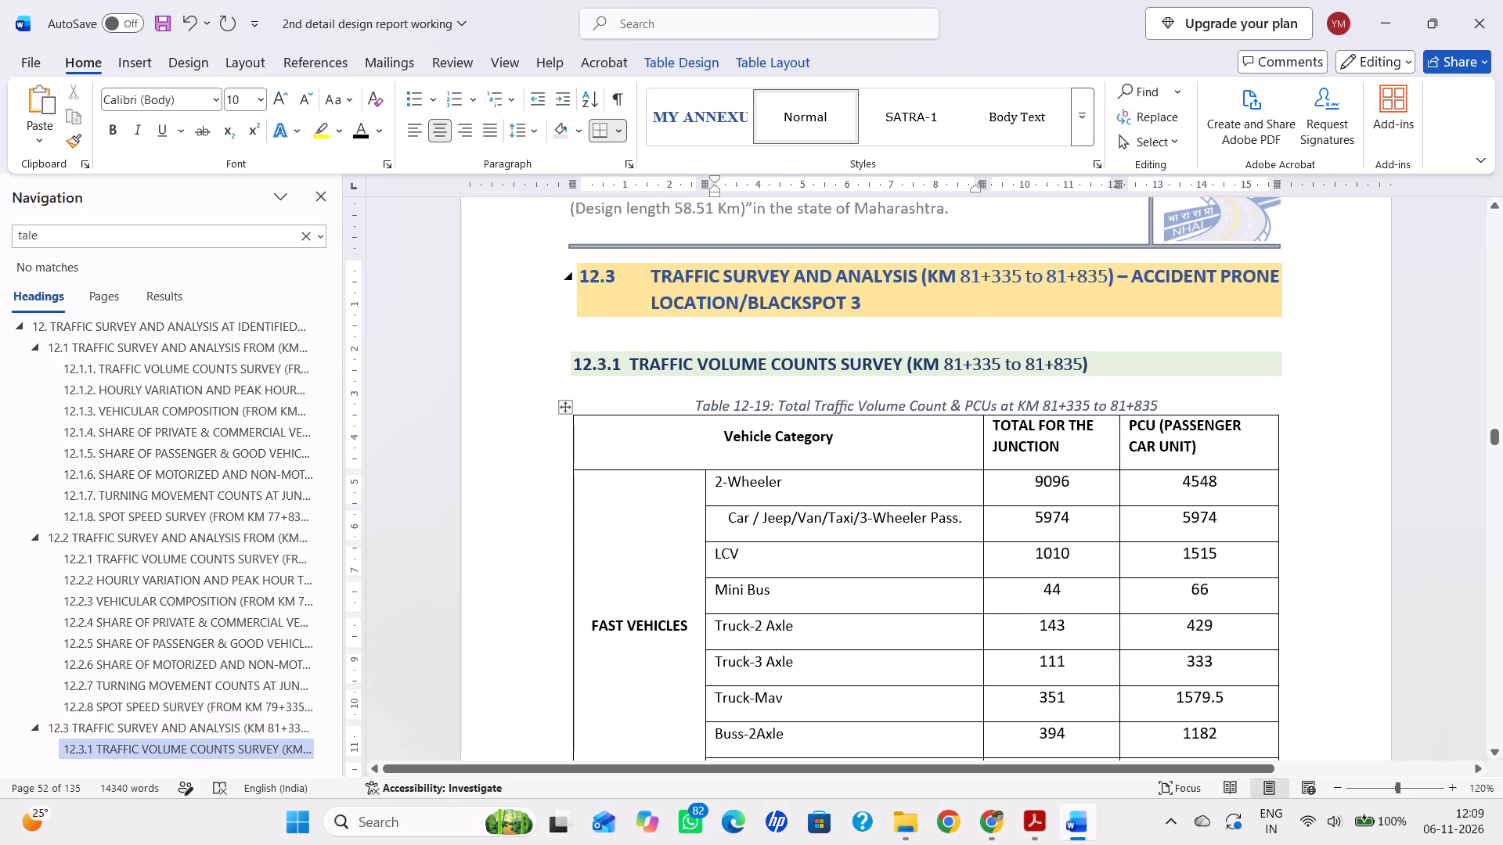
left_click_drag(677, 271, 918, 312)
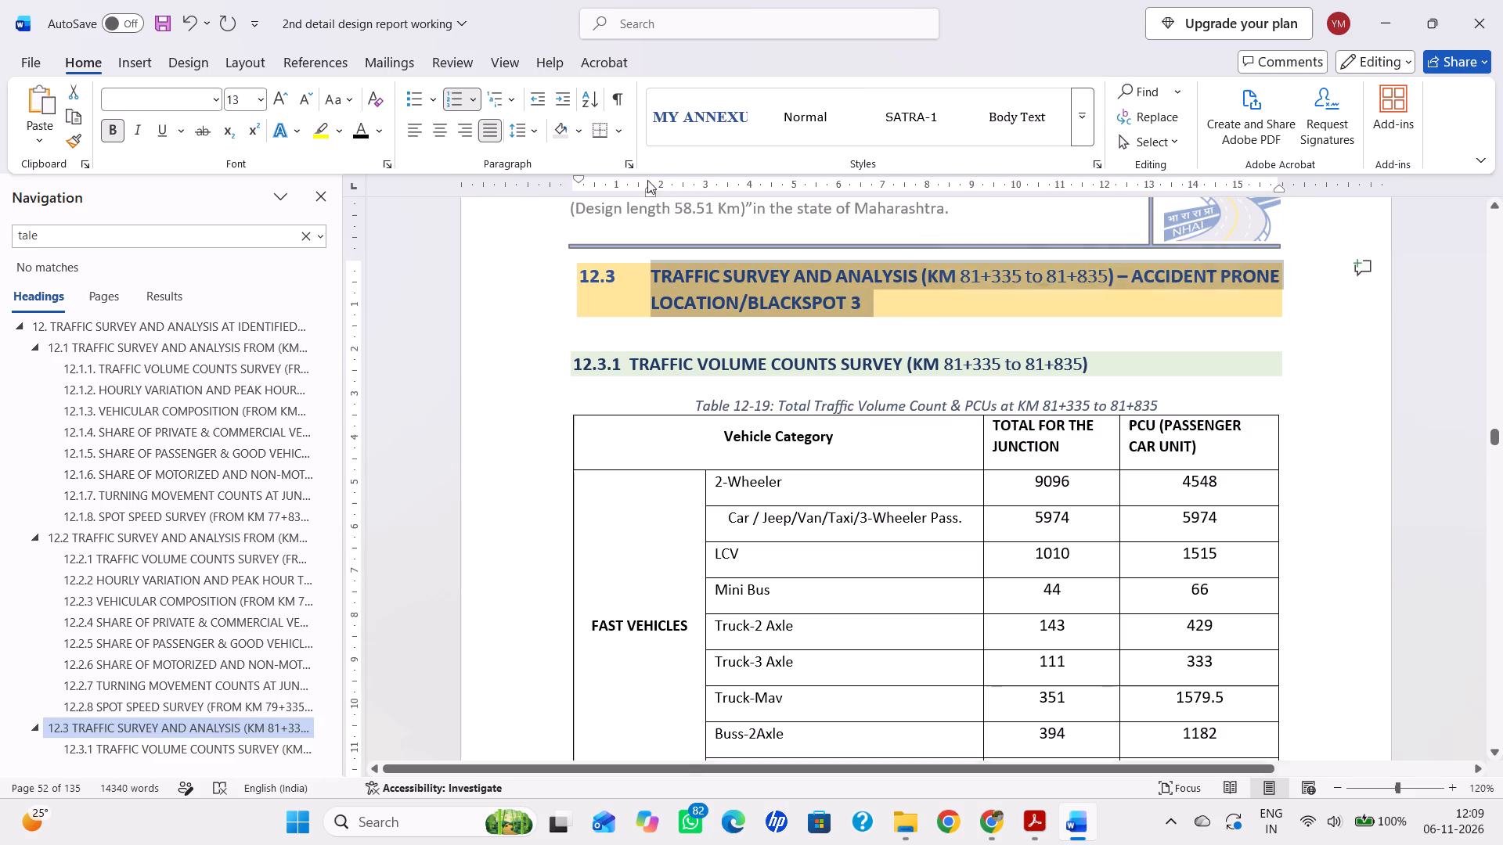
left_click(214, 92)
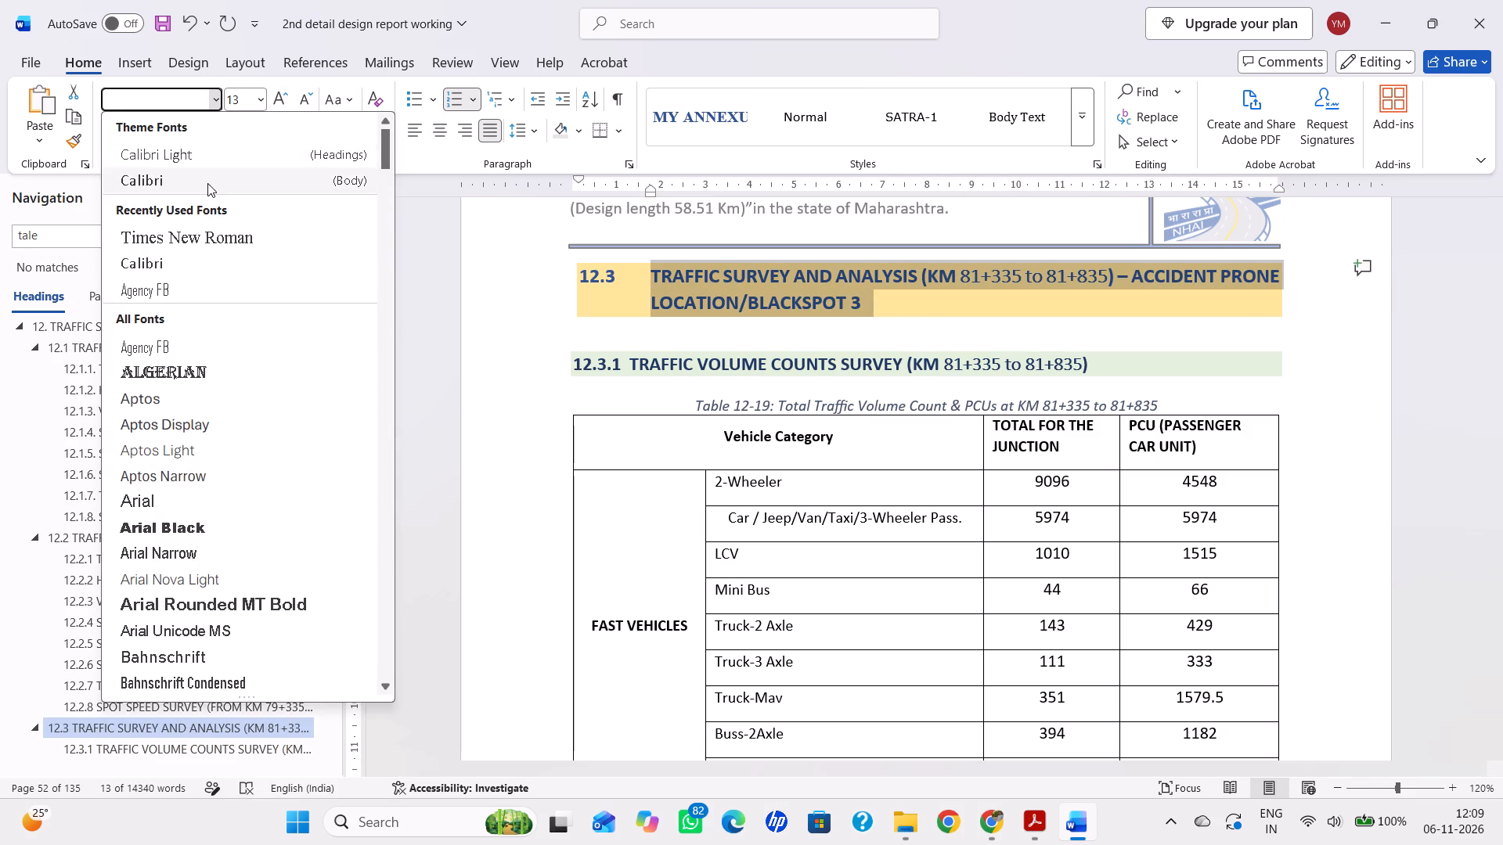
left_click(206, 175)
left_click(1411, 525)
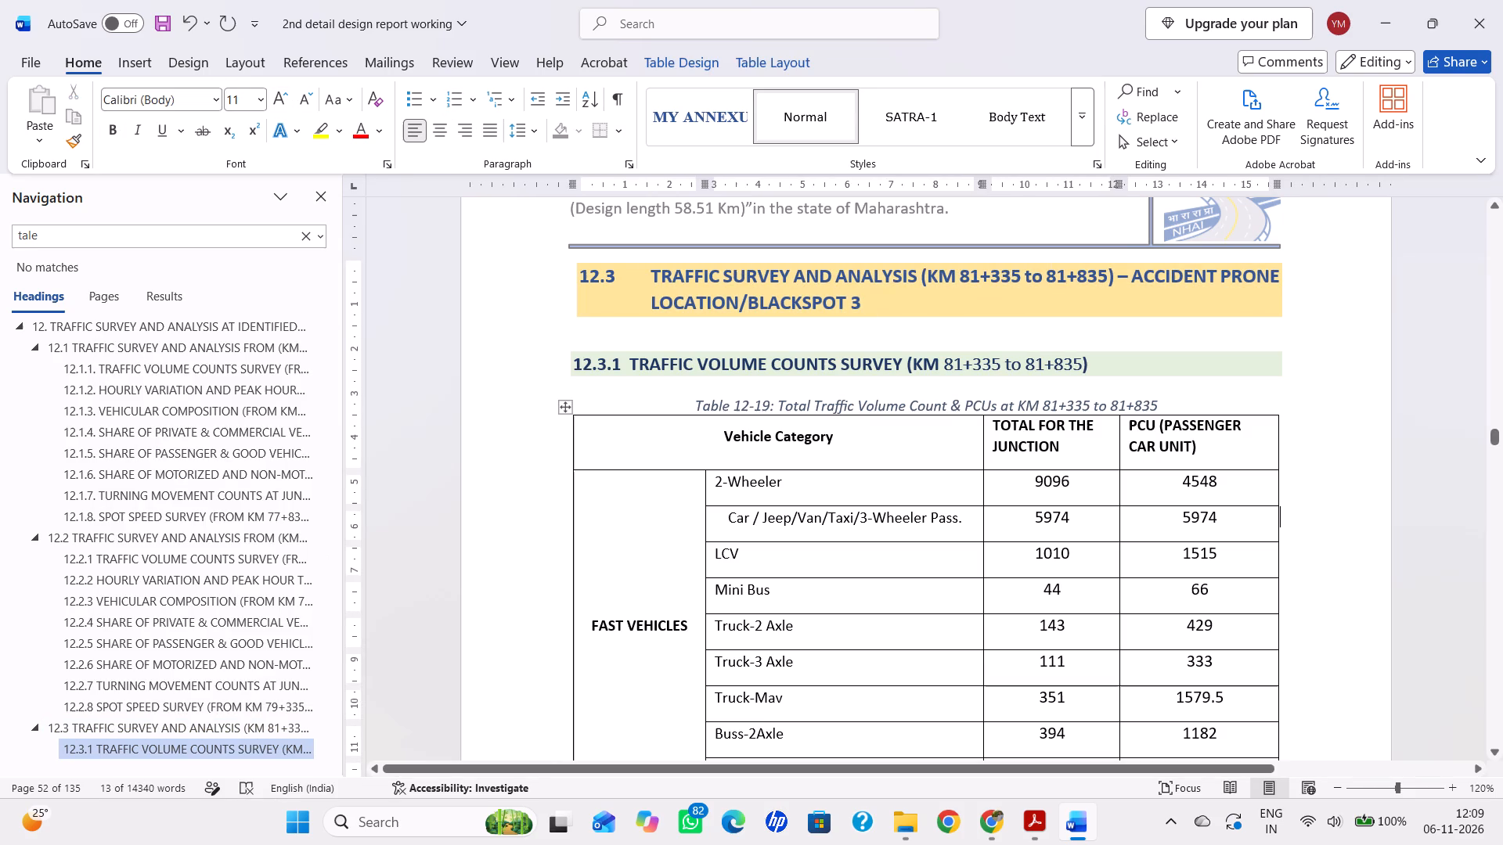
key("ctrl+s")
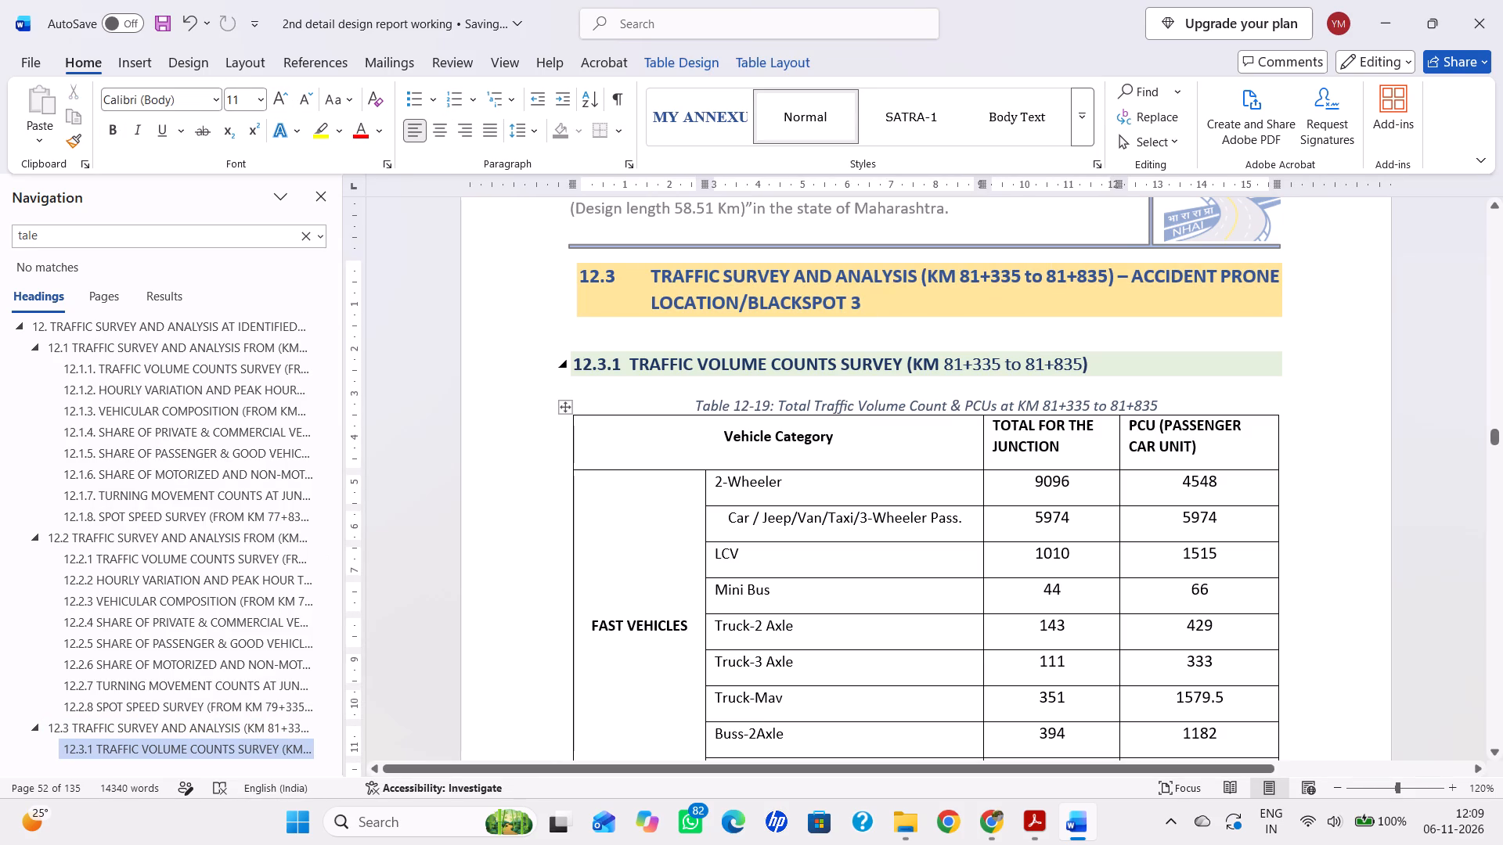
Set "SURVEY (KM 81+335 to 81+835)" in the 12.3.1 heading to the Calibri (Body) font and save the document.
left_click(992, 365)
left_click(878, 359)
left_click_drag(1110, 361, 852, 363)
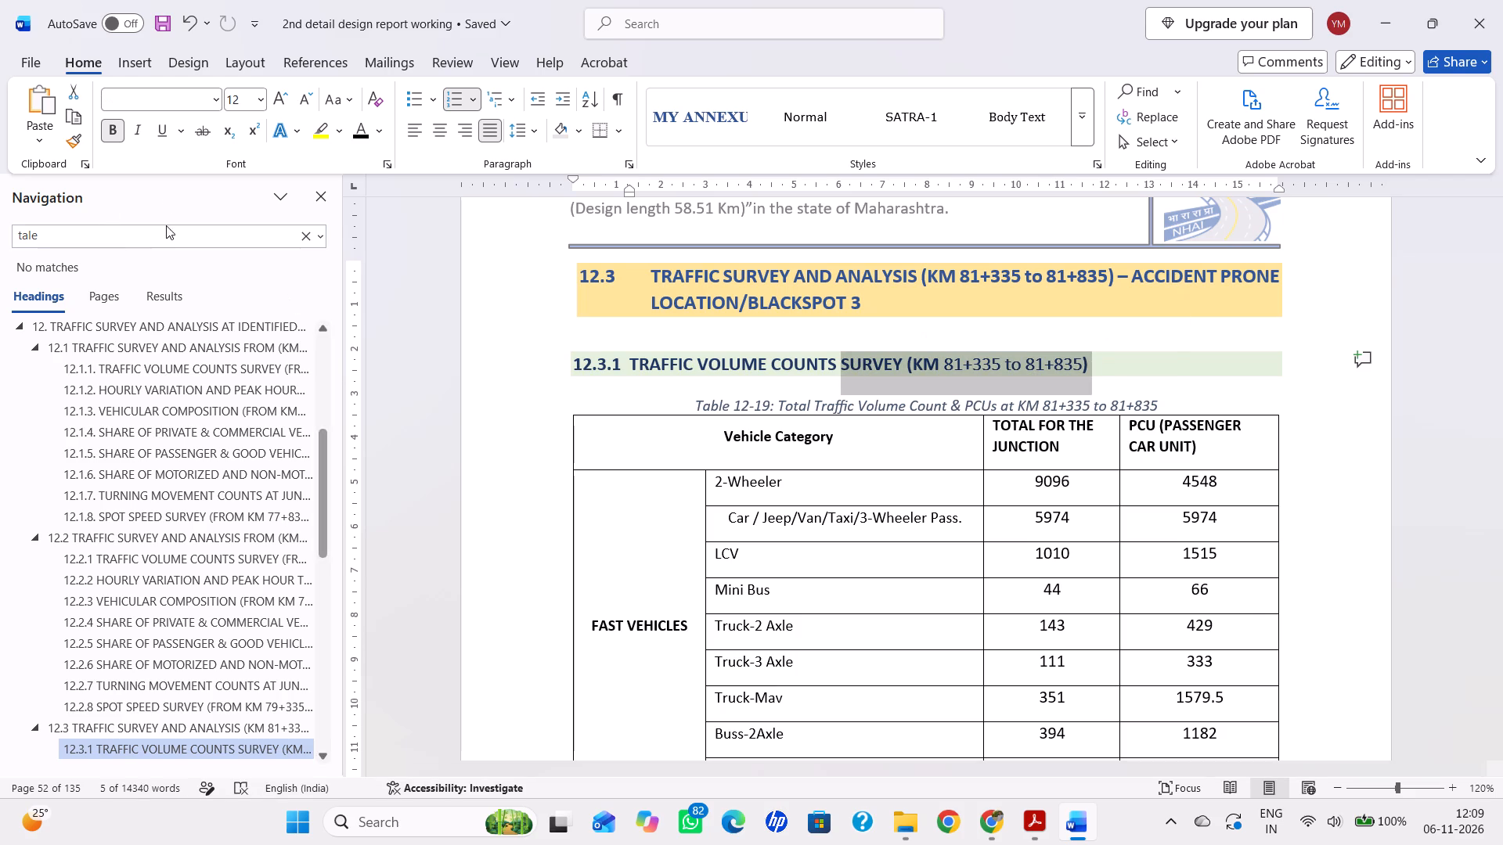
left_click(218, 99)
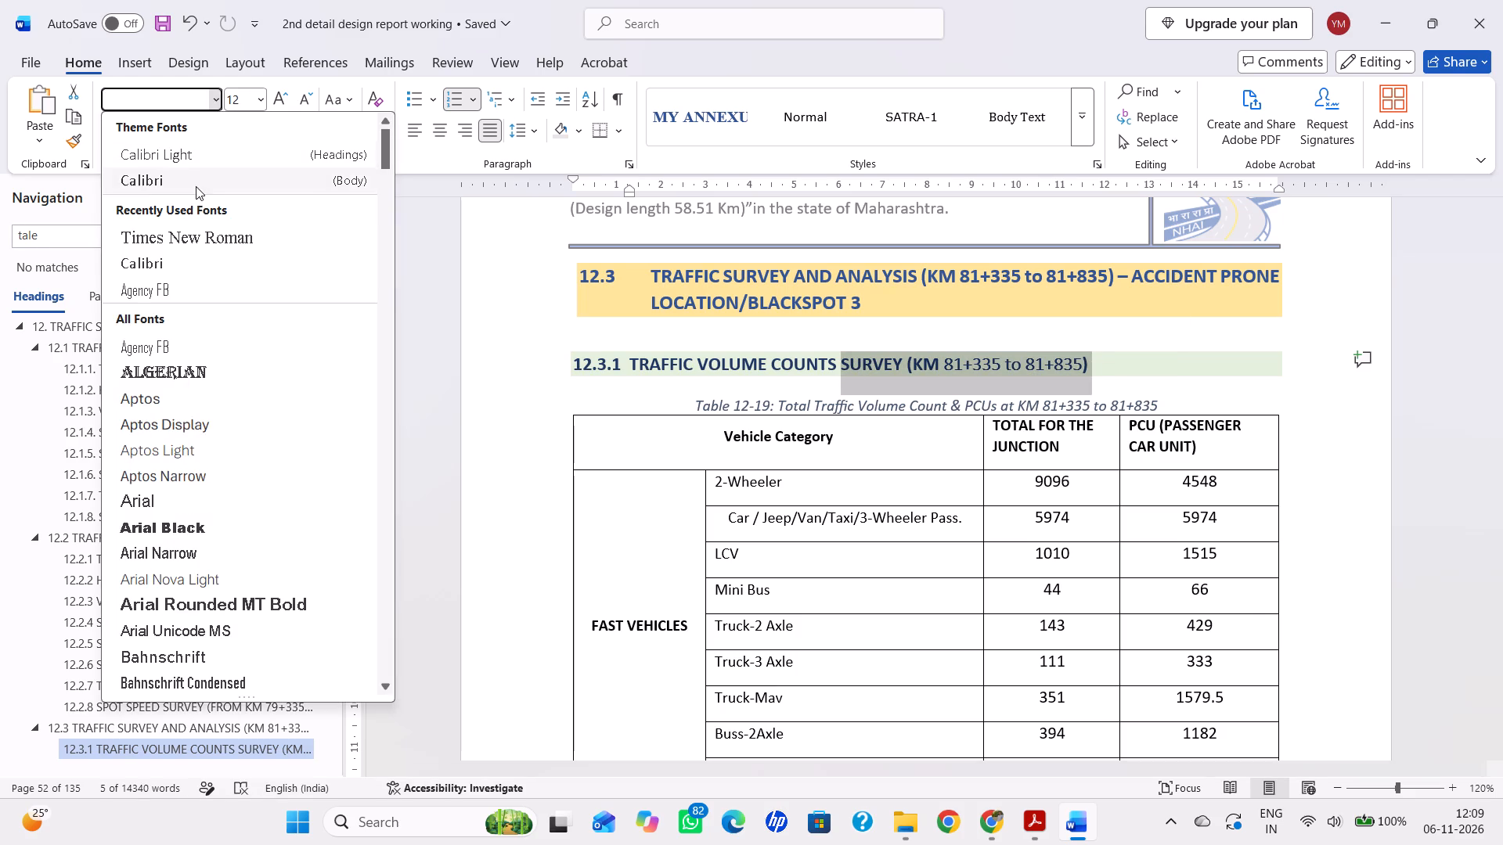
left_click(196, 186)
key("ctrl+s")
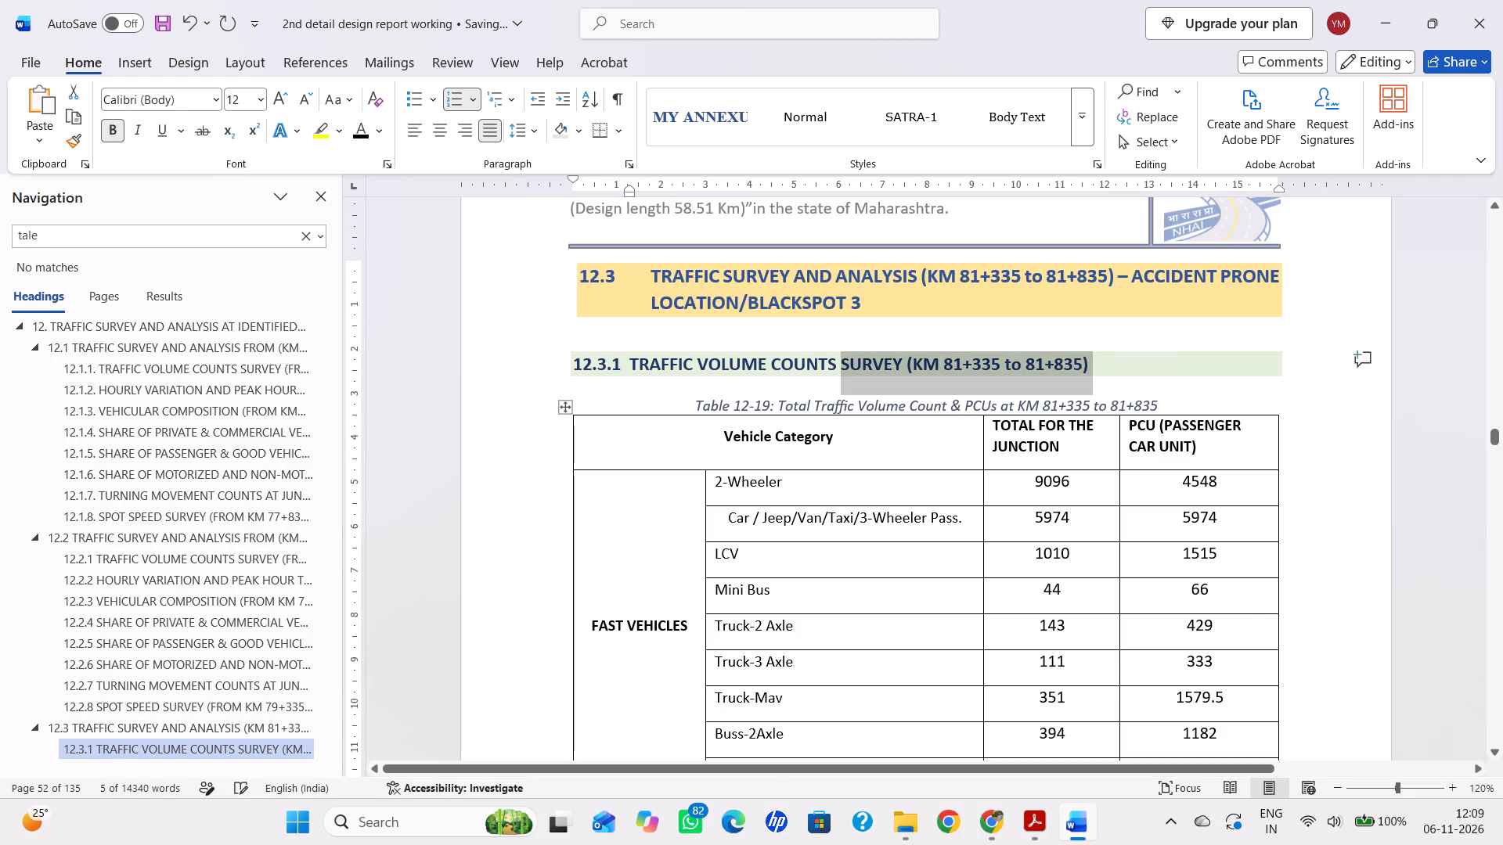
Left-align the "Car / Jeep/Van/Taxi/3-Wheeler Pass." entry in Table 12-19 with the other vehicle categories and save the document.
left_click(1191, 408)
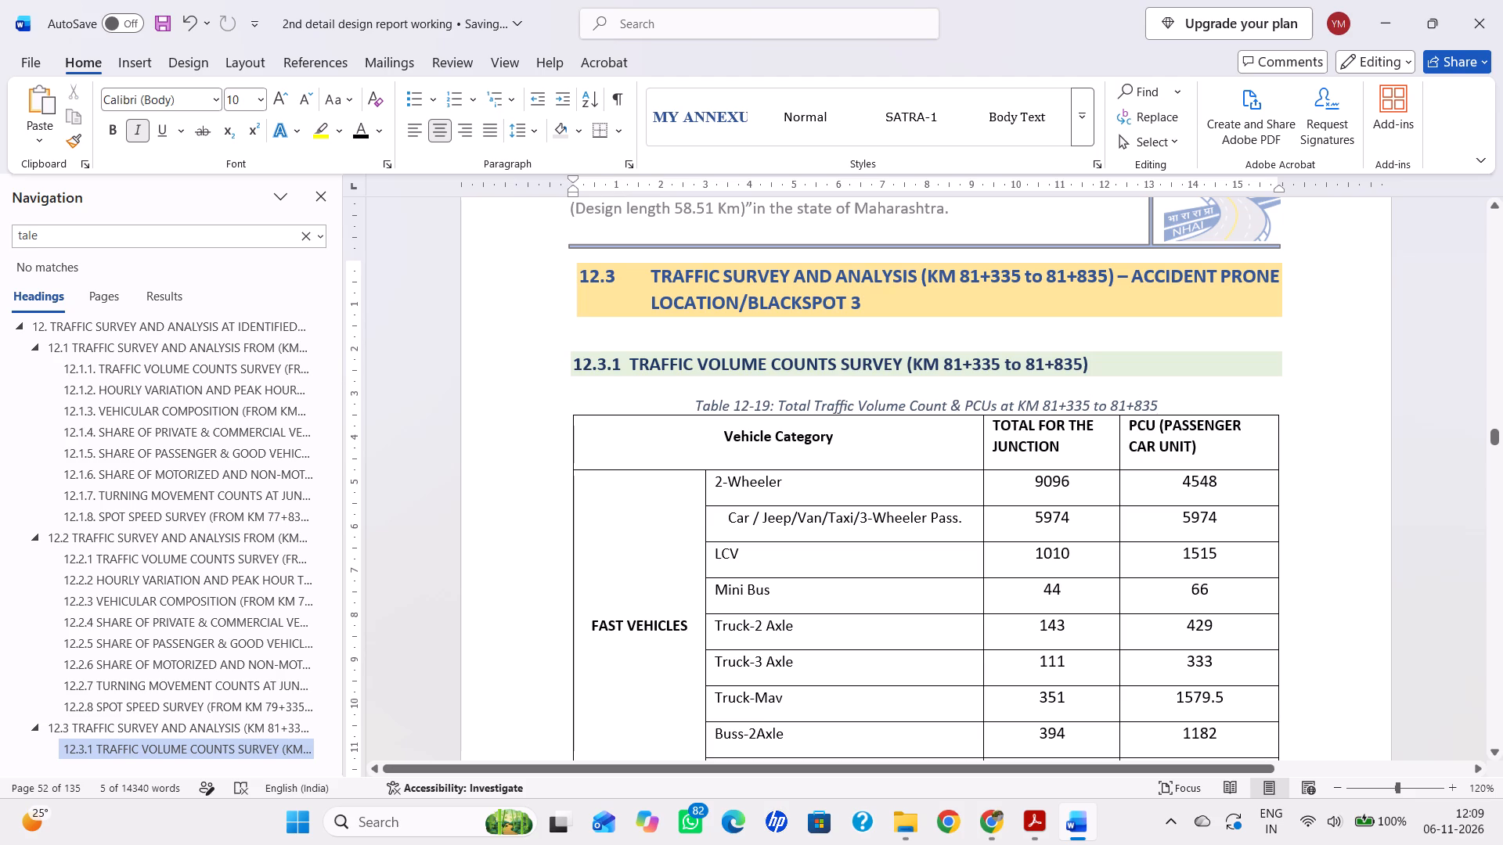
left_click(733, 512)
key("Left")
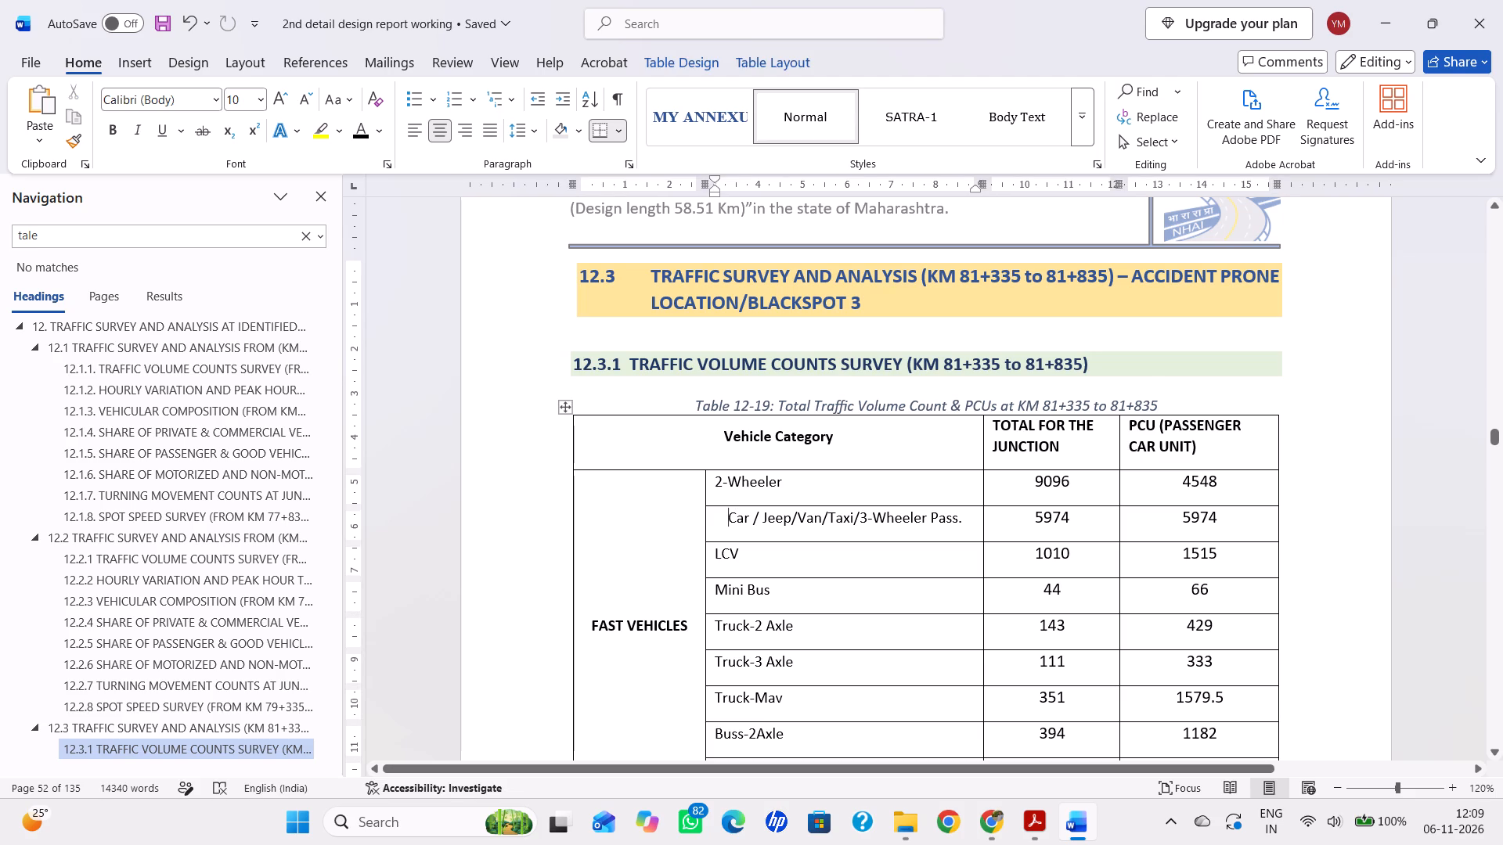
key("BackSpace")
key("ctrl+s")
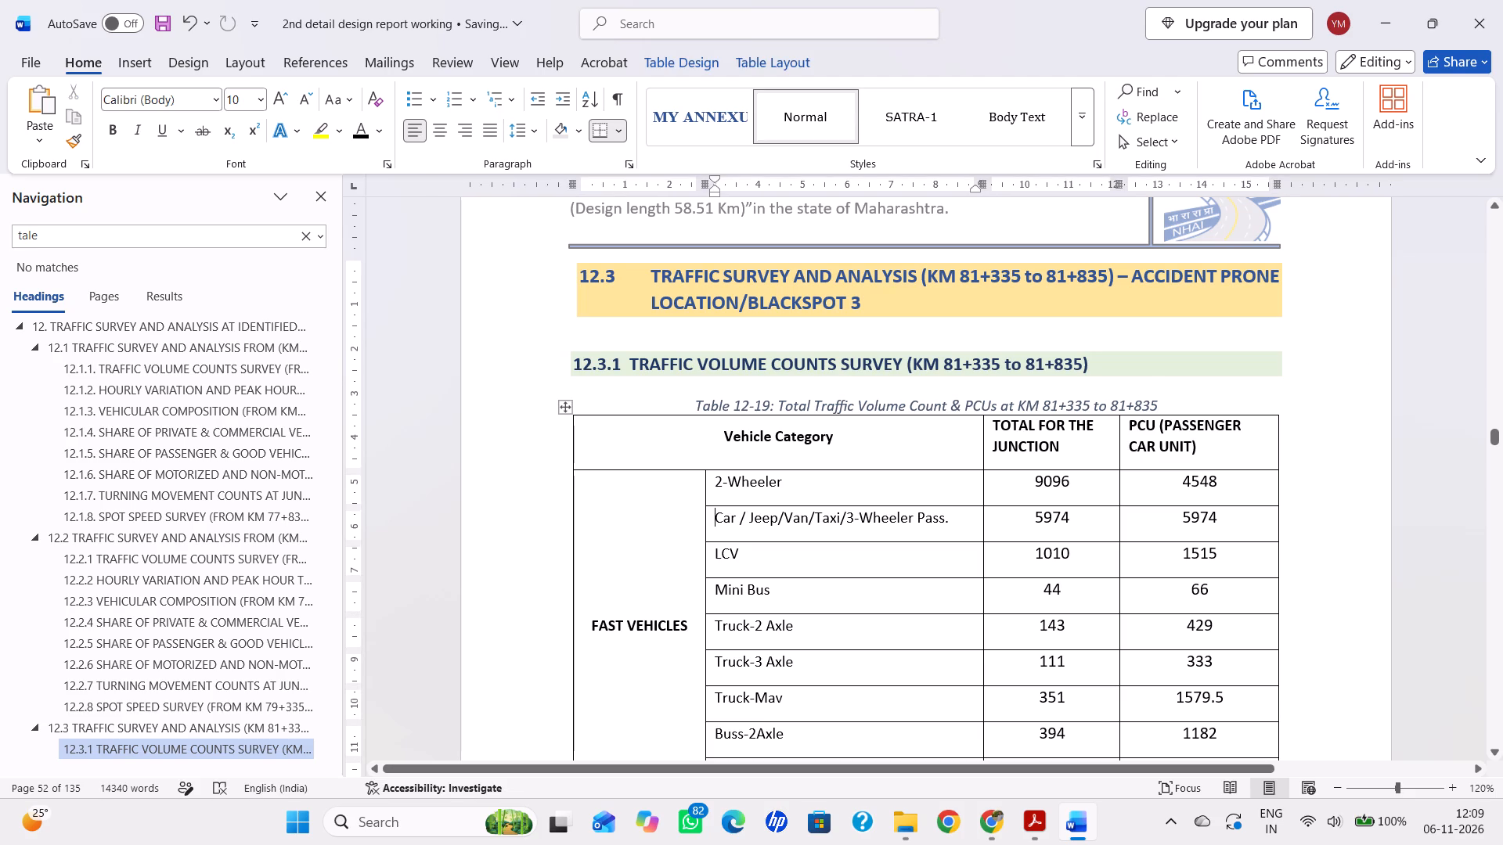
Compare the vehicle counts and PCU values in Table 12-19 with the bar chart on the following page.
scroll(817, 538, "down", 4)
scroll(938, 469, "down", 6)
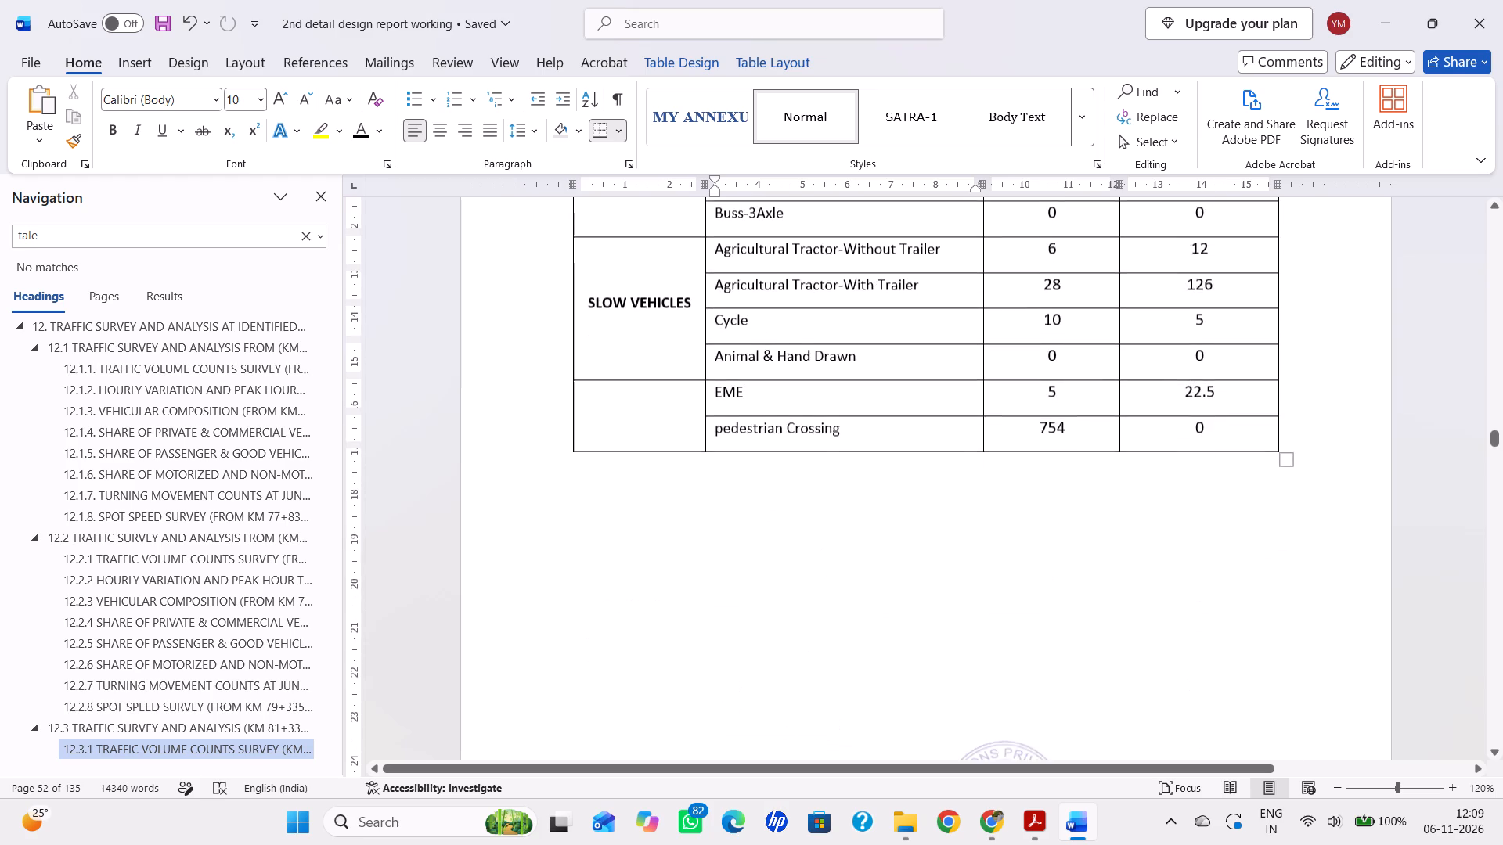
scroll(942, 473, "down", 8)
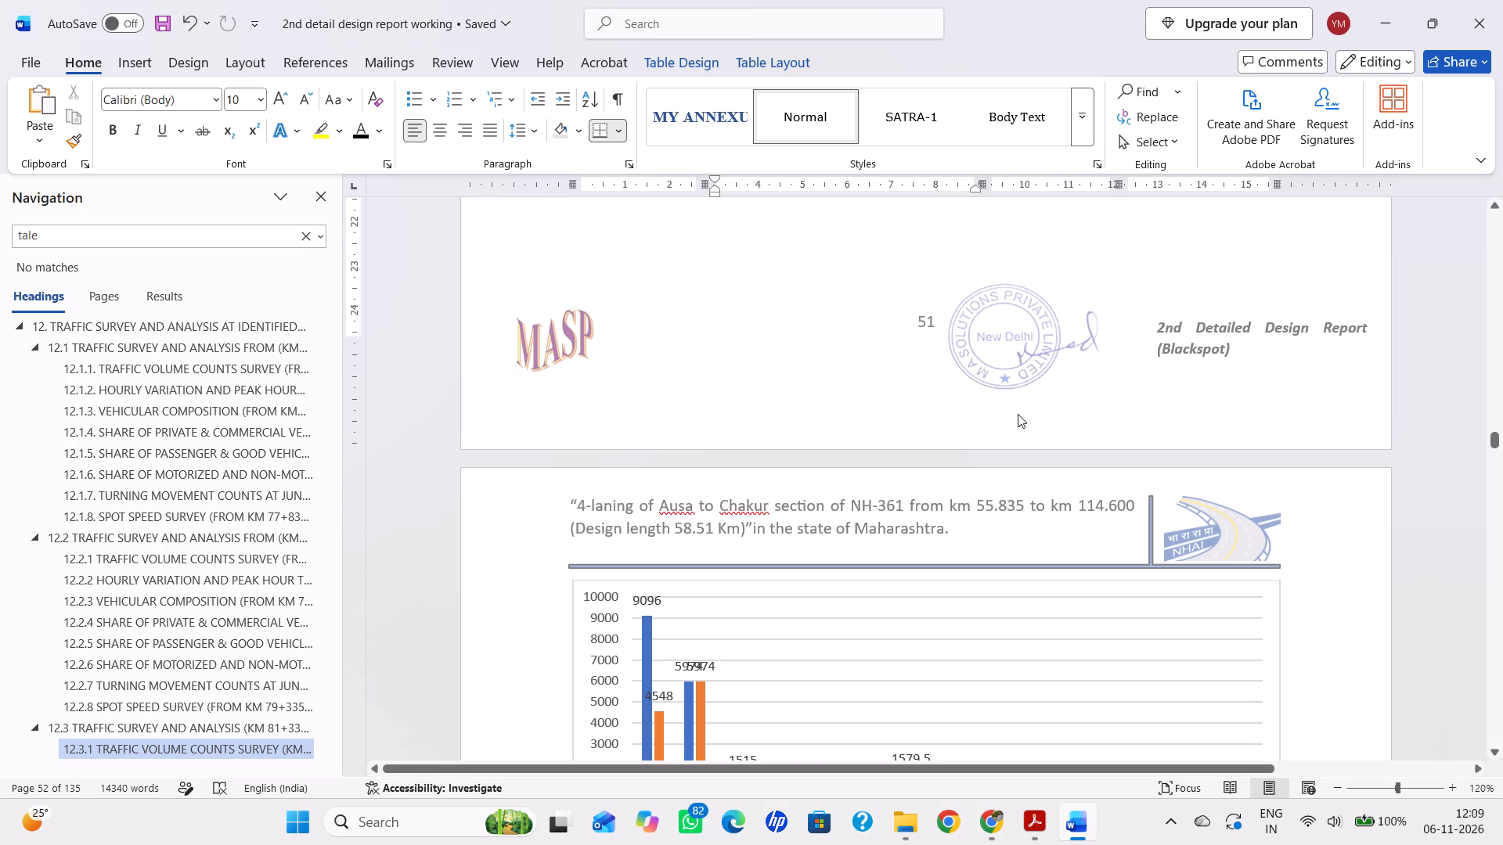
scroll(1016, 401, "up", 4)
scroll(1008, 389, "down", 1)
scroll(1007, 389, "up", 15)
scroll(1029, 412, "down", 1)
scroll(1029, 412, "up", 5)
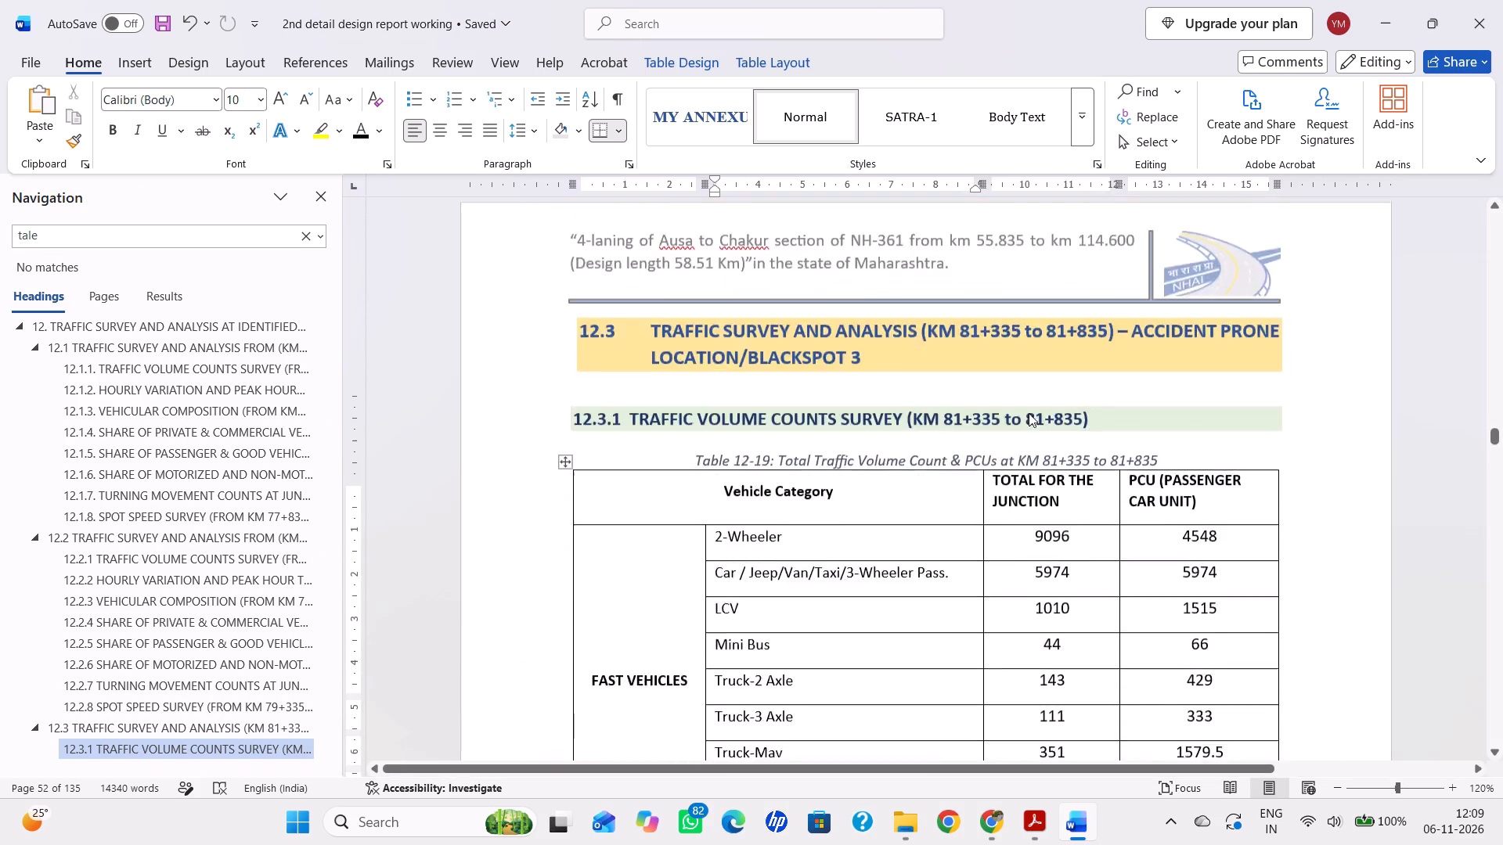
scroll(1029, 413, "down", 17)
scroll(1029, 413, "up", 1)
scroll(1029, 414, "down", 10)
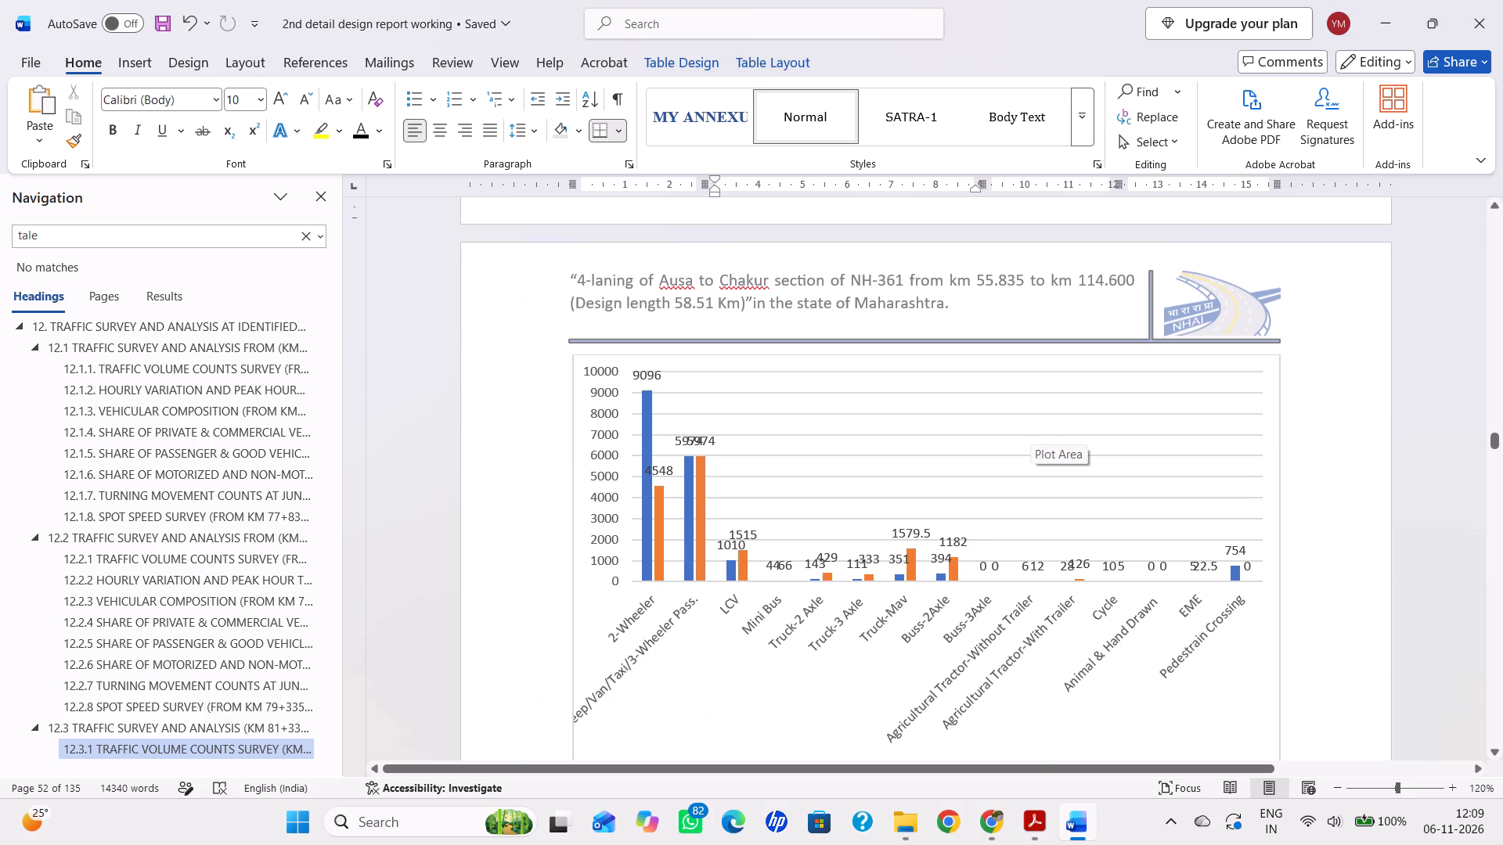
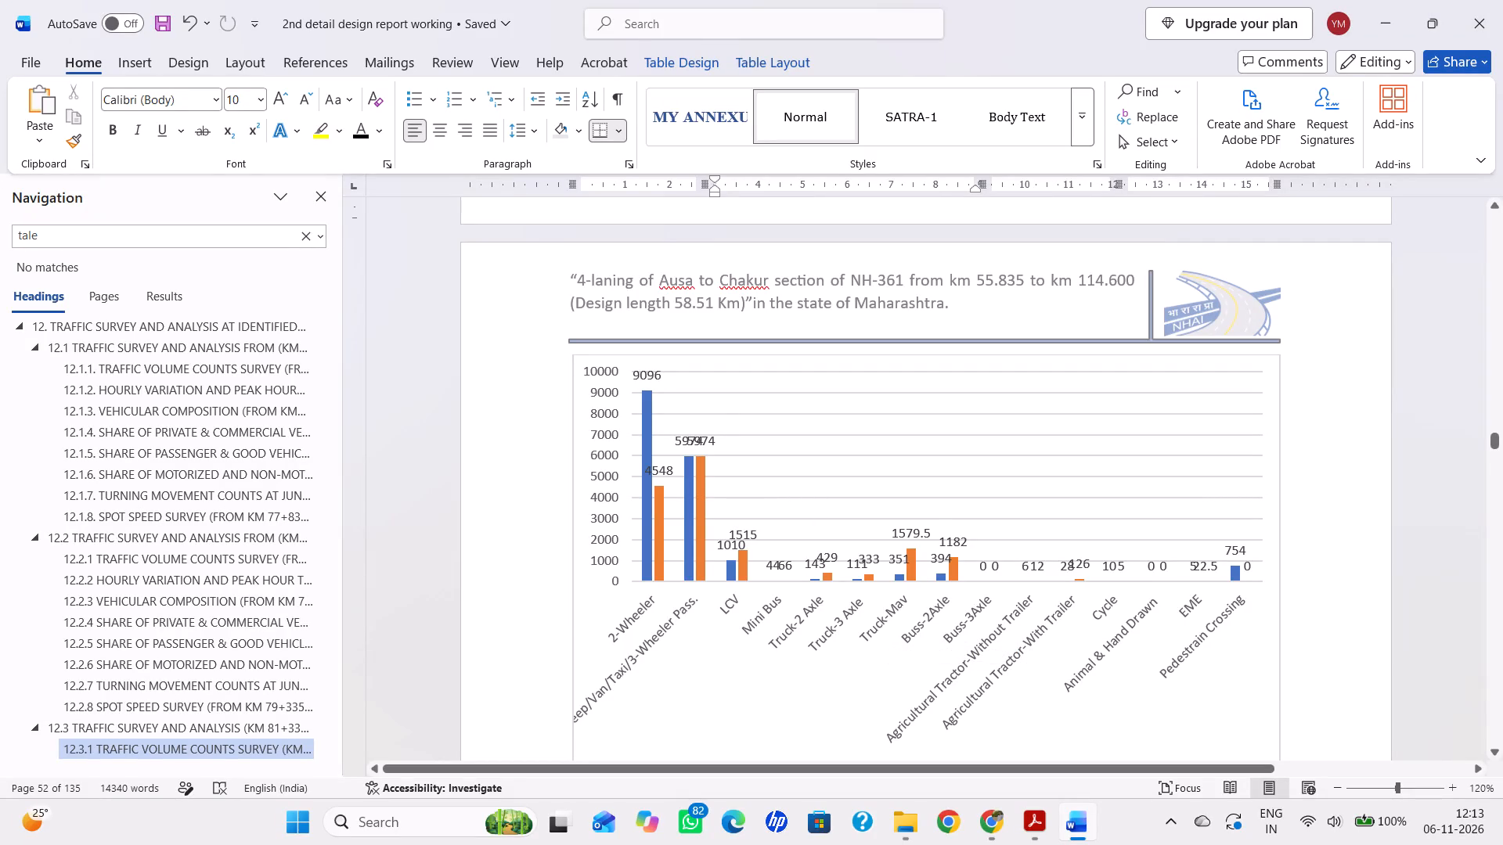
Move the PCU data labels for Car/Jeep/Van/Taxi/3-Wheeler and LCV upward, clear of the neighbouring labels, in the traffic volume graph.
left_click_drag(708, 434, 727, 393)
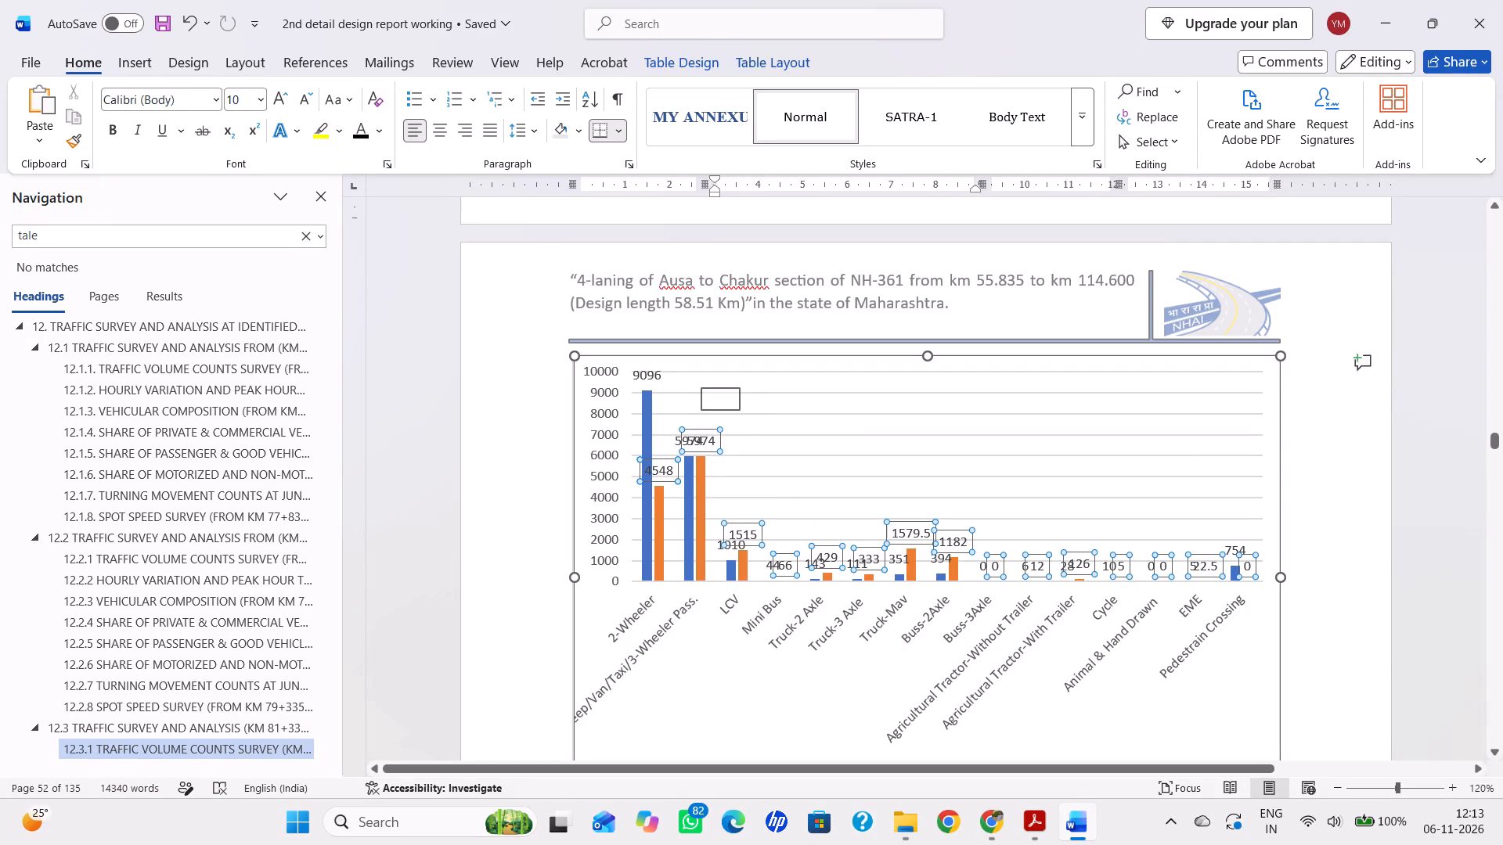
left_click_drag(727, 393, 726, 393)
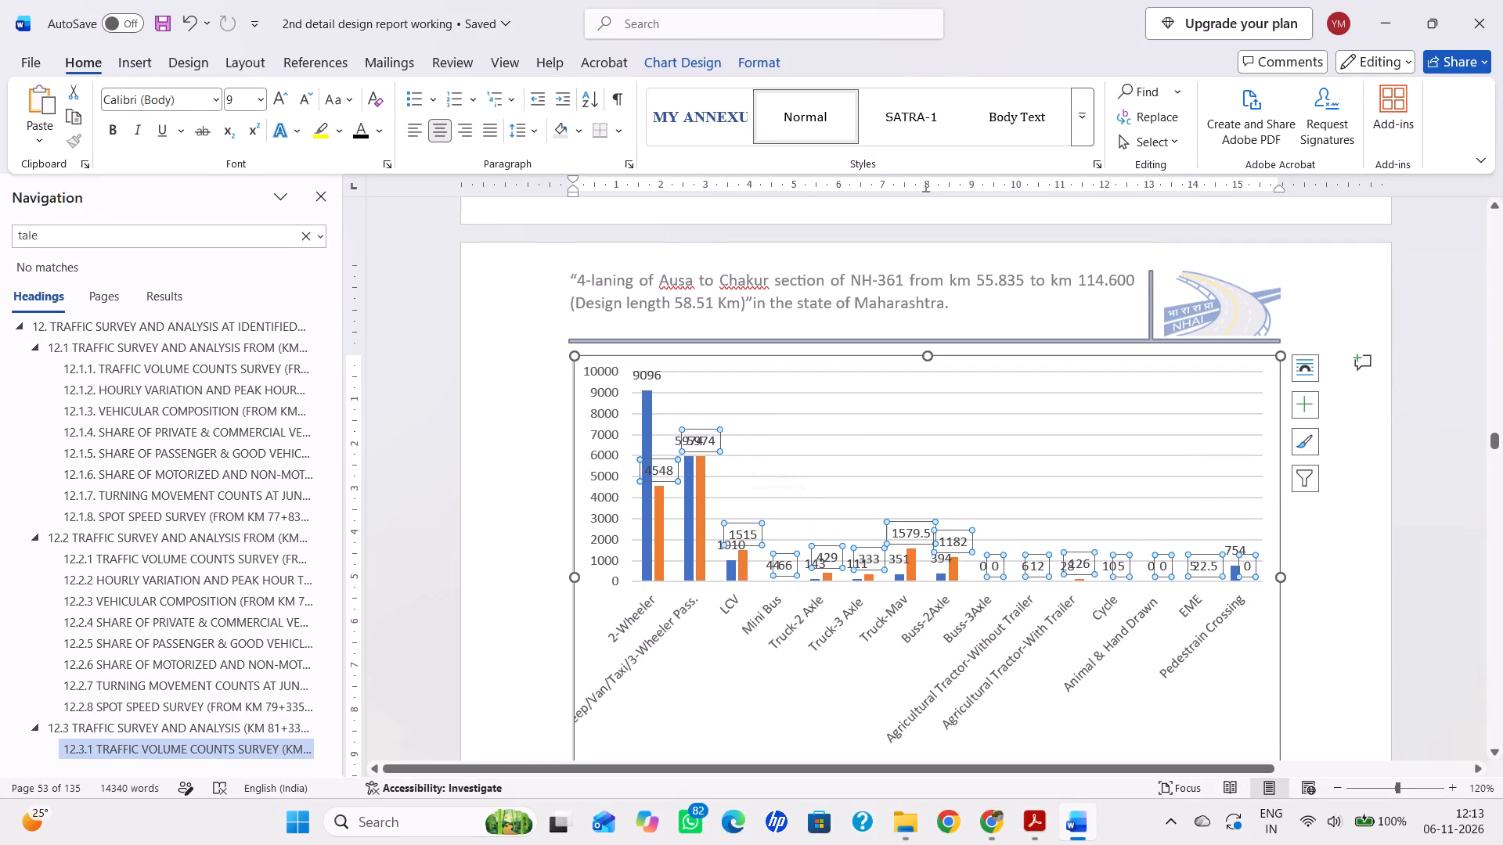
left_click_drag(711, 432, 719, 397)
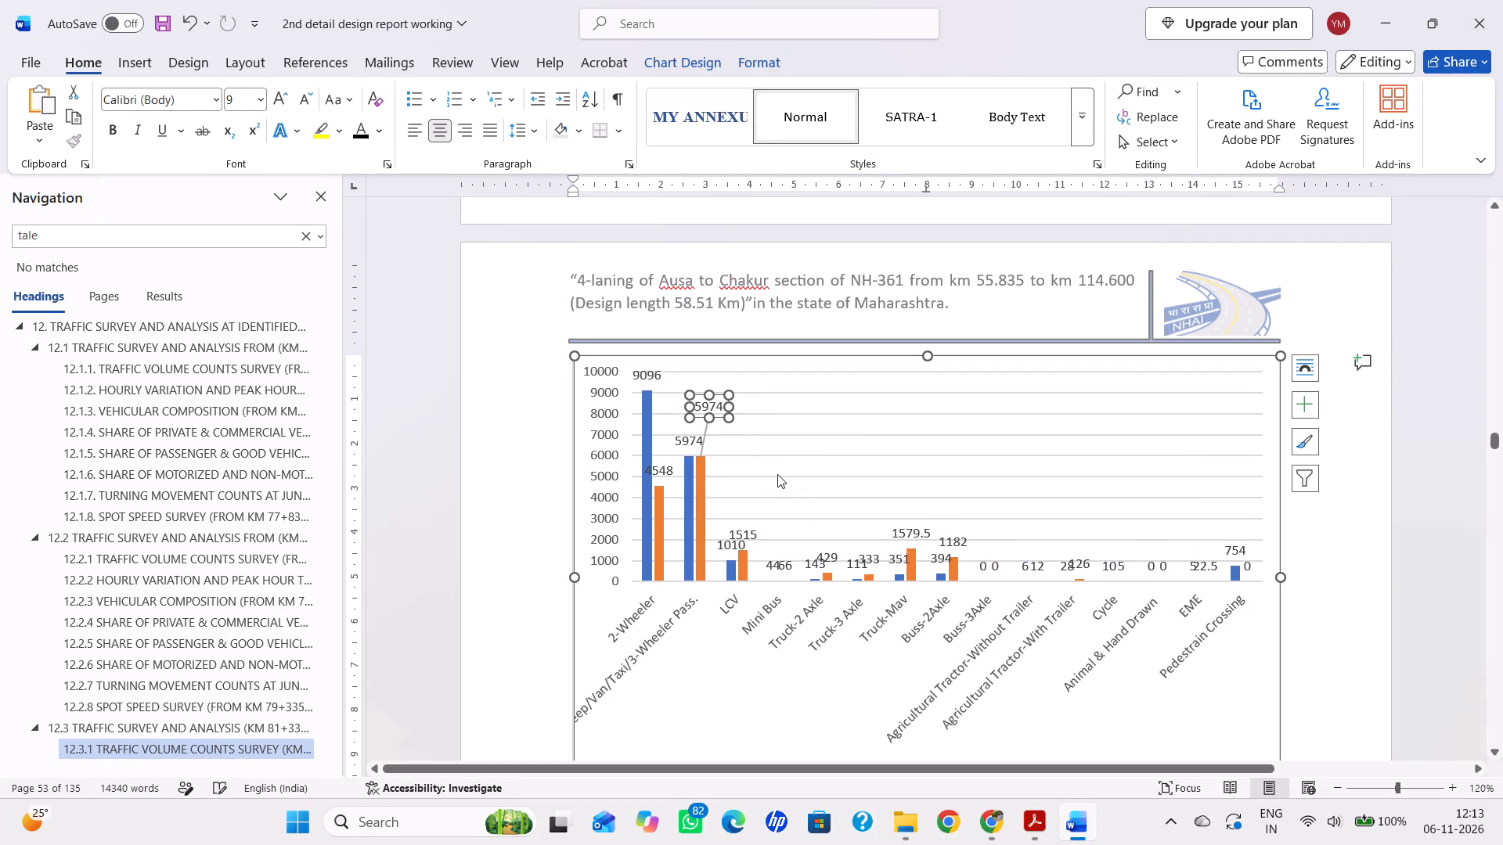
left_click(777, 474)
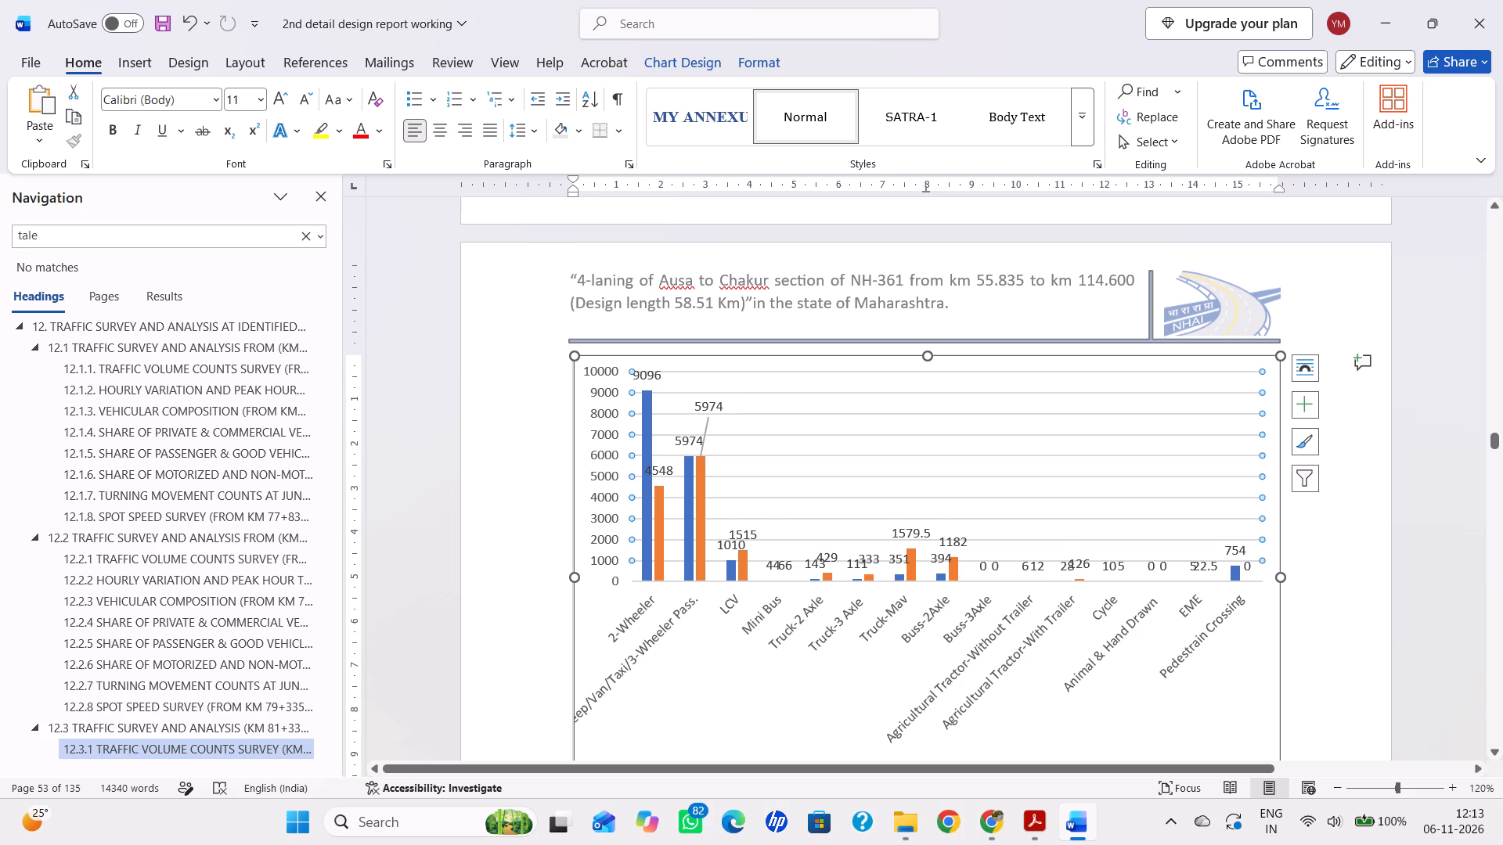
left_click_drag(751, 533, 758, 500)
left_click(852, 442)
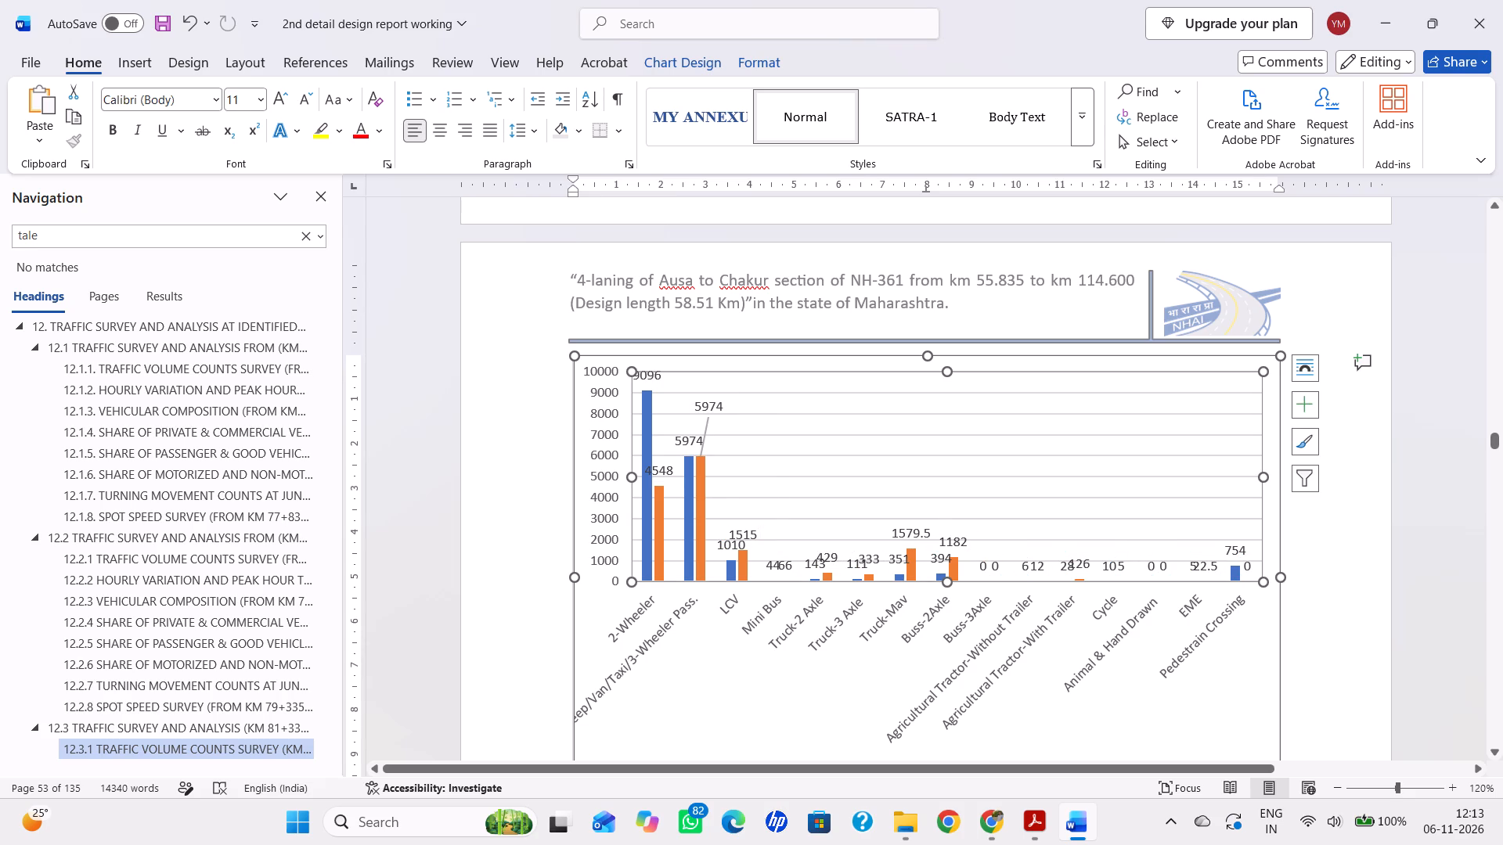
left_click(743, 534)
left_click_drag(744, 525, 755, 505)
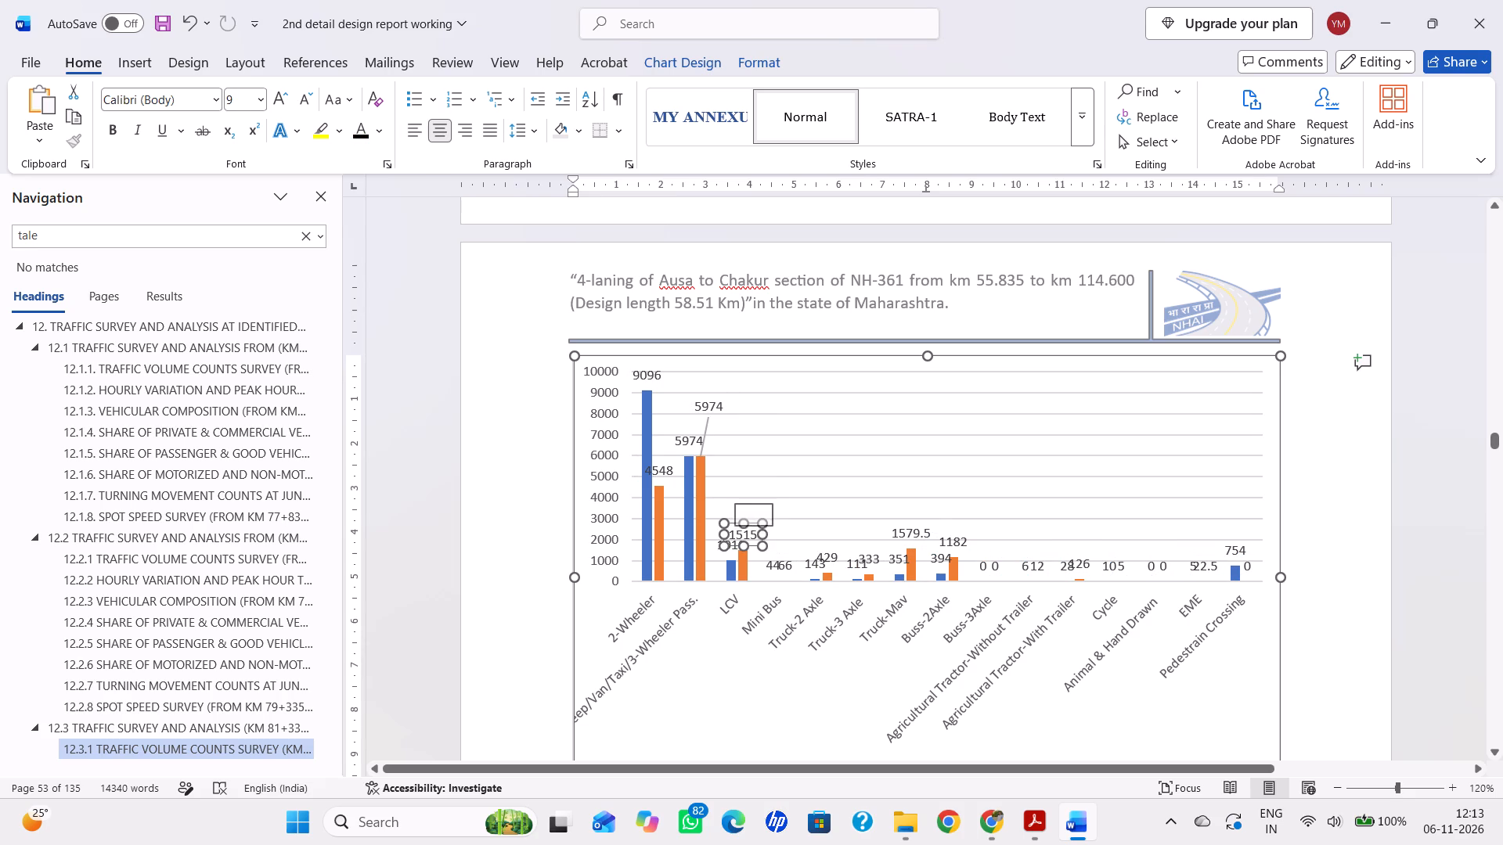
left_click_drag(755, 505, 755, 503)
Raise the PCU data labels for Mini Bus, Truck-2 Axle, Truck-3 Axle and Truck-Mav clear of the adjacent junction-total labels.
left_click(786, 570)
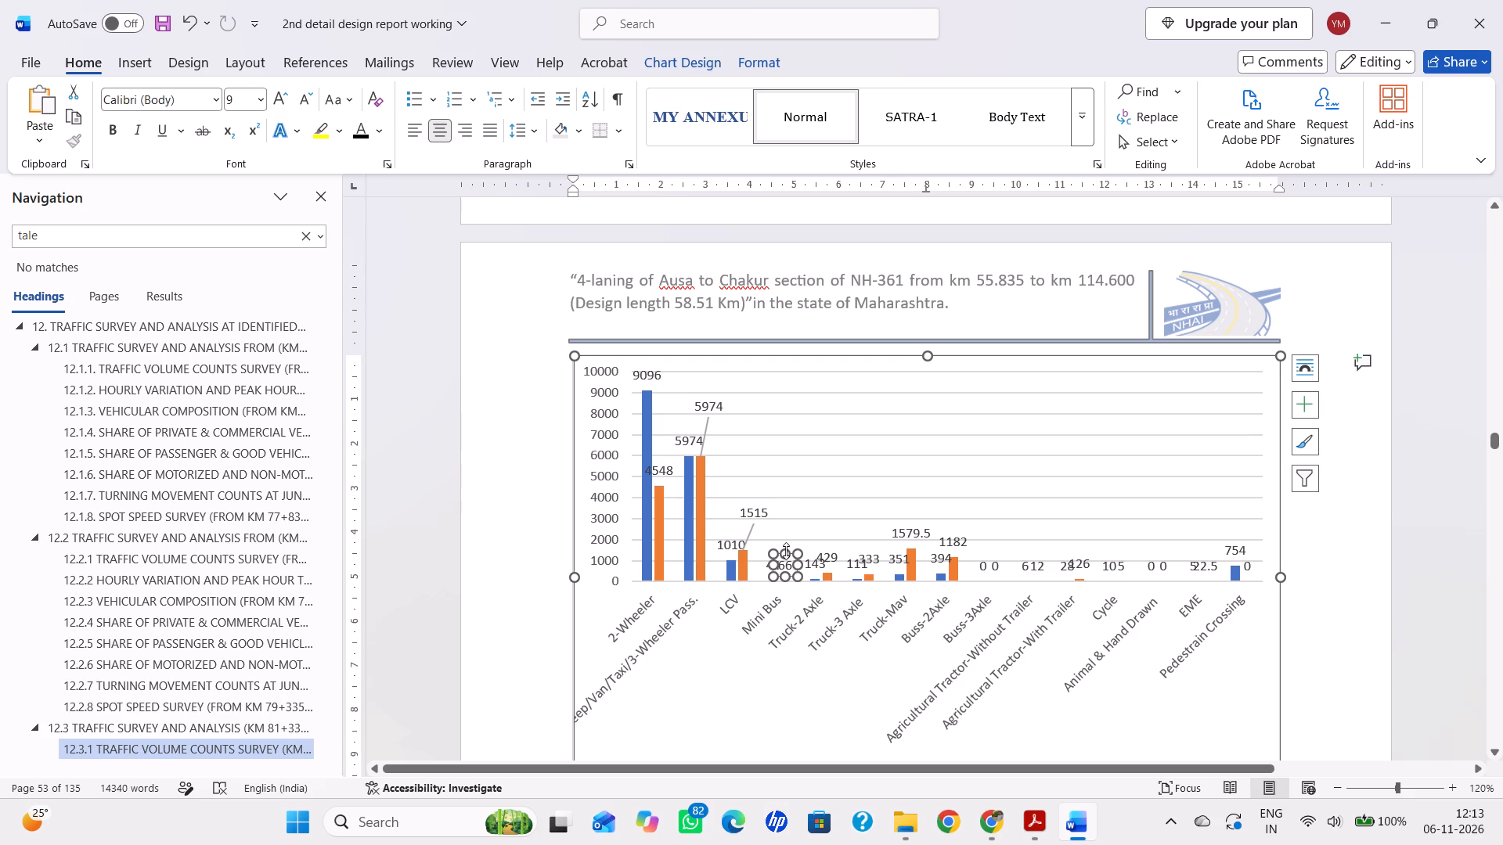
left_click_drag(791, 553, 808, 518)
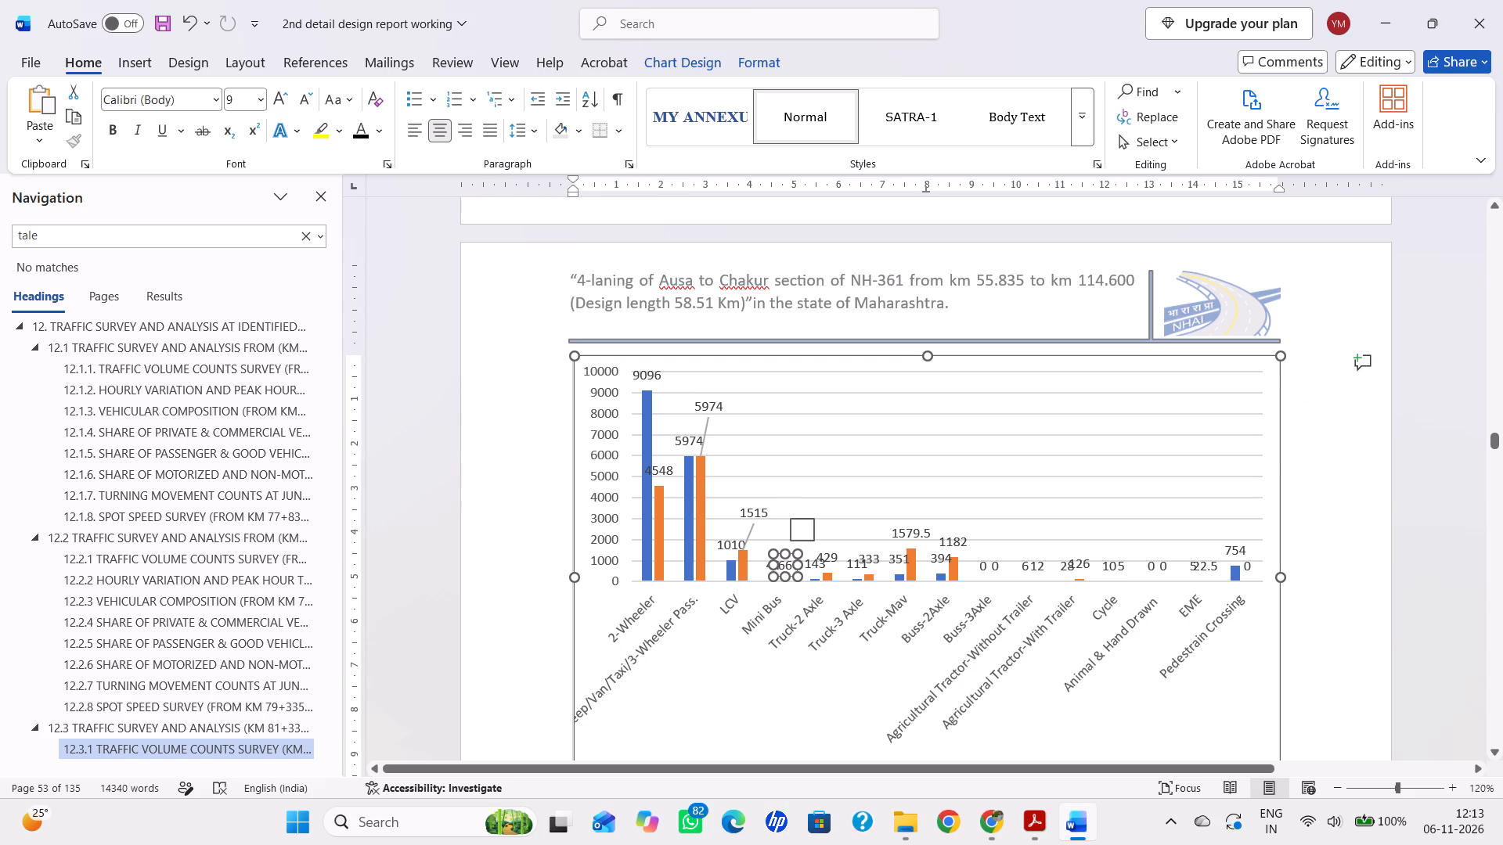
left_click_drag(808, 518, 808, 513)
left_click(833, 552)
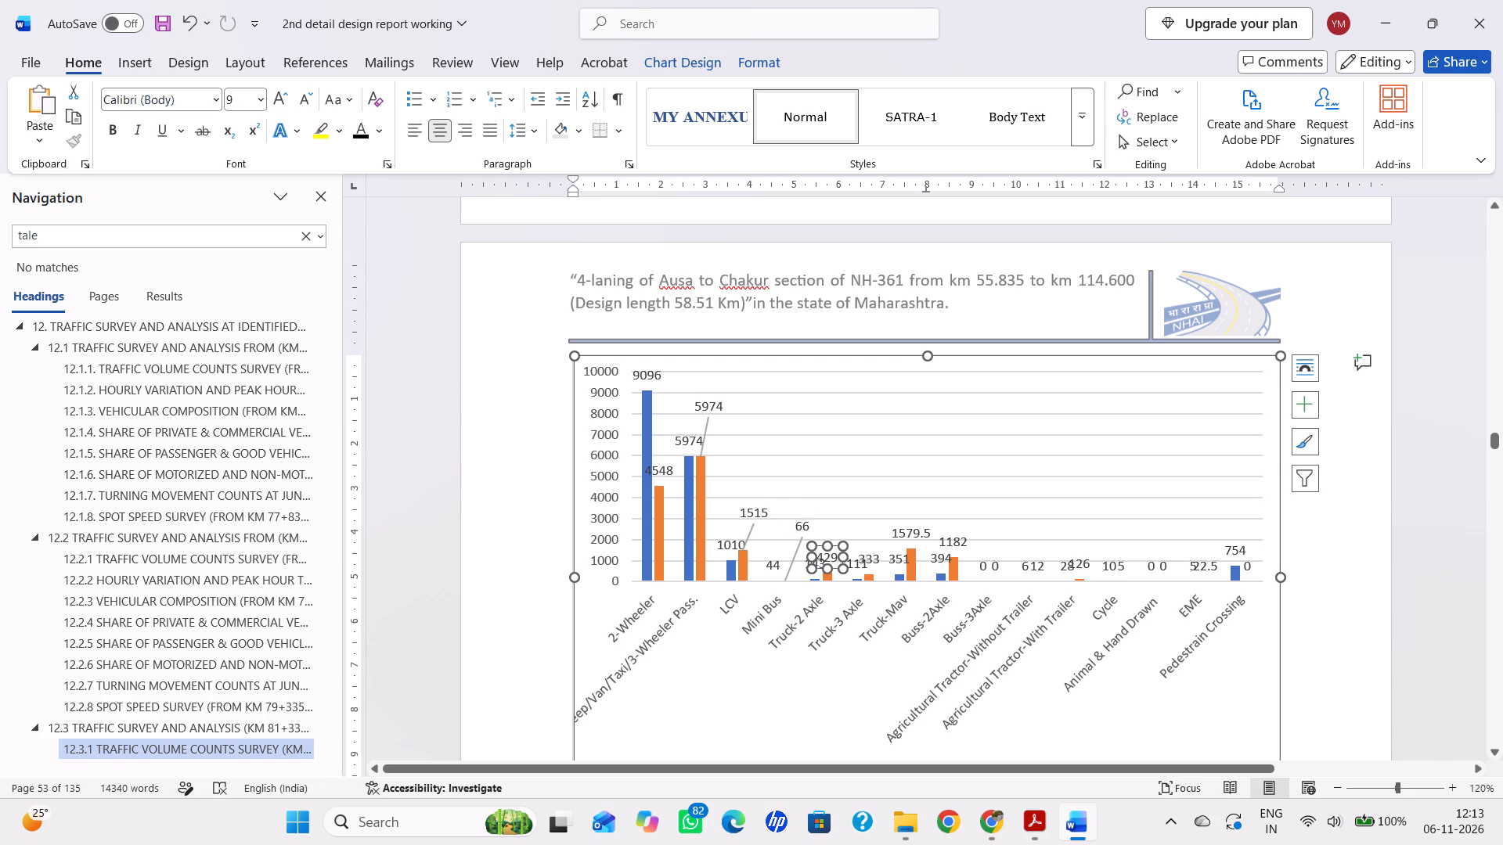
left_click_drag(833, 547, 838, 523)
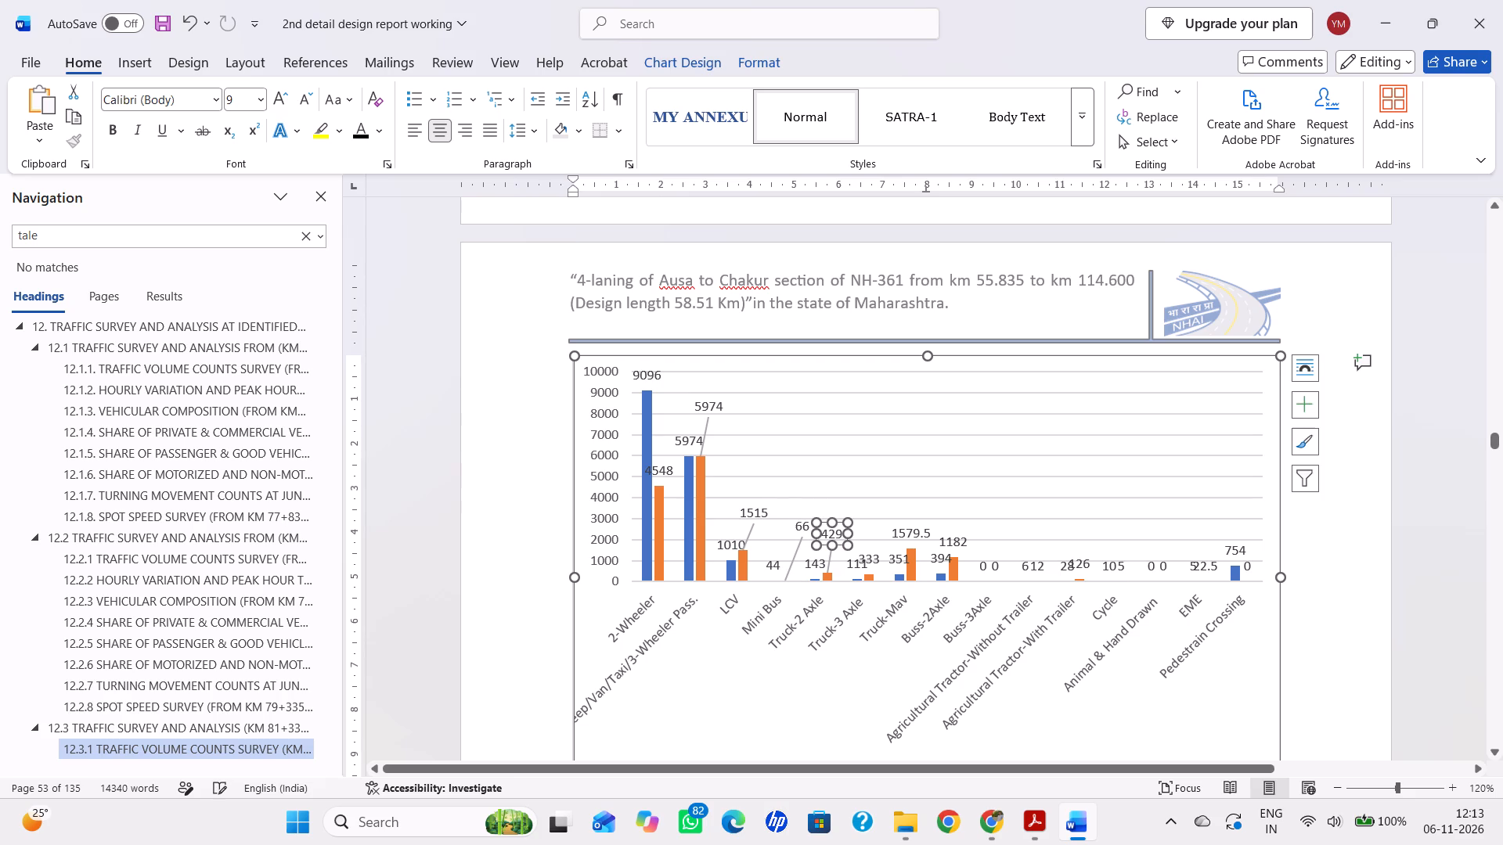
left_click(870, 552)
left_click_drag(862, 546, 860, 523)
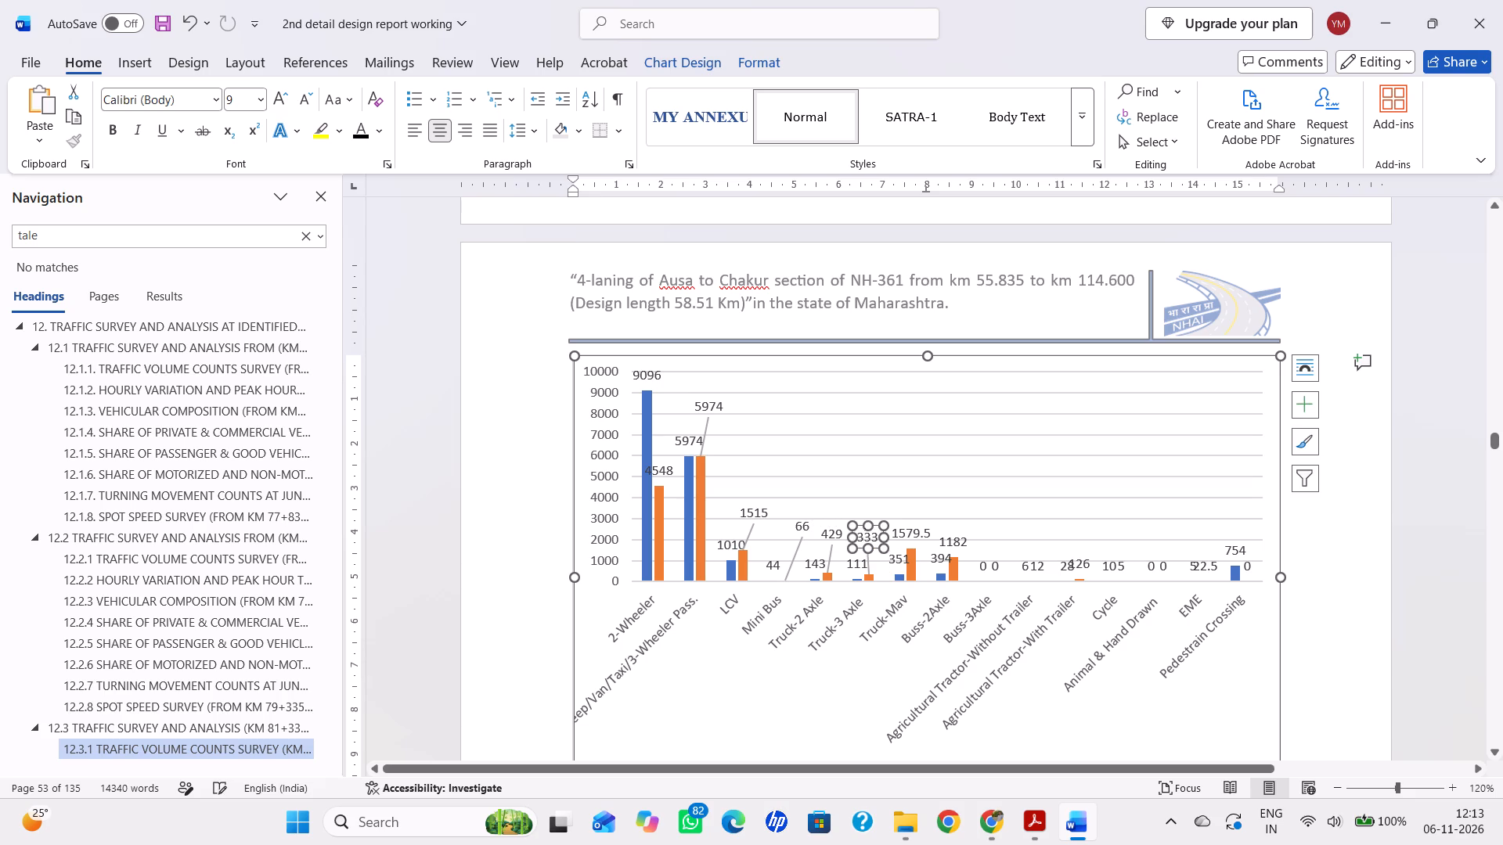
left_click(918, 531)
left_click_drag(921, 523, 928, 509)
Review Table 12-19 with the vehicle counts and PCUs and the Figure 12-23 graph for KM 81+335 to 81+835.
scroll(940, 587, "up", 10)
scroll(933, 581, "down", 1)
scroll(932, 584, "up", 5)
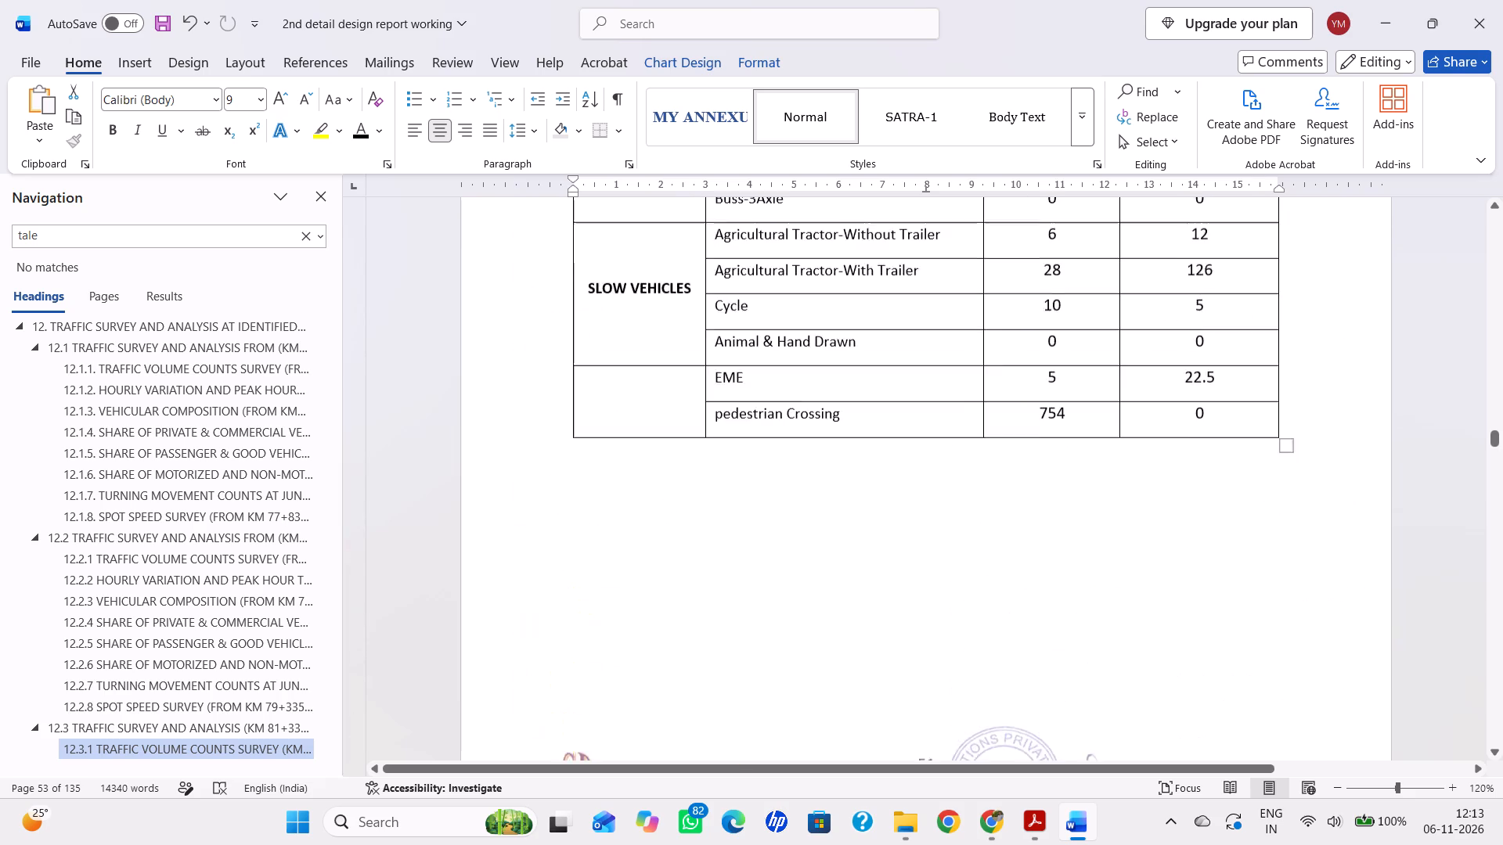
scroll(957, 471, "up", 3)
scroll(957, 471, "down", 4)
scroll(957, 471, "up", 10)
scroll(957, 471, "down", 1)
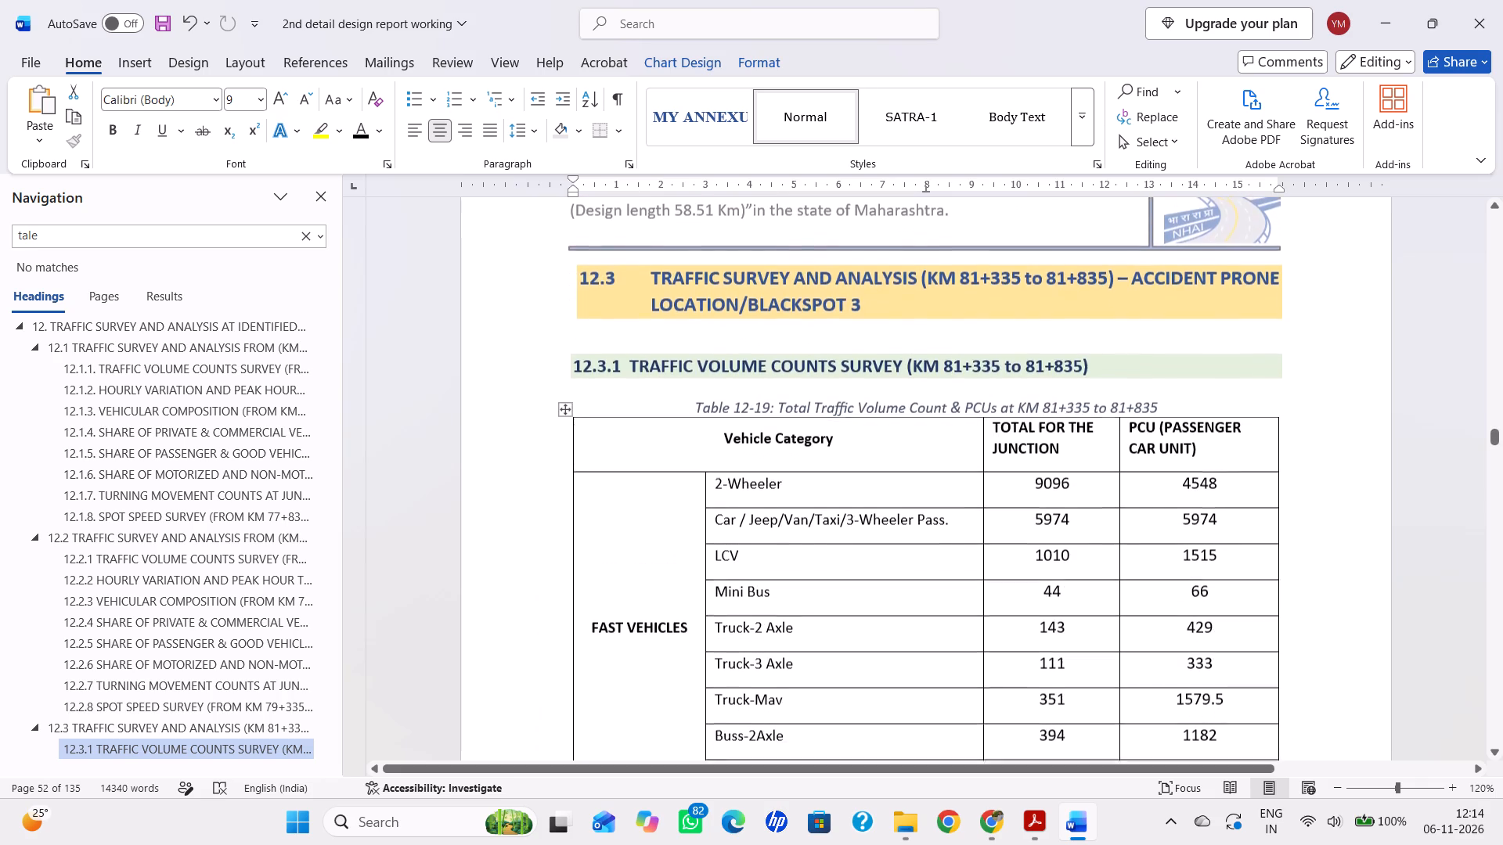
scroll(957, 471, "down", 16)
scroll(957, 471, "down", 11)
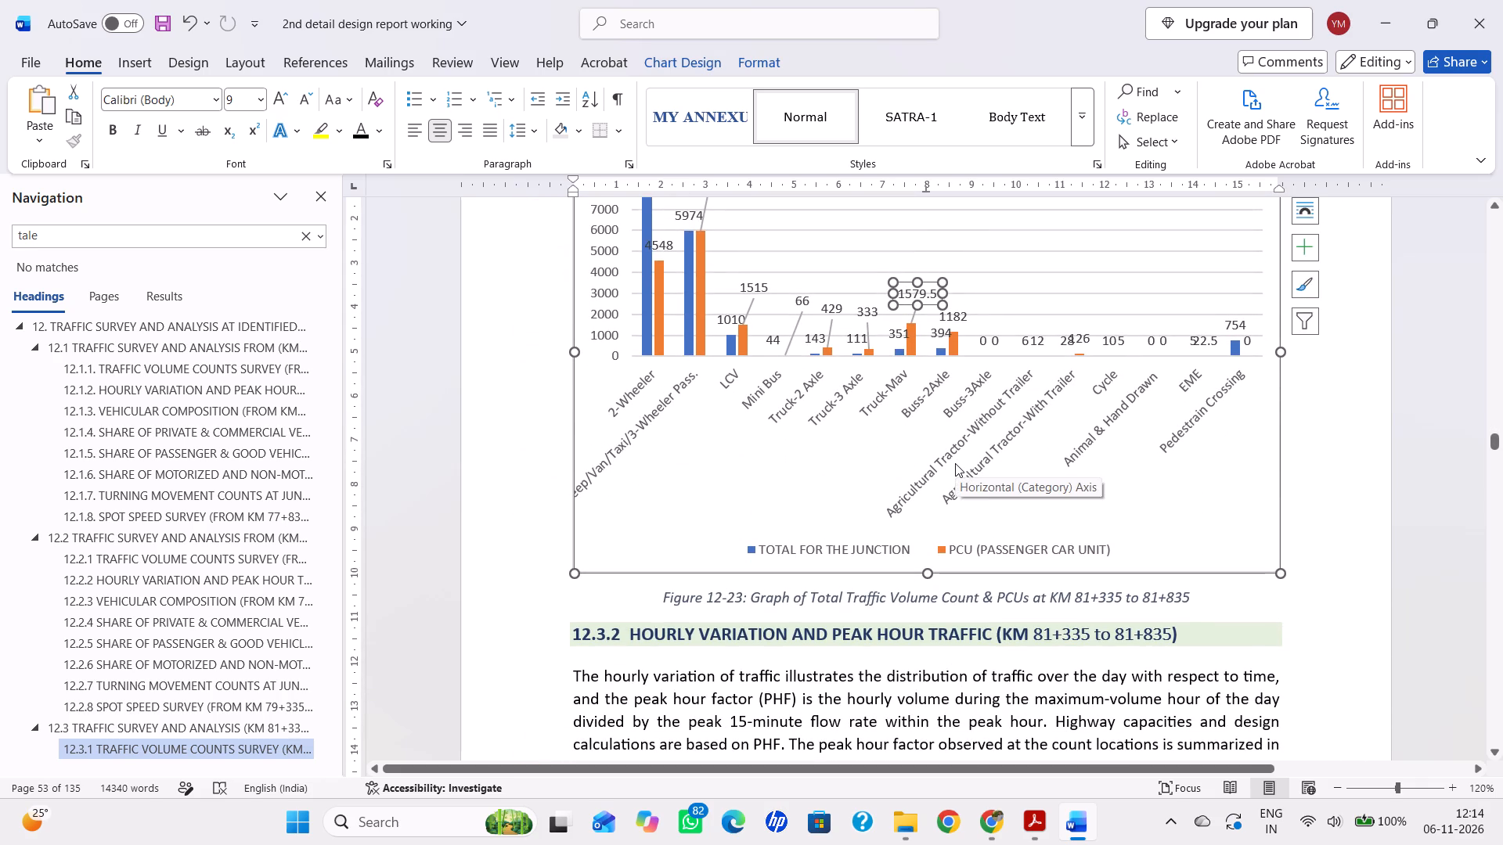
scroll(967, 478, "up", 1)
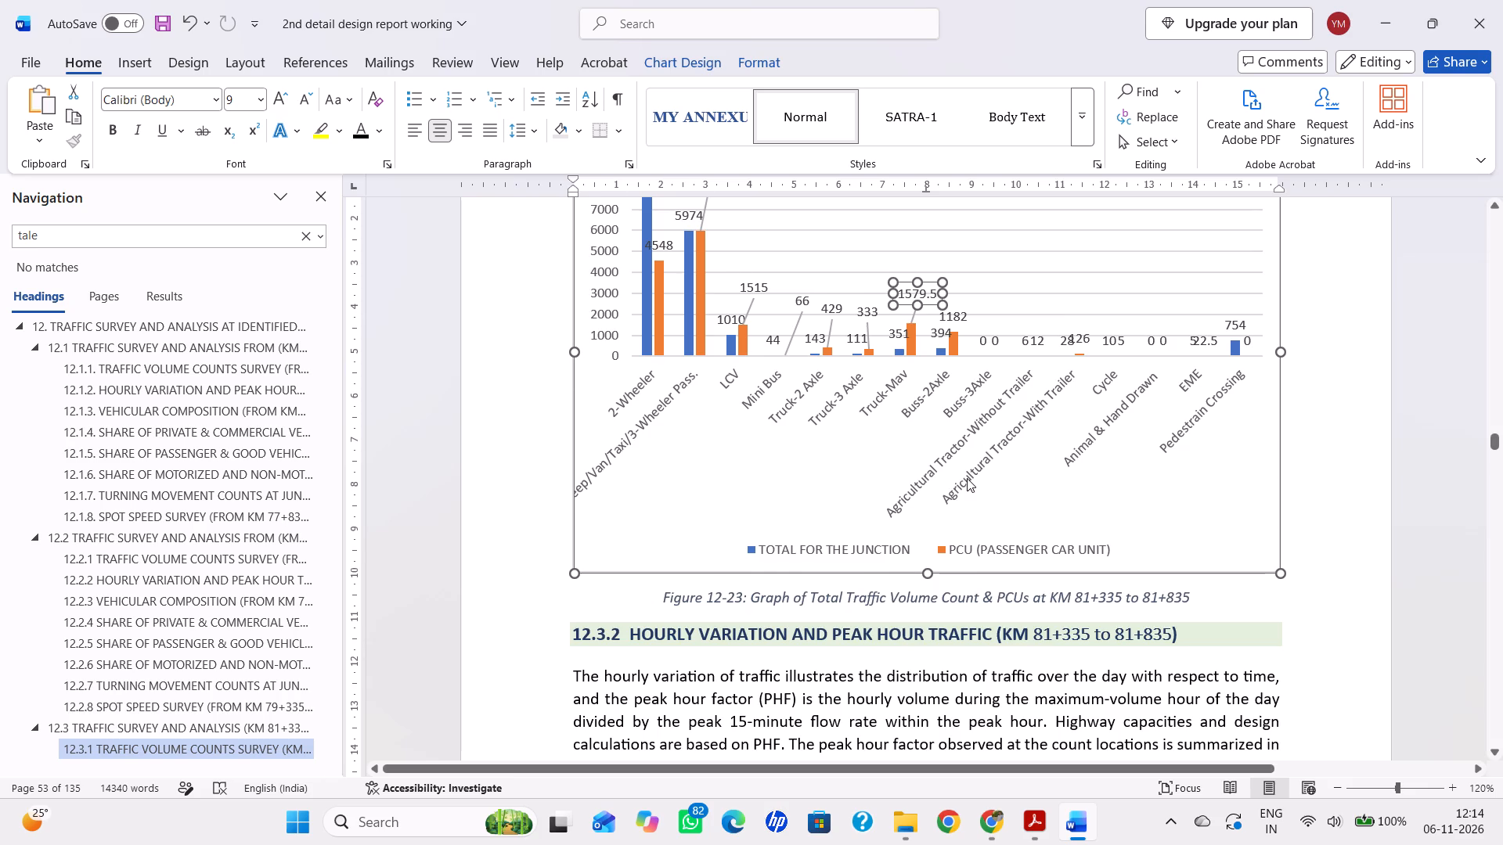
scroll(967, 478, "up", 2)
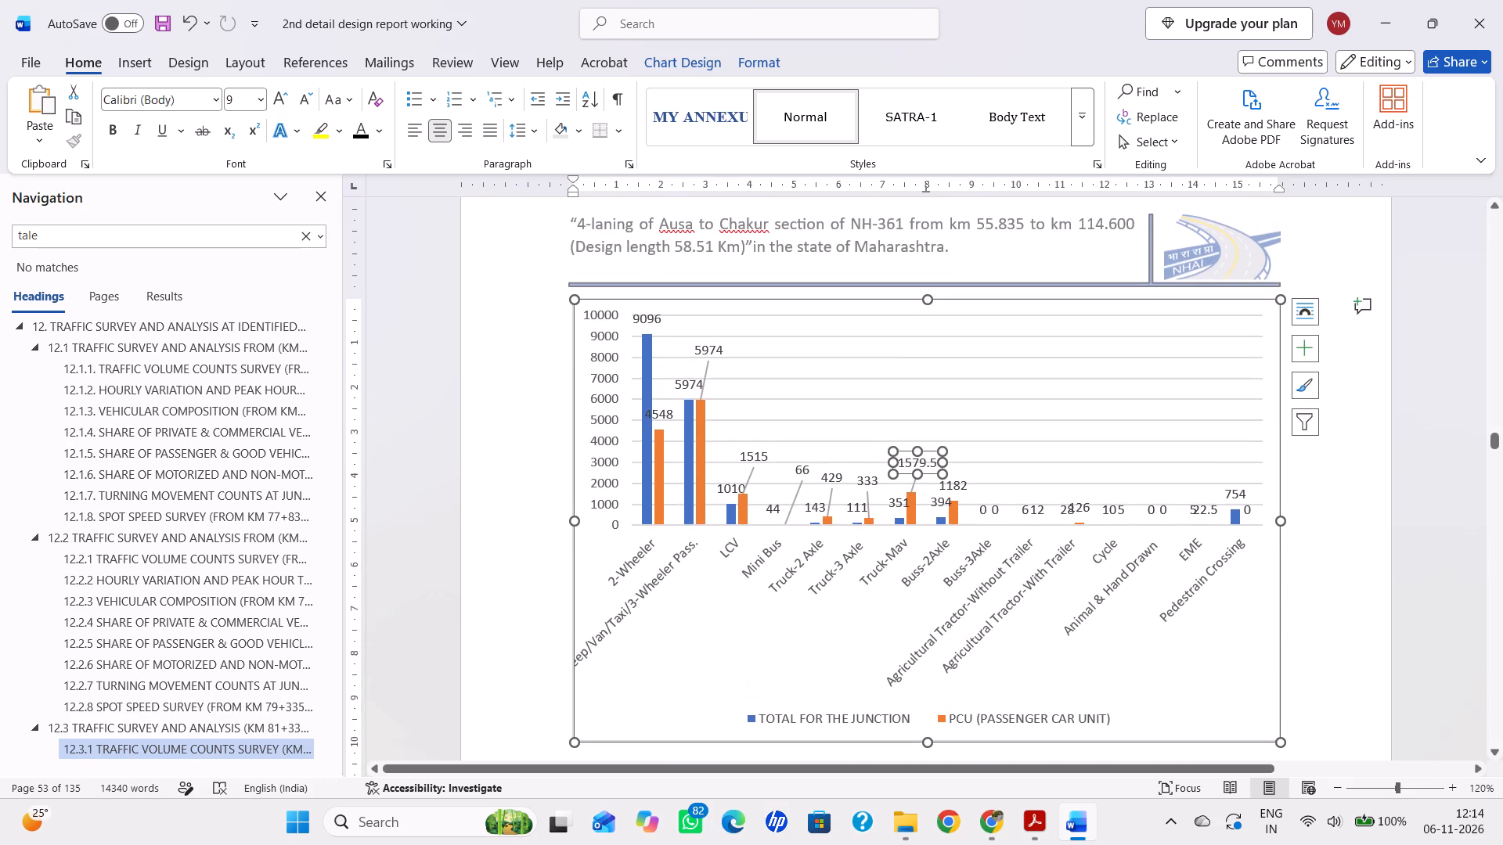
Raise the PCU data labels for Buss-2Axle, Agricultural Tractor-With Trailer, Cycle and EME clear of the adjacent labels in the graph.
left_click(962, 480)
left_click_drag(962, 473, 973, 454)
left_click(1088, 505)
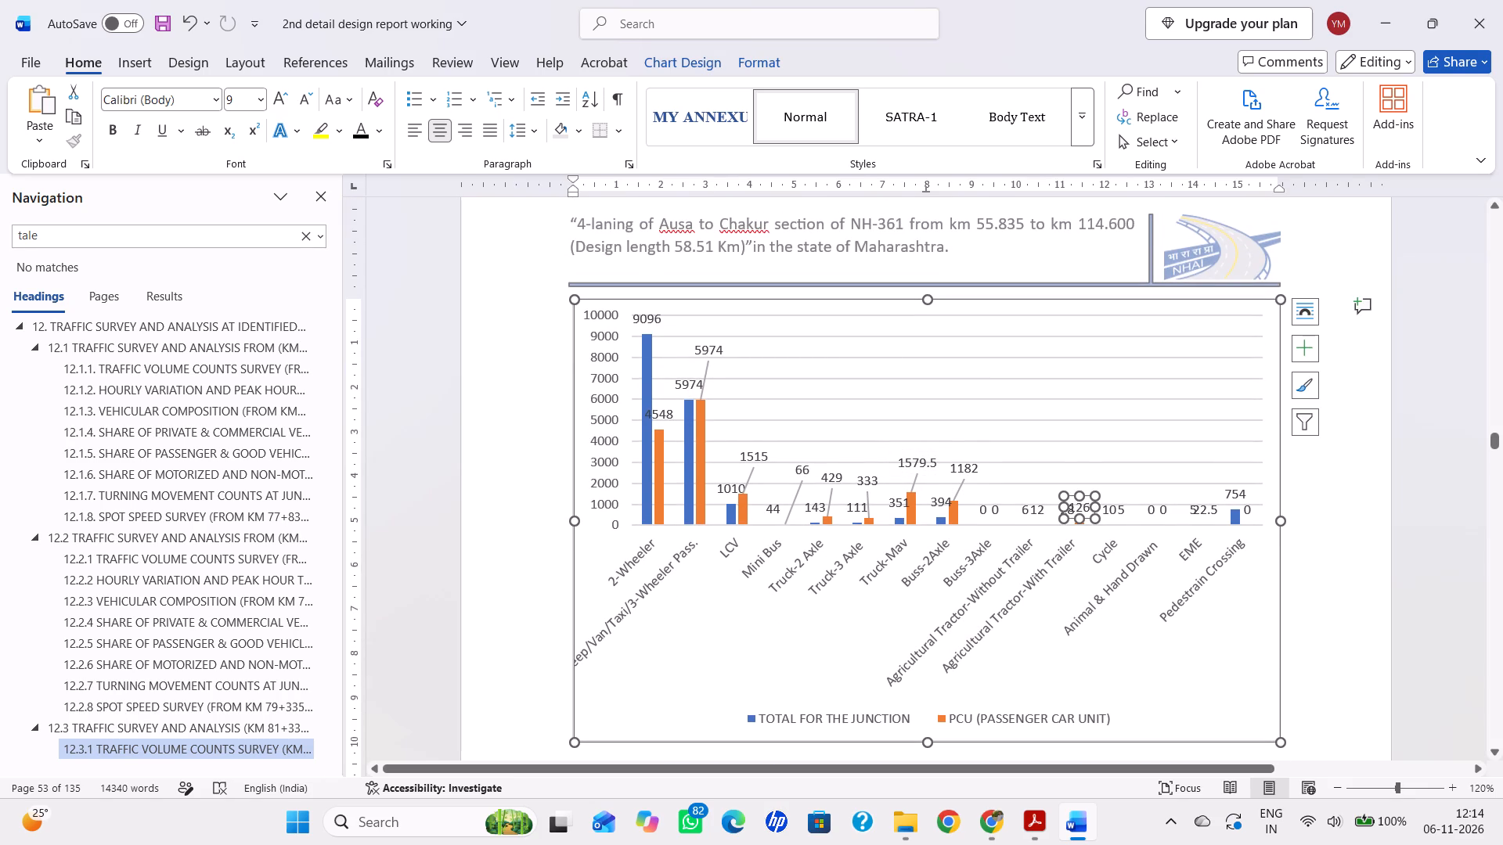
left_click_drag(1088, 494, 1088, 459)
left_click(1126, 505)
left_click_drag(1120, 496, 1128, 460)
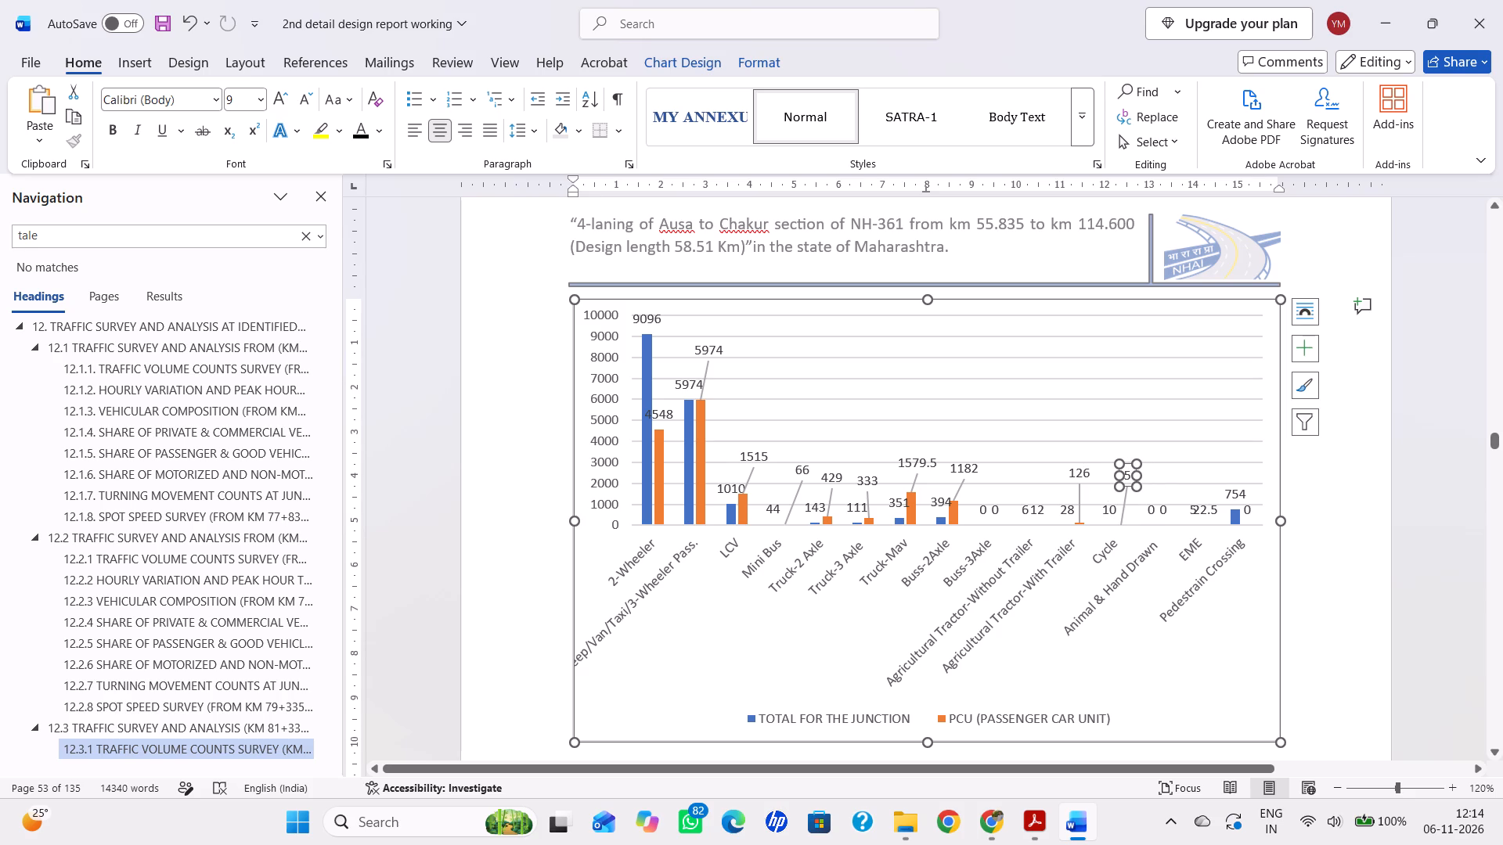
left_click(1358, 543)
left_click(1212, 505)
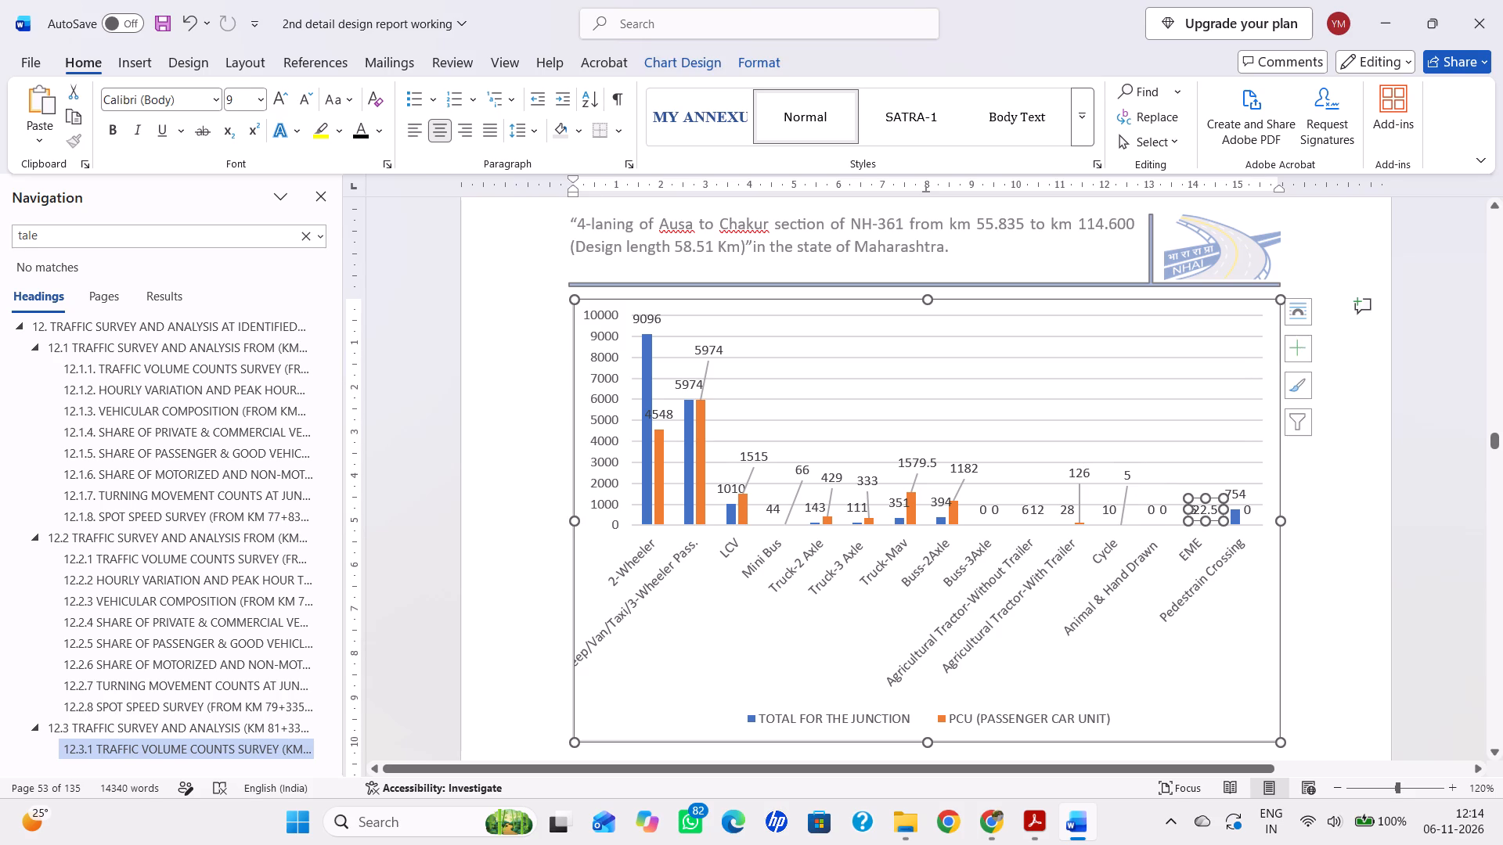
left_click_drag(1212, 497, 1217, 470)
left_click(1332, 515)
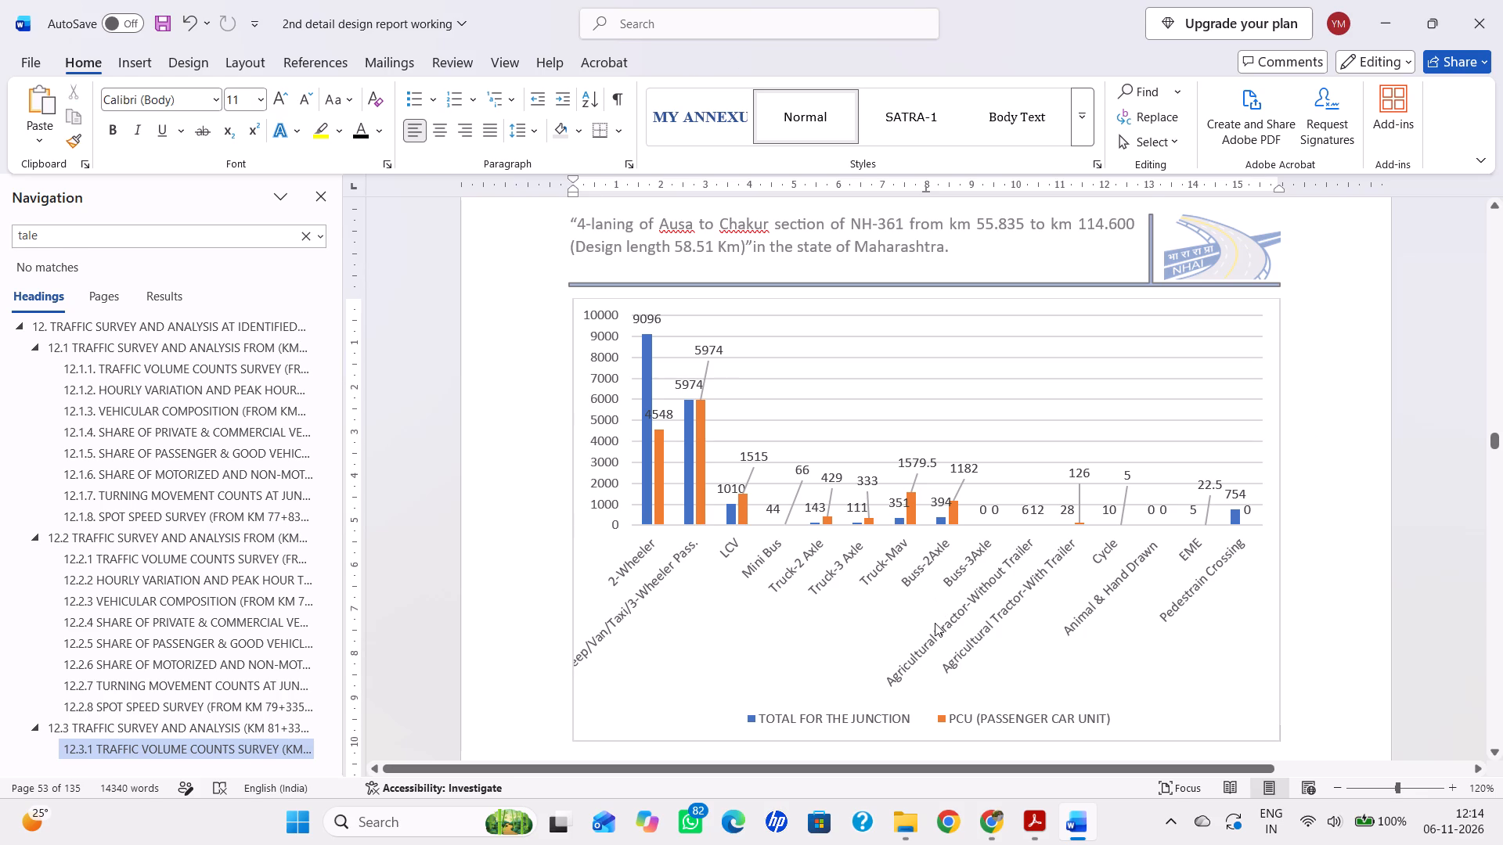
Set the font of "KM 81+335 to 81+835" in heading 12.3.2 to Calibri (Body) and save the report.
scroll(925, 613, "down", 1)
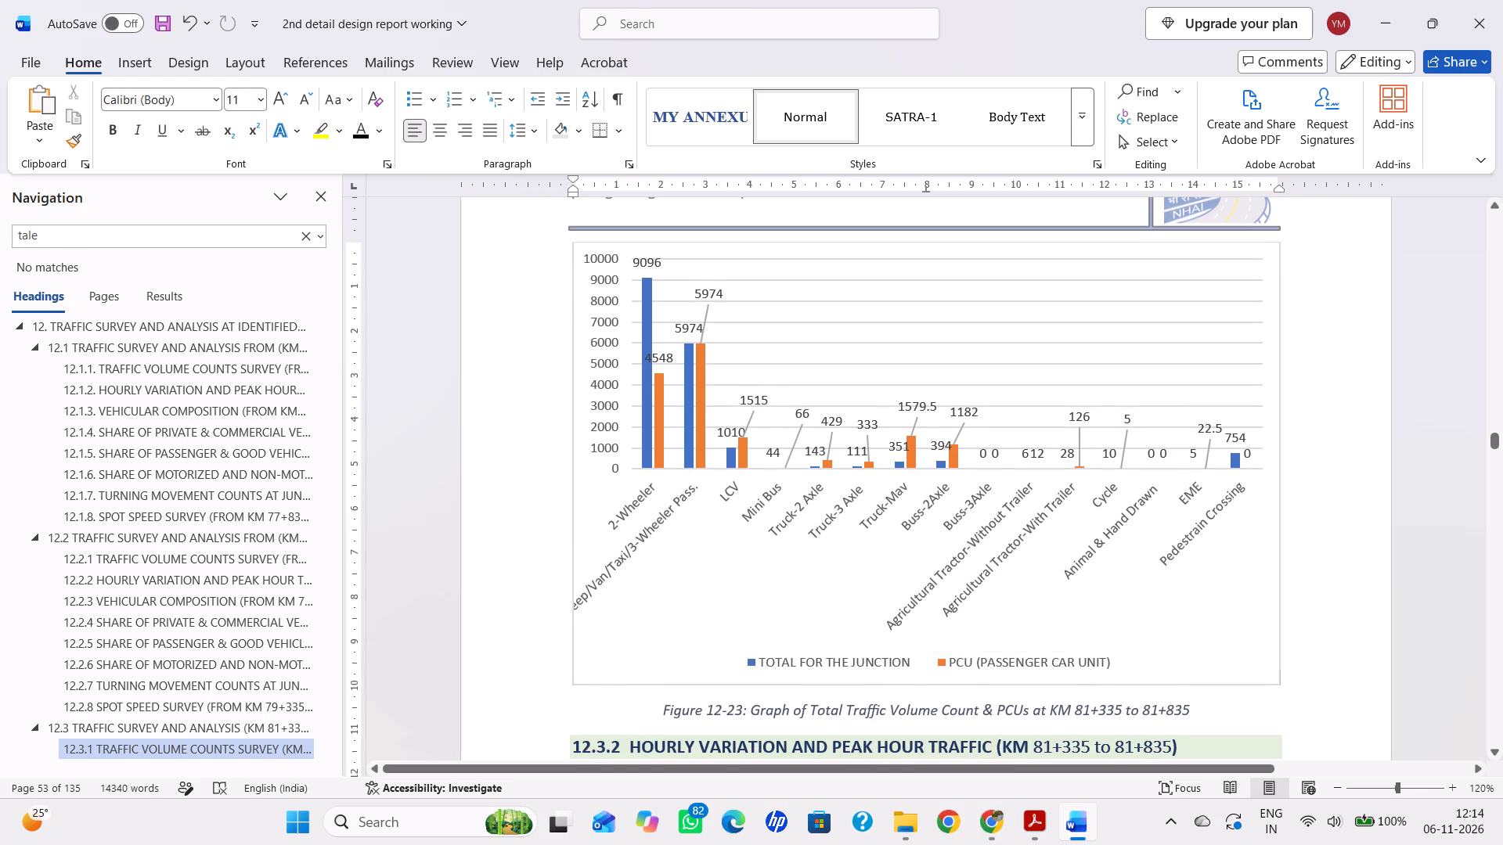
left_click_drag(880, 704, 921, 704)
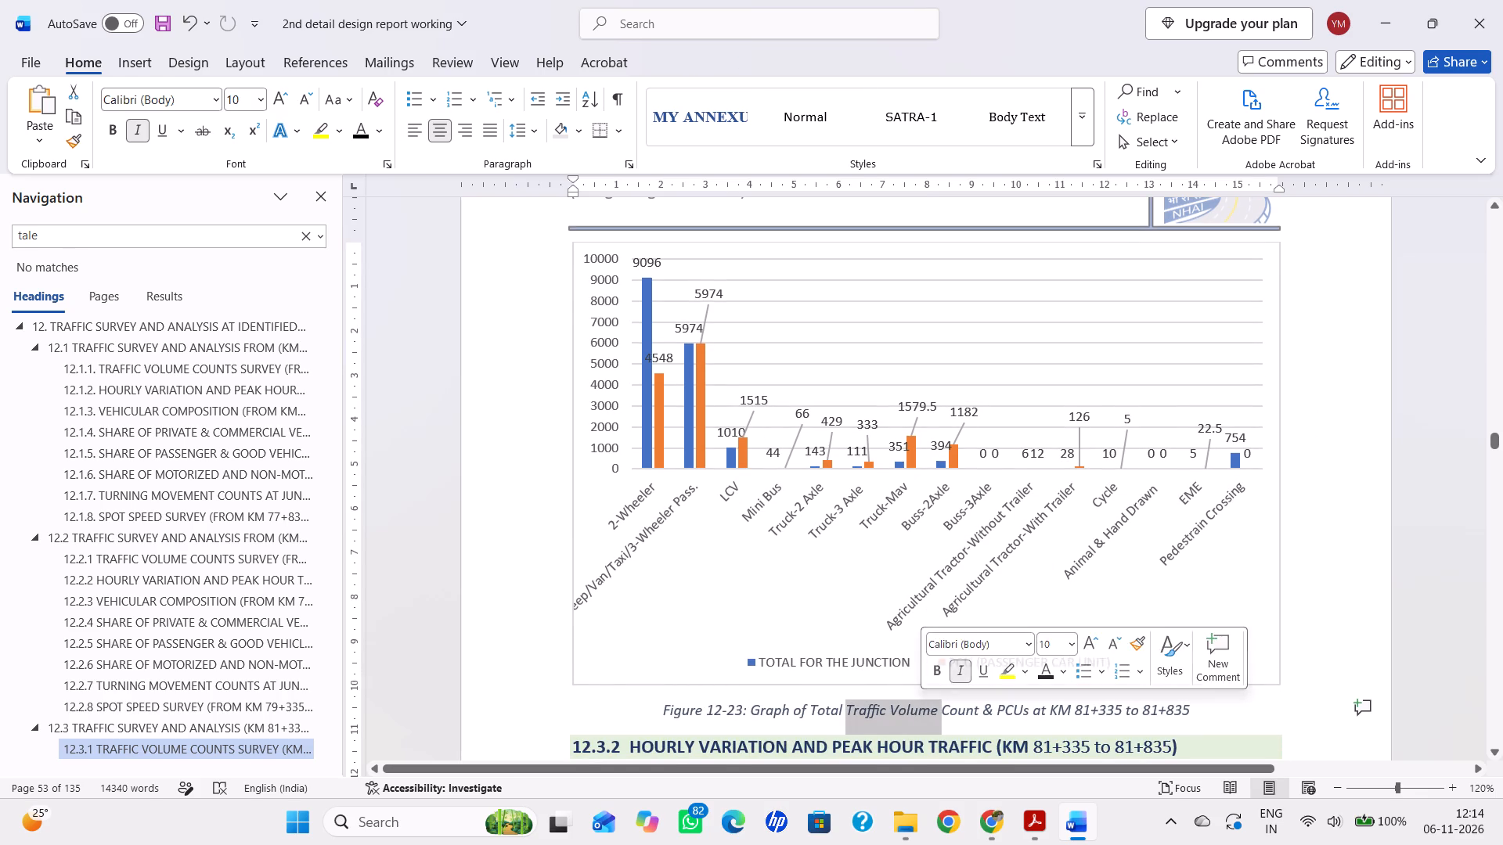
left_click(895, 696)
scroll(888, 693, "down", 2)
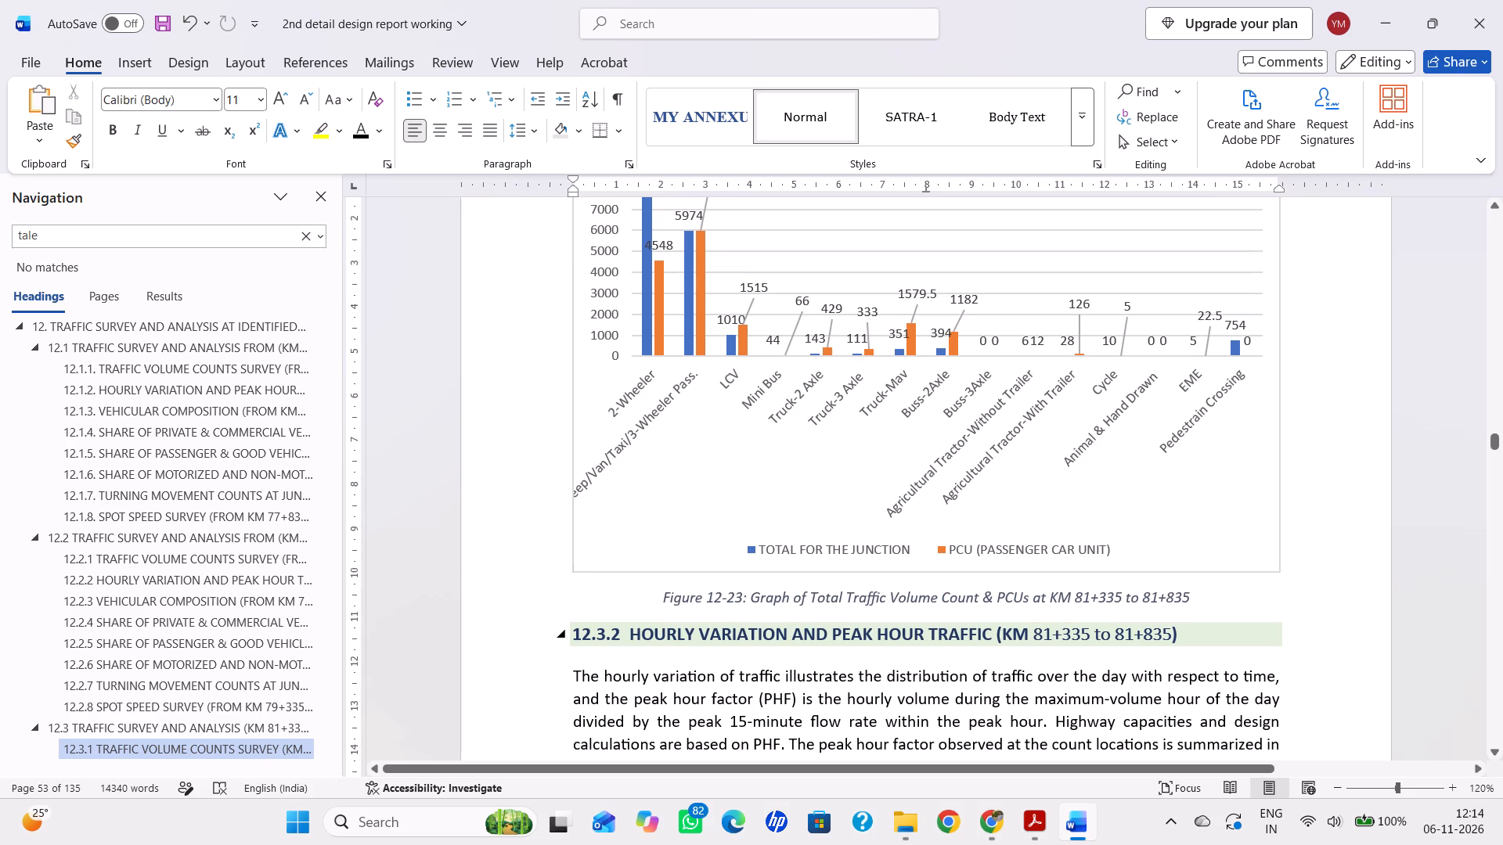
left_click_drag(1166, 635, 1025, 646)
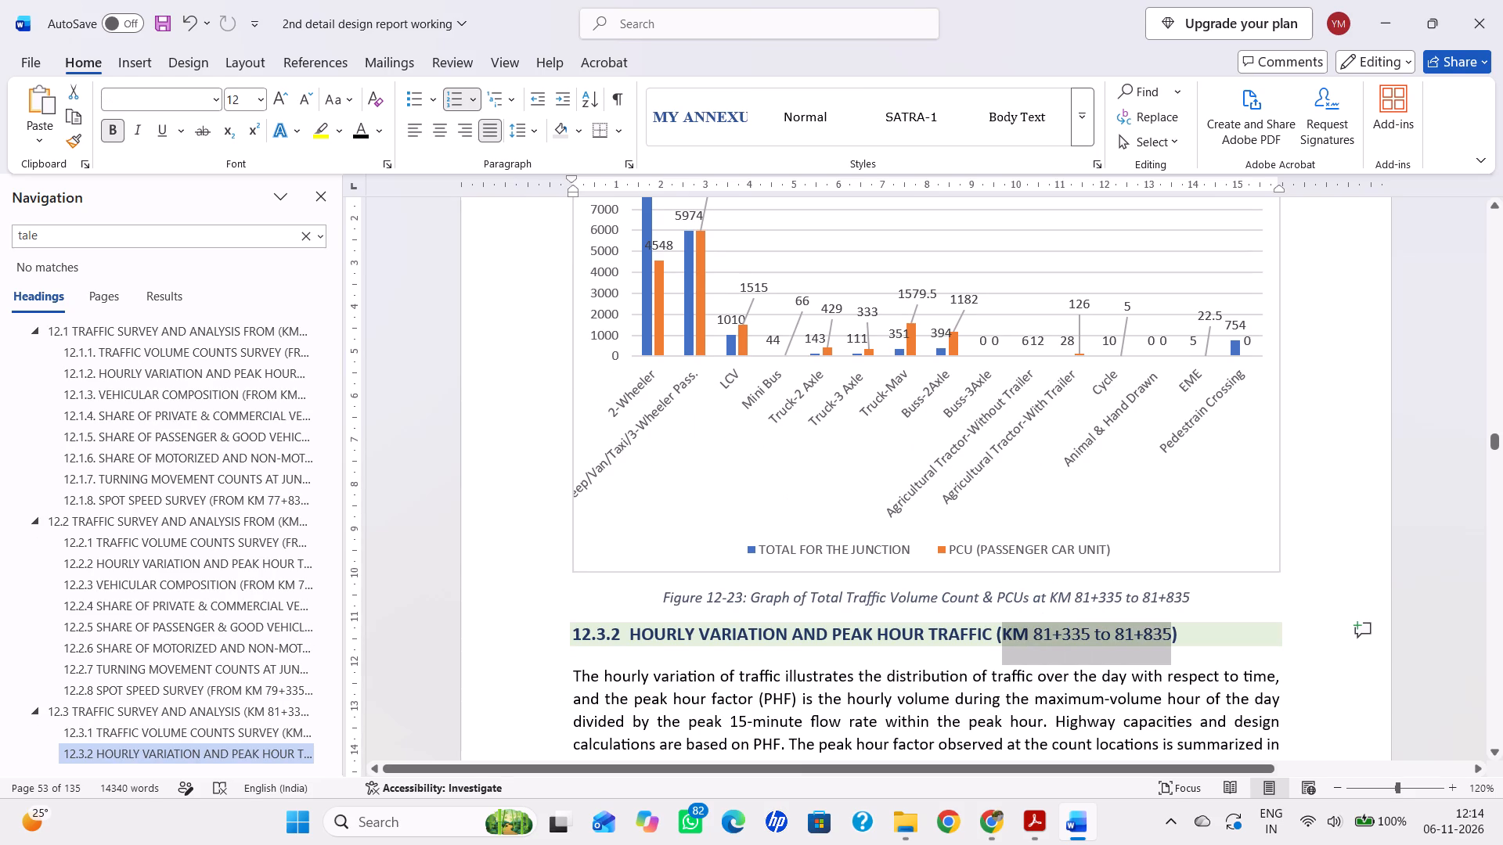
left_click(212, 96)
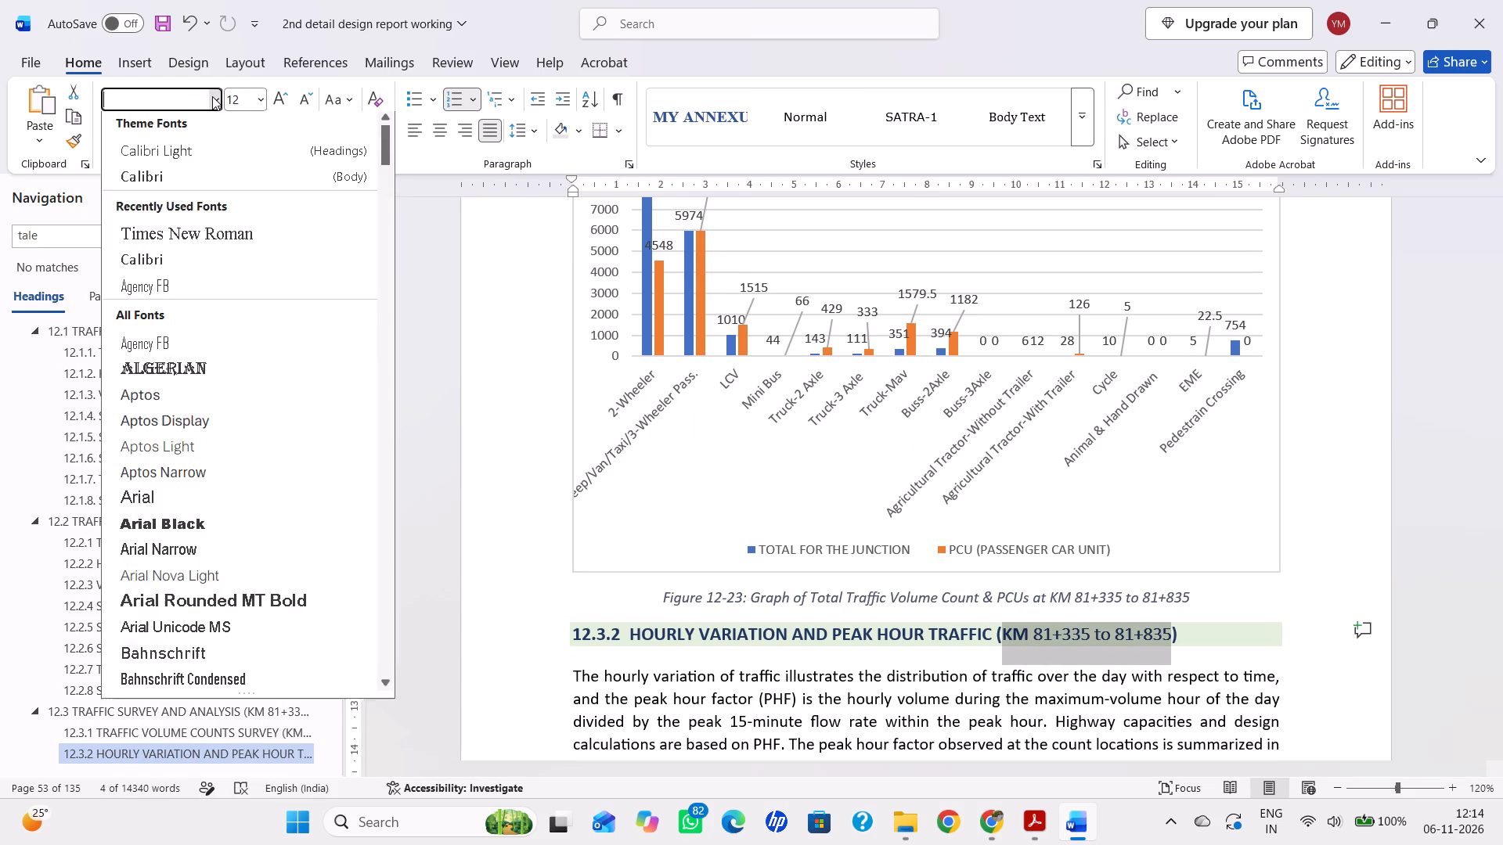
left_click(202, 175)
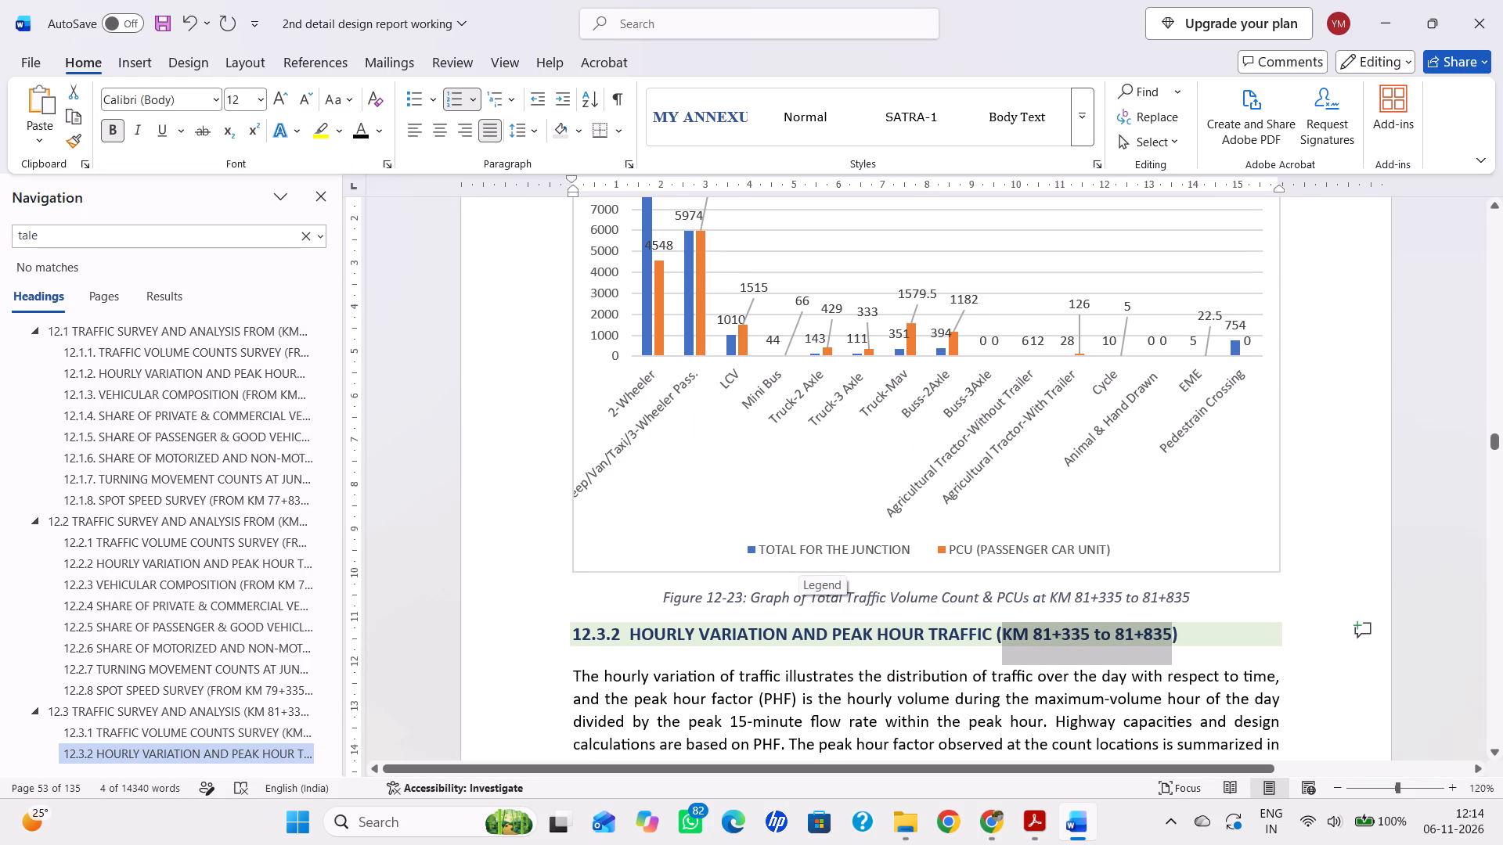
key("ctrl+s")
Examine section 12.3.2, including the peak hour text, Table 12-20 and the hourly variation graphs.
scroll(971, 509, "down", 5)
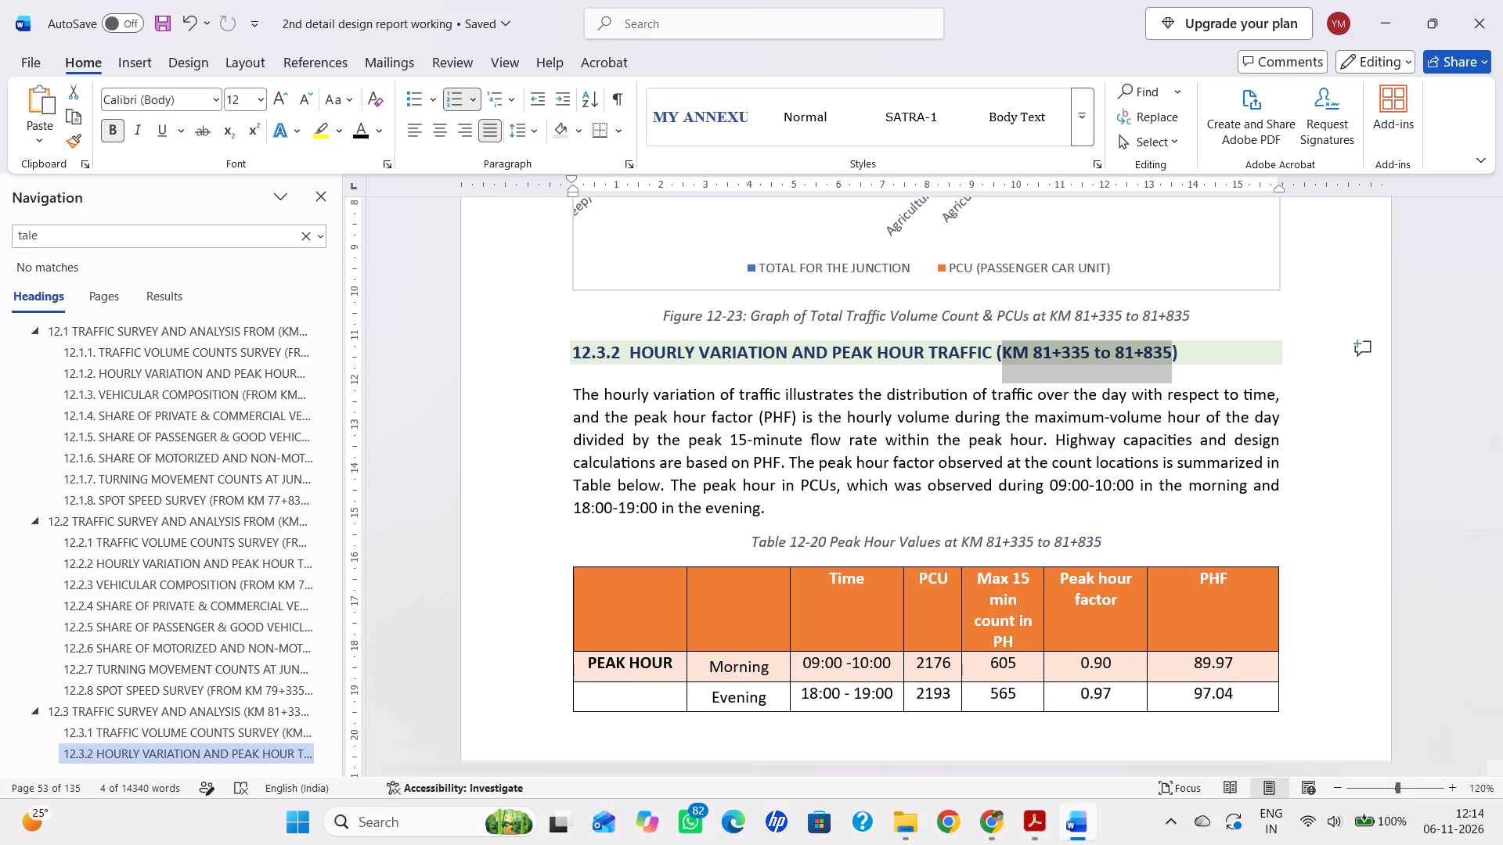
scroll(977, 512, "down", 3)
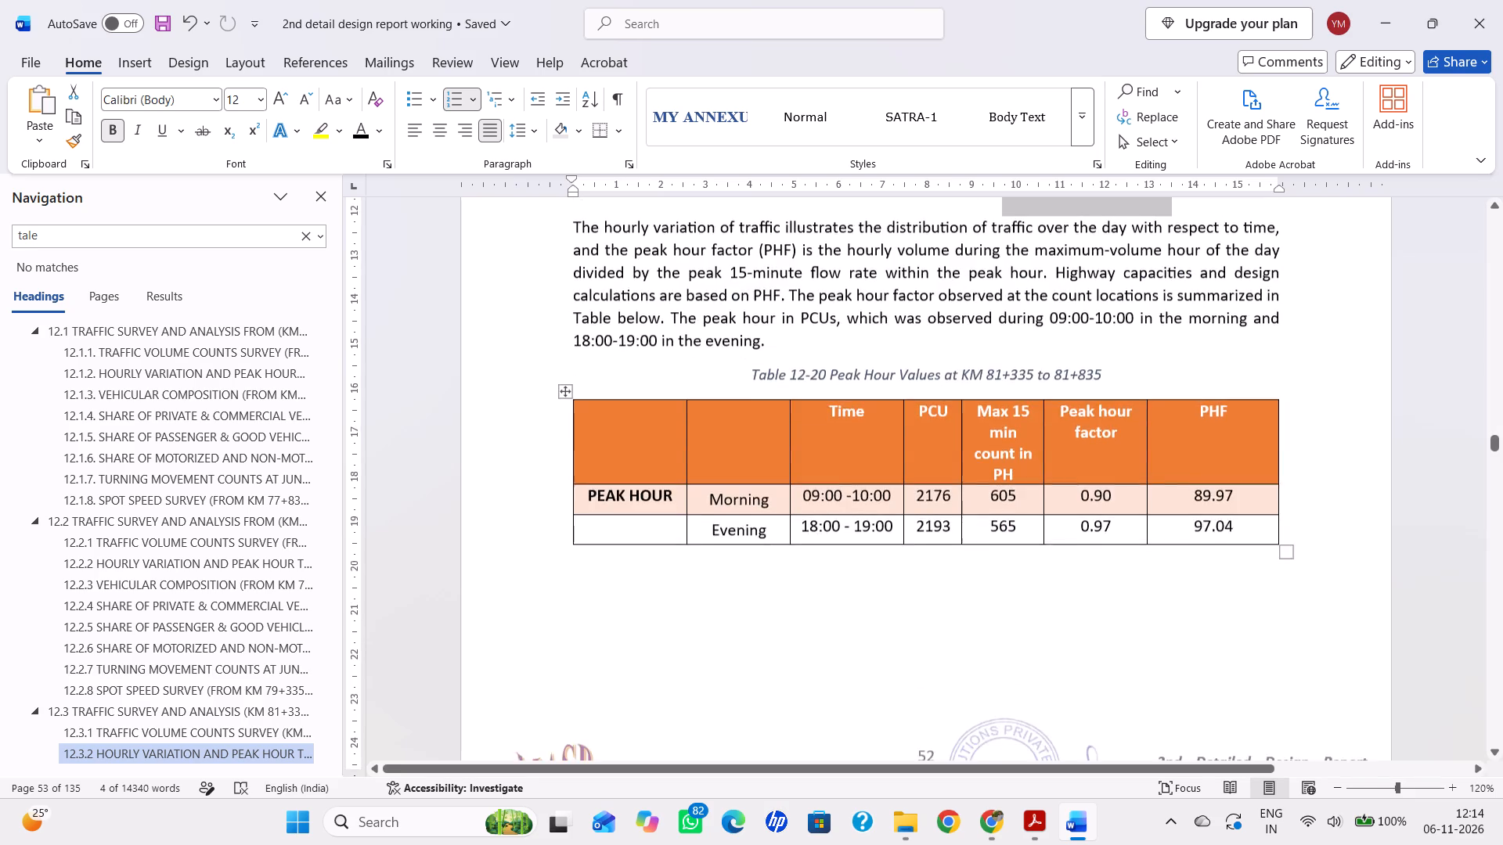
scroll(977, 512, "down", 17)
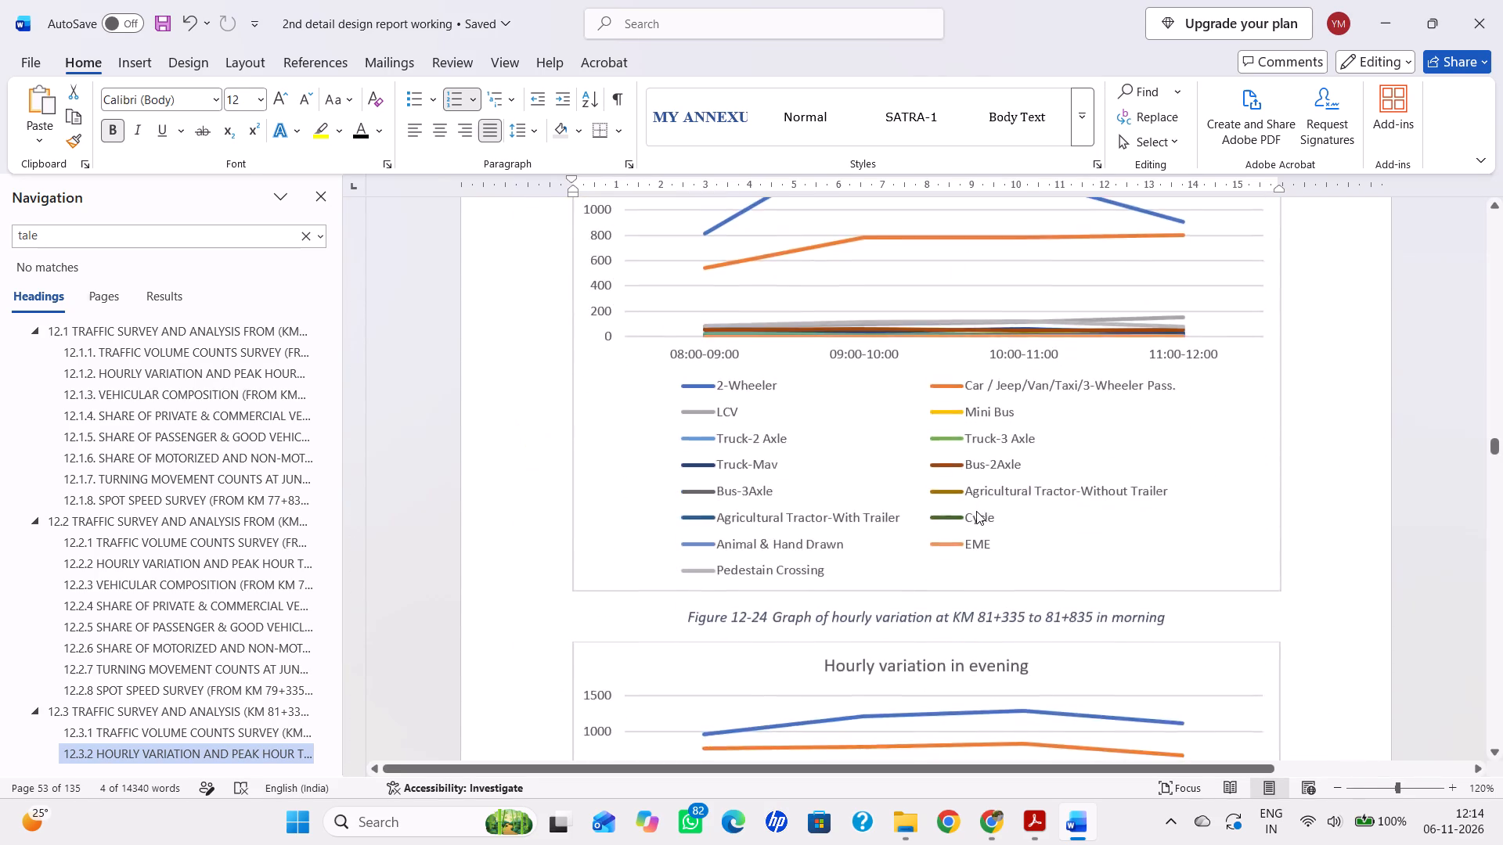
scroll(975, 510, "up", 8)
scroll(968, 505, "down", 1)
scroll(968, 504, "up", 11)
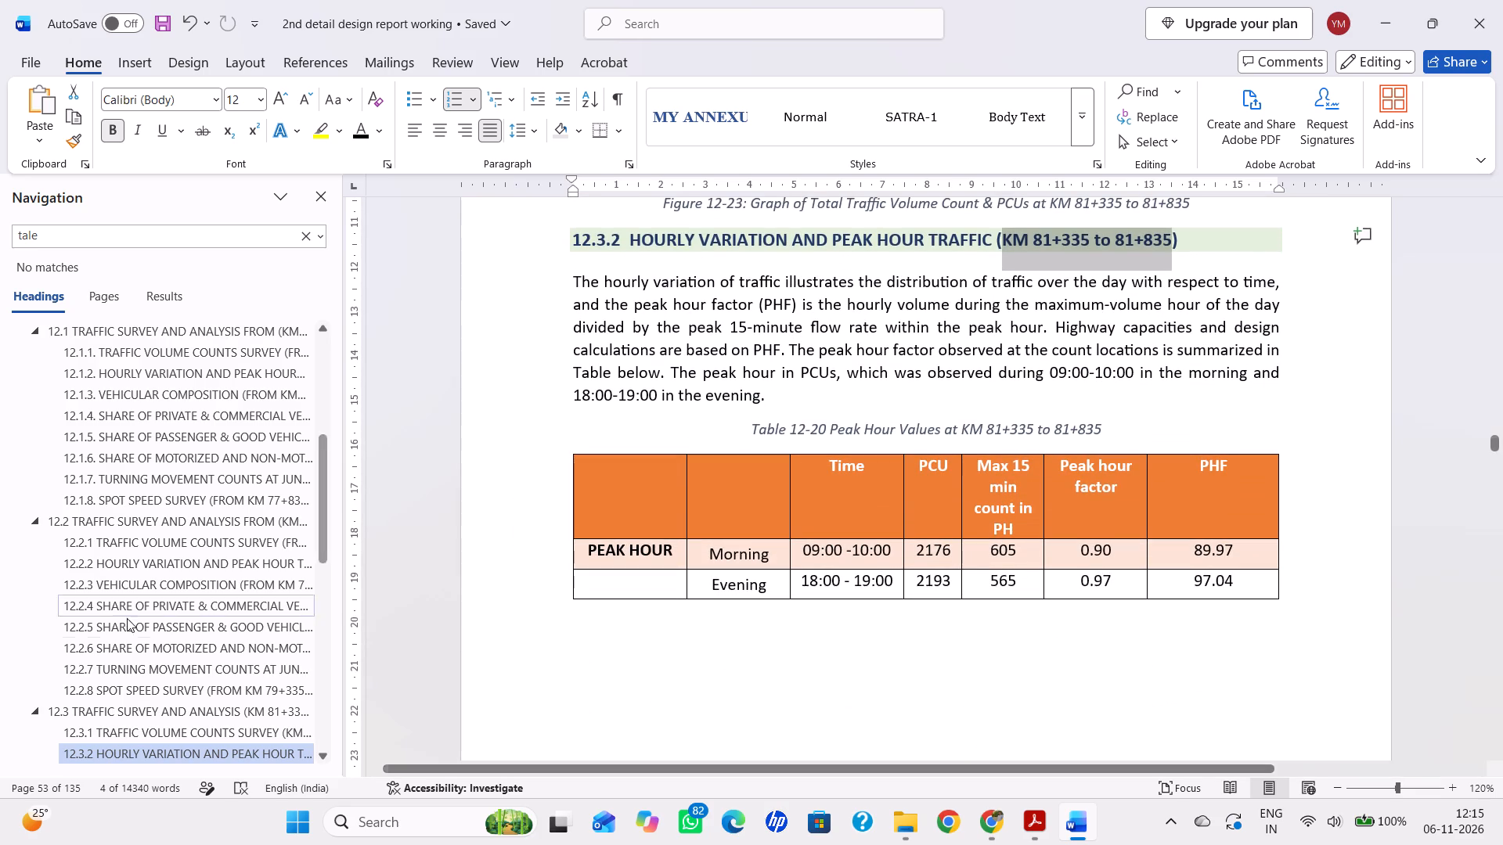
View the turning movement counts section 1.3.3 for KM 81+335 to 81+835, and return to section 12.3.2.
scroll(89, 696, "down", 5)
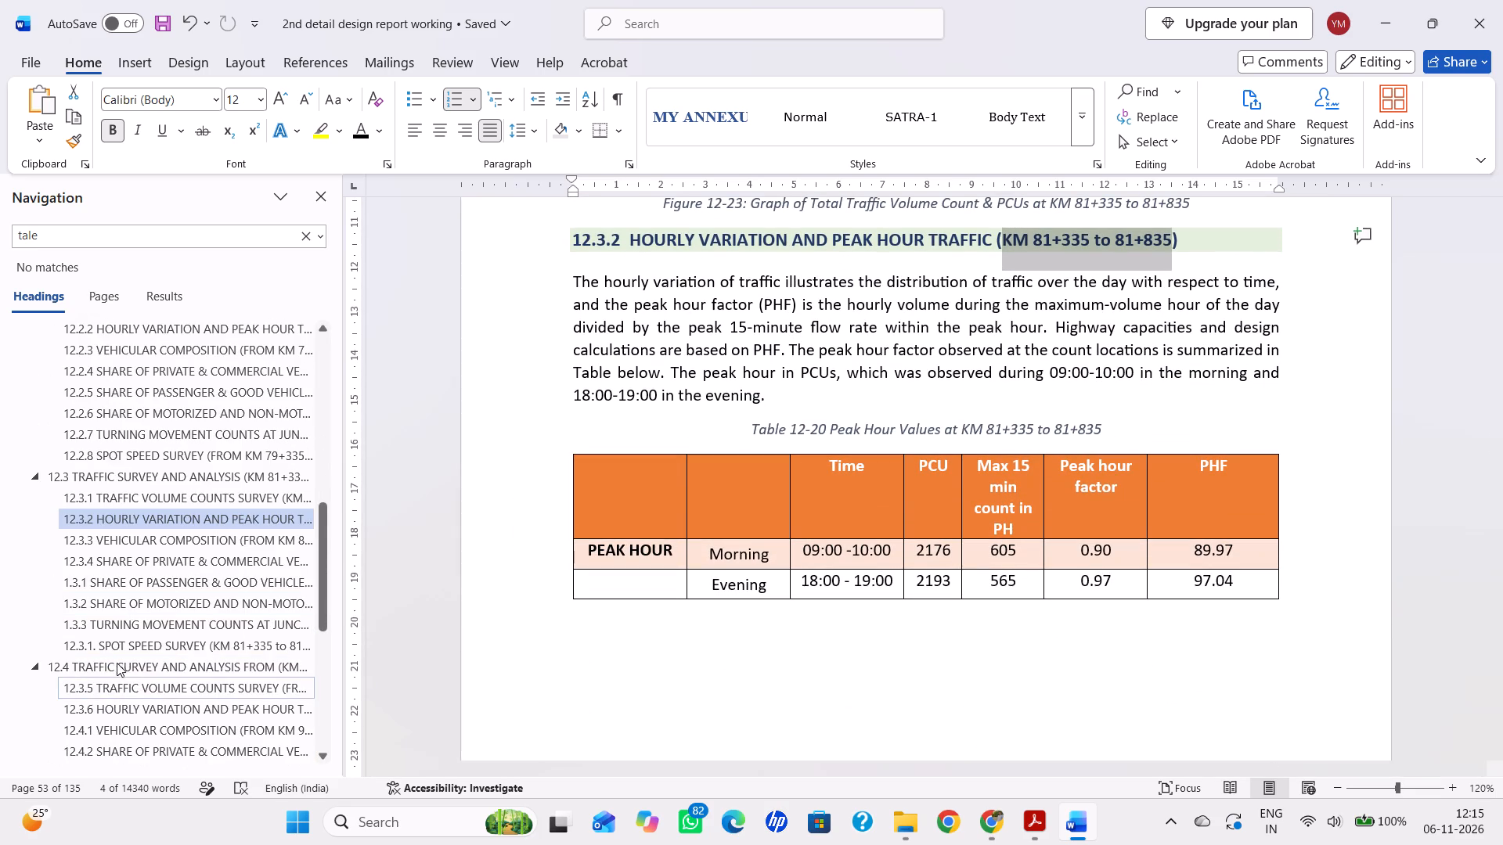
left_click(146, 625)
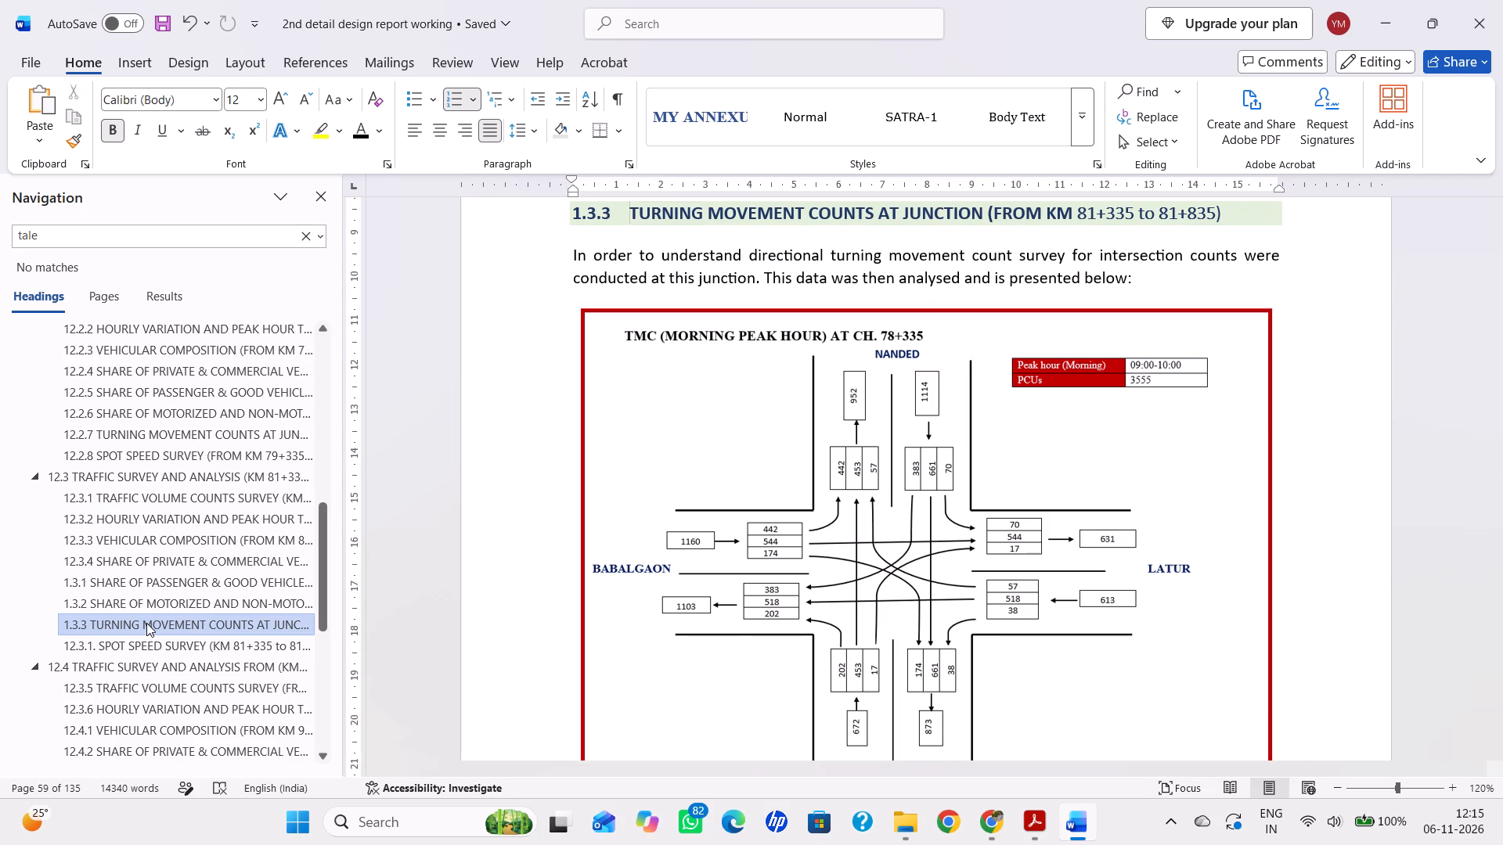
left_click(178, 514)
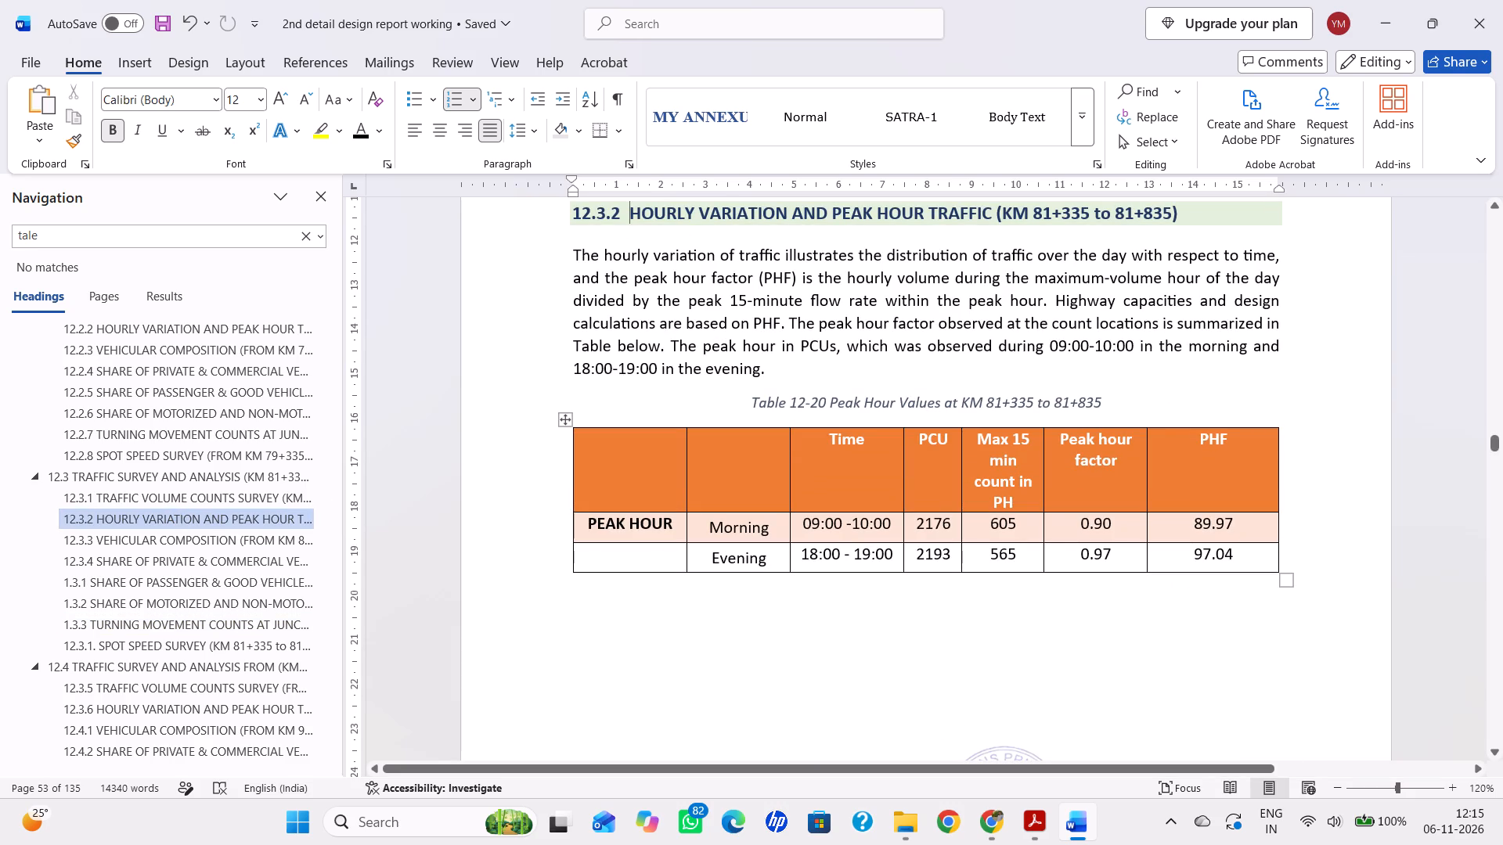
Highlight the morning and evening PCU values in Table 12-20 in yellow.
left_click_drag(915, 521, 940, 556)
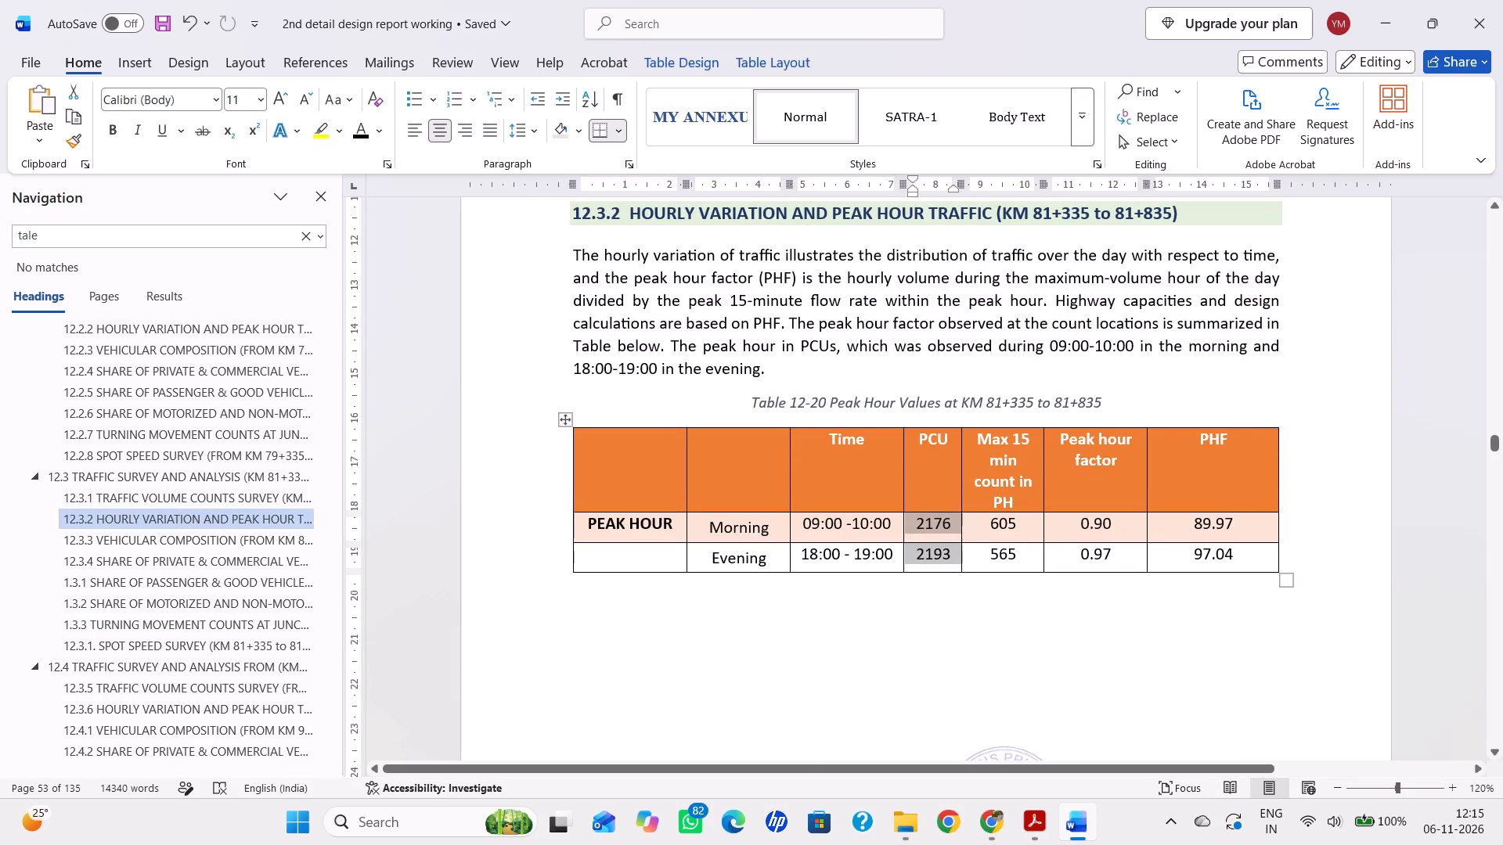
left_click(324, 135)
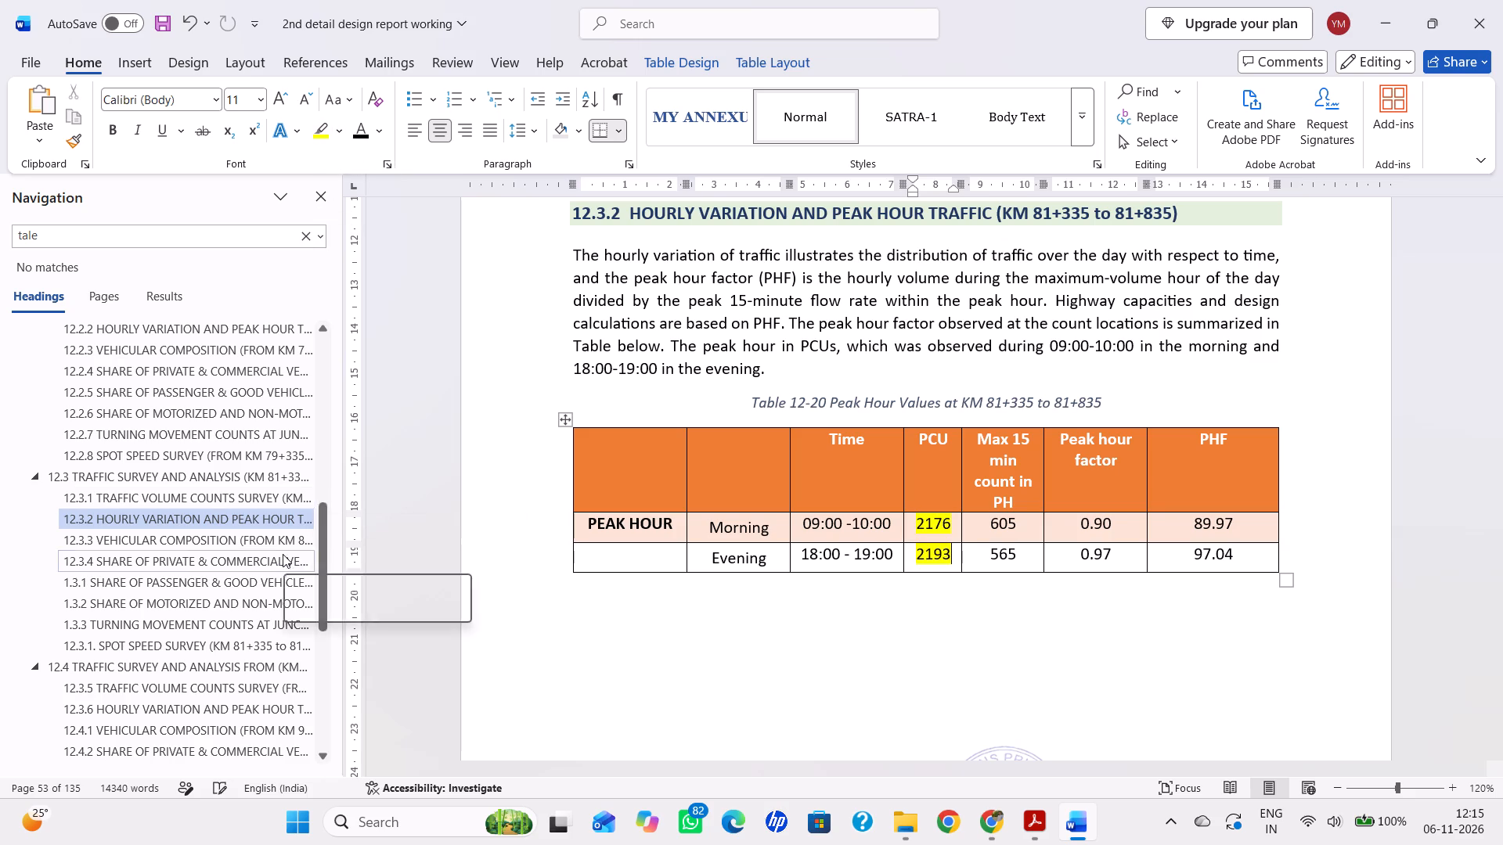
Examine section 12.3.2 again, covering the peak hour table and the morning and evening hourly variation graphs.
scroll(283, 554, "down", 2)
left_click(189, 444)
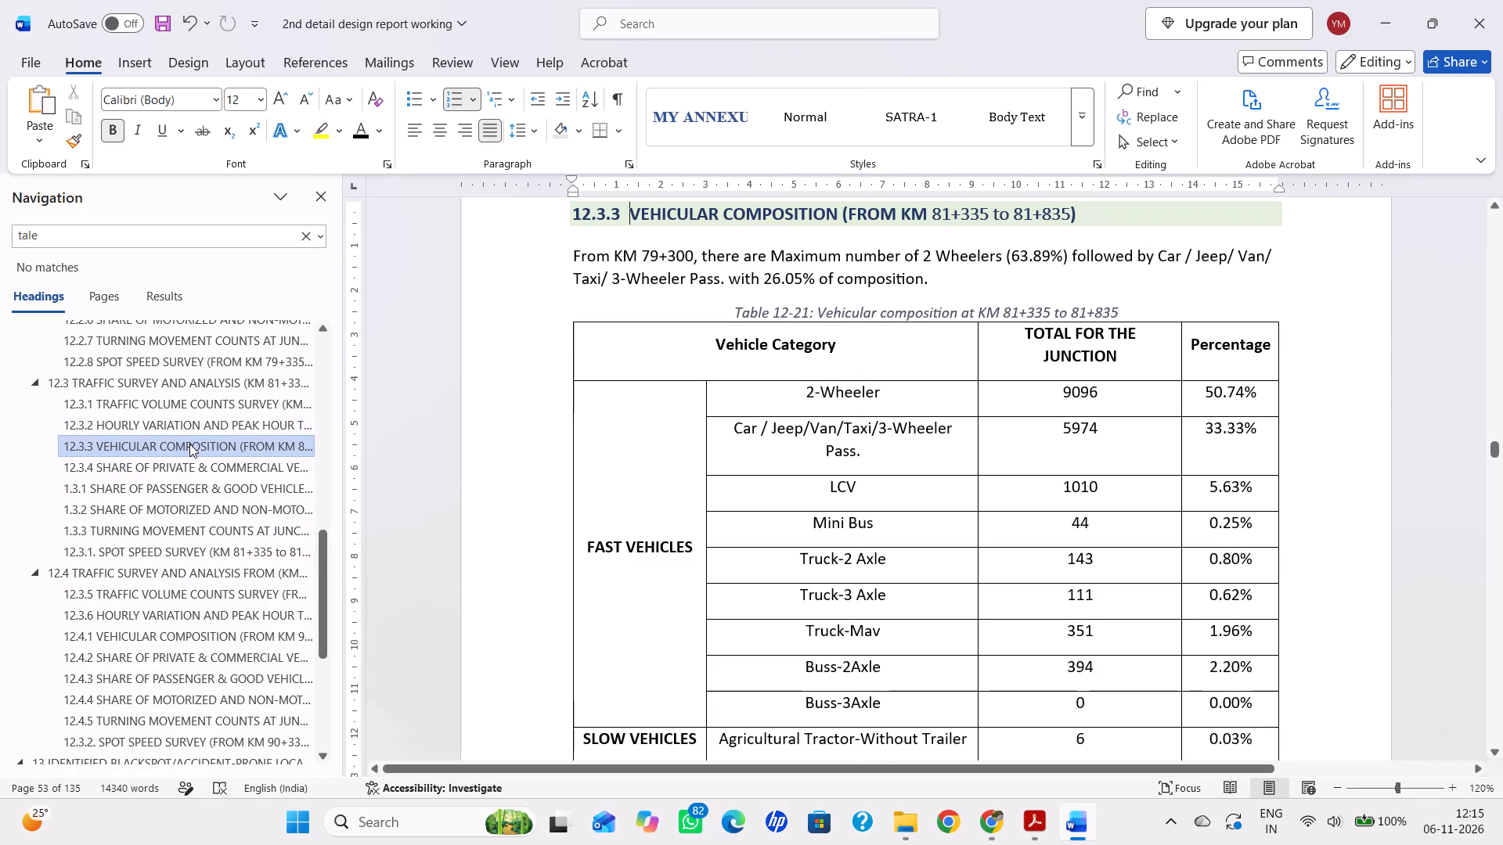
left_click(193, 418)
scroll(719, 435, "down", 10)
scroll(790, 493, "up", 1)
scroll(790, 491, "down", 5)
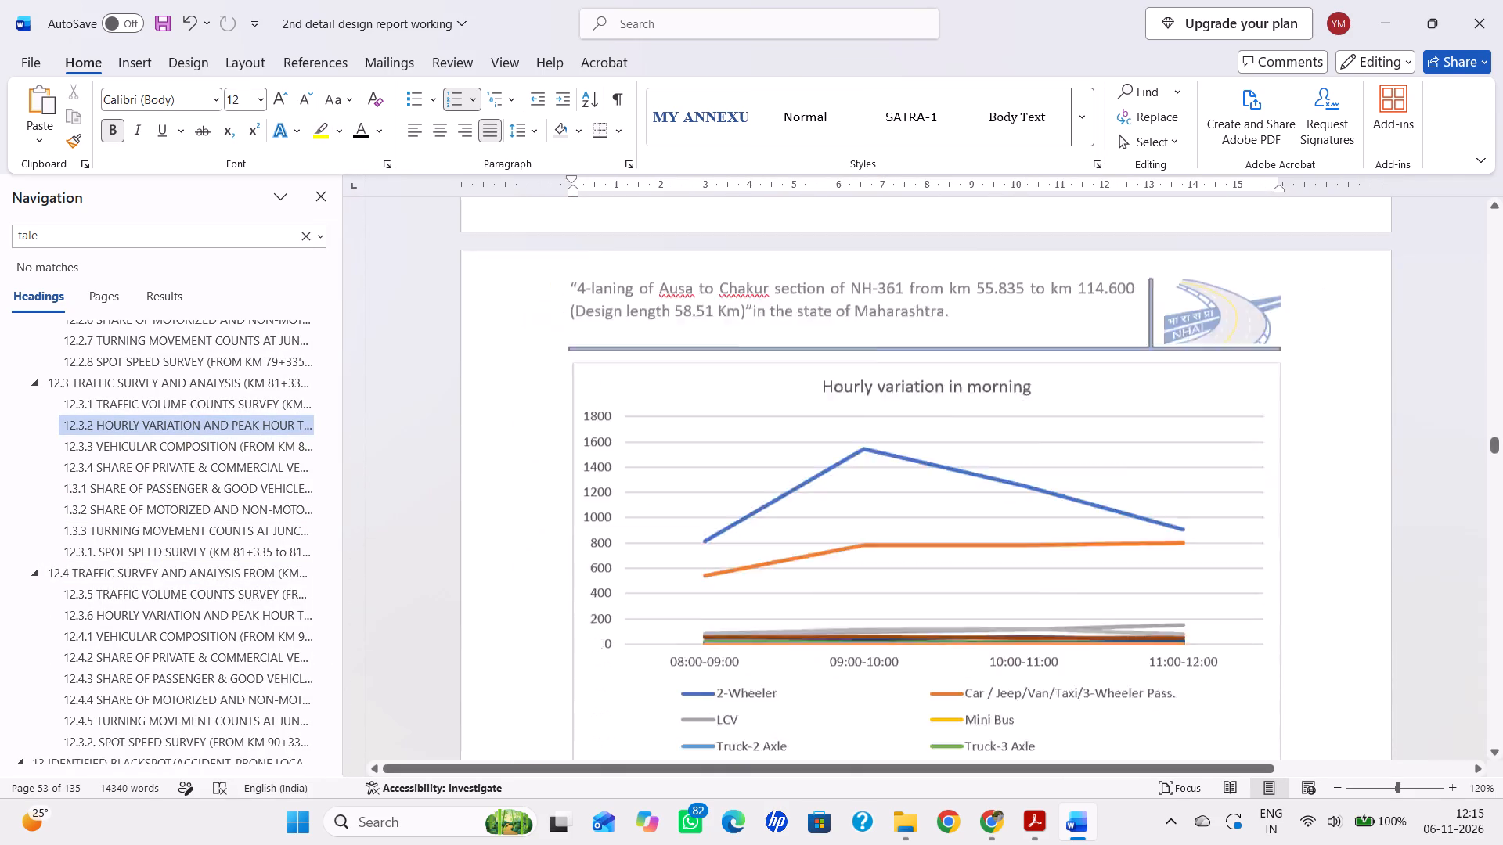
scroll(831, 552, "up", 15)
scroll(829, 548, "down", 3)
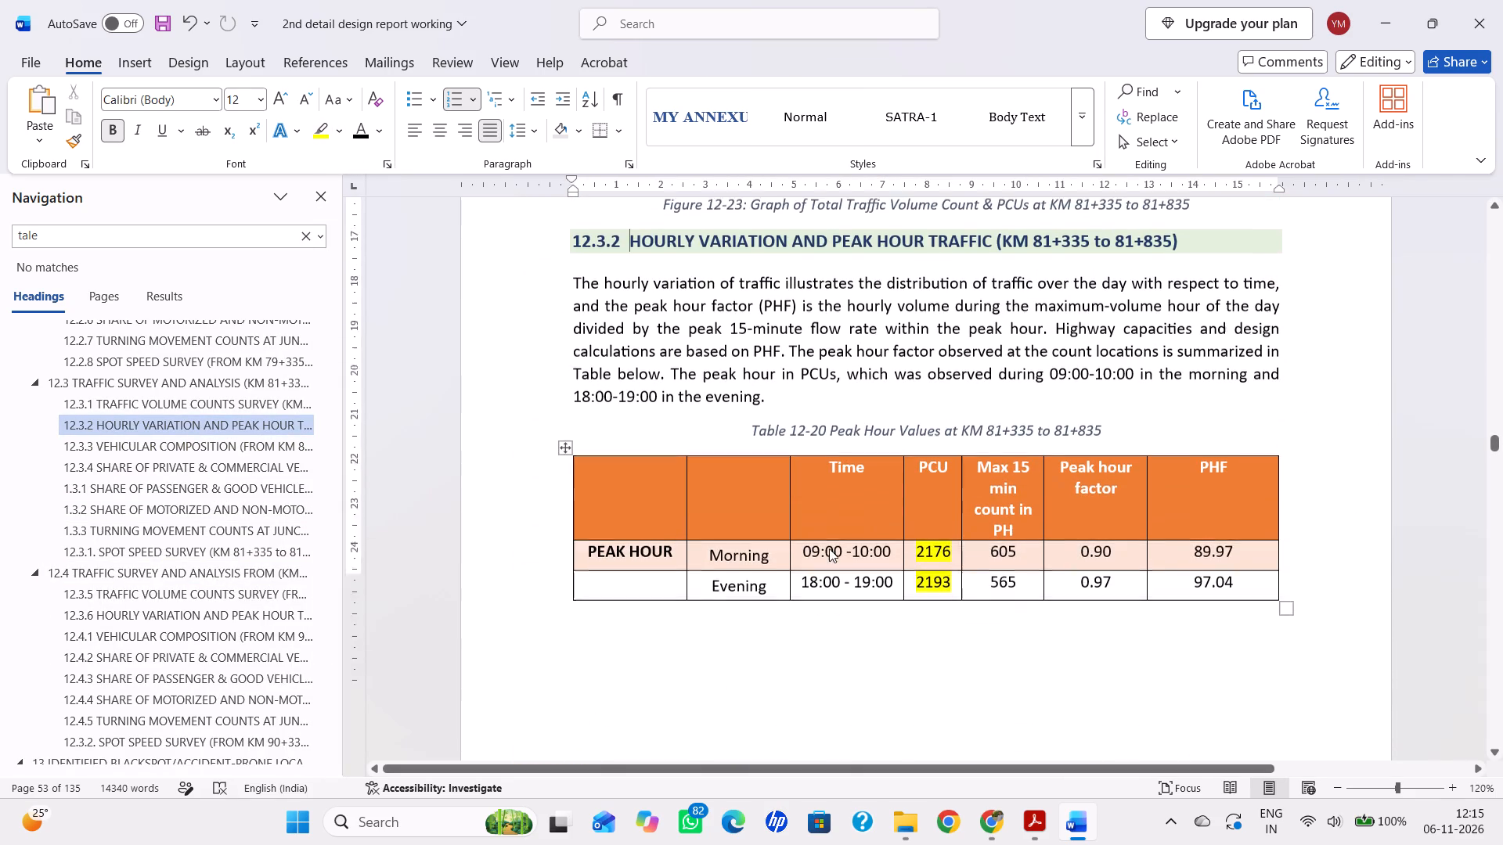
scroll(829, 548, "down", 15)
scroll(829, 548, "down", 6)
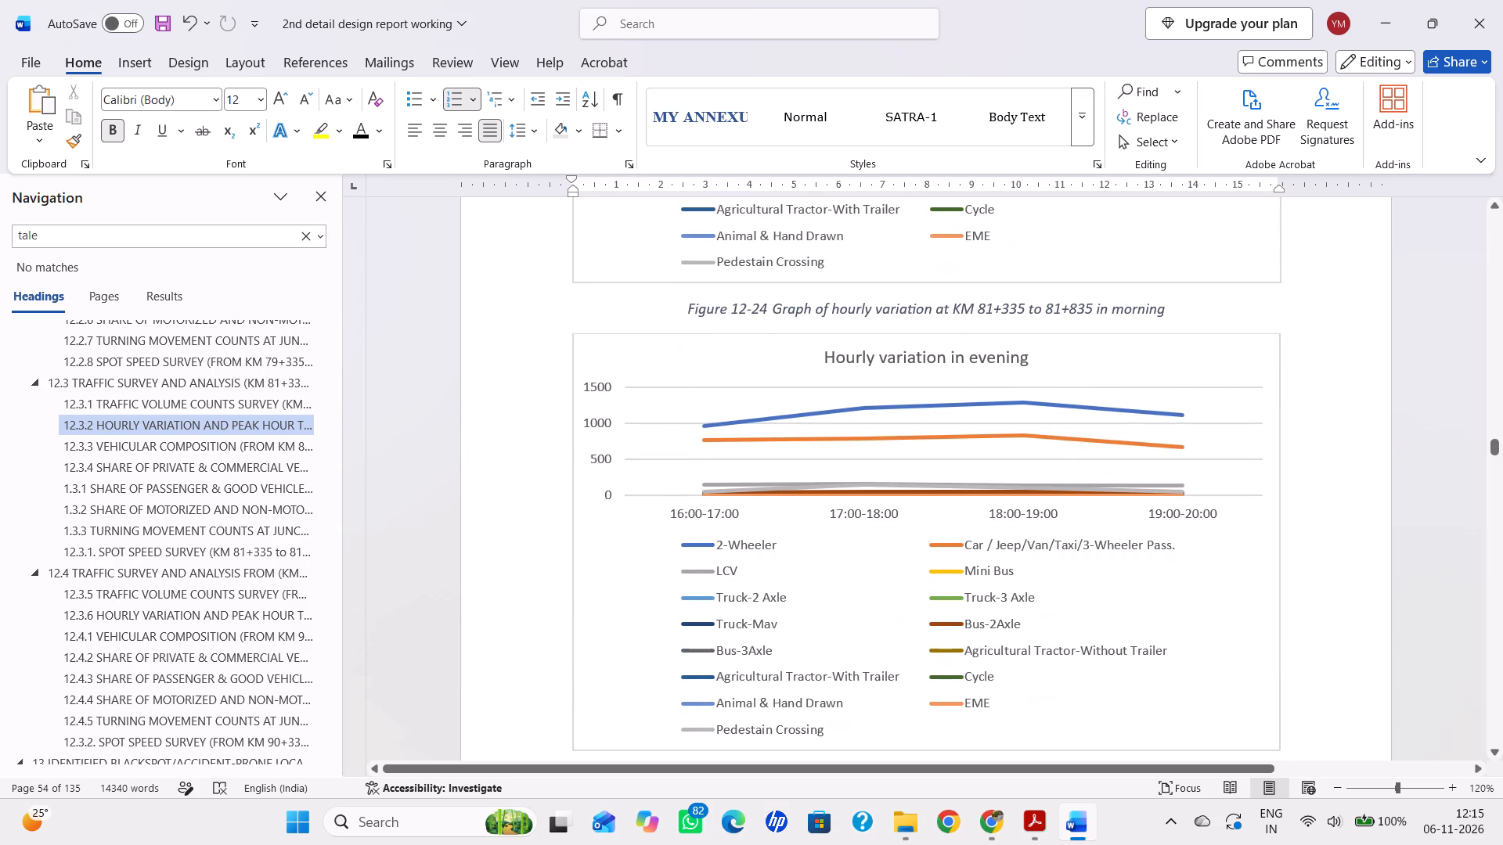
Examine the vehicular composition table and pie chart in section 12.3.3 along with the private and commercial share in Table 12-22.
scroll(829, 548, "down", 16)
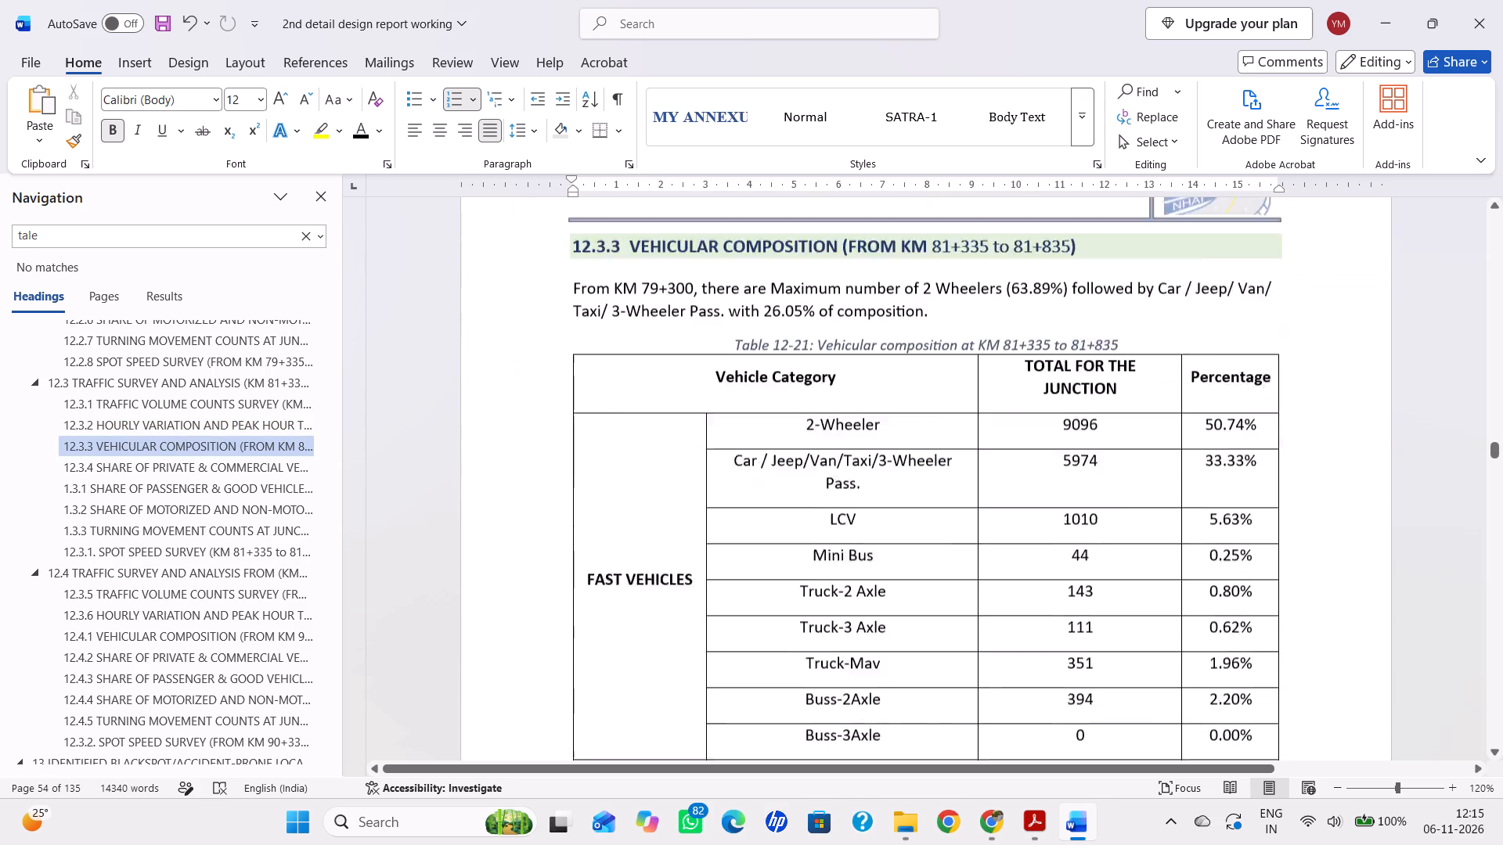
scroll(829, 552, "down", 8)
scroll(829, 552, "up", 1)
scroll(829, 552, "down", 17)
scroll(829, 552, "up", 5)
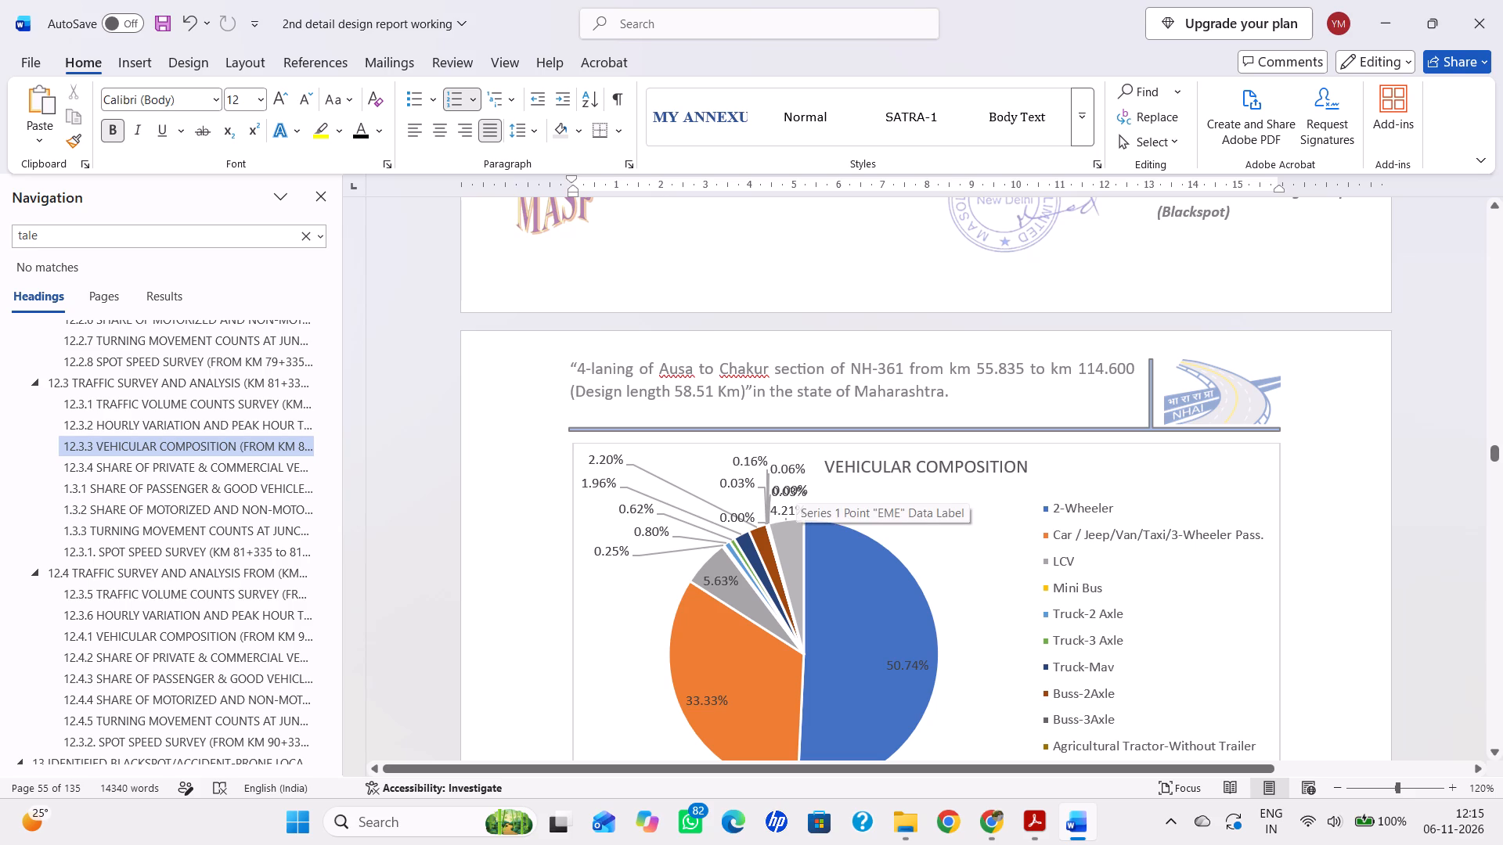
left_click(796, 485)
left_click(902, 515)
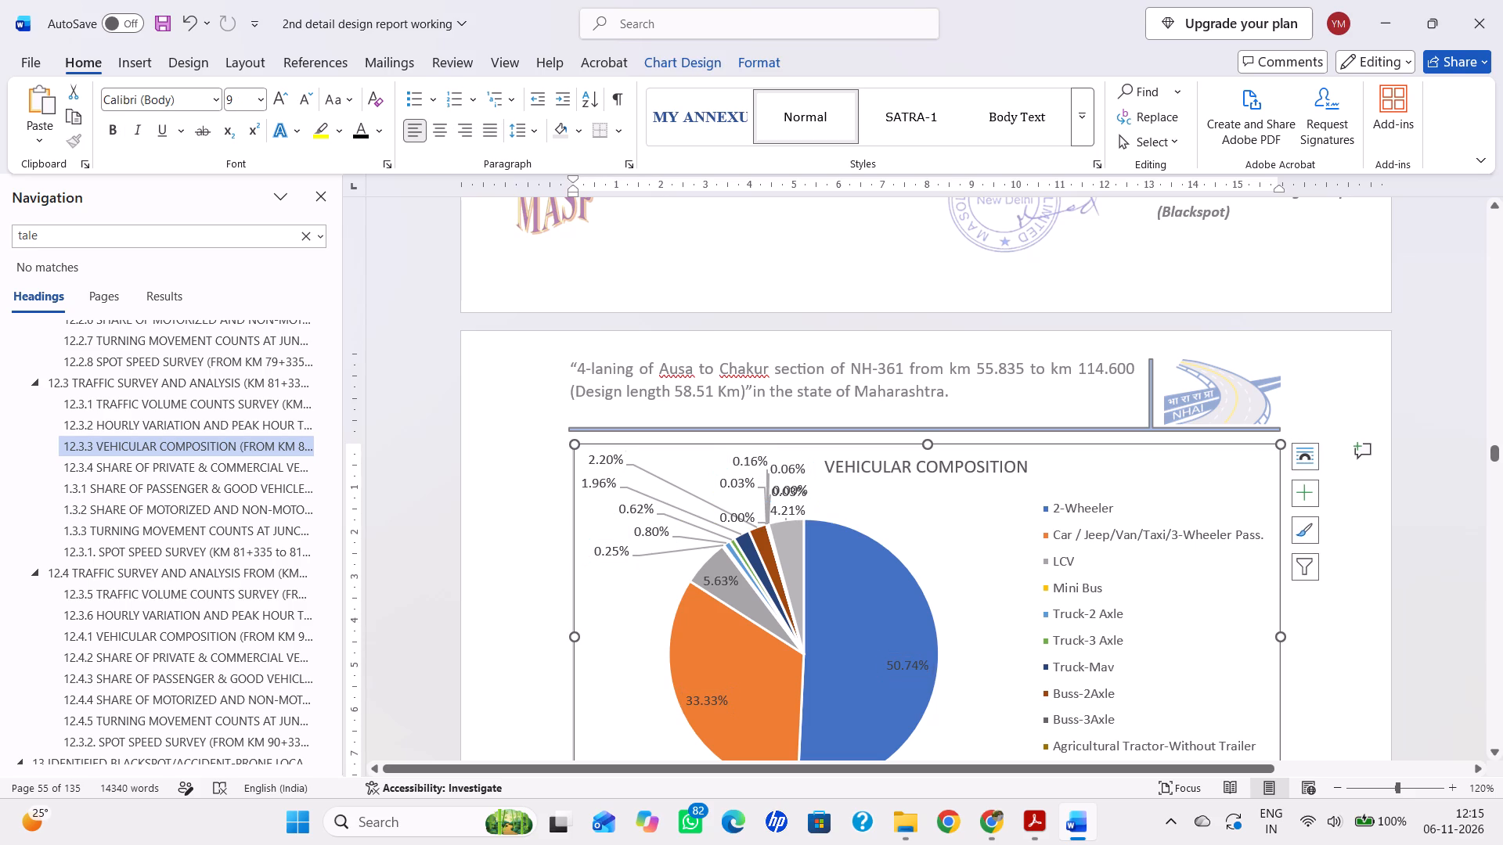
scroll(902, 515, "down", 9)
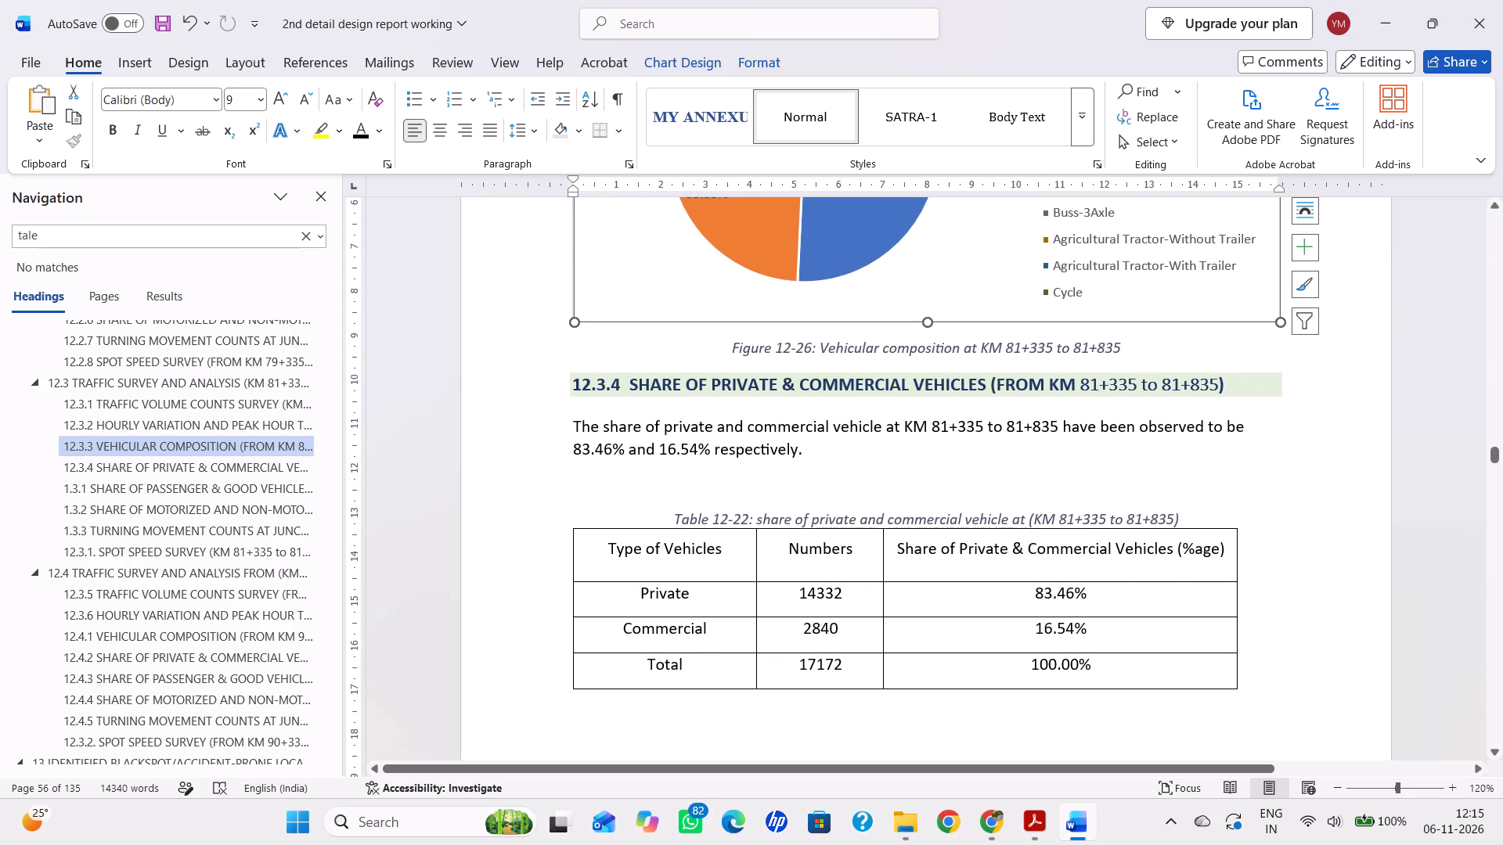
scroll(891, 584, "up", 20)
scroll(891, 584, "up", 1)
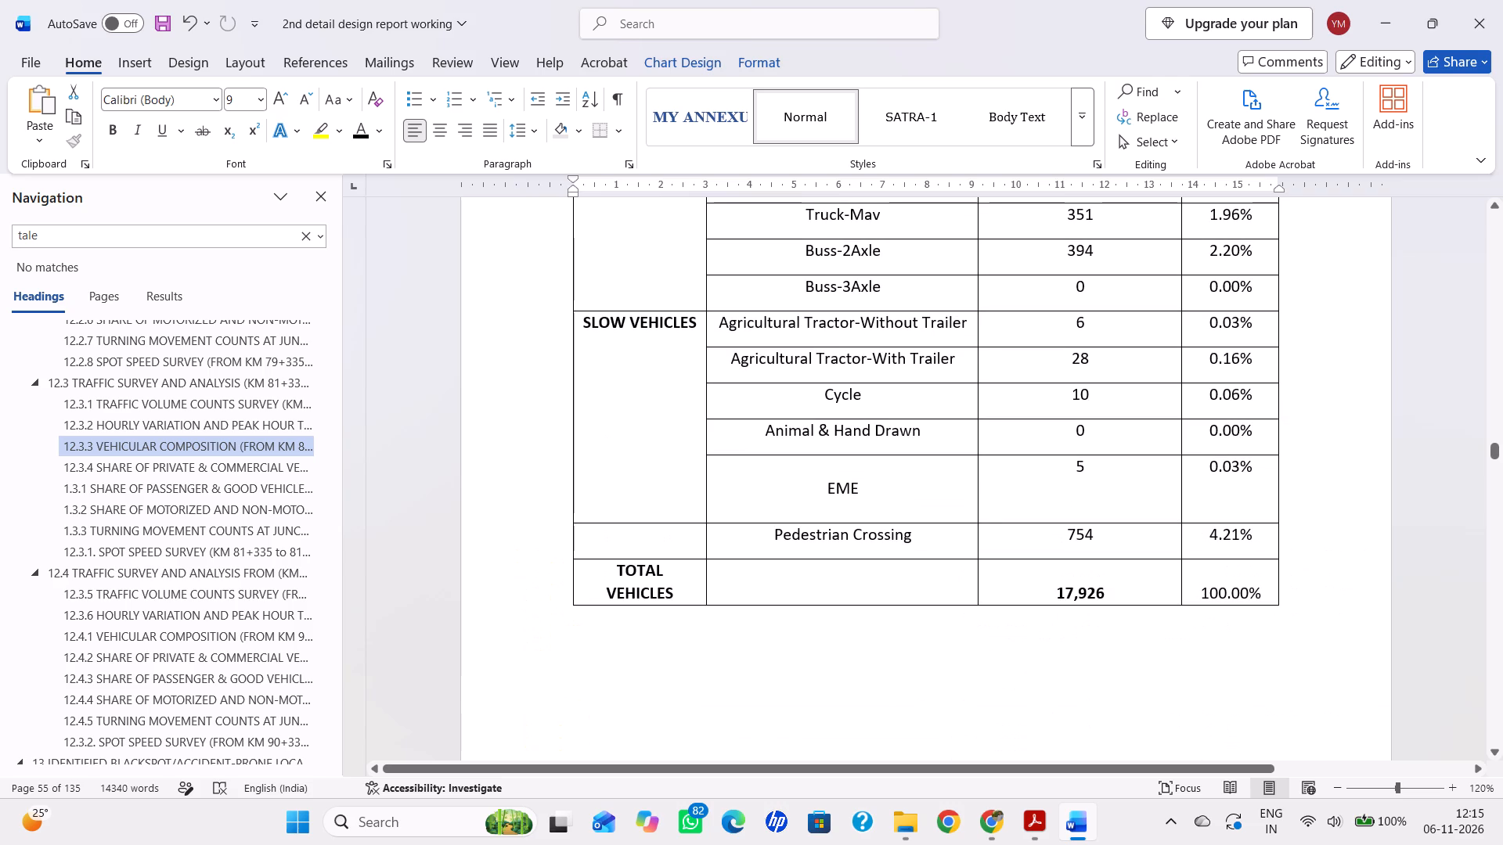
scroll(895, 624, "down", 11)
scroll(899, 627, "down", 20)
scroll(899, 627, "down", 1)
scroll(899, 622, "up", 5)
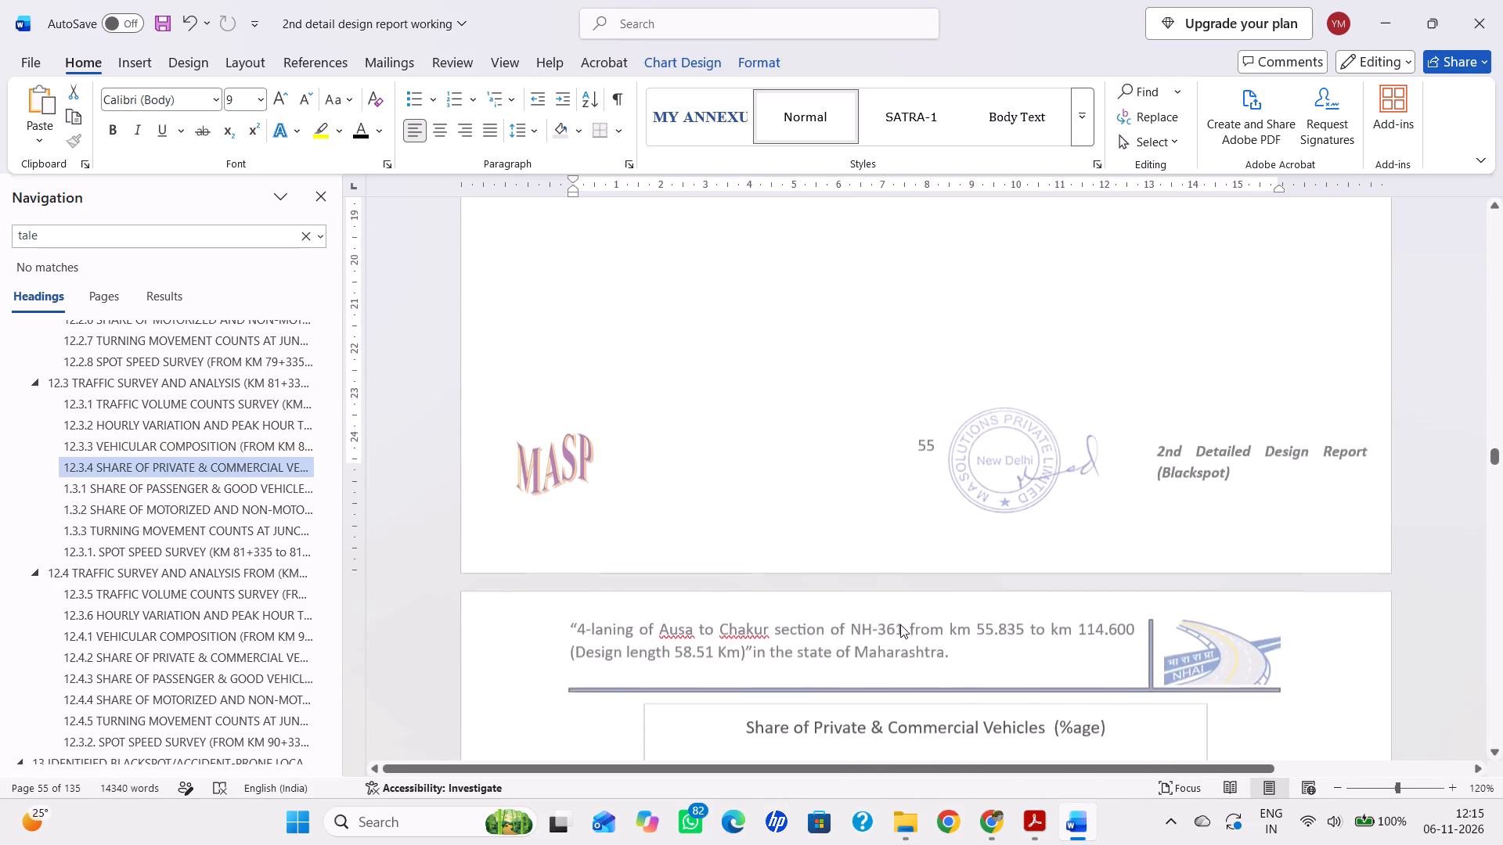
scroll(900, 624, "up", 5)
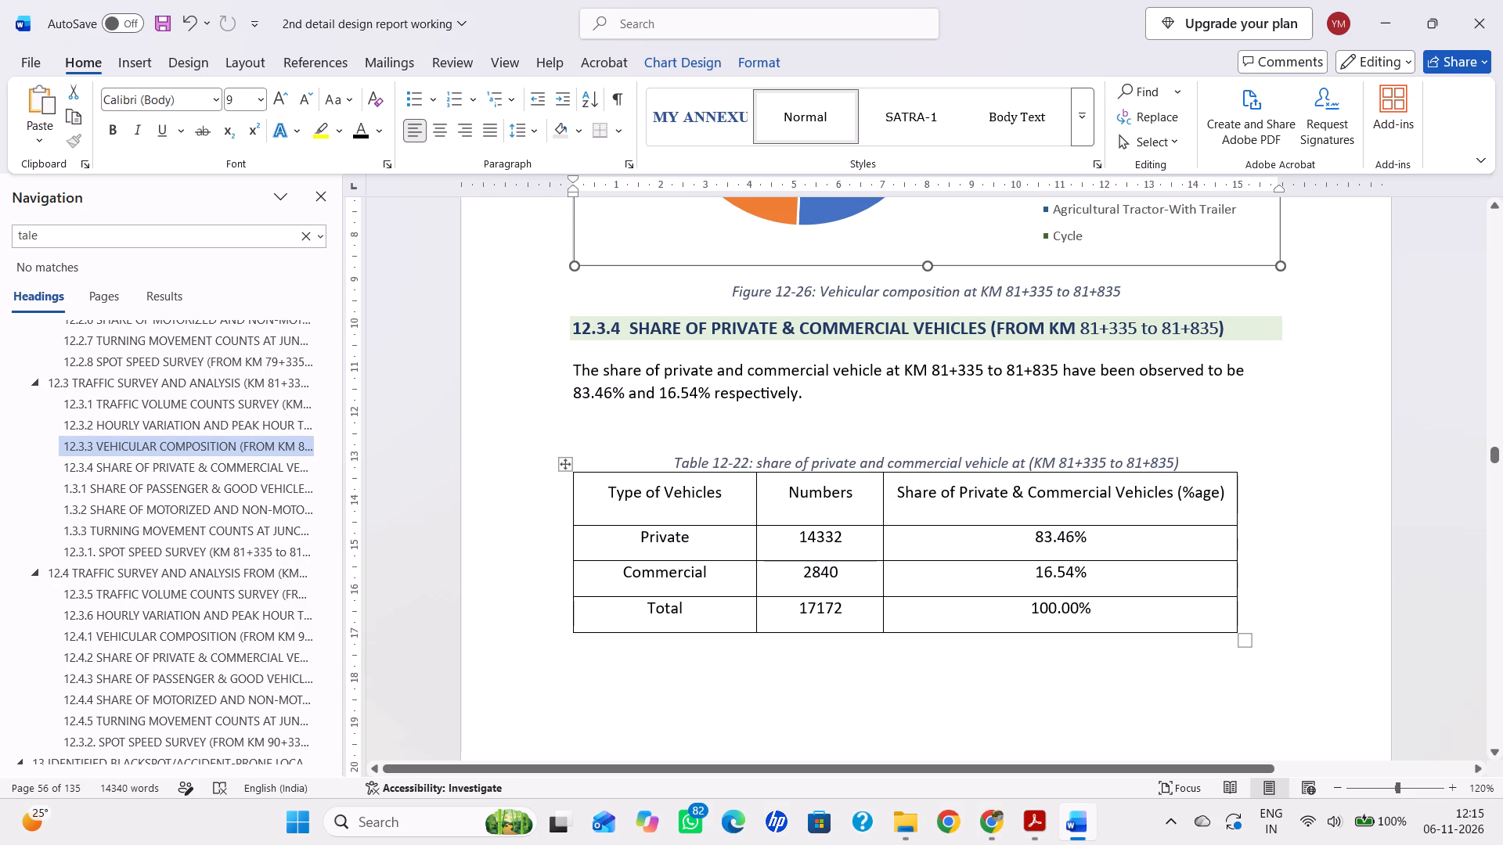
Examine the private and commercial, passenger and goods, and motorized and non-motorized vehicle shares for KM 81+335 to 81+835.
scroll(899, 613, "down", 20)
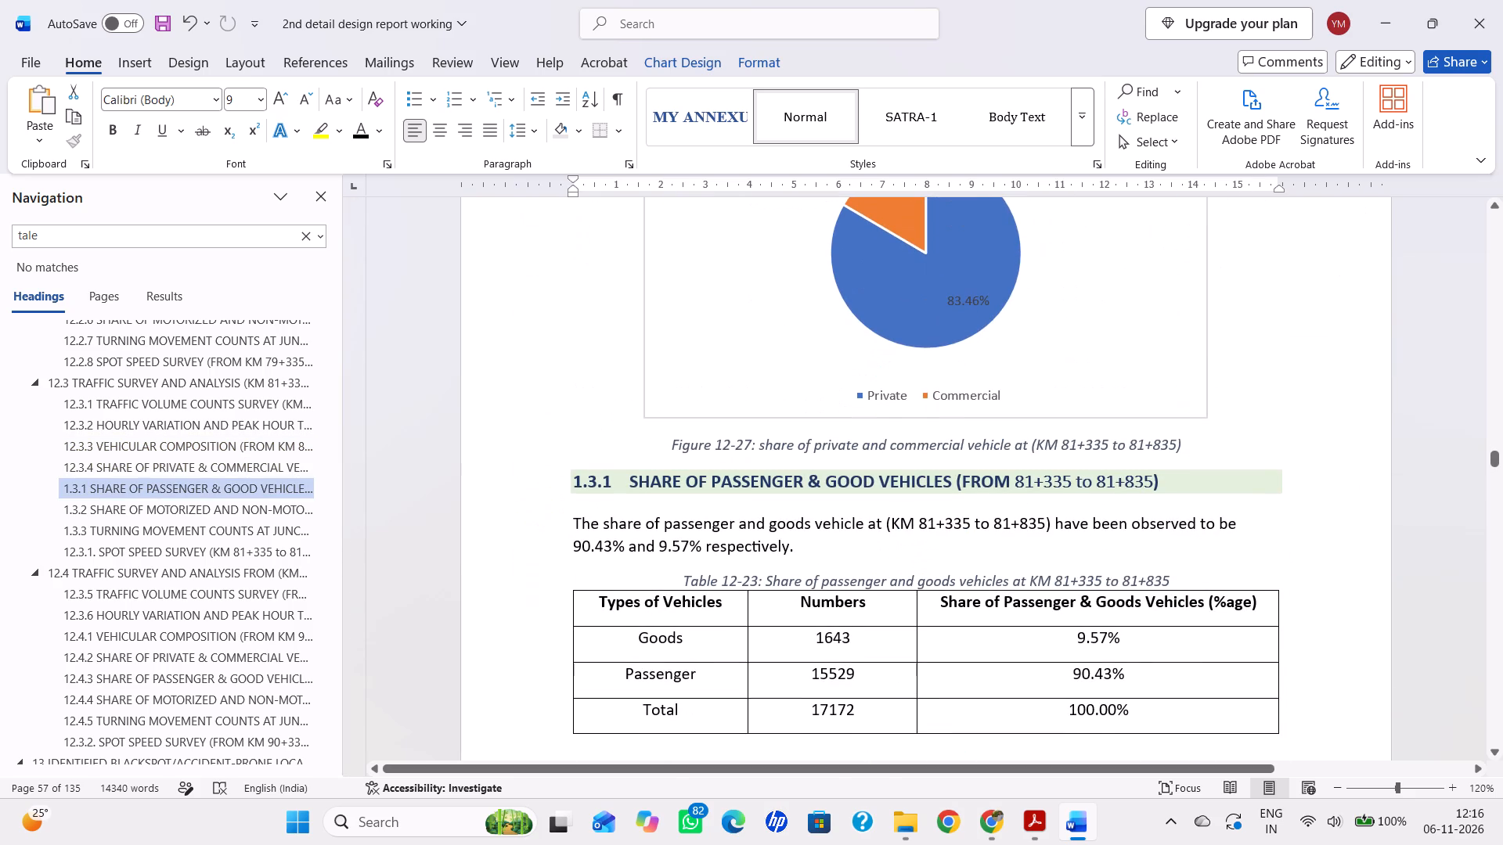
scroll(903, 627, "down", 20)
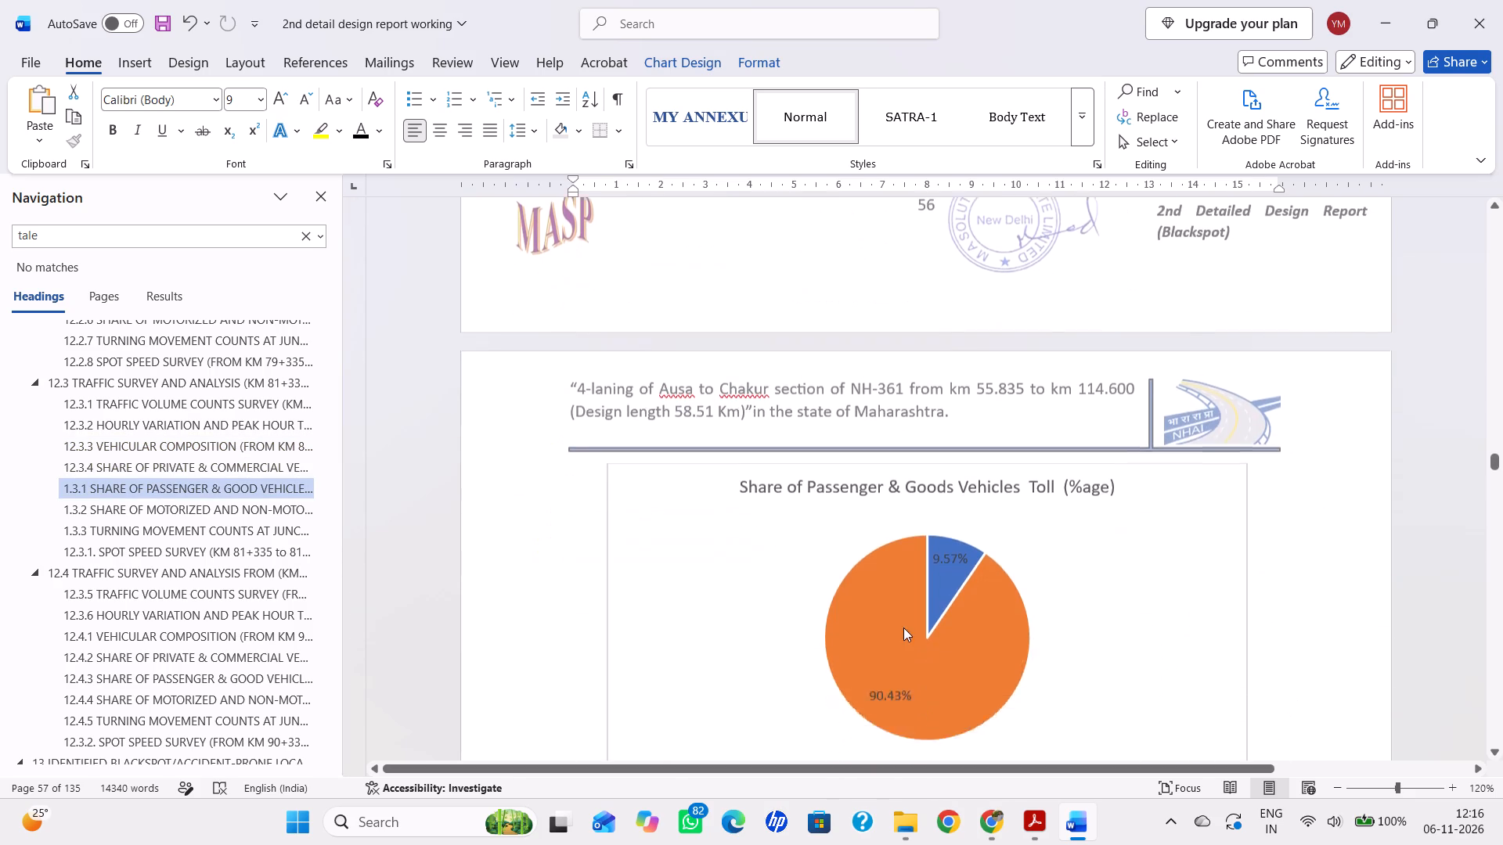
scroll(903, 627, "down", 14)
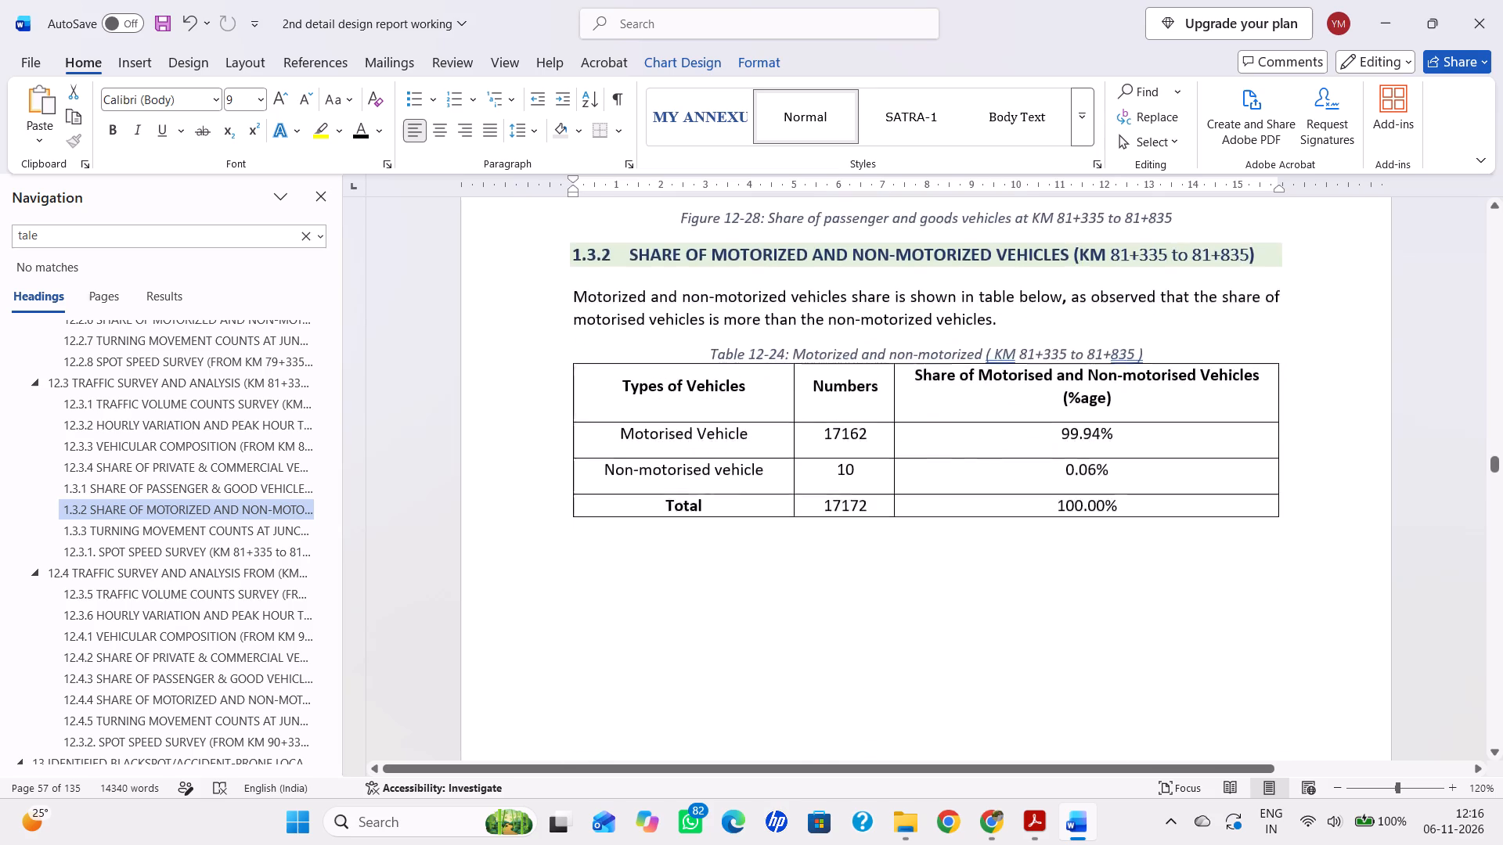
scroll(896, 615, "down", 18)
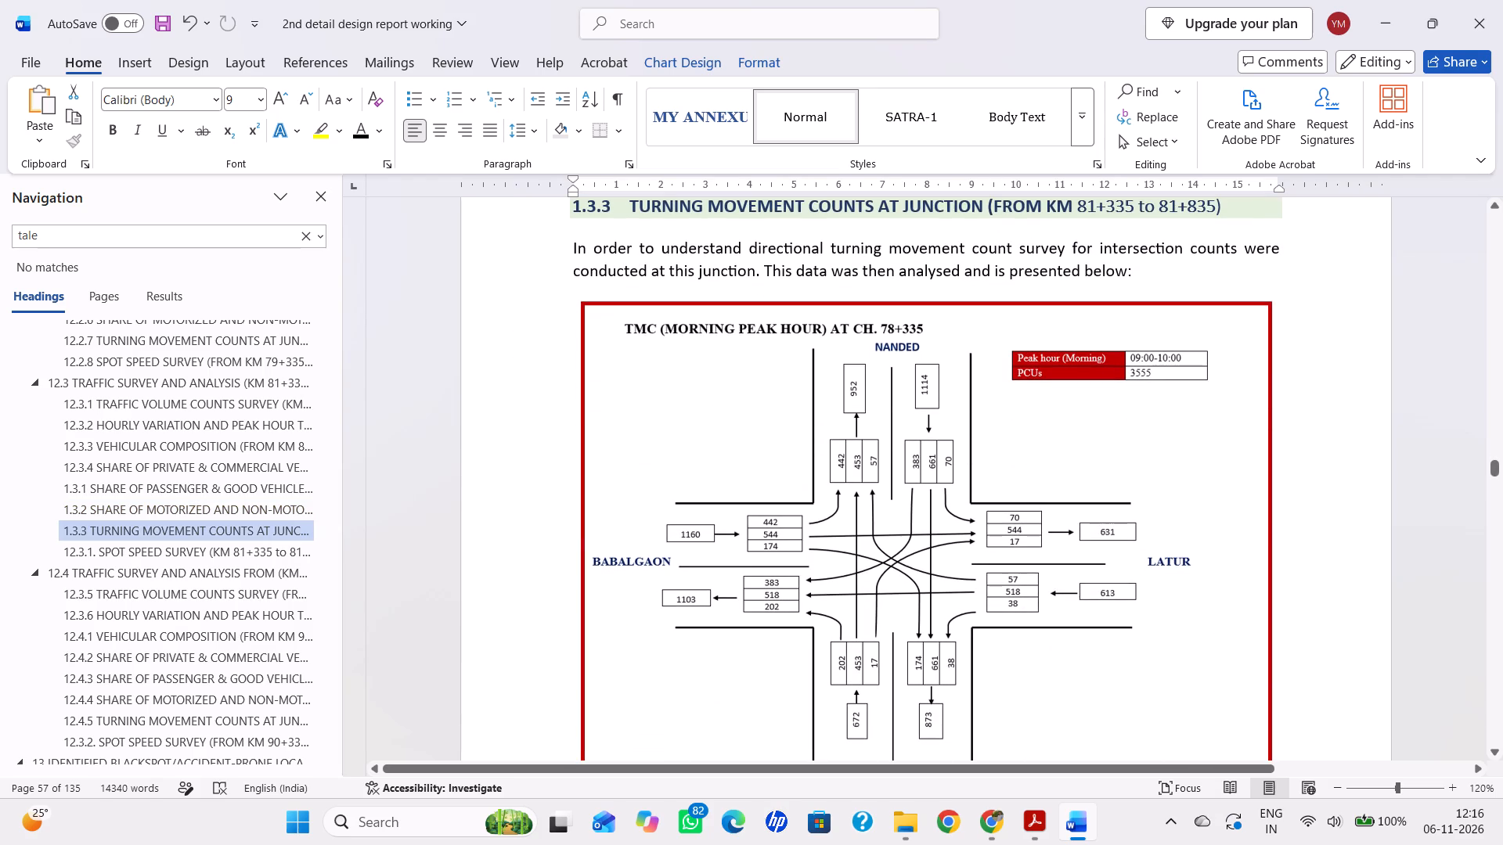
Check the morning and evening turning movement diagrams and highlight the Figure 12-30 caption in yellow.
scroll(599, 310, "up", 1)
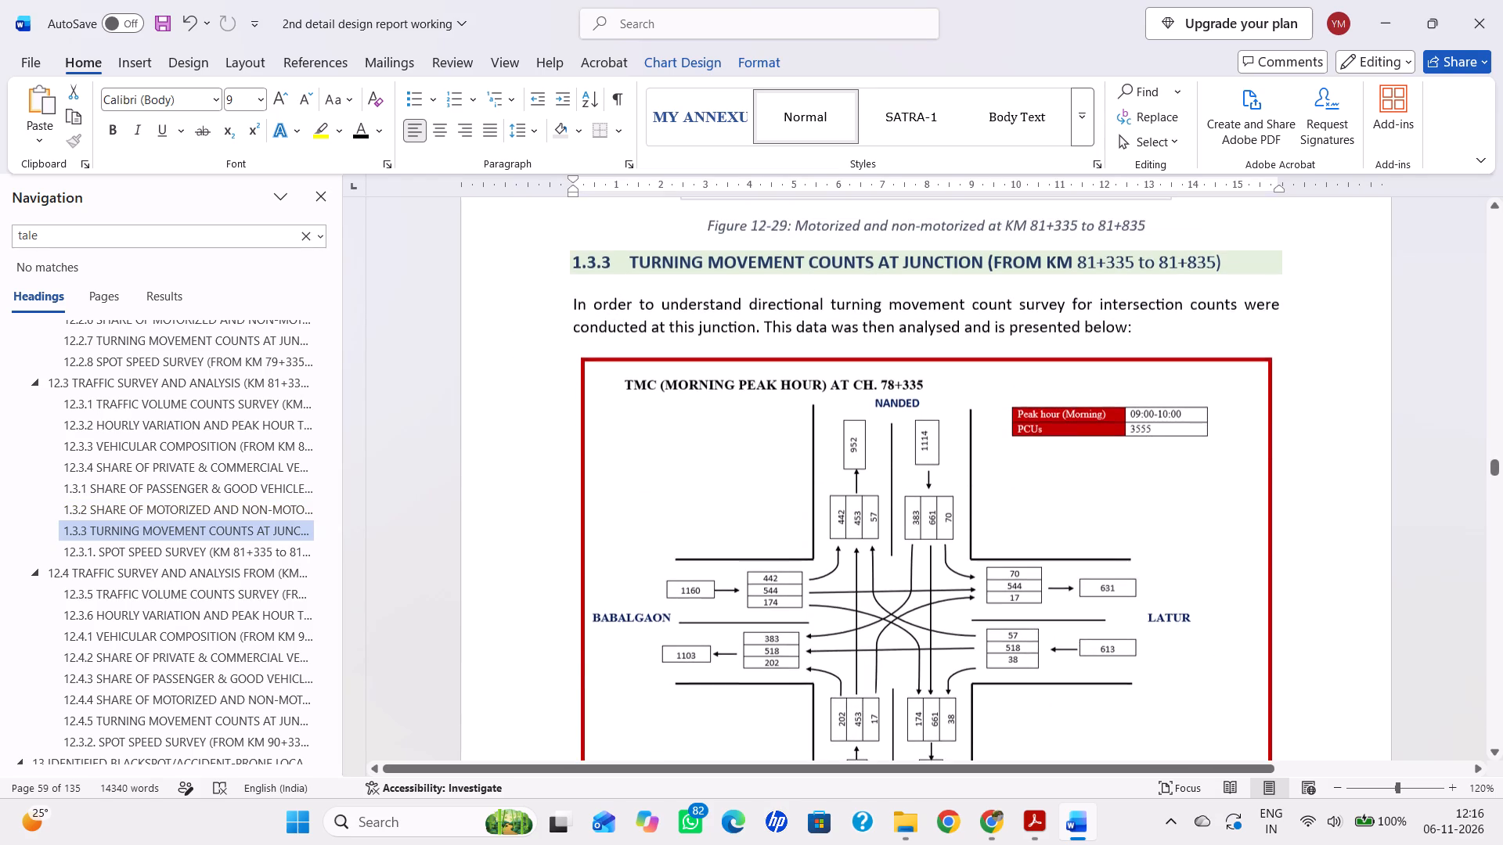
scroll(683, 390, "down", 5)
scroll(679, 388, "up", 6)
scroll(853, 462, "down", 5)
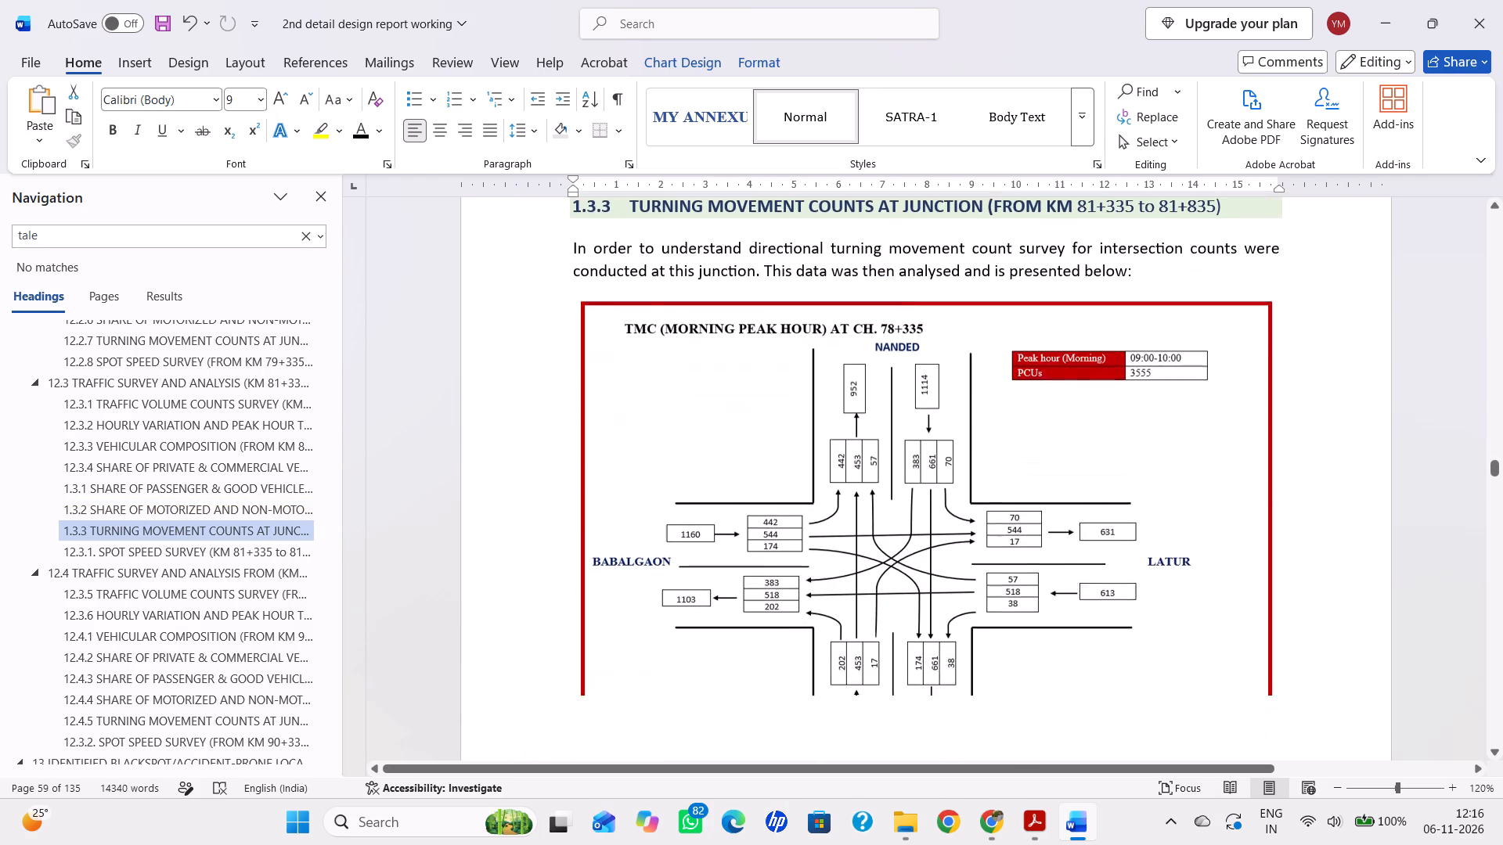
scroll(915, 491, "down", 15)
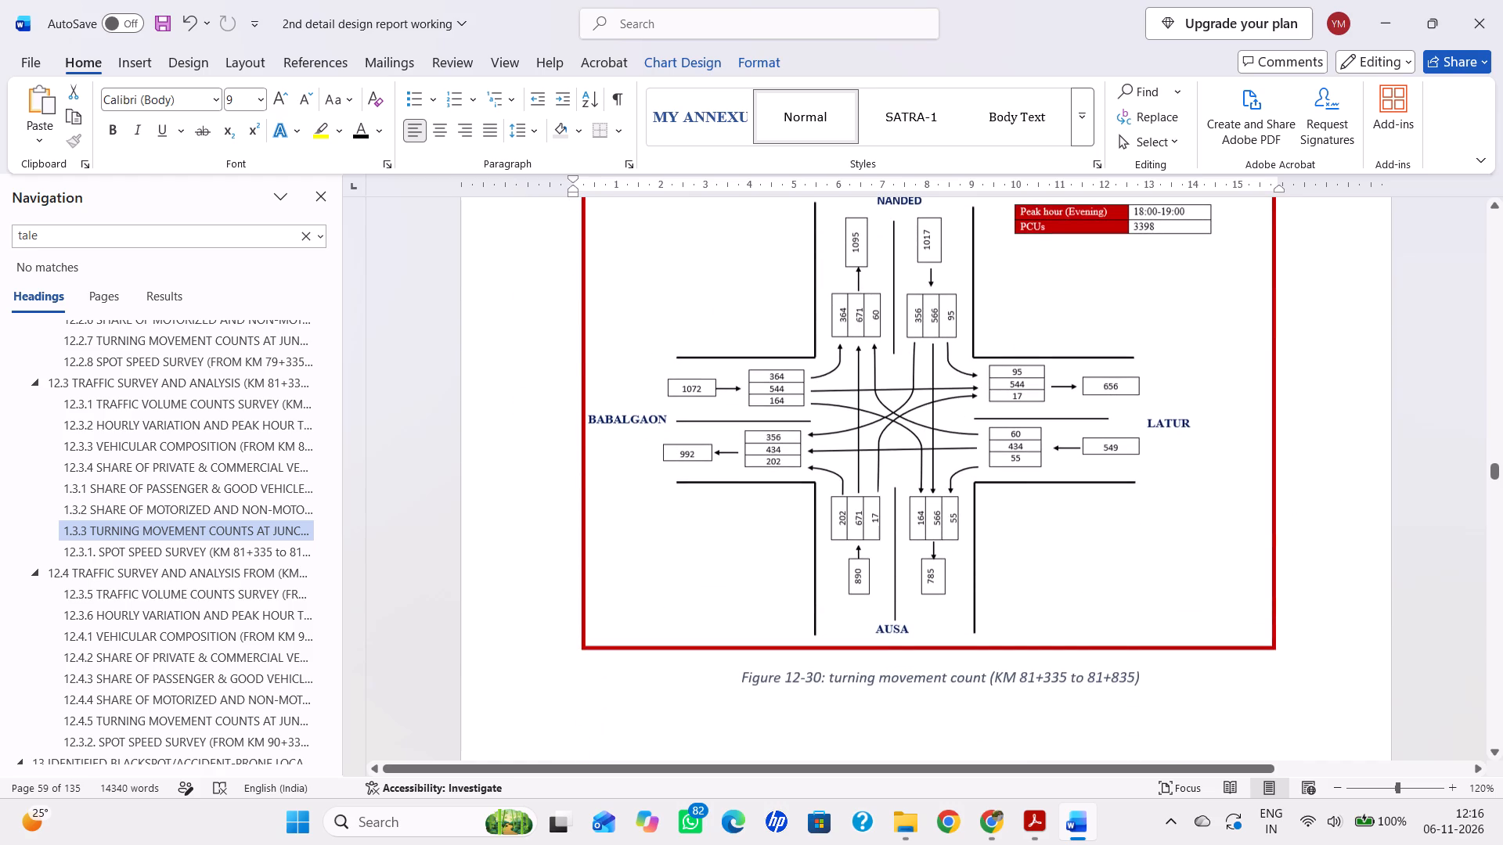
left_click_drag(1167, 691, 733, 689)
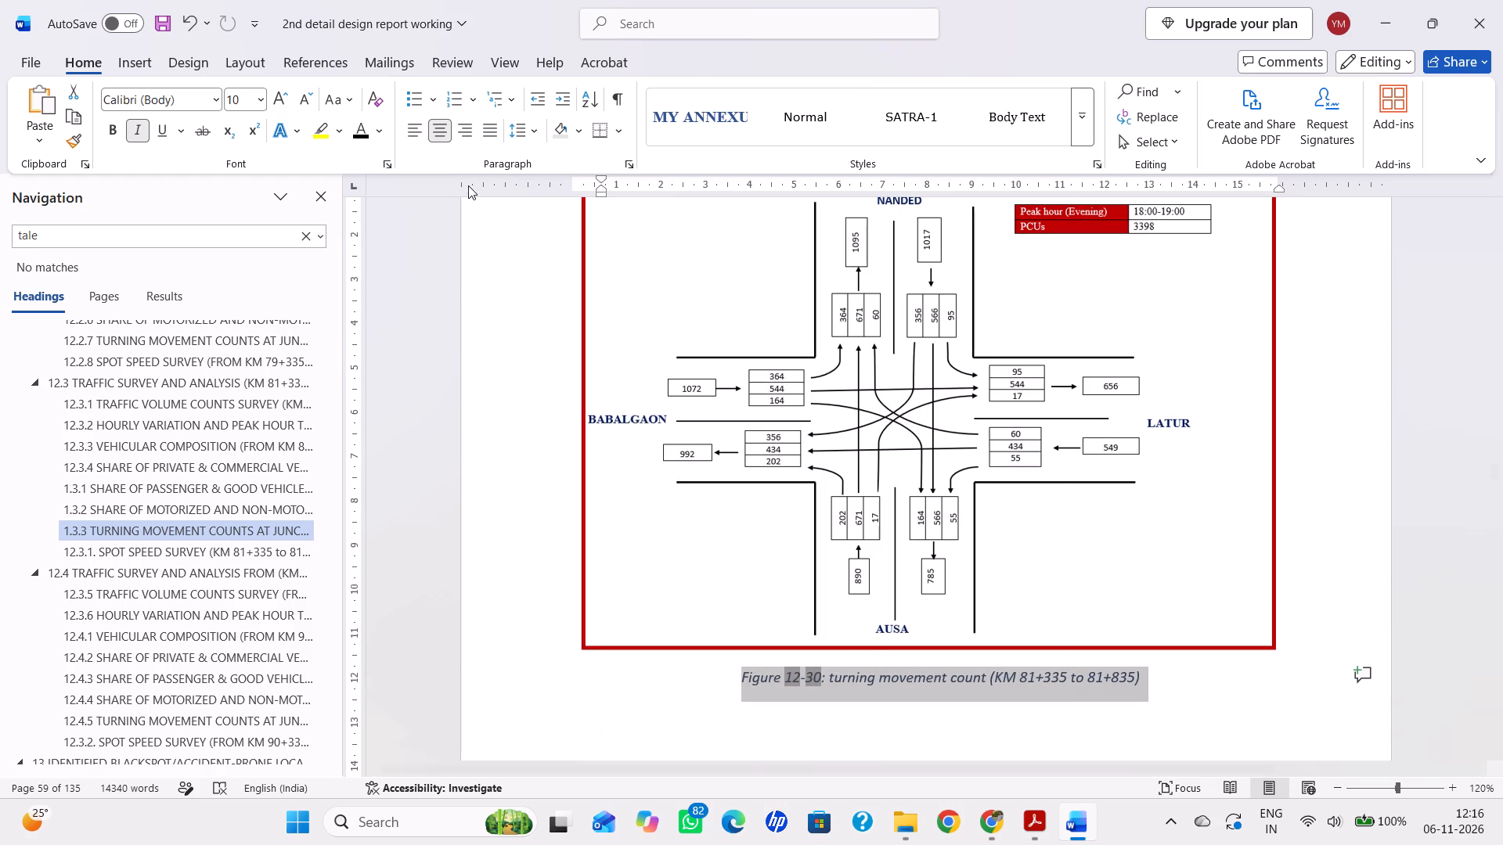
left_click(335, 131)
left_click(323, 132)
Highlight the text of heading 1.3.3, Turning Movement Counts at Junction, in yellow.
scroll(838, 528, "up", 3)
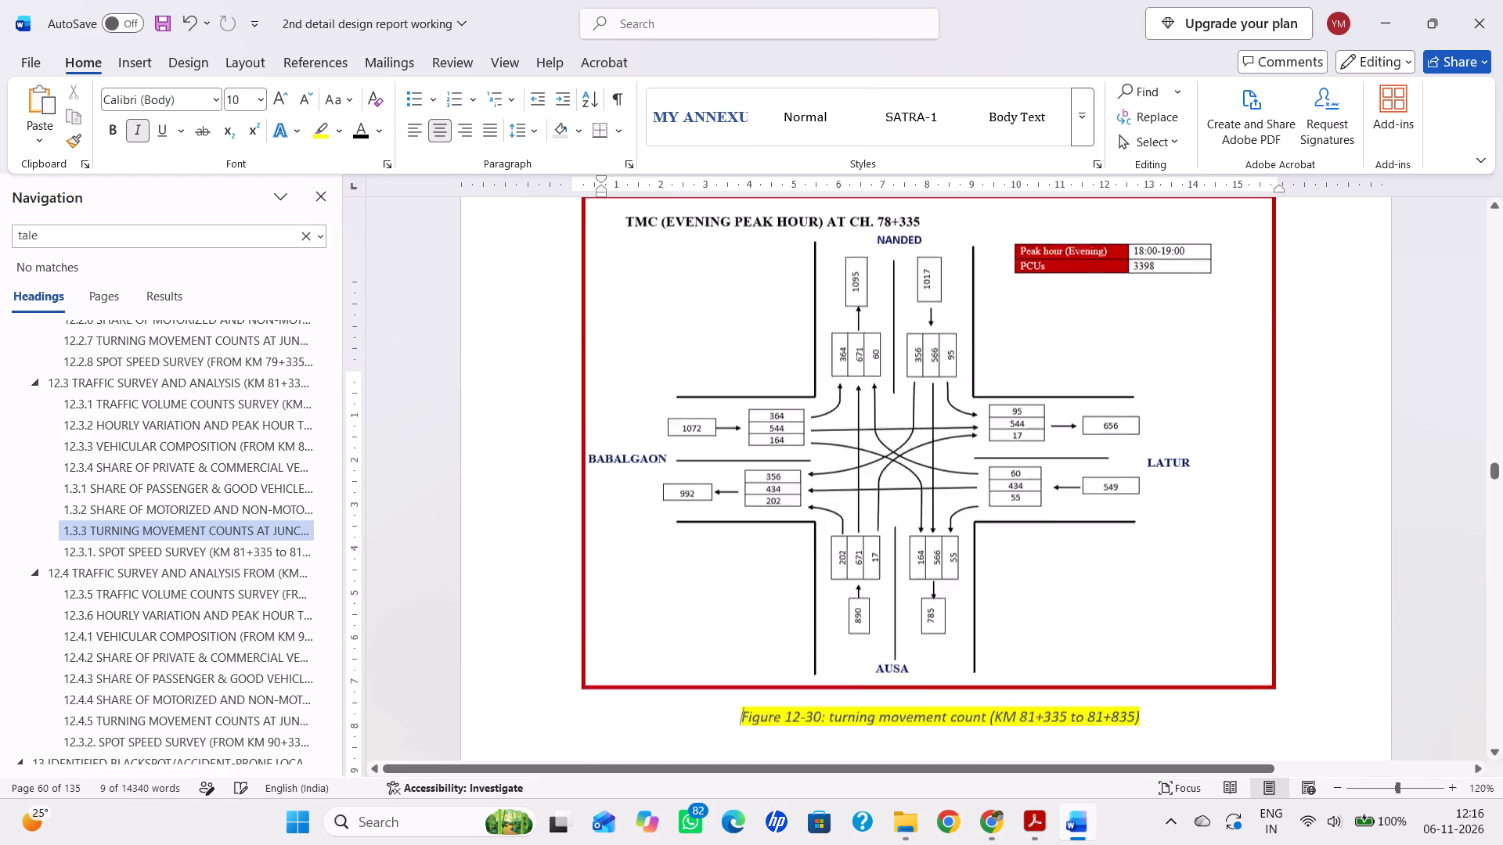
scroll(842, 533, "up", 9)
scroll(840, 548, "down", 1)
scroll(840, 548, "up", 9)
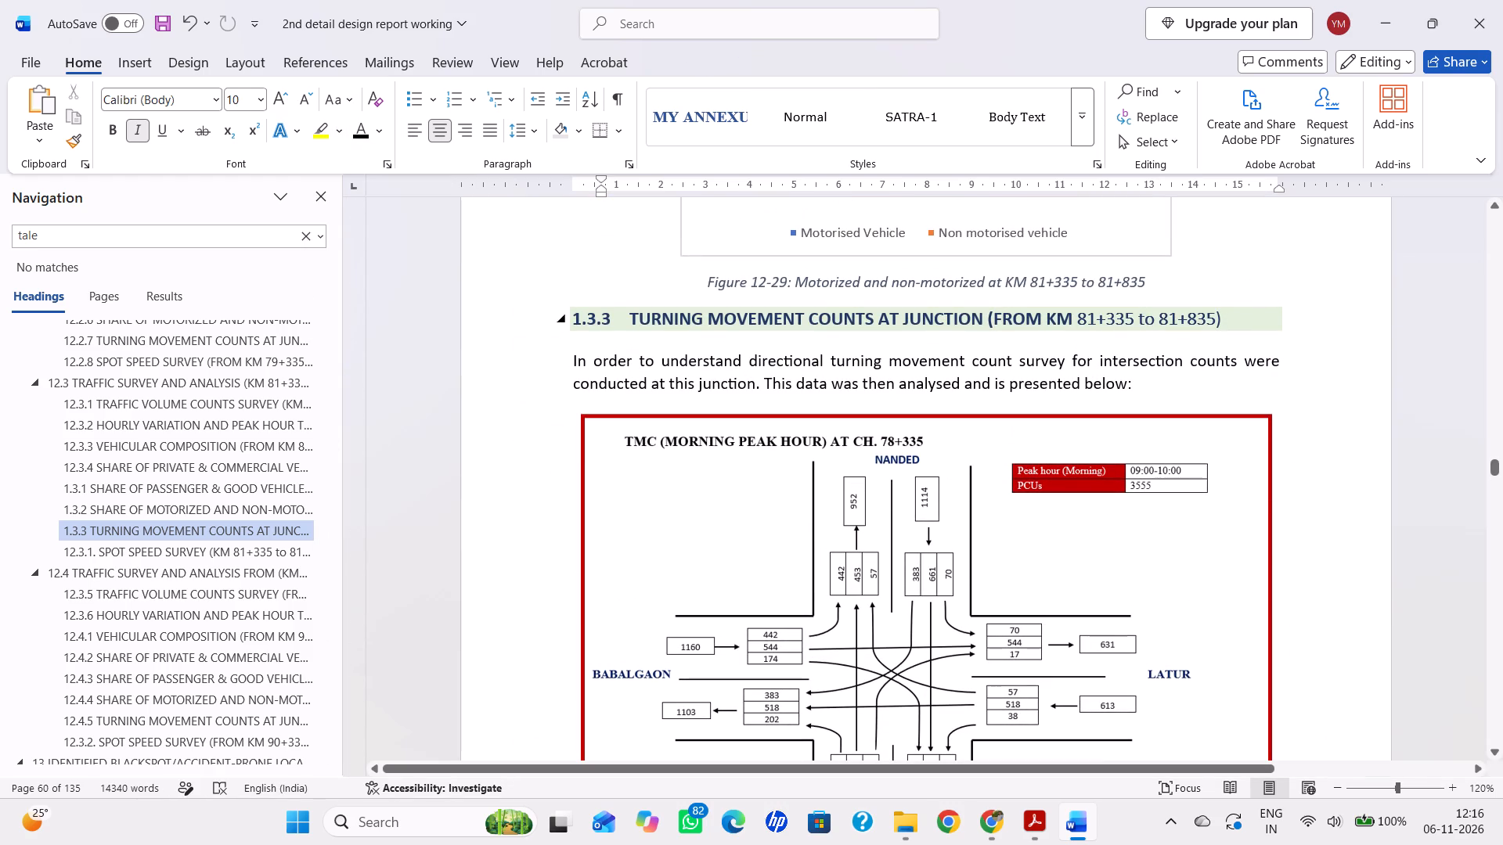
left_click_drag(626, 318, 1236, 307)
left_click(323, 132)
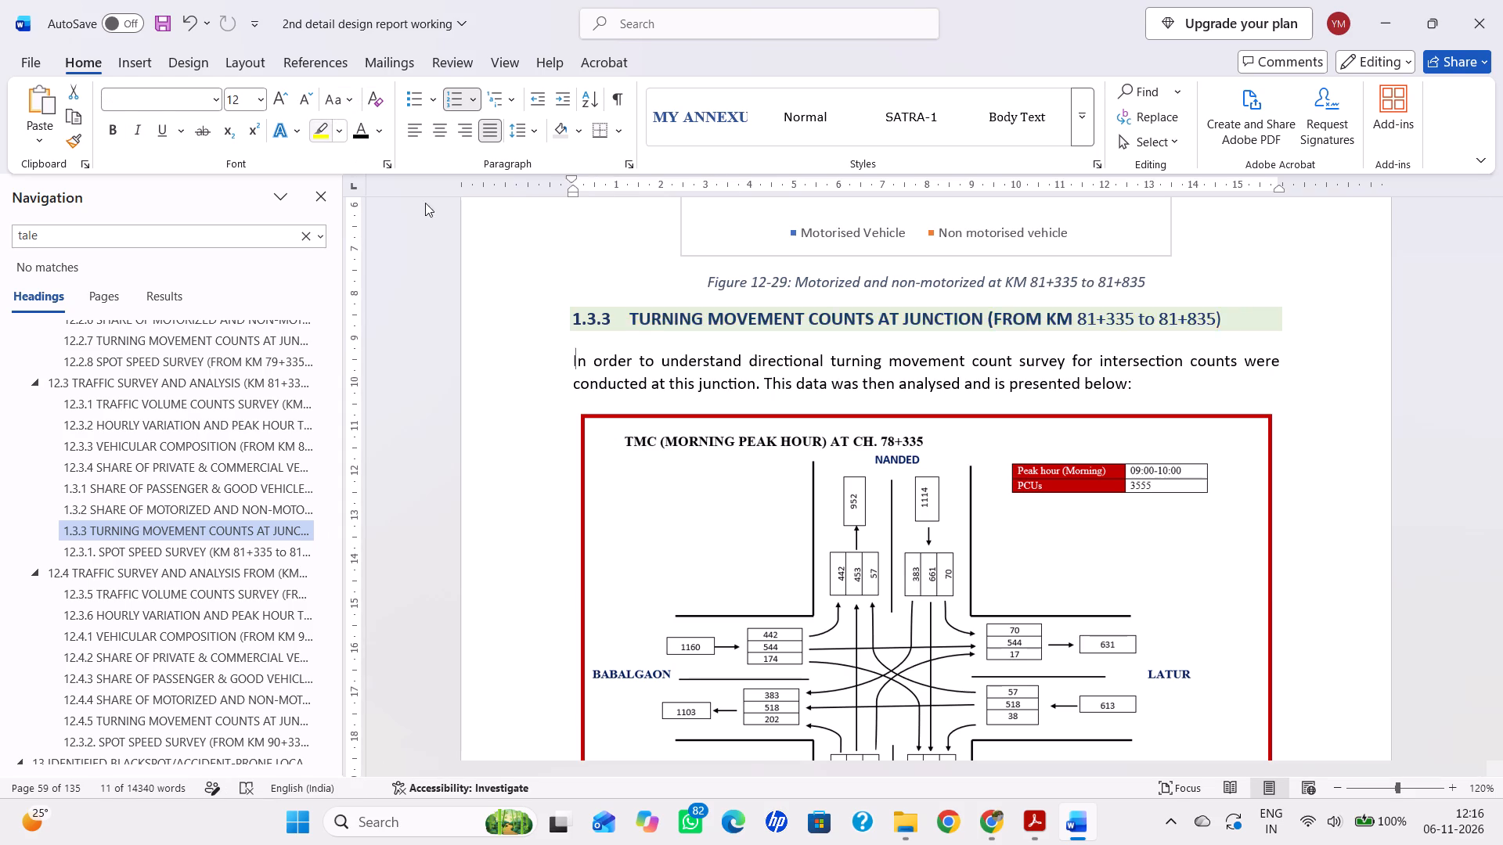
Examine the spot speed survey for KM 81+335 to 81+835, including Table 12-25, Figure 12-31 and the paragraph beneath it.
scroll(704, 415, "down", 19)
scroll(773, 545, "down", 7)
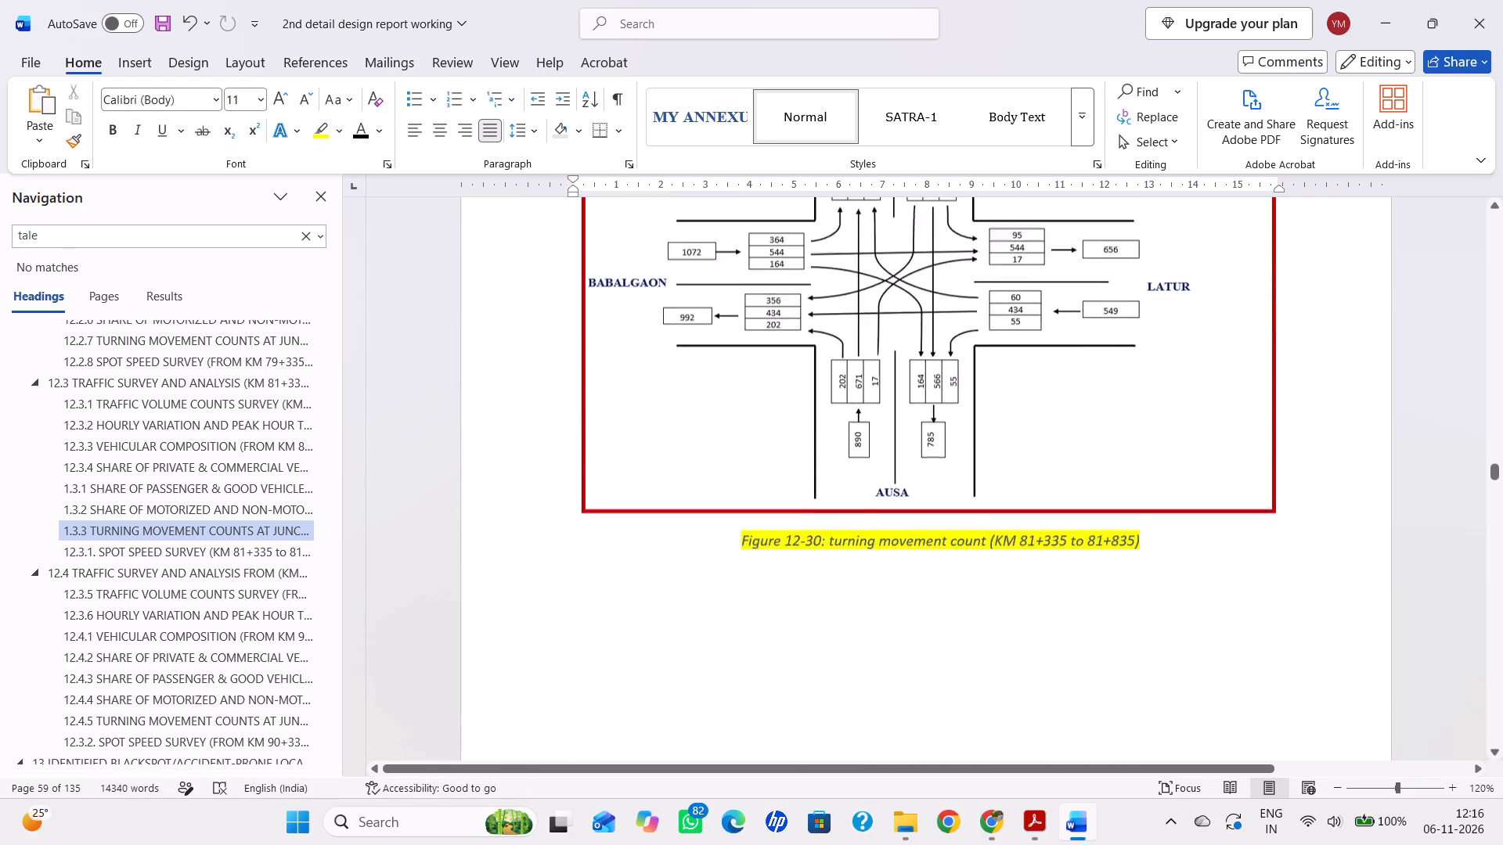
scroll(773, 545, "down", 17)
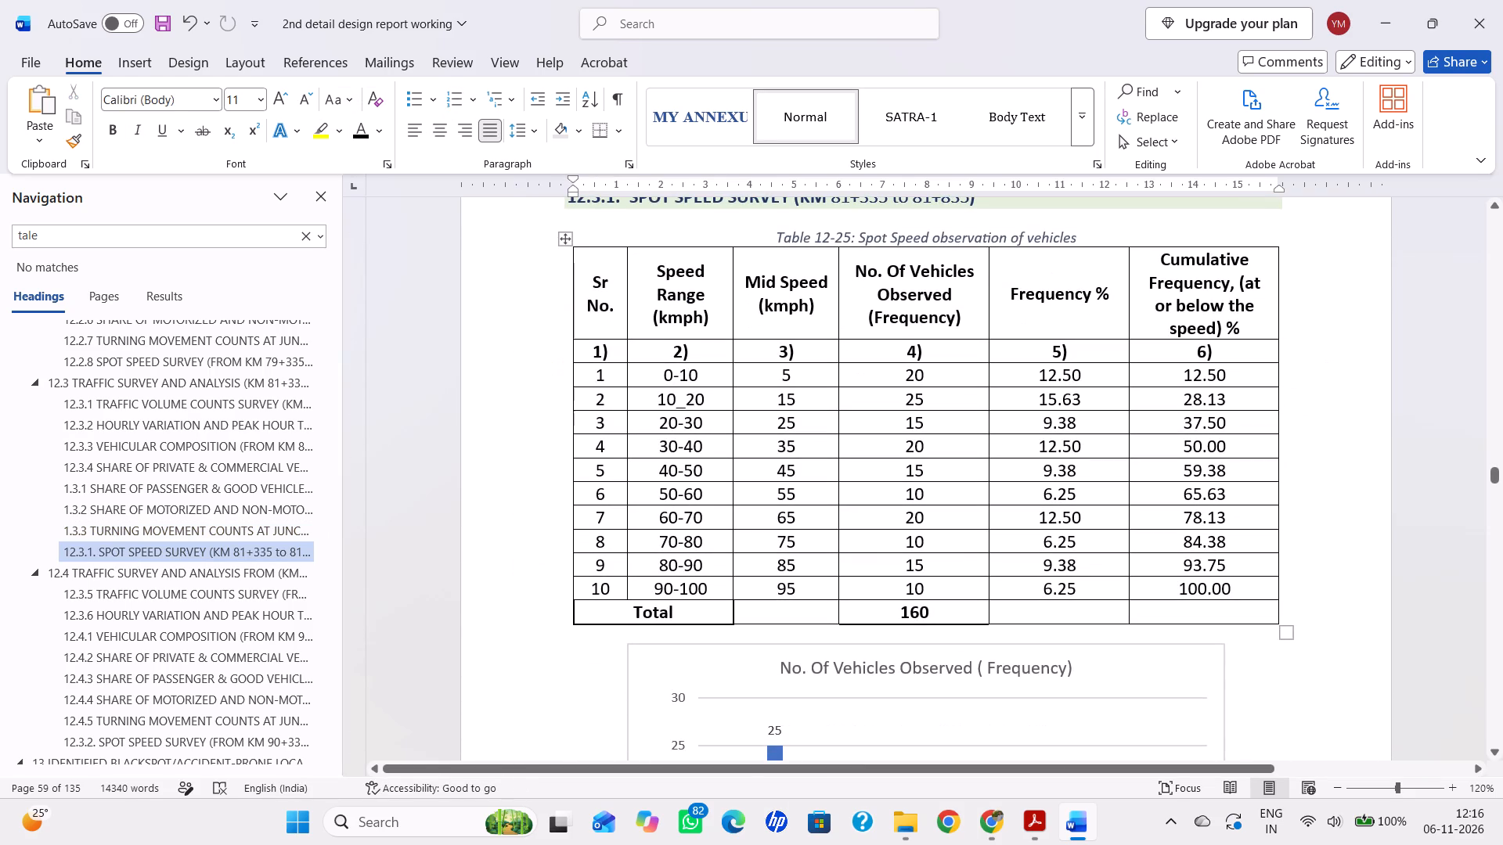
scroll(792, 605, "down", 9)
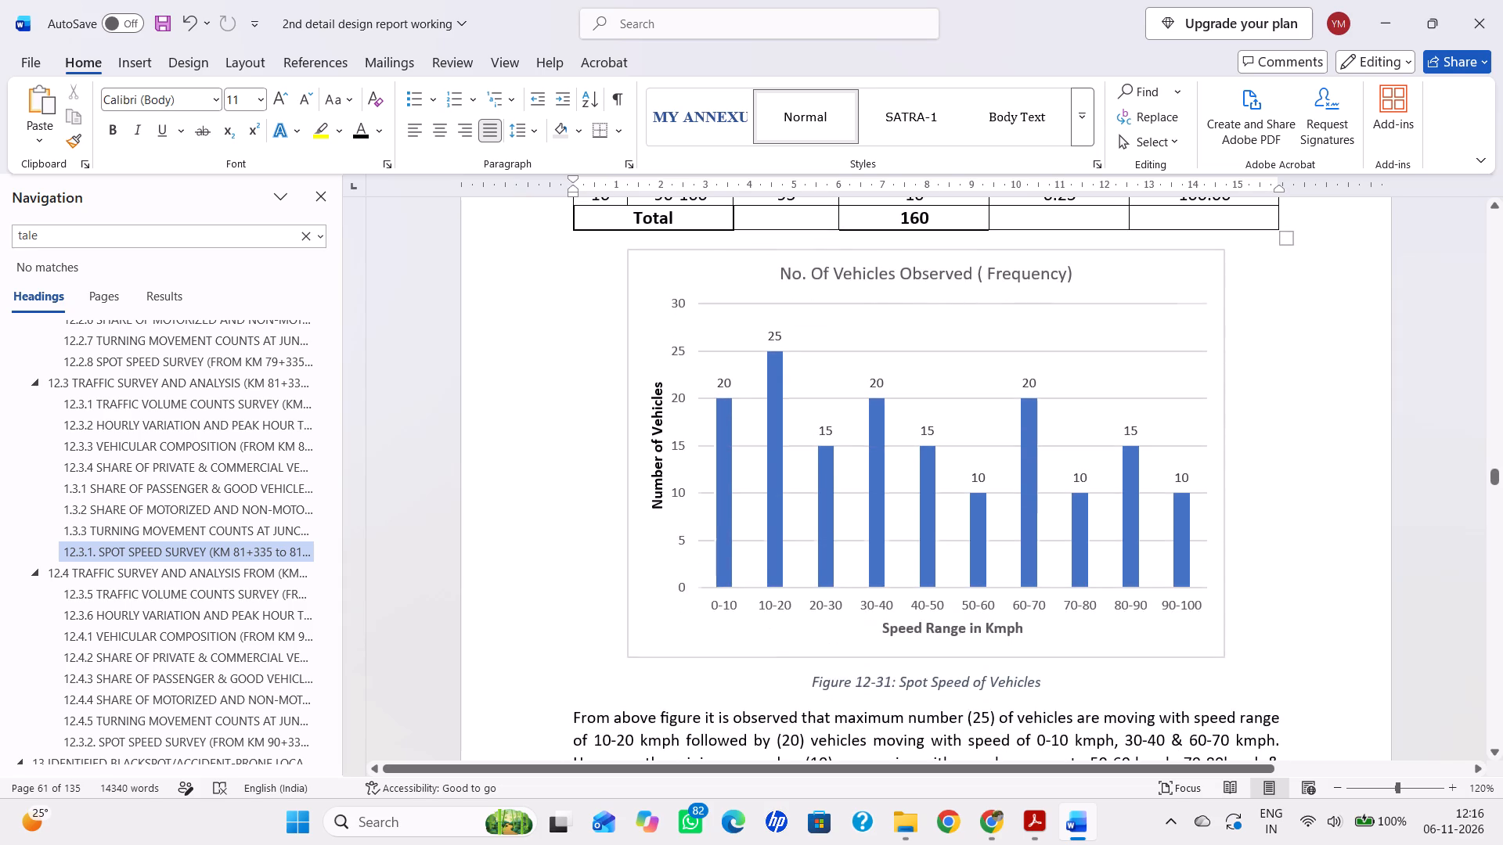
scroll(780, 588, "down", 2)
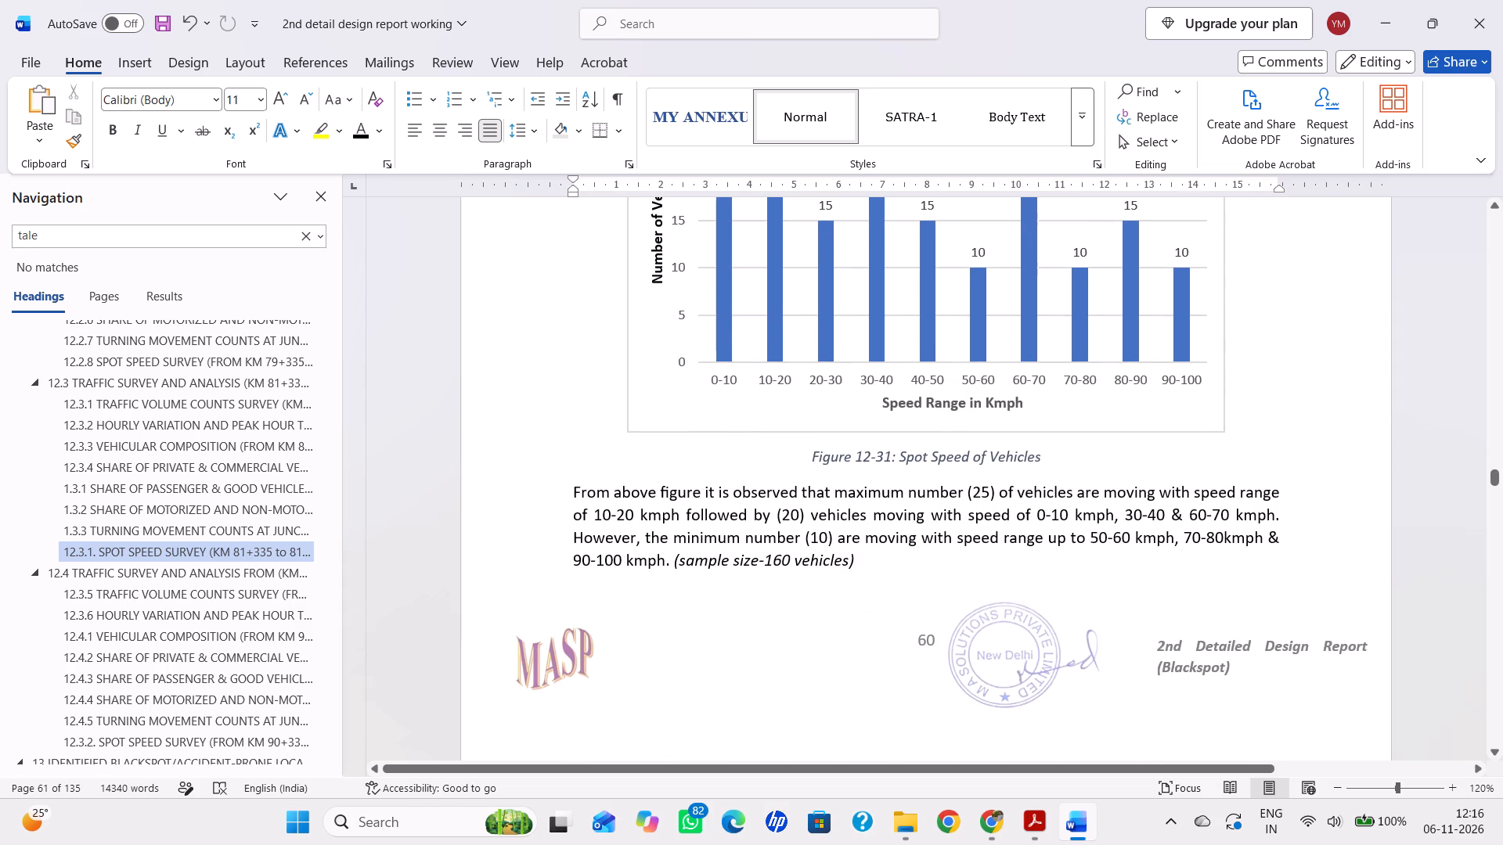
scroll(756, 540, "up", 2)
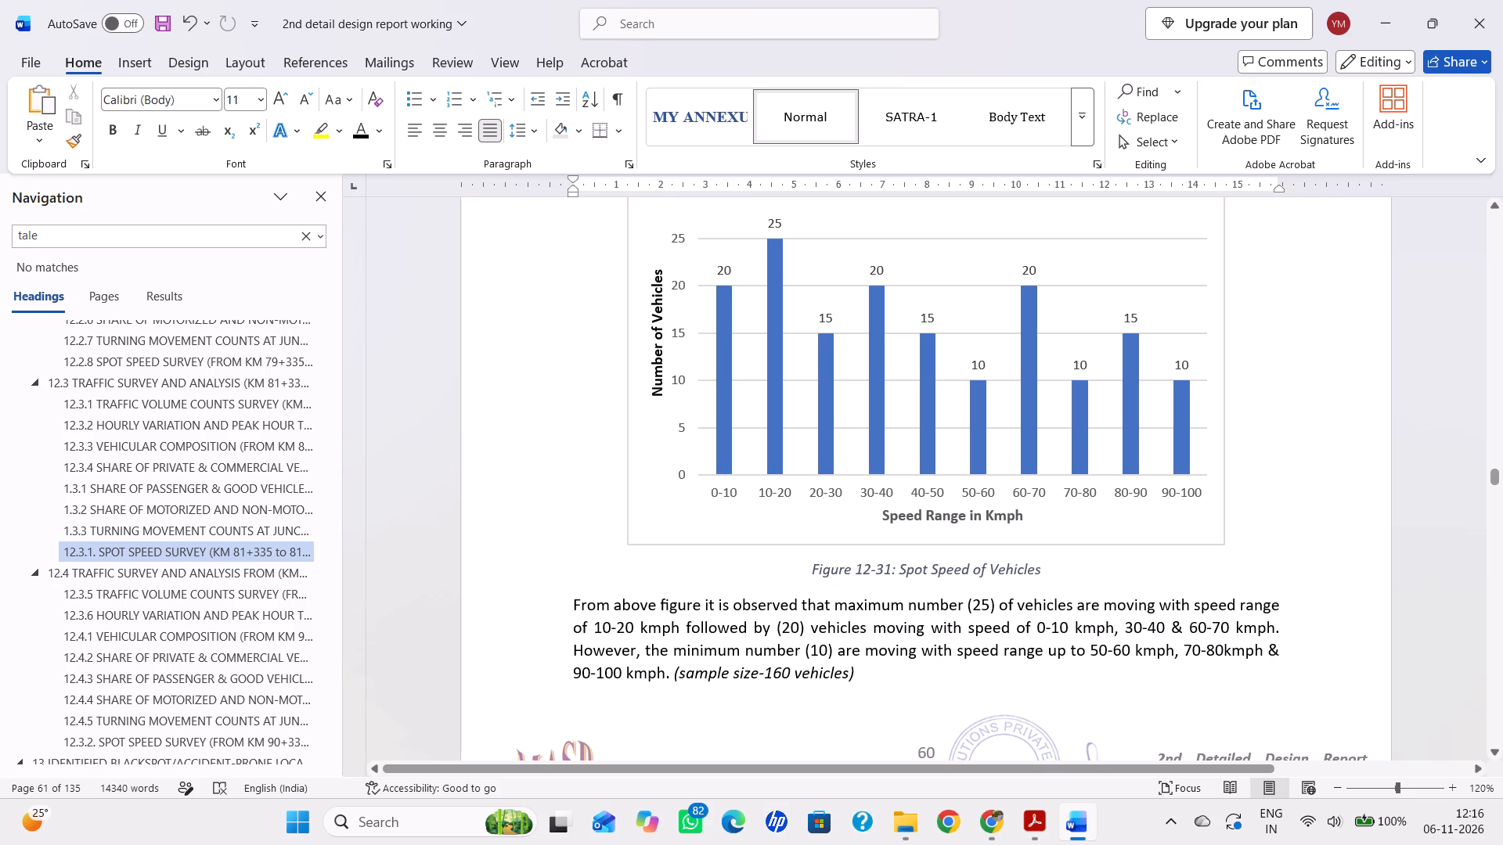
scroll(1266, 675, "down", 4)
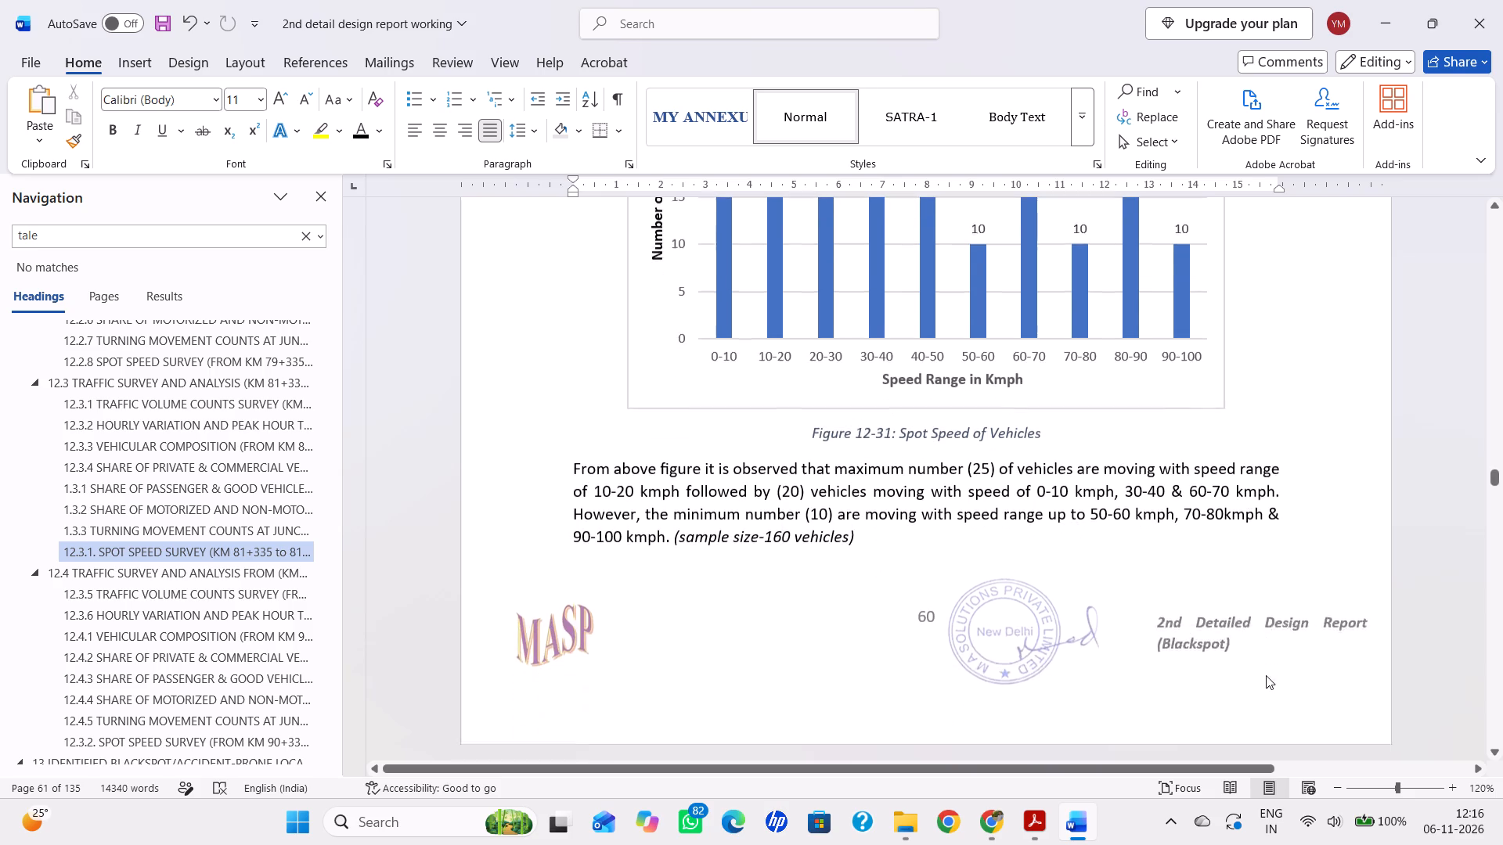
scroll(1236, 663, "down", 7)
scroll(1229, 656, "up", 7)
scroll(1229, 656, "down", 7)
scroll(1229, 656, "up", 15)
scroll(1230, 657, "down", 1)
scroll(1230, 657, "up", 2)
scroll(1230, 657, "down", 14)
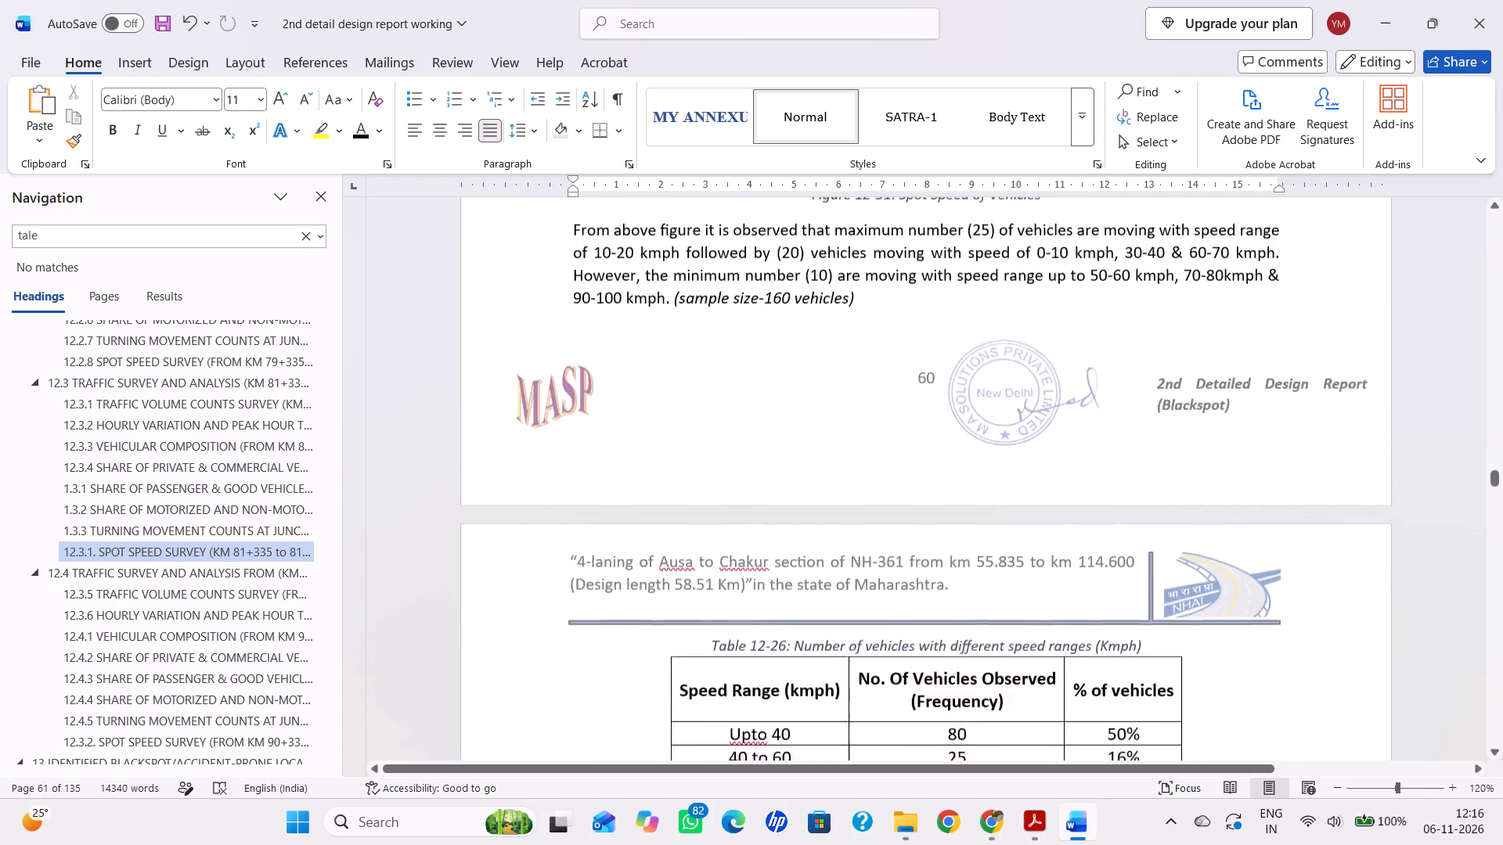
Examine the speed range breakdown in Table 12-26 against the charts in Figures 12-32 and 12-33.
scroll(1230, 657, "down", 18)
scroll(1231, 660, "down", 8)
scroll(1231, 660, "up", 8)
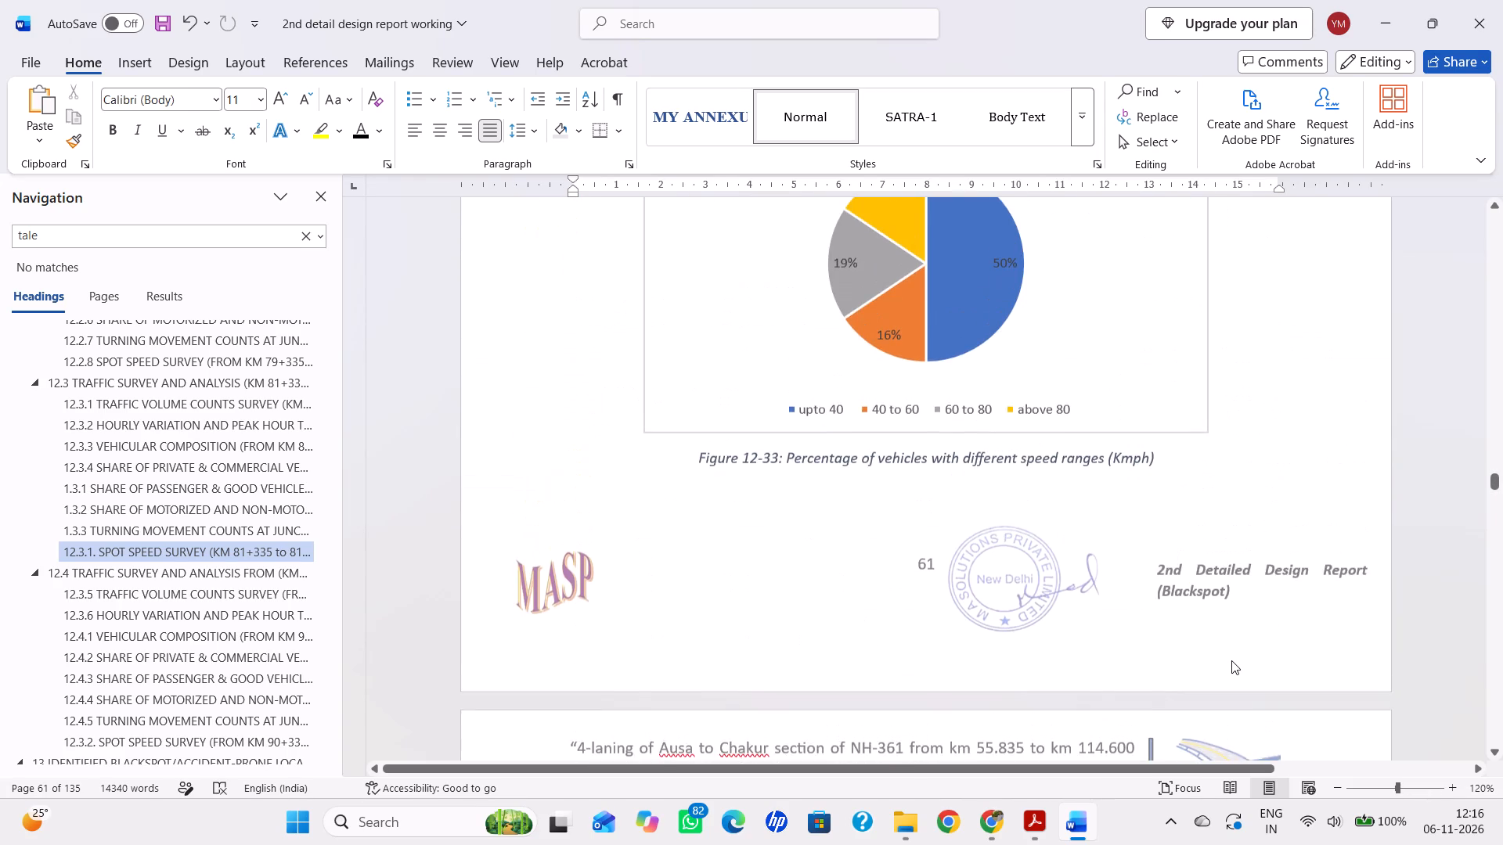
scroll(1226, 663, "up", 7)
scroll(1225, 661, "down", 1)
scroll(1225, 661, "up", 6)
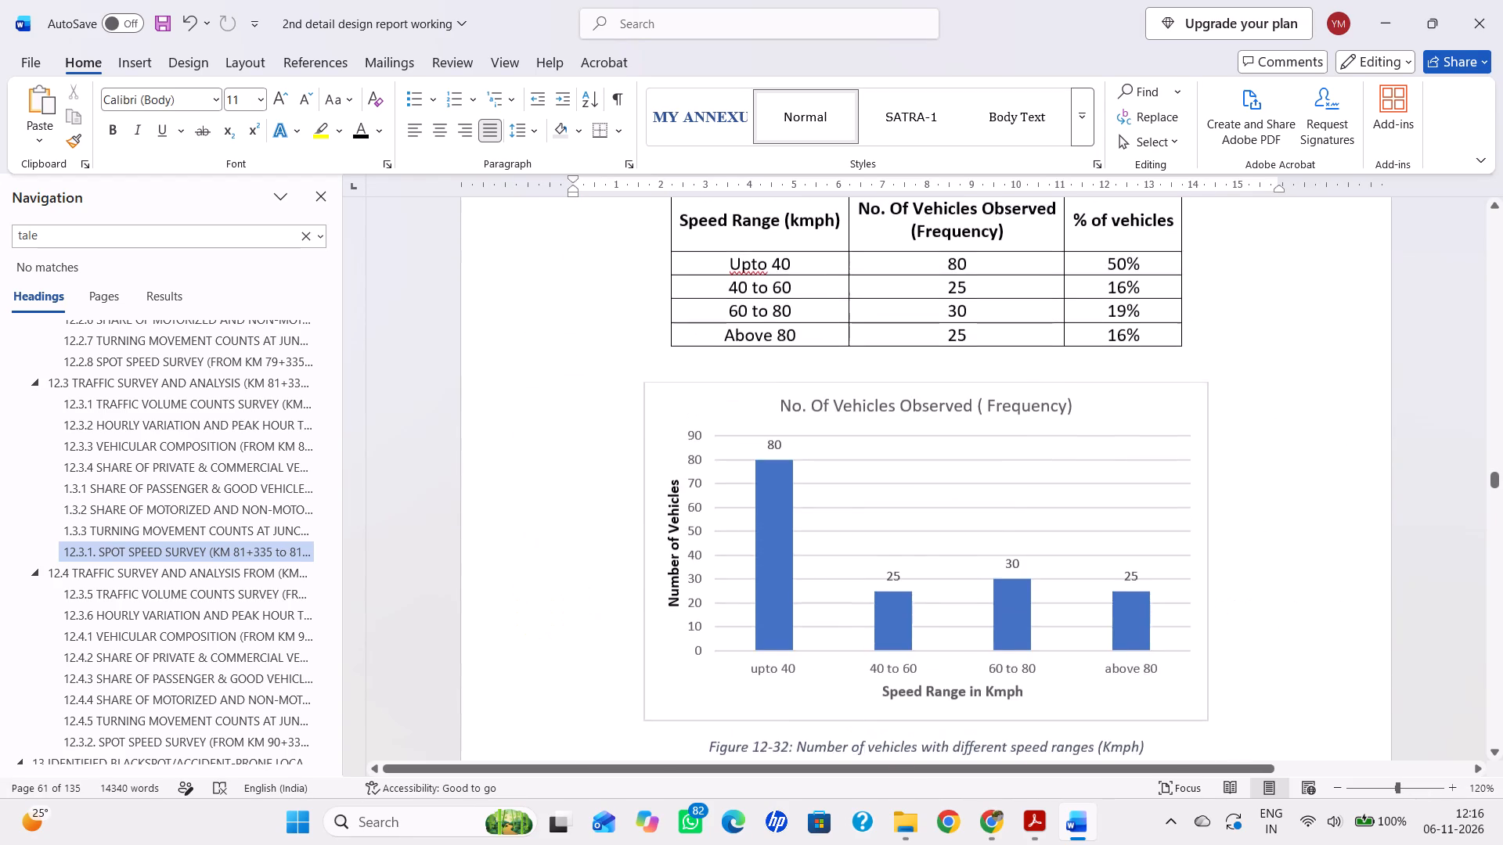
scroll(1225, 661, "up", 1)
scroll(1225, 666, "down", 20)
scroll(1225, 666, "down", 1)
scroll(1226, 675, "up", 16)
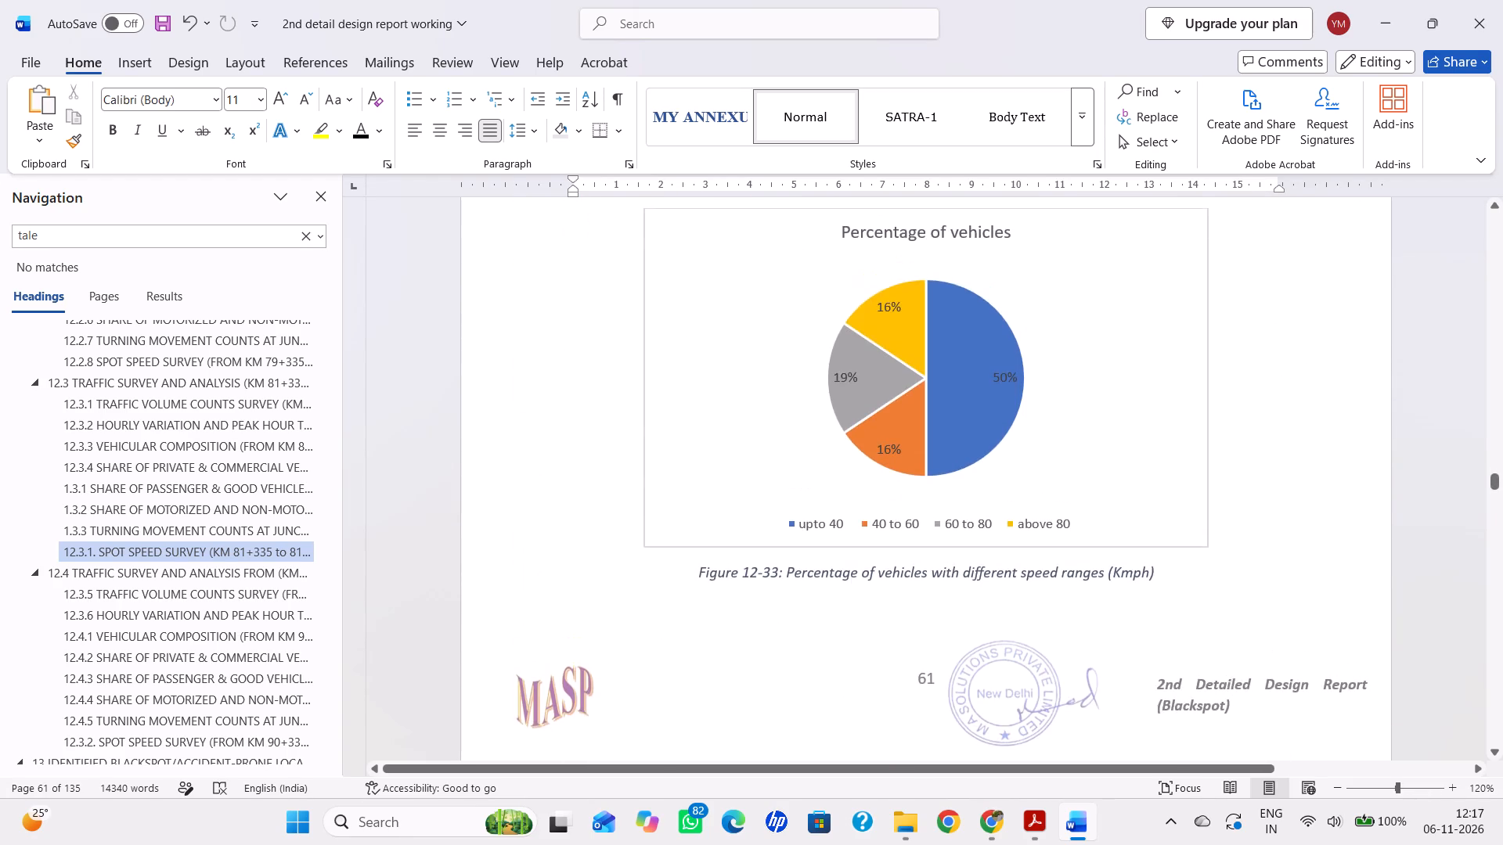
scroll(1226, 675, "down", 5)
scroll(1226, 675, "up", 8)
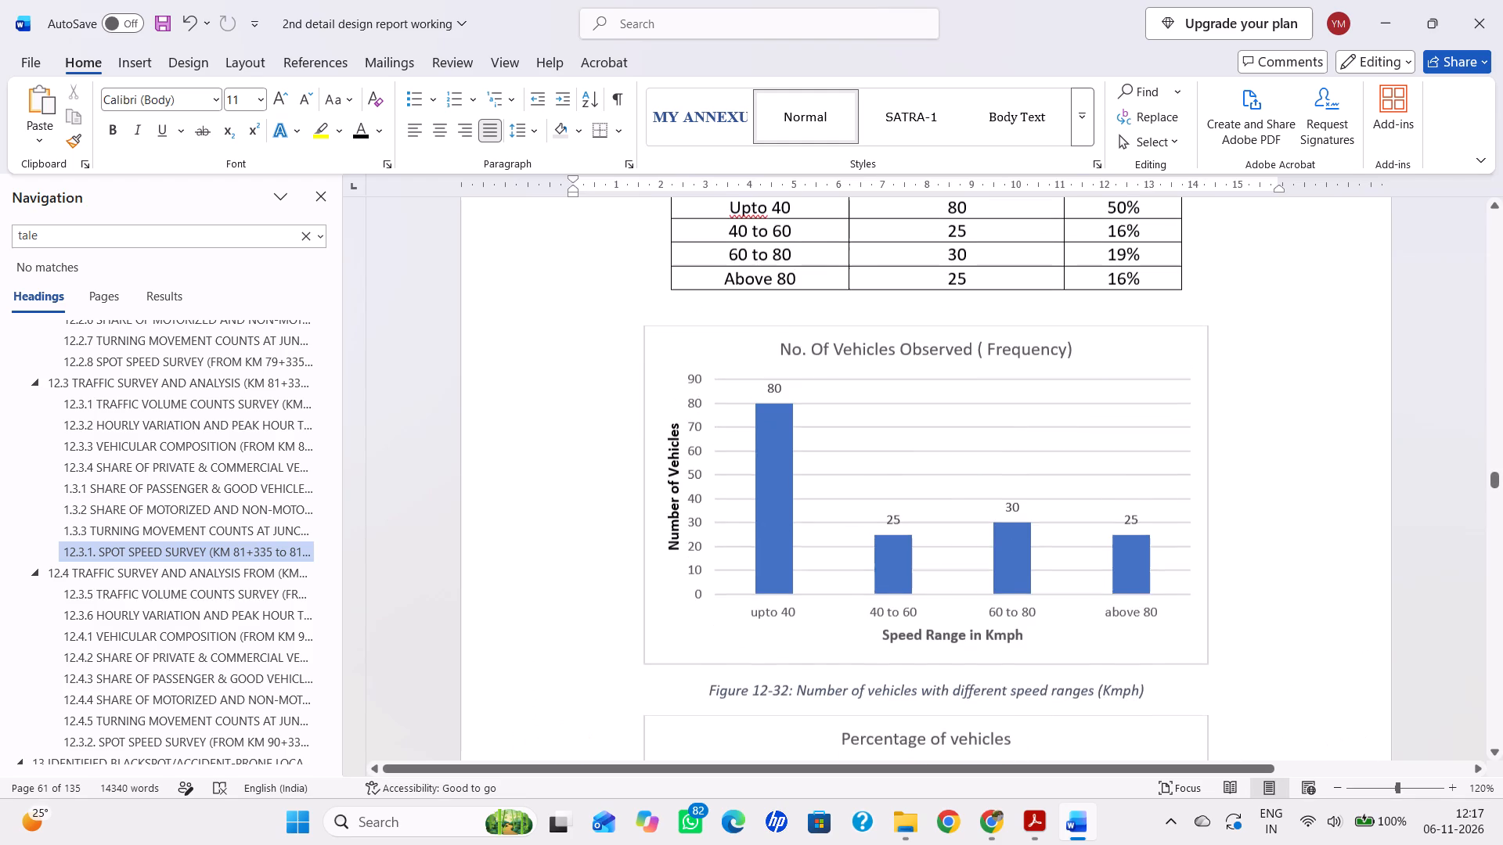
Compare the speed percentages in the paragraph above Table 12-27 with the Figure 12-33 pie chart and the Figure 12-32 bar chart.
scroll(1226, 677, "down", 14)
scroll(1230, 710, "down", 10)
scroll(1230, 713, "up", 7)
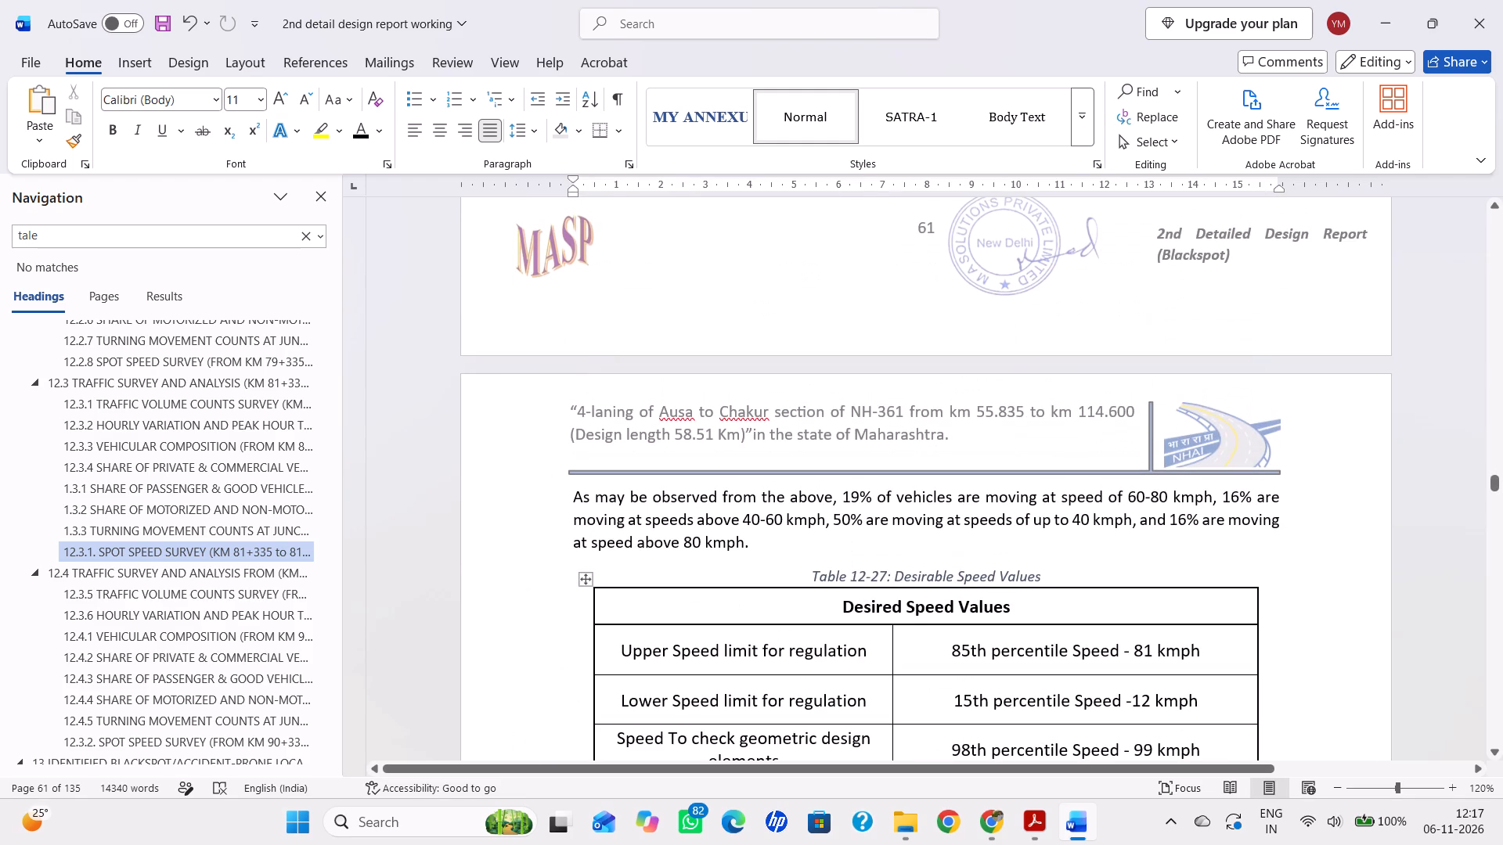
scroll(1208, 723, "up", 12)
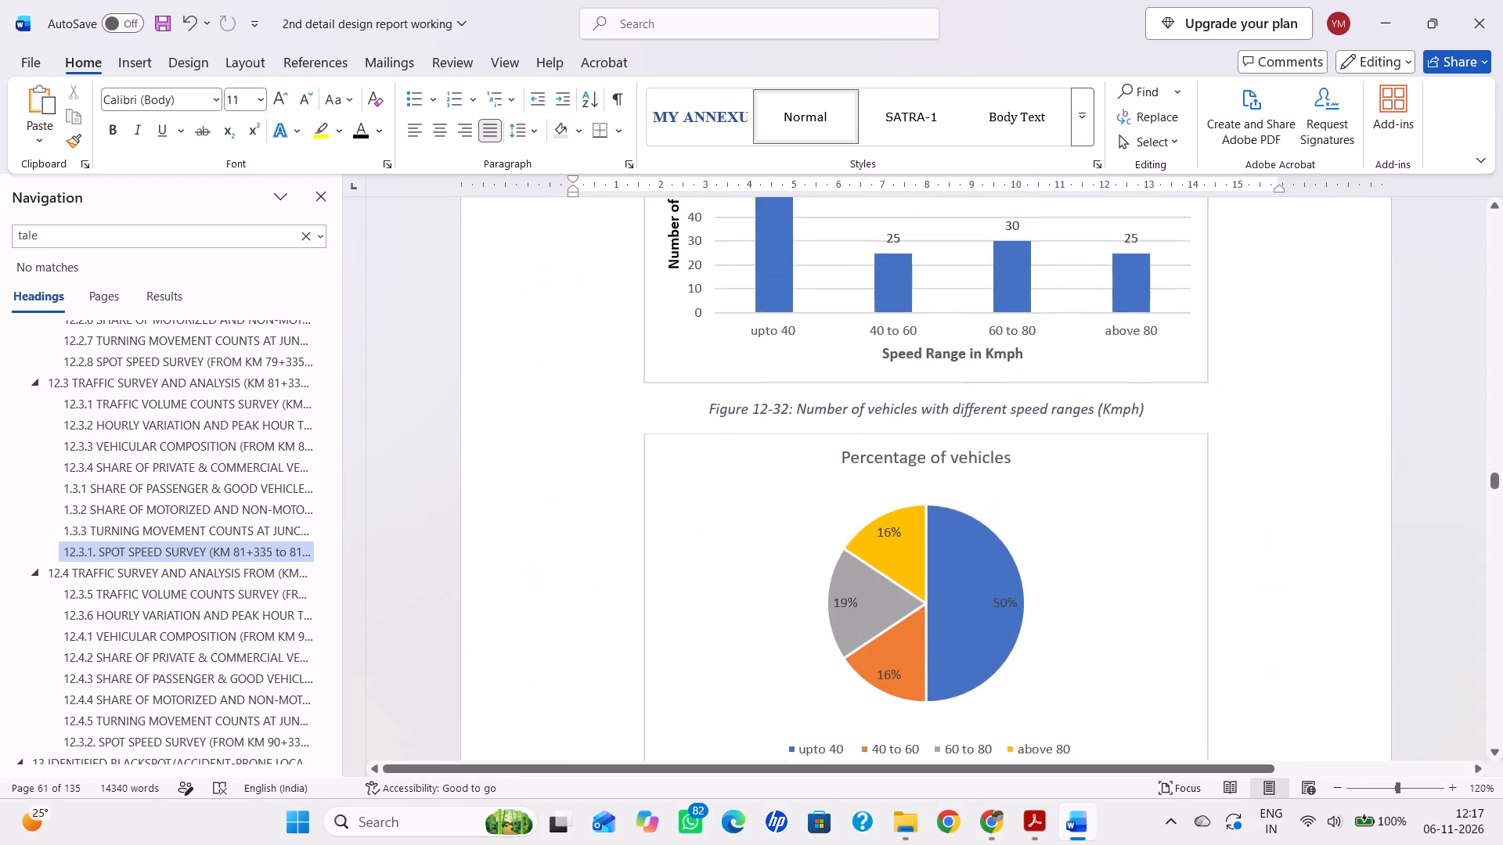
scroll(1205, 717, "down", 20)
scroll(1205, 718, "up", 12)
scroll(1205, 718, "down", 2)
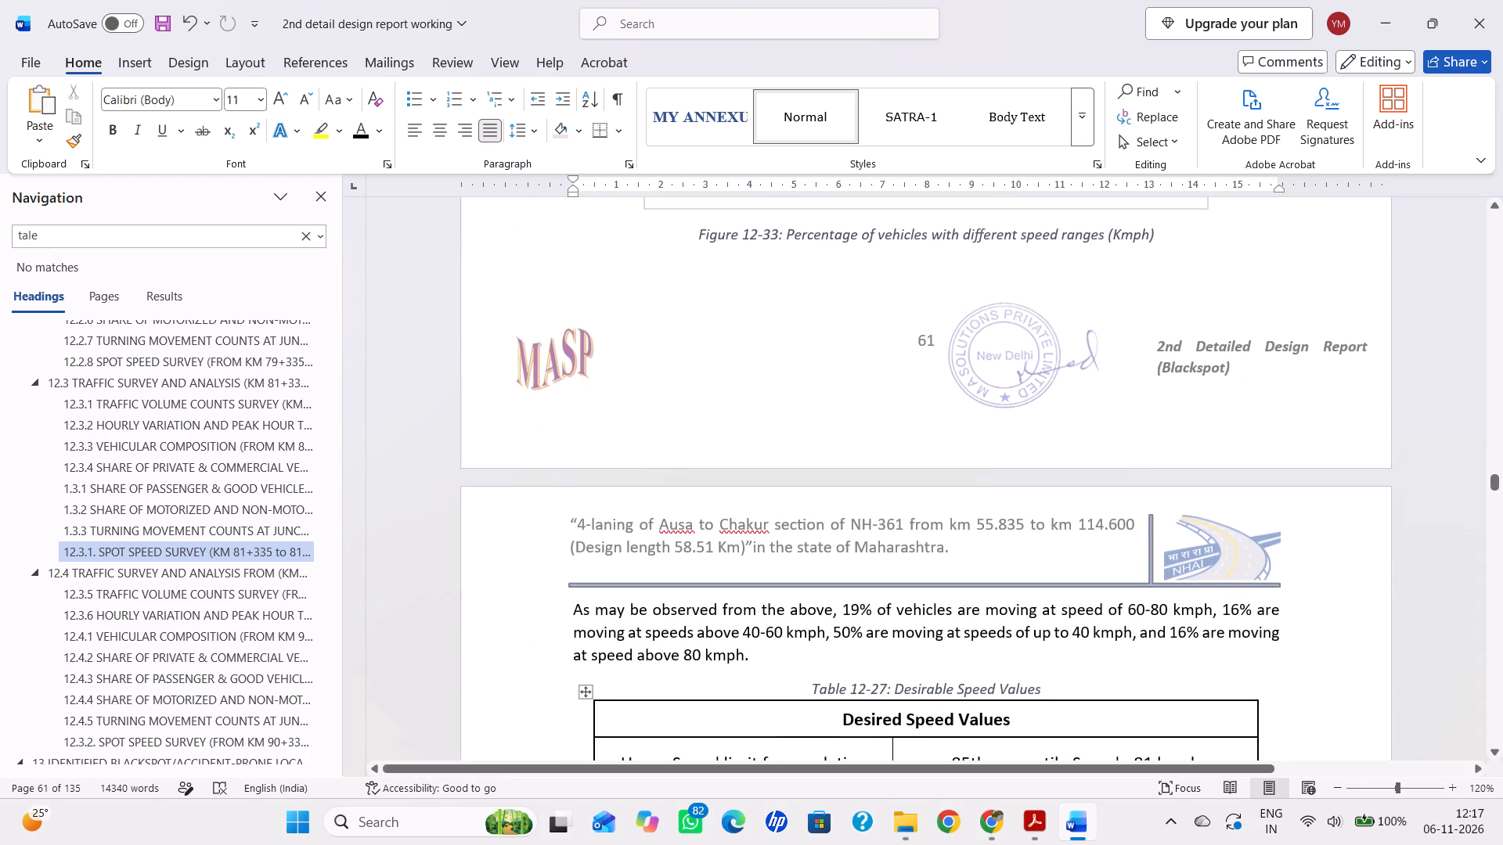
scroll(1089, 651, "up", 7)
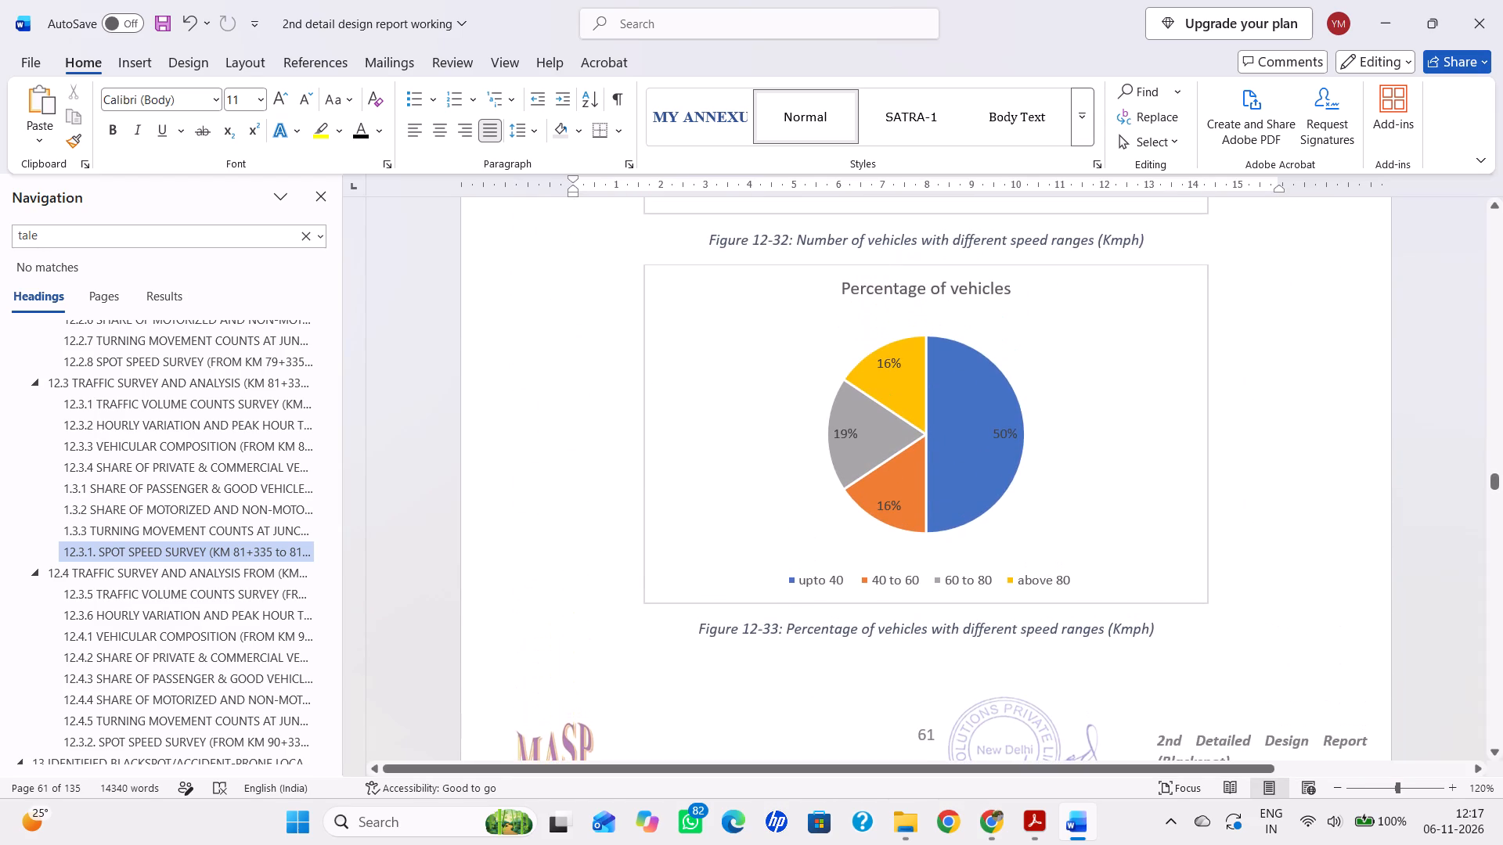
scroll(1042, 660, "down", 2)
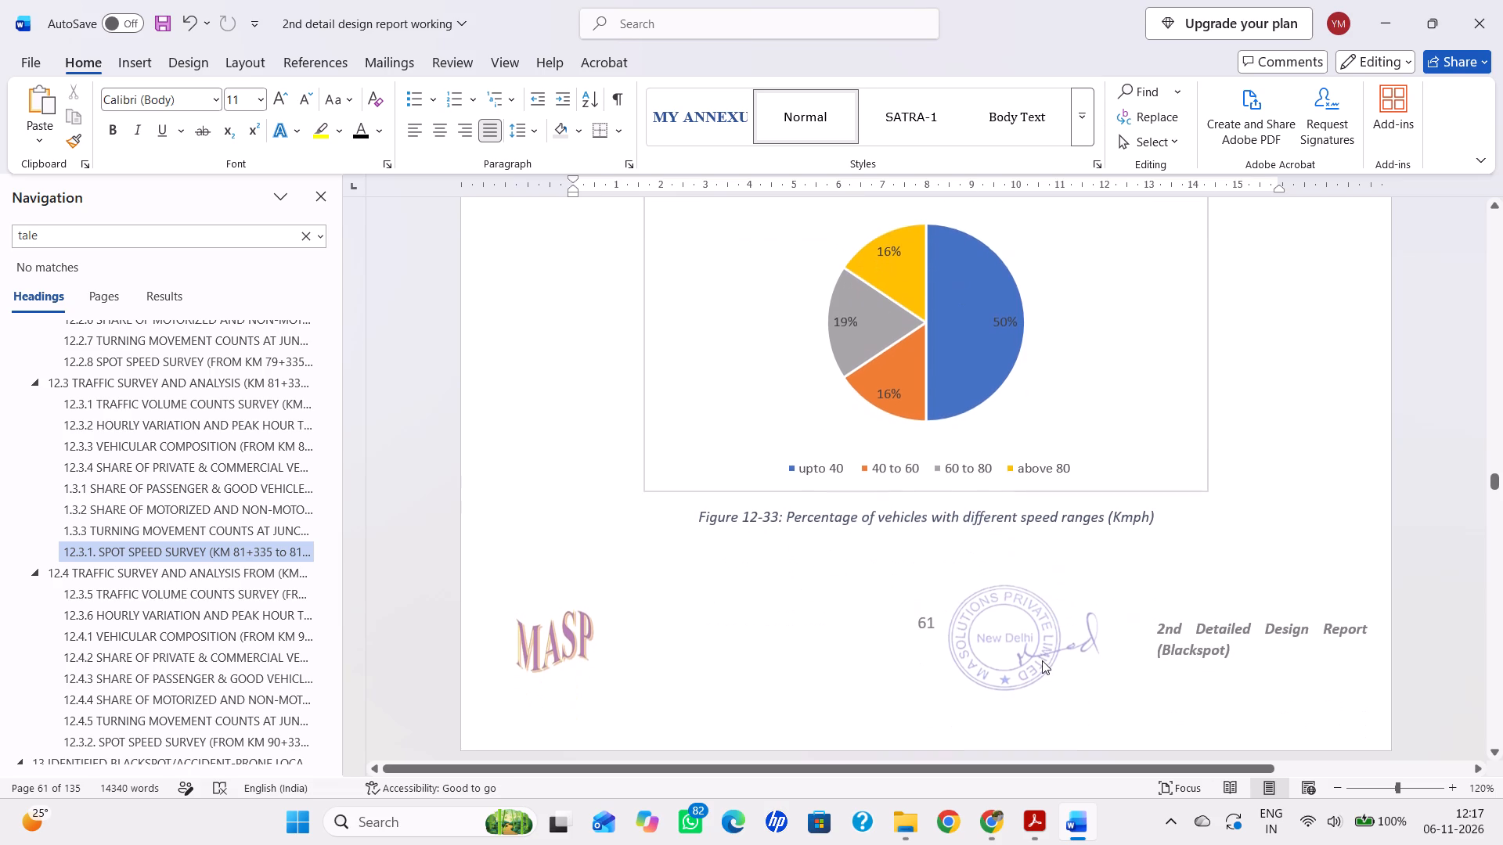
scroll(1042, 660, "down", 1)
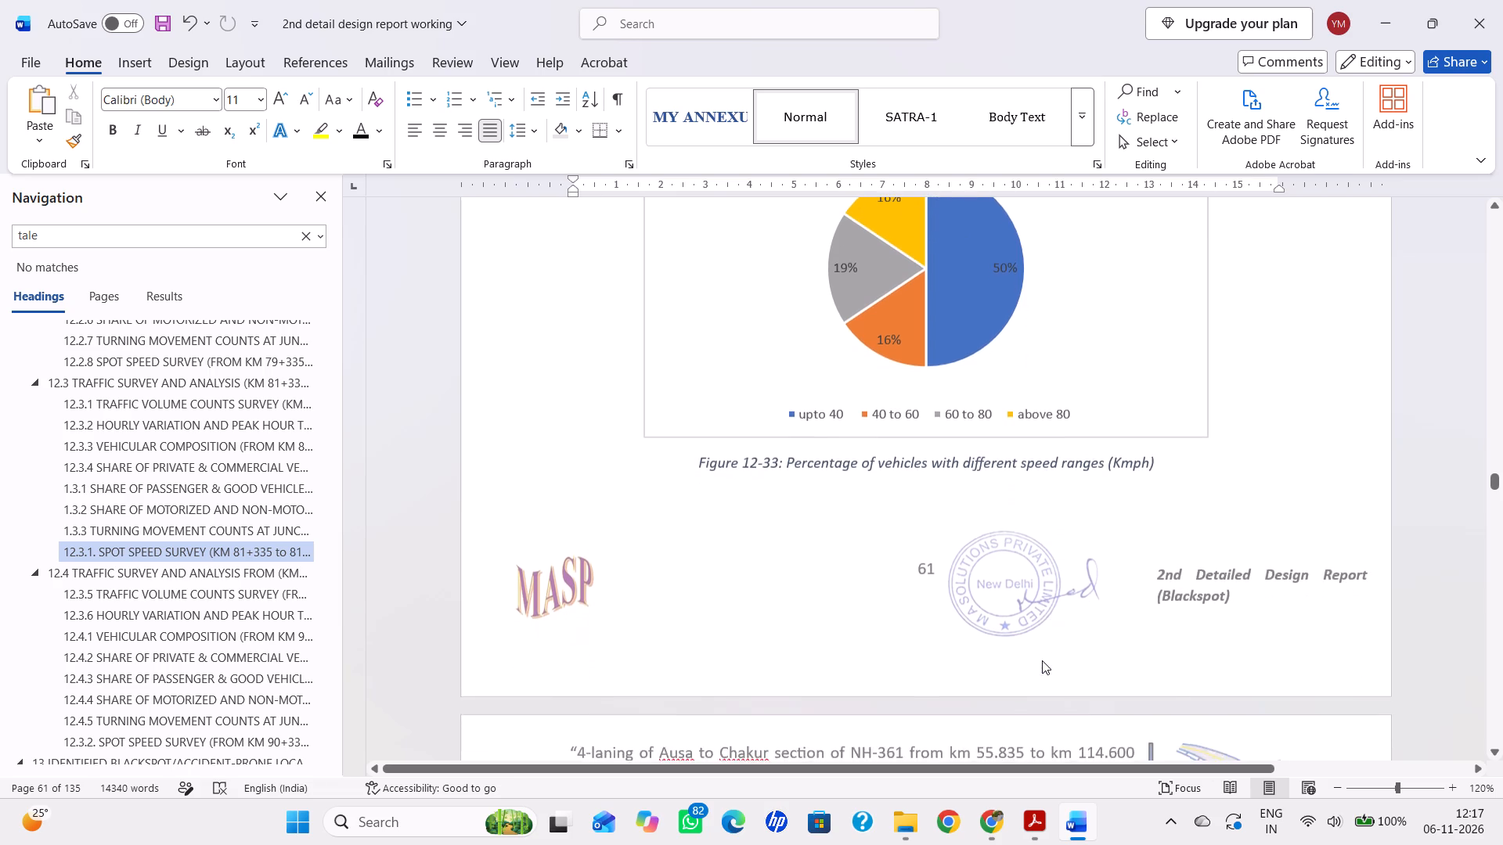
scroll(1042, 660, "down", 7)
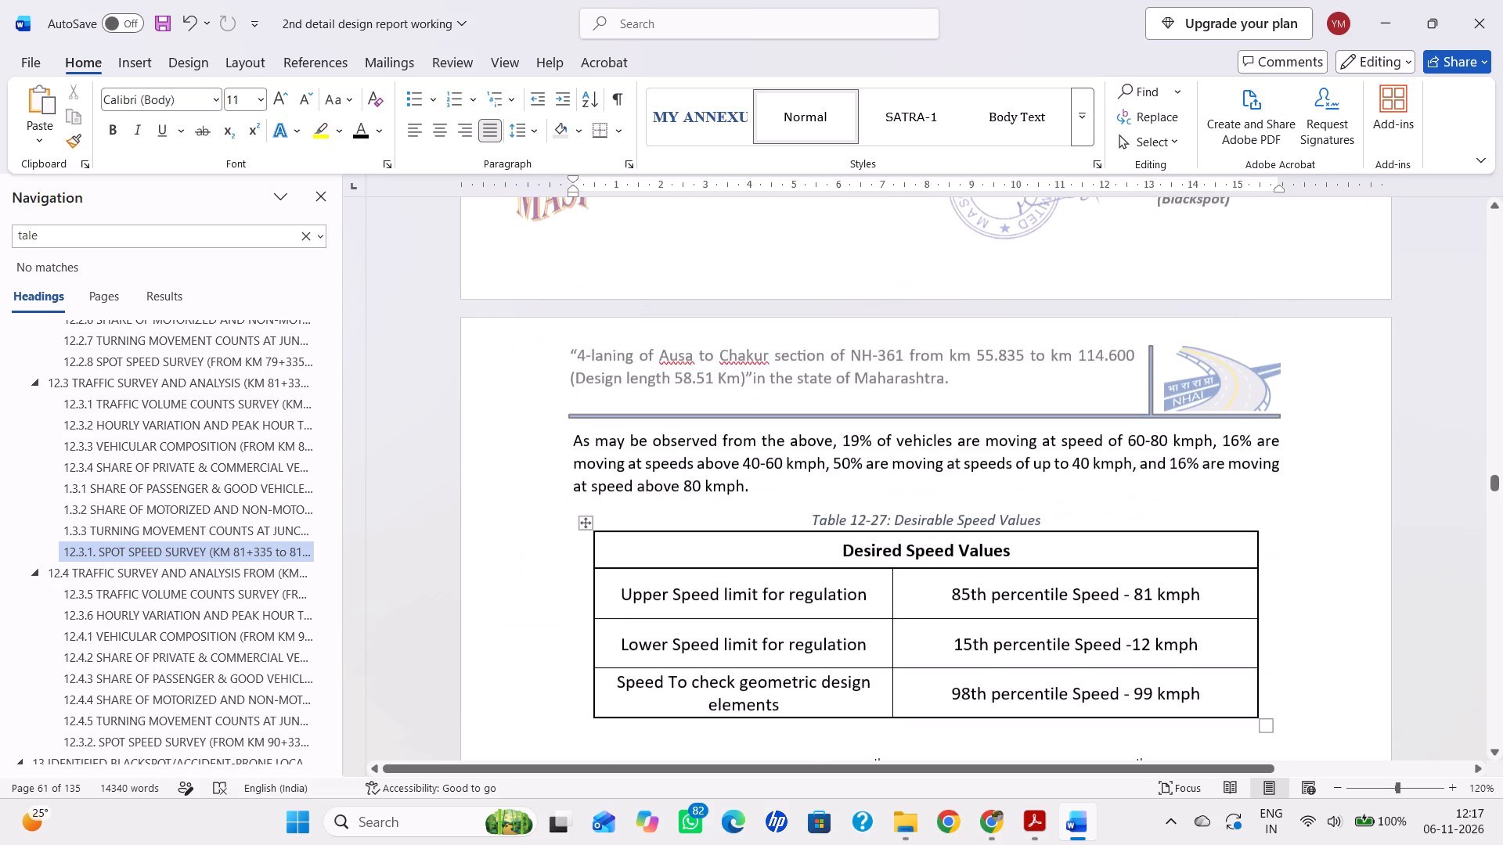
scroll(1043, 662, "up", 11)
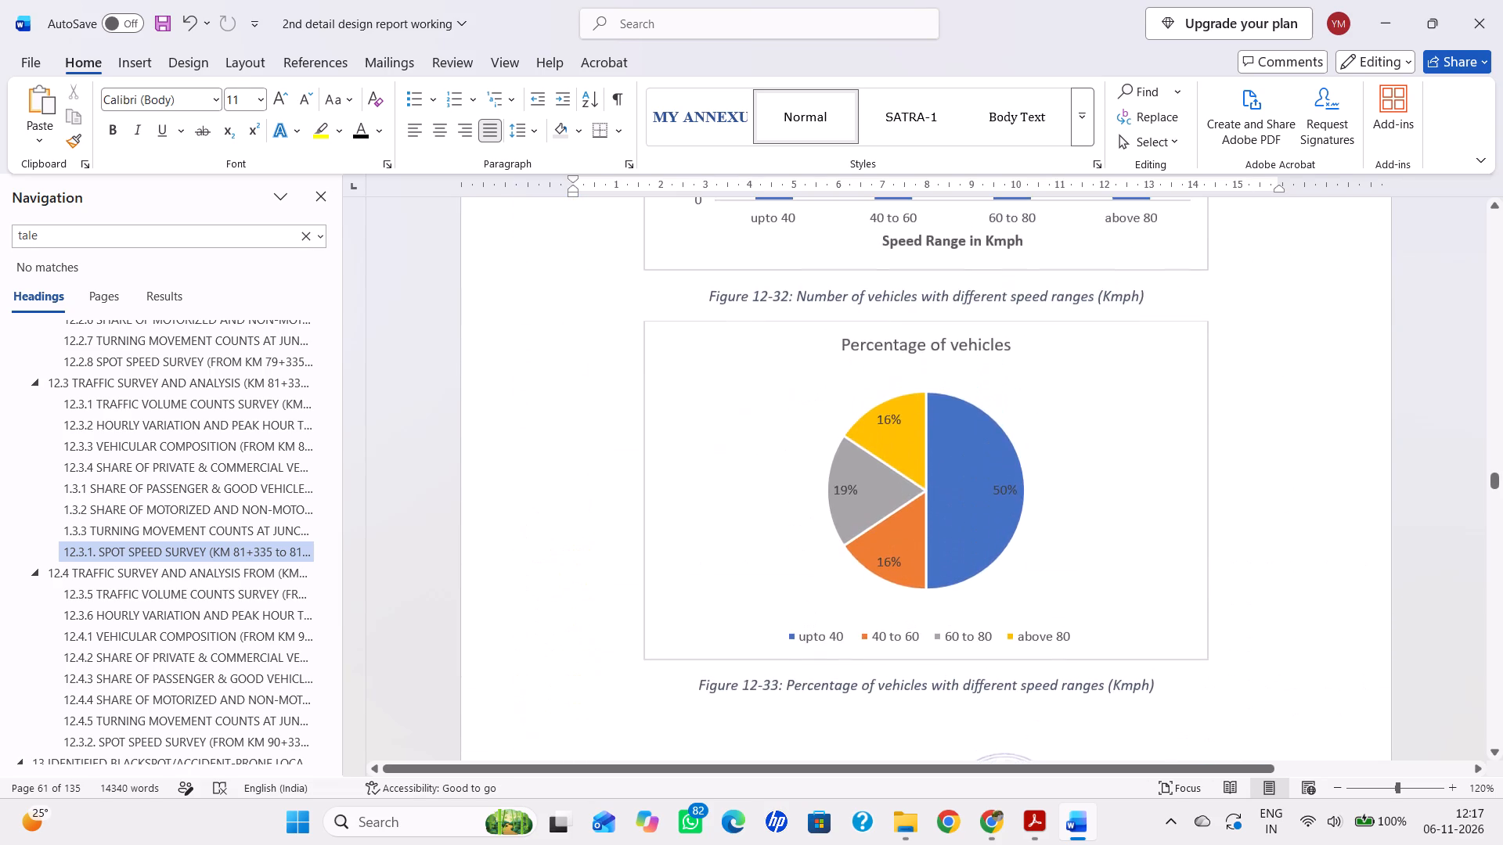
scroll(1045, 664, "up", 5)
scroll(1045, 664, "down", 12)
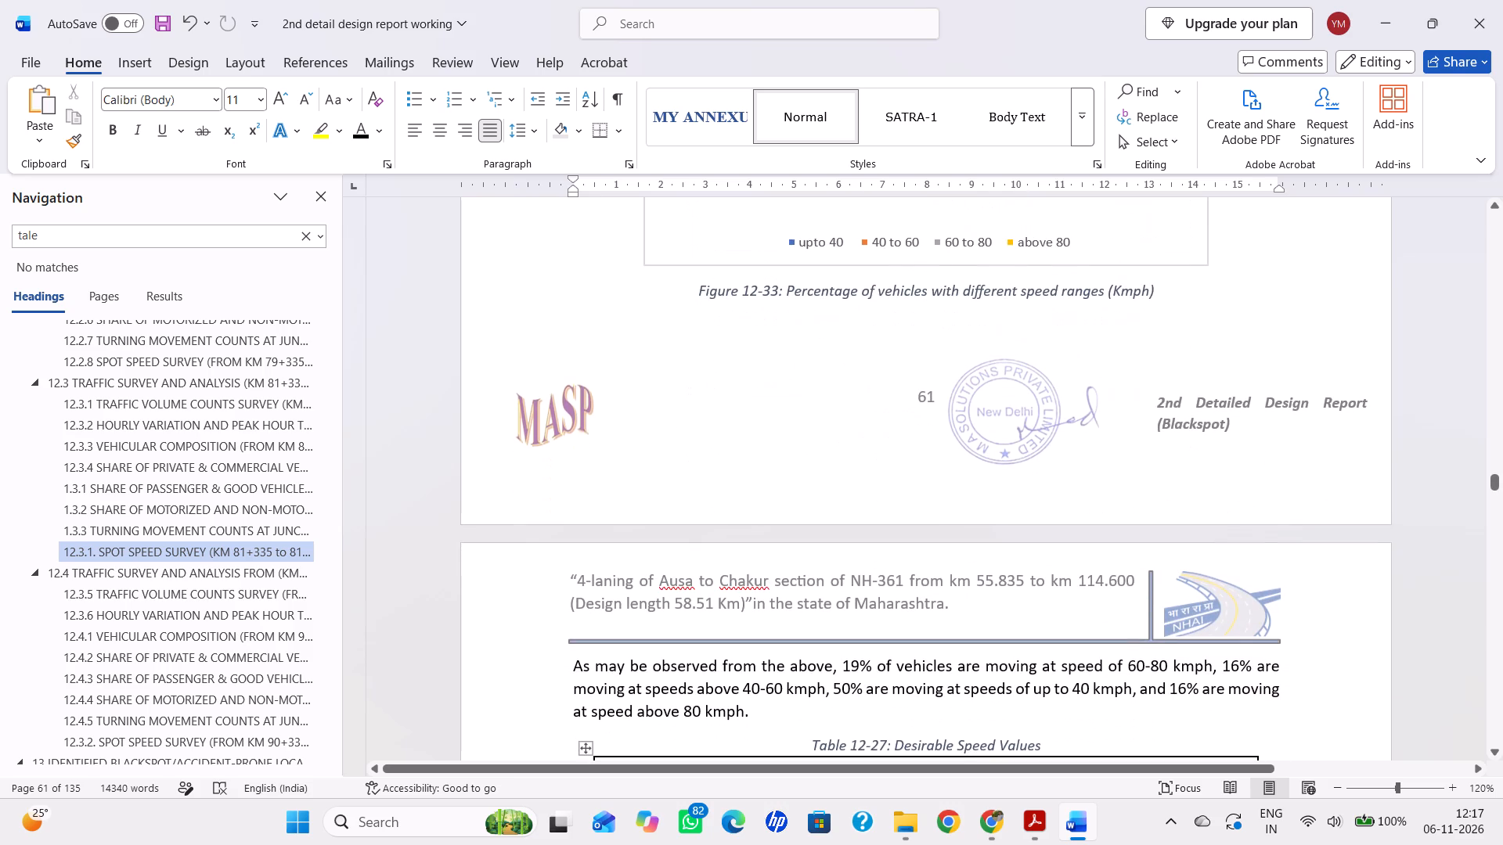
scroll(1048, 660, "up", 4)
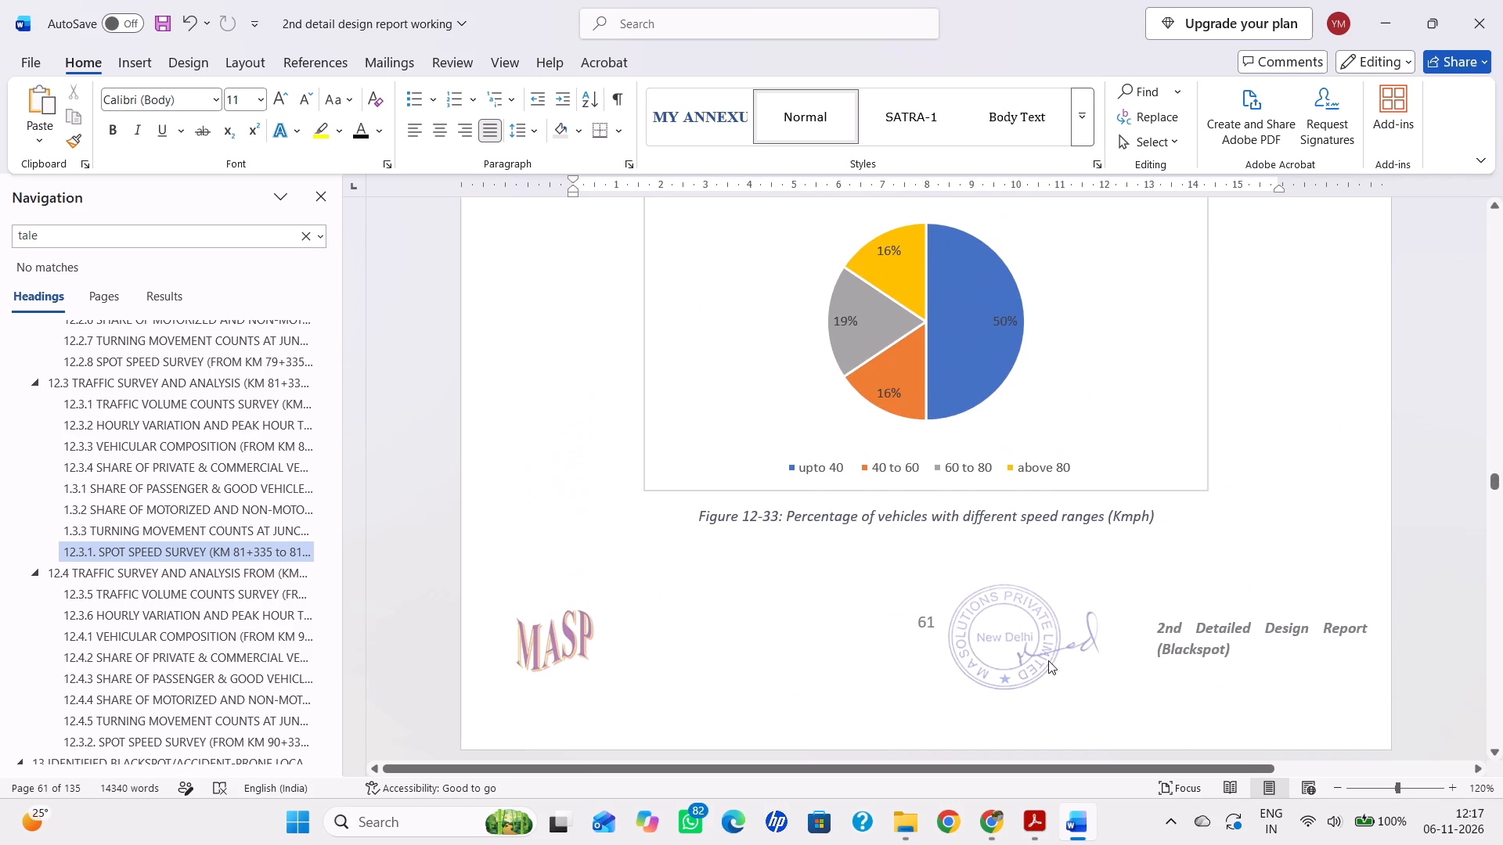
scroll(1048, 660, "down", 5)
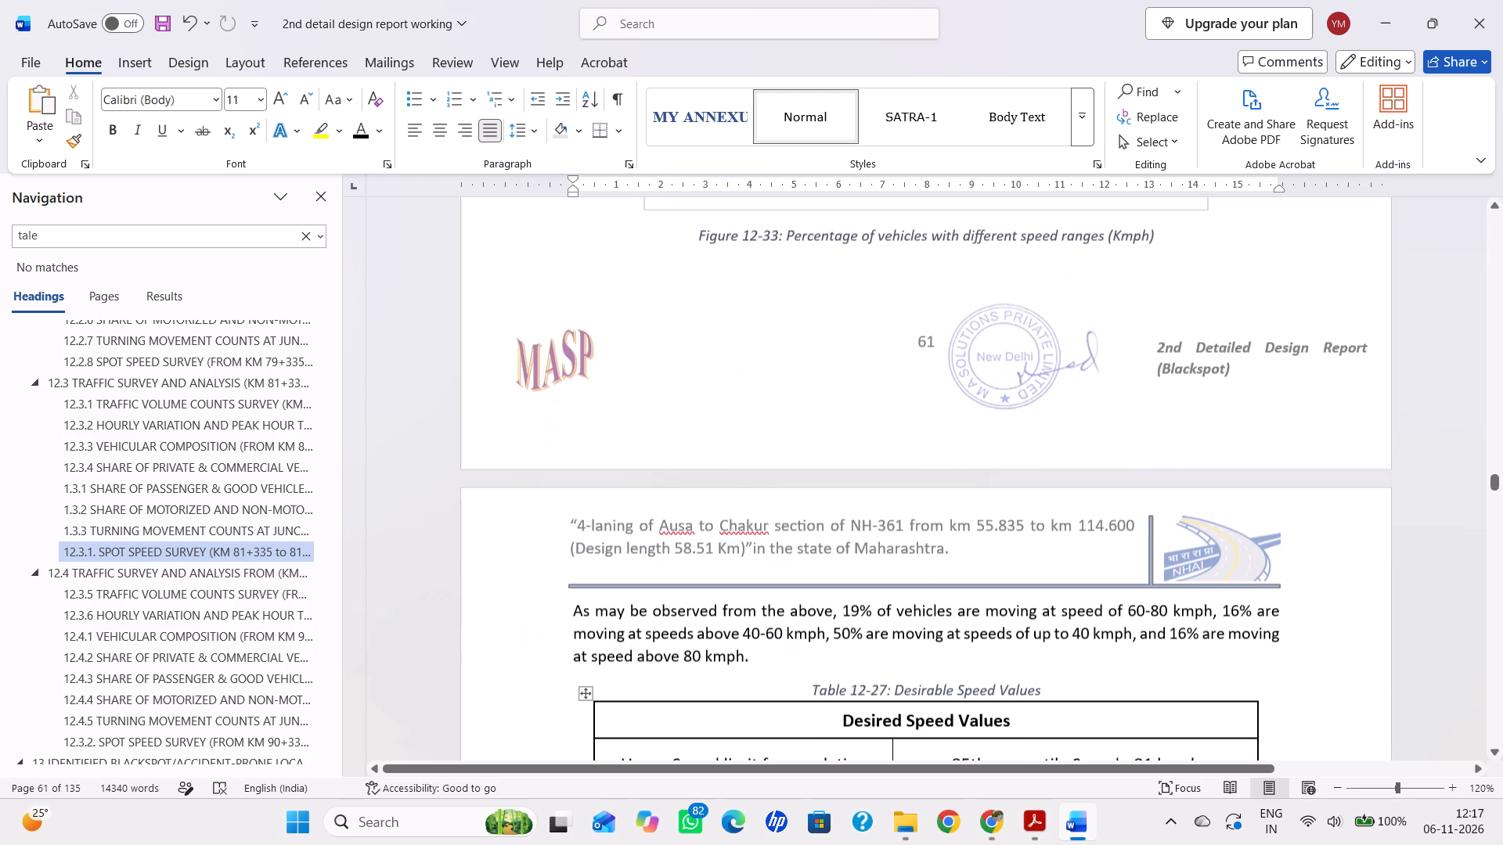
scroll(1051, 665, "up", 7)
scroll(1051, 665, "down", 6)
scroll(1051, 665, "up", 4)
scroll(1051, 665, "down", 3)
scroll(1051, 668, "up", 2)
scroll(1051, 670, "down", 3)
scroll(1052, 678, "up", 4)
scroll(1052, 678, "down", 5)
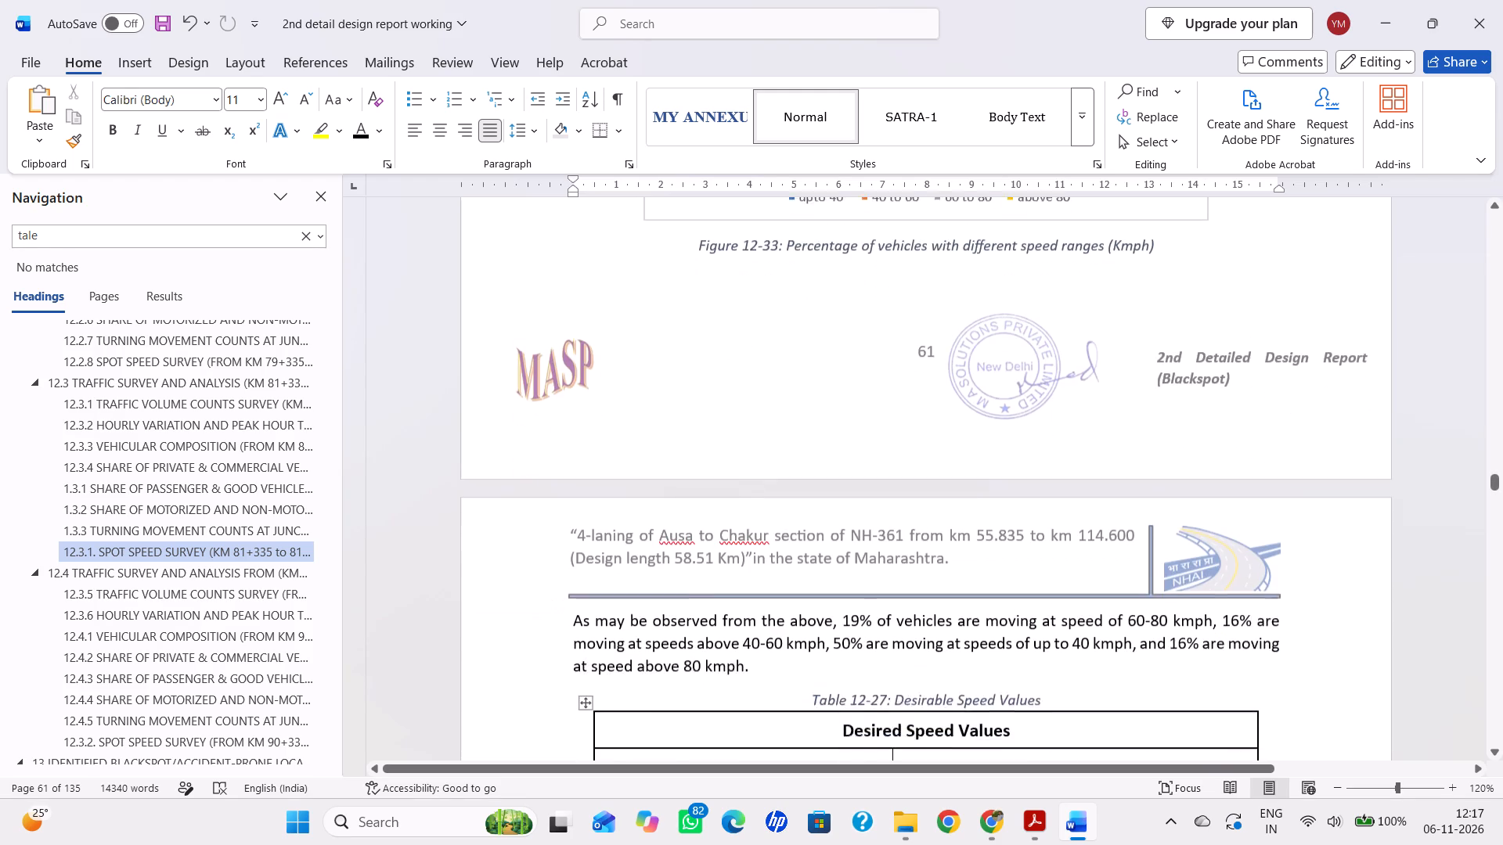
Highlight "97 kmph." in yellow in the 98th percentile speed statement beneath Table 12-27.
scroll(1055, 688, "down", 6)
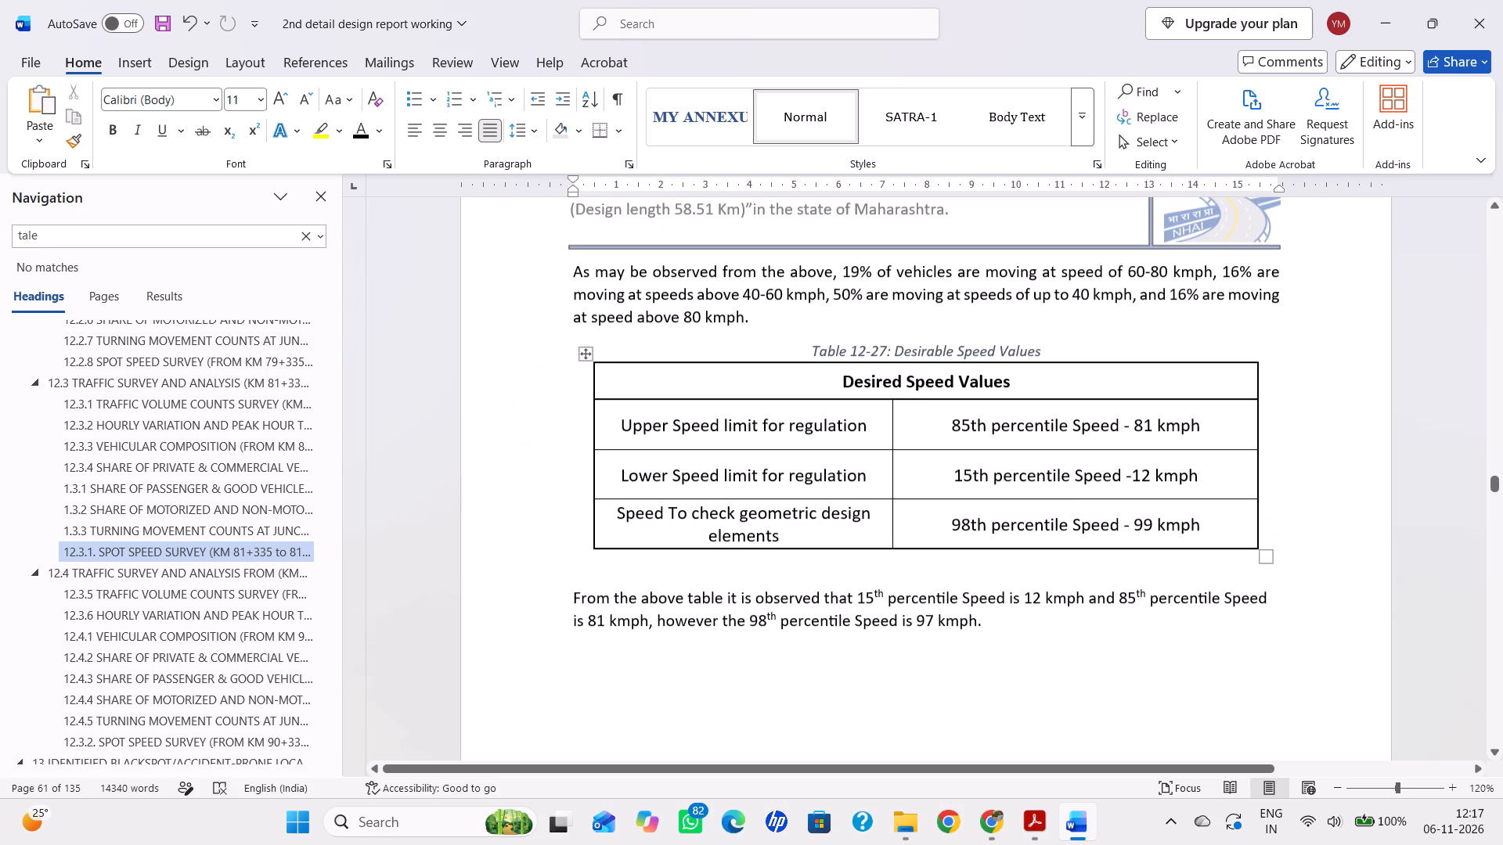
scroll(1055, 688, "down", 15)
scroll(1055, 688, "up", 14)
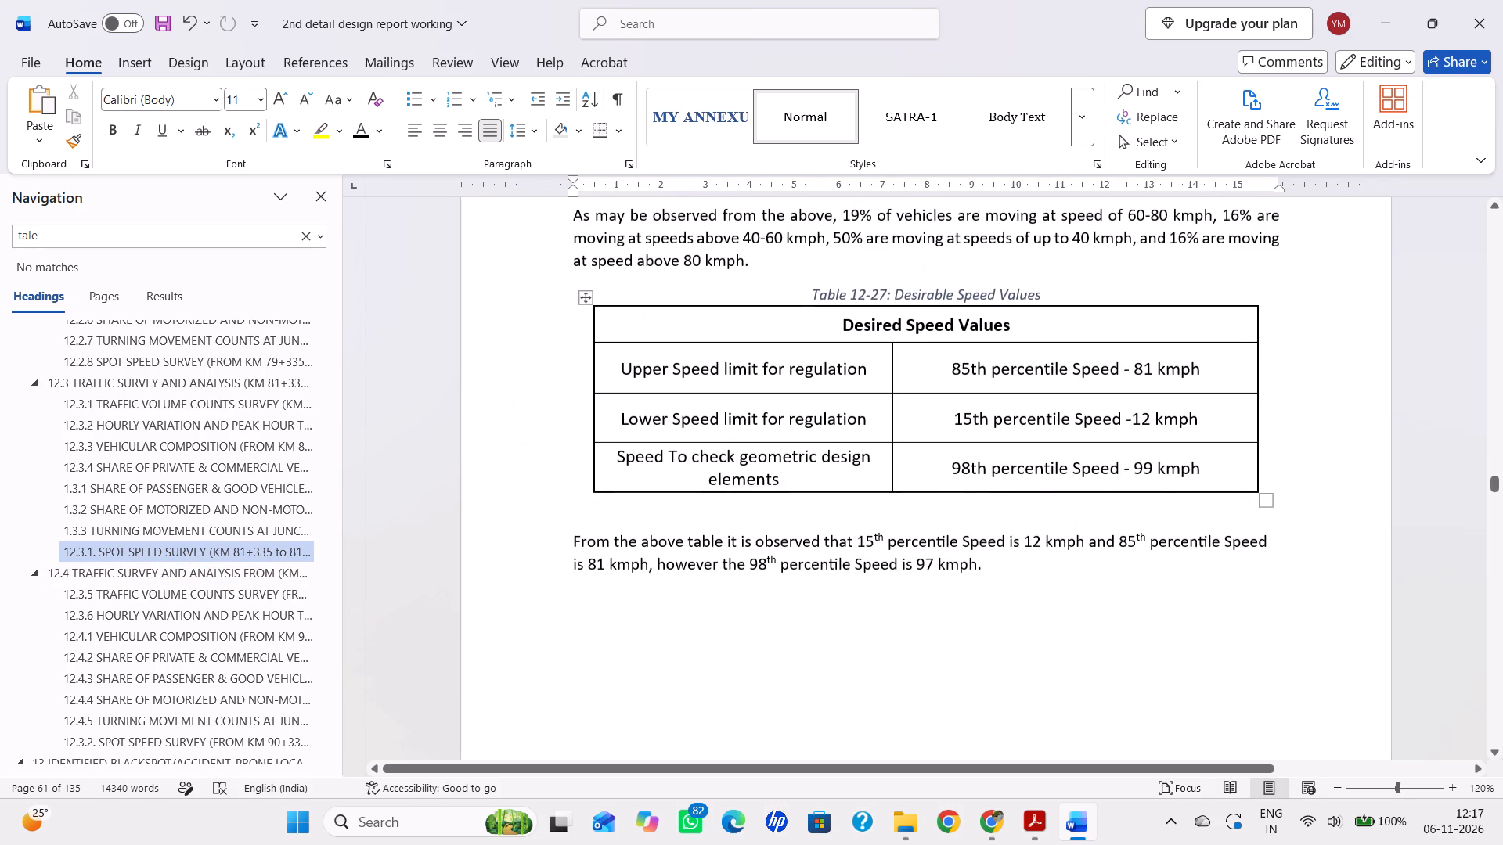
left_click_drag(995, 576, 935, 581)
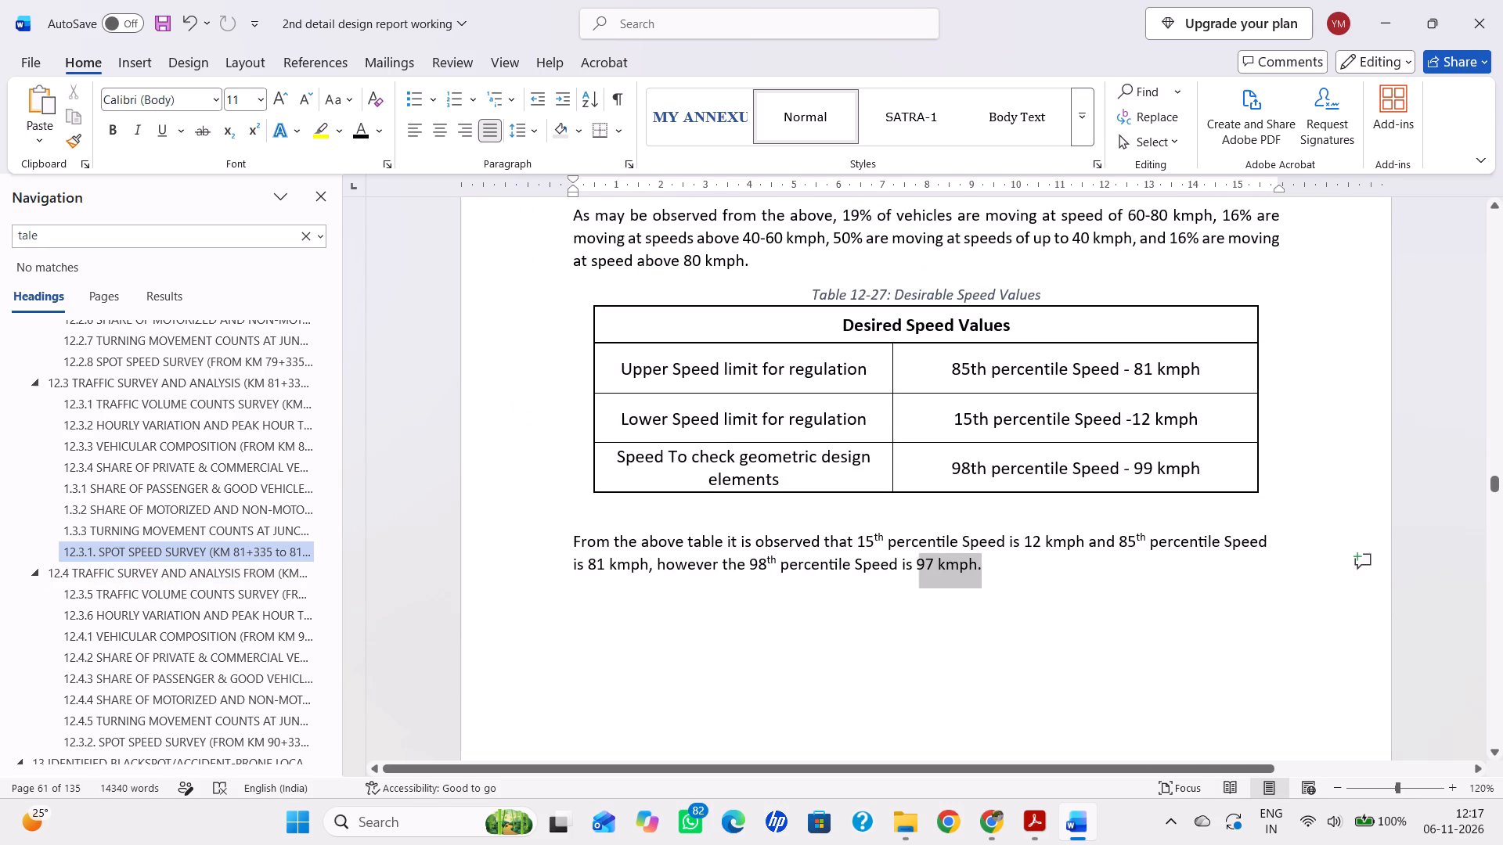
left_click_drag(935, 581, 931, 581)
left_click(314, 130)
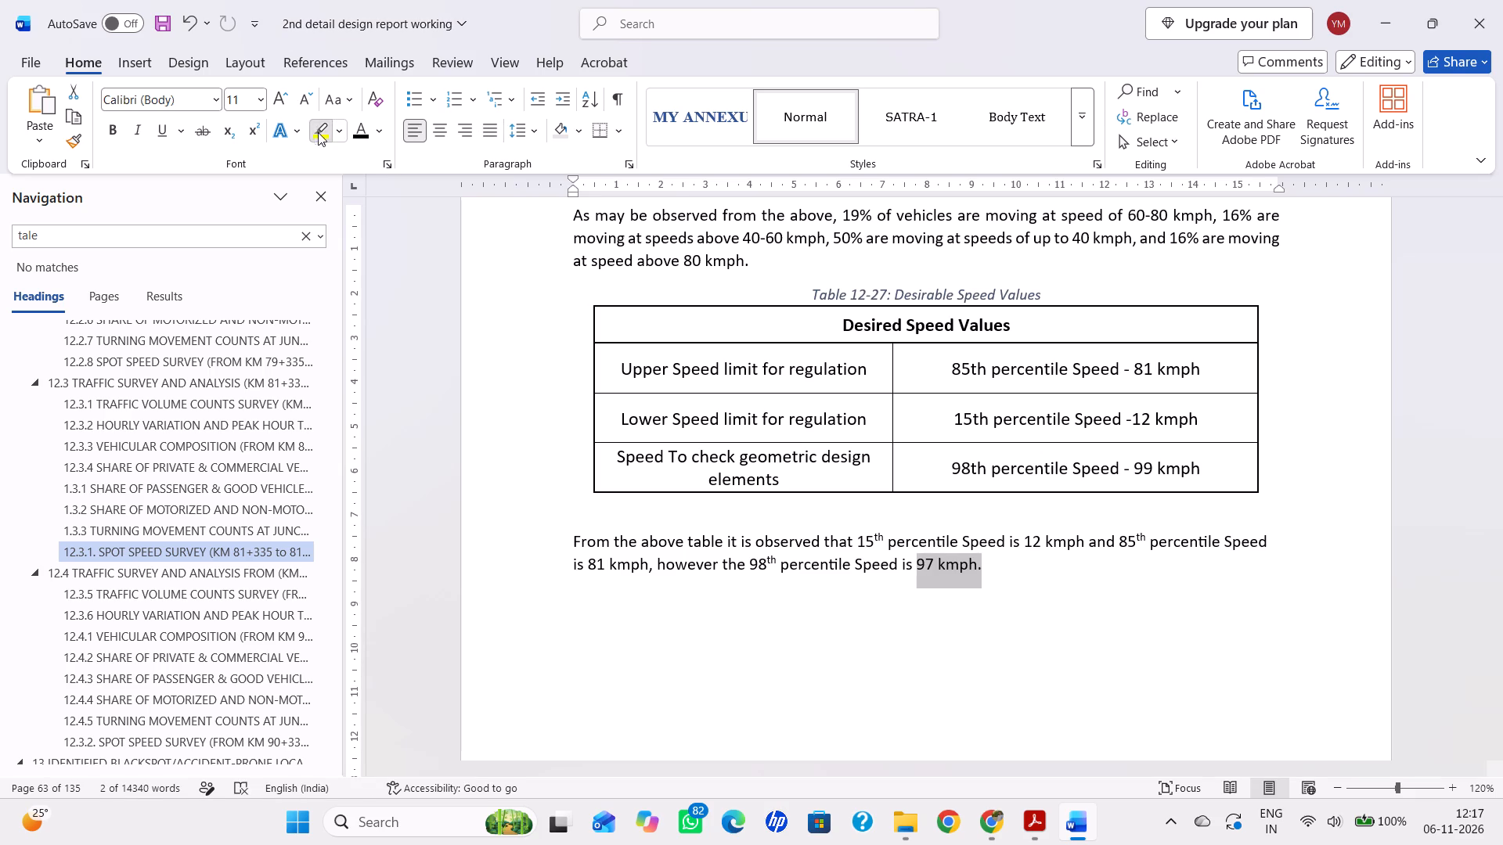
left_click(1014, 607)
Go on to section 12.4 (KM 90+335 to 90+835) and save the report, dismissing any error dialog.
scroll(1015, 584, "down", 16)
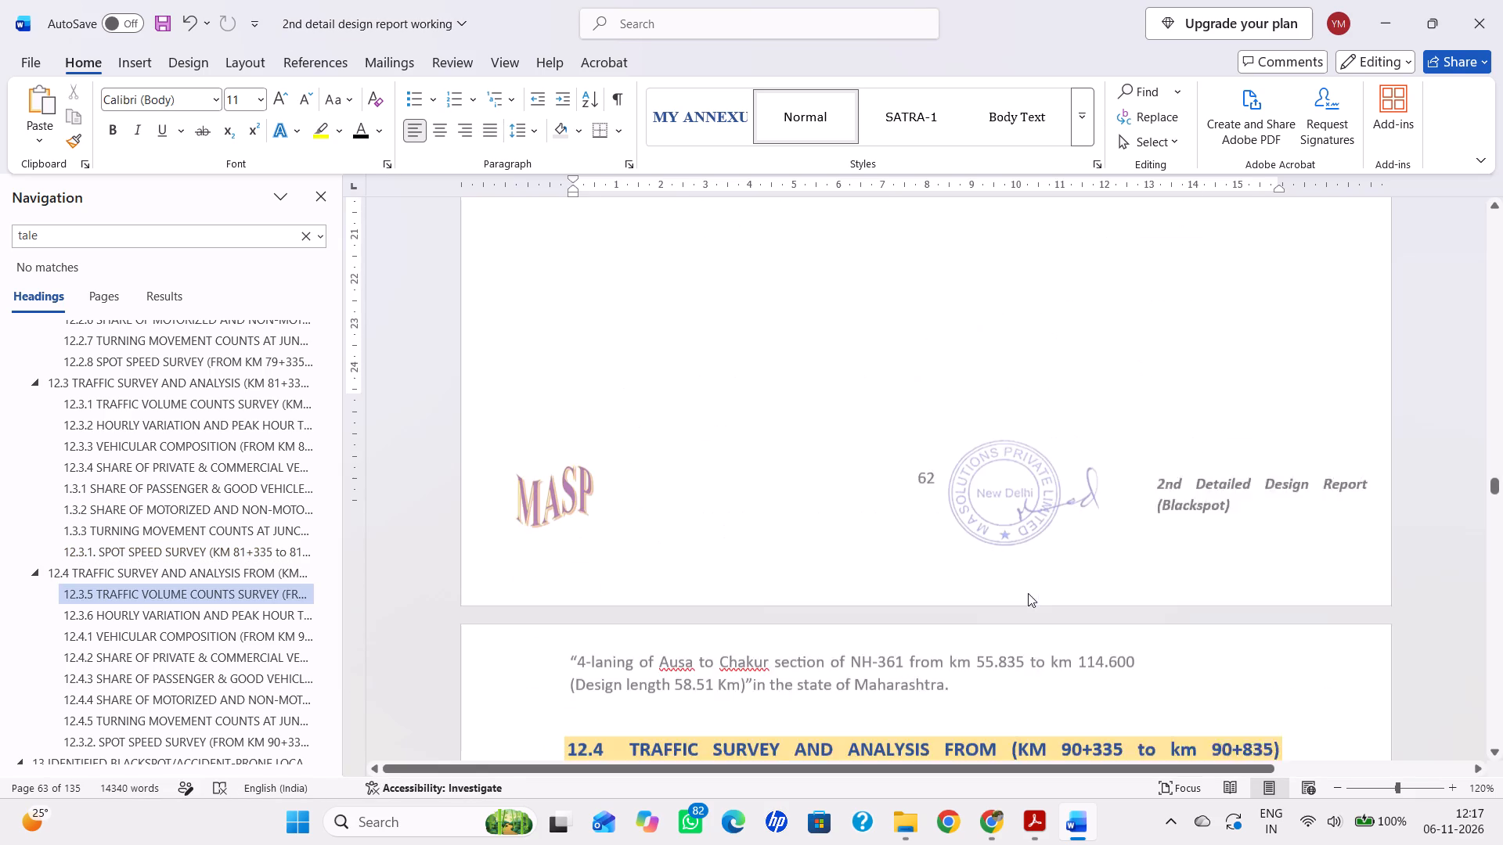
scroll(1028, 593, "down", 7)
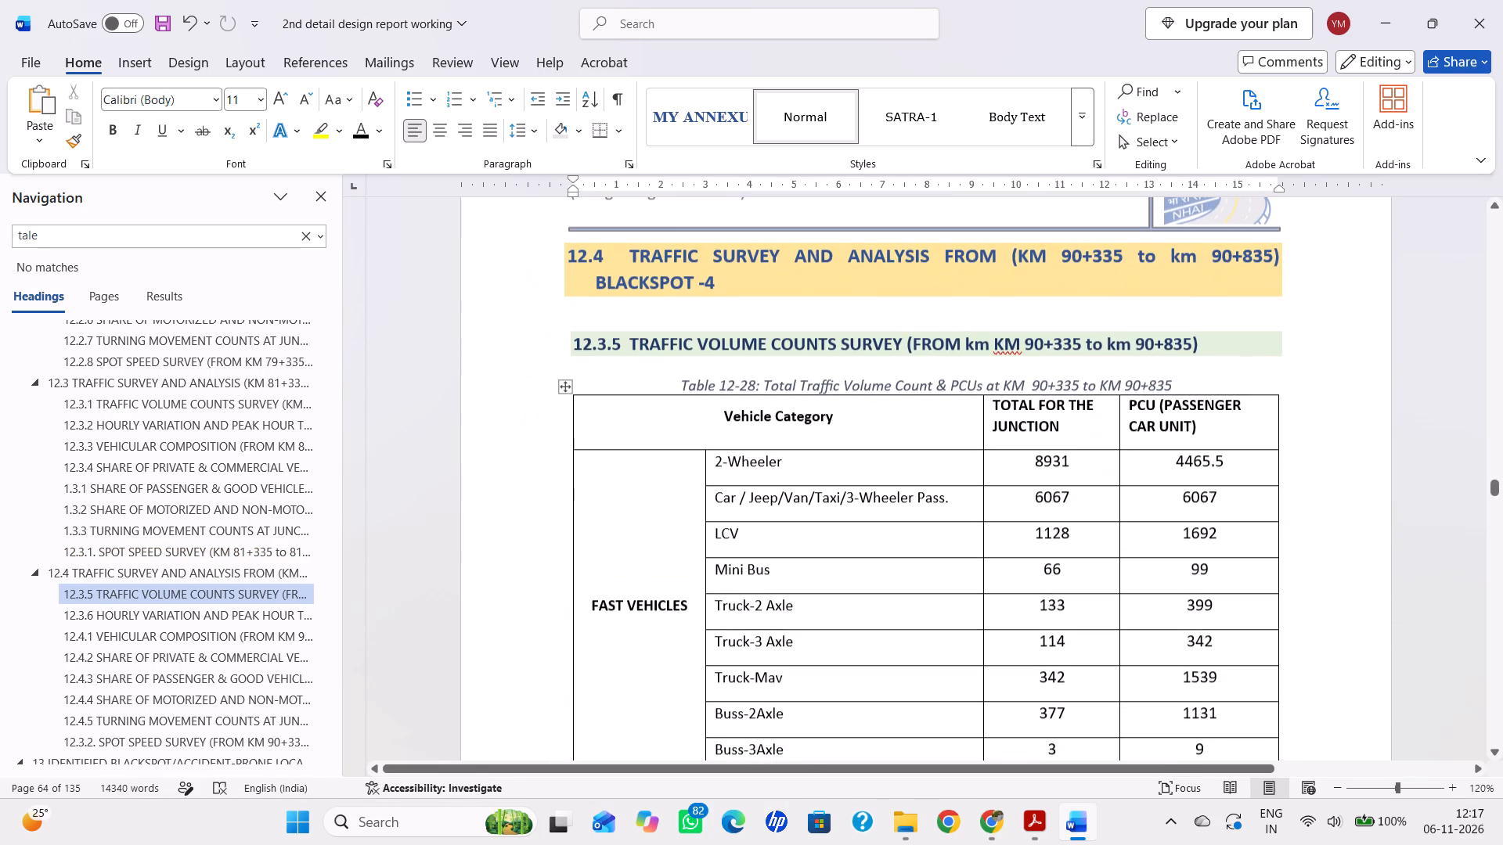
key("ctrl+s")
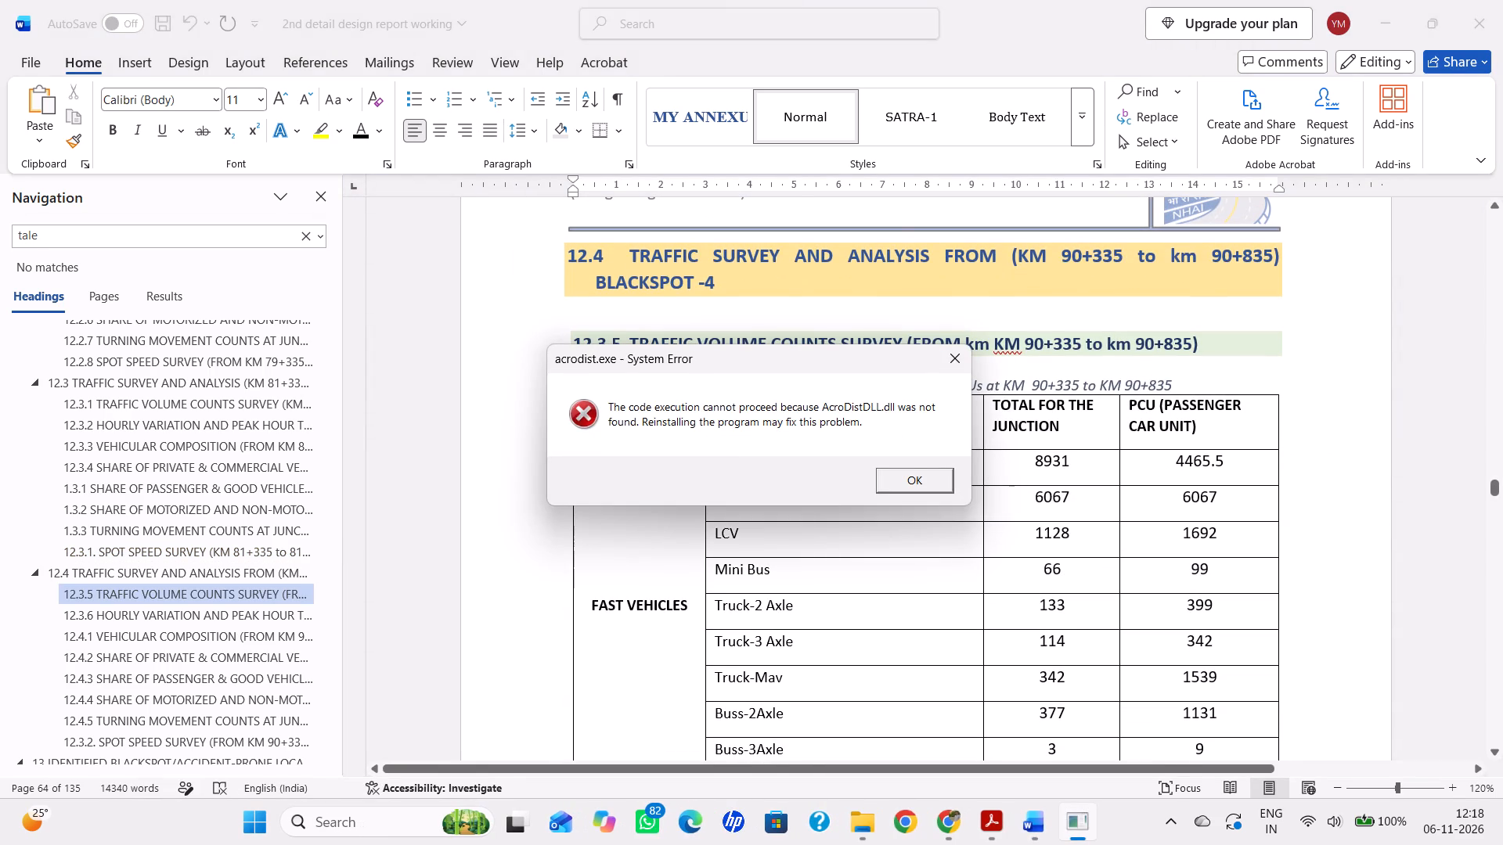
left_click(970, 361)
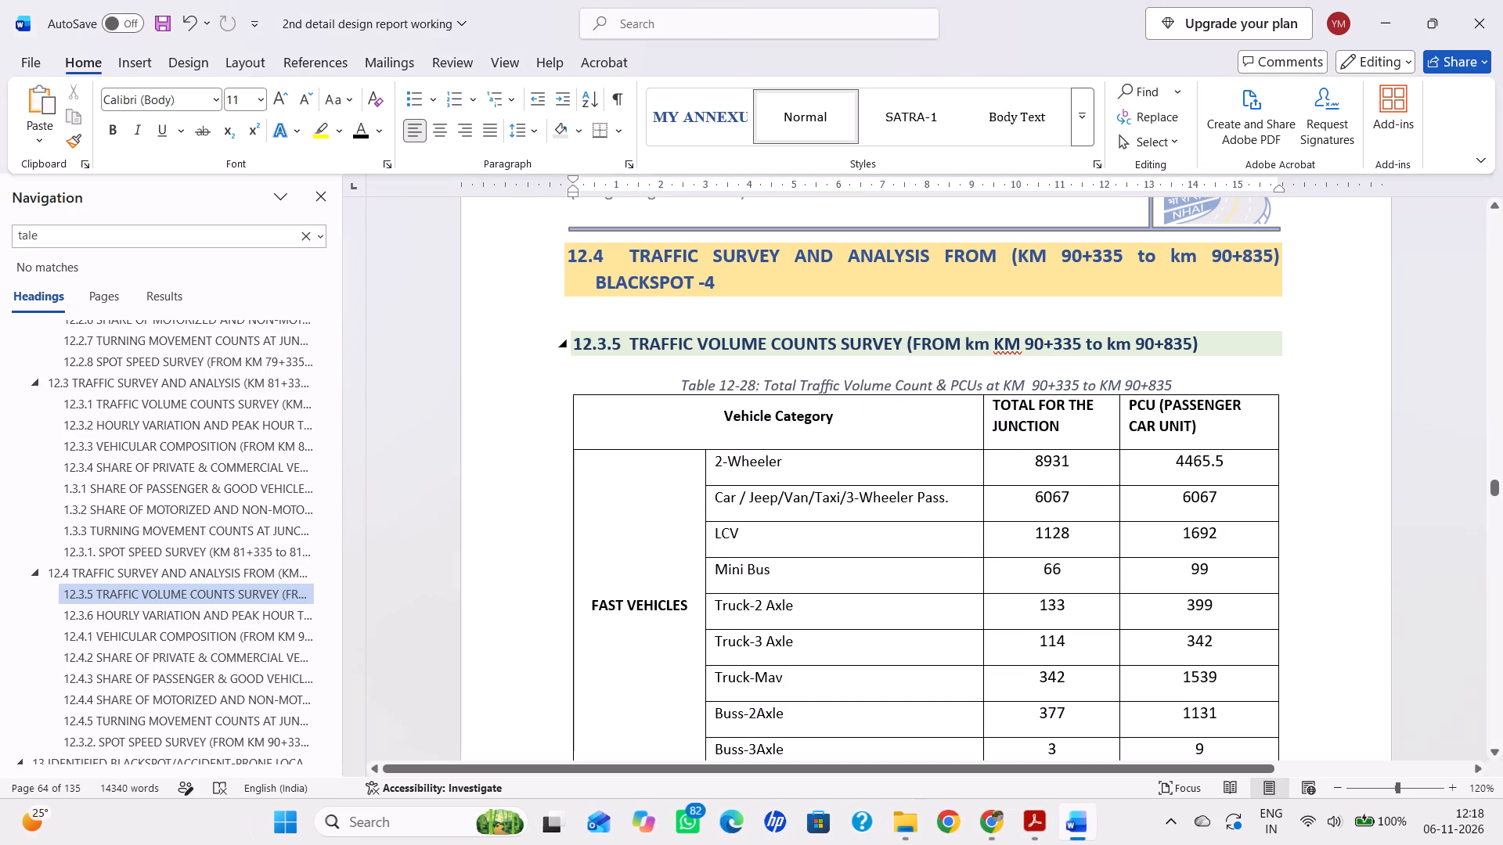
key("ctrl+s")
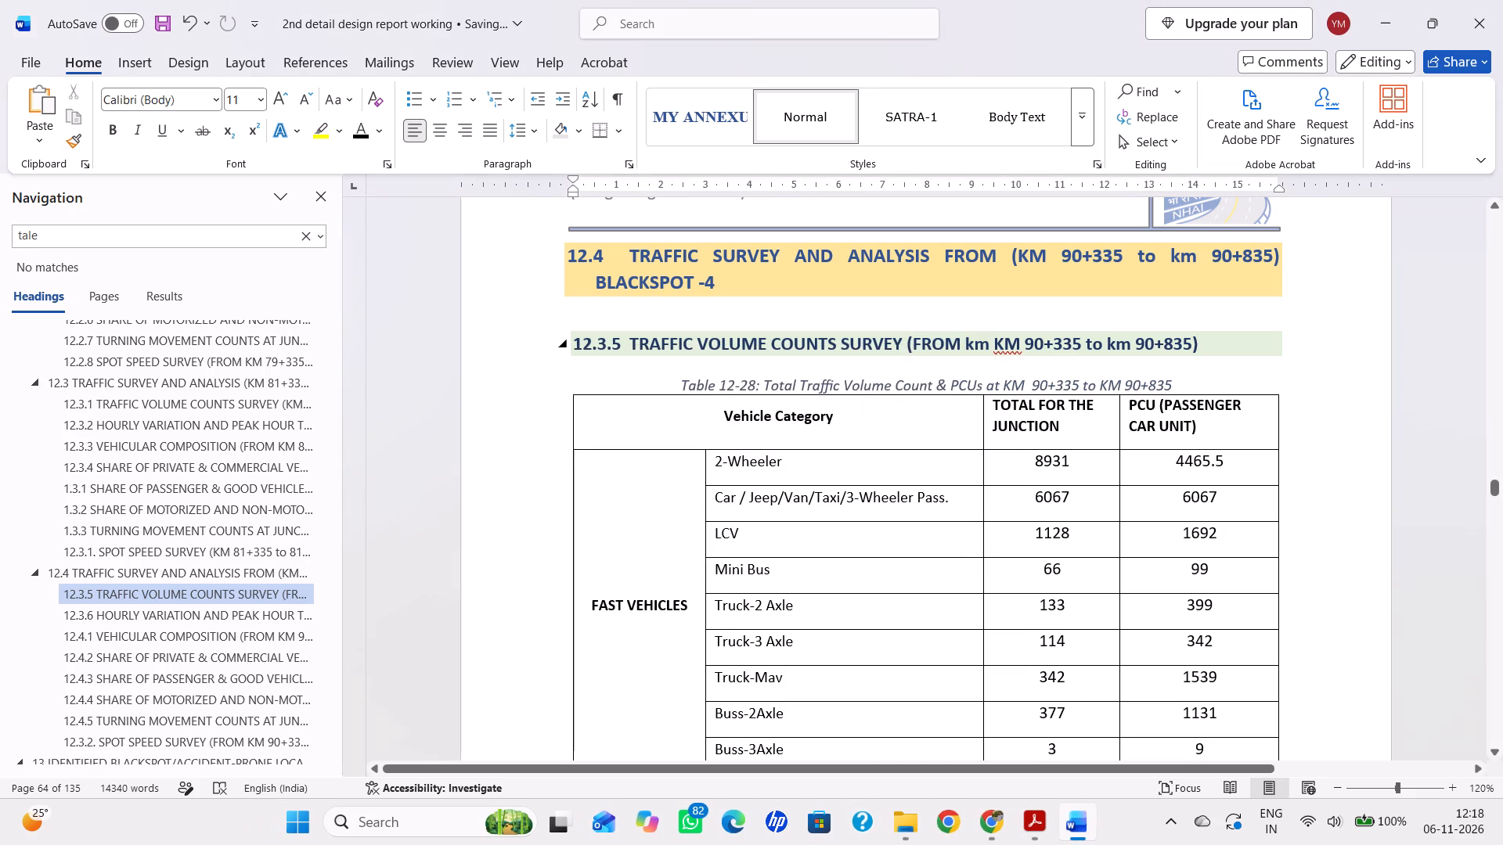
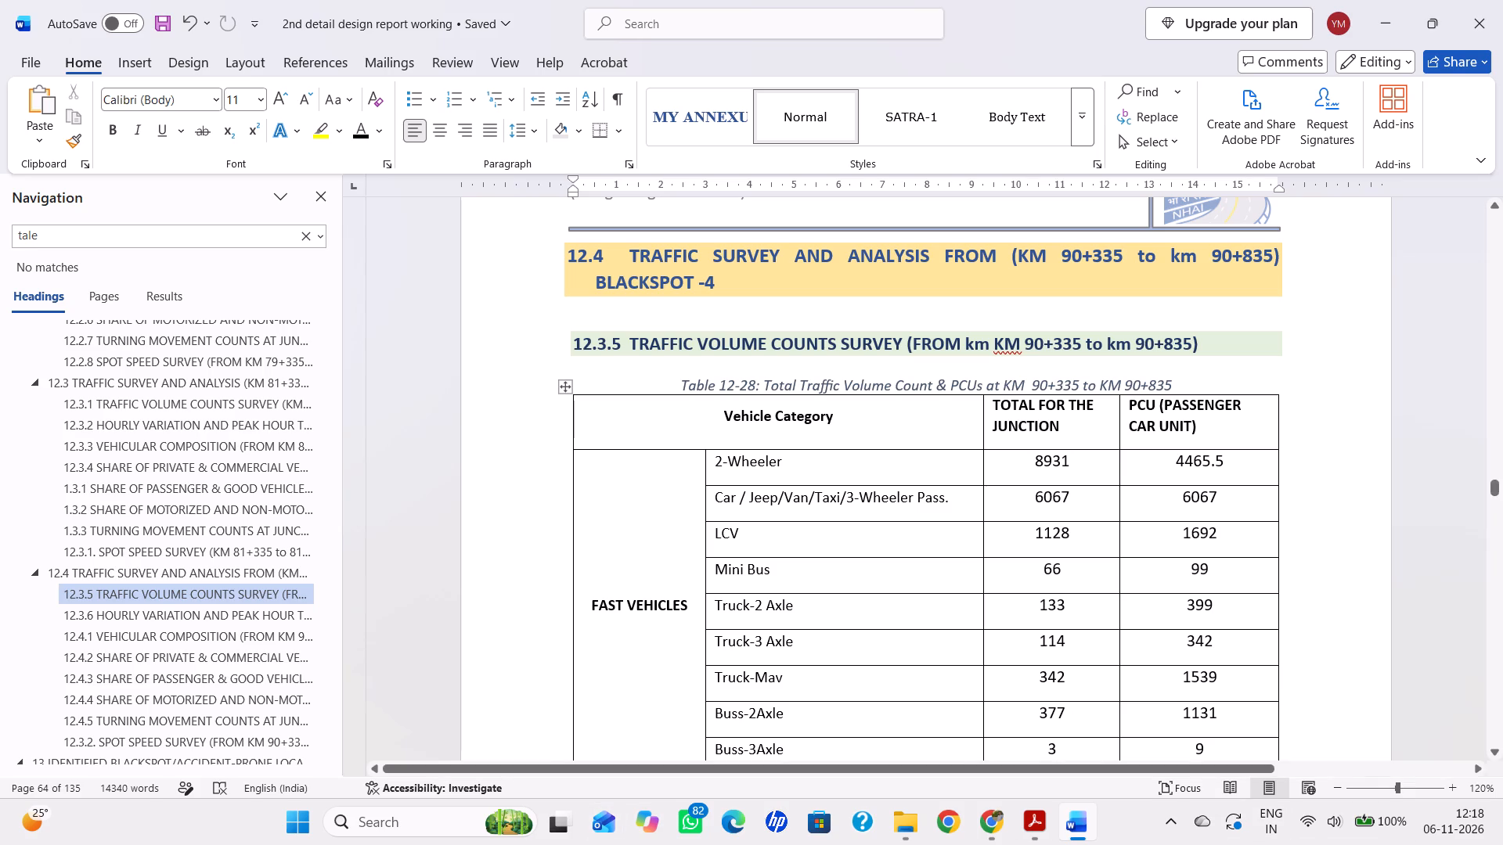
Shift the PCU data labels for 2-Wheeler, Car/Jeep/Van and LCV in the Figure 12-34 chart clear of the neighbouring bars and labels.
scroll(1231, 458, "down", 13)
scroll(1231, 458, "down", 11)
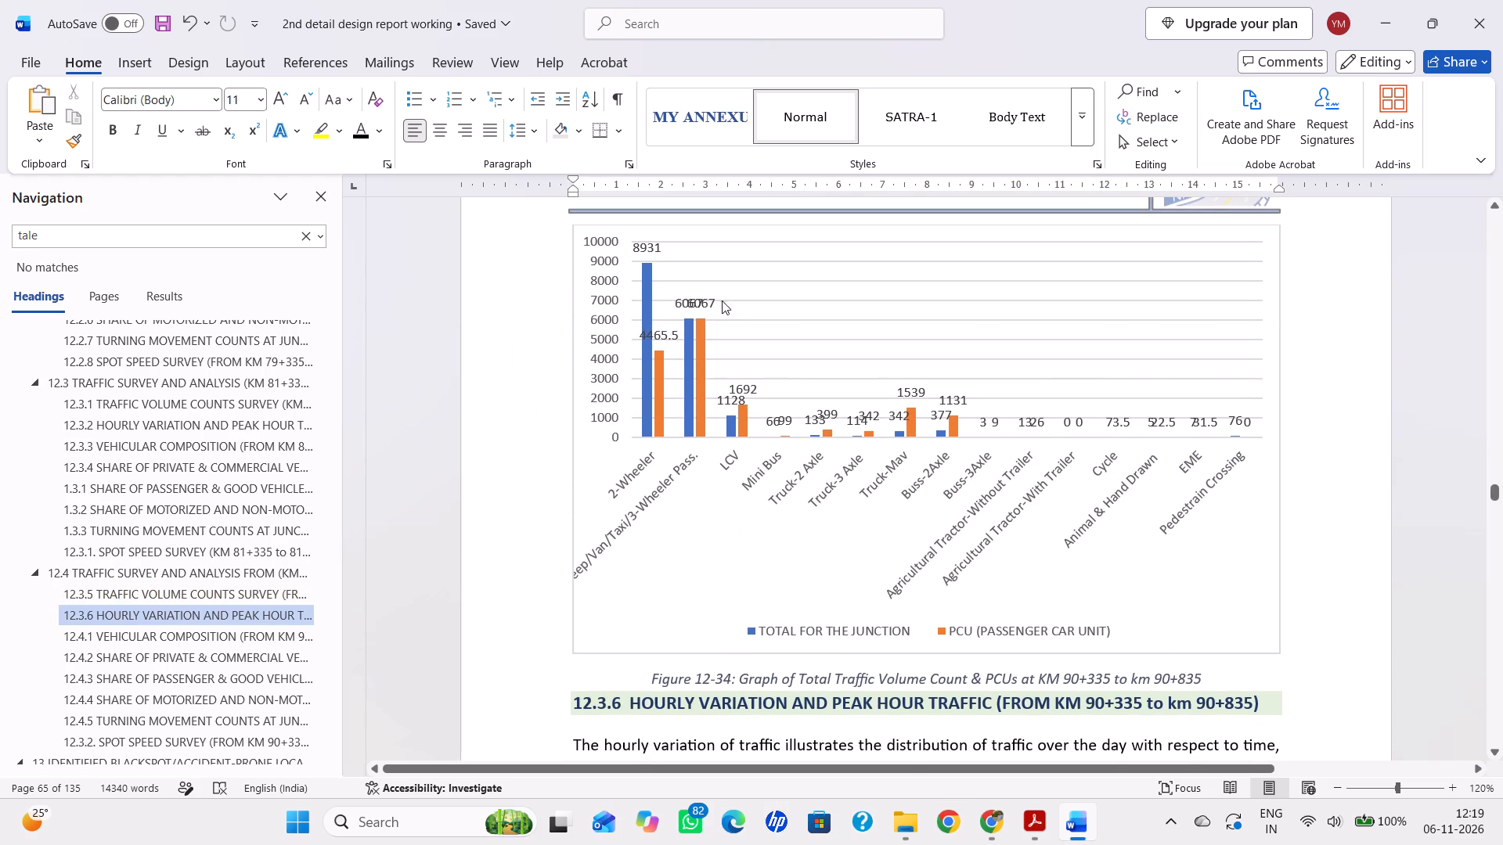
left_click(668, 339)
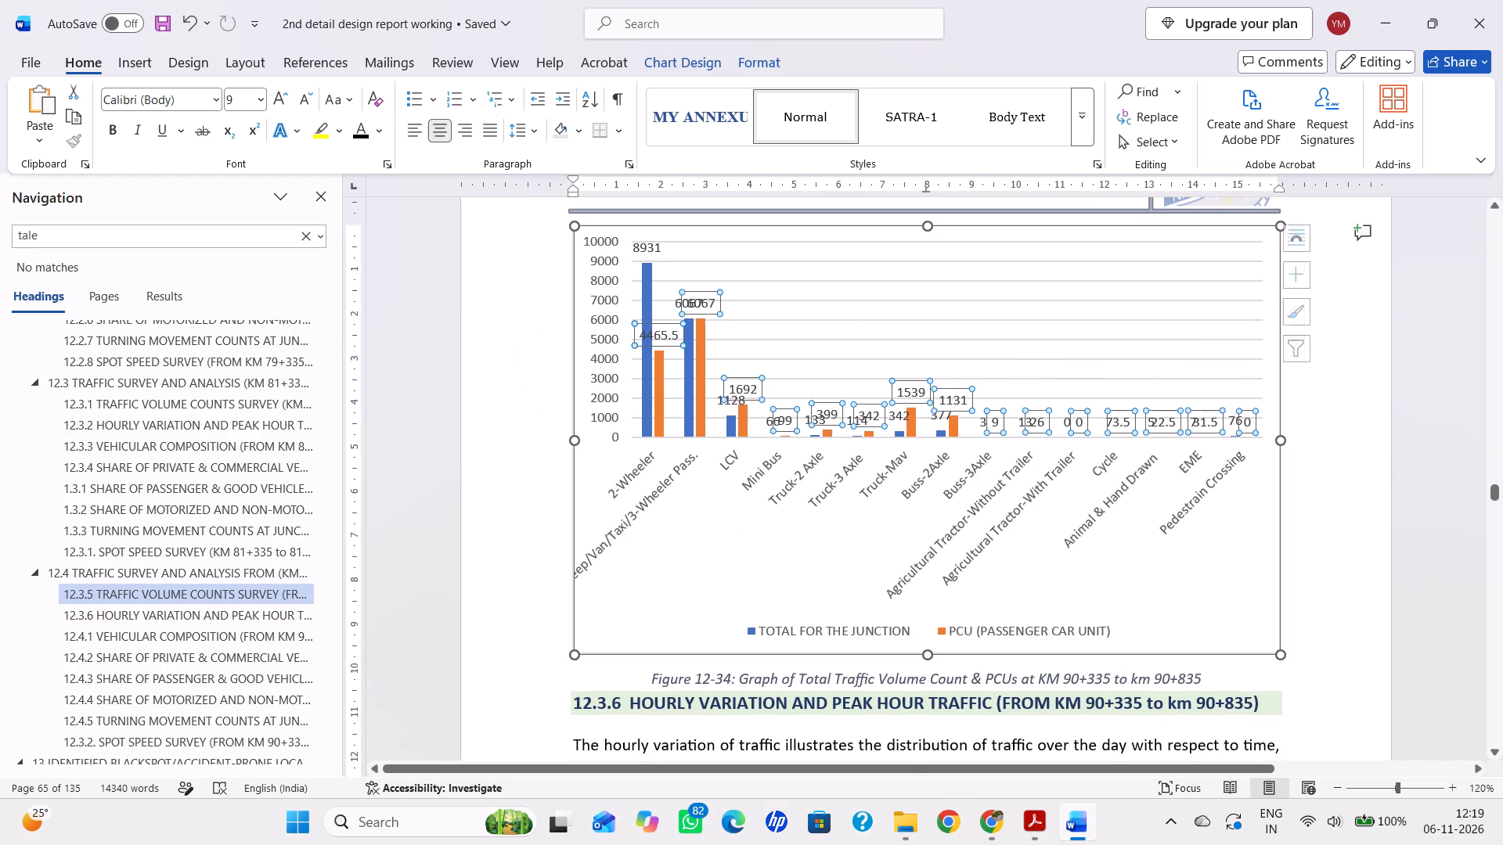
left_click_drag(672, 324, 683, 324)
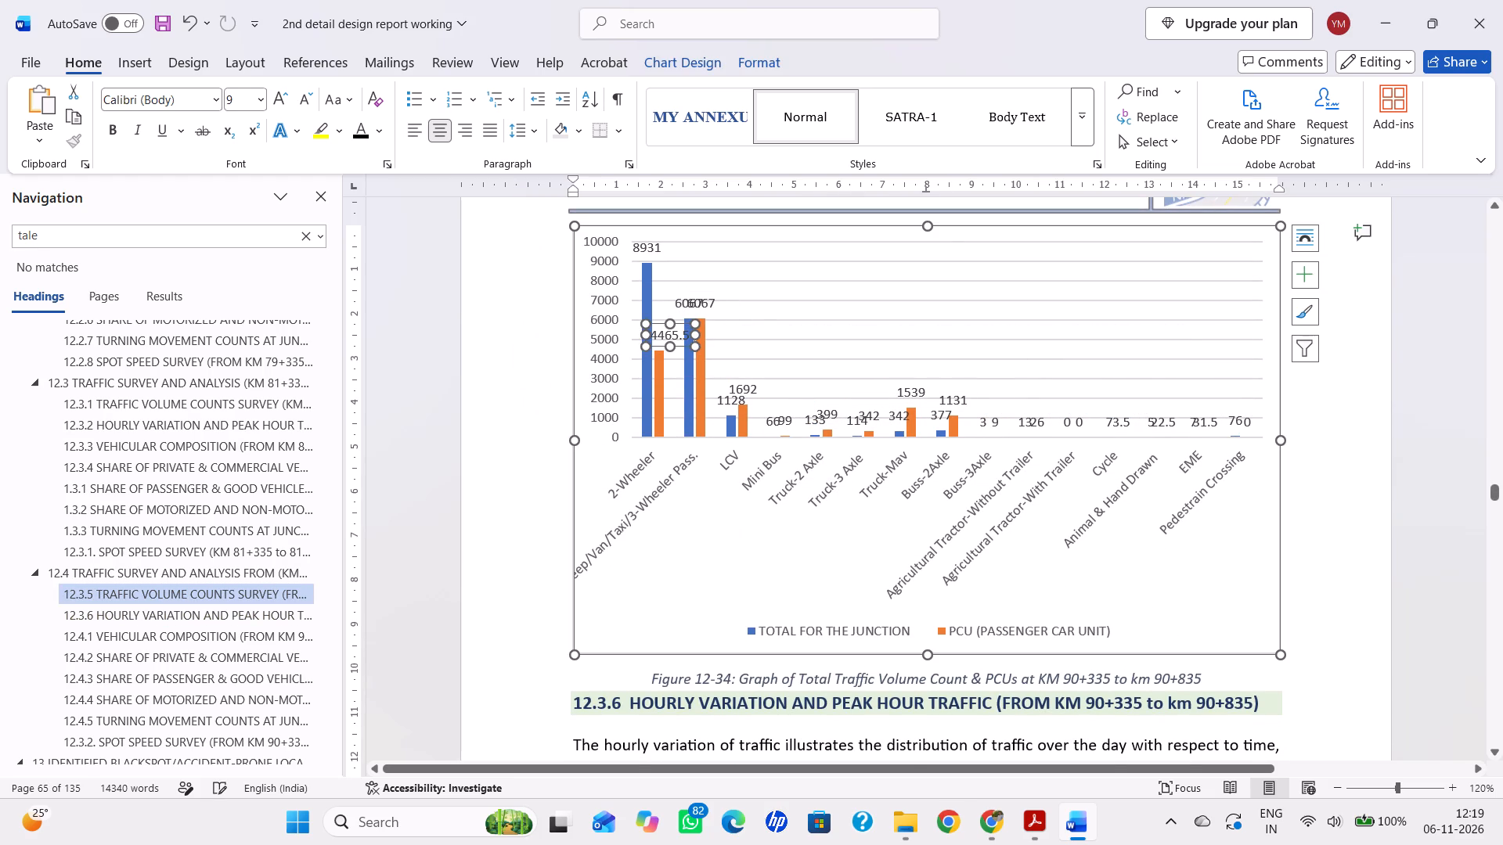
left_click(790, 312)
left_click(705, 302)
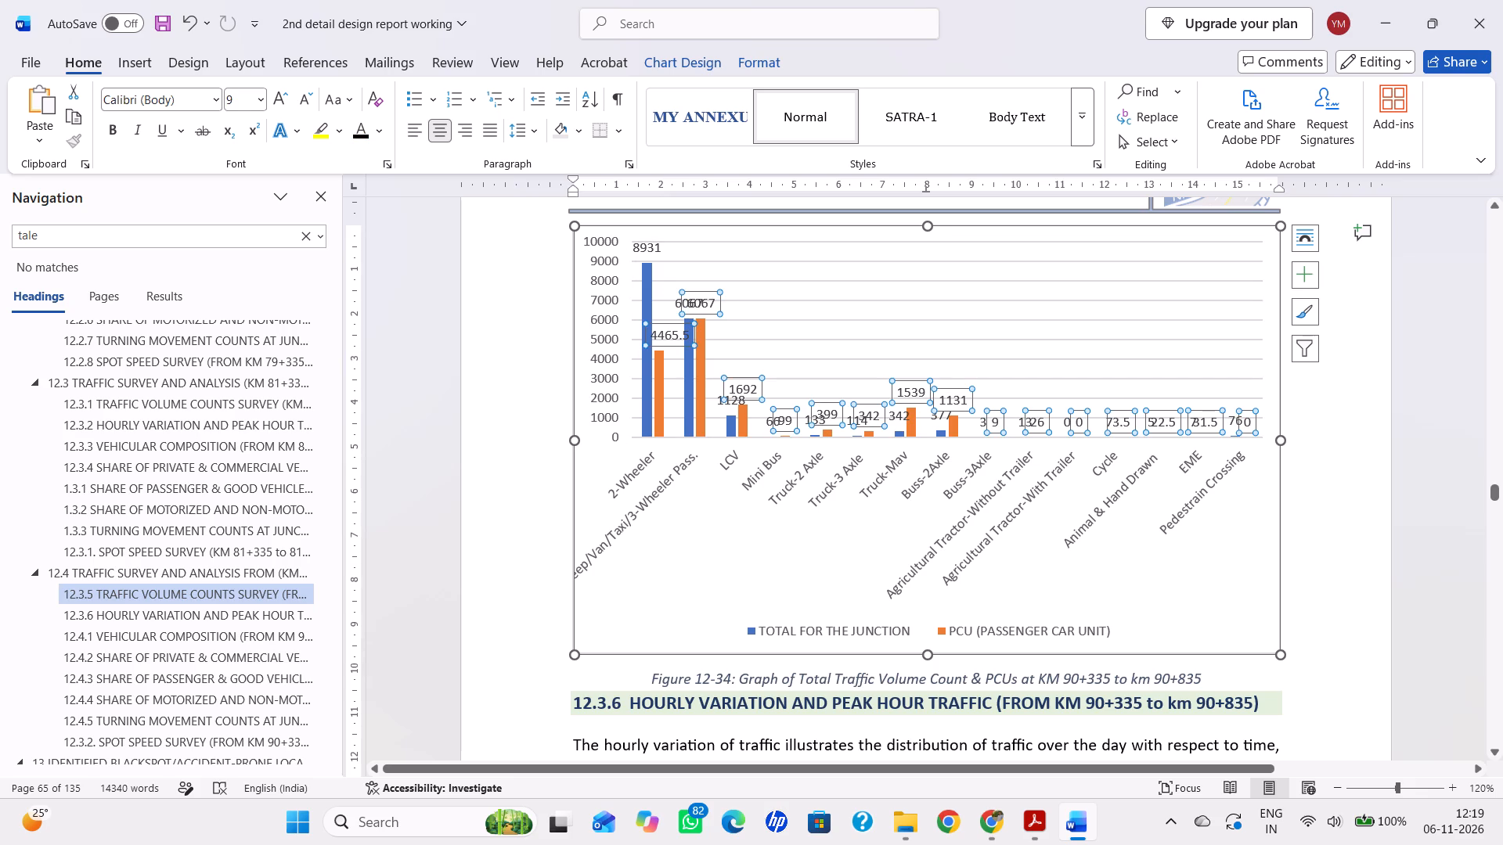
left_click_drag(705, 293, 709, 267)
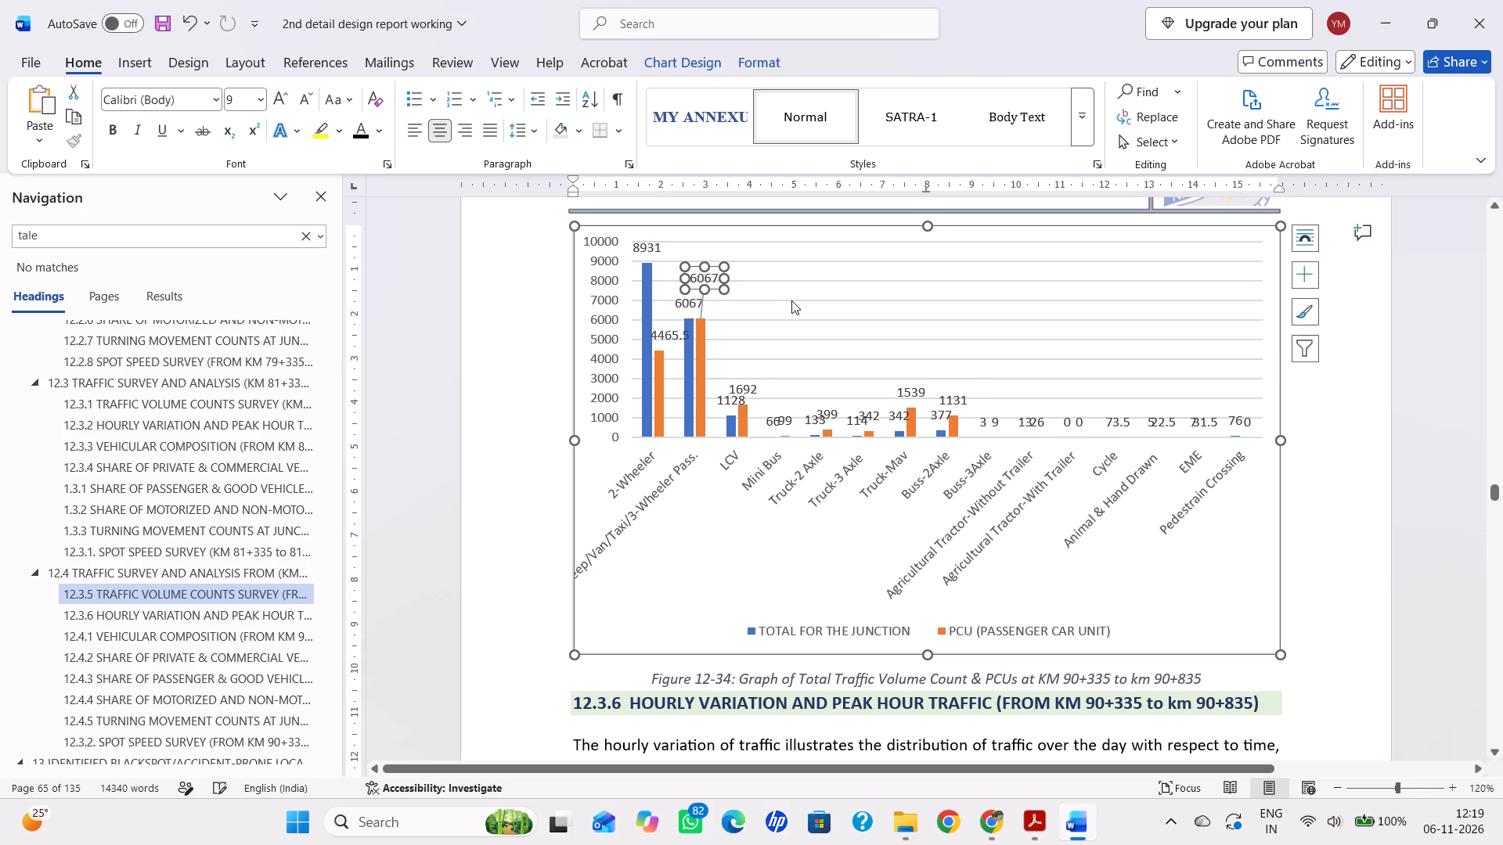
left_click(791, 300)
left_click(750, 382)
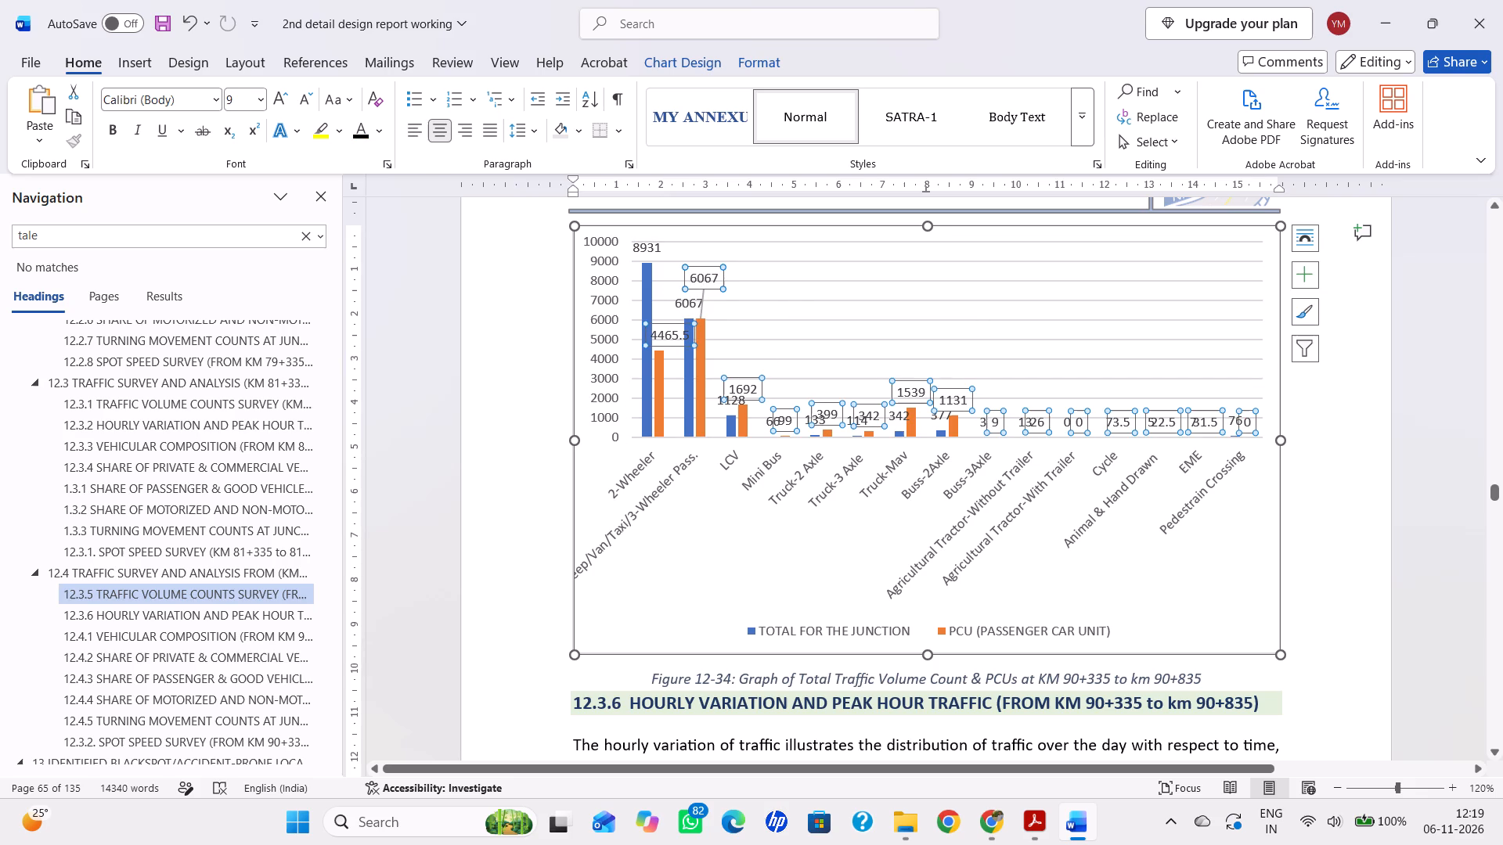
left_click_drag(749, 375, 763, 359)
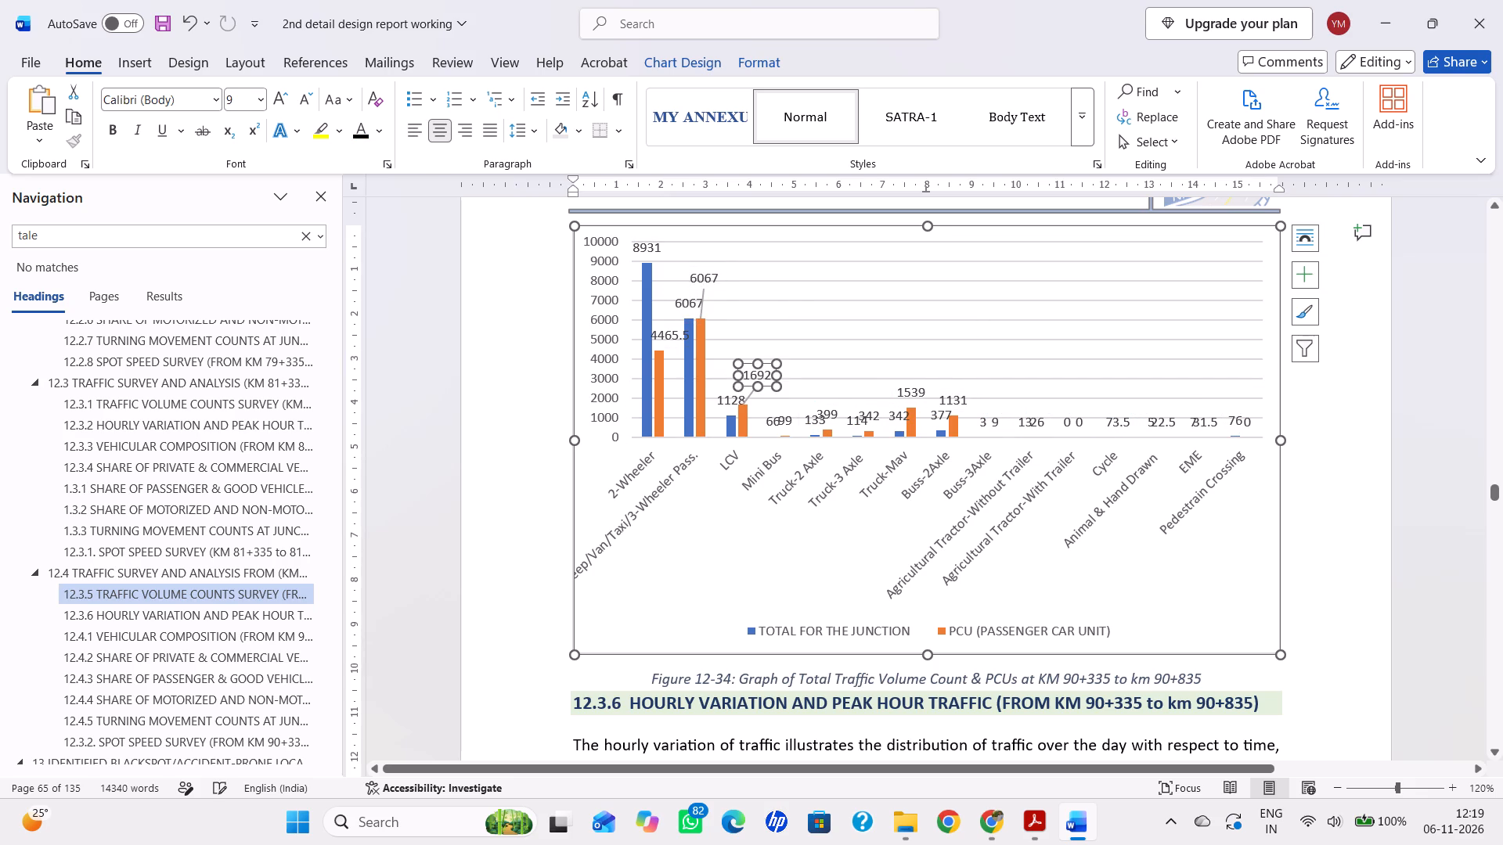
left_click(866, 311)
Move the PCU data labels for Mini Bus, Truck-2 Axle and Truck-3 Axle up and away from the junction-total labels they overlap.
left_click(782, 420)
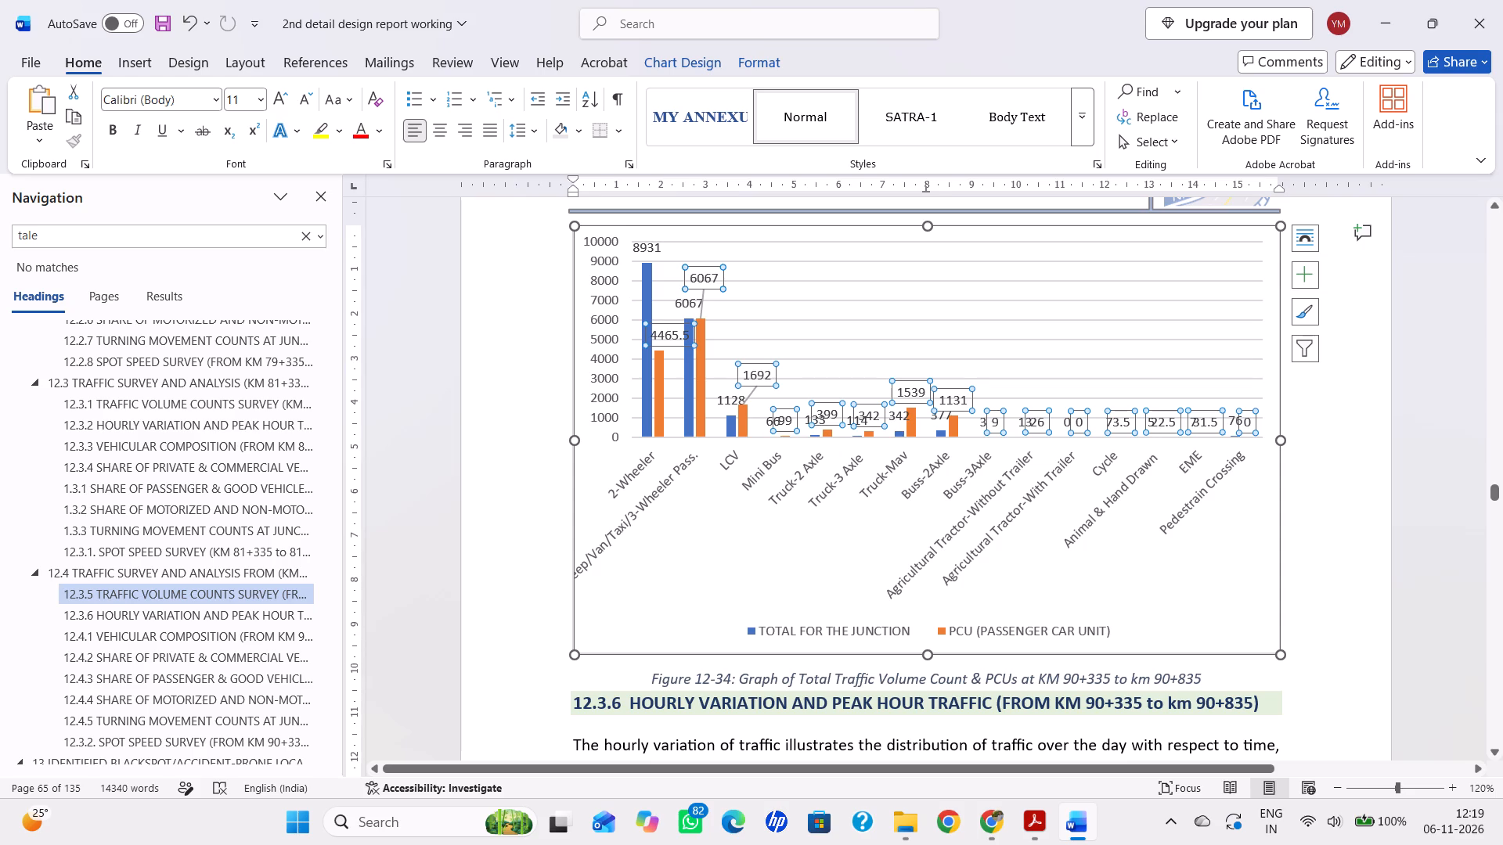
left_click_drag(786, 408, 802, 379)
left_click(901, 336)
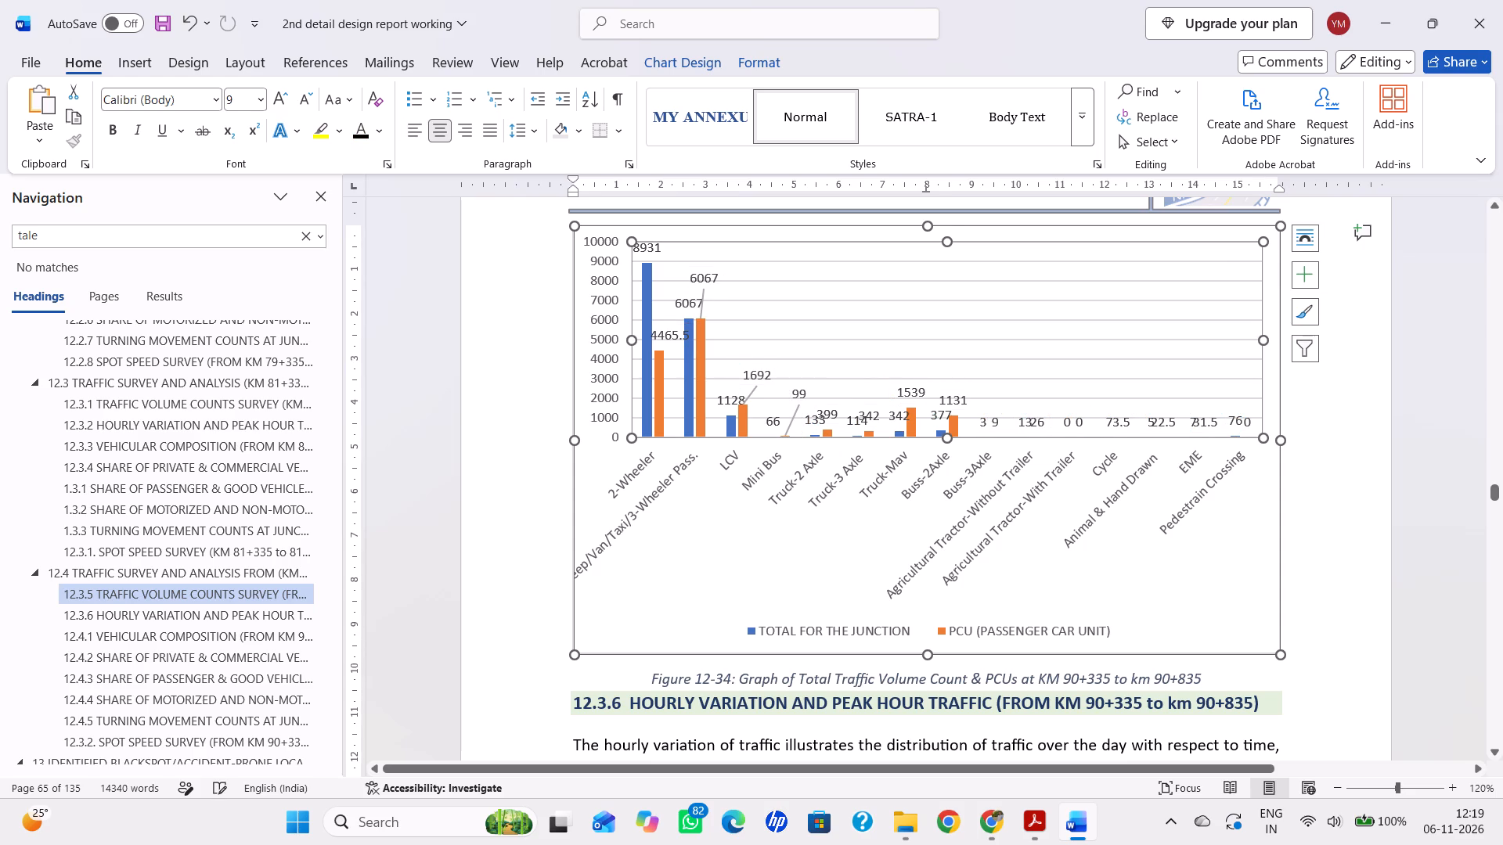
left_click(834, 410)
left_click_drag(834, 405, 838, 395)
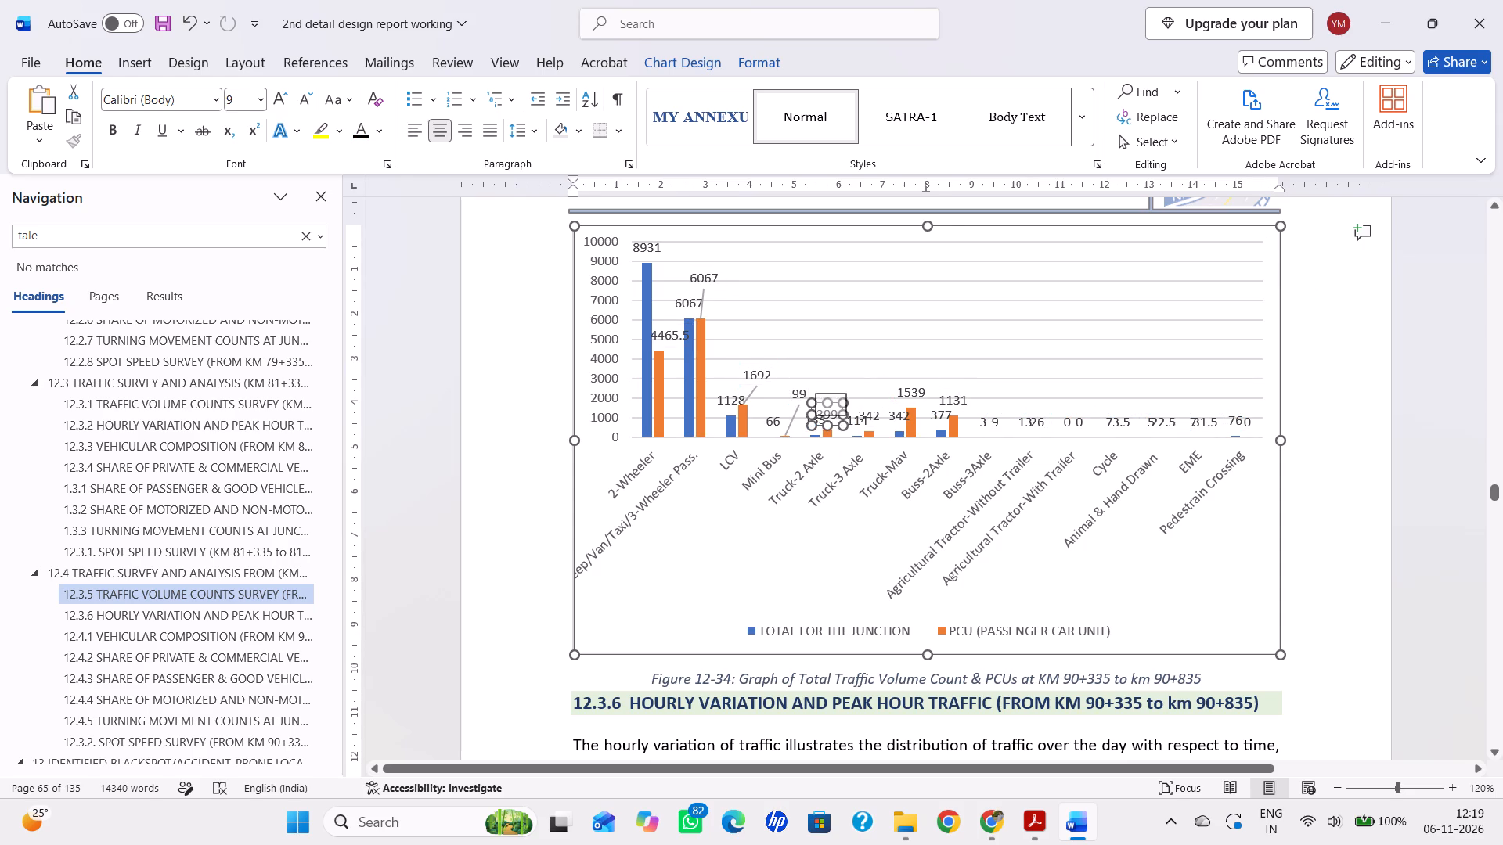
left_click_drag(838, 395, 843, 385)
left_click(864, 362)
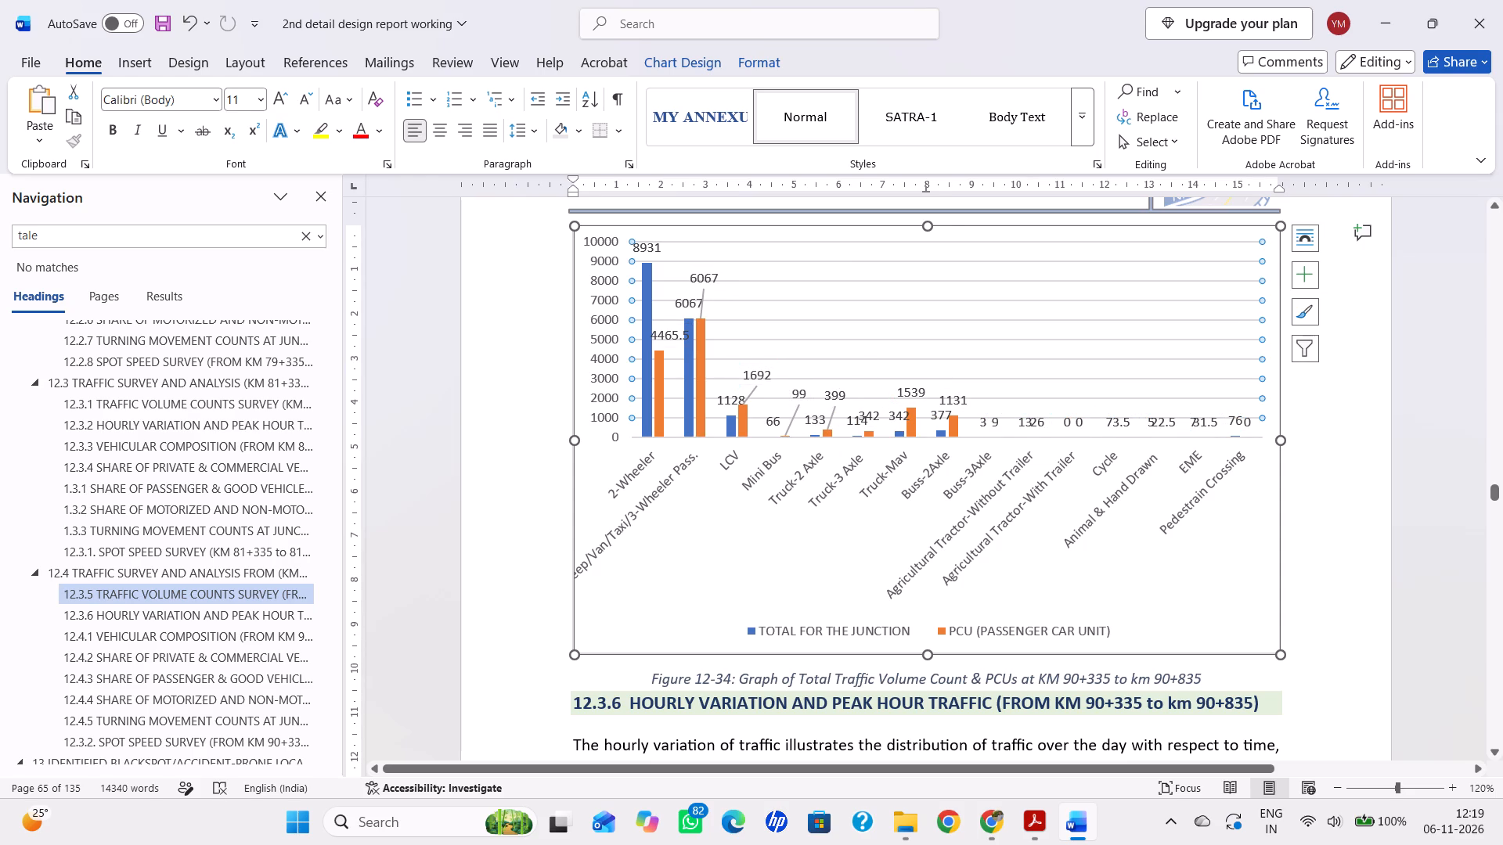
left_click(878, 413)
left_click_drag(875, 403, 882, 386)
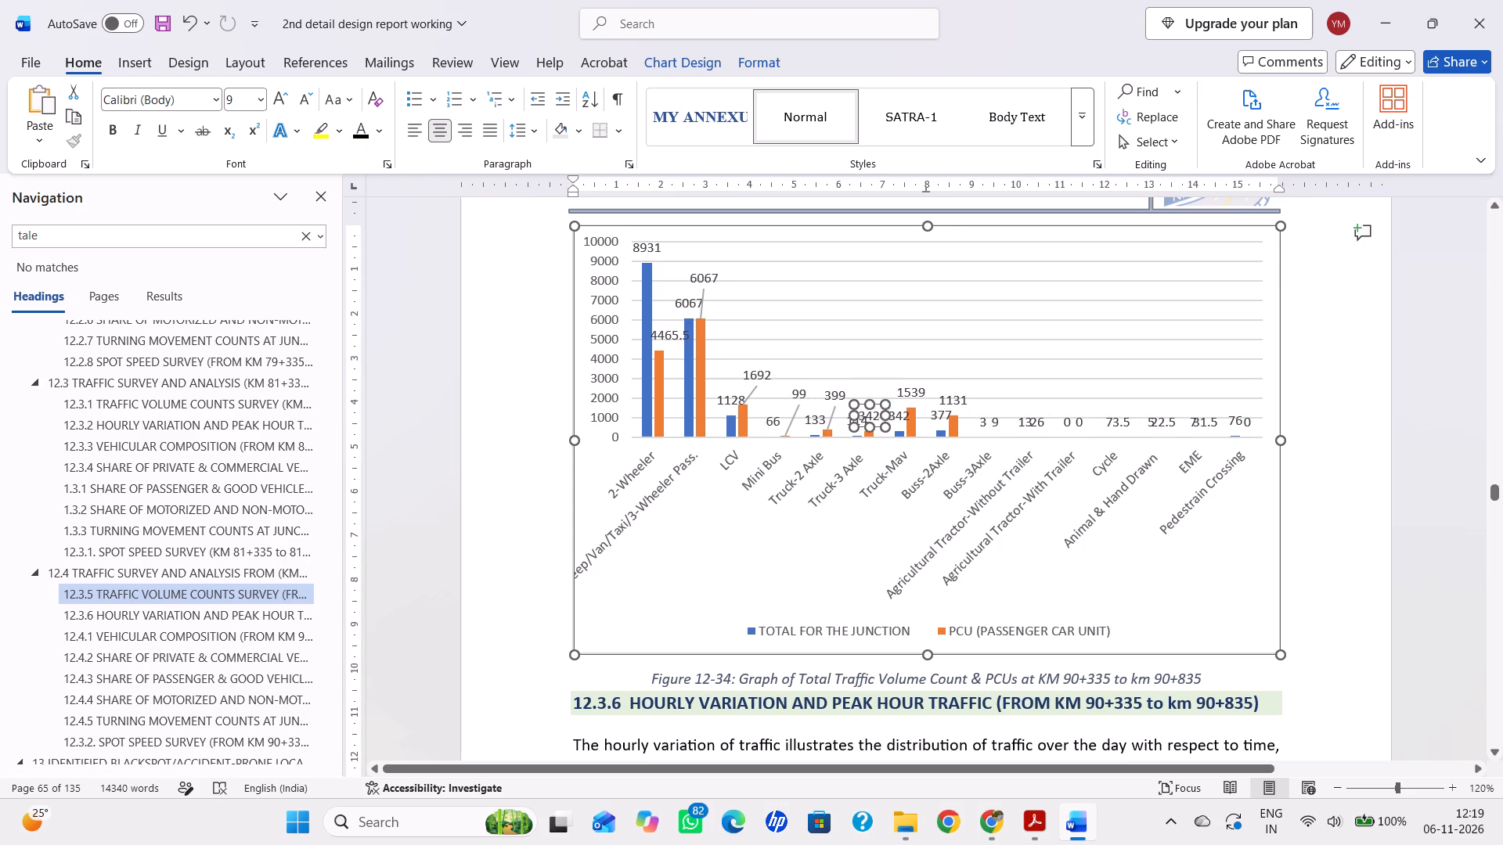
left_click(910, 340)
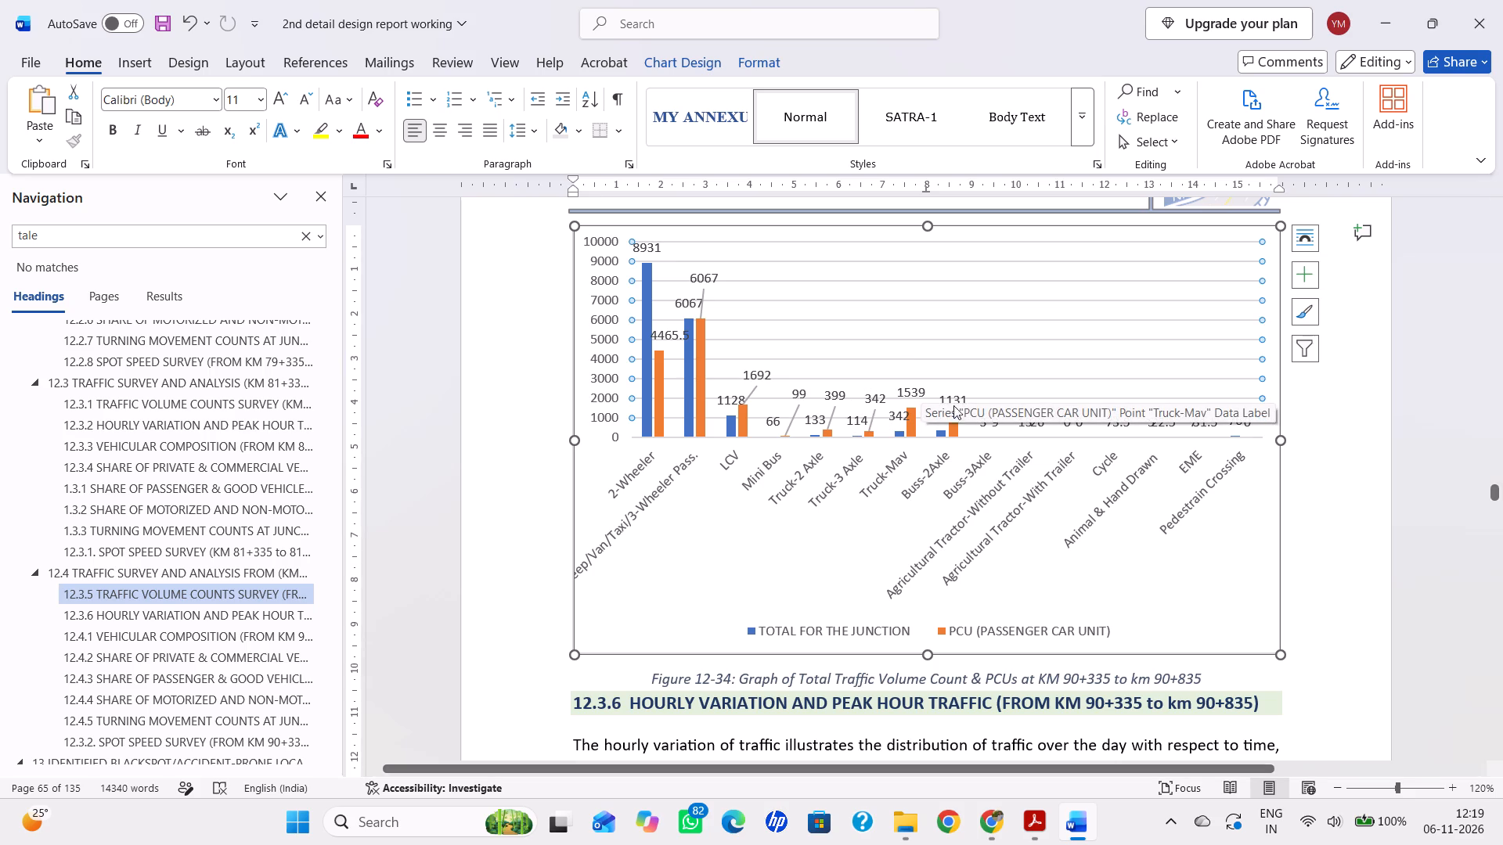
Move the PCU data labels for Buss-2Axle, Buss-3Axle and Agricultural Tractor-Without Trailer up and away from the overlapping junction-total labels.
left_click(947, 398)
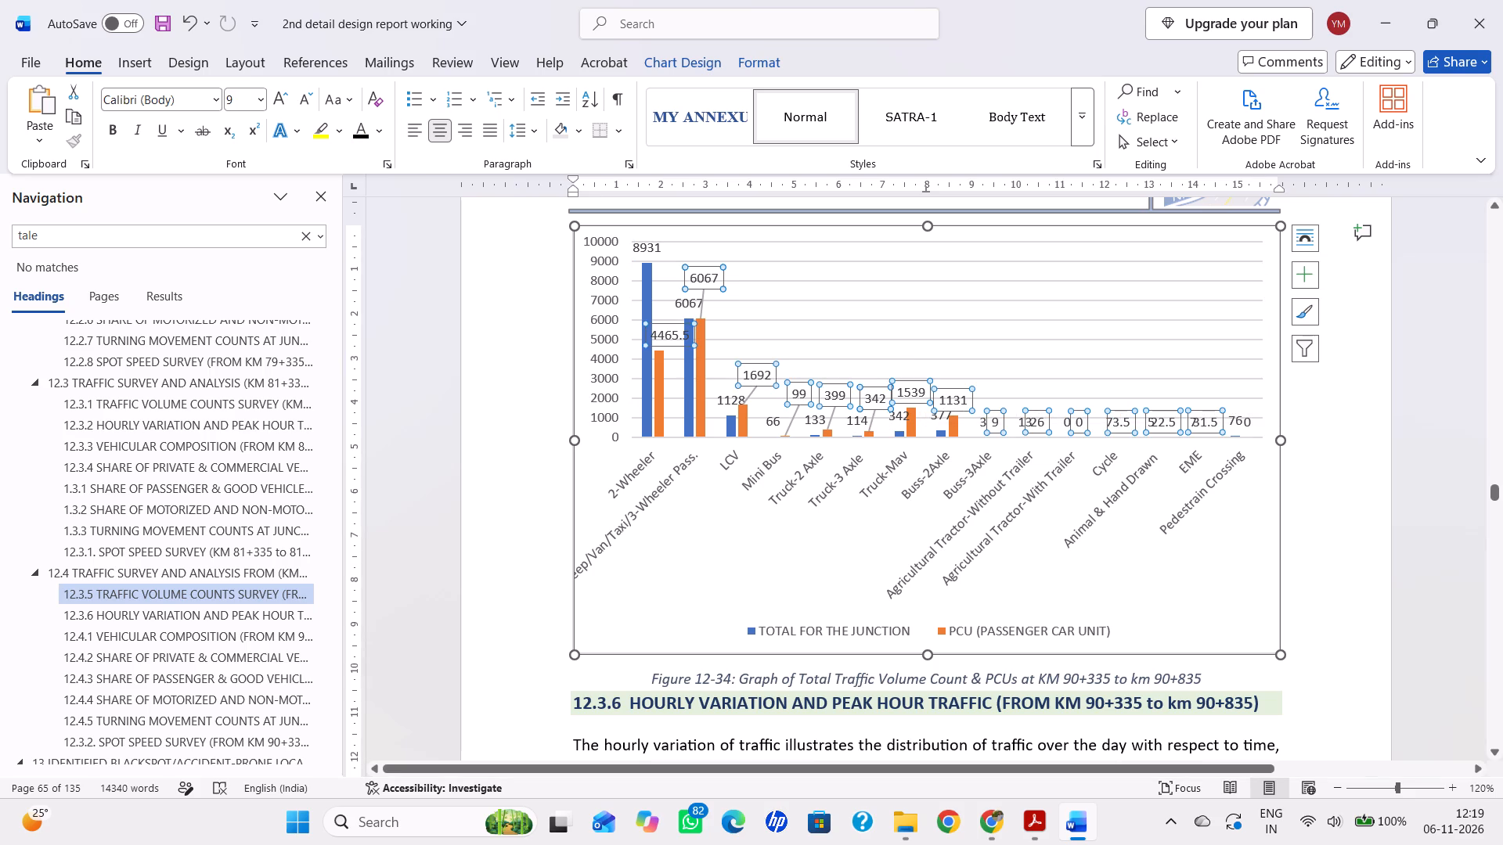
left_click_drag(955, 389, 973, 372)
left_click(1018, 362)
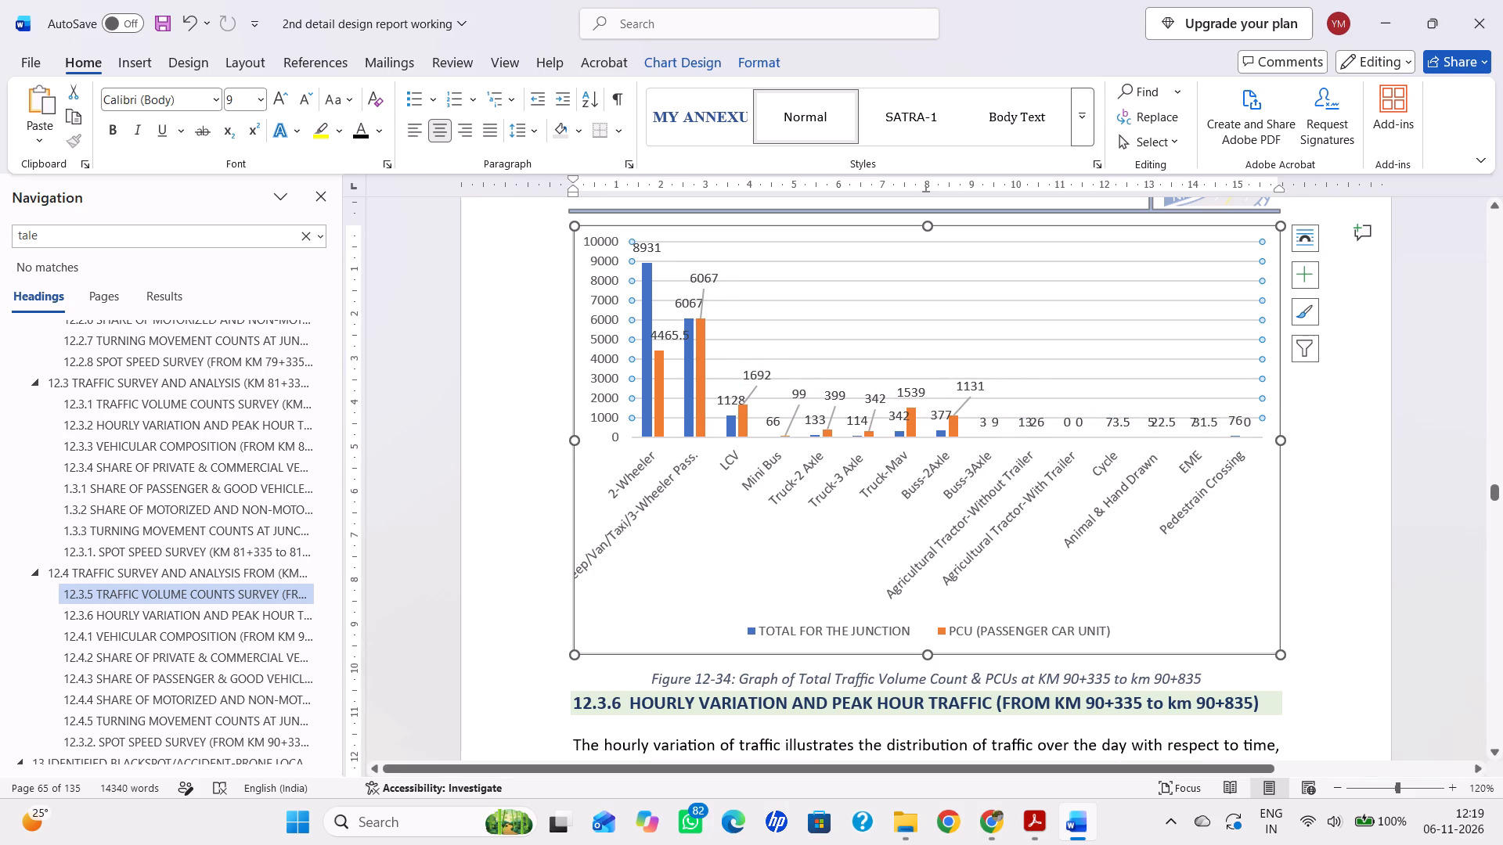
left_click(996, 415)
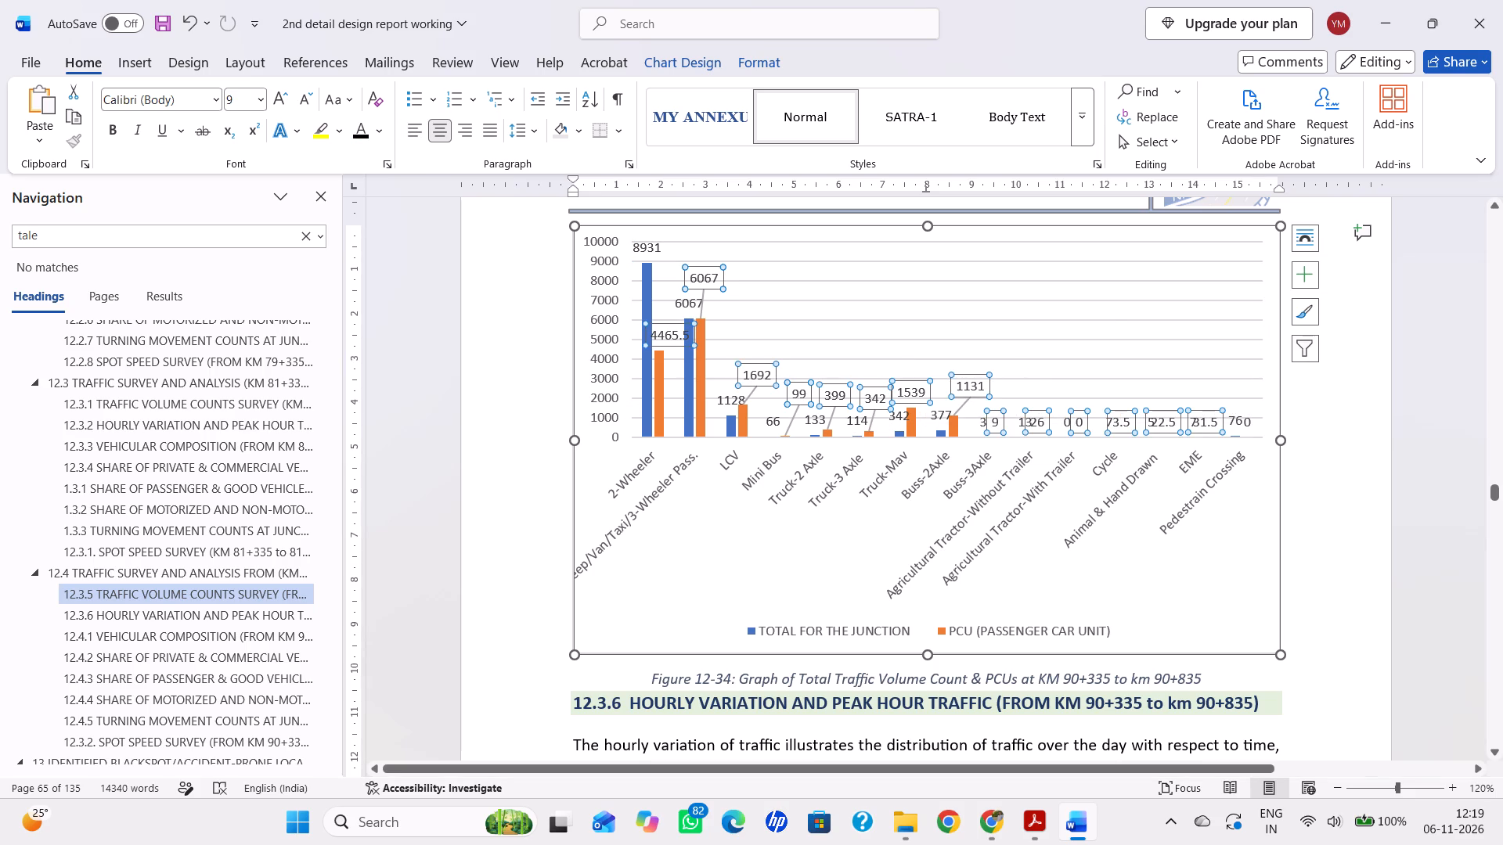
left_click_drag(992, 410, 1008, 391)
left_click(1017, 379)
left_click(1040, 419)
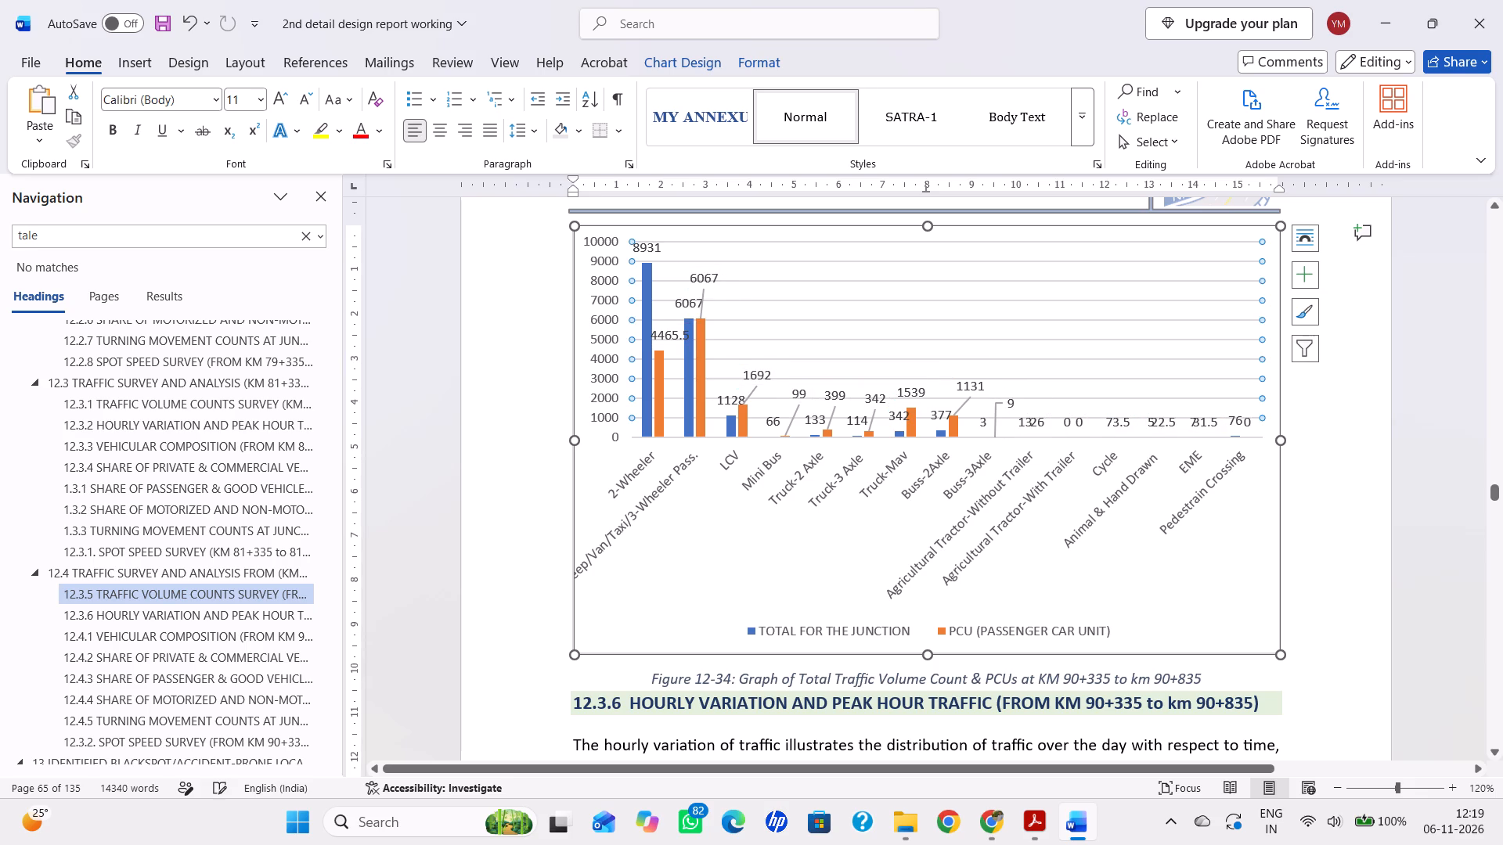
left_click_drag(1042, 410, 1059, 386)
left_click(1100, 360)
Move the PCU data labels for Animal & Hand Drawn and EME above the axis, clear of their junction-total labels.
left_click(1127, 424)
left_click(1174, 419)
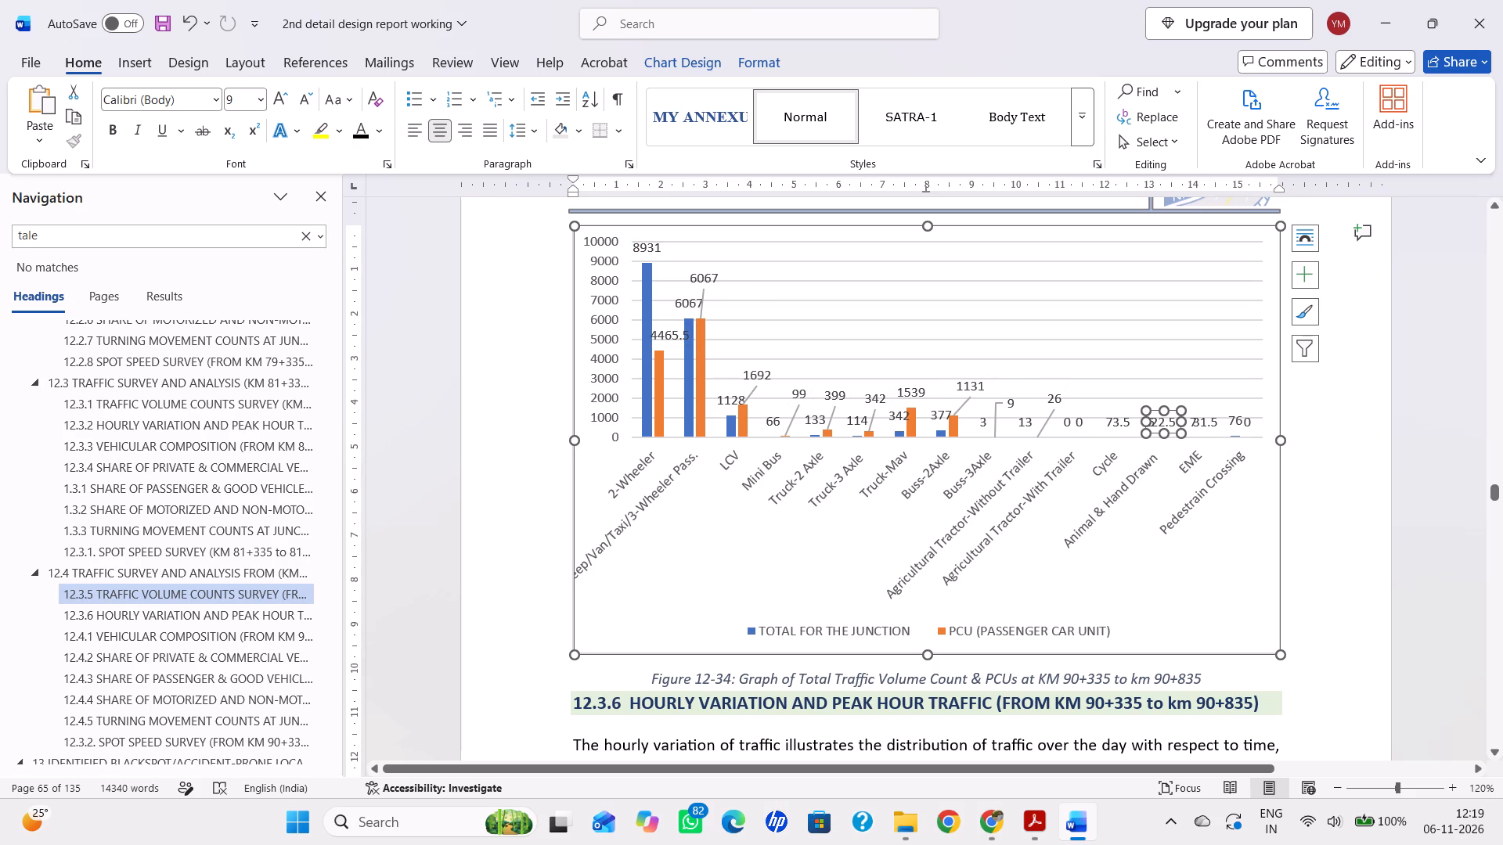
left_click_drag(1173, 409, 1186, 384)
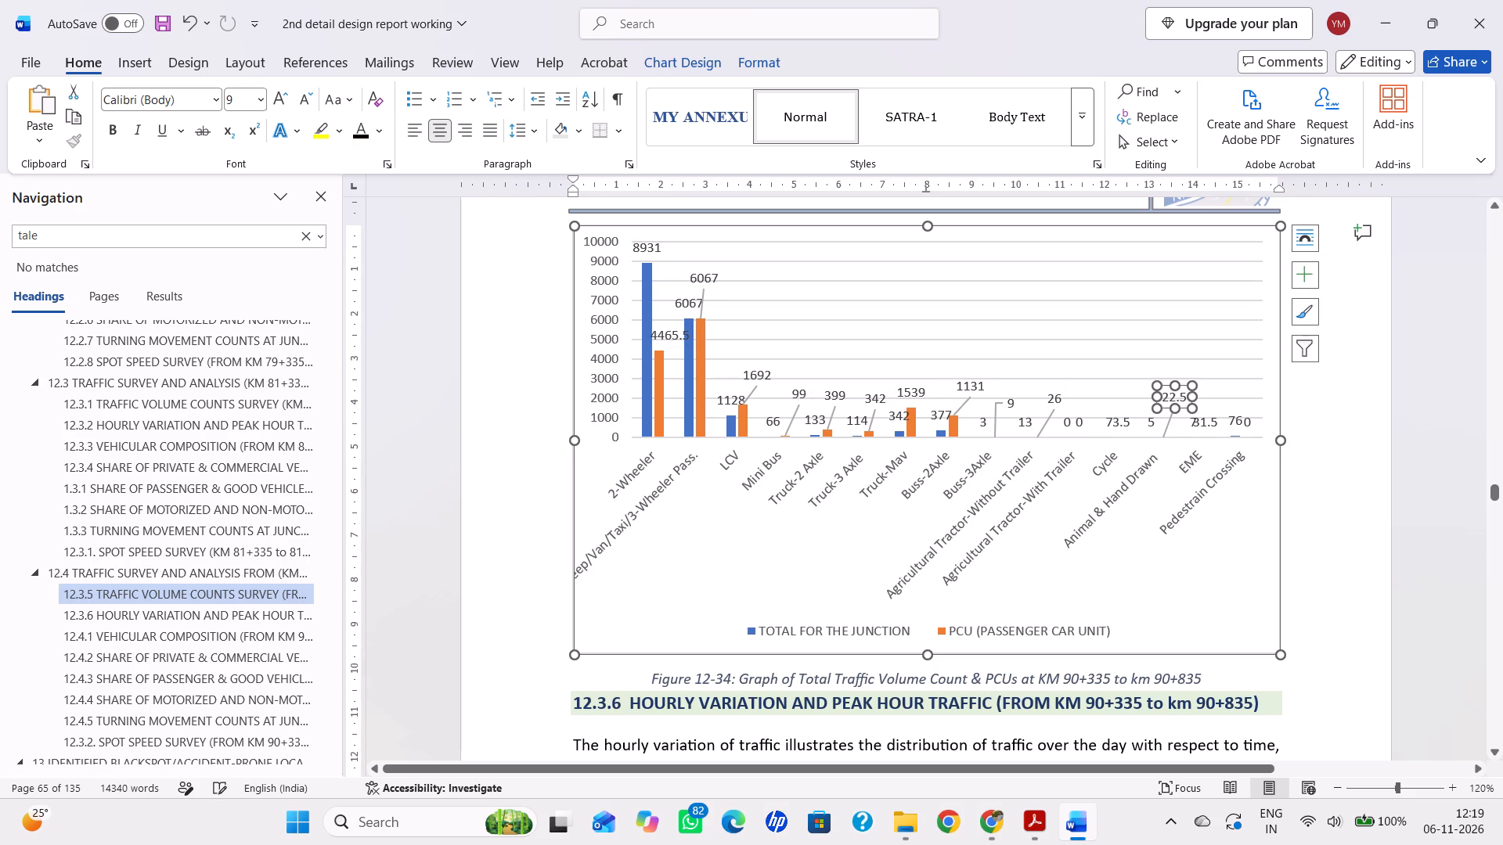
left_click(1289, 479)
left_click(1210, 422)
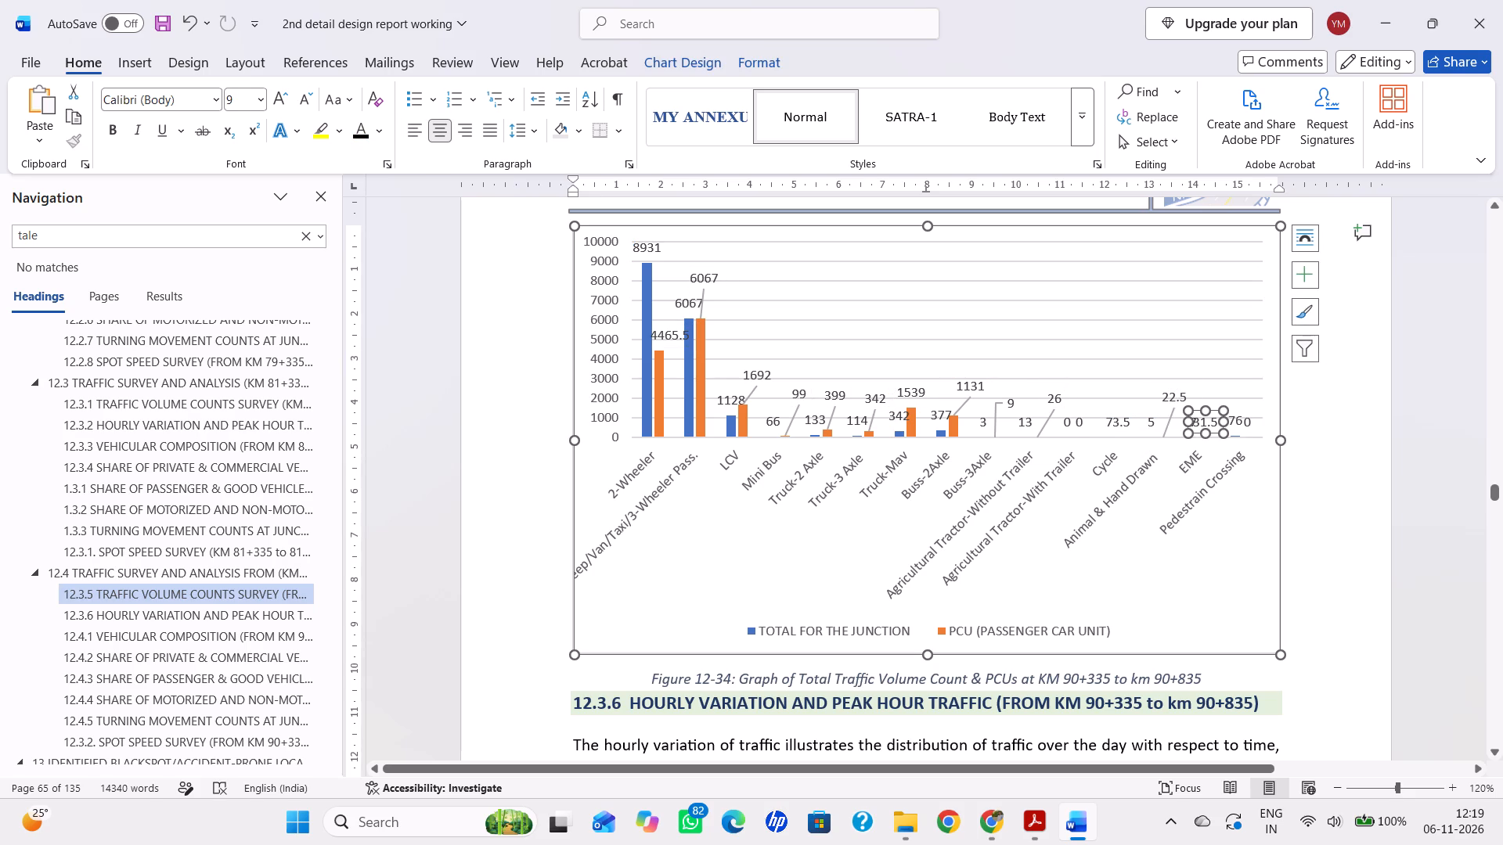
left_click_drag(1215, 410, 1227, 383)
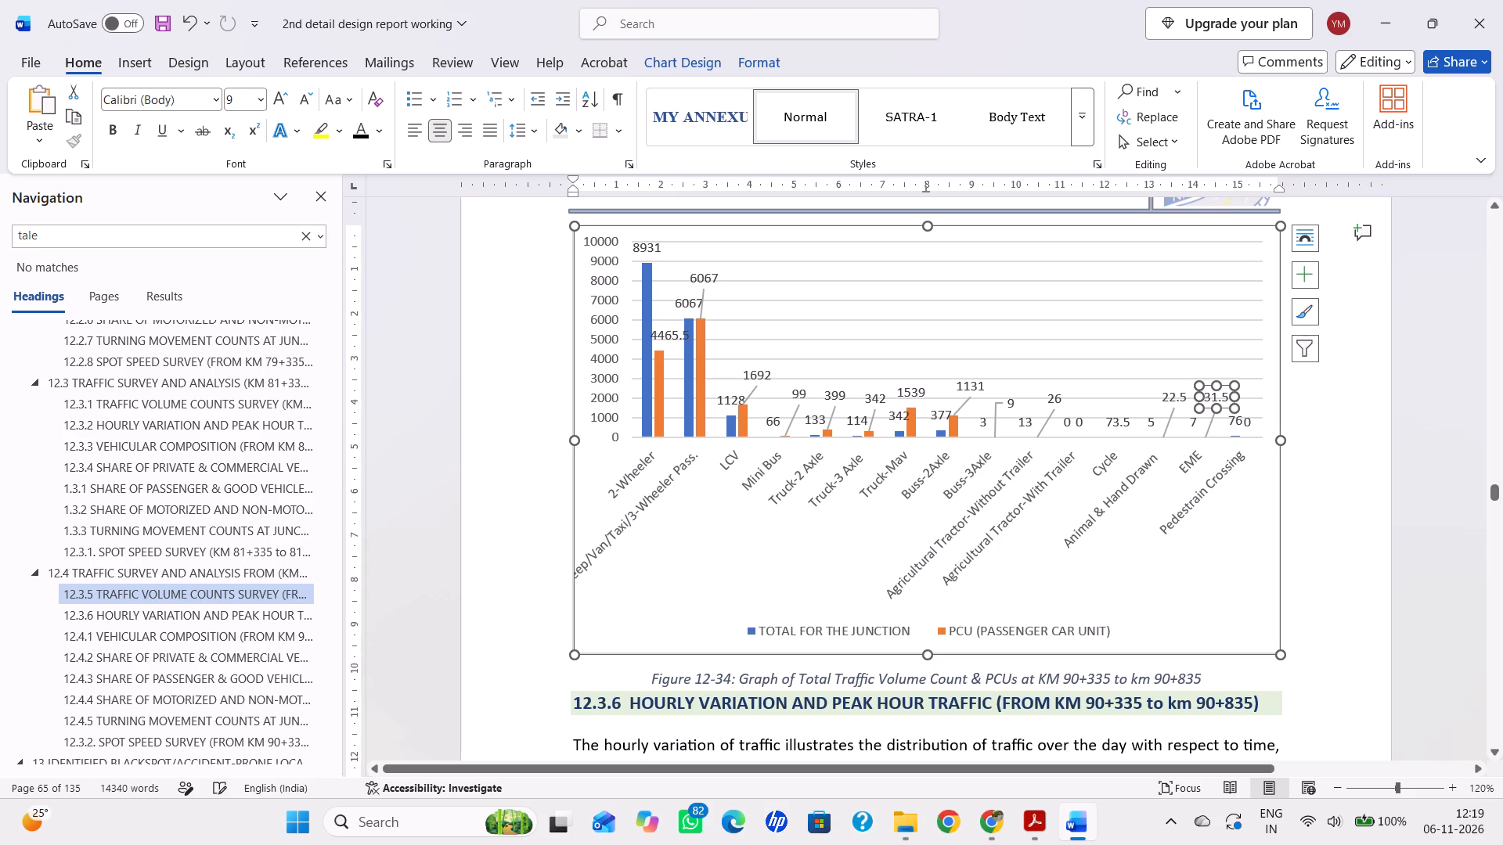
left_click(1301, 472)
Review Table 12-28, the Figure 12-34 chart and the peak hour values in Table 12-29 of section 12.3.6.
scroll(1263, 488, "up", 15)
scroll(1187, 559, "up", 5)
scroll(1245, 607, "up", 4)
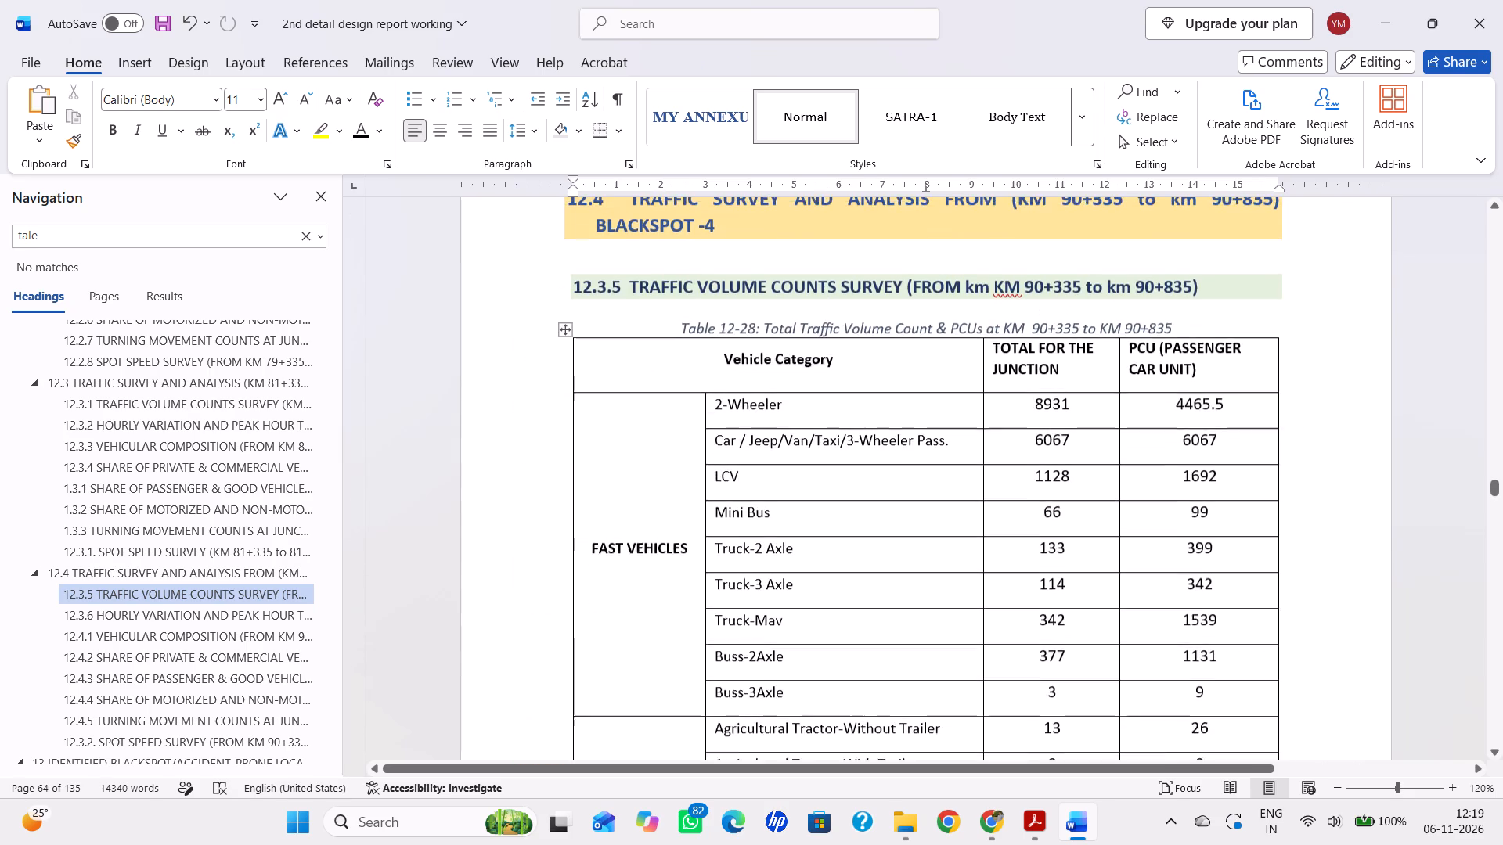
scroll(1248, 620, "down", 20)
scroll(1252, 635, "down", 16)
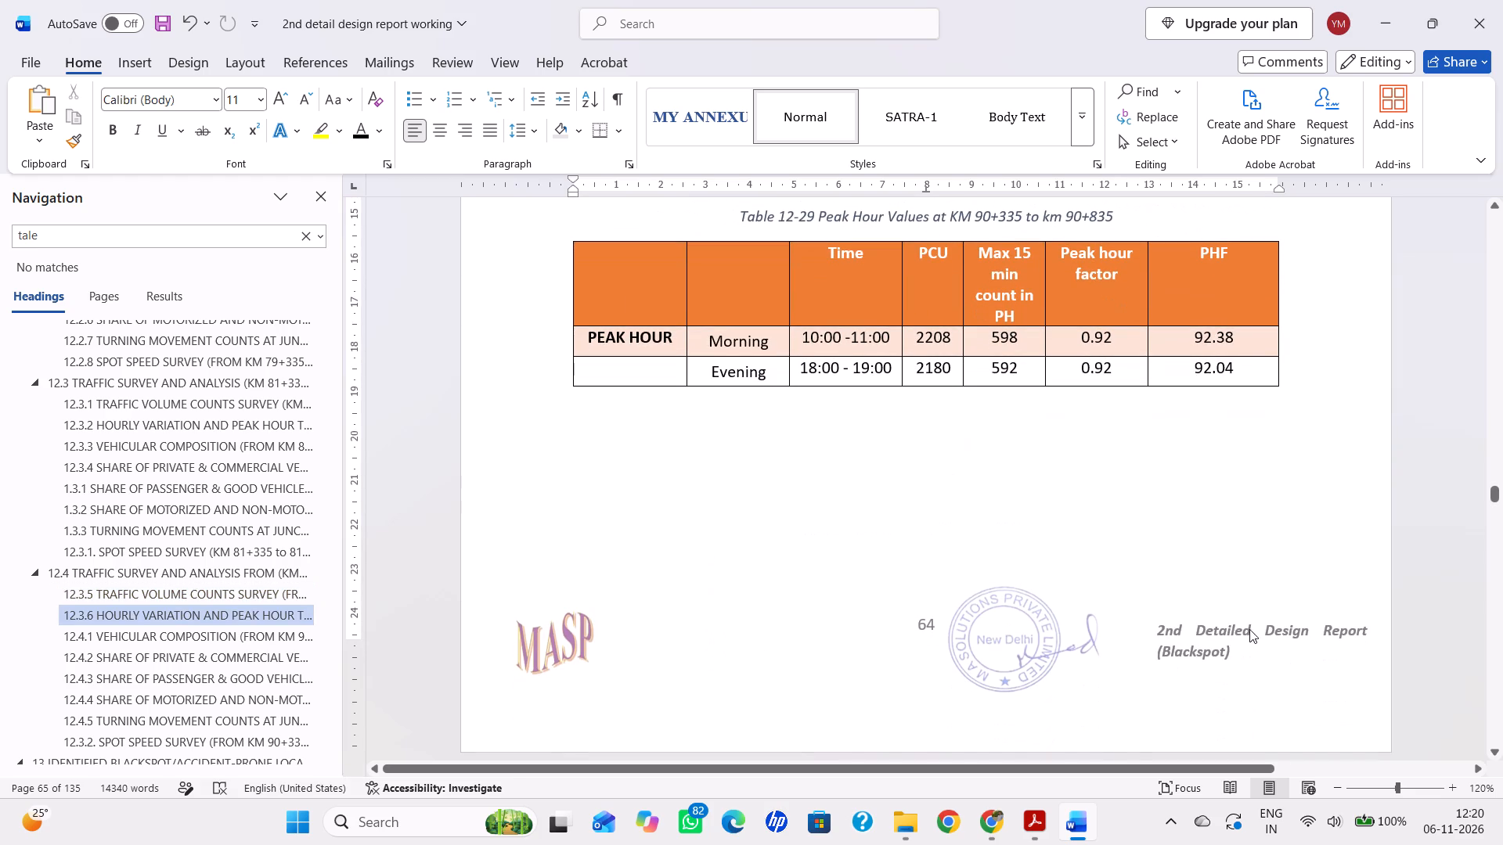
scroll(1245, 624, "down", 18)
scroll(1245, 627, "up", 20)
scroll(1245, 627, "up", 8)
scroll(1215, 609, "down", 1)
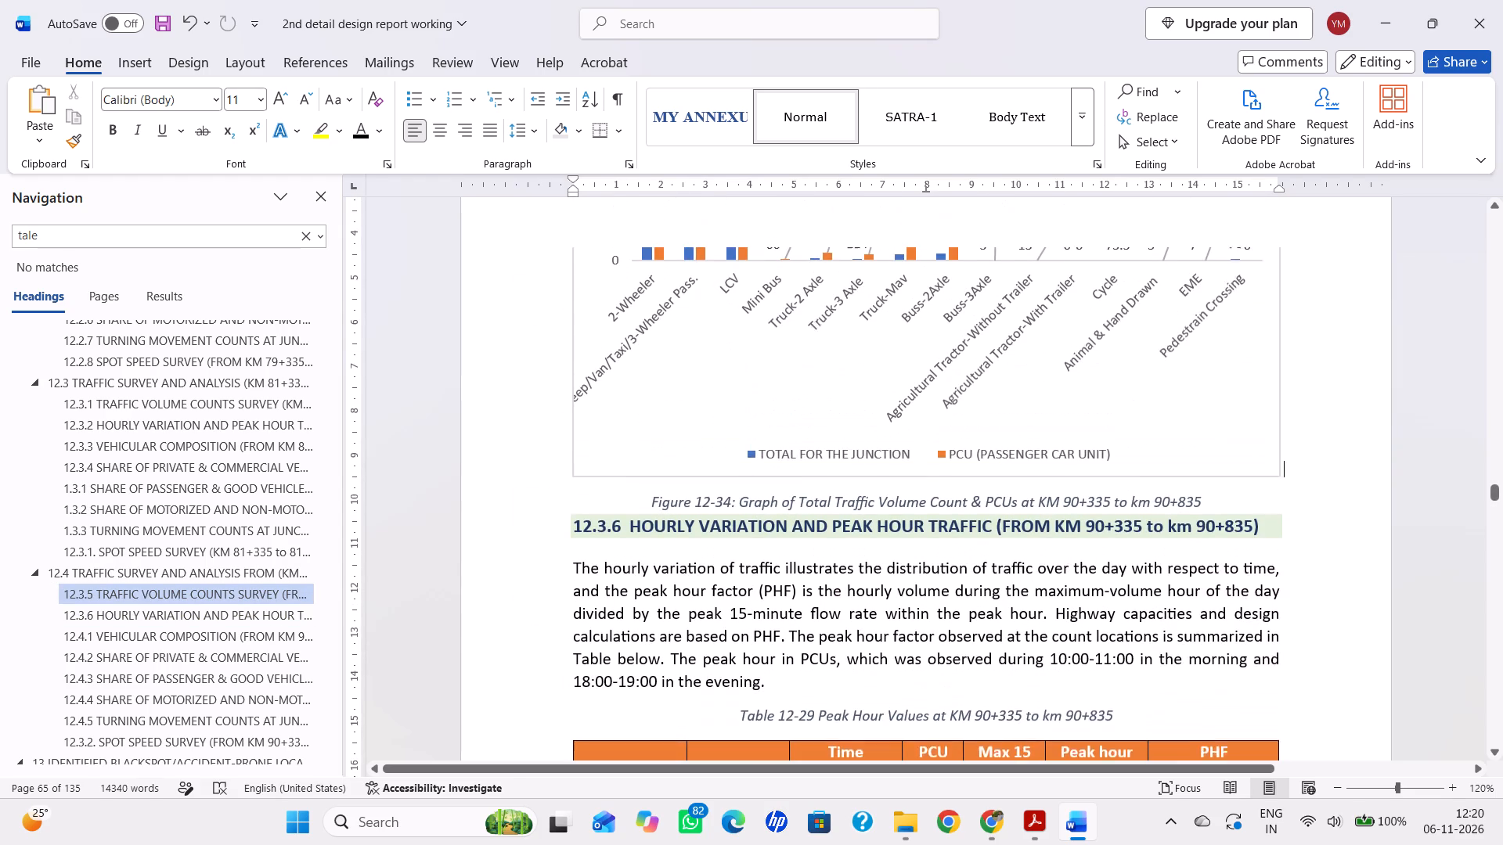
Highlight the whole Figure 12-34 caption beneath the traffic volume chart in yellow.
left_click_drag(1223, 512, 683, 518)
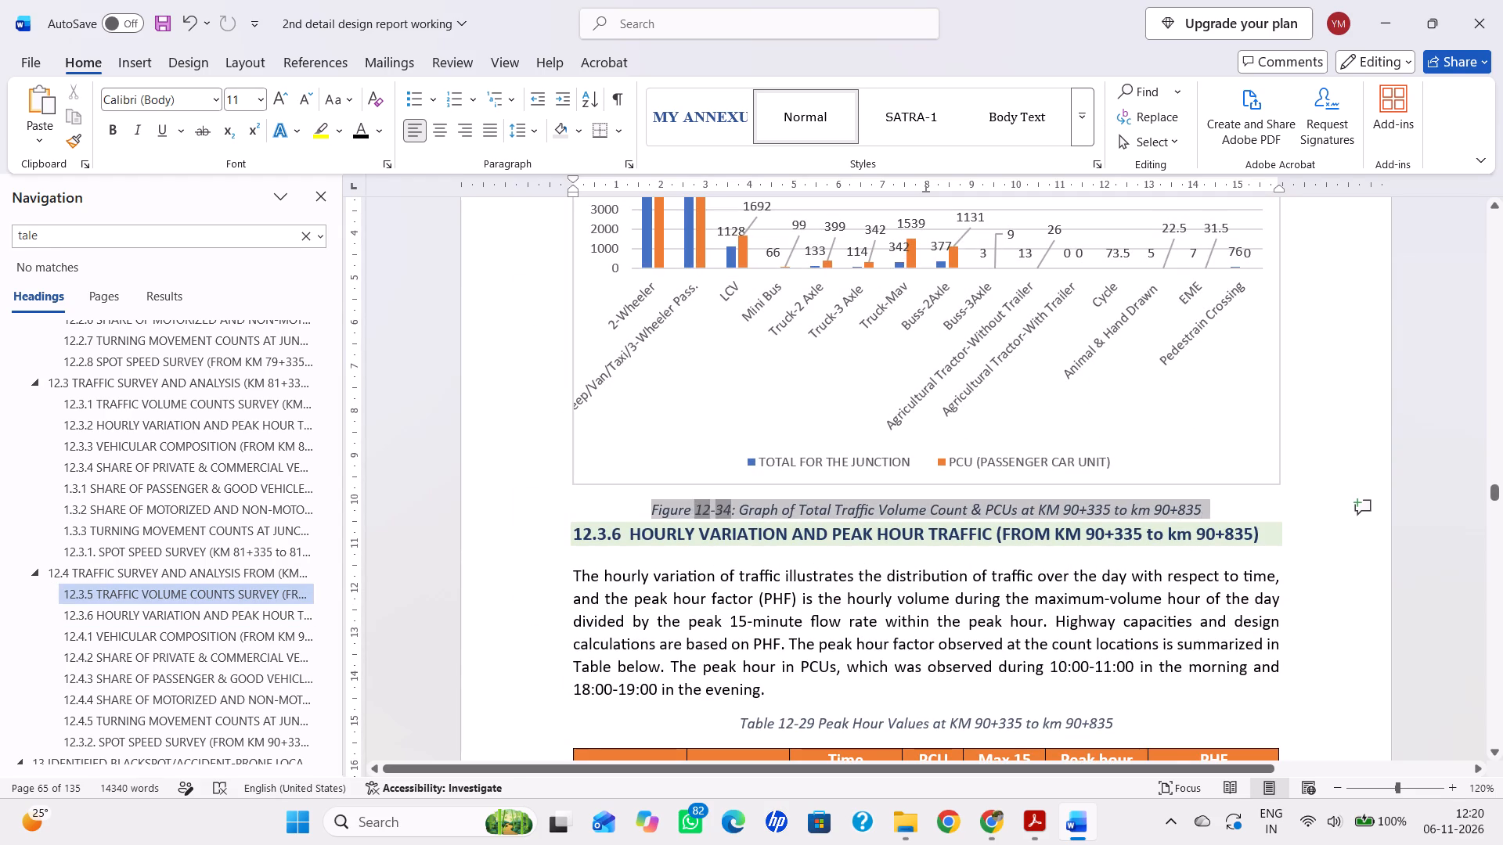
left_click_drag(683, 518, 667, 519)
left_click(667, 519)
left_click_drag(657, 509, 1244, 501)
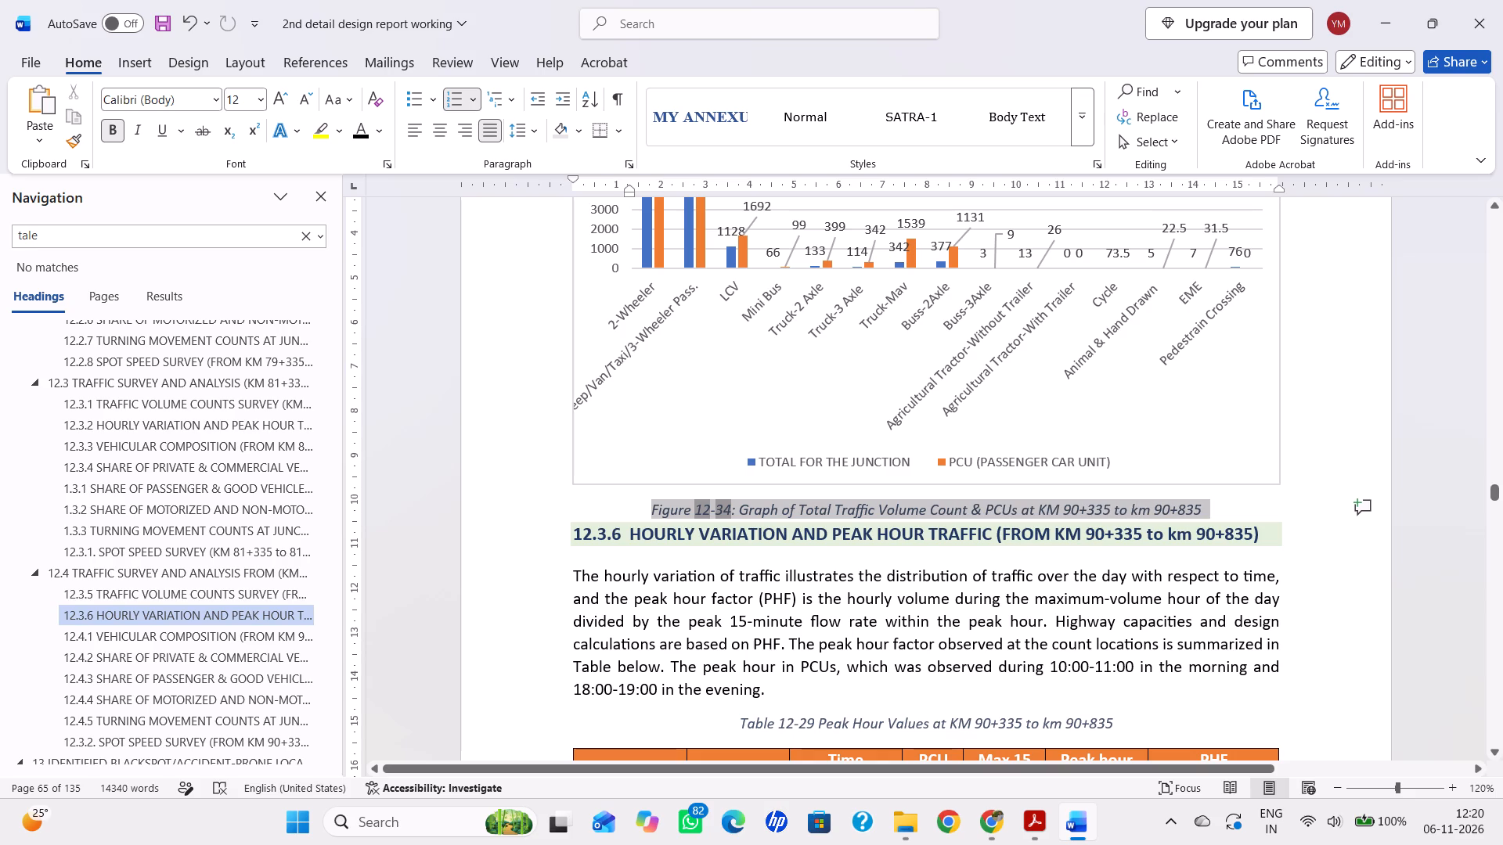
left_click_drag(1244, 501, 1248, 501)
left_click(315, 124)
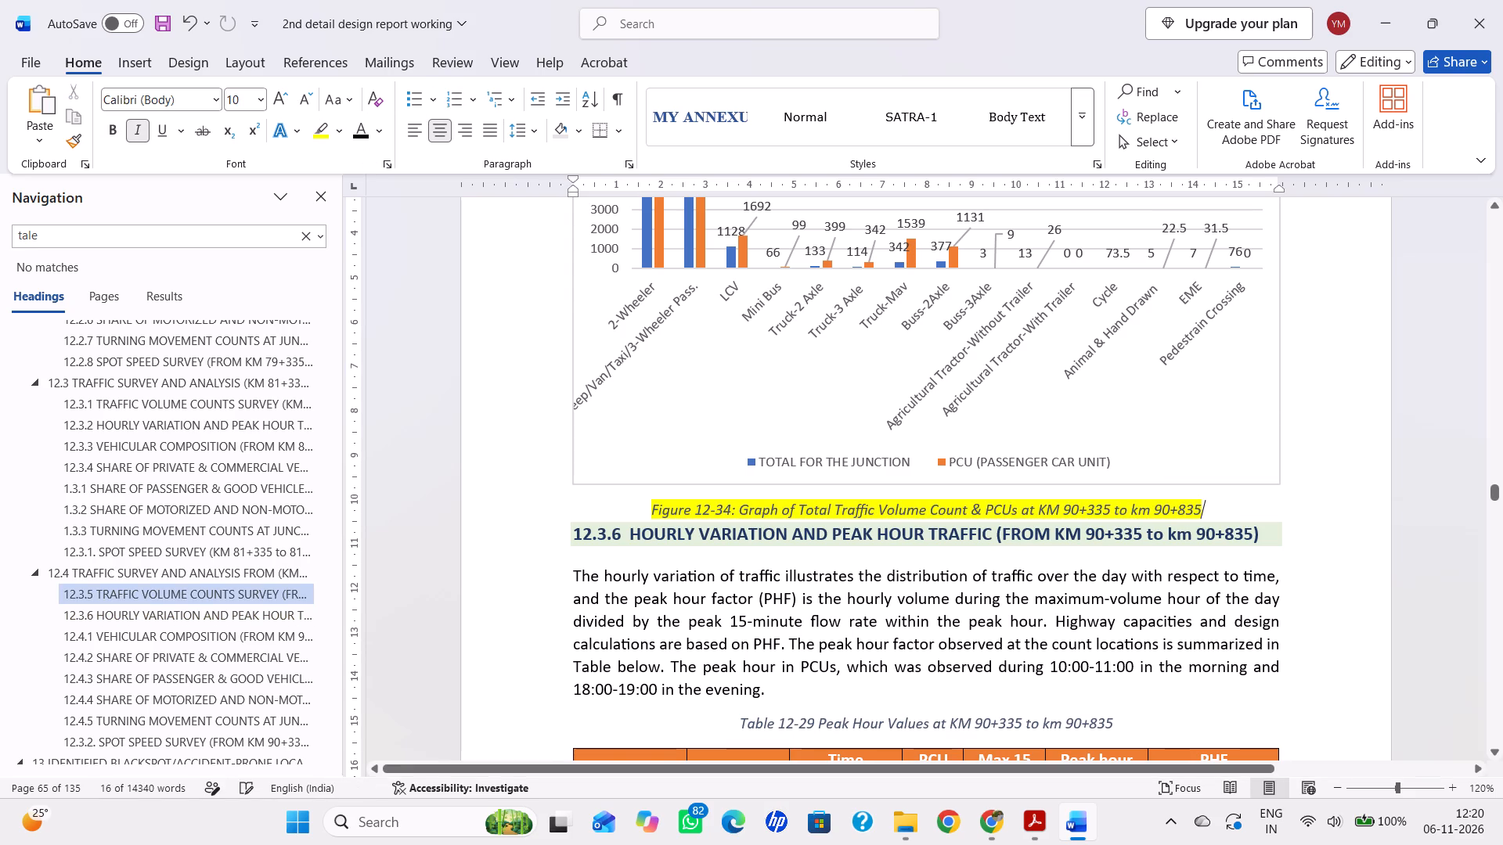
Post a comment reading "jhgf" on the Figure 12-34 traffic volume chart.
scroll(1180, 577, "up", 5)
left_click(1198, 653)
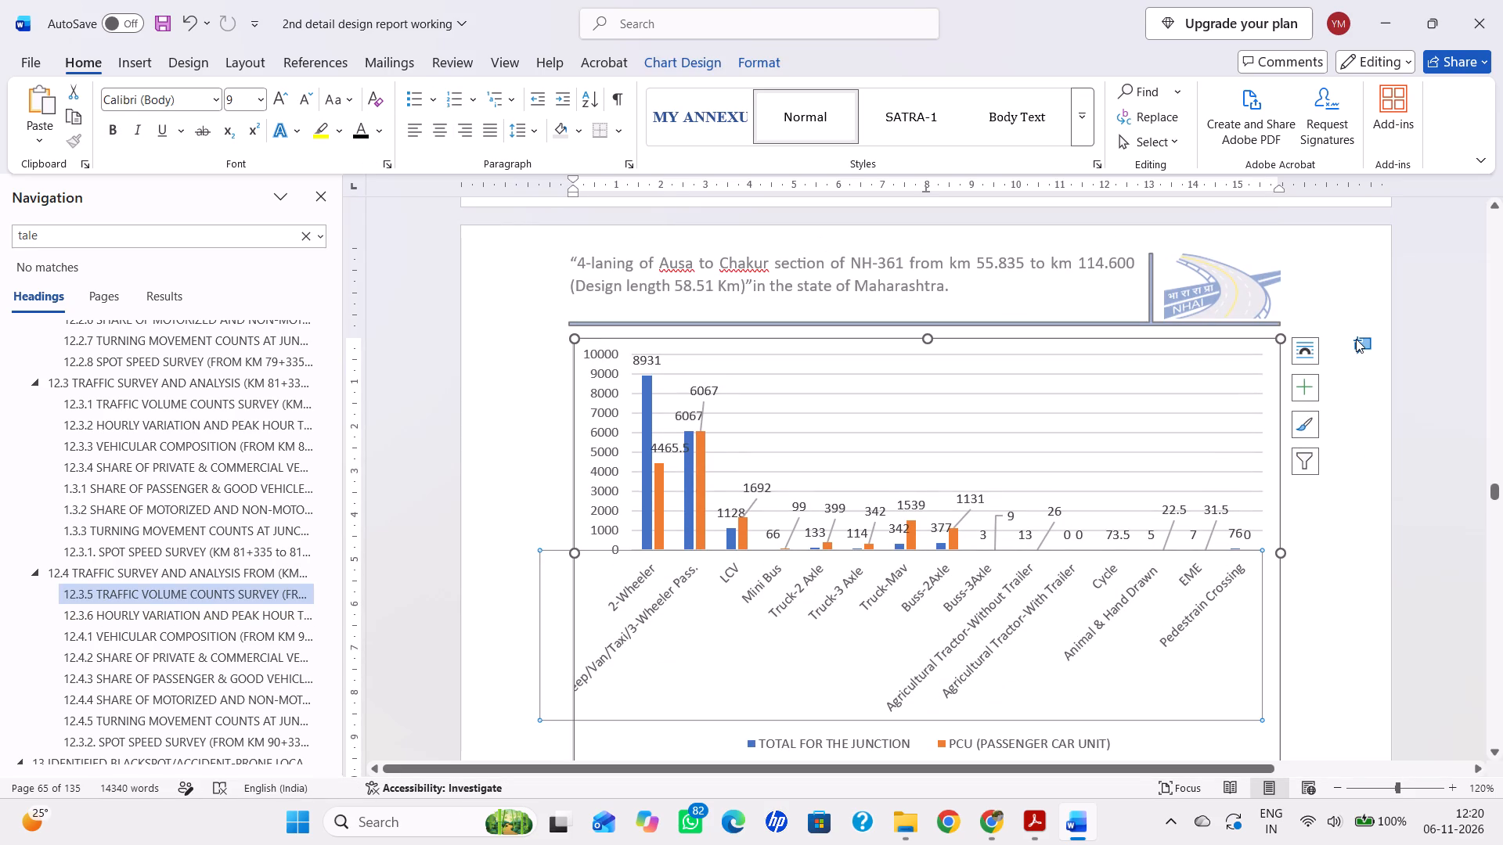
left_click(1328, 486)
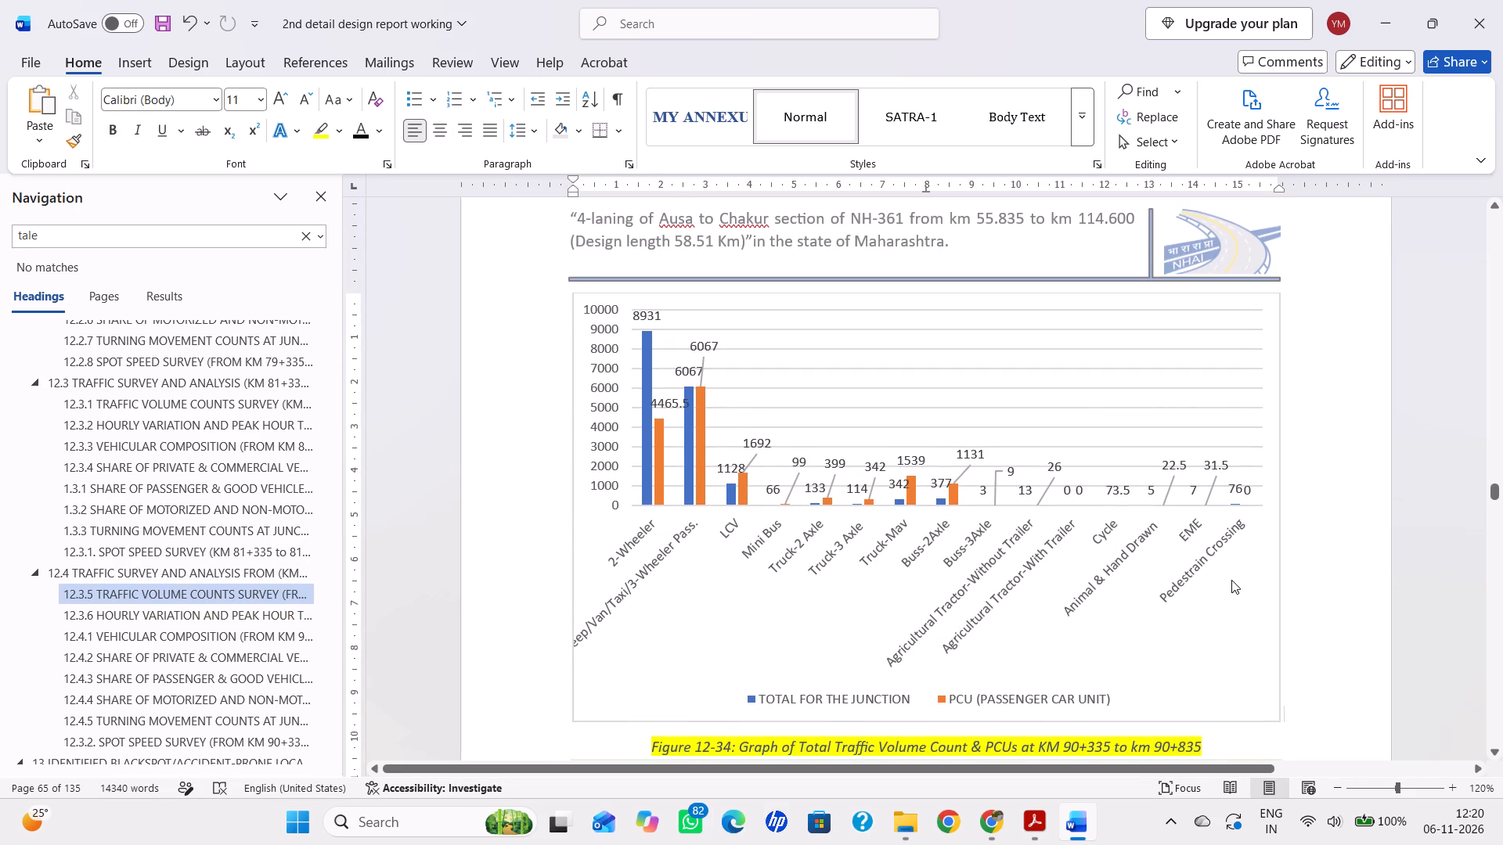
left_click(1231, 581)
left_click(1365, 302)
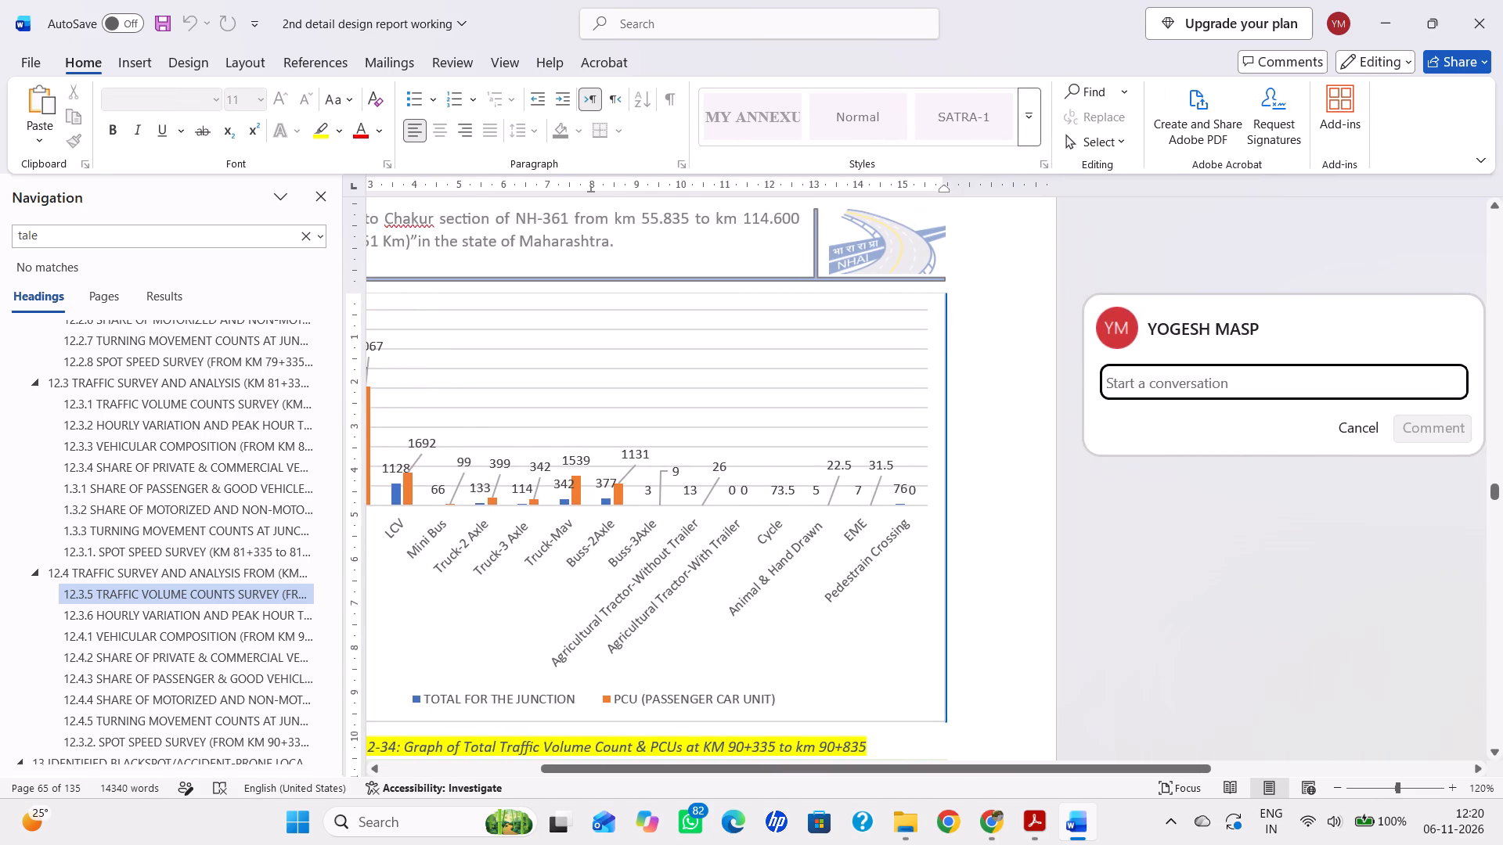
type("jhgf")
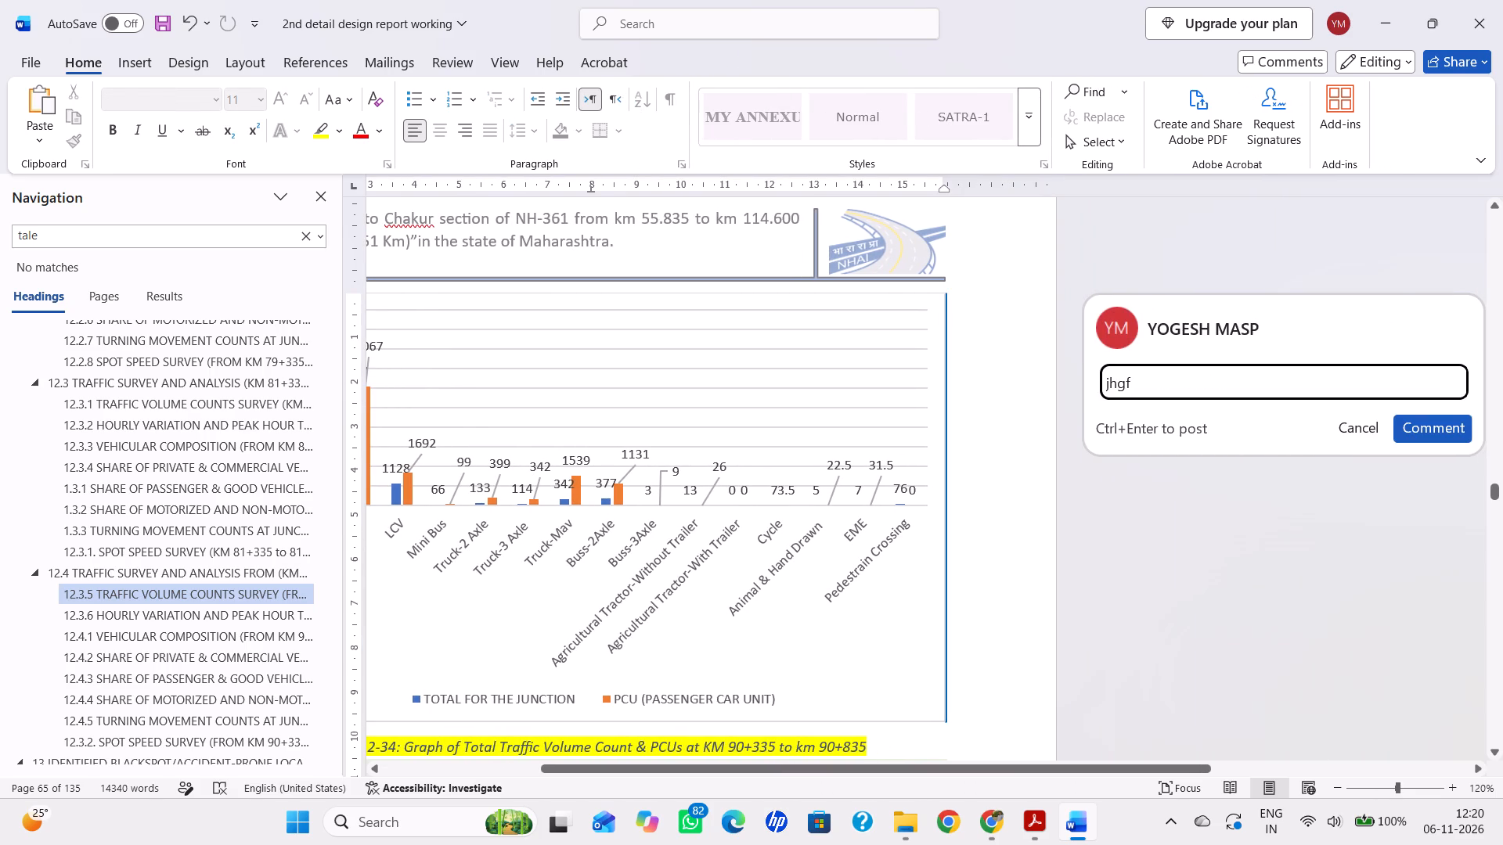
left_click(1201, 462)
left_click(1419, 435)
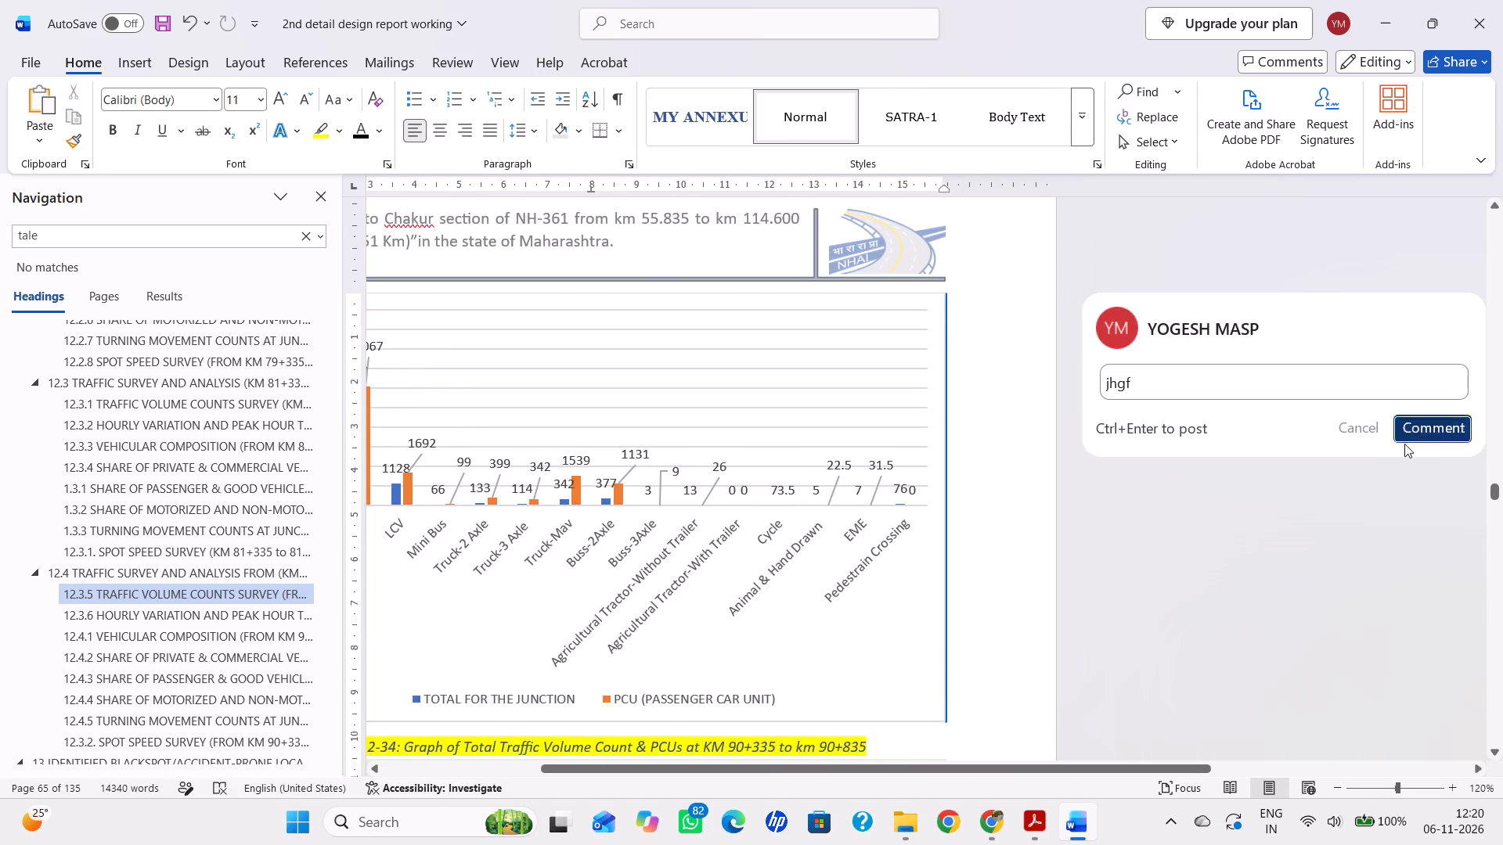
left_click(1115, 548)
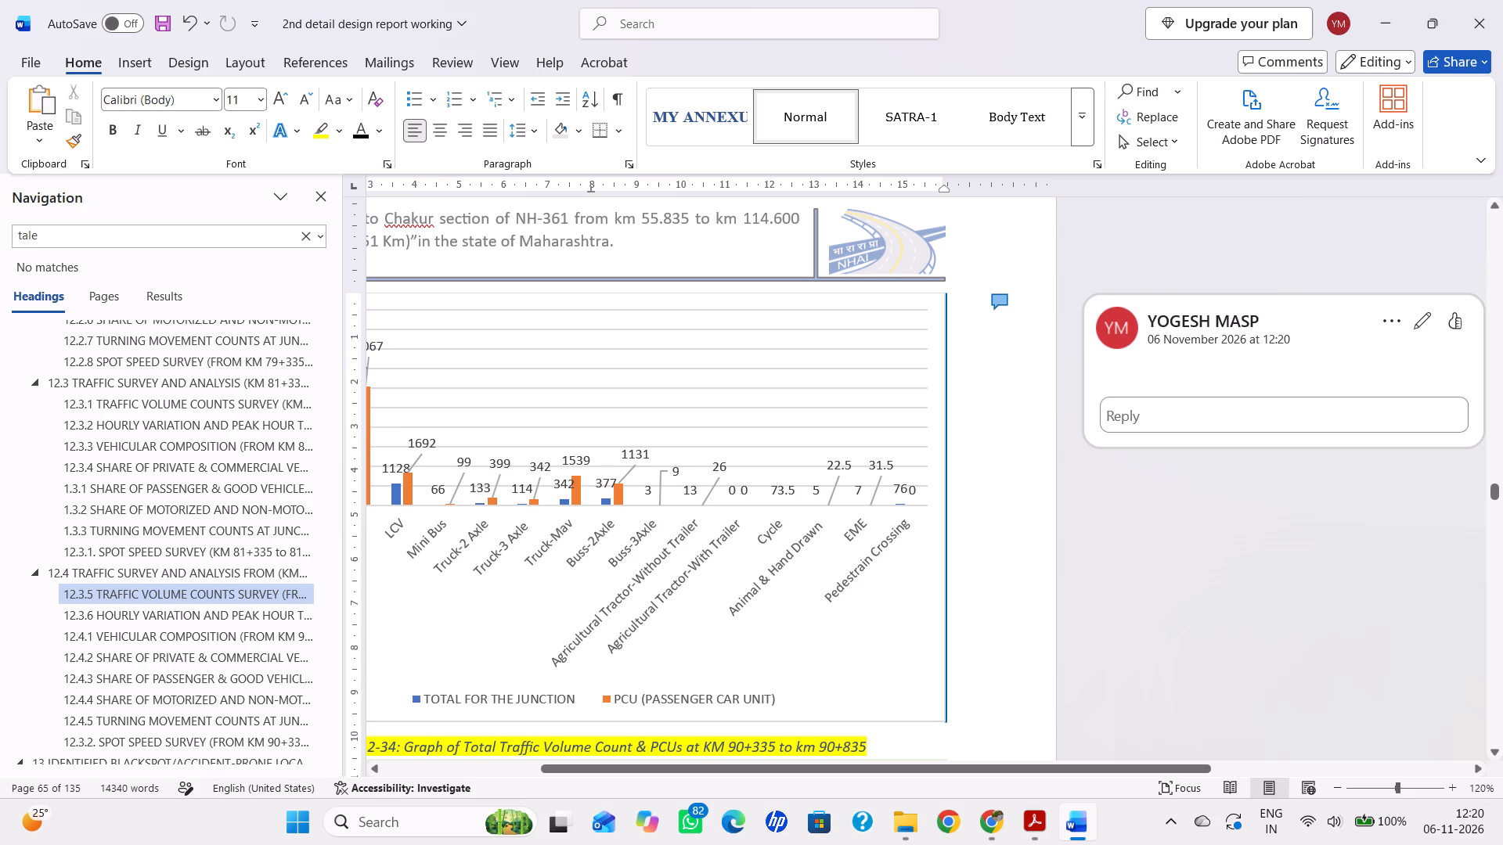
left_click(1000, 463)
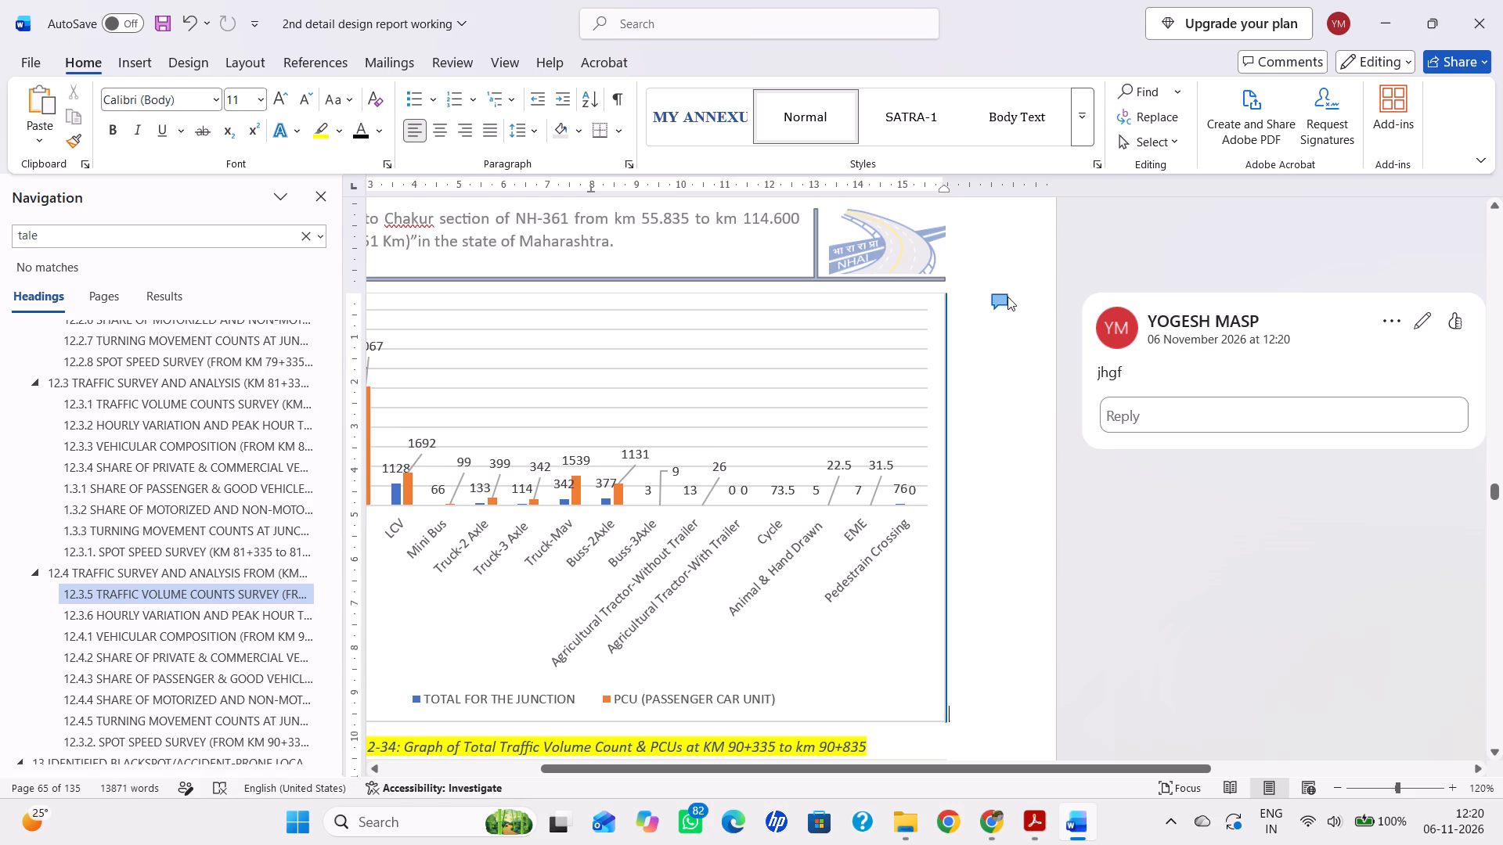
Delete the "jhgf" comment from the Figure 12-34 traffic volume chart.
left_click(1006, 294)
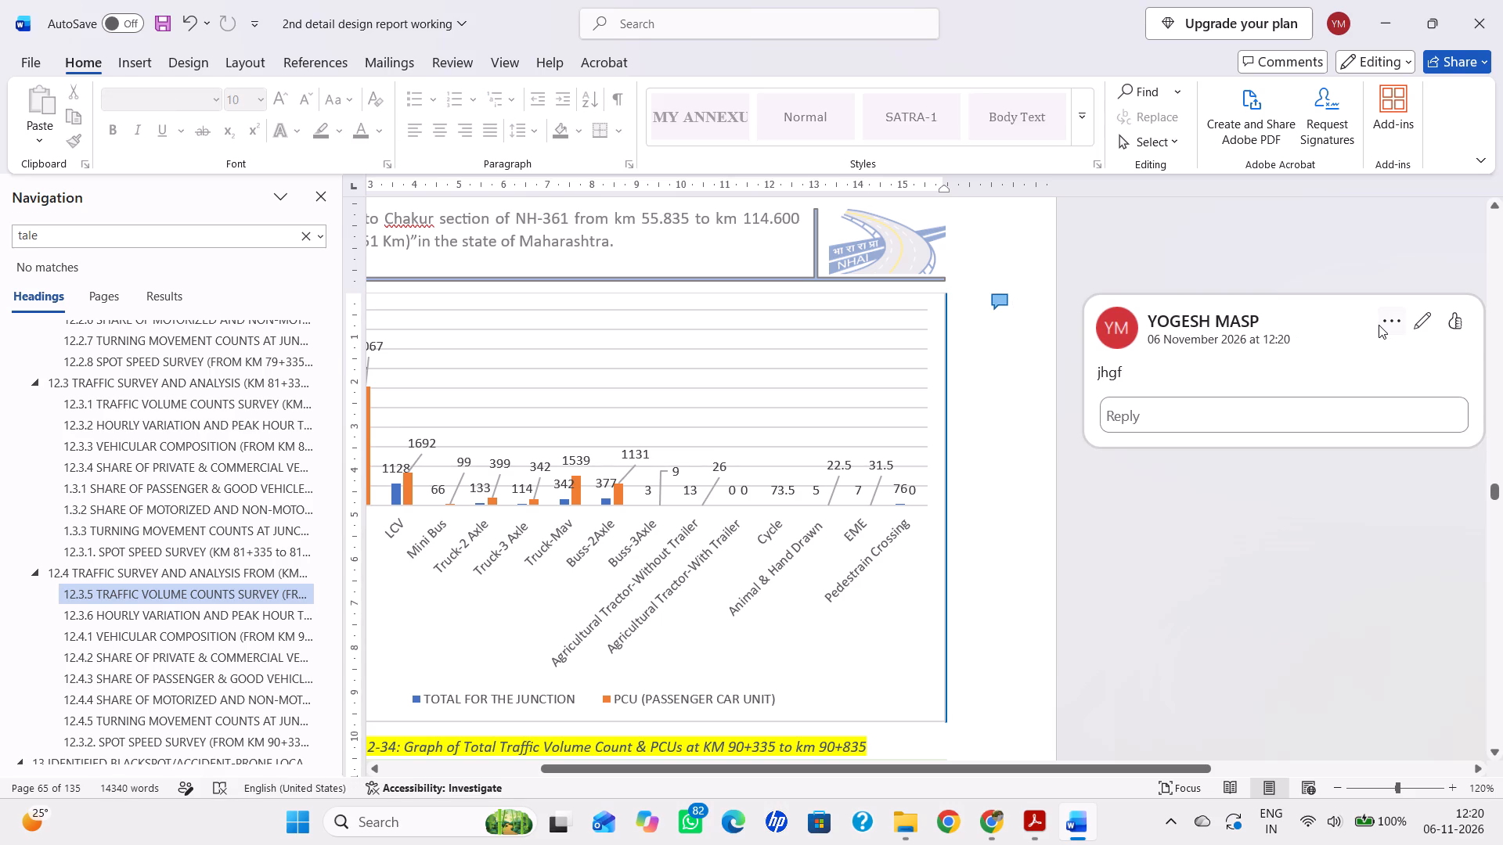
left_click(1379, 325)
left_click(1417, 393)
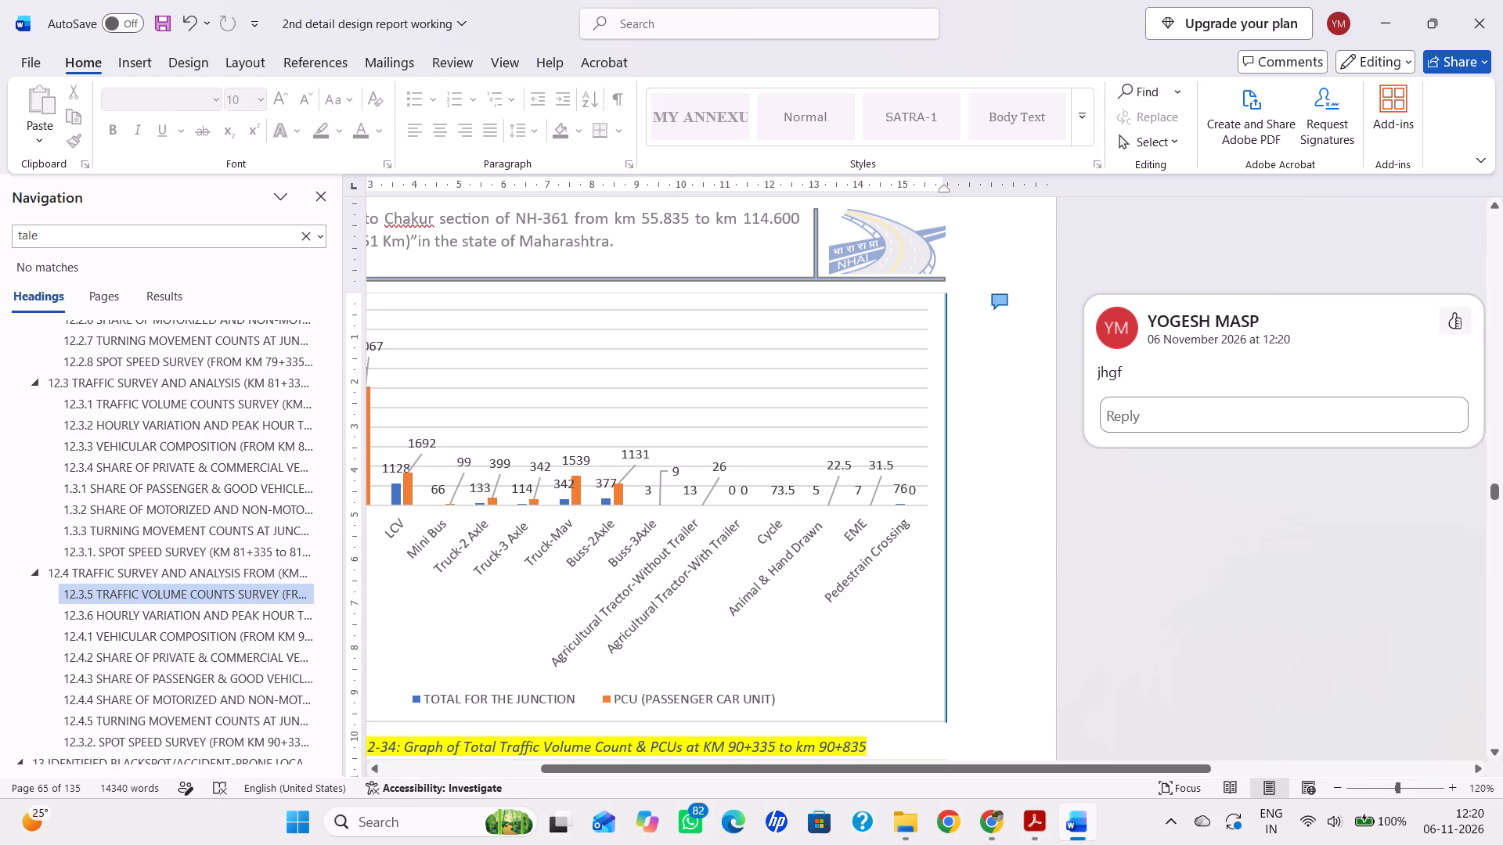
left_click(1297, 545)
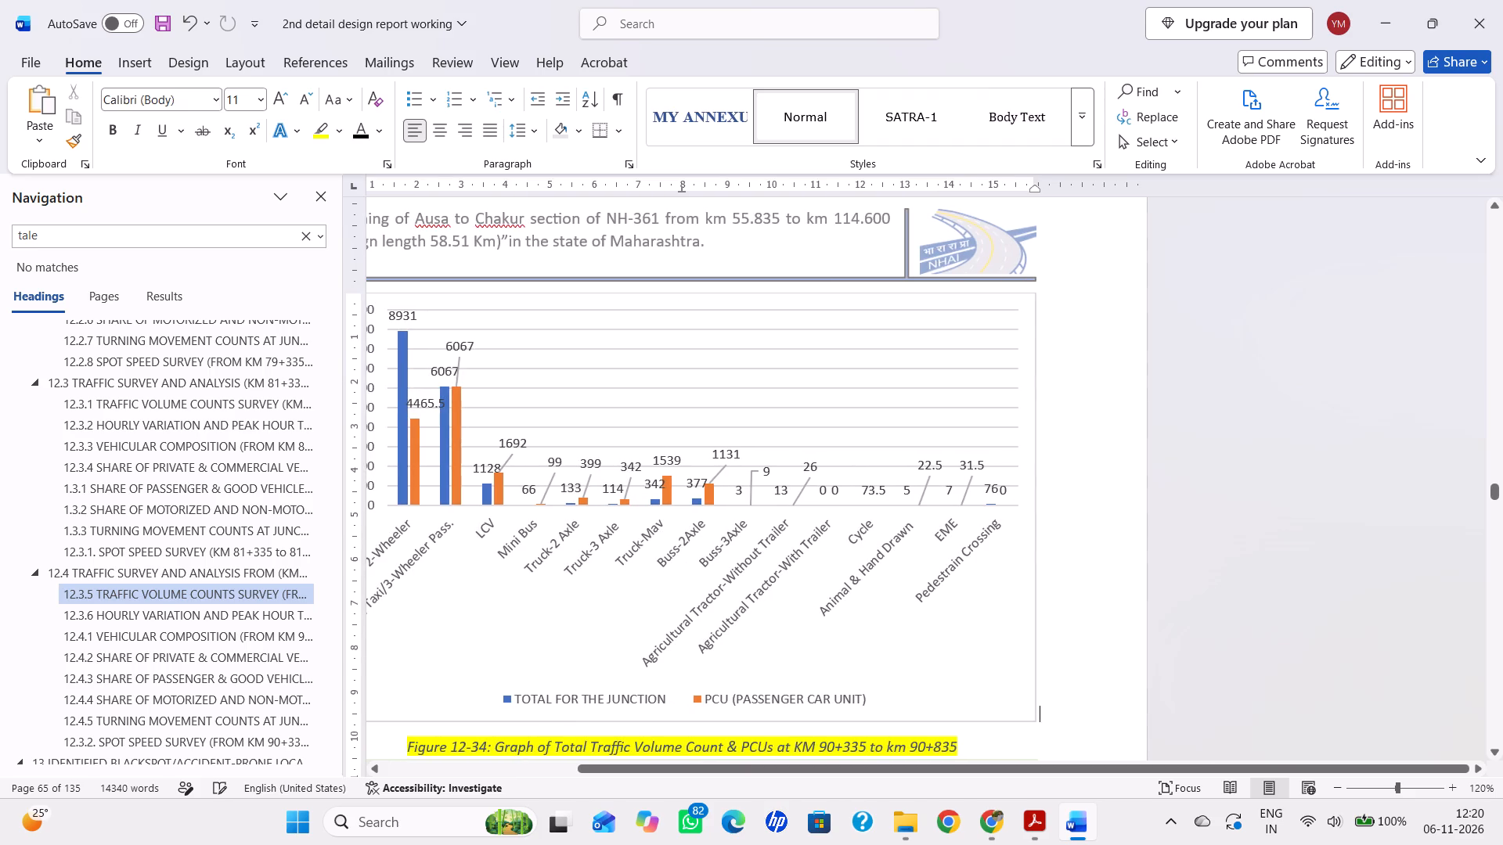
Review the KM 90+335 to 90+835 peak hour table, the morning and evening hourly variation charts, and the vehicular composition text and Table 12-30.
scroll(1101, 563, "down", 6)
scroll(1000, 551, "right", 1)
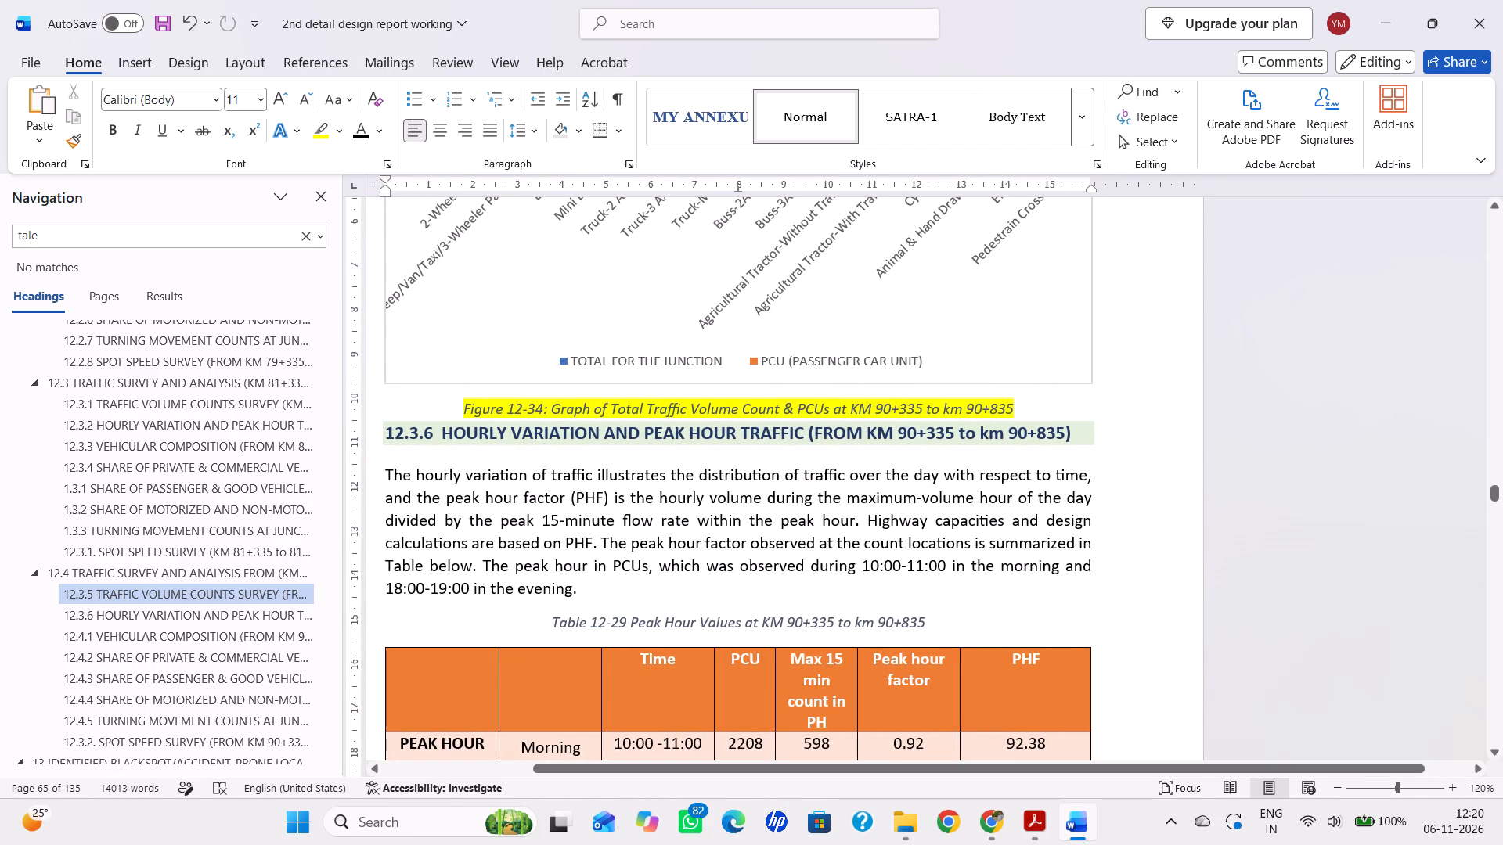
scroll(587, 553, "down", 1, "ctrl")
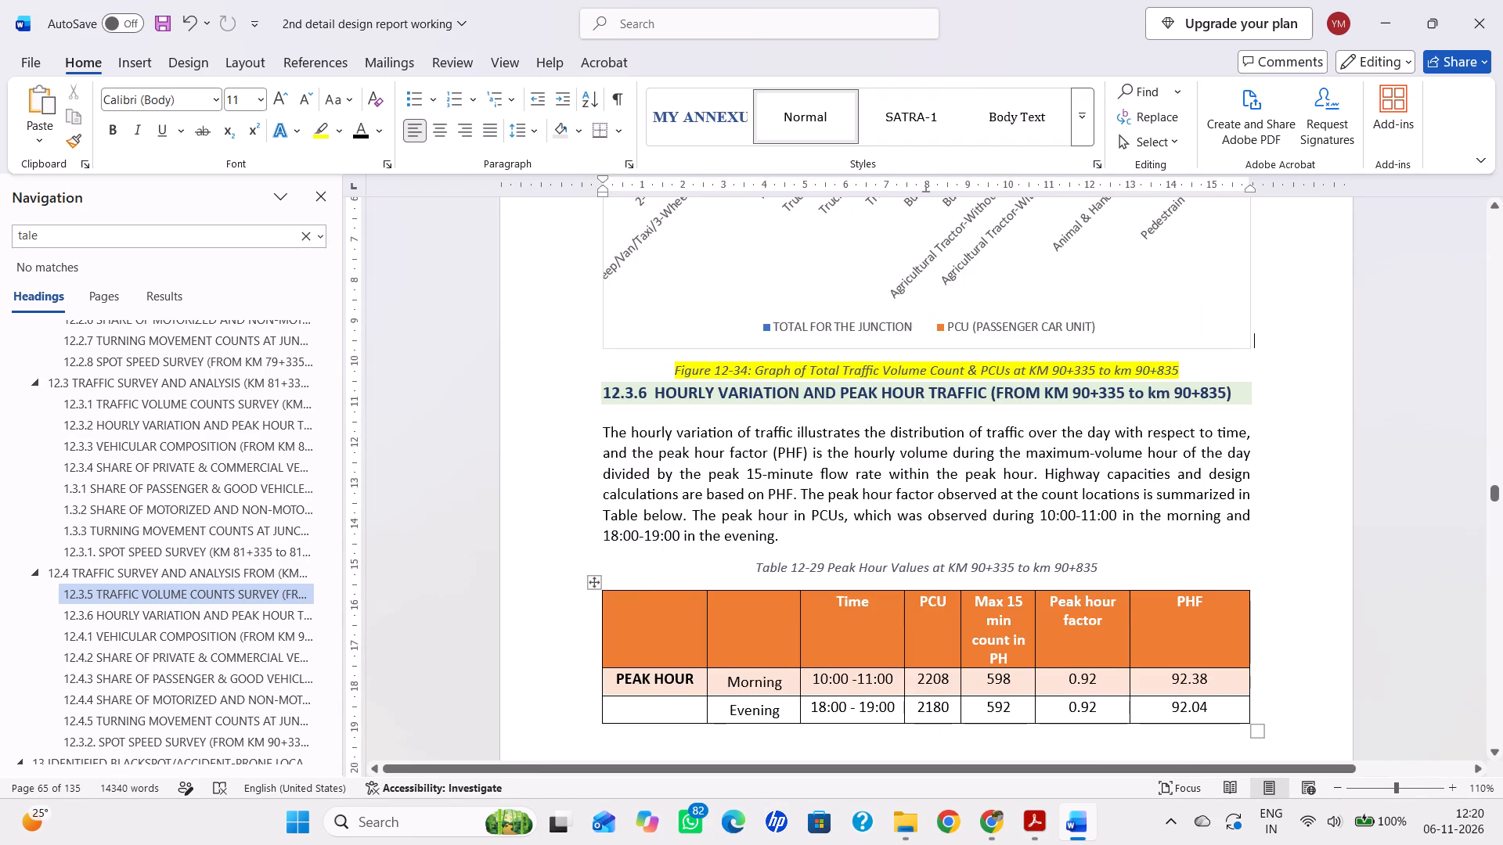
scroll(1106, 518, "up", 5)
scroll(1106, 518, "down", 5)
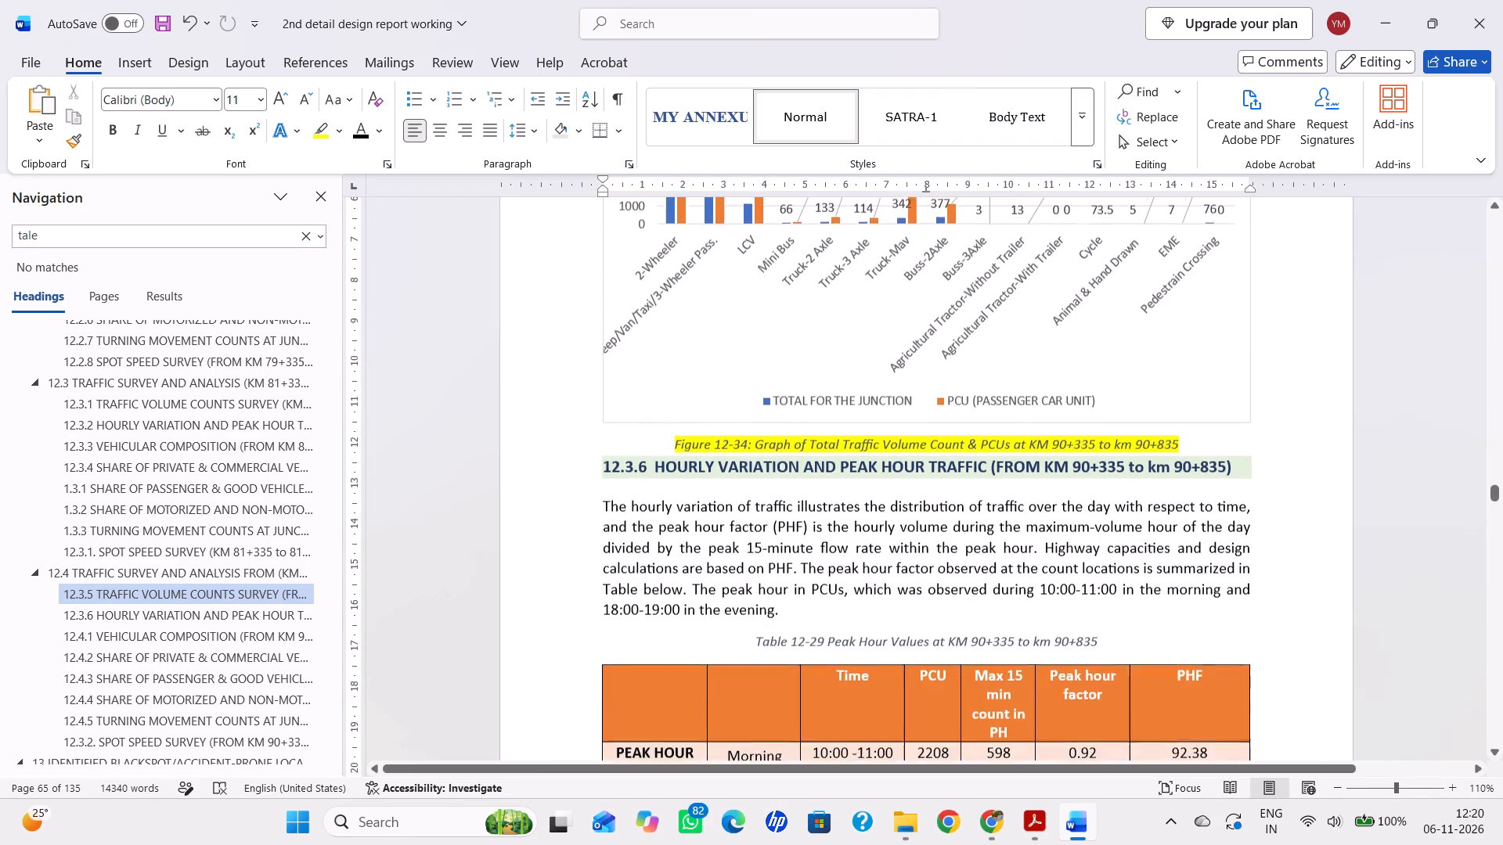
scroll(1106, 518, "down", 16)
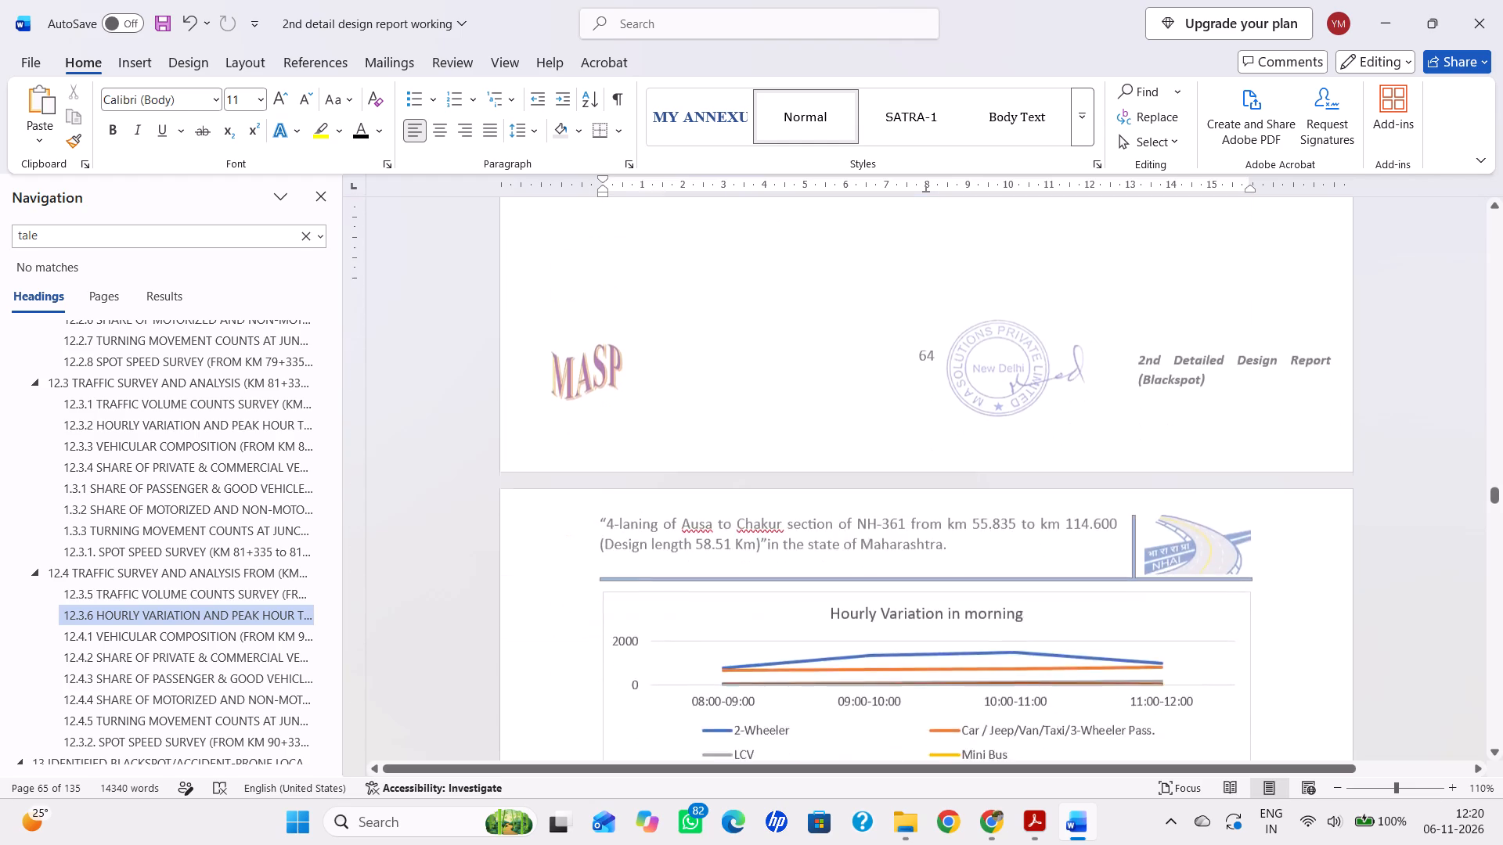
scroll(1108, 519, "down", 7)
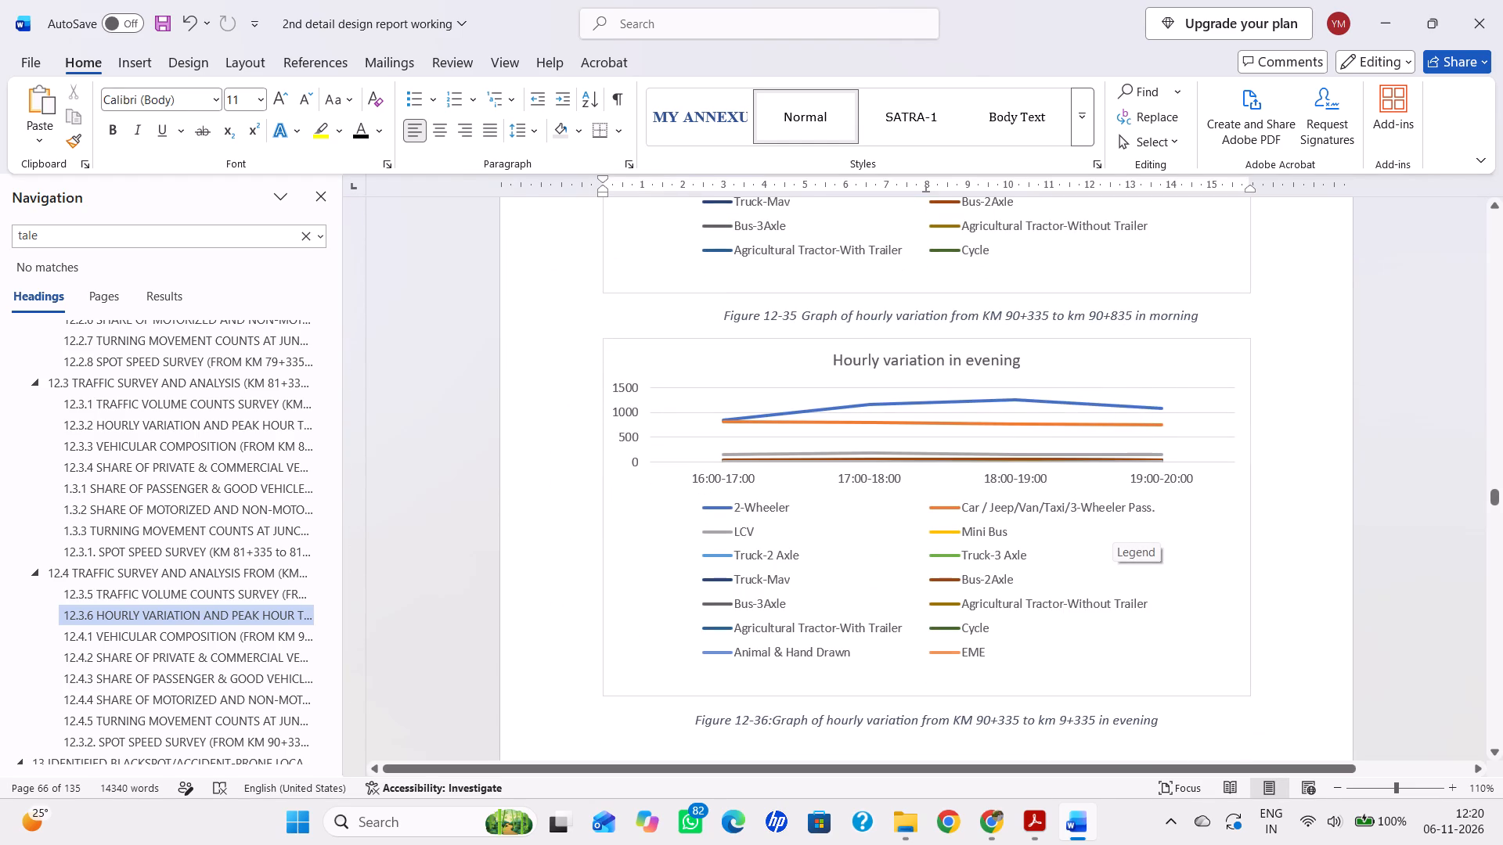
scroll(1123, 552, "up", 1)
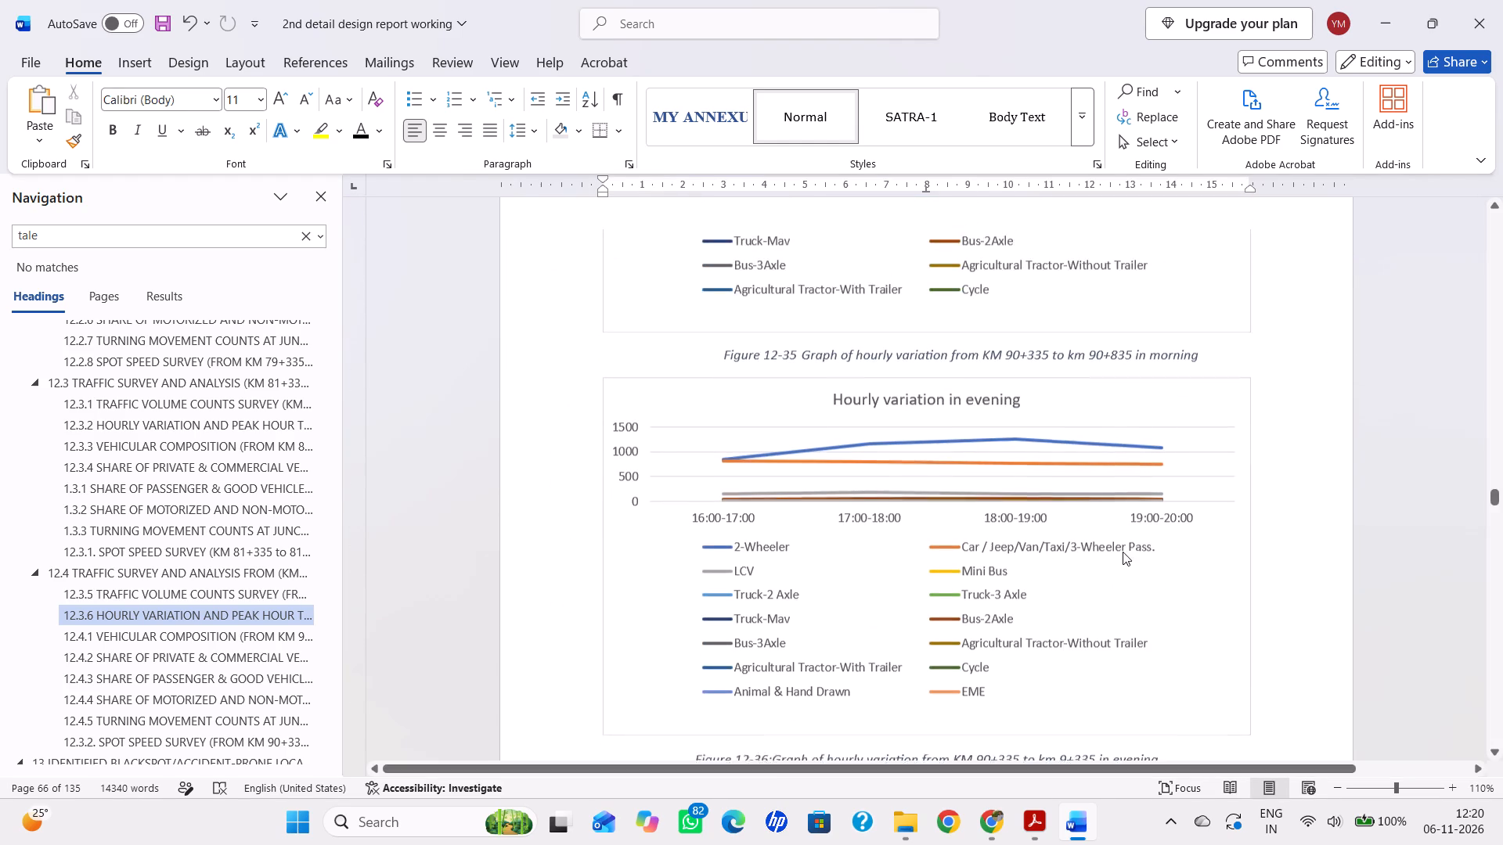
scroll(1123, 552, "down", 19)
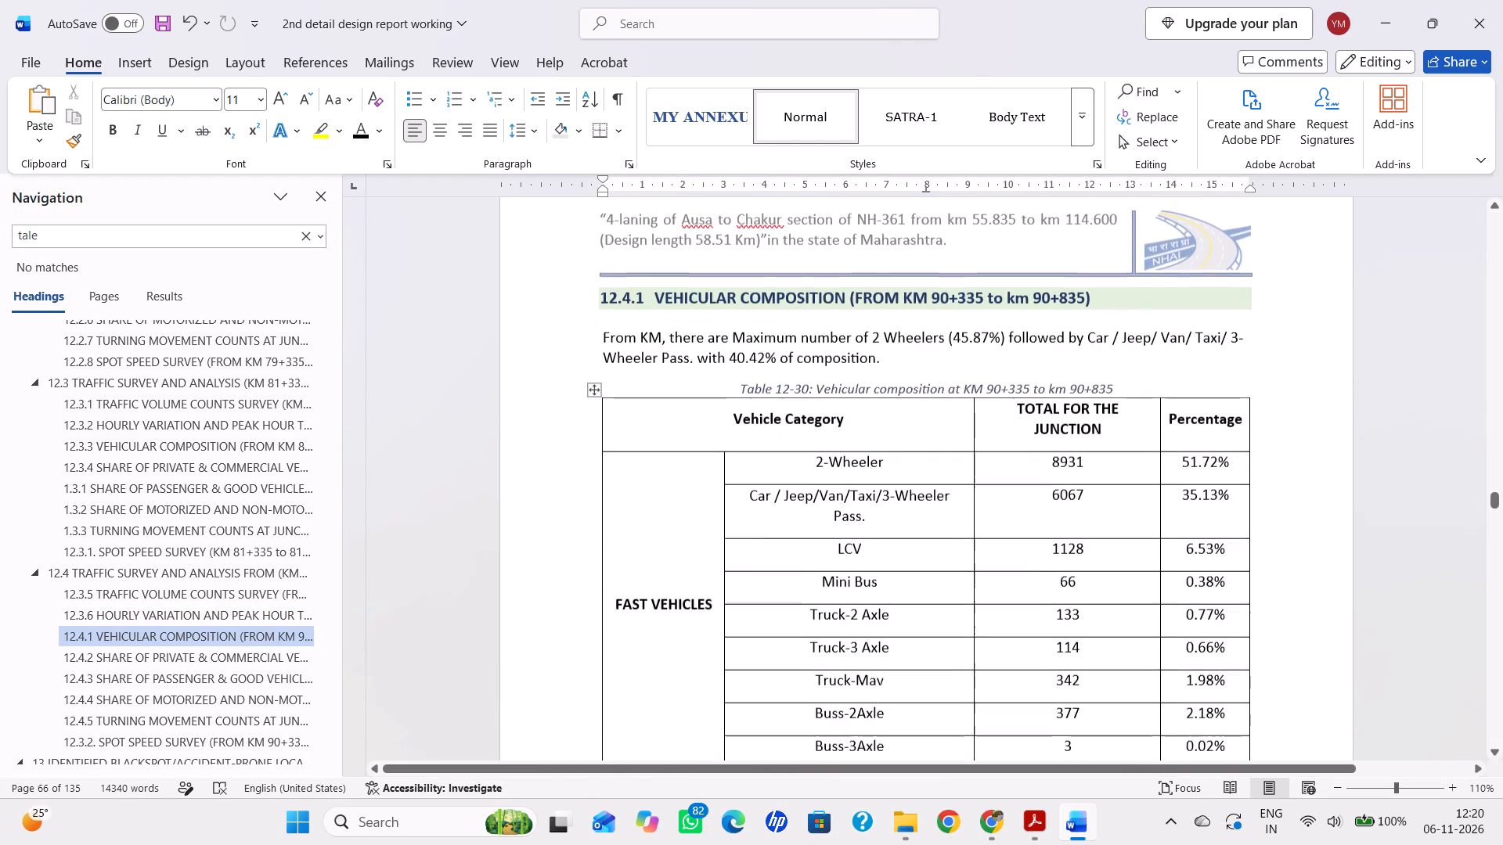
scroll(1130, 561, "down", 4)
scroll(1130, 561, "up", 3)
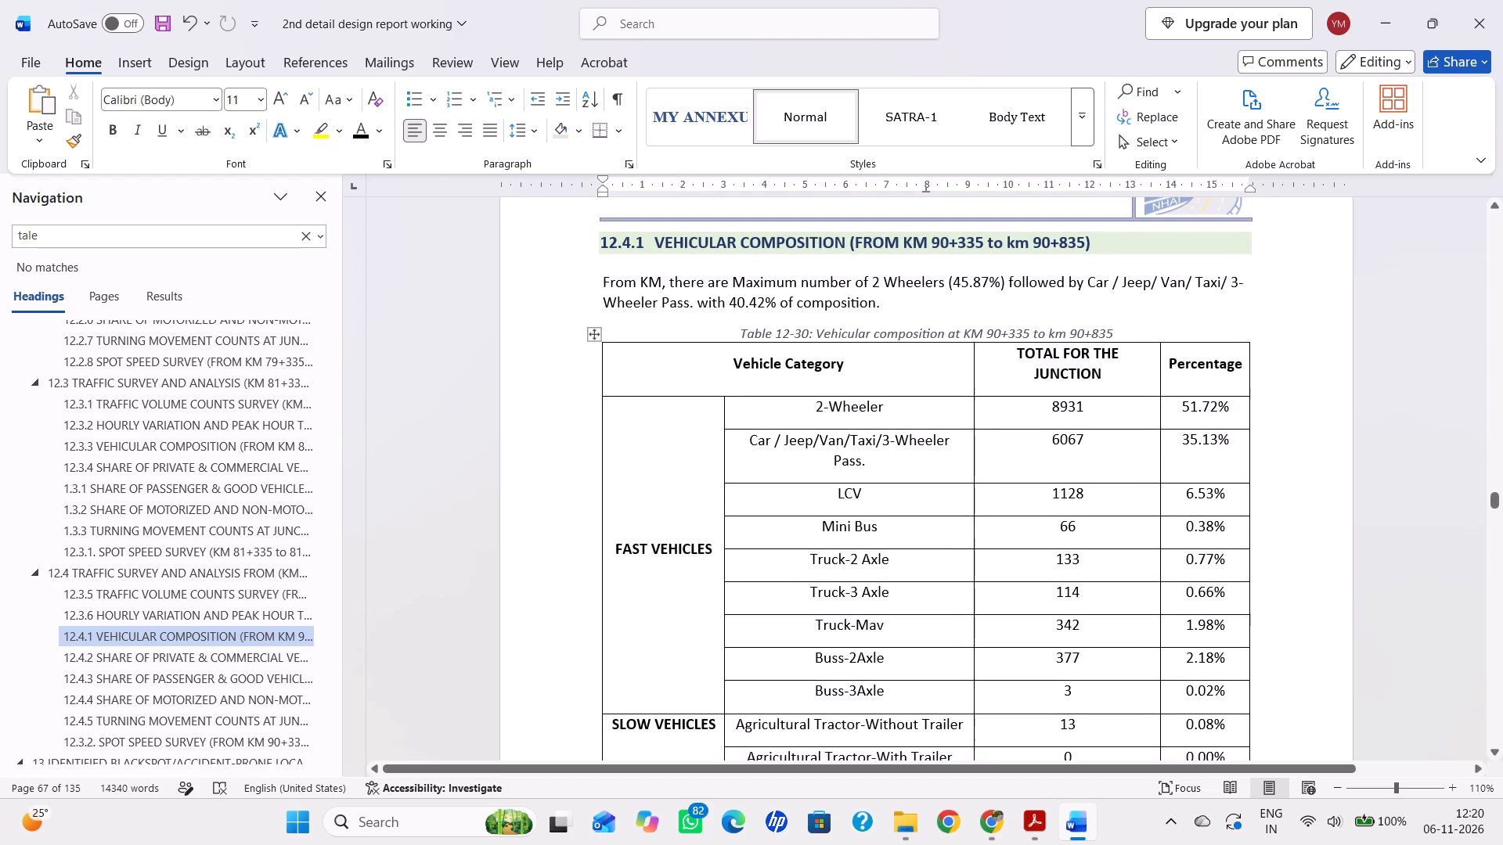
Highlight in yellow the composition sentence beginning "From KM 79+300" under heading 12.3.3, above Table 12-21.
left_click(175, 439)
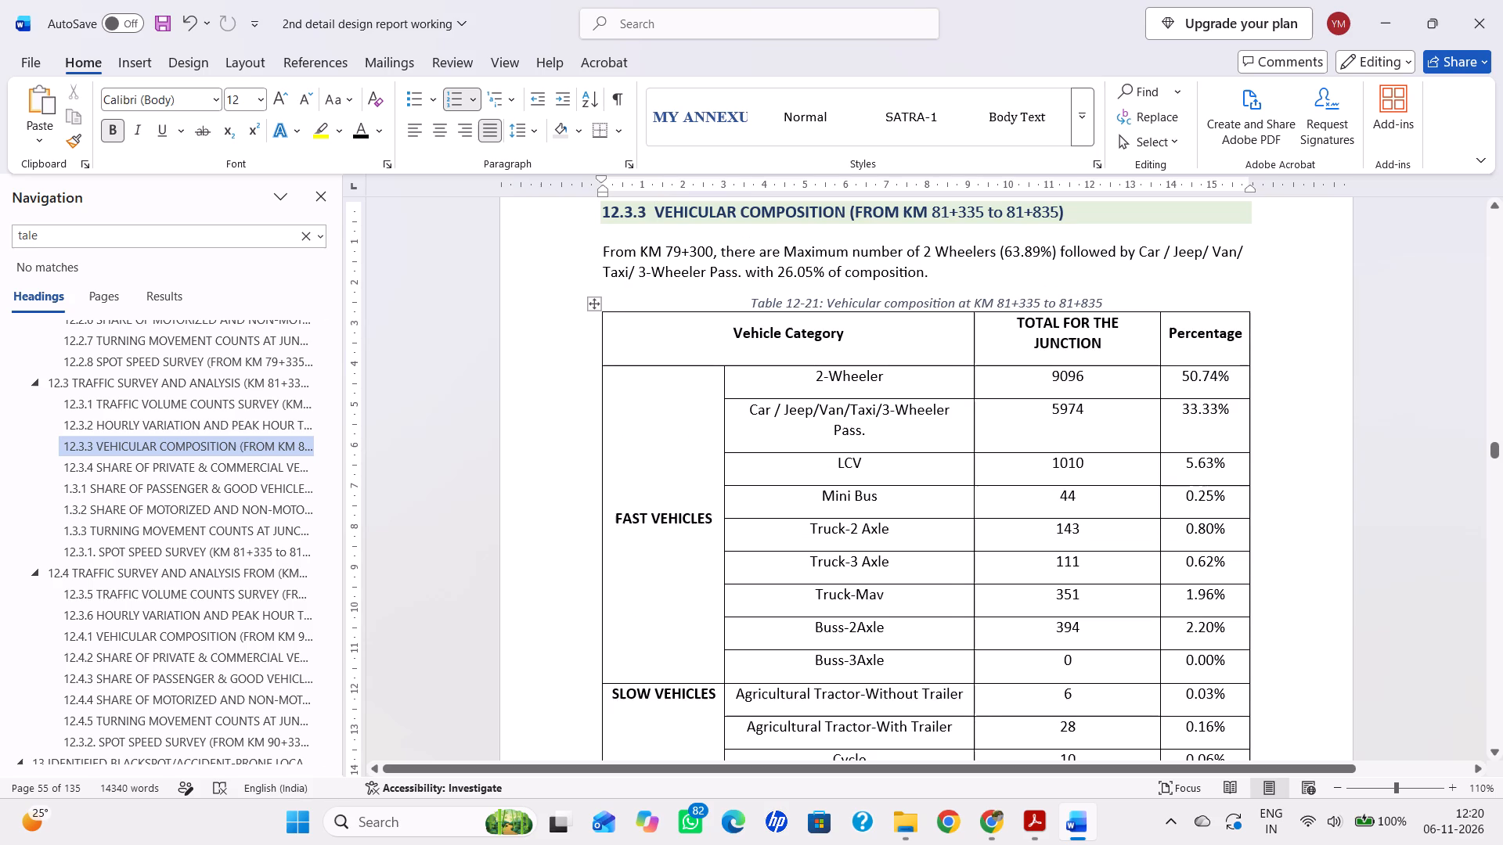
left_click_drag(618, 251, 830, 279)
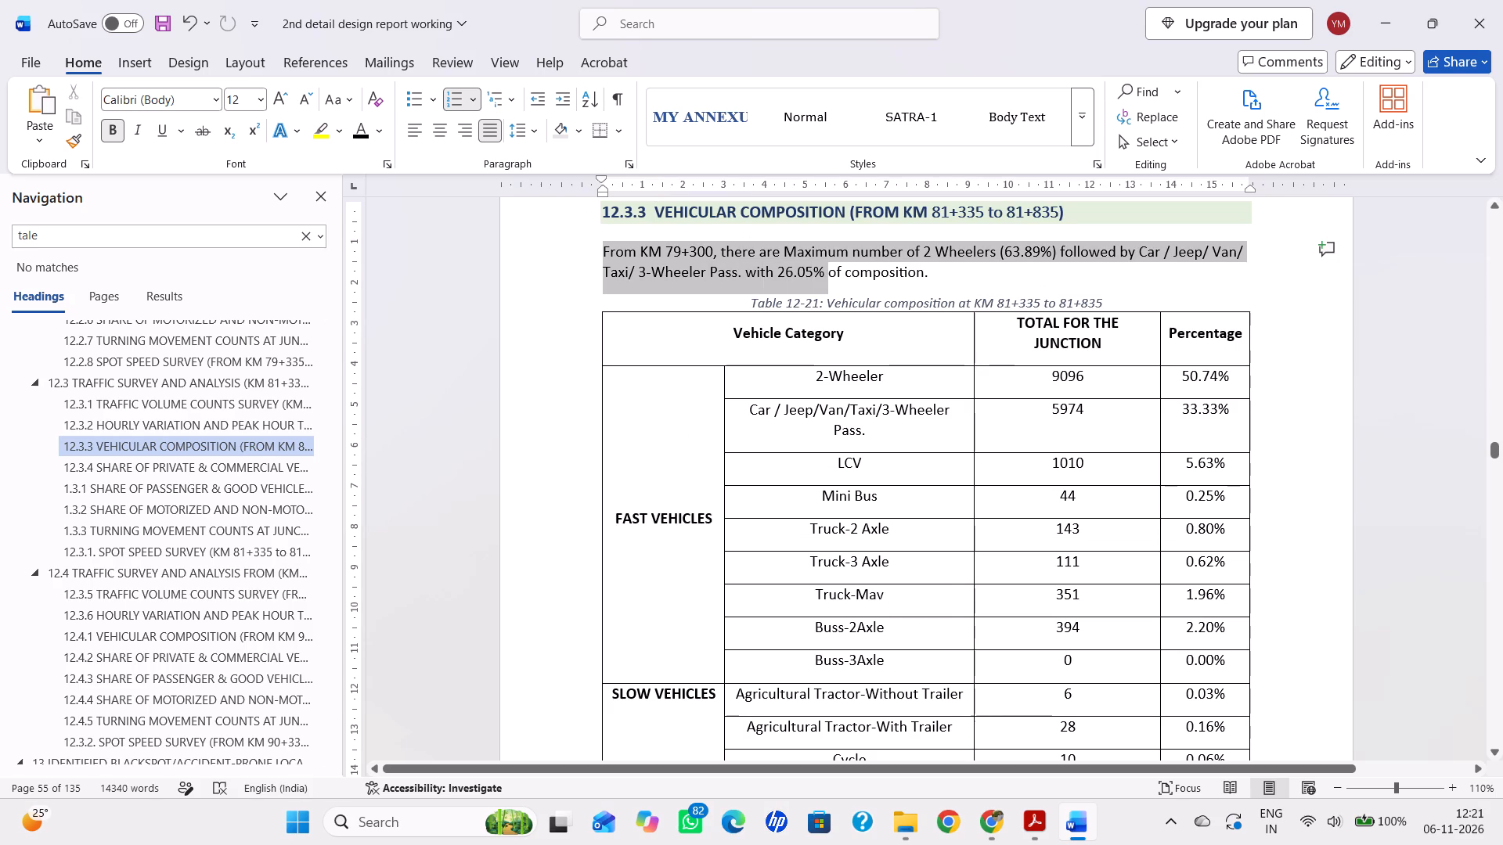
left_click_drag(830, 279, 963, 275)
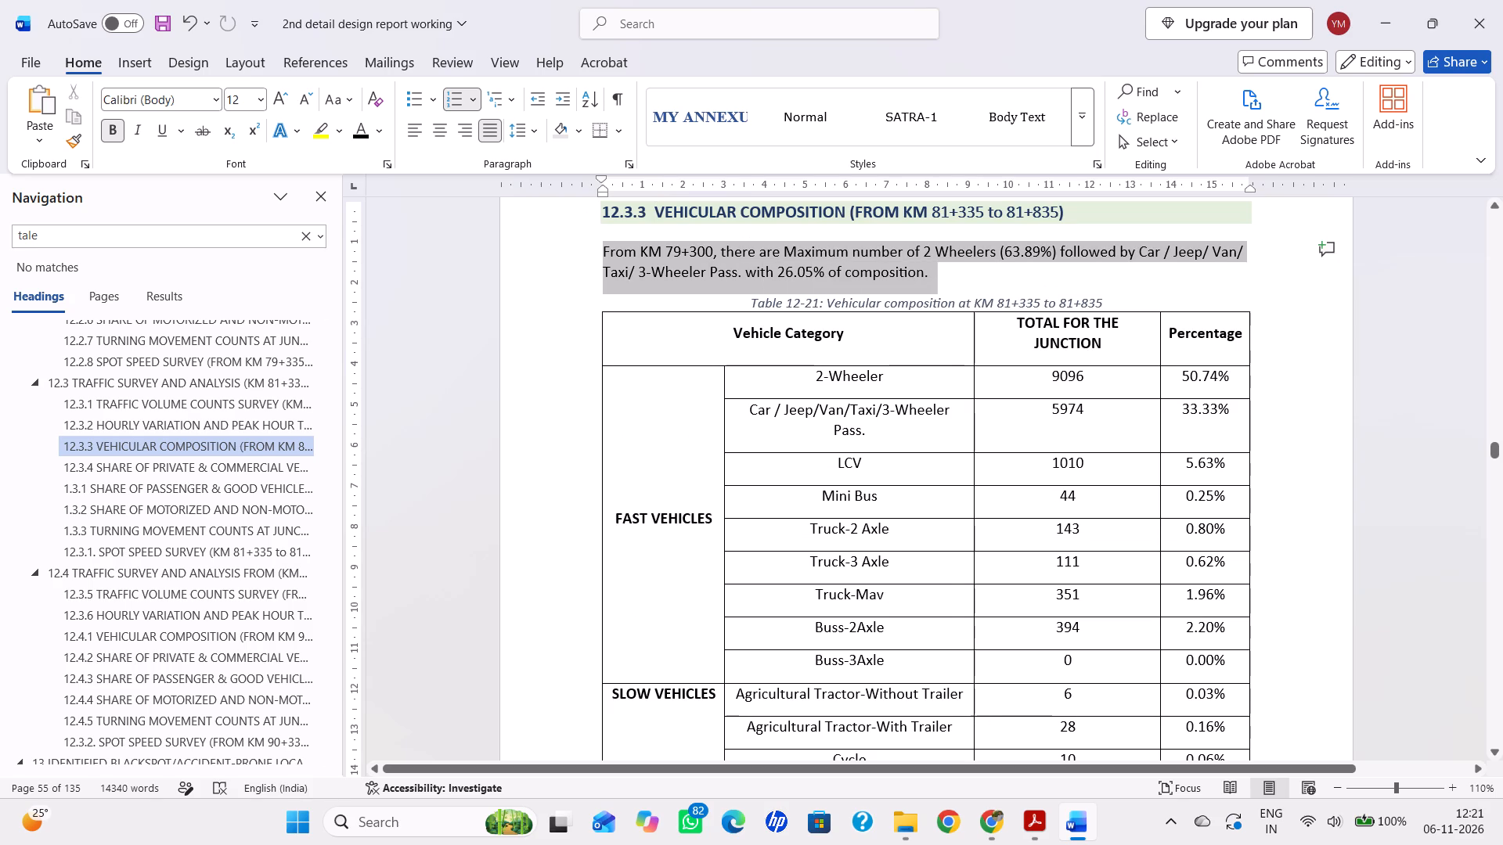
left_click(325, 131)
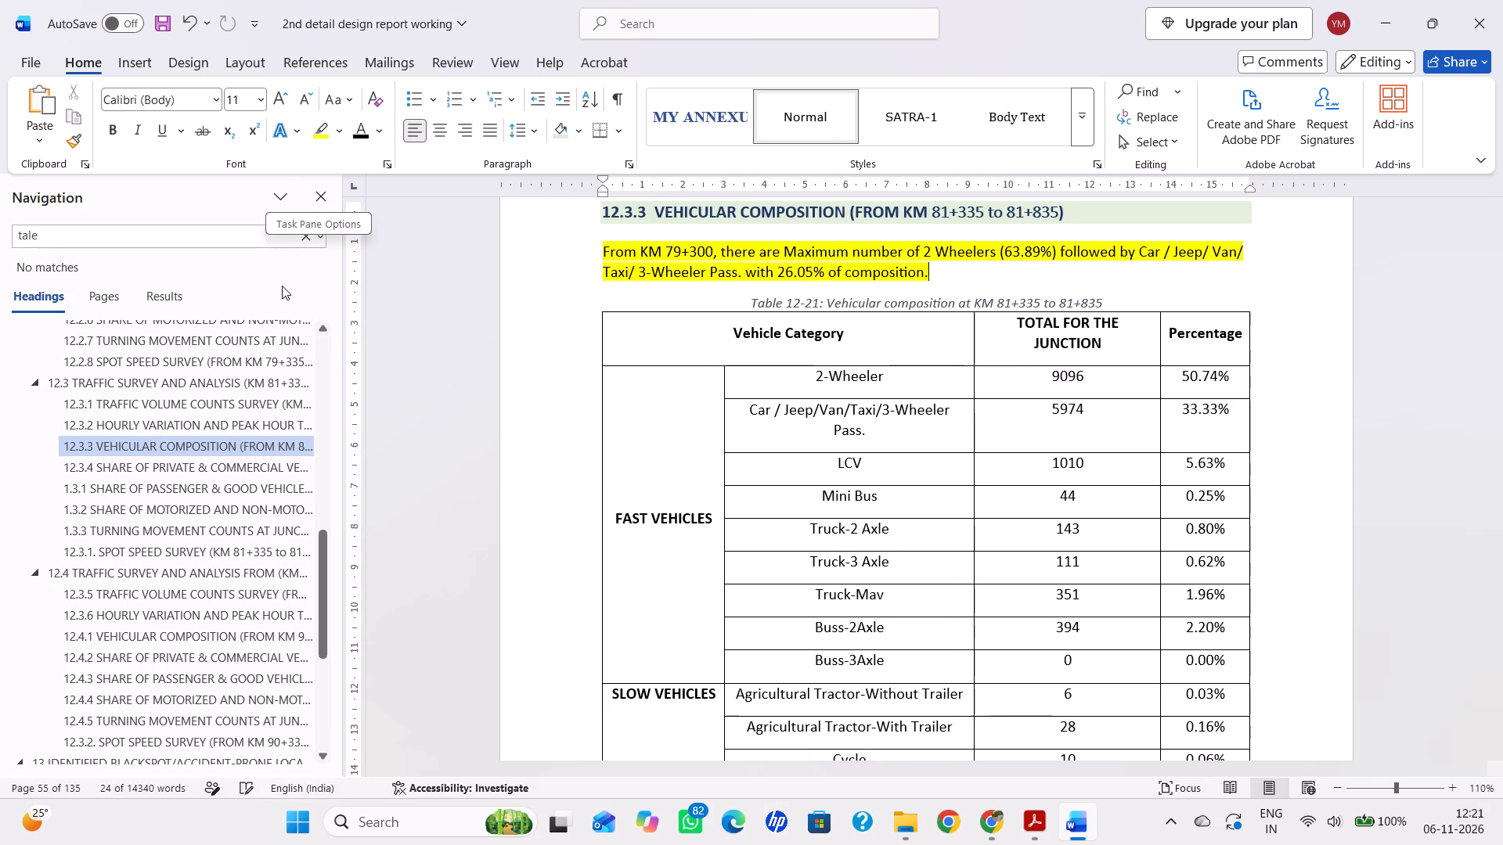
Renumber the Traffic Volume Counts Survey heading in section 12.4 as "12.4.1." and save the document.
scroll(921, 501, "down", 19)
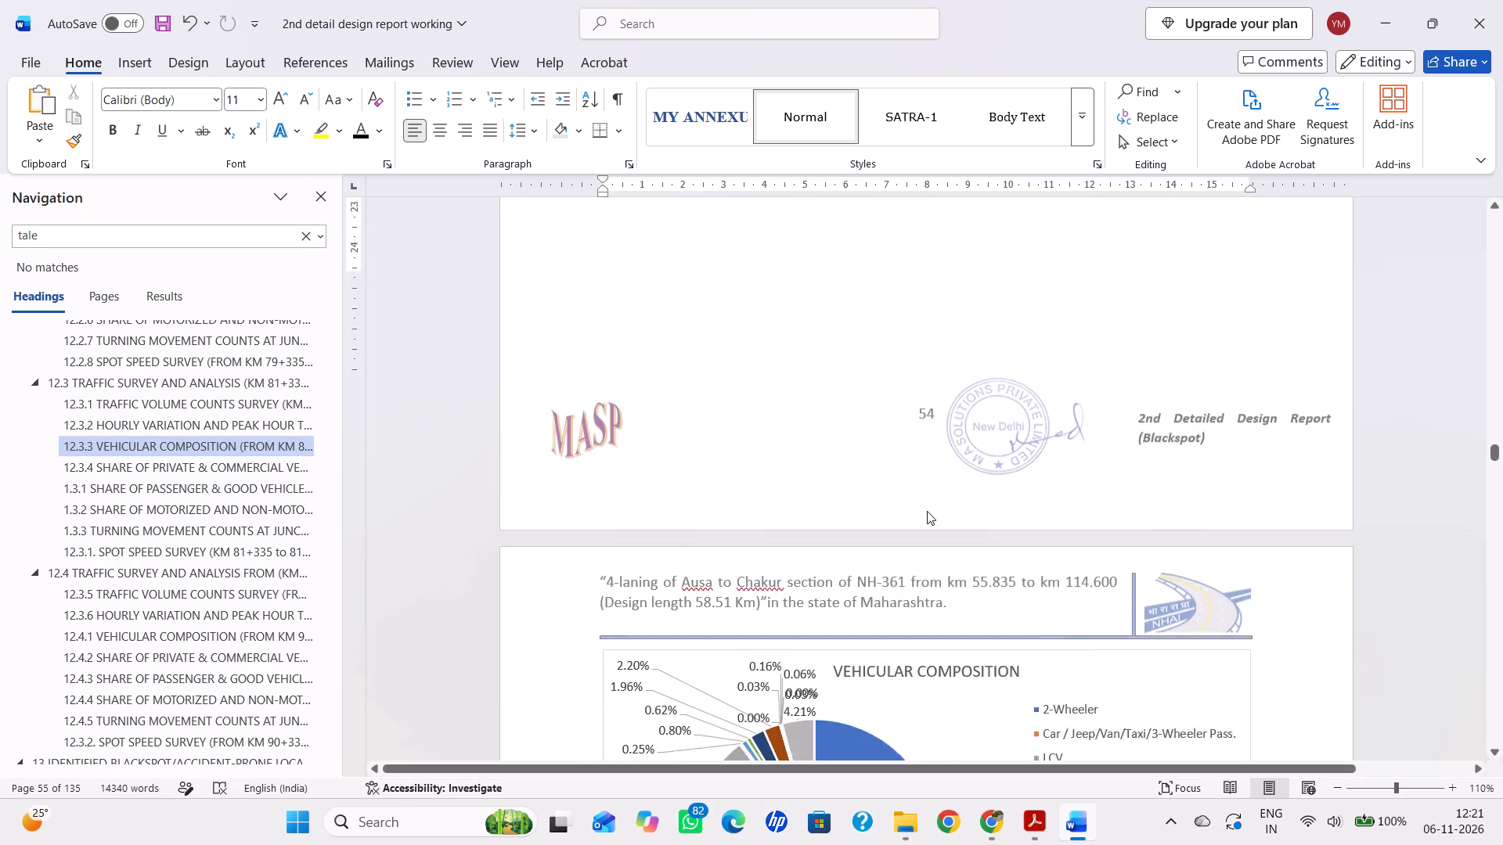
scroll(927, 511, "down", 3)
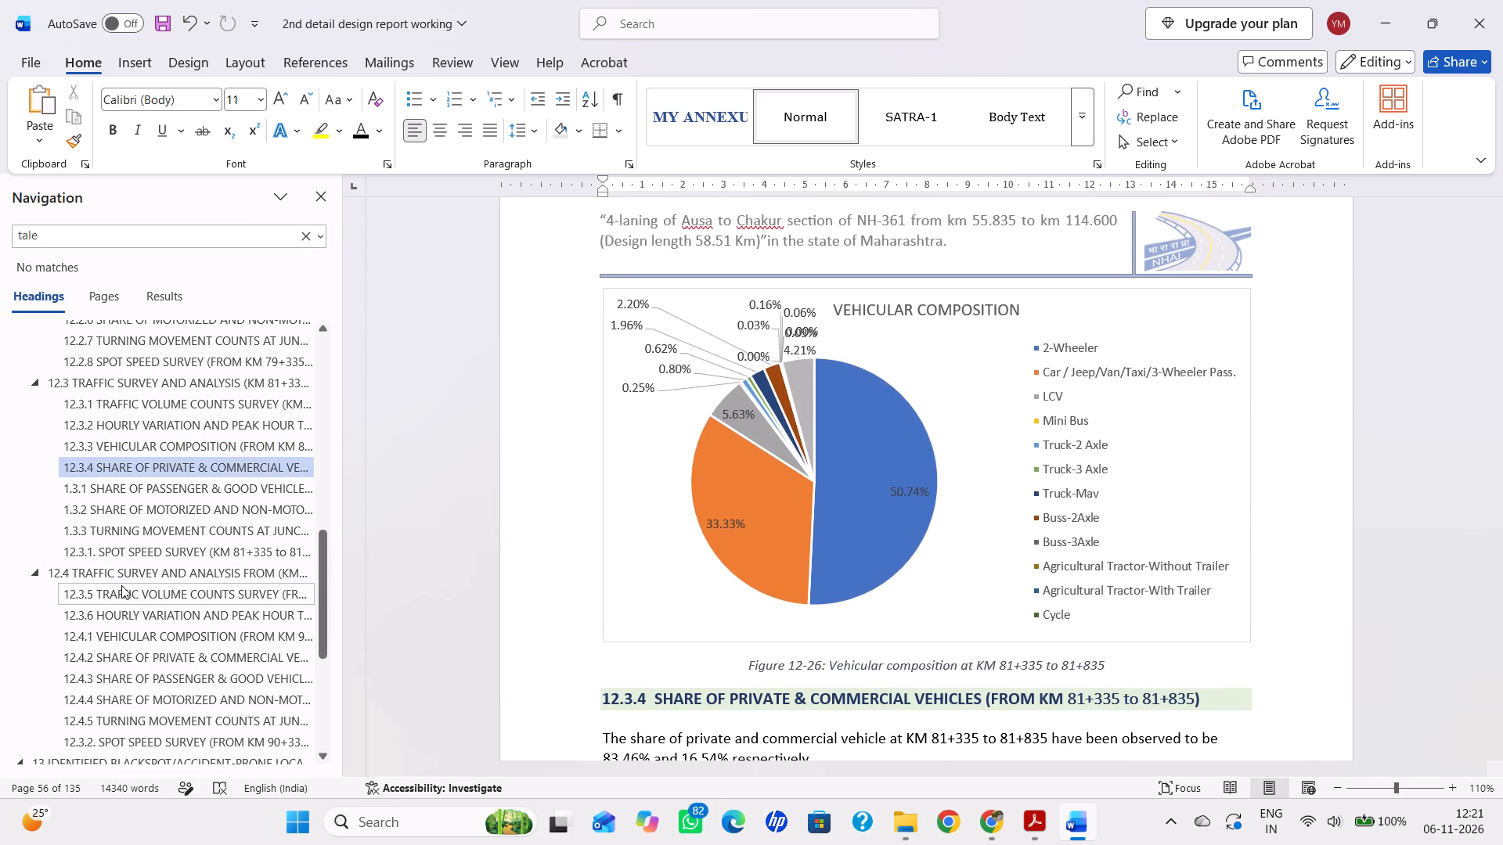
left_click(121, 585)
scroll(683, 494, "up", 5)
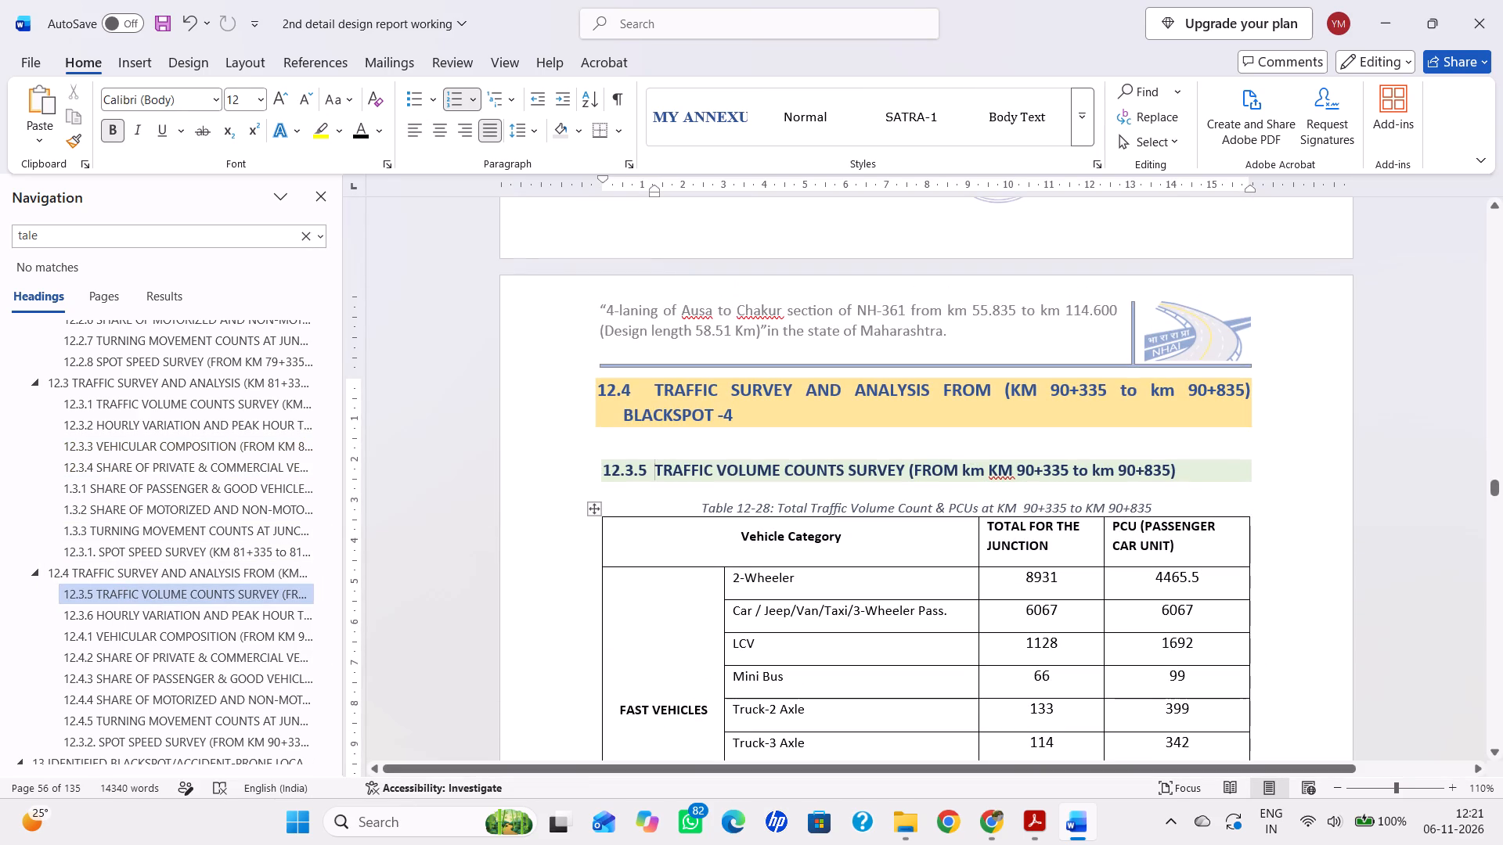
left_click(636, 483)
type("12.4.1.")
key("space")
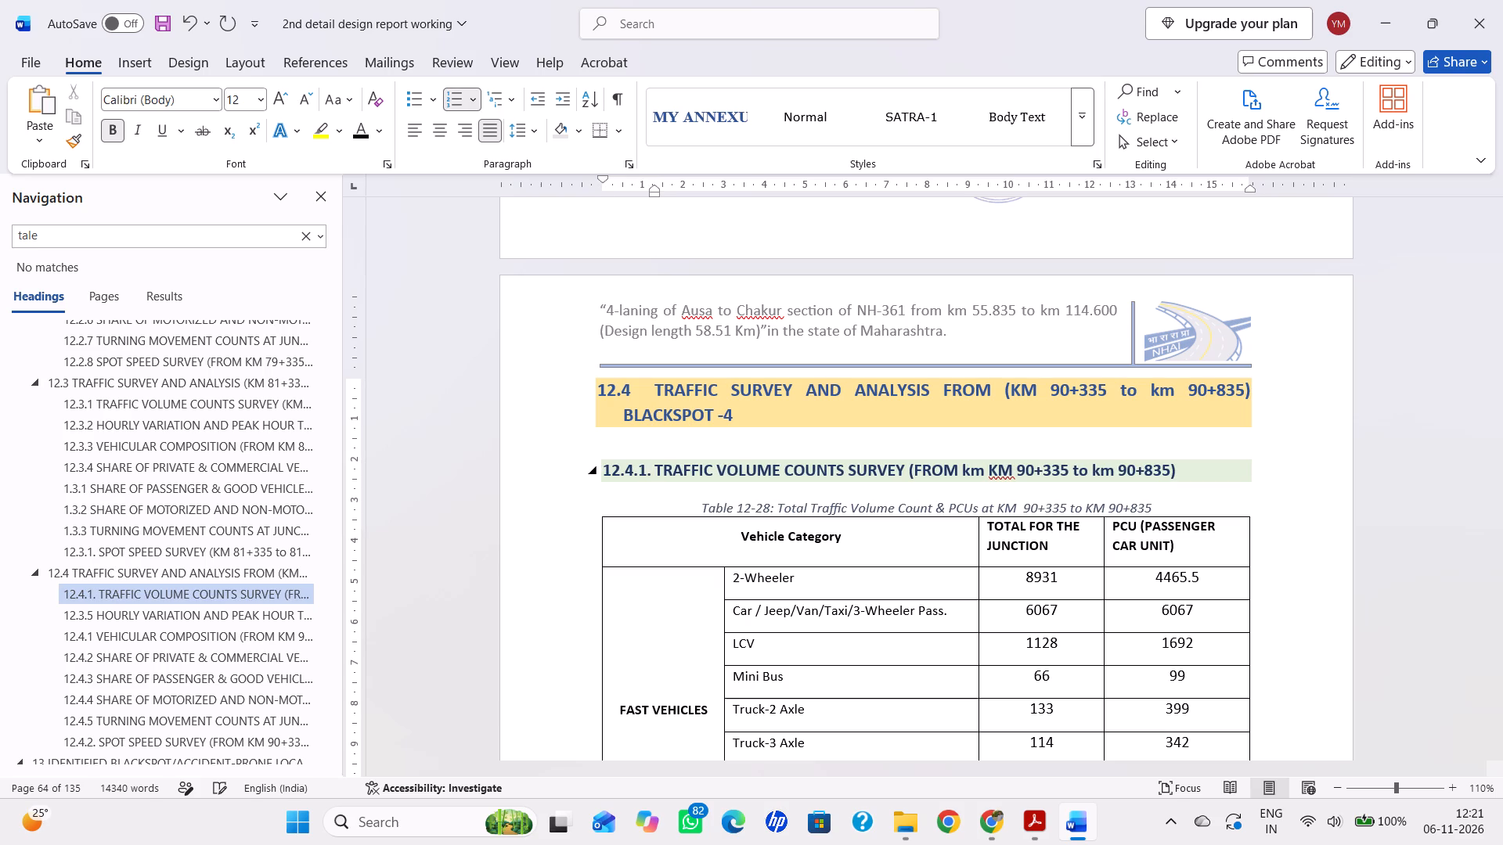
key("ctrl+s")
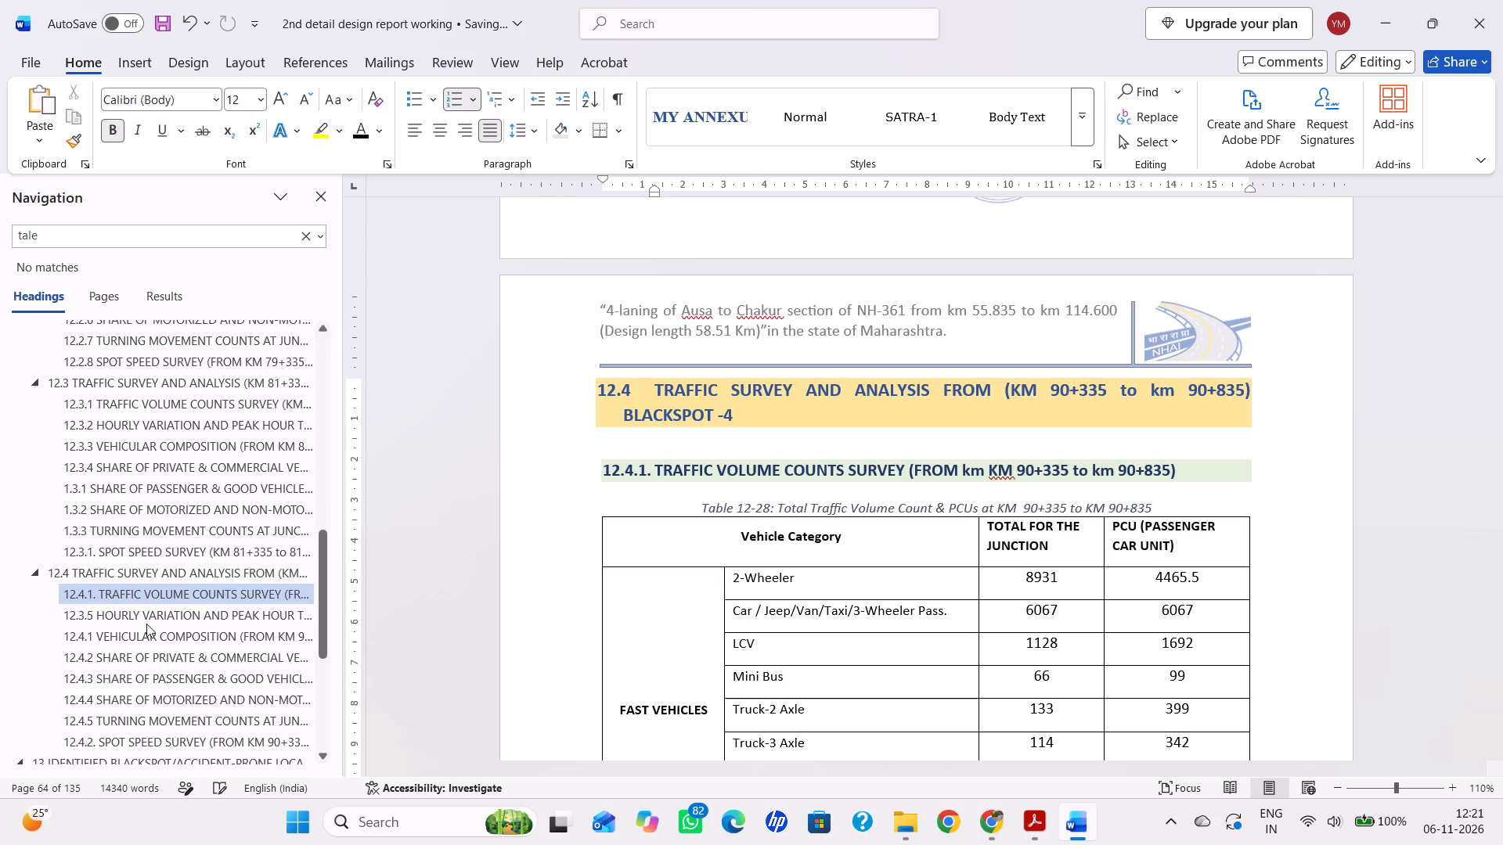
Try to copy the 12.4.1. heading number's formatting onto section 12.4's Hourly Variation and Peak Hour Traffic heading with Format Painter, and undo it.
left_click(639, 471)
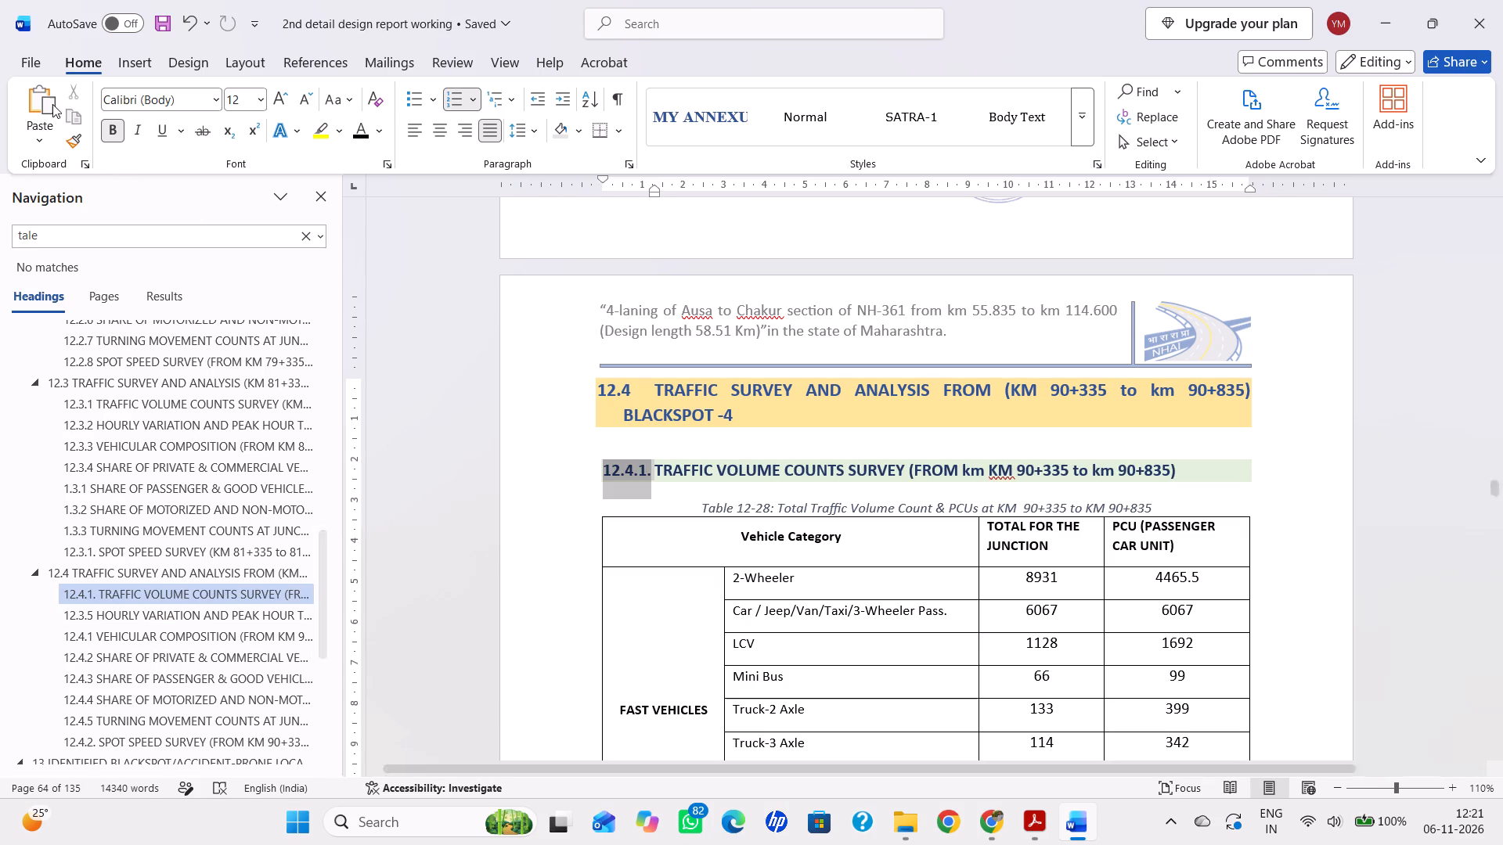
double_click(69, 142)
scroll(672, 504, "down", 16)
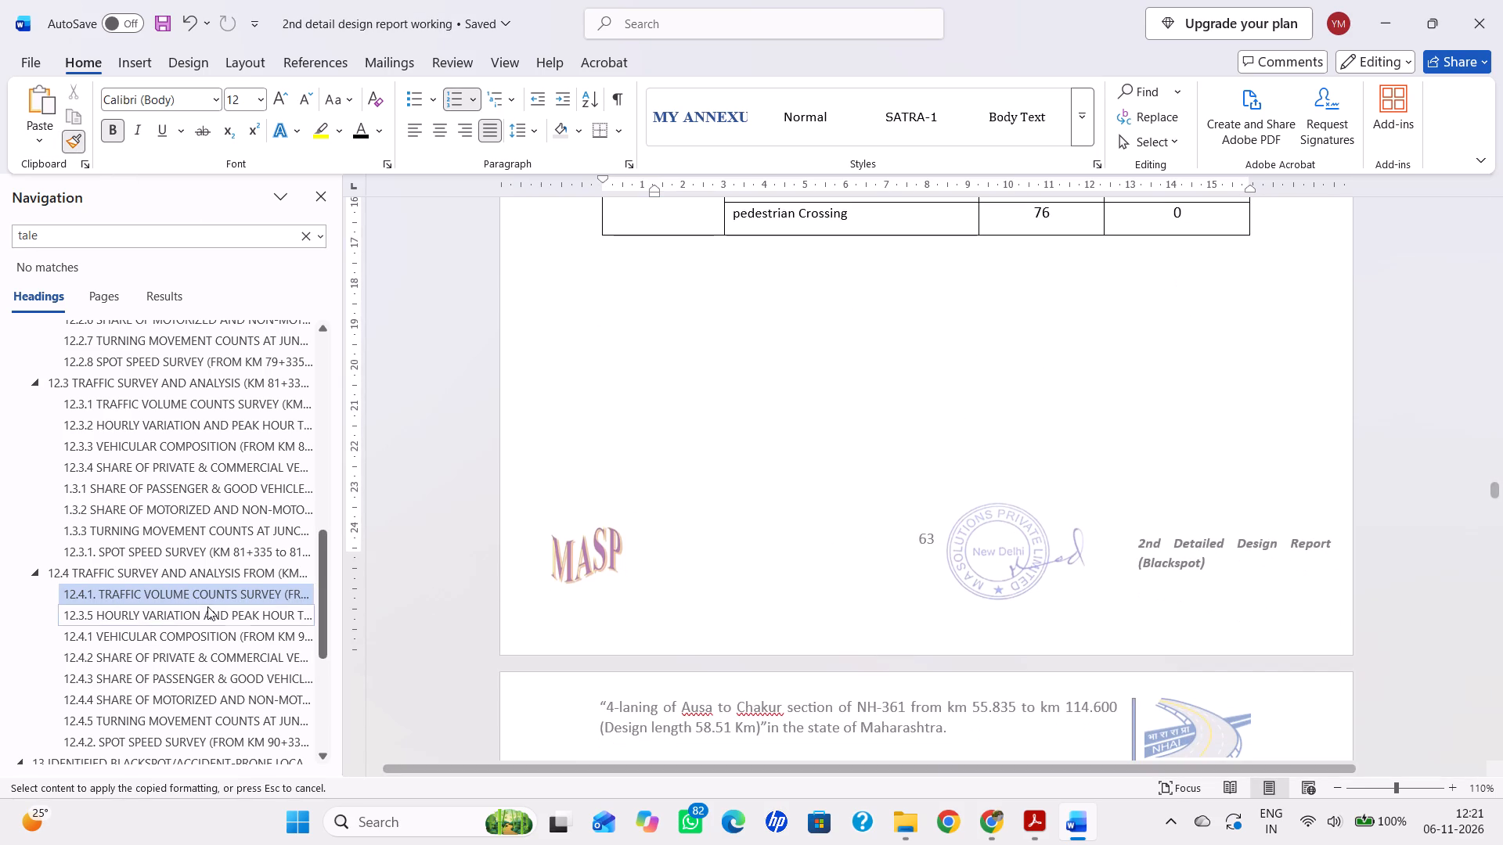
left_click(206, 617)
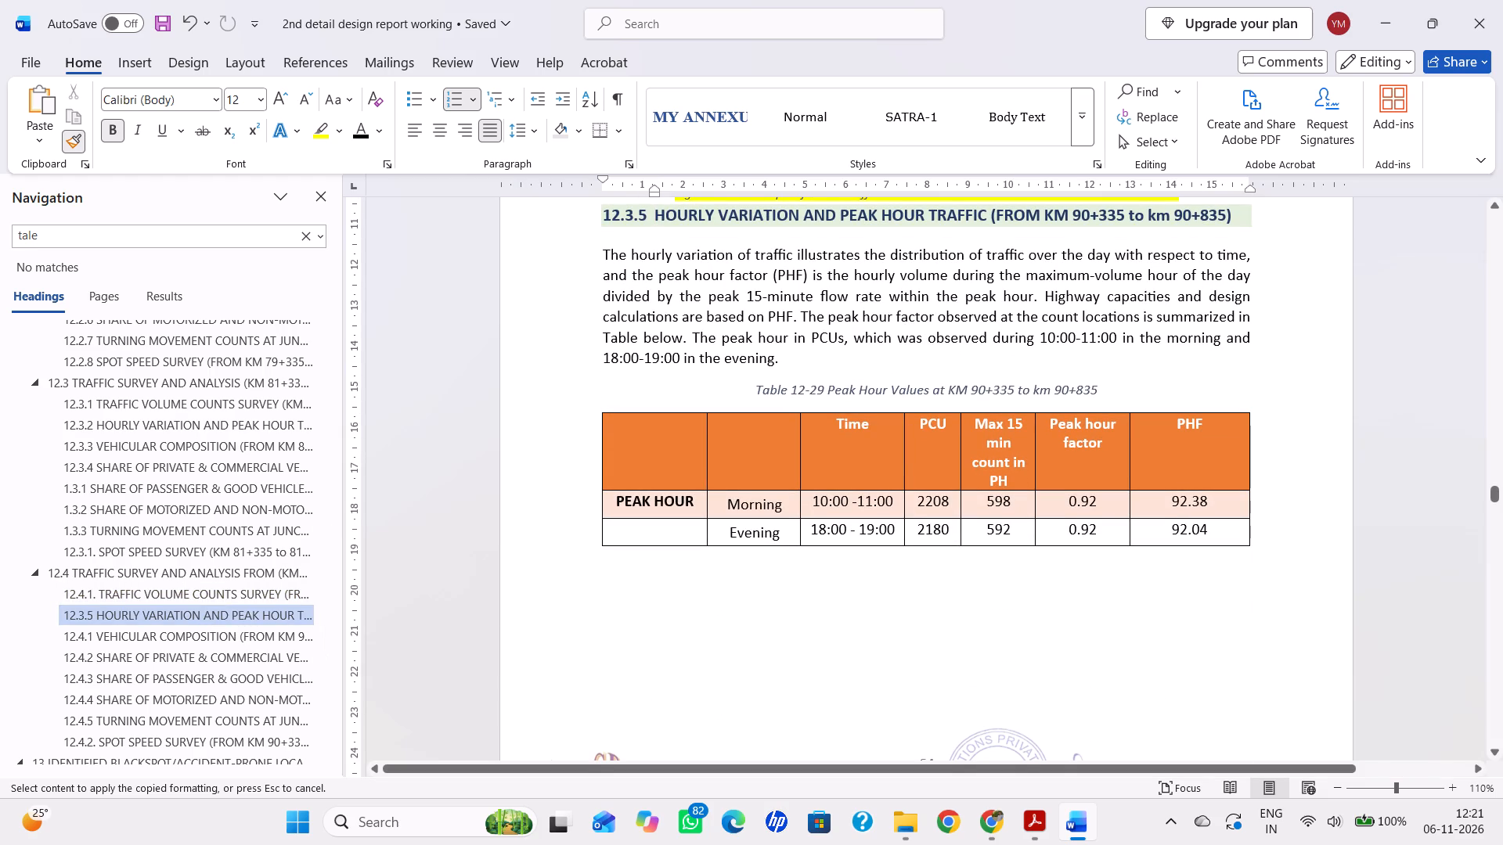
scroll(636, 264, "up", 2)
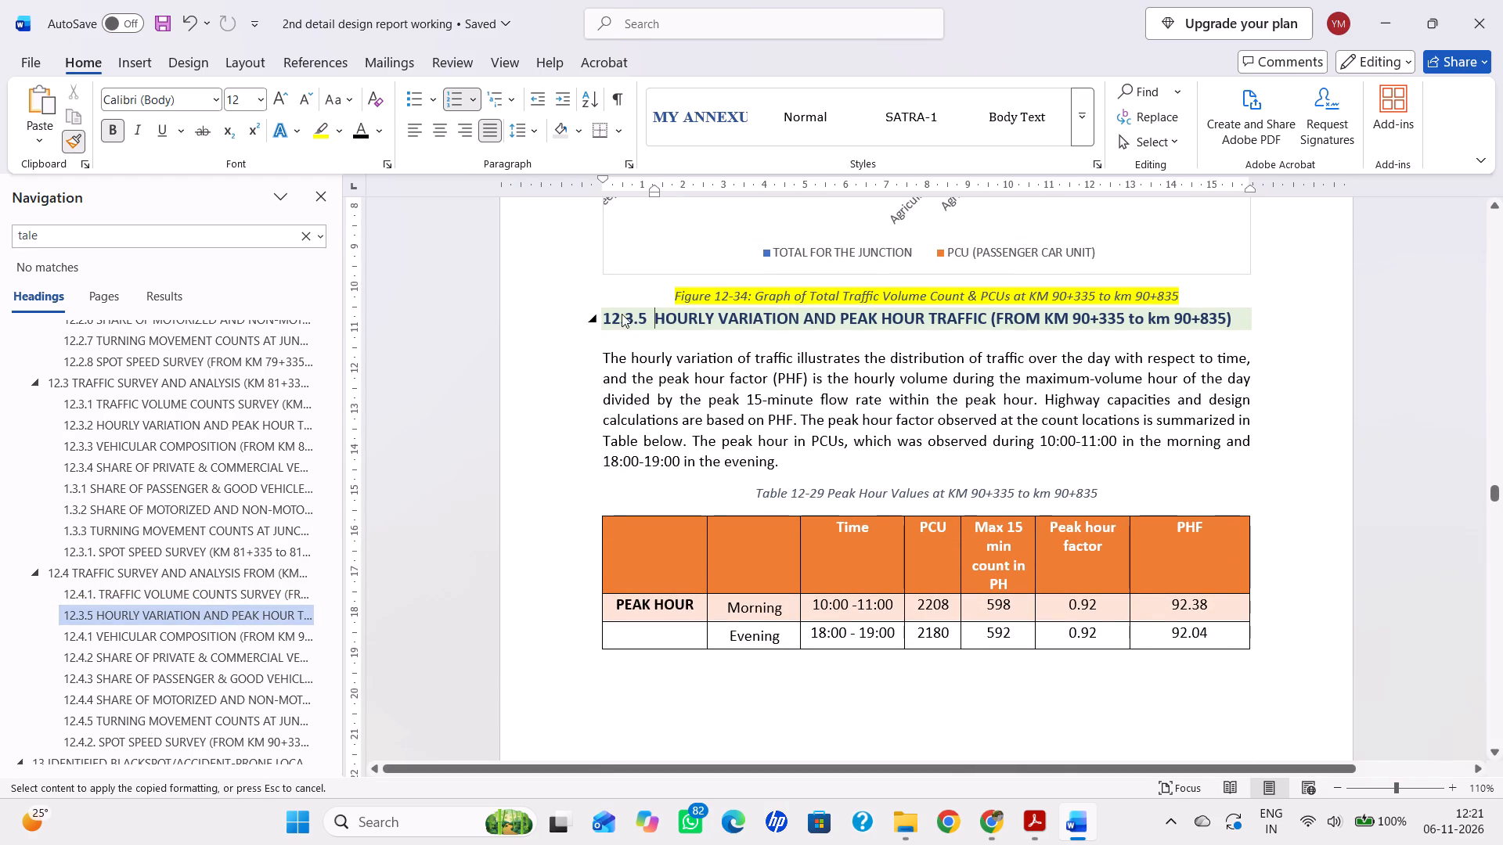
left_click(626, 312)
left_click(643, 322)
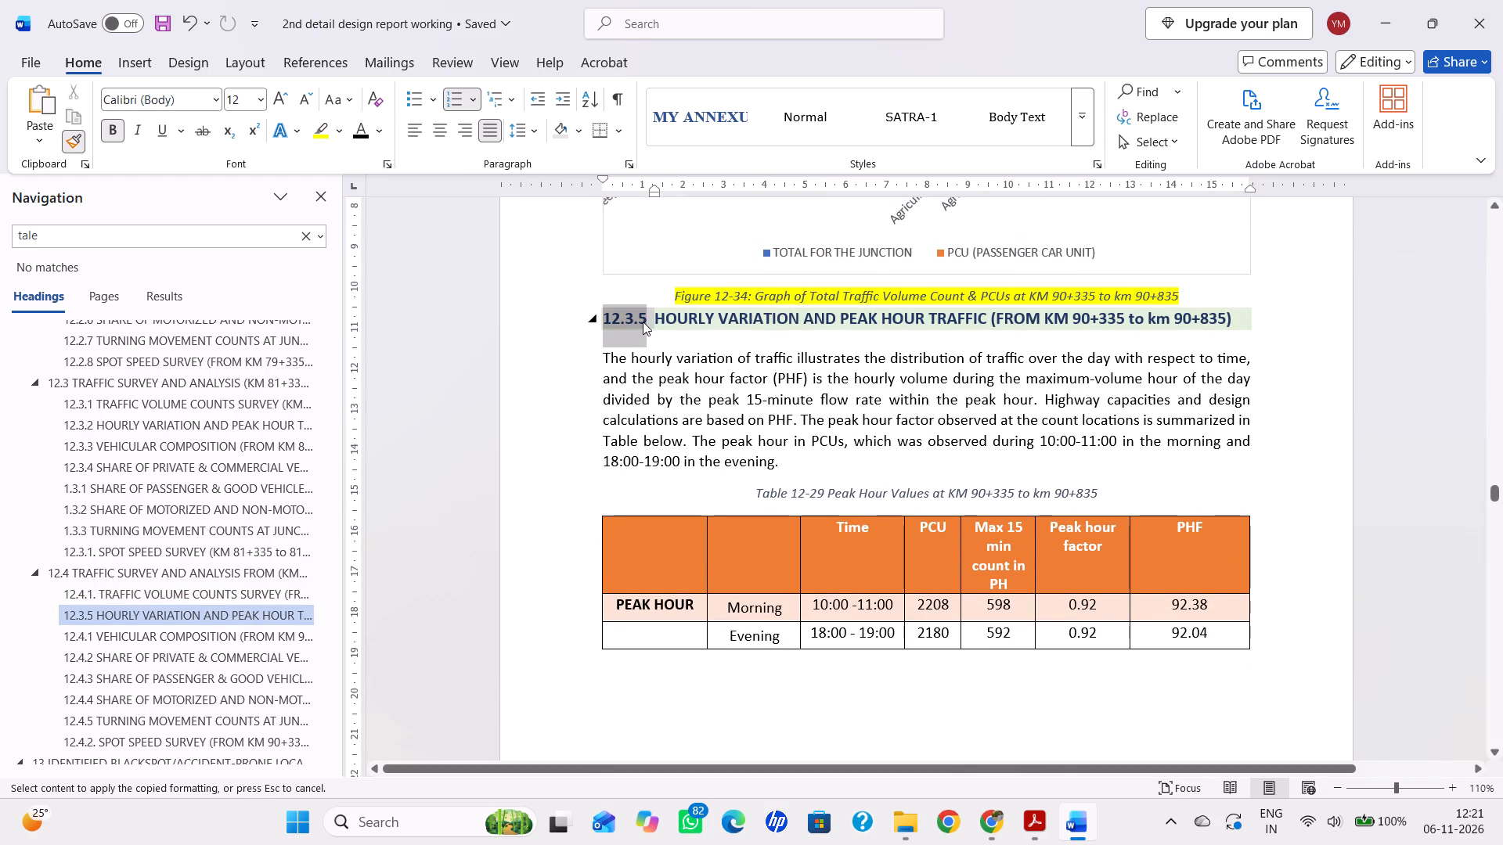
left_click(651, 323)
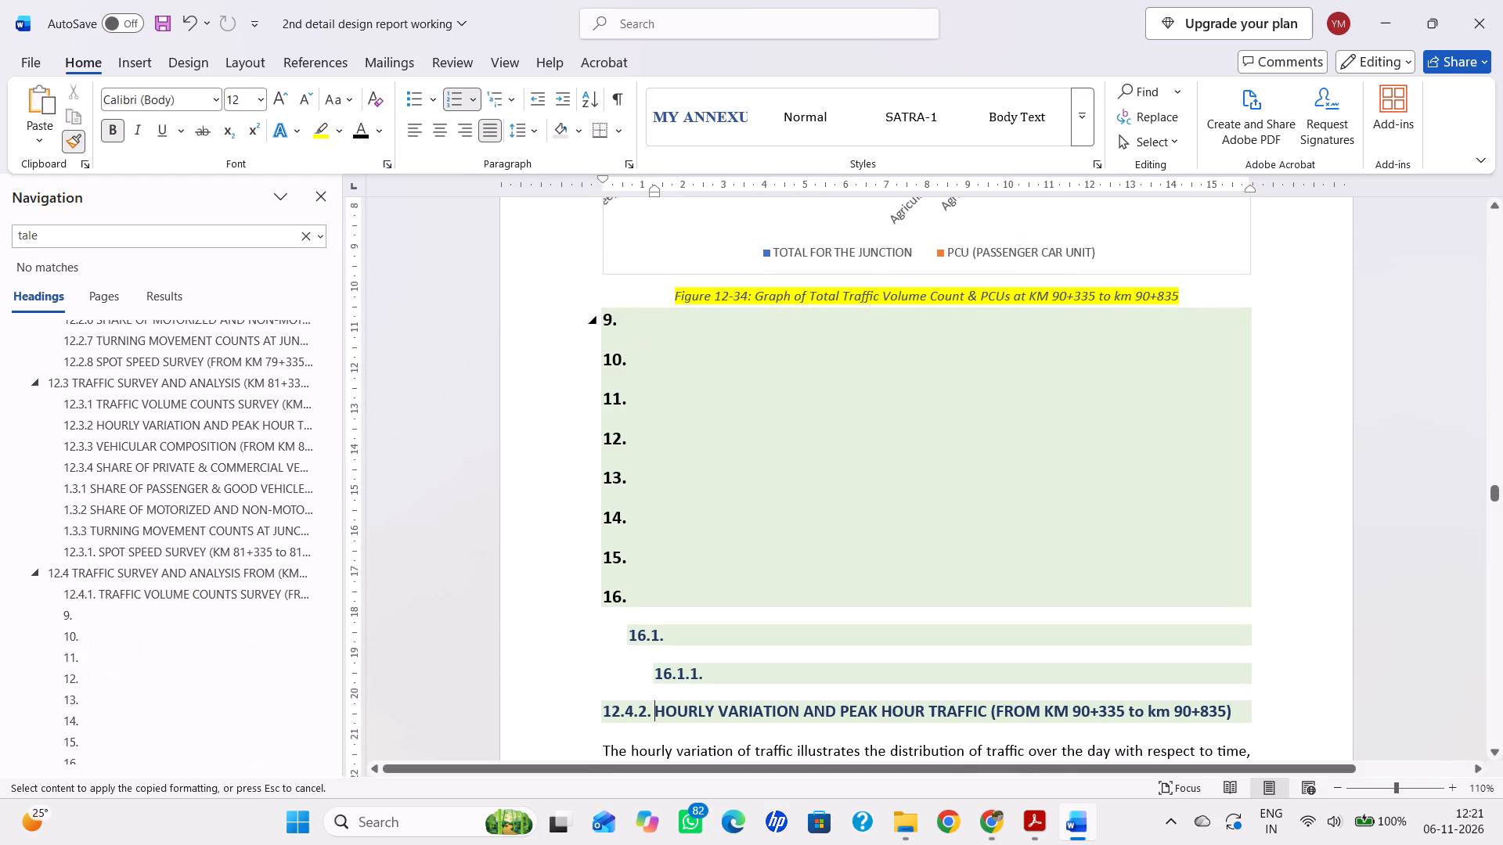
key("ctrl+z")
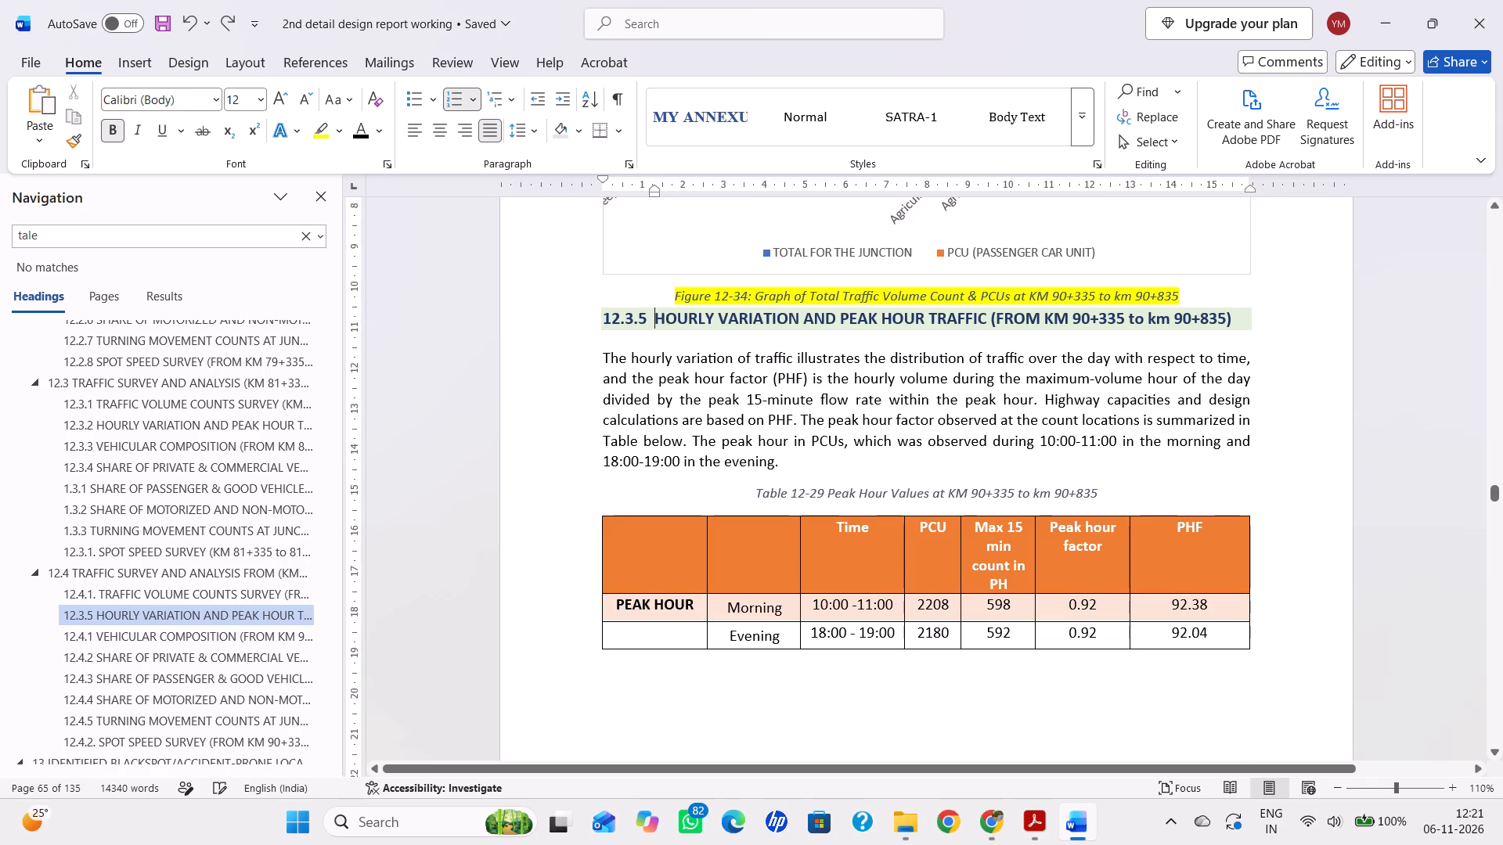
Review section 12.4 from the Traffic Volume Counts Survey through the Hourly Variation and Peak Hour Traffic heading and Table 12-29.
left_click(157, 591)
scroll(1077, 473, "down", 11)
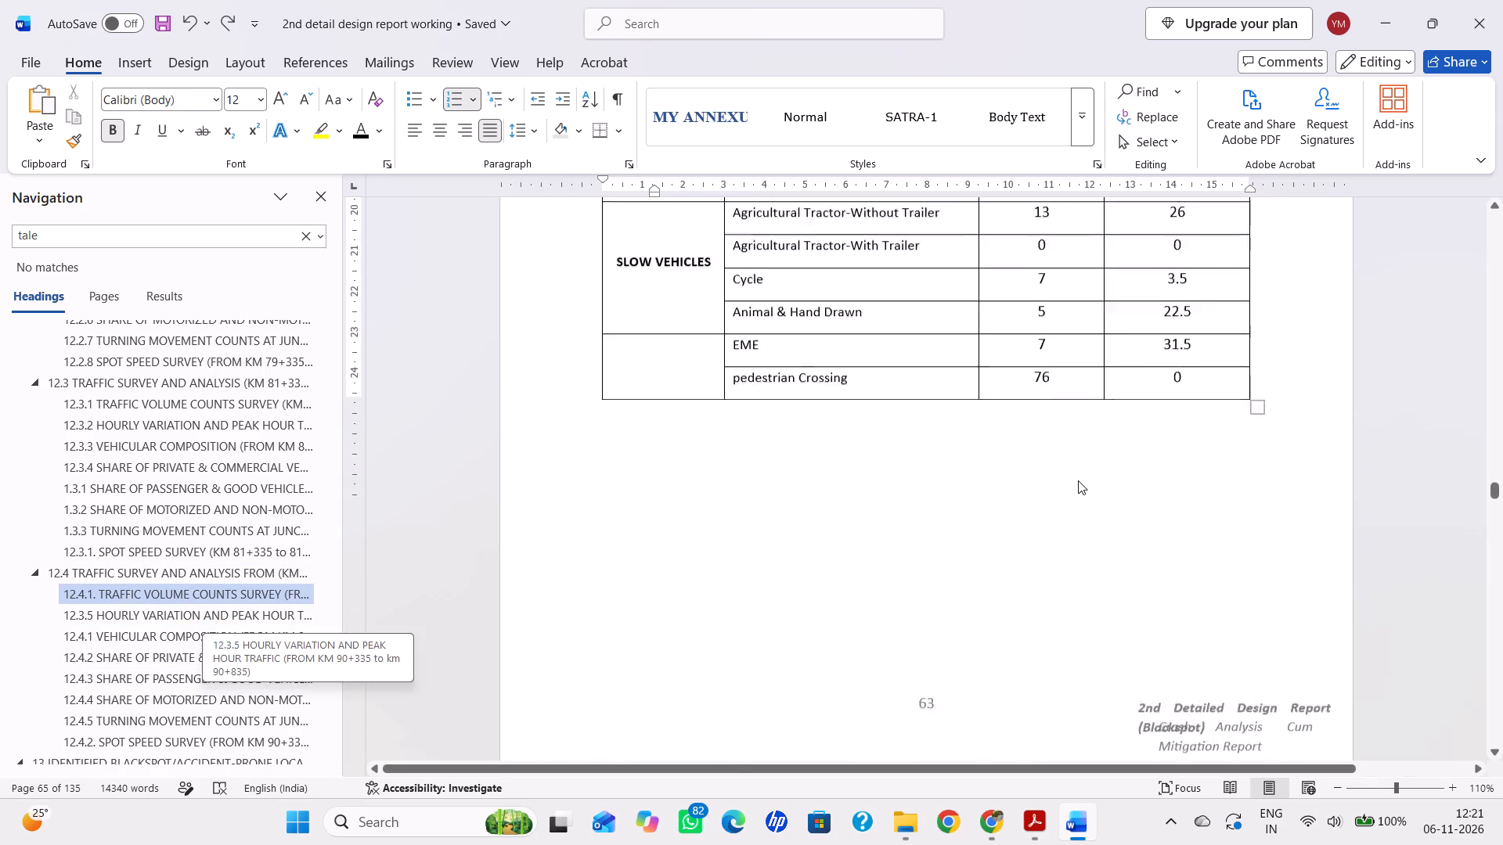
scroll(1078, 480, "down", 11)
scroll(1078, 482, "down", 14)
scroll(1093, 526, "up", 6)
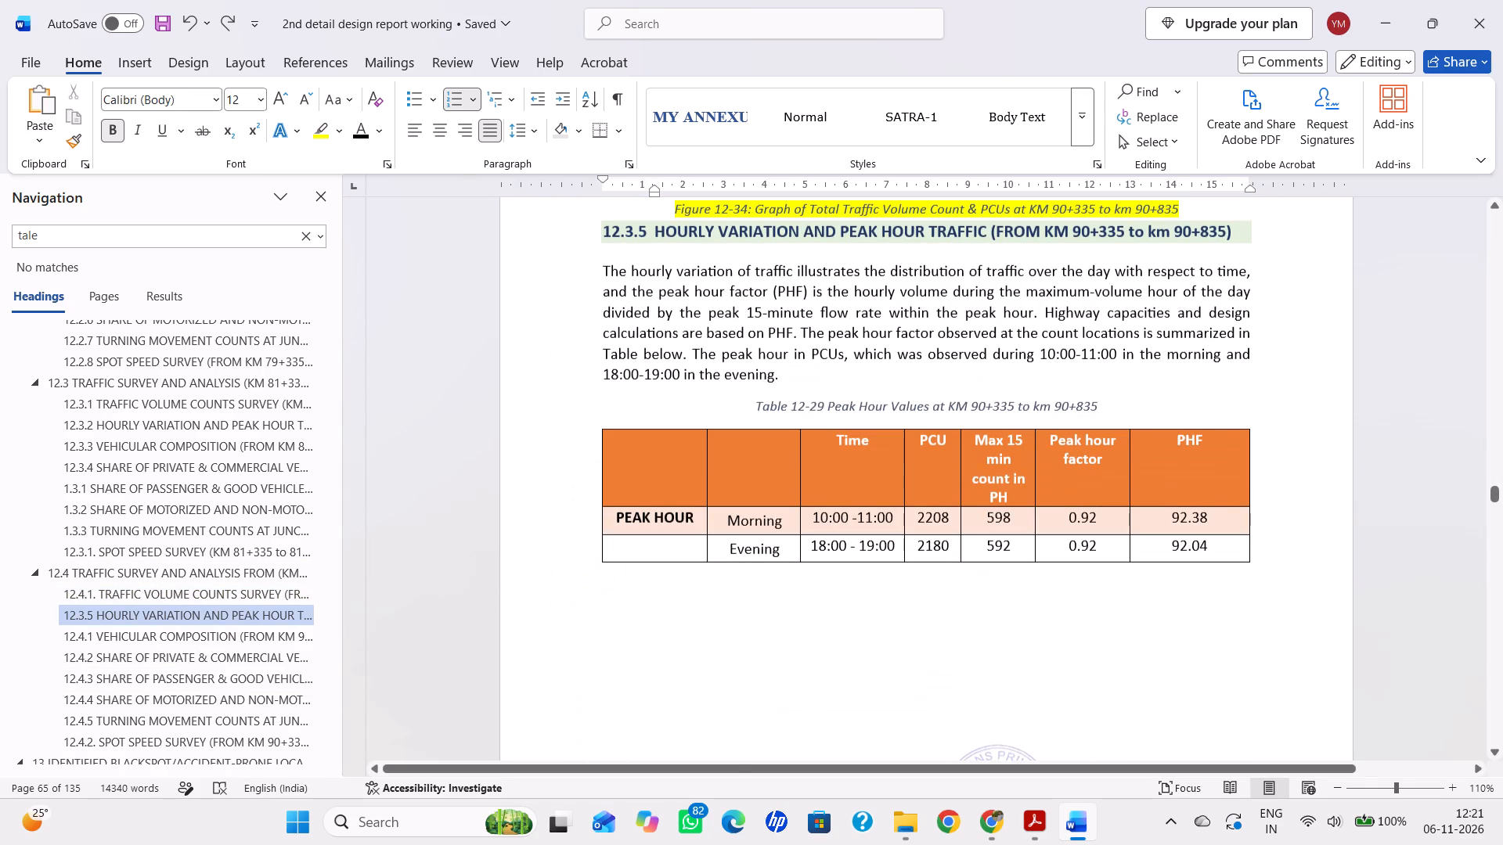
scroll(254, 491, "up", 4)
scroll(254, 491, "down", 3)
Review section 12.1's traffic volume graph, its Figure 12-1 caption and the Hourly Variation and Peak Hour Traffic text and table.
scroll(261, 499, "up", 4)
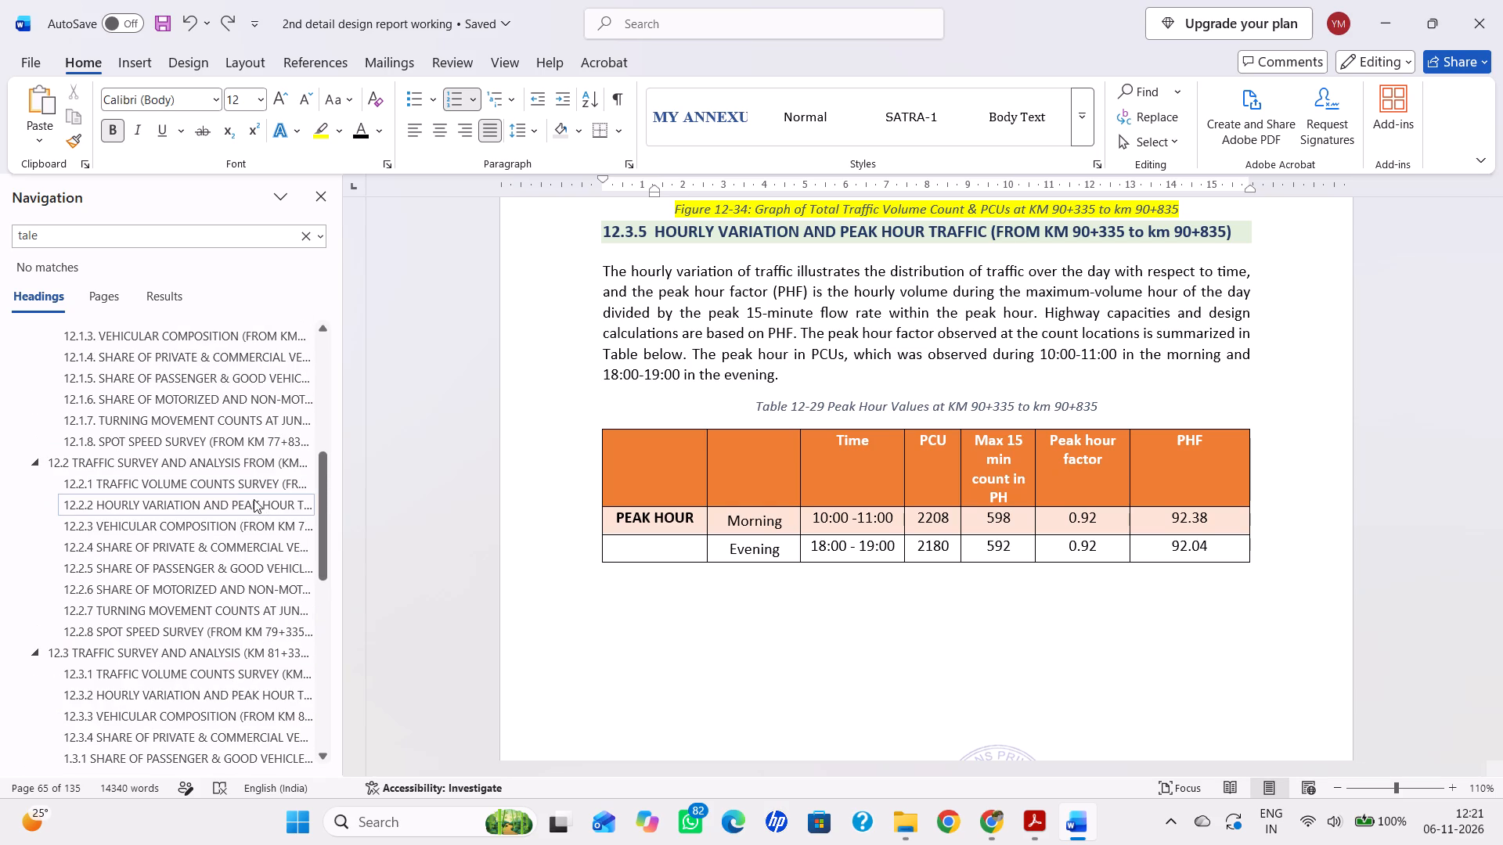
scroll(229, 488, "up", 3)
left_click(211, 462)
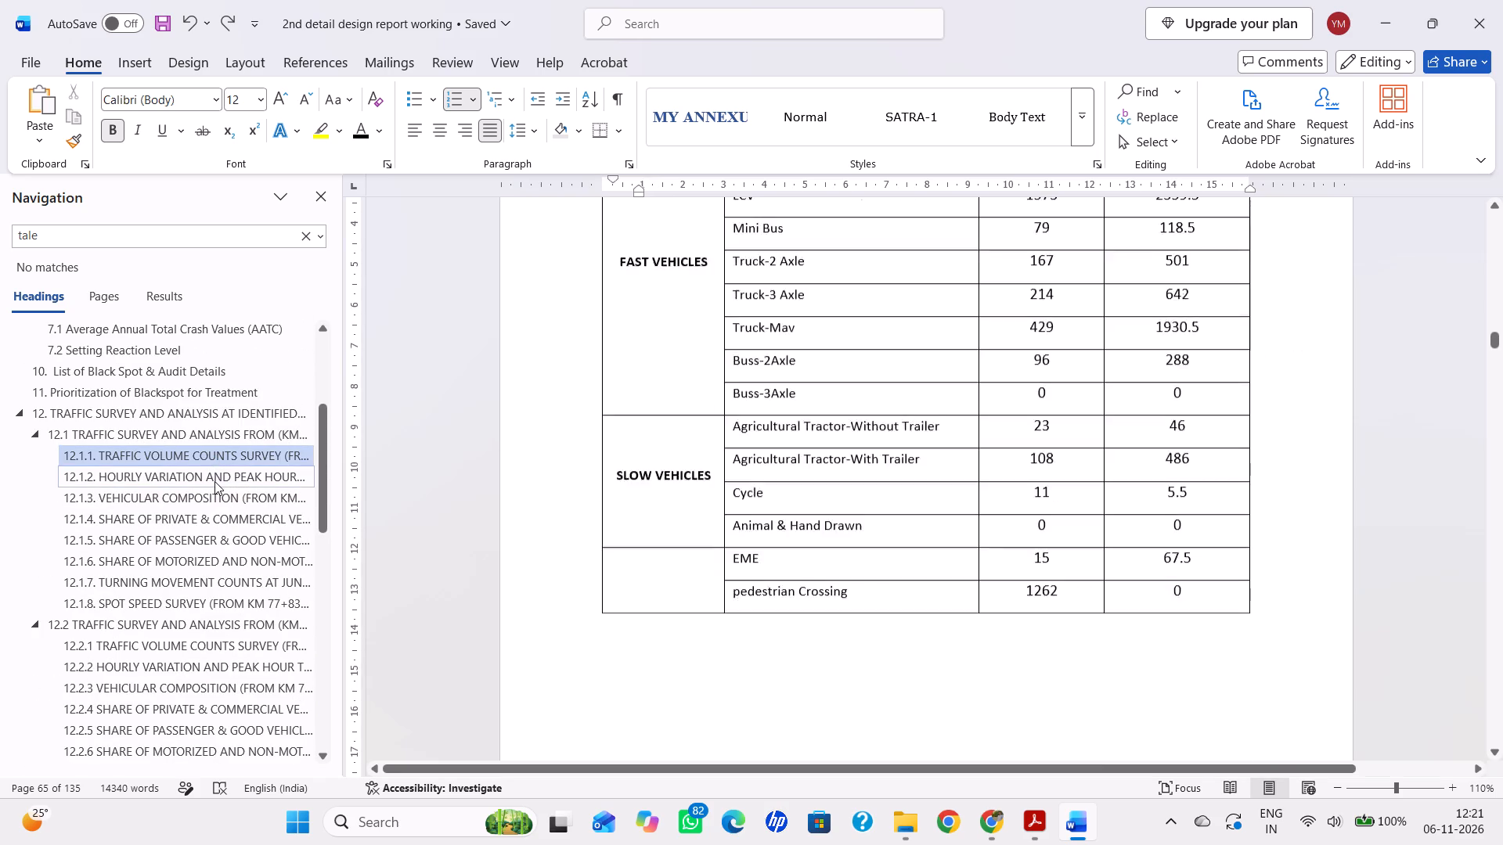
left_click(215, 481)
scroll(845, 553, "up", 4)
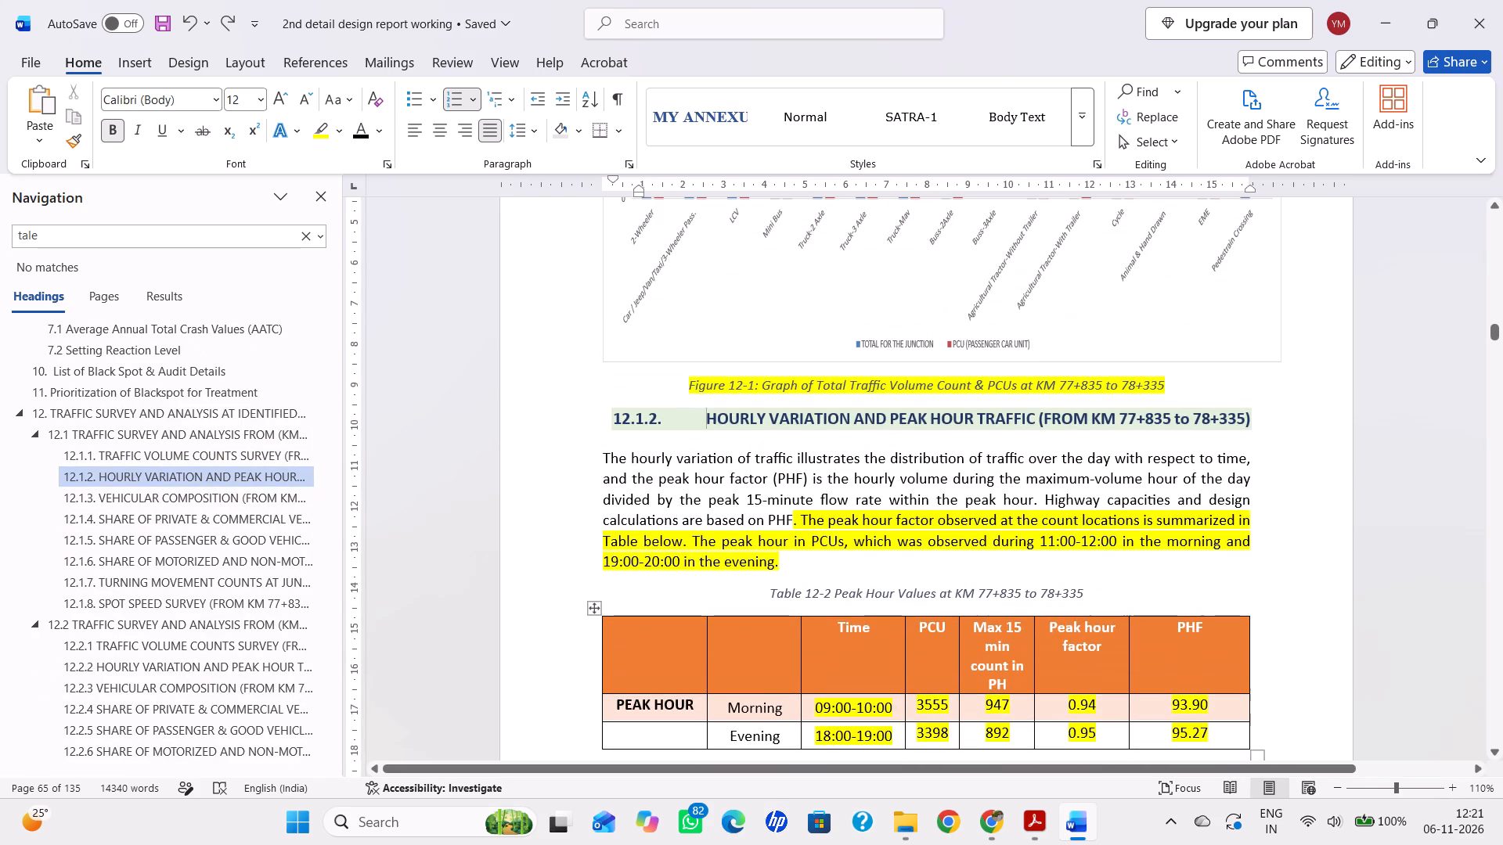
scroll(845, 549, "up", 11)
scroll(845, 548, "down", 1)
scroll(845, 546, "up", 6)
scroll(844, 546, "down", 14)
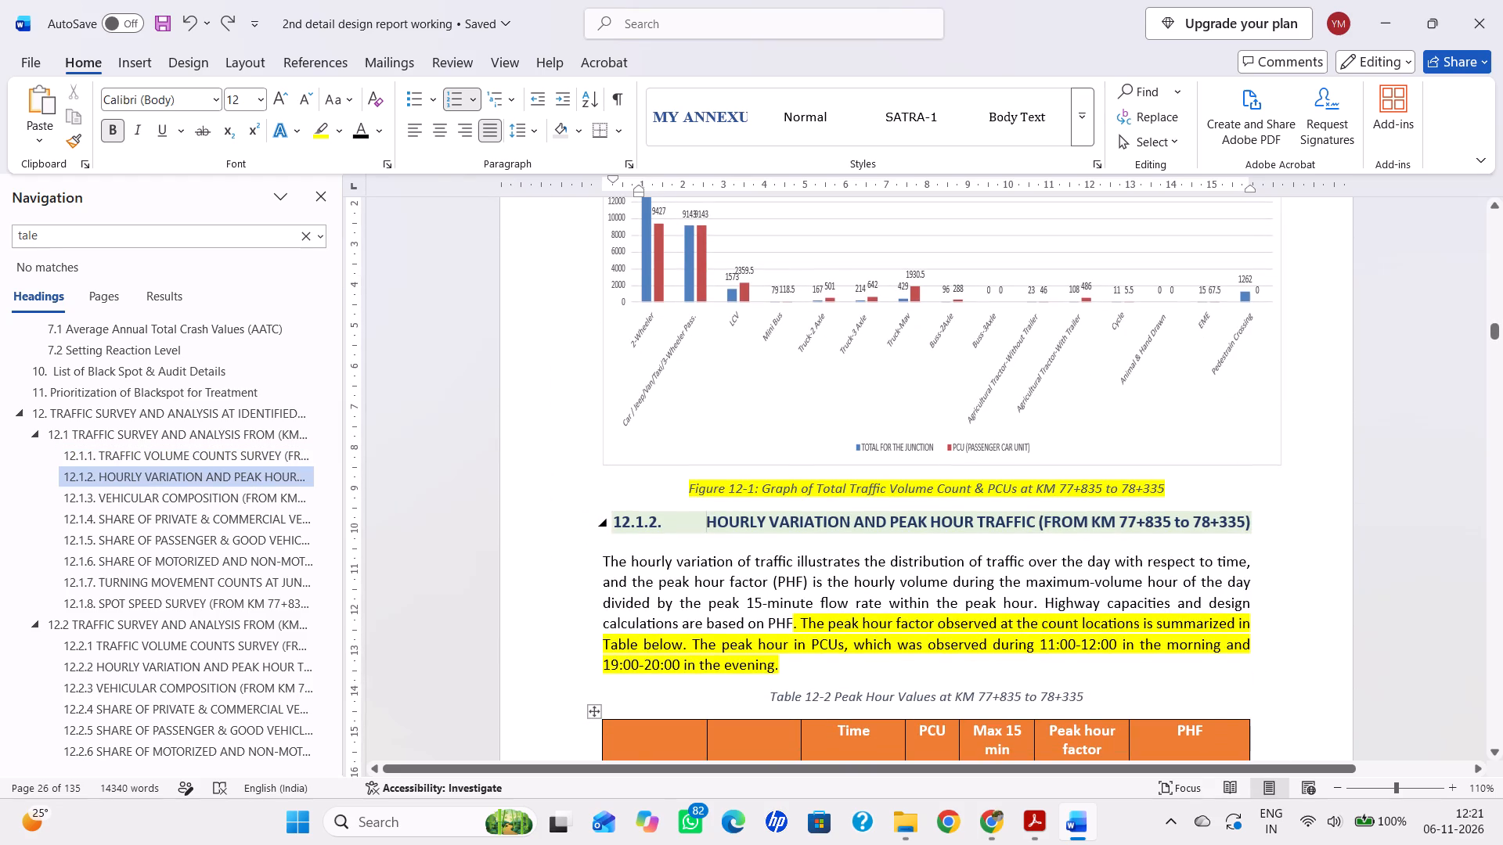
scroll(1011, 499, "up", 12)
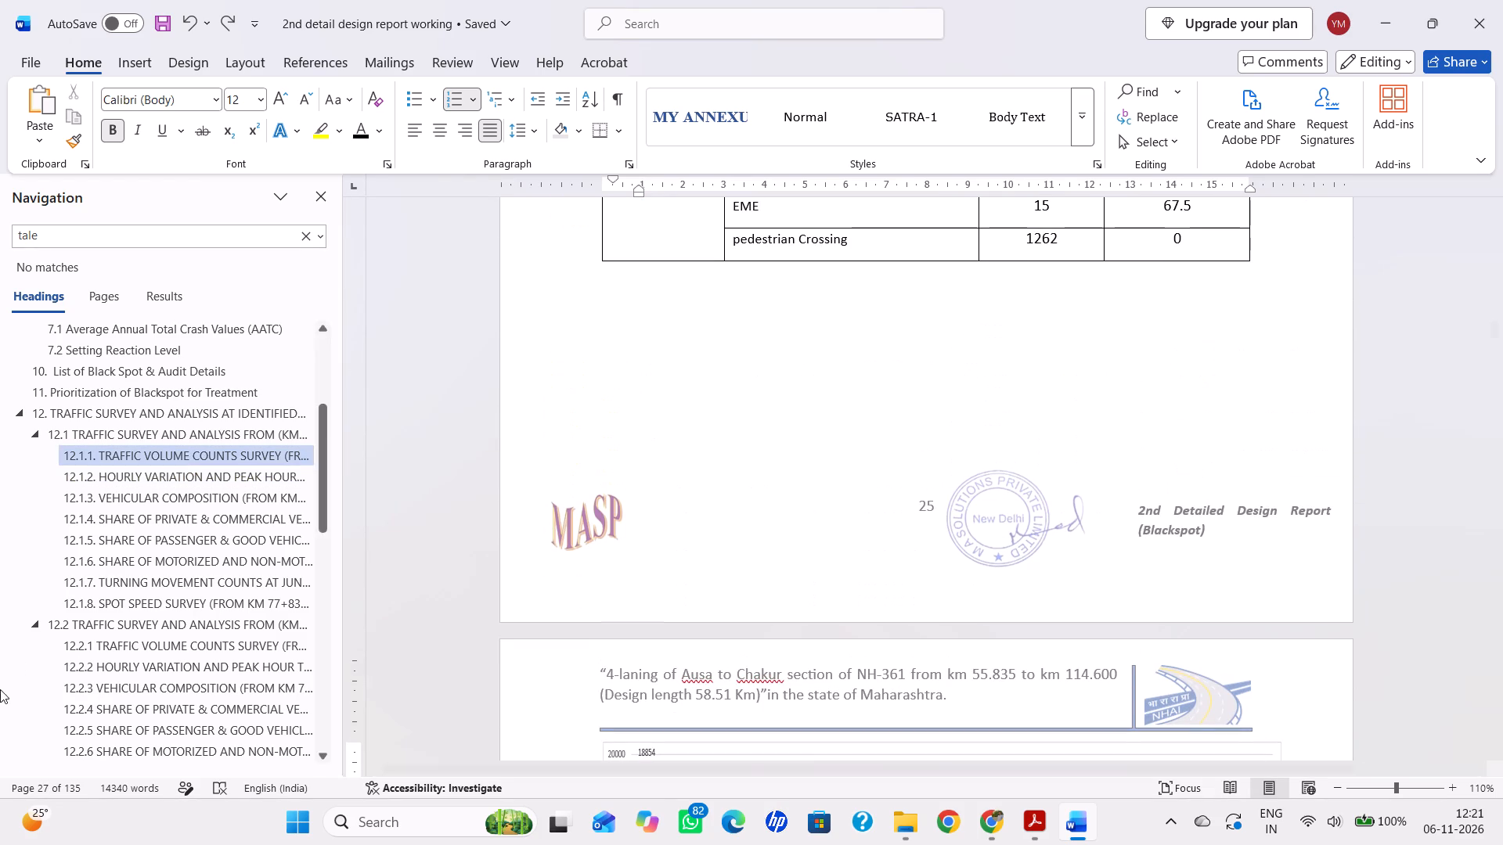
Highlight in yellow the Figure 12-12 caption under the traffic volume graph, above heading 12.2.2.
left_click(124, 655)
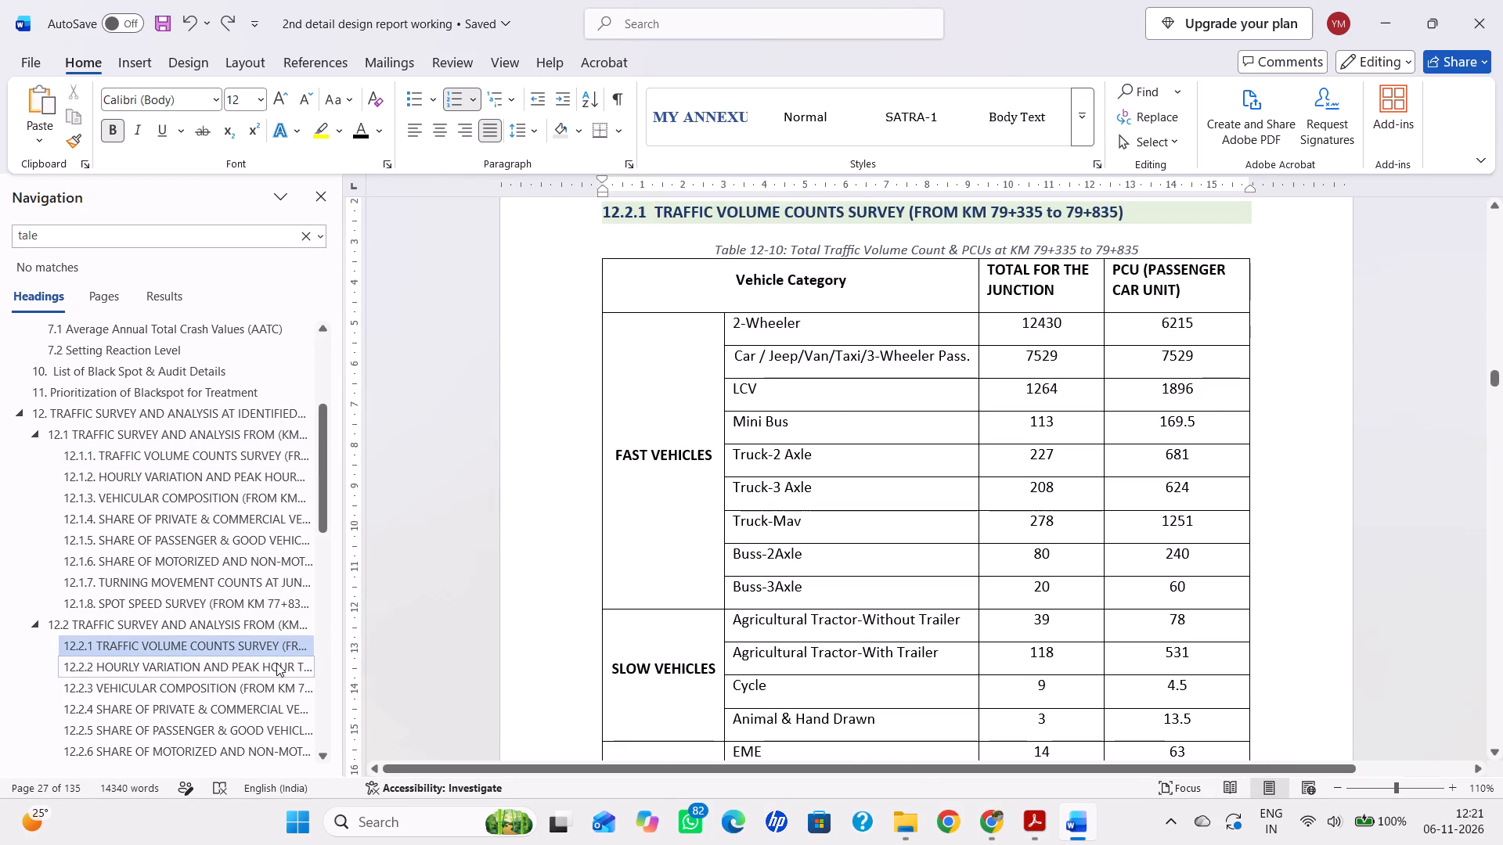
left_click(276, 663)
scroll(990, 563, "up", 15)
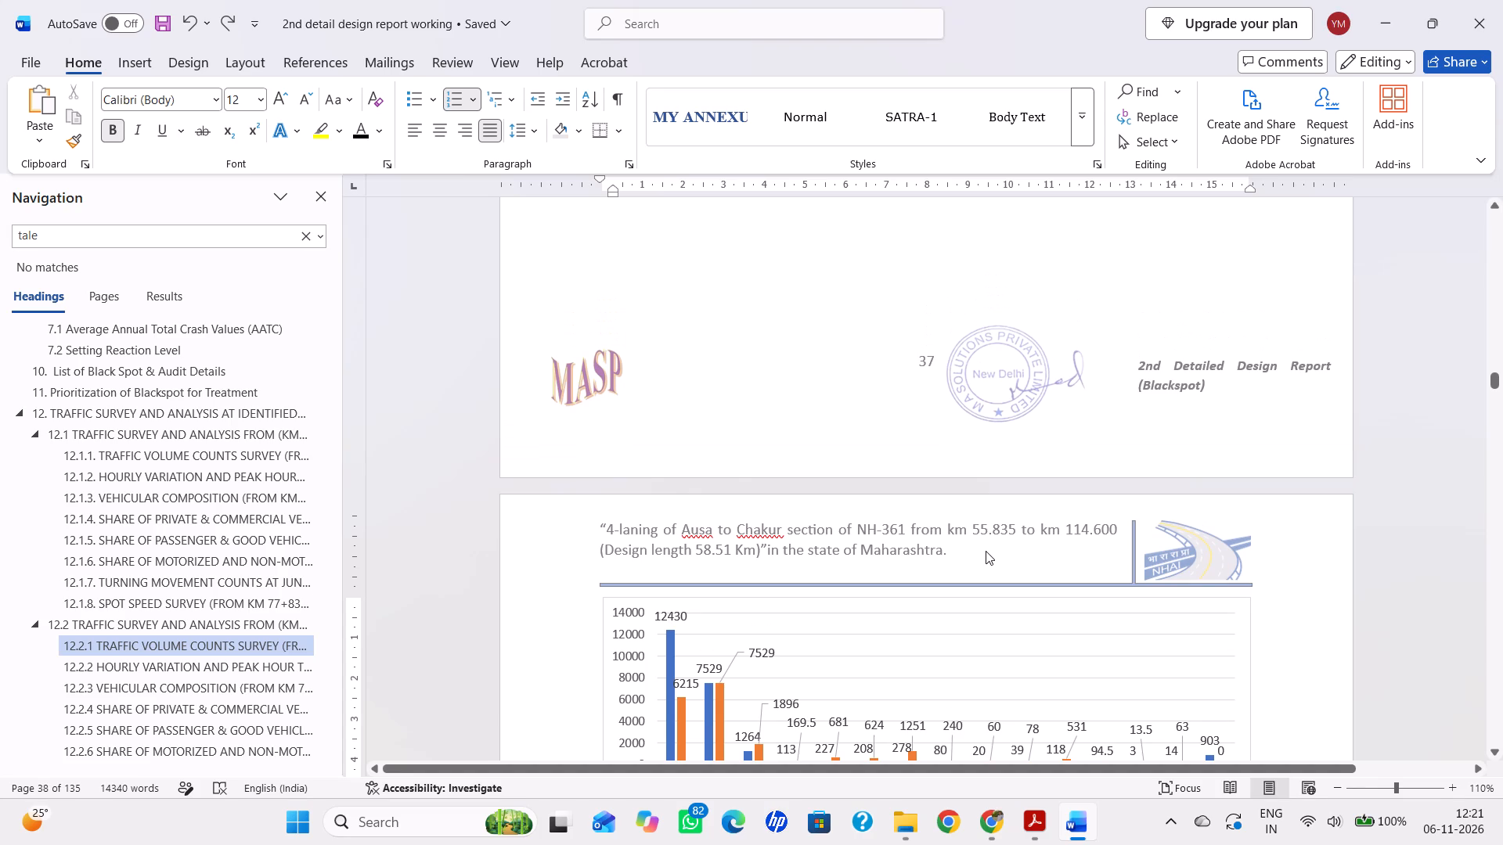
scroll(986, 551, "up", 13)
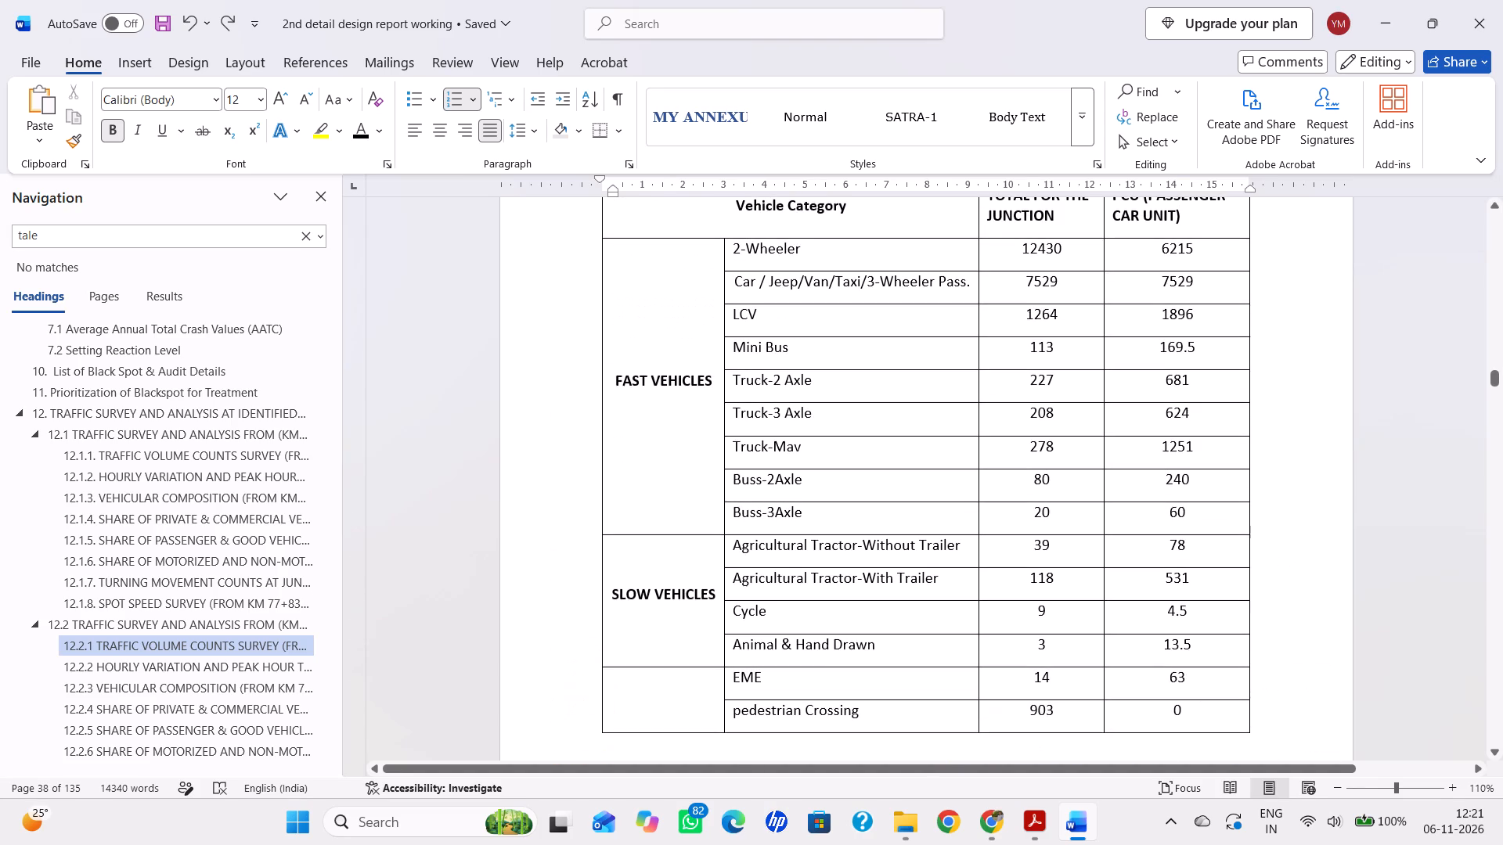
scroll(986, 551, "down", 17)
scroll(987, 557, "up", 1)
scroll(987, 557, "down", 4)
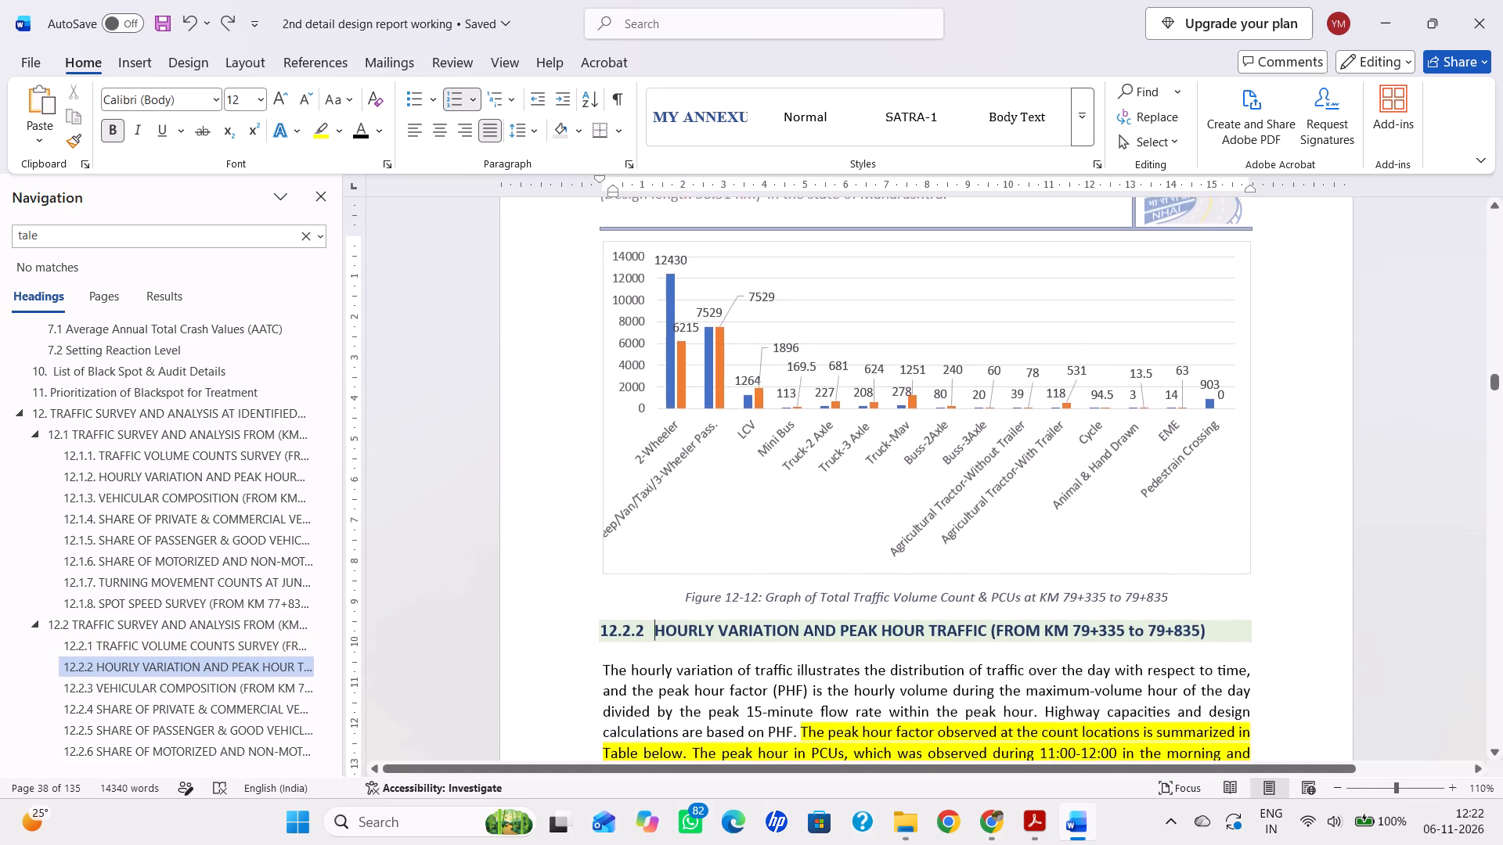
left_click_drag(1198, 598, 681, 597)
left_click(325, 136)
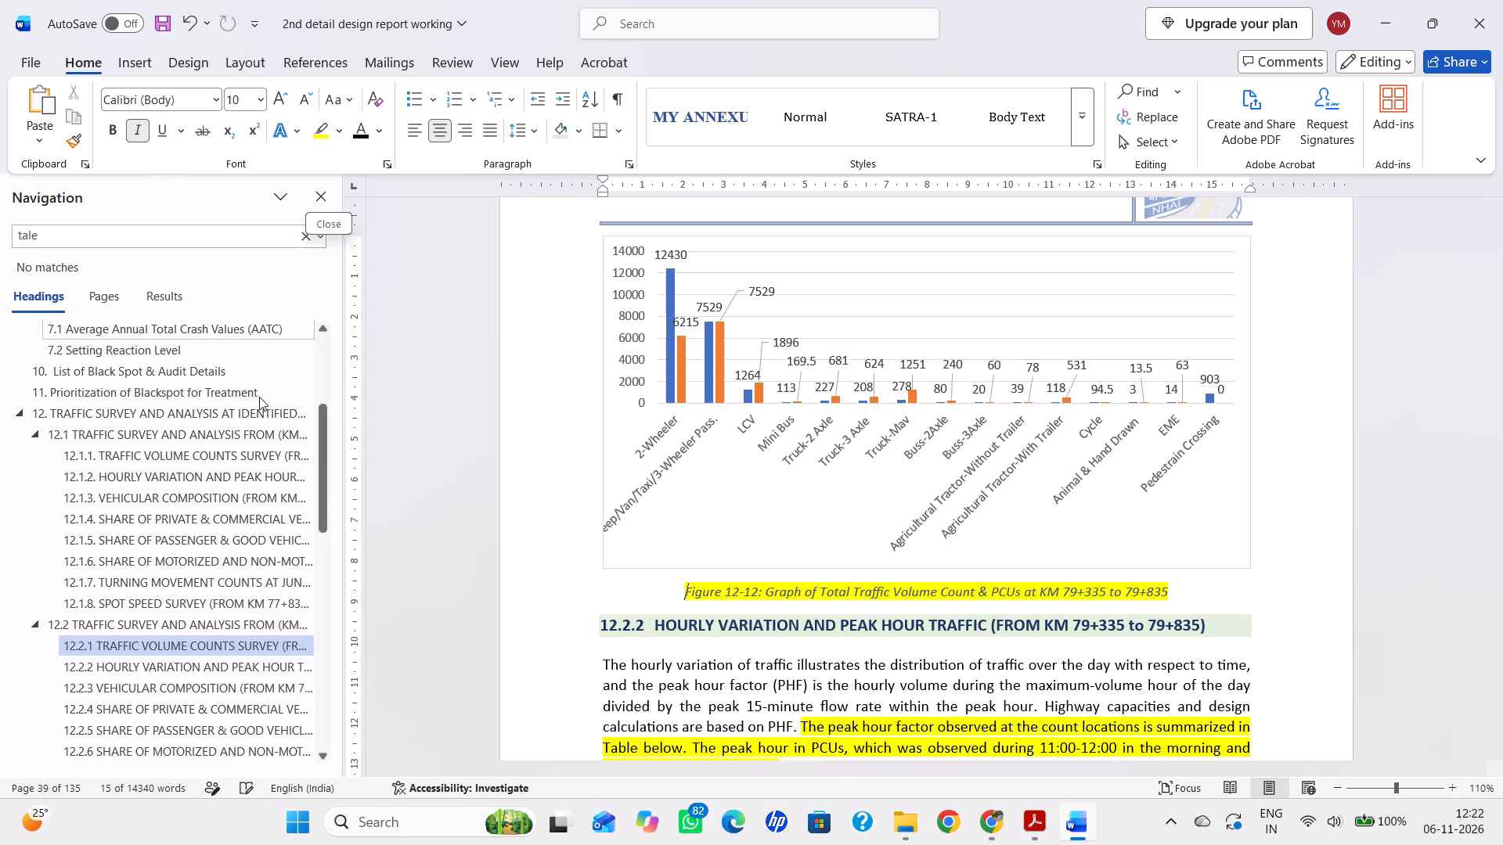
Highlight in yellow the Figure 12-23 caption under the traffic volume graph, above heading 12.3.2.
scroll(204, 605, "down", 4)
left_click(194, 635)
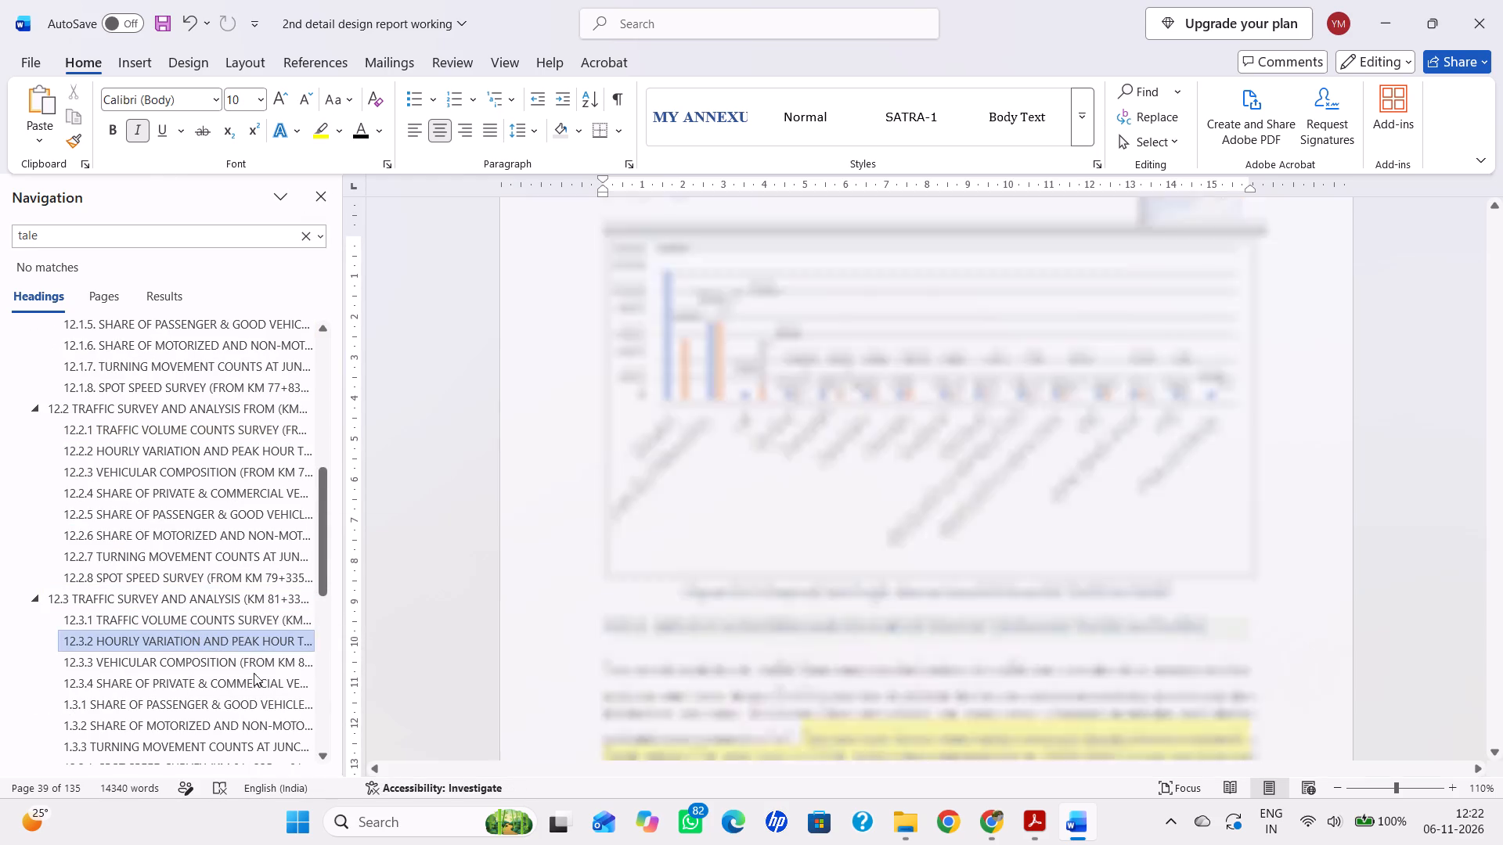
scroll(905, 484, "down", 14)
scroll(929, 506, "up", 15)
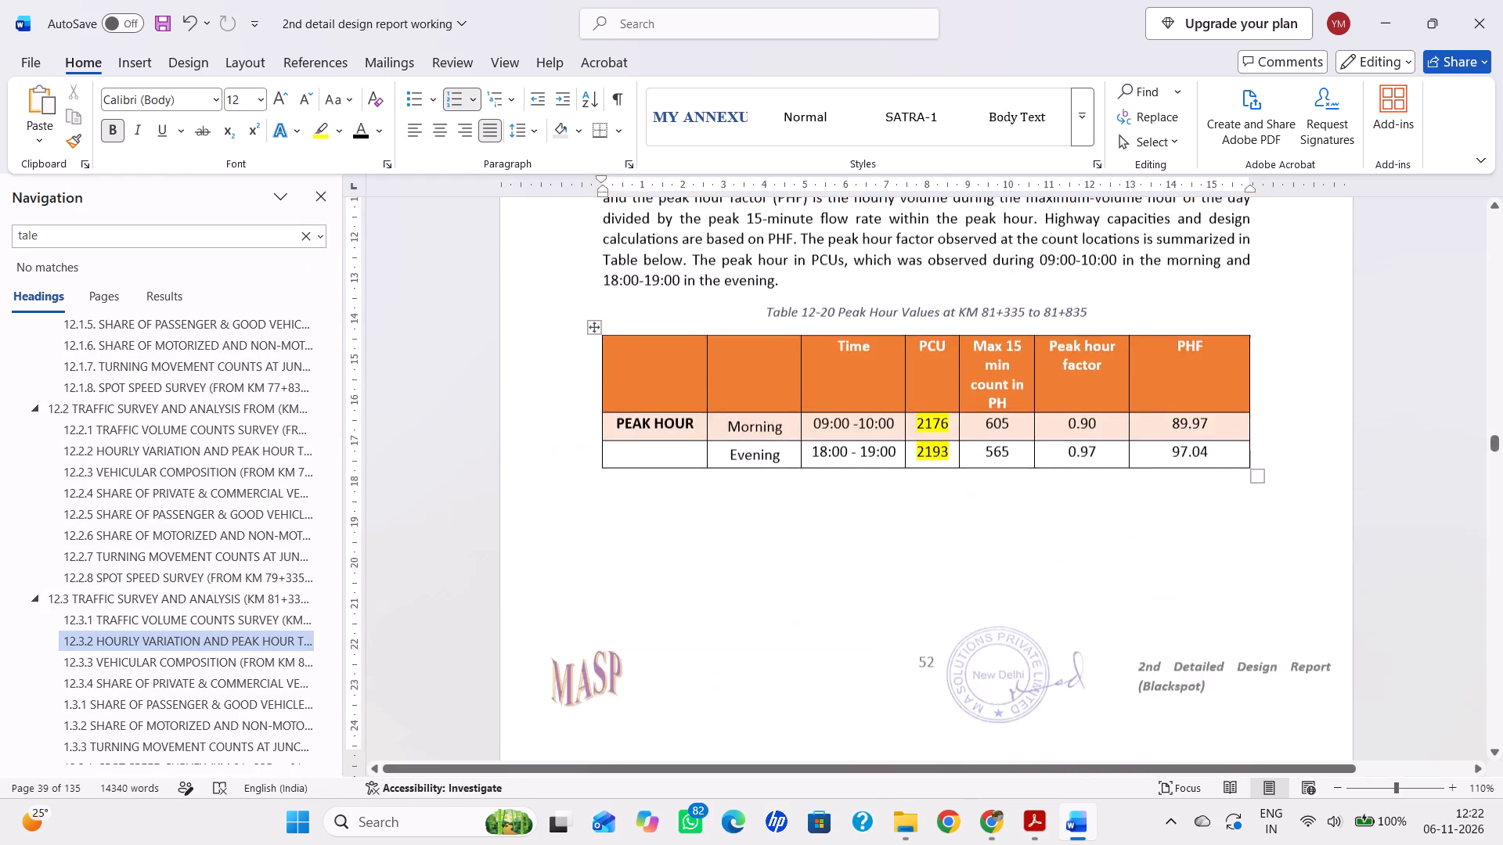
scroll(916, 495, "up", 5)
scroll(1197, 501, "up", 2)
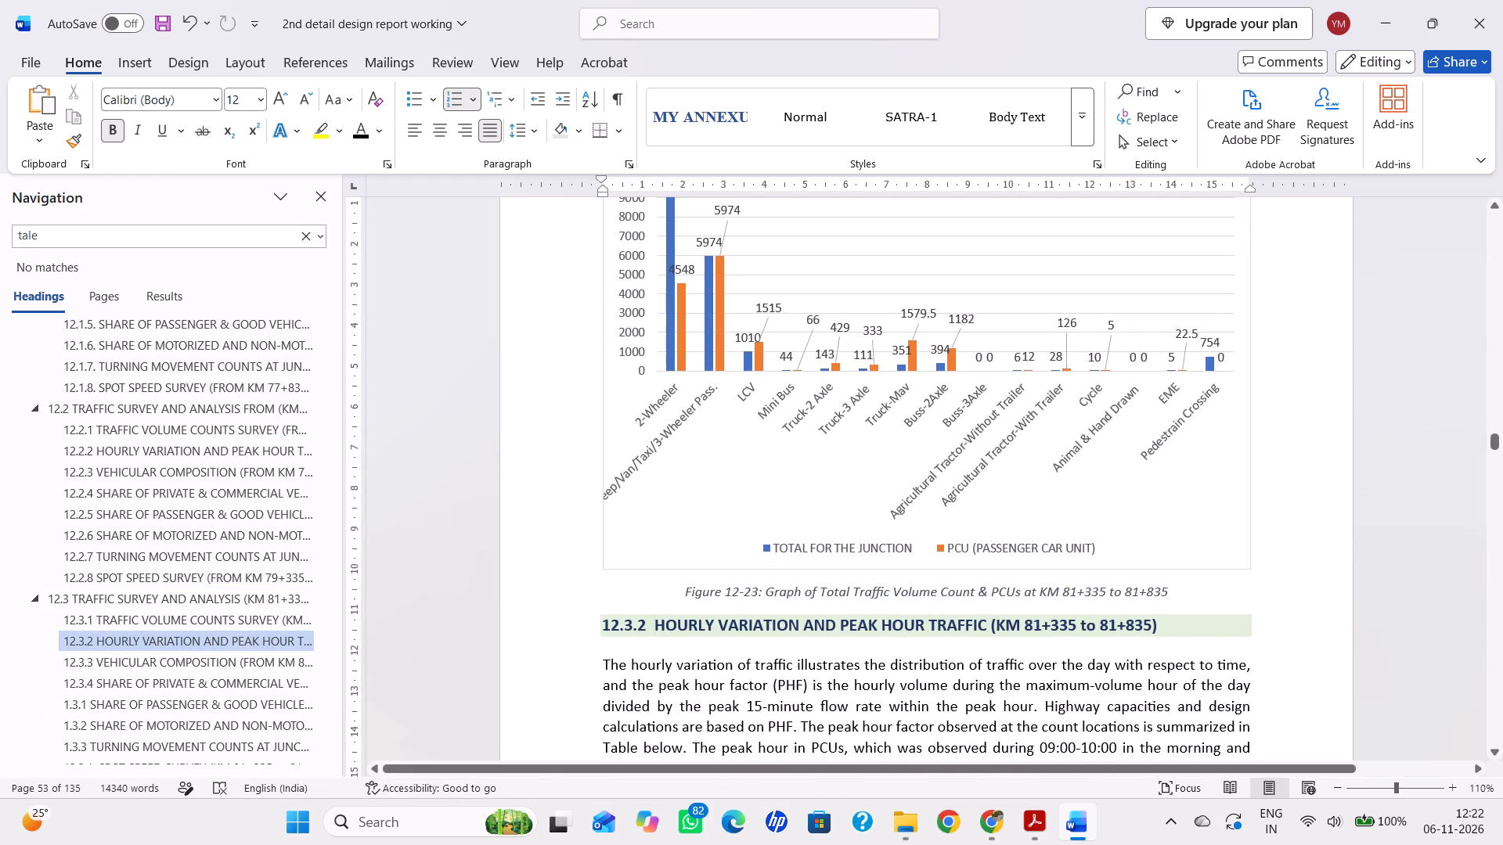
left_click_drag(1192, 593, 669, 588)
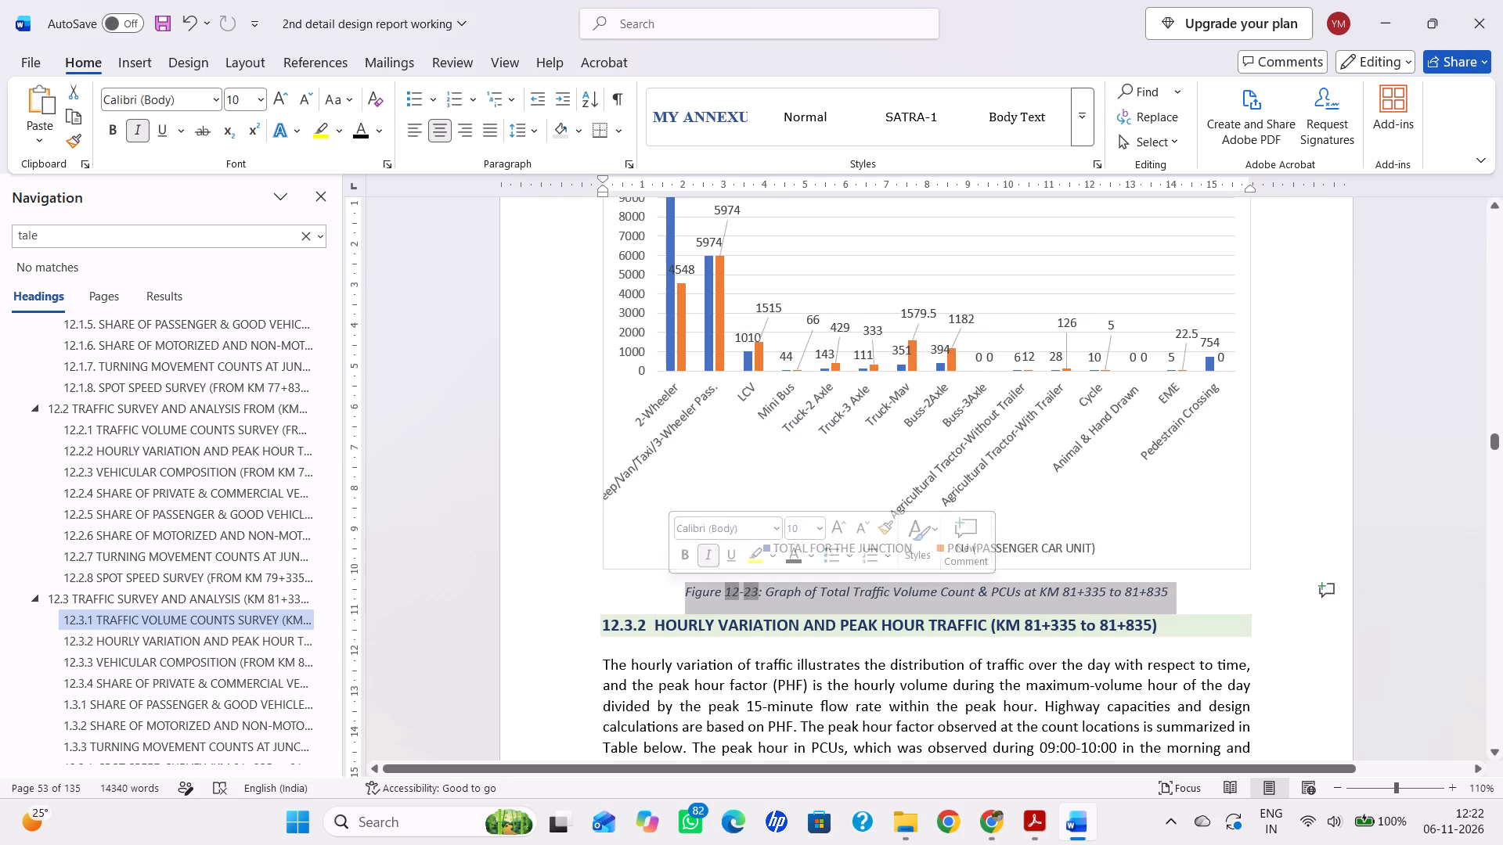
left_click(323, 133)
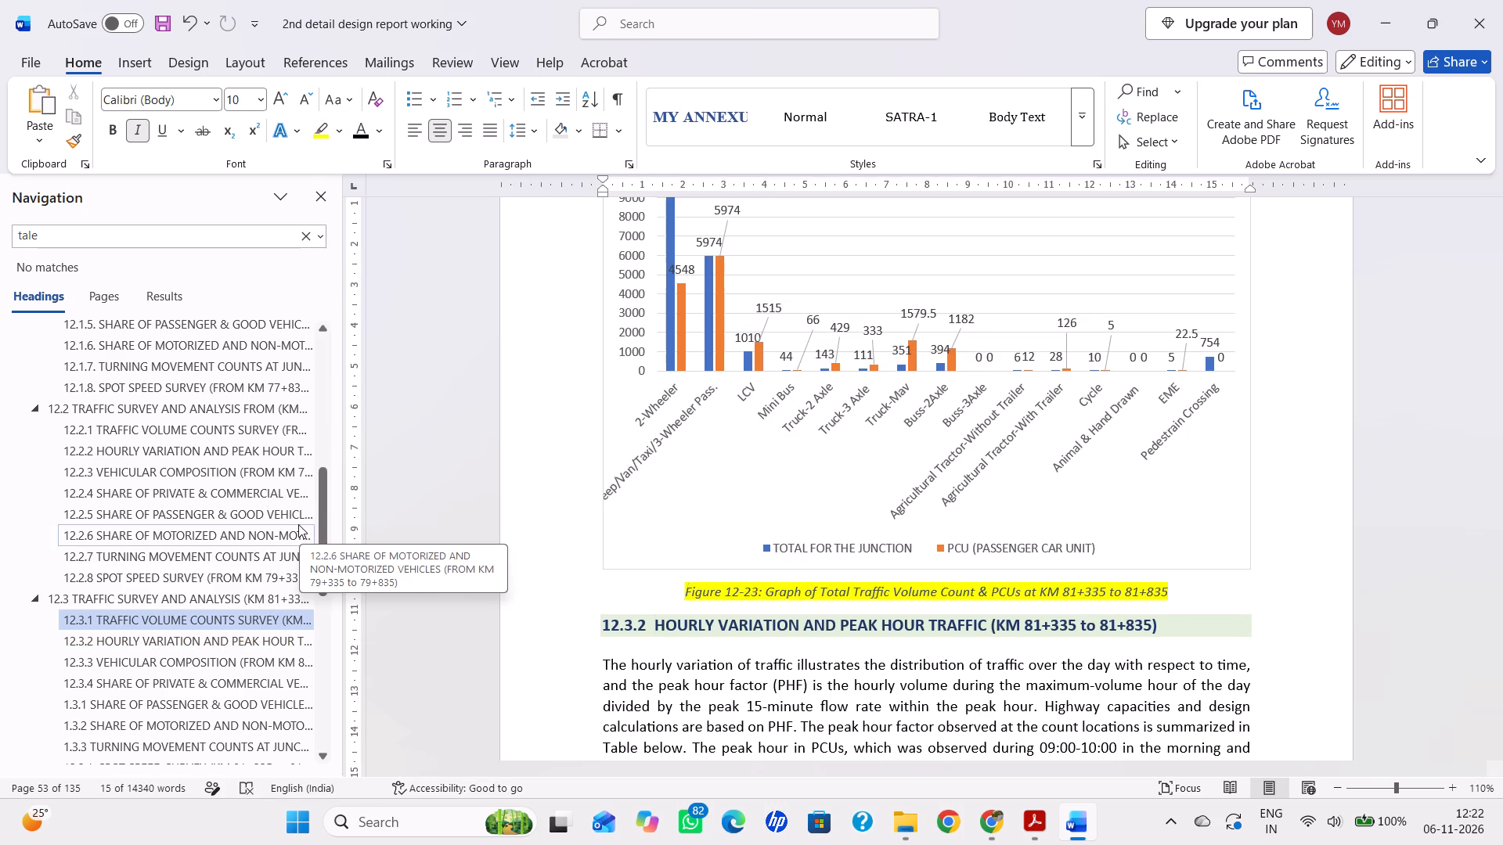
Renumber section 12.4's Hourly Variation and Peak Hour Traffic heading as "12.4.2." and save the document.
scroll(917, 615, "up", 1)
scroll(777, 524, "up", 2)
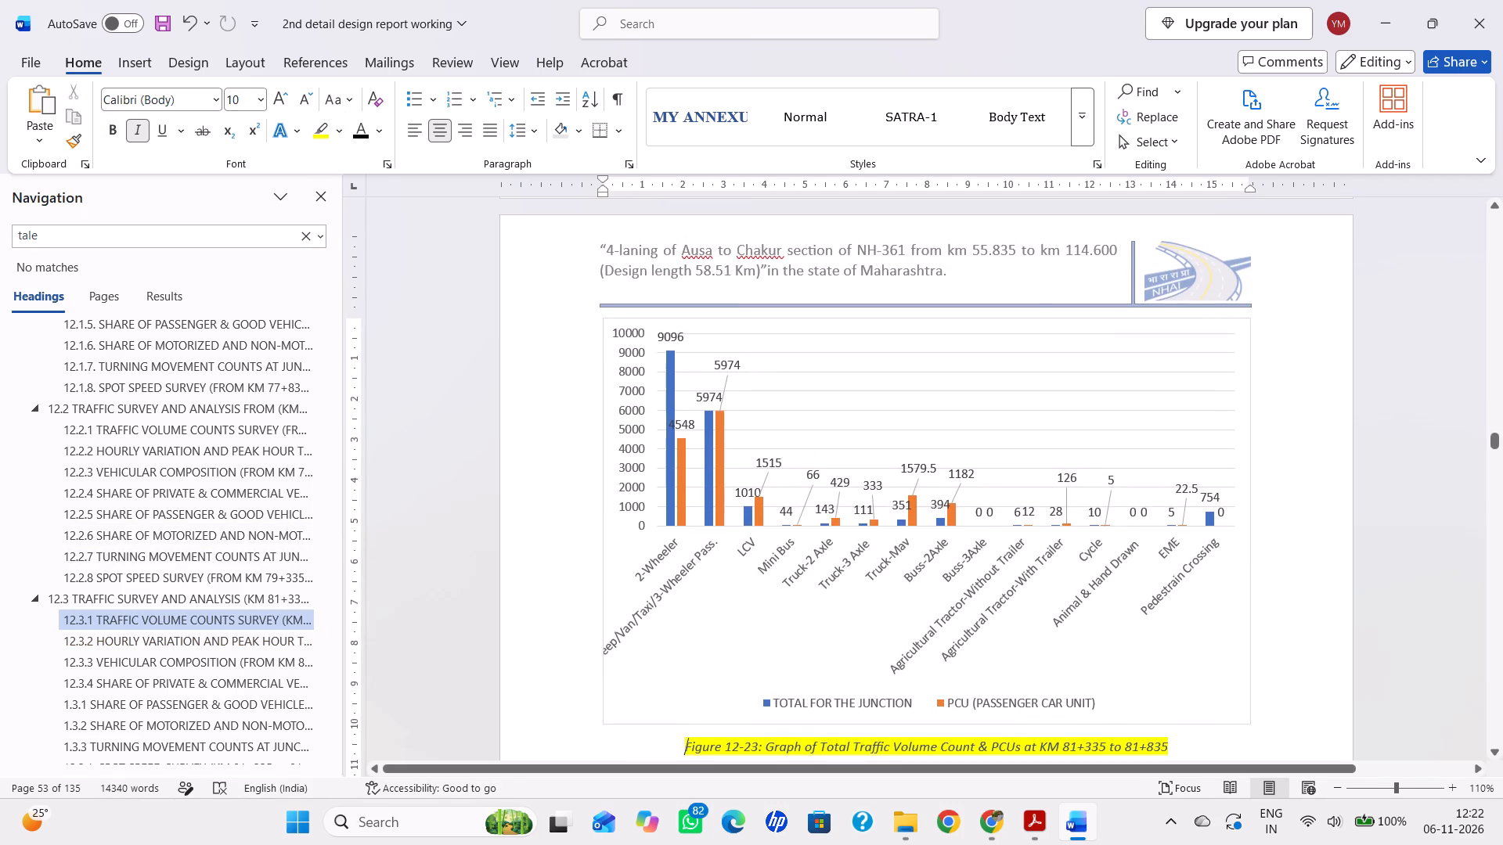
scroll(246, 585, "down", 3)
left_click(175, 648)
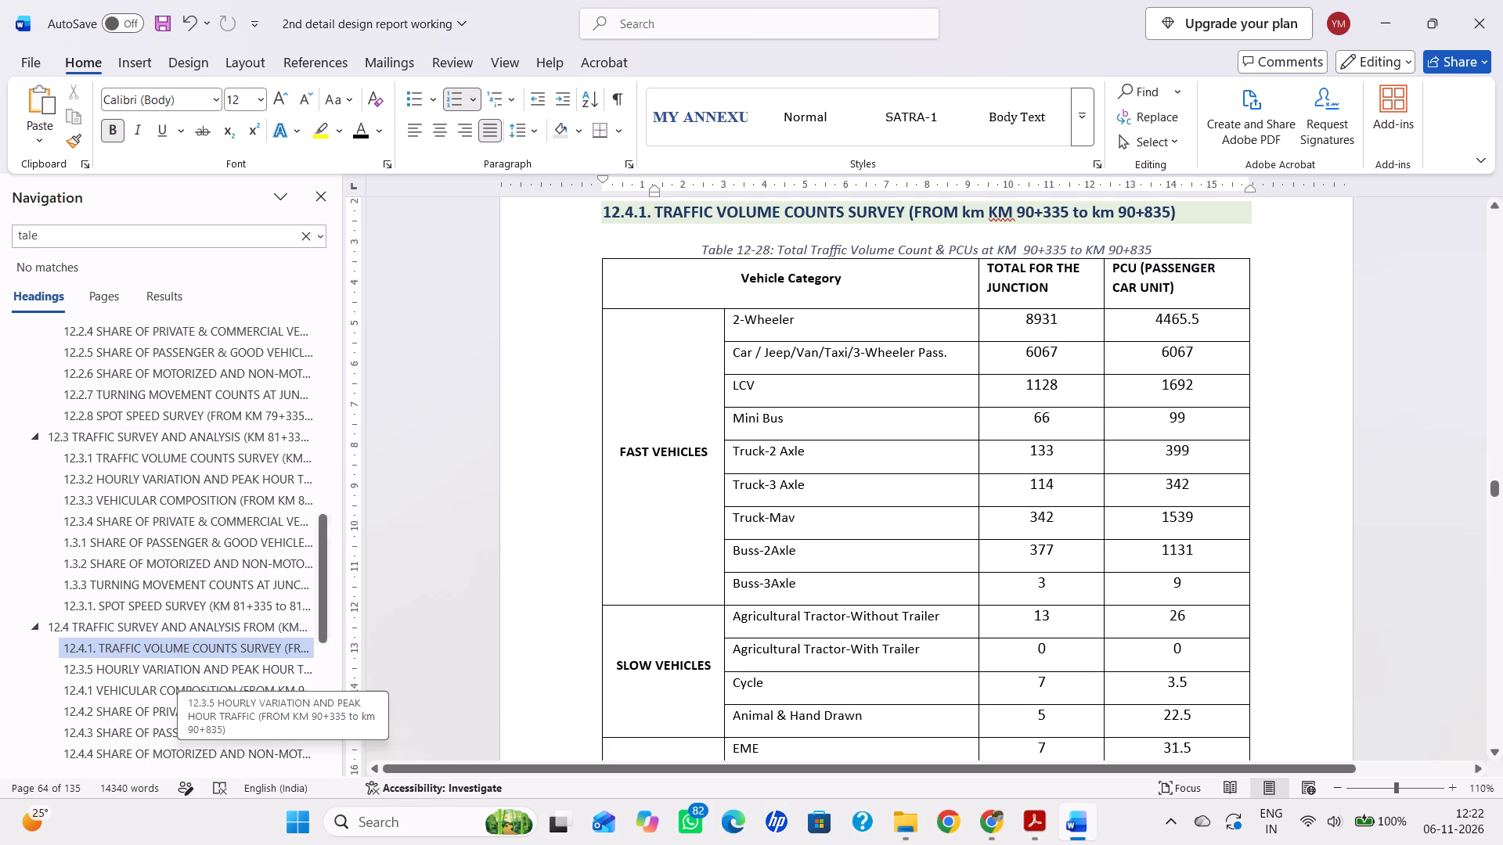
scroll(1043, 571, "down", 16)
scroll(843, 539, "down", 9)
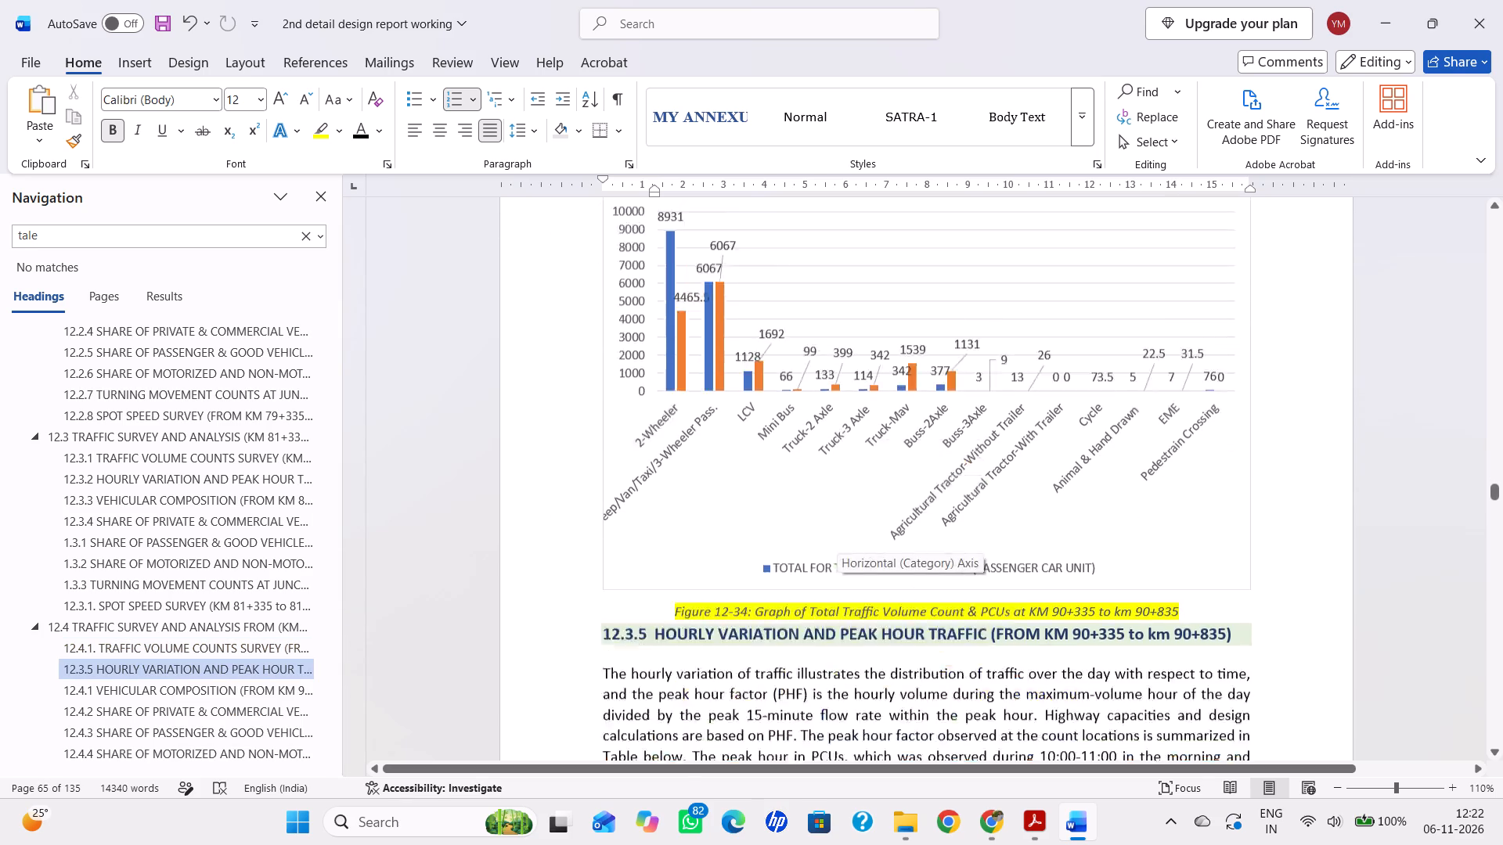
scroll(837, 541, "up", 2)
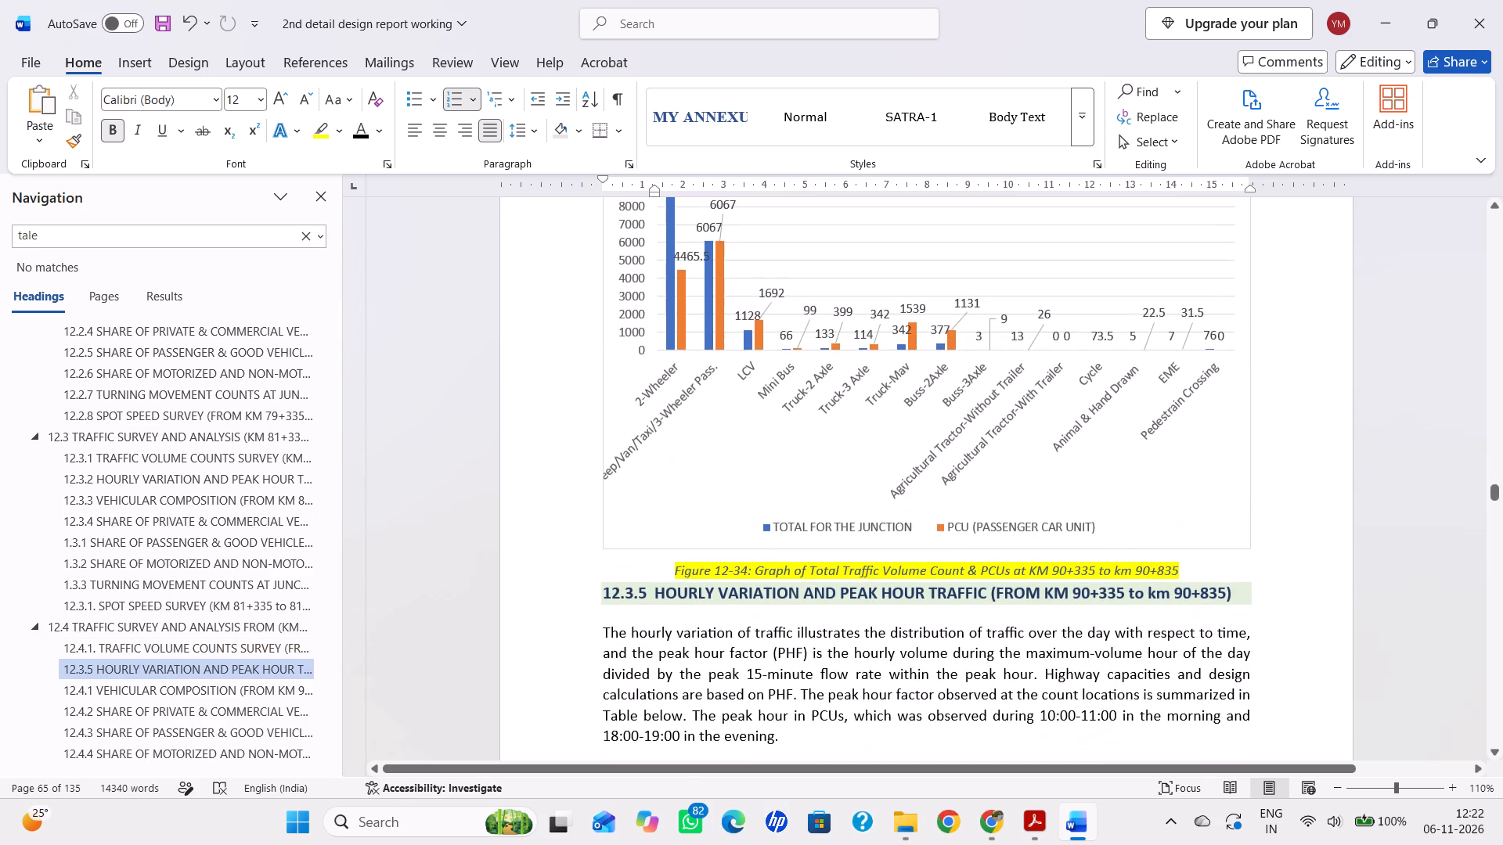
scroll(837, 541, "up", 1)
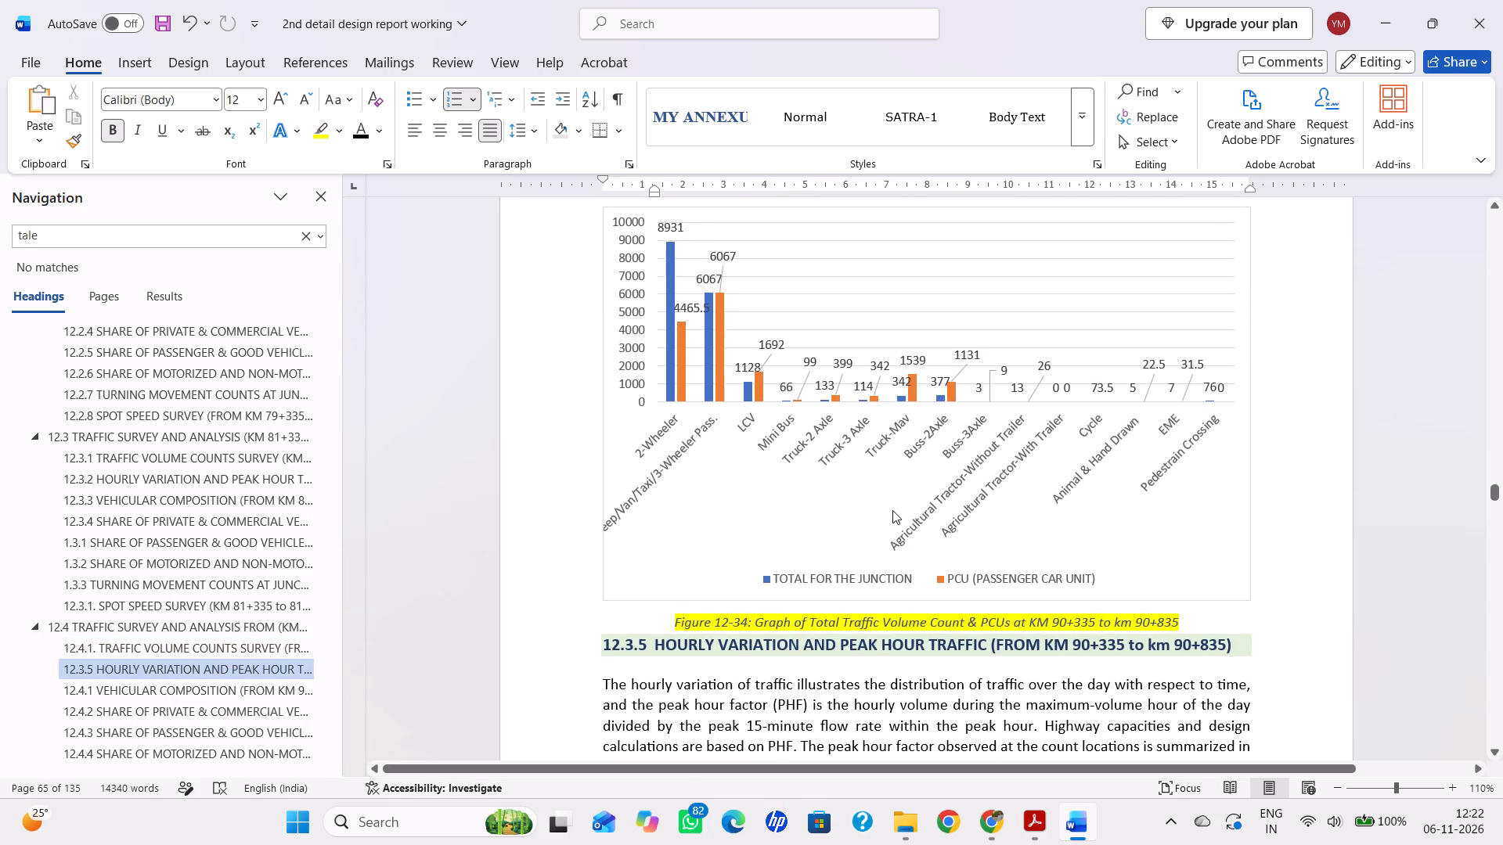
scroll(749, 529, "down", 6)
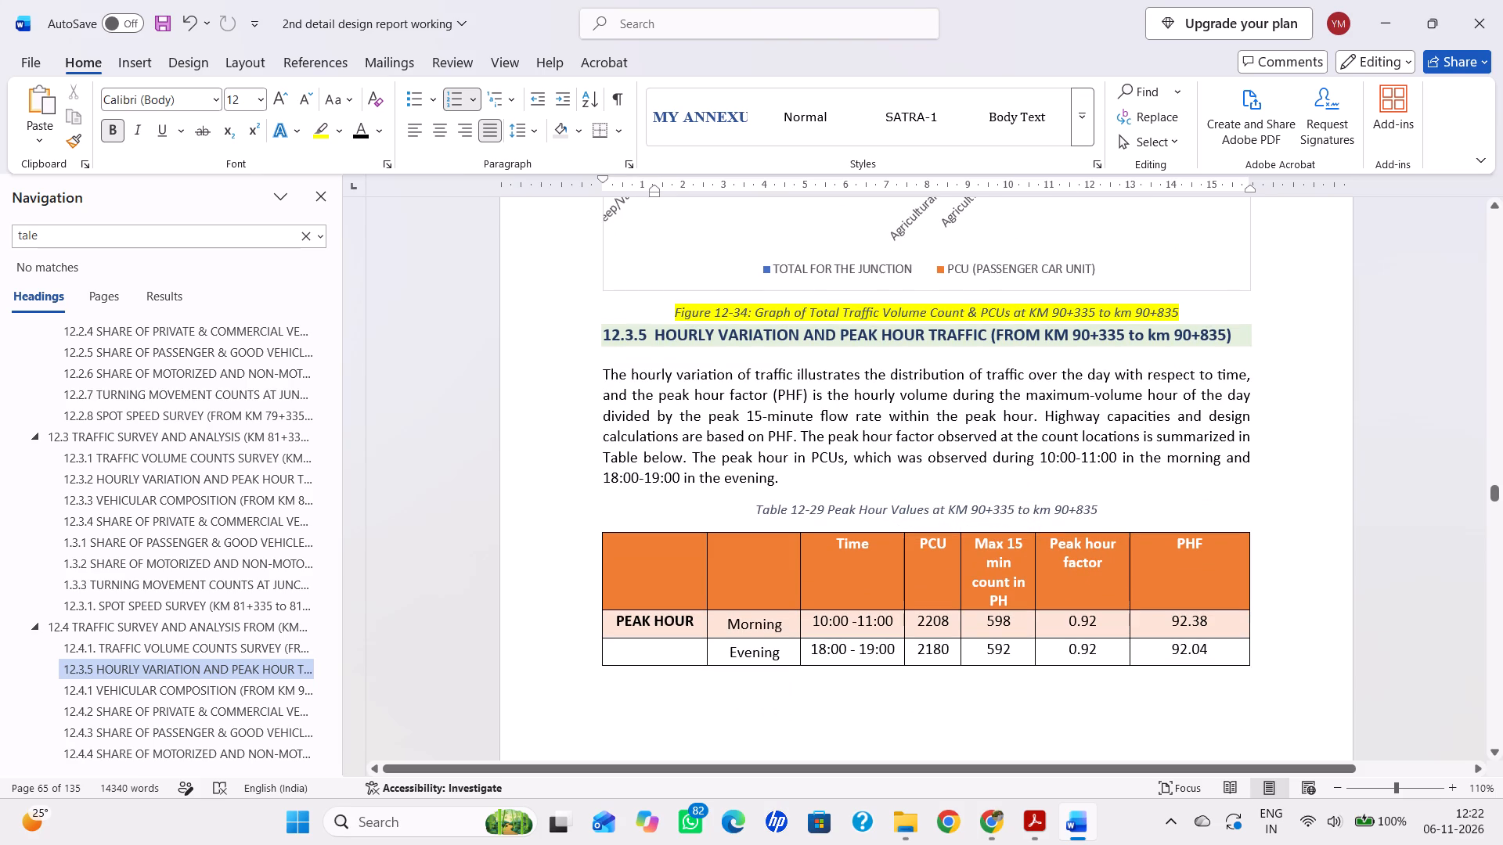
left_click(625, 335)
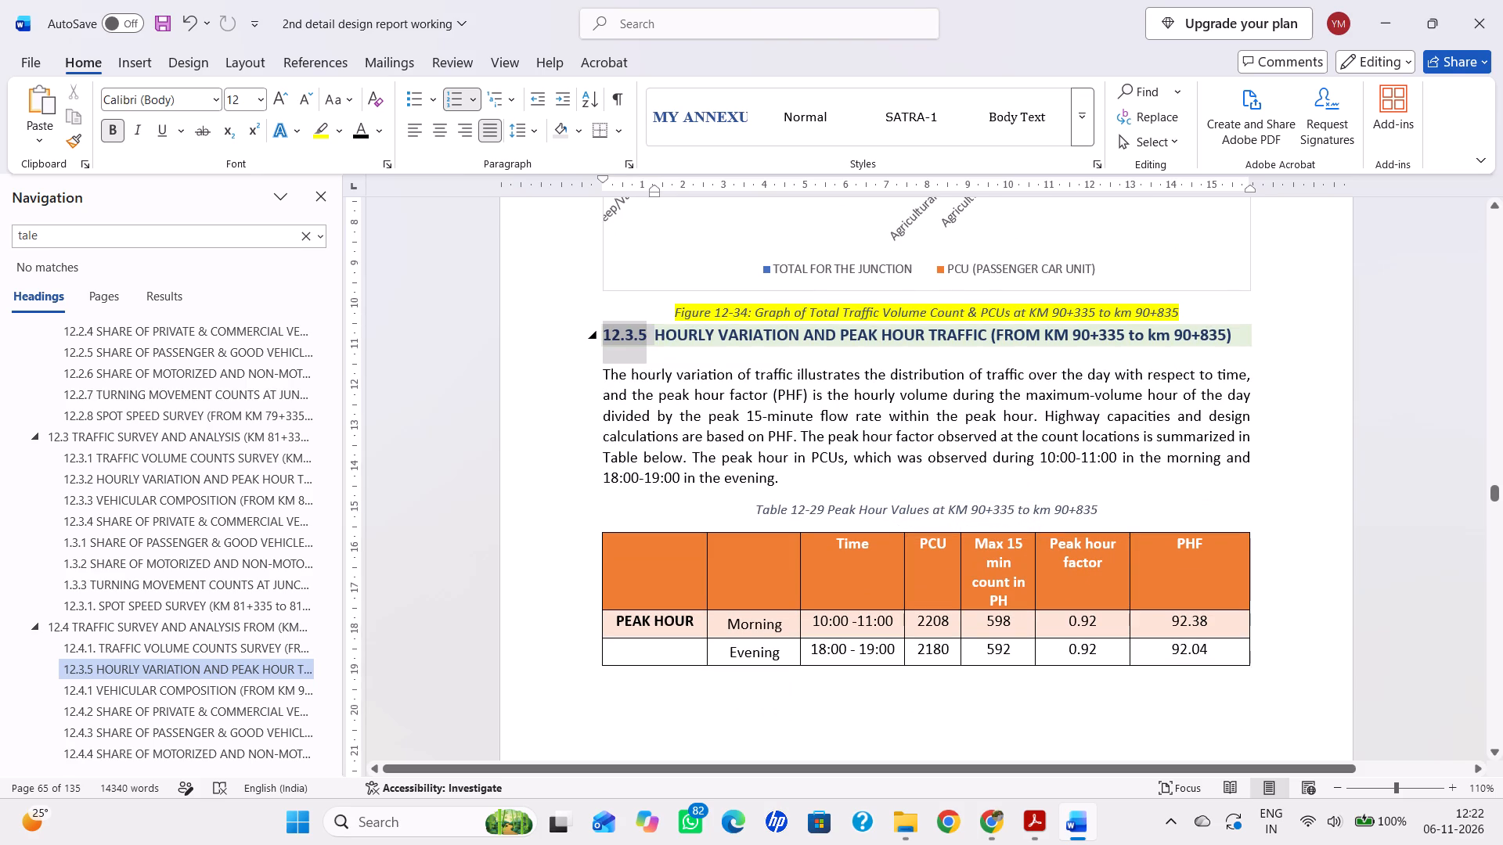
type("12.4.2.")
key("space")
key("ctrl+s")
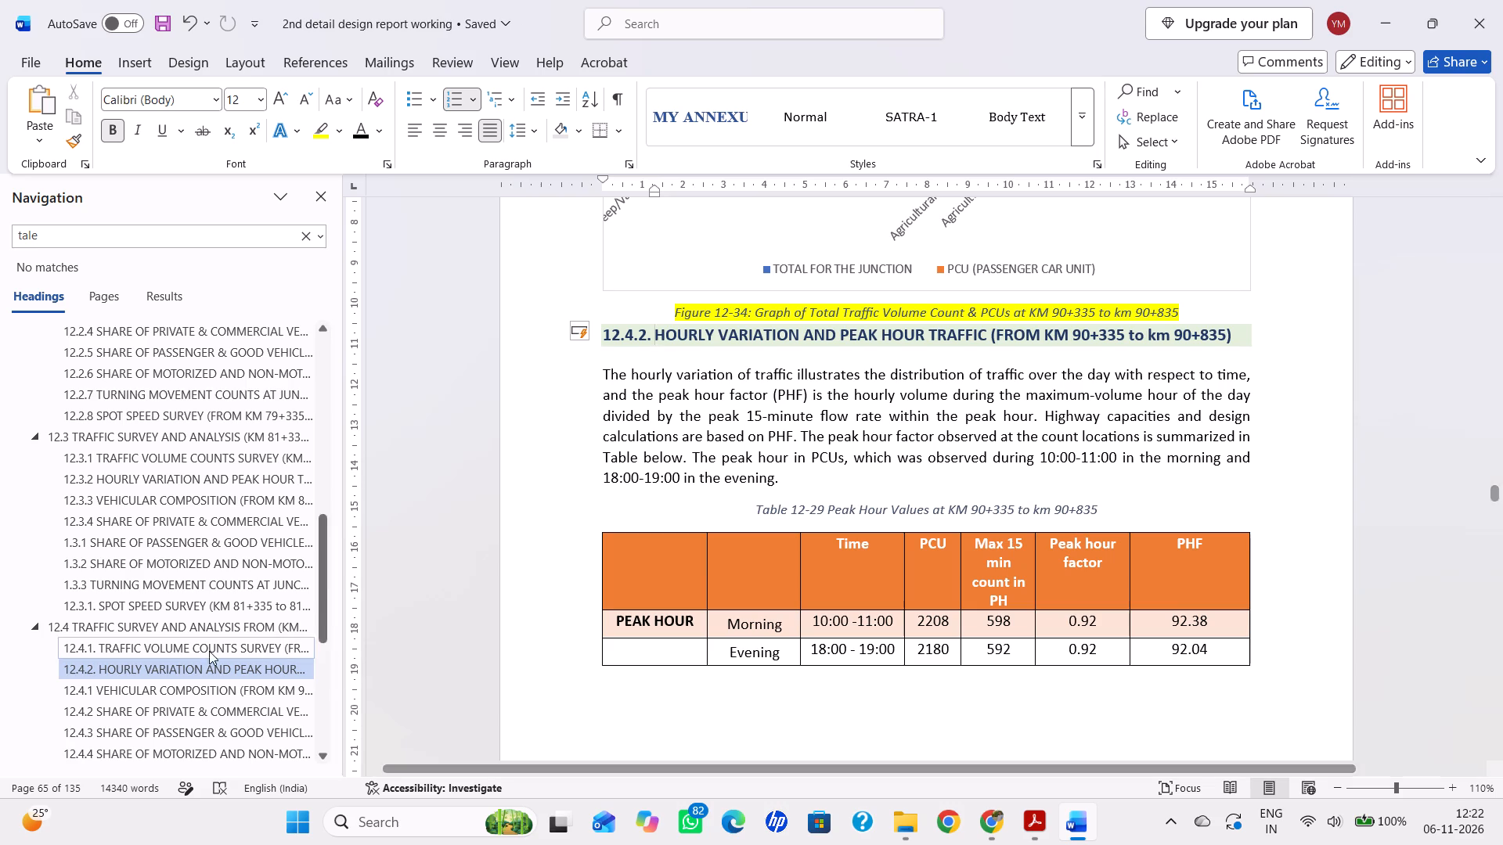
Examine the morning peak hour turning movement diagram at CH. 90+335 under section 12.4's Turning Movement Counts heading.
scroll(209, 651, "down", 3)
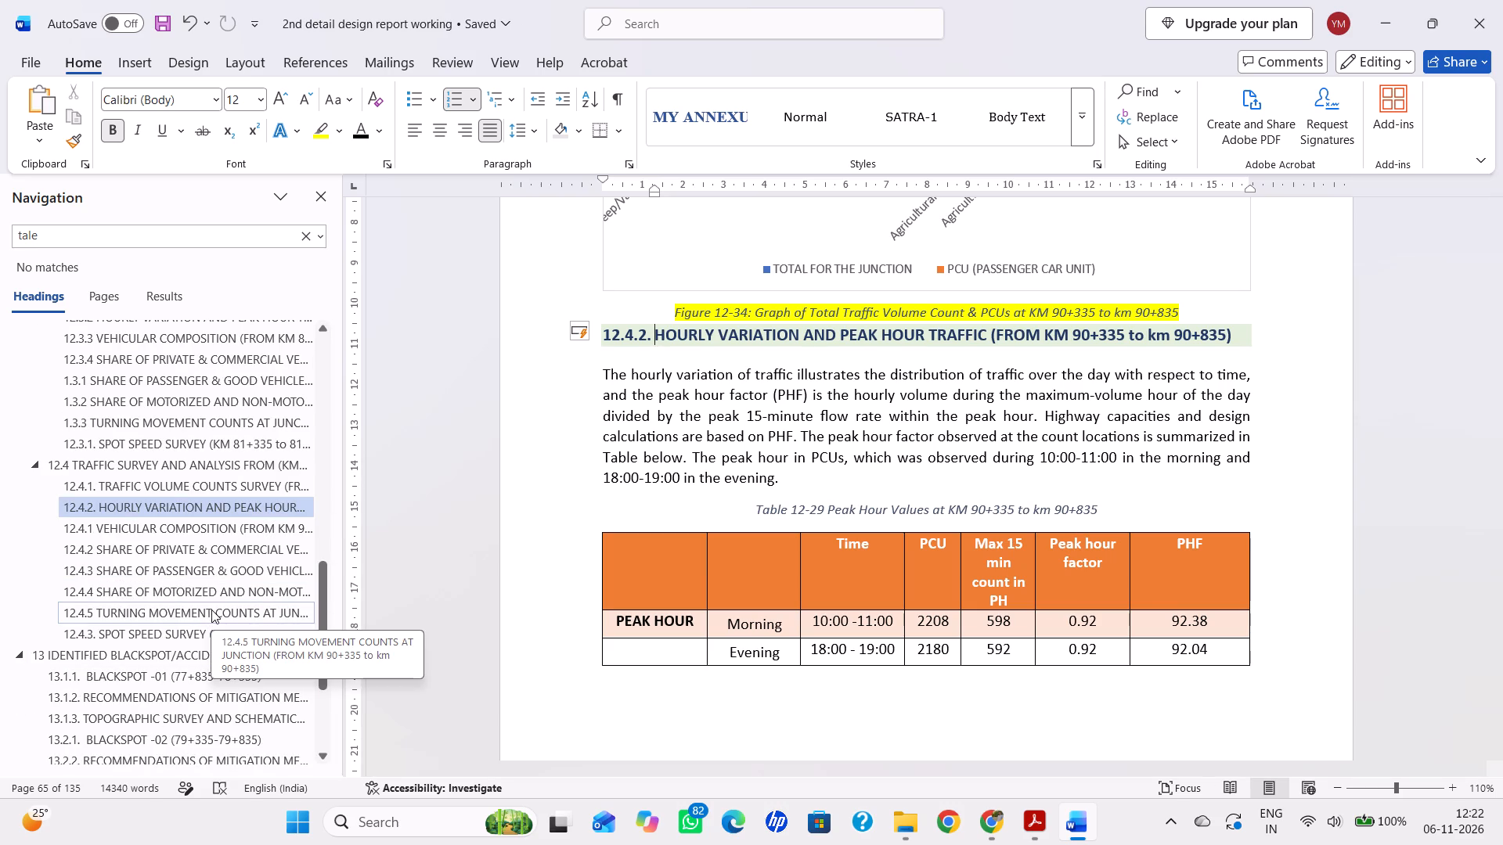
left_click(211, 609)
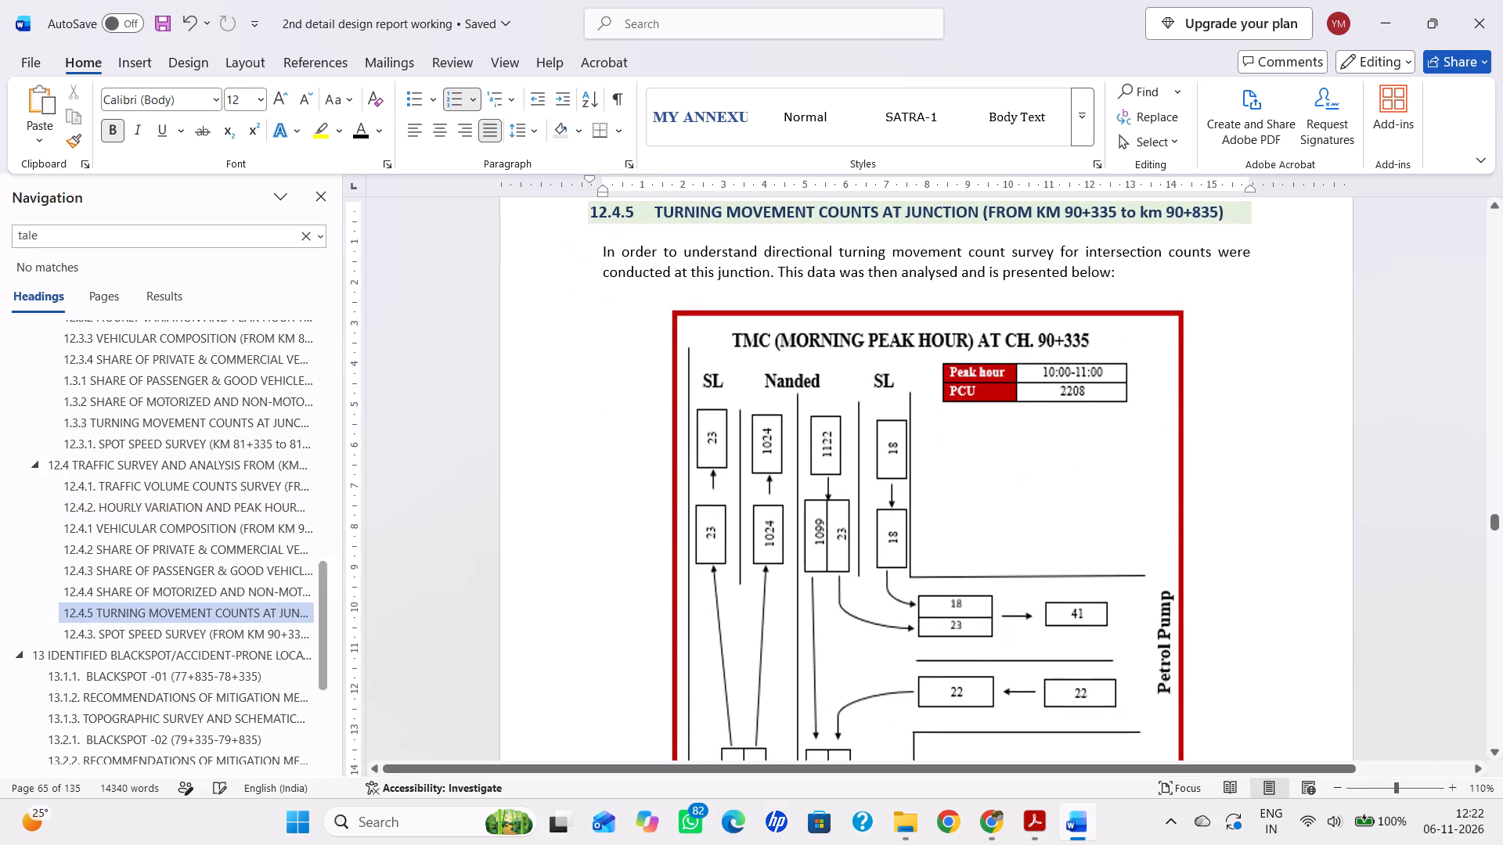
scroll(928, 570, "down", 6)
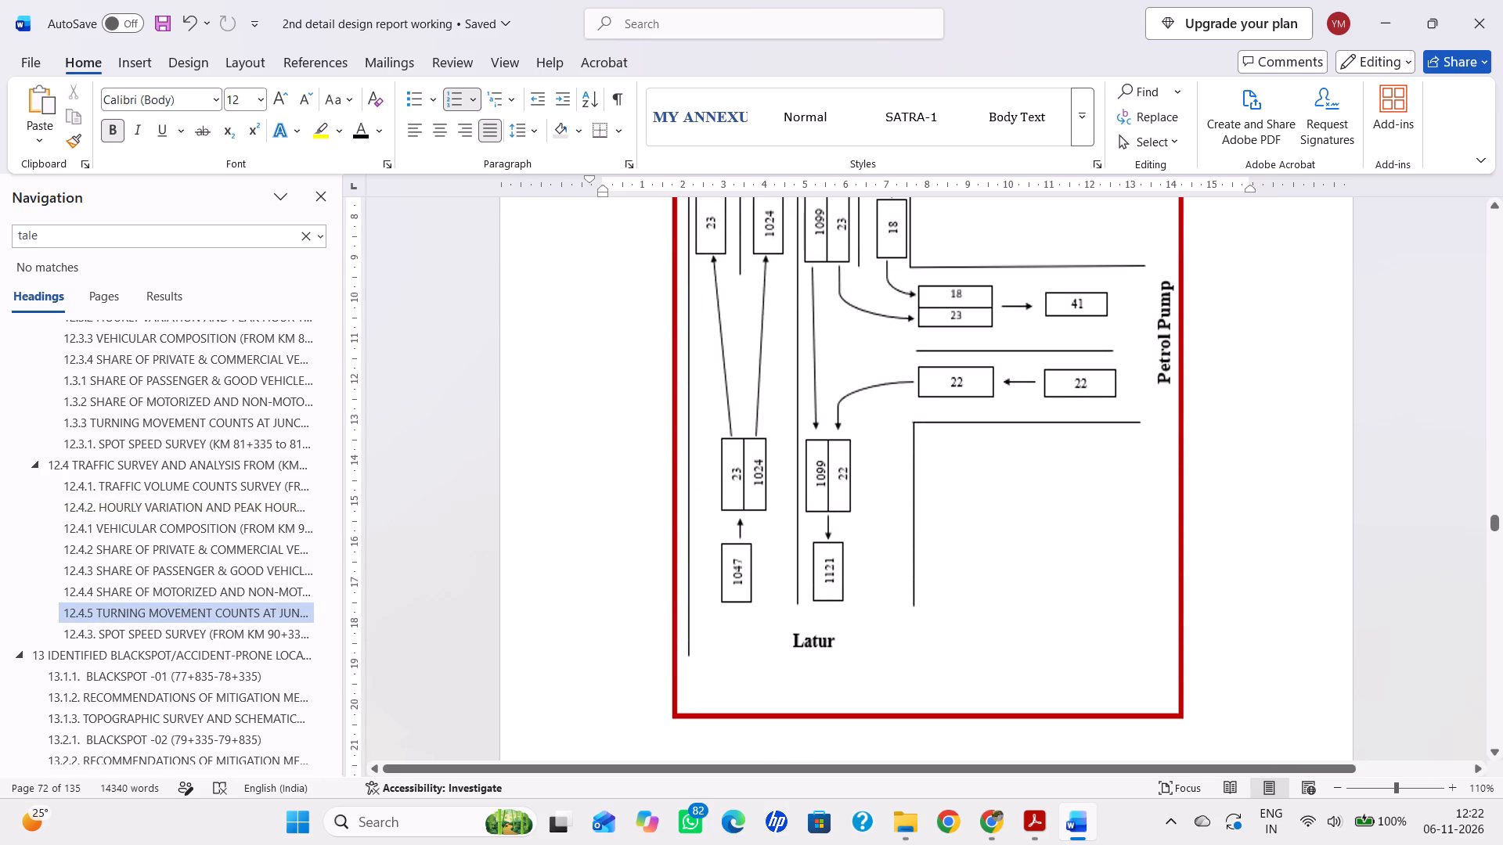
scroll(937, 563, "up", 4)
scroll(937, 560, "down", 4)
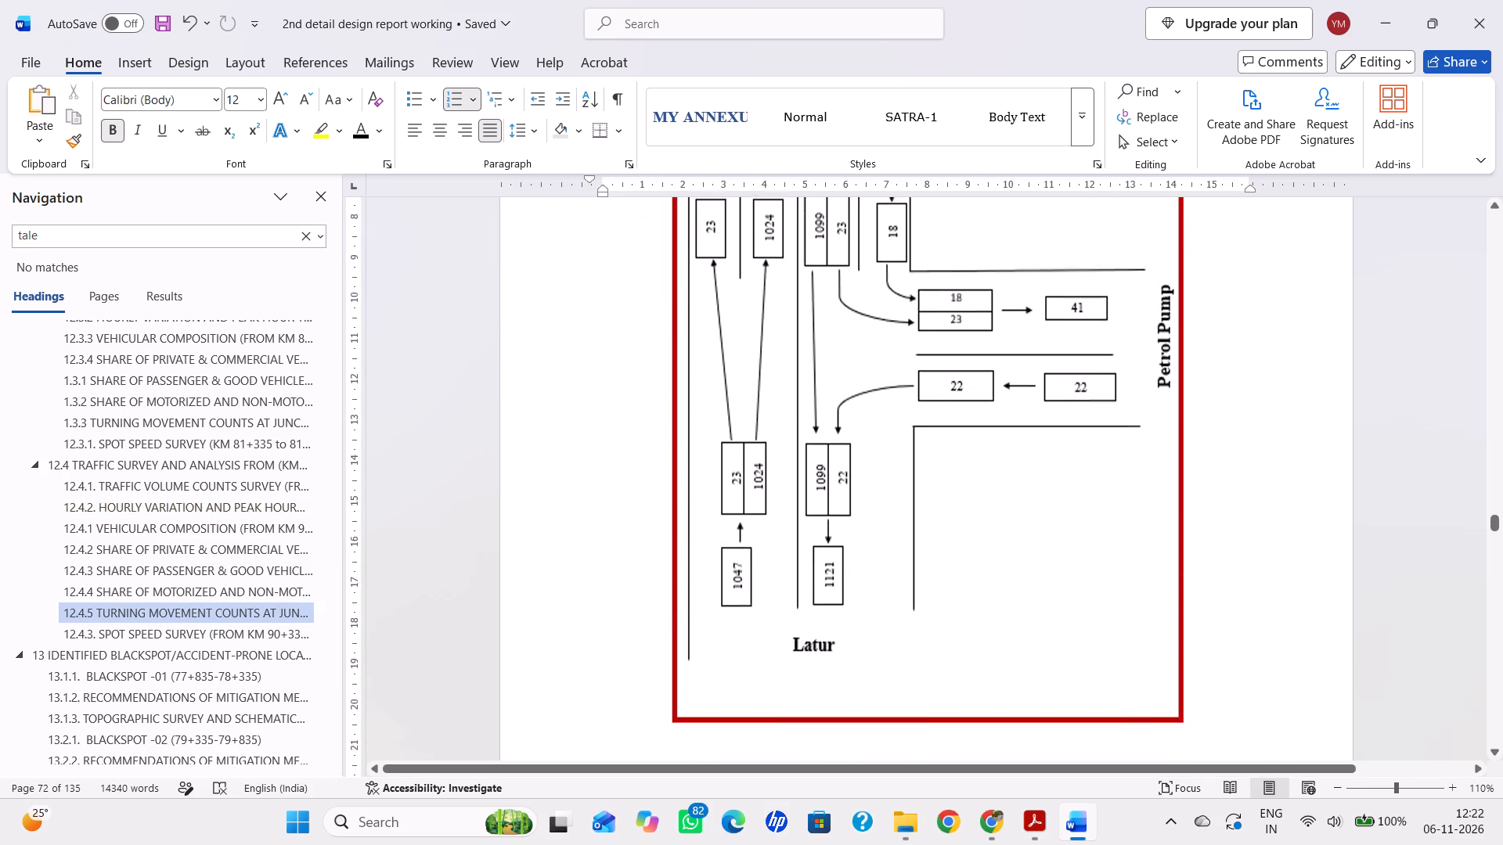
scroll(932, 563, "up", 4)
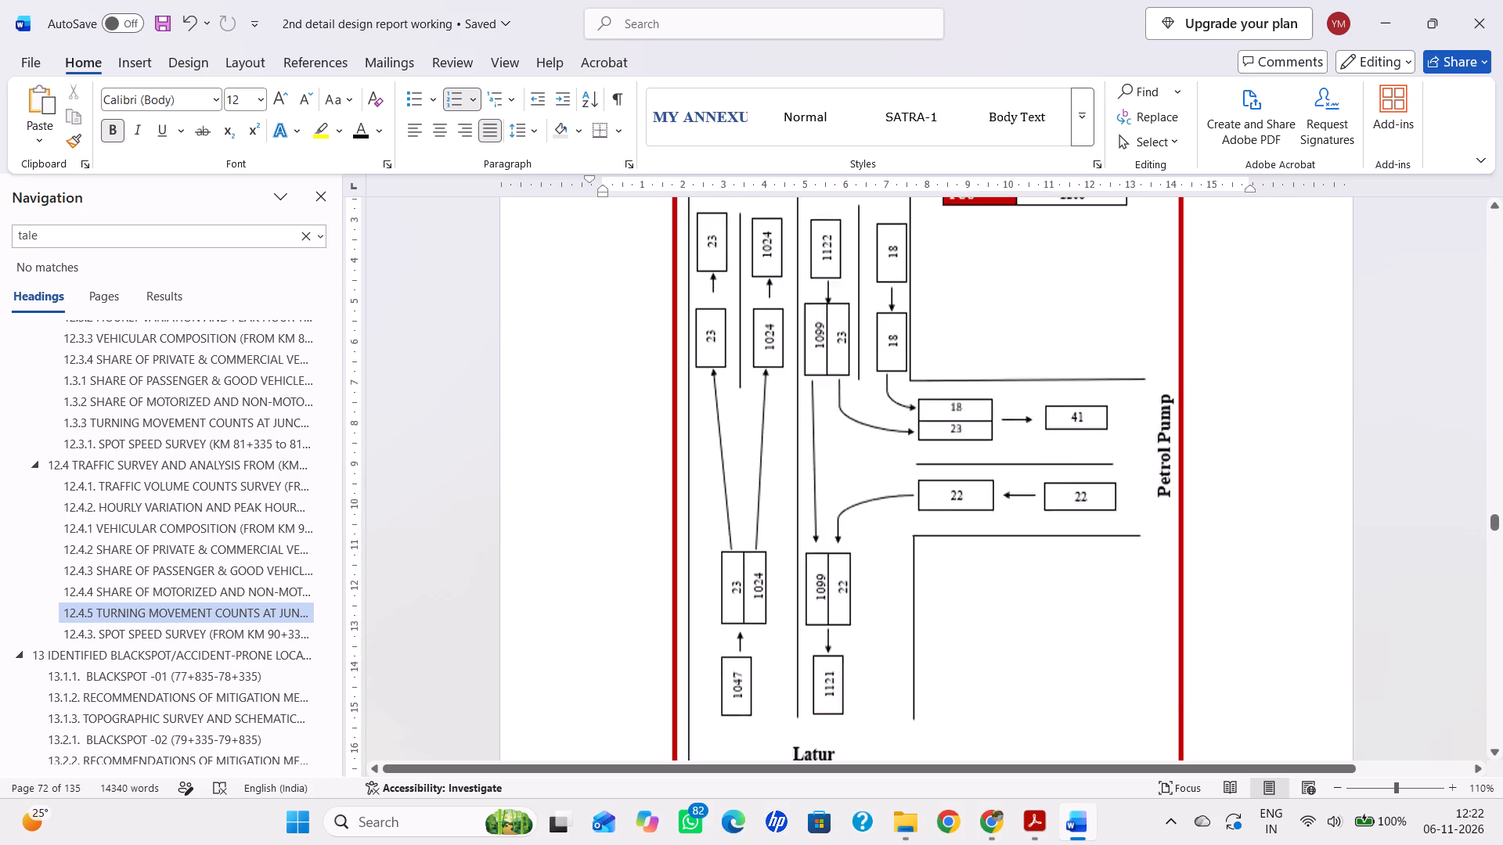
scroll(928, 568, "up", 5)
scroll(928, 570, "down", 6)
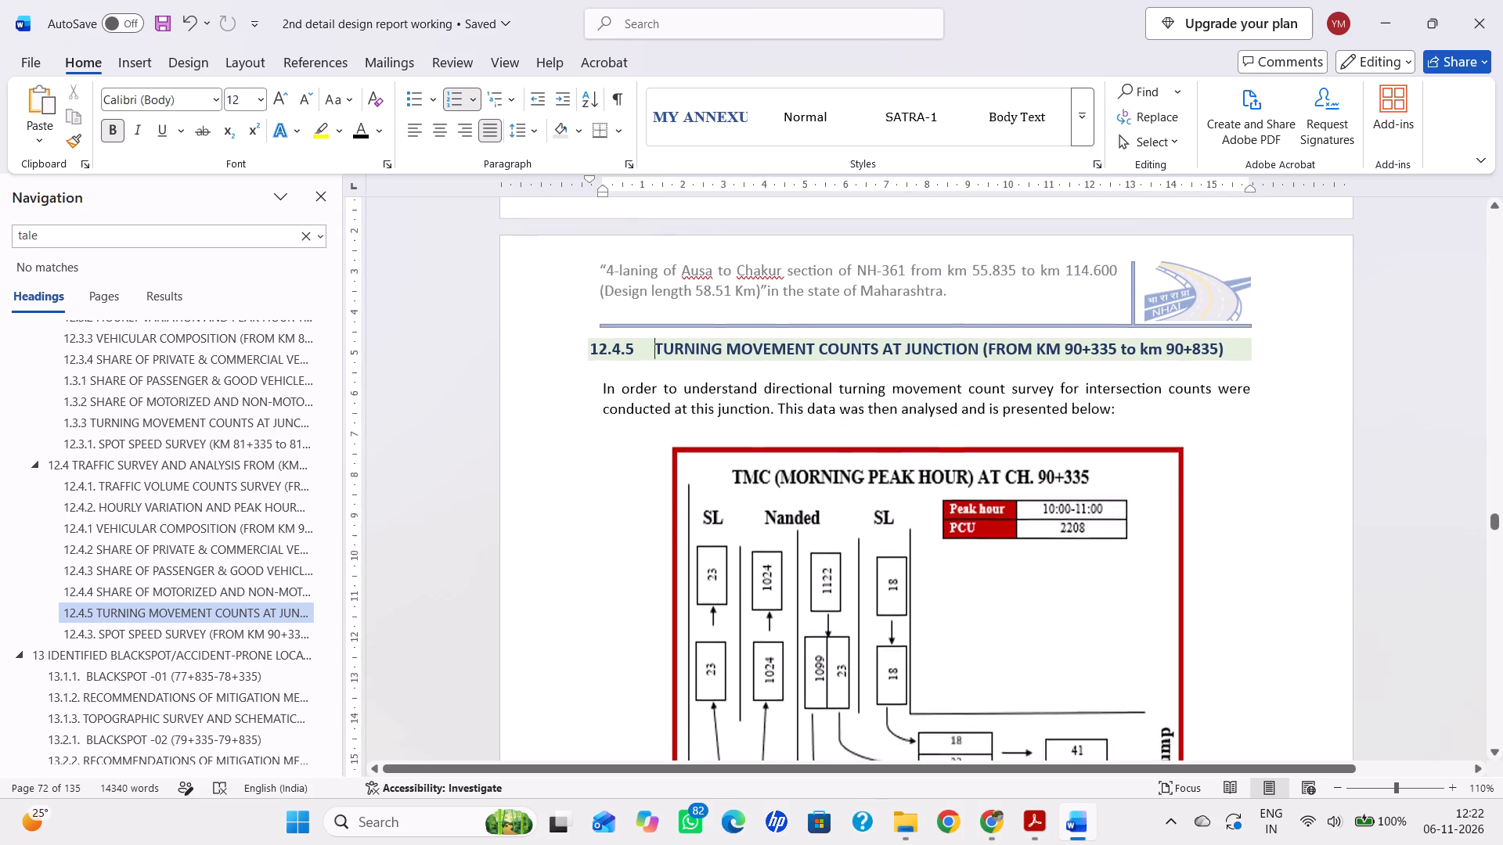
scroll(928, 570, "down", 10)
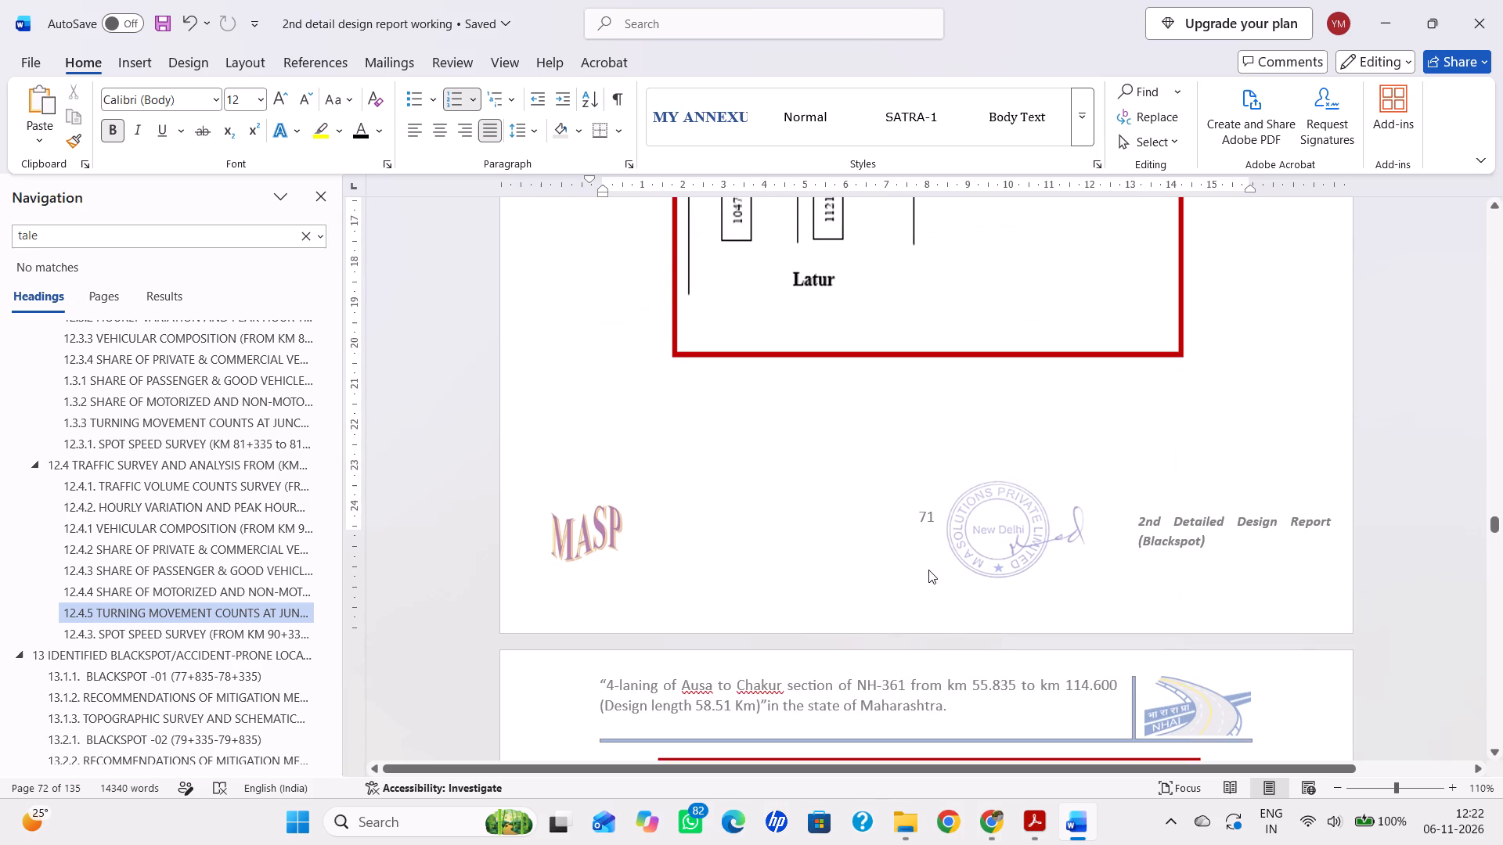
scroll(928, 570, "up", 8)
Examine the evening peak hour turning movement diagram at CH. 90+335, including its peak hour, PCU and directional counts.
scroll(928, 570, "down", 20)
scroll(928, 570, "down", 4)
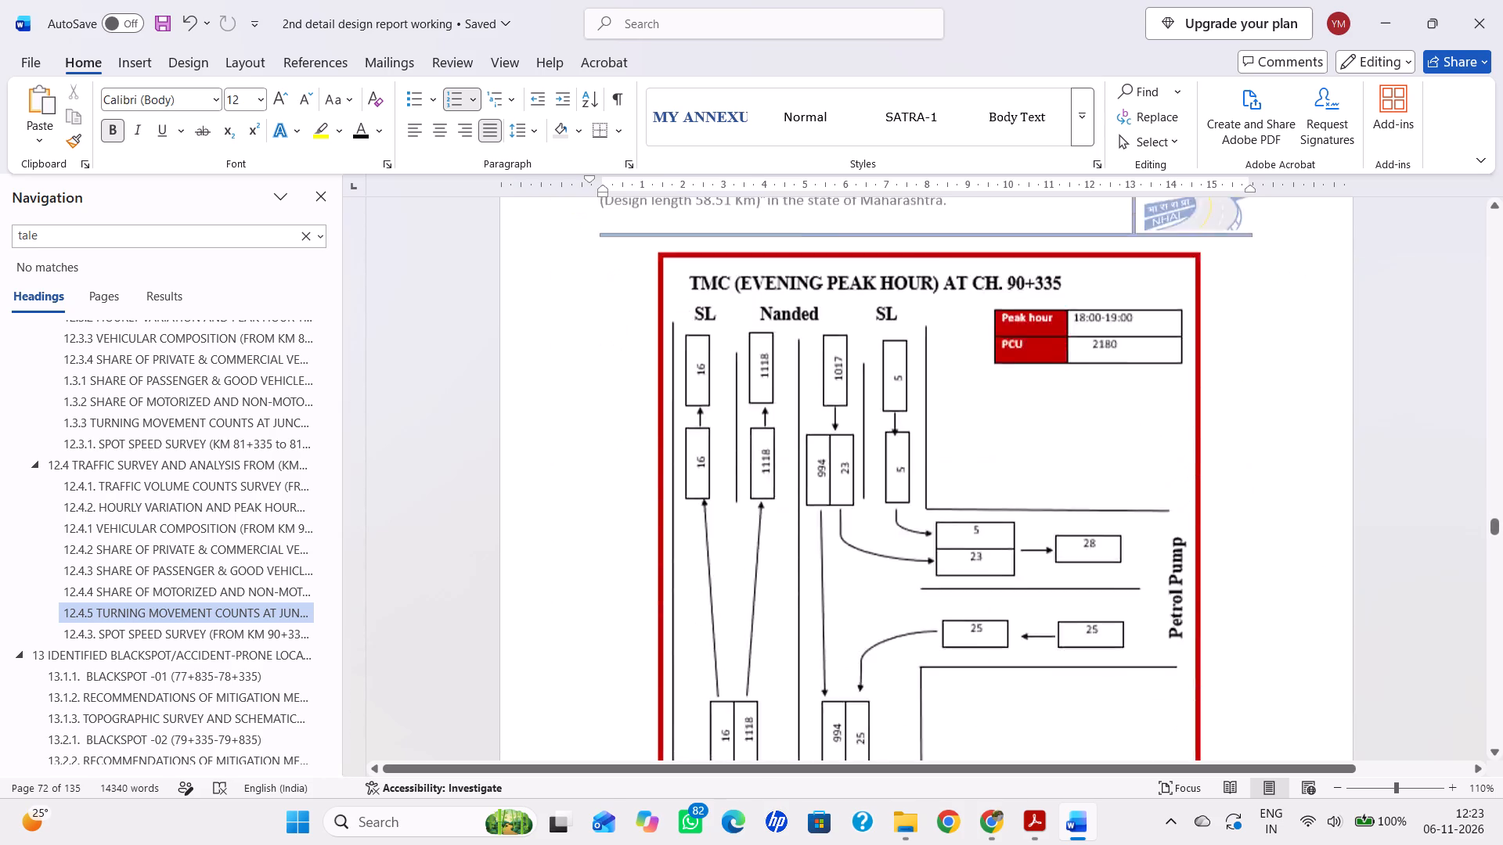
scroll(929, 576, "up", 6)
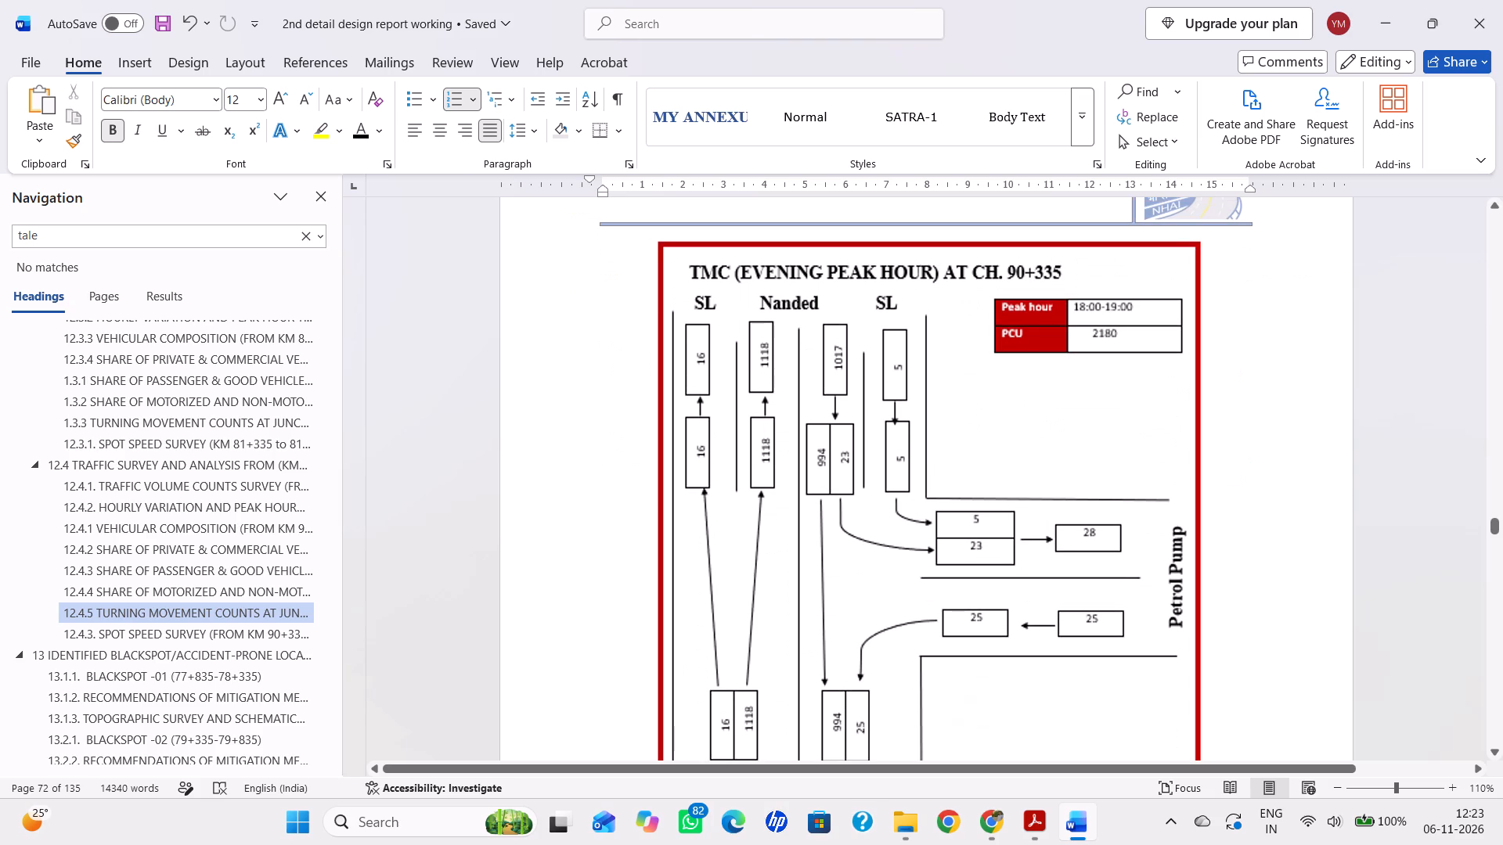
scroll(932, 571, "down", 2)
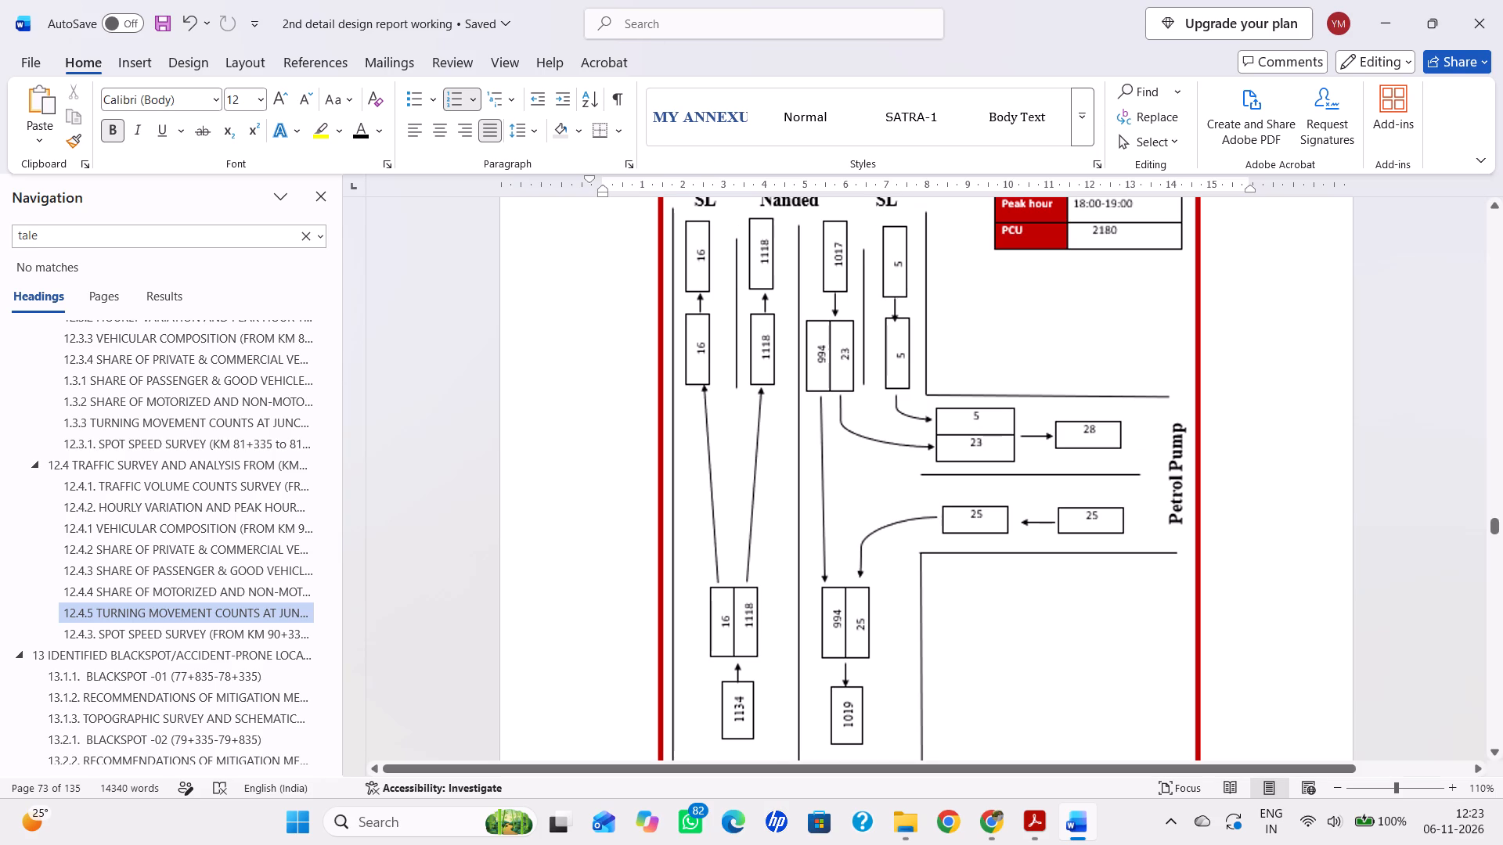
scroll(881, 494, "up", 4)
scroll(881, 494, "down", 2)
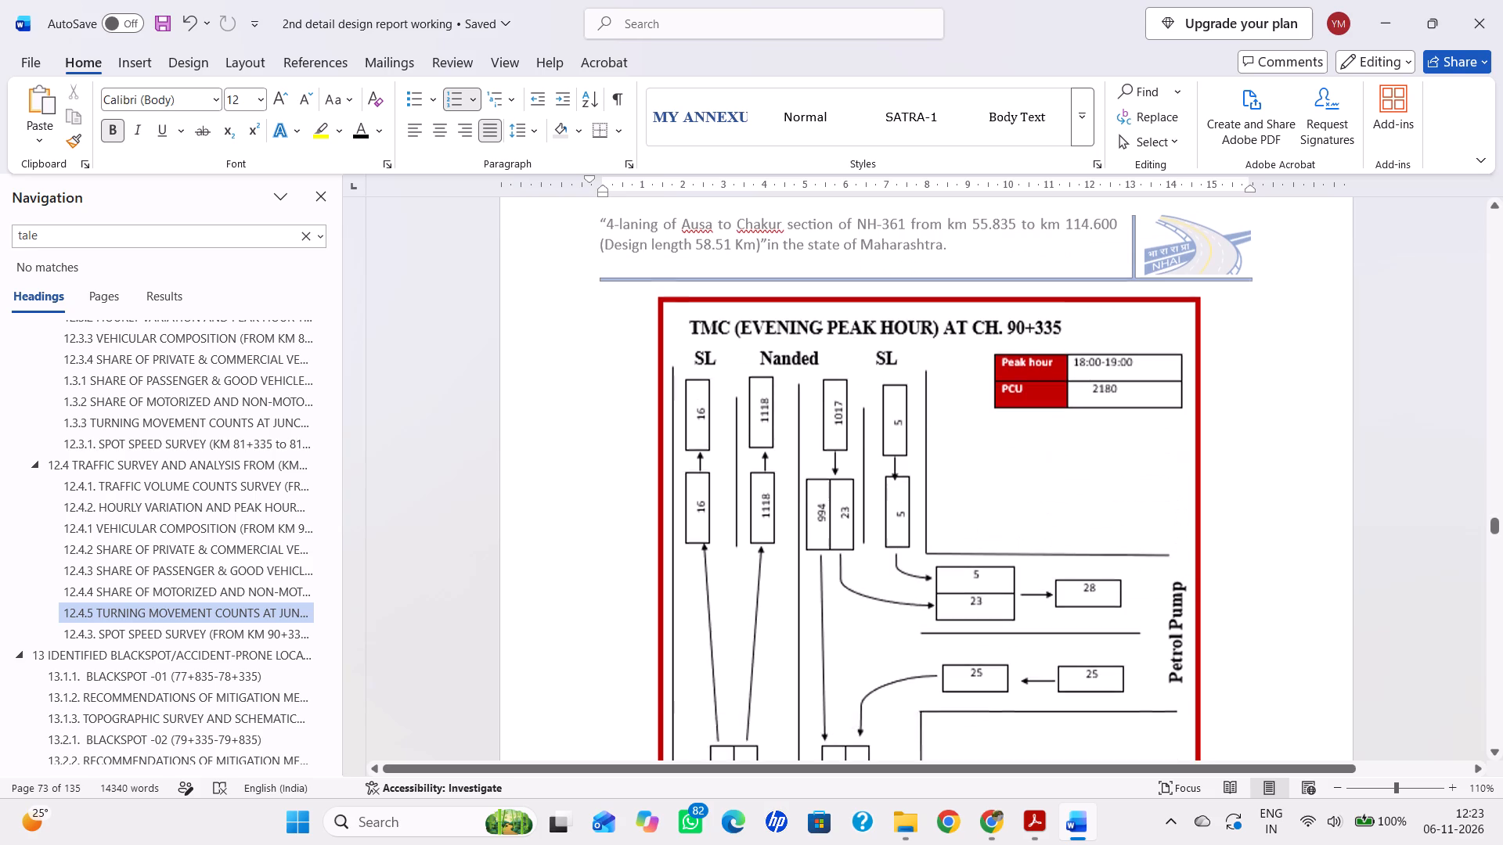
scroll(881, 494, "down", 4)
scroll(881, 494, "up", 3)
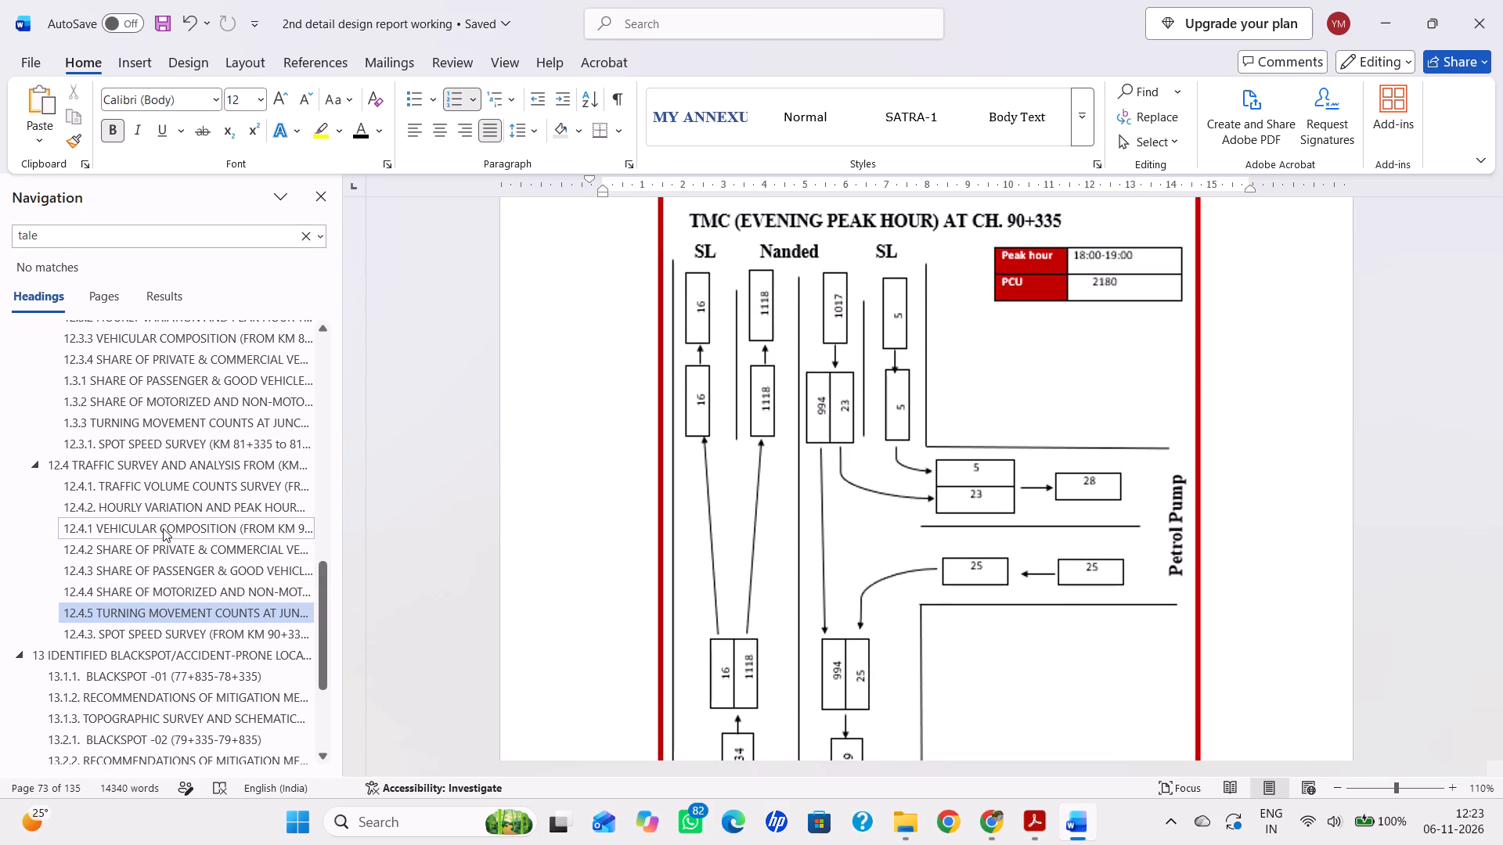
Compare the peak hour values table under heading 12.4.2 with the morning and evening turning movement diagrams at CH. 90+335.
left_click(171, 509)
scroll(988, 560, "up", 1)
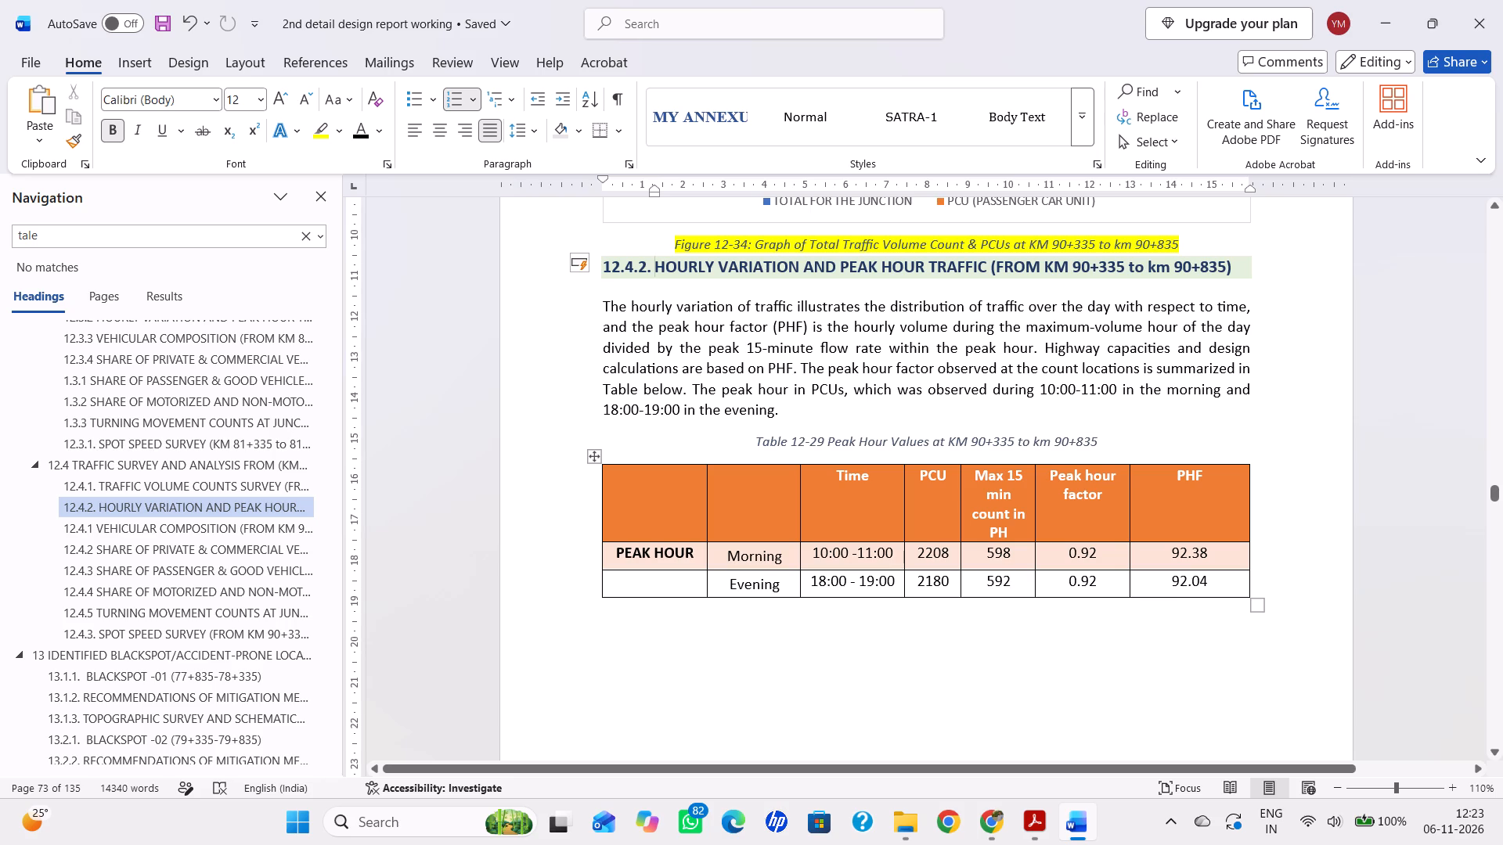
left_click(120, 636)
scroll(1193, 552, "up", 6)
scroll(1193, 552, "down", 1)
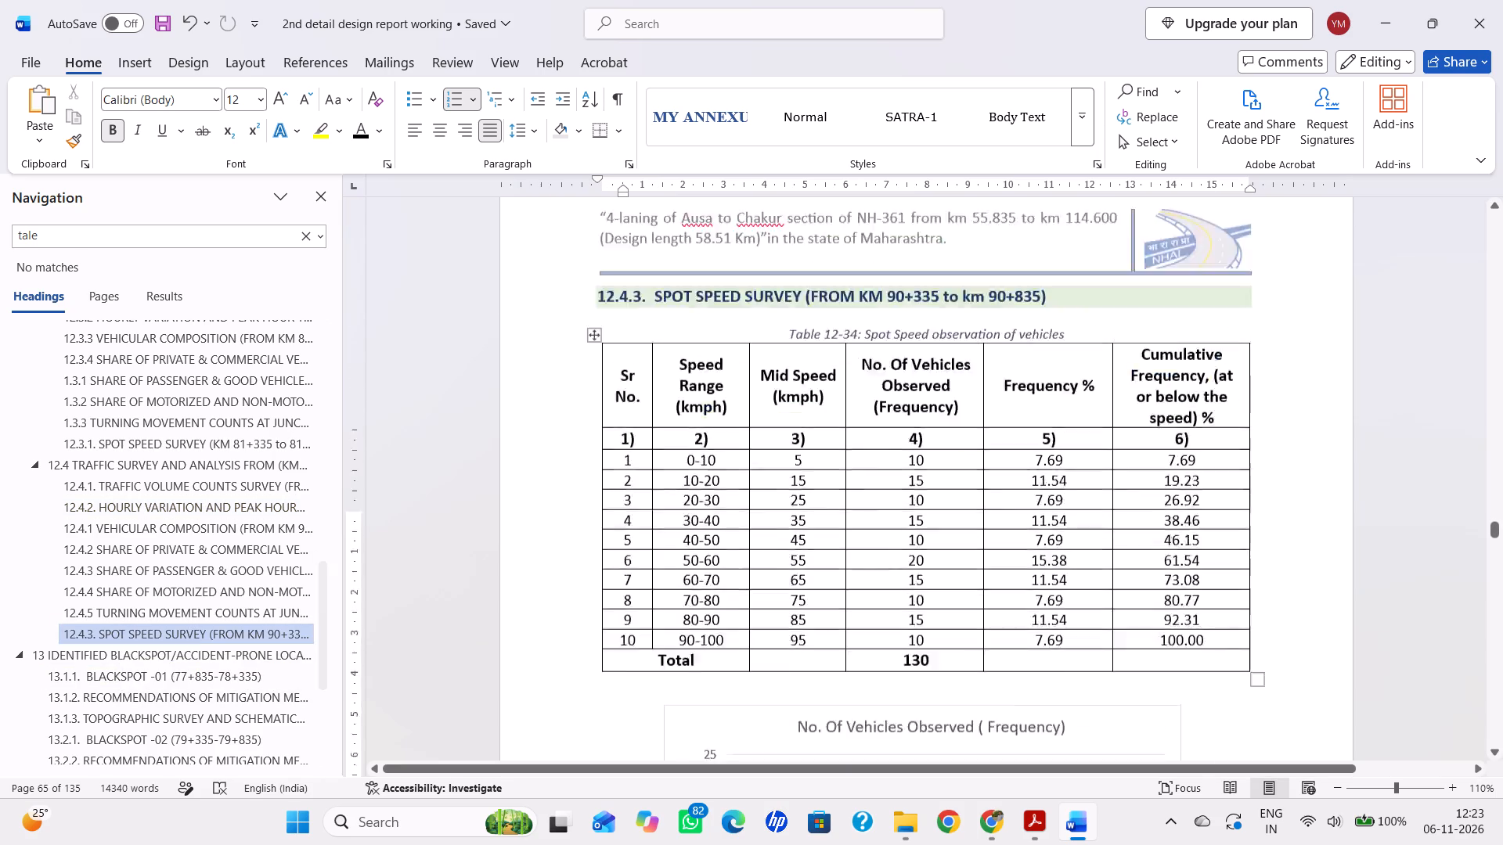
scroll(1040, 593, "up", 7)
scroll(1037, 592, "down", 1)
scroll(1033, 585, "up", 13)
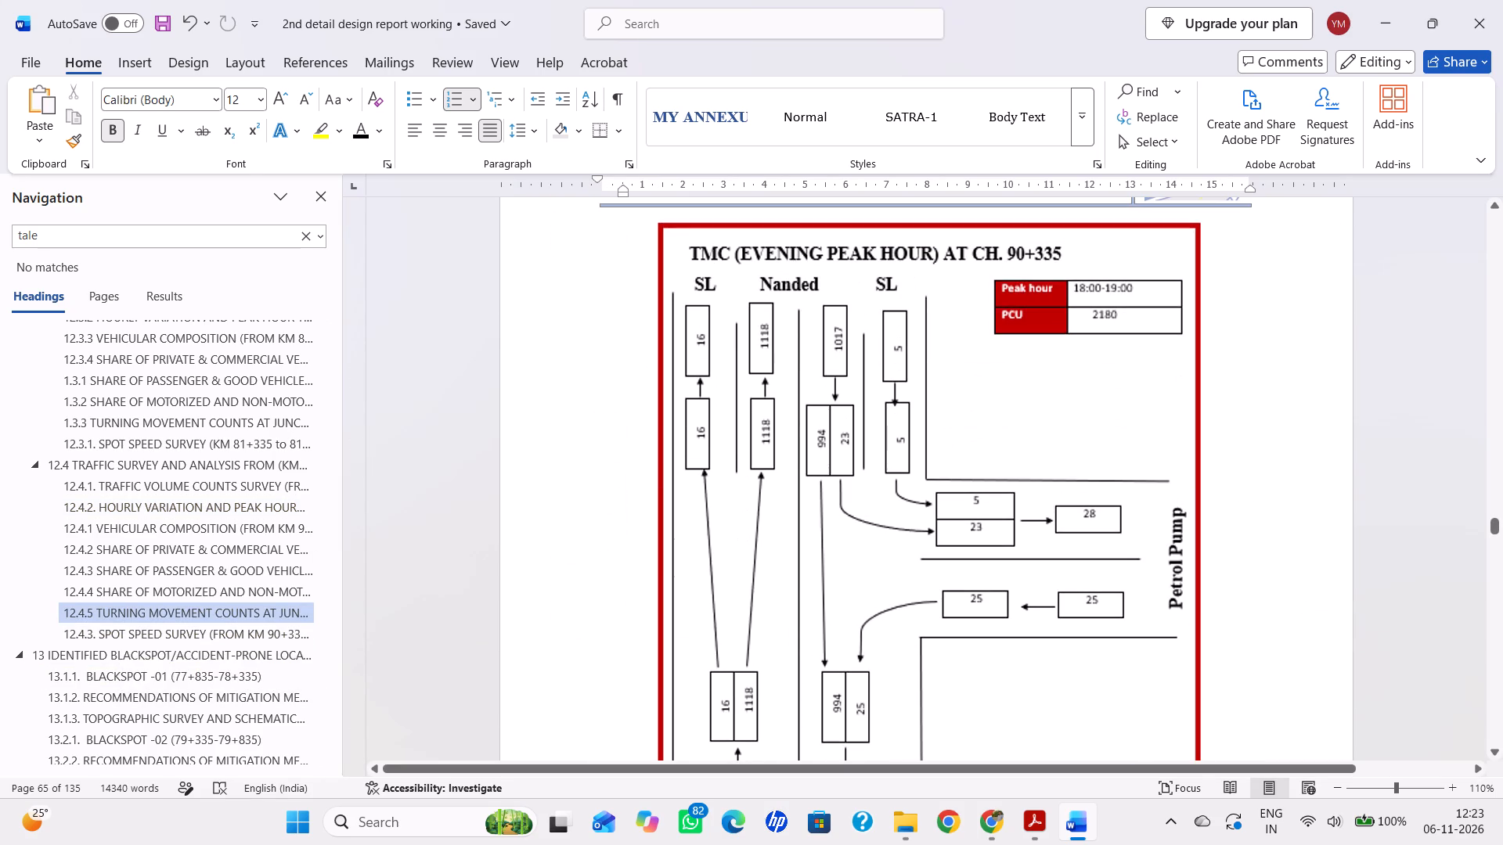
scroll(1026, 581, "up", 16)
scroll(1016, 564, "up", 5)
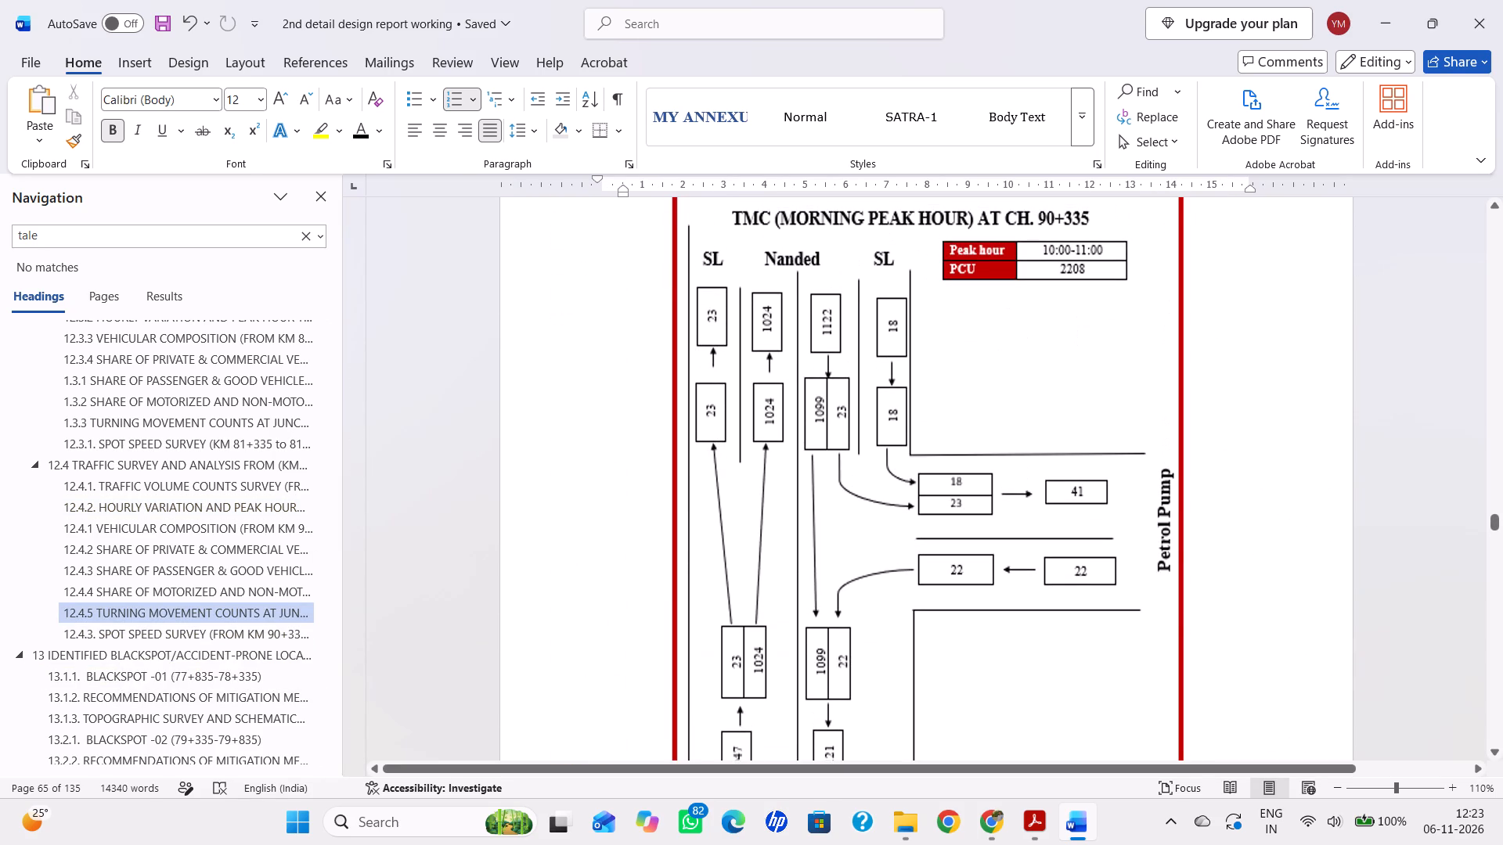
Increase the height of the Hourly Variation in morning chart in section 12.4.2 so its legend shows Animal & Hand Drawn and EME.
left_click(192, 506)
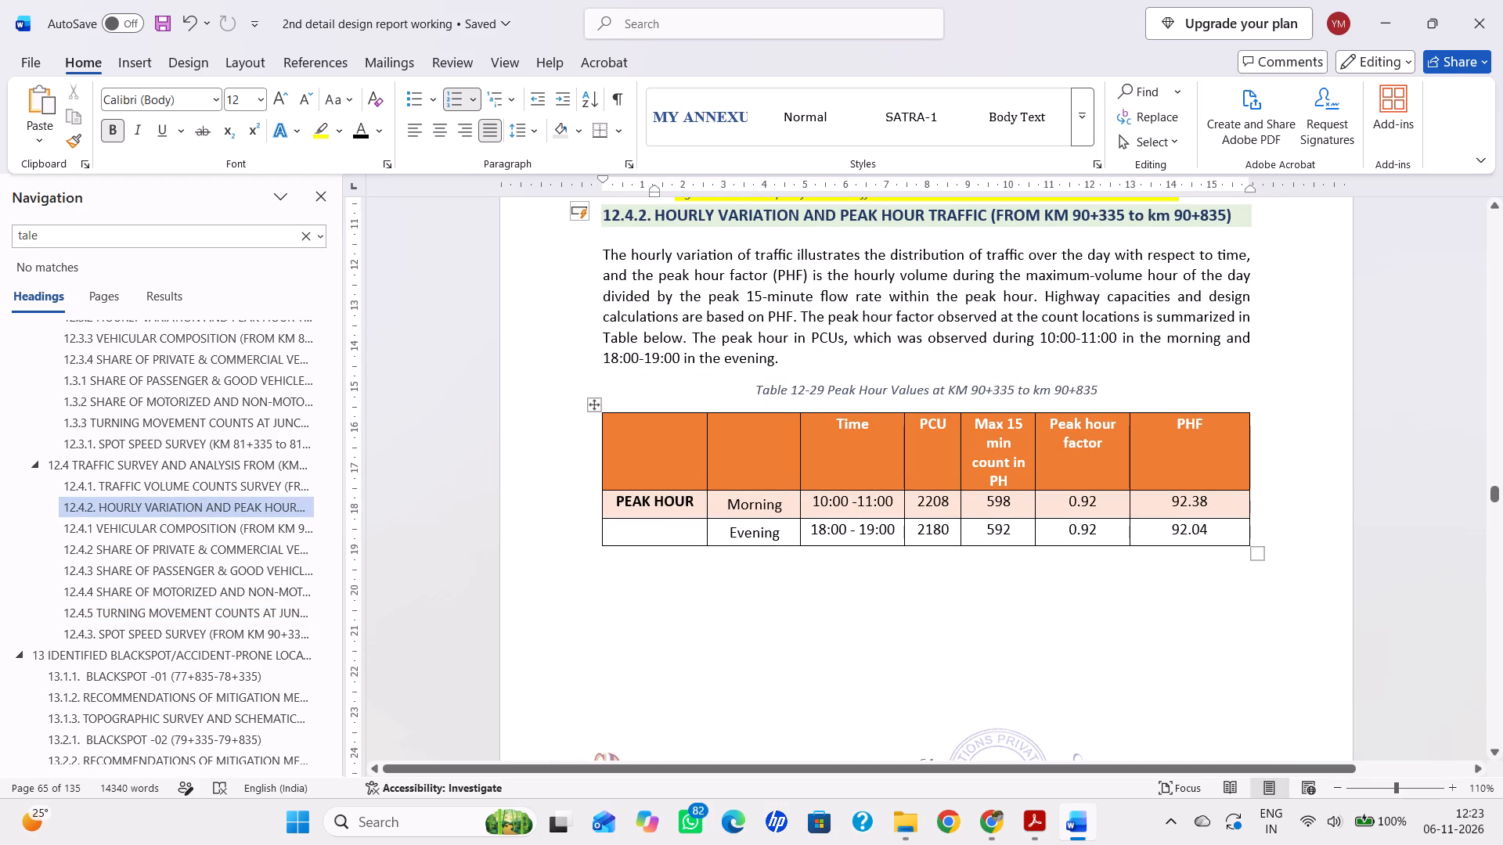
scroll(997, 509, "down", 18)
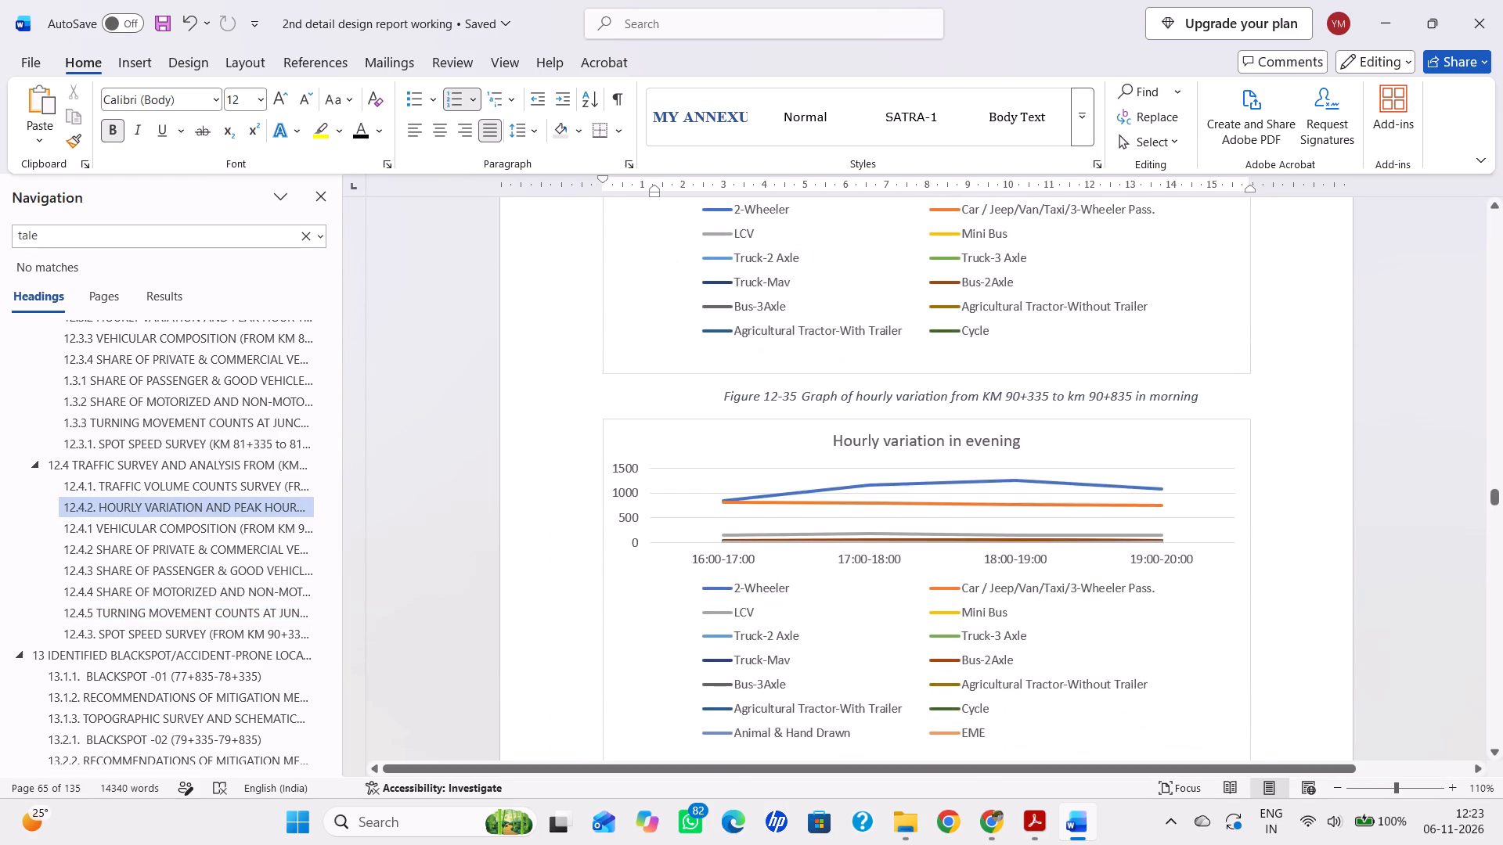
scroll(987, 511, "up", 5)
left_click(1222, 566)
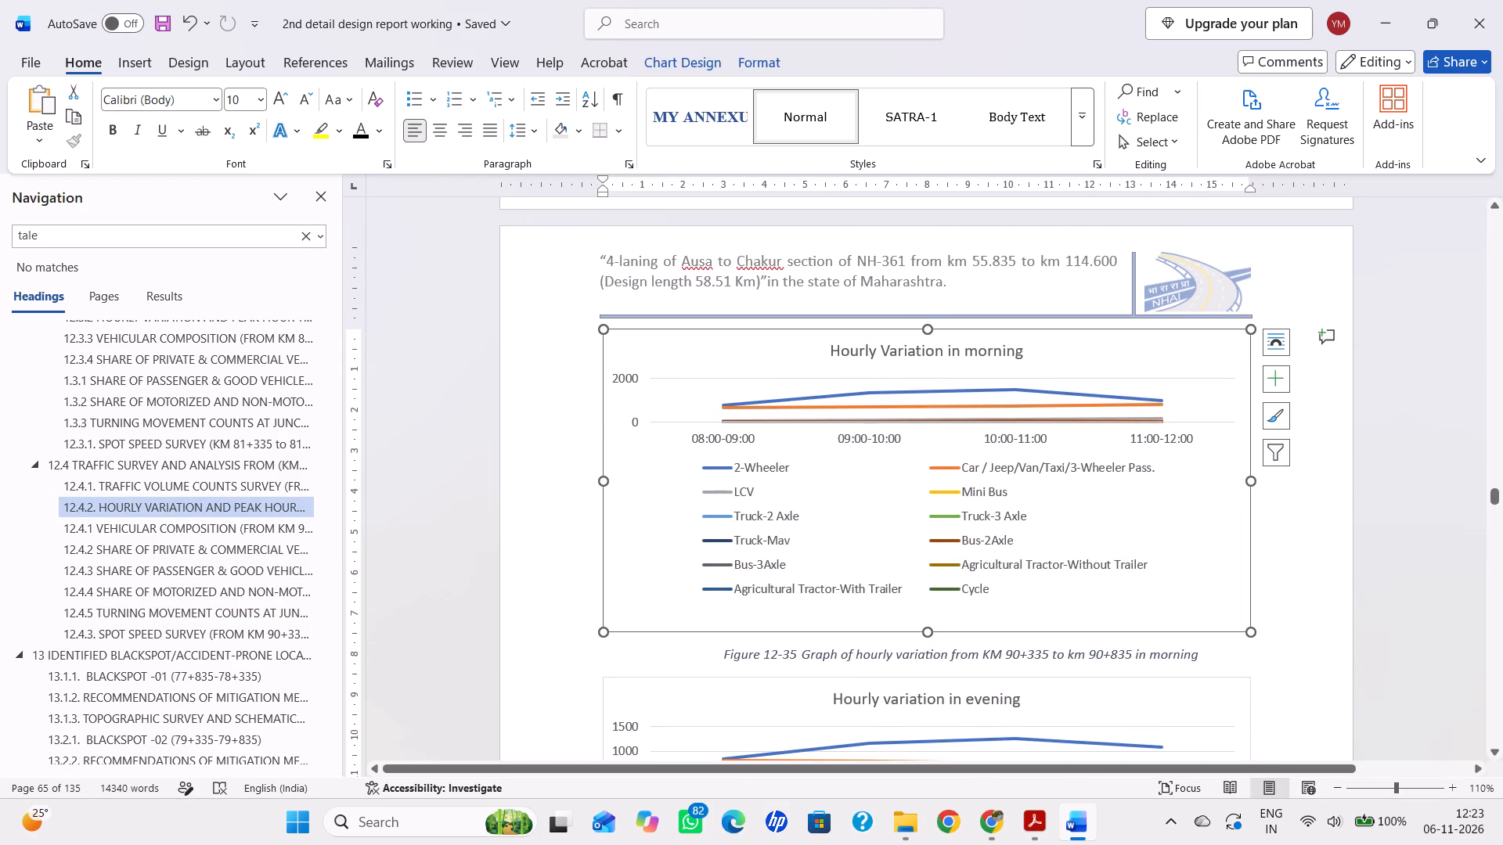
left_click_drag(924, 635, 926, 725)
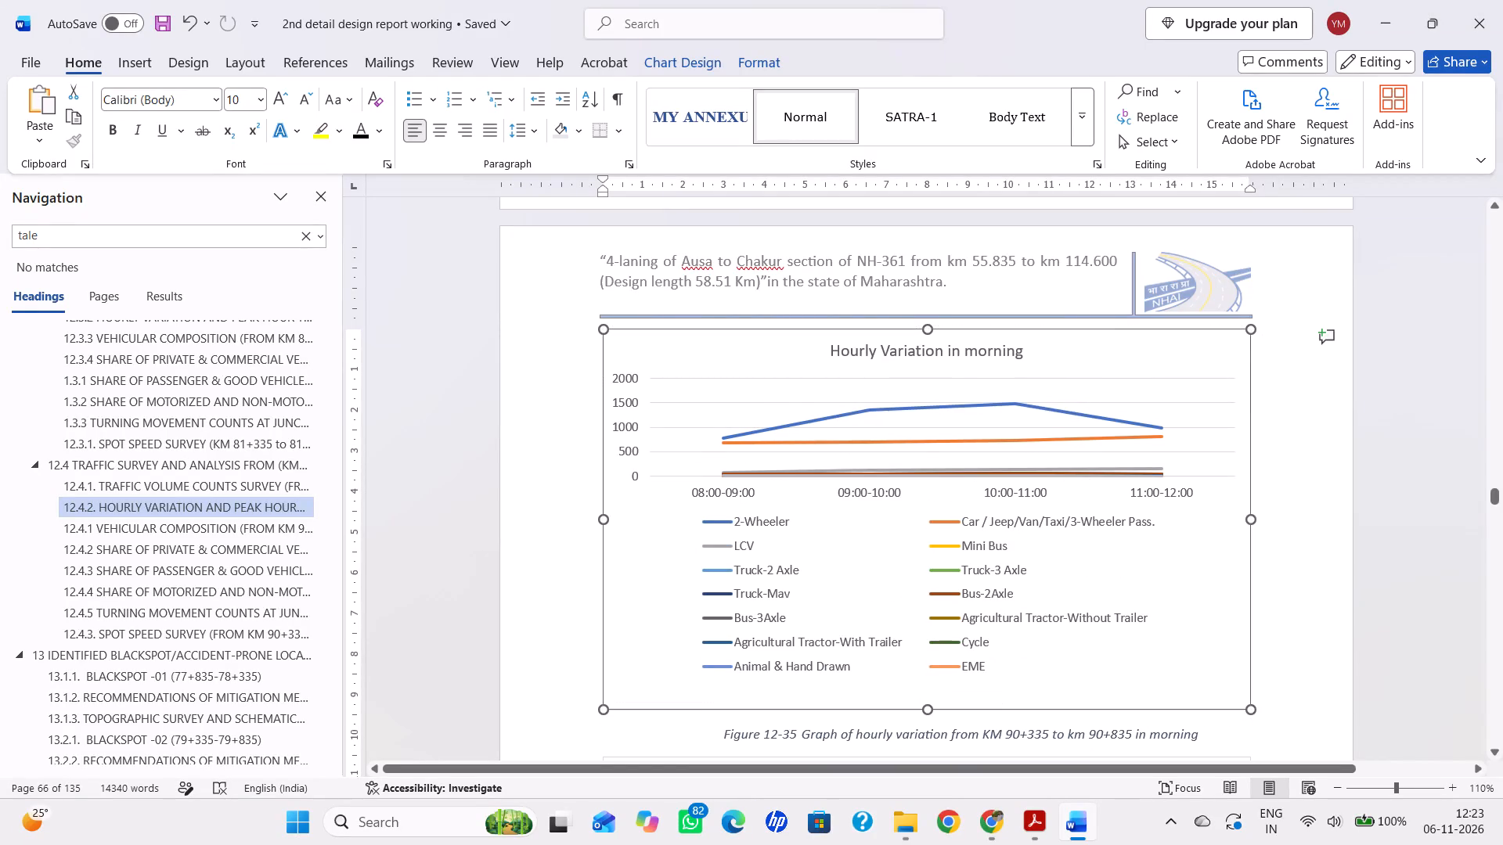
Increase the height of the Hourly variation in evening chart so its legend includes Pedestrian Crossing, and save the document.
scroll(913, 590, "down", 12)
left_click(1108, 477)
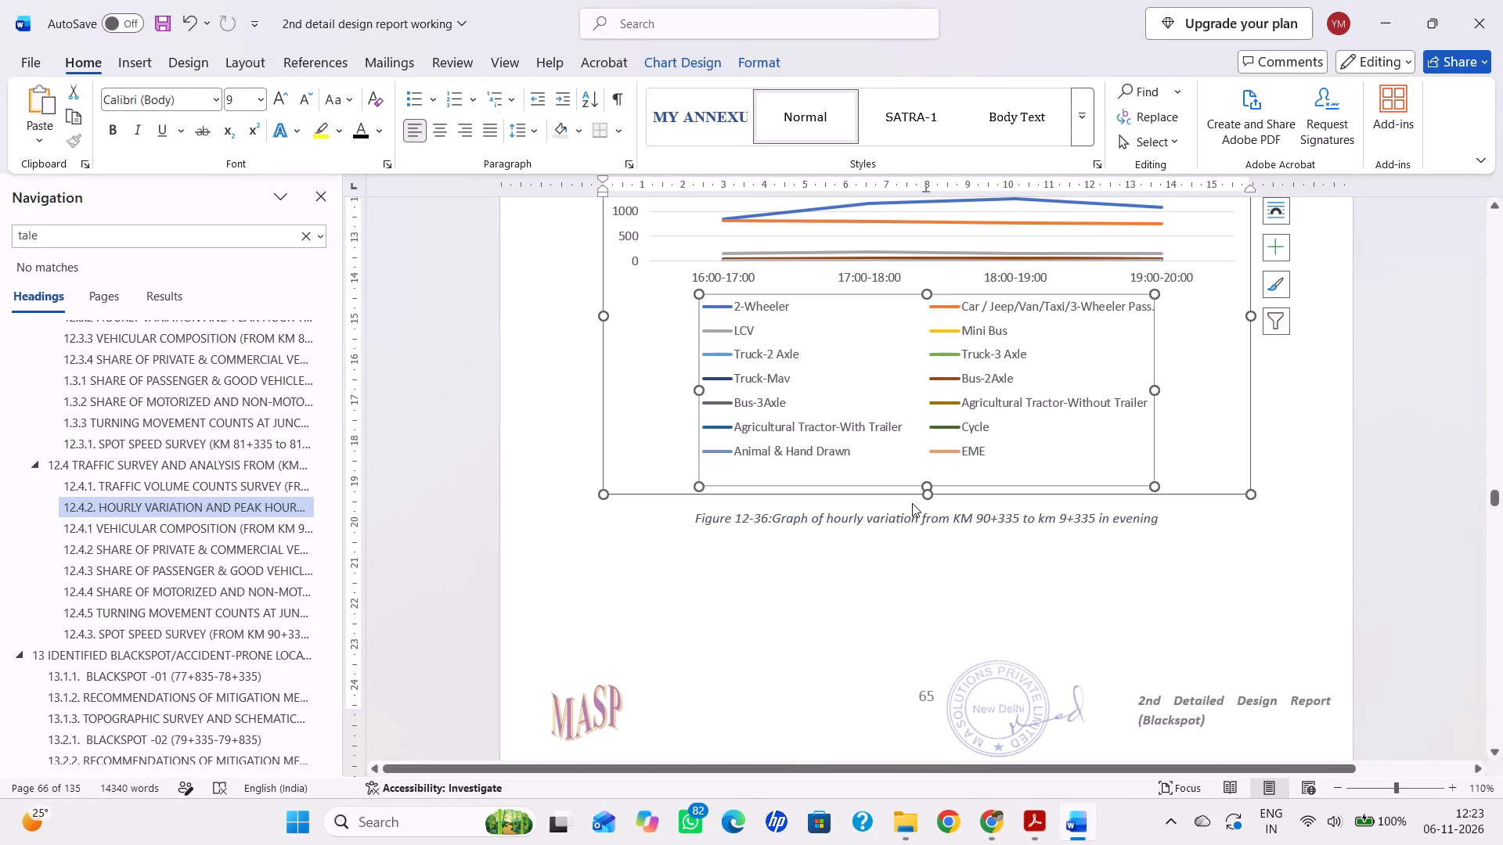
left_click_drag(929, 497, 935, 576)
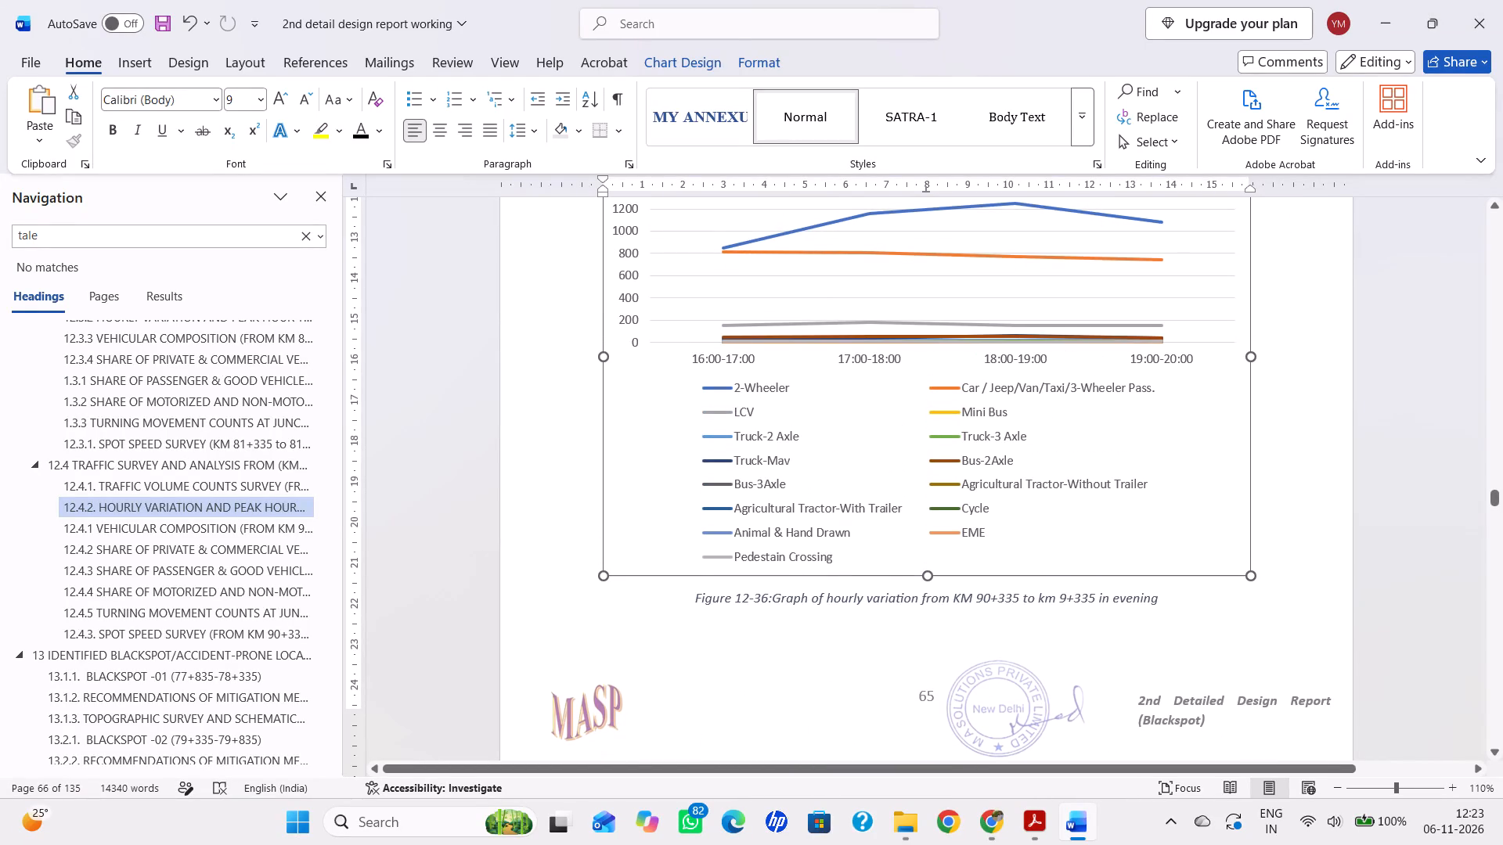
key("ctrl+s")
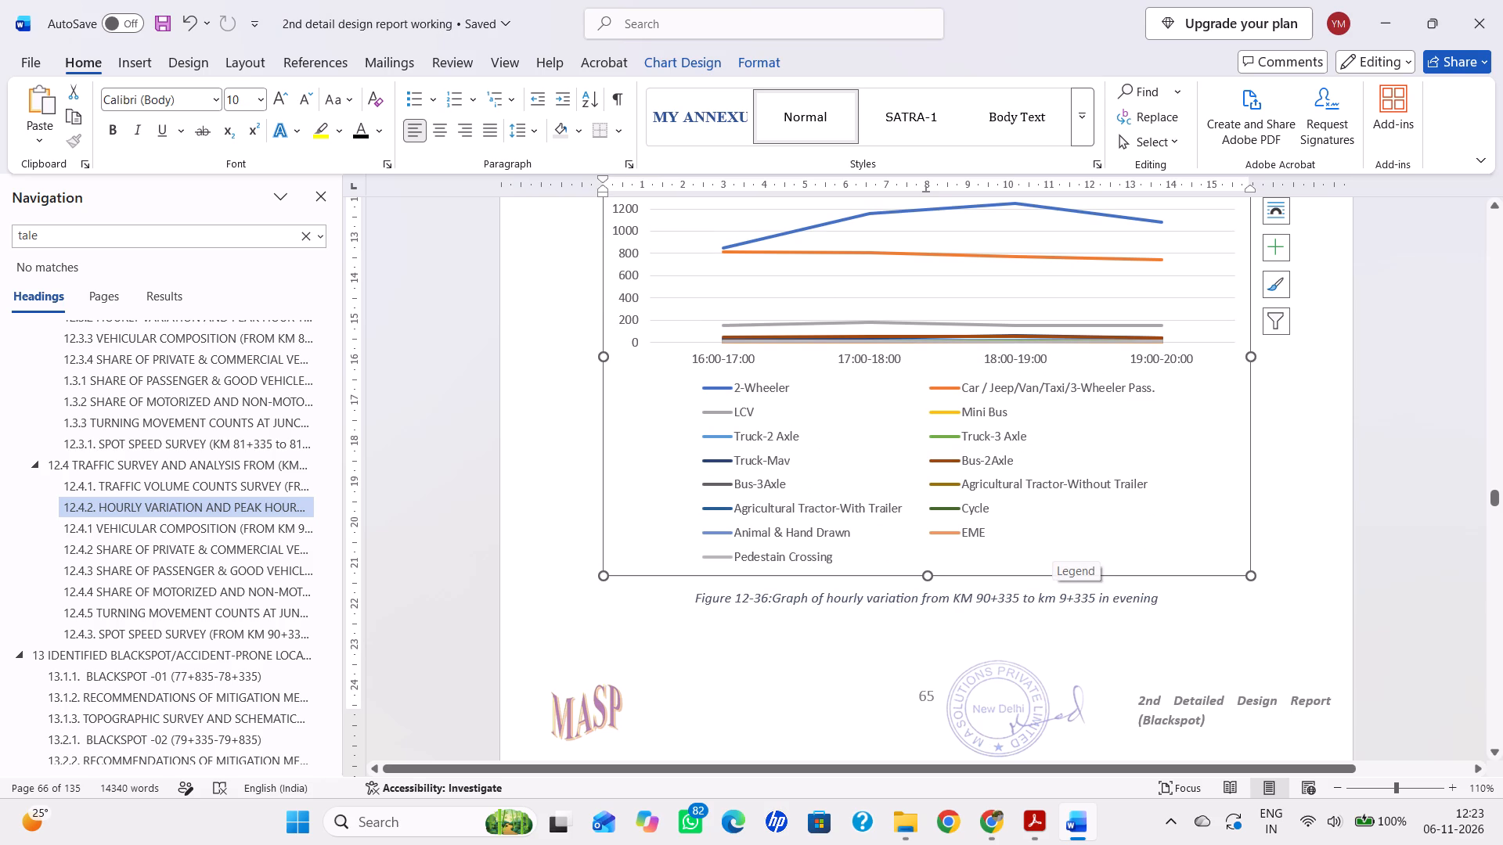
key("ctrl+s")
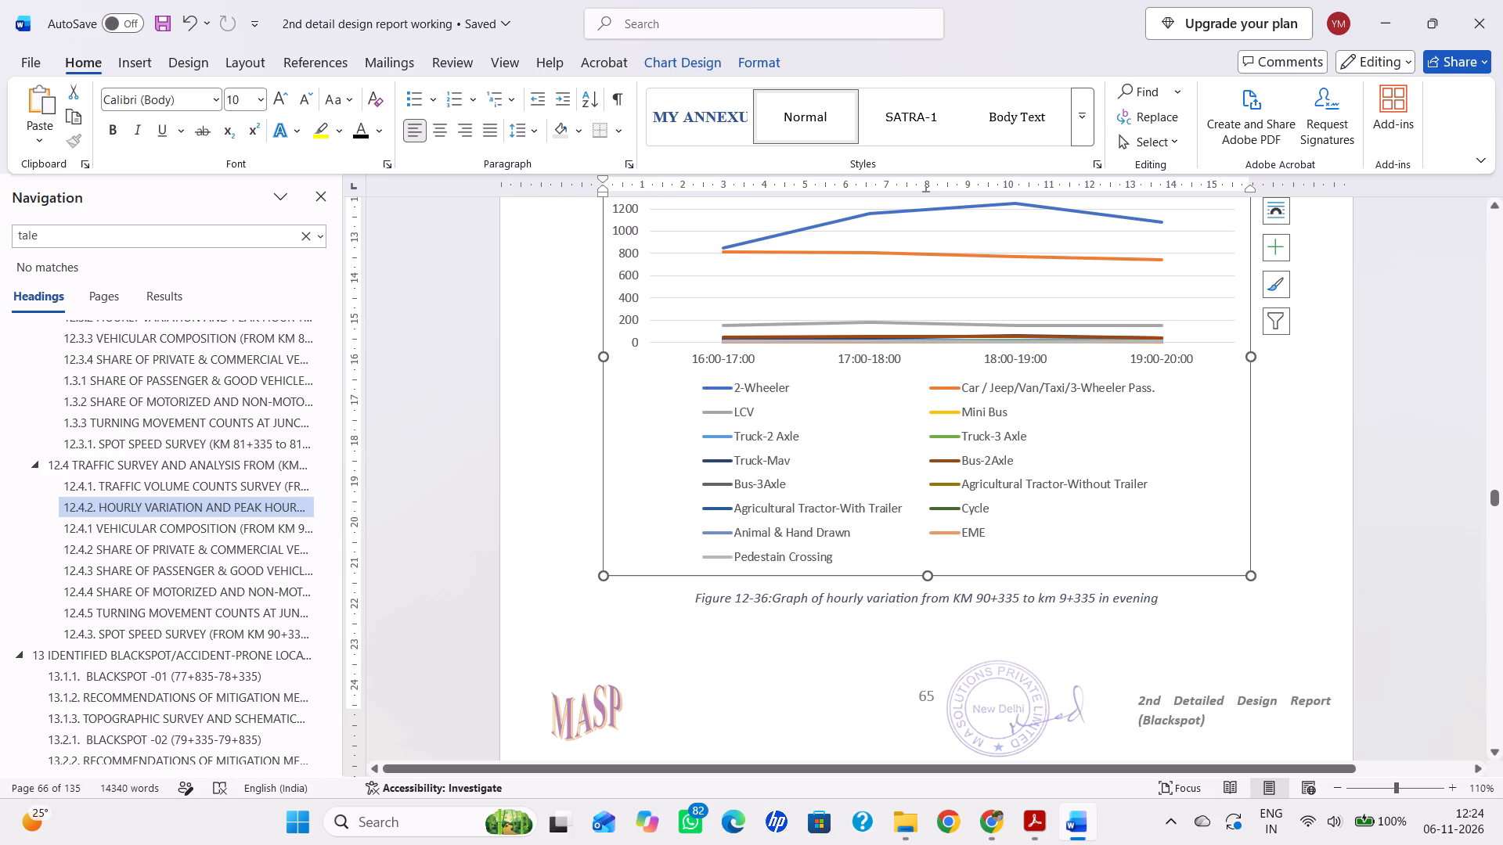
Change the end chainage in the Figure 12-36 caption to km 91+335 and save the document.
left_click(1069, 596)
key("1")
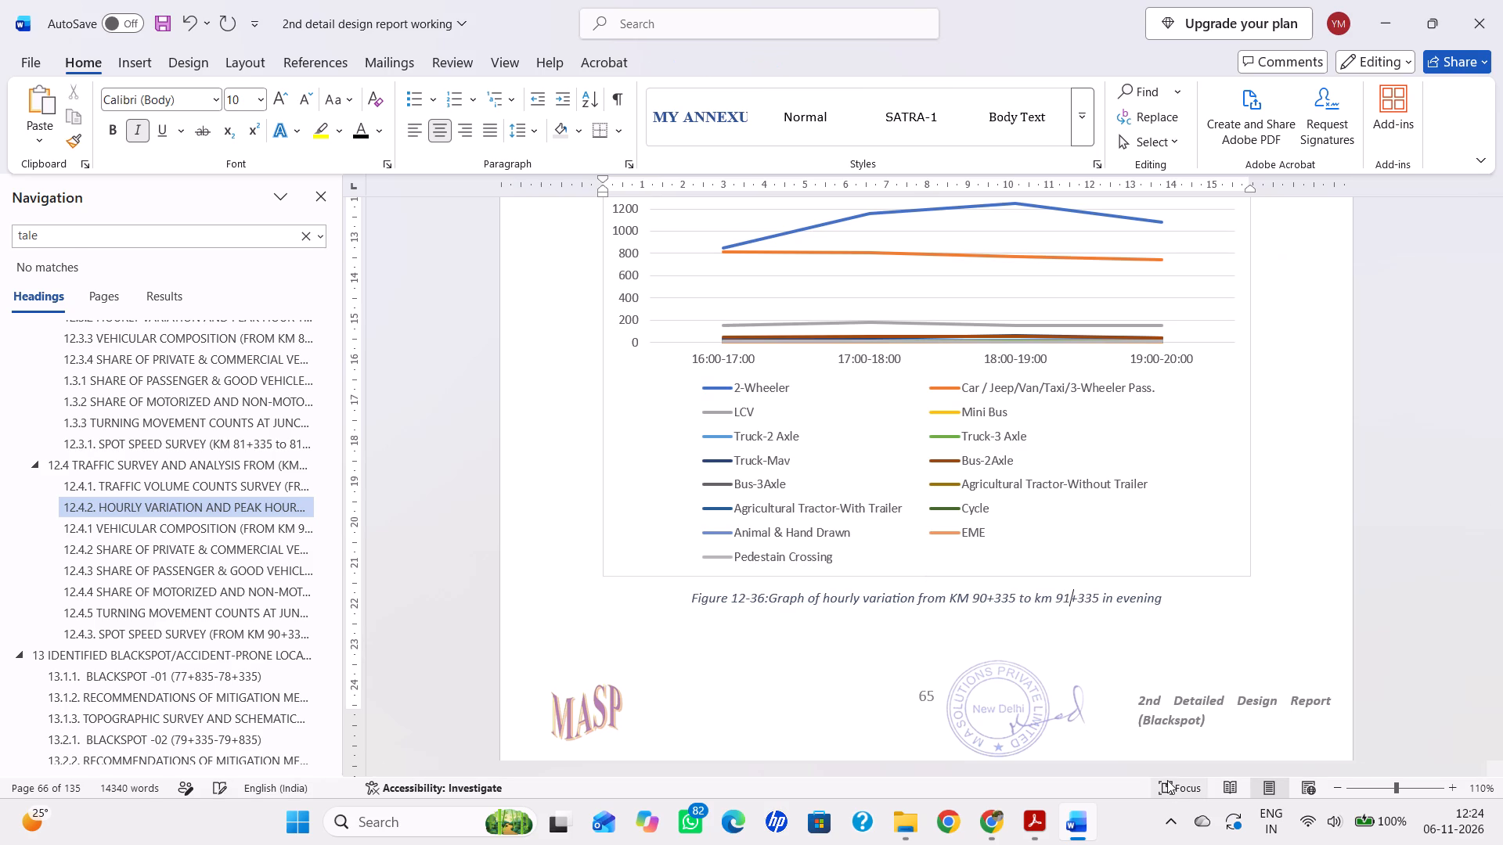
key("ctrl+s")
Correct the end chainage in the Figure 12-36 caption to km 90+335 and save the document.
scroll(1167, 780, "up", 4)
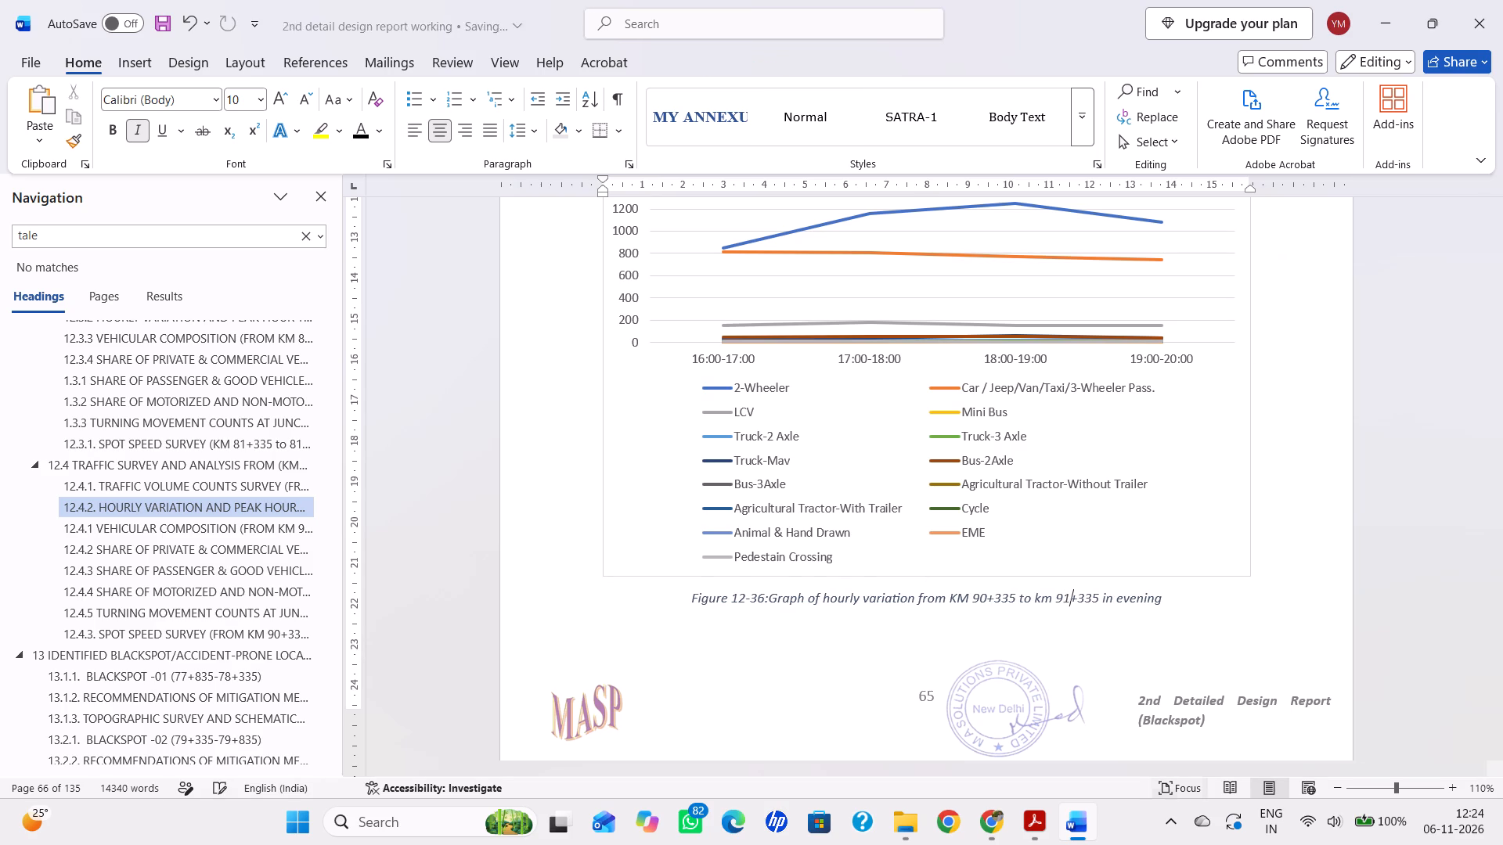
scroll(1332, 474, "up", 7)
scroll(1224, 485, "up", 5)
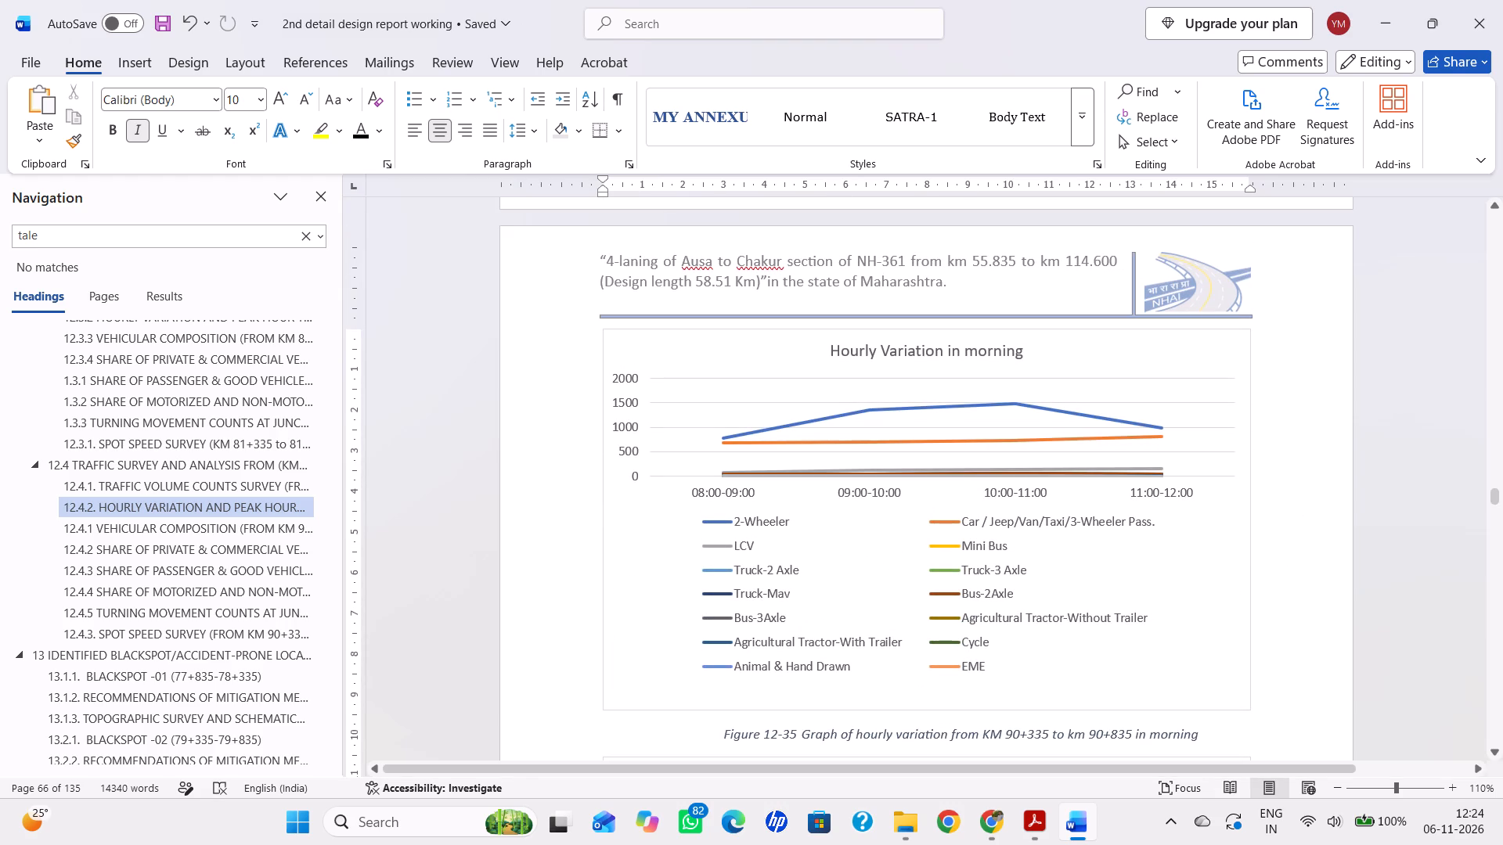
scroll(1256, 507, "down", 9)
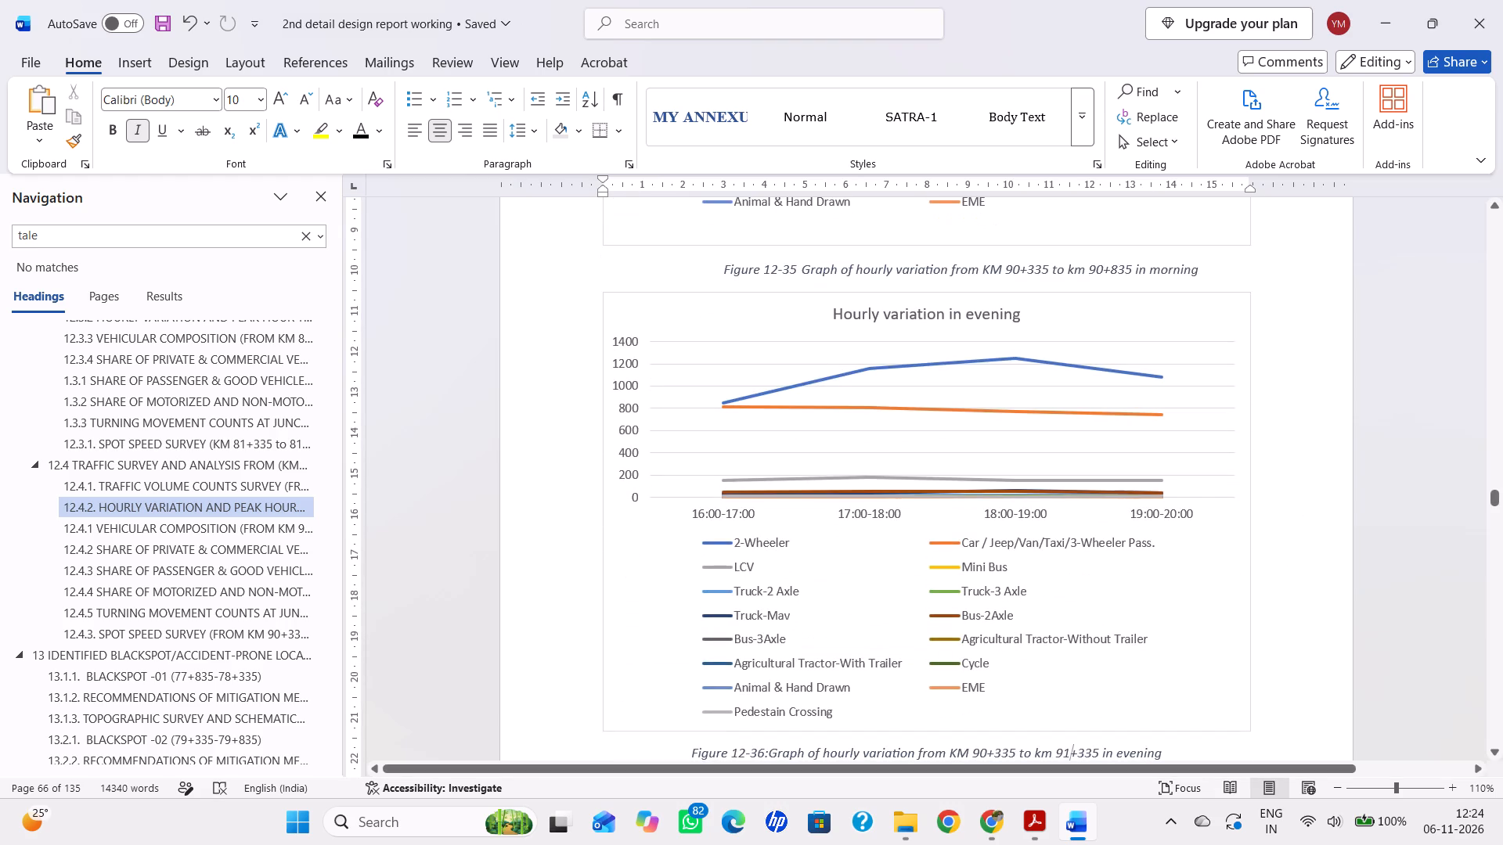
scroll(1256, 512, "down", 5)
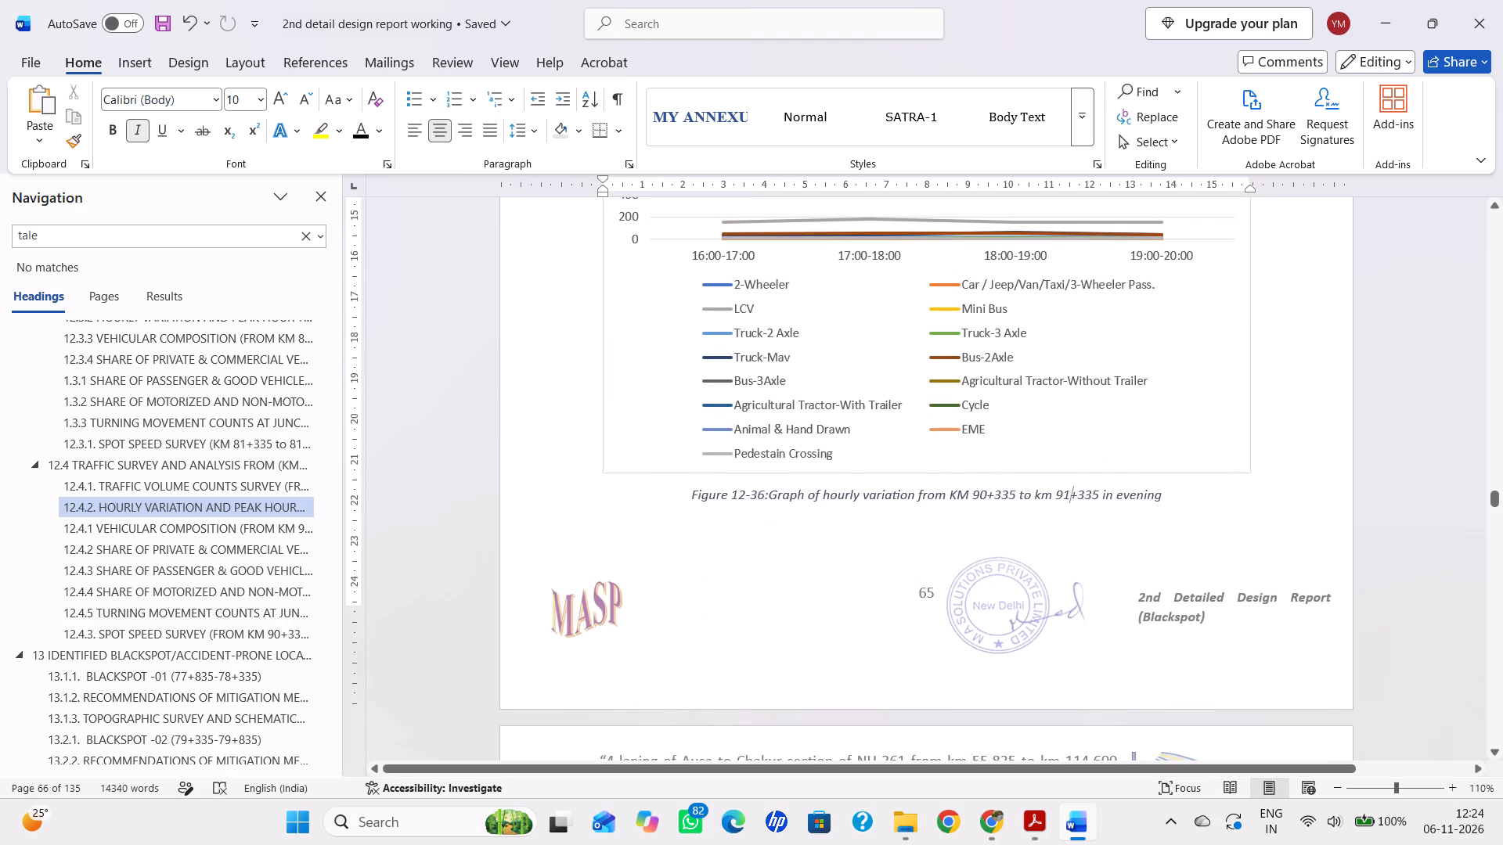
key("BackSpace")
key("0")
key("ctrl+s")
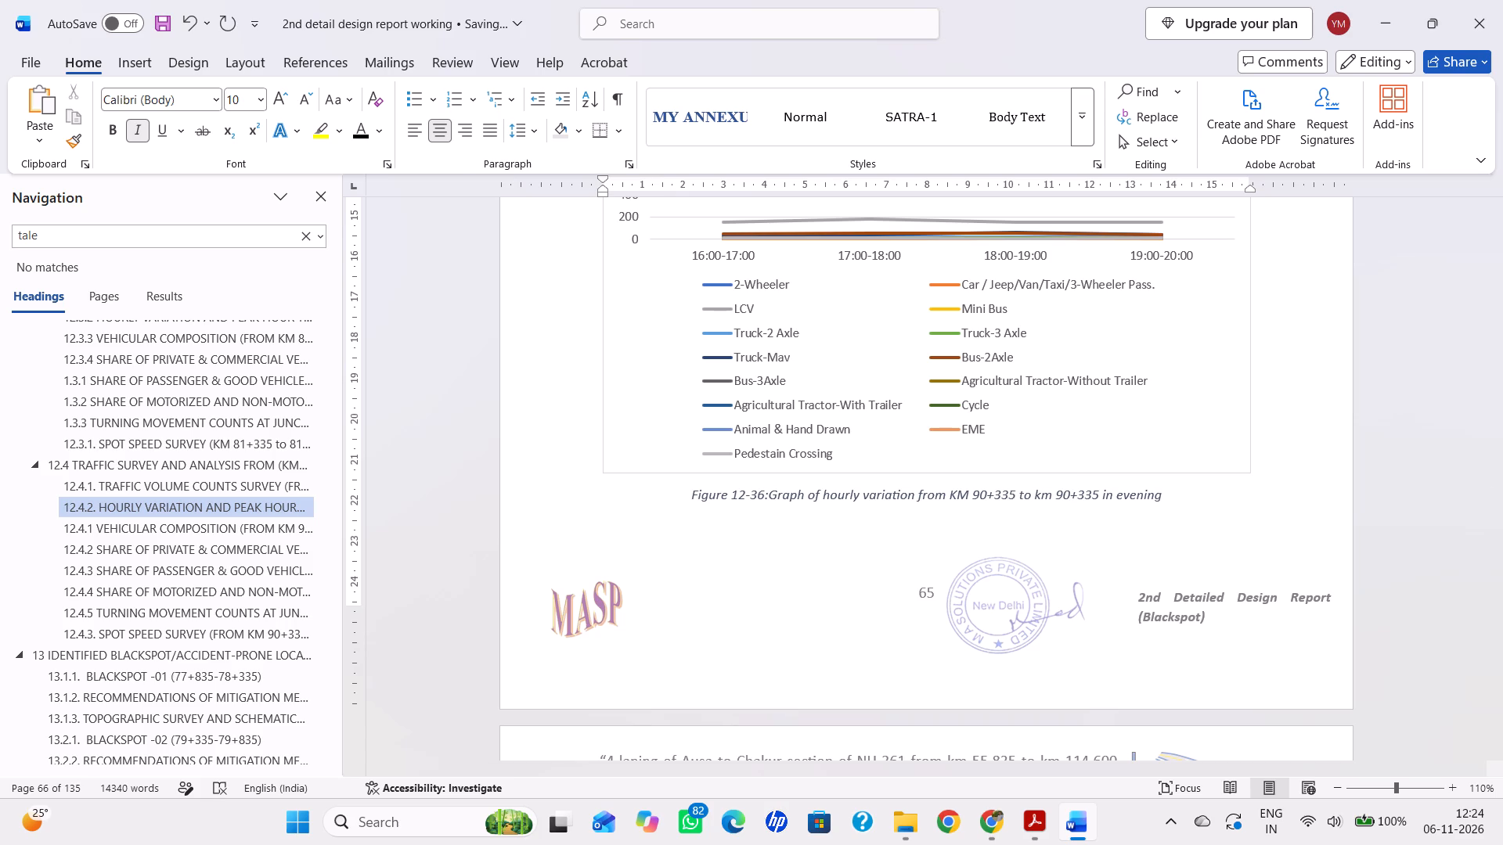
Review section 12.4.2's peak hour values table against the morning and evening hourly variation charts and their captions.
scroll(1090, 513, "up", 13)
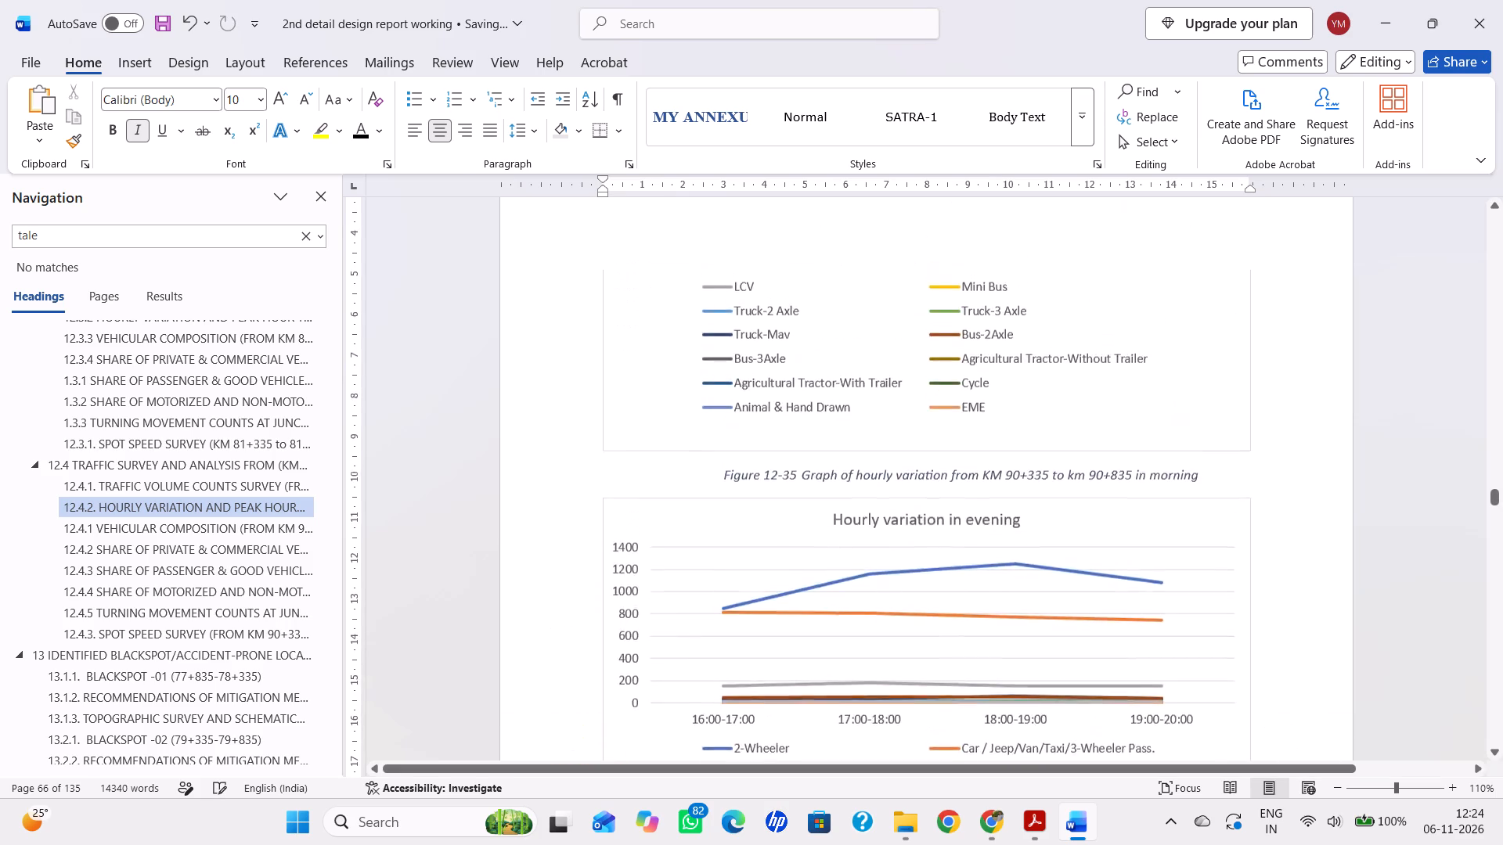
scroll(1080, 505, "up", 10)
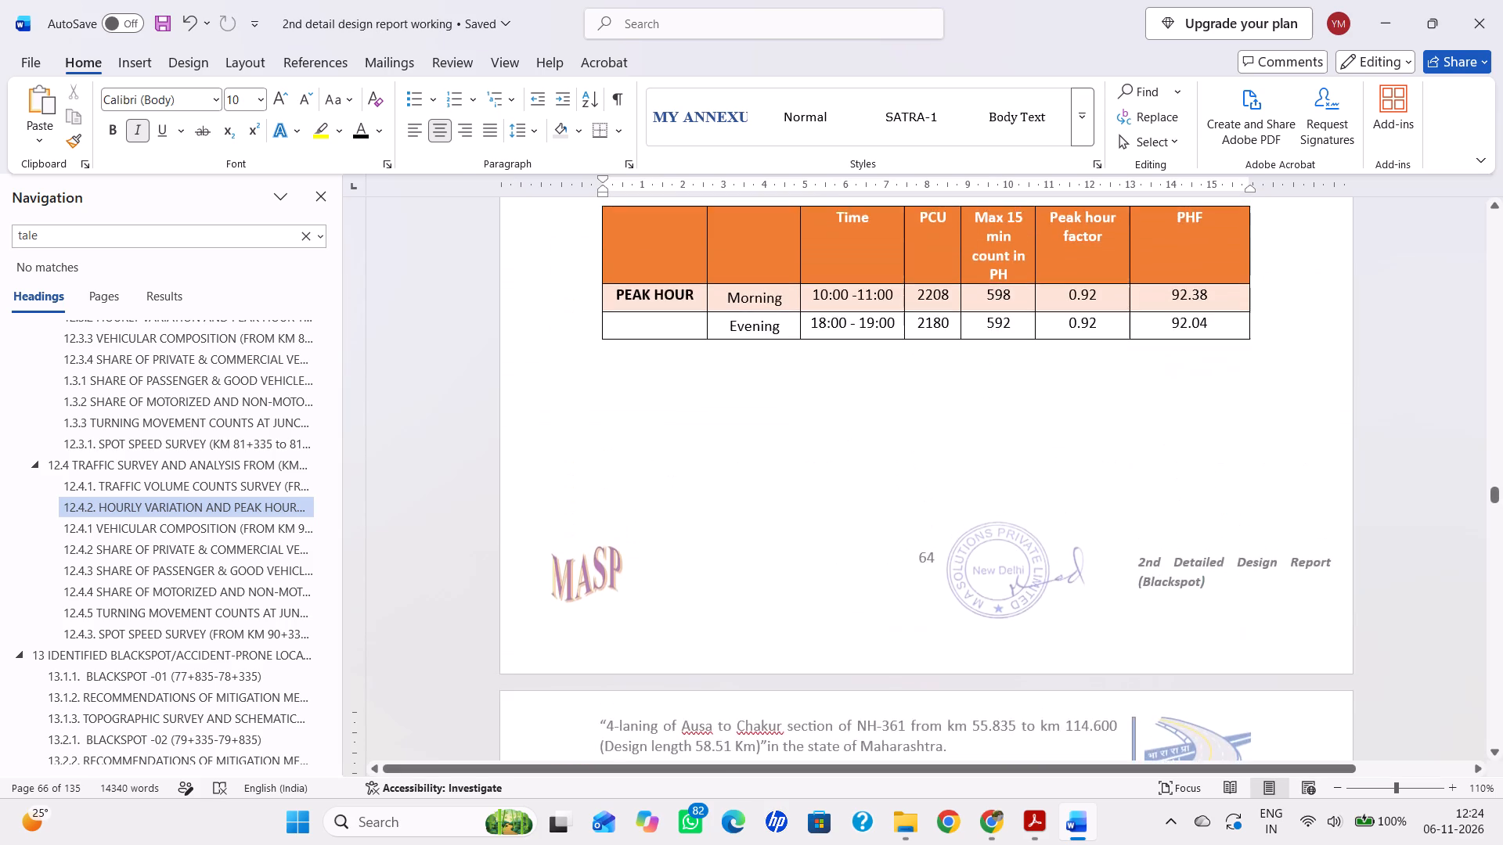
scroll(1079, 506, "up", 5)
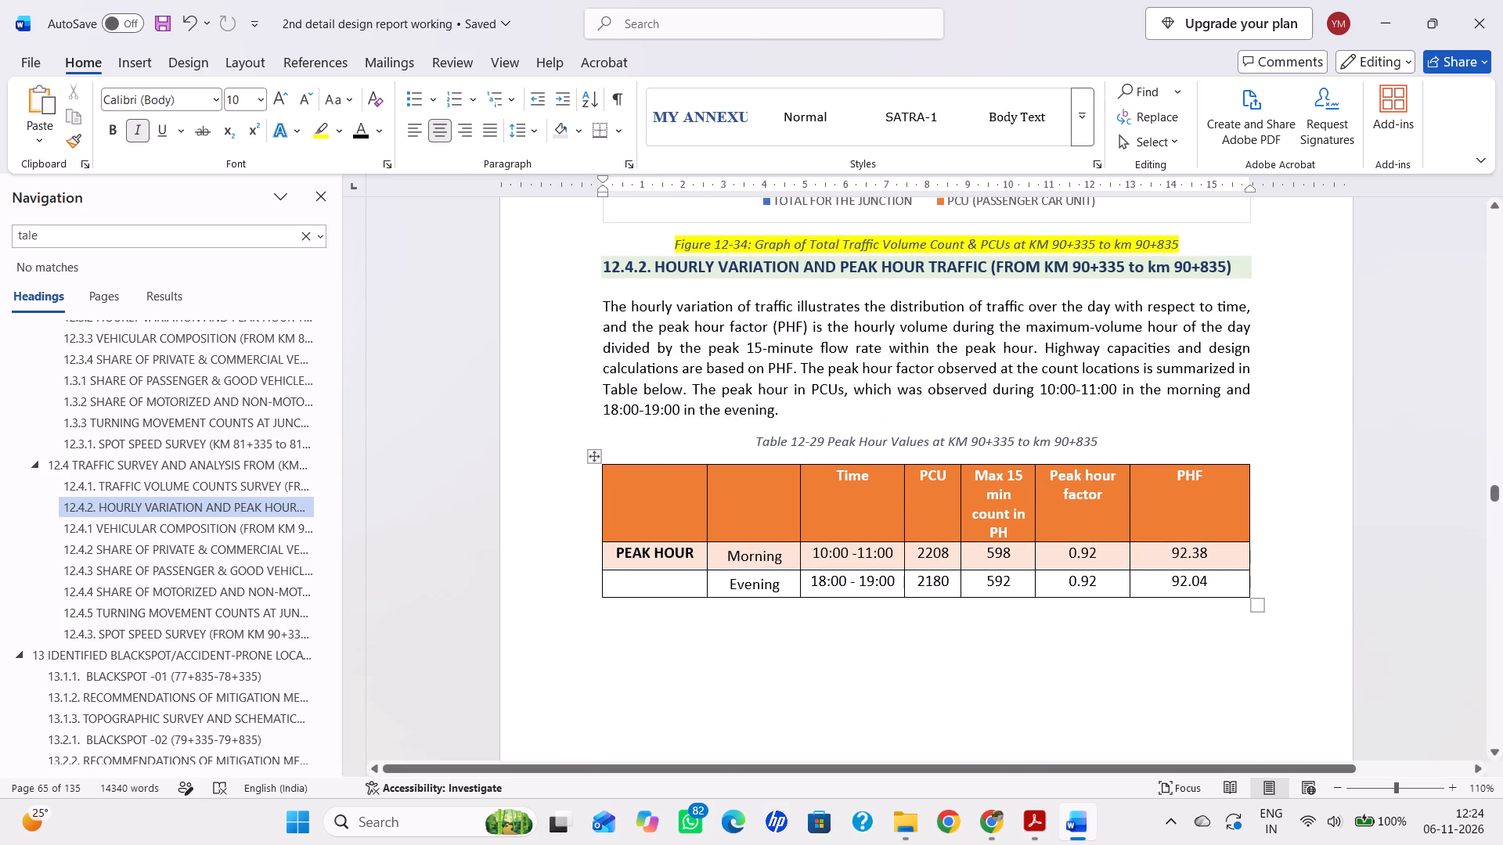
scroll(1076, 506, "down", 14)
scroll(1076, 511, "down", 12)
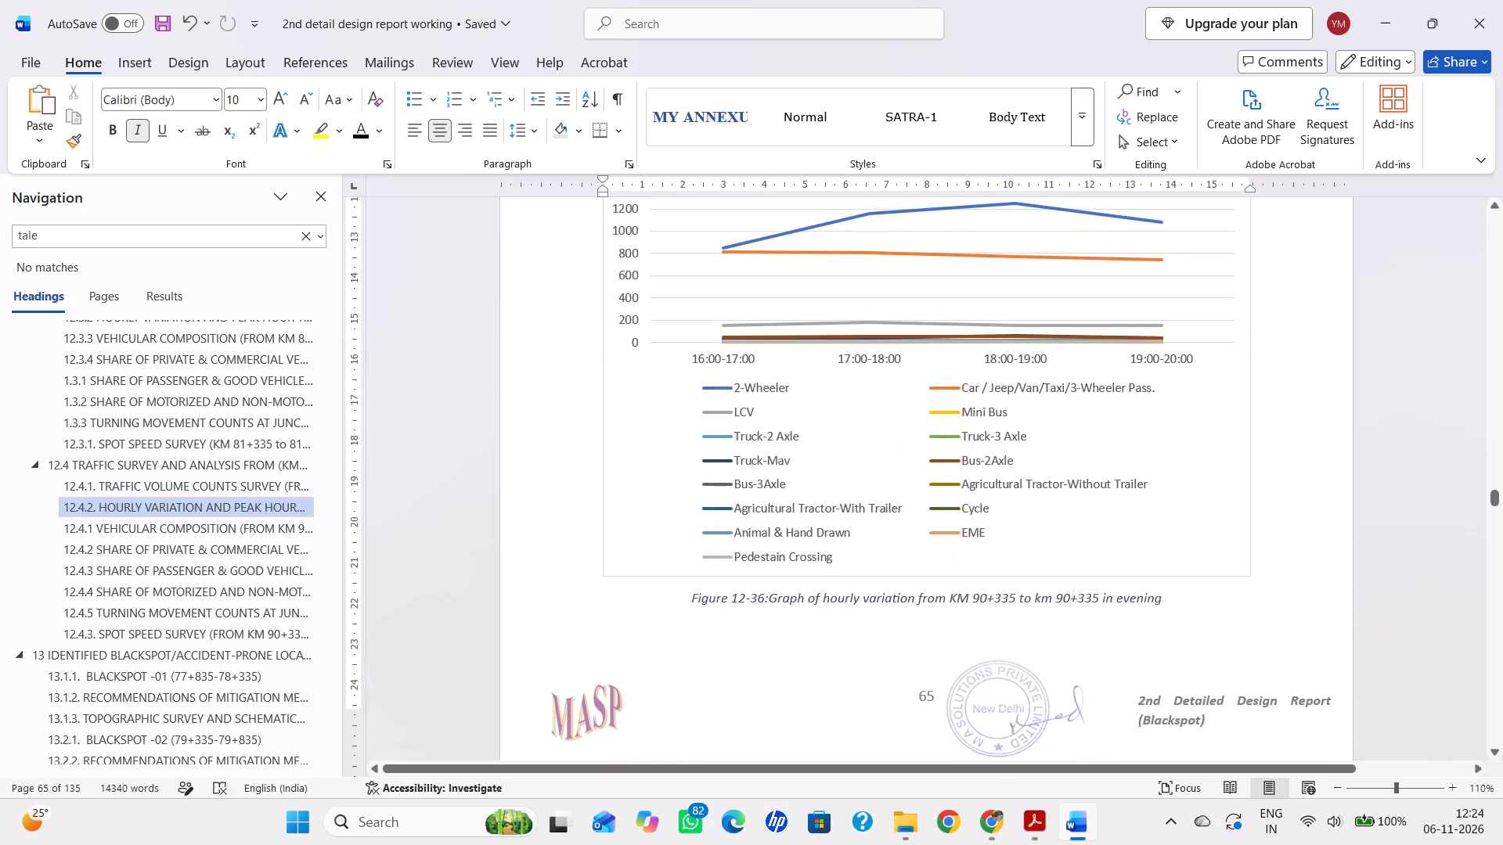
scroll(1076, 514, "up", 9)
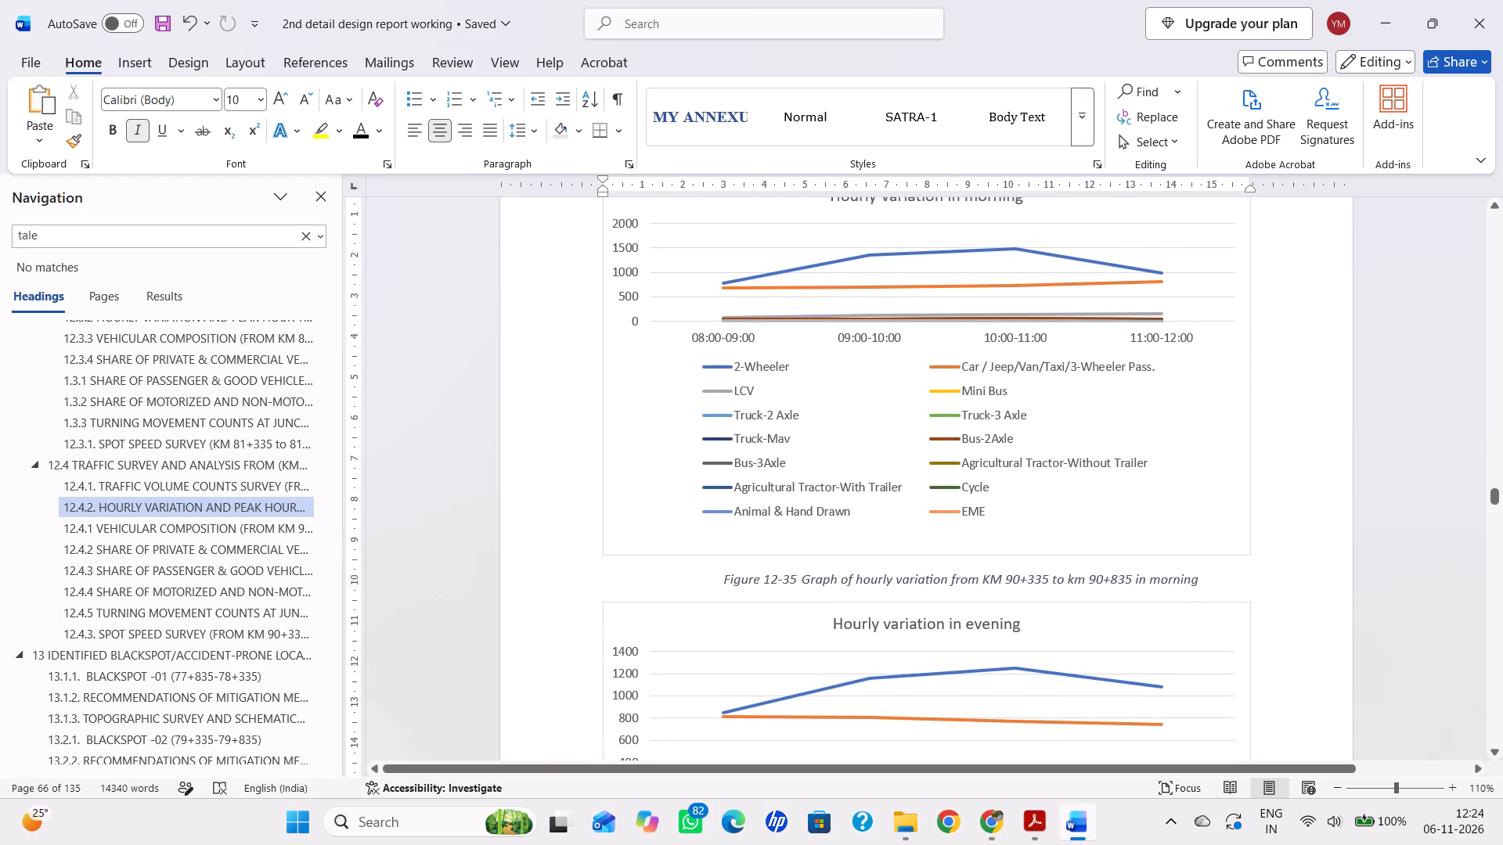
scroll(1185, 468, "down", 10)
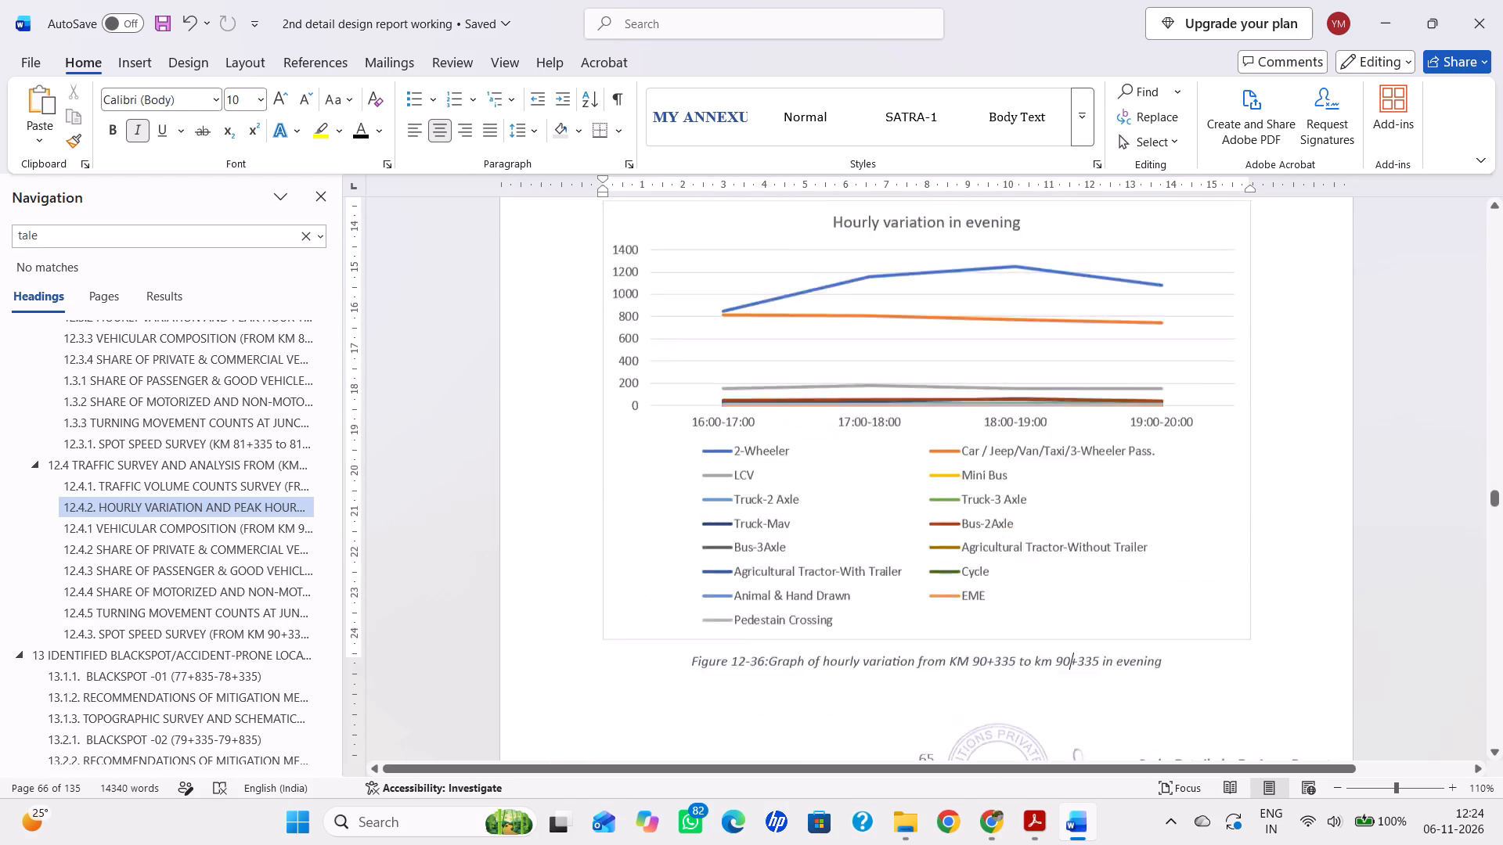
Remove the blank lines above the 12.4.1 Vehicular Composition heading and save the document.
scroll(1180, 515, "down", 11)
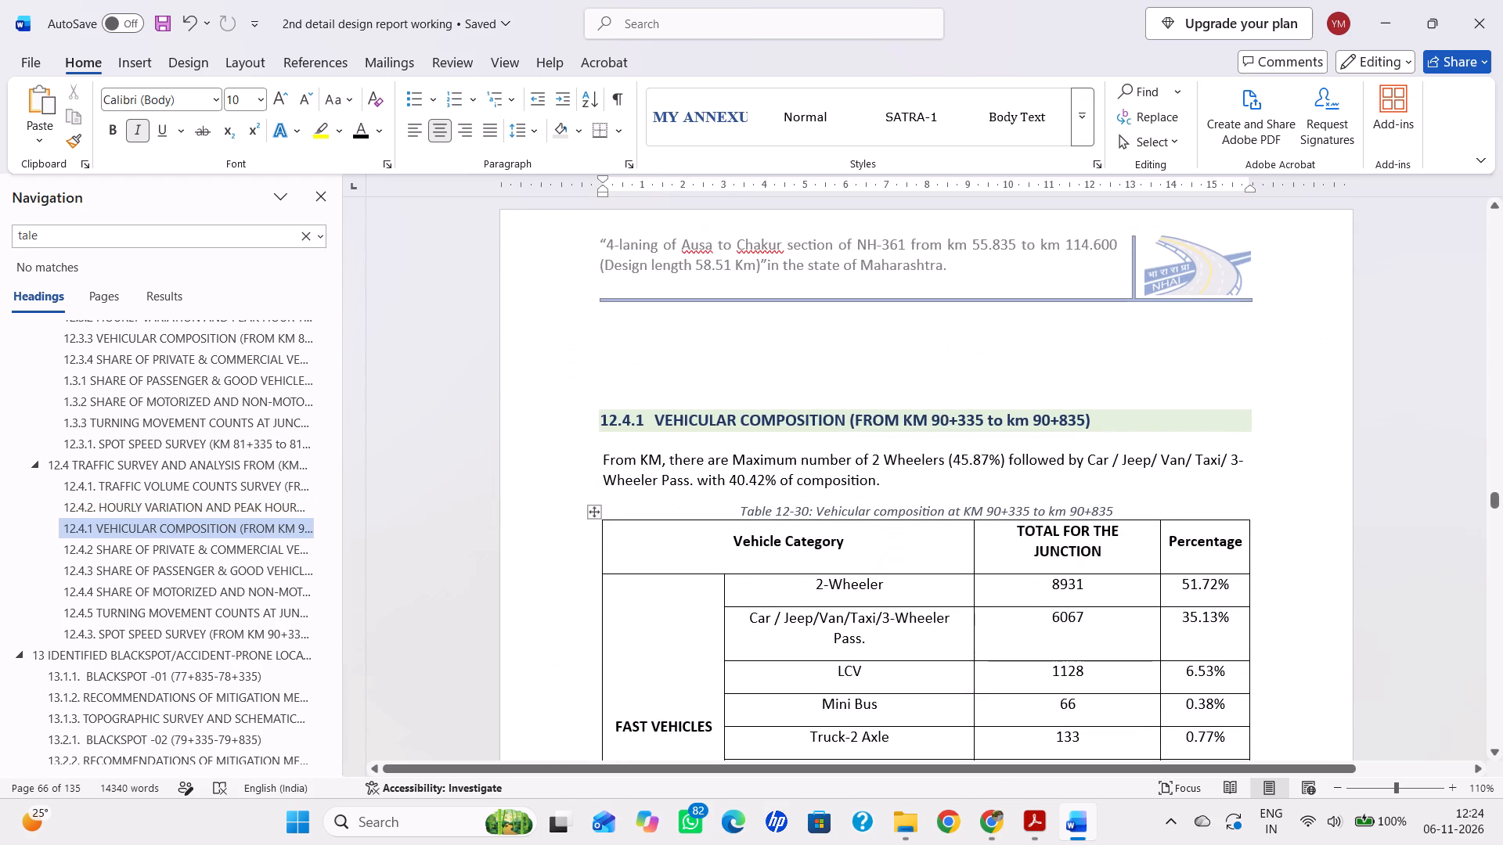
left_click(902, 394)
key("BackSpace")
key("BackSpace")
key("BackSpace")
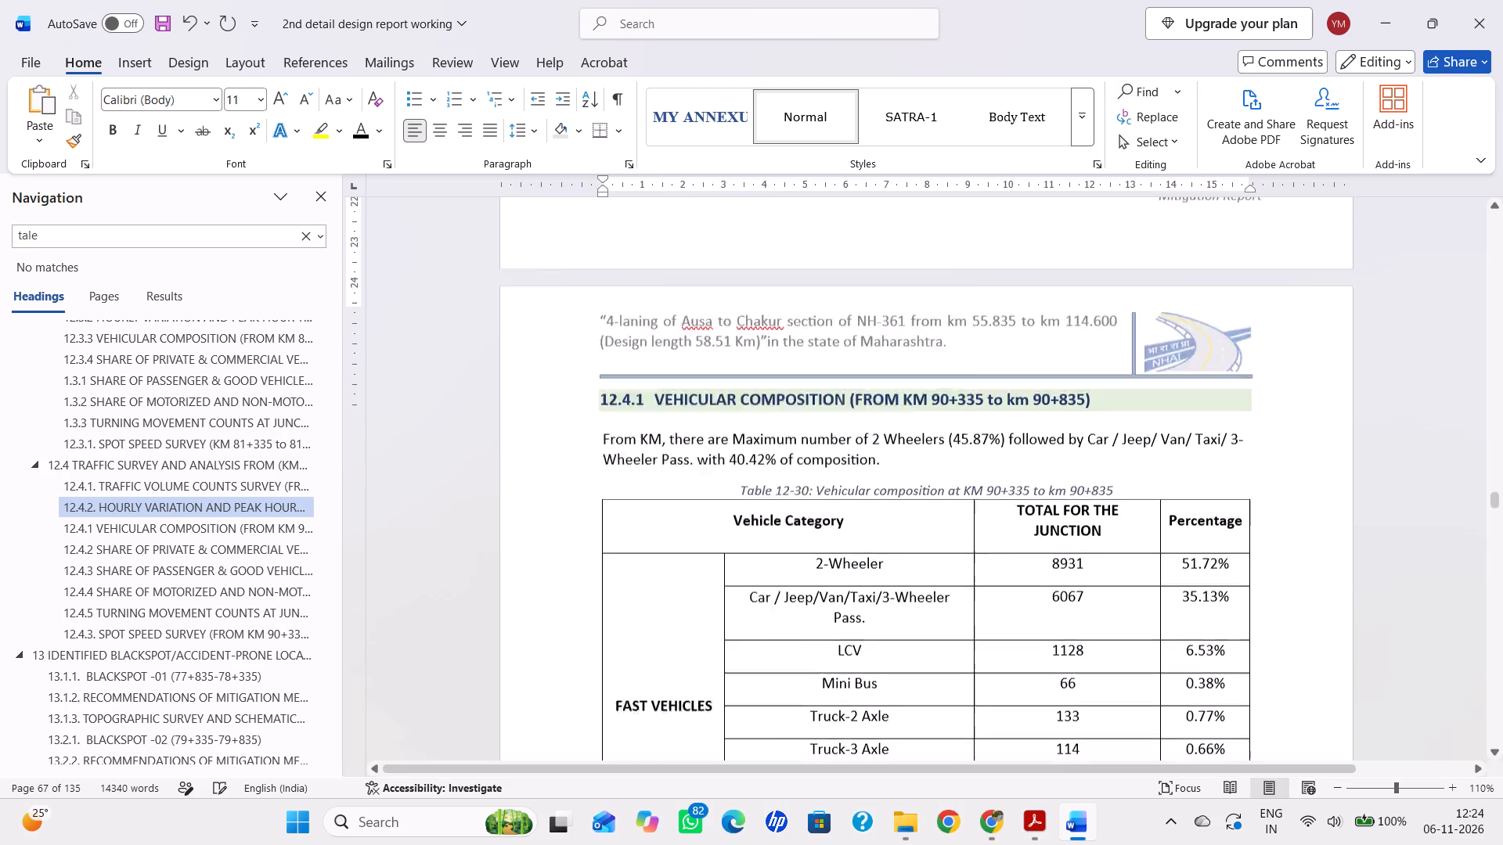
key("ctrl+s")
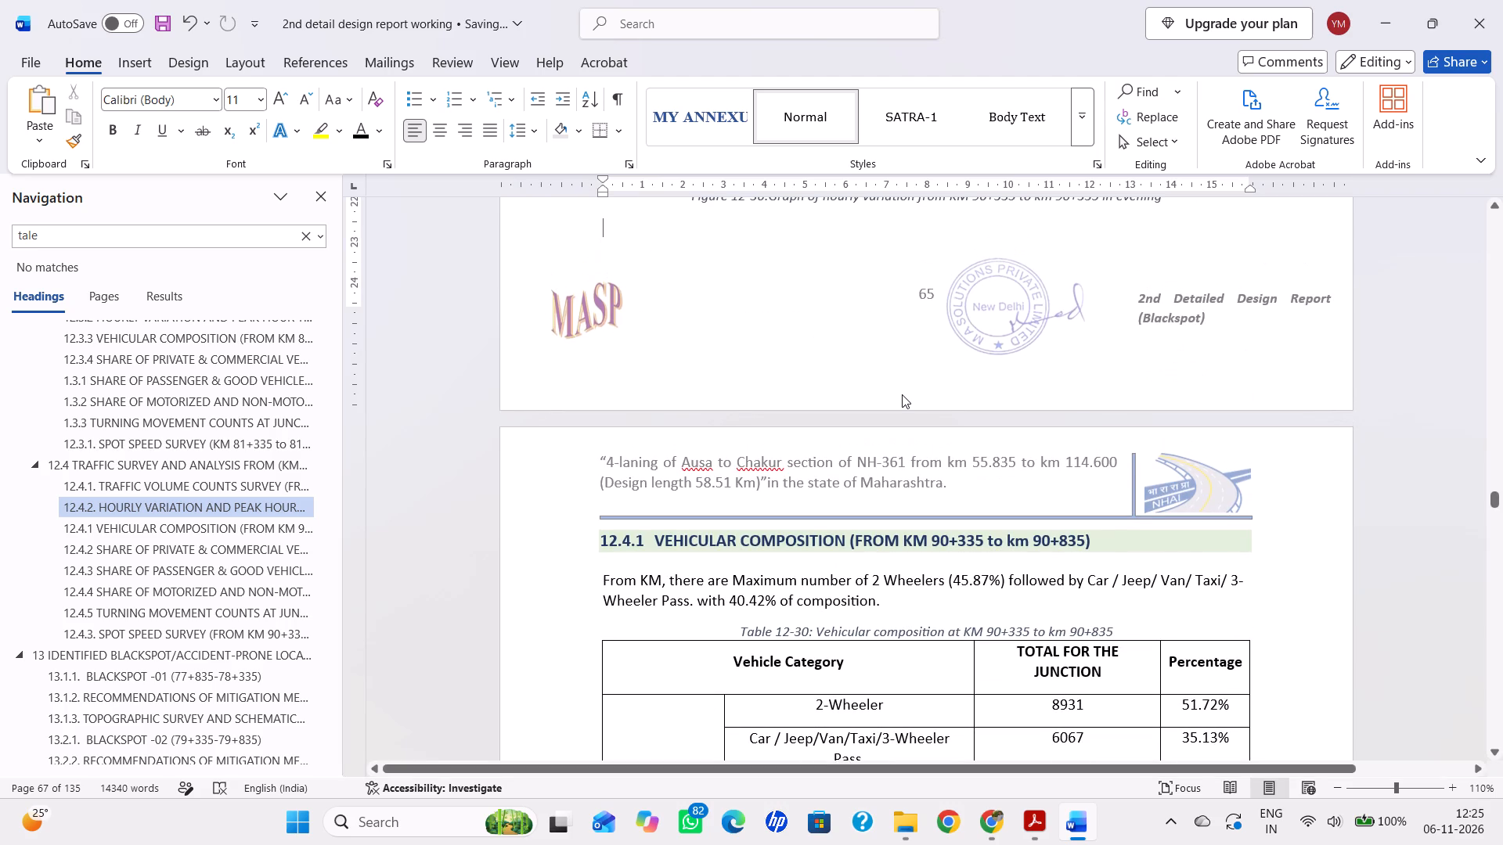
Highlight in yellow the paragraph on 2-wheeler and car percentages under the 12.4.1 Vehicular Composition heading.
scroll(902, 394, "down", 4)
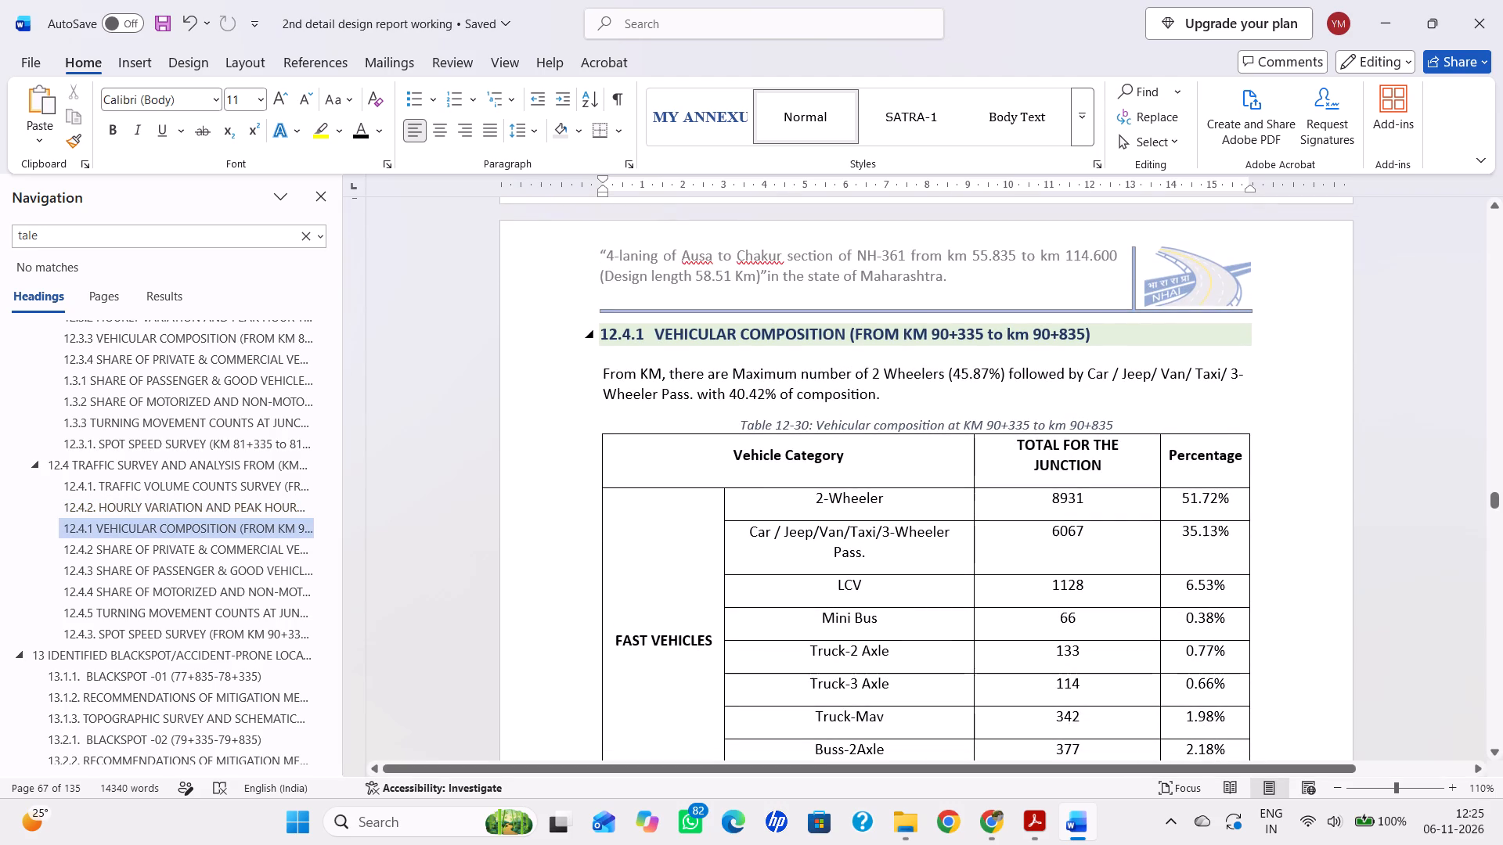
left_click_drag(613, 370, 927, 401)
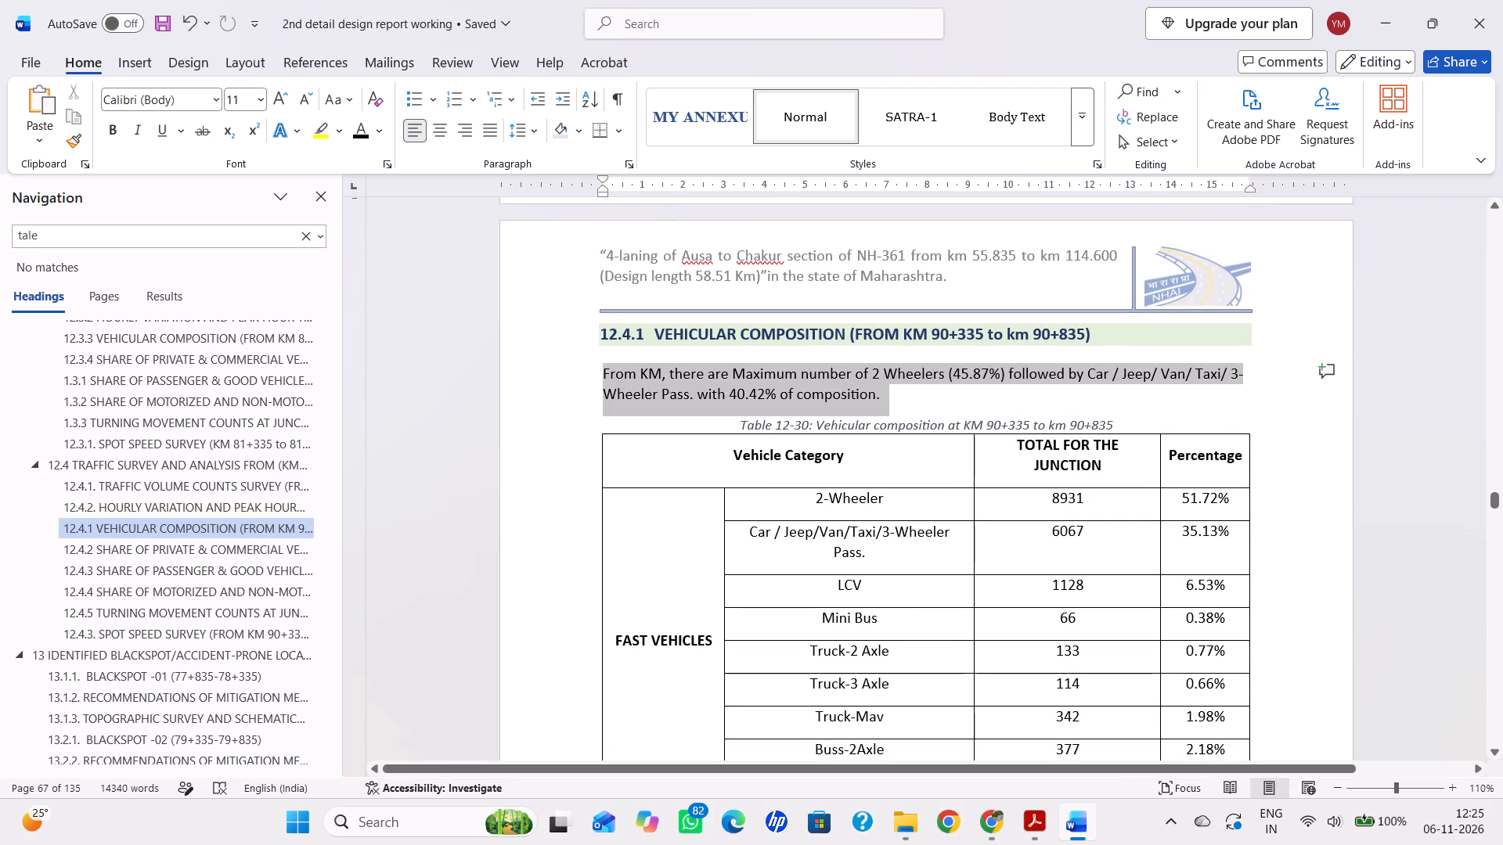
left_click_drag(927, 401, 940, 392)
left_click(326, 135)
Review the vehicular composition table and pie chart, and the private and commercial vehicle share table and chart that follow.
scroll(845, 571, "down", 7)
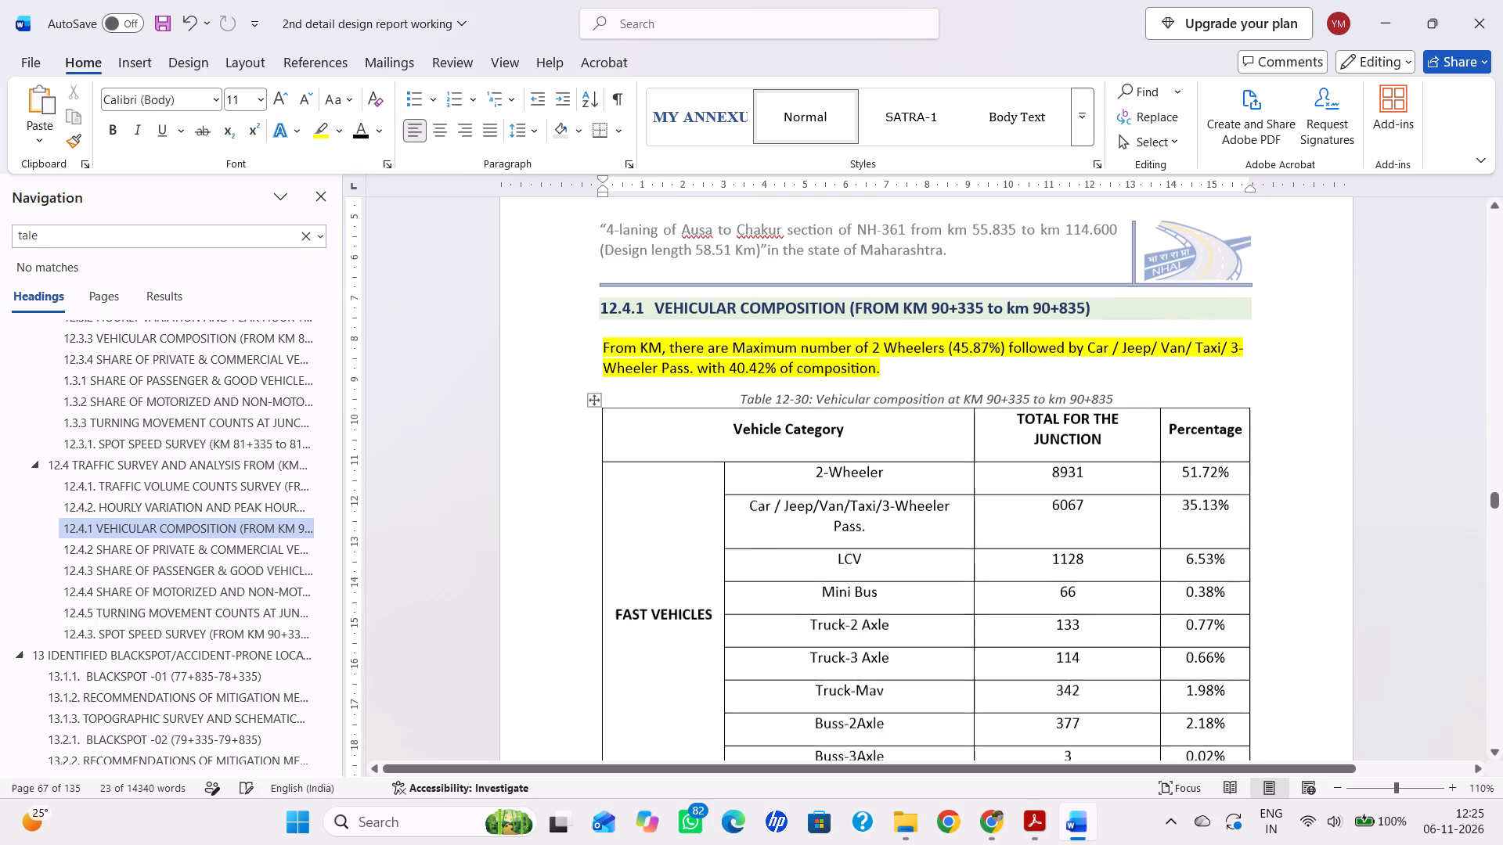
scroll(864, 599, "down", 11)
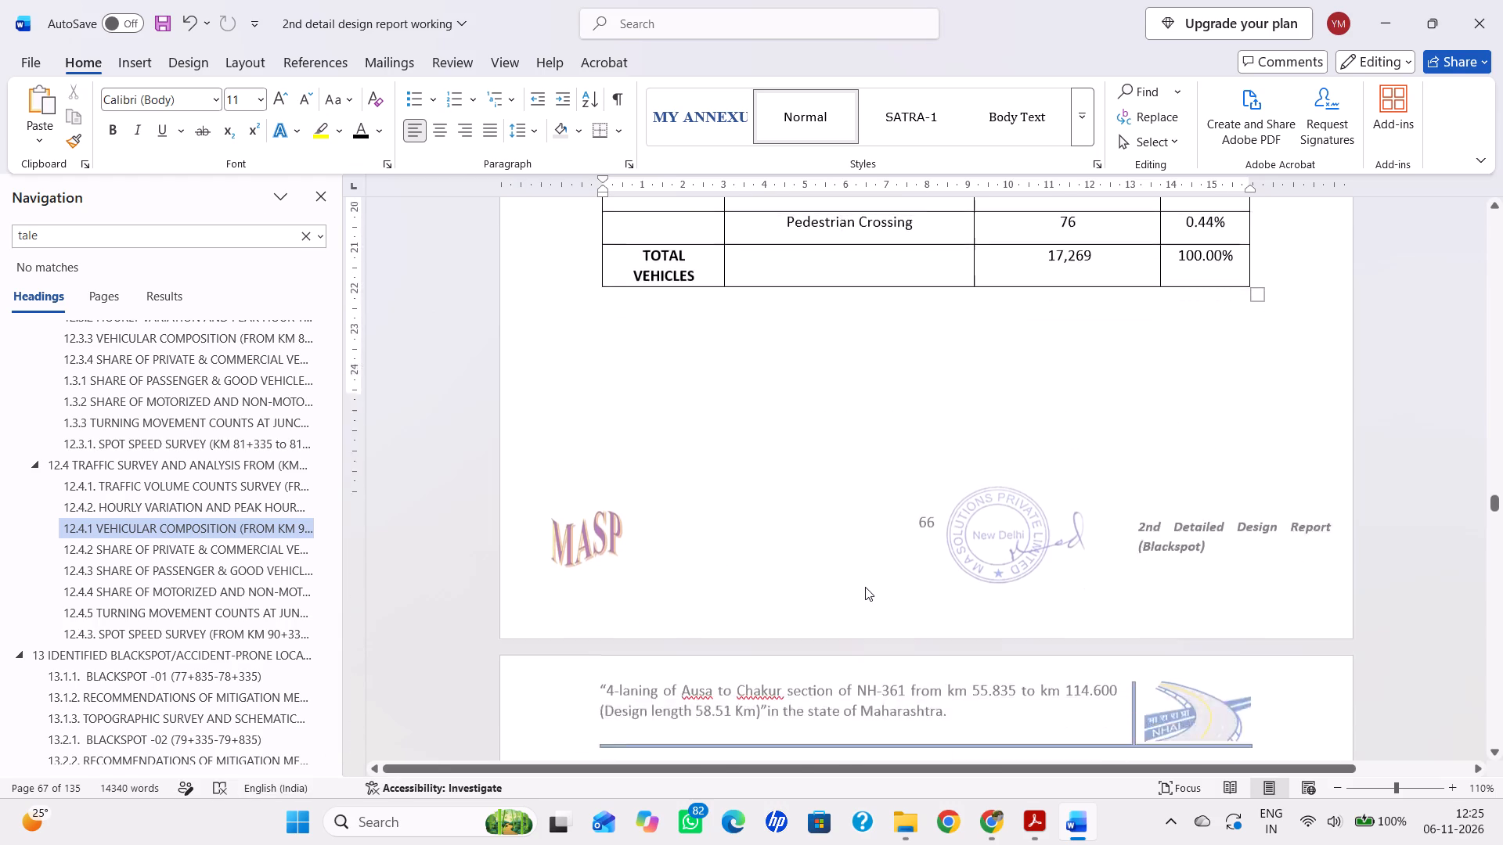
scroll(865, 587, "down", 1)
scroll(865, 577, "up", 1)
scroll(865, 577, "down", 6)
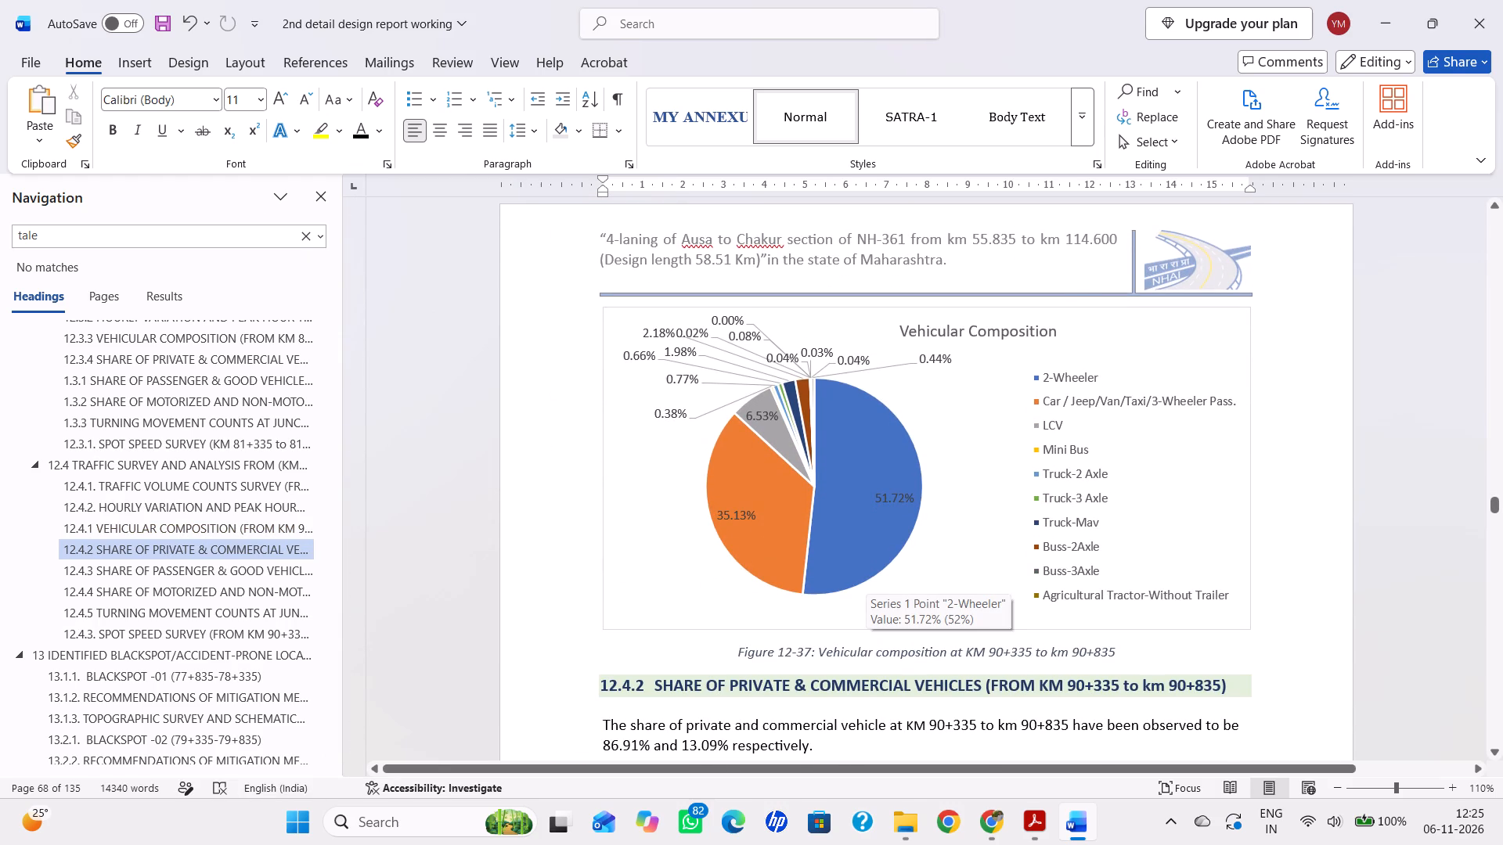
scroll(866, 579, "down", 4)
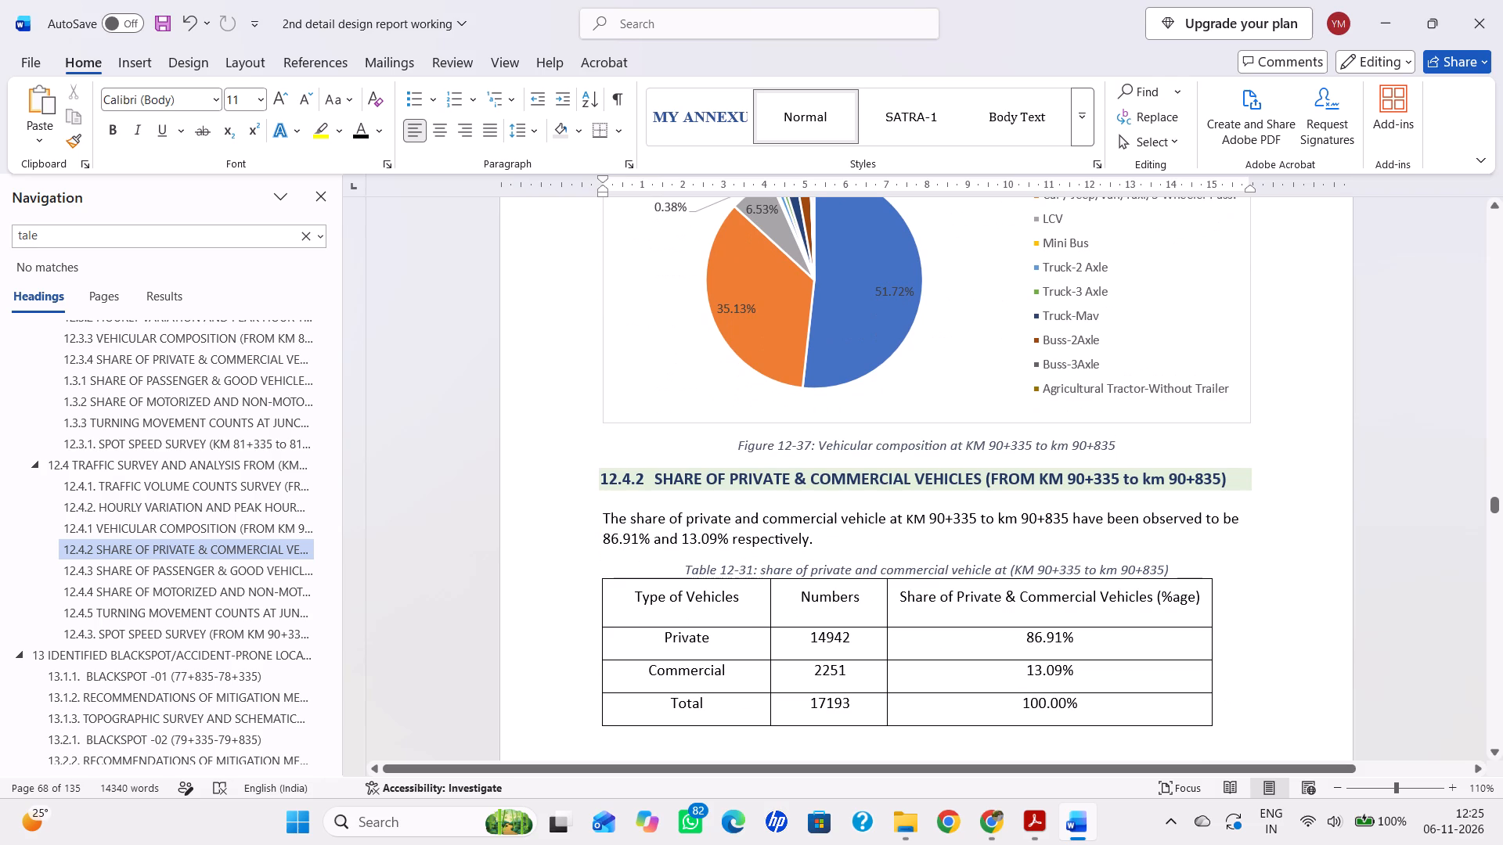
scroll(866, 575, "down", 16)
scroll(866, 580, "down", 6)
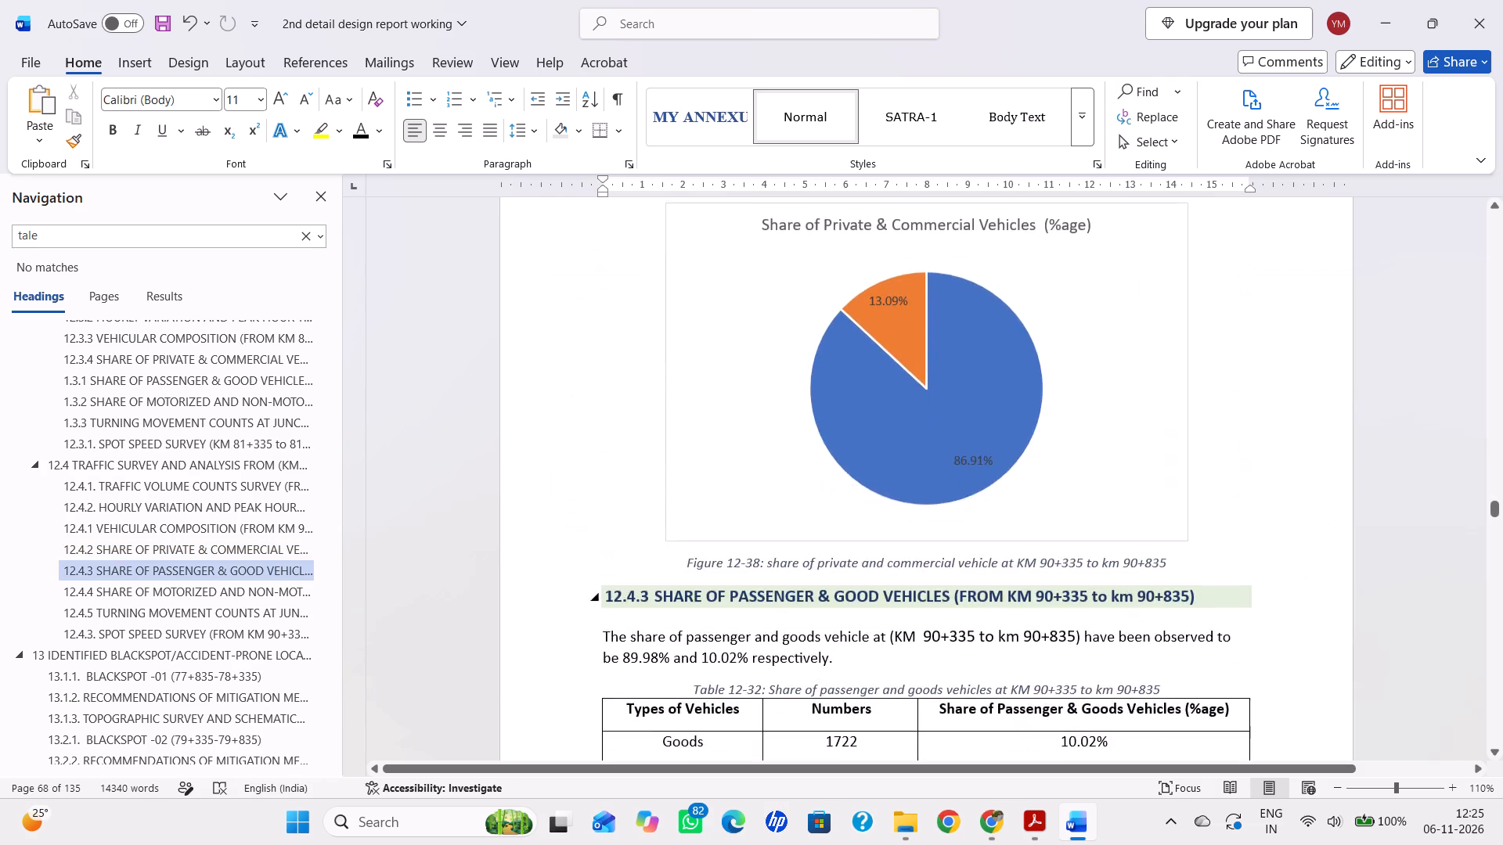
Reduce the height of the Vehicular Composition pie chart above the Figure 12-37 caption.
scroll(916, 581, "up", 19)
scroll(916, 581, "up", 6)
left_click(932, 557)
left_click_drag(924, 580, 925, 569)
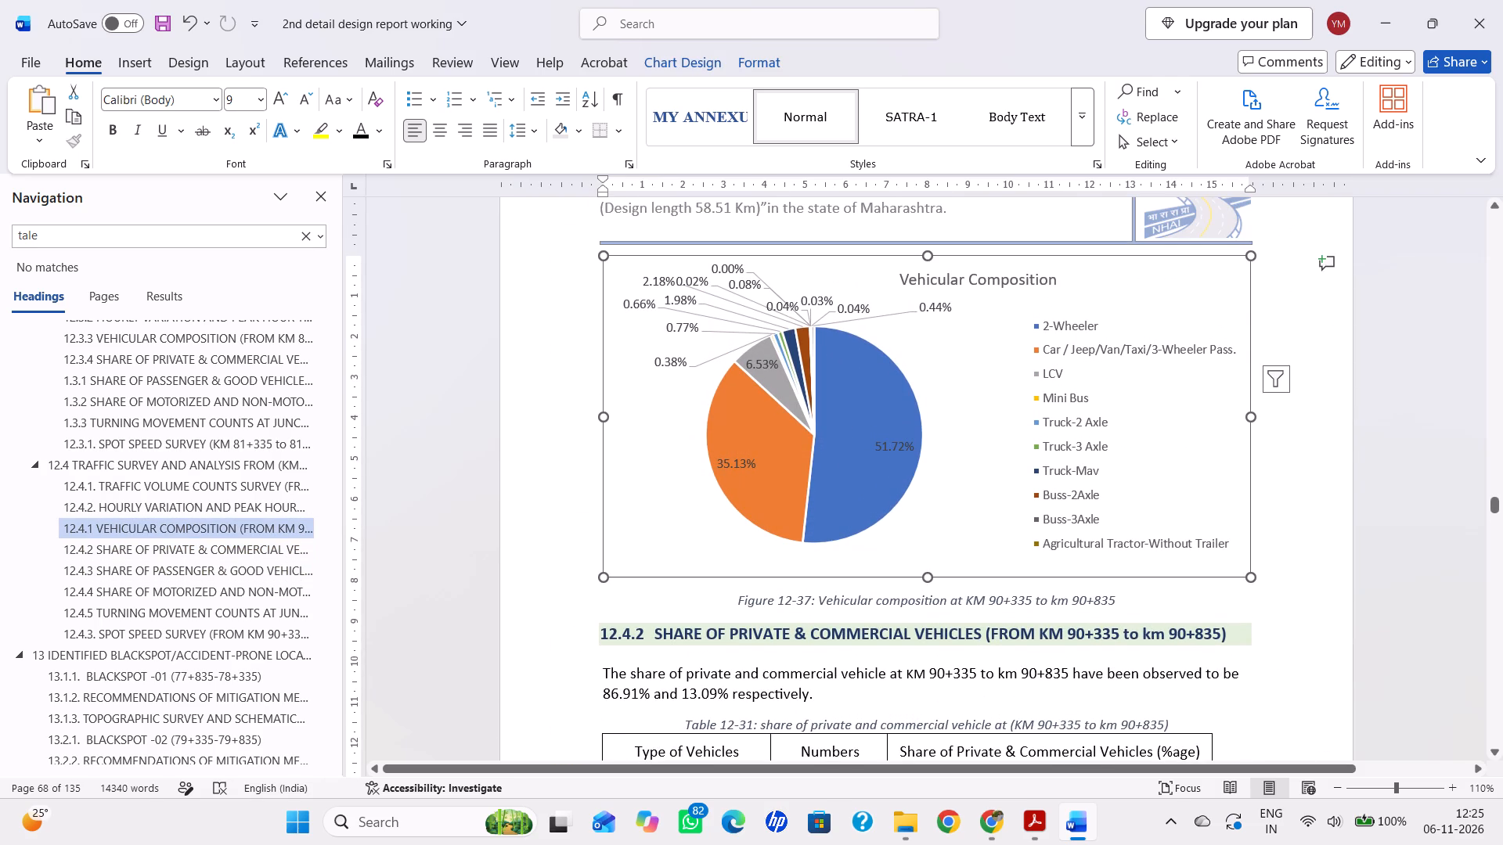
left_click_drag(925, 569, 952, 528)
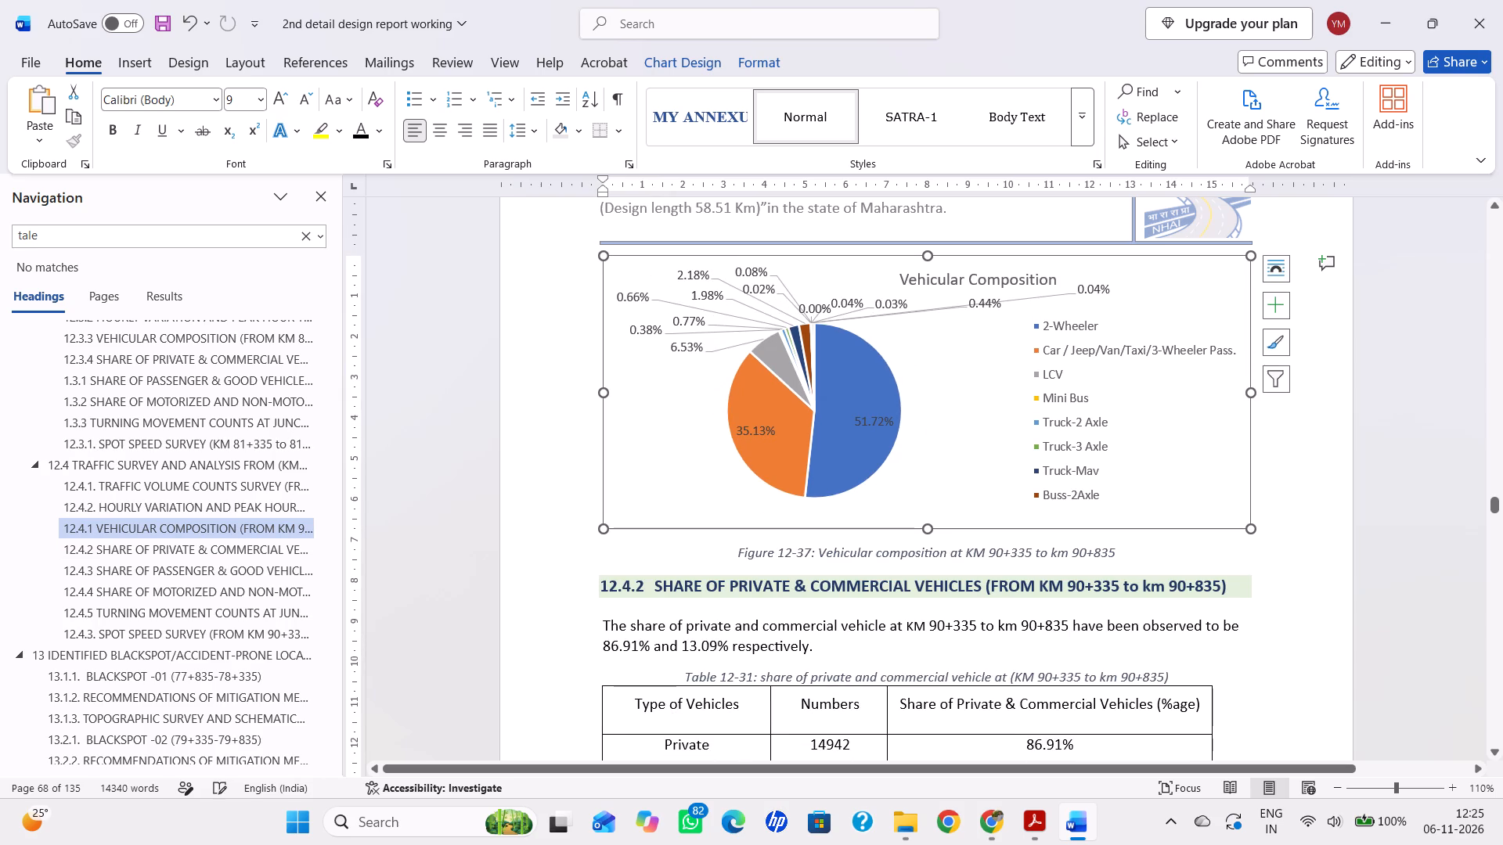
Make the Share of Private & Commercial Vehicles pie chart above the Figure 12-38 caption moderately shorter.
scroll(941, 545, "down", 12)
scroll(944, 543, "down", 13)
left_click(1043, 518)
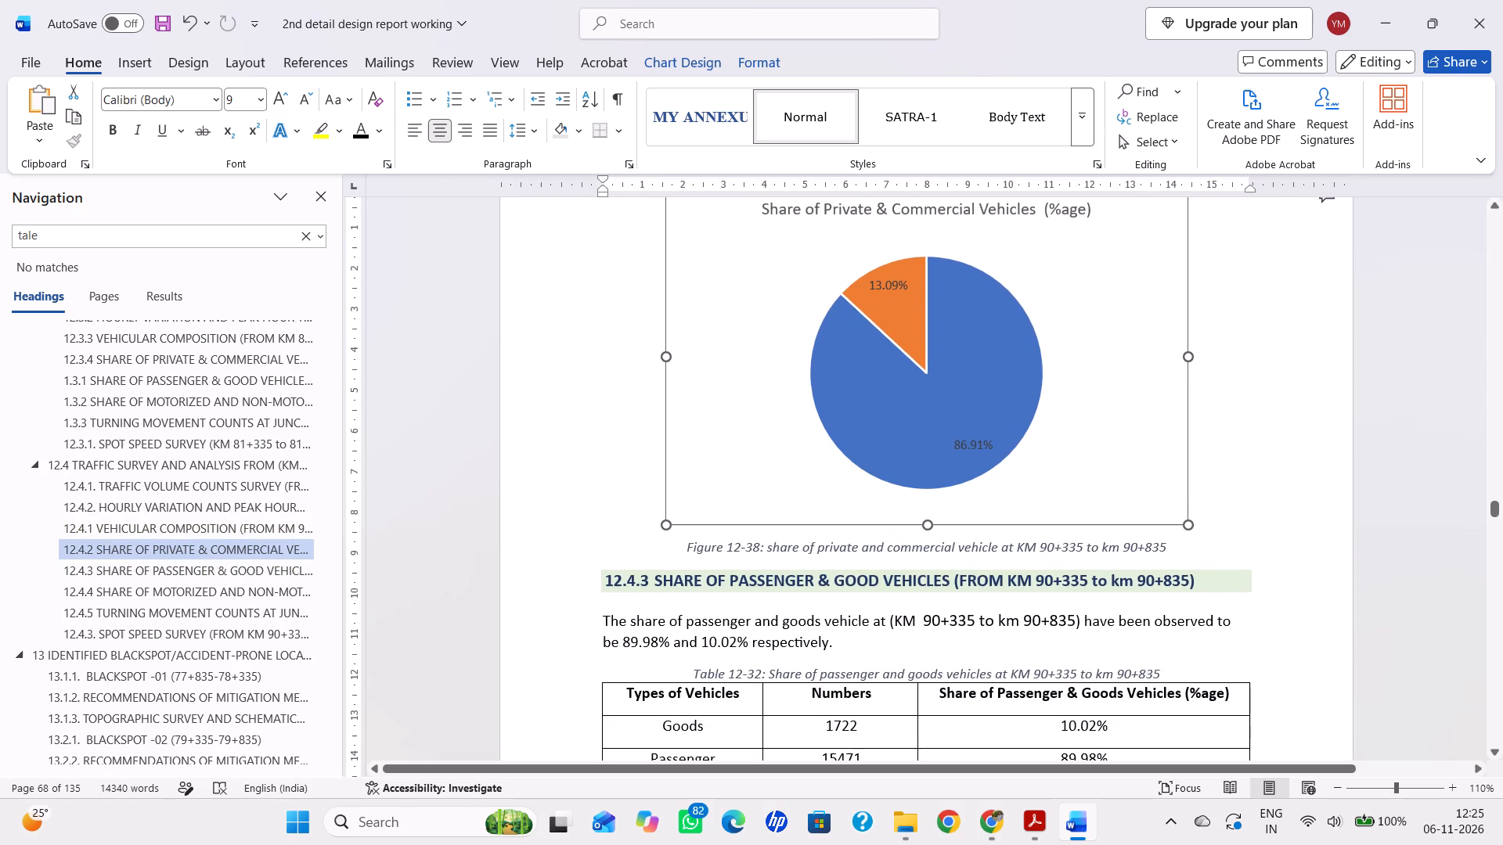
left_click_drag(929, 523, 949, 467)
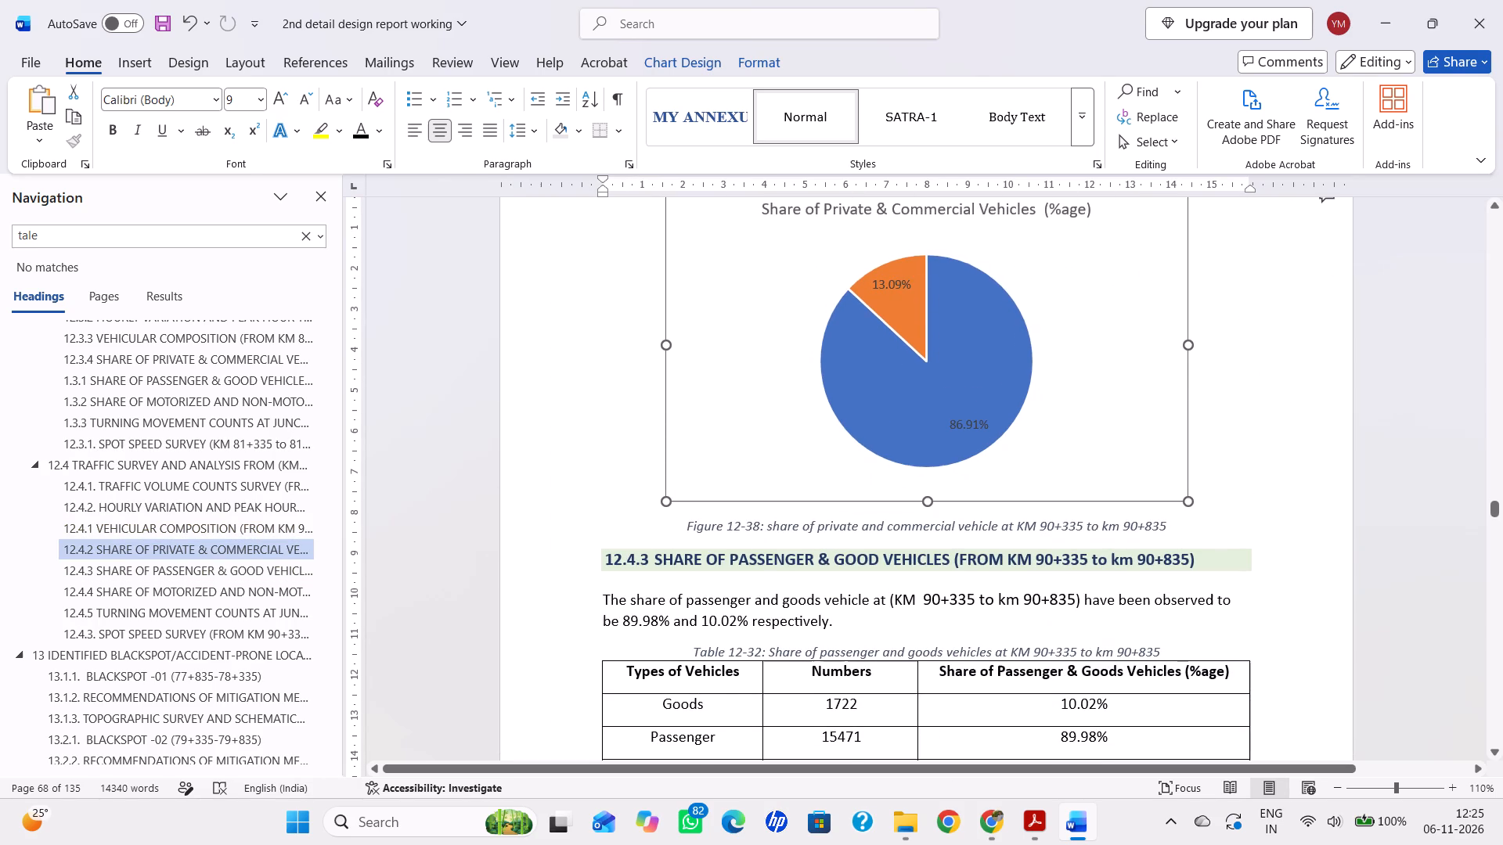
scroll(955, 504, "up", 2)
left_click_drag(926, 570, 944, 524)
scroll(944, 524, "up", 2)
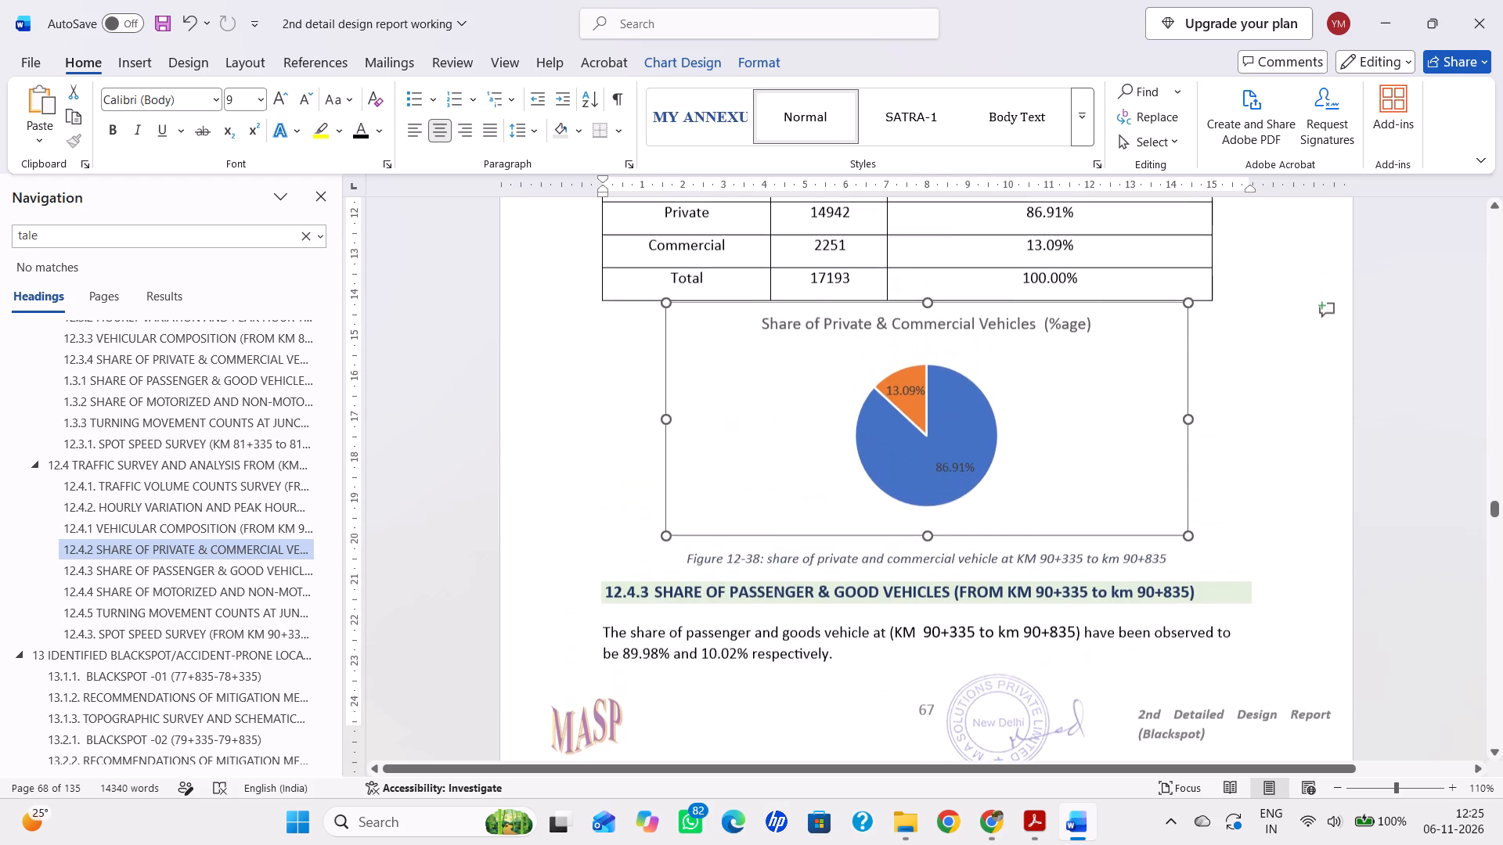
left_click_drag(924, 538, 929, 594)
scroll(1011, 584, "up", 12)
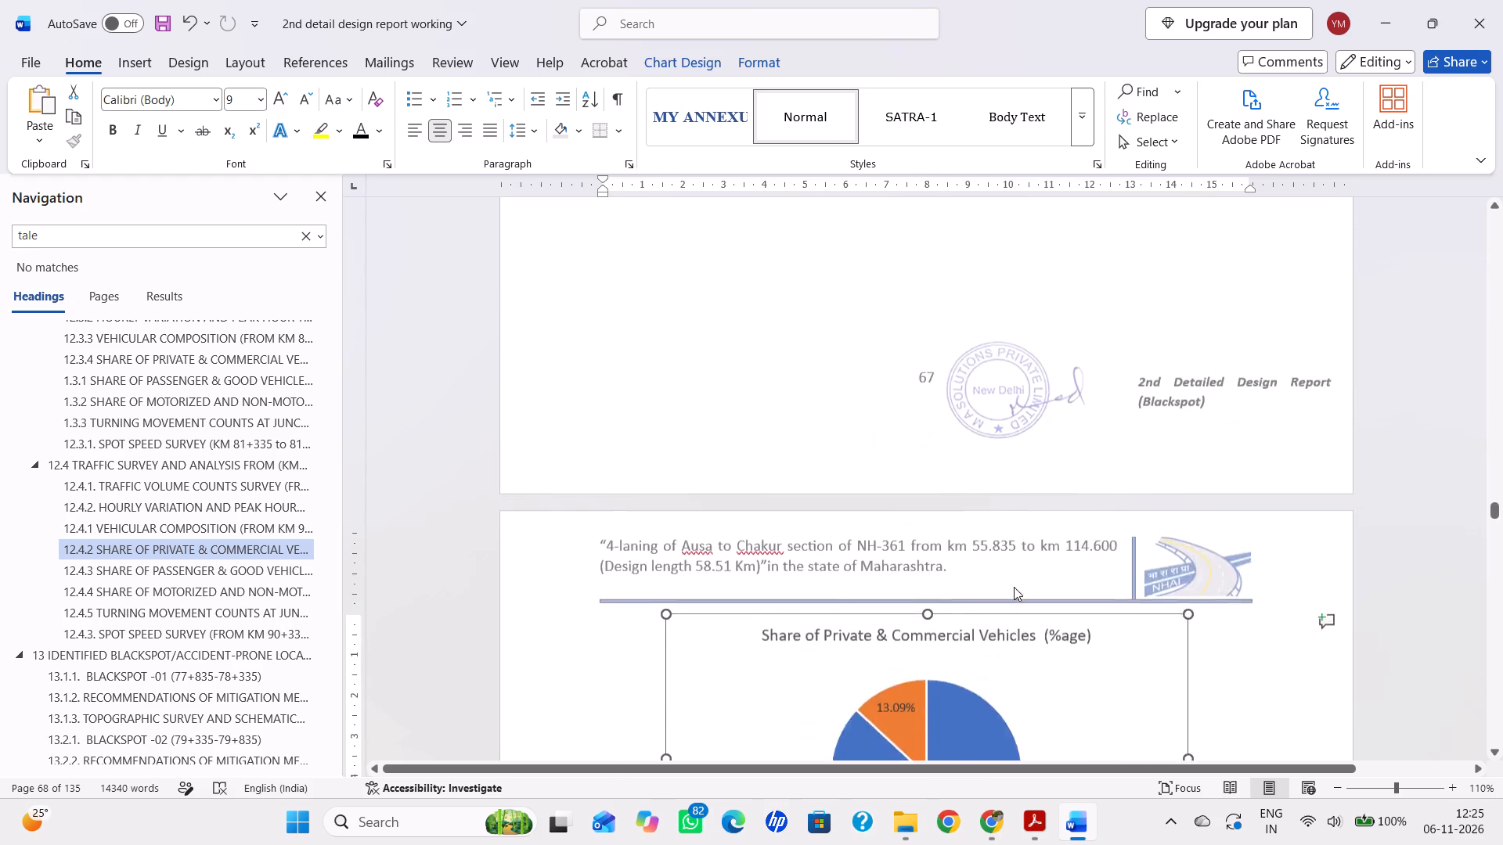
Increase the height of the Vehicular Composition pie chart above the Figure 12-37 caption.
scroll(1014, 587, "down", 1)
scroll(997, 570, "up", 9)
scroll(970, 484, "up", 4)
left_click(999, 472)
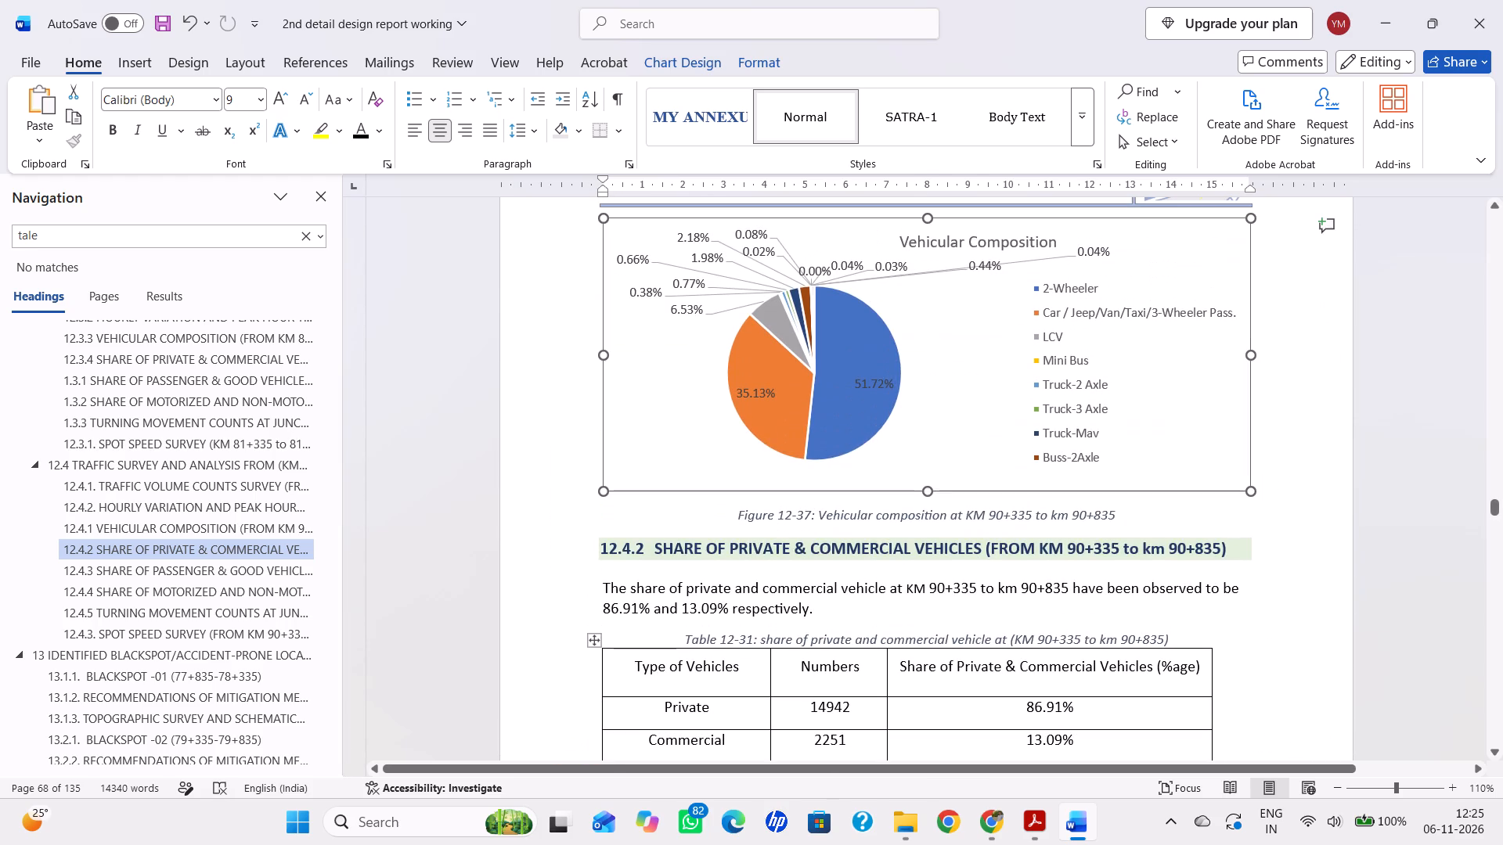
left_click_drag(921, 491, 925, 576)
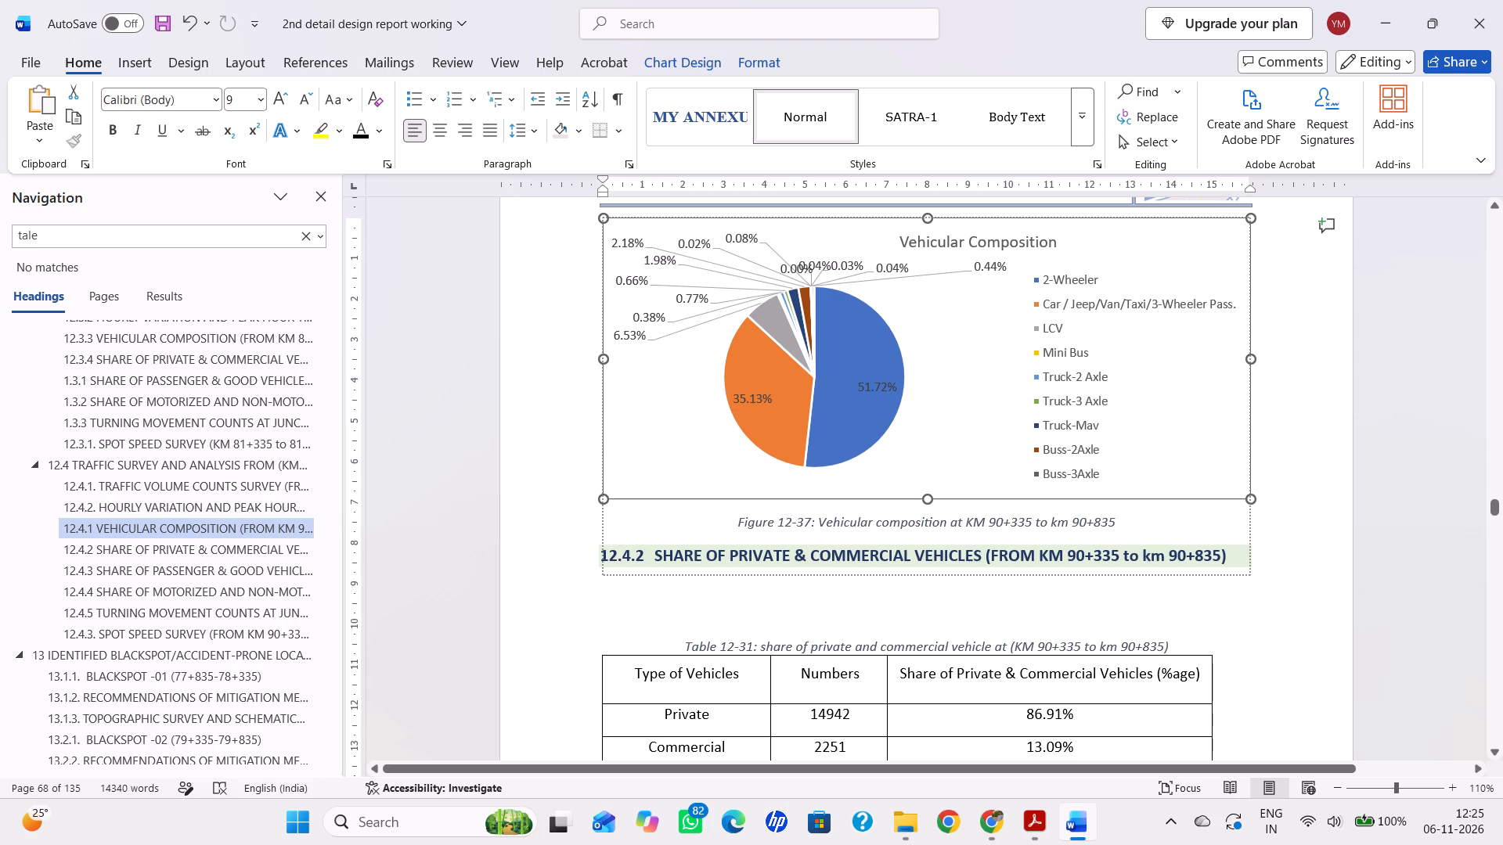
left_click_drag(925, 576, 925, 590)
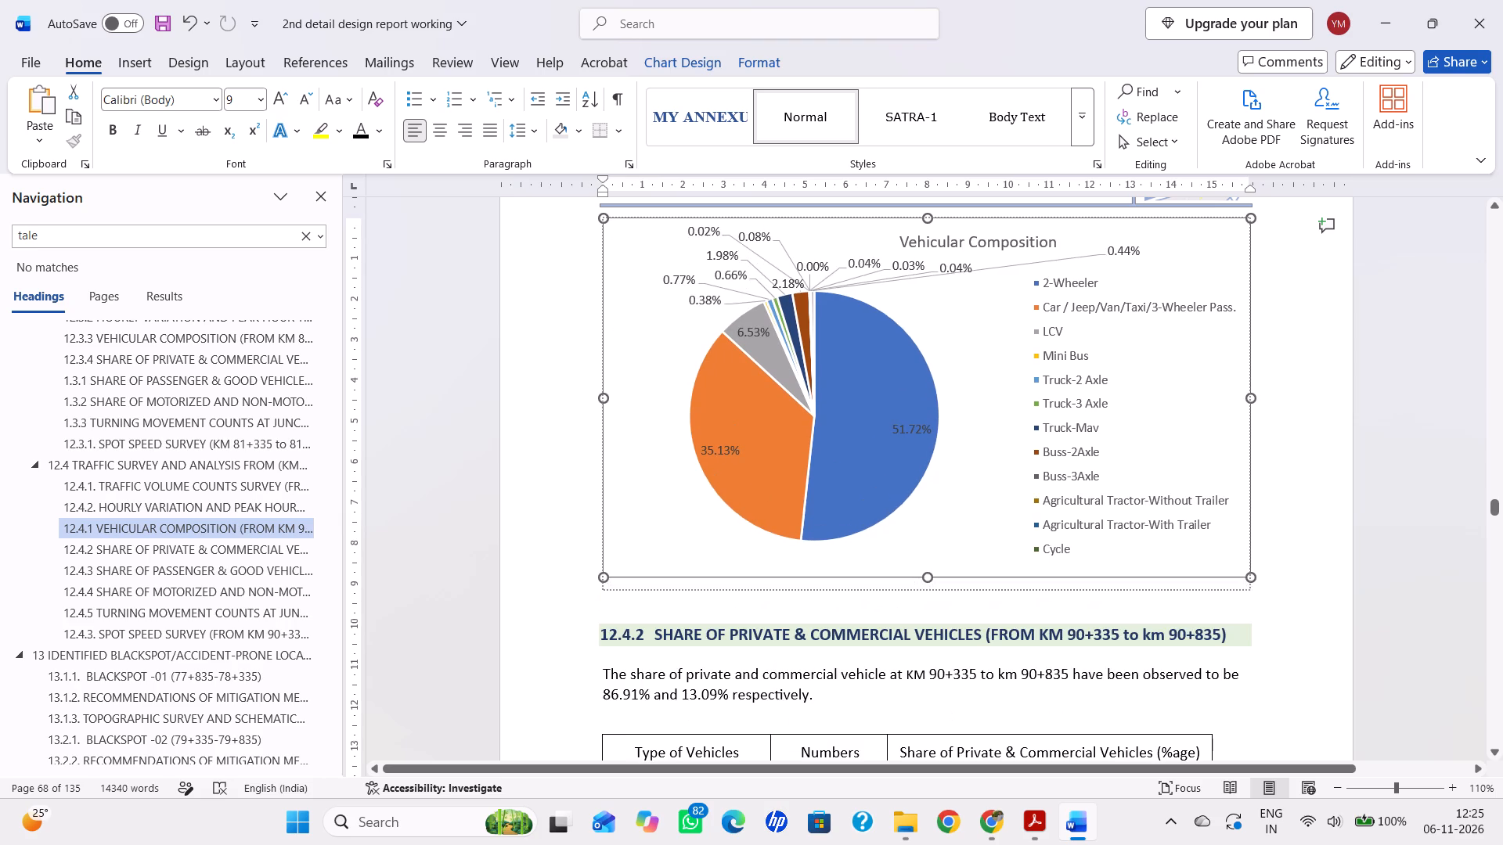
left_click_drag(925, 590, 925, 606)
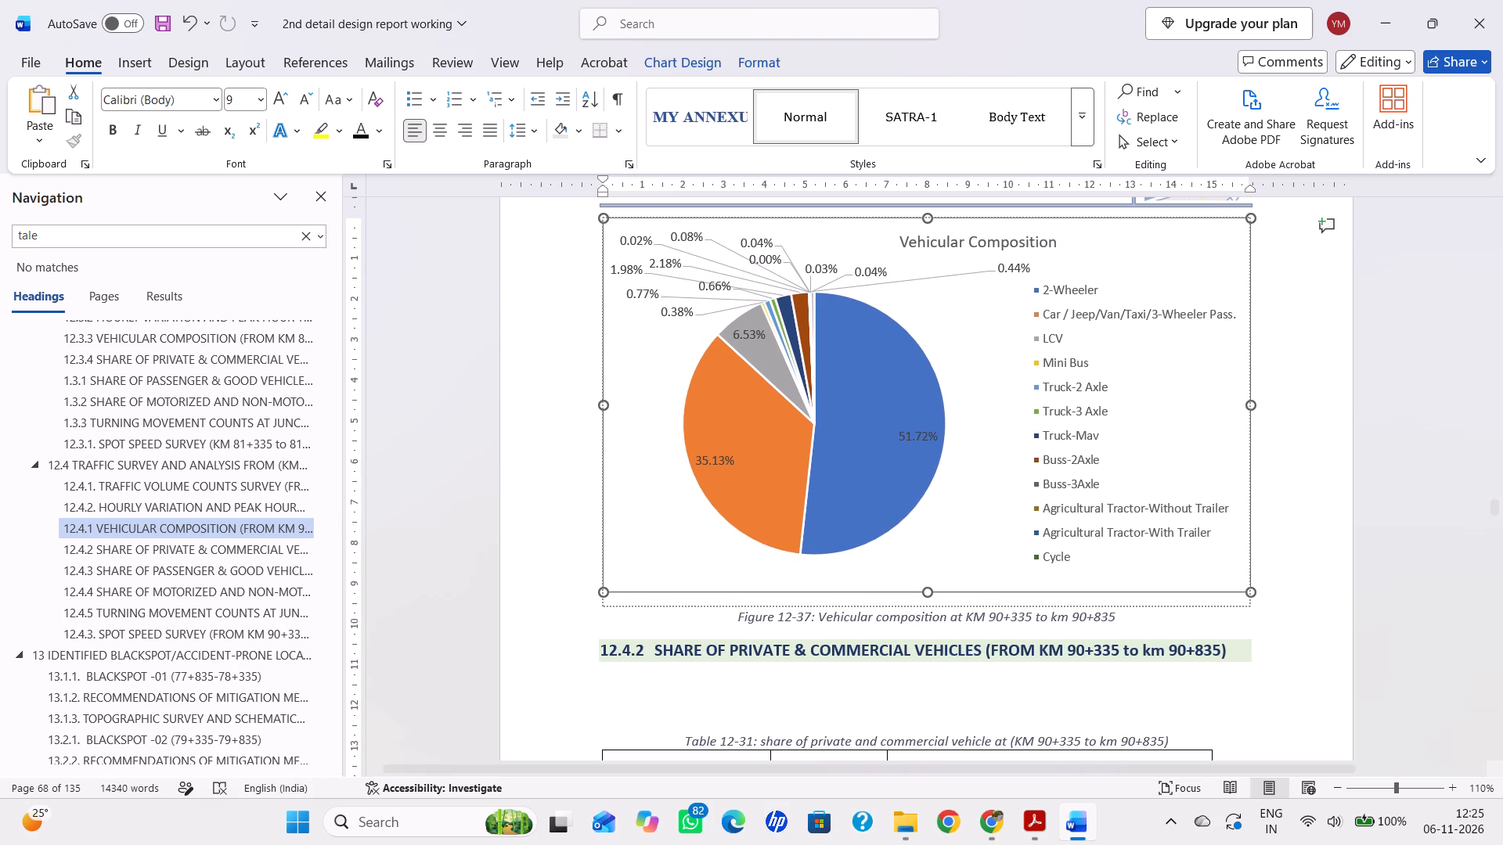
left_click_drag(925, 606, 925, 584)
Enlarge the Vehicular Composition chart's legend so all entries from 2-Wheeler to Pedestrain Crossing fit, and save the document.
left_click(1144, 365)
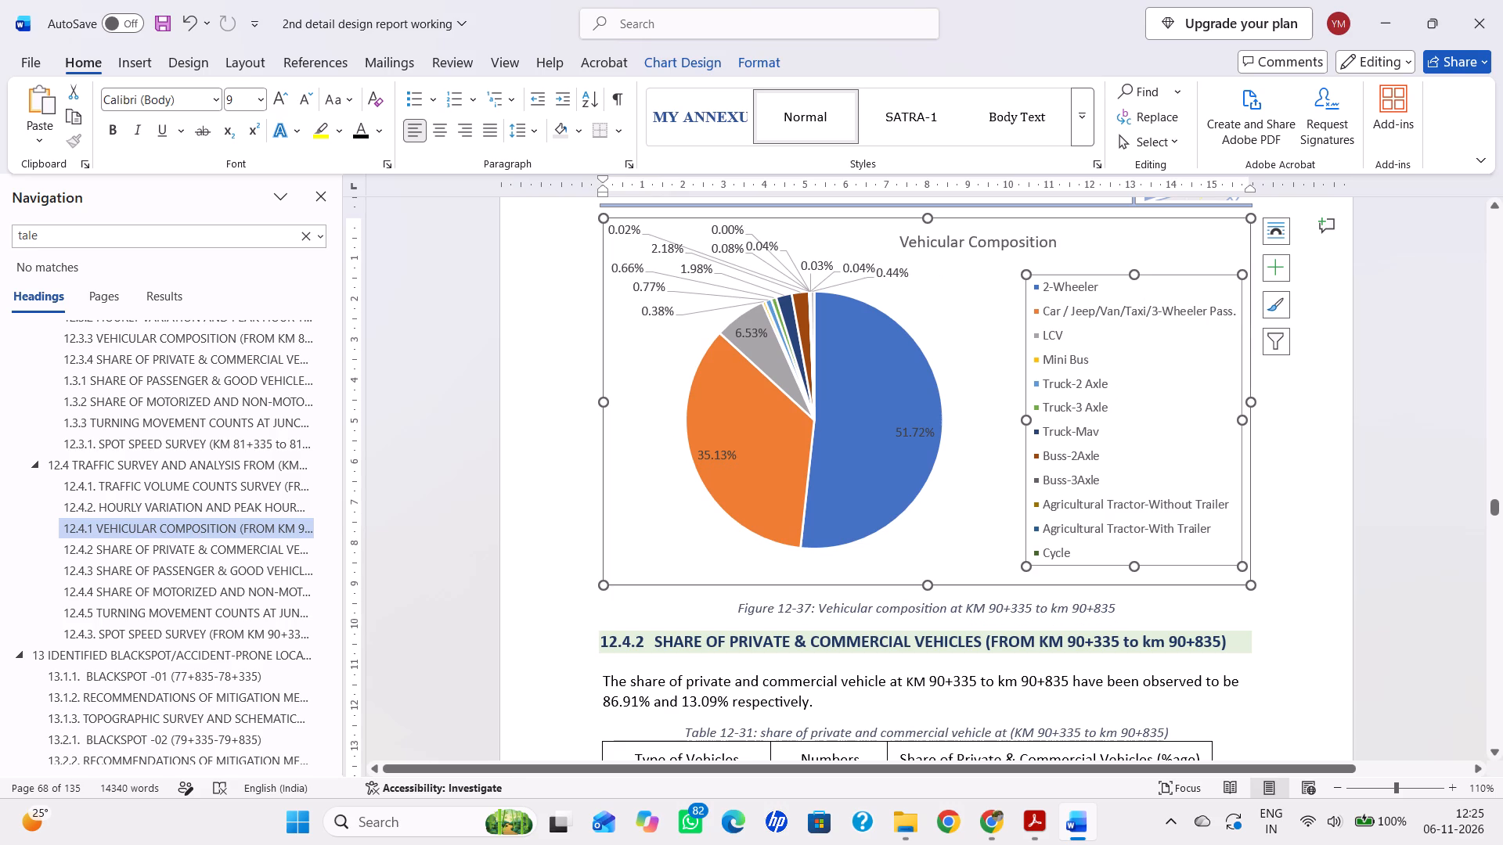
left_click_drag(1111, 275, 1111, 254)
left_click(1127, 542)
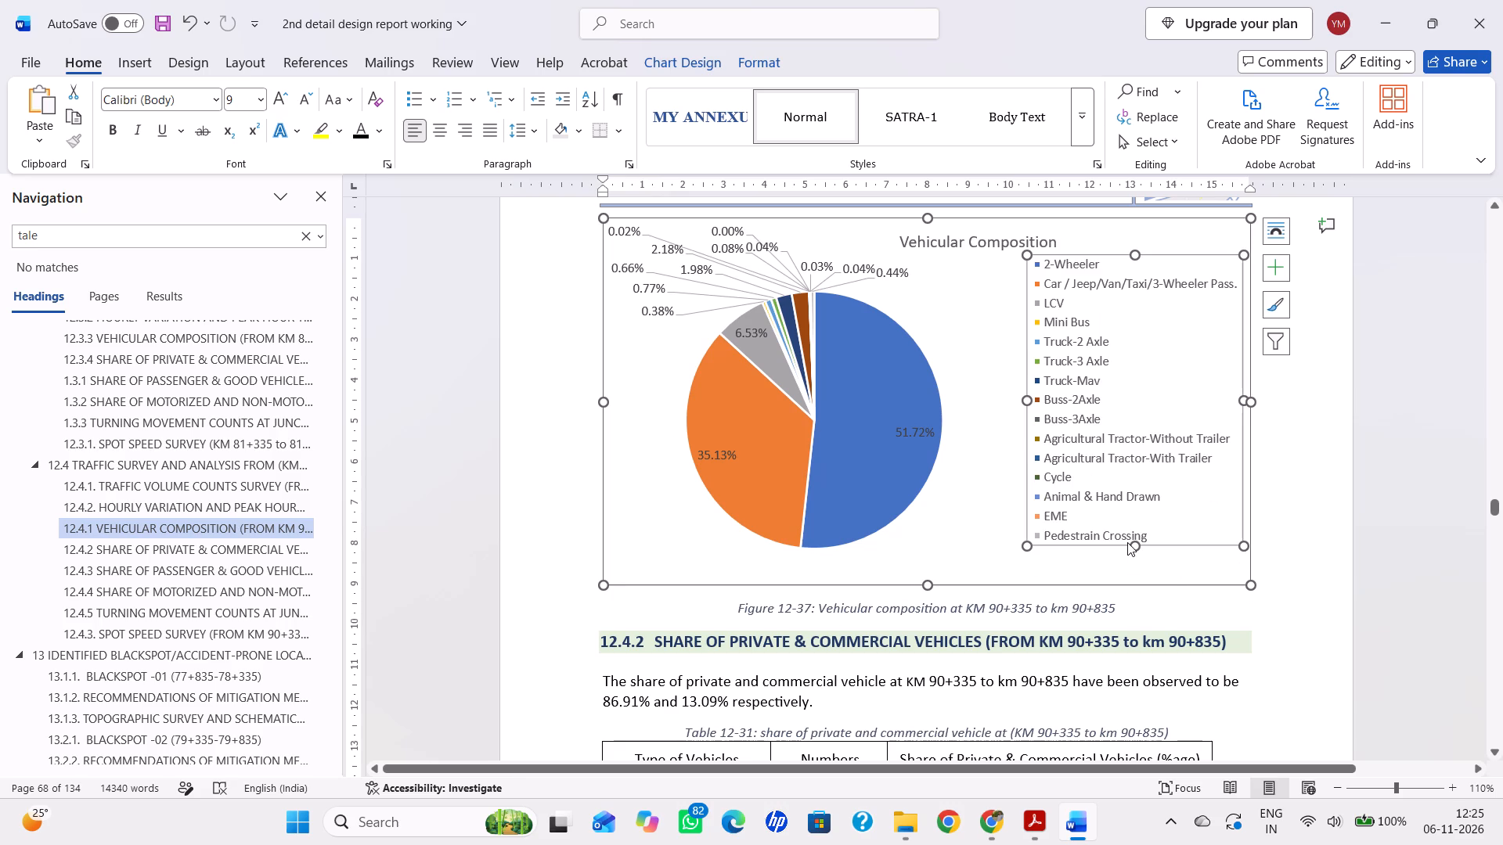
left_click_drag(1130, 542, 1133, 567)
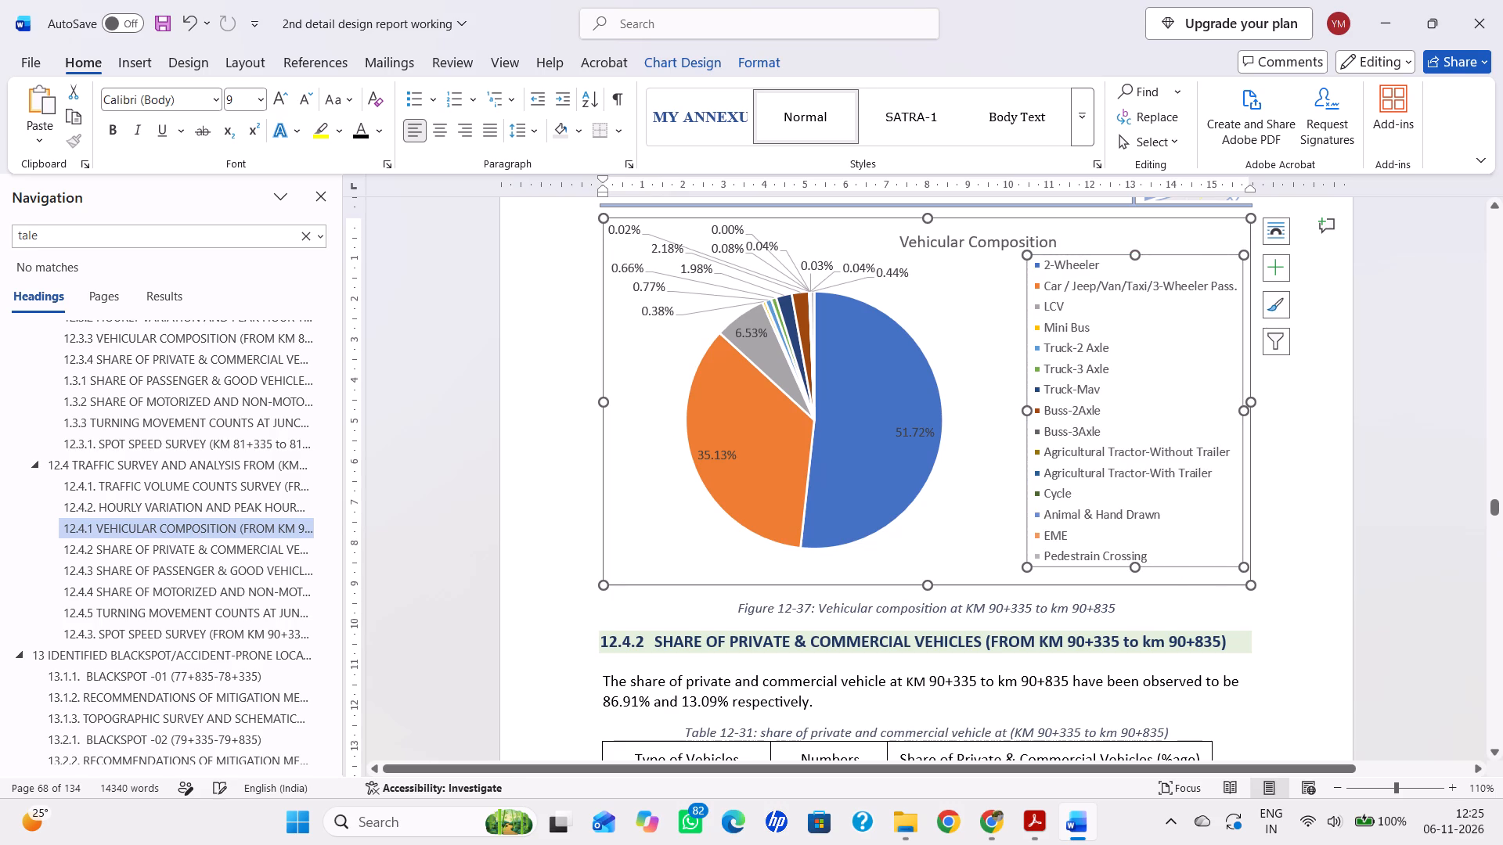
key("ctrl+s")
Add a legend to the Share of Private & Commercial Vehicles pie chart and save the document.
scroll(1469, 575, "down", 20)
scroll(1469, 575, "down", 8)
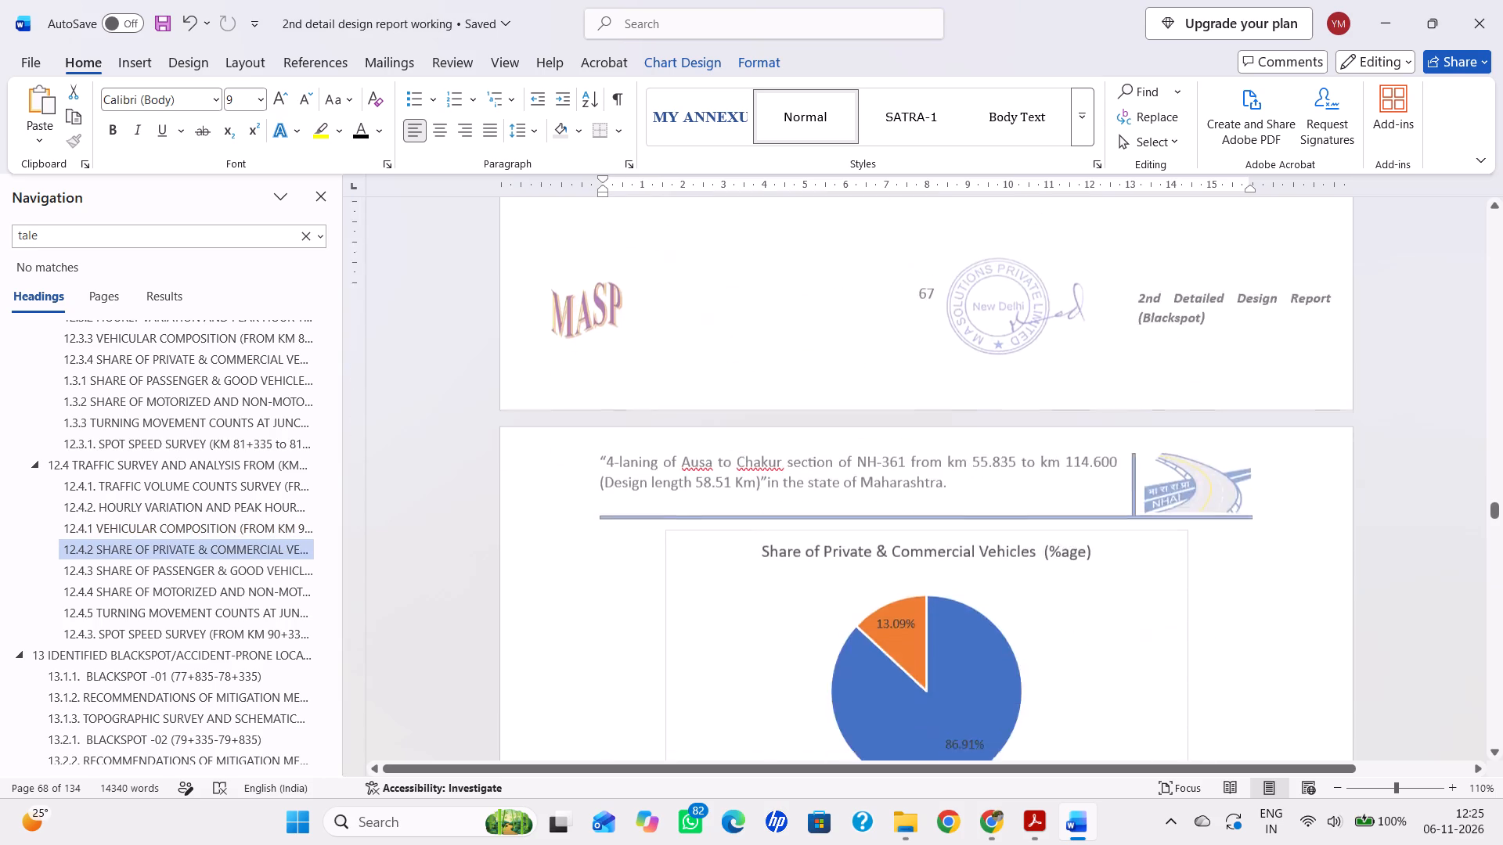
scroll(1108, 579, "down", 2)
scroll(1108, 579, "up", 8)
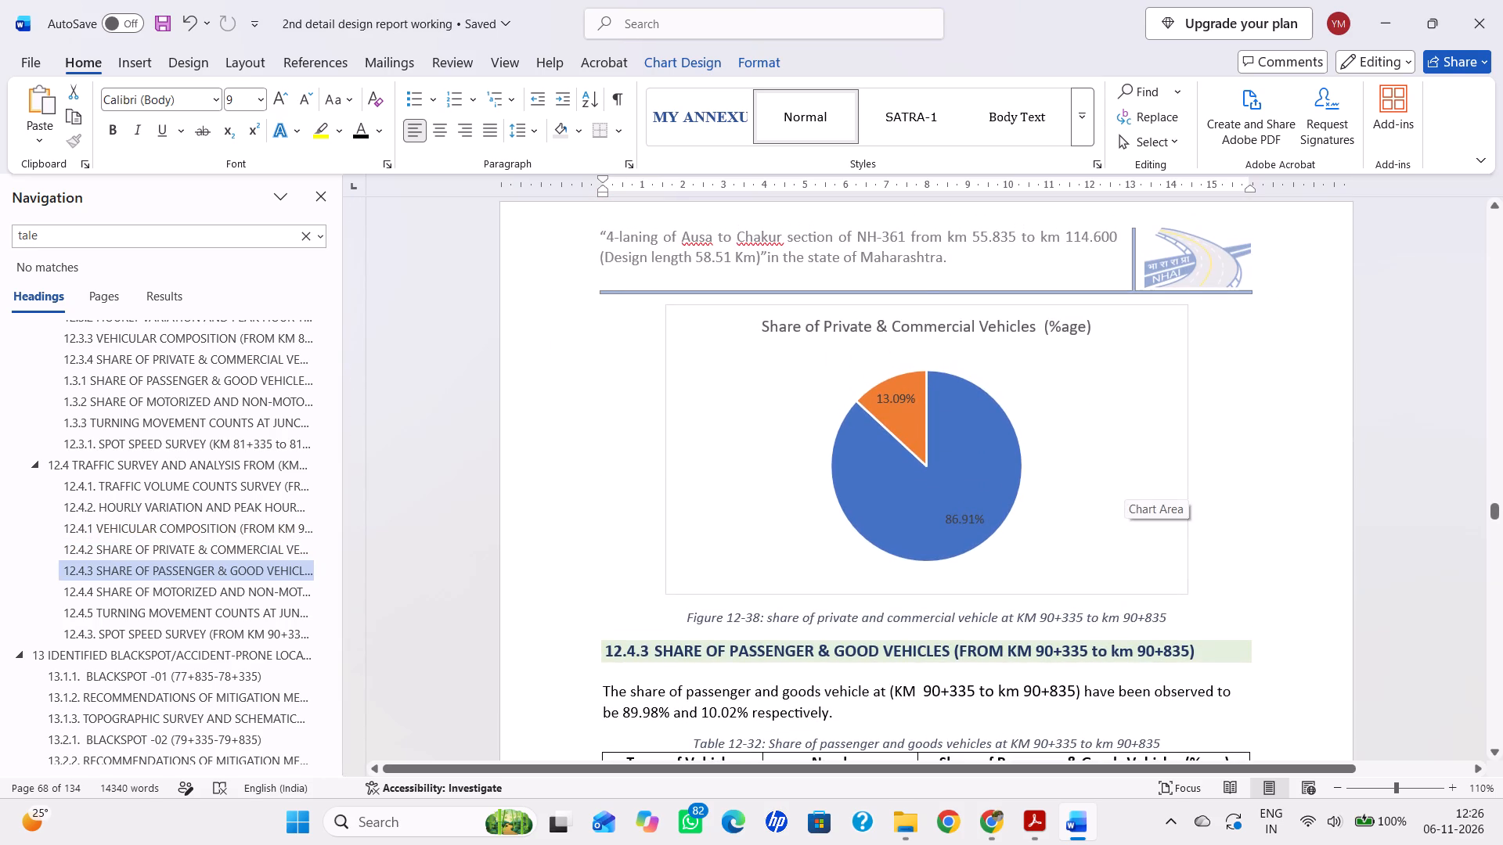
left_click(1152, 389)
left_click(1222, 350)
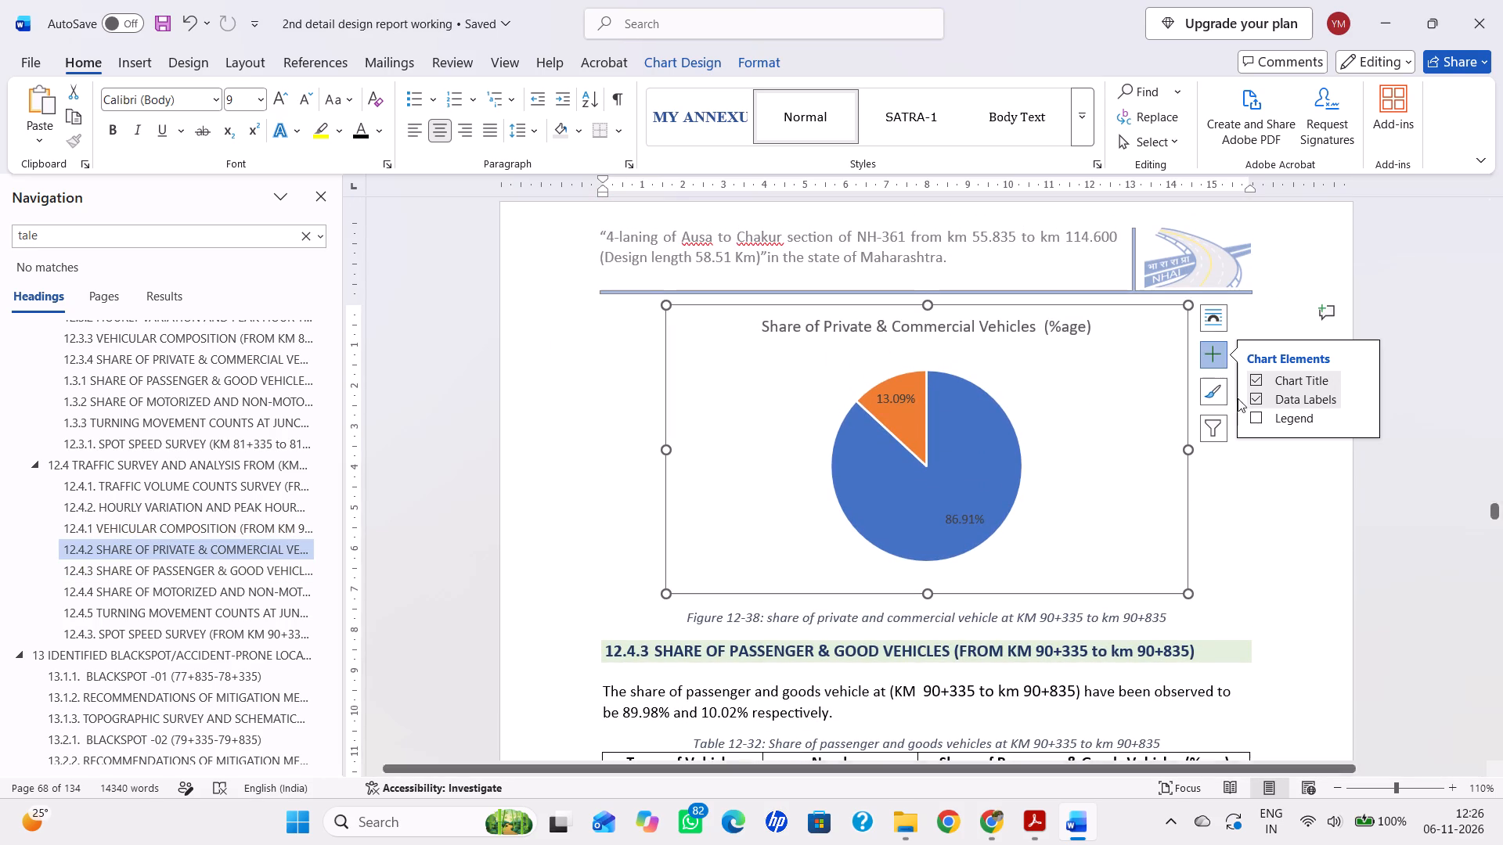
left_click(1260, 420)
left_click(1258, 548)
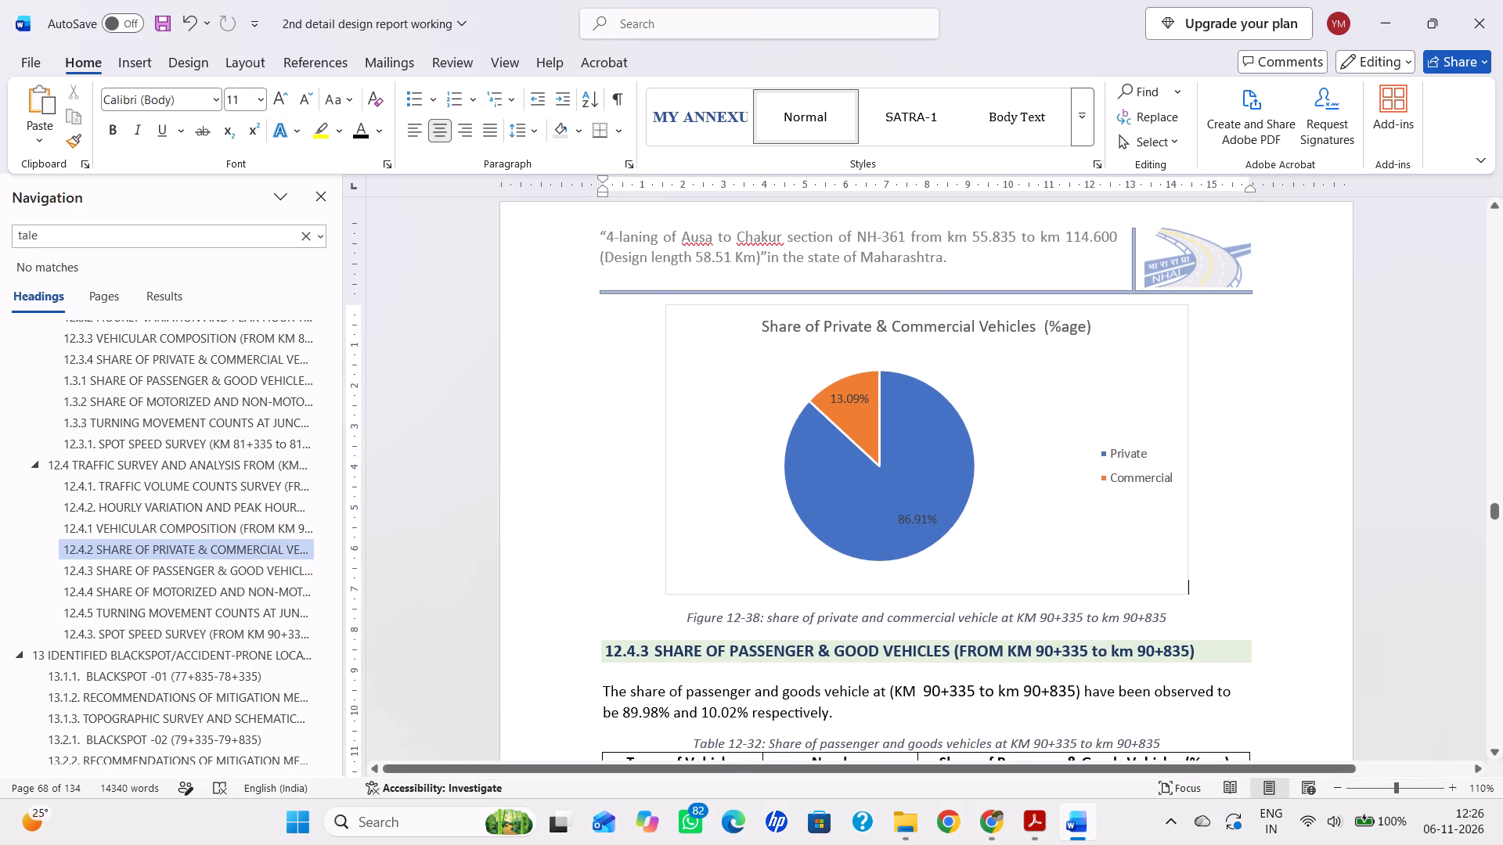
scroll(1242, 582, "down", 7)
scroll(1242, 584, "up", 7)
key("ctrl+s")
Review the tables and charts for passenger and goods vehicles in 12.4.3 and motorized and non-motorized vehicles in 12.4.4.
scroll(1242, 592, "down", 7)
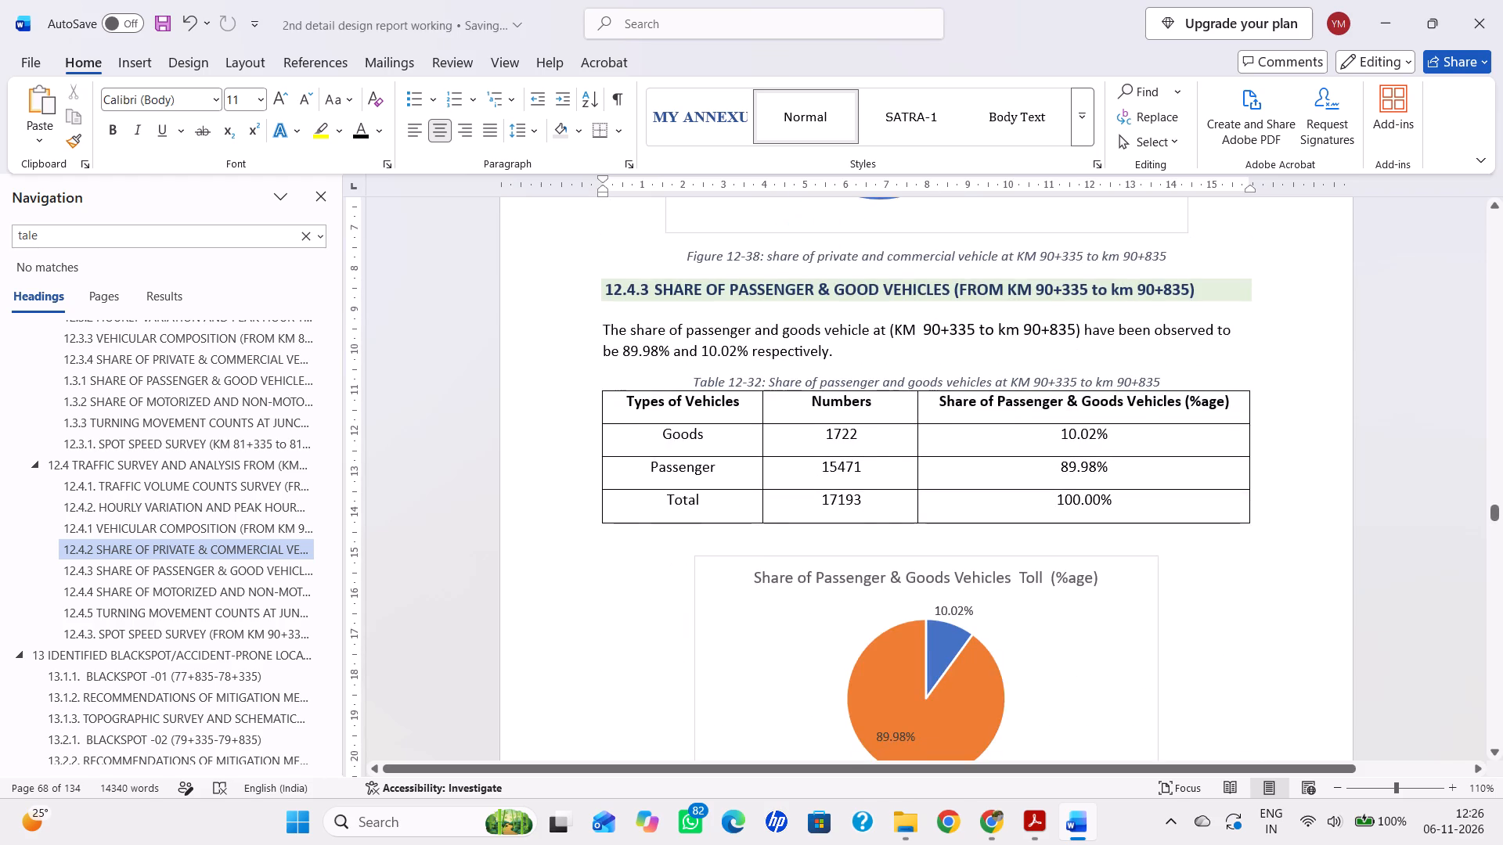
scroll(1242, 592, "down", 4)
scroll(1143, 448, "up", 3)
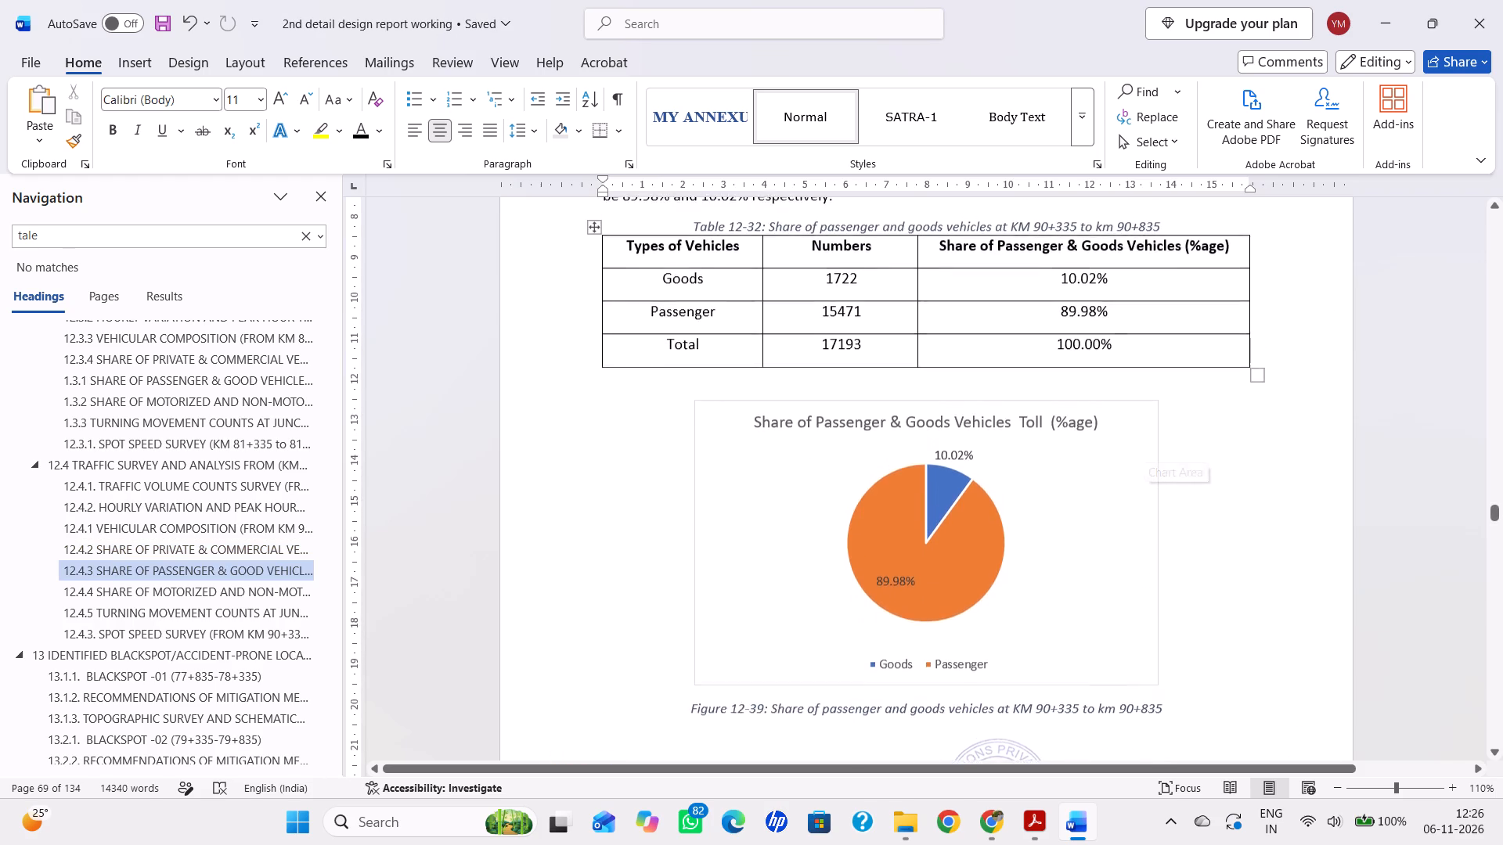
scroll(1143, 448, "down", 14)
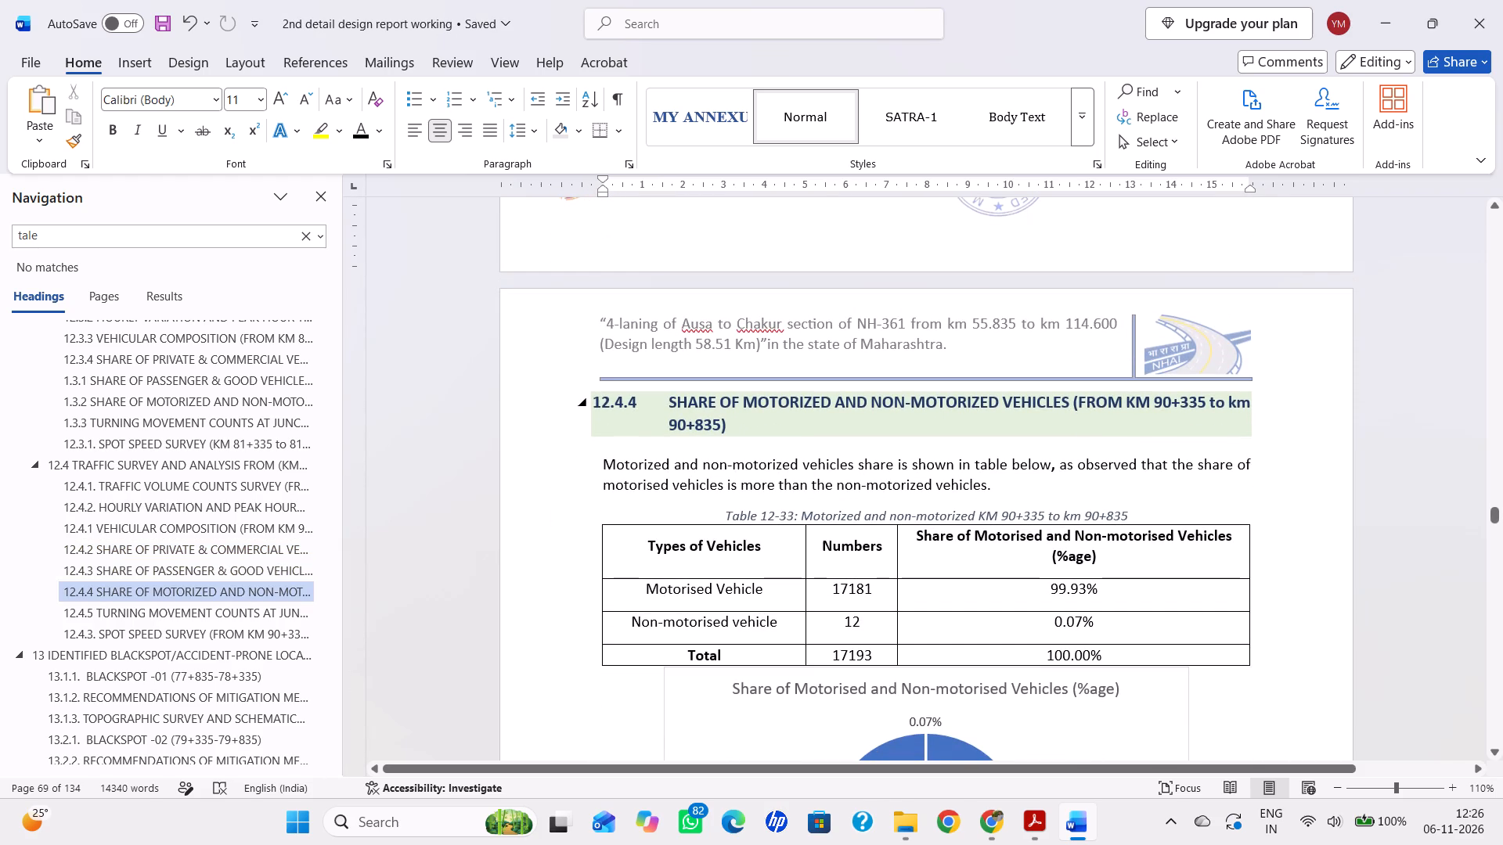
scroll(1143, 449, "down", 20)
Examine the morning and evening peak hour turning movement diagrams at CH. 90+335 in section 12.4.5 and their caption.
scroll(1144, 453, "down", 8)
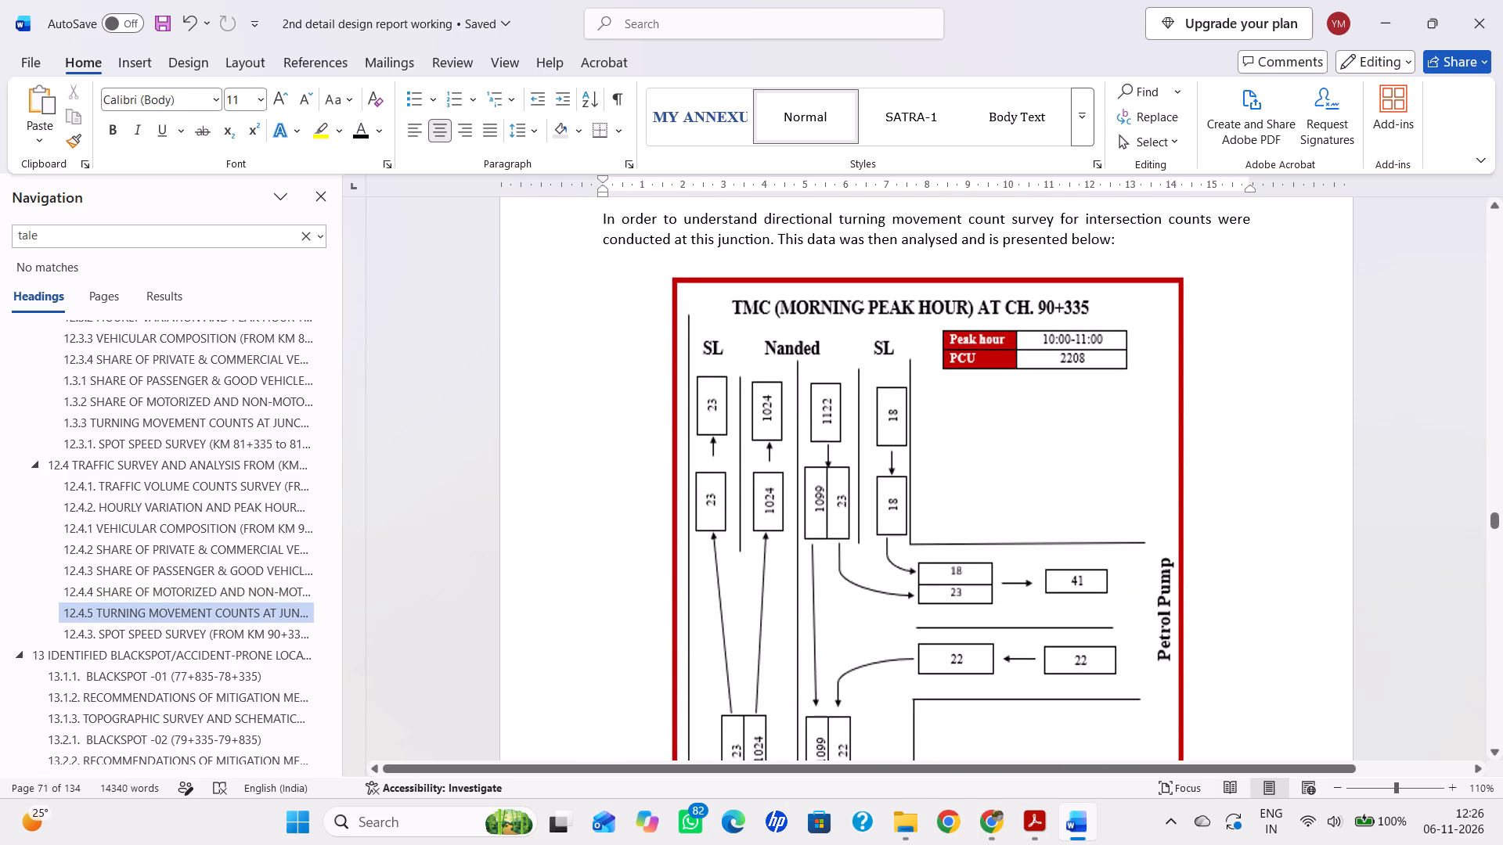
scroll(1144, 454, "up", 3)
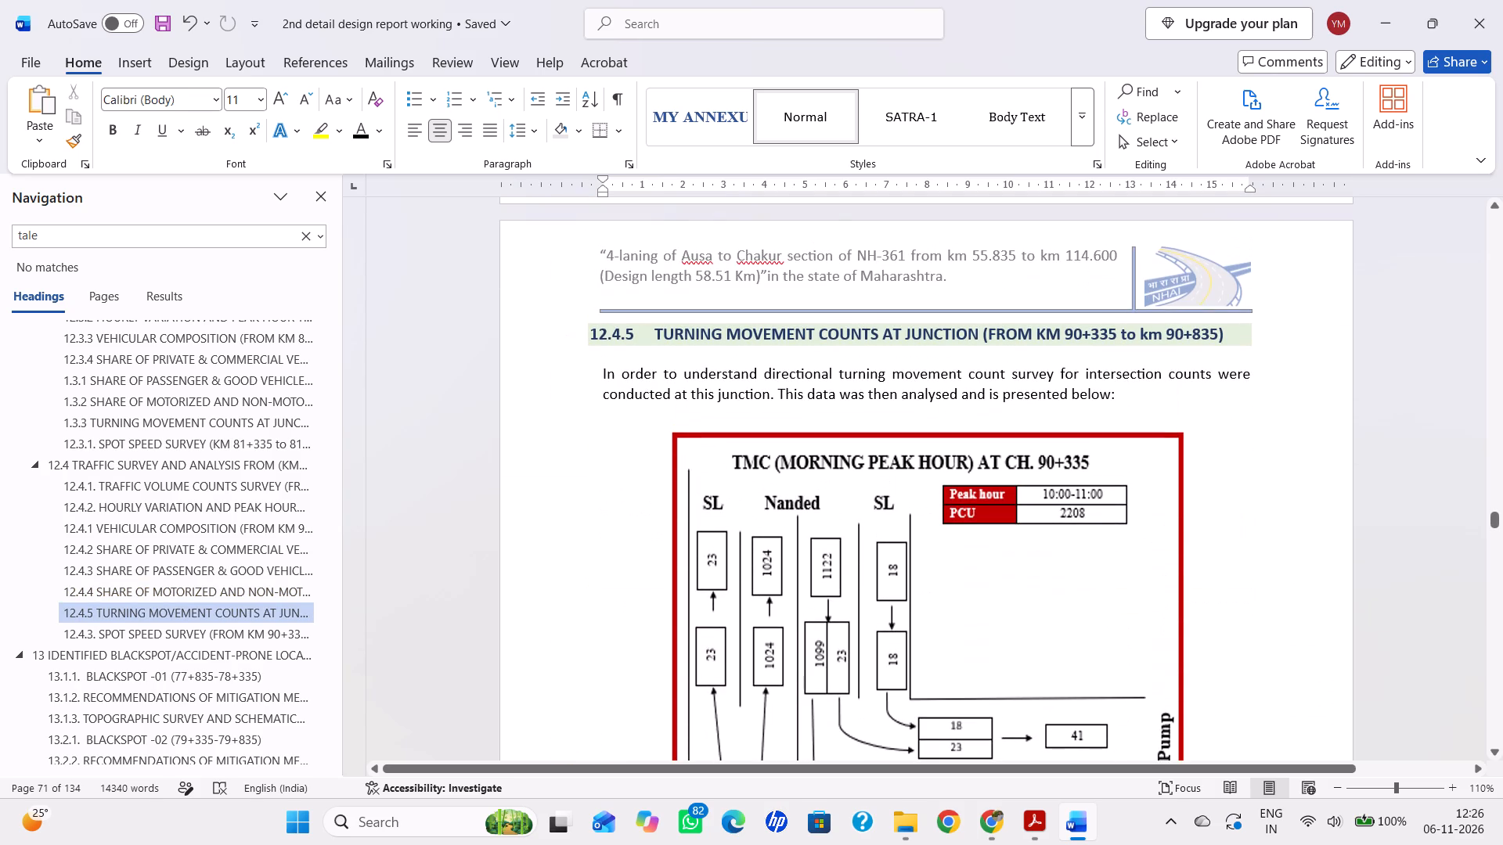
scroll(1144, 454, "down", 11)
scroll(1144, 455, "down", 15)
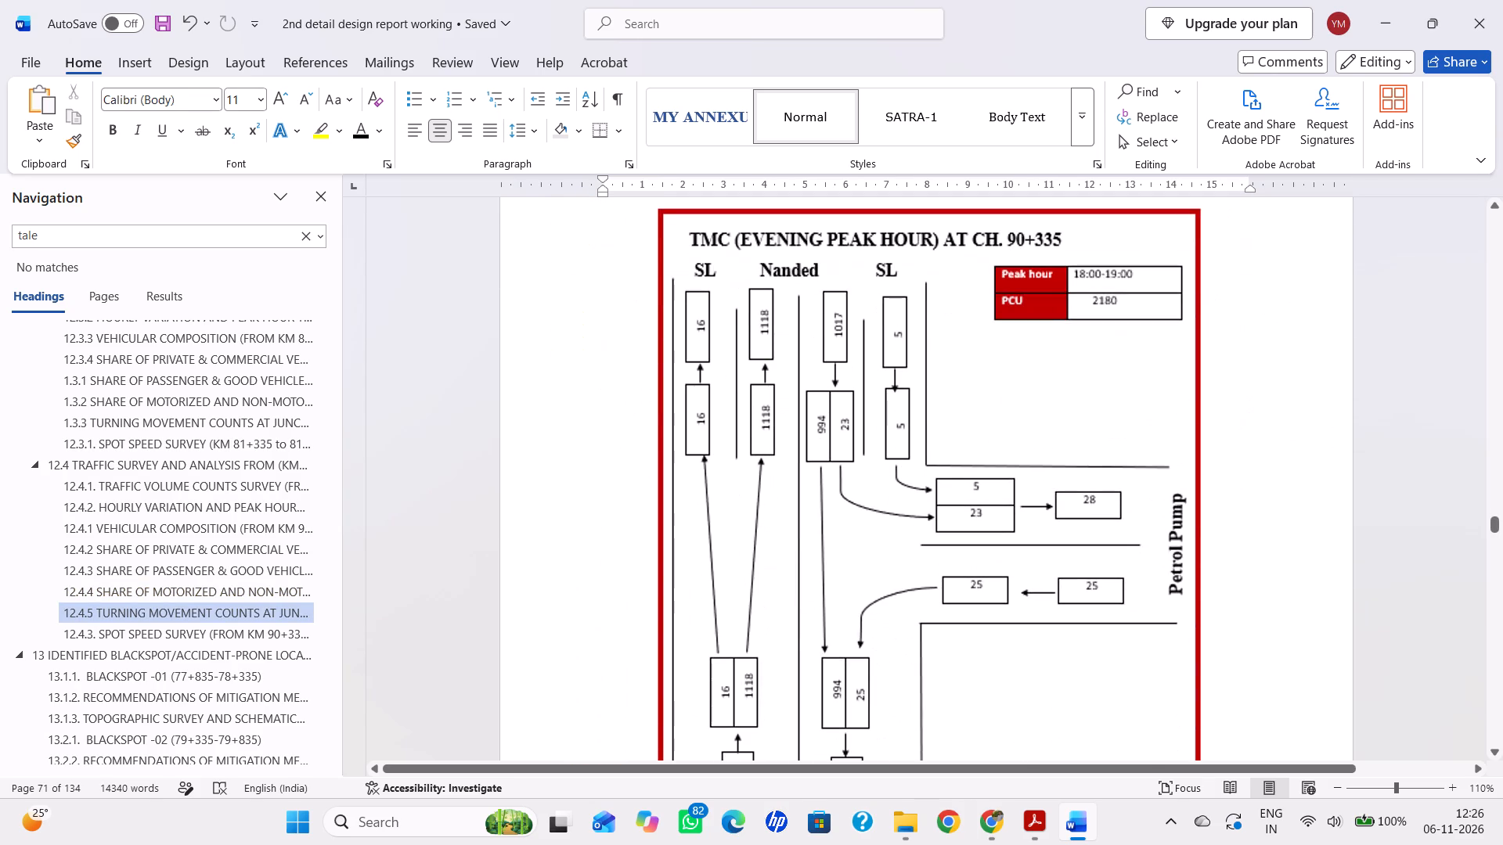
scroll(1144, 464, "down", 3)
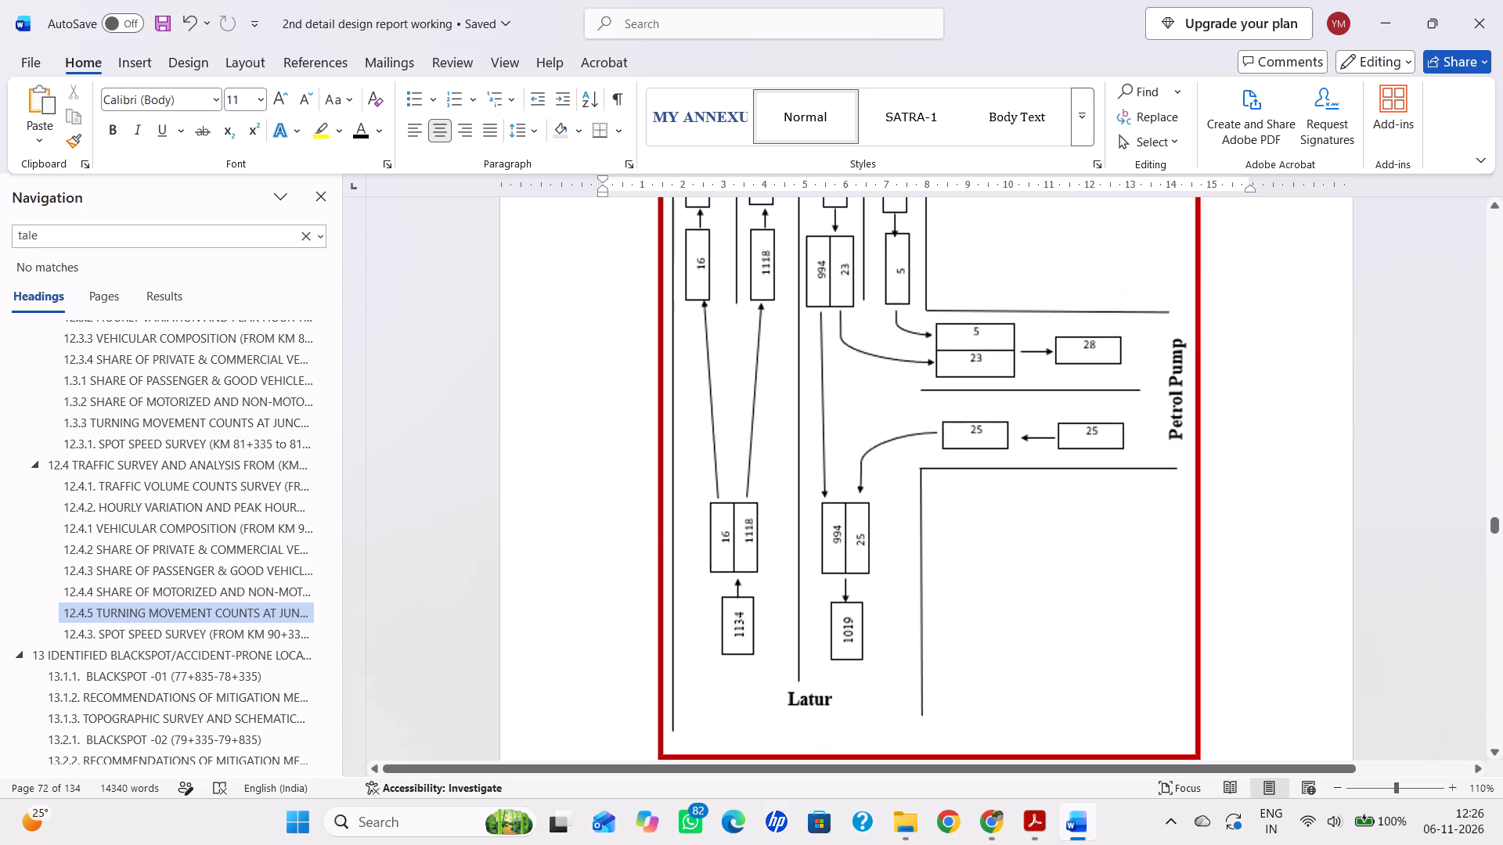
scroll(1145, 472, "up", 2)
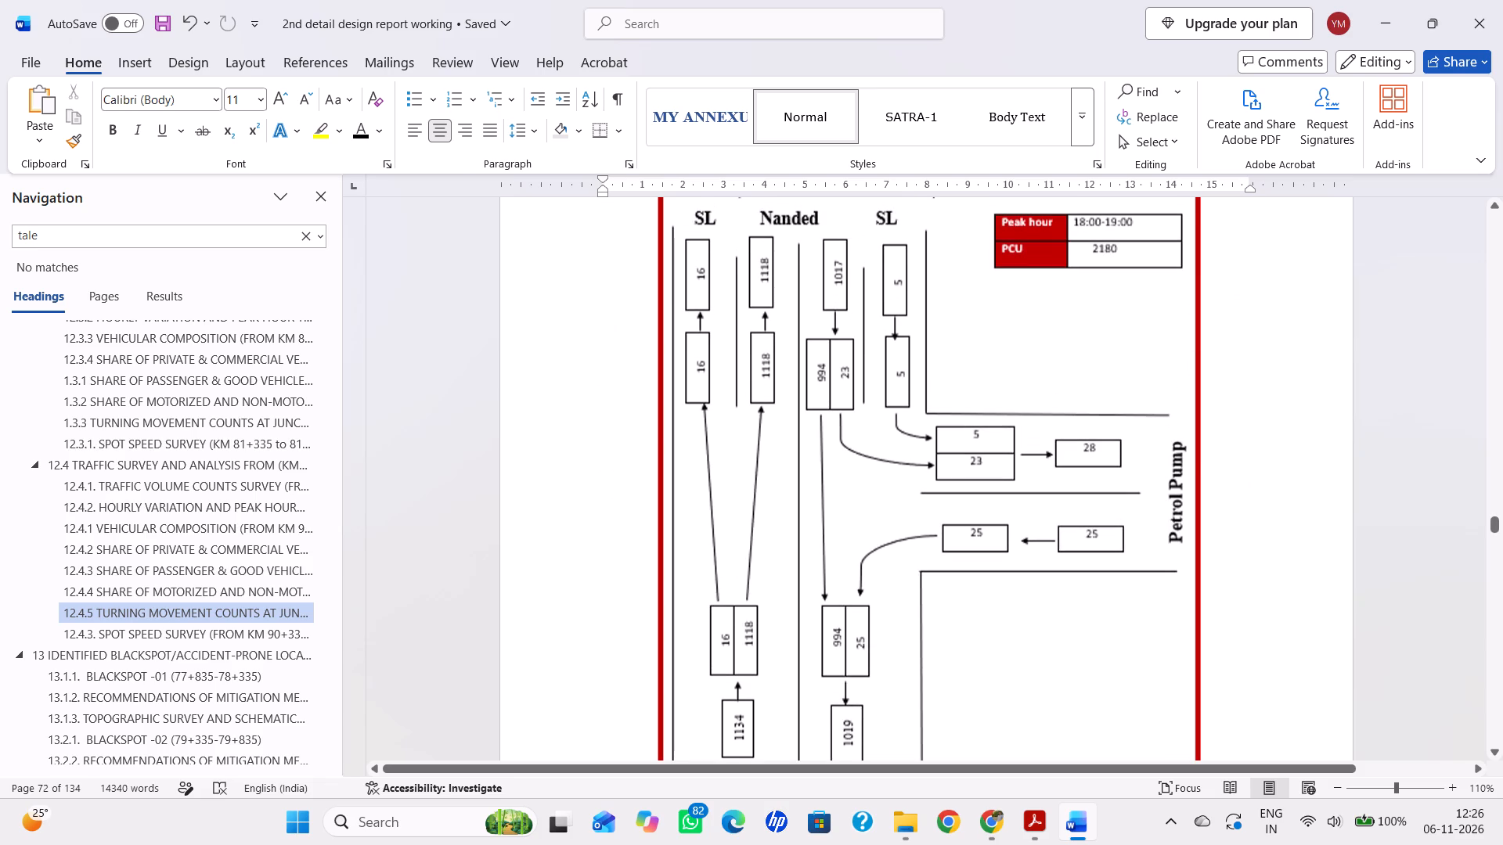
scroll(1147, 522, "up", 1)
scroll(1147, 522, "down", 3)
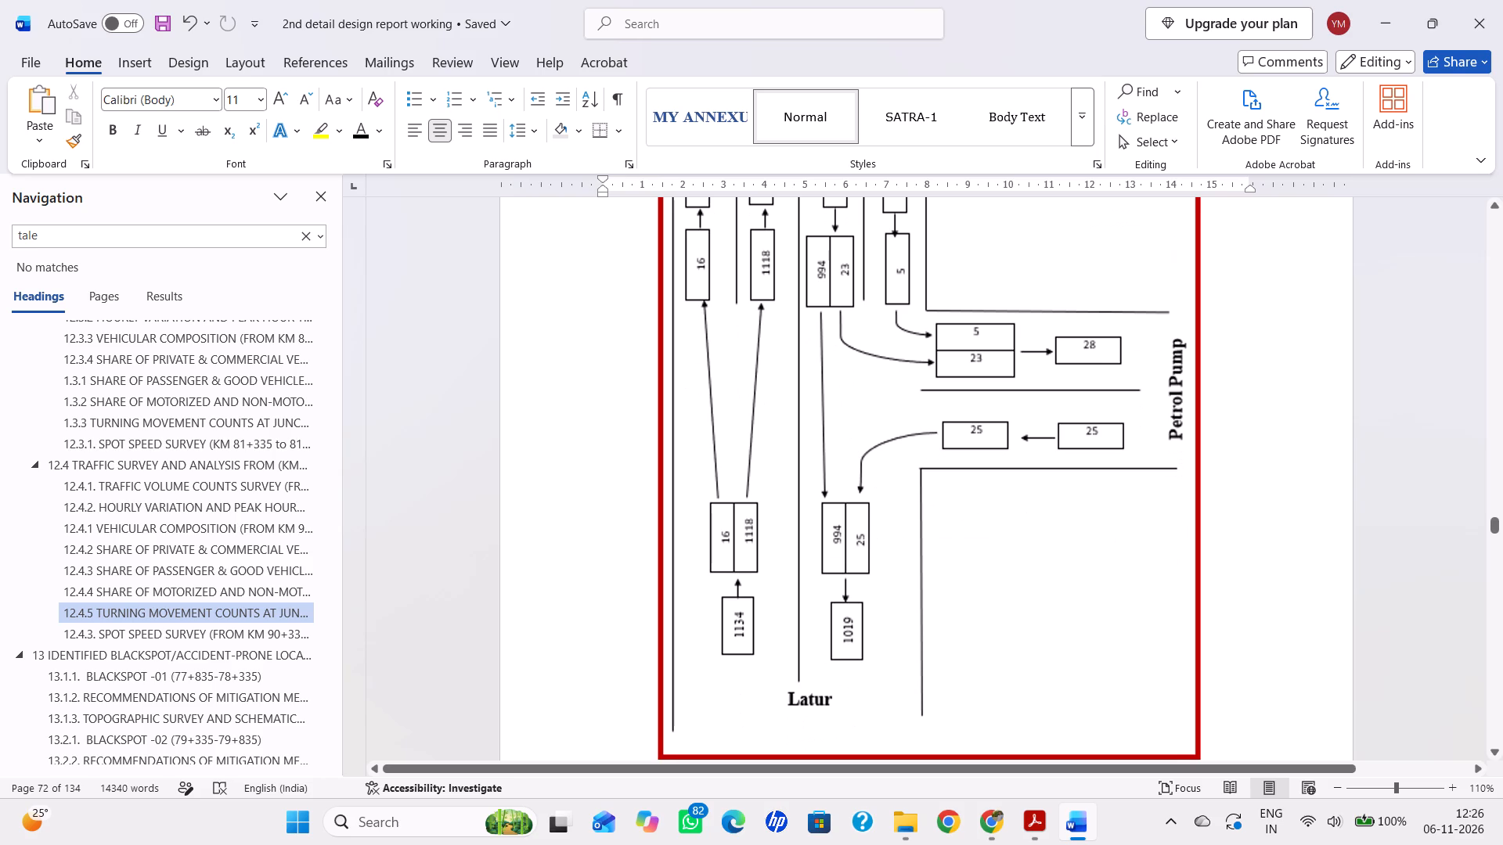
scroll(1147, 522, "up", 3)
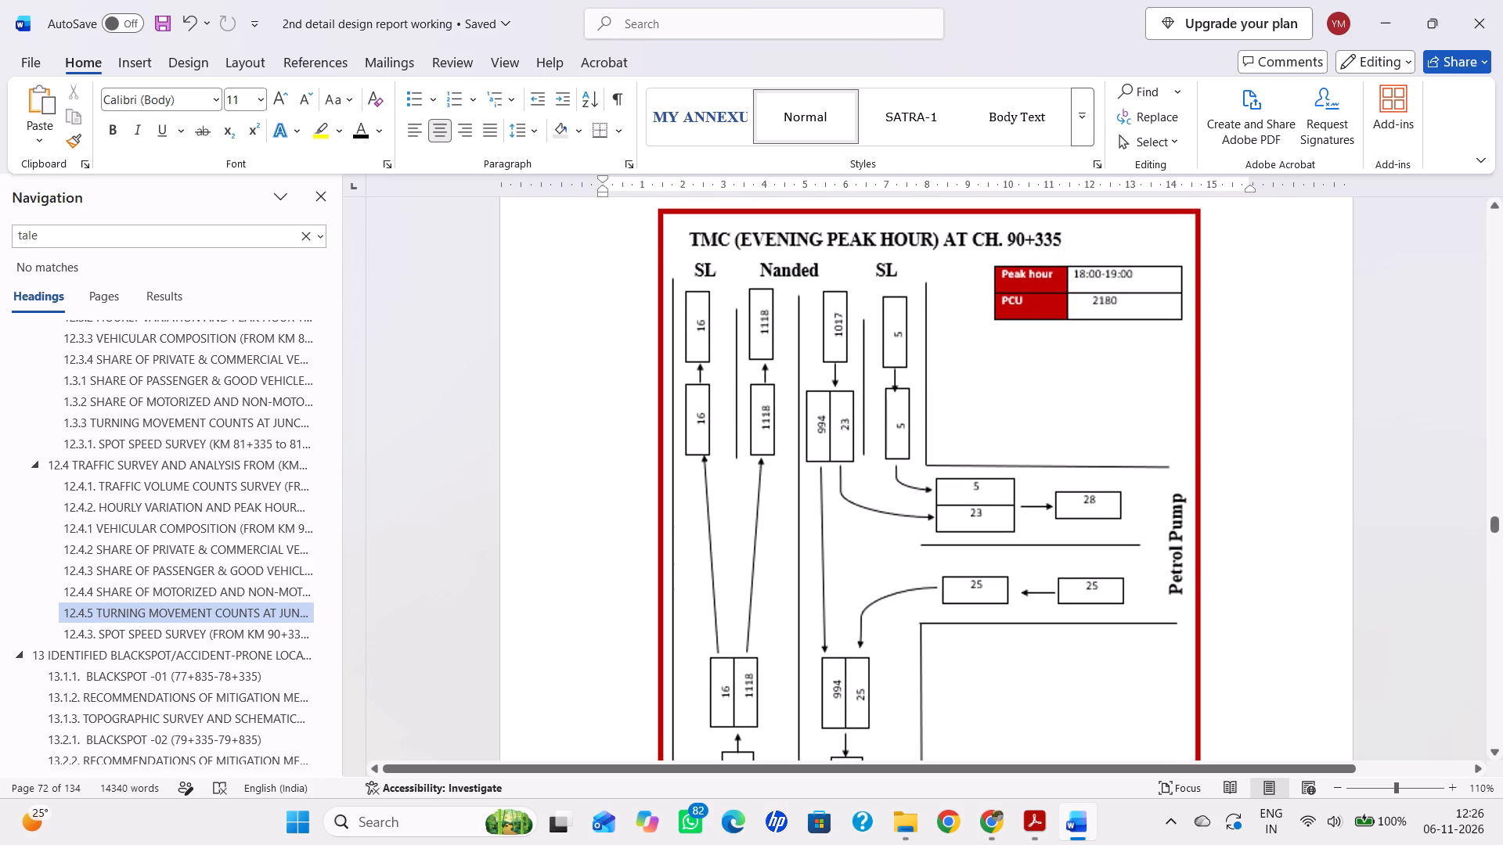
scroll(1065, 455, "up", 1)
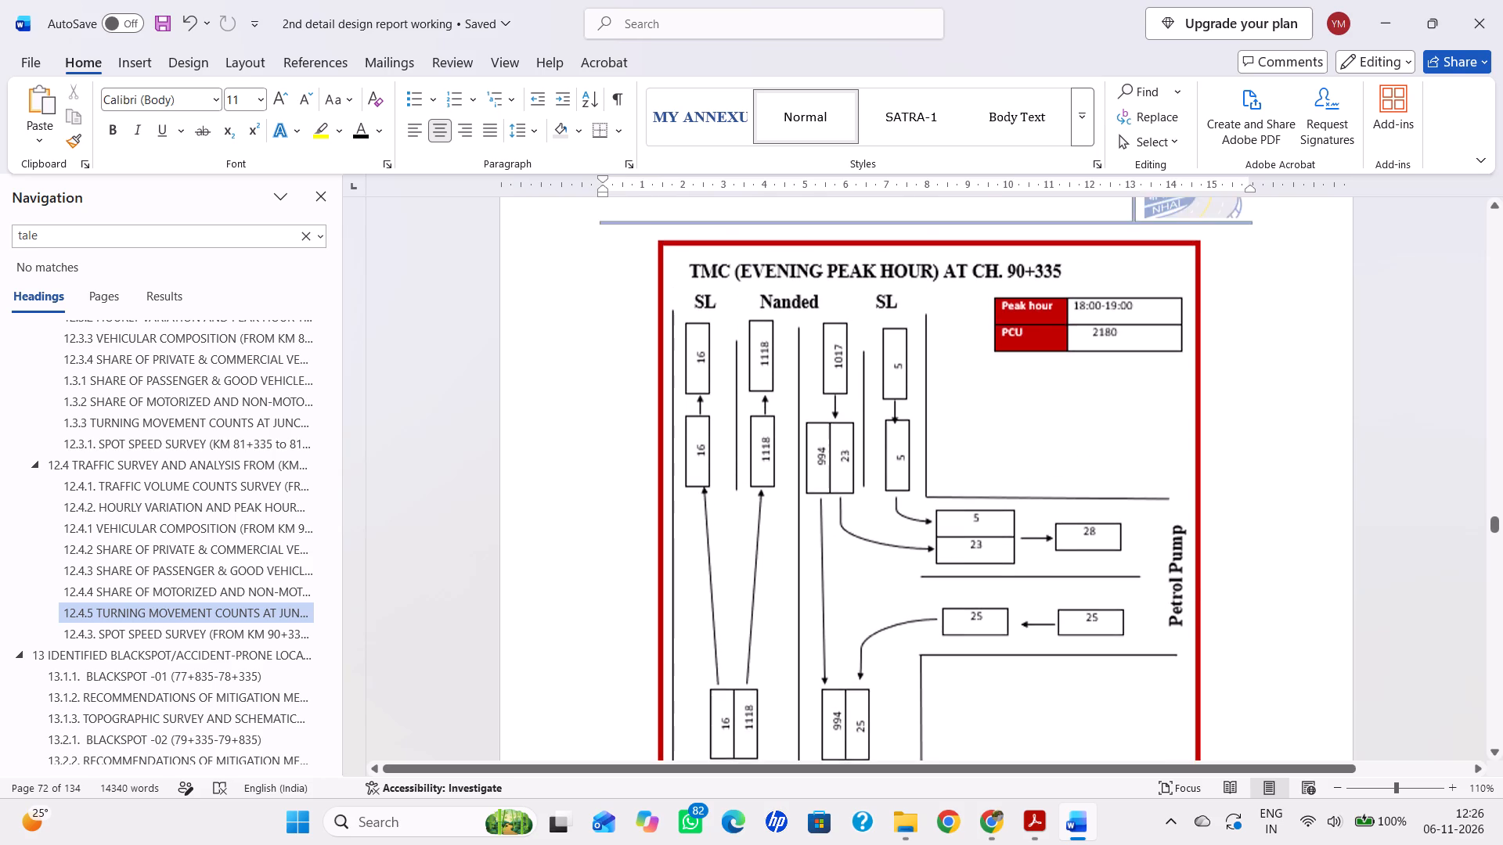
scroll(1059, 455, "up", 1)
scroll(1059, 457, "down", 15)
scroll(1058, 466, "up", 7)
scroll(1083, 613, "up", 3)
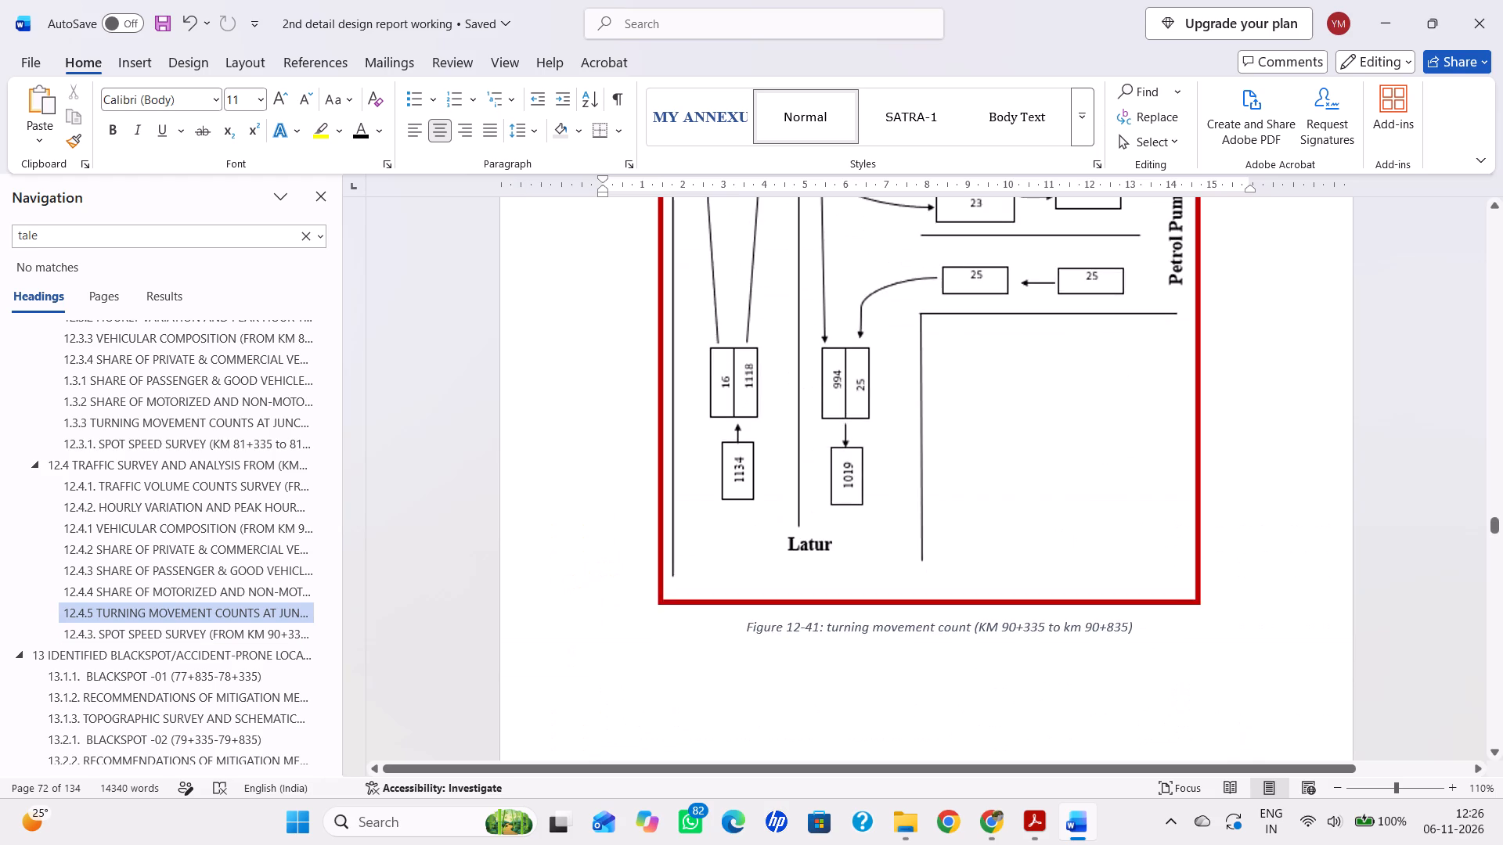
Highlight in yellow the 12.4.5 Turning Movement Counts at Junction heading.
scroll(1083, 613, "up", 3)
scroll(1083, 613, "up", 20)
scroll(1083, 613, "up", 4)
scroll(935, 568, "up", 4)
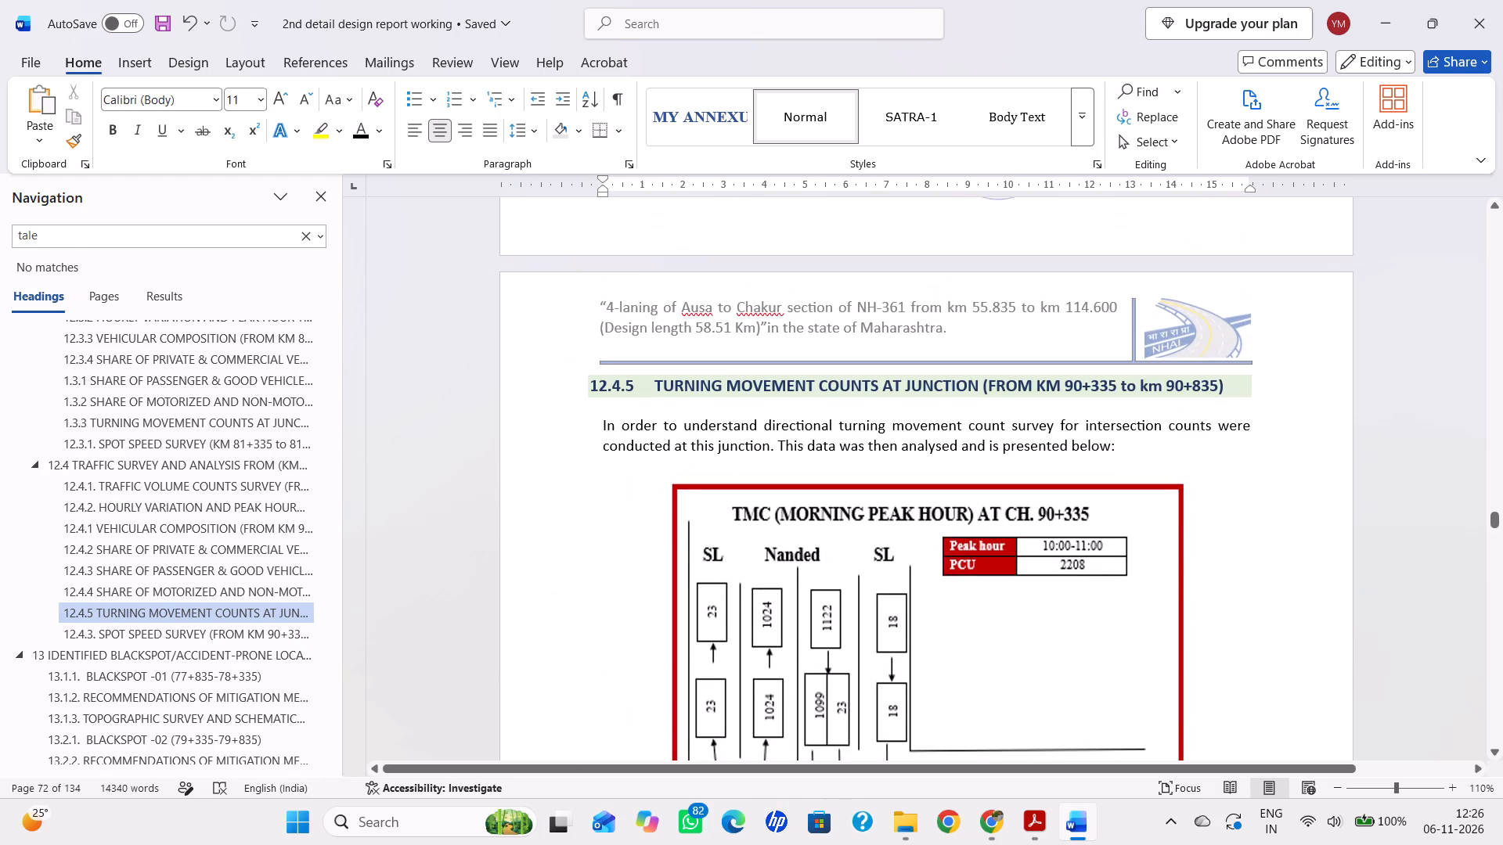
left_click_drag(665, 385, 1231, 394)
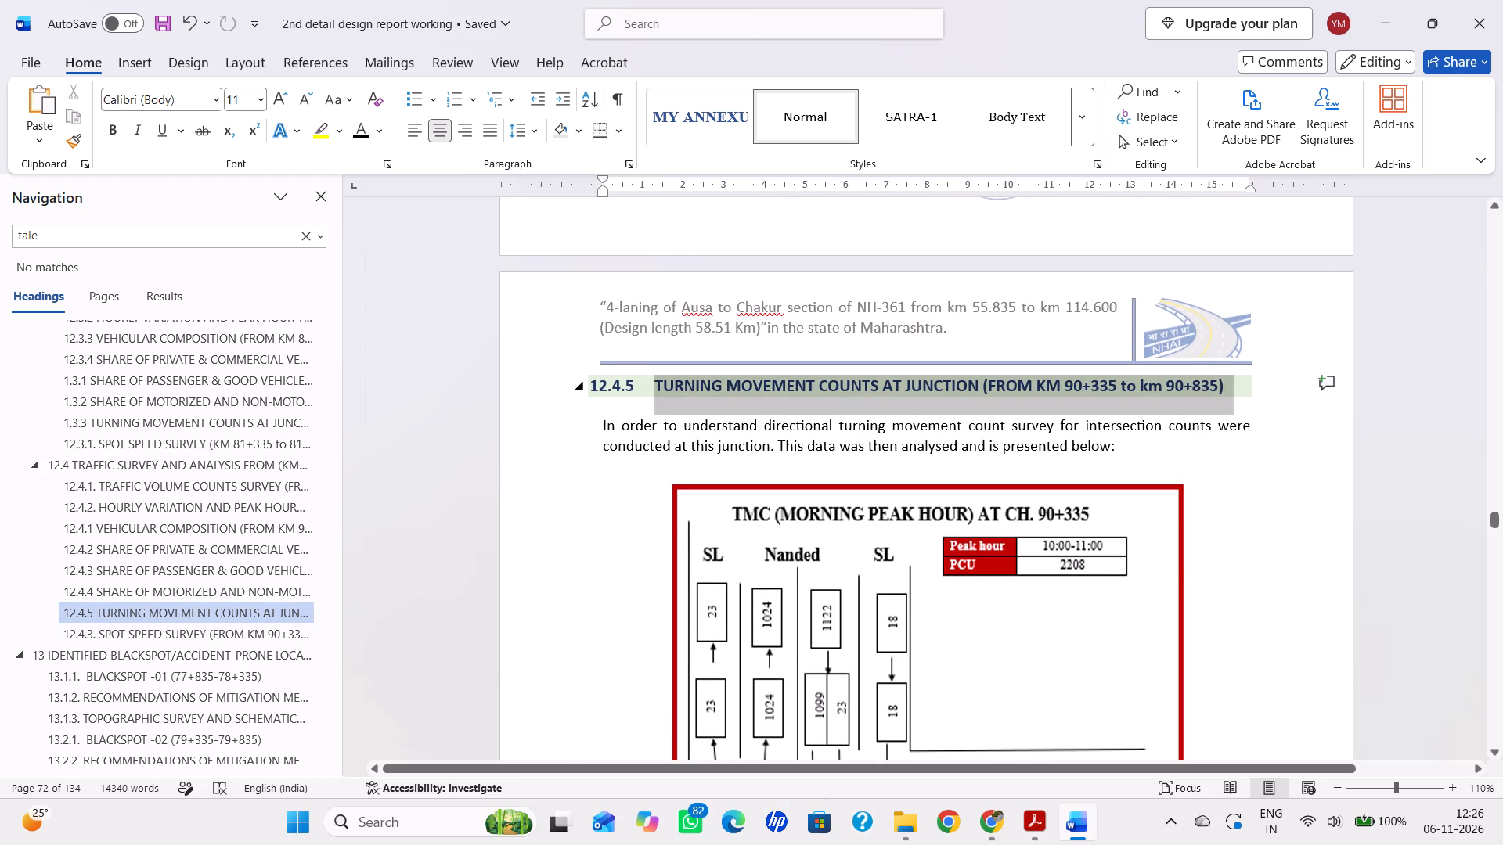
left_click(326, 123)
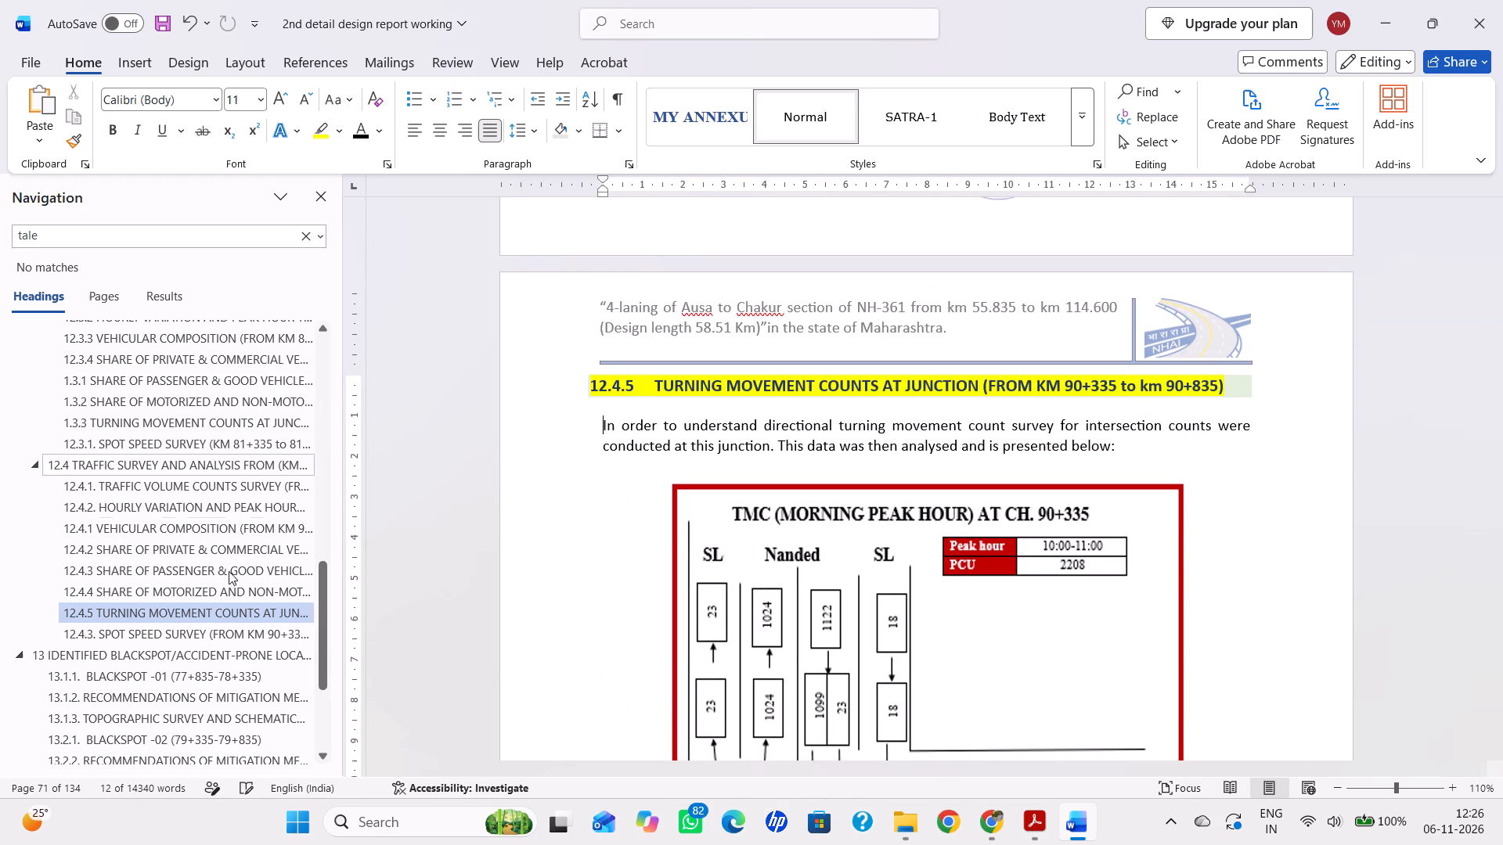
Renumber the Vehicular Composition heading for KM 90+335 to 90+835 as 12.4.3. and check the headings that follow it.
scroll(193, 654, "down", 4)
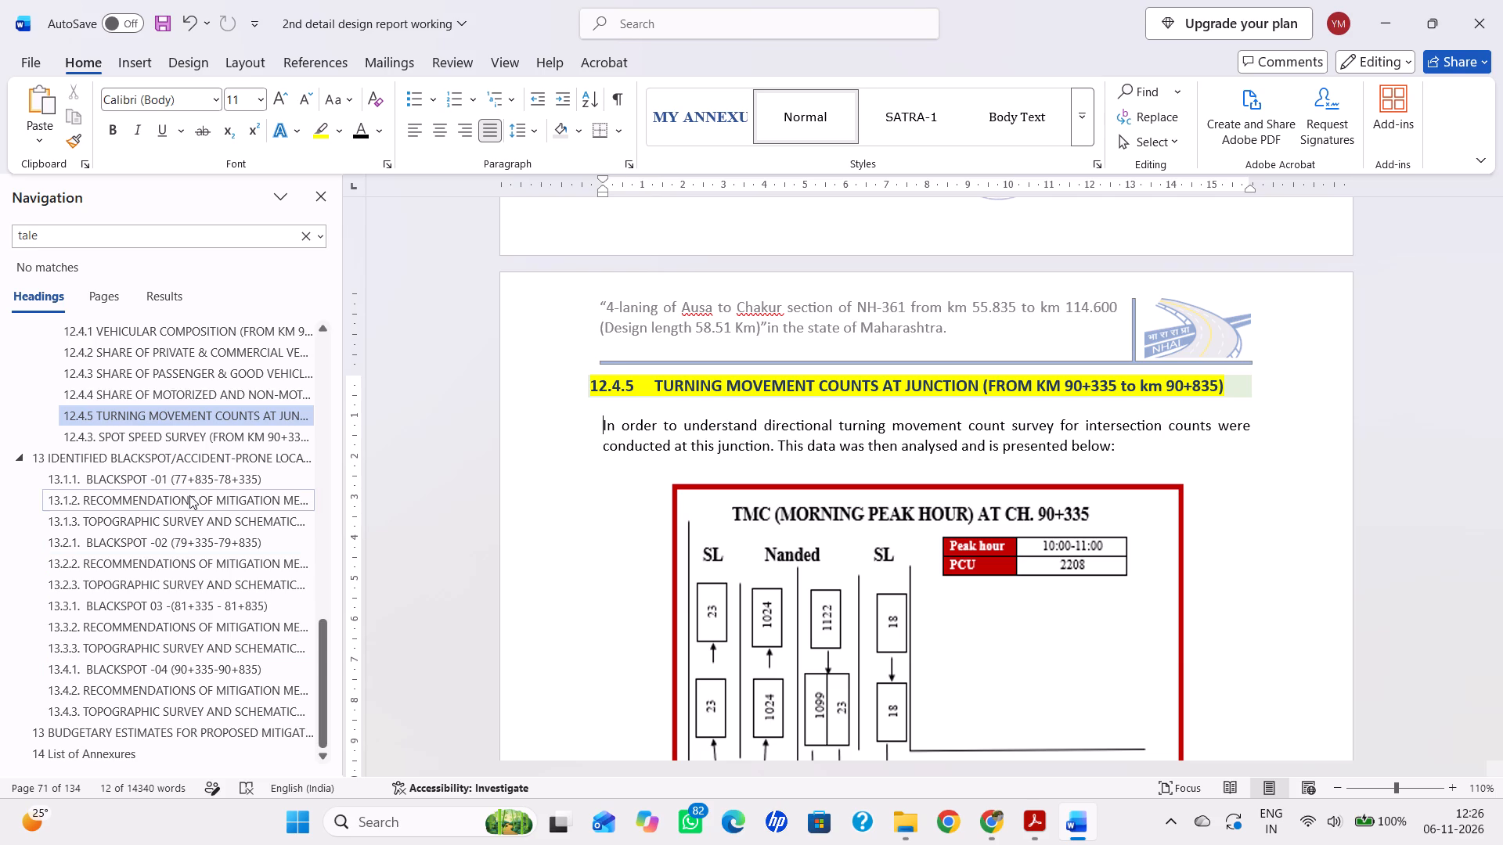
left_click(214, 465)
scroll(998, 545, "down", 8)
scroll(1000, 549, "up", 8)
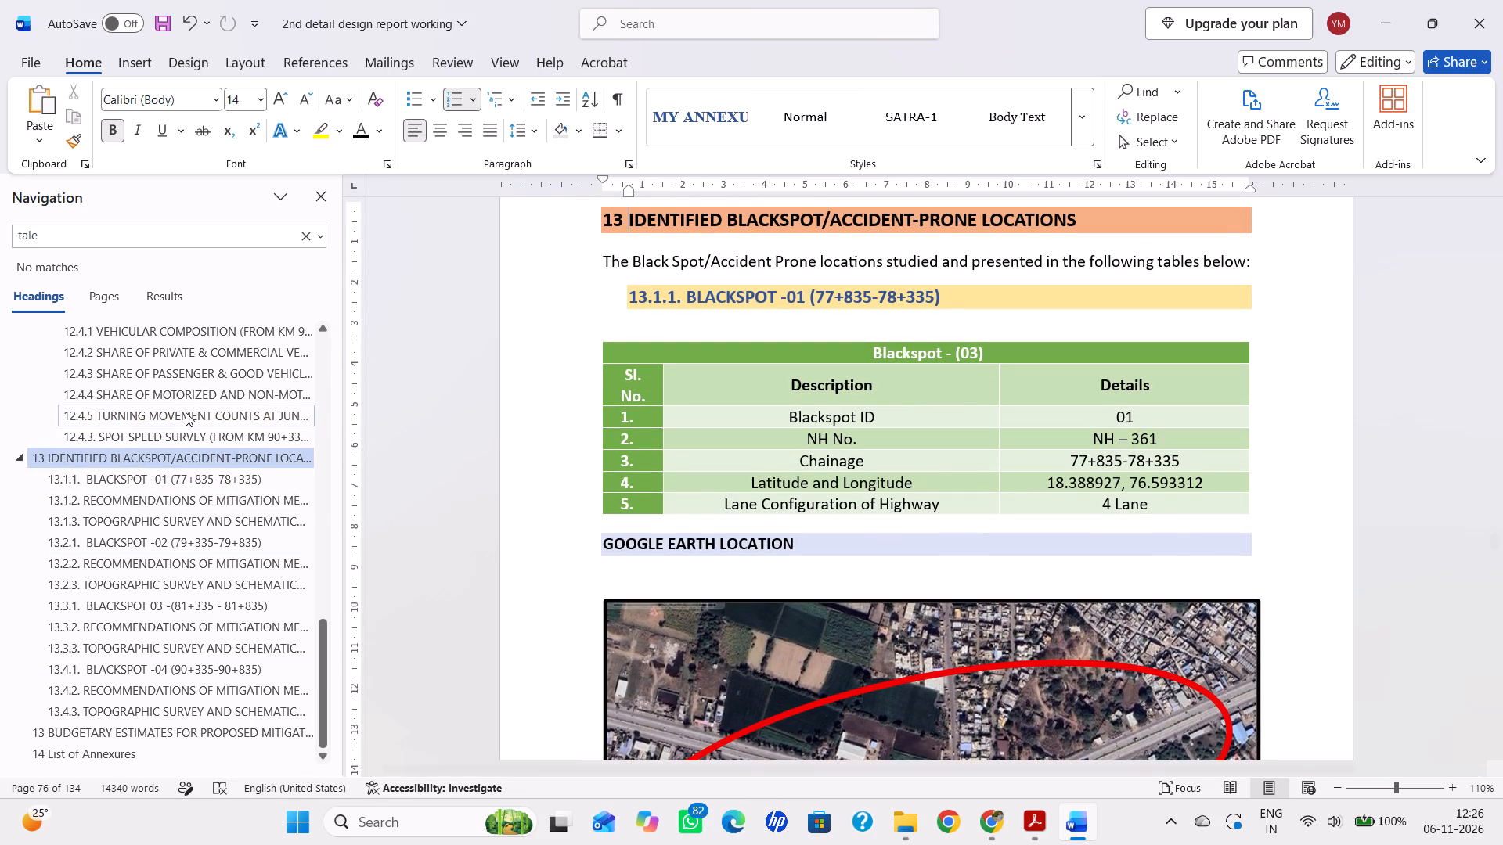
scroll(186, 412, "up", 2)
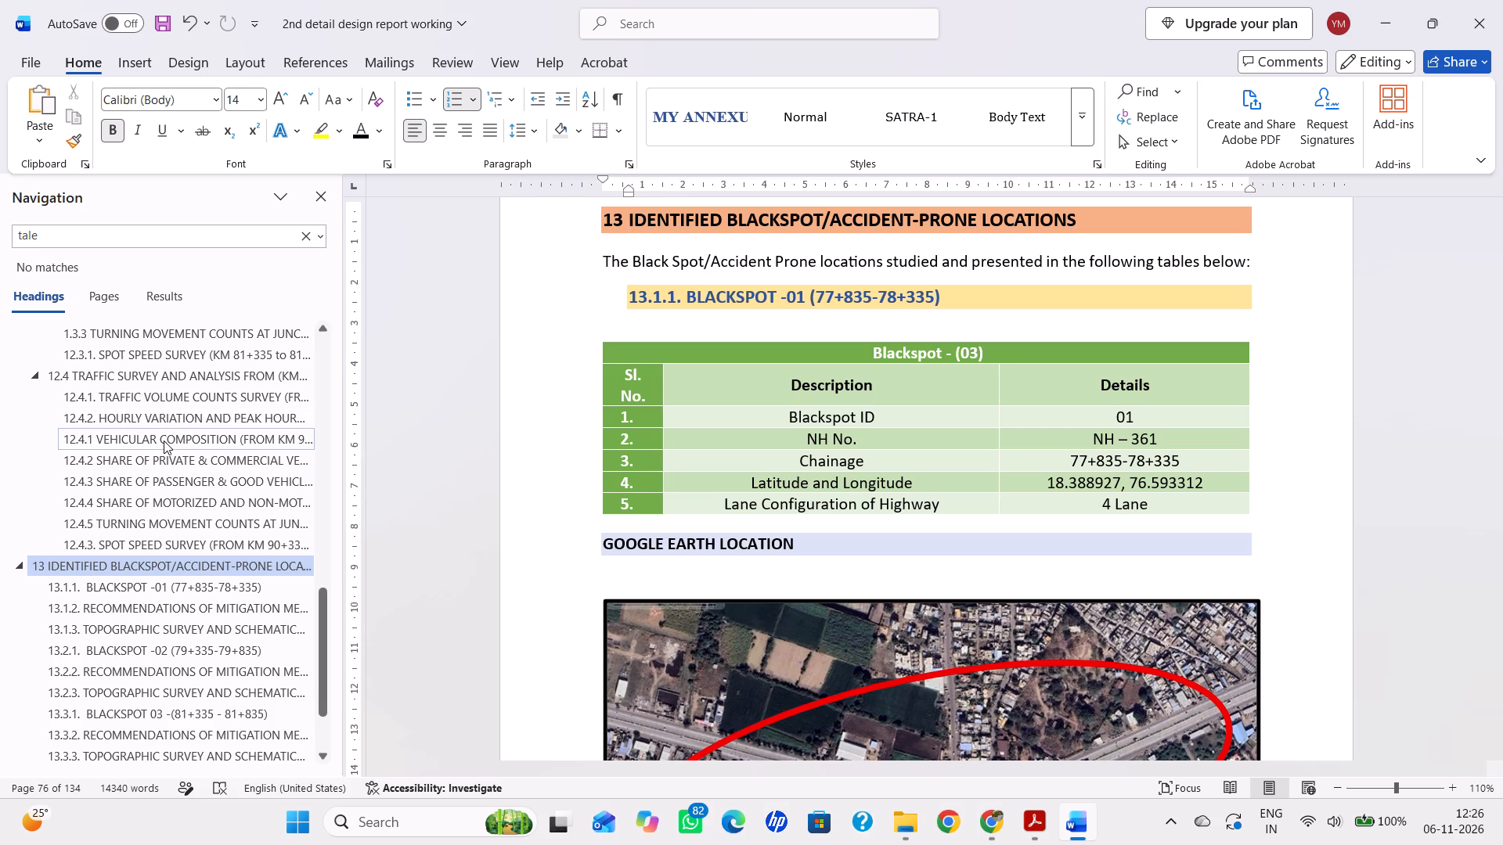
left_click(164, 440)
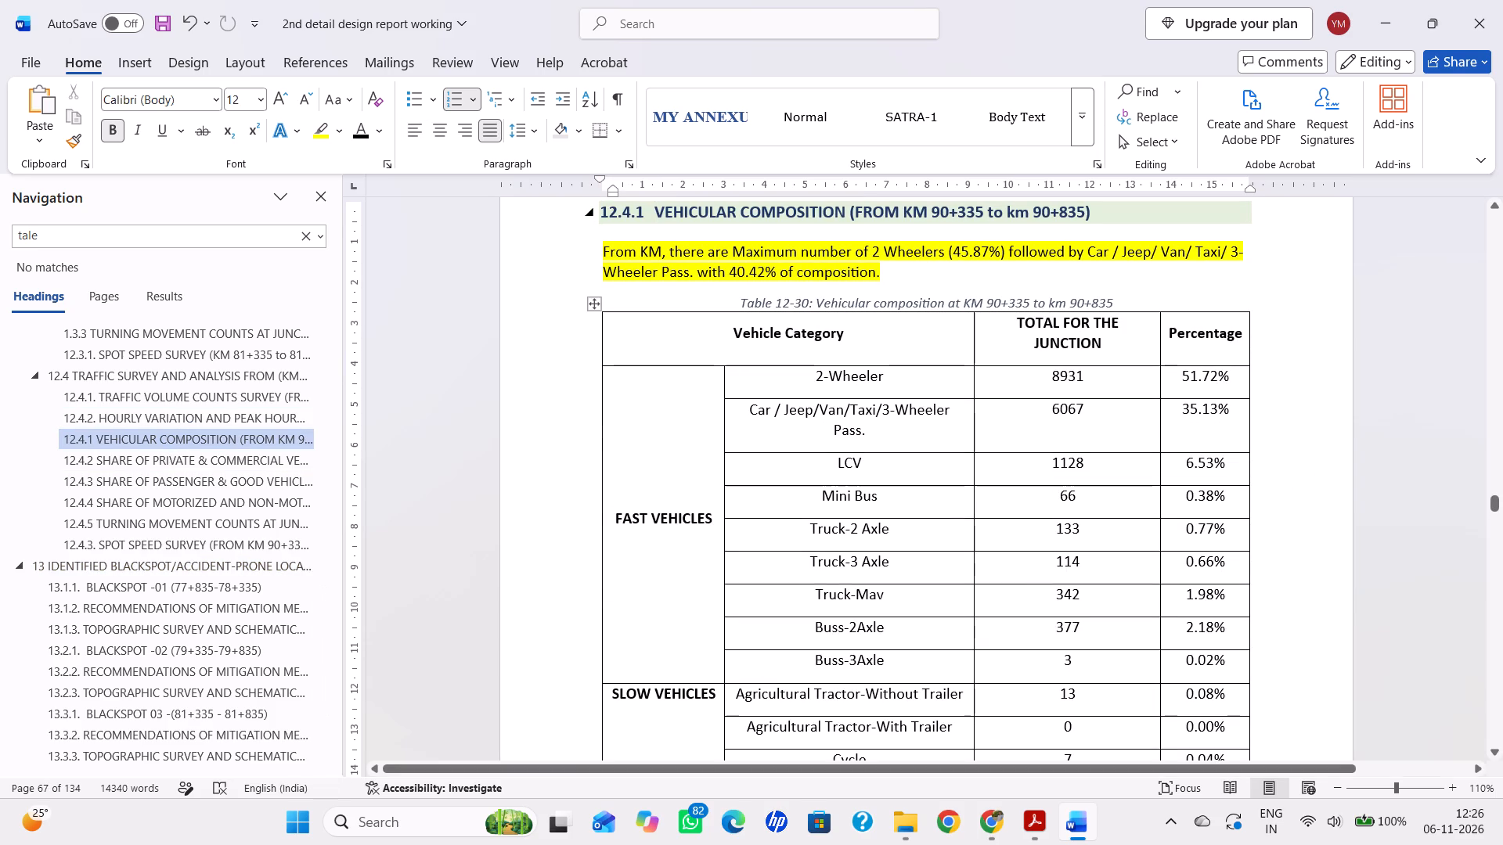
left_click(622, 220)
type("12.4.3.")
key("space")
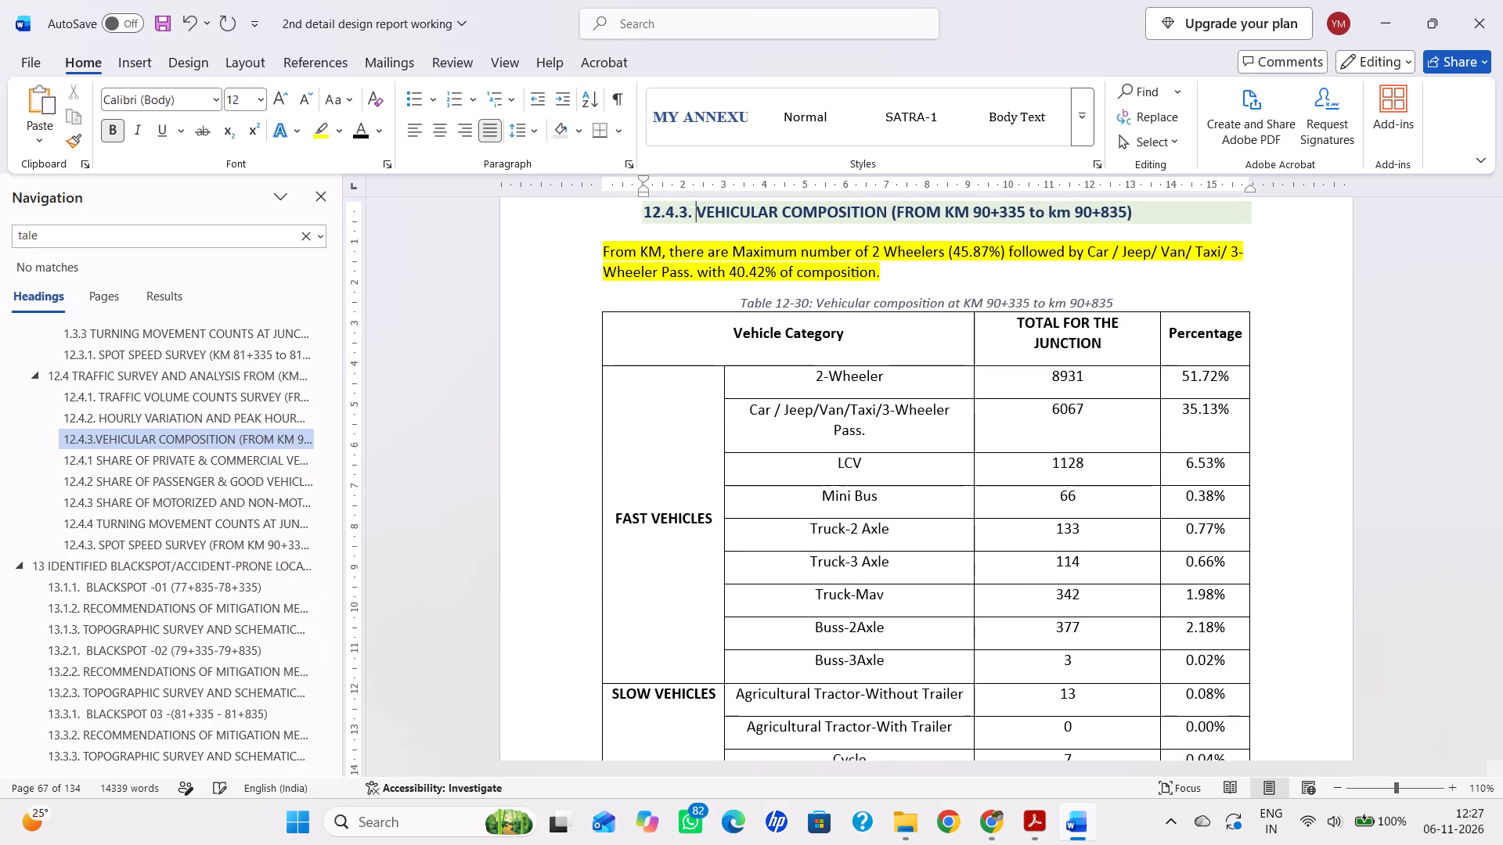
left_click(175, 454)
left_click(172, 482)
left_click(172, 497)
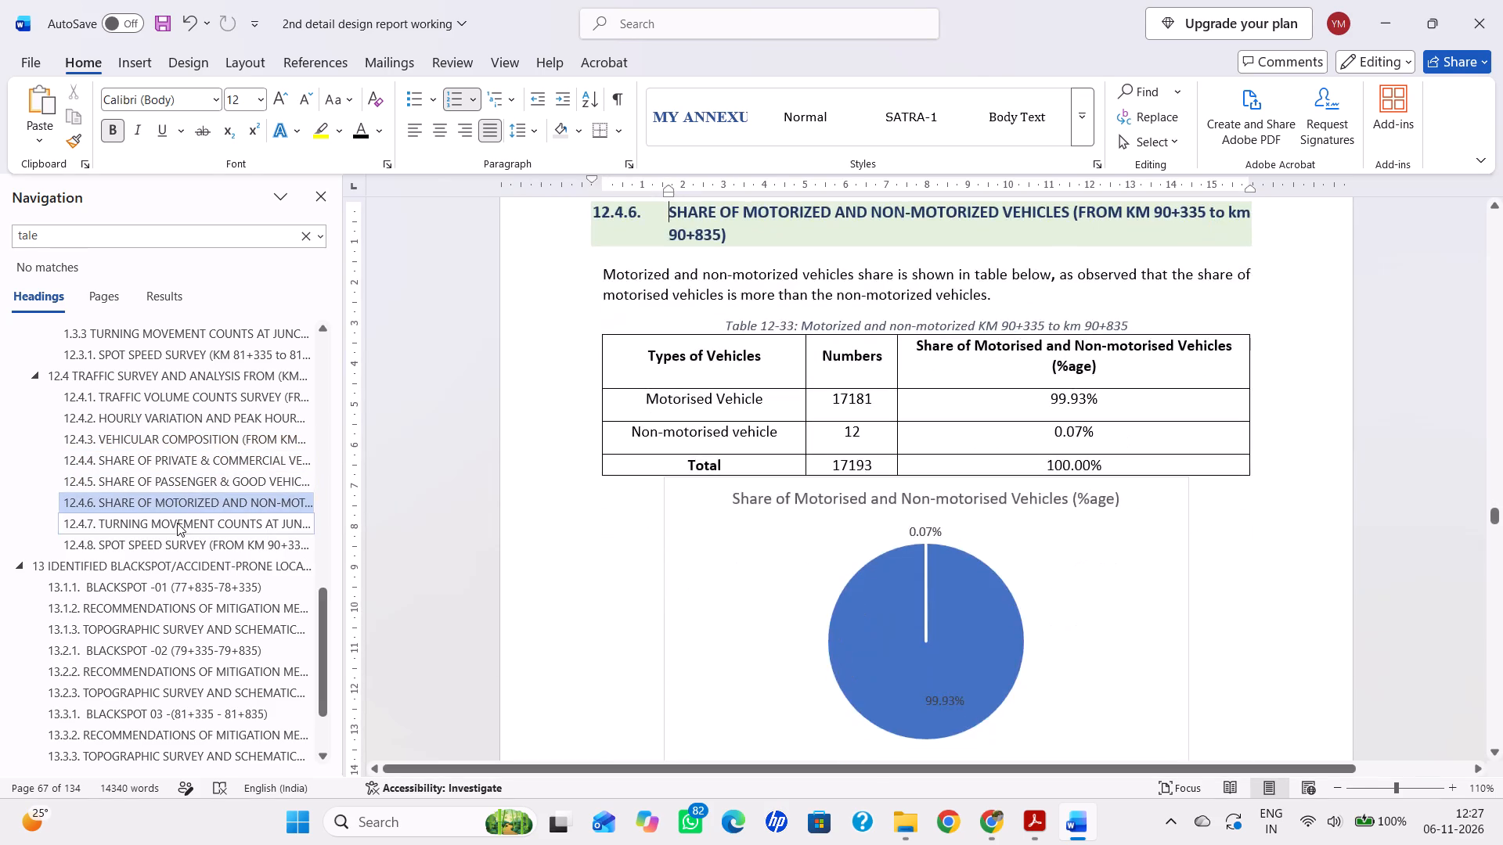
left_click(177, 523)
left_click(182, 539)
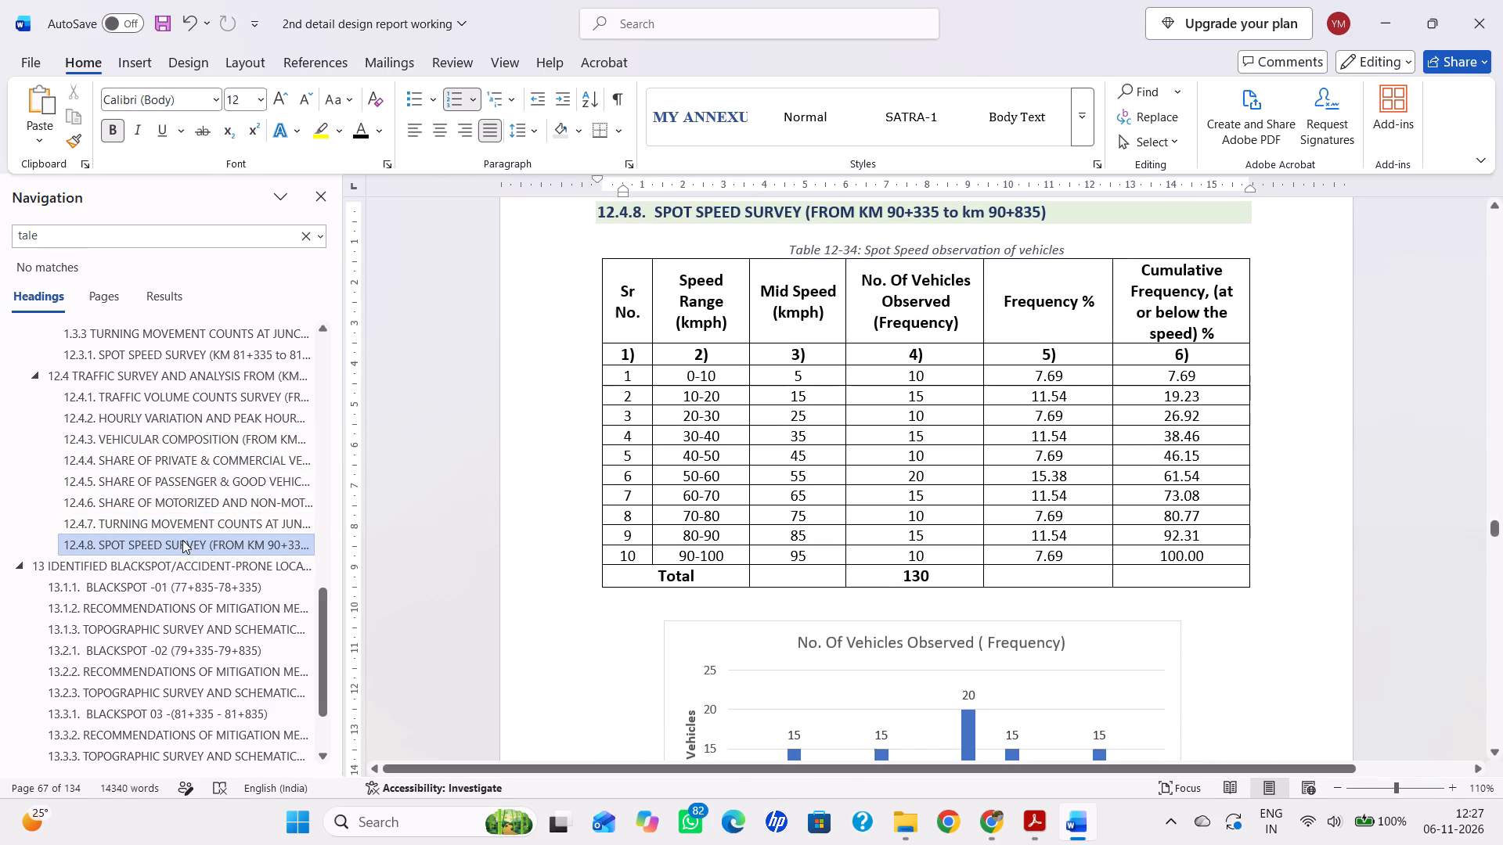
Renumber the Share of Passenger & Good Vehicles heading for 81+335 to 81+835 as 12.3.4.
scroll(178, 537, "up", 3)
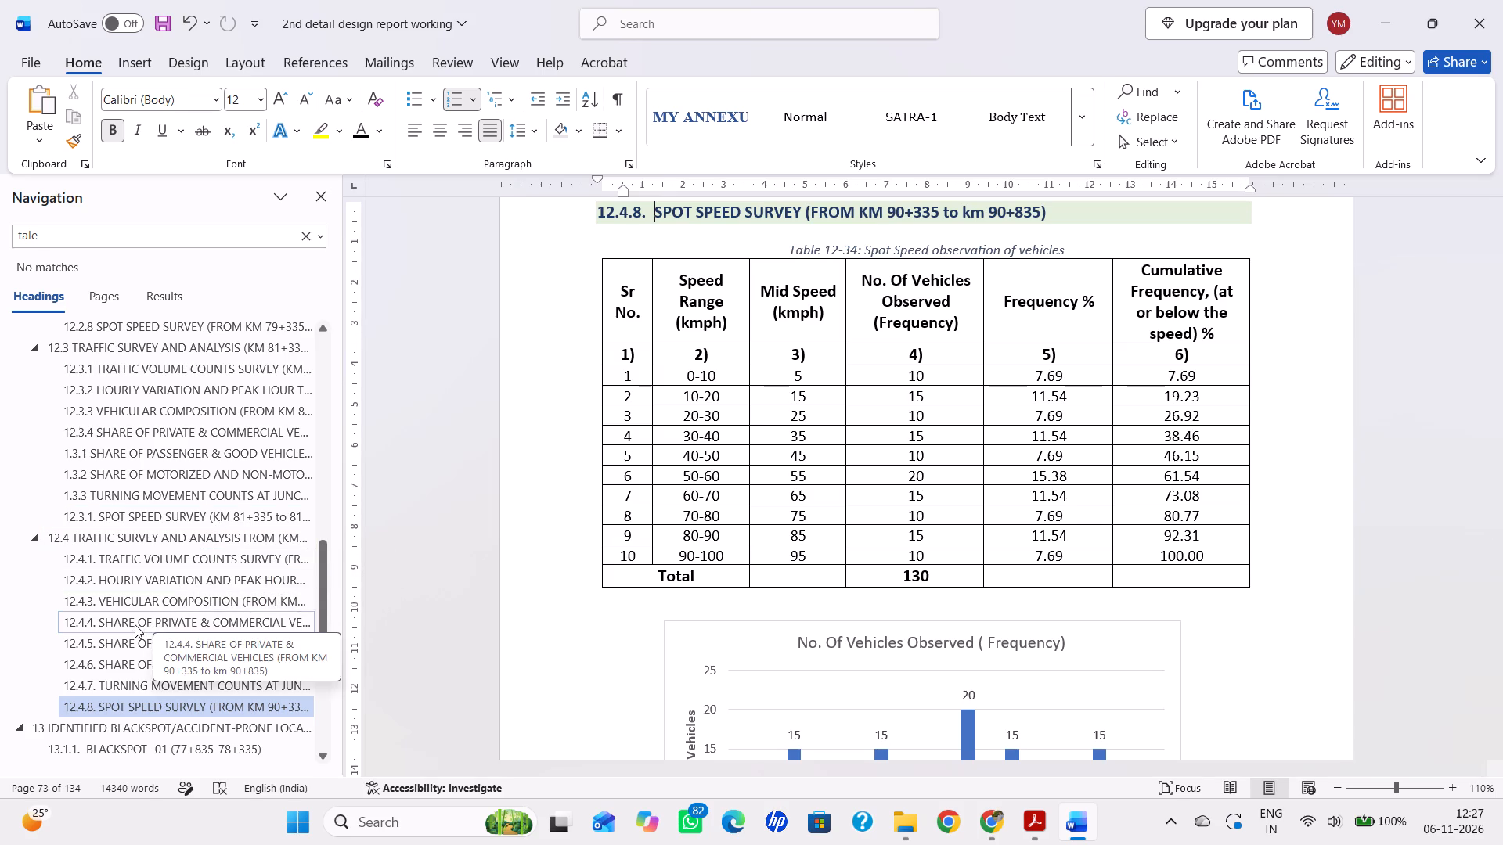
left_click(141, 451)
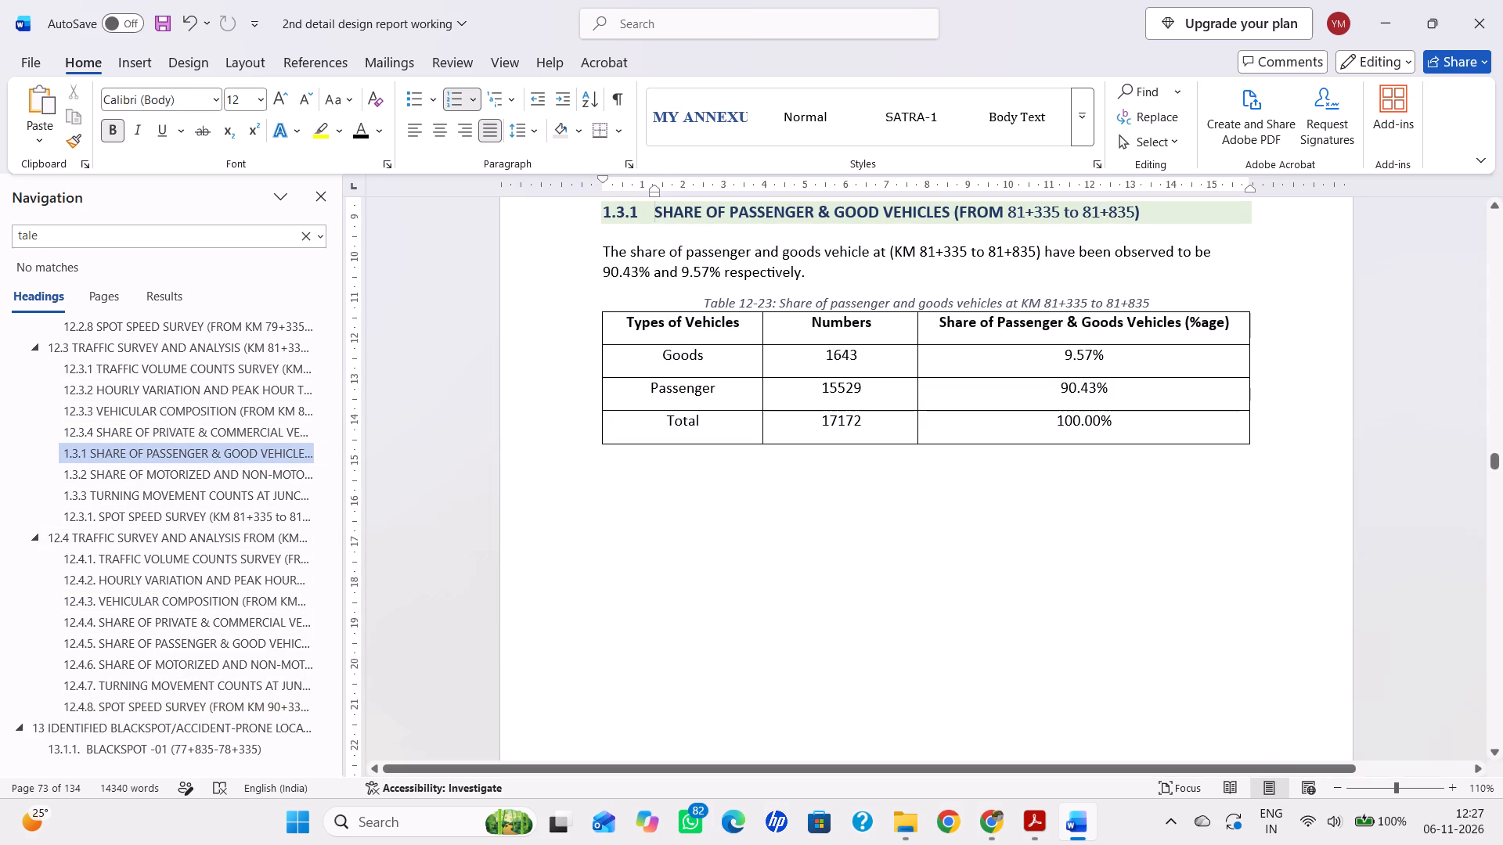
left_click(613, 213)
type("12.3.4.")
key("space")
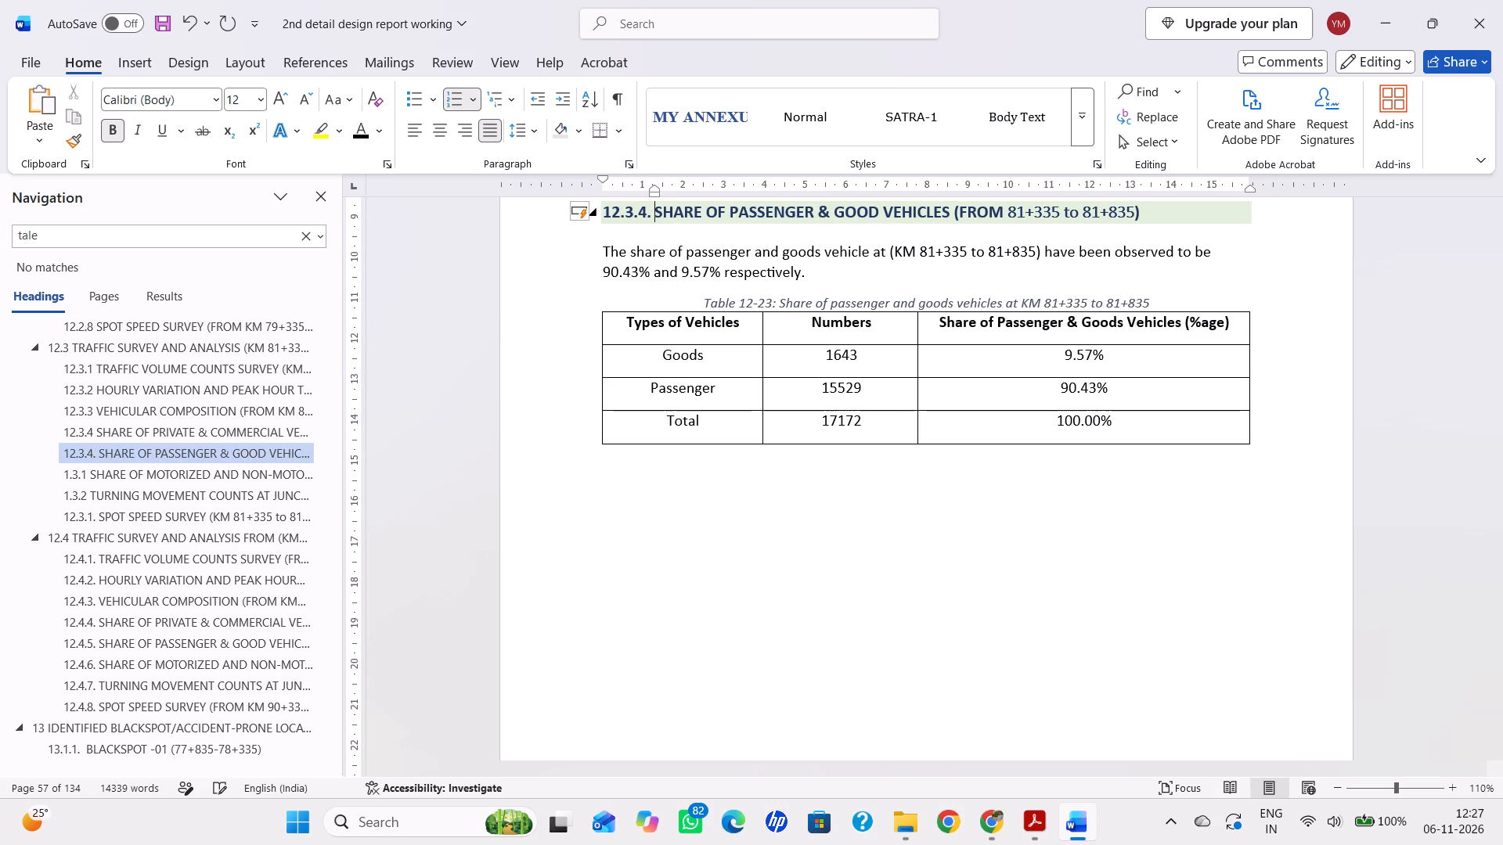
Renumber the Share of Passenger & Good Vehicles heading for 81+335 to 81+835 as 12.4.4.
left_click(214, 480)
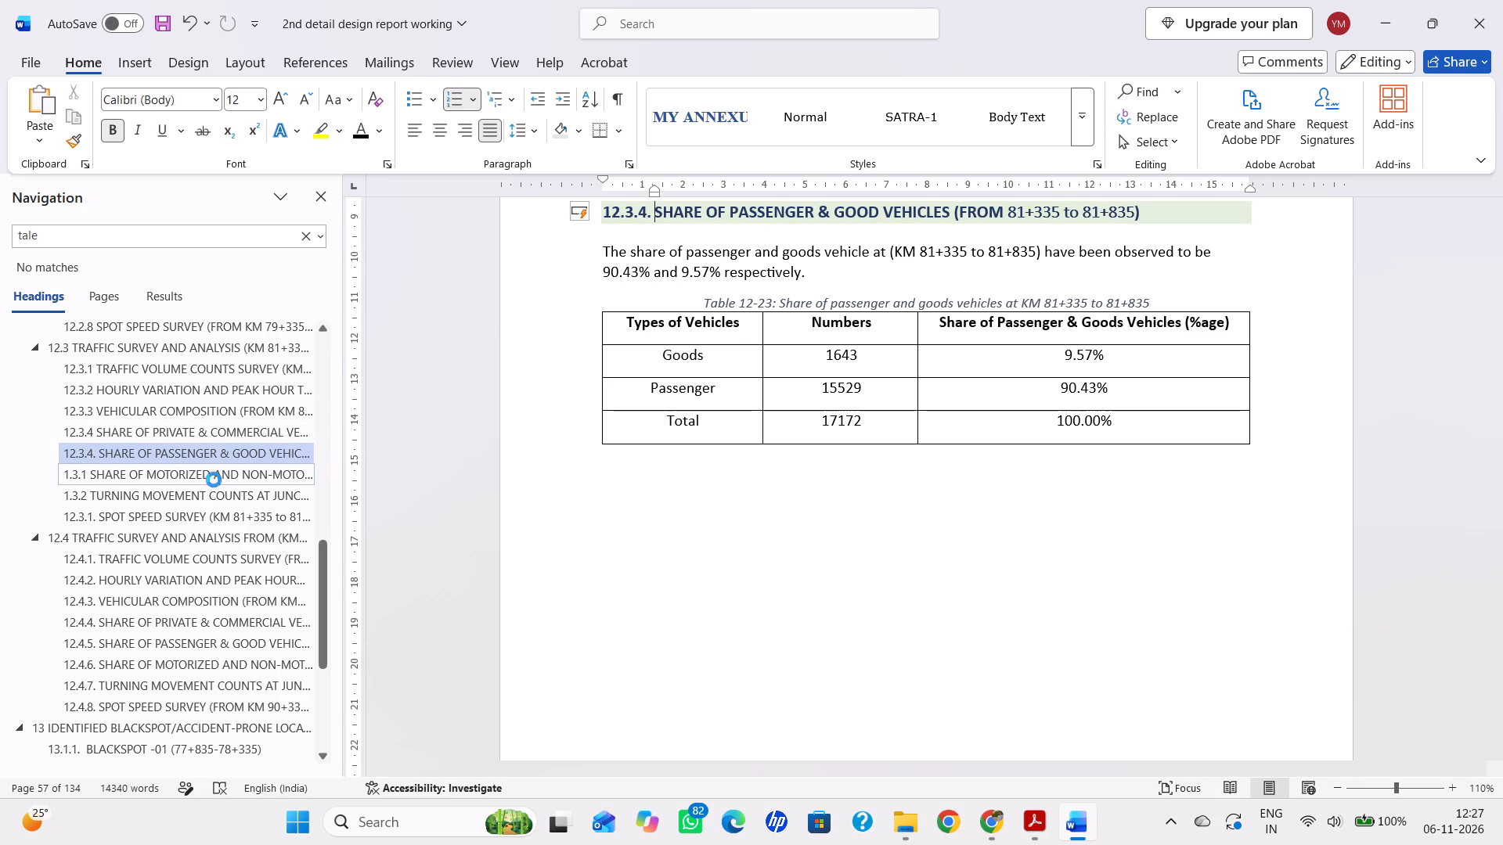
left_click(184, 458)
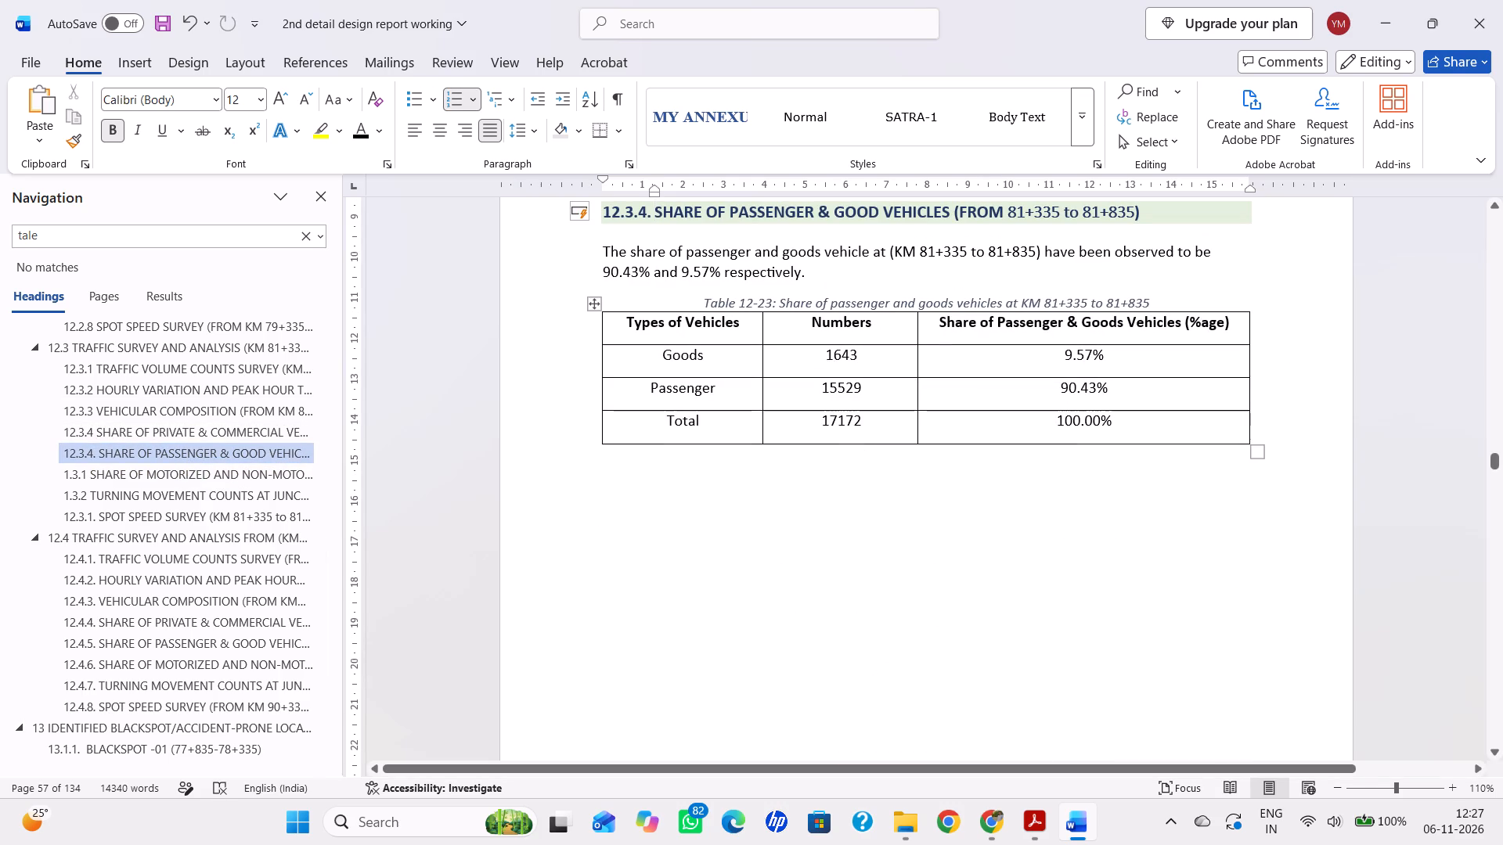
left_click(635, 213)
type("12.4.4.")
key("space")
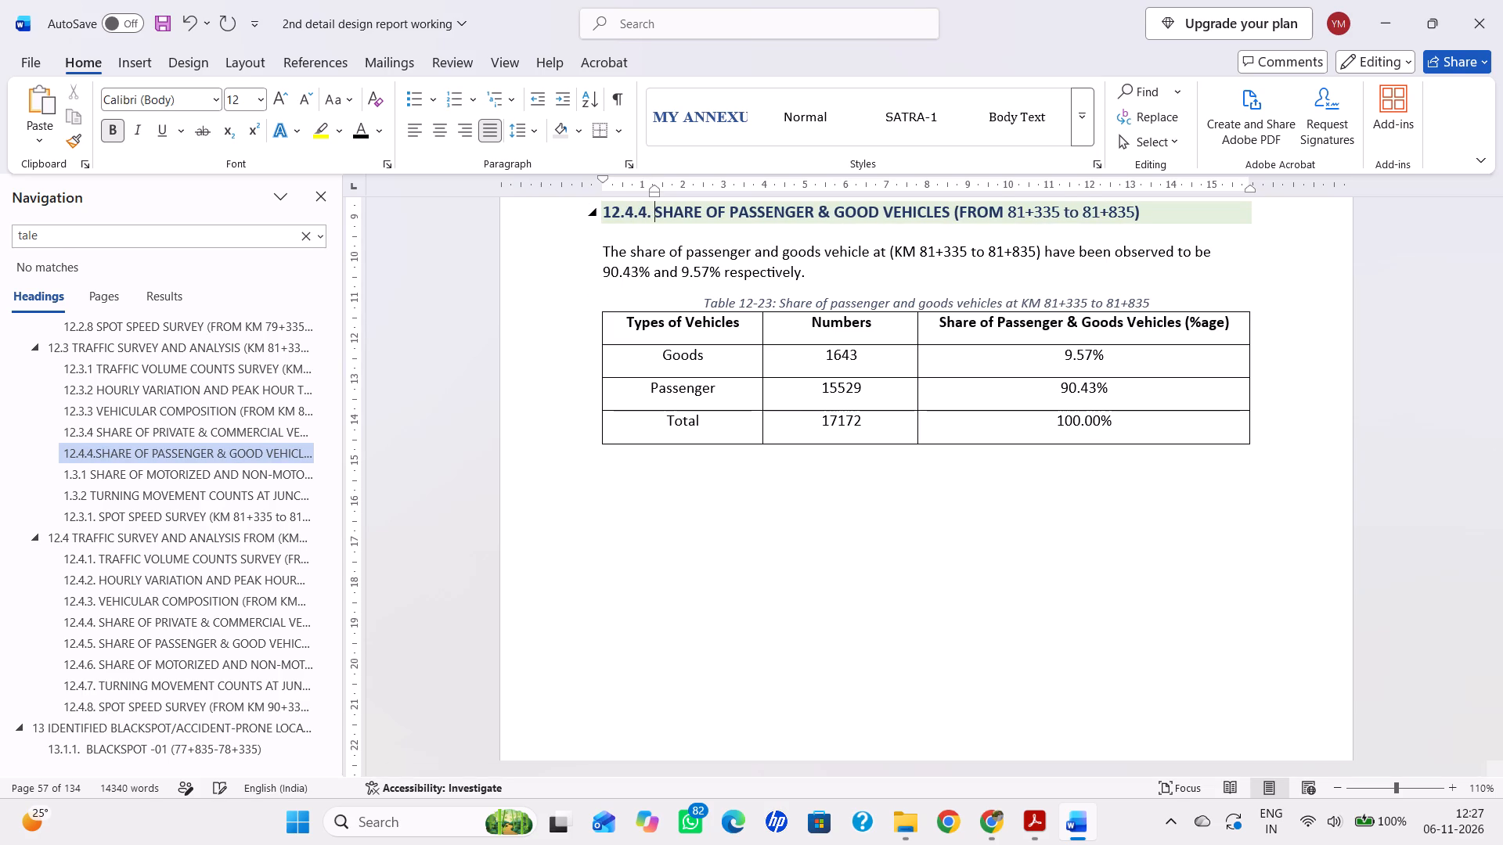
Renumber the Share of Motorized and Non-Motorized Vehicles heading for KM 81+335 to 81+835 as 12.4.5.
left_click(169, 472)
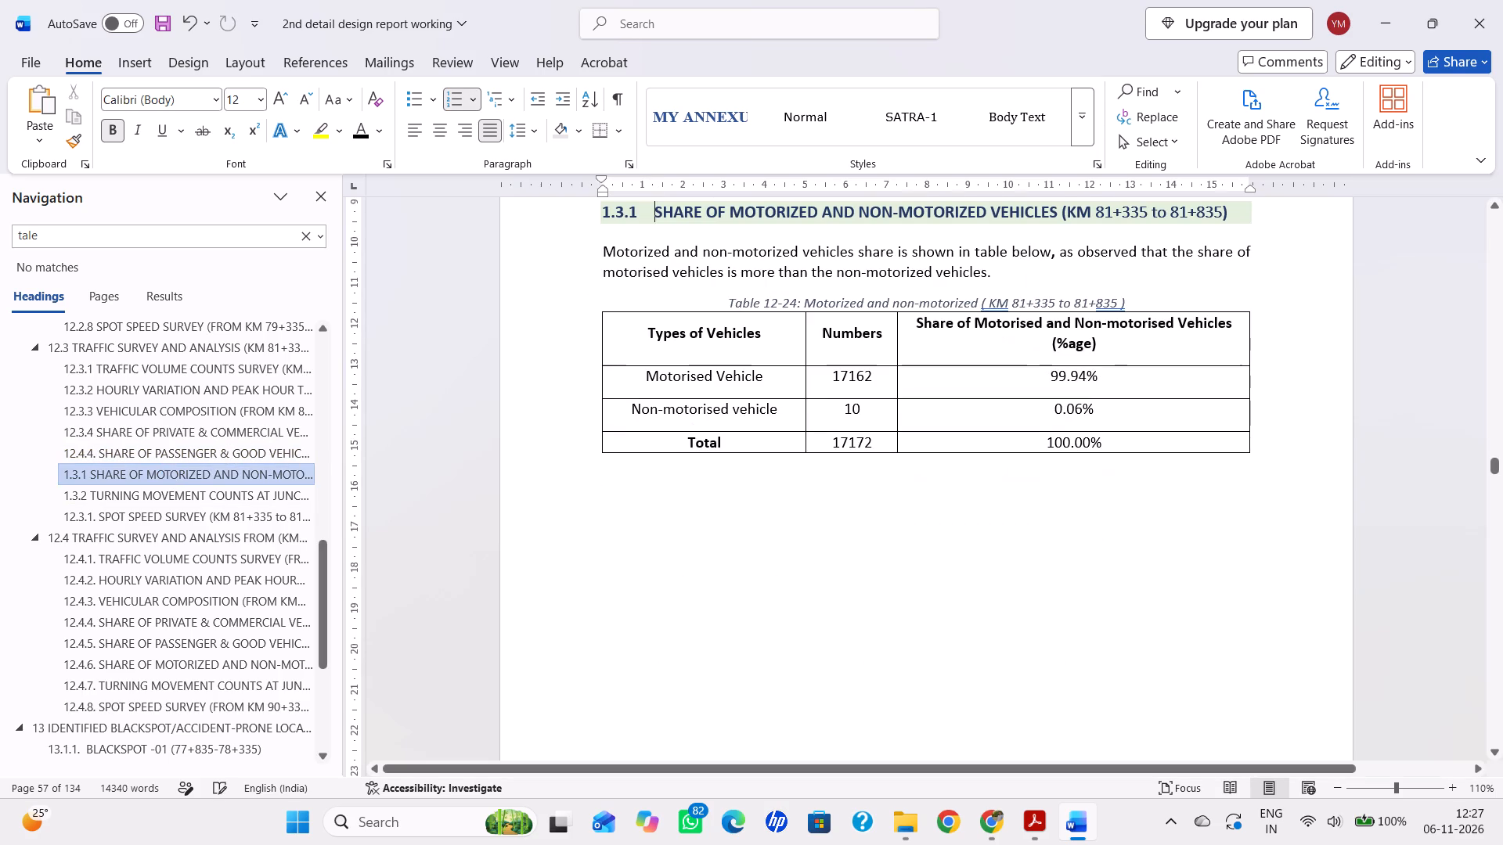
left_click(610, 207)
type("12.4.5.")
key("space")
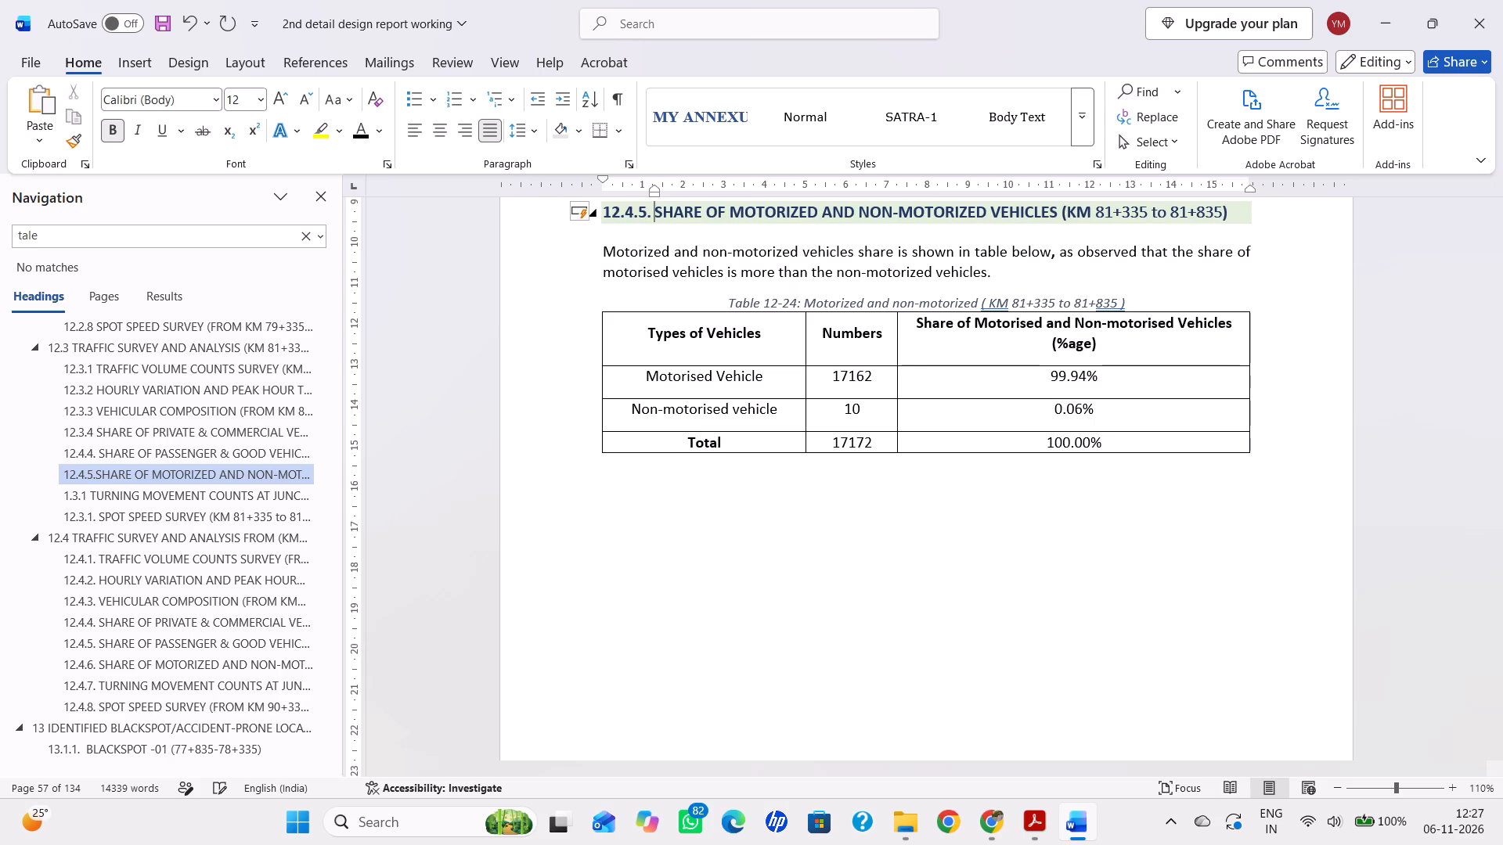
Renumber the Spot Speed Survey heading for KM 81+335 to 81+835 as 12.4.7. and save the document.
left_click(216, 491)
left_click(207, 509)
scroll(584, 283, "up", 1)
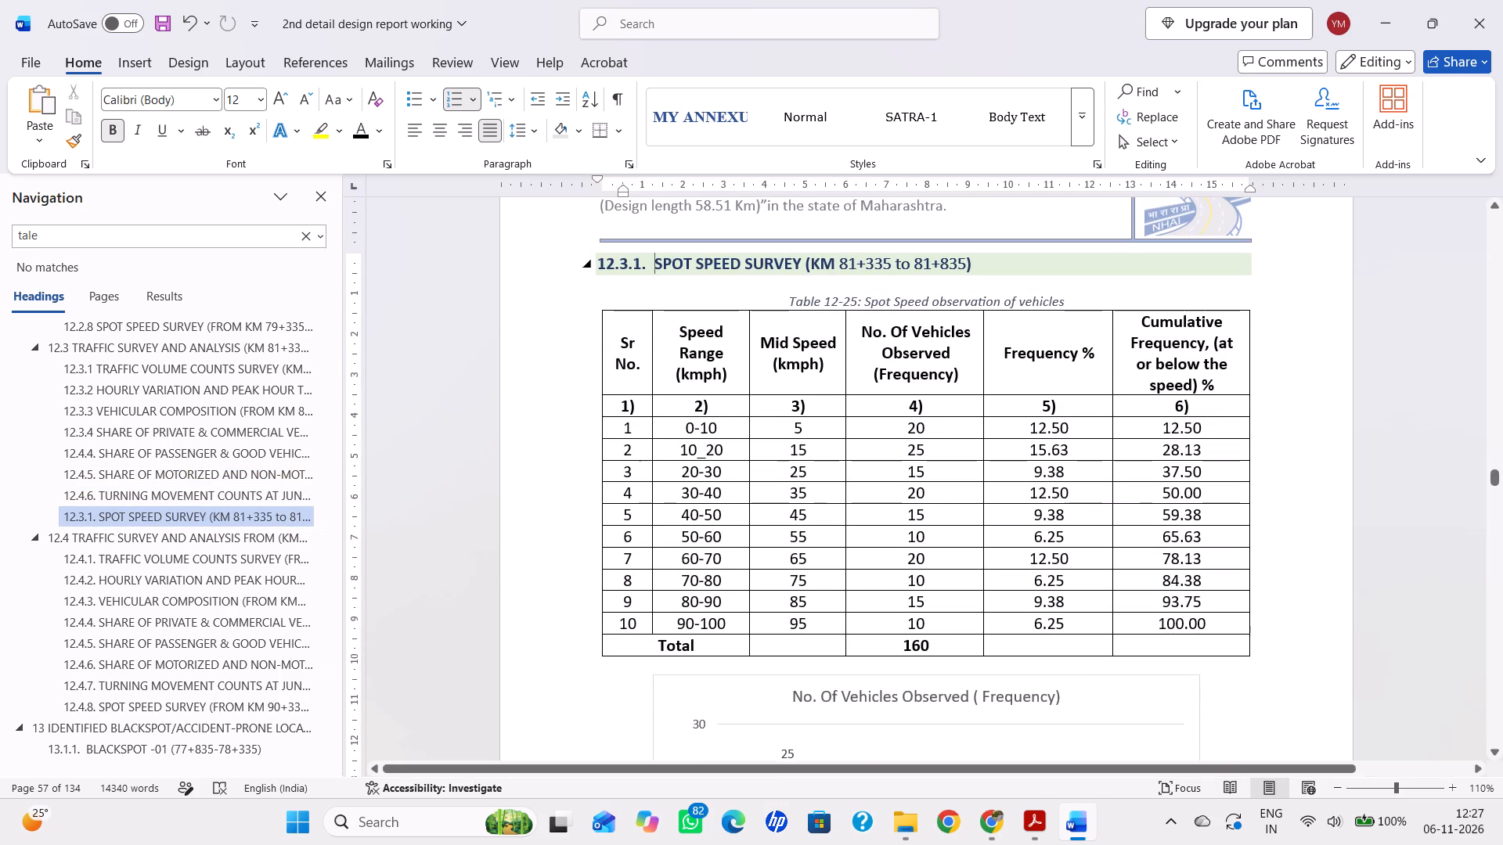
left_click(606, 262)
type("12.4.7.")
key("space")
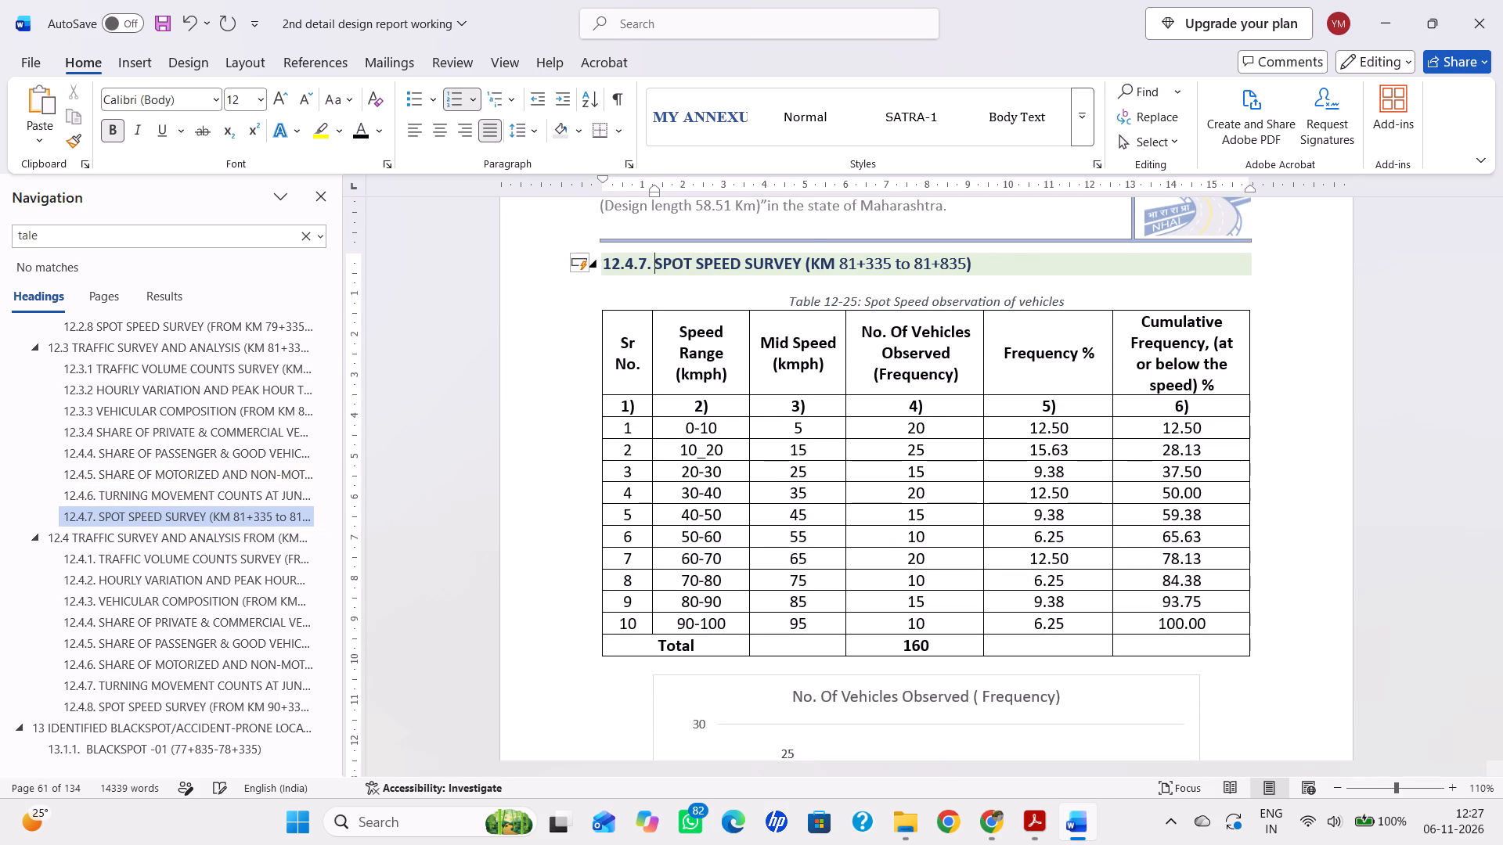
key("ctrl+s")
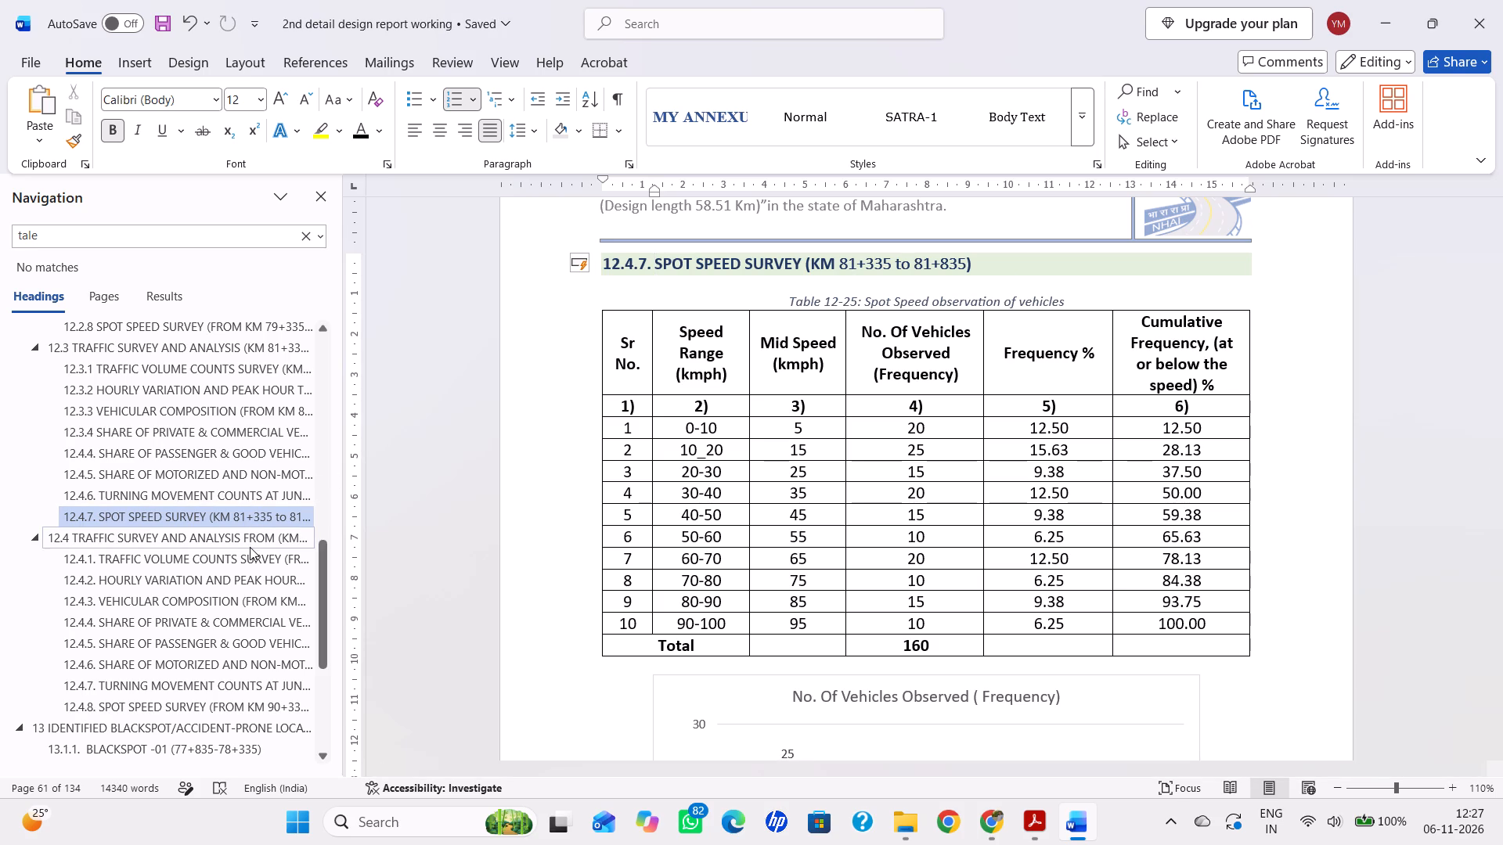
scroll(279, 530, "down", 1)
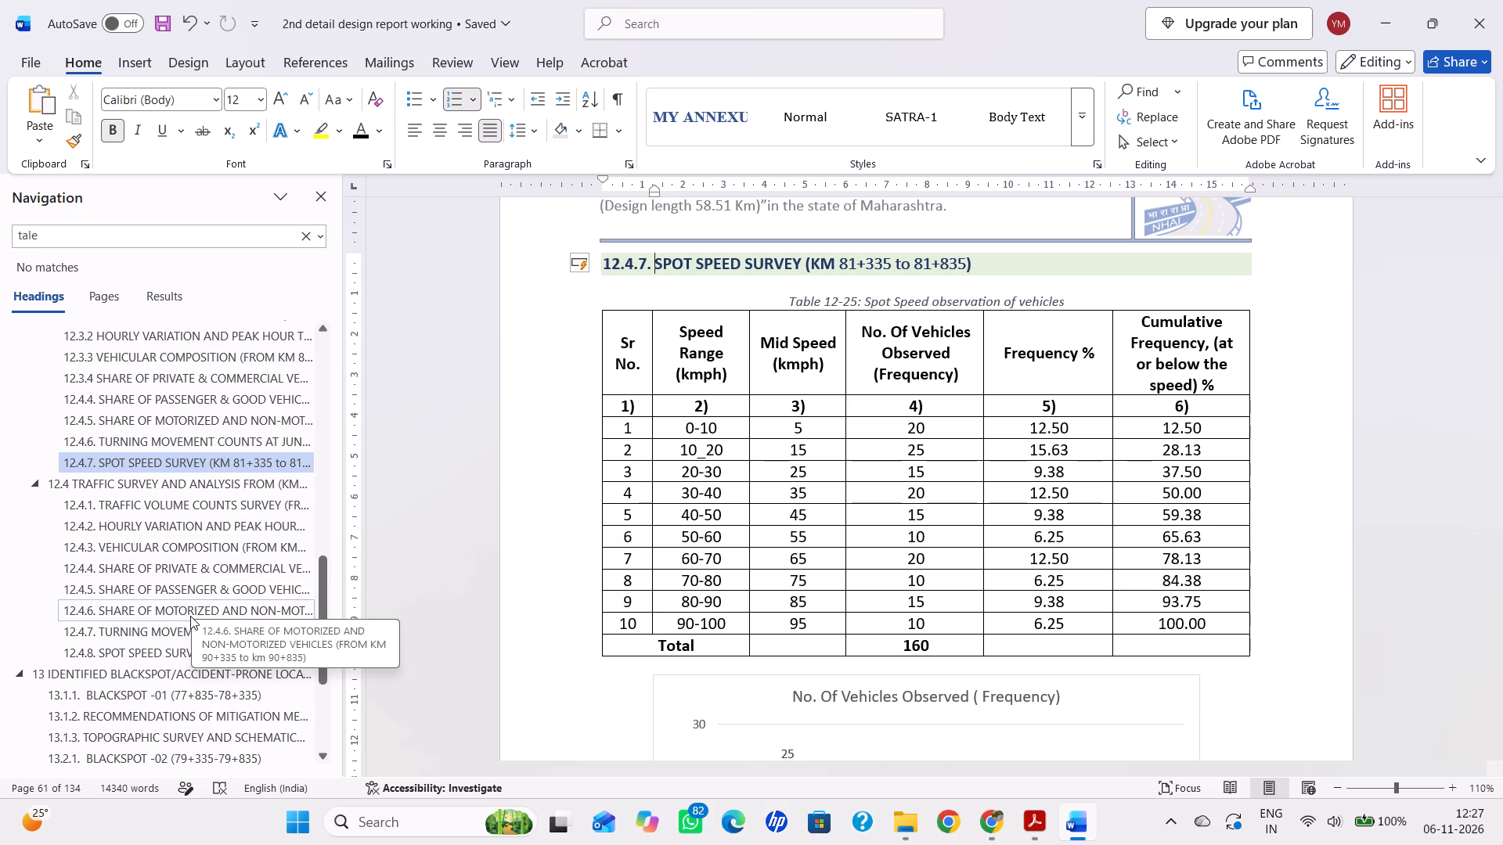
key("ctrl+s")
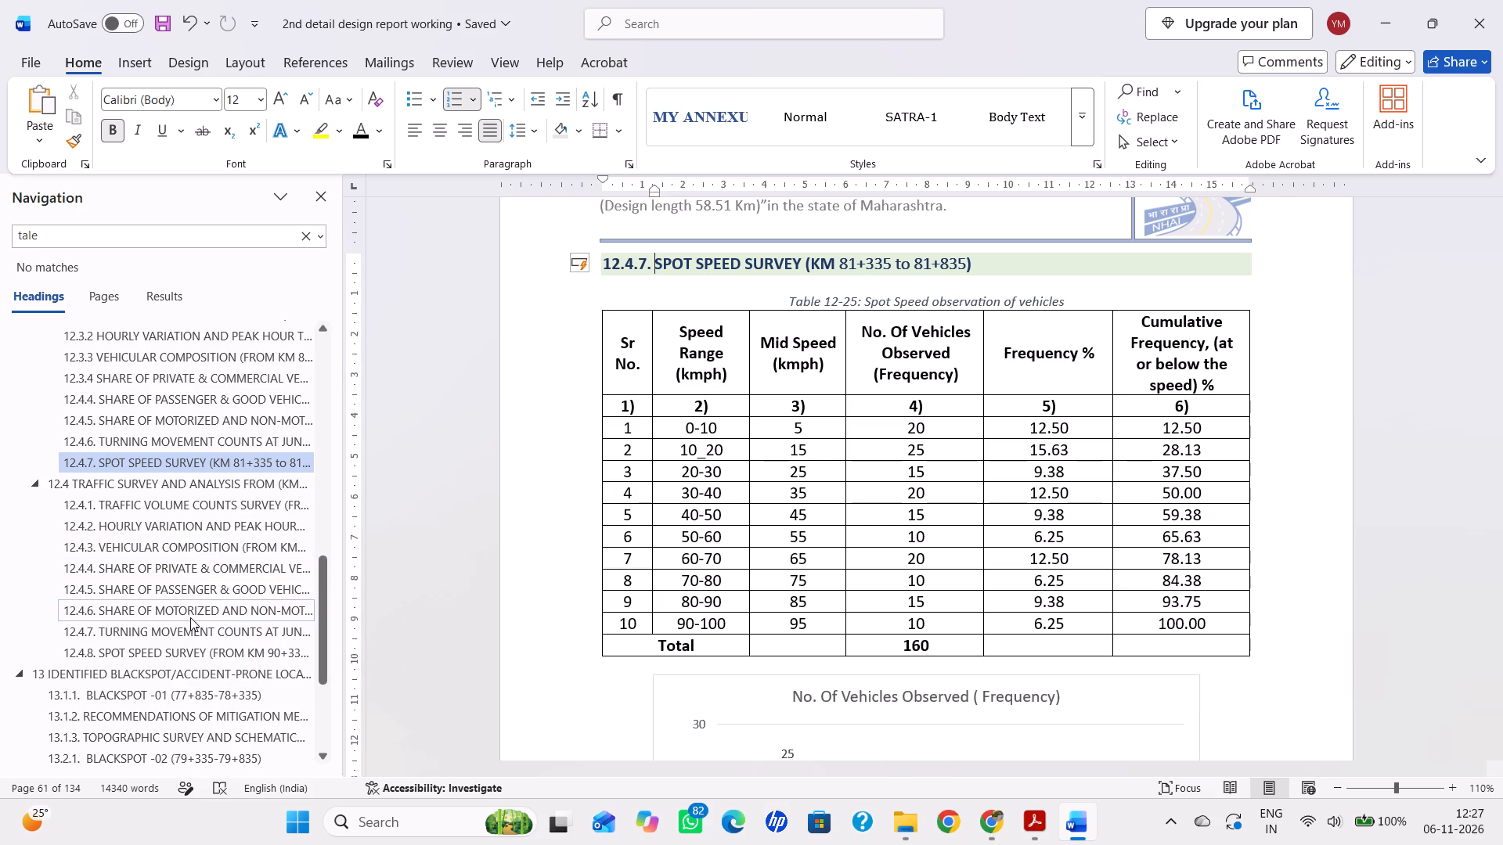
Review the Blackspot-01 details table and Google Earth location image in 13.1.1 and the start of the 13.1.2 mitigation measures table.
left_click(192, 703)
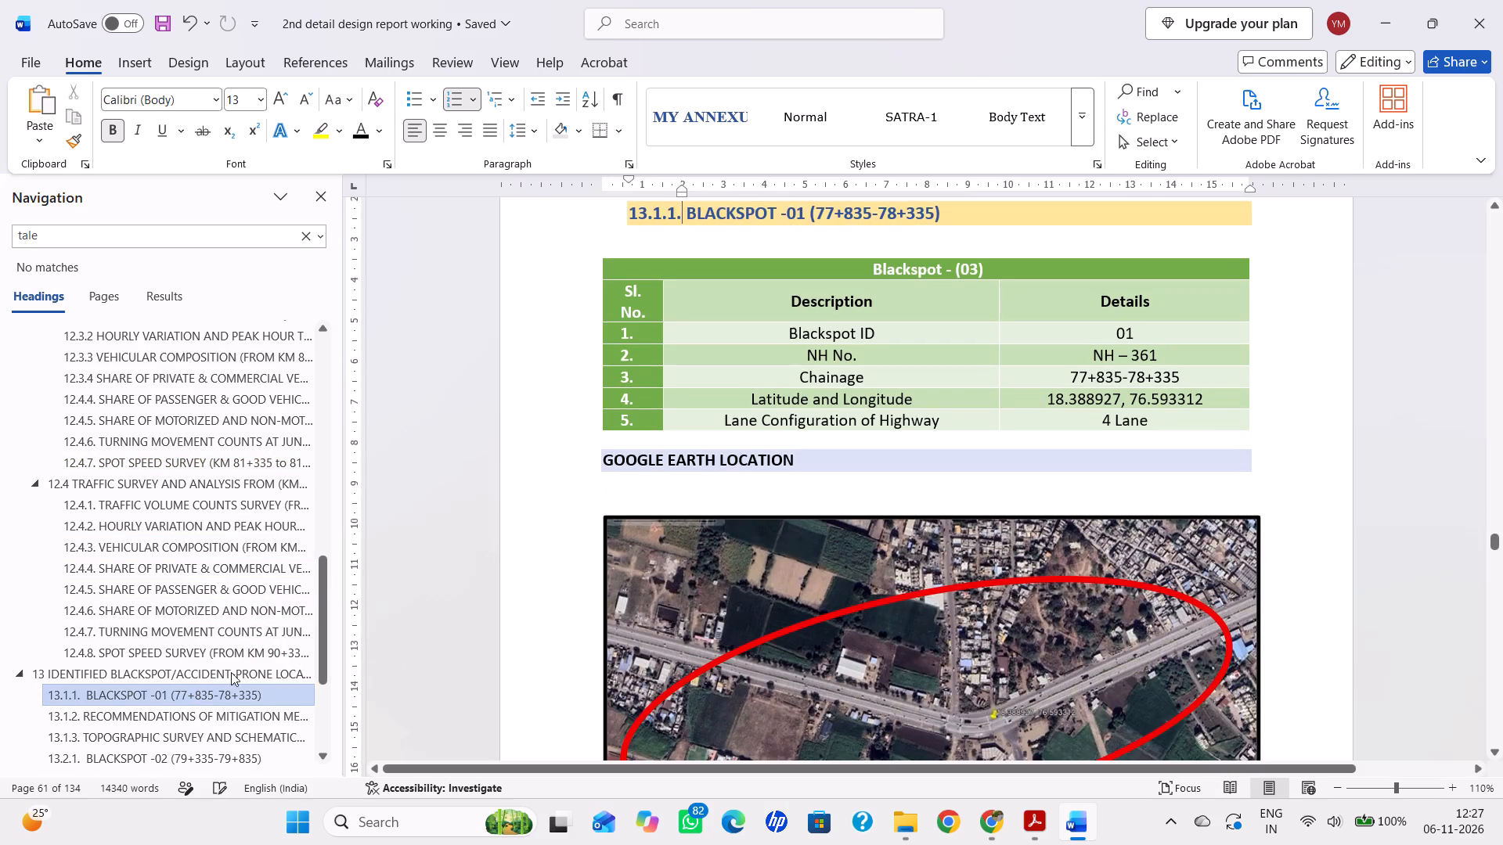
scroll(728, 482, "up", 1)
left_click(866, 268)
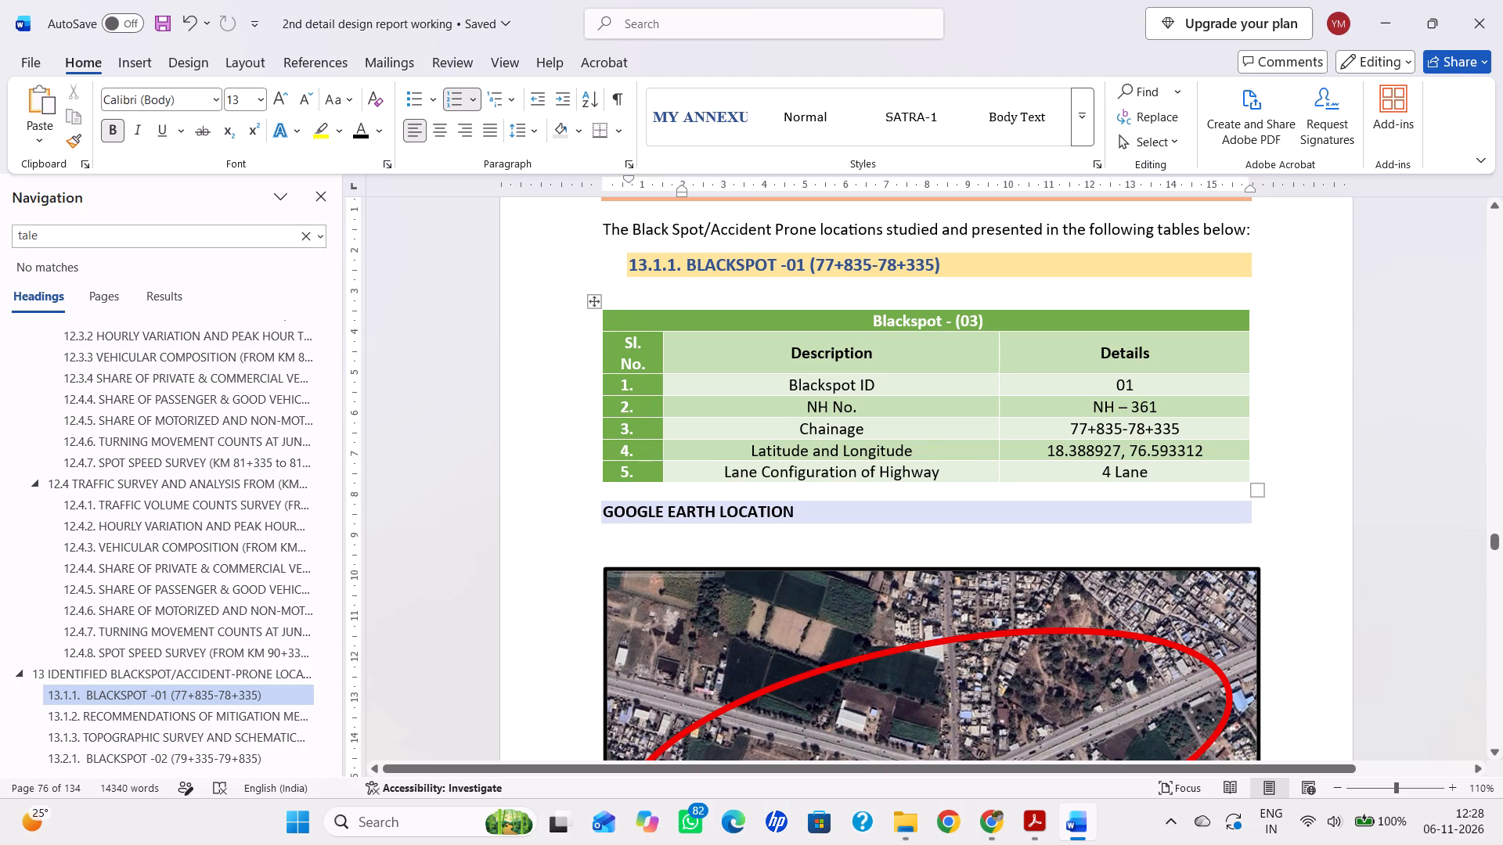
scroll(980, 459, "down", 3)
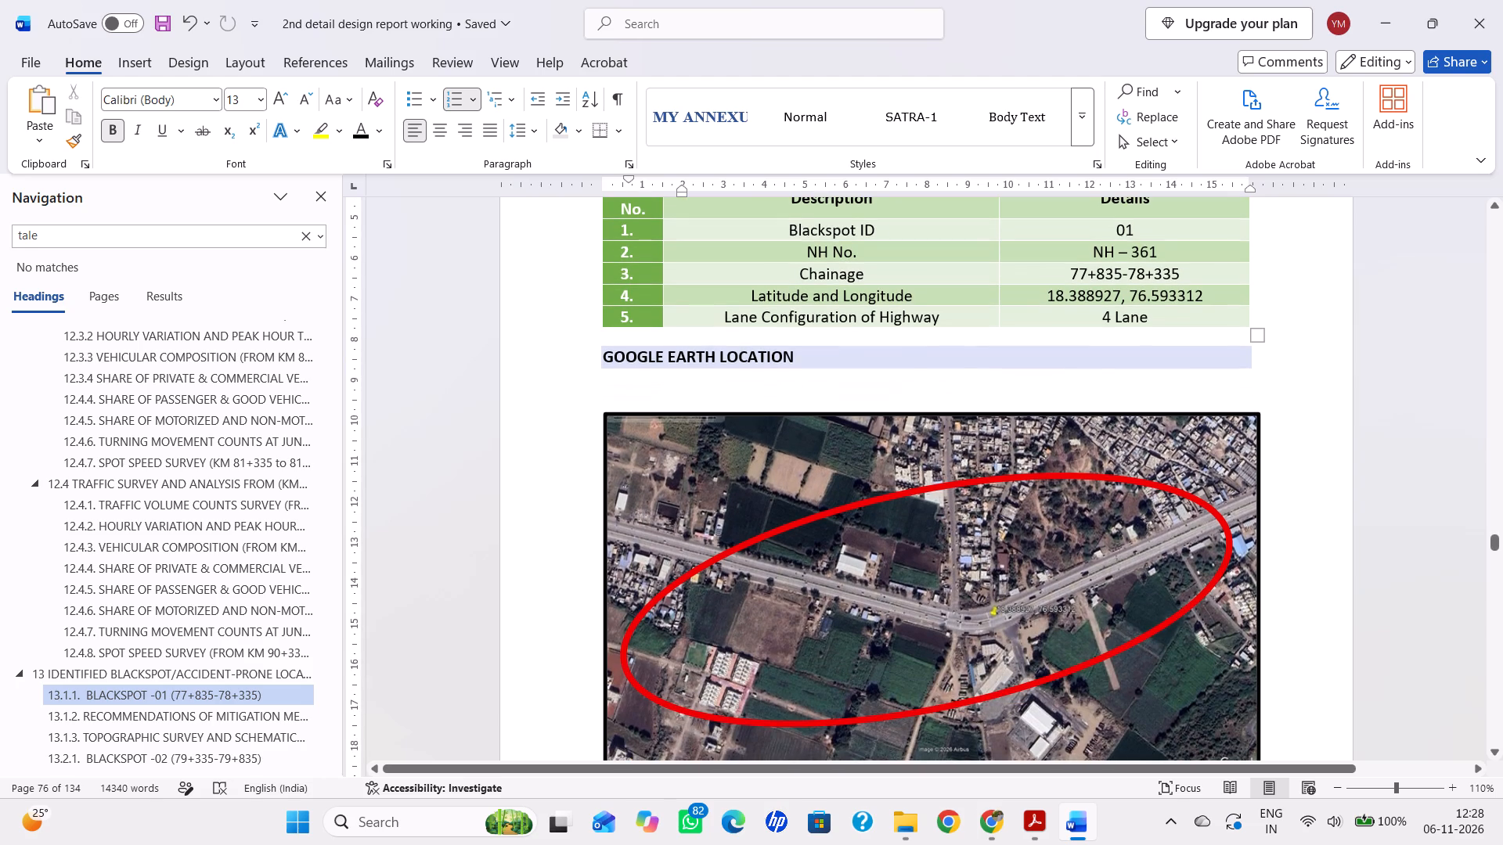
scroll(903, 472, "down", 4)
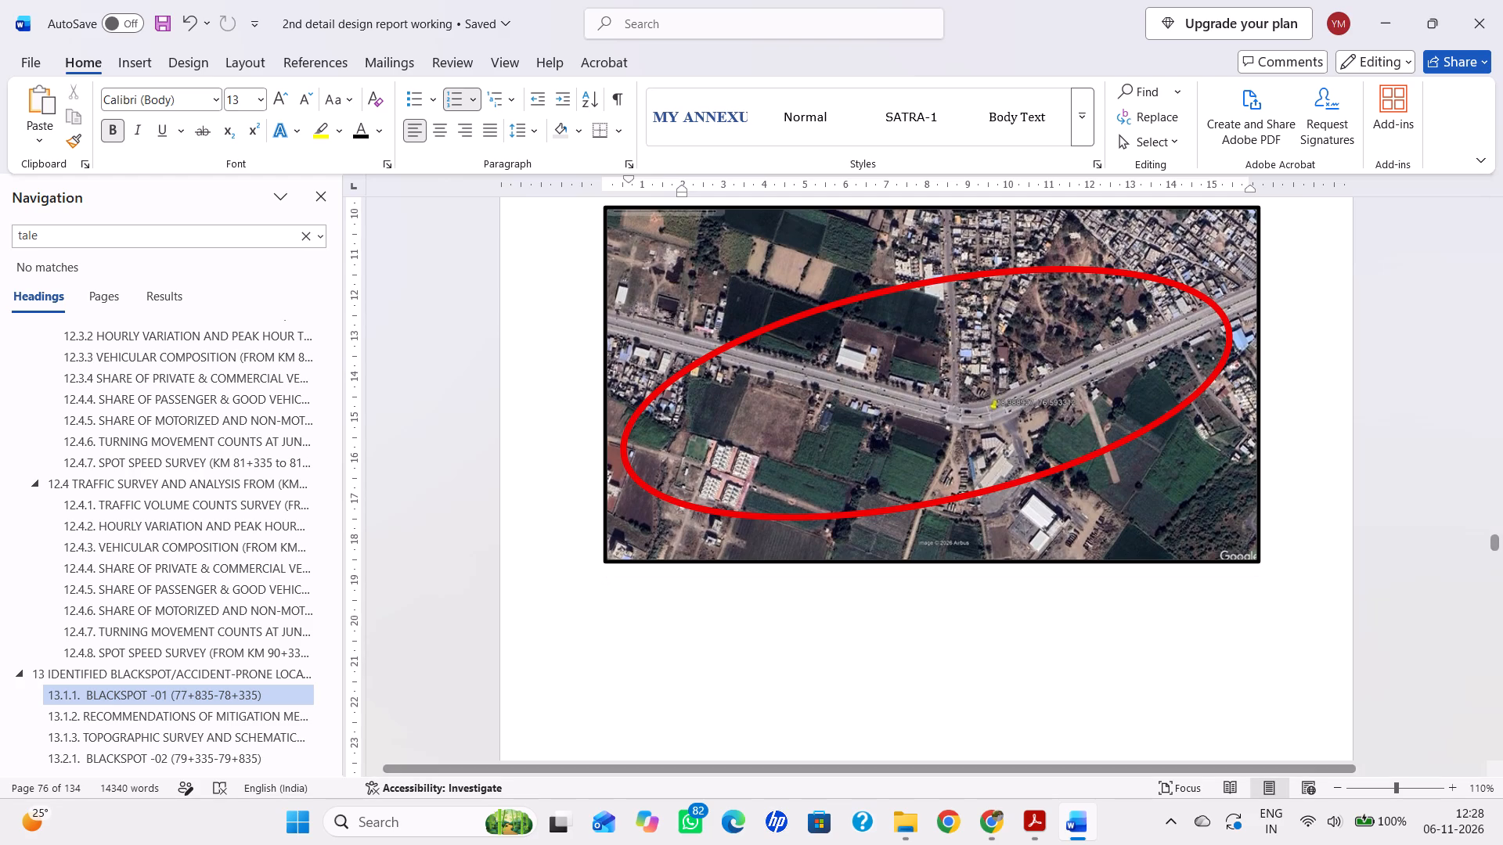
scroll(895, 484, "down", 12)
scroll(896, 487, "up", 1)
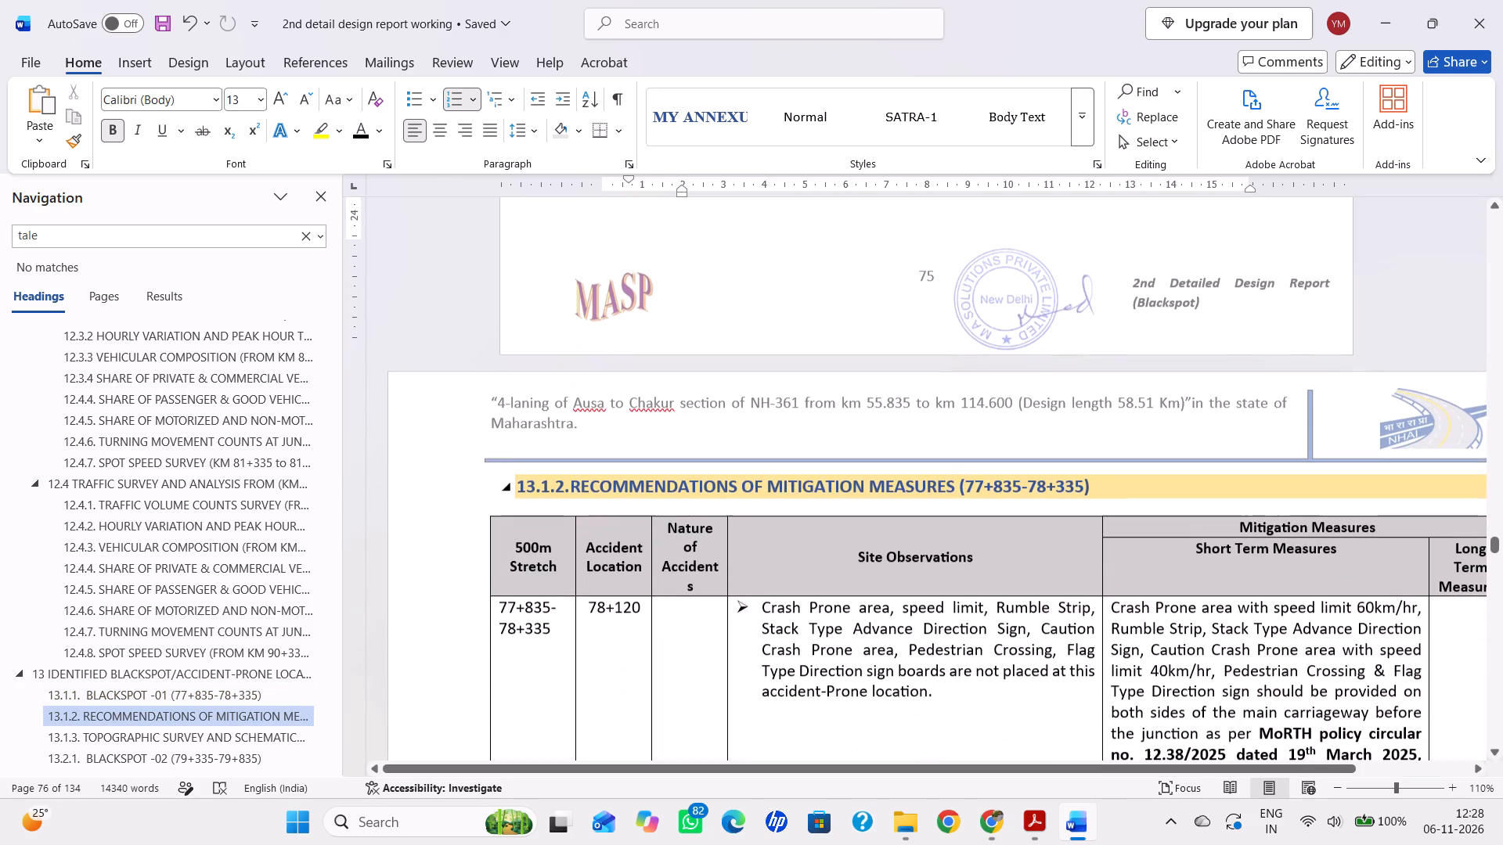
scroll(968, 485, "left", 1)
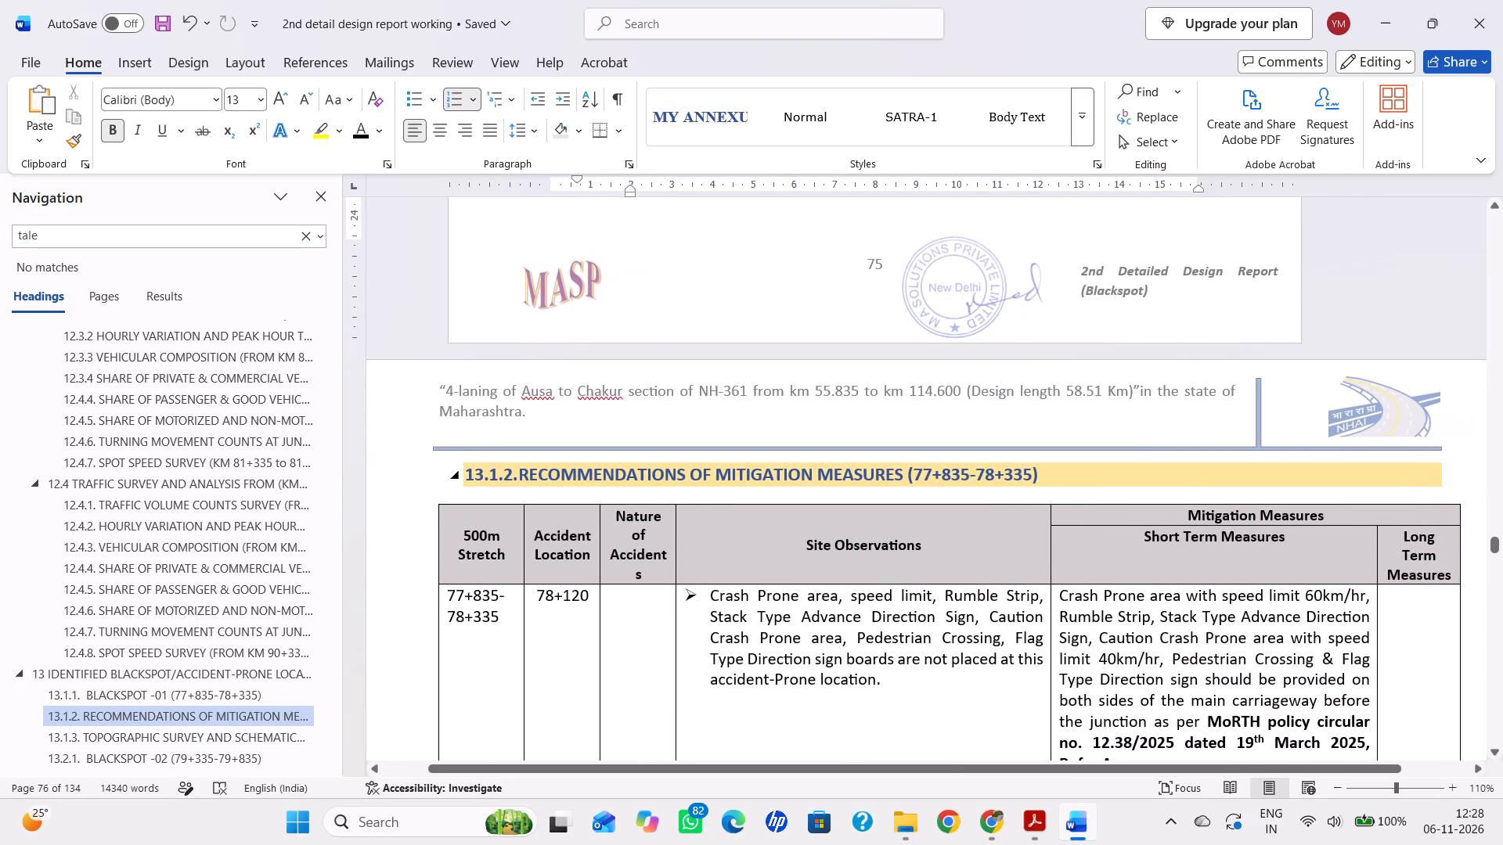
Slightly reduce the height of the site photo below the cross junction sign board observation in 13.1.2 and save the document.
scroll(982, 485, "down", 1)
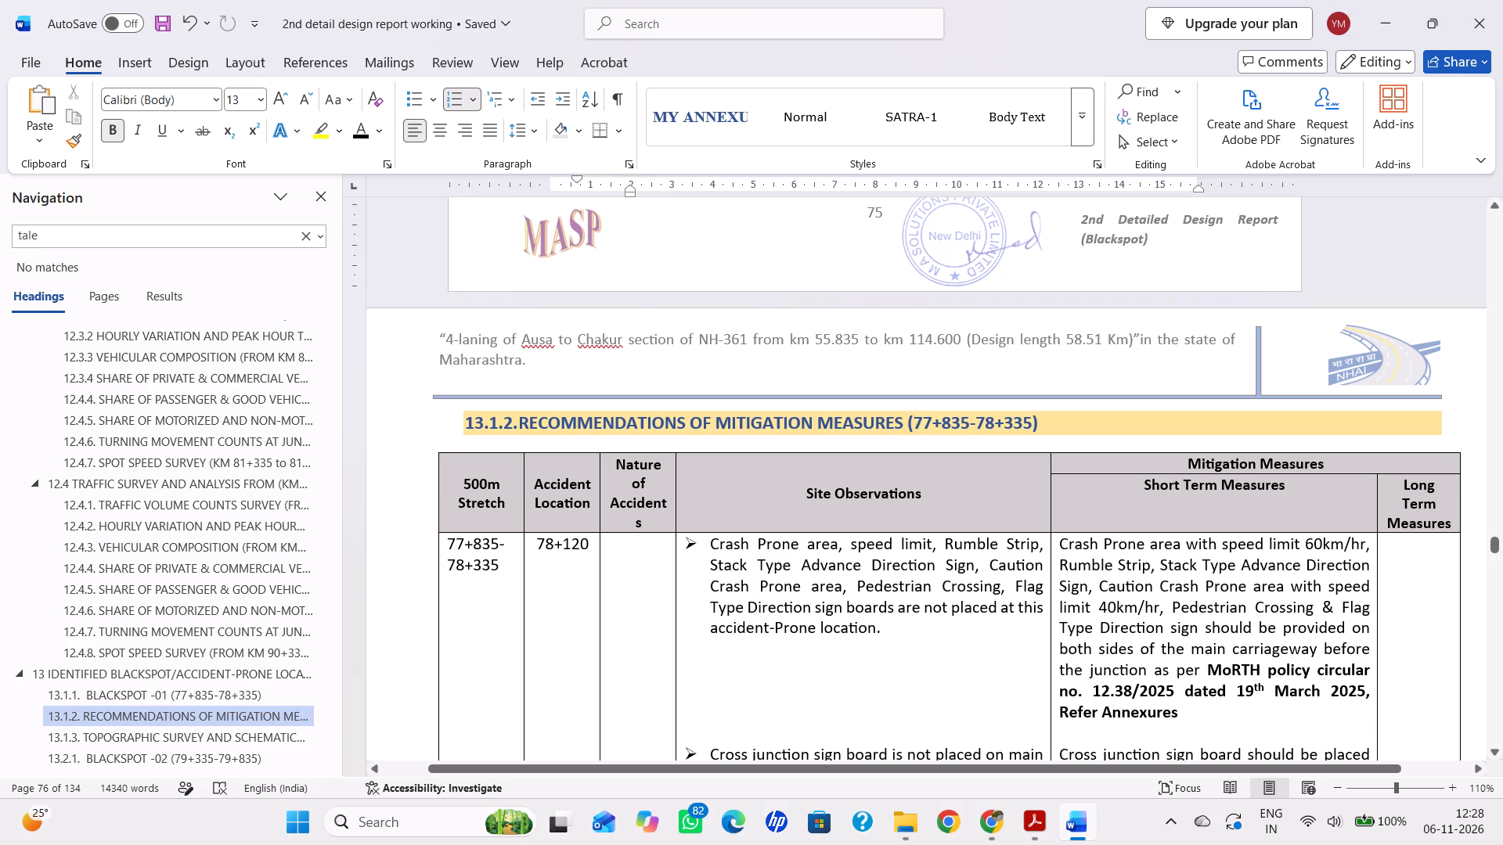
scroll(713, 563, "down", 5)
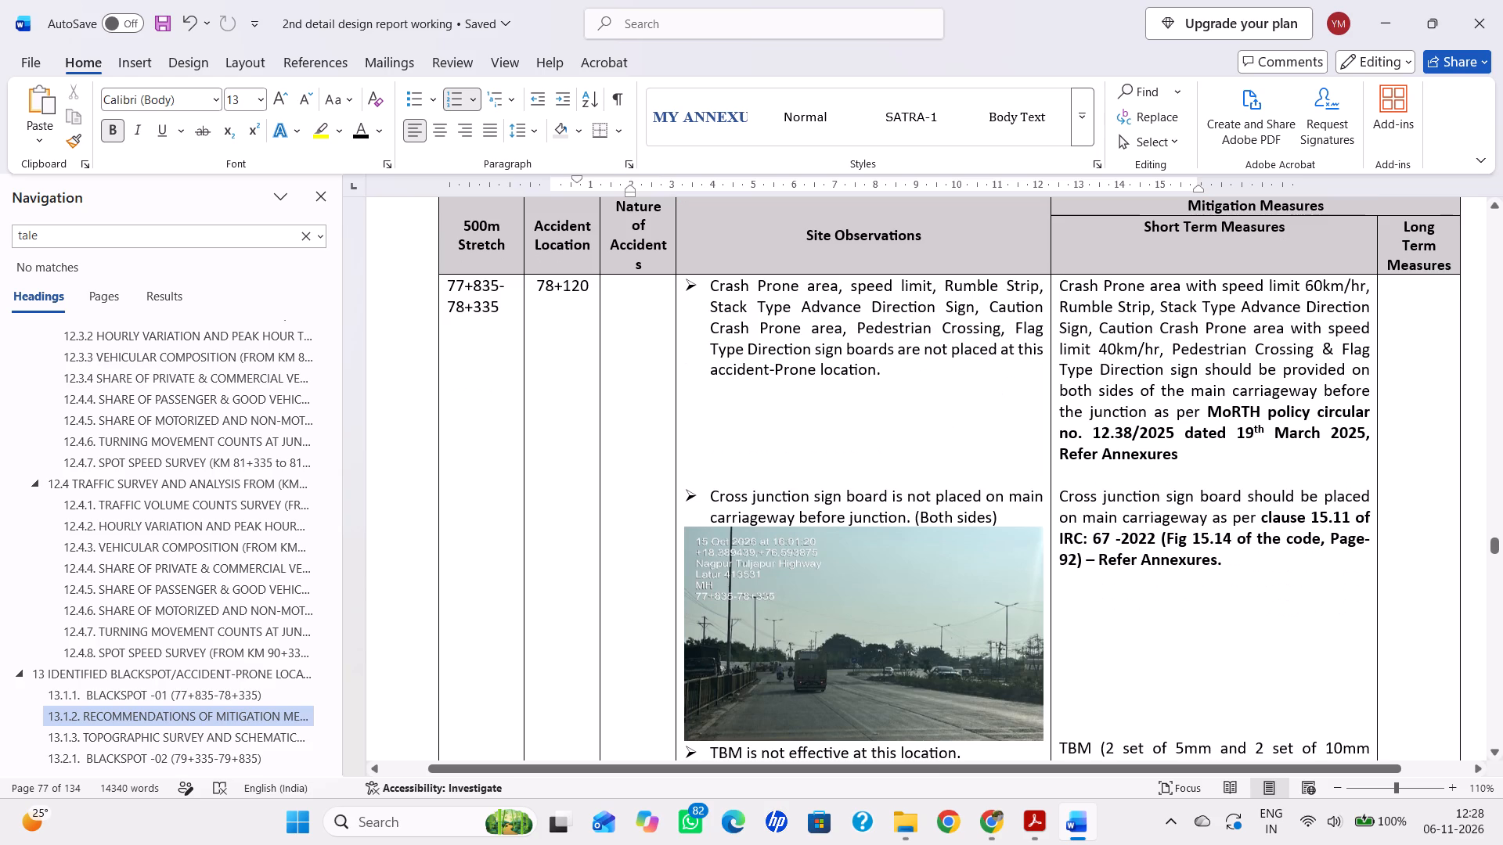
scroll(786, 601, "down", 1)
left_click(843, 610)
left_click(865, 687)
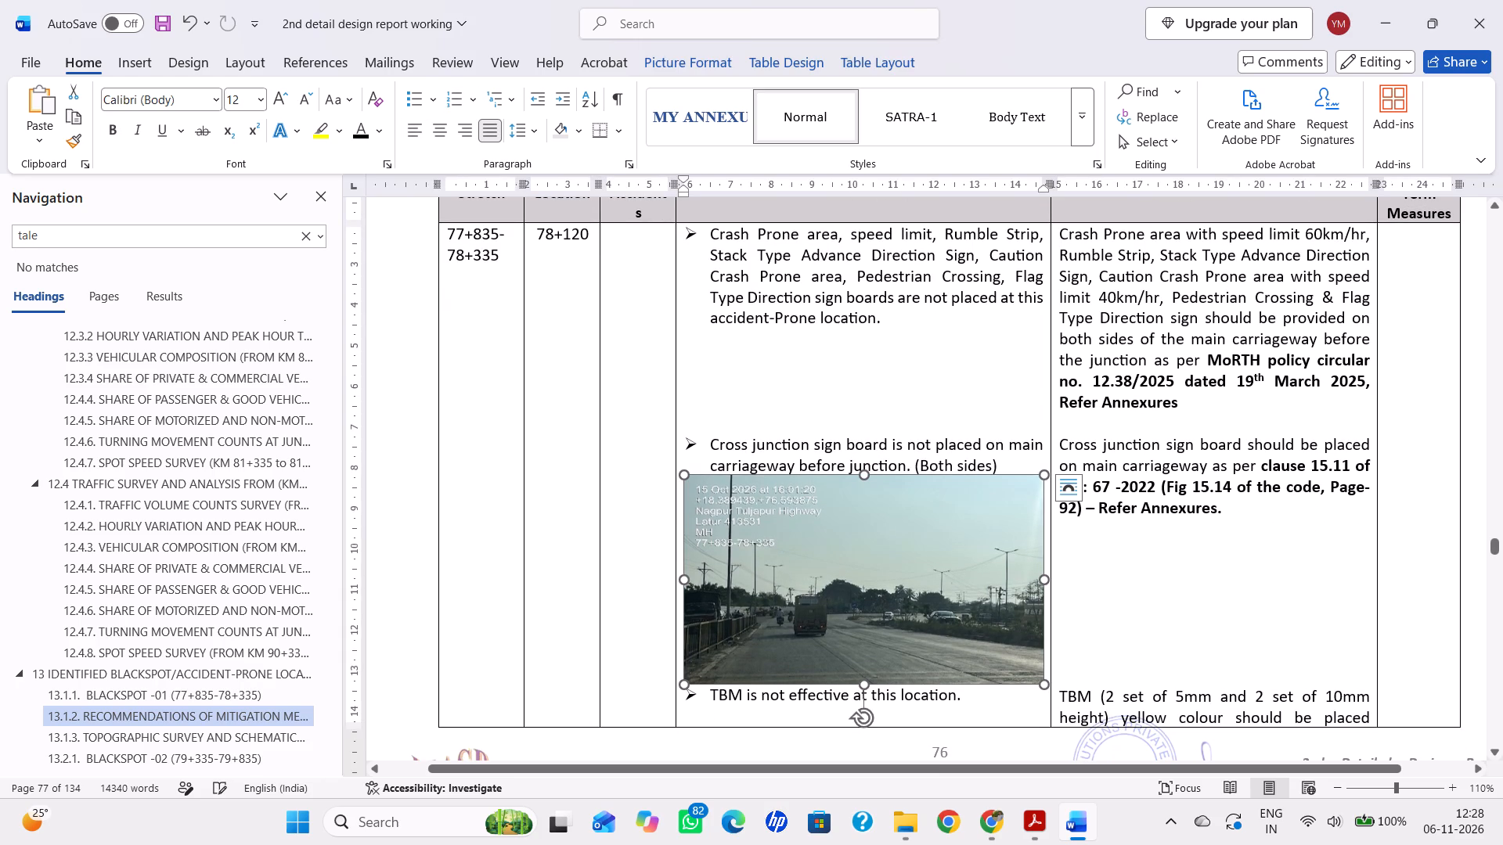
key("ctrl+s")
Examine more of the 13.1.2 table and compare the Blackspot-02 details table in 13.2.1 with the Blackspot-01 table in 13.1.1.
scroll(868, 484, "down", 11)
scroll(84, 633, "down", 2)
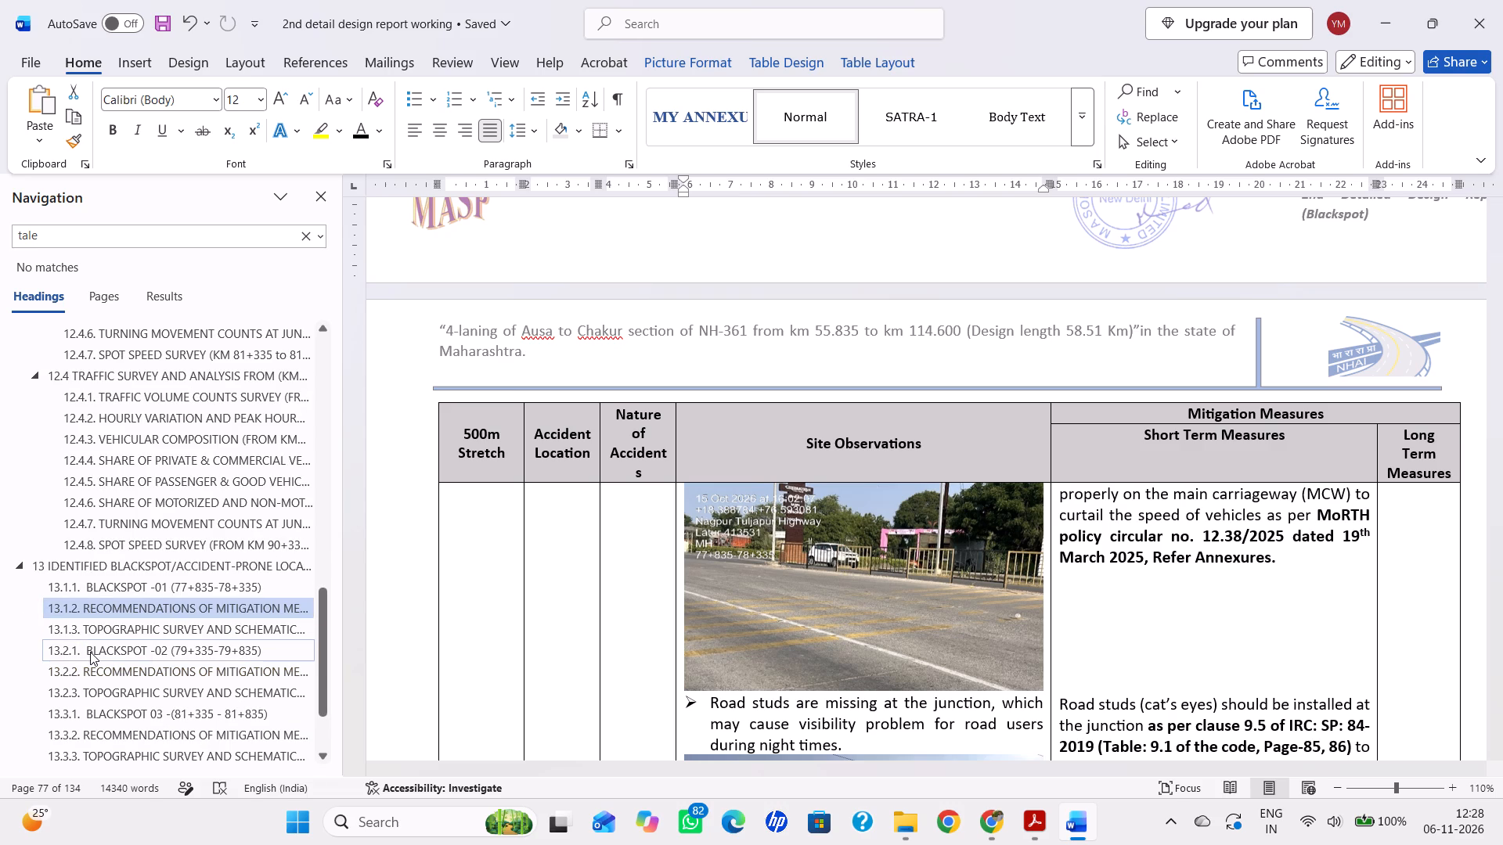
left_click(111, 650)
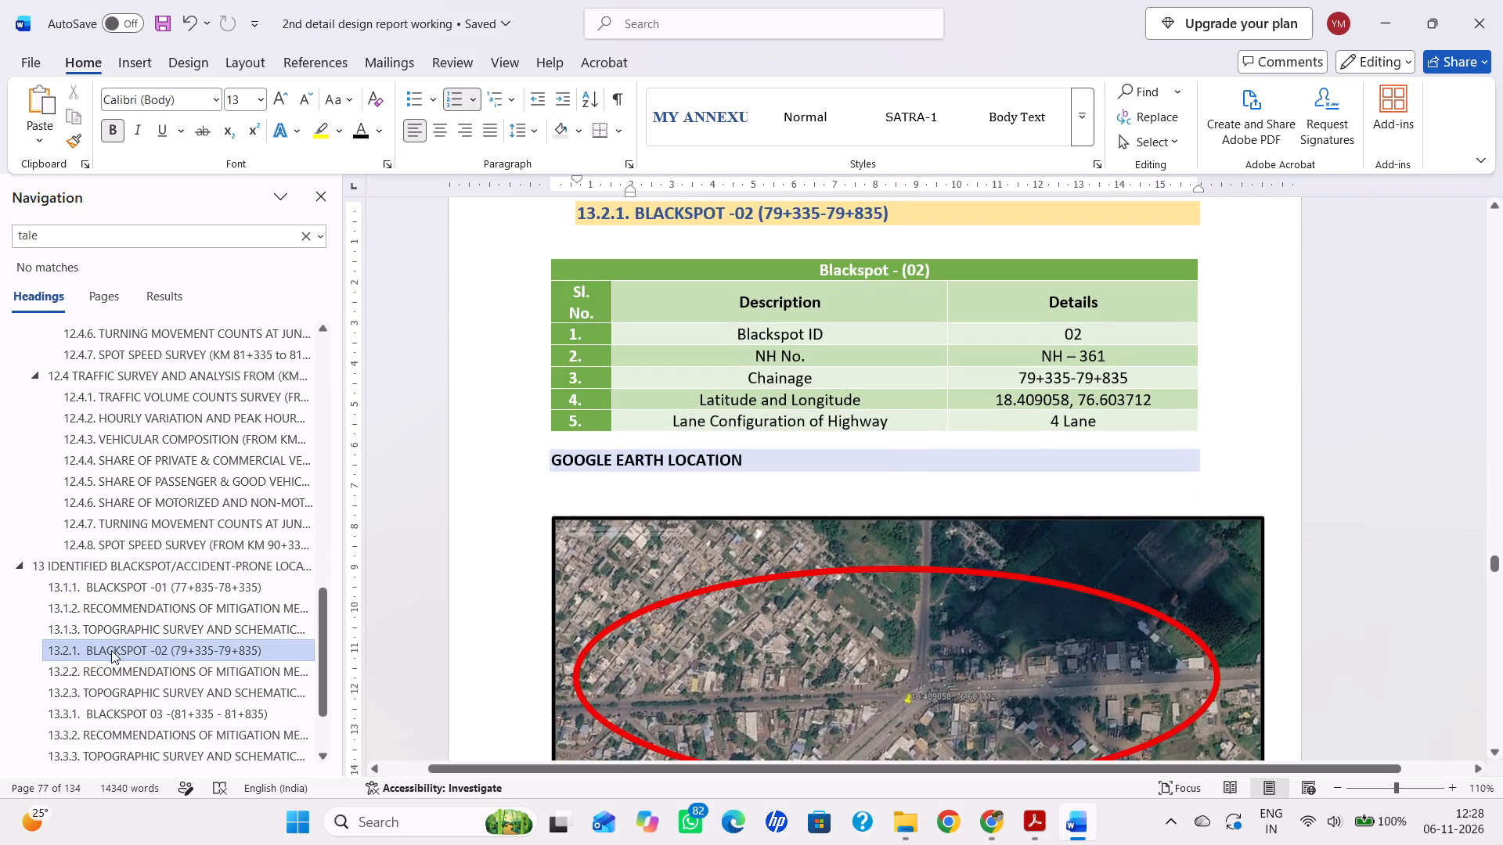
scroll(601, 471, "up", 3)
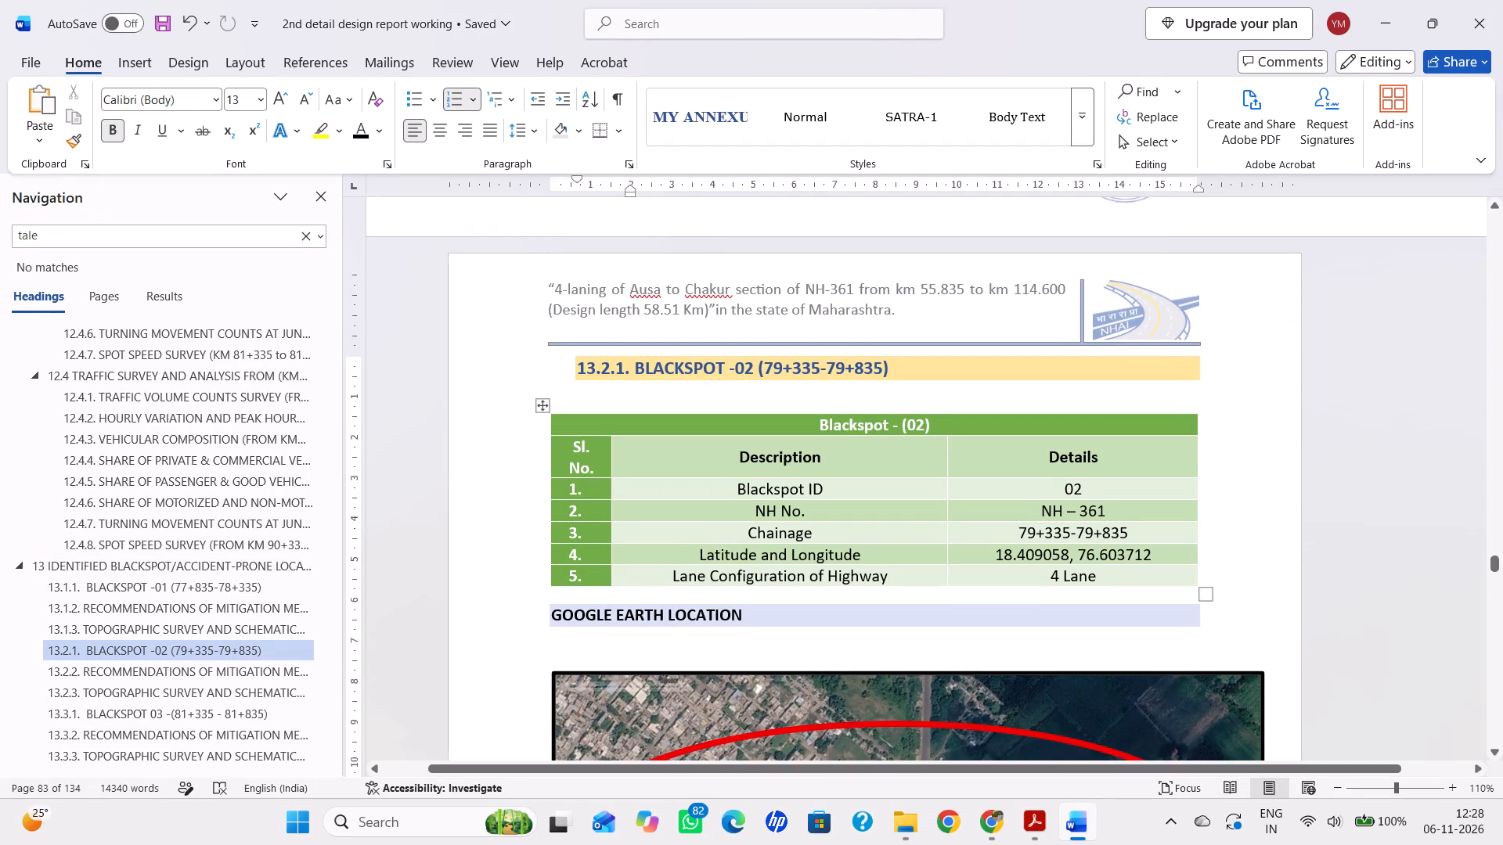
scroll(665, 466, "up", 6)
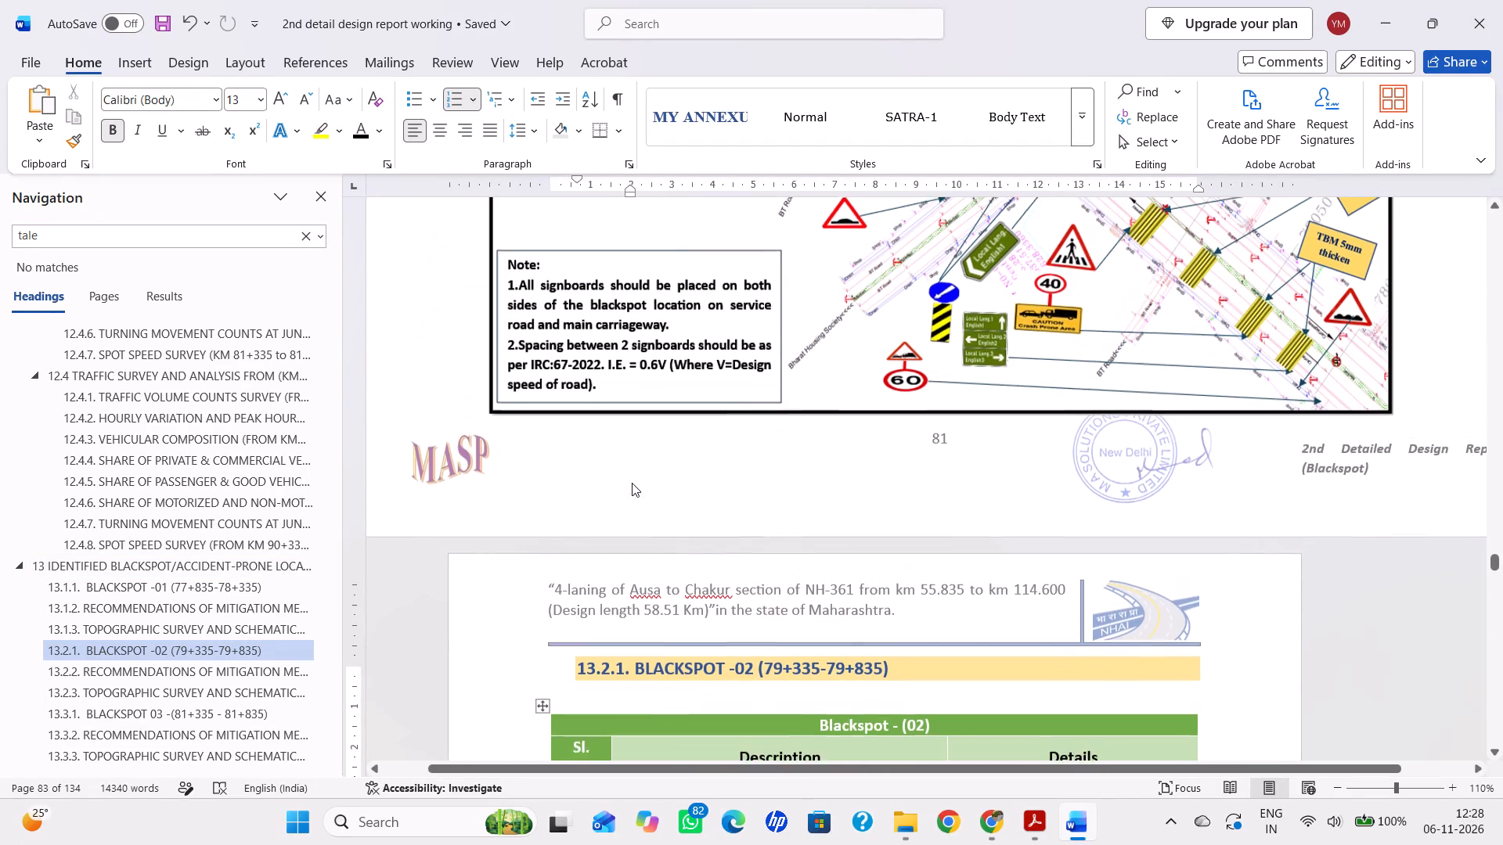
left_click(139, 586)
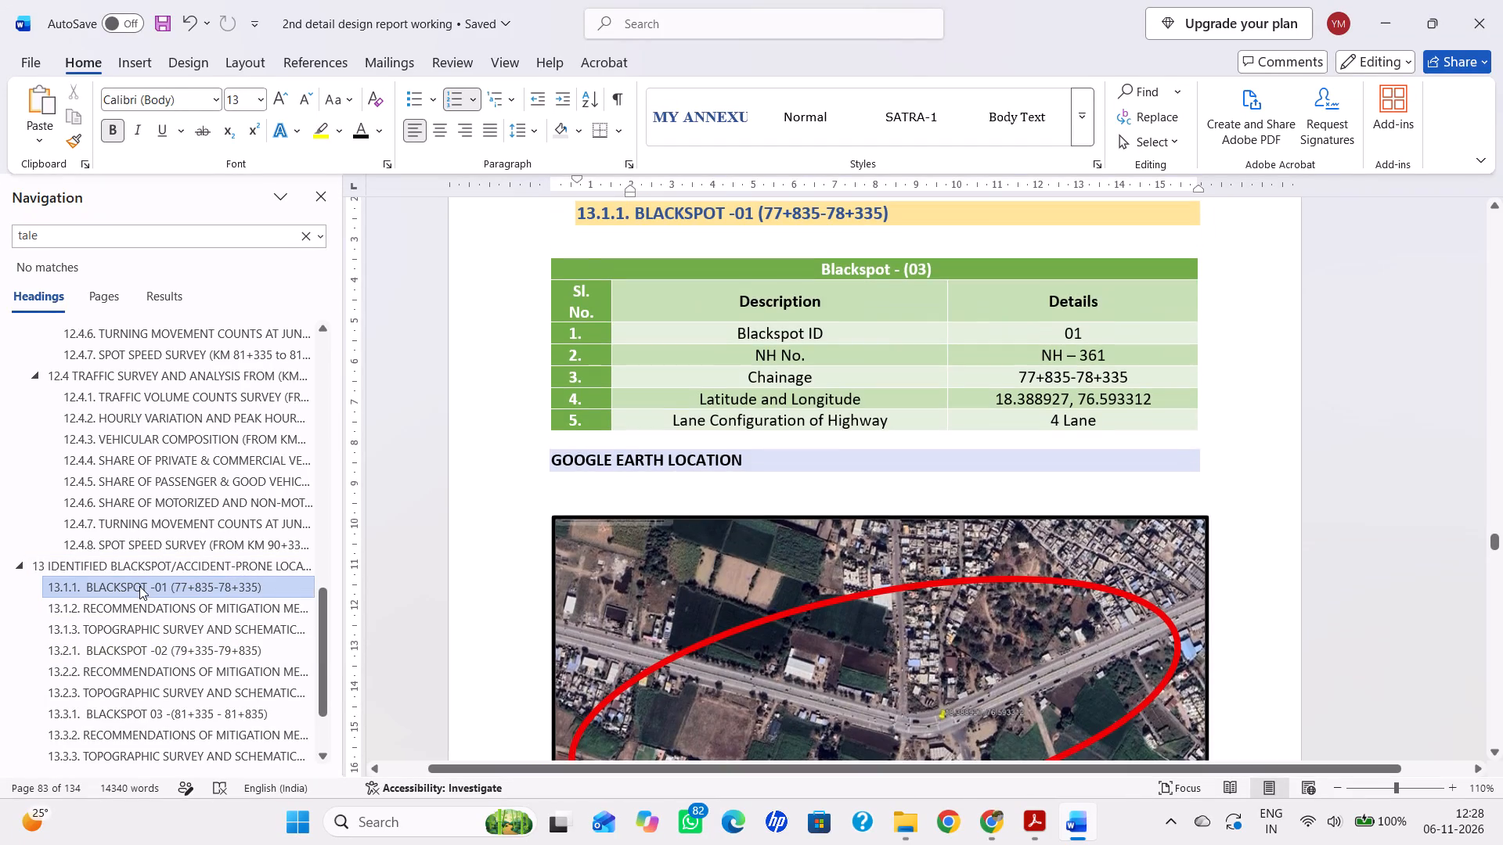
Examine the section 13 heading numbering and the Blackspot-01 pages from the details table through the mitigation measures to the topographic survey.
scroll(1087, 460, "up", 2)
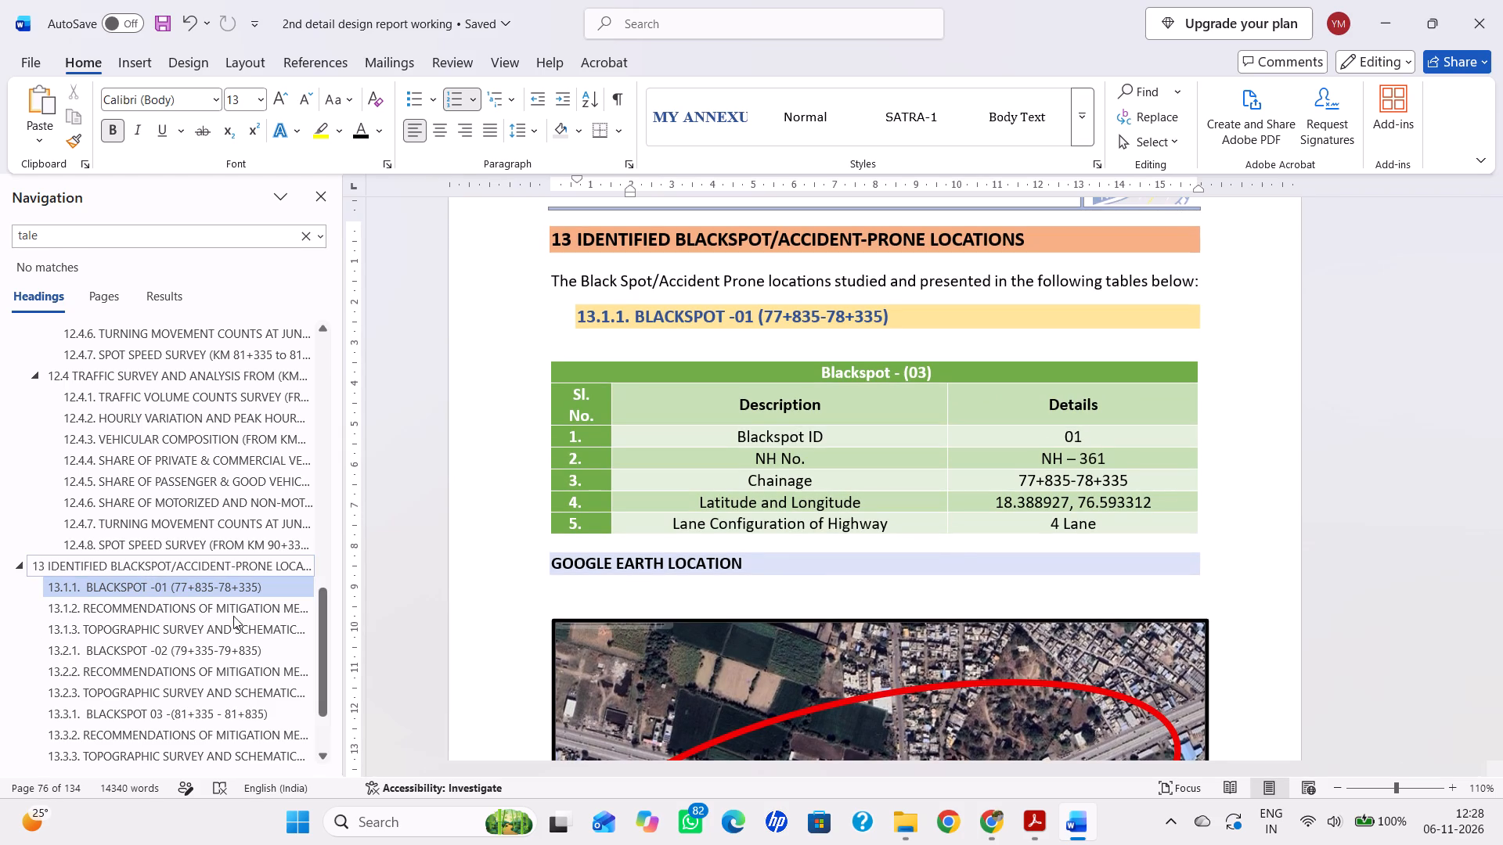
scroll(101, 635, "down", 2)
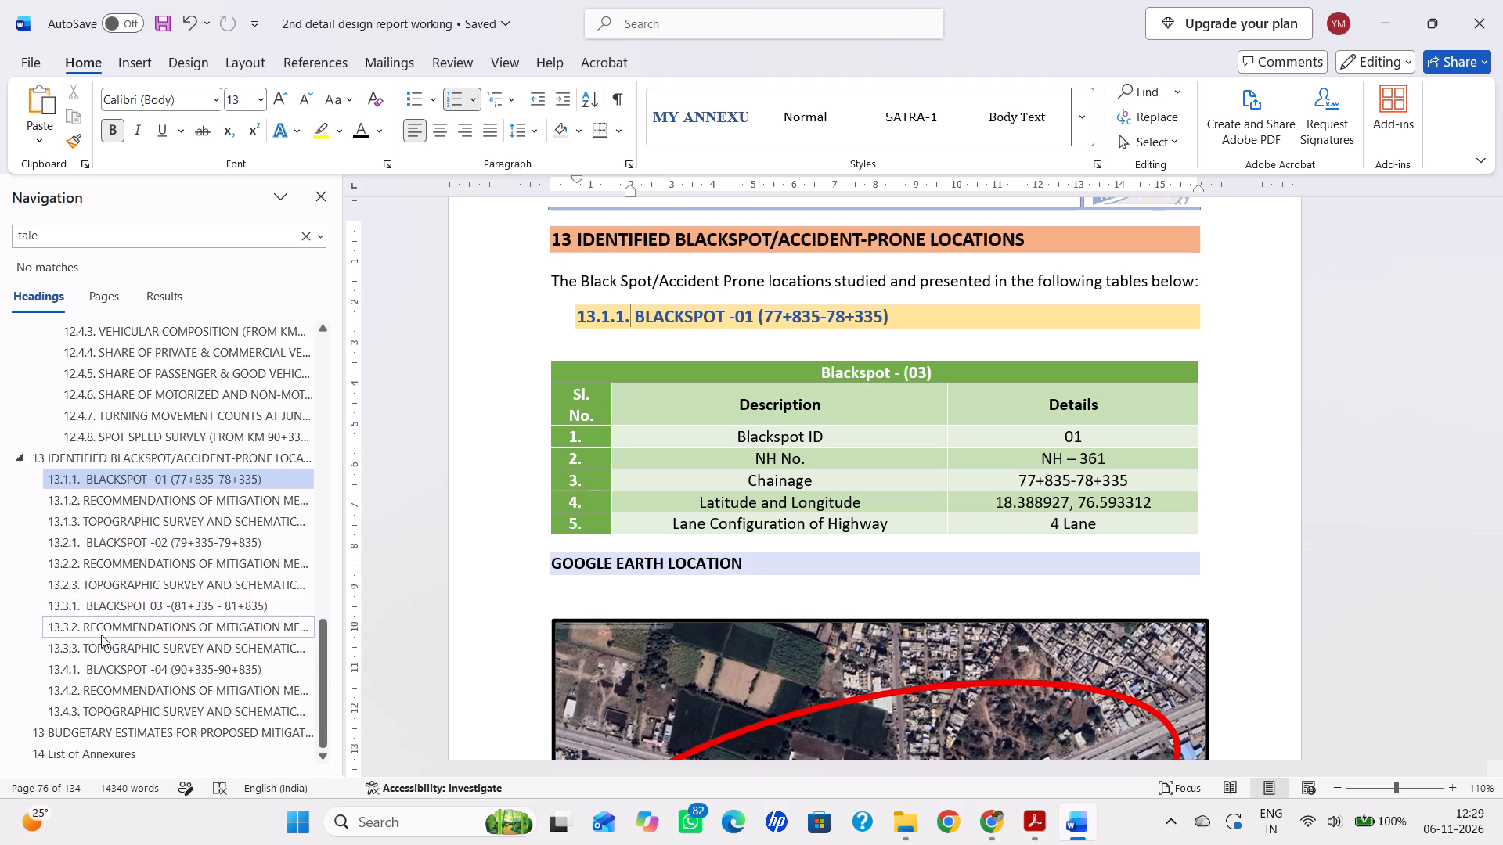
scroll(144, 638, "down", 3)
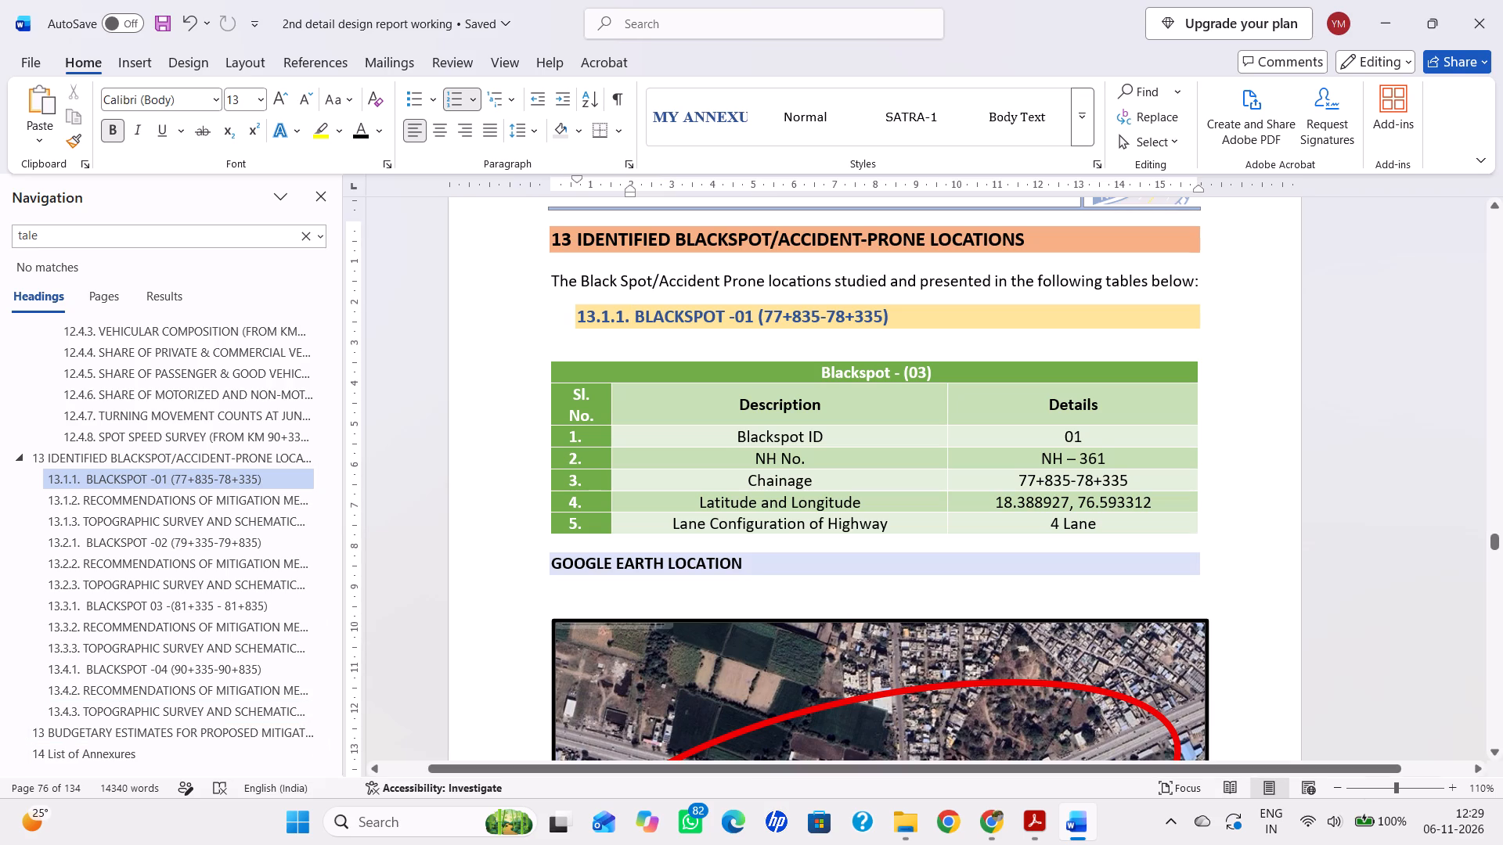
scroll(641, 592, "down", 2)
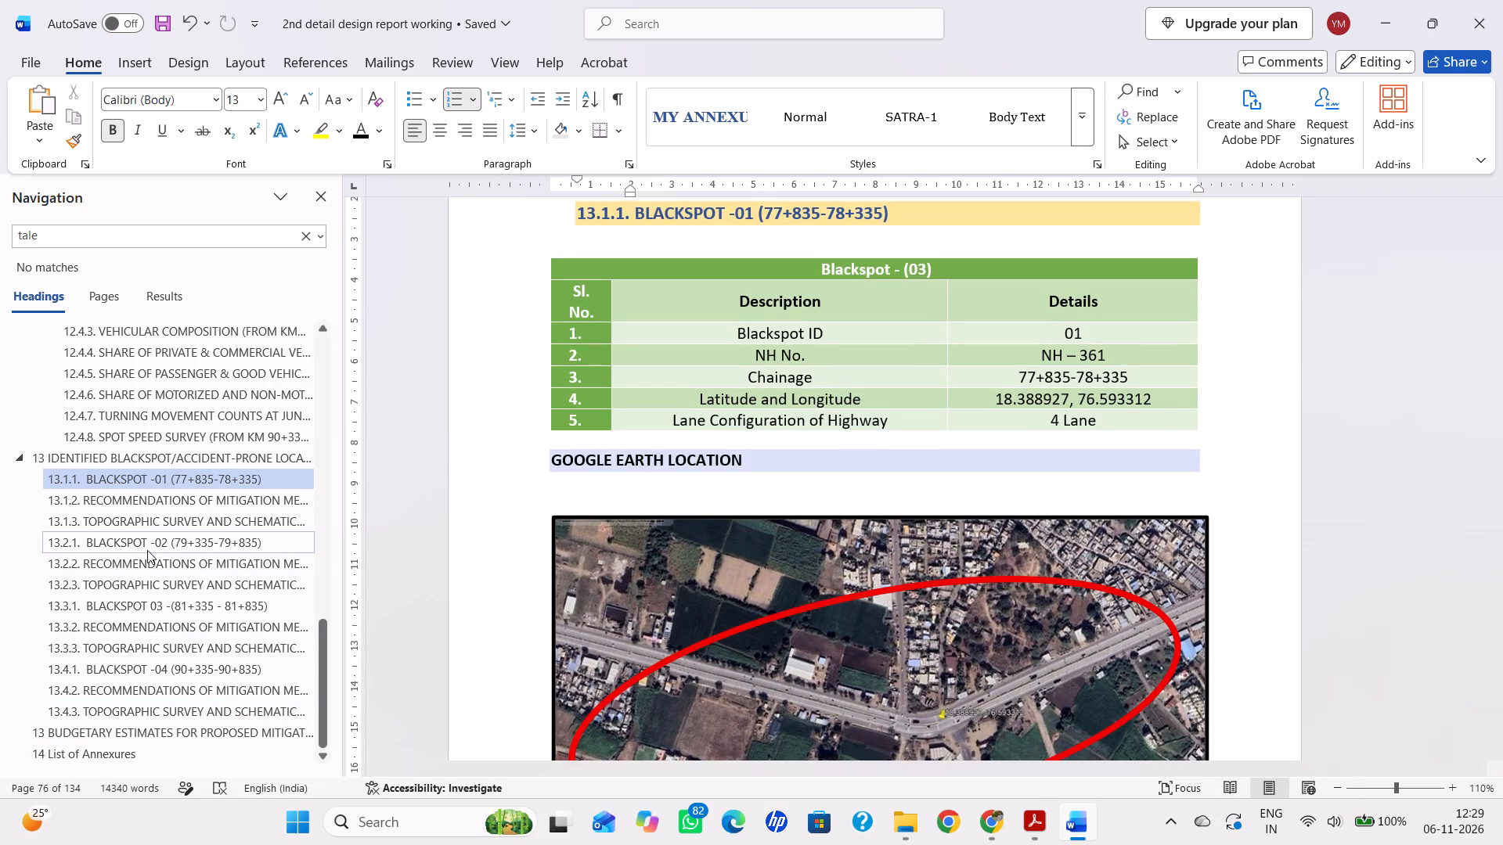
scroll(553, 552, "up", 4)
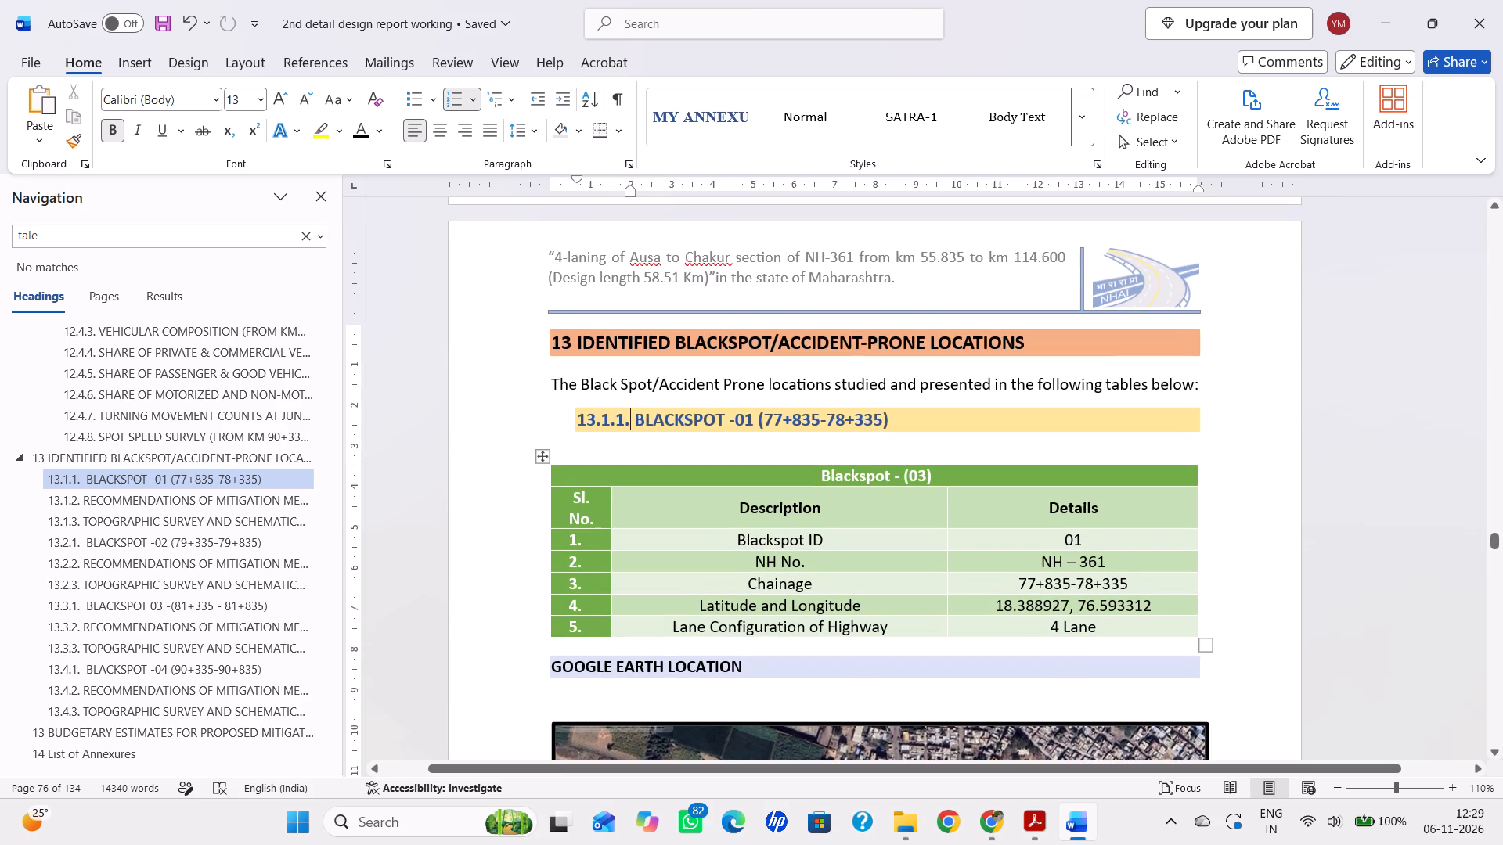
scroll(584, 499, "down", 20)
scroll(584, 499, "down", 2)
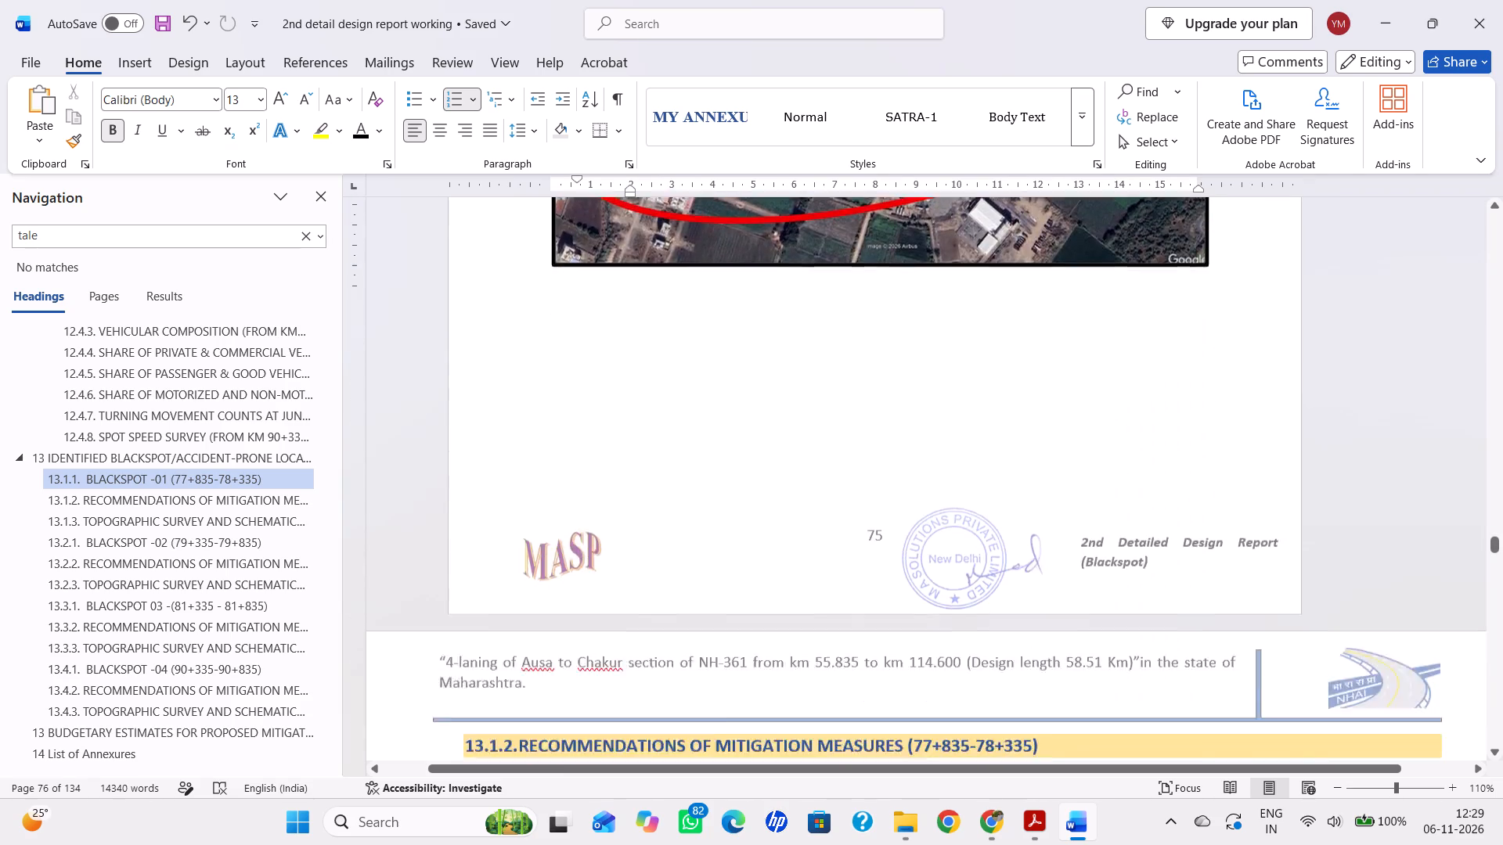
scroll(599, 496, "down", 18)
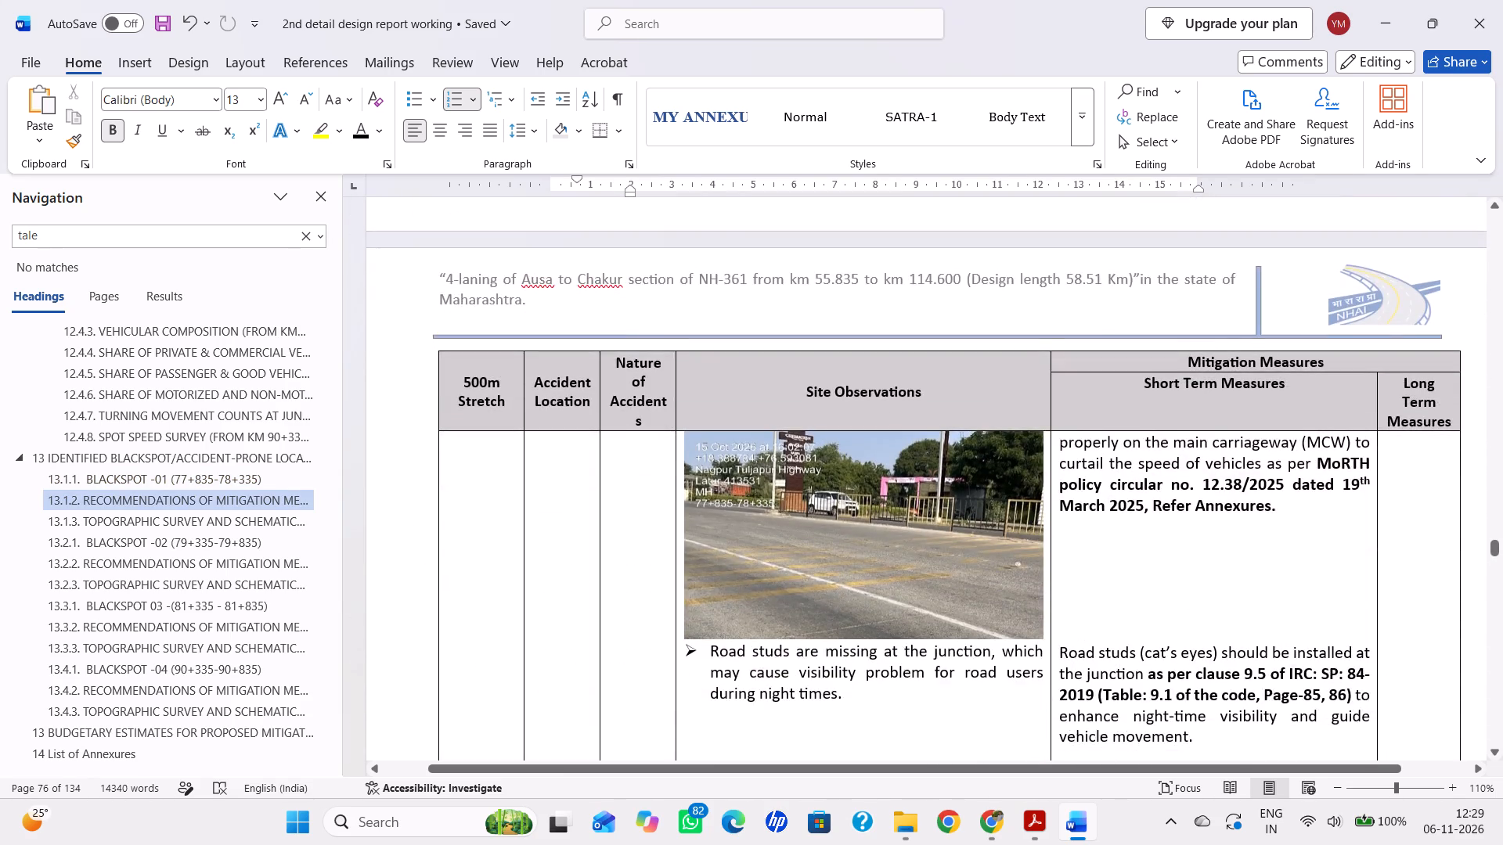
scroll(599, 506, "down", 19)
scroll(601, 516, "down", 18)
scroll(602, 525, "down", 11)
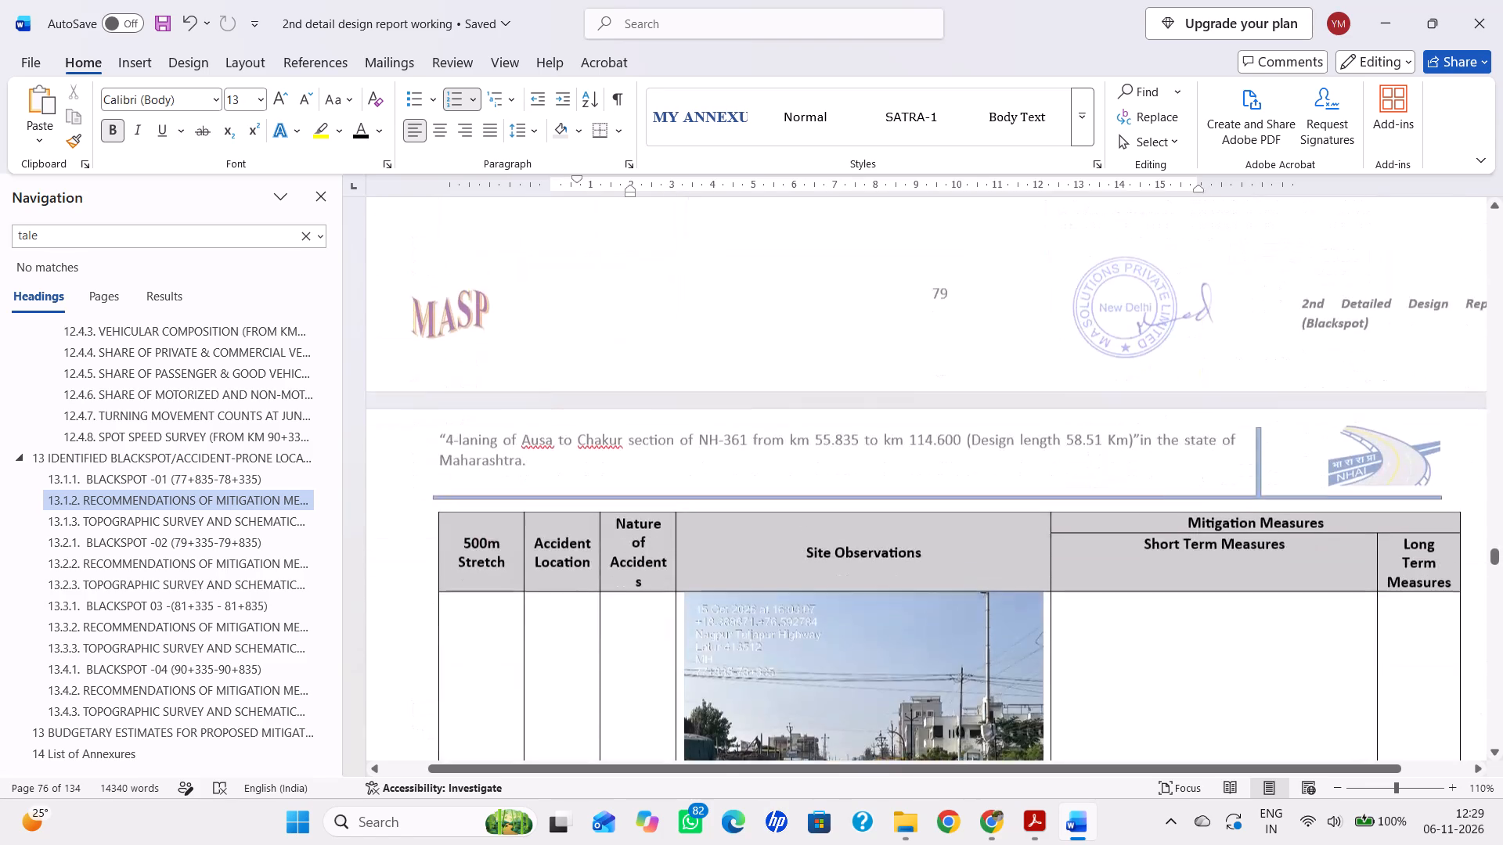
scroll(603, 543, "down", 18)
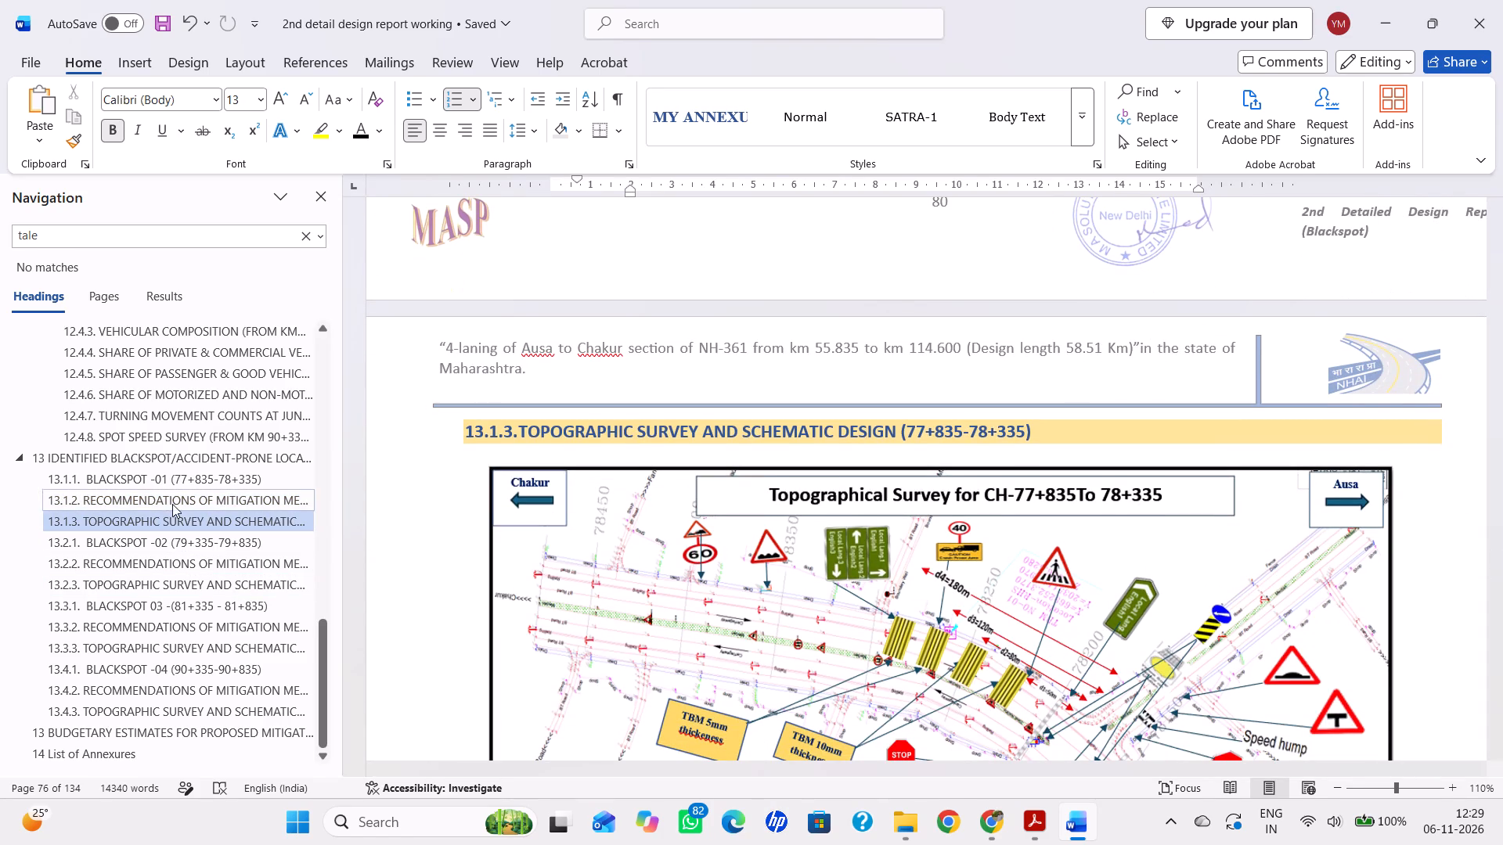
Renumber the BLACKSPOT -01 (77+835-78+335) heading as 13.1.
left_click(188, 473)
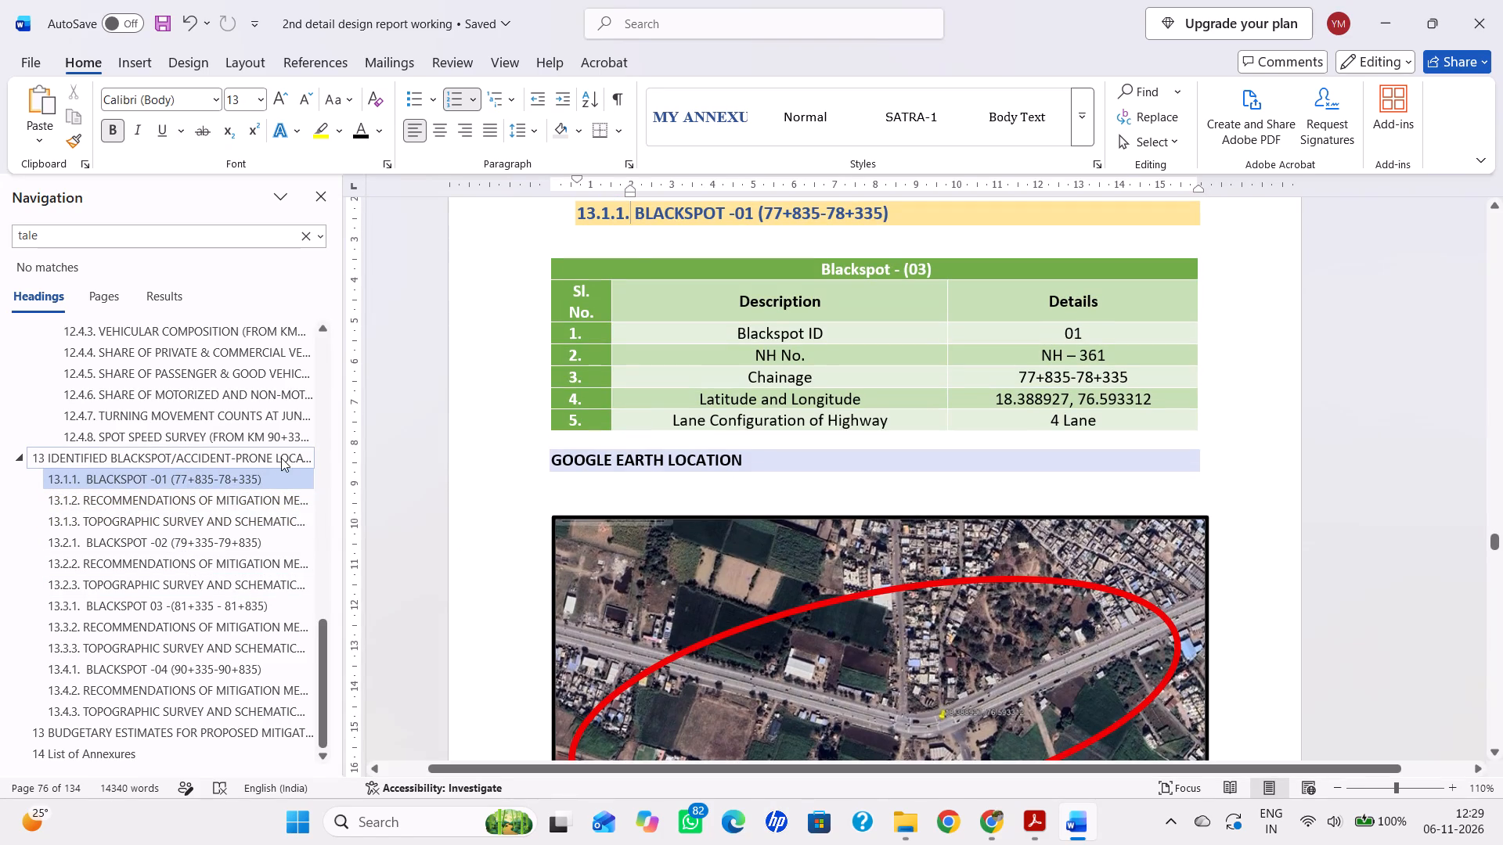
scroll(575, 430, "up", 3)
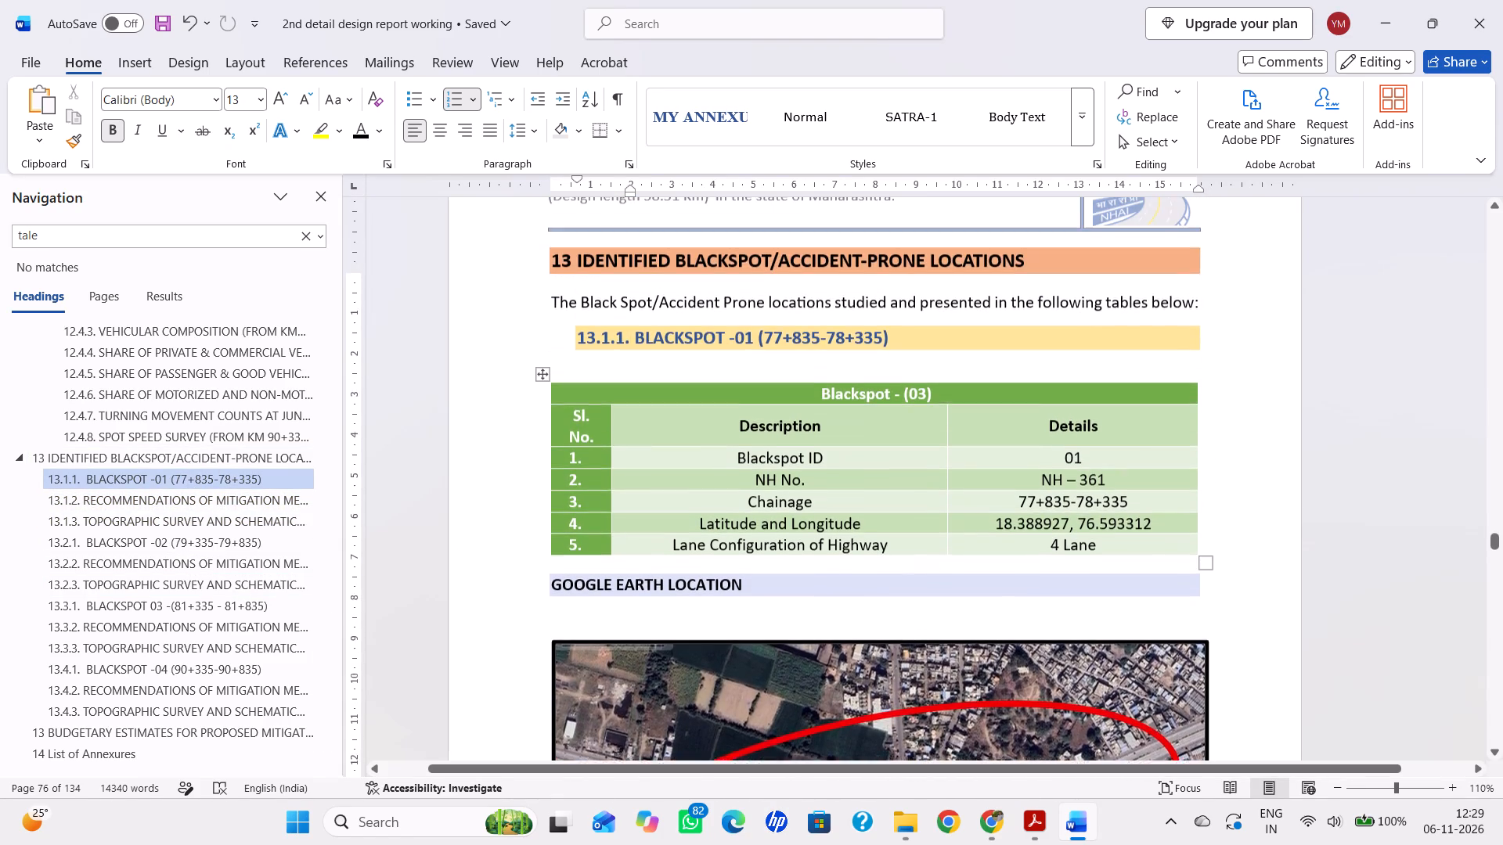
left_click(610, 369)
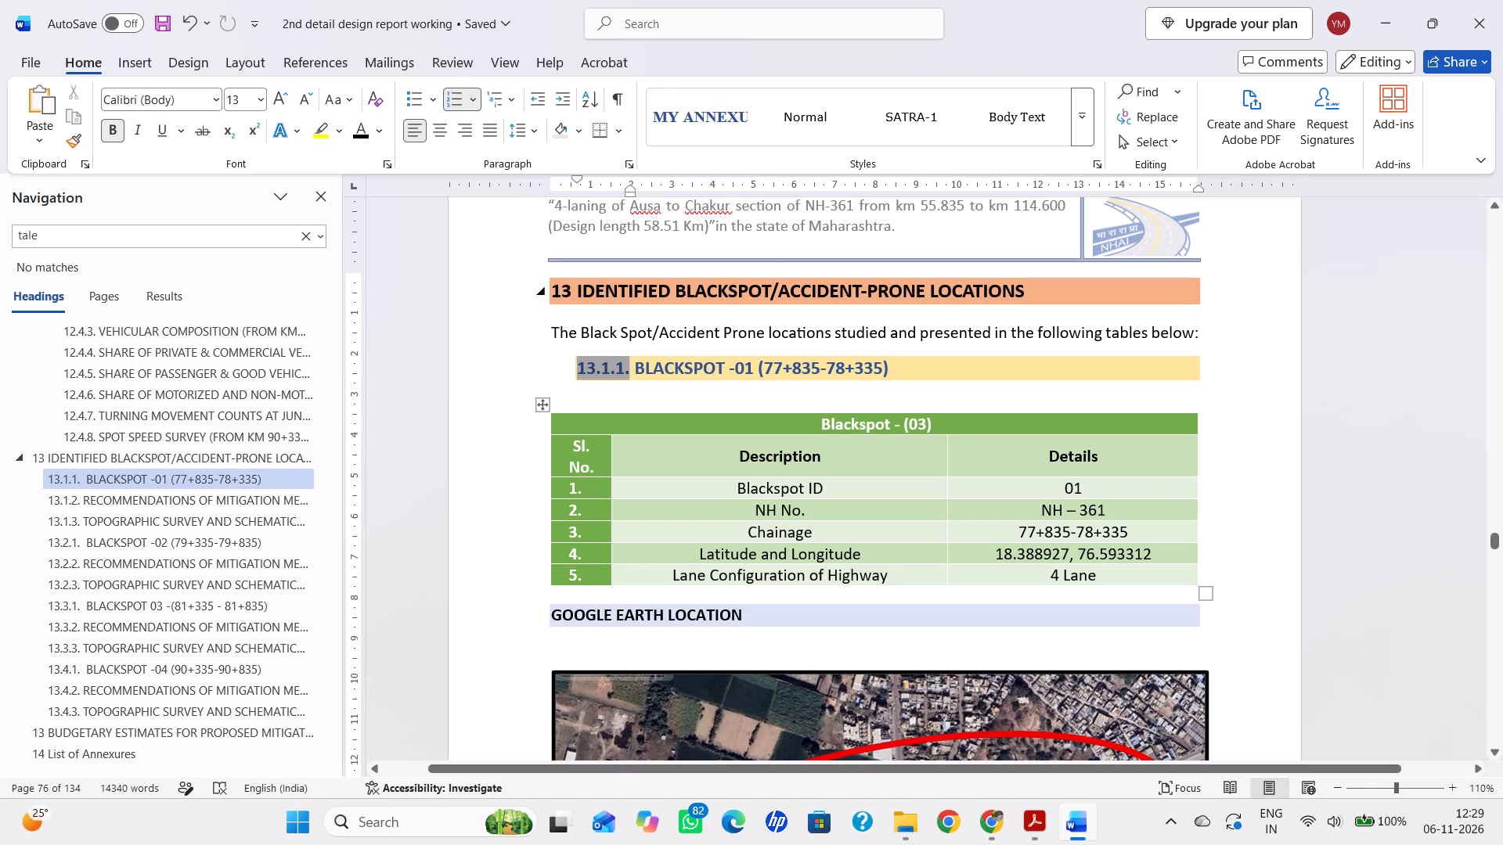
type("13.1.")
key("space")
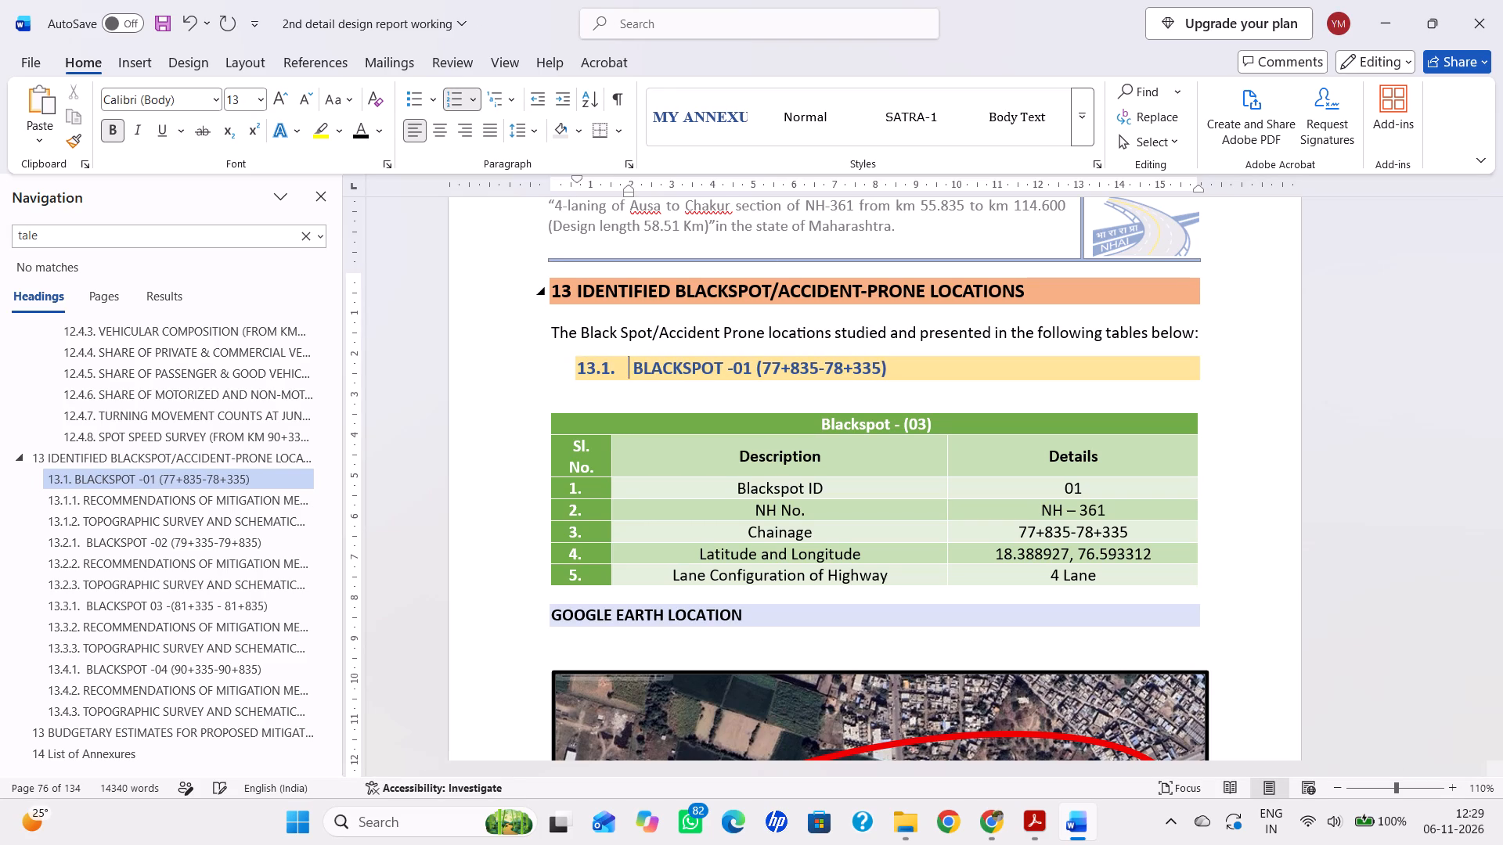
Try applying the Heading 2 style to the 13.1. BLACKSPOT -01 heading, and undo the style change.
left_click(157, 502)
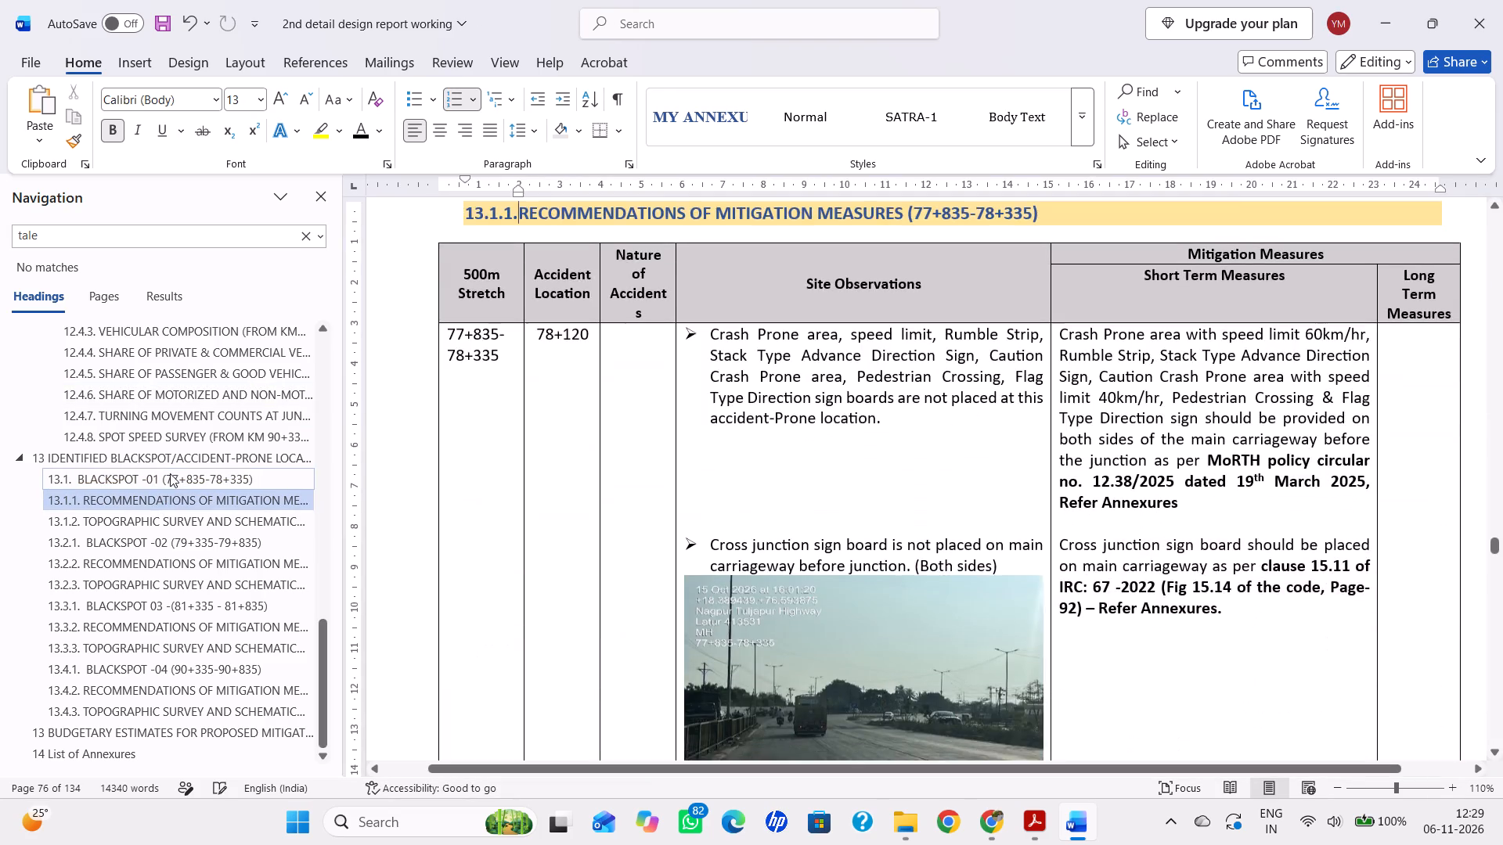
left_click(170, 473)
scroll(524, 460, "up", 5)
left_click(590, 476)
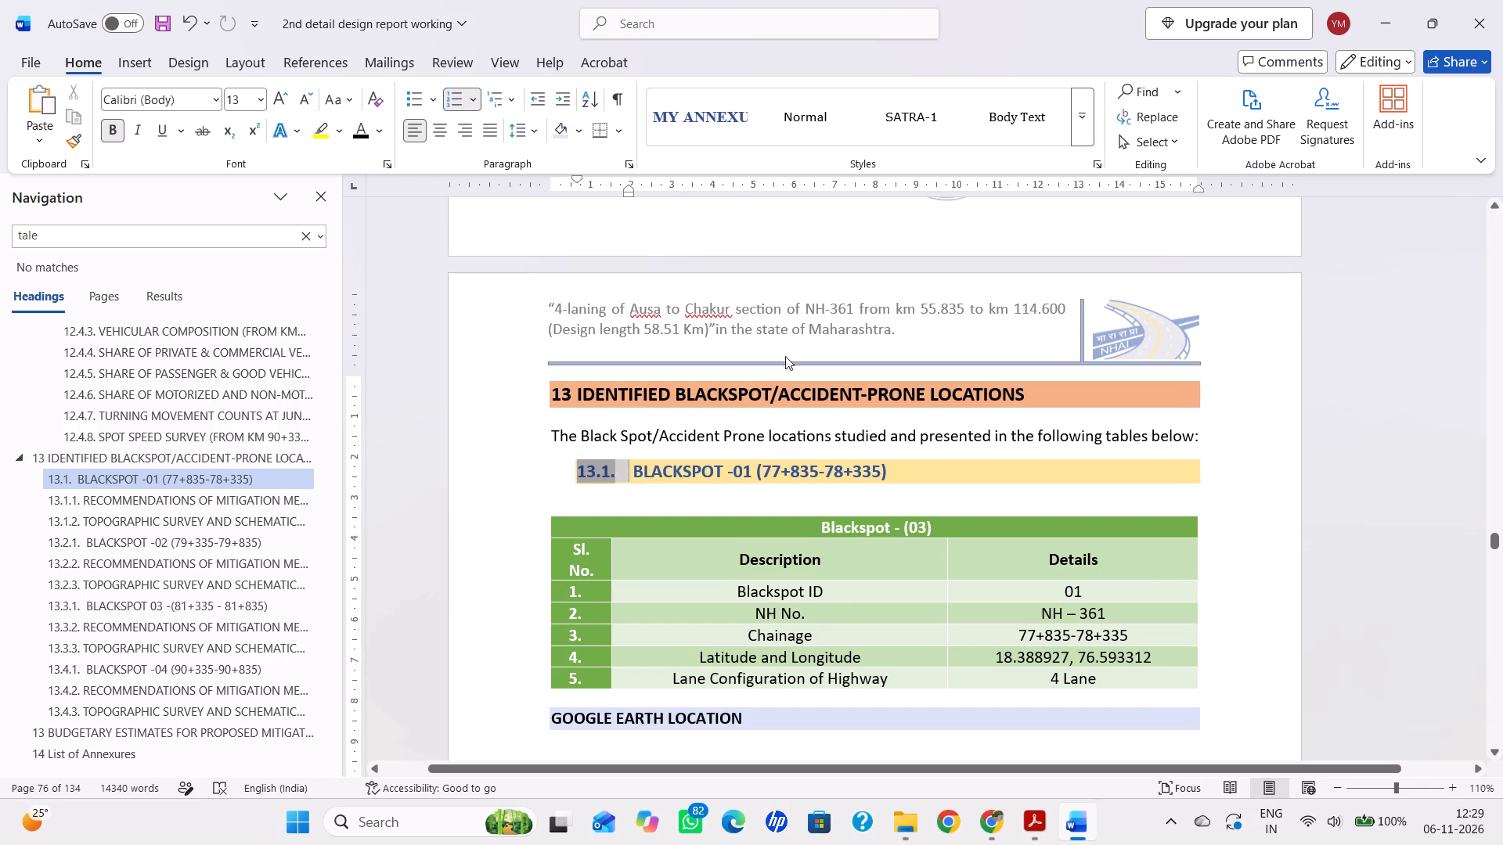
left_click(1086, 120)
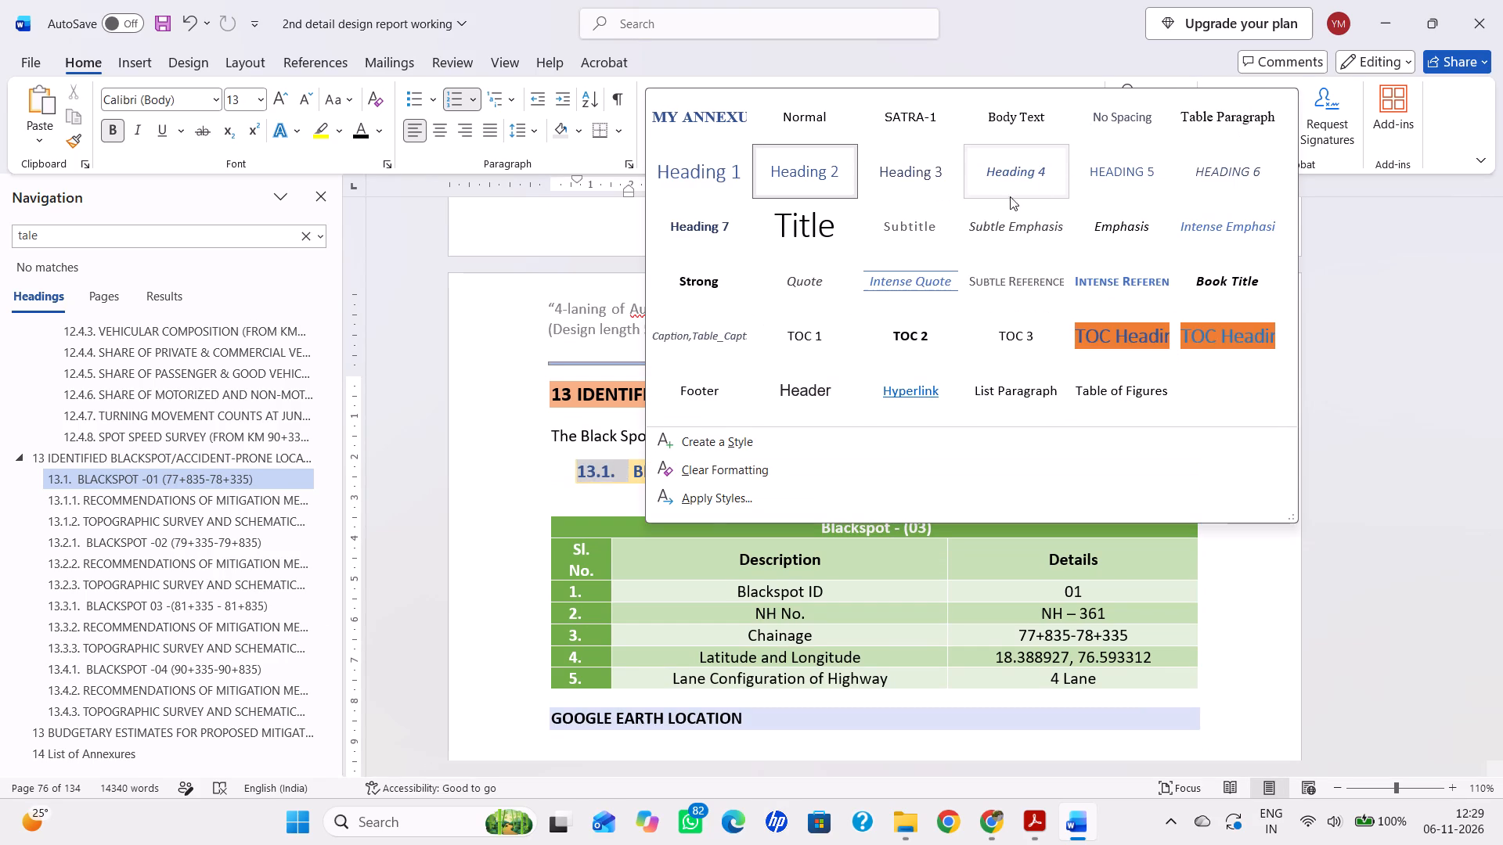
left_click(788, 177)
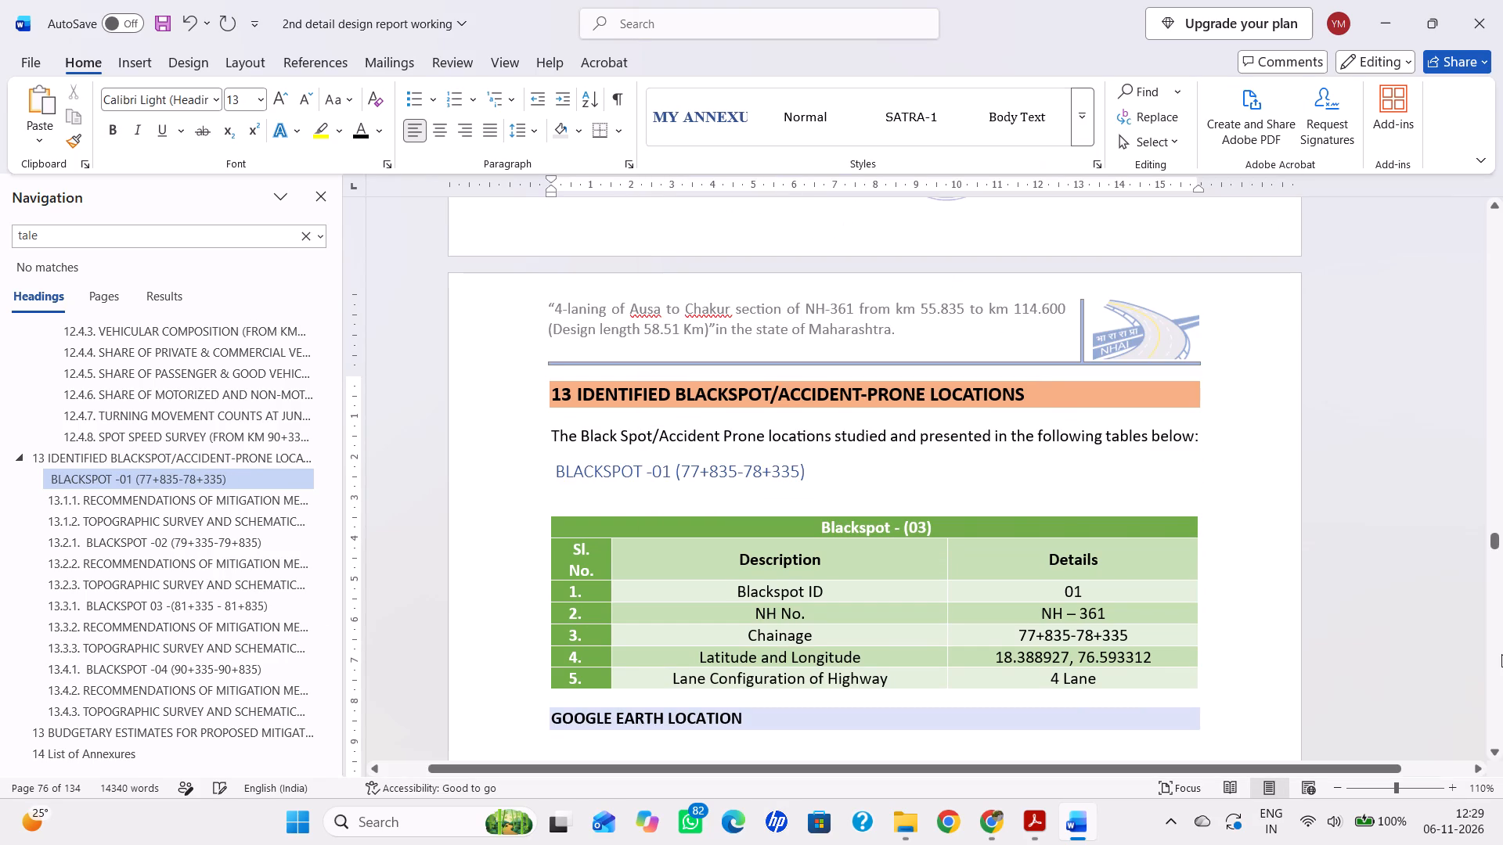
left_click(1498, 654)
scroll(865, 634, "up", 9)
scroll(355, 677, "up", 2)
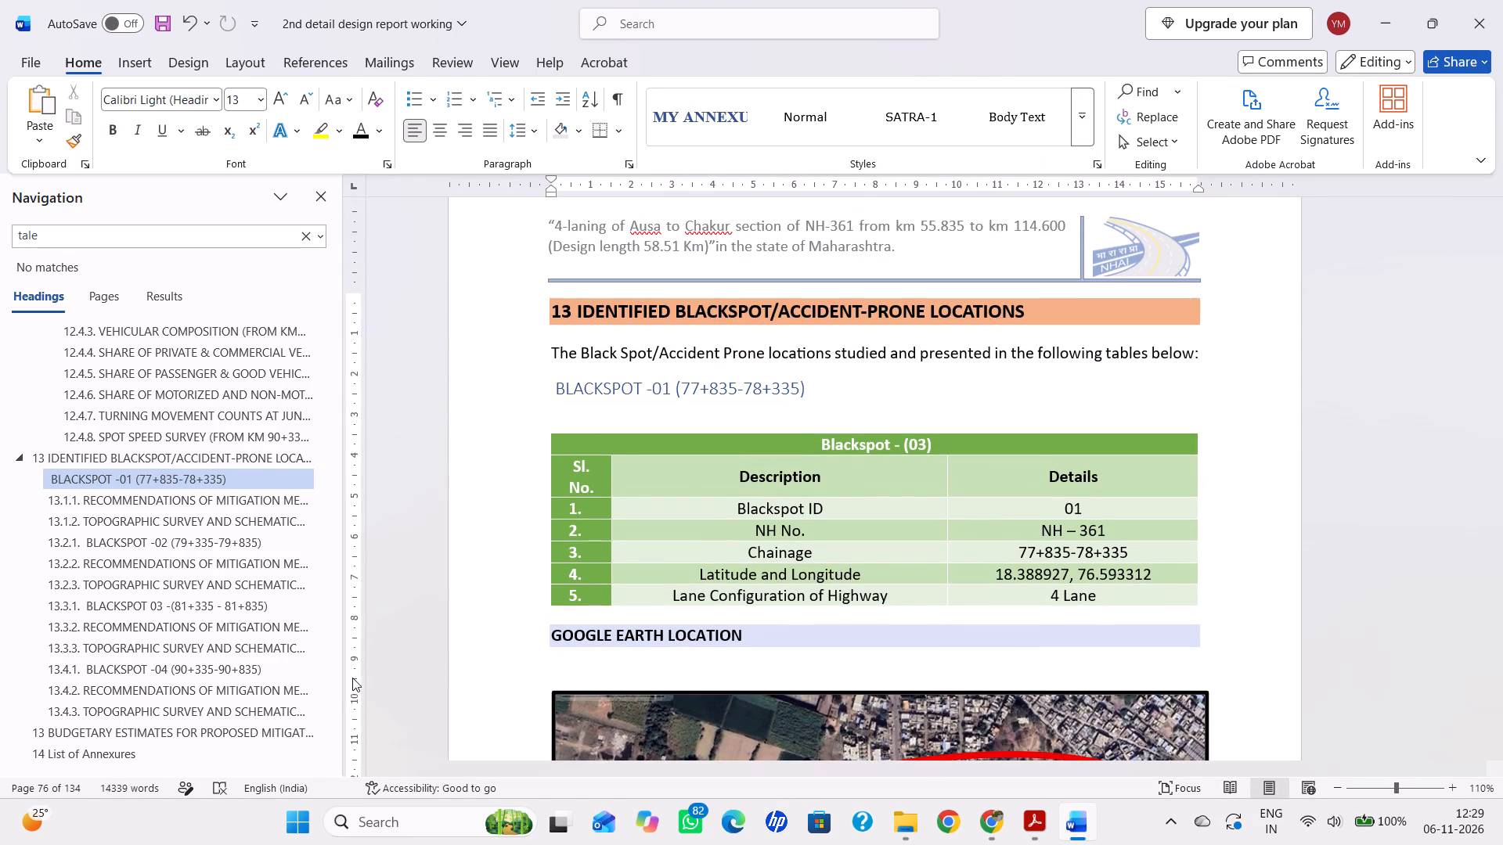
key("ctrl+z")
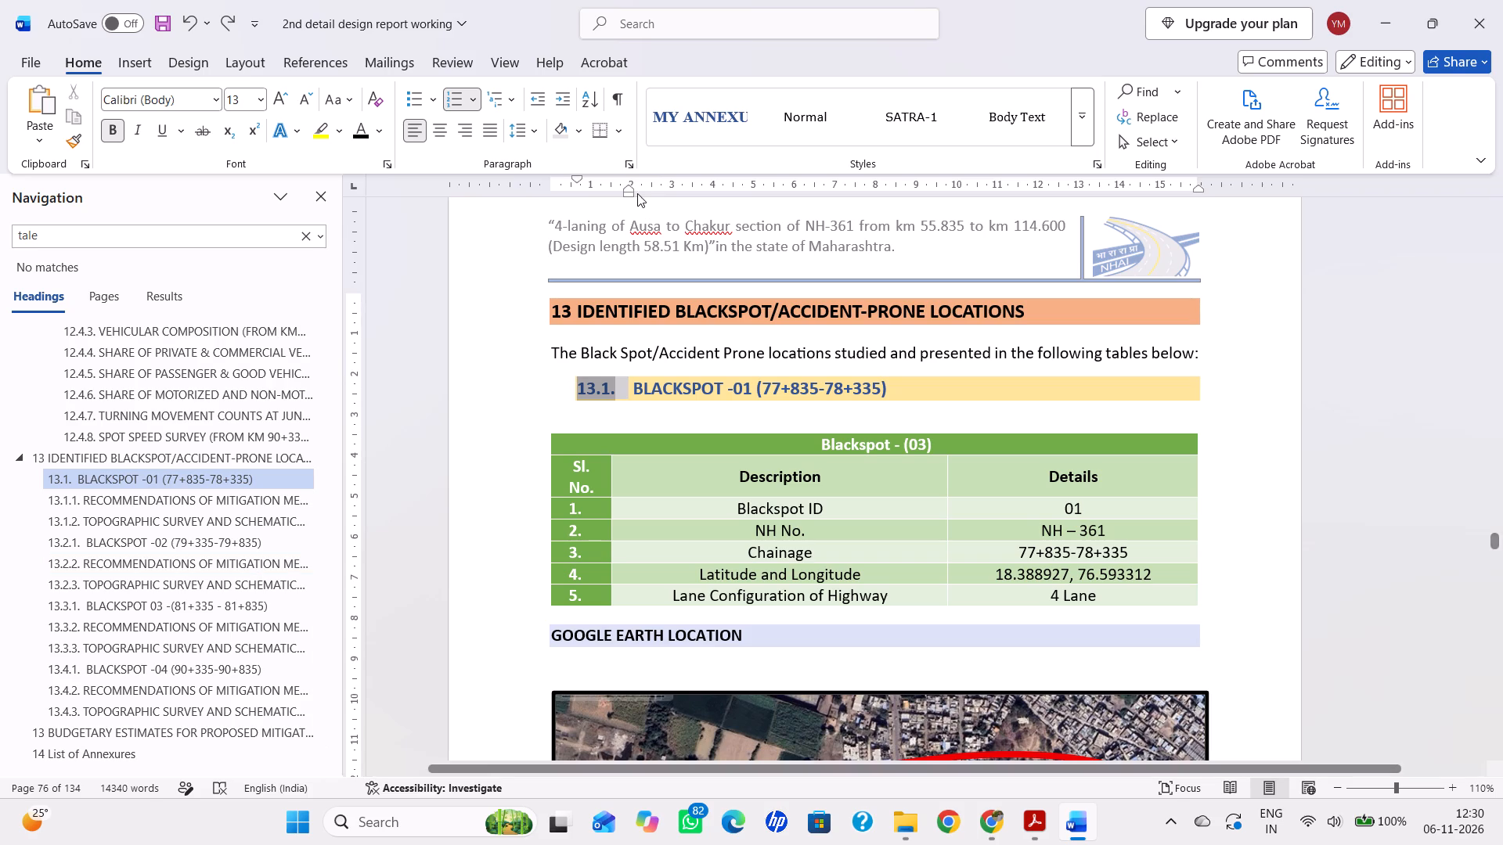
Reduce the left indent of the 13.1. BLACKSPOT -01 heading so its number aligns with the page's text margin, and save the document.
left_click_drag(628, 196, 606, 196)
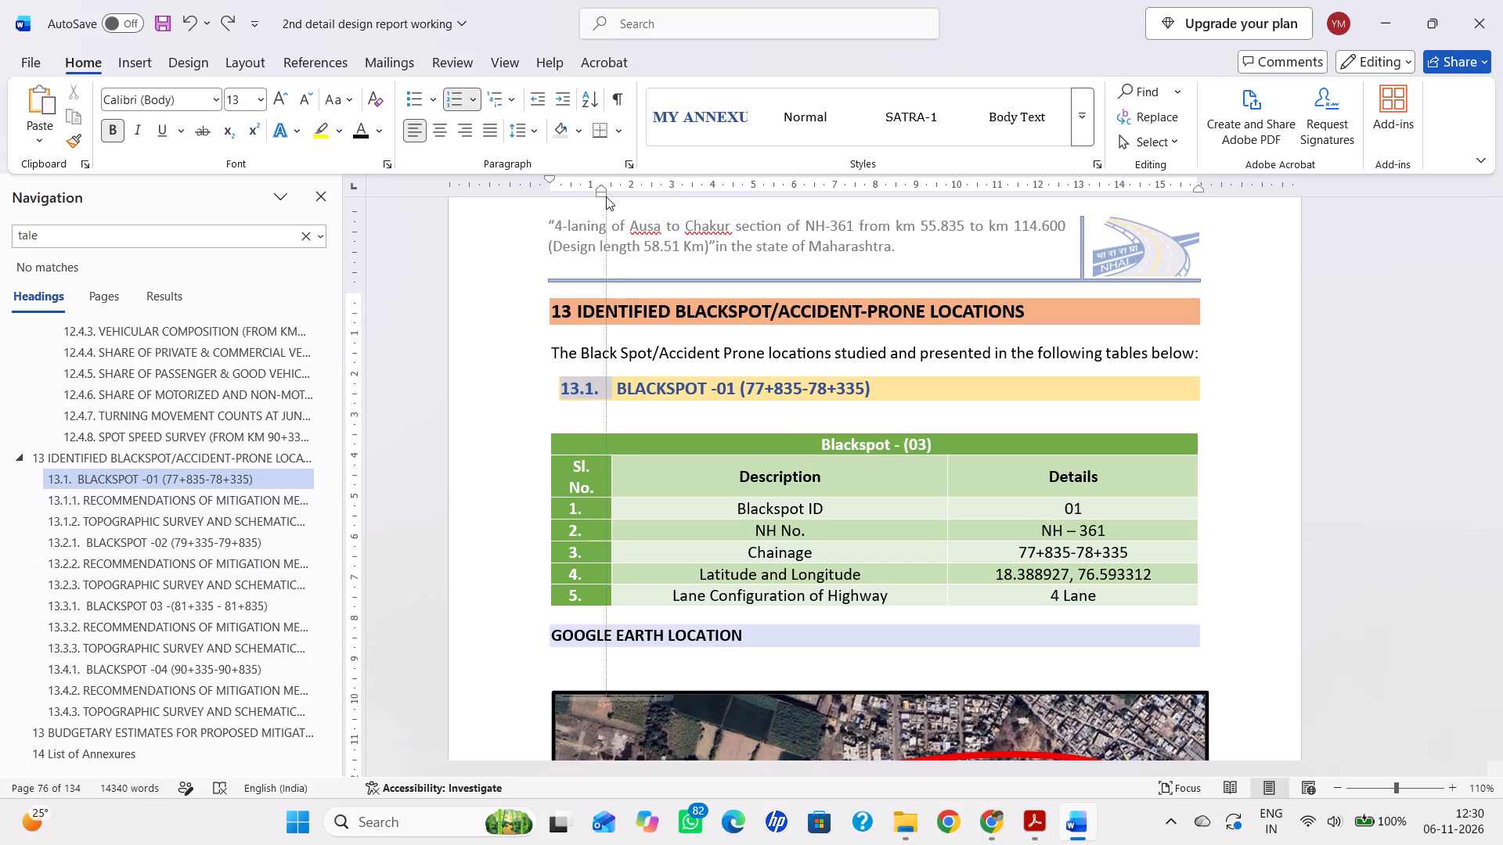
left_click_drag(606, 196, 604, 197)
key("ctrl+s")
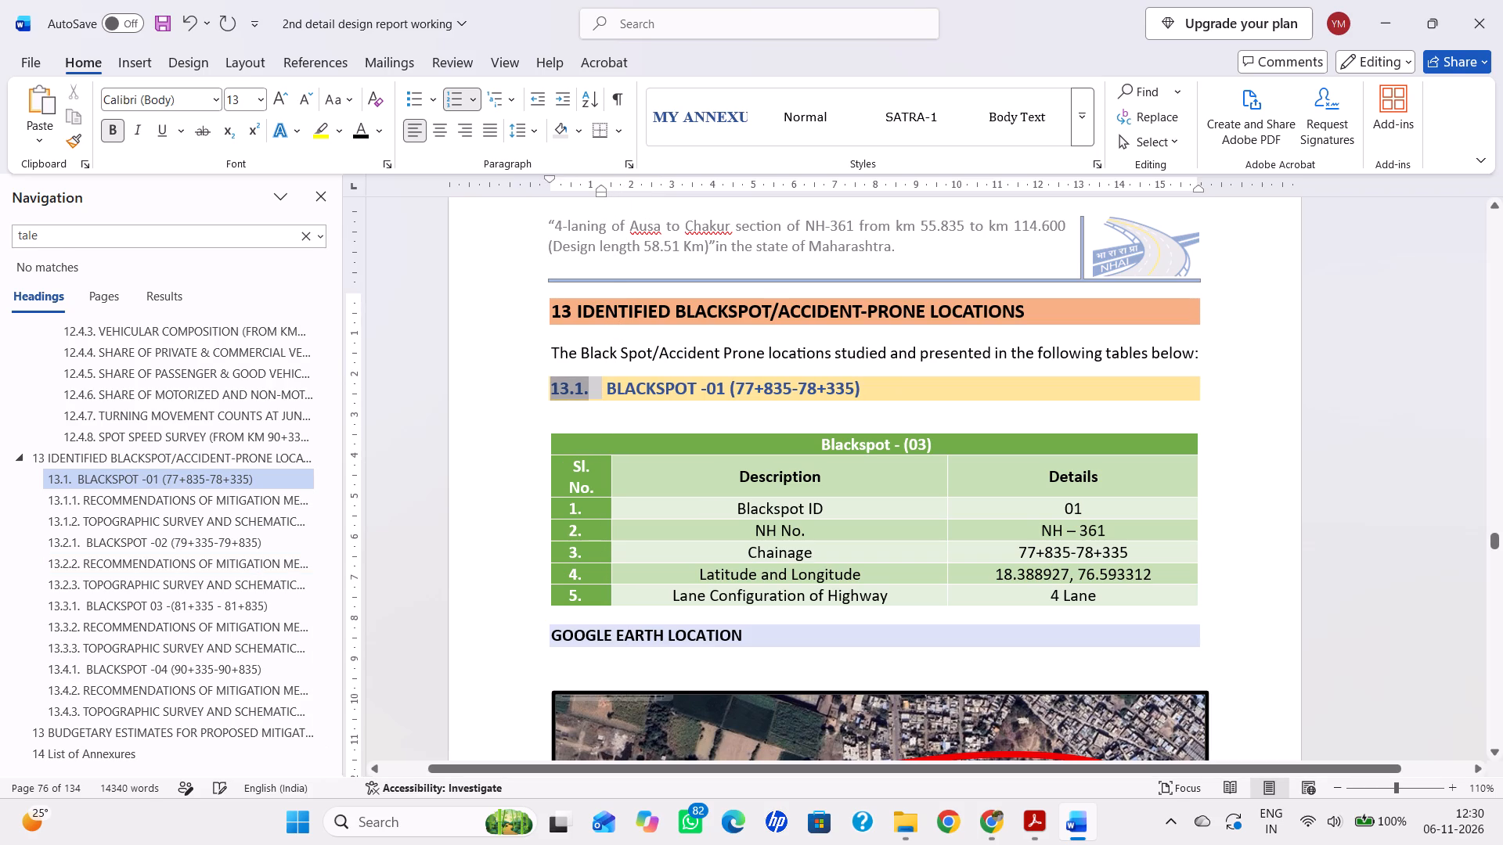
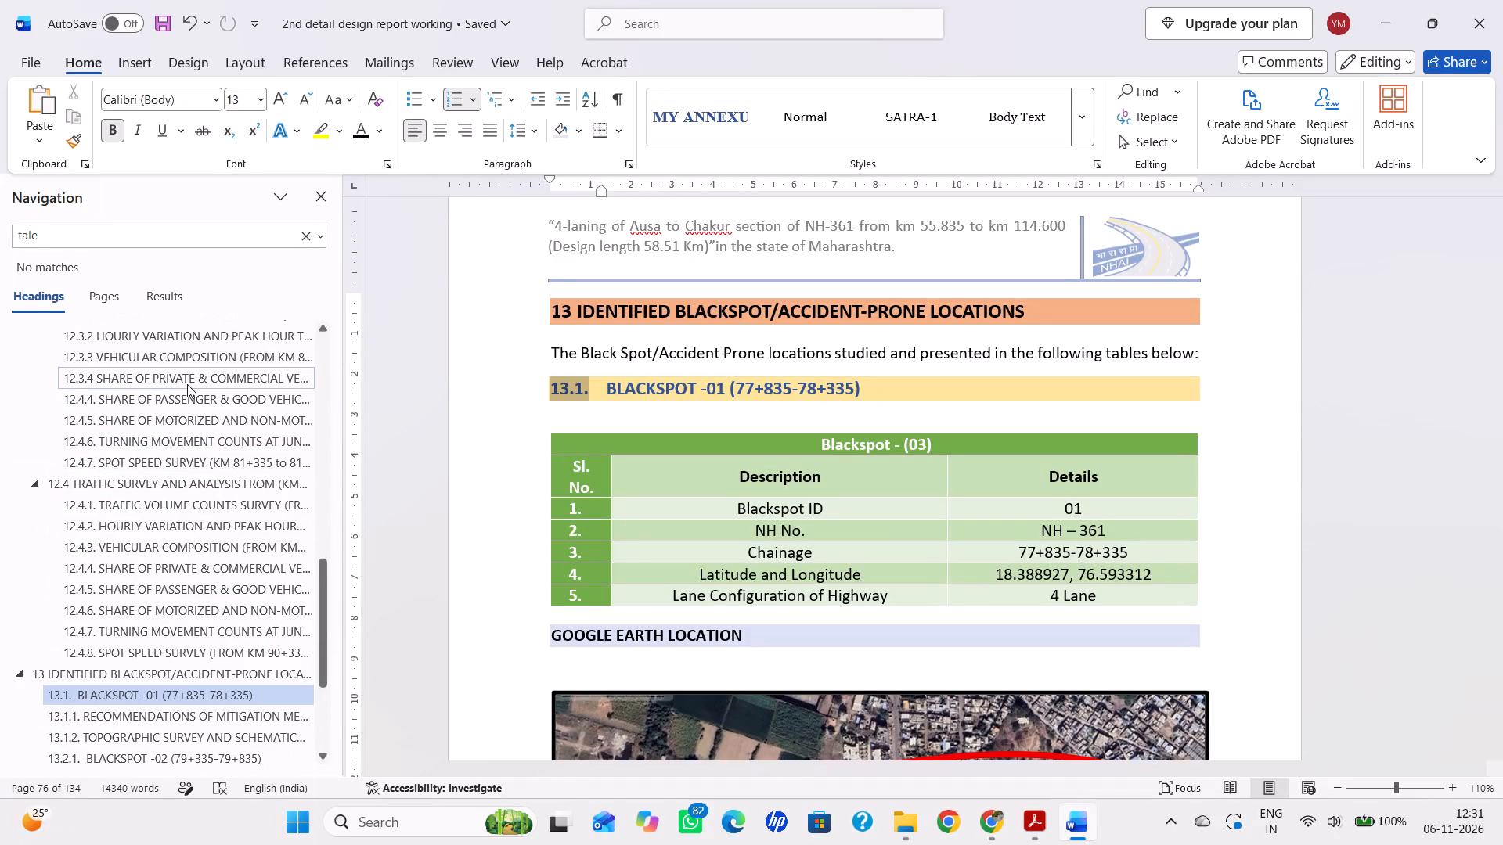
Apply the Heading 3 style to the RECOMMENDATIONS OF MITIGATION MEASURES (77+835-78+335) heading under Blackspot-01.
left_click(137, 482)
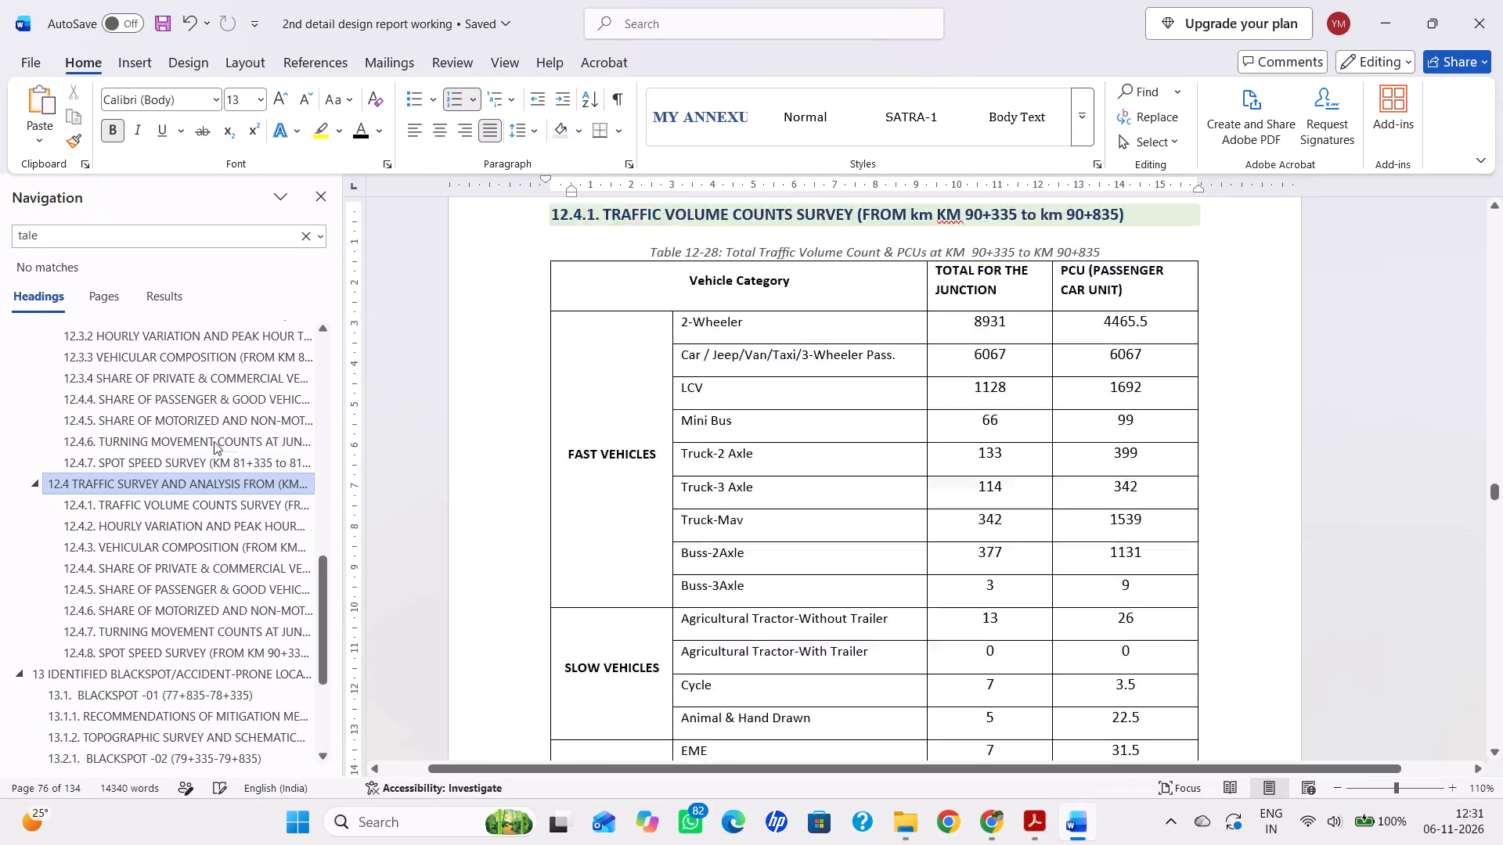
left_click(643, 225)
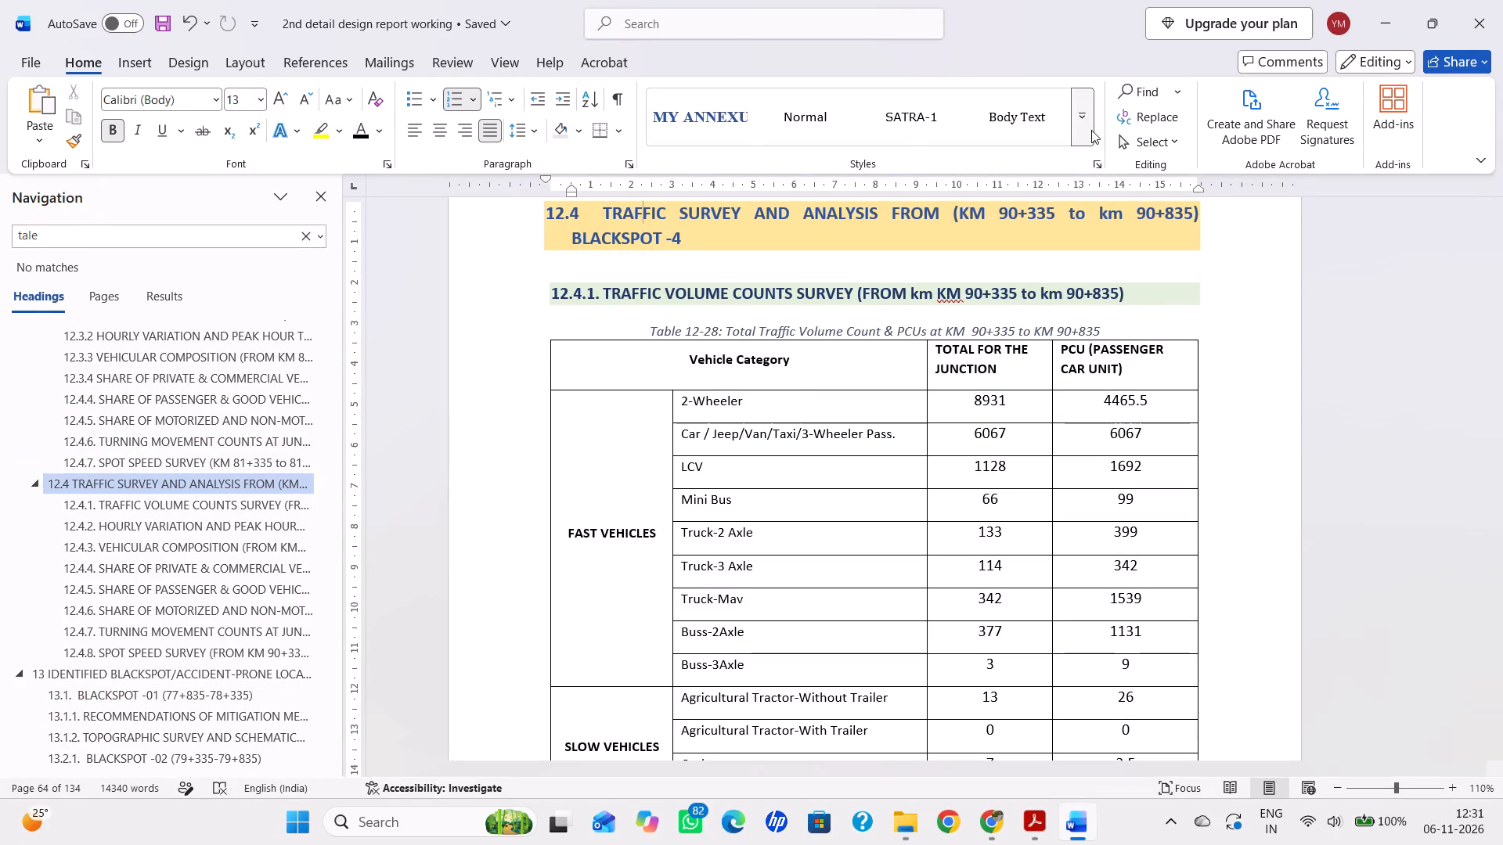
left_click(1089, 125)
left_click(1350, 389)
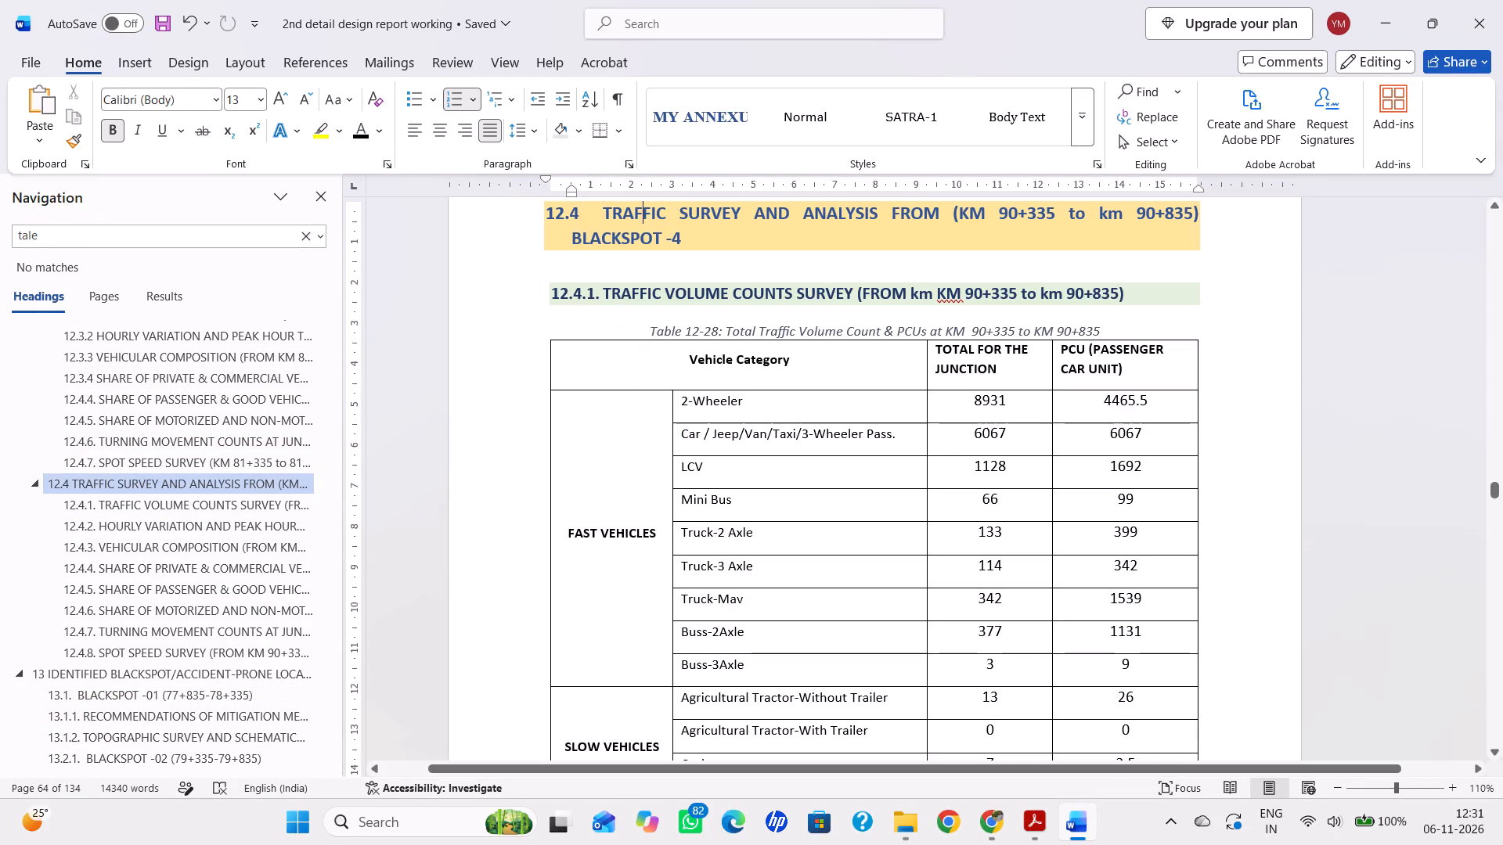
left_click(609, 214)
scroll(143, 514, "down", 1)
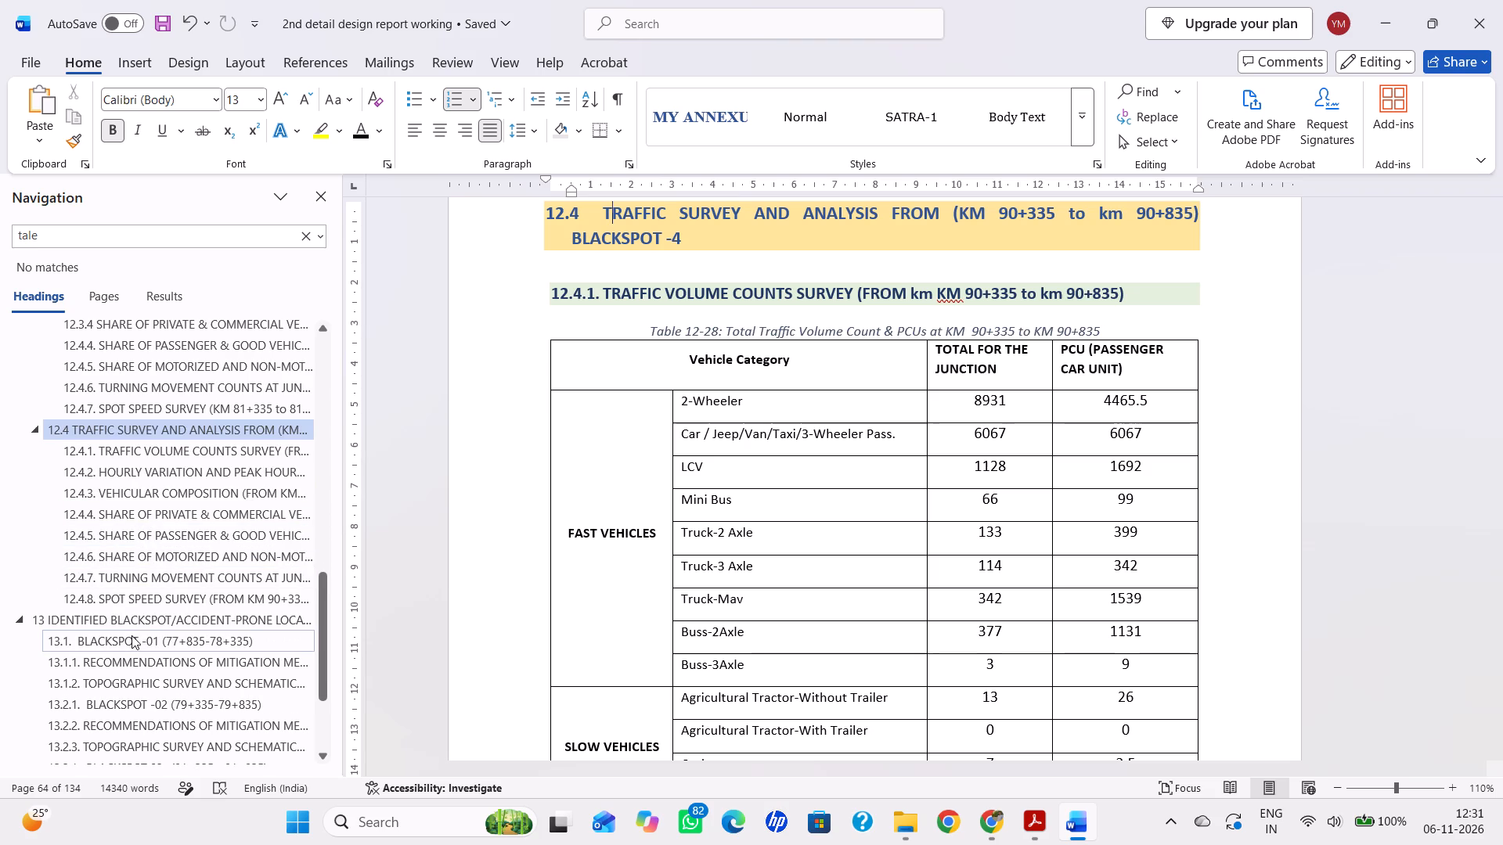
left_click(142, 635)
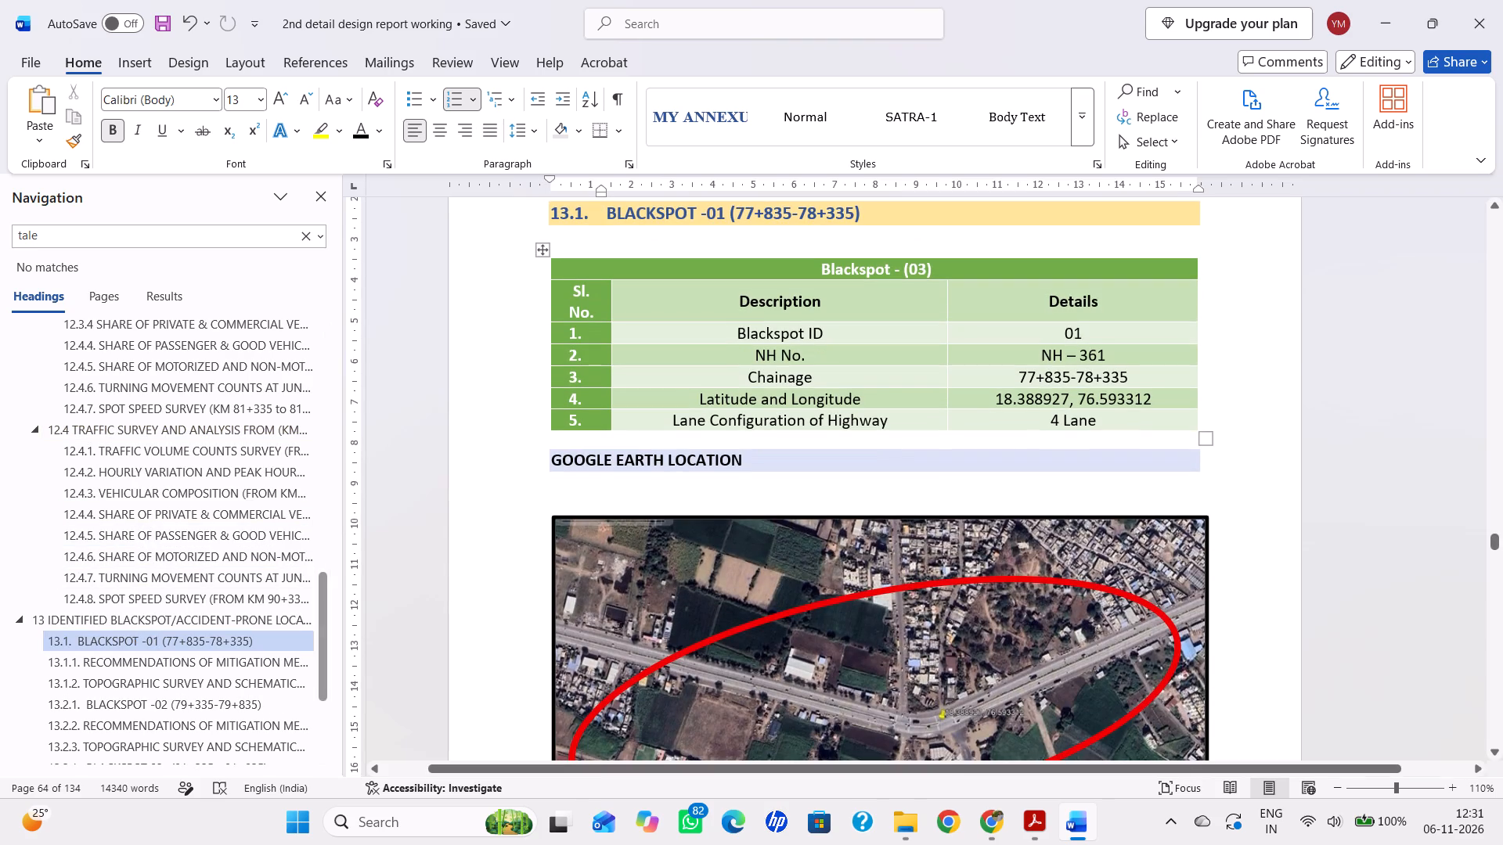
scroll(858, 498, "down", 2)
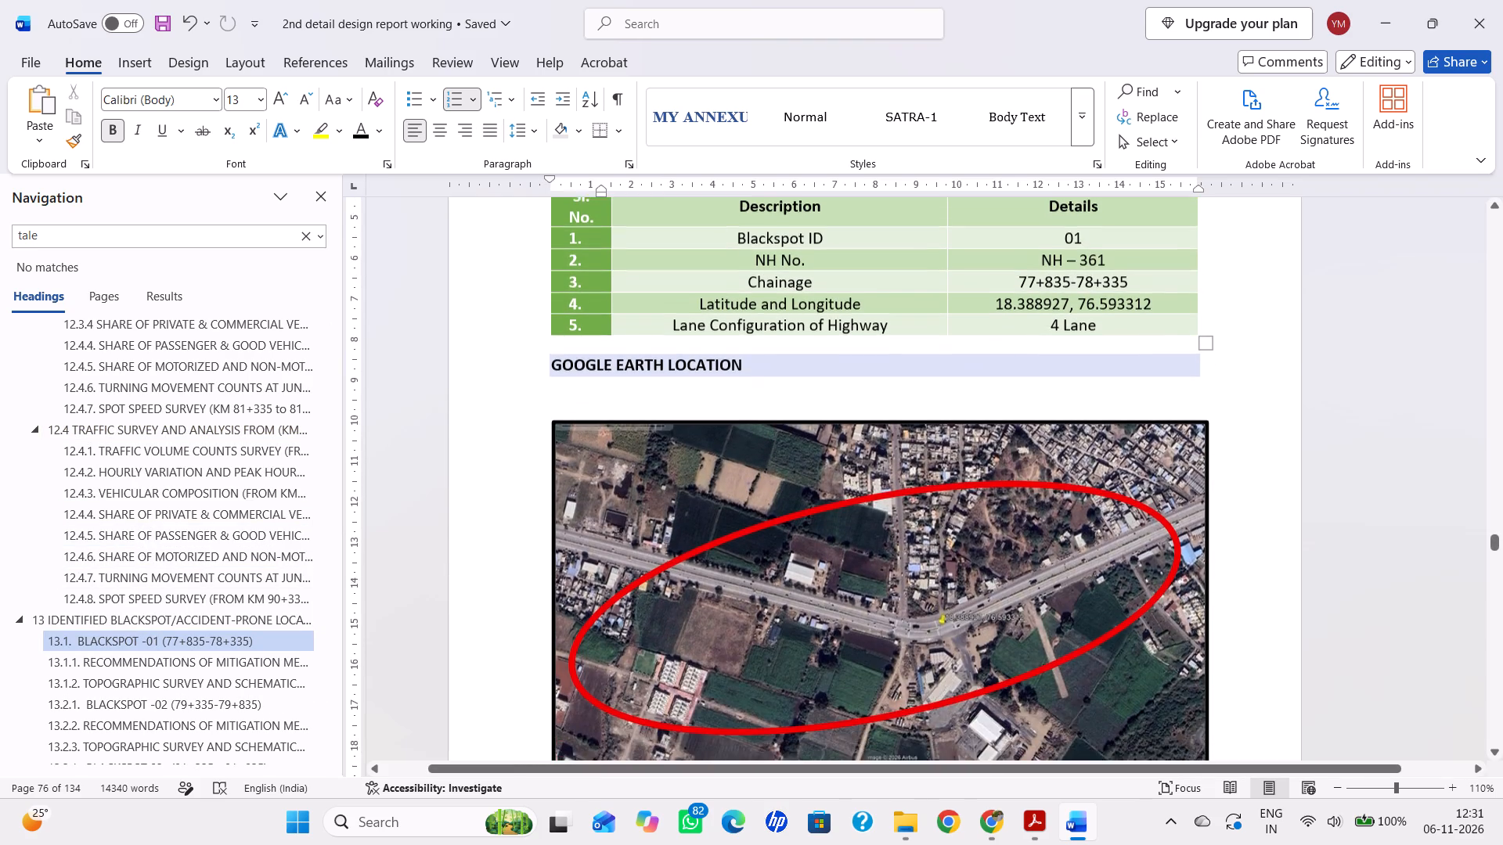
scroll(858, 492, "down", 10)
scroll(760, 533, "down", 5)
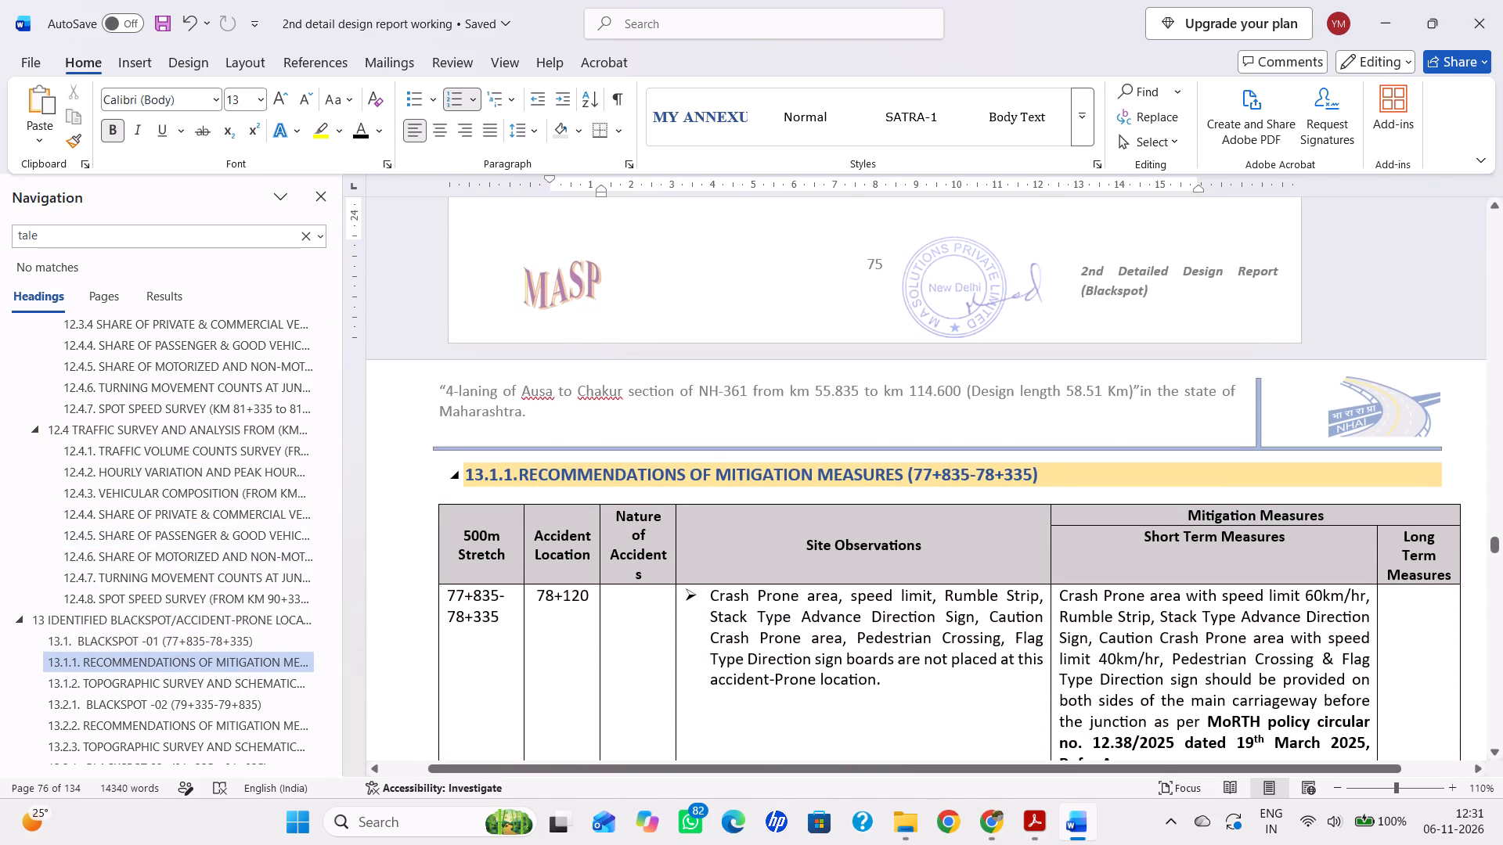
left_click(556, 479)
left_click(1075, 120)
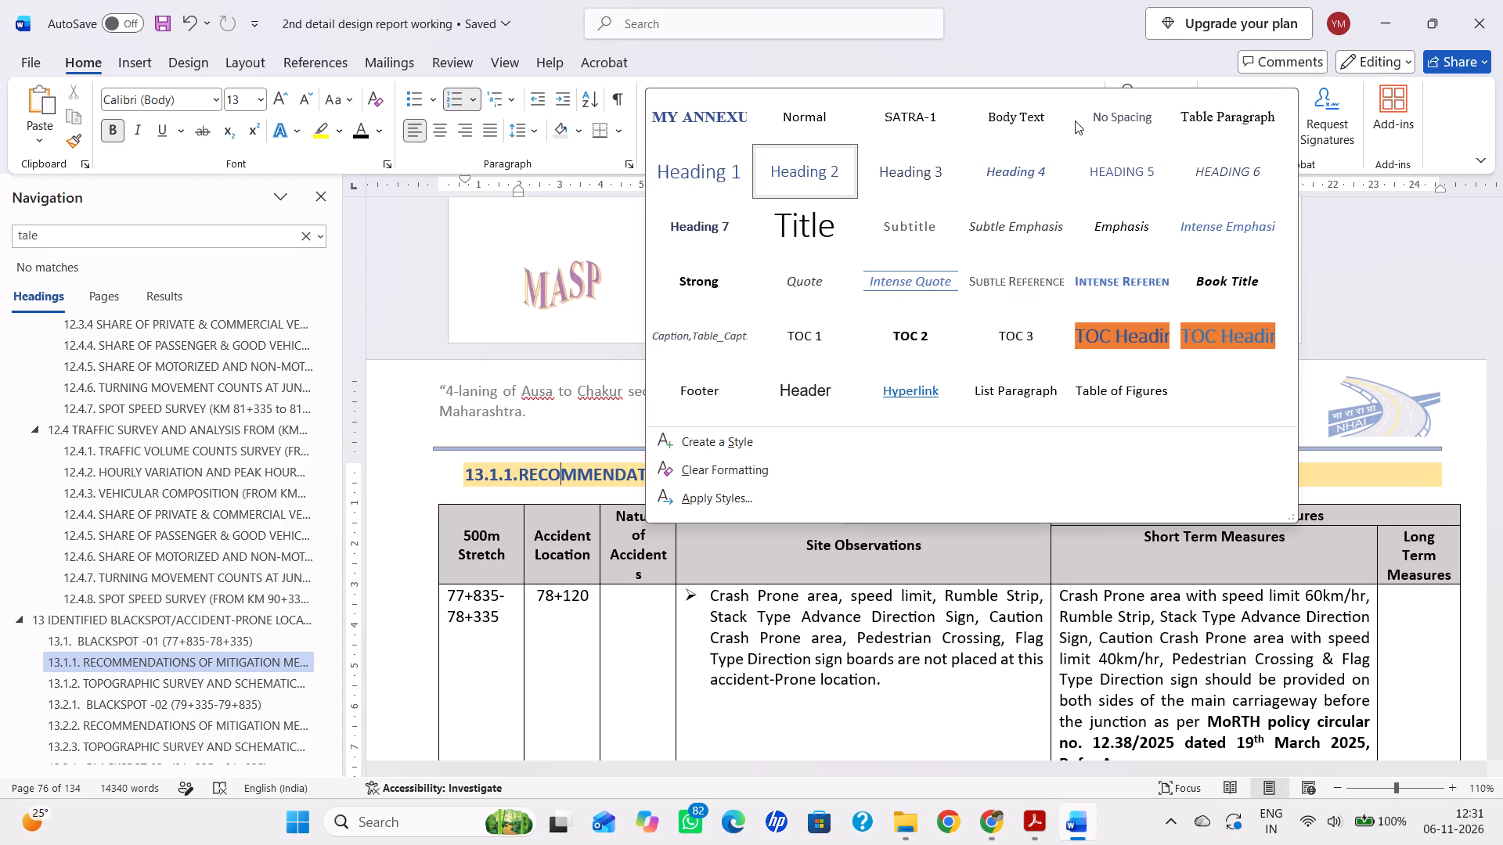
left_click(880, 181)
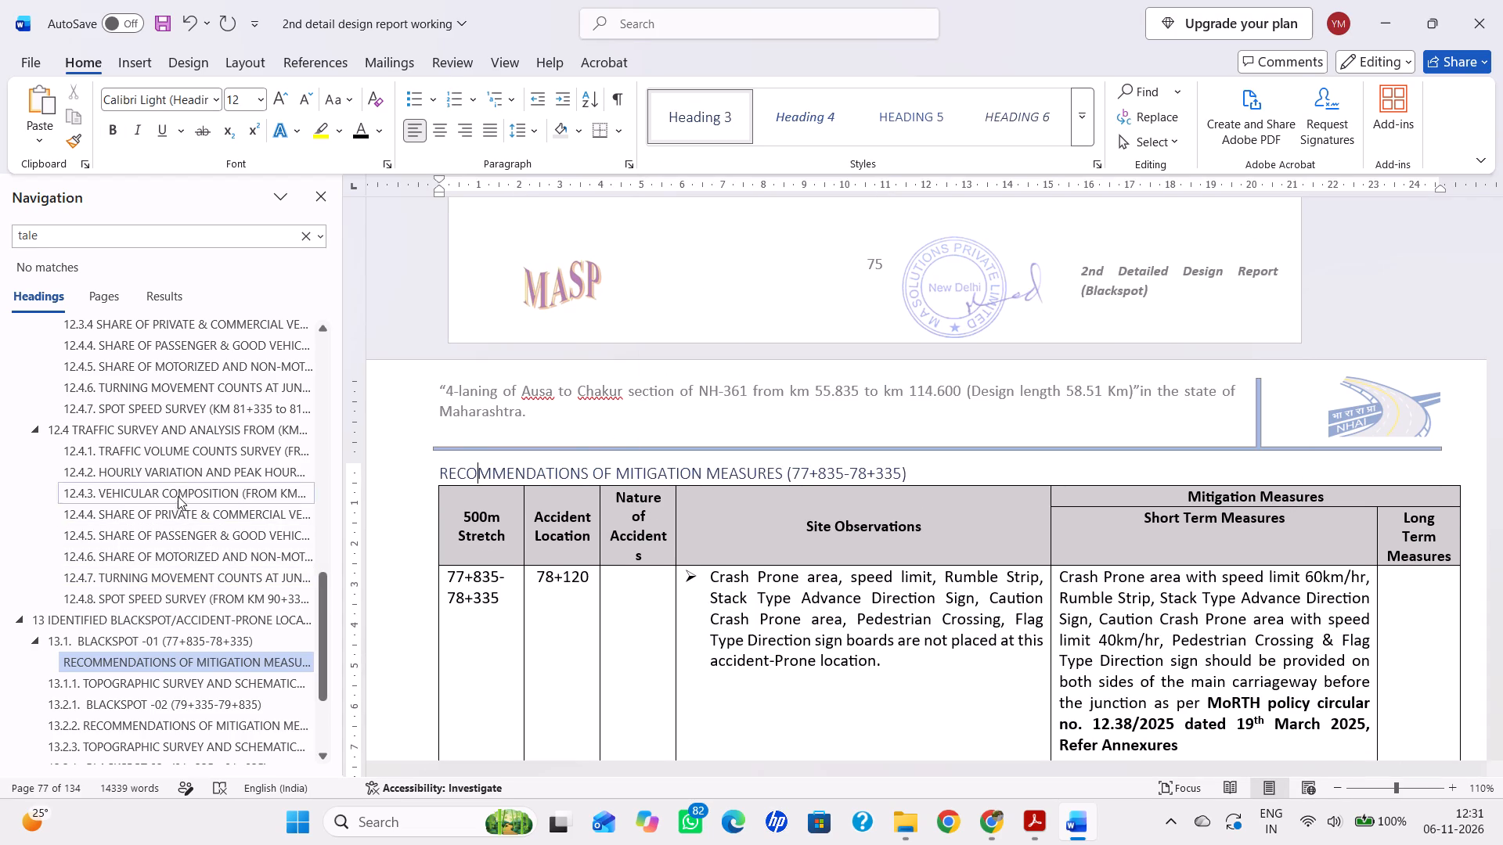
Copy the 12.4.1. heading's text formatting onto the RECOMMENDATIONS OF MITIGATION MEASURES (77+835-78+335) heading, and save the document.
left_click(175, 450)
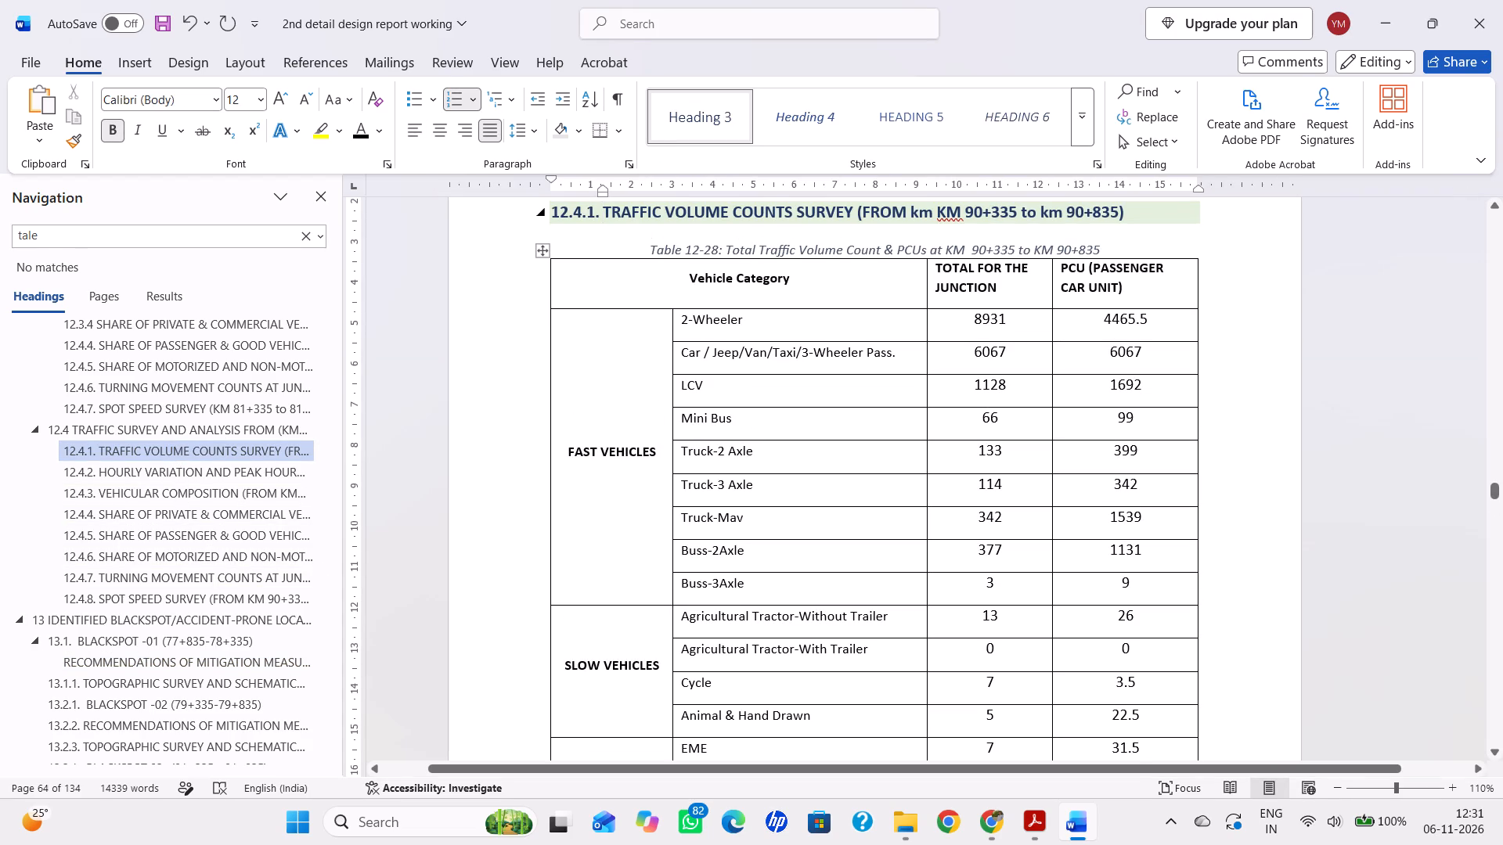
left_click_drag(643, 212, 701, 212)
double_click(78, 138)
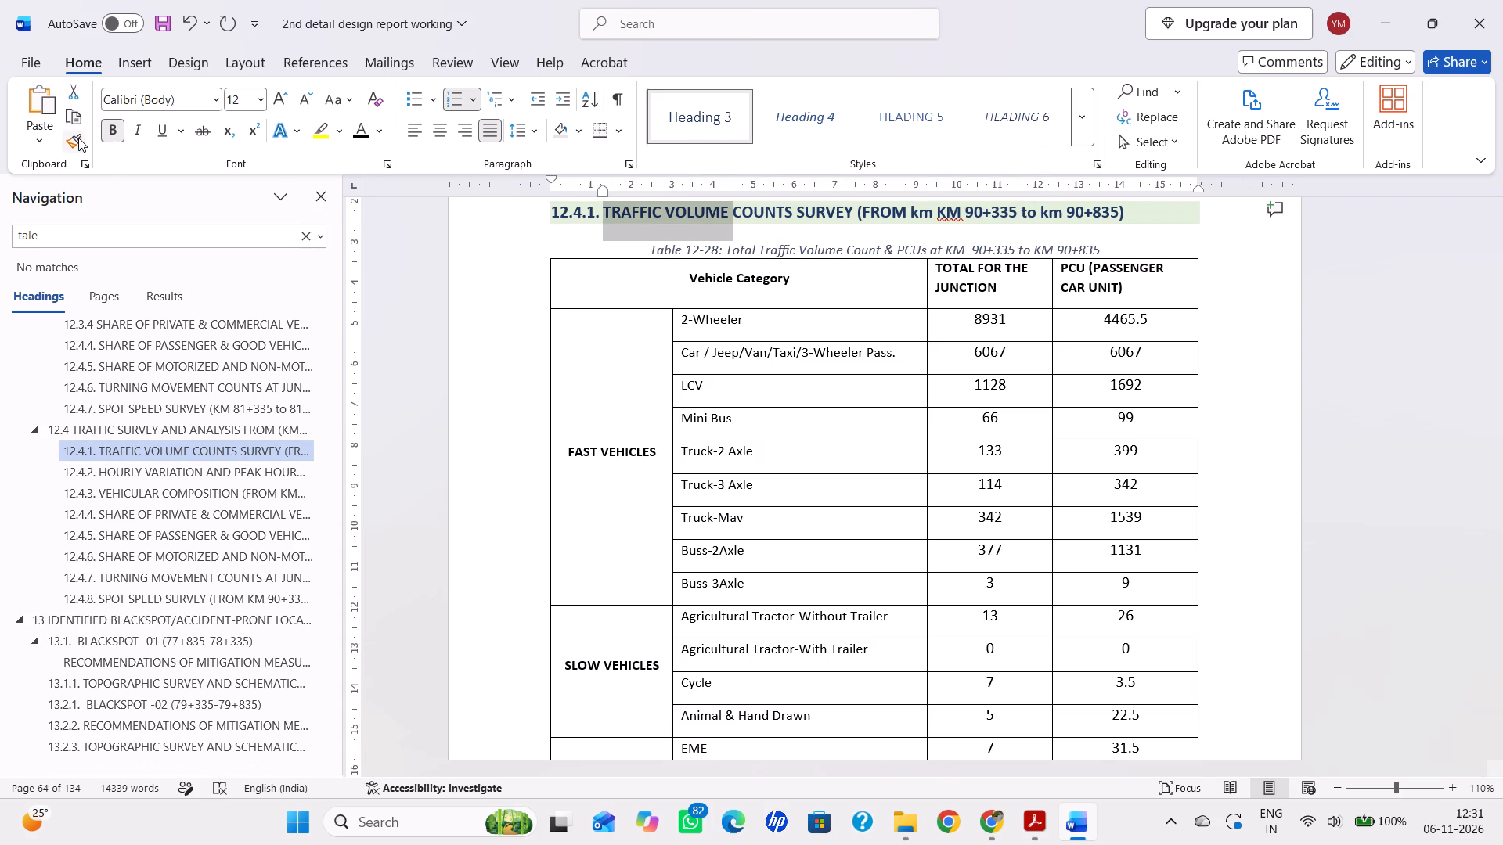
left_click(142, 662)
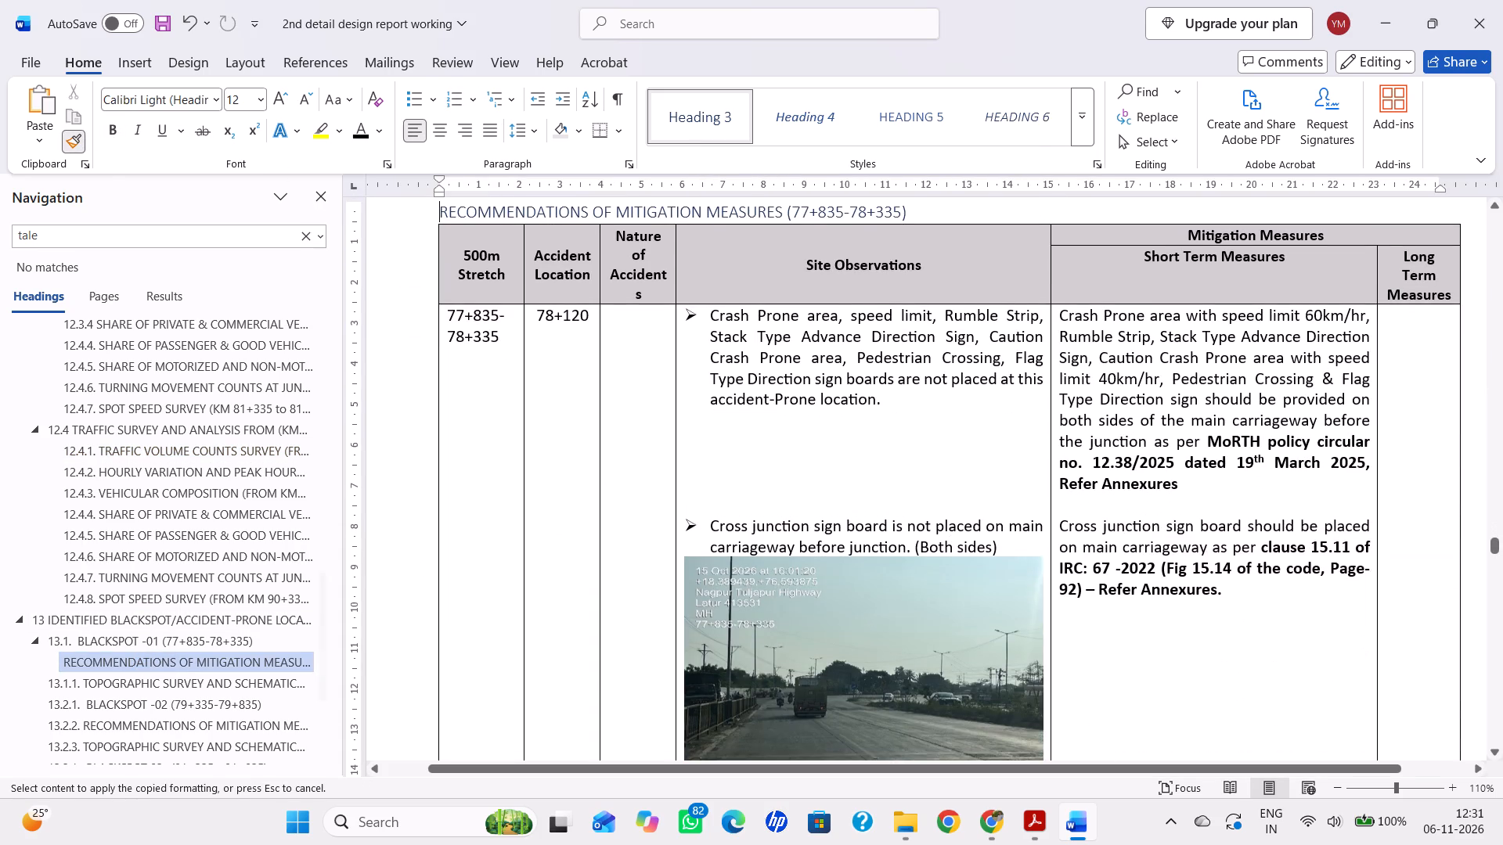
scroll(678, 372, "up", 5)
left_click_drag(924, 468, 779, 456)
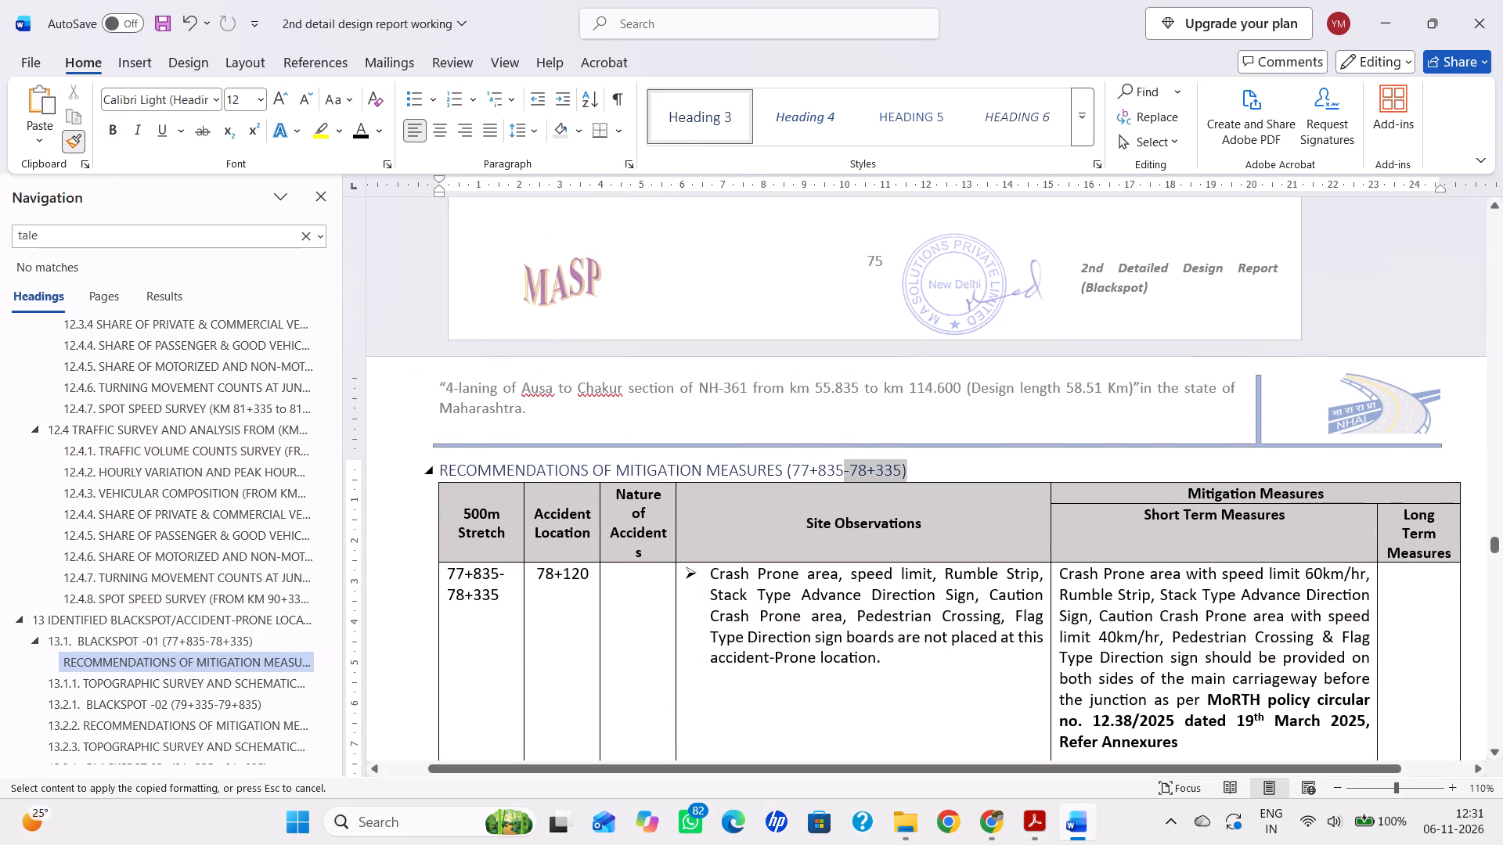
left_click_drag(779, 456, 524, 451)
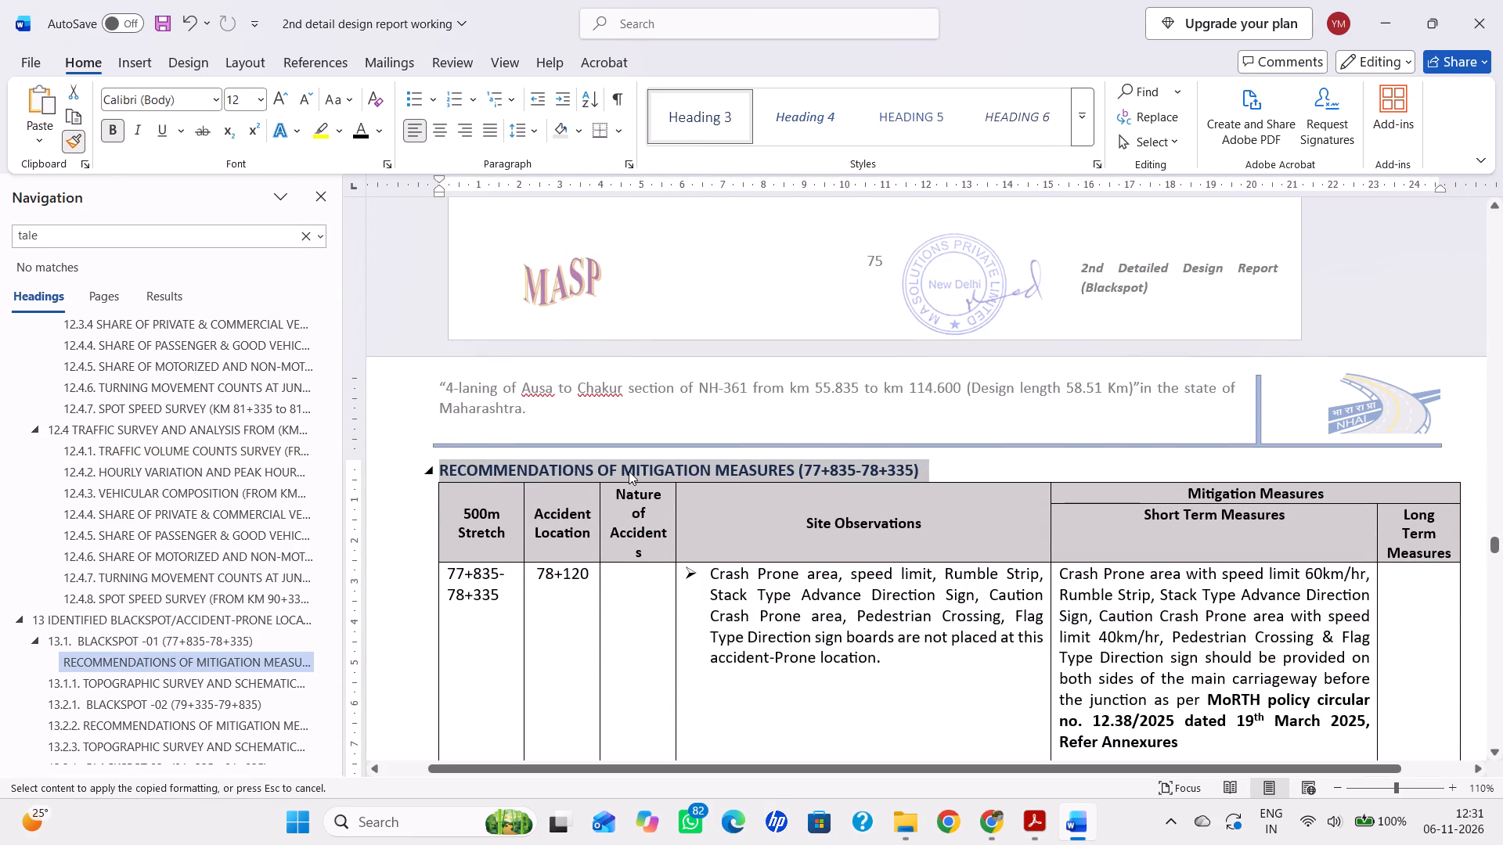
left_click(965, 461)
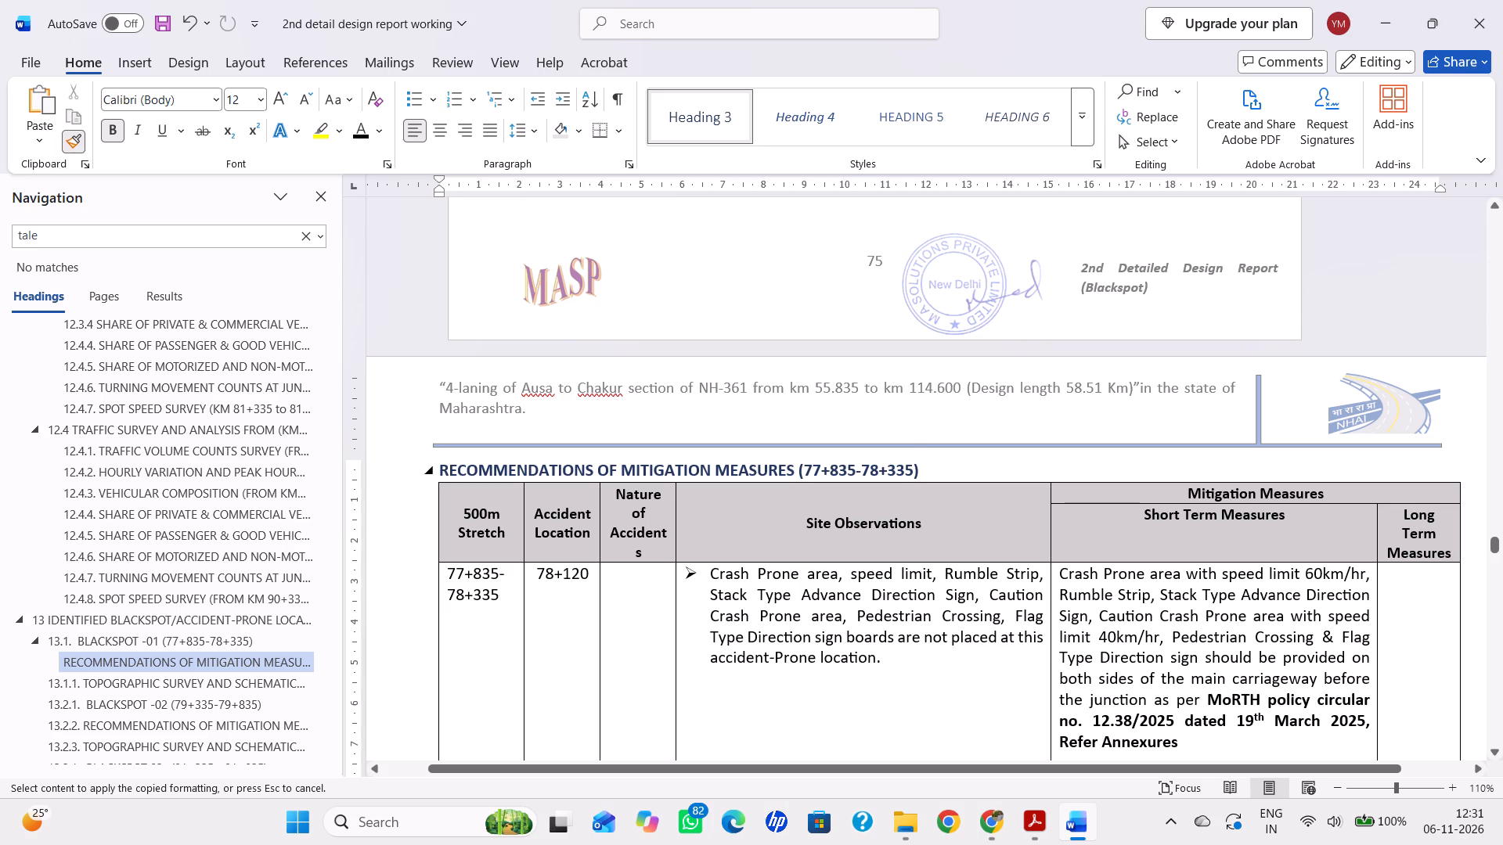
left_click(899, 469)
key("ctrl+s")
Shade the RECOMMENDATIONS OF MITIGATION MEASURES (77+835-78+335) heading with a medium blue-grey theme colour.
scroll(590, 477, "up", 3)
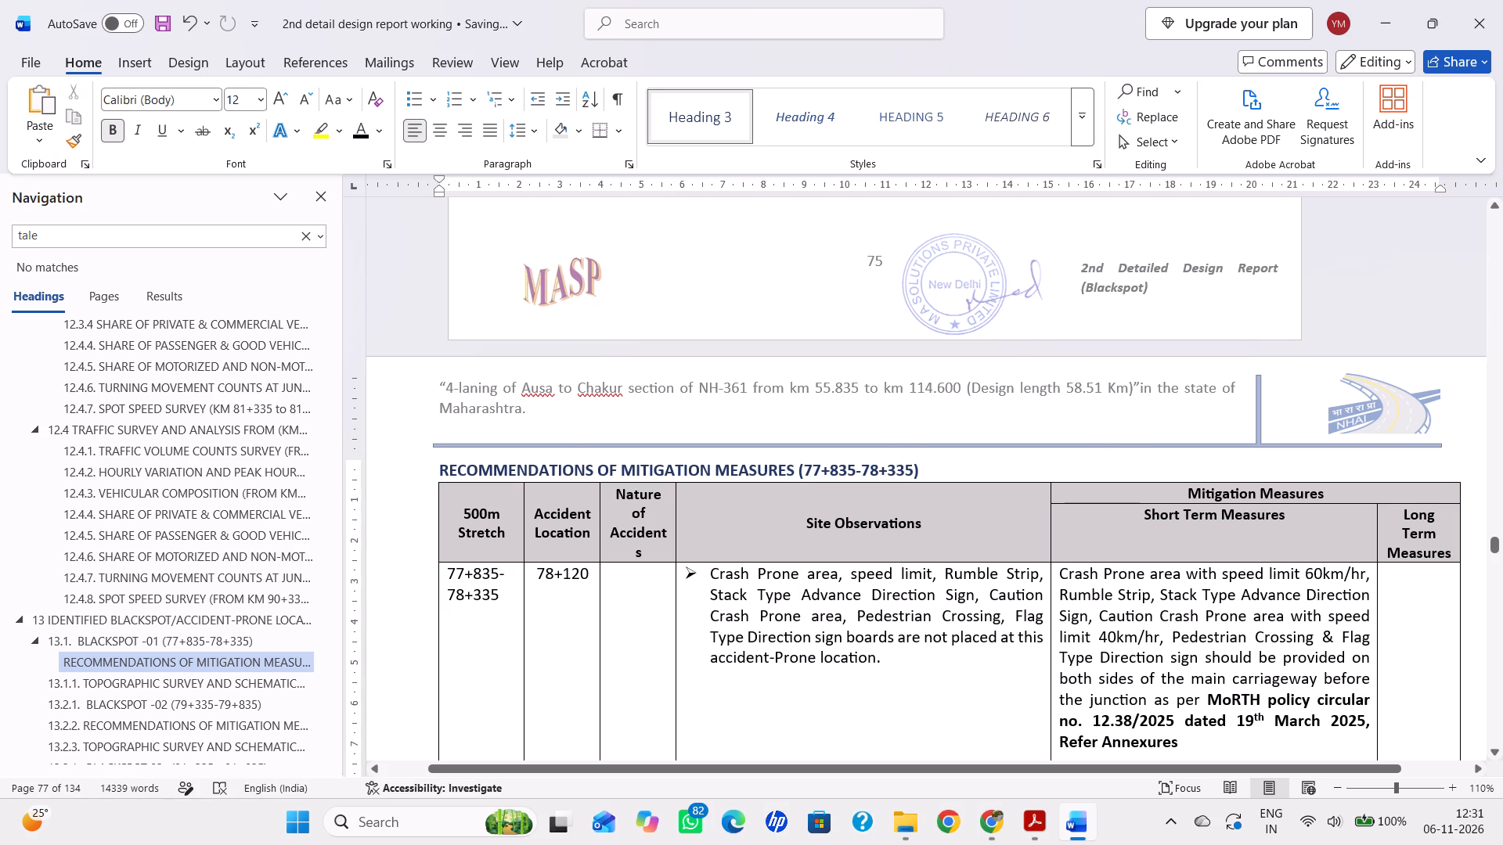
scroll(586, 475, "up", 16)
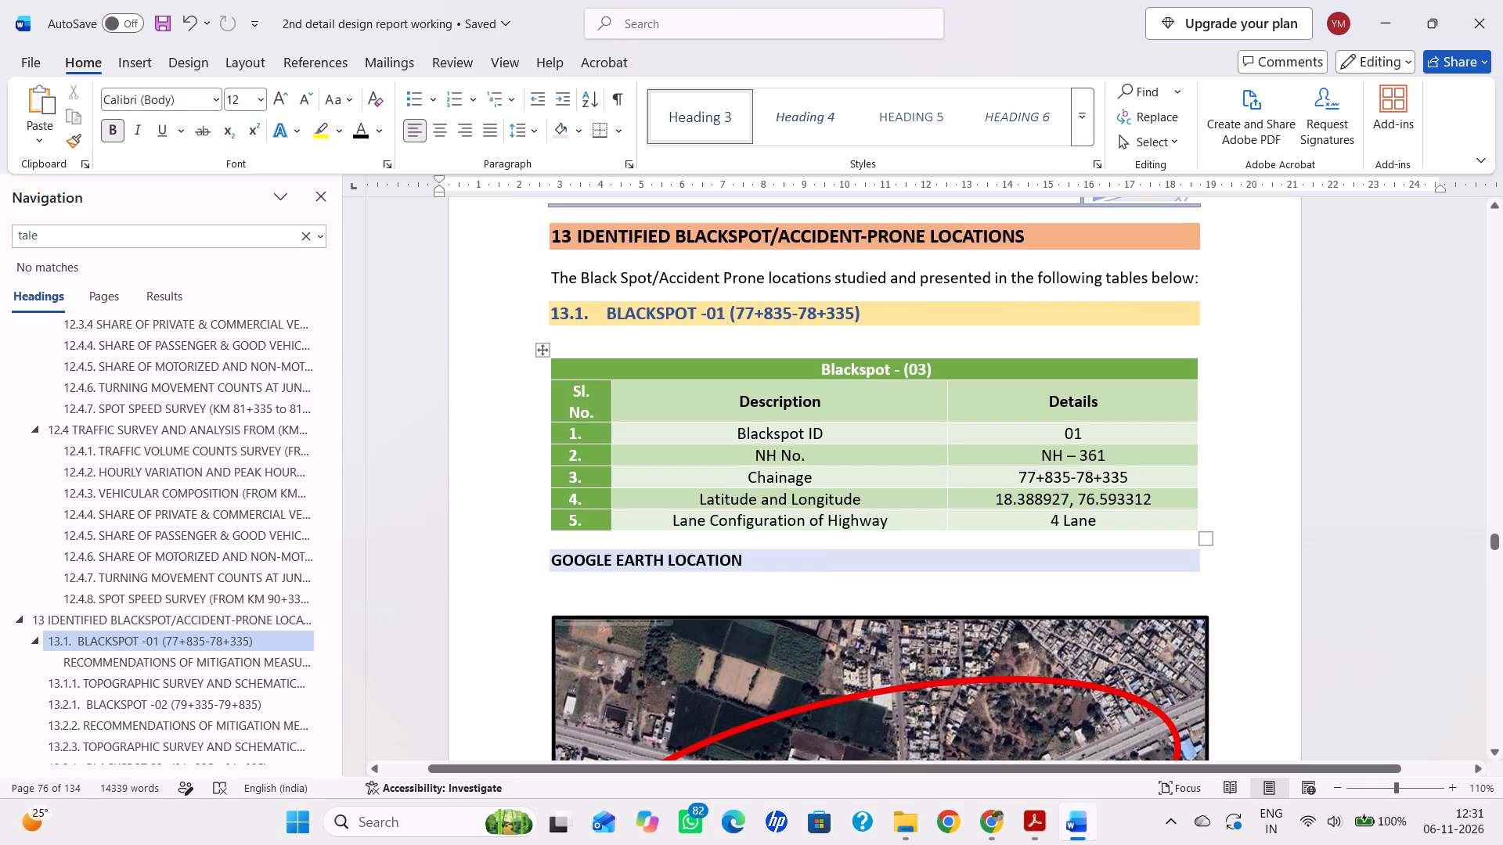
scroll(584, 476, "down", 18)
left_click(594, 516)
scroll(594, 516, "up", 5)
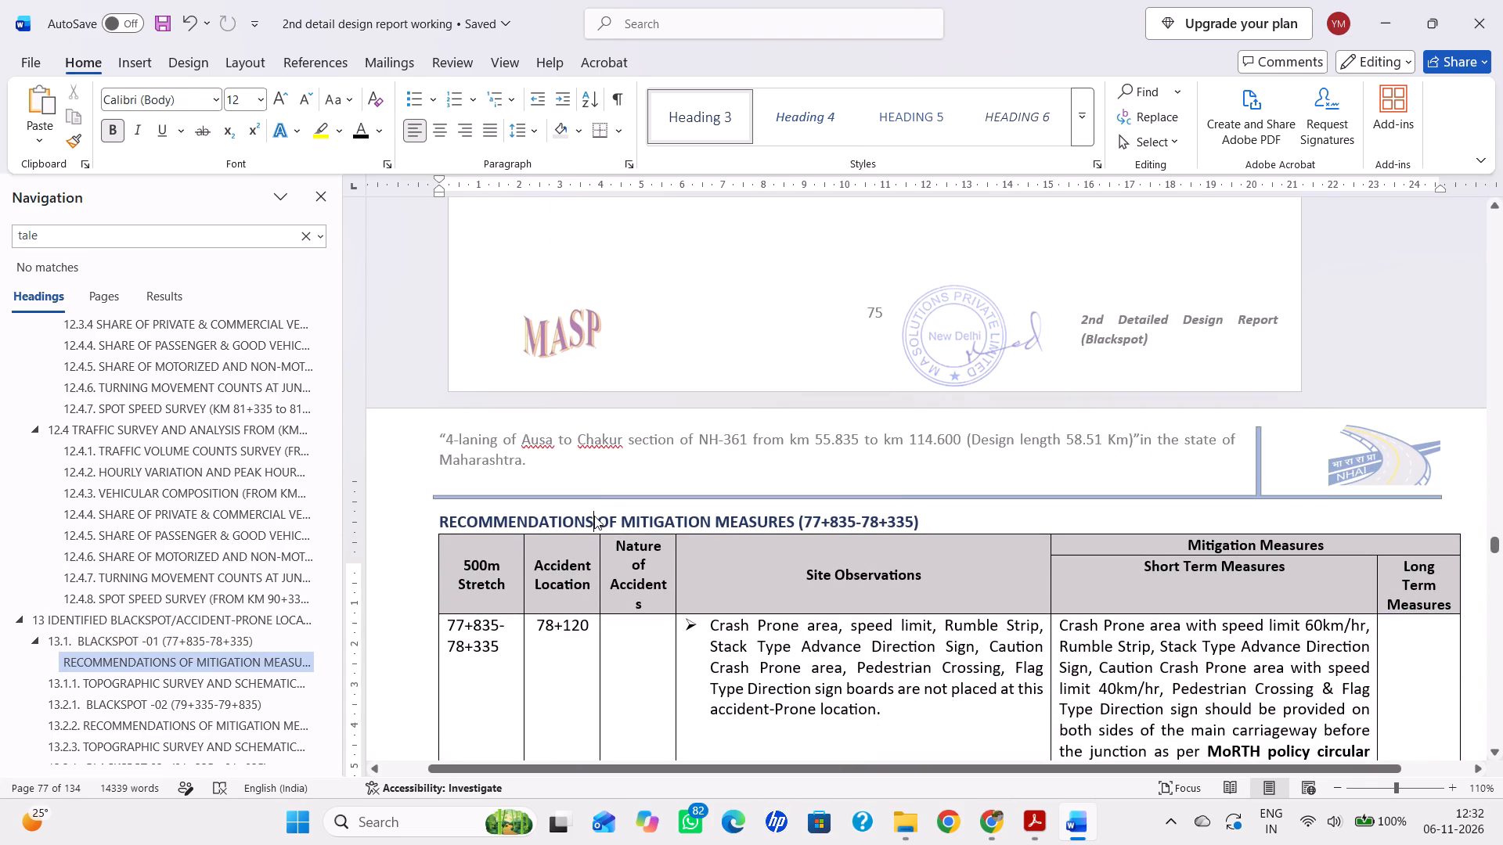
scroll(580, 264, "up", 7)
left_click(577, 134)
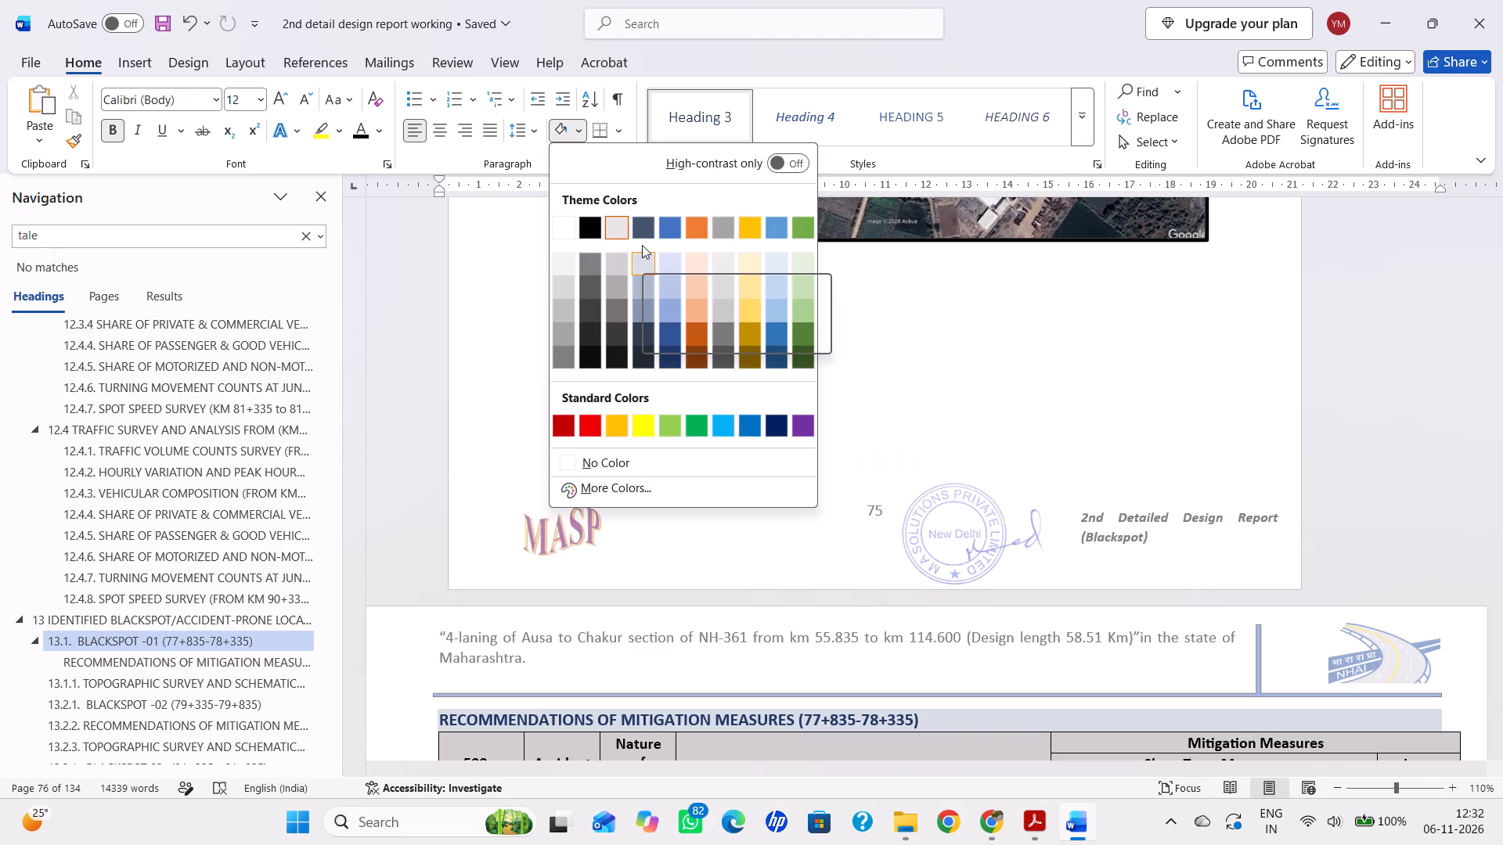
left_click(647, 287)
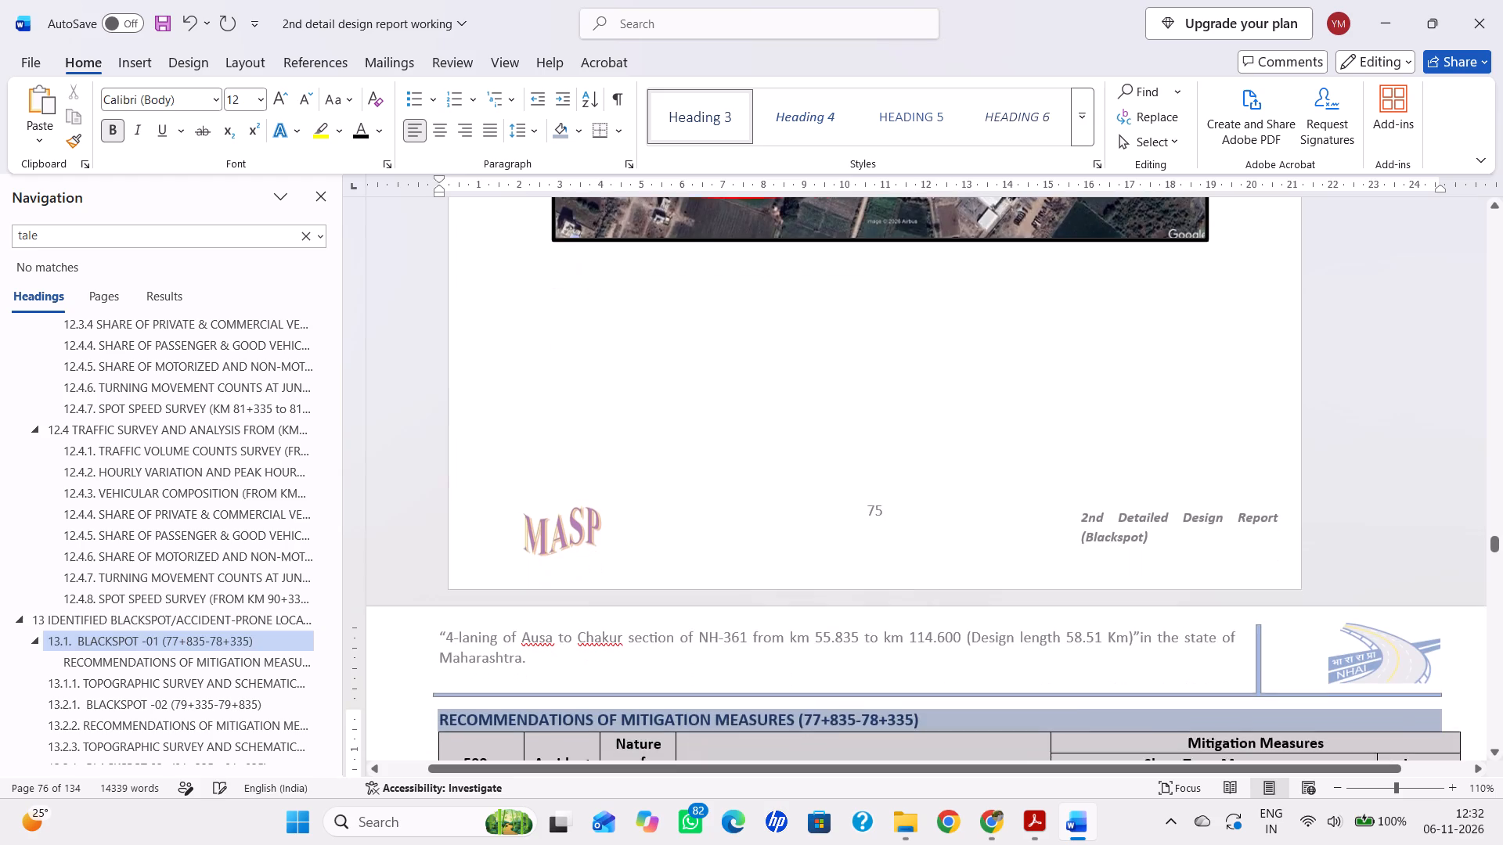
scroll(698, 468, "down", 3)
scroll(952, 576, "up", 17)
Number the RECOMMENDATIONS OF MITIGATION MEASURES (77+835-78+335) heading as 13.1.1. and save the document.
left_click(673, 304)
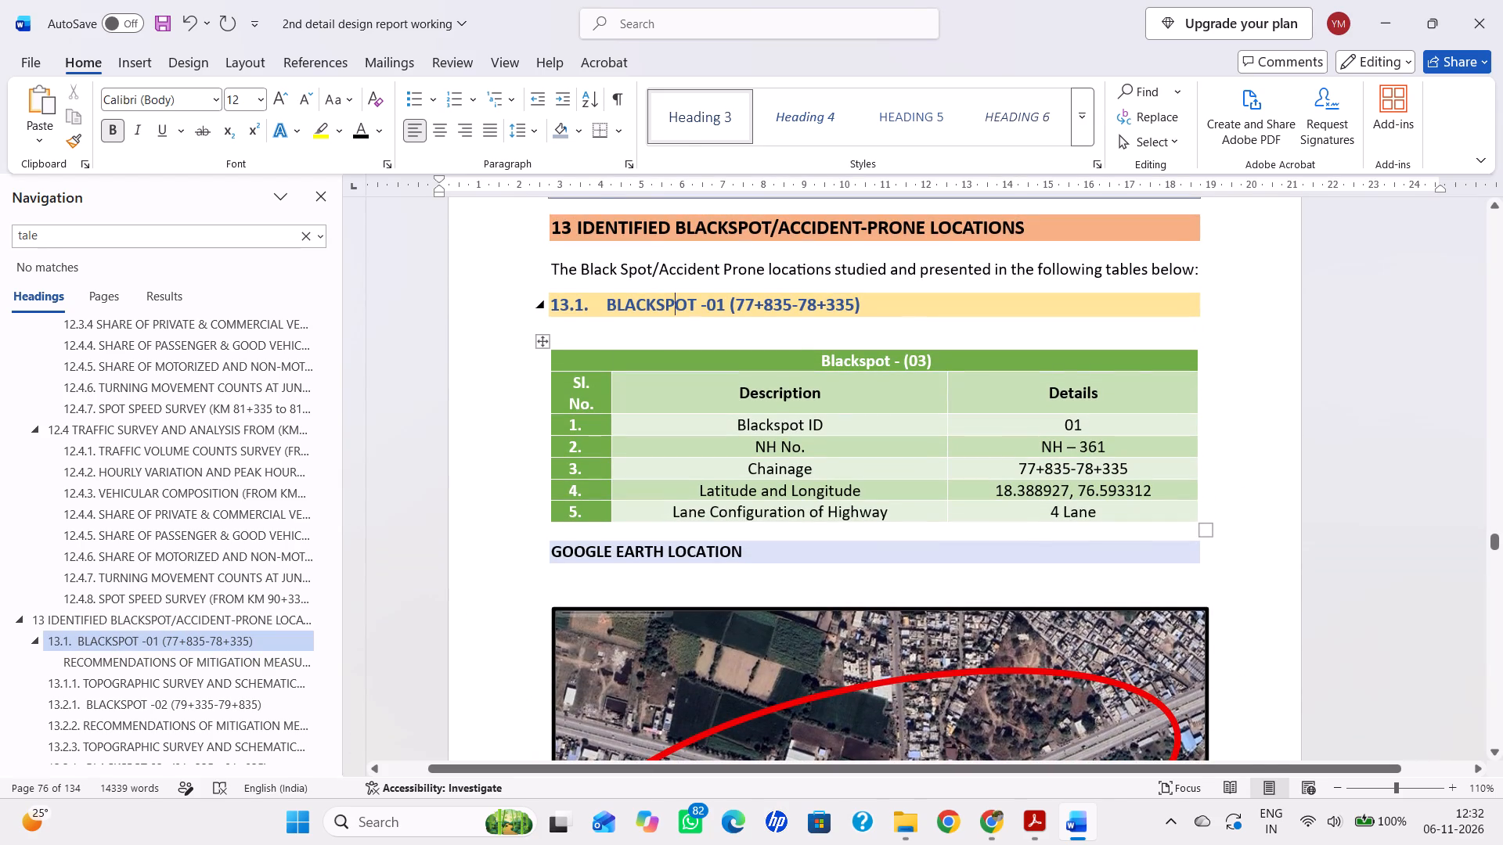
scroll(673, 304, "down", 20)
scroll(673, 304, "down", 5)
scroll(673, 336, "up", 4)
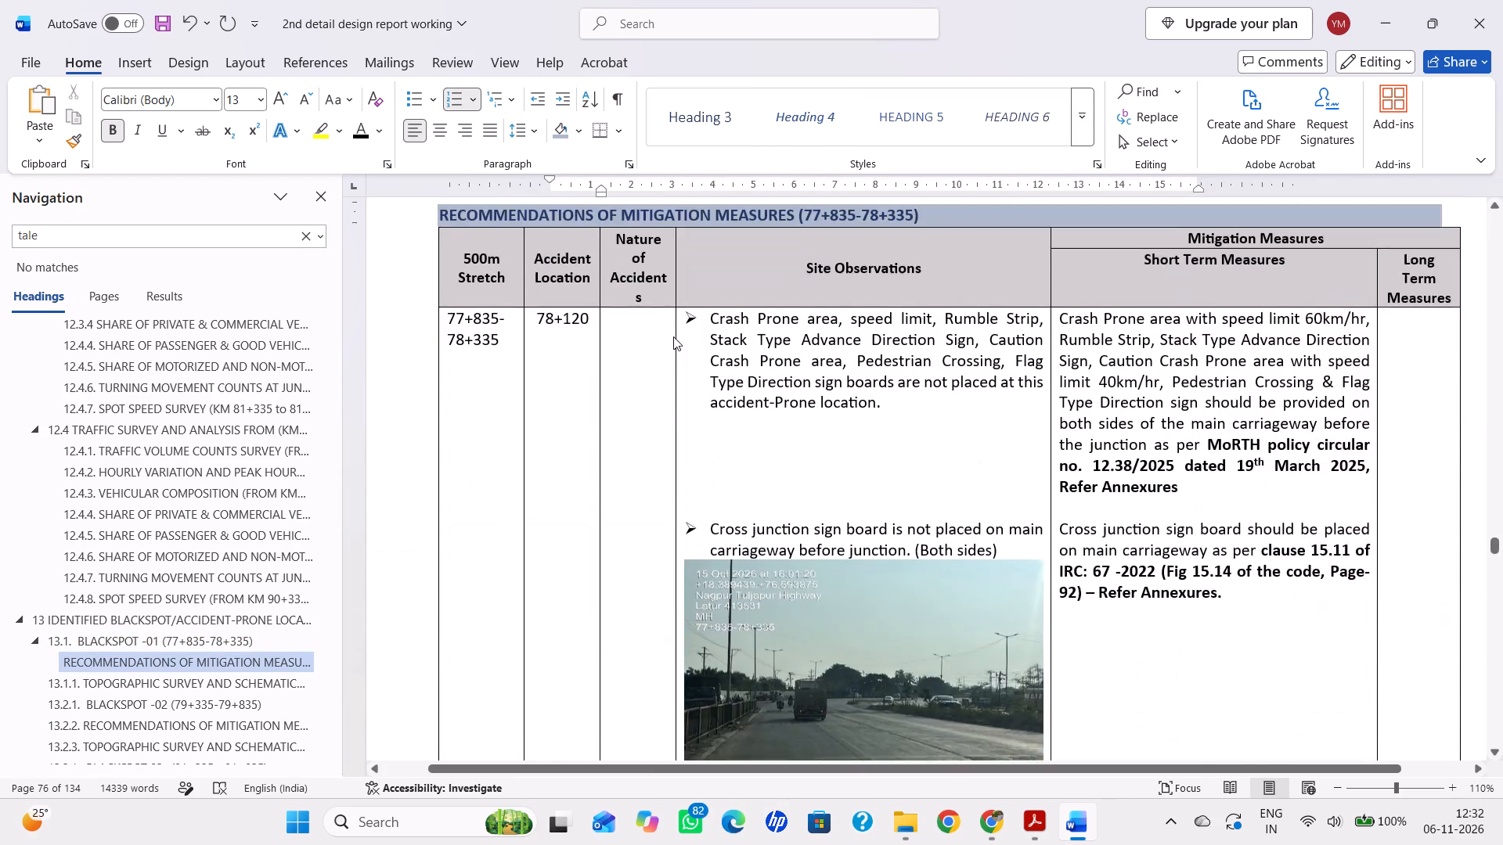
left_click(442, 354)
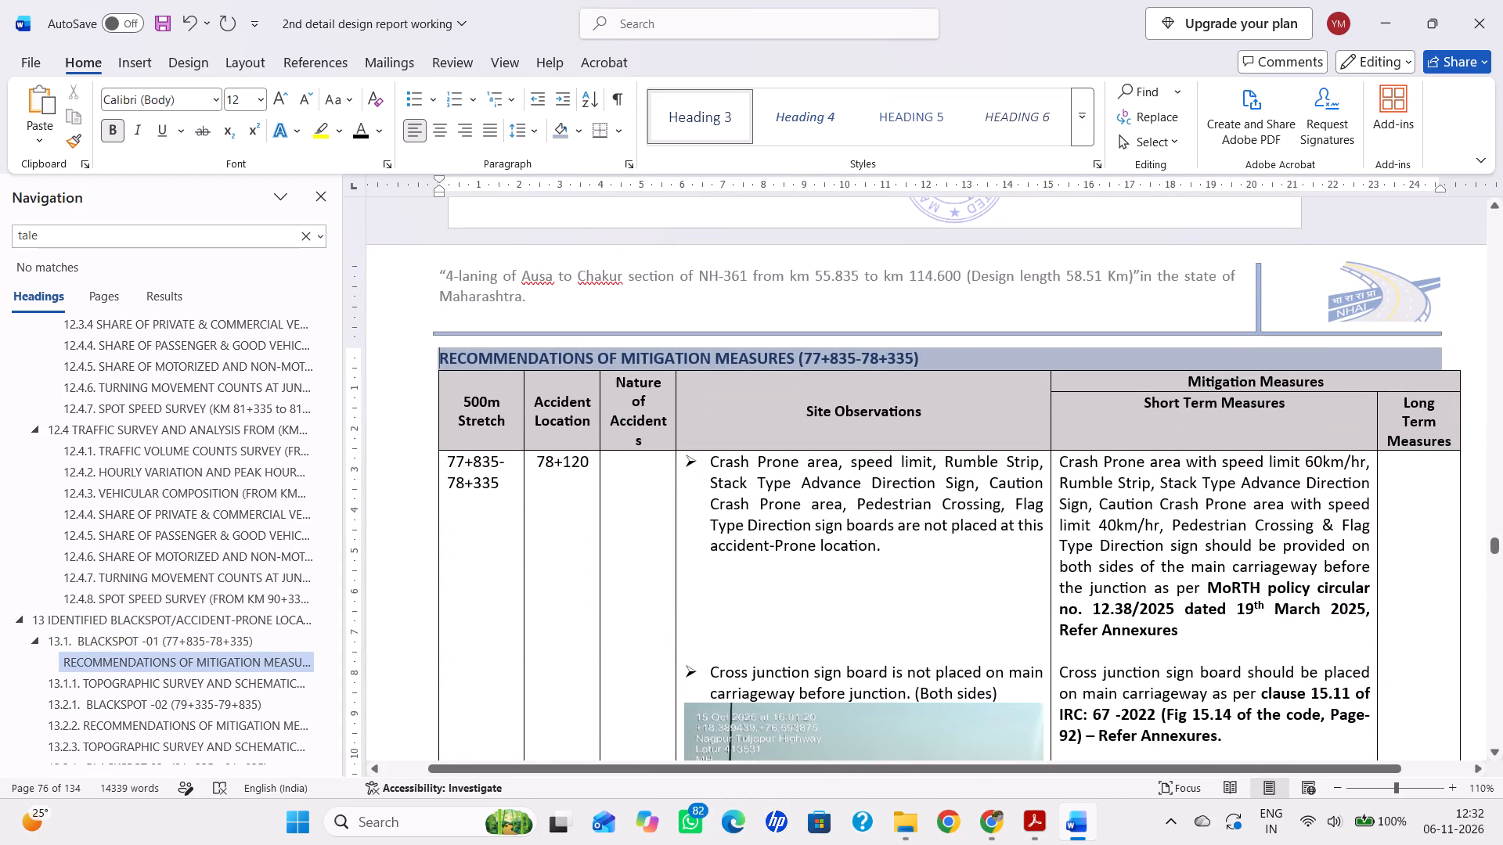
type("13.1.1.")
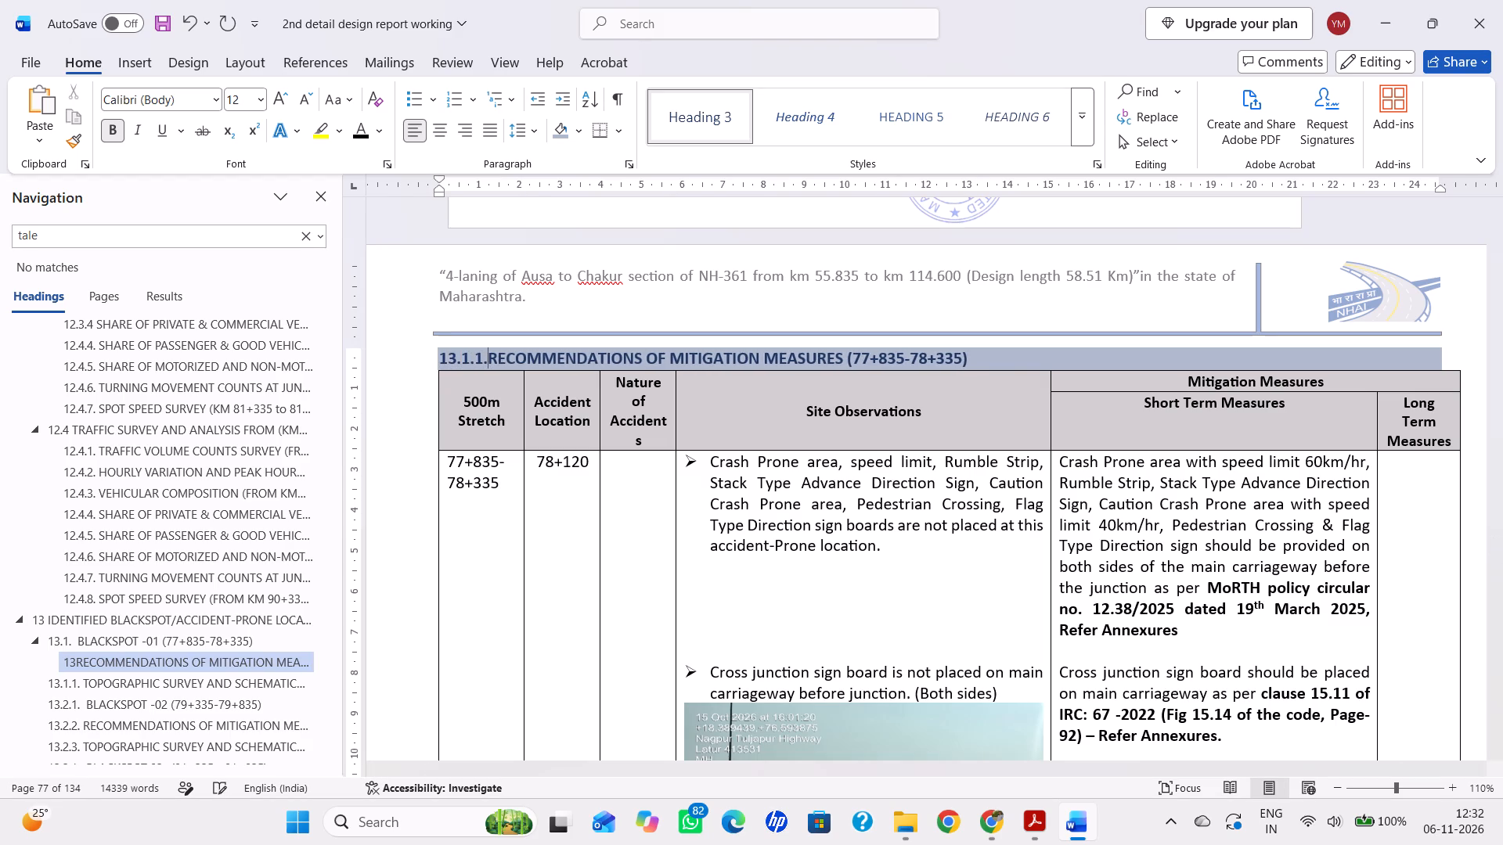
key("space")
key("ctrl+s")
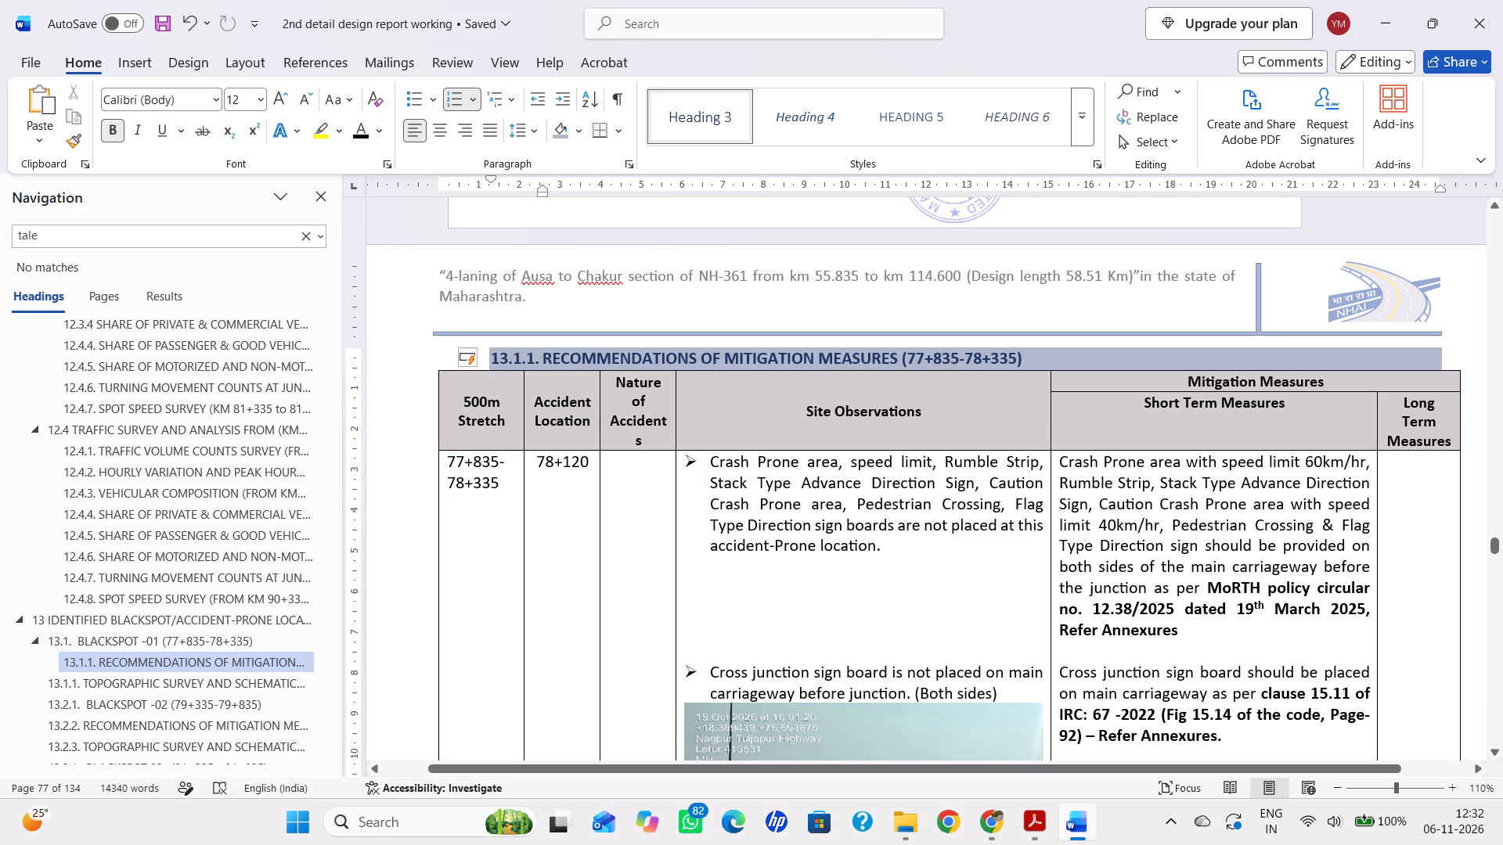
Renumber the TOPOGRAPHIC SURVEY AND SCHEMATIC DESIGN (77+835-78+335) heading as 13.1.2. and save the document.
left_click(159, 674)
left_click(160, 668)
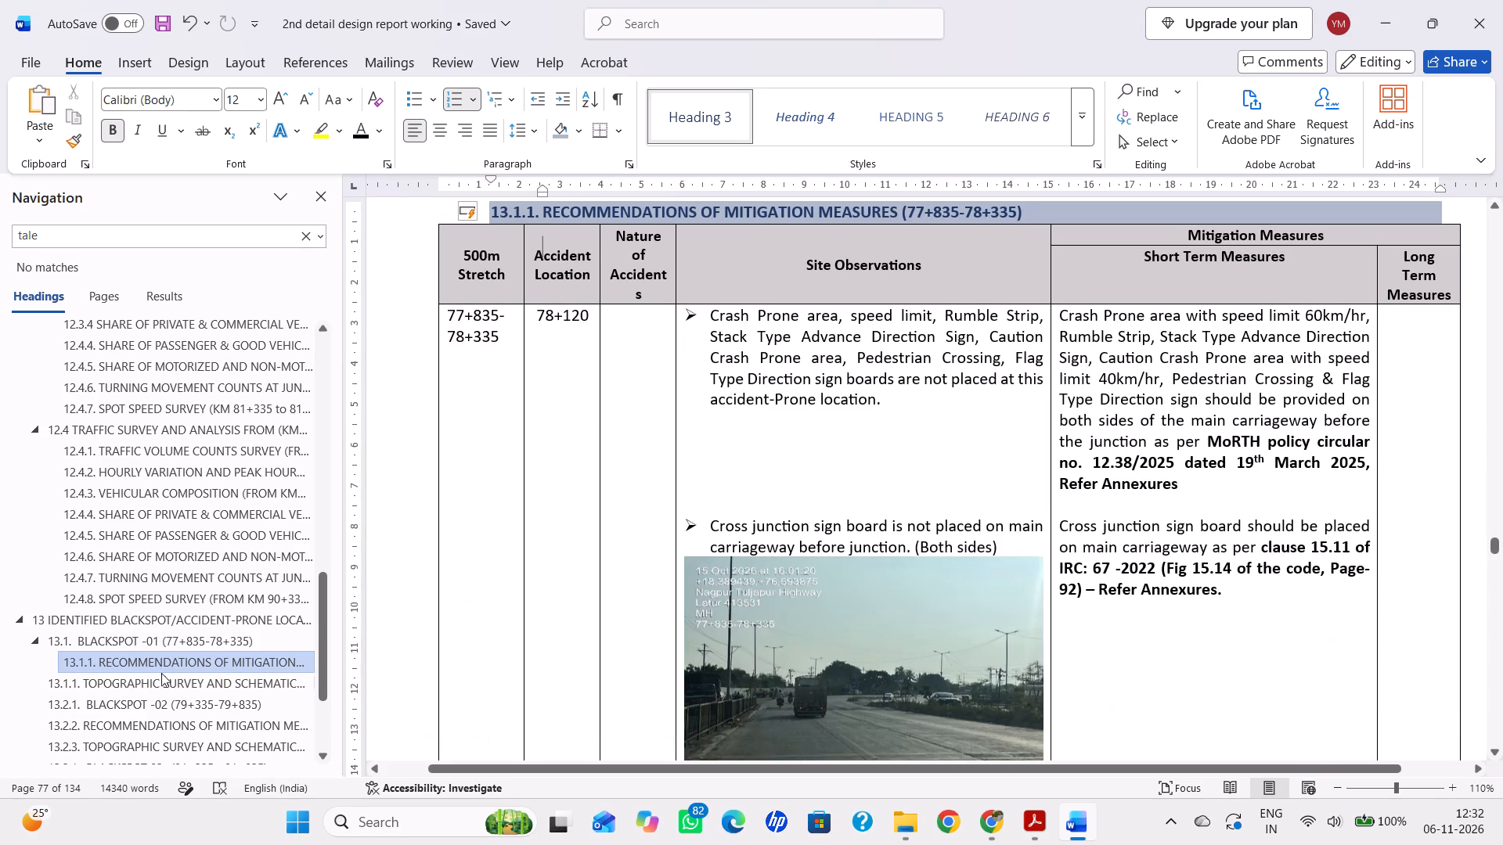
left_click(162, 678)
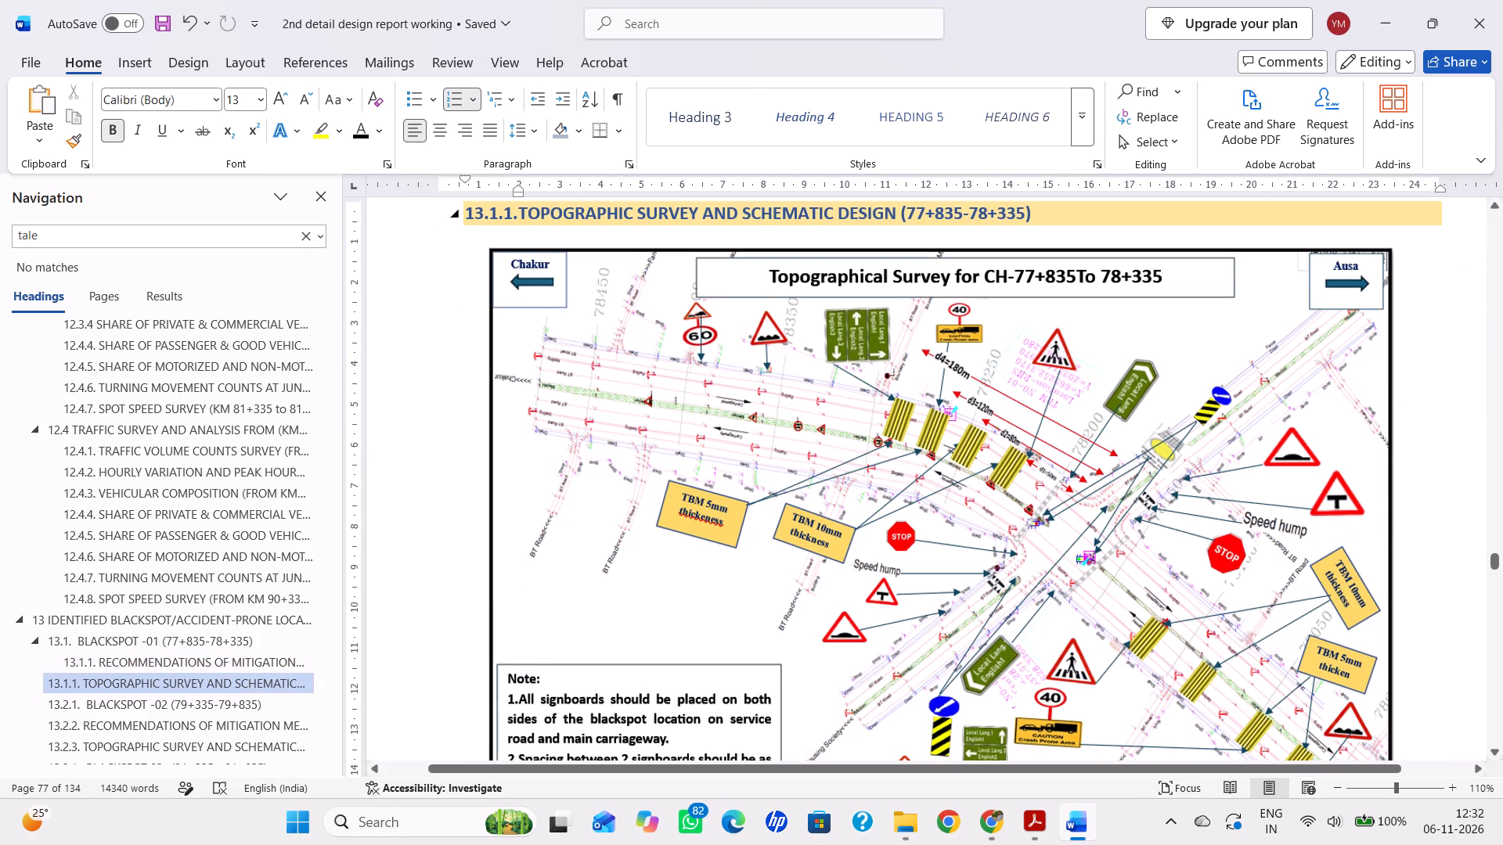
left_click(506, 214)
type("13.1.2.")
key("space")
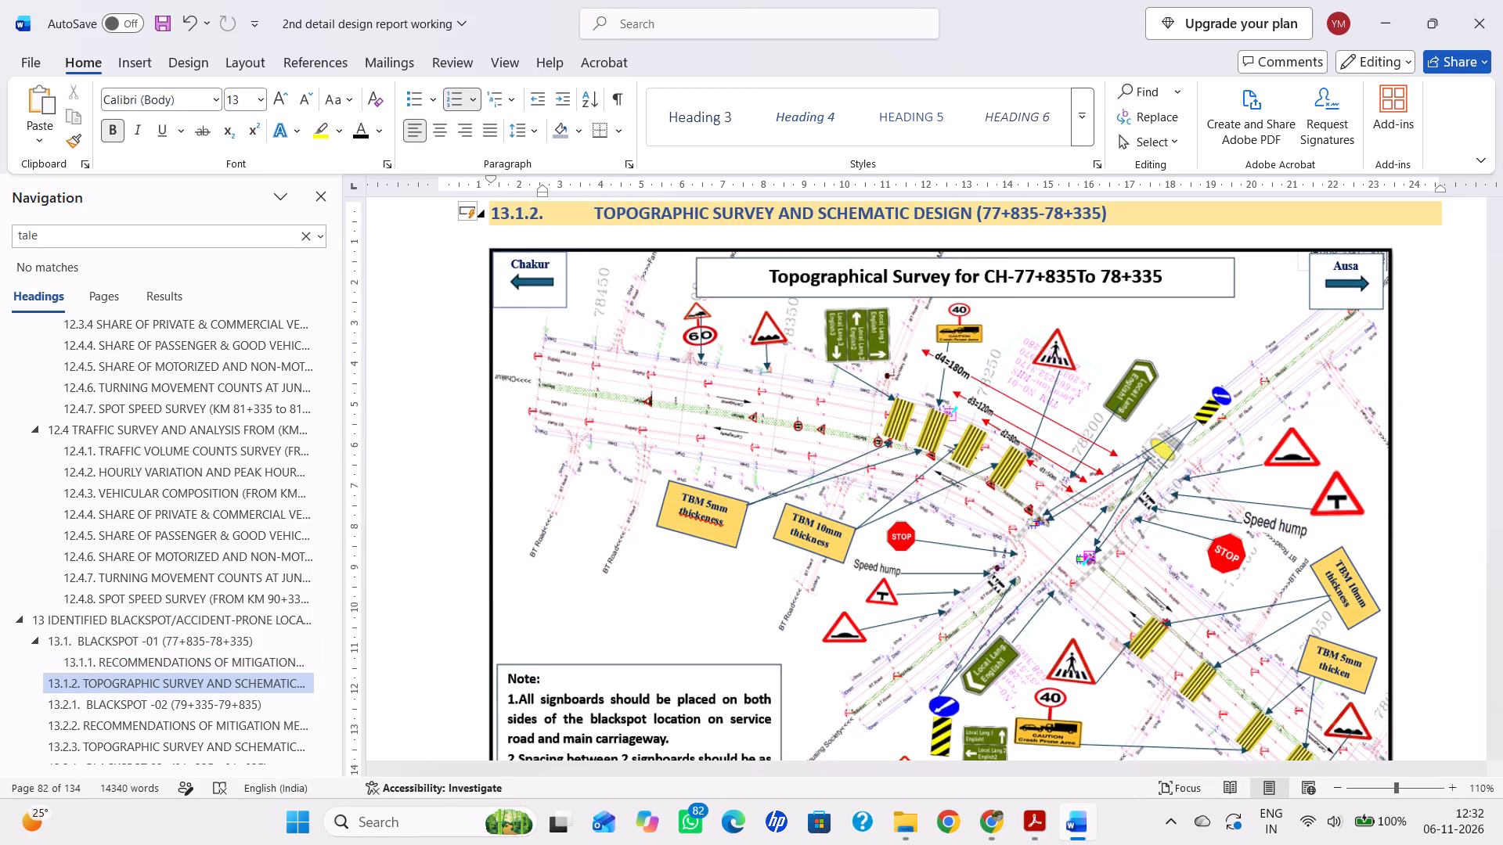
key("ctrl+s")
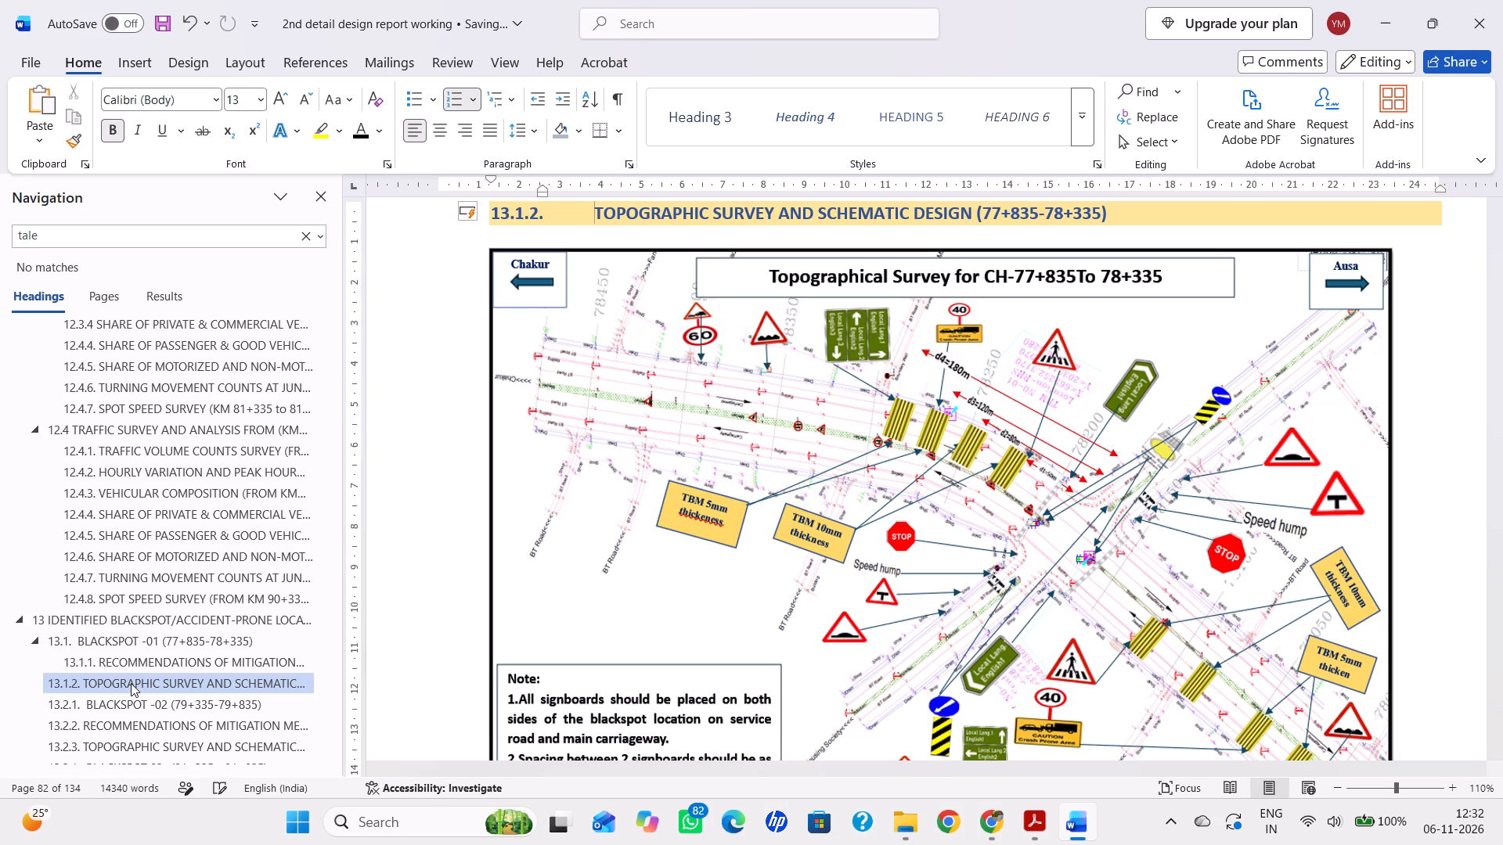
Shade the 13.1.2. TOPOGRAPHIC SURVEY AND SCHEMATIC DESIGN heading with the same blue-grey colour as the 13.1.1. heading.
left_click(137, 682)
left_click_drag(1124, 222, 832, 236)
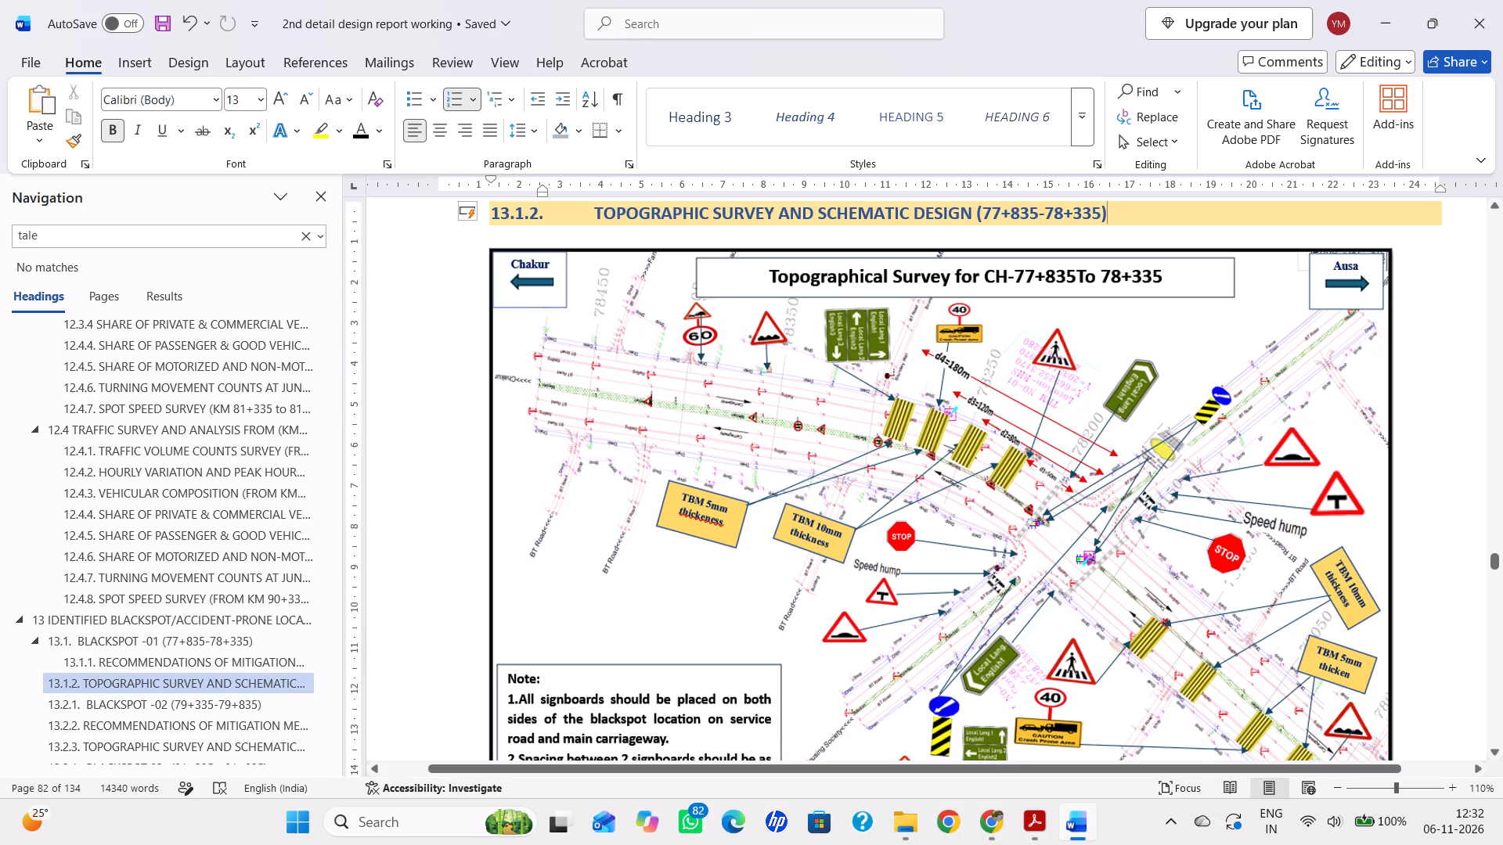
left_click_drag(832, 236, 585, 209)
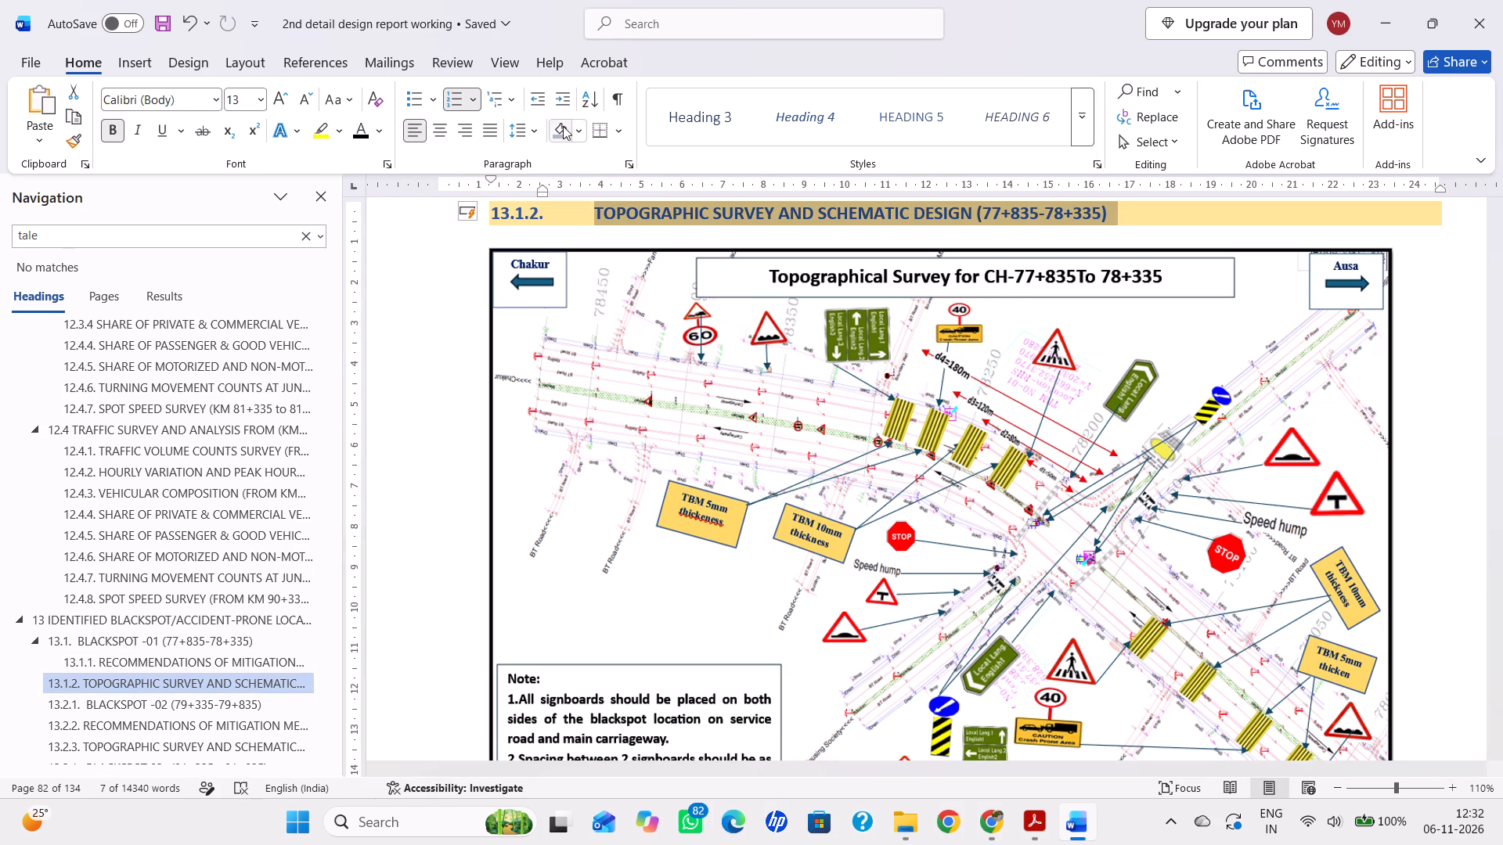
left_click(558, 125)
Apply the Heading 3 style to the TOPOGRAPHIC SURVEY AND SCHEMATIC DESIGN (77+835-78+335) heading.
left_click(1077, 108)
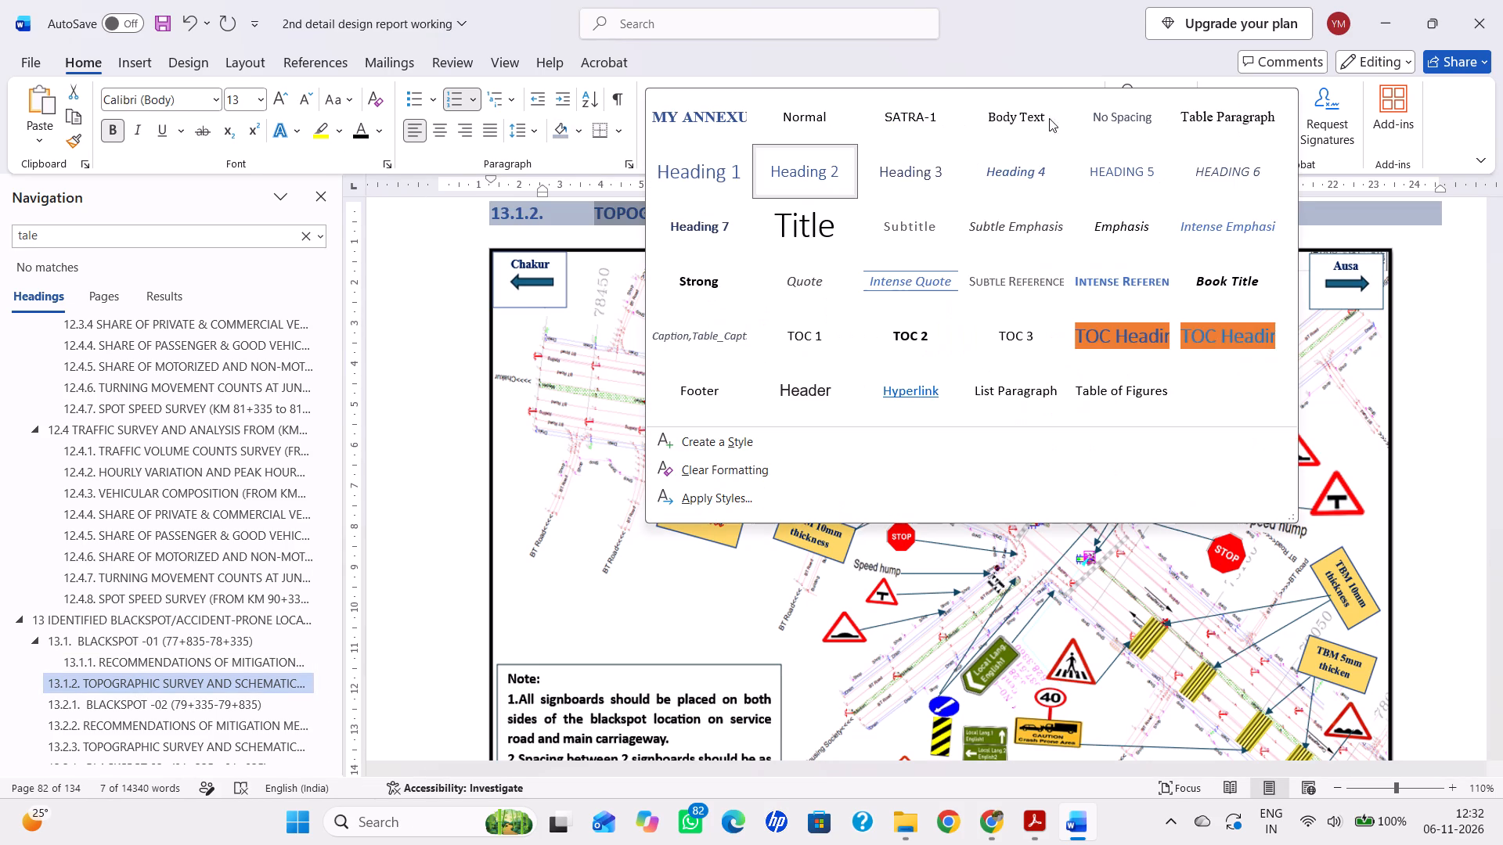
left_click(905, 169)
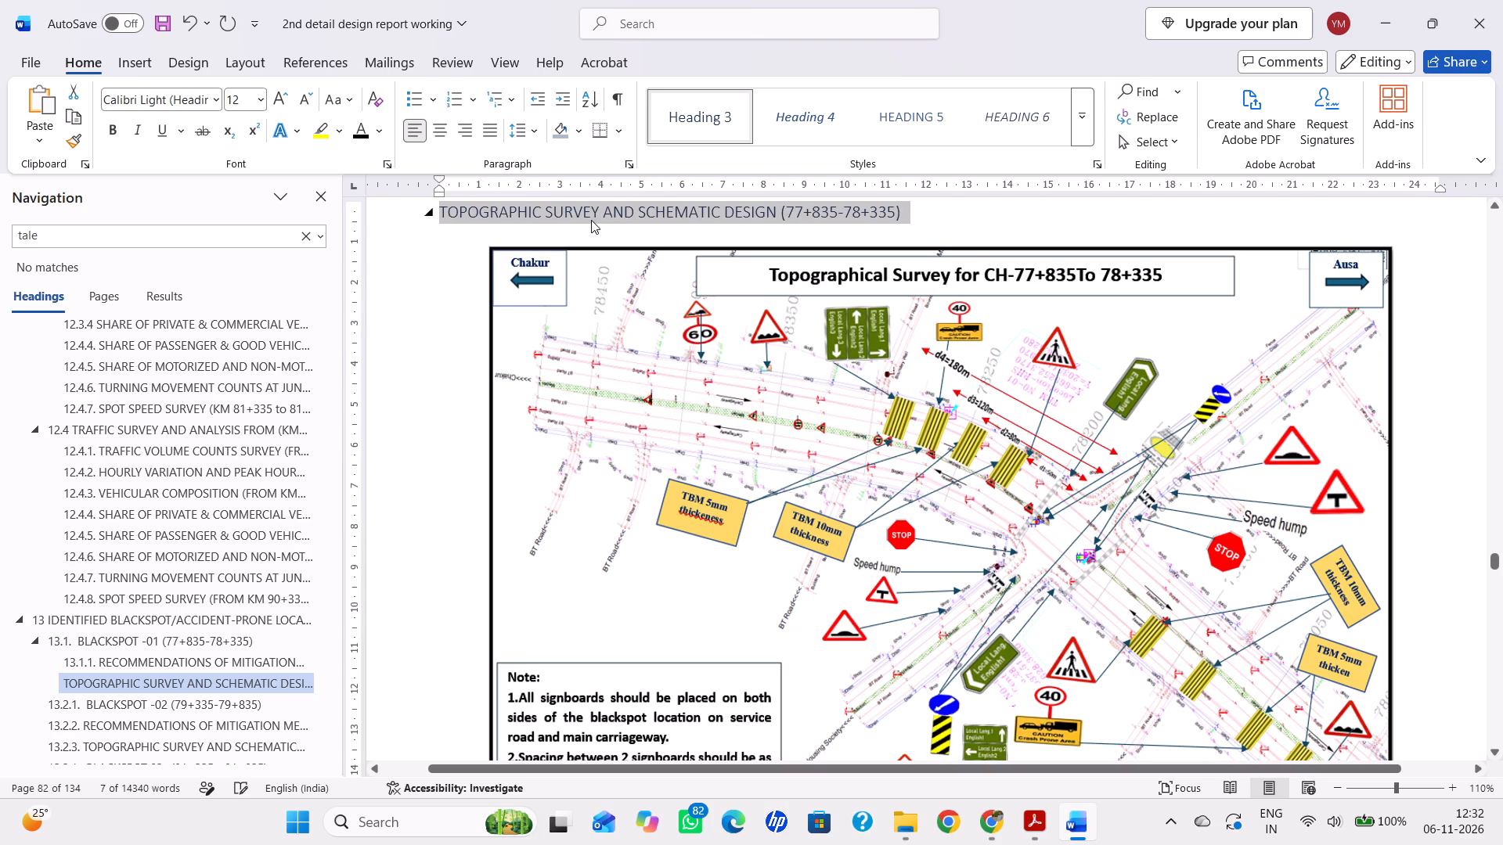
Number the restyled TOPOGRAPHIC SURVEY AND SCHEMATIC DESIGN (77+835-78+335) heading as 13.1.2. and save the document.
left_click(456, 220)
left_click(442, 214)
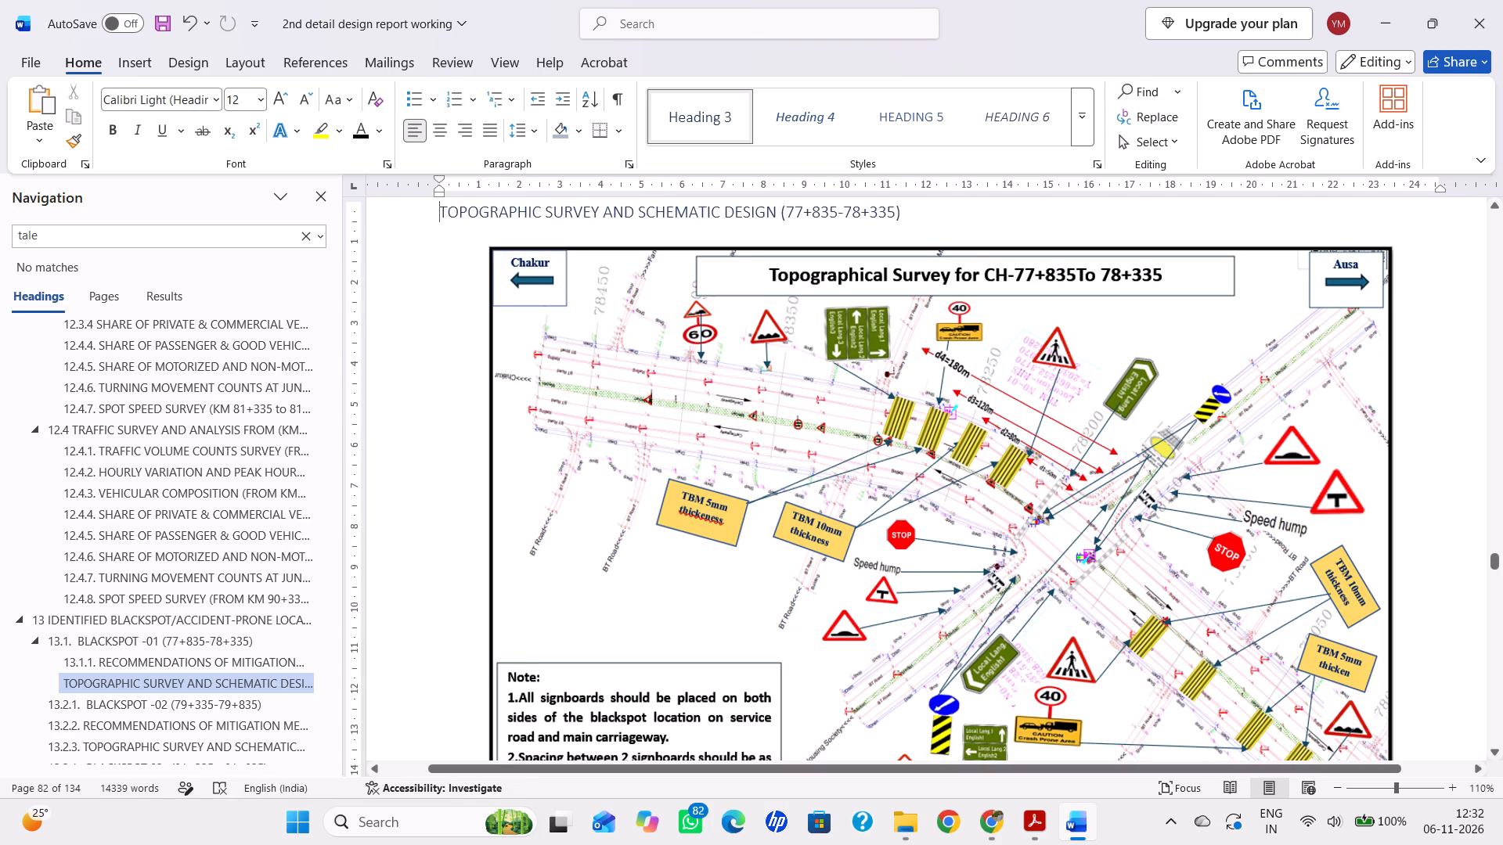
type("13.1.2.")
key("space")
key("ctrl+s")
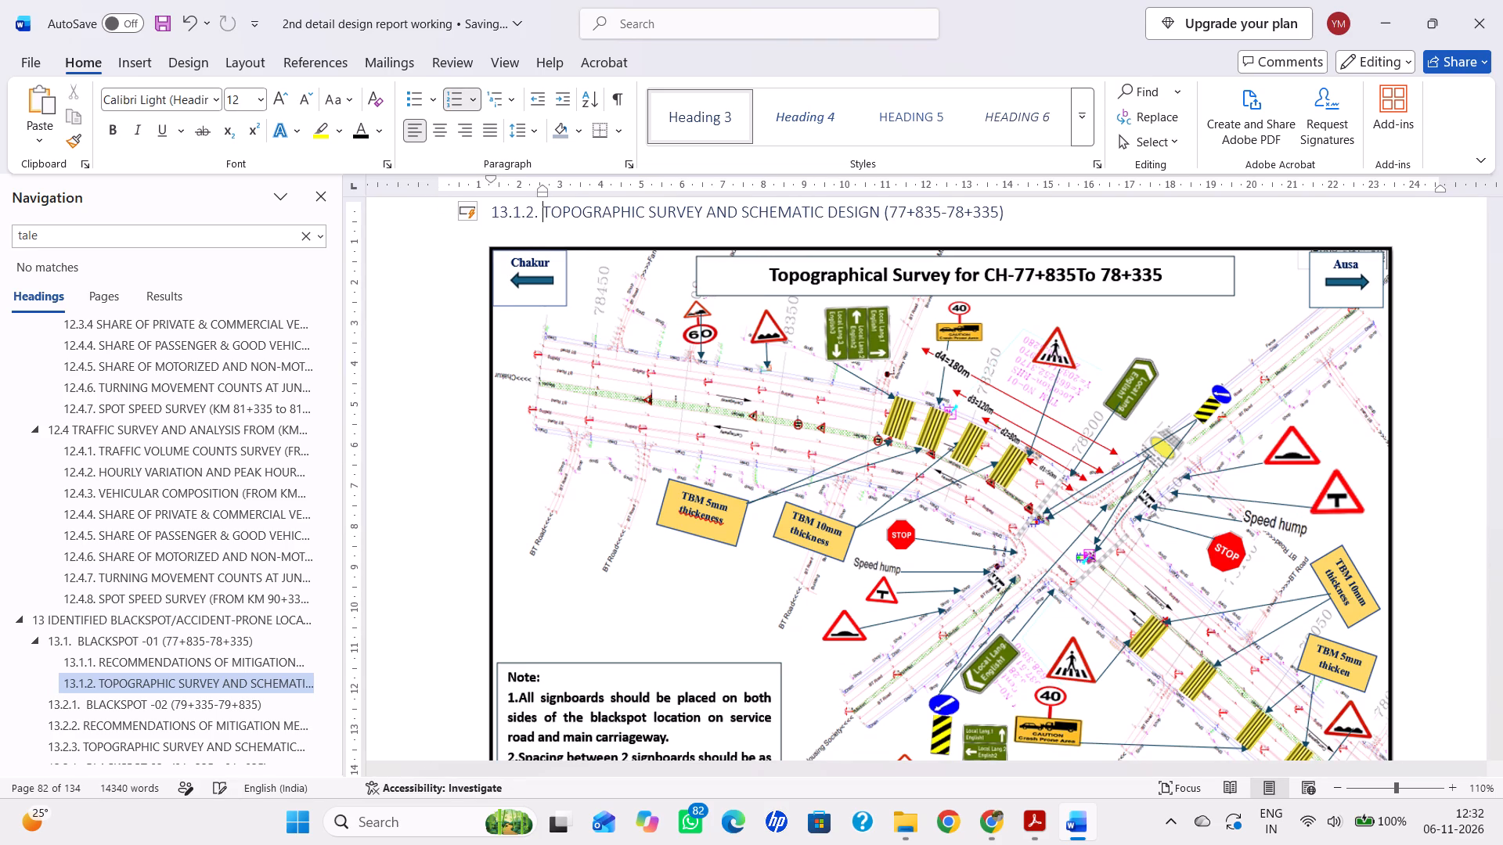
Return to the formatted 13.1.1. RECOMMENDATIONS OF MITIGATION MEASURES heading and place the cursor in its text.
left_click(139, 663)
left_click(715, 215)
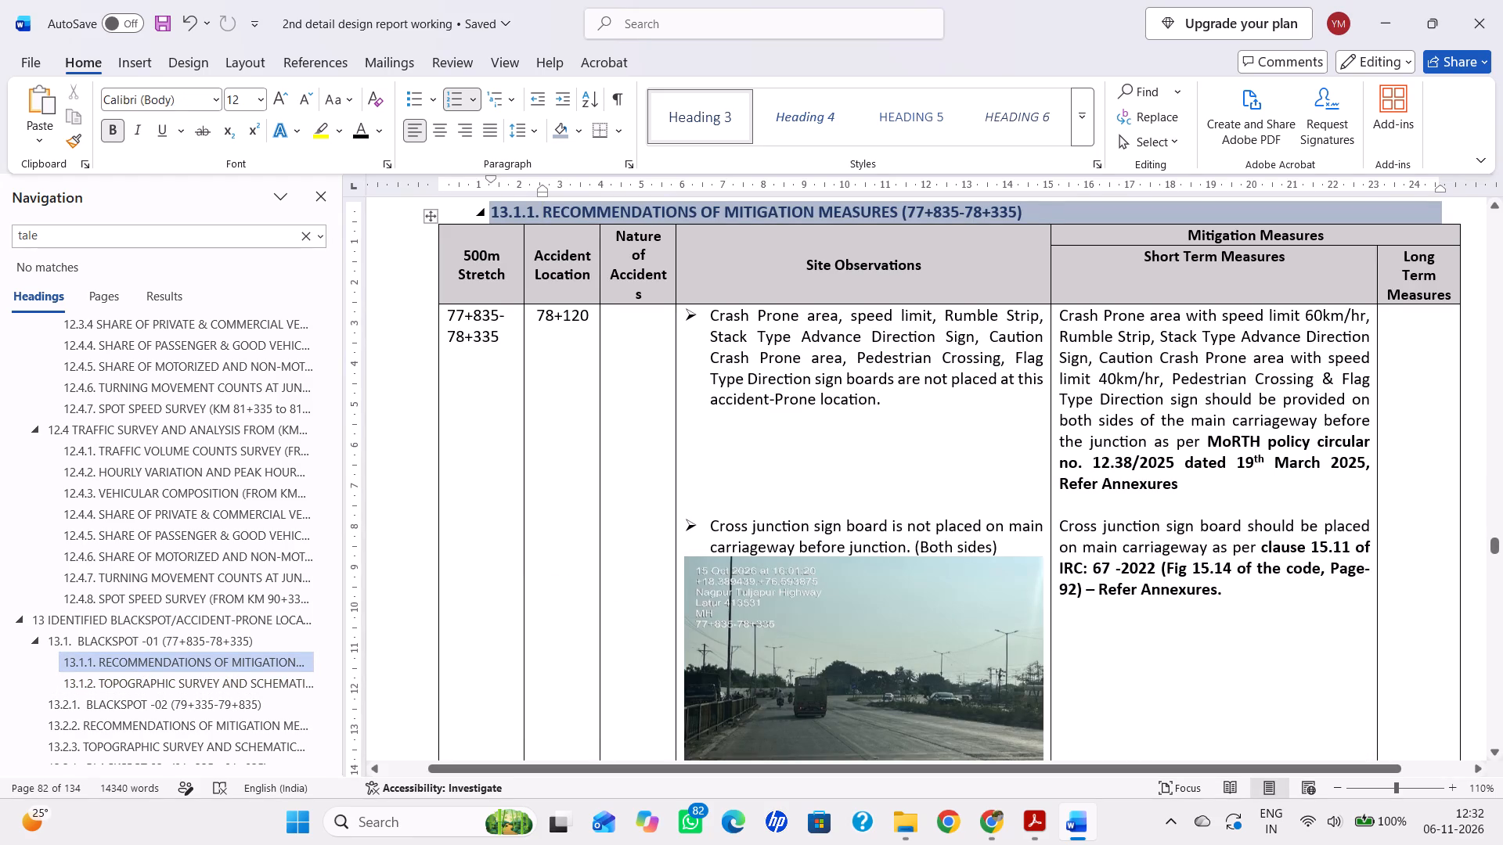
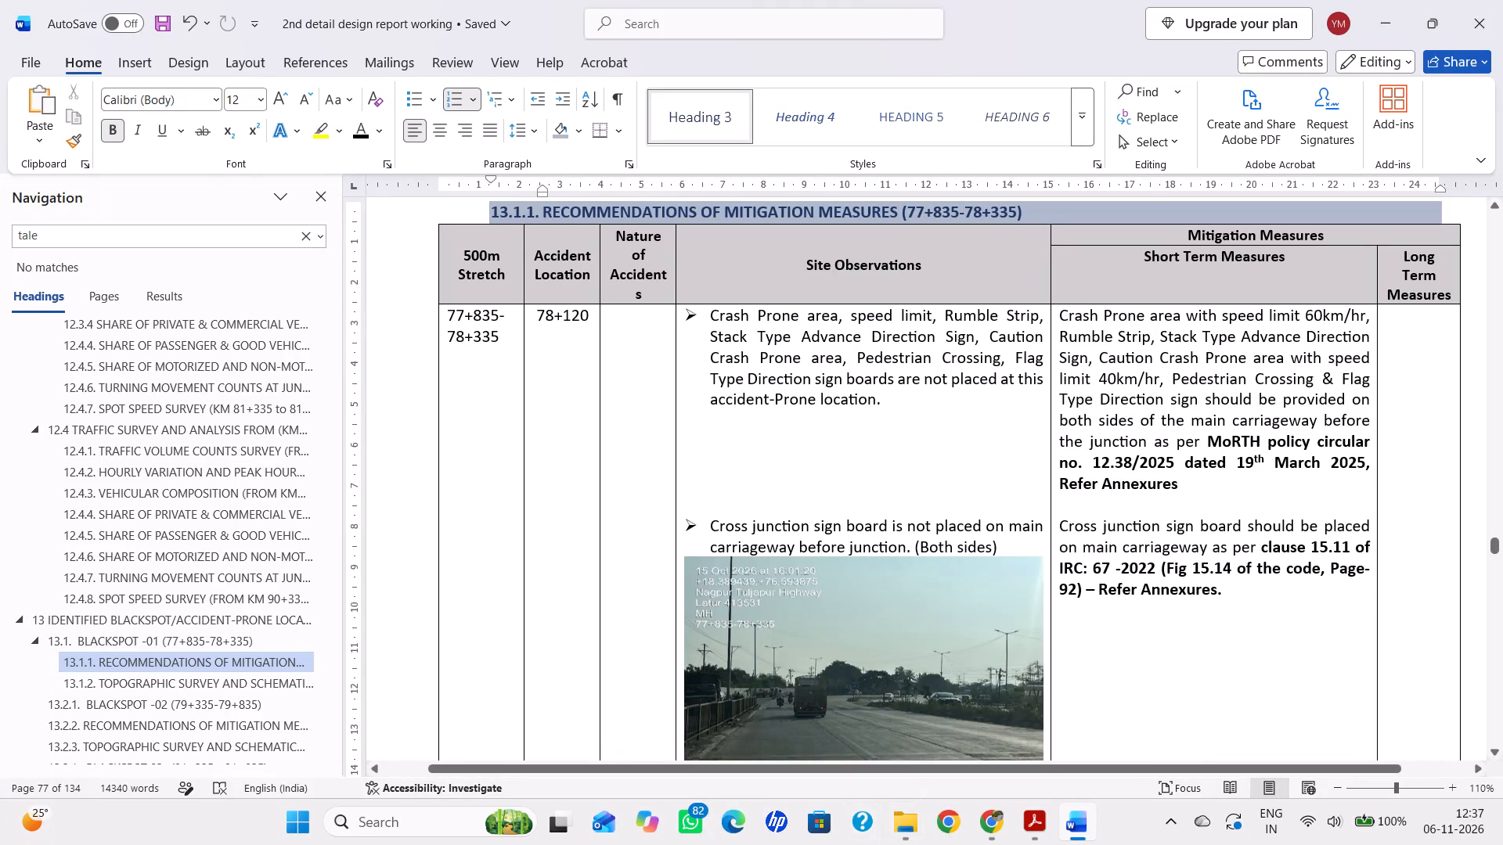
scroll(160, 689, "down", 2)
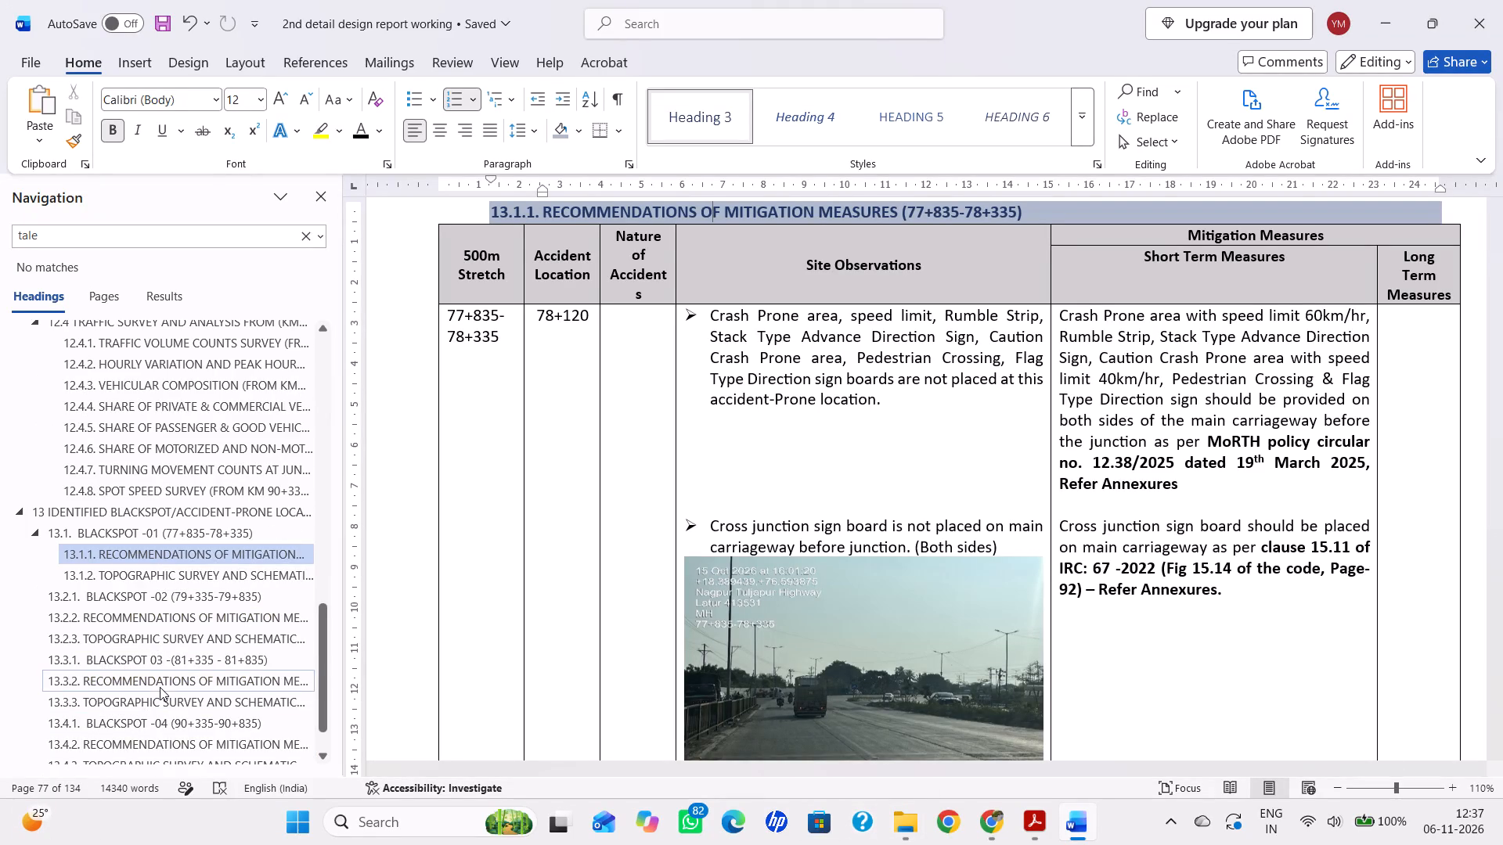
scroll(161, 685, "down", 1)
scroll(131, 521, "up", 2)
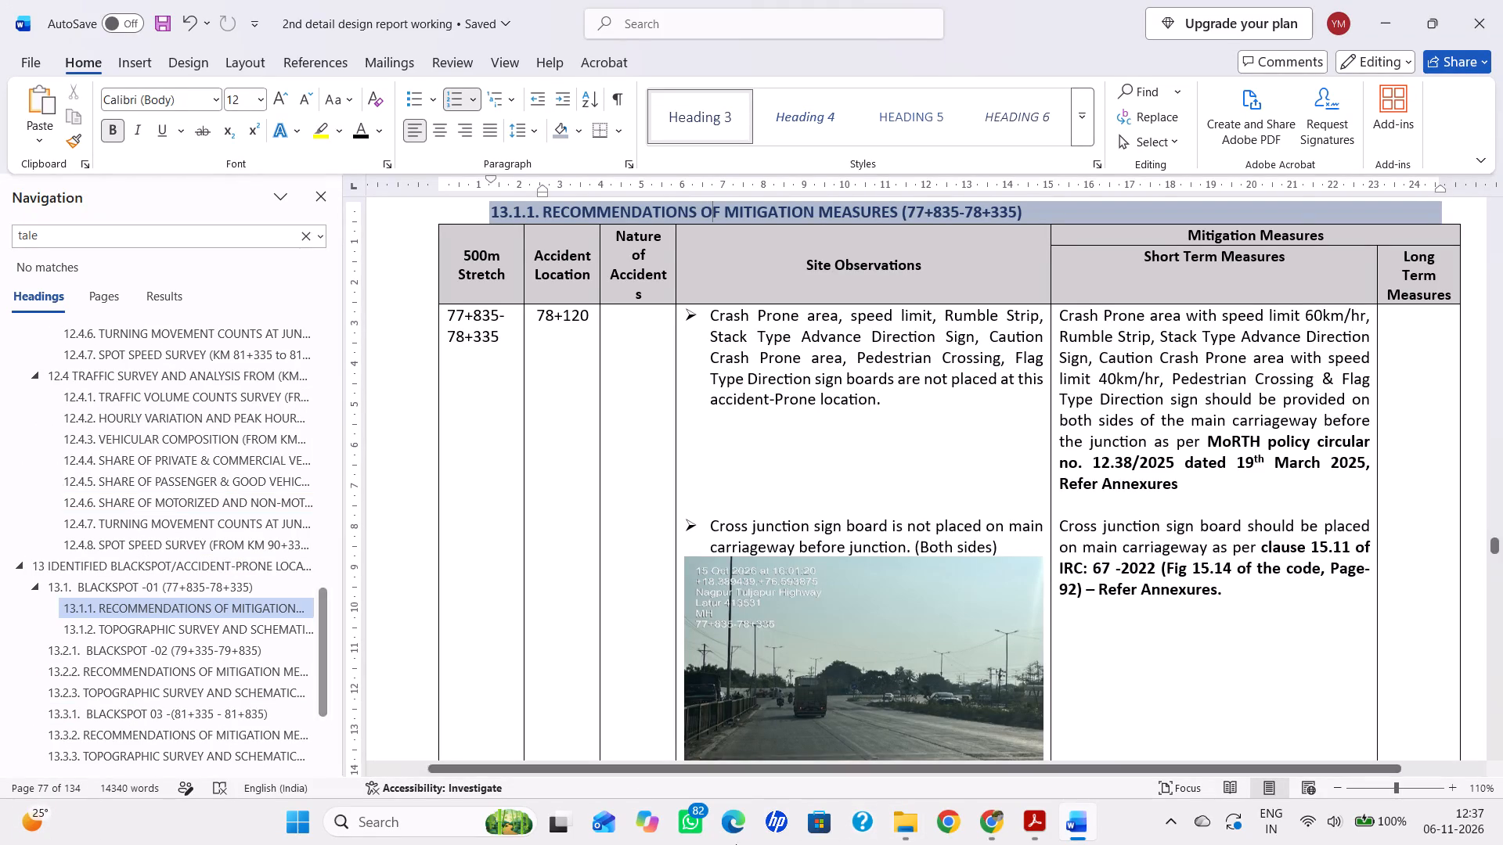
In File Explorer, open the draft blackspot identification report PDF from the Bihar project's Accident analysis_Bhojpur-Buxar 24.07.2024 folder, under Report, Draft.
triple_click(1371, 0)
left_click(1371, 0)
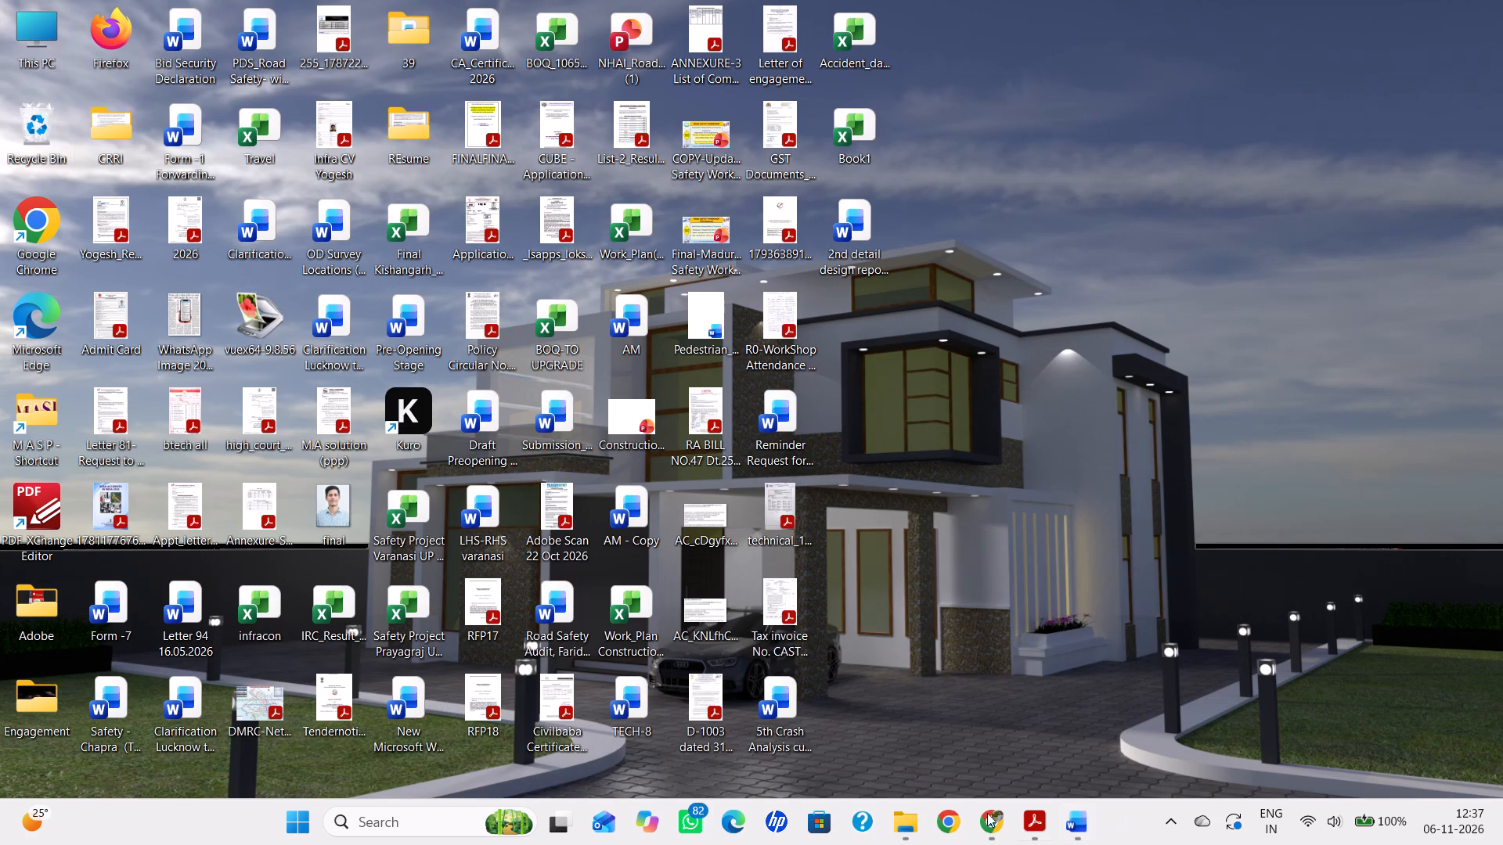
left_click(910, 818)
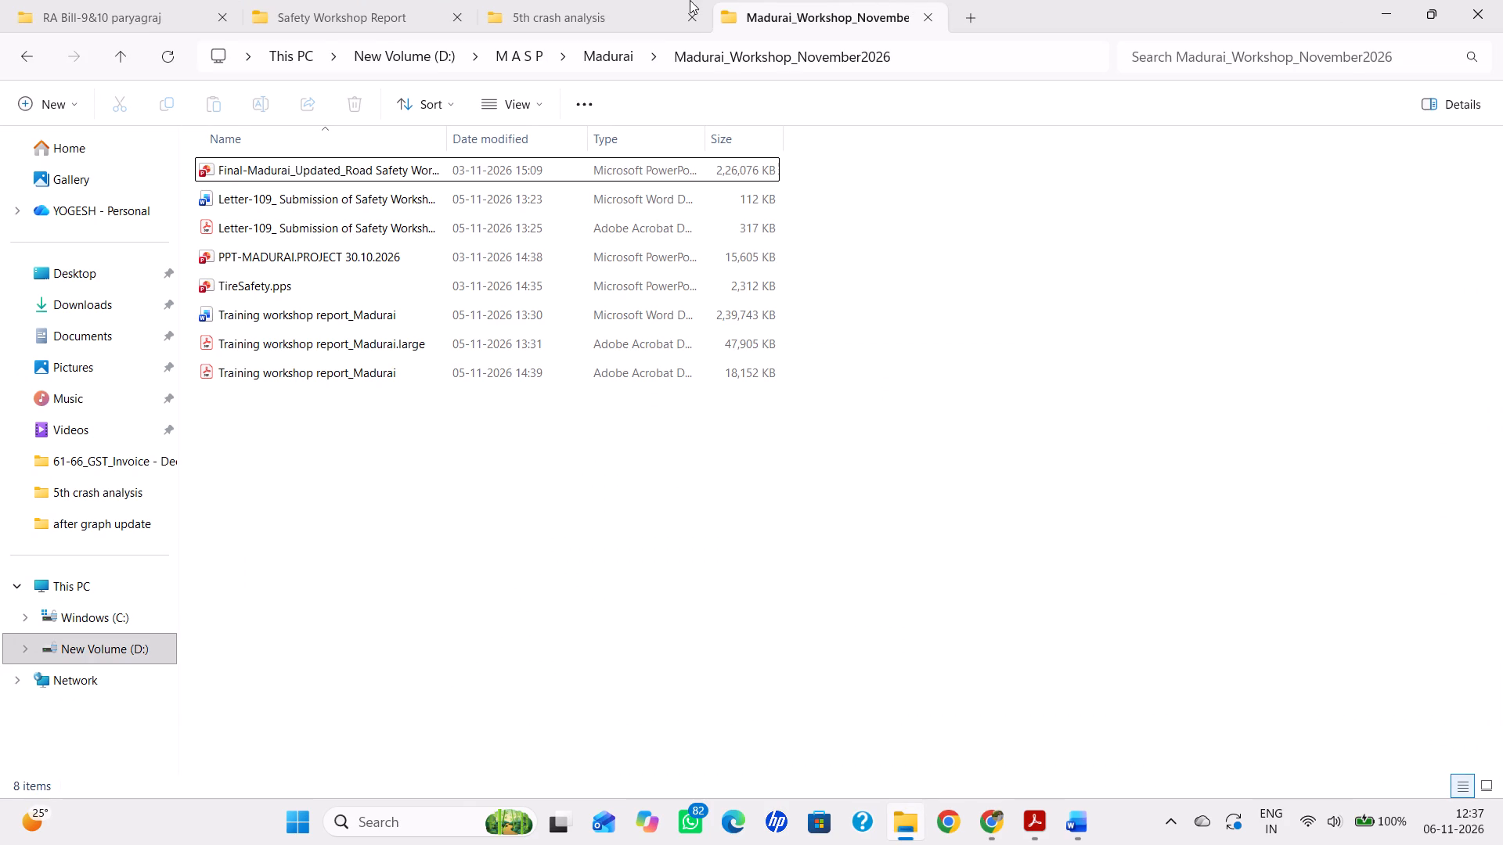
left_click(968, 22)
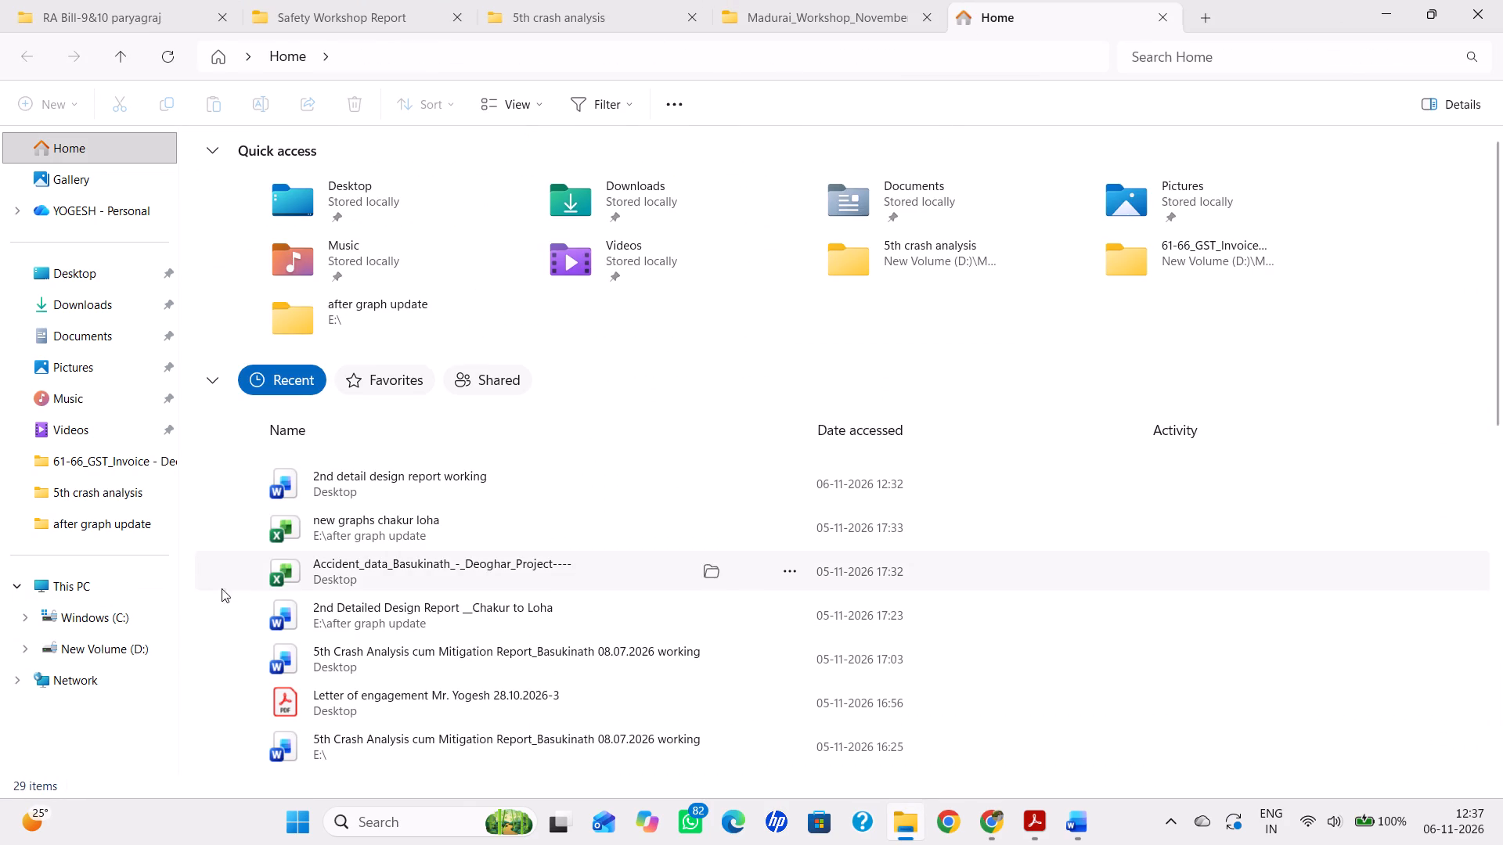
left_click(125, 643)
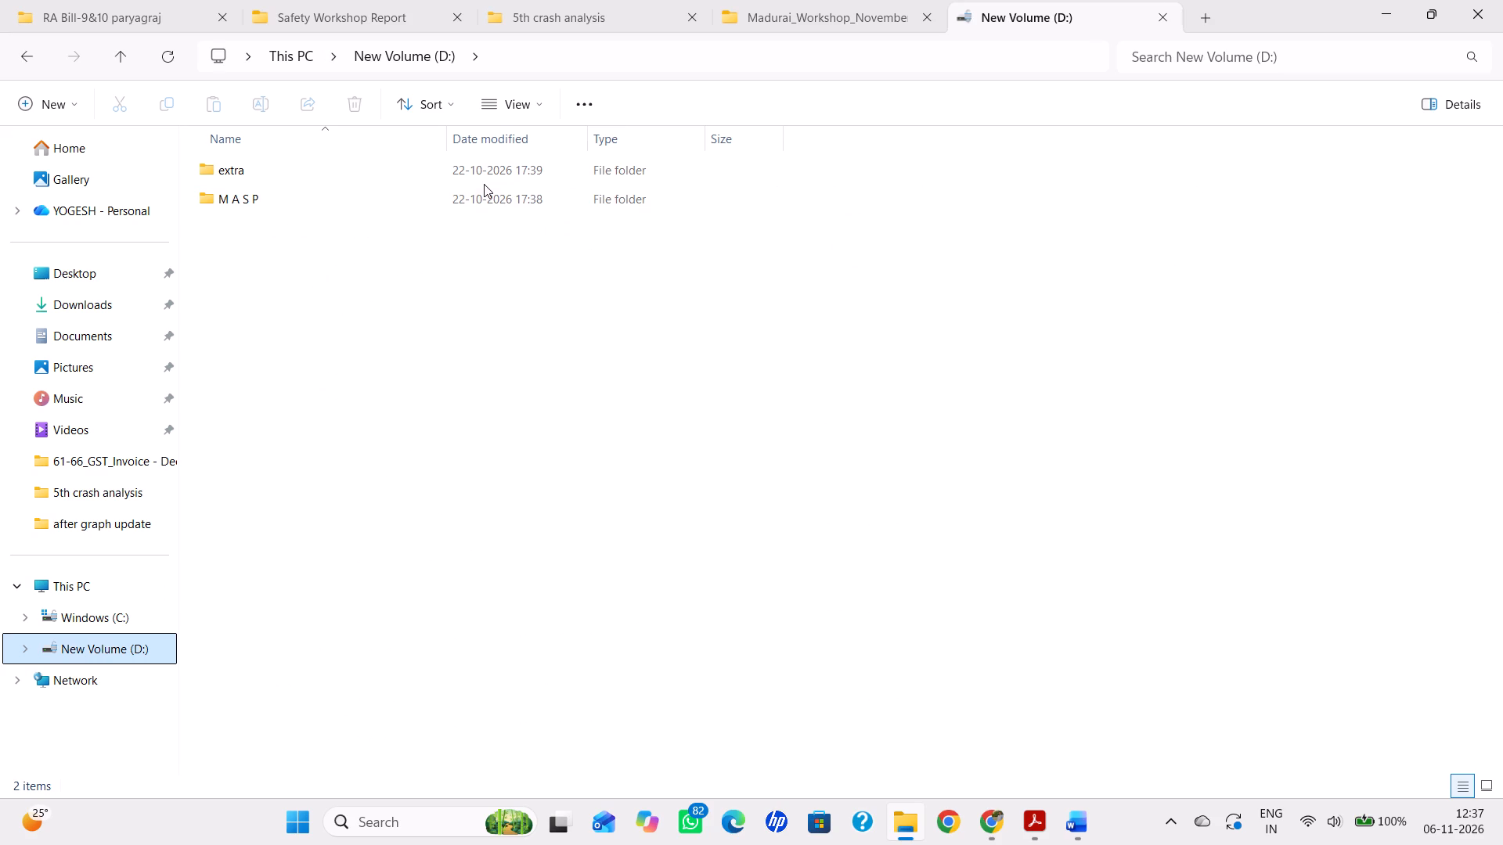
left_click(484, 184)
double_click(480, 203)
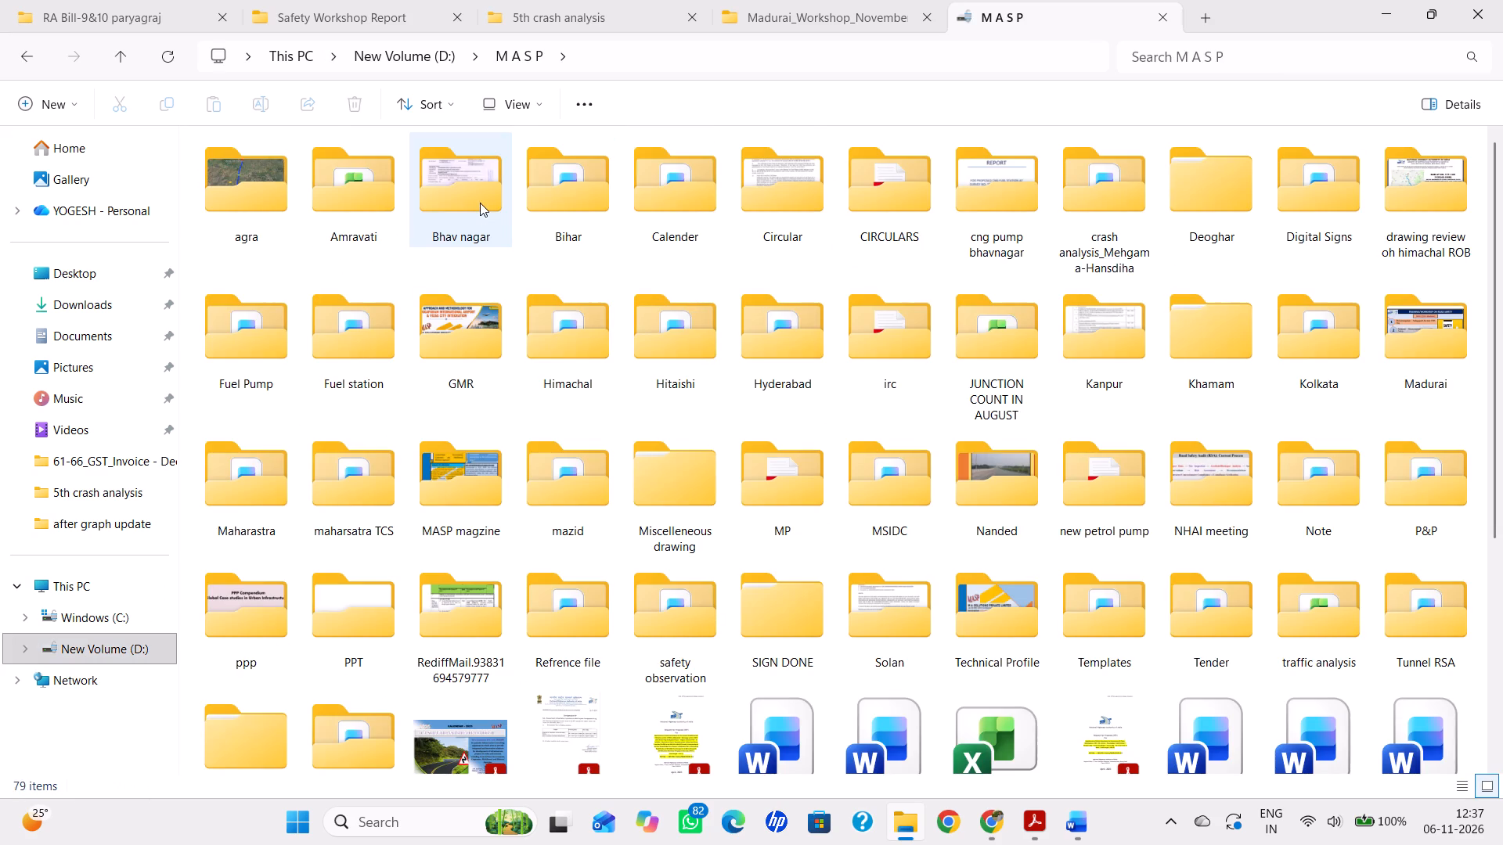
double_click(574, 199)
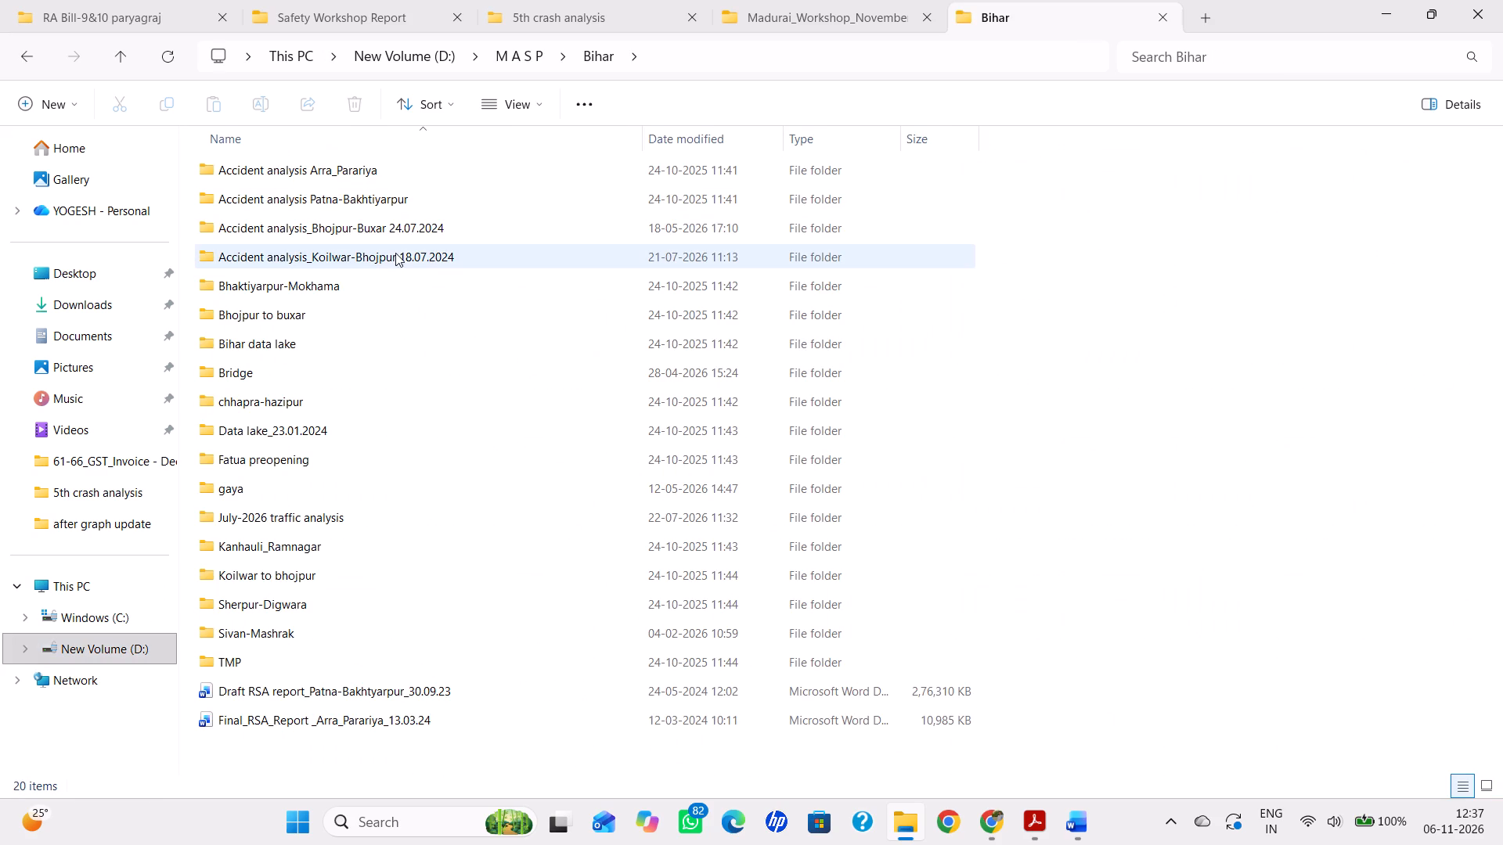
double_click(413, 228)
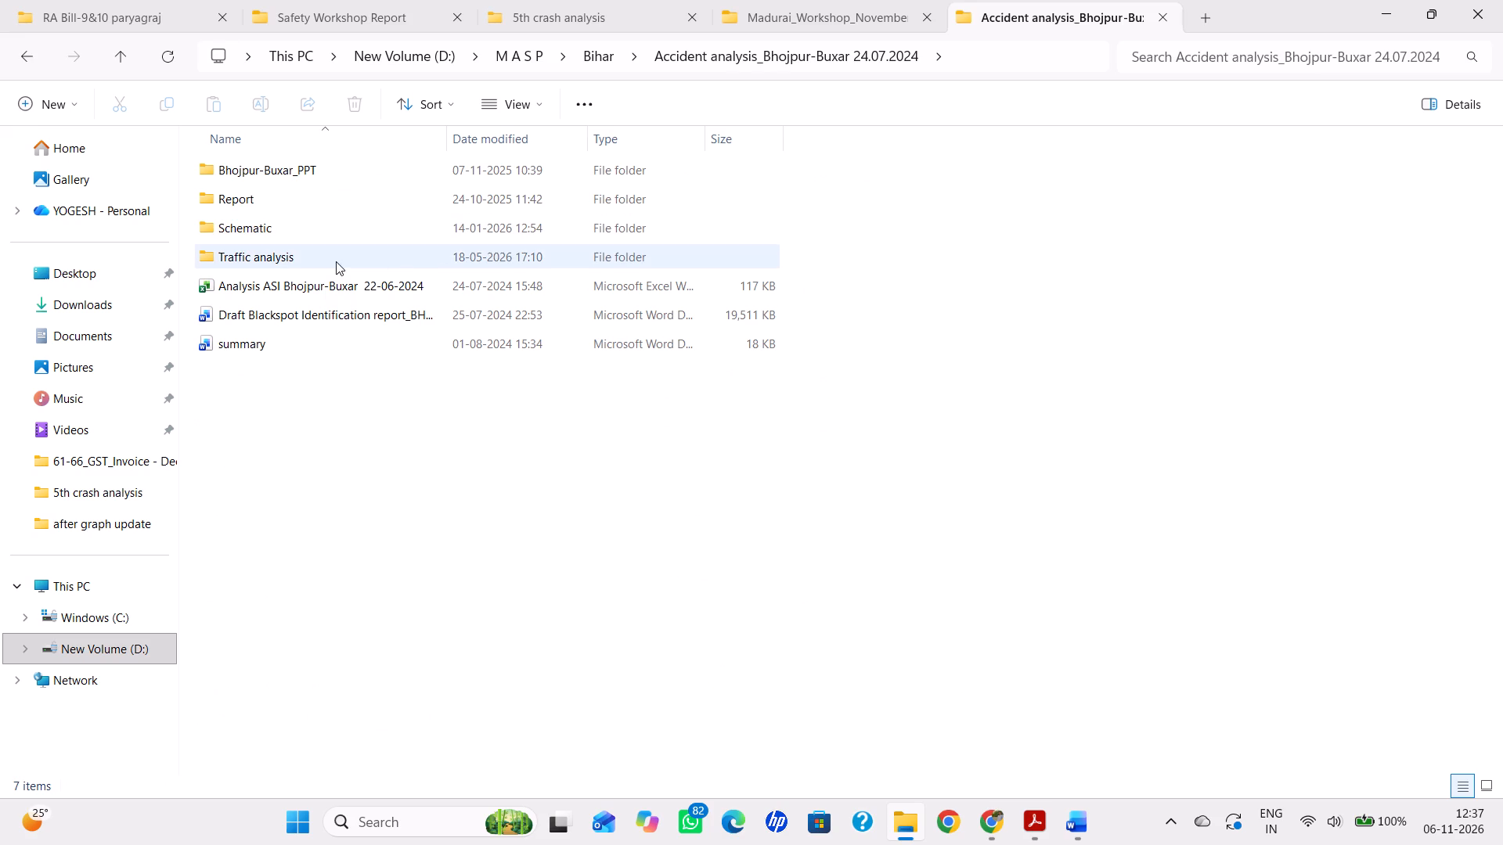
double_click(295, 206)
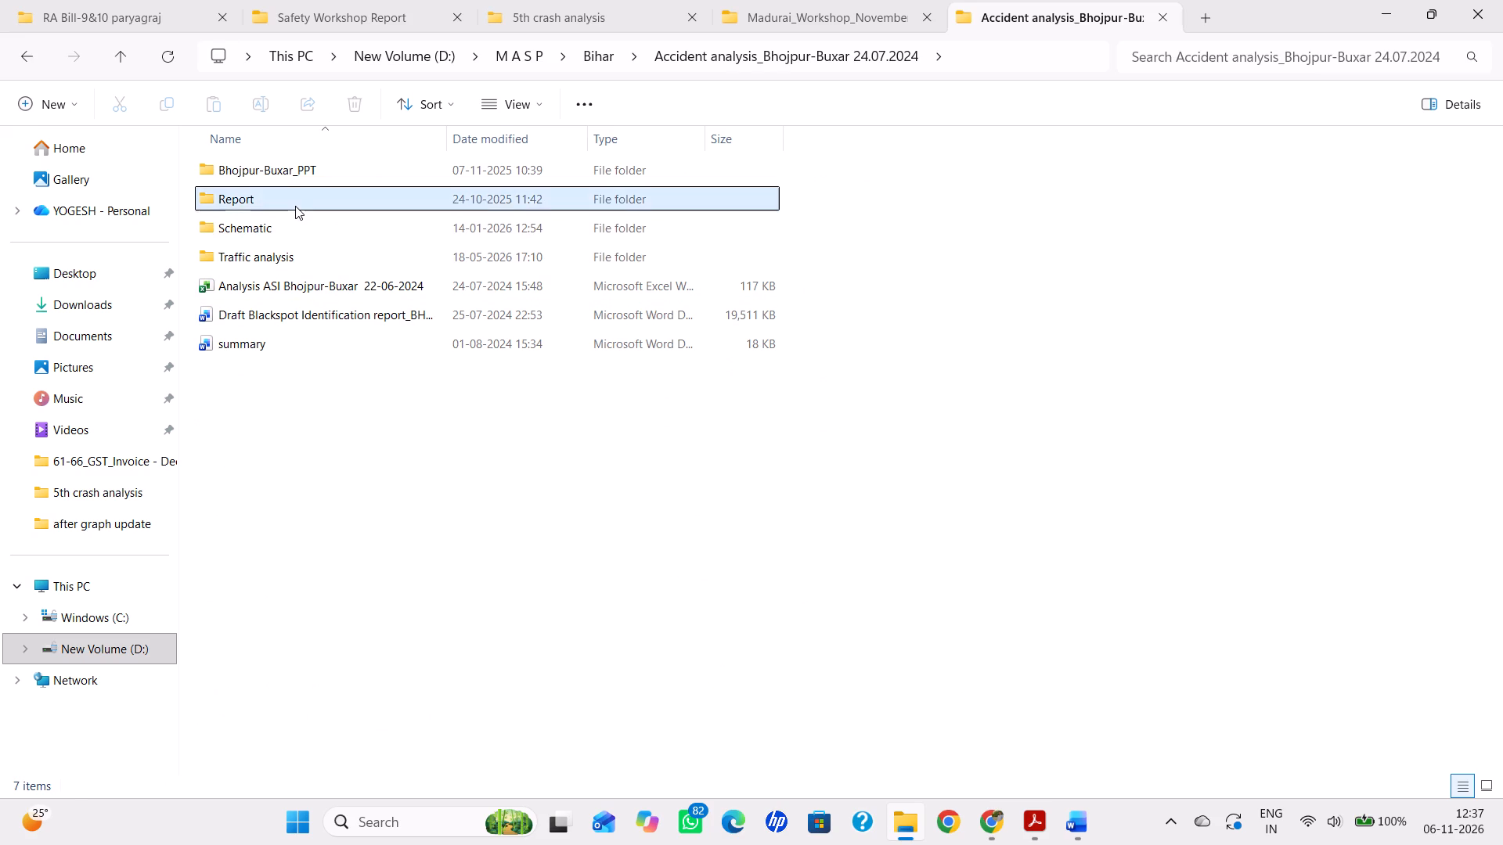
double_click(308, 166)
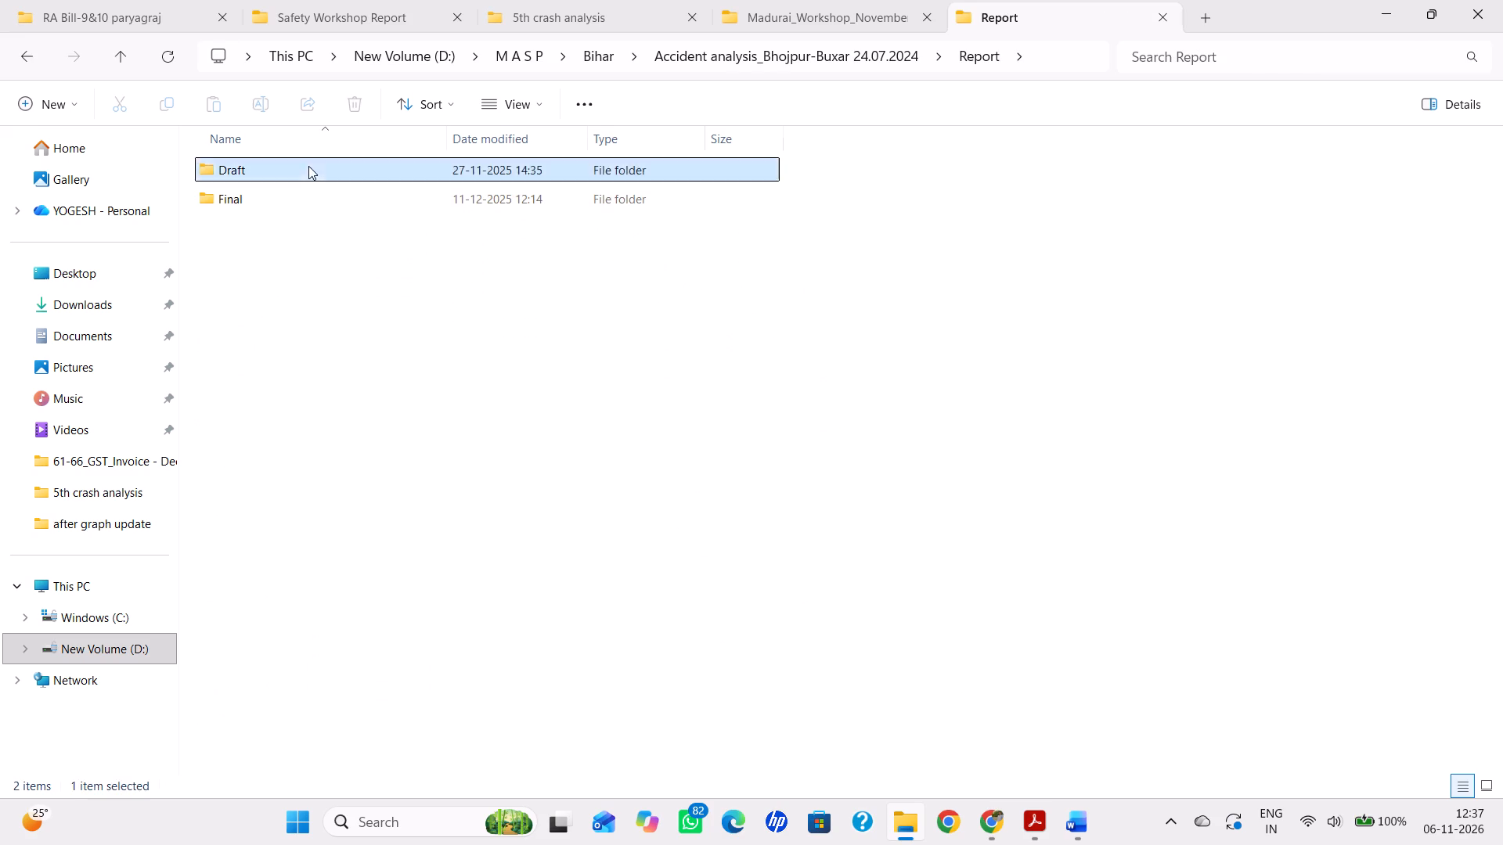
double_click(308, 166)
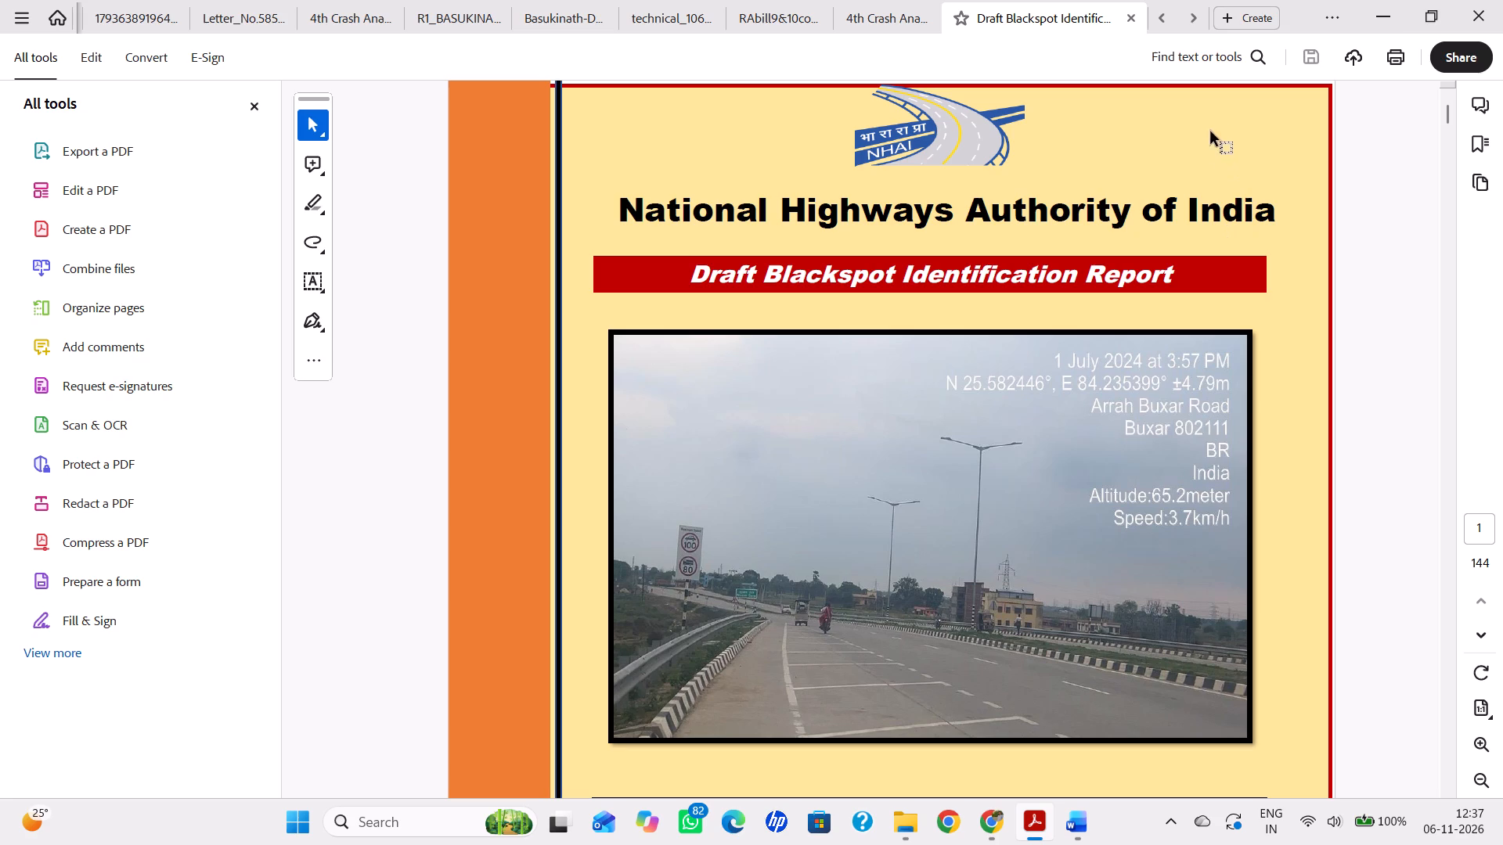
Return to File Explorer and open the 2nd Detailed Design Report __Amravati_To_Chikhli document from the Amravati - Chikhli project's 2nd Crash 2026 folder.
left_click(1368, 0)
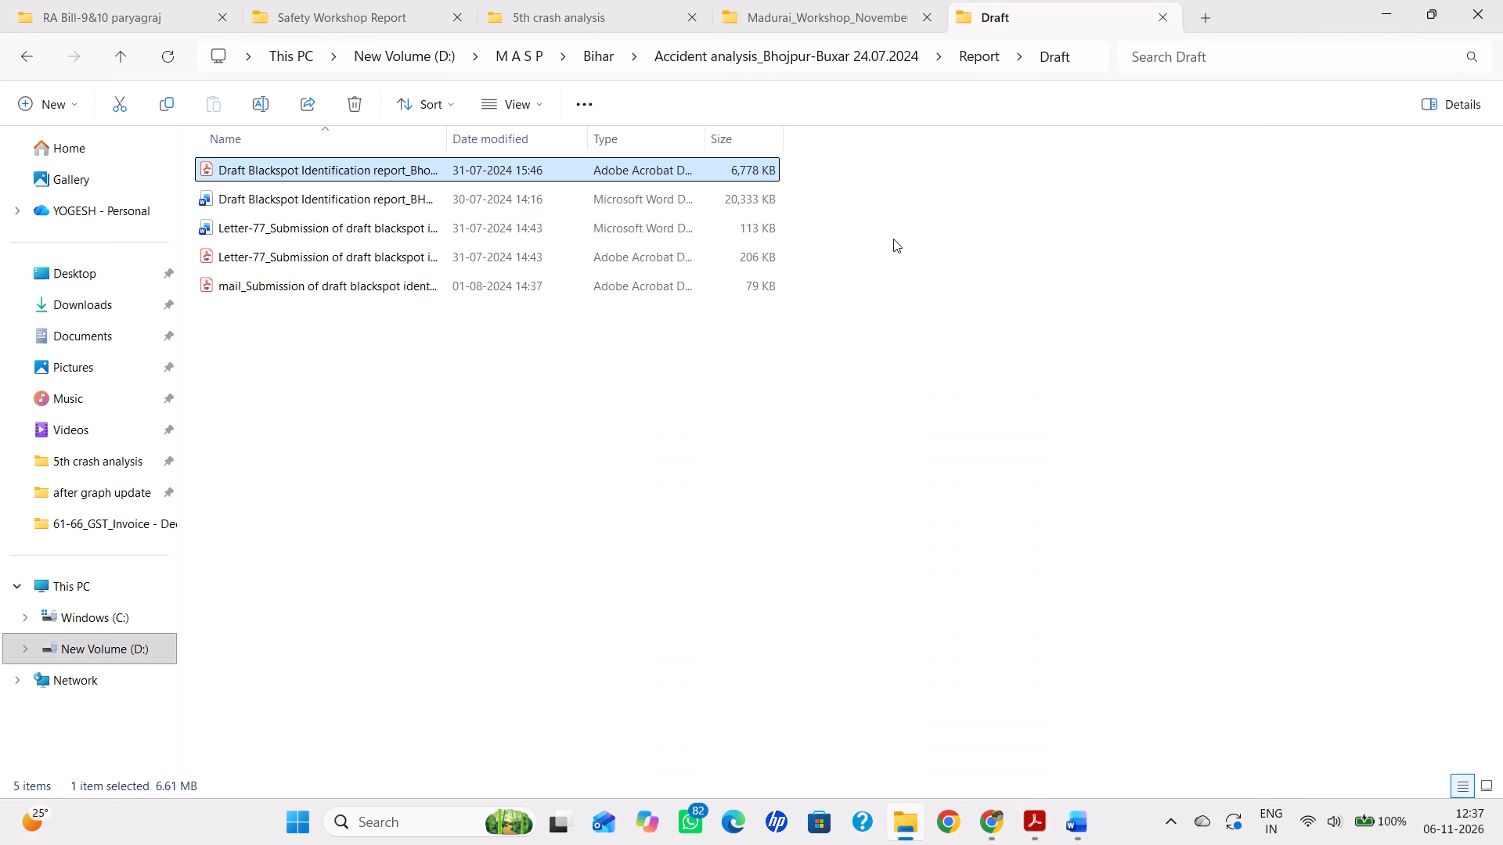
left_click(1206, 6)
left_click(84, 629)
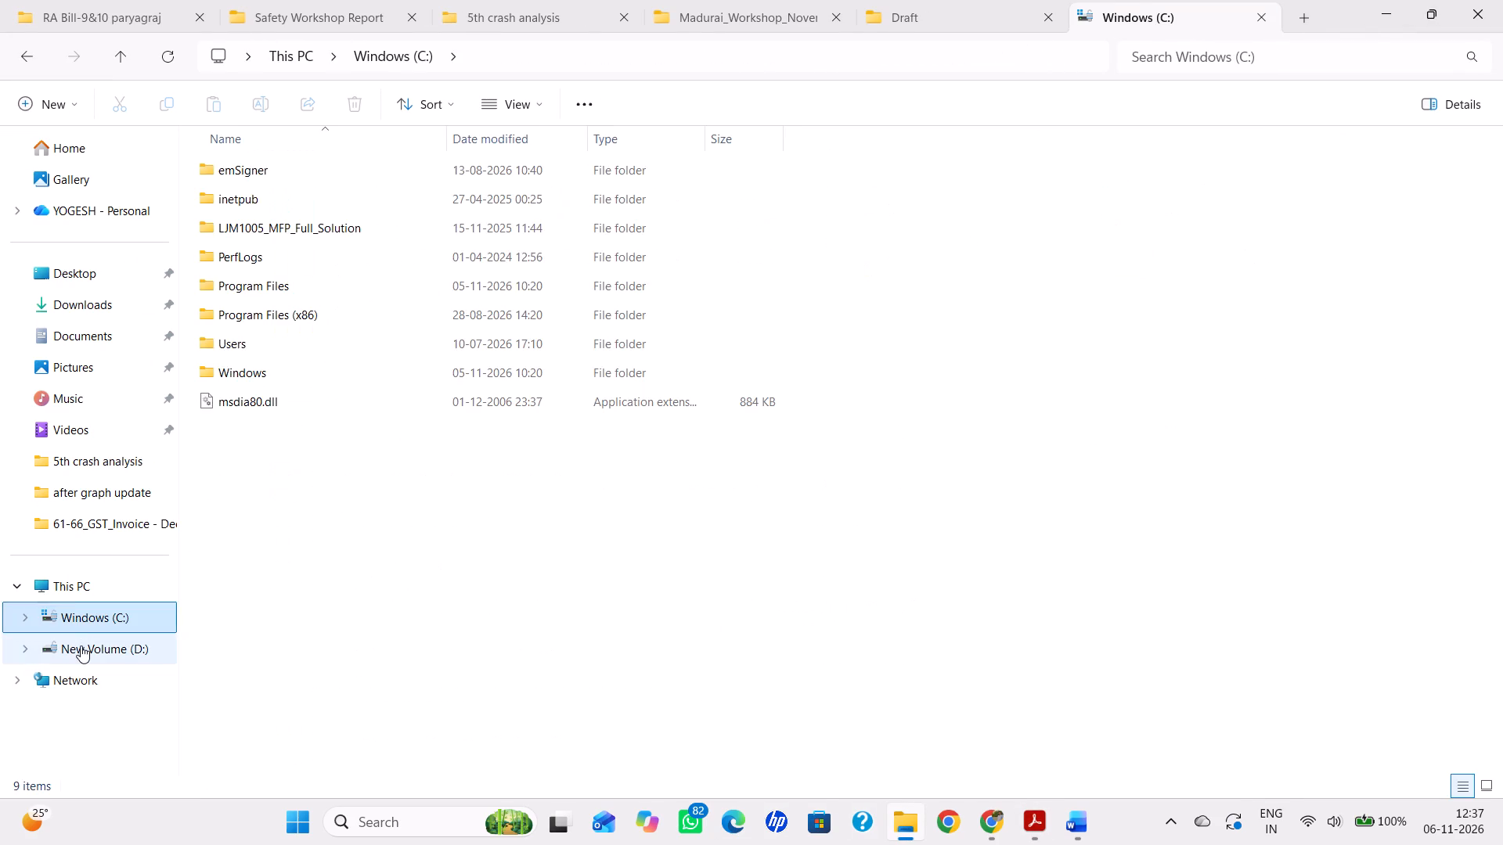
left_click(81, 645)
double_click(429, 203)
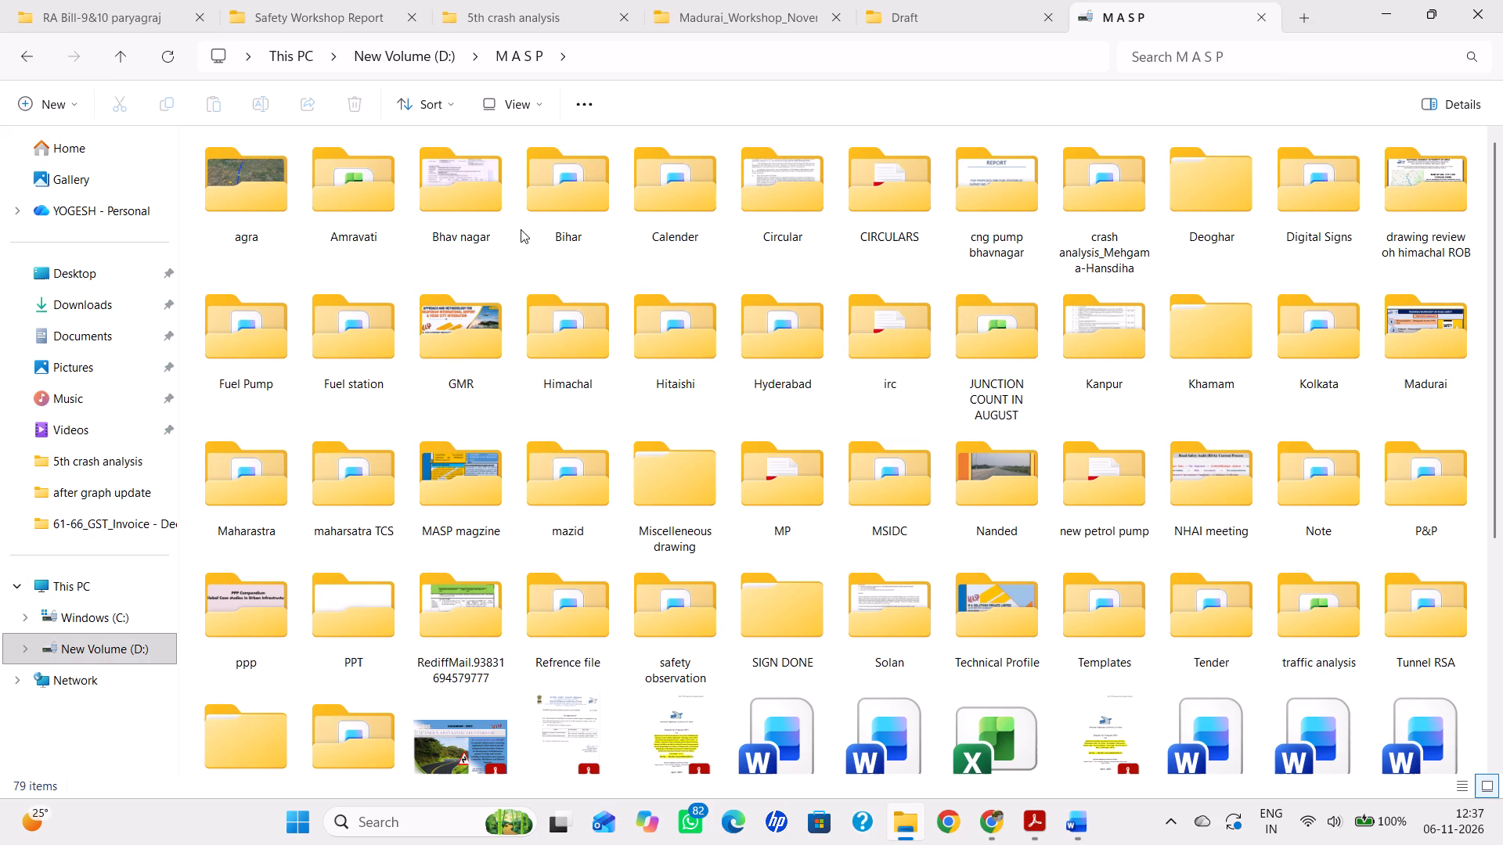
double_click(344, 213)
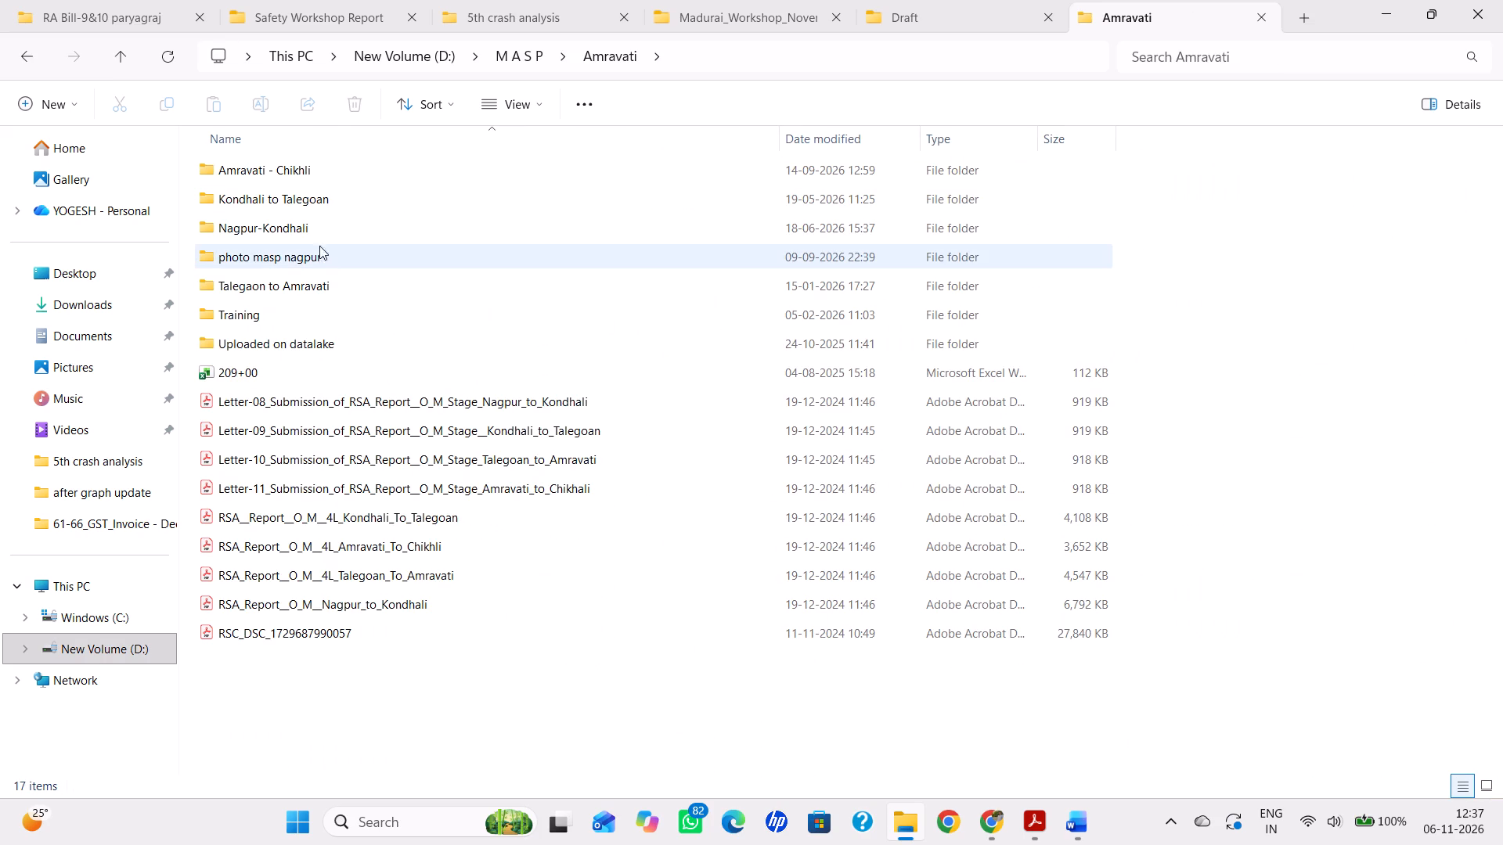
double_click(331, 174)
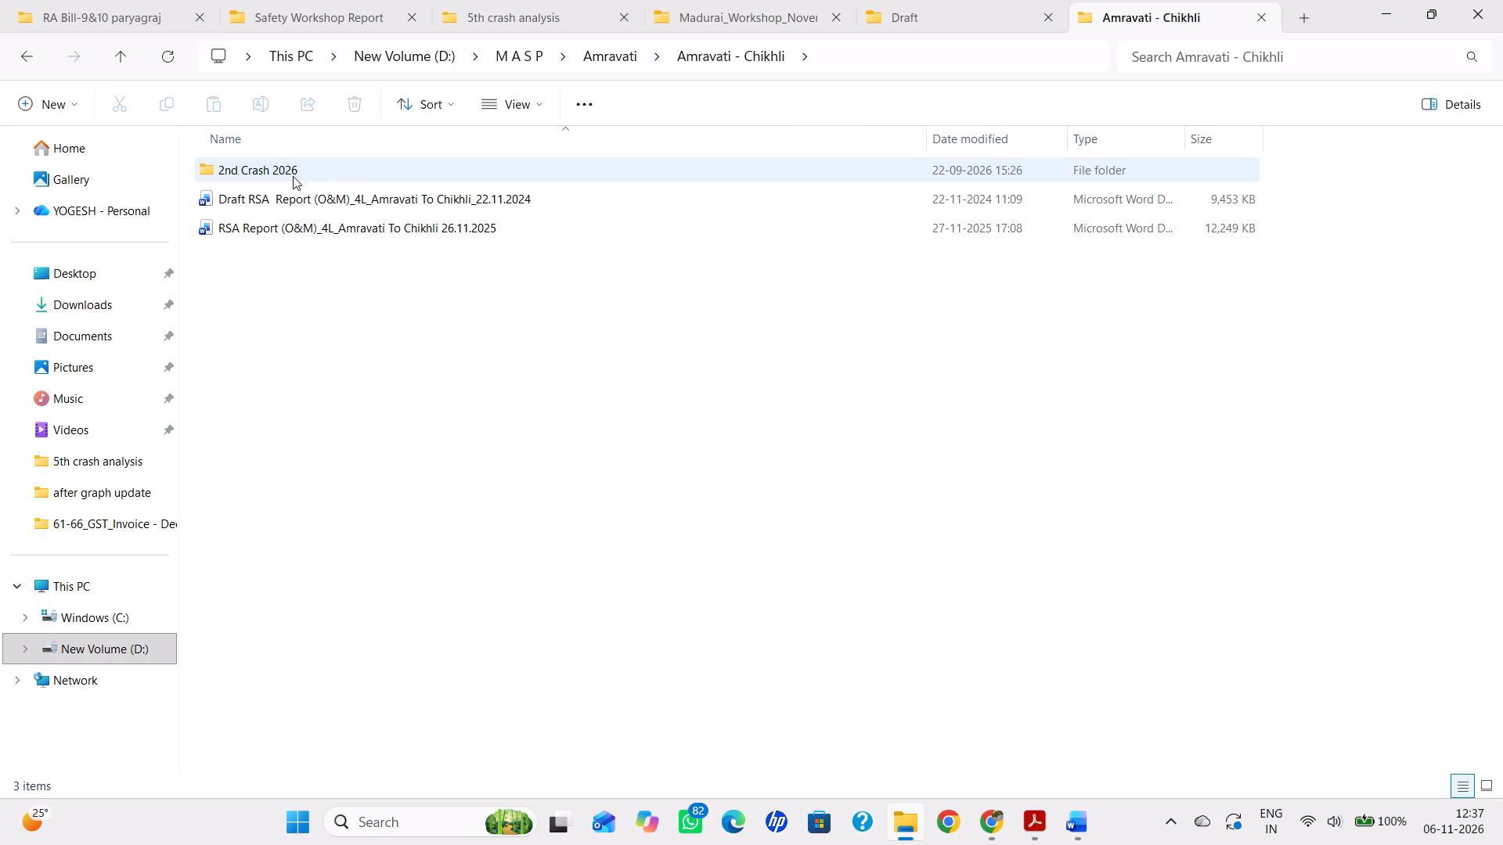
double_click(249, 168)
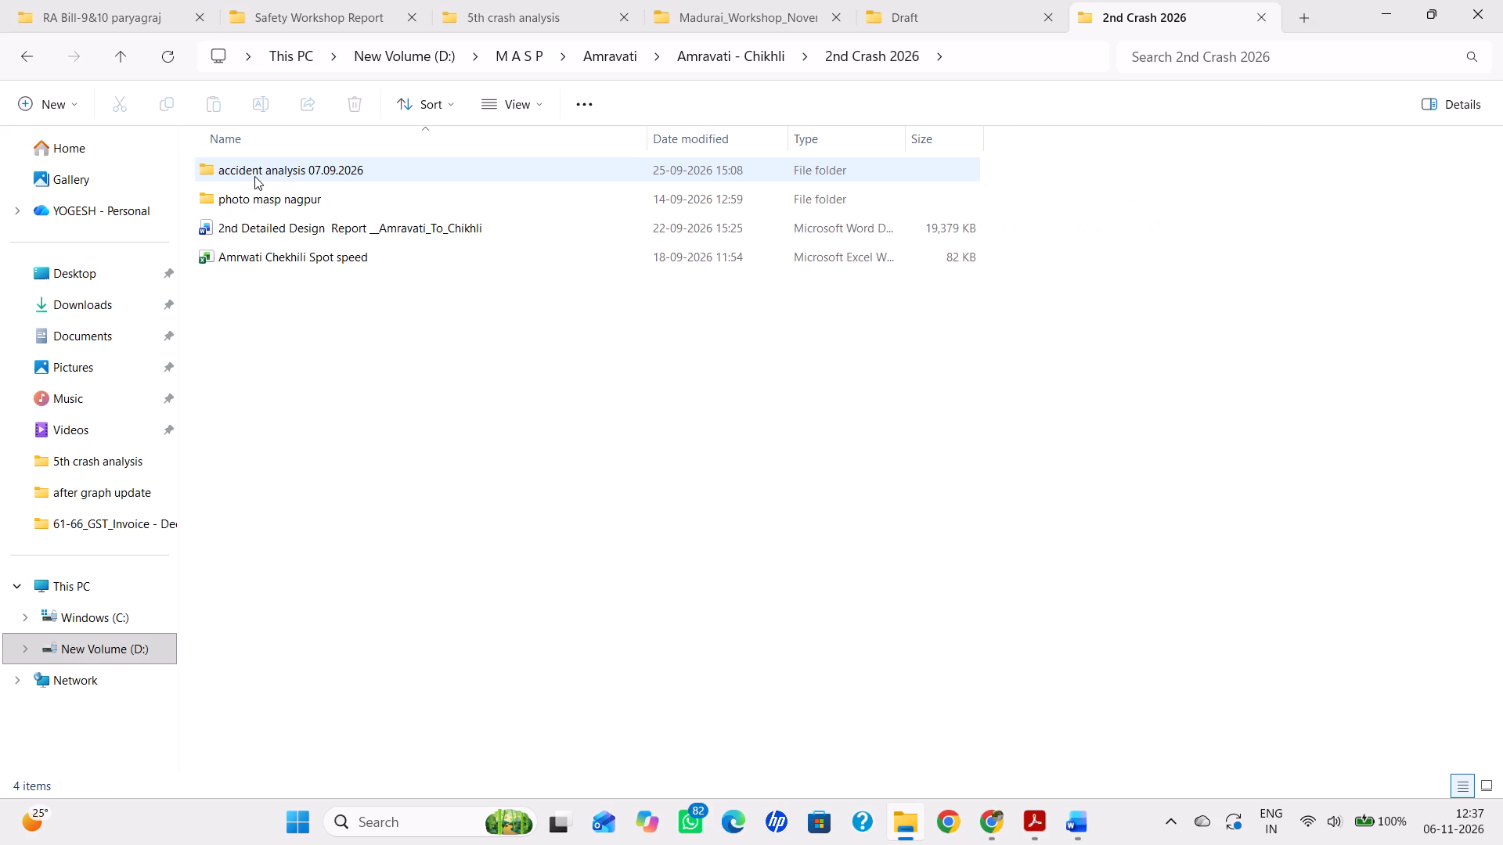
double_click(276, 220)
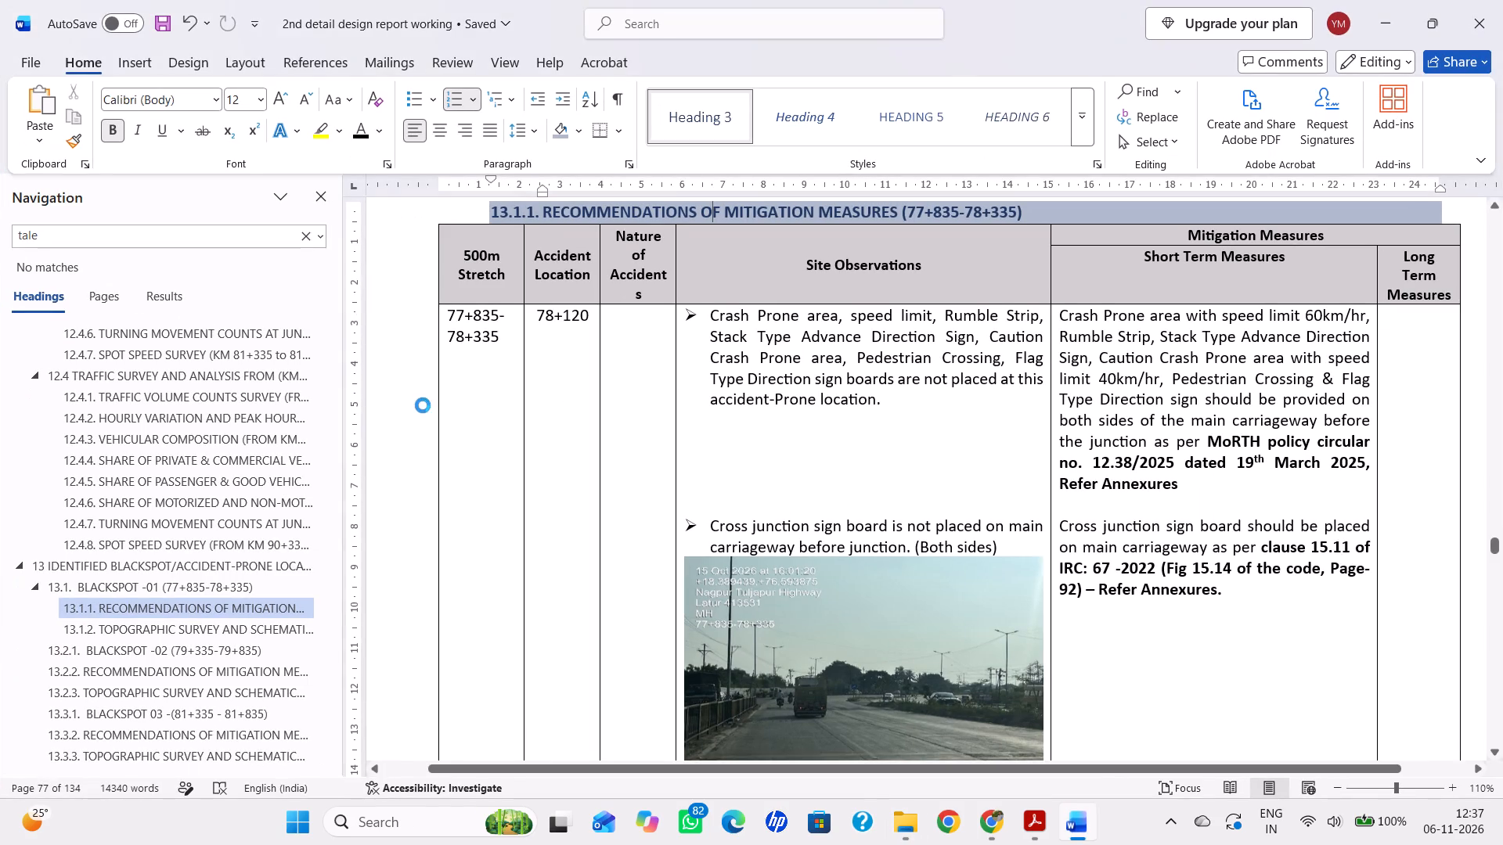
Examine the heading numbering, tables, charts and captions in sections 11.1.1 to 11.1.3 of the Amravati to Chikhli report's traffic survey.
scroll(88, 556, "down", 1)
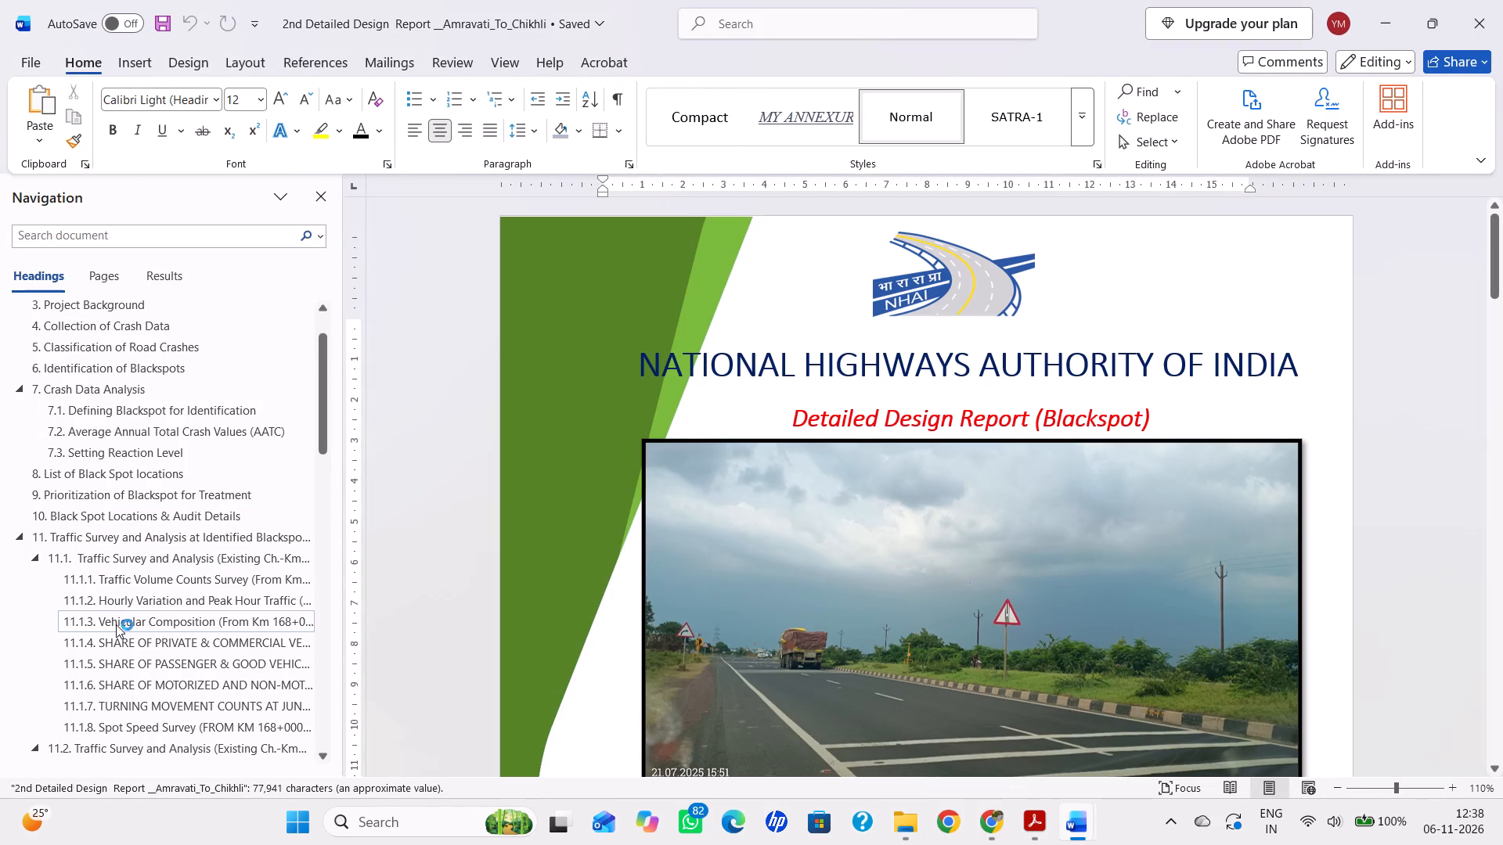
left_click(171, 595)
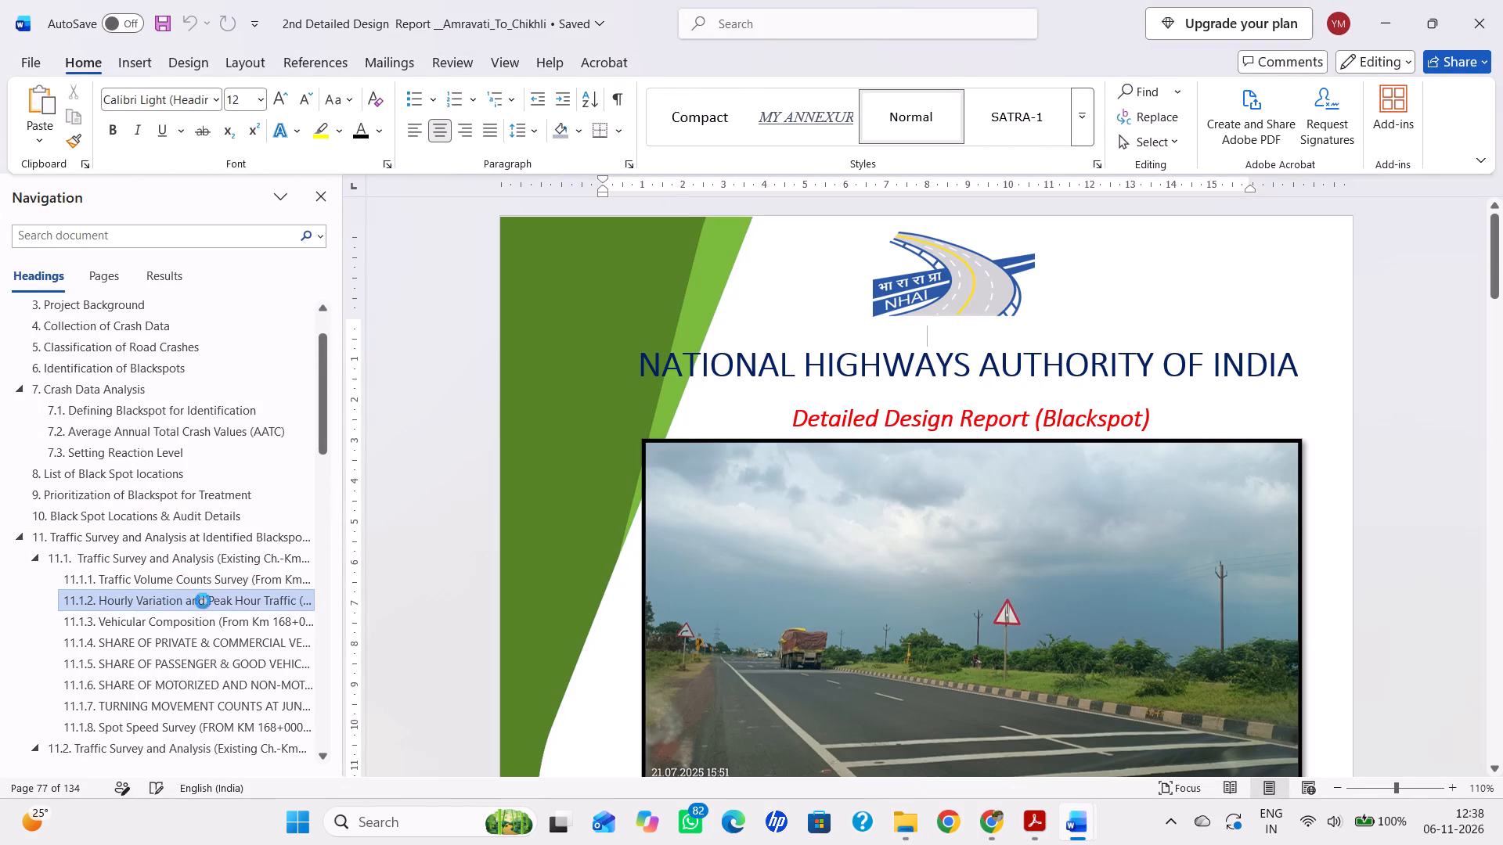
scroll(1058, 480, "down", 14)
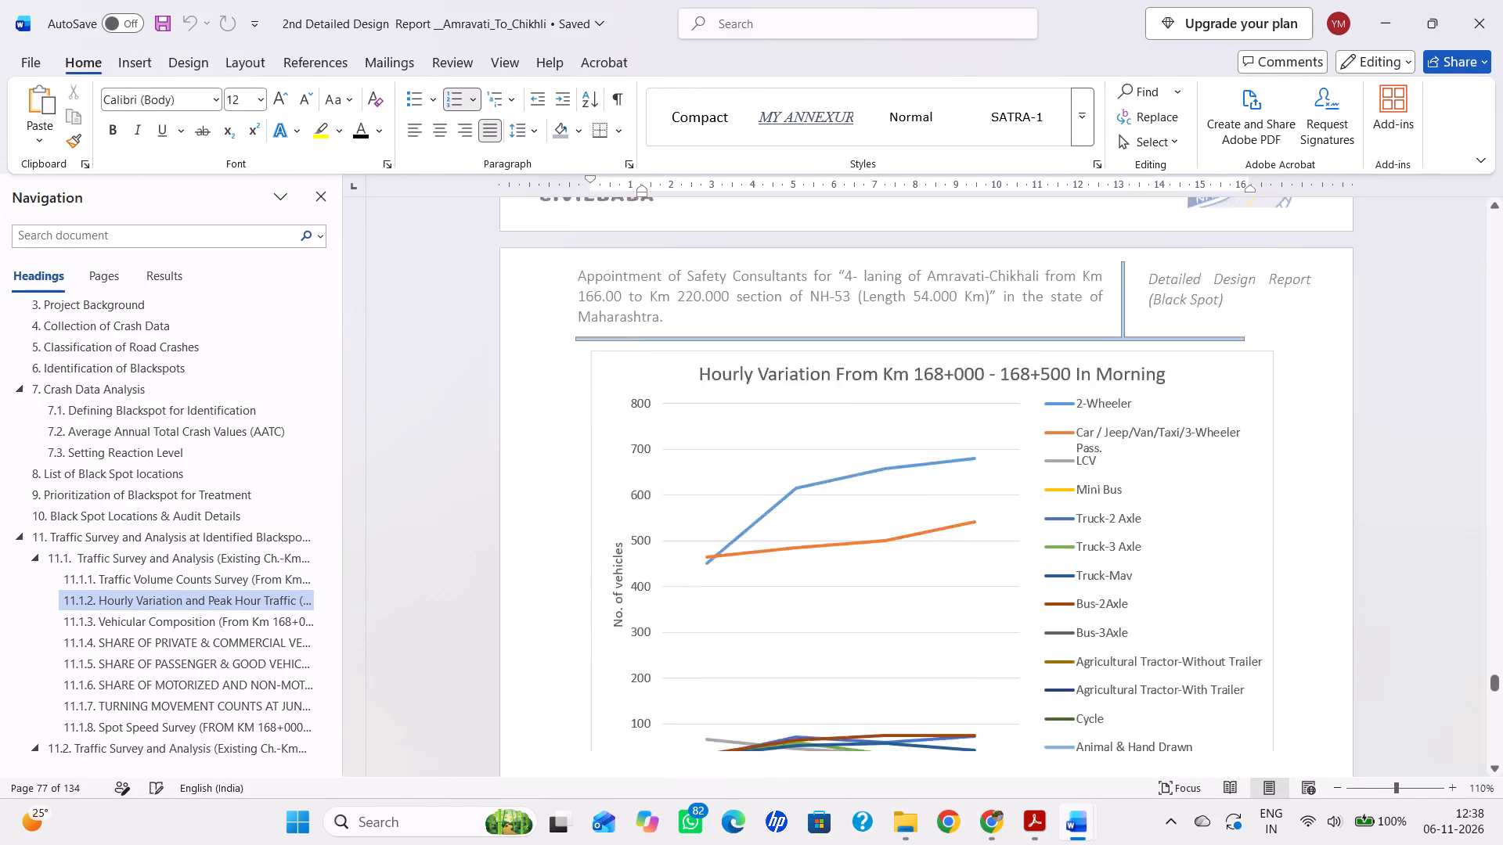
scroll(1088, 484, "down", 8)
scroll(1088, 484, "down", 20)
scroll(1088, 484, "down", 1)
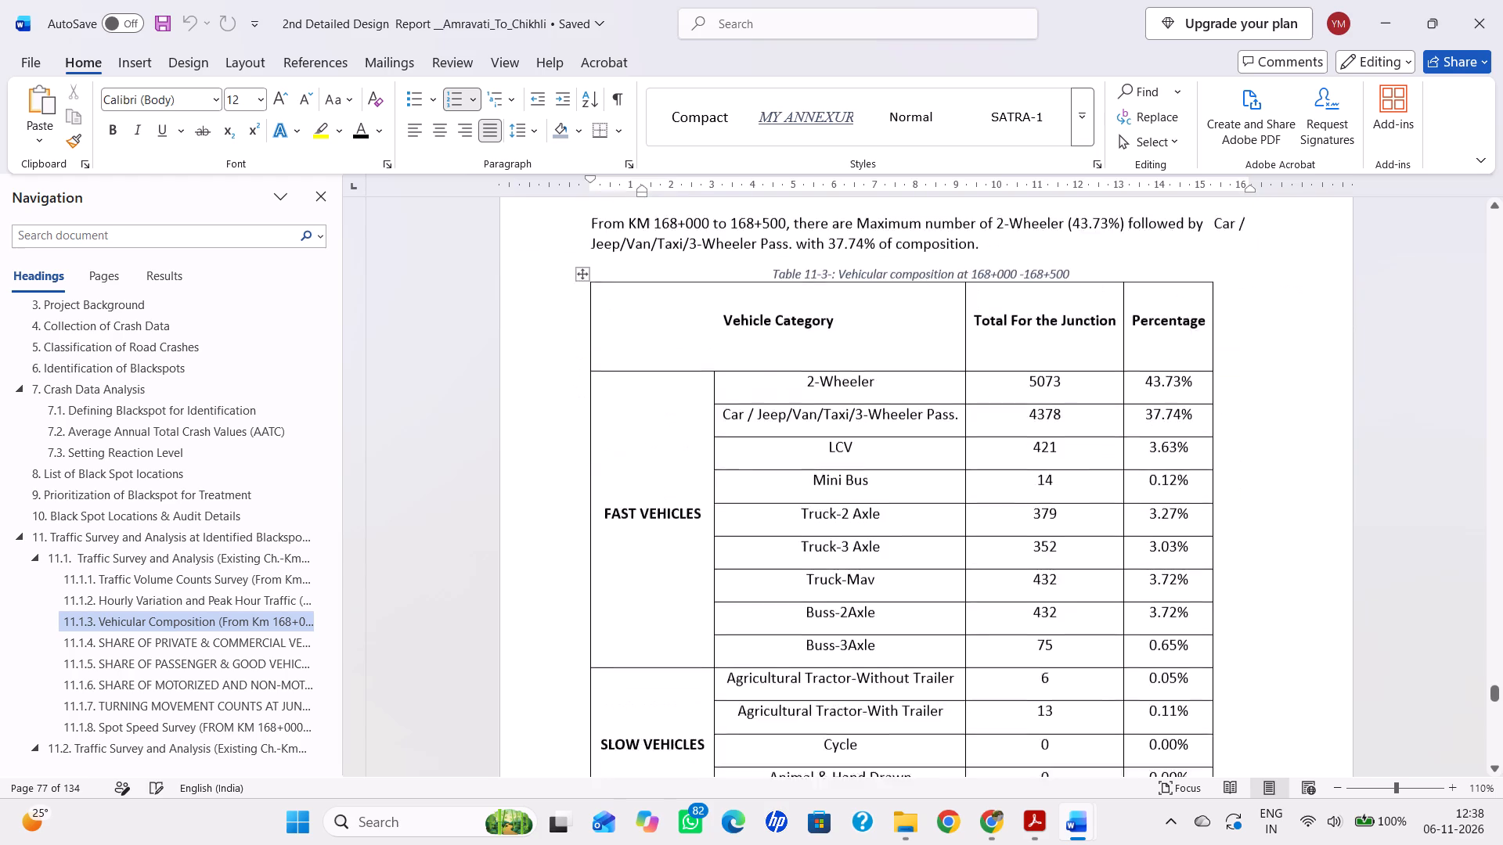
scroll(1086, 478, "down", 9)
scroll(1087, 479, "up", 1)
scroll(1087, 478, "down", 7)
scroll(1085, 479, "up", 7)
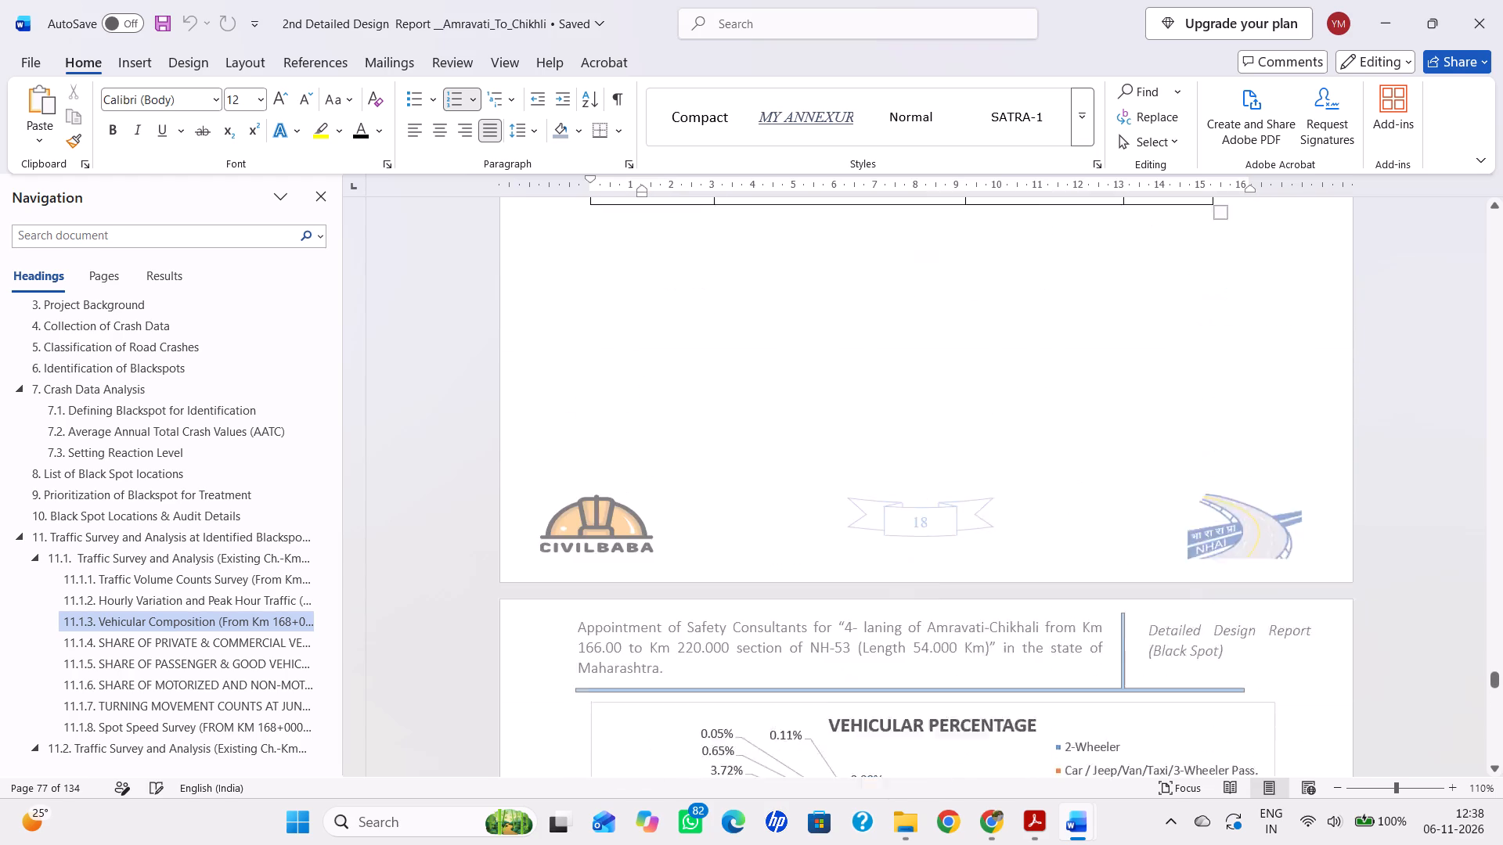
left_click(175, 574)
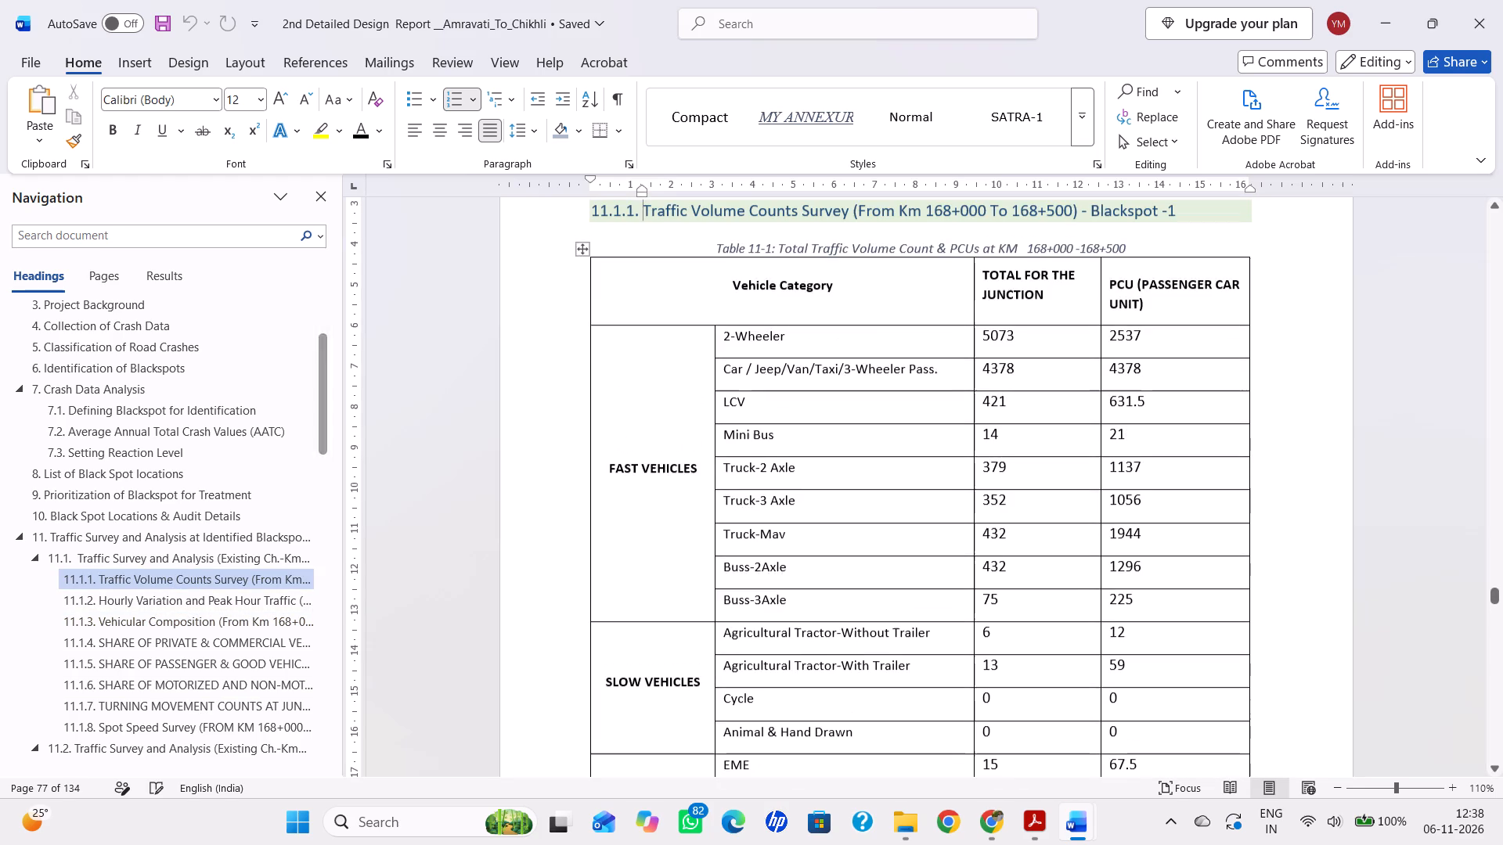
scroll(1198, 466, "down", 20)
scroll(1198, 466, "down", 1)
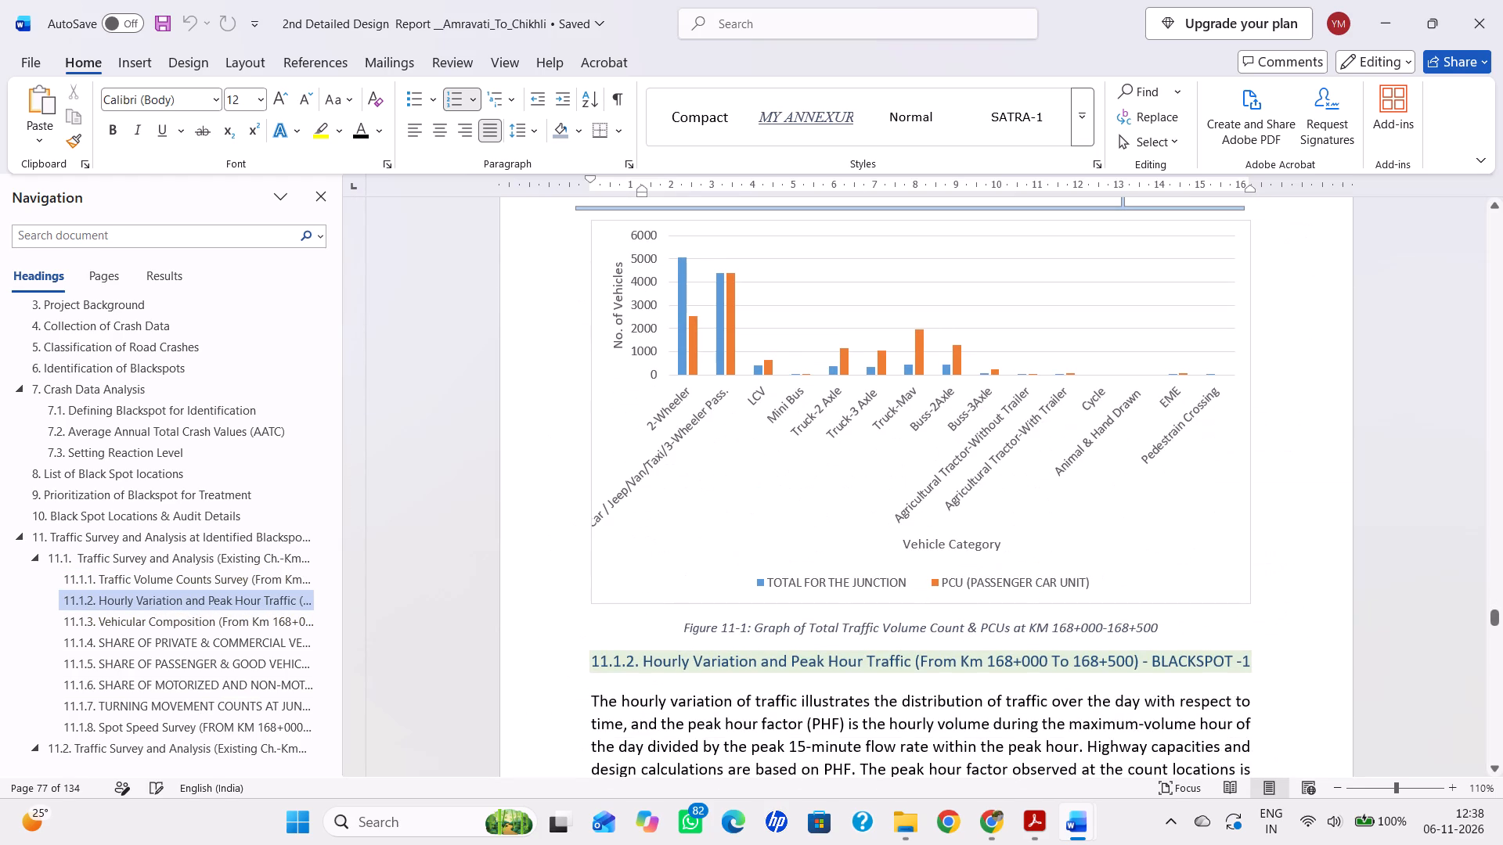
left_click(1204, 554)
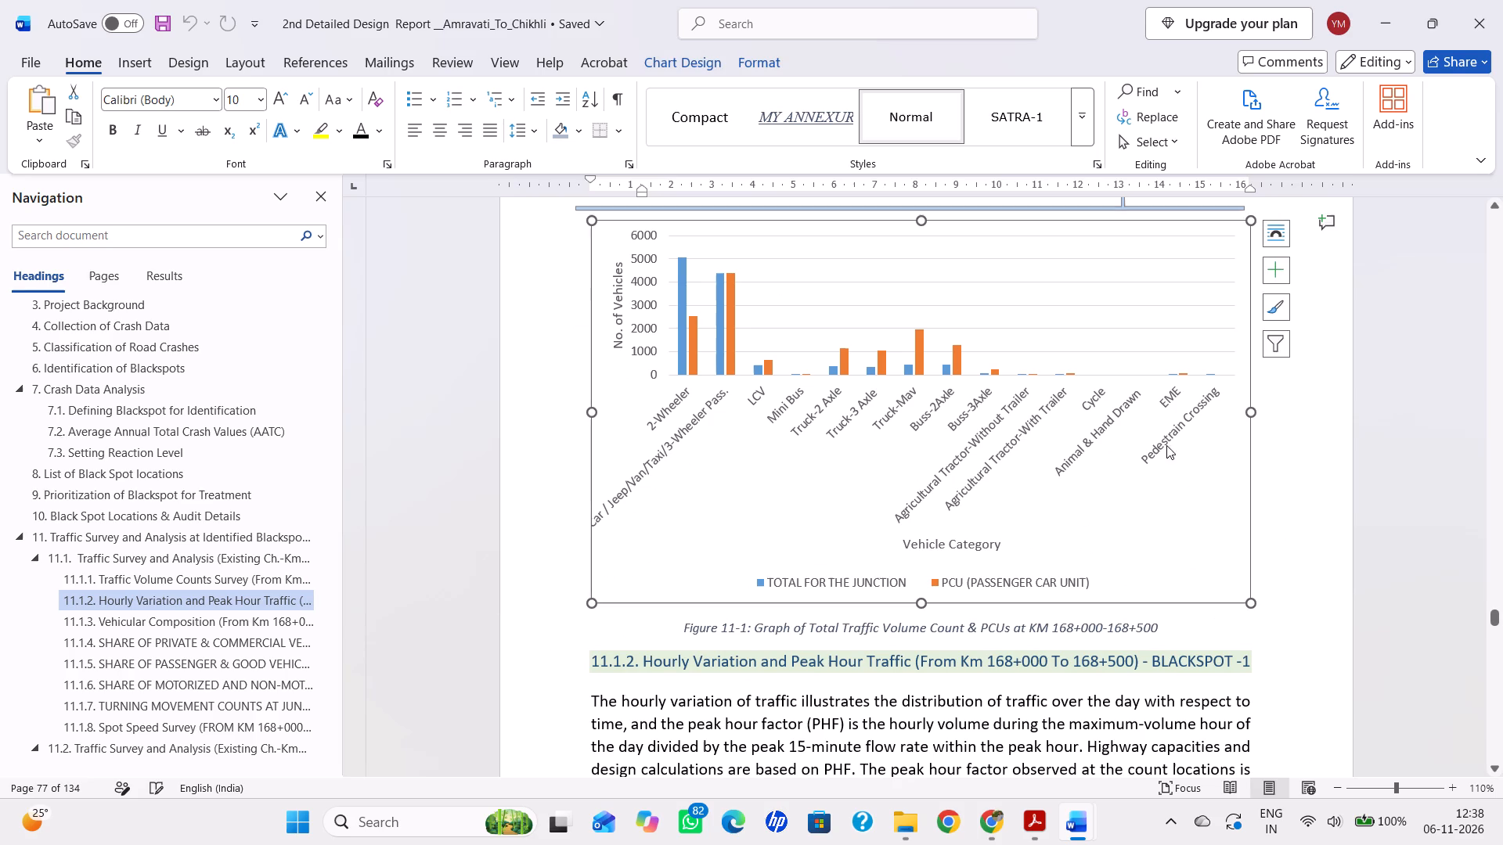
In the Bhojpur-Buxar draft blackspot identification PDF, examine the table list, accident classification section, charts and captions, then close it and minimize Acrobat.
left_click(1040, 829)
scroll(896, 475, "down", 13)
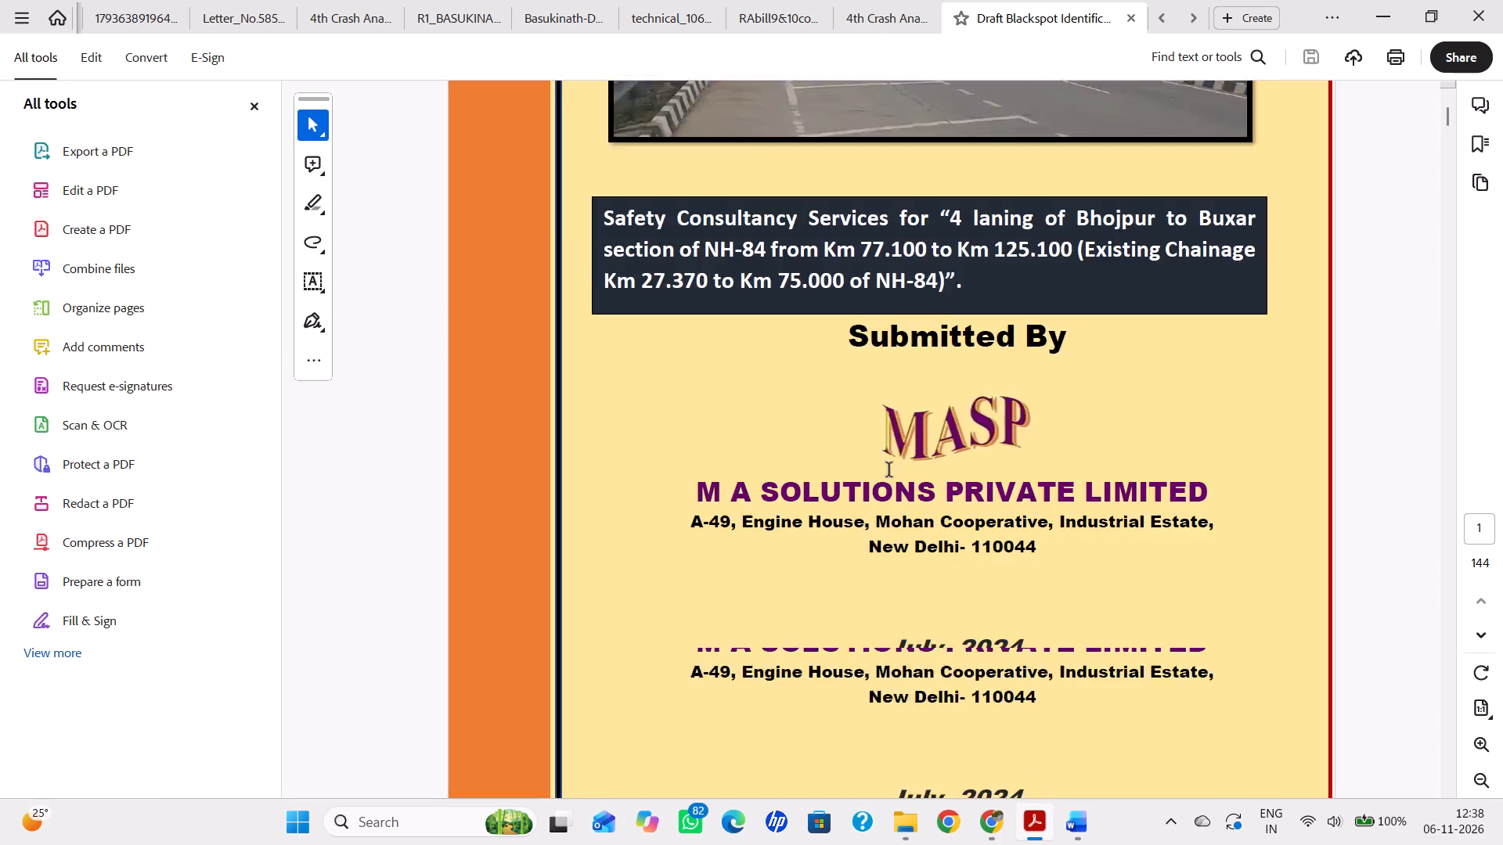
scroll(889, 471, "down", 20)
scroll(889, 471, "down", 20)
scroll(889, 471, "down", 3)
scroll(878, 466, "up", 1)
scroll(878, 466, "down", 20)
scroll(878, 466, "down", 20)
scroll(878, 466, "down", 20)
scroll(922, 478, "up", 1)
scroll(924, 484, "down", 20)
scroll(924, 484, "down", 20)
scroll(924, 484, "down", 20)
scroll(950, 463, "up", 1)
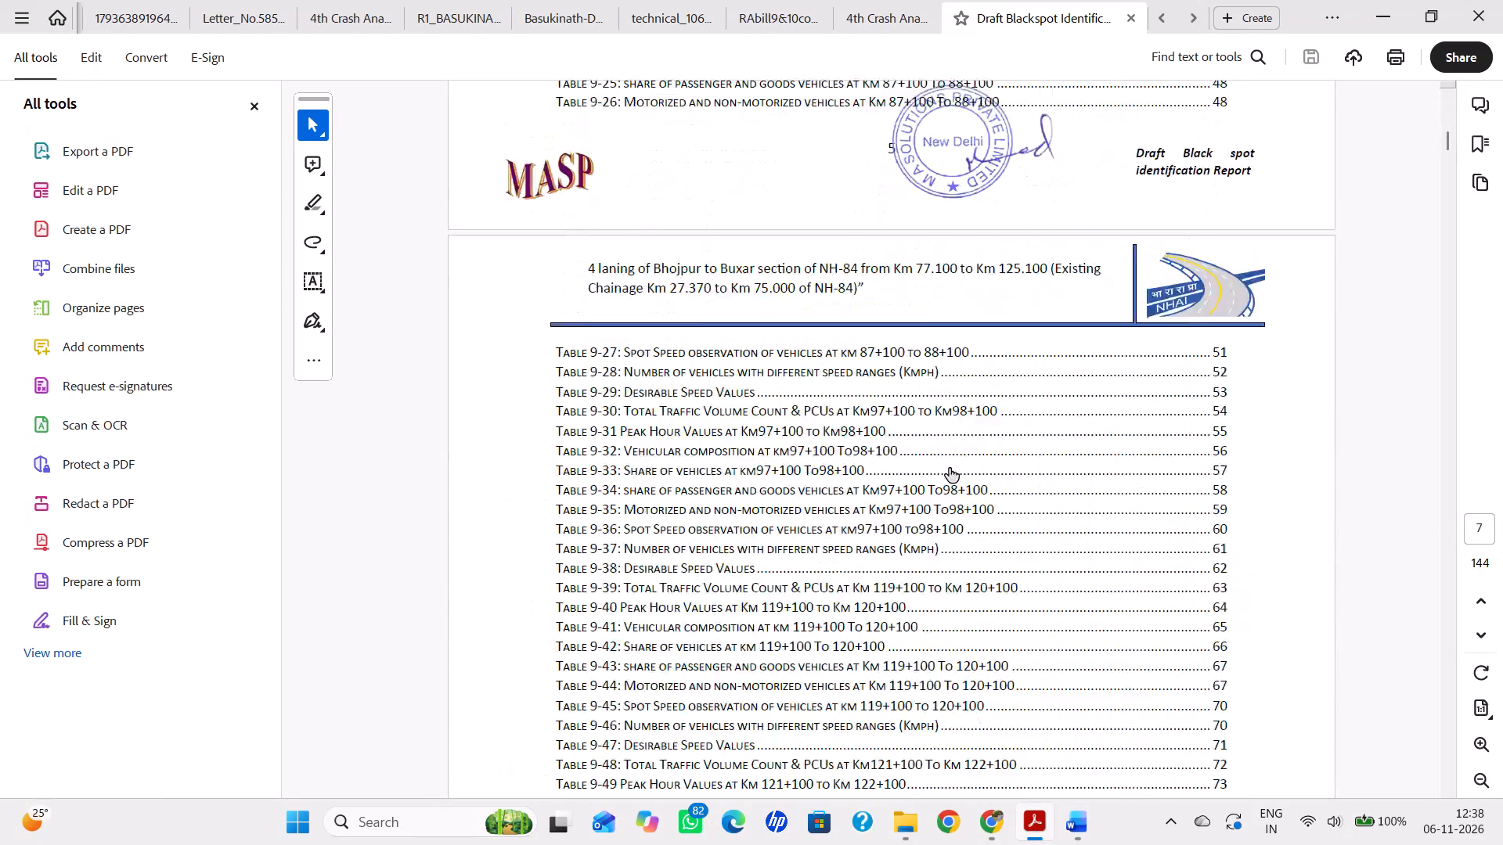
scroll(950, 476, "down", 20)
scroll(950, 476, "down", 20)
scroll(950, 476, "down", 20)
scroll(971, 475, "up", 1)
scroll(971, 474, "down", 20)
scroll(971, 474, "down", 20)
scroll(971, 474, "down", 3)
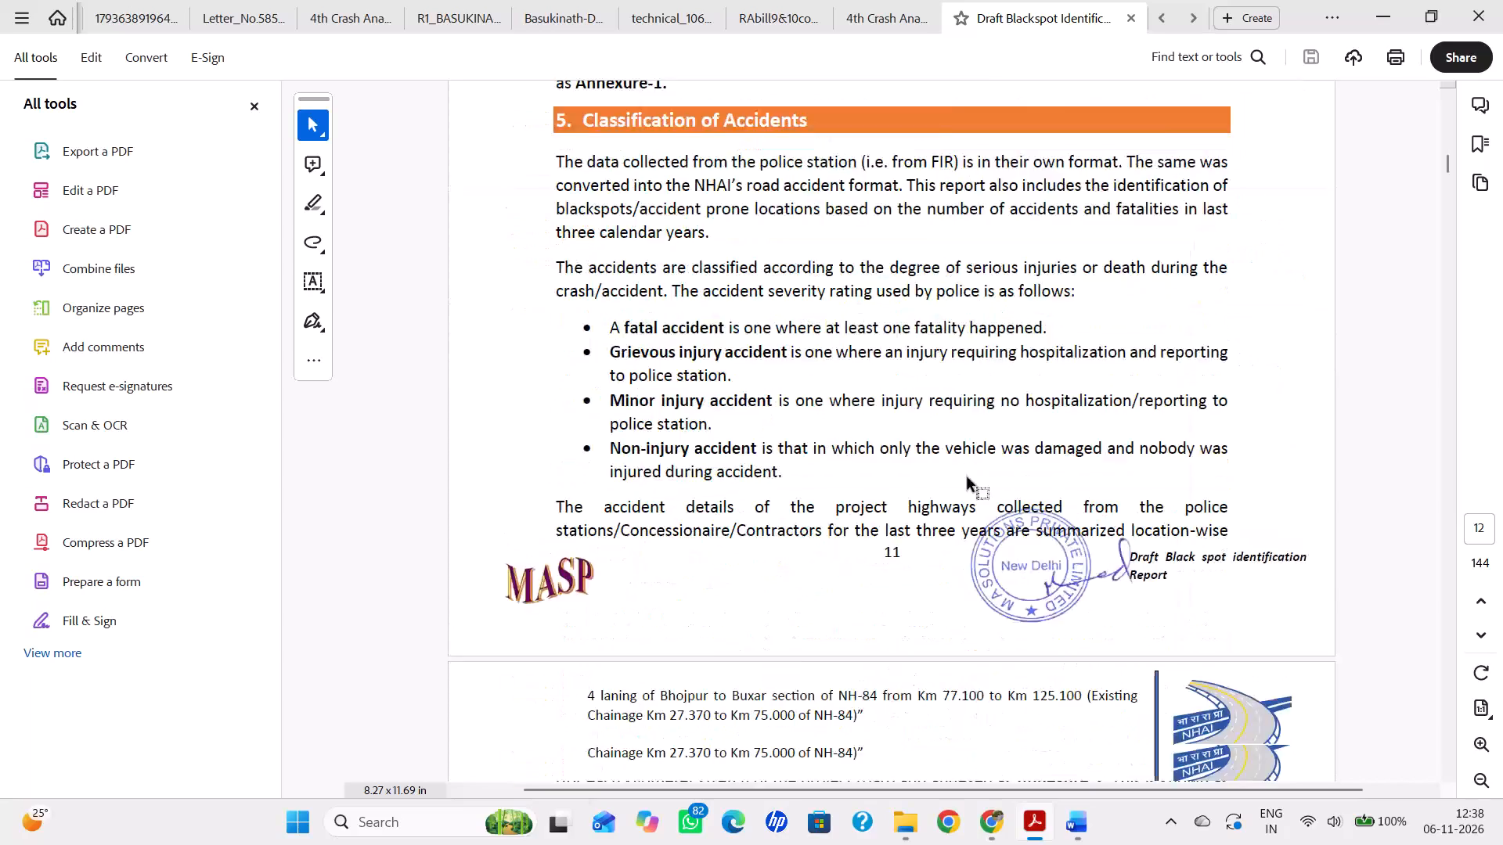
scroll(968, 478, "down", 20)
scroll(968, 478, "down", 20)
scroll(968, 478, "down", 20)
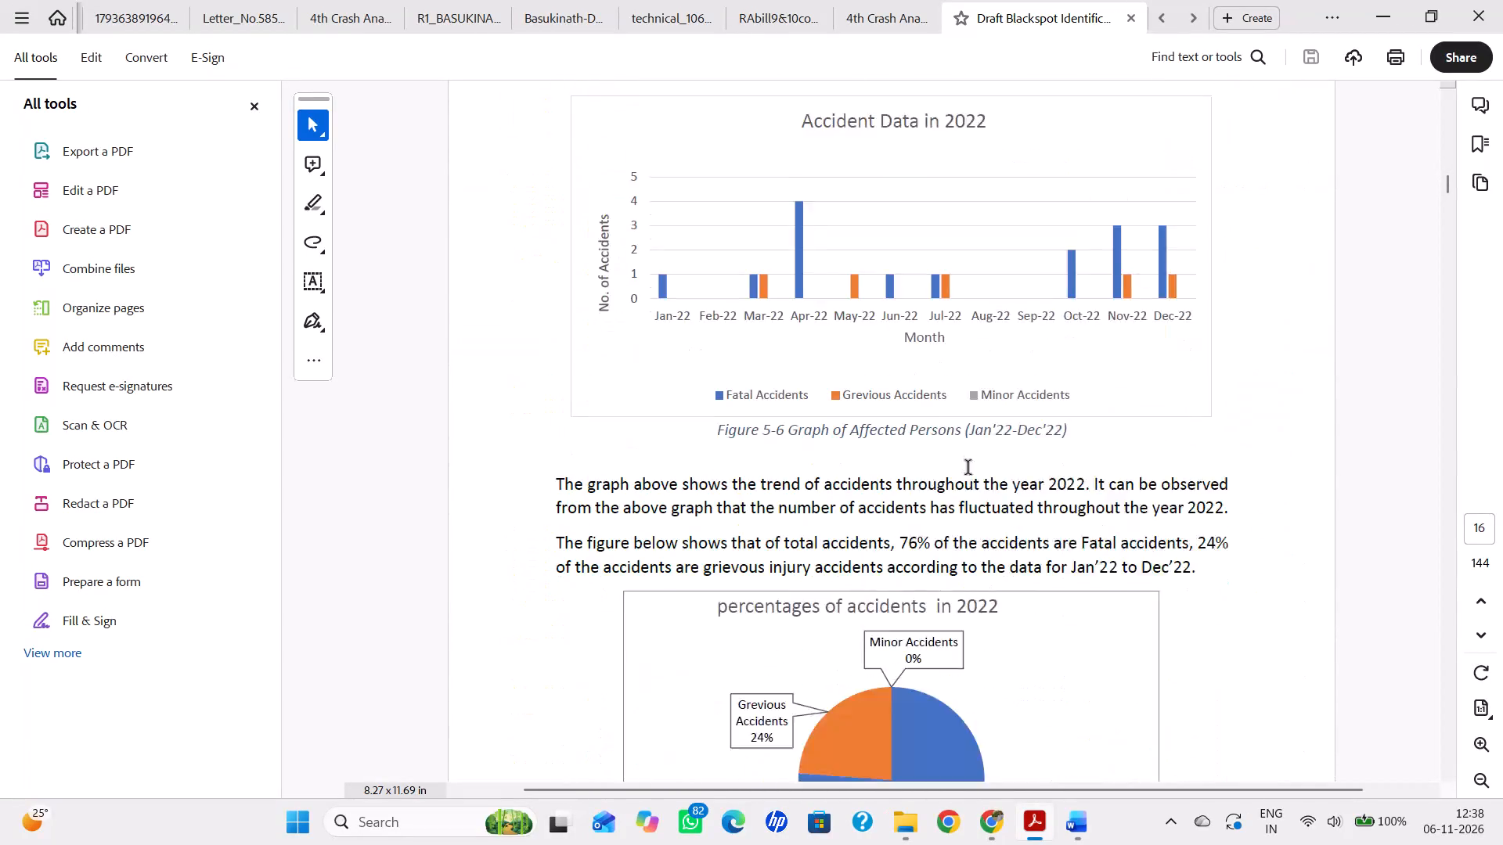
scroll(968, 469, "down", 15)
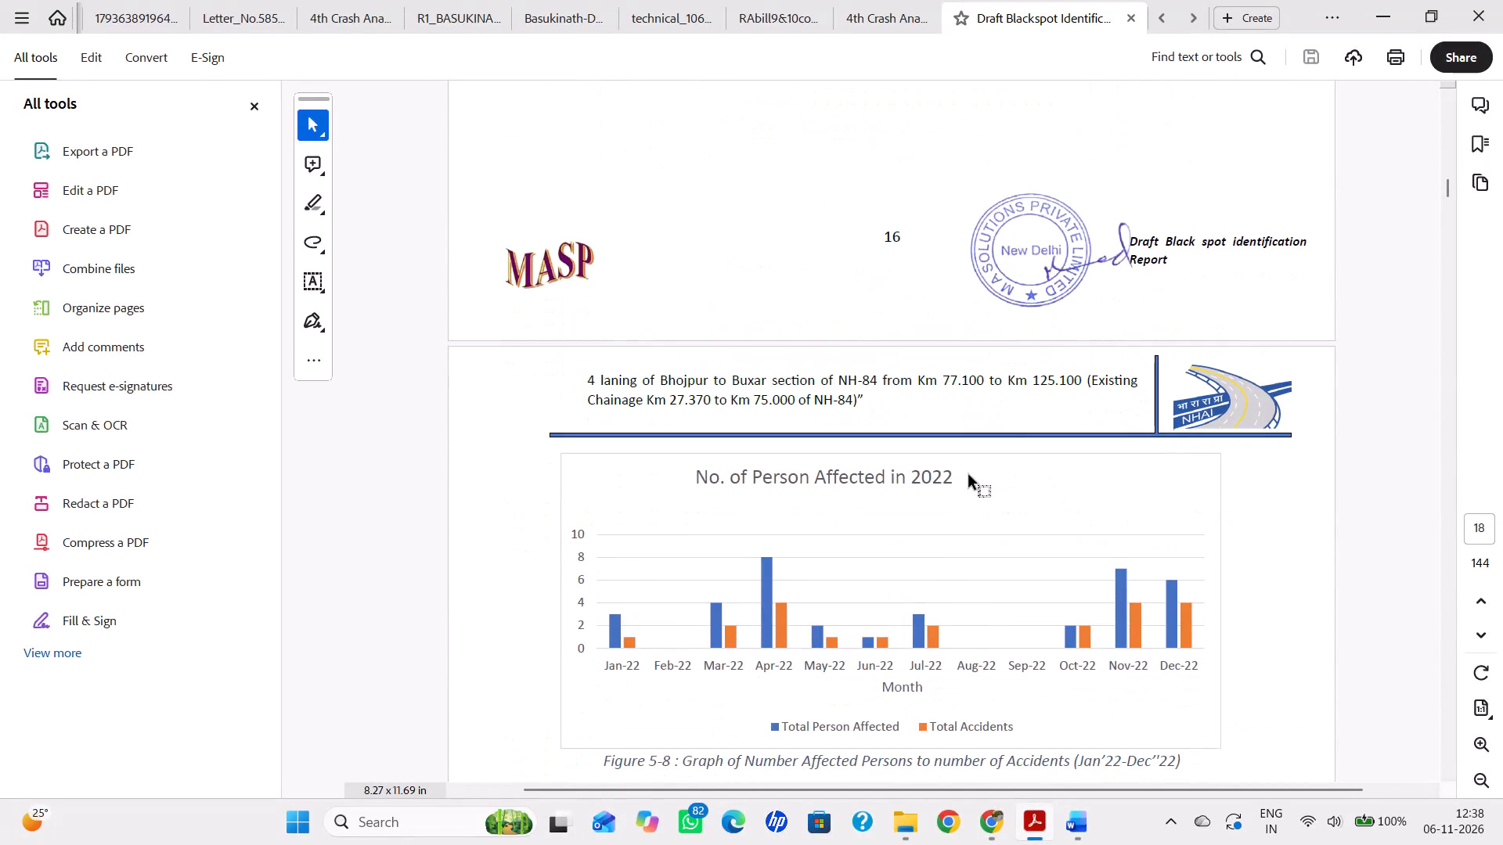
scroll(965, 479, "down", 13)
scroll(968, 486, "up", 6)
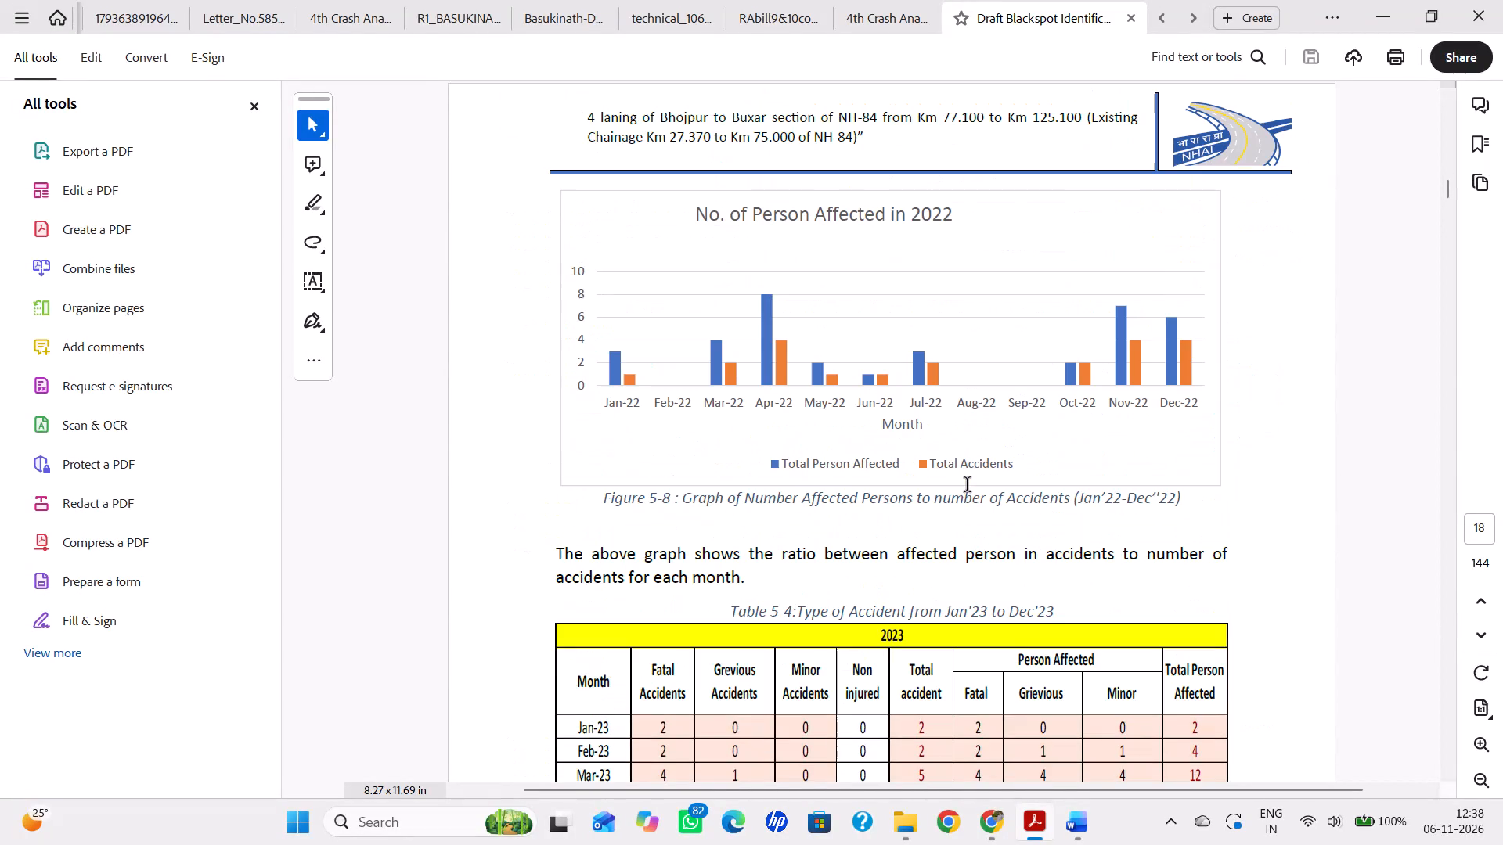
scroll(968, 486, "up", 6)
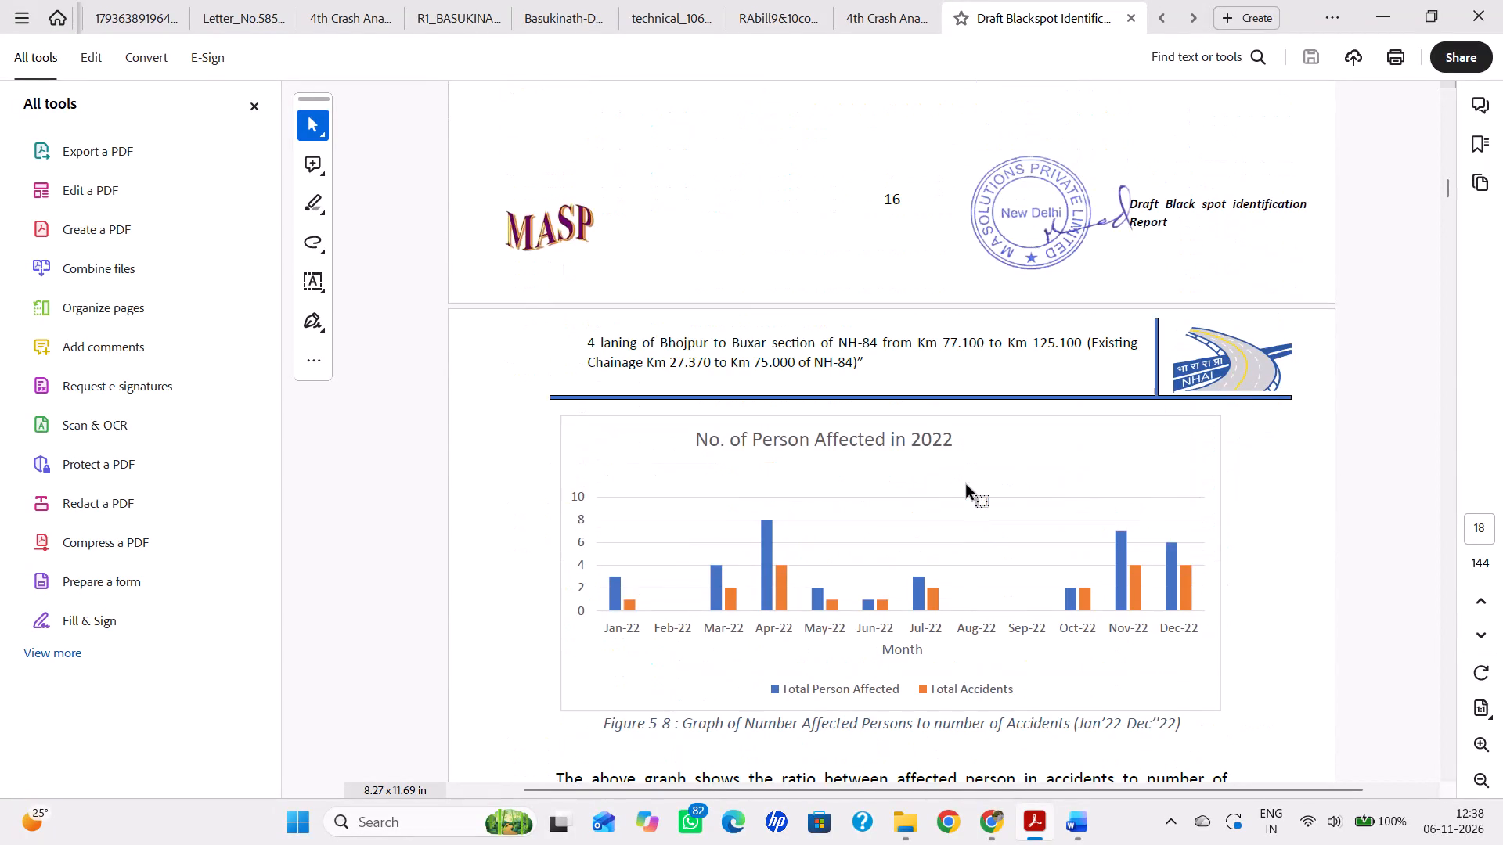
scroll(968, 486, "down", 20)
scroll(968, 486, "down", 10)
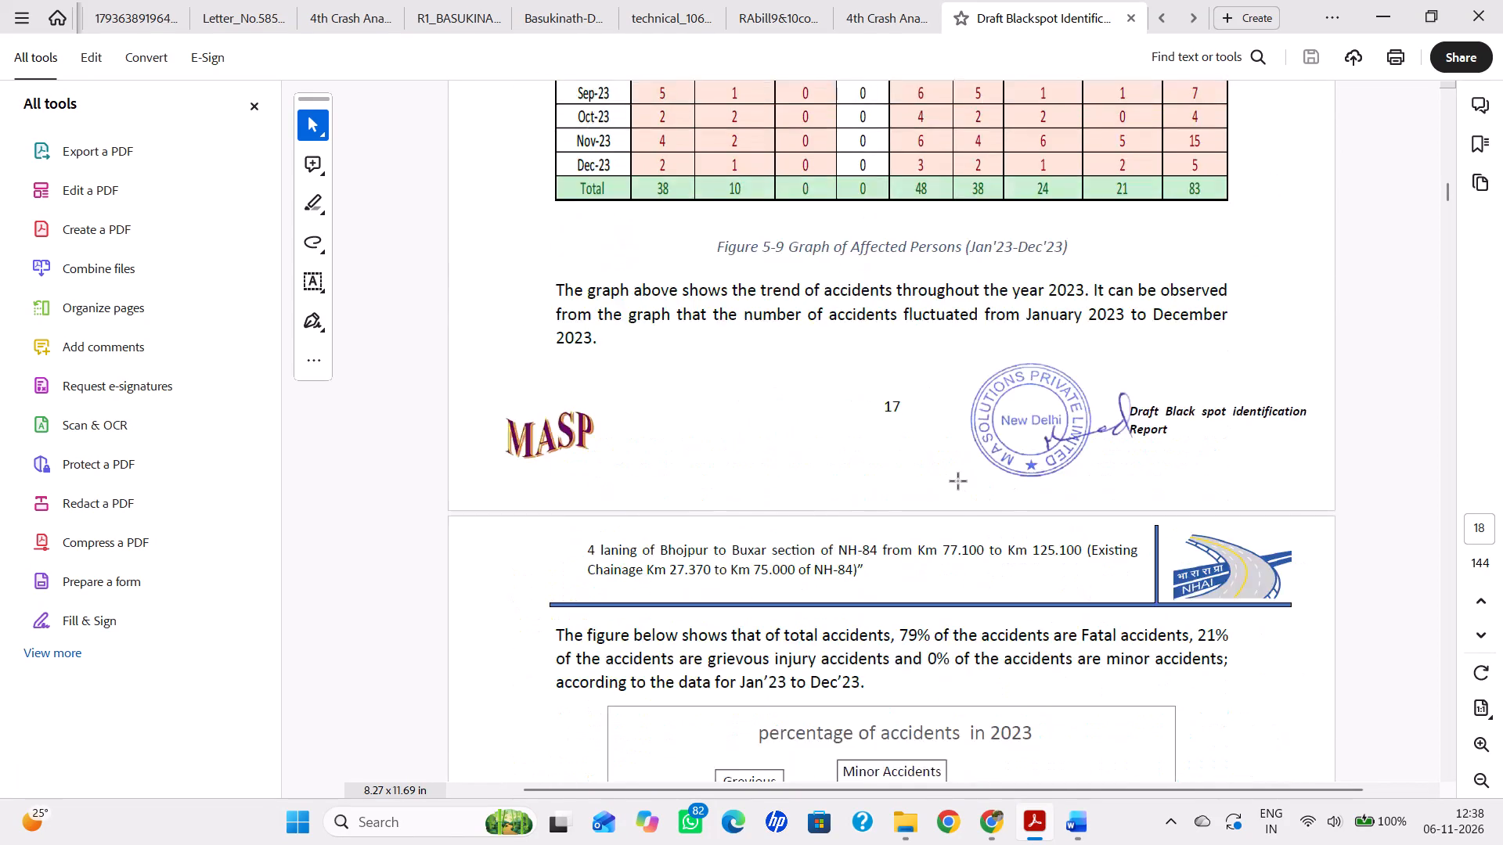
scroll(959, 482, "down", 20)
scroll(959, 482, "down", 1)
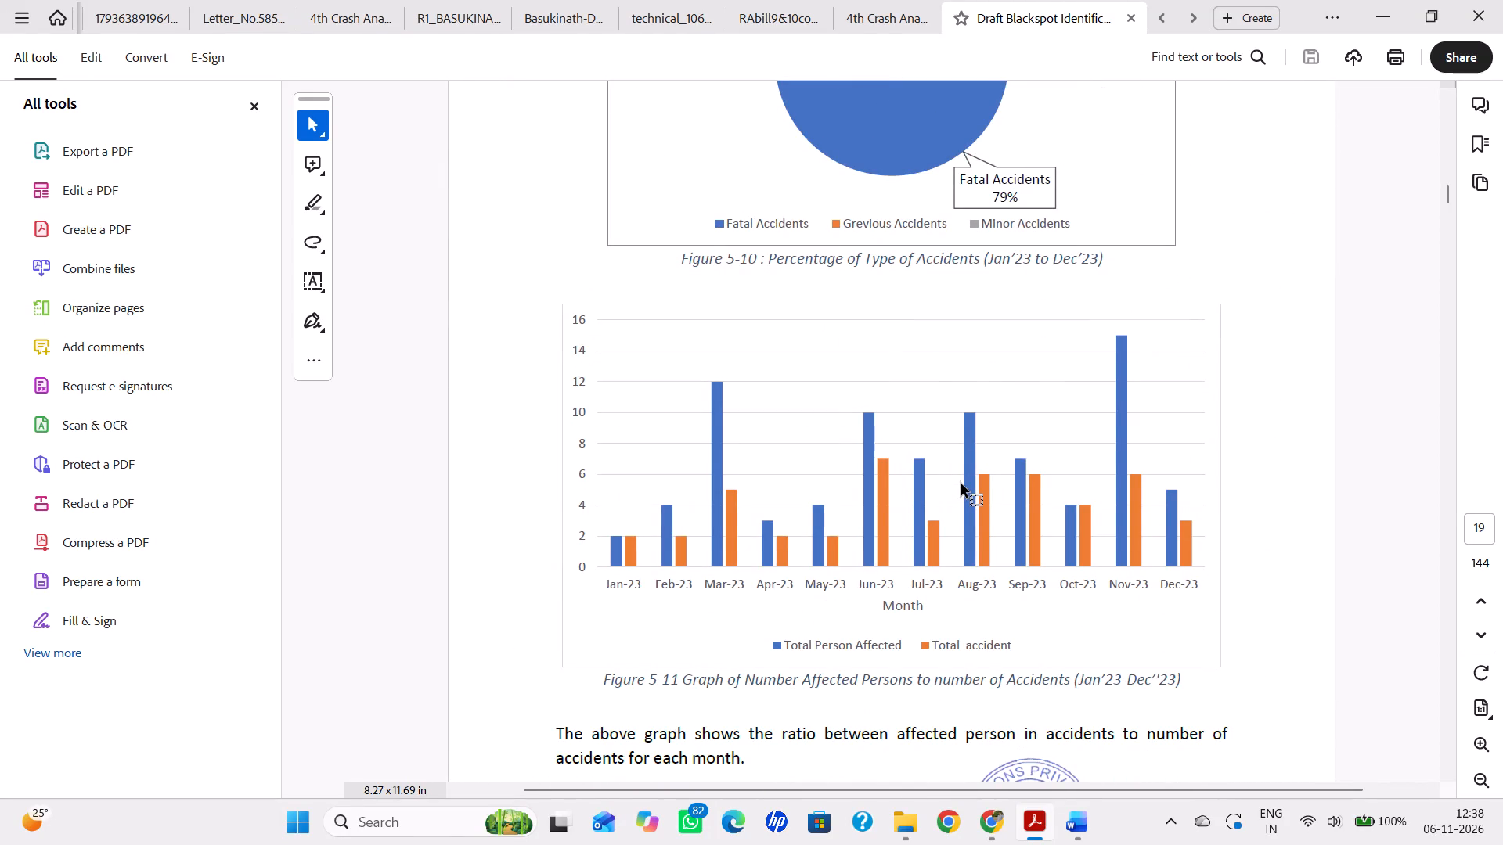
scroll(962, 484, "up", 13)
scroll(986, 495, "down", 1)
scroll(992, 511, "up", 8)
middle_click_drag(992, 502, 1021, 347)
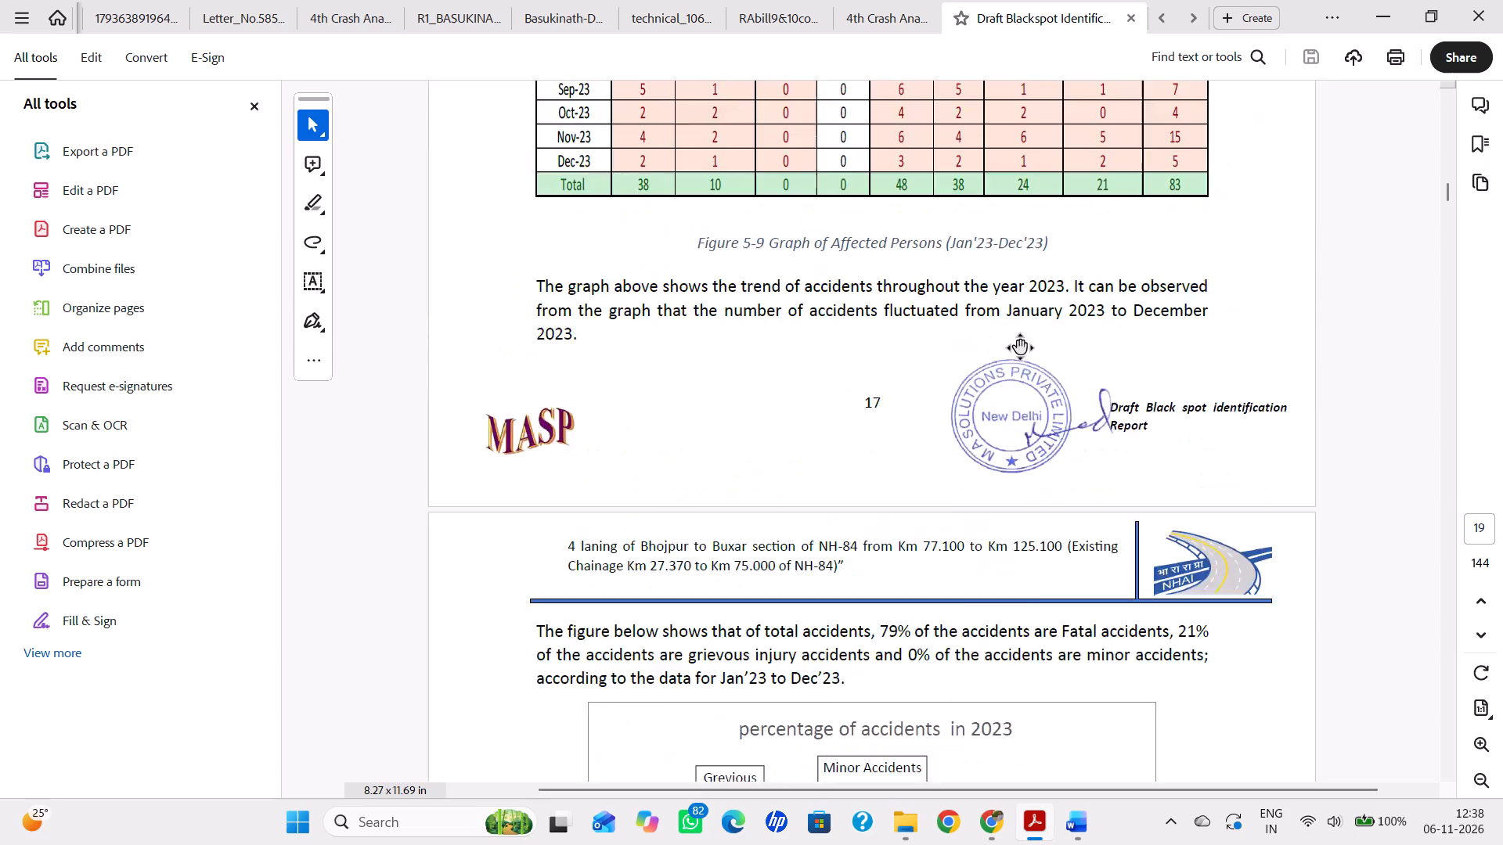
middle_click_drag(1021, 347, 1036, 286)
scroll(1052, 376, "up", 18)
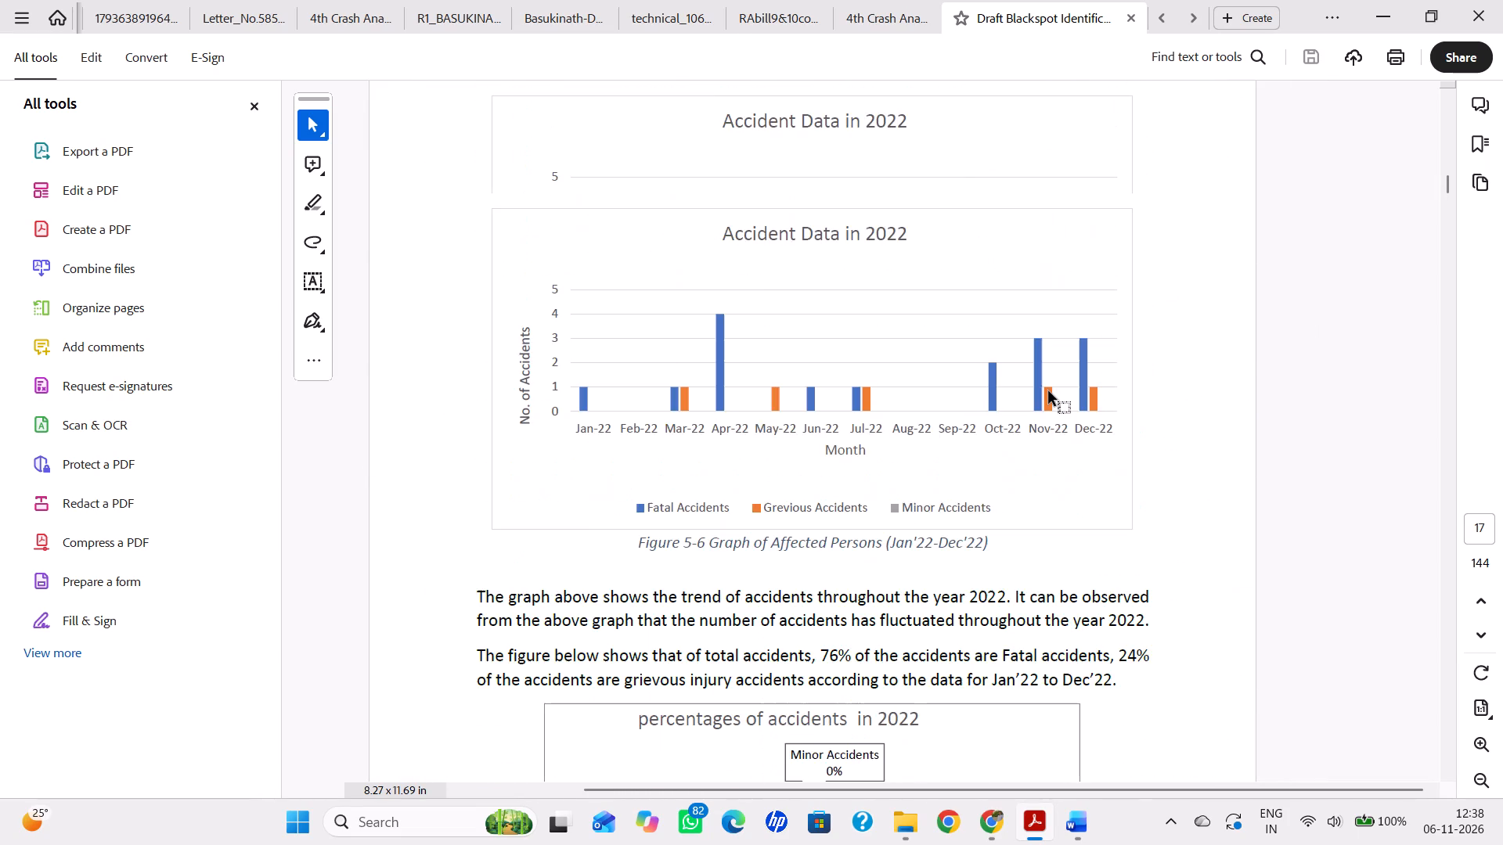
scroll(1048, 392, "up", 7)
scroll(1047, 394, "up", 20)
scroll(1047, 394, "up", 16)
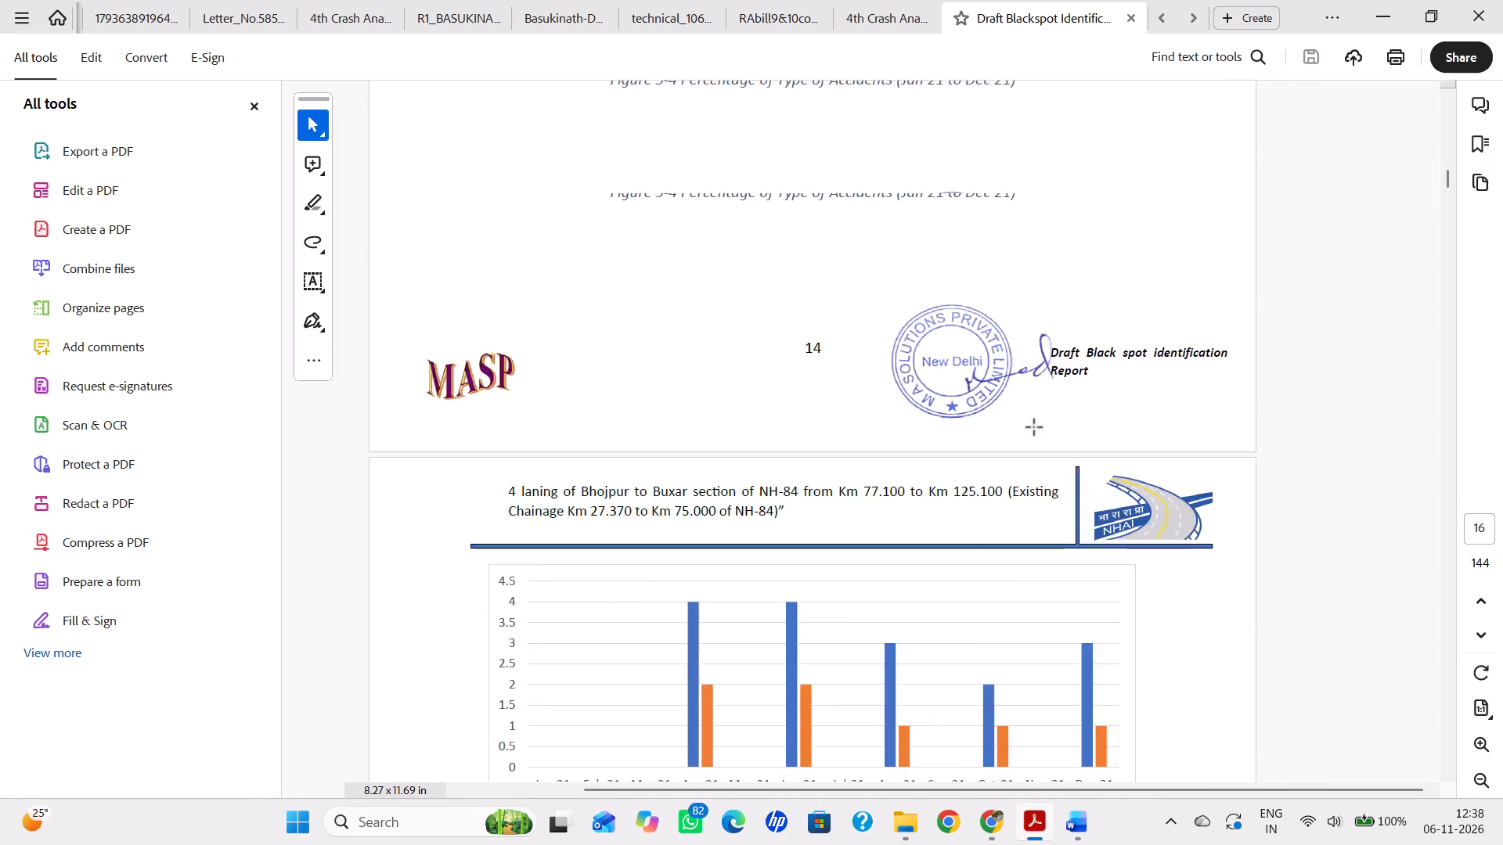
scroll(1035, 428, "up", 20)
scroll(1035, 428, "up", 20)
scroll(1035, 428, "up", 6)
scroll(1025, 450, "down", 1)
scroll(1025, 449, "up", 9)
scroll(1025, 448, "down", 1)
scroll(1025, 448, "up", 20)
scroll(1025, 448, "up", 19)
scroll(1025, 447, "down", 1)
scroll(1025, 451, "up", 8)
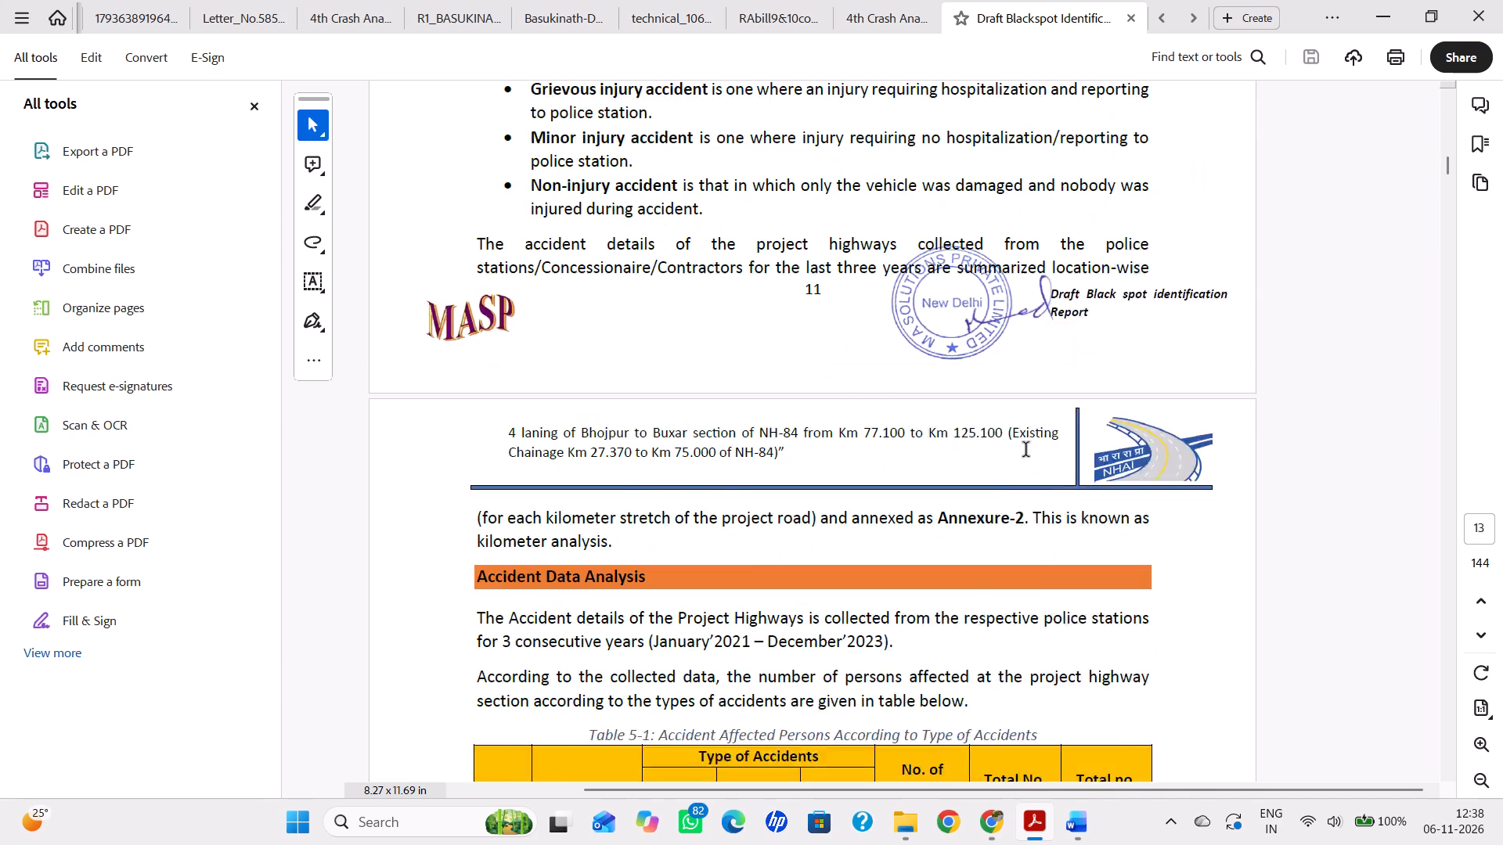
scroll(1026, 451, "up", 14)
left_click(1129, 22)
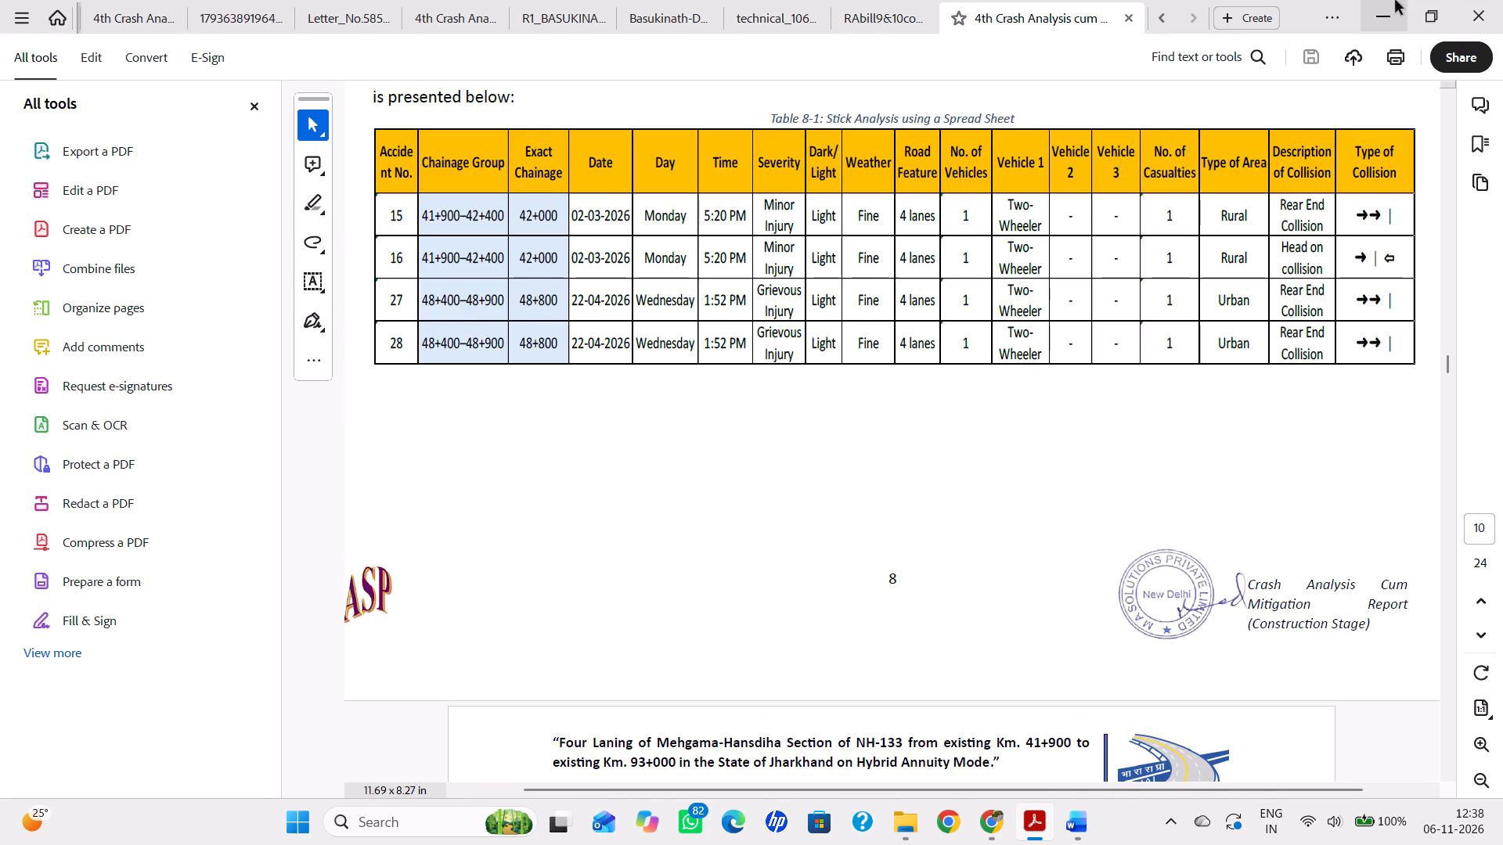
left_click(1387, 0)
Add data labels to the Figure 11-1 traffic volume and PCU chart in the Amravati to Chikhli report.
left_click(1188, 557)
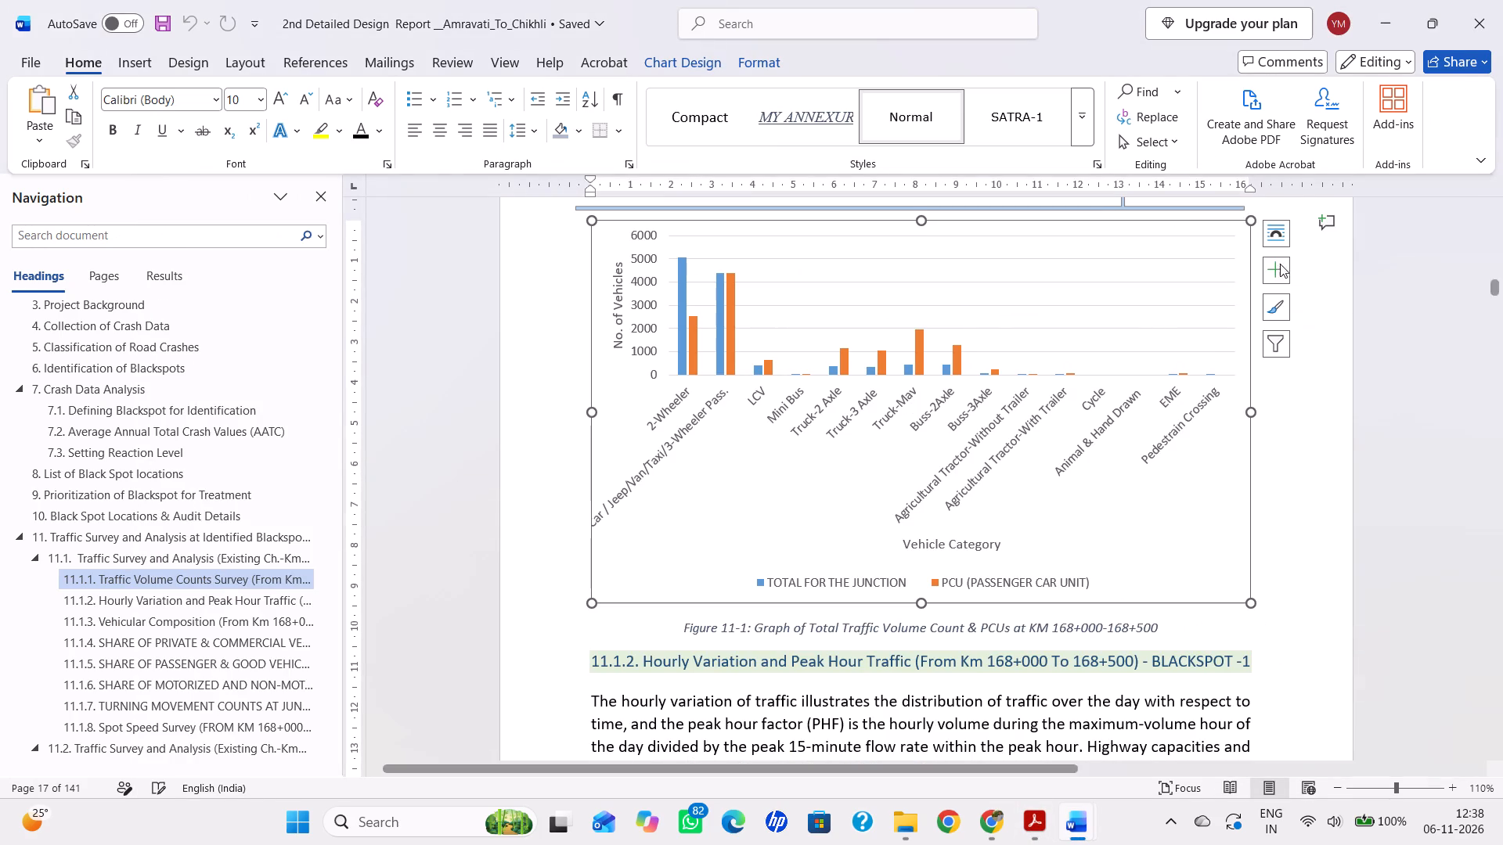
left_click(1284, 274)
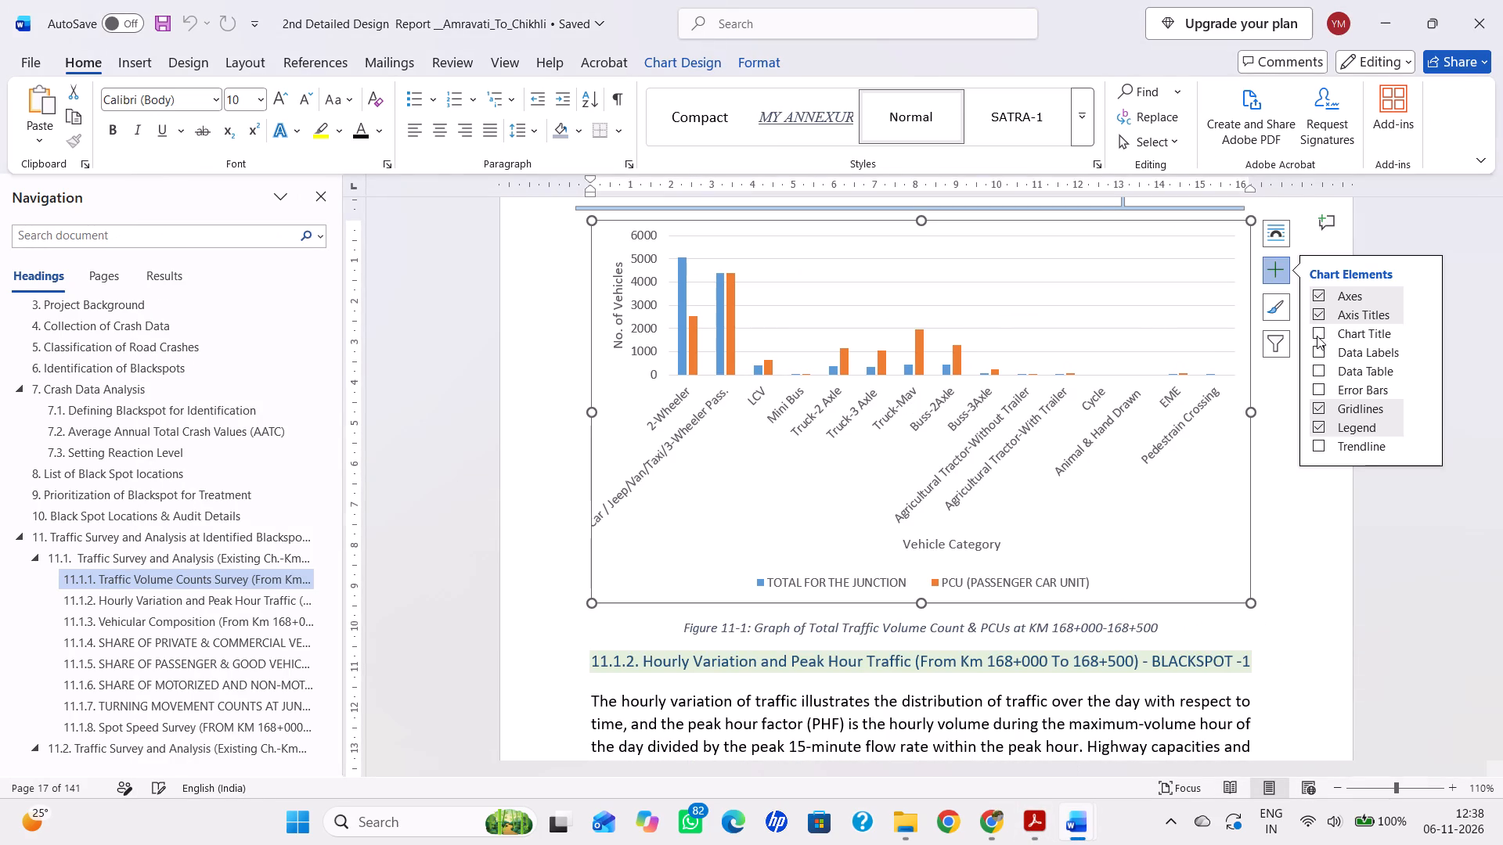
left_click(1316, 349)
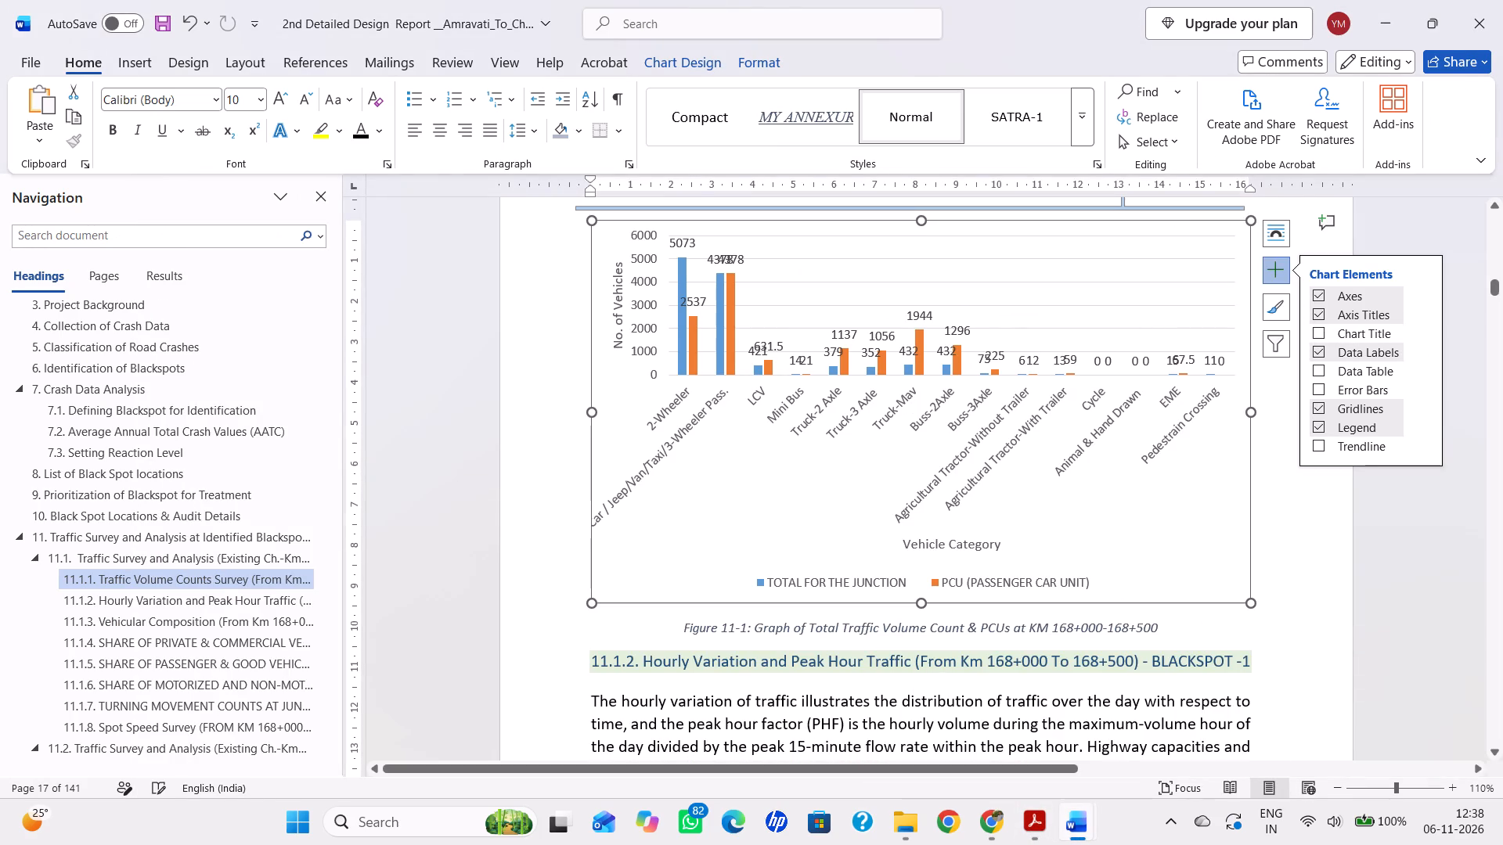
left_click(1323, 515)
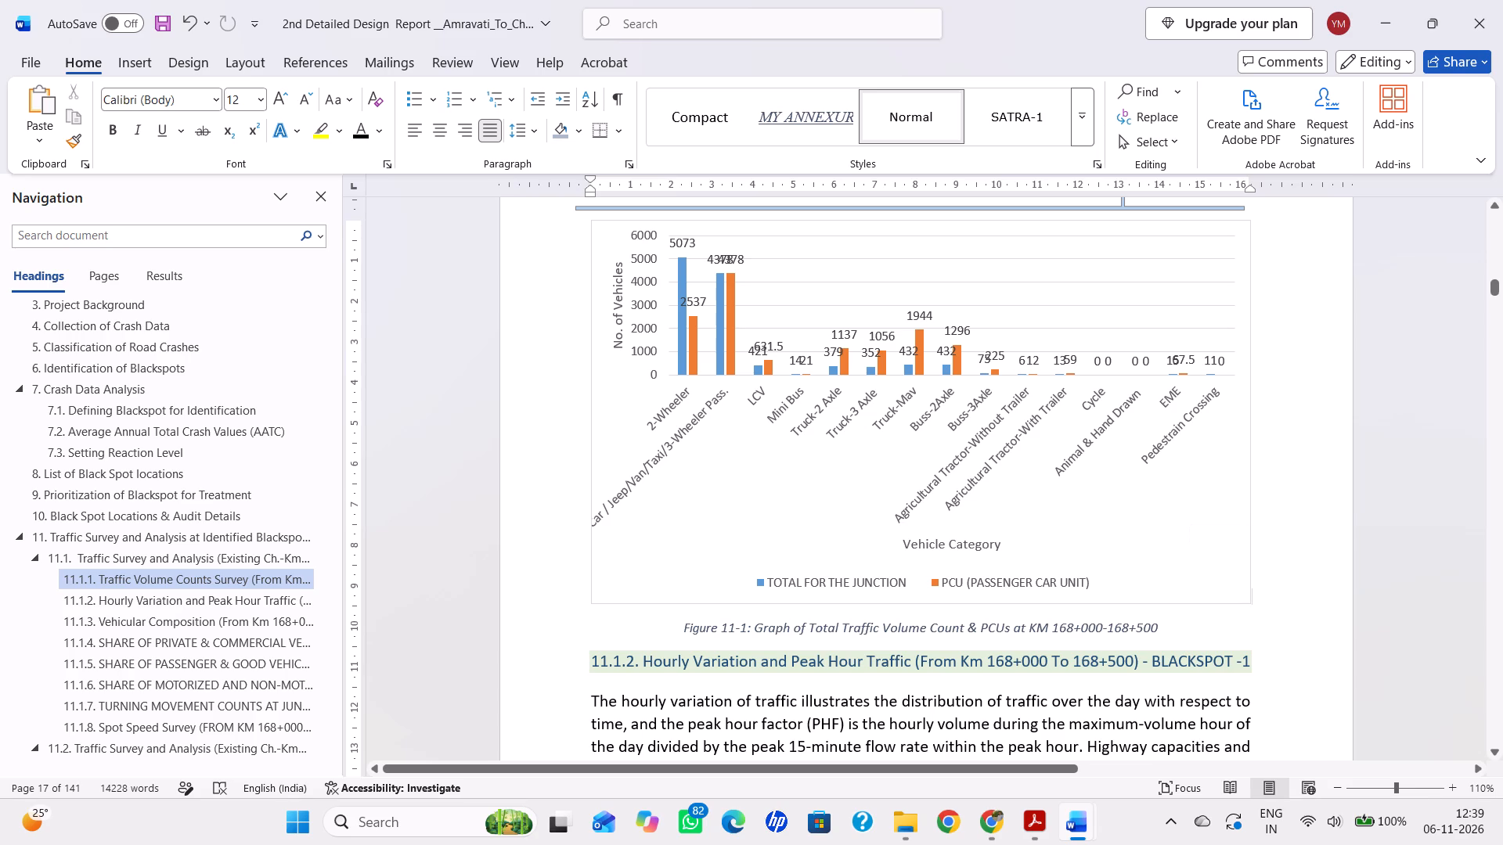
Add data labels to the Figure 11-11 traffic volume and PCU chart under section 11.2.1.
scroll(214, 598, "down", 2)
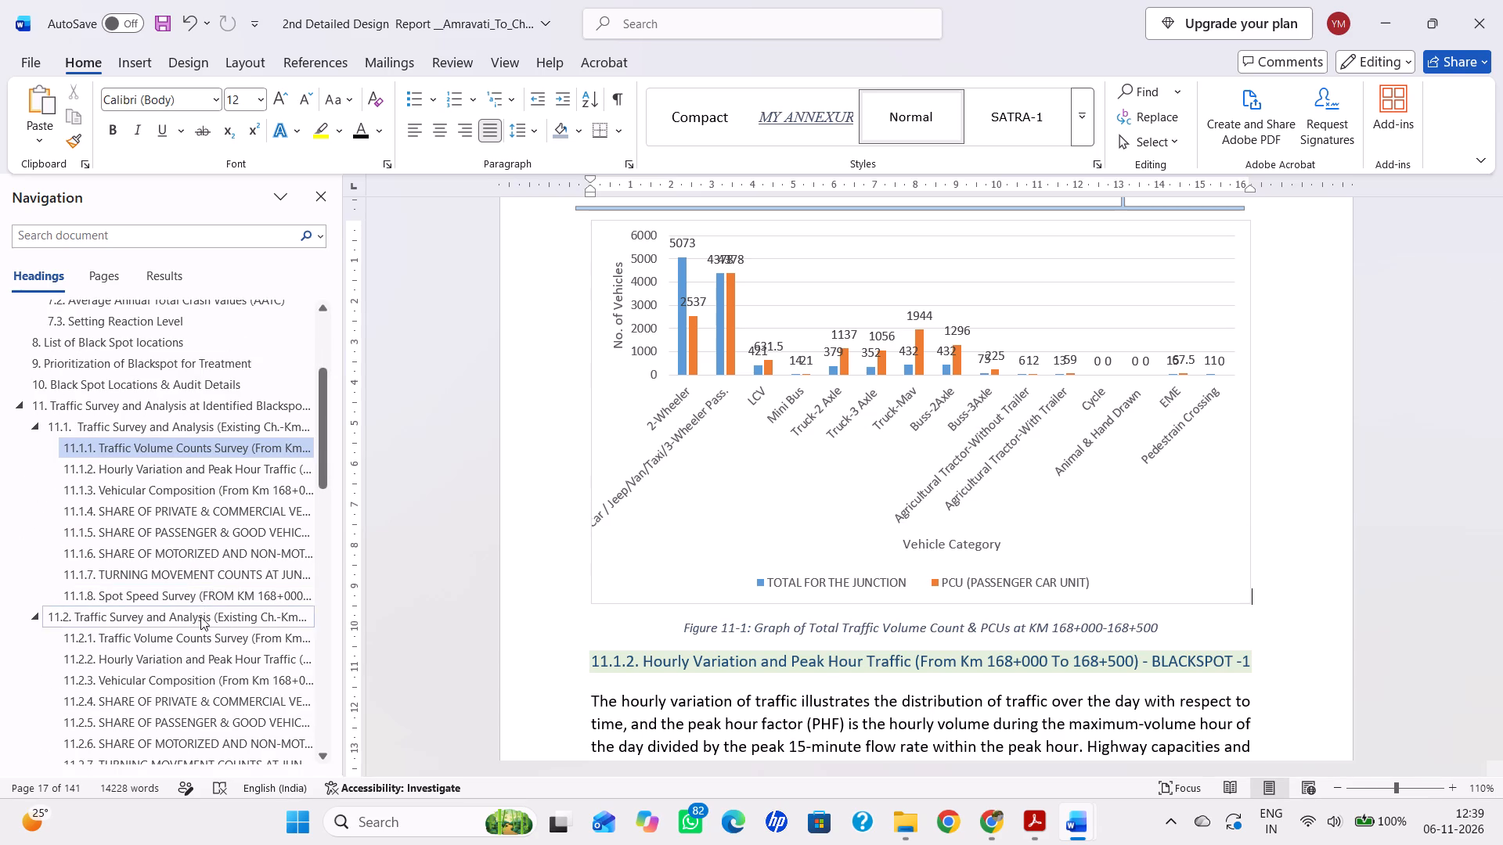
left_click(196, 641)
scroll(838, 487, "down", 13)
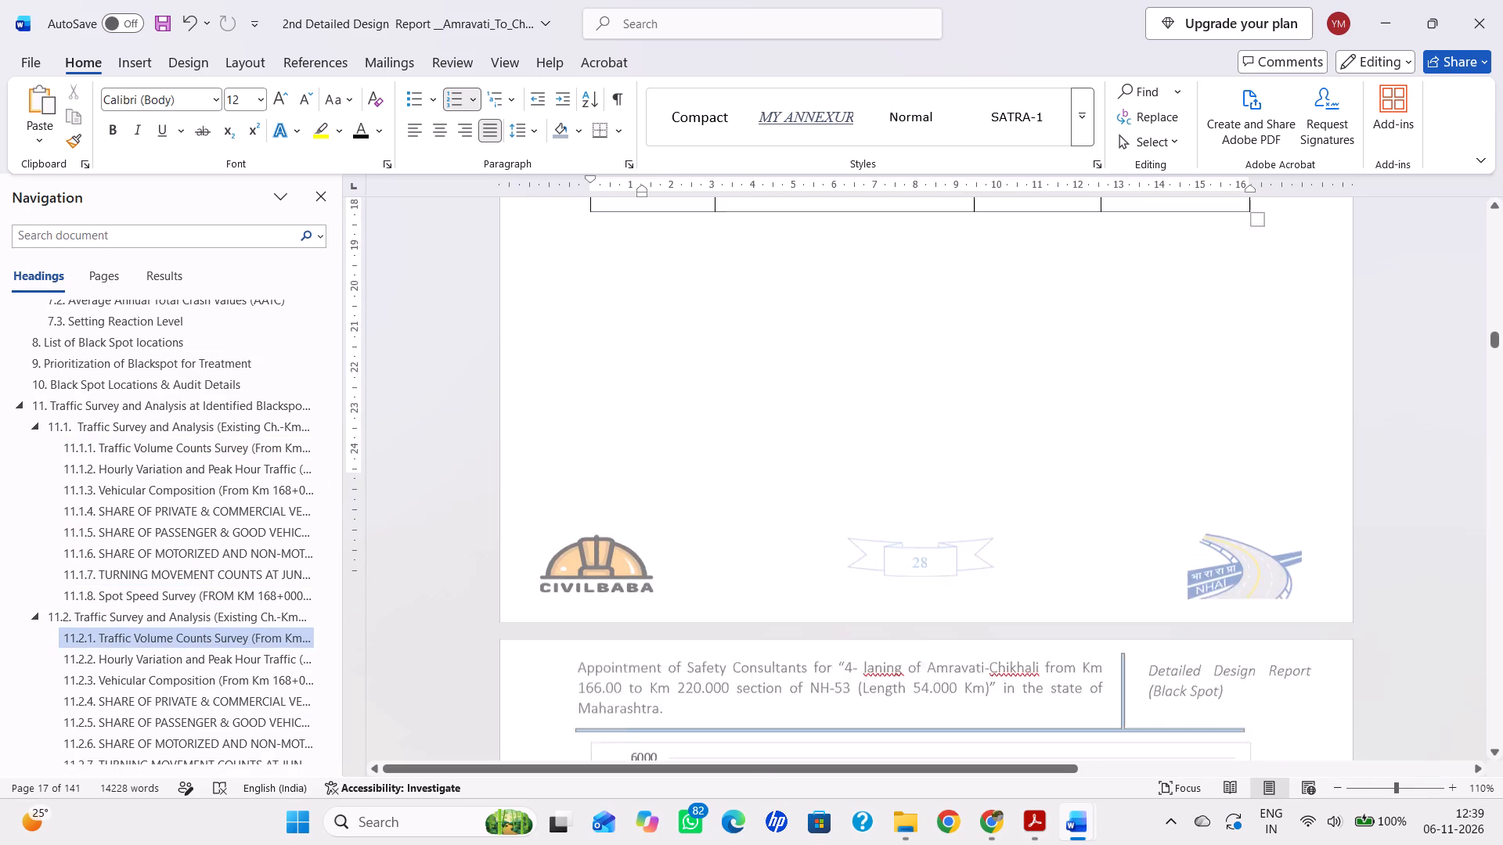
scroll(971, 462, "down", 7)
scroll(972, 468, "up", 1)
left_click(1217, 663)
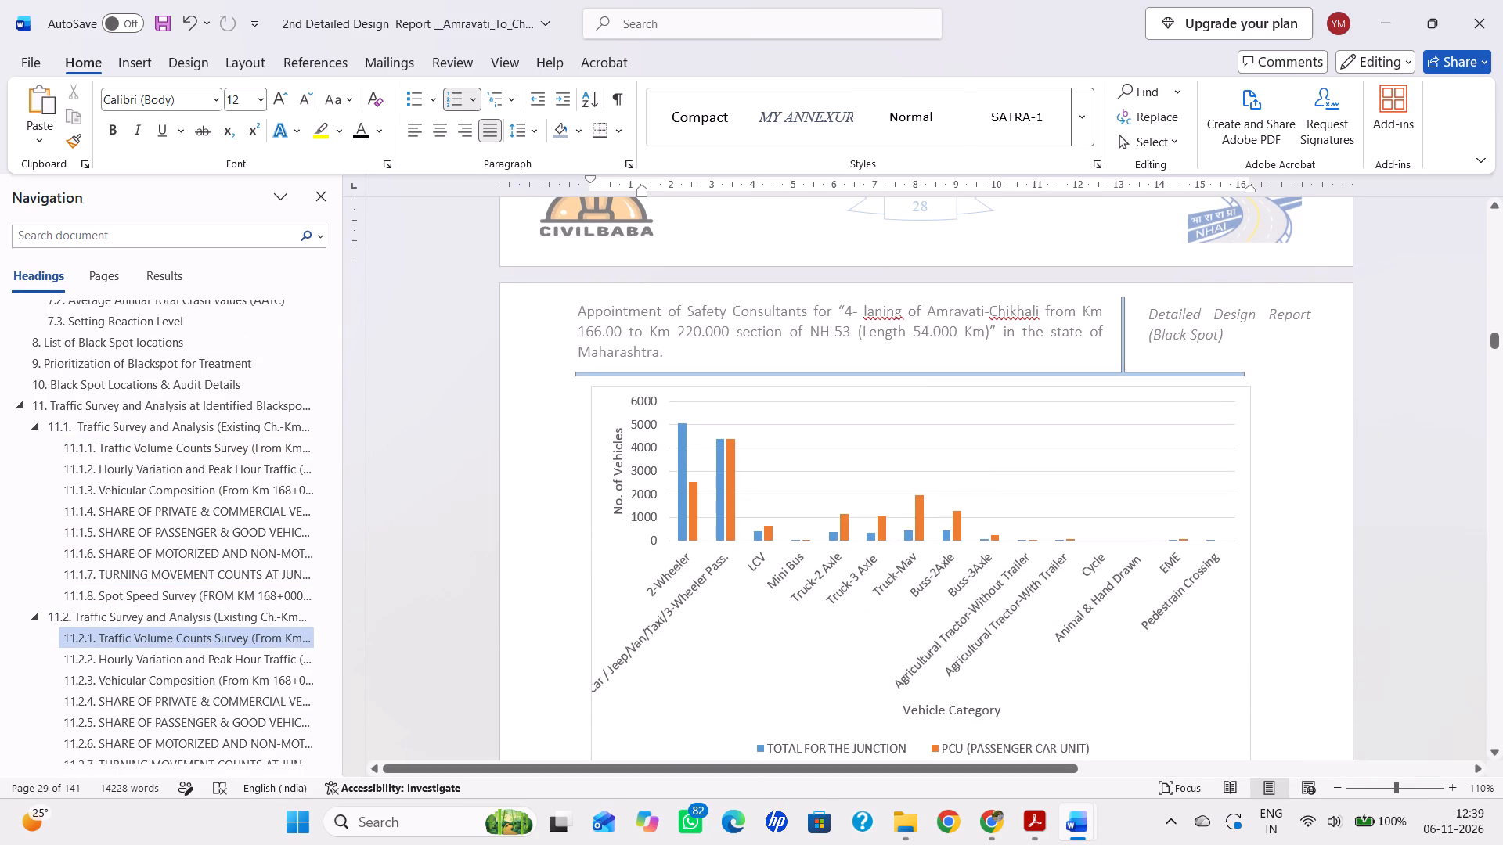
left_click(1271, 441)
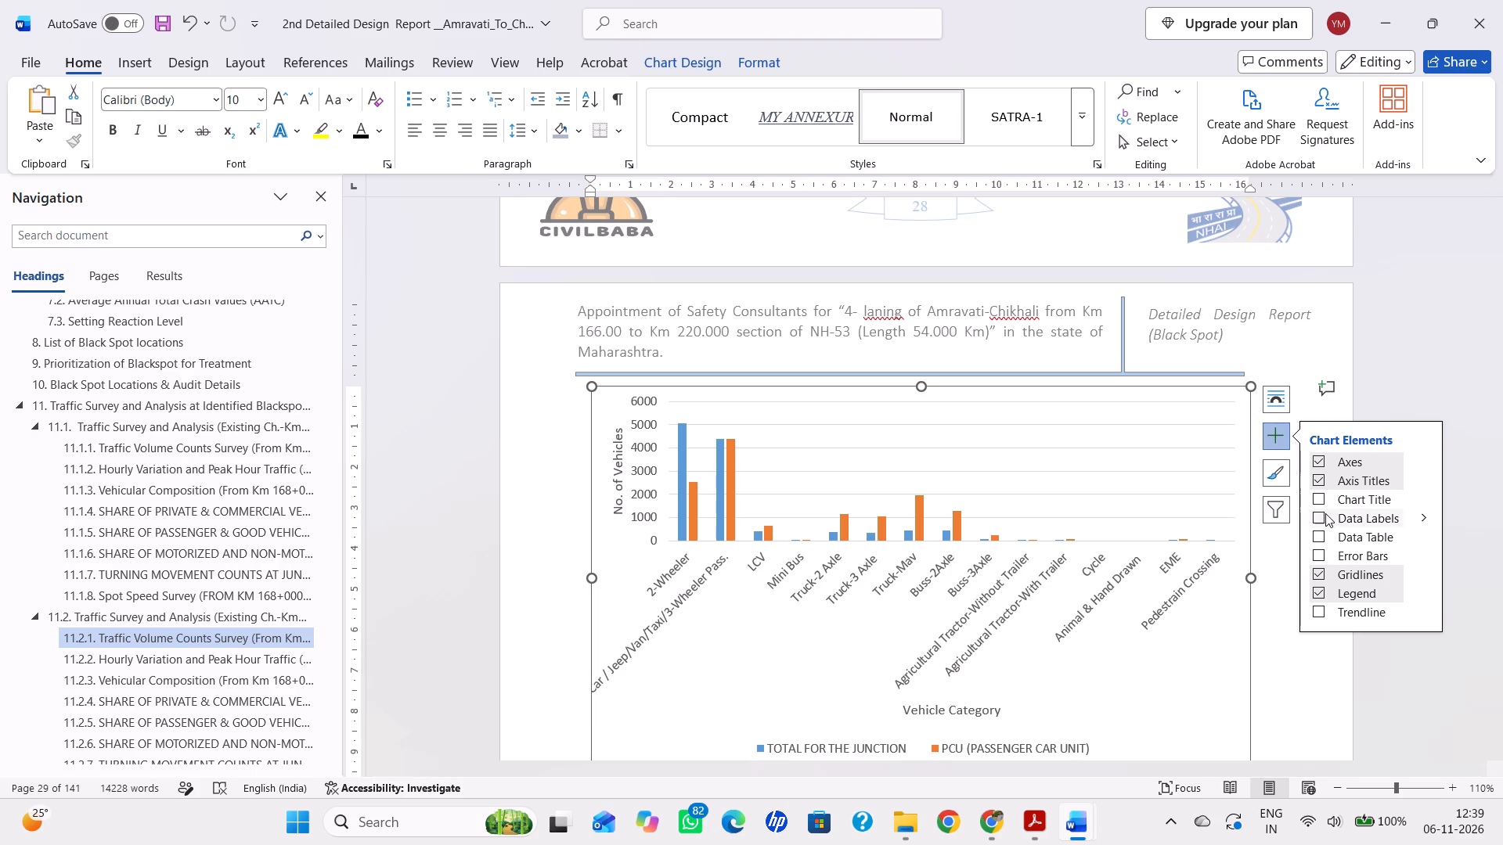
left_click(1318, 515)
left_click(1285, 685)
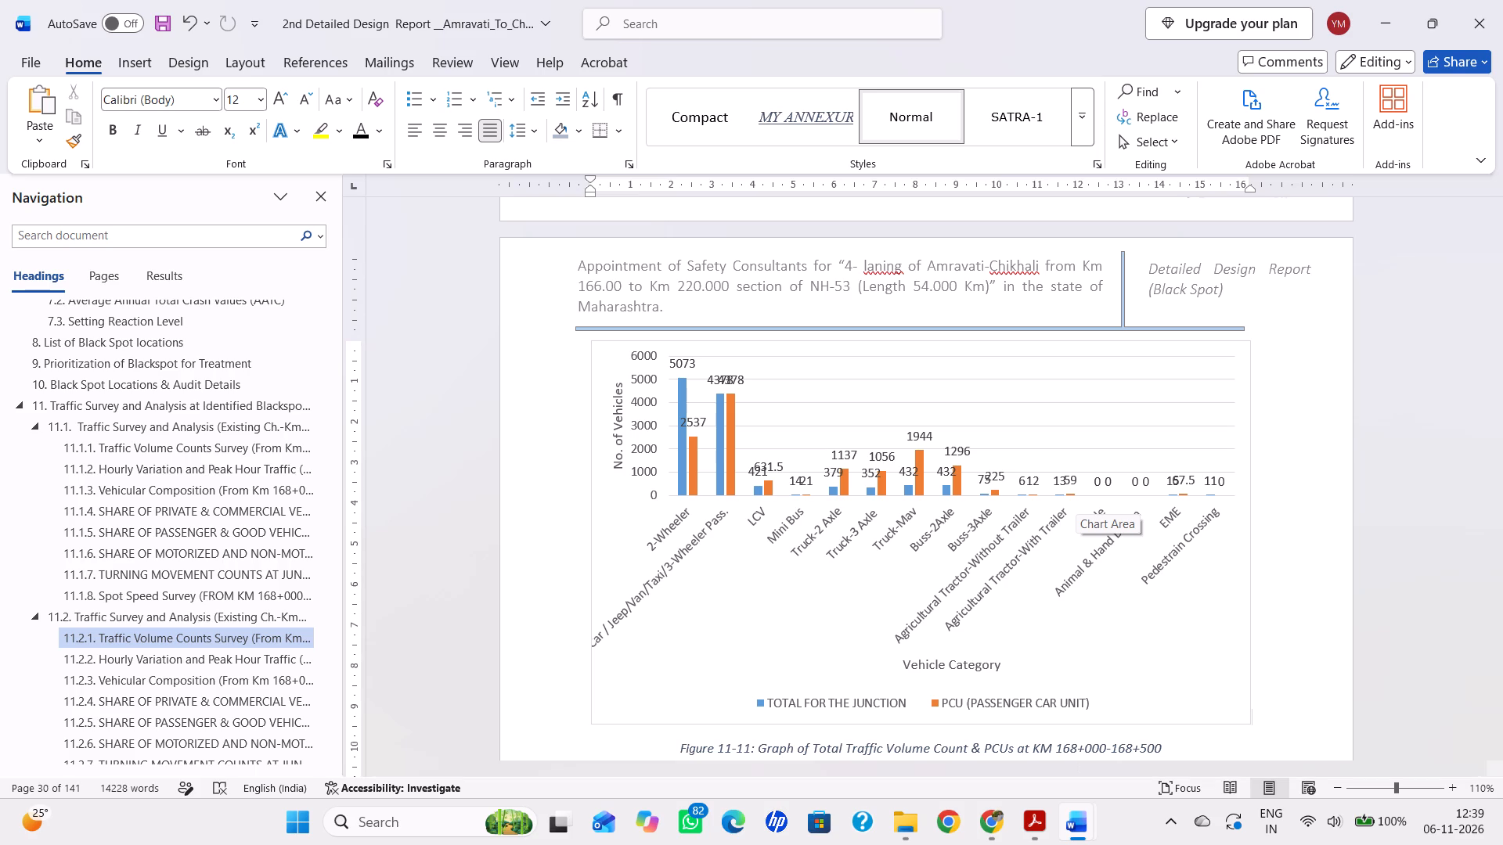
Close the 2nd Detailed Design Report __Amravati_To_Chikhli document without saving the changes.
left_click(1502, 0)
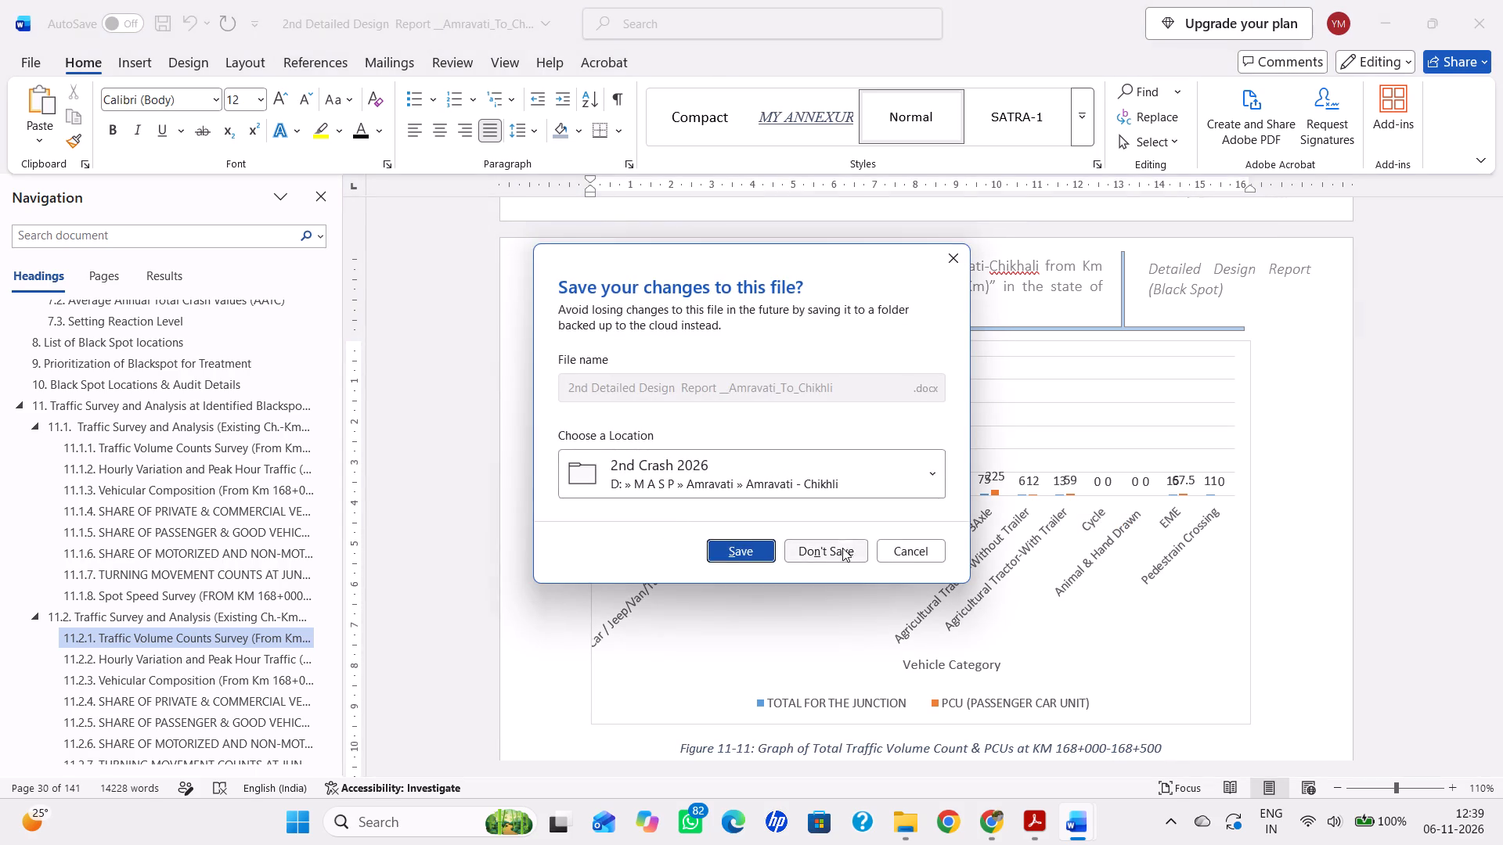
left_click(837, 548)
In File Explorer, check the accident analysis 07.09.2026 folder and view the Amrwati Chekhili Spot speed workbook in 2nd Crash 2026, closing it when done.
left_click(906, 835)
left_click(444, 323)
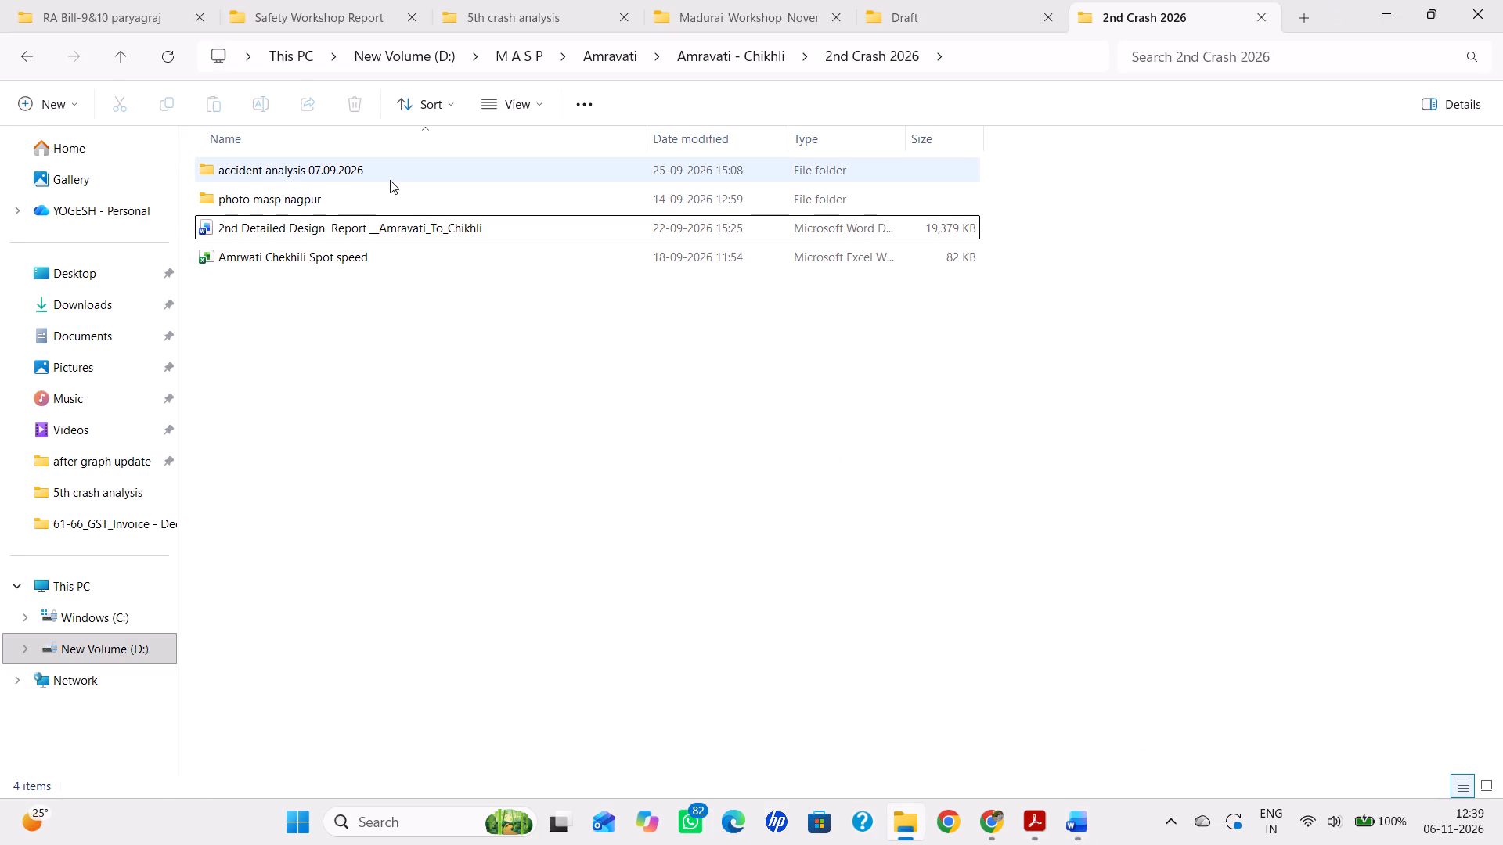
double_click(294, 167)
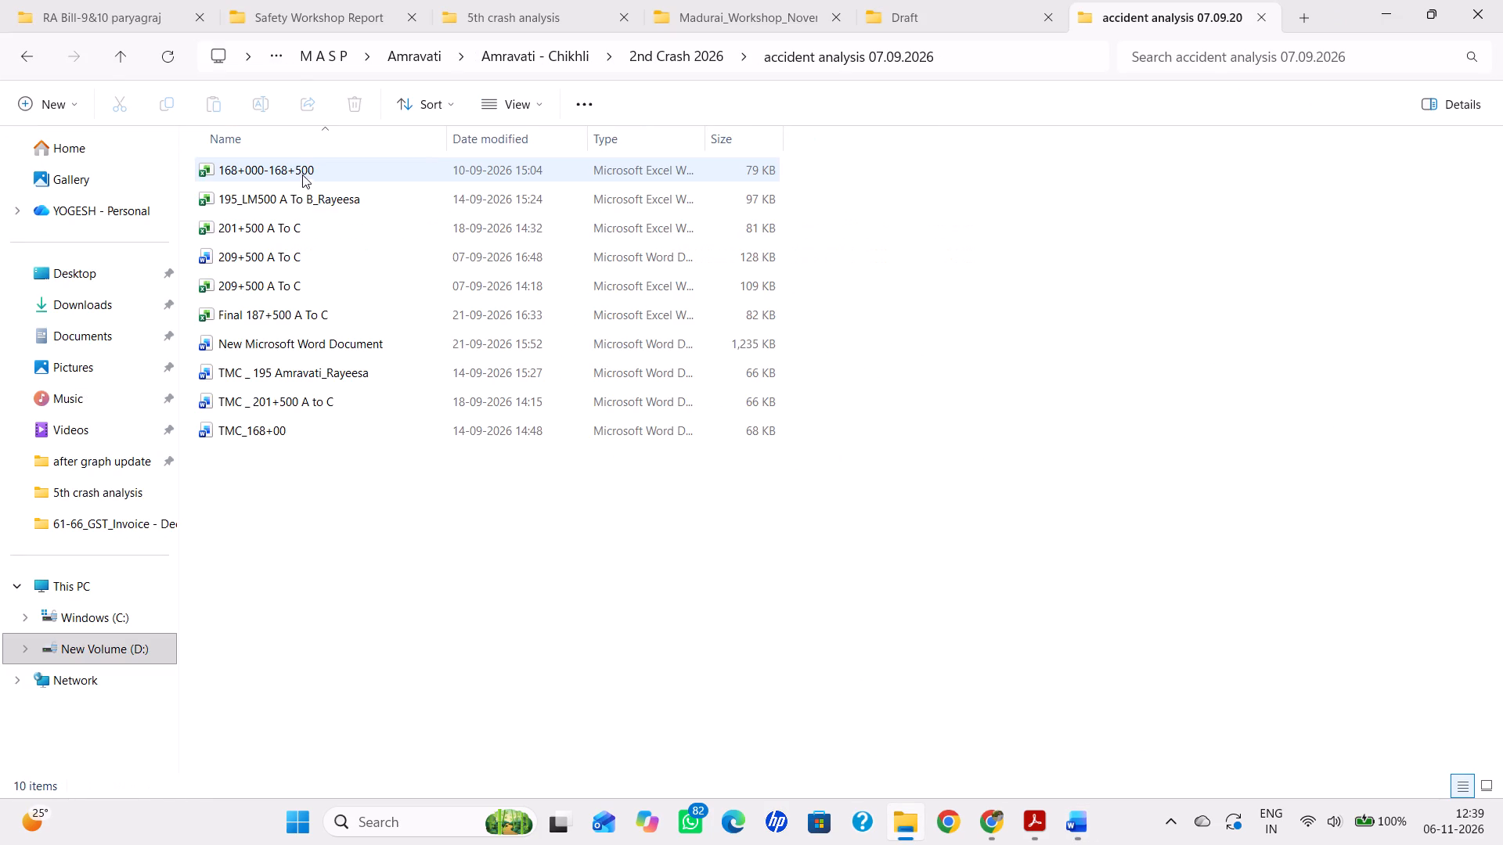
left_click(28, 60)
left_click(28, 60)
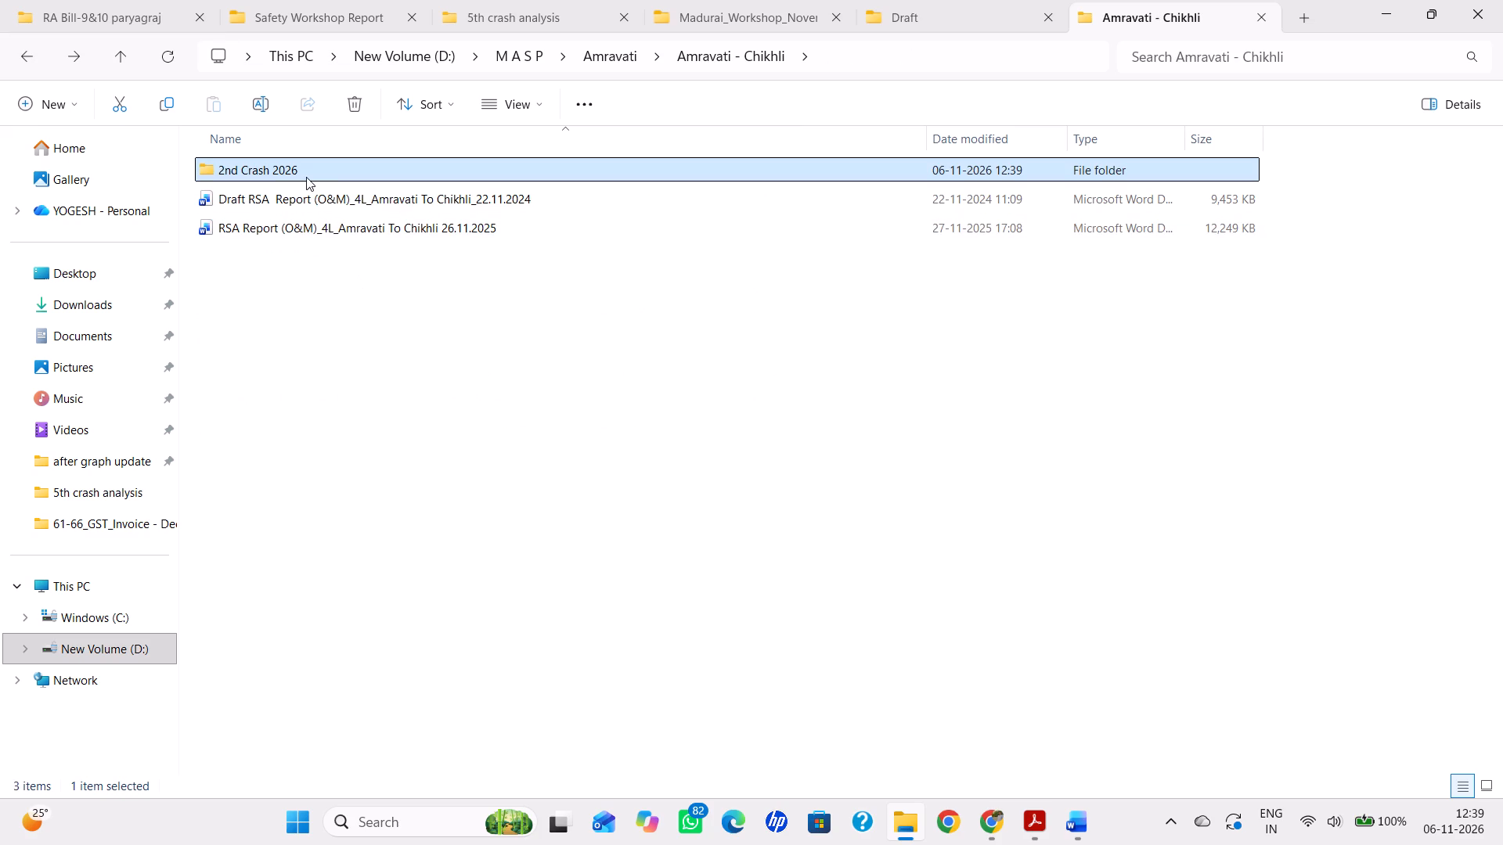
double_click(305, 160)
double_click(373, 256)
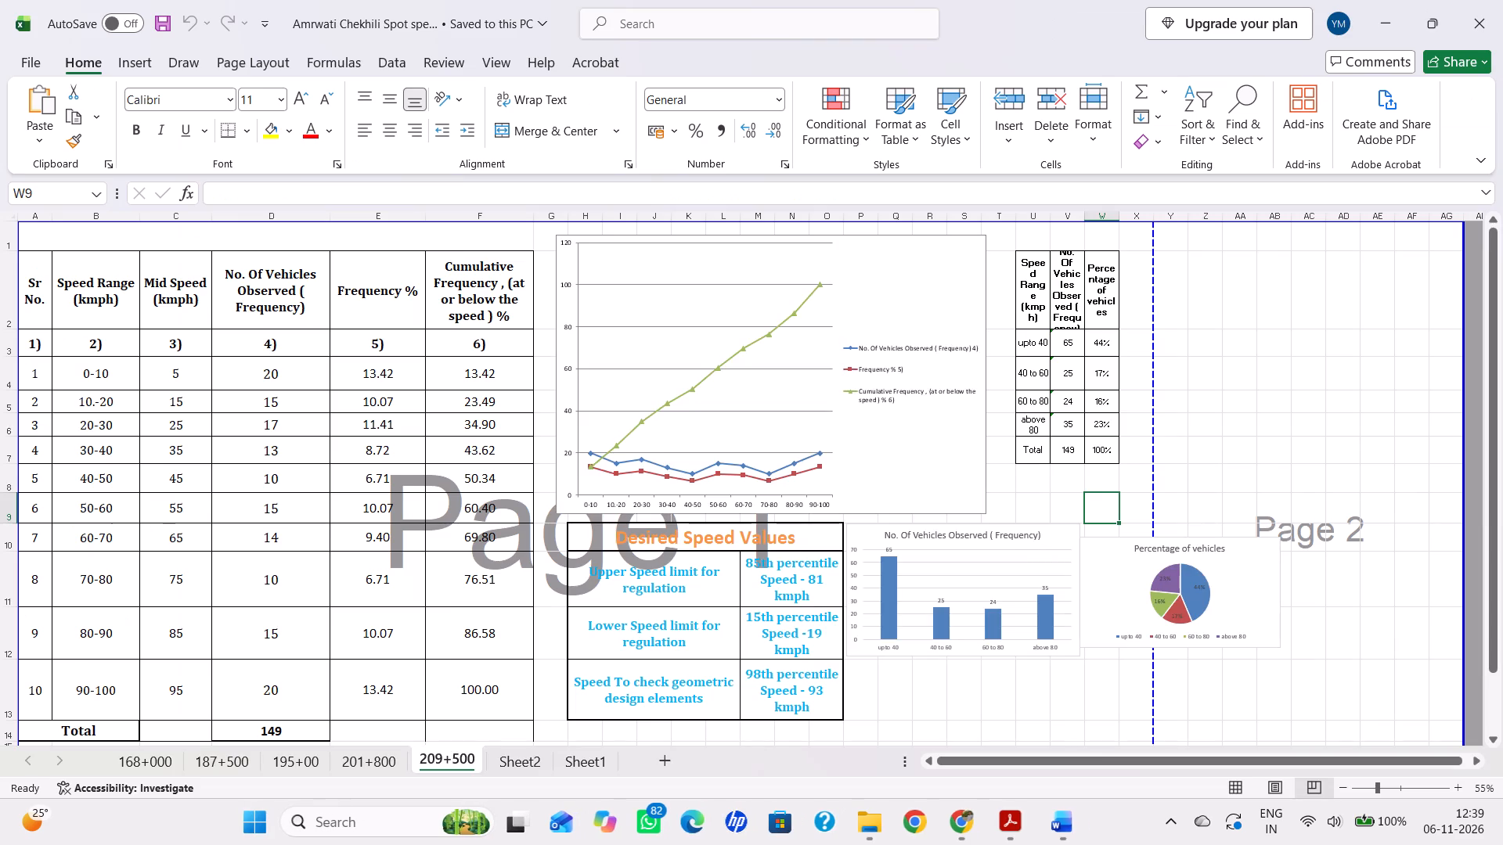
scroll(1103, 620, "down", 6)
scroll(1237, 592, "up", 5)
left_click(1502, 0)
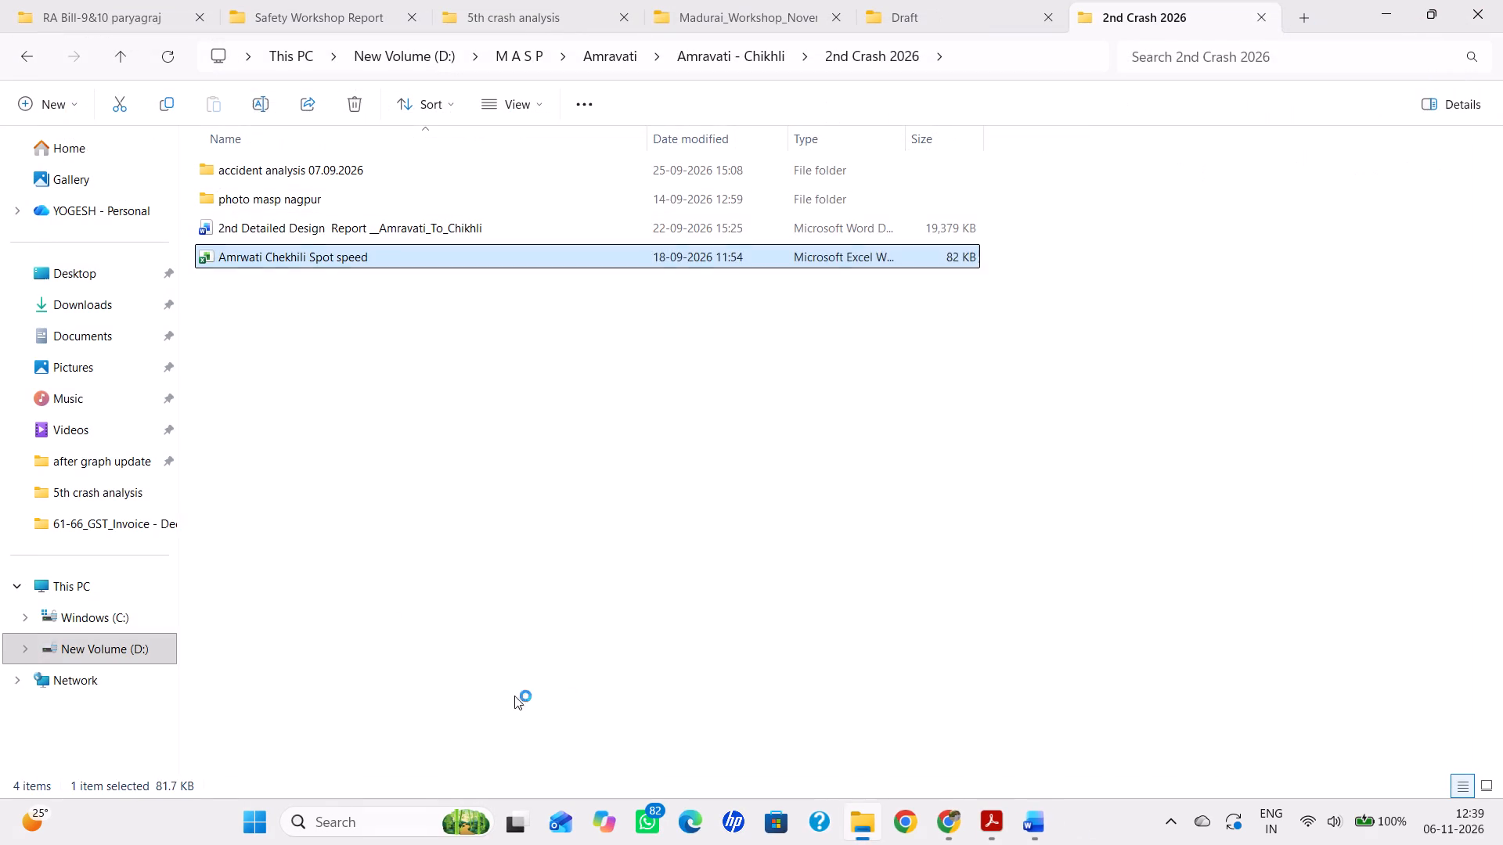
Look through the Kondhali to Talegoan project's 19-05-2026 folder for reference files, and close that folder tab.
left_click_drag(346, 581, 326, 554)
left_click(27, 46)
left_click(27, 46)
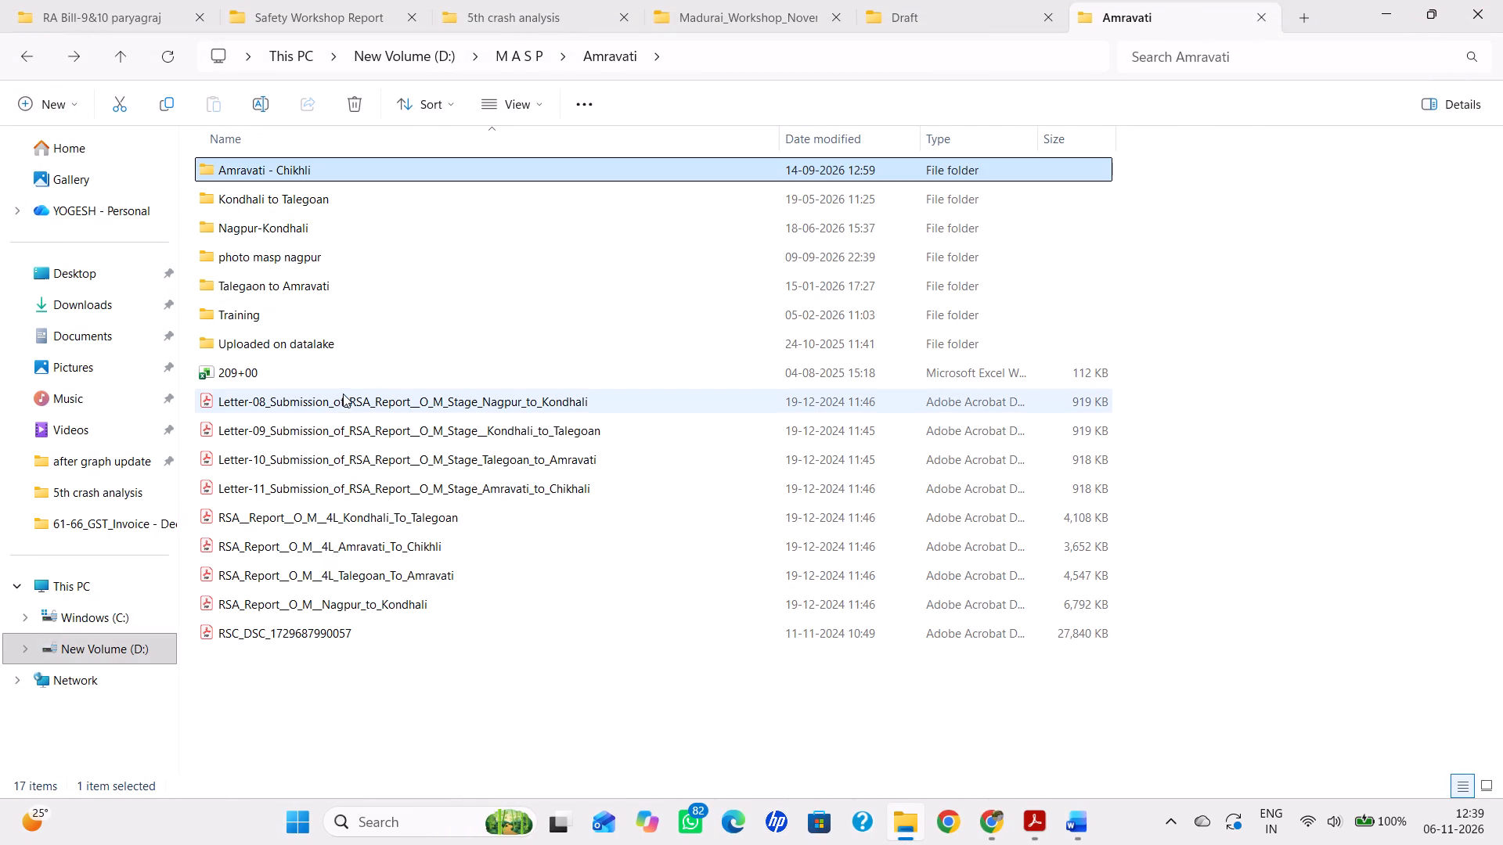
double_click(351, 203)
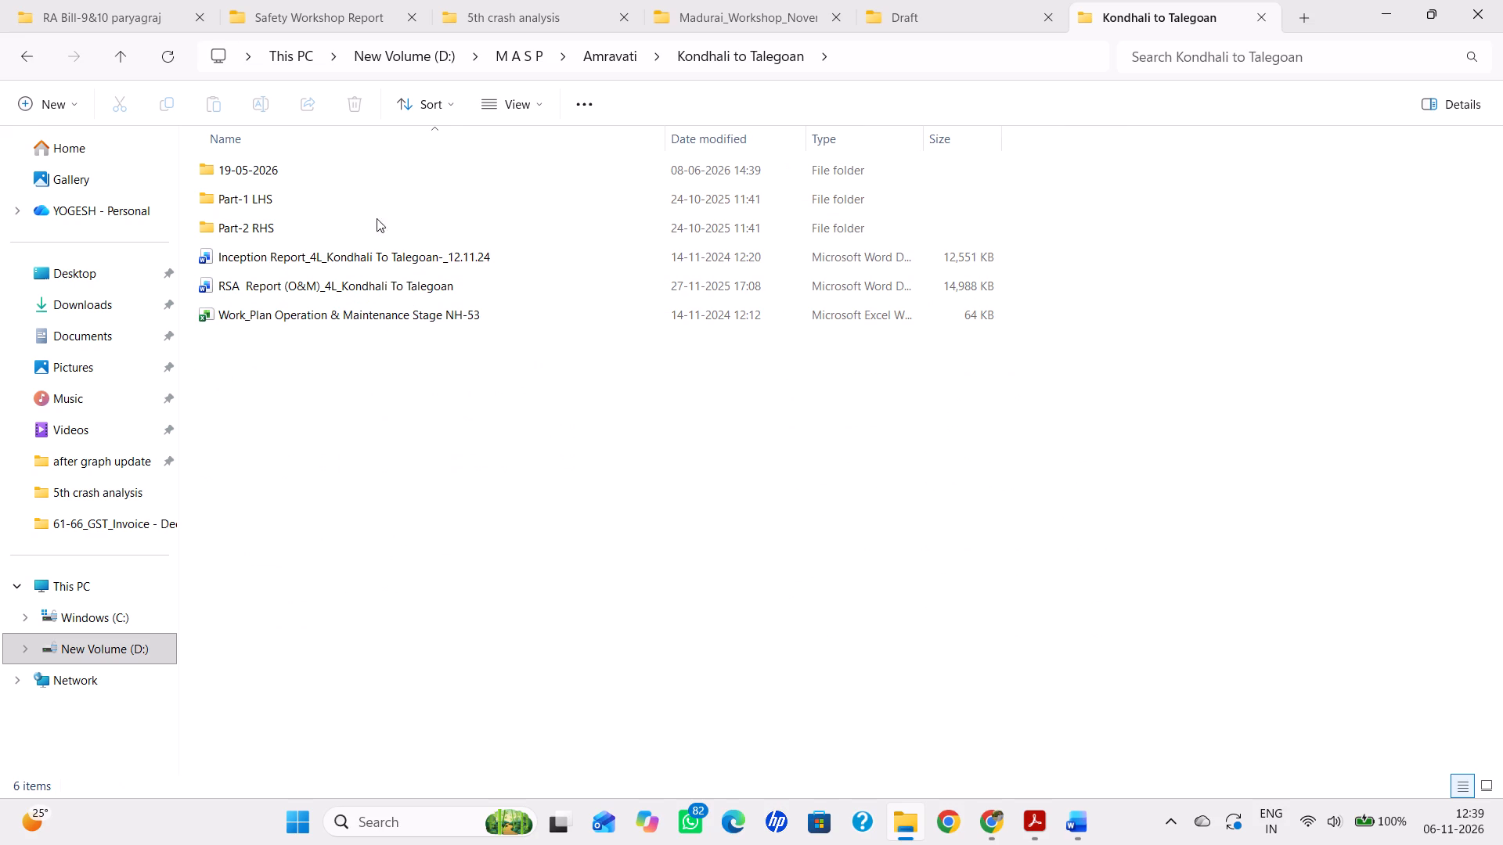
double_click(400, 171)
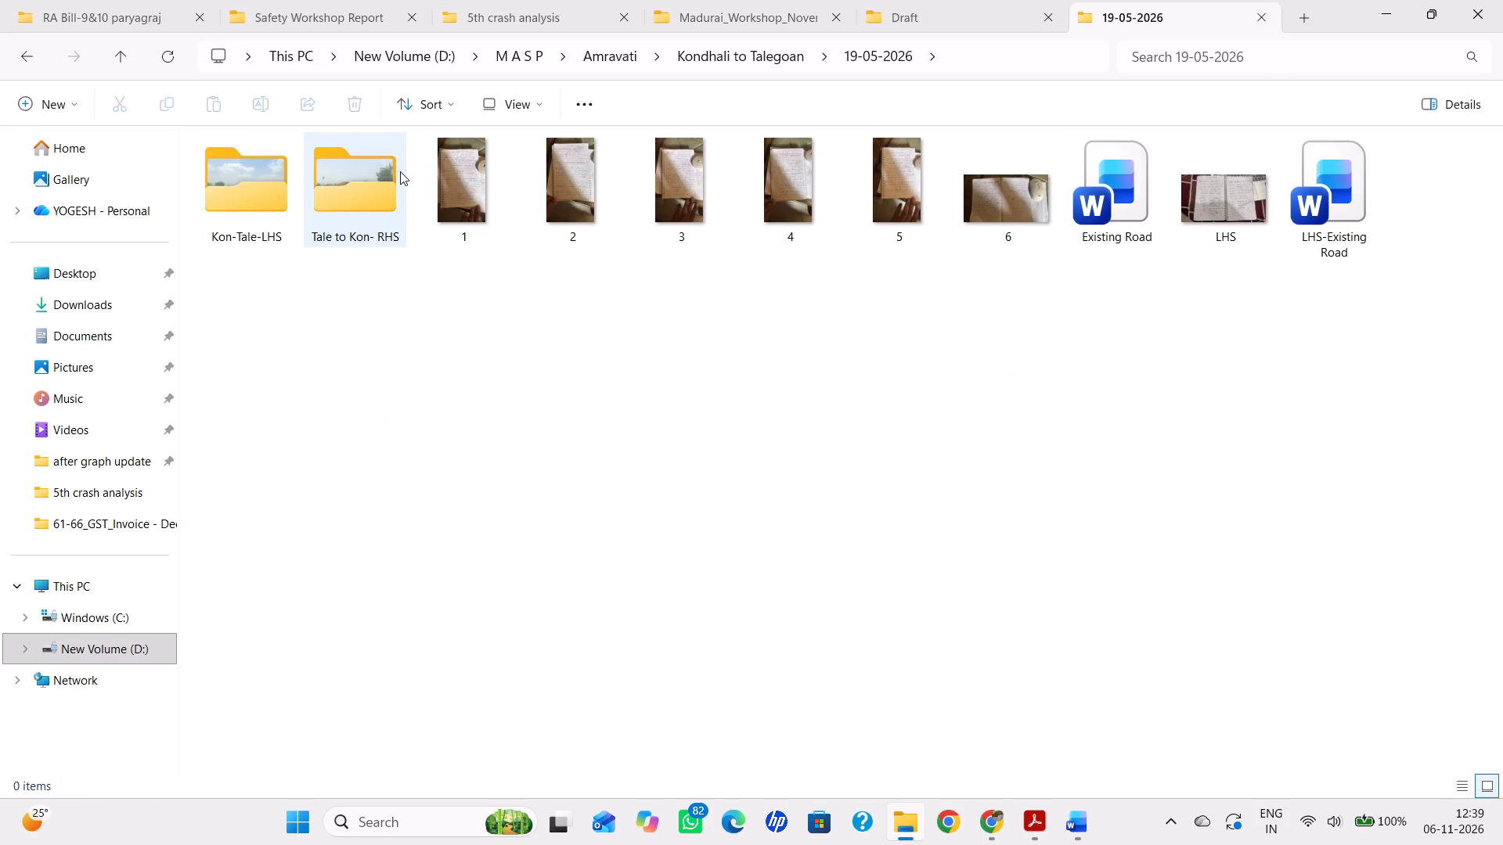
left_click(552, 430)
left_click(19, 63)
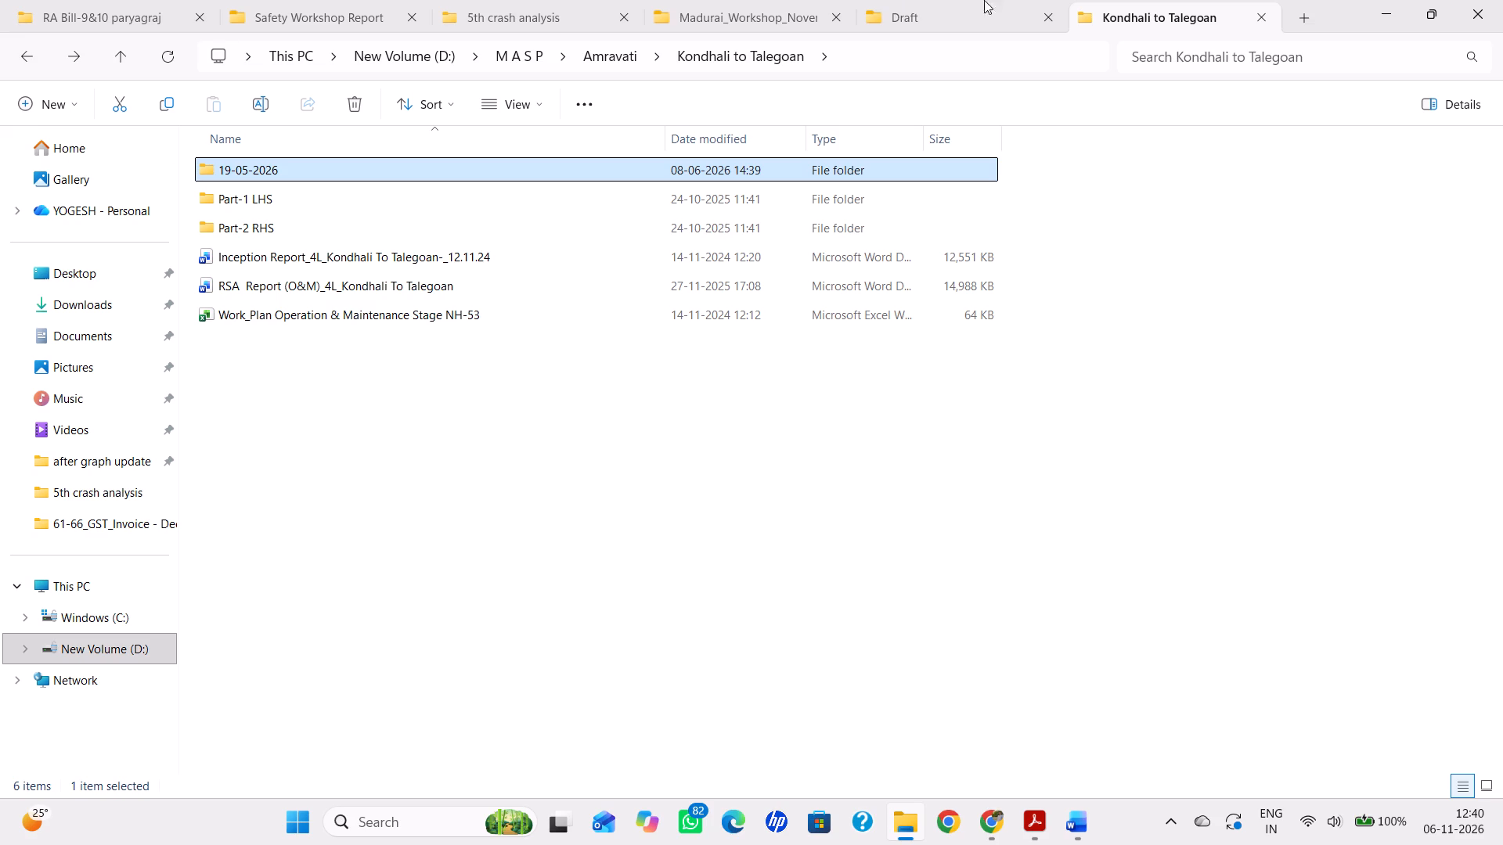
left_click(1269, 8)
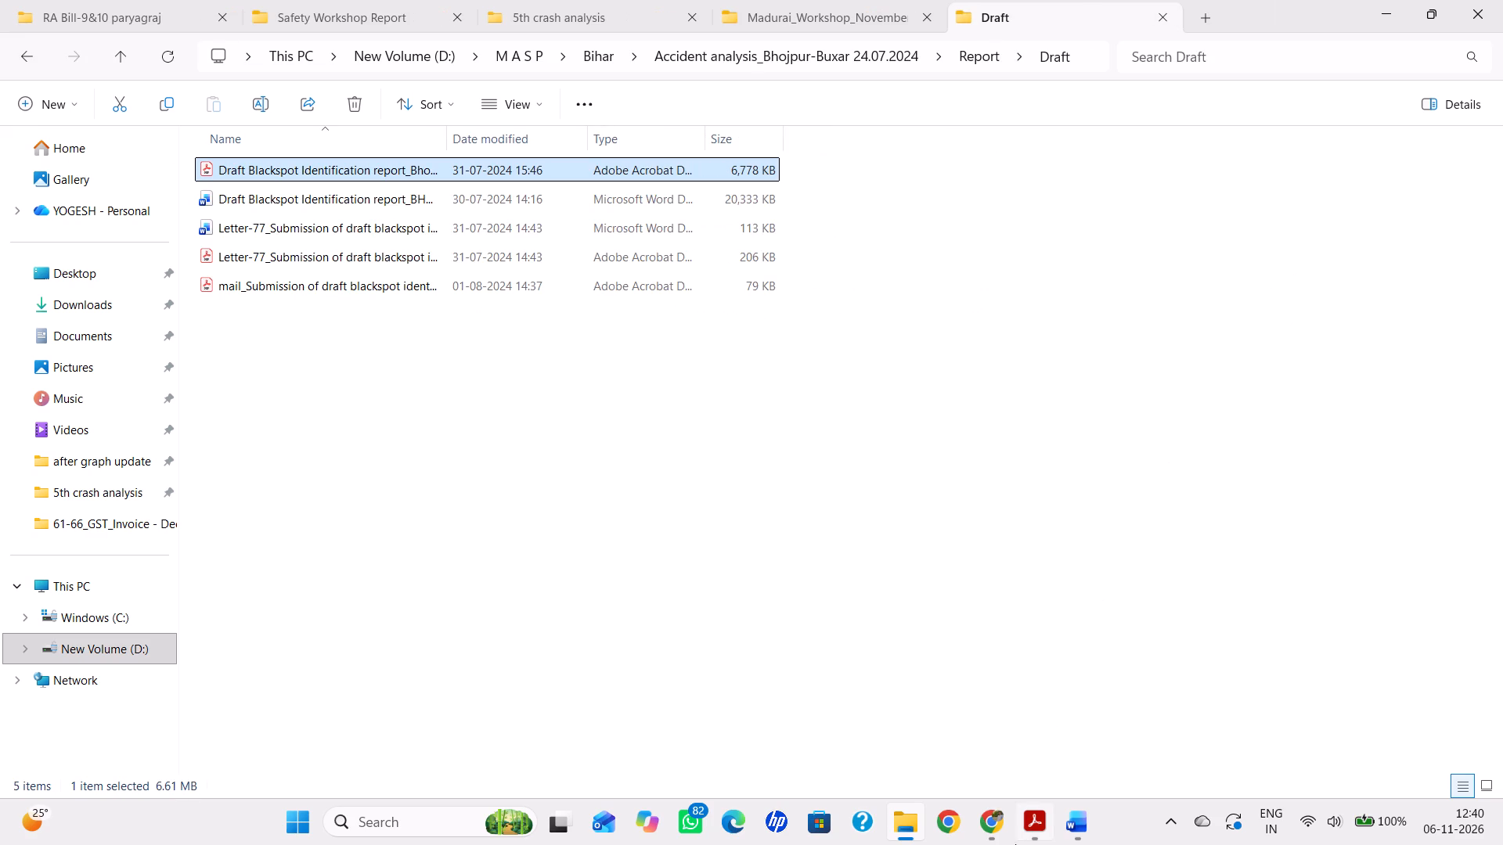
Return to the 2nd detail design report working document in Word and close its Navigation pane.
left_click(1069, 813)
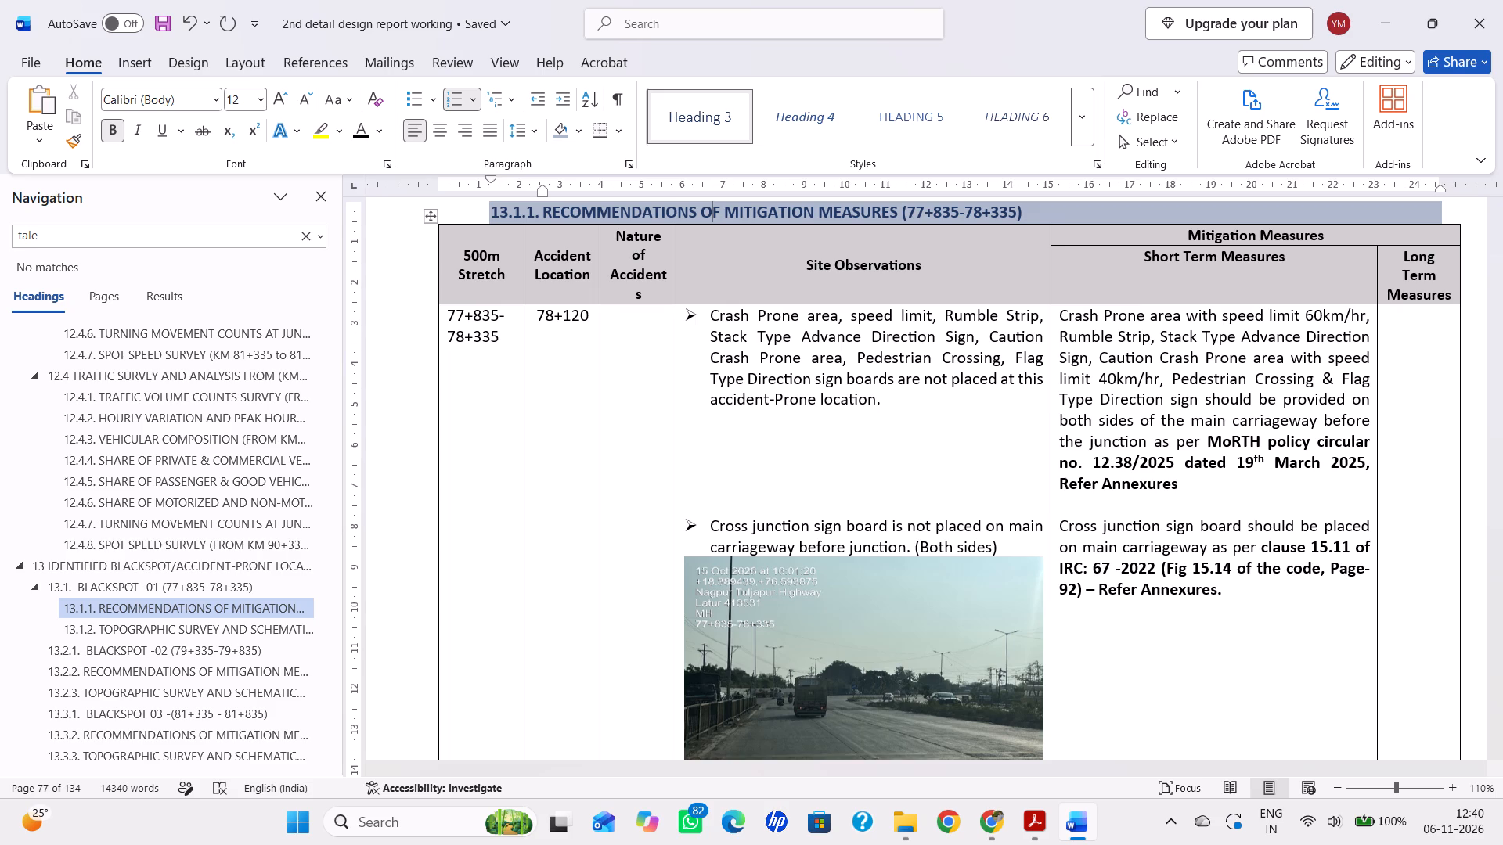
left_click(320, 196)
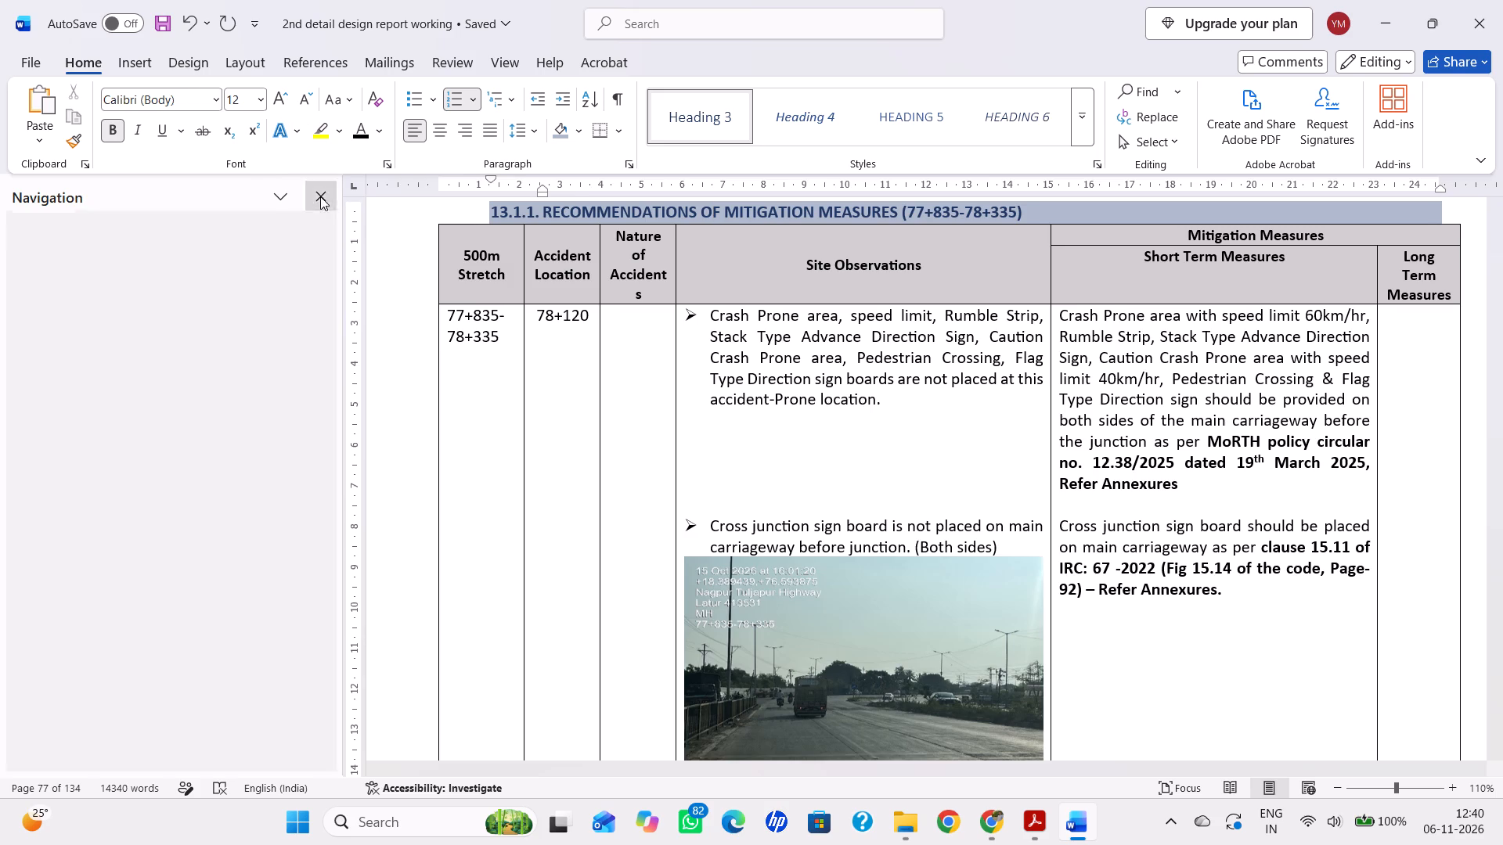
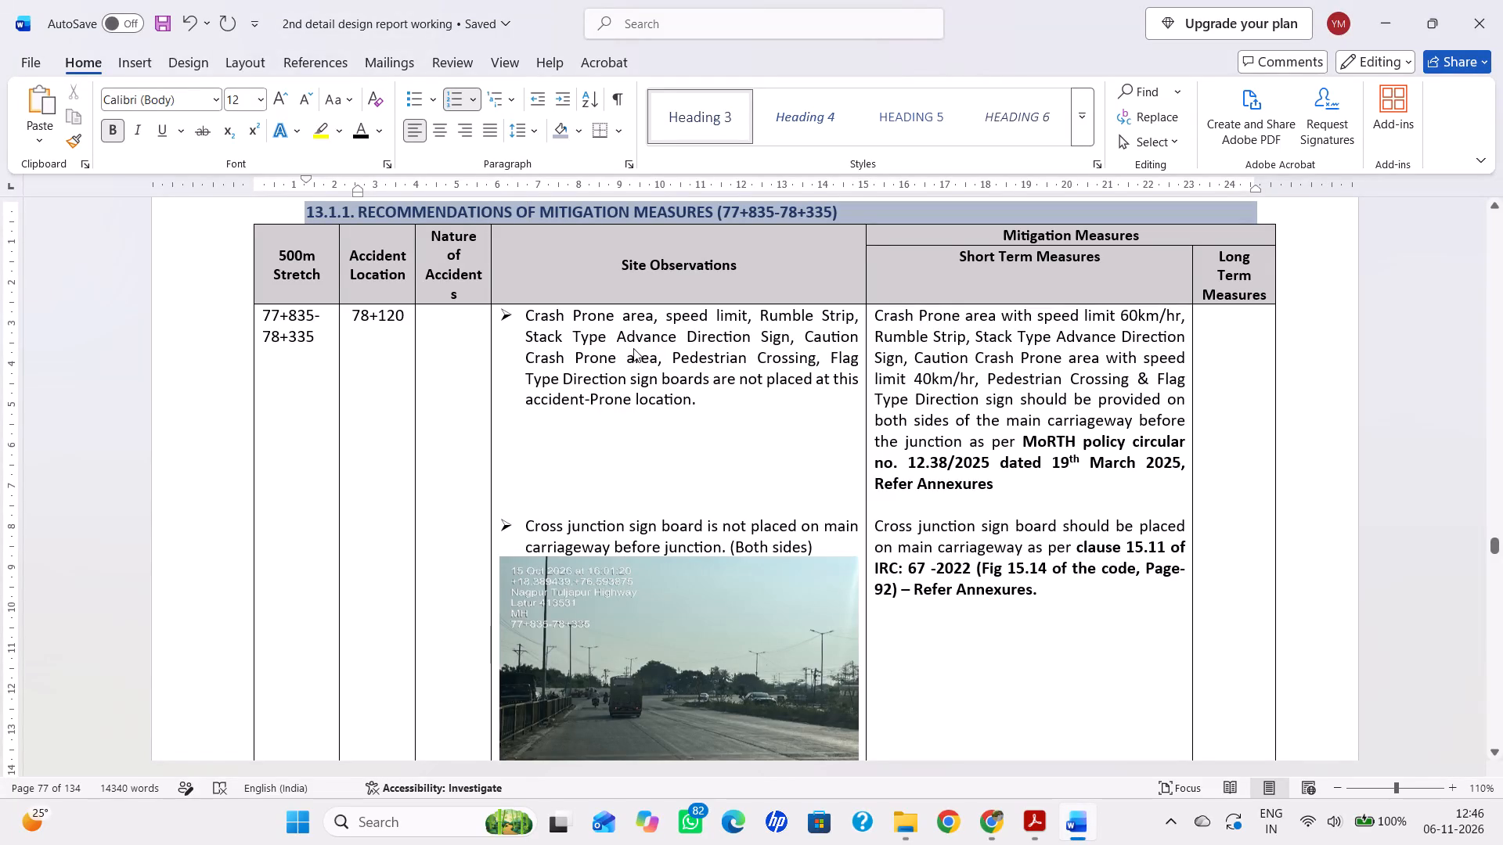
In the 13.1.1 table, add a blank line above the road studs short-term measure and slightly increase the height of the TBM site photo.
key("ctrl+s")
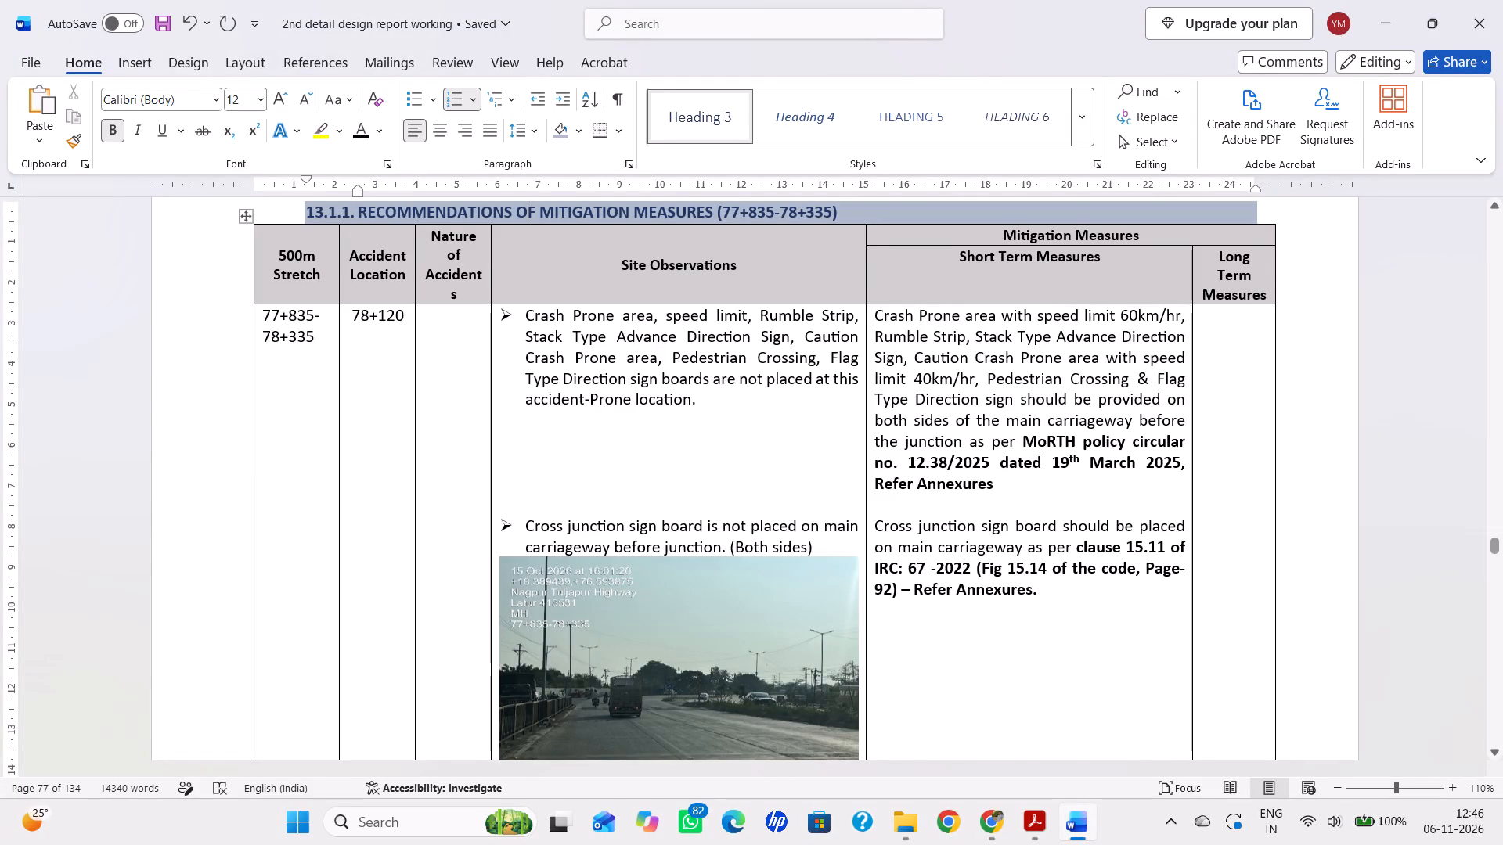
scroll(809, 511, "down", 6)
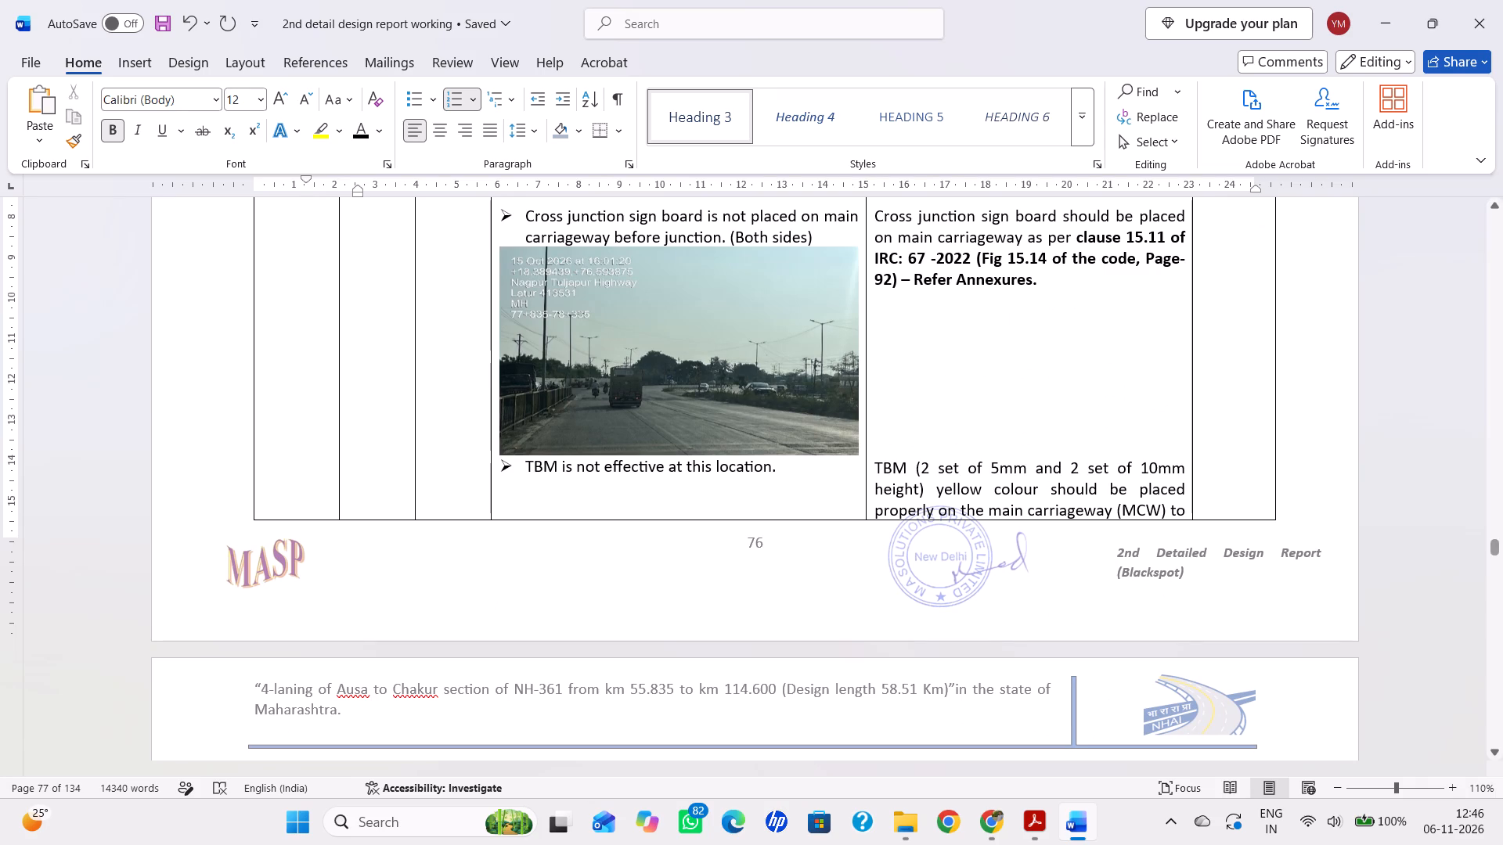
scroll(872, 502, "up", 3)
scroll(872, 502, "down", 12)
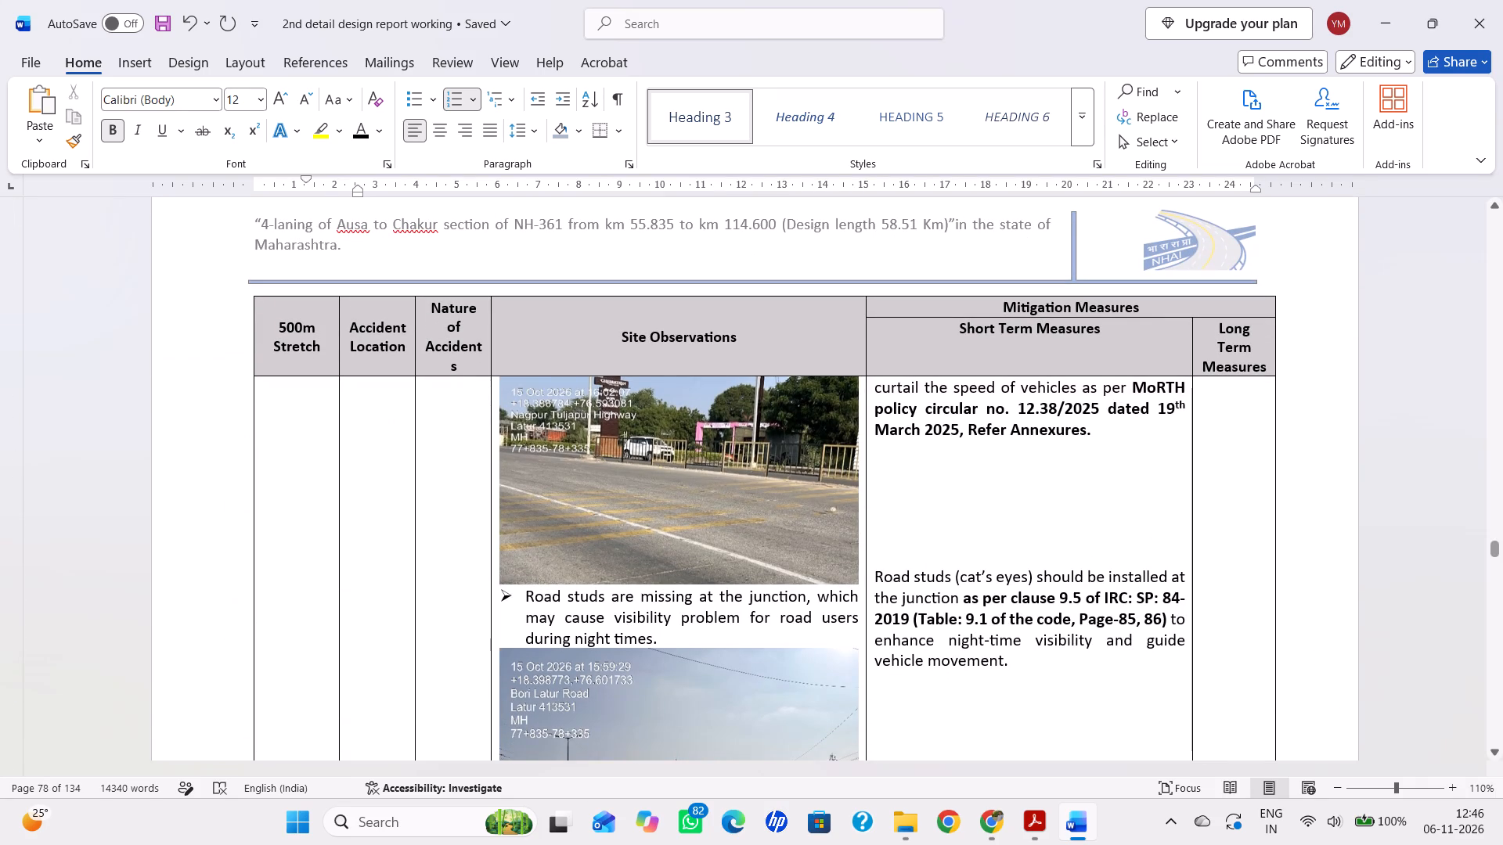
left_click(943, 526)
key("Return")
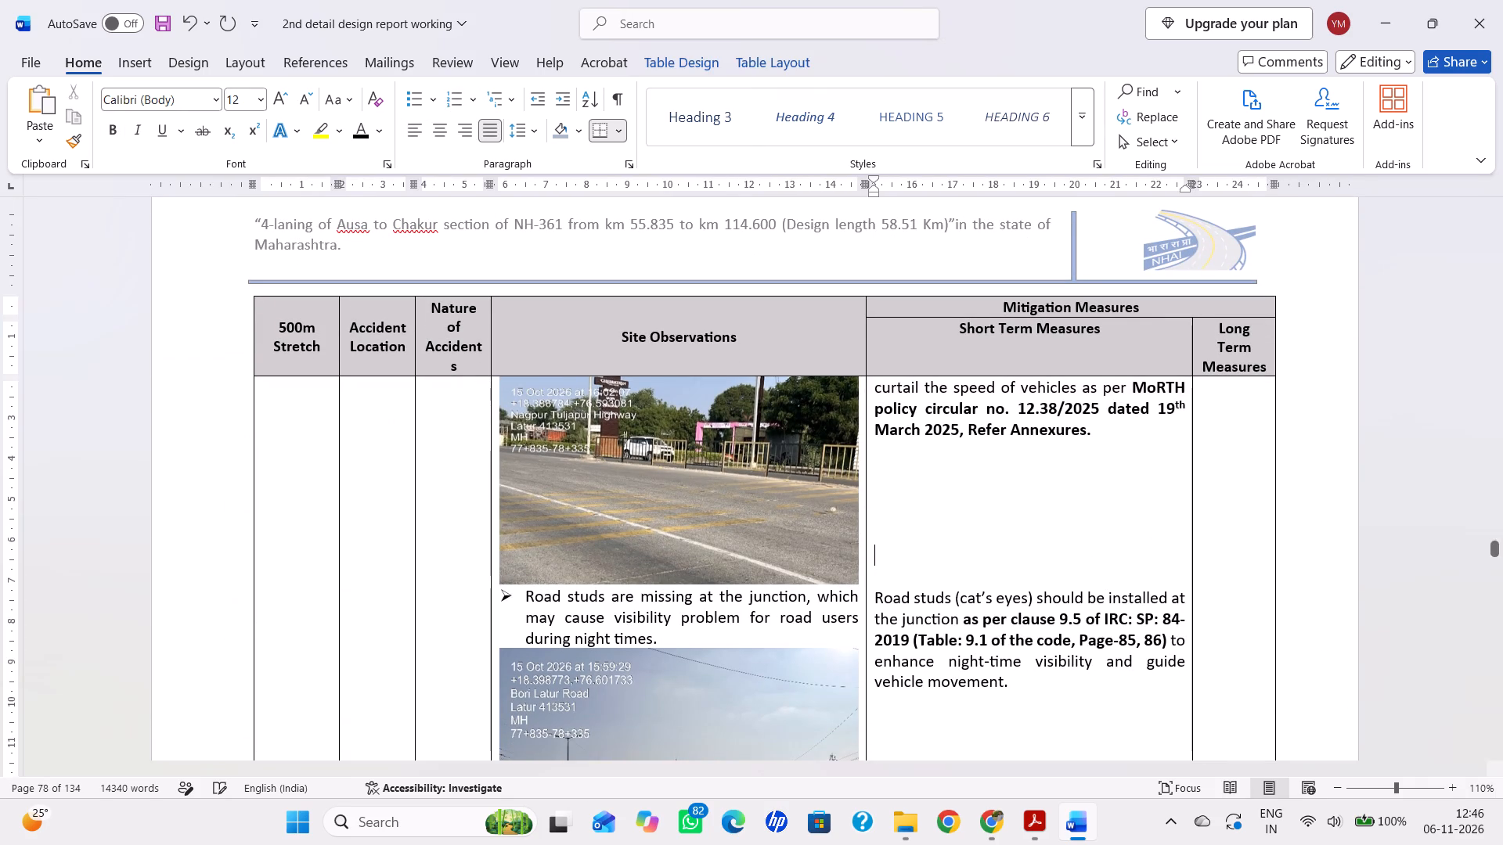
scroll(760, 548, "down", 4)
left_click(712, 311)
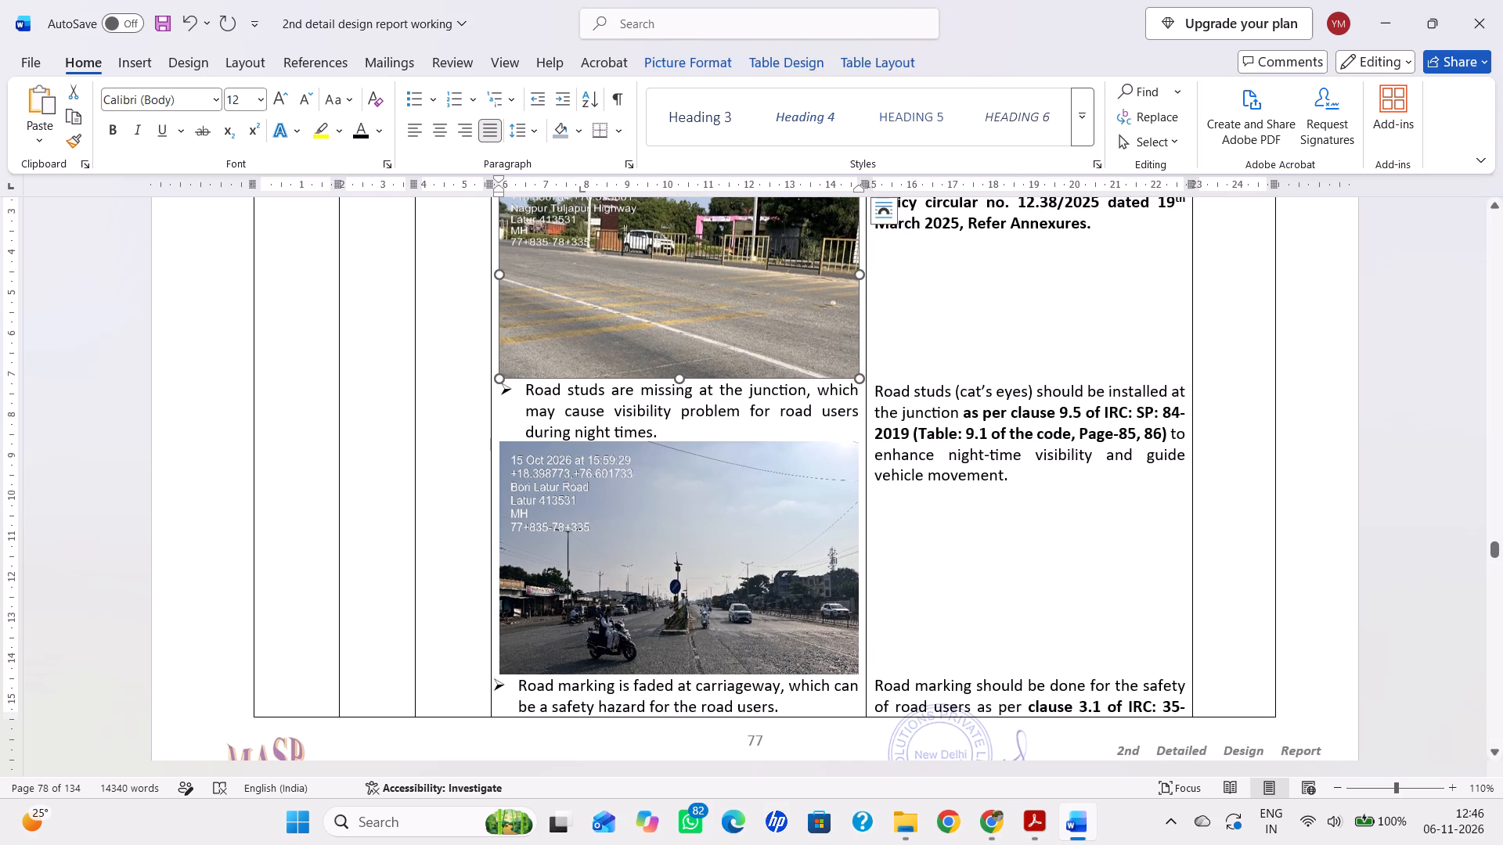
left_click(681, 376)
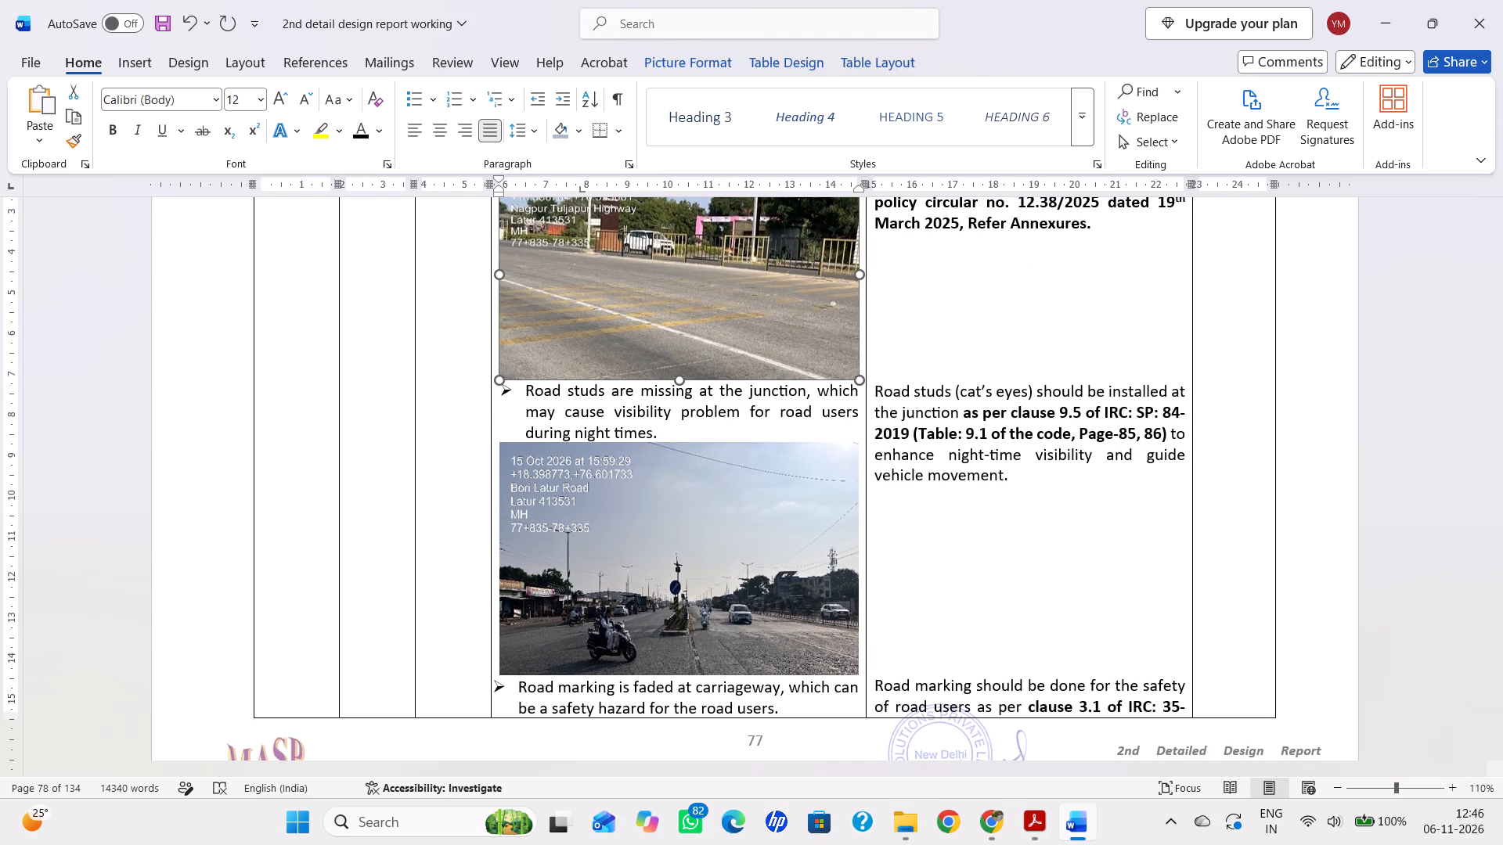
Check the remaining site observations, photos and measures of the 13.1.1 table and the topographical survey drawing for Blackspot -01.
scroll(681, 381, "up", 2)
scroll(681, 381, "down", 11)
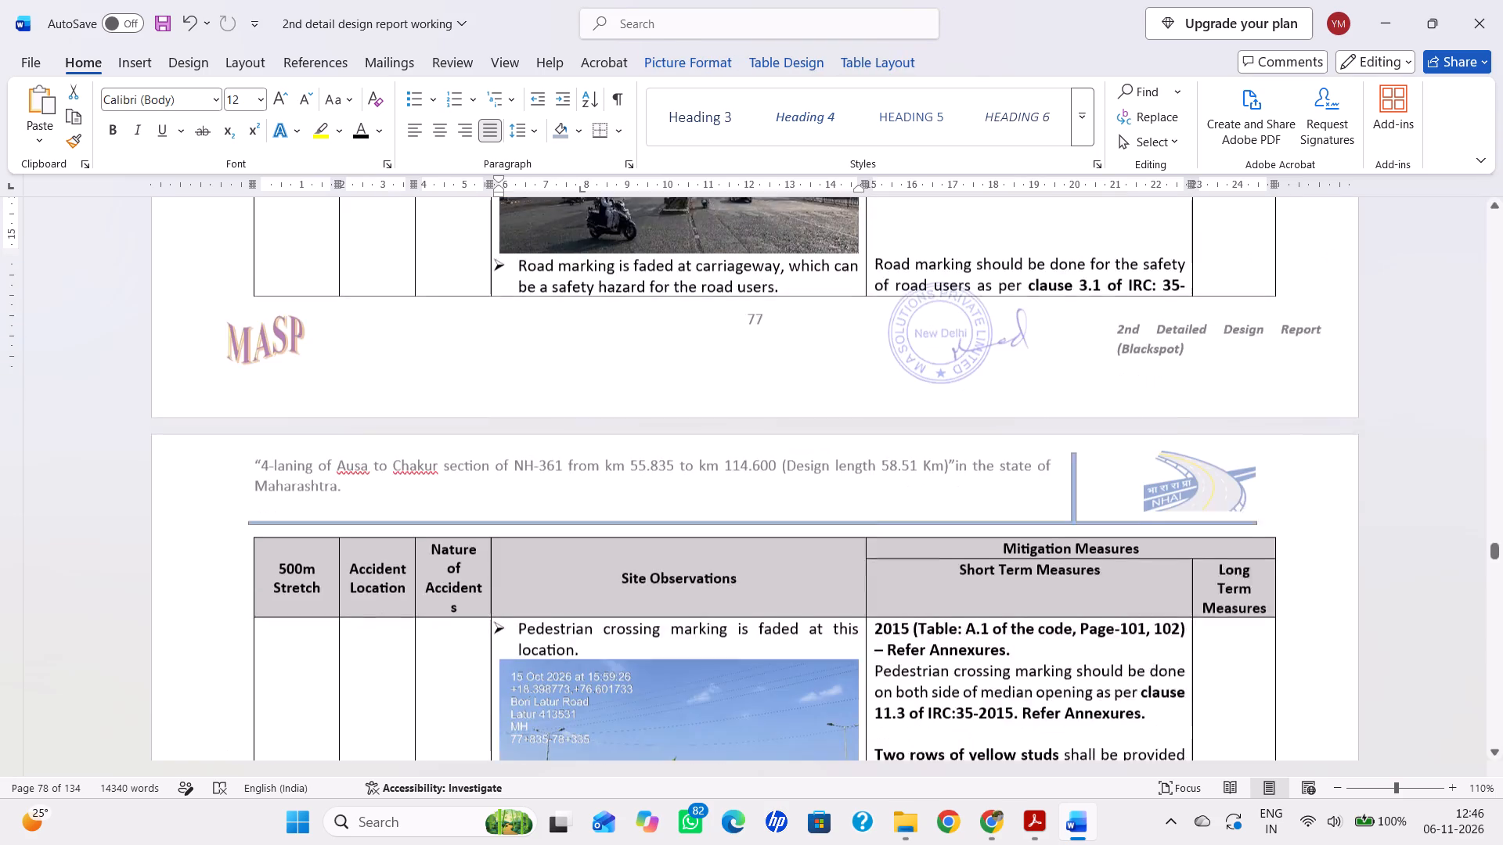
scroll(681, 381, "down", 13)
scroll(706, 384, "up", 4)
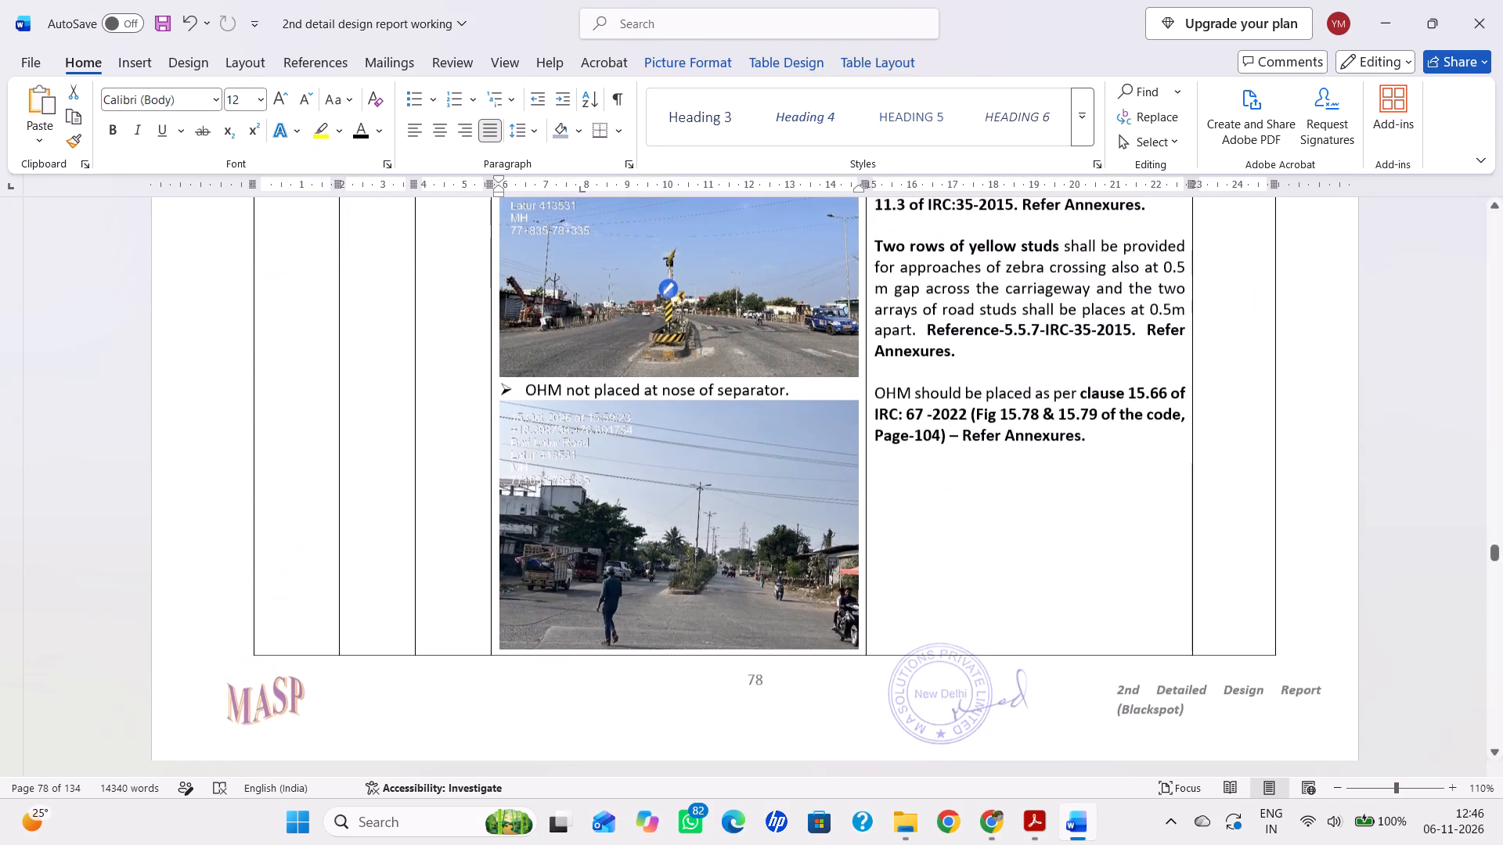
scroll(707, 390, "down", 13)
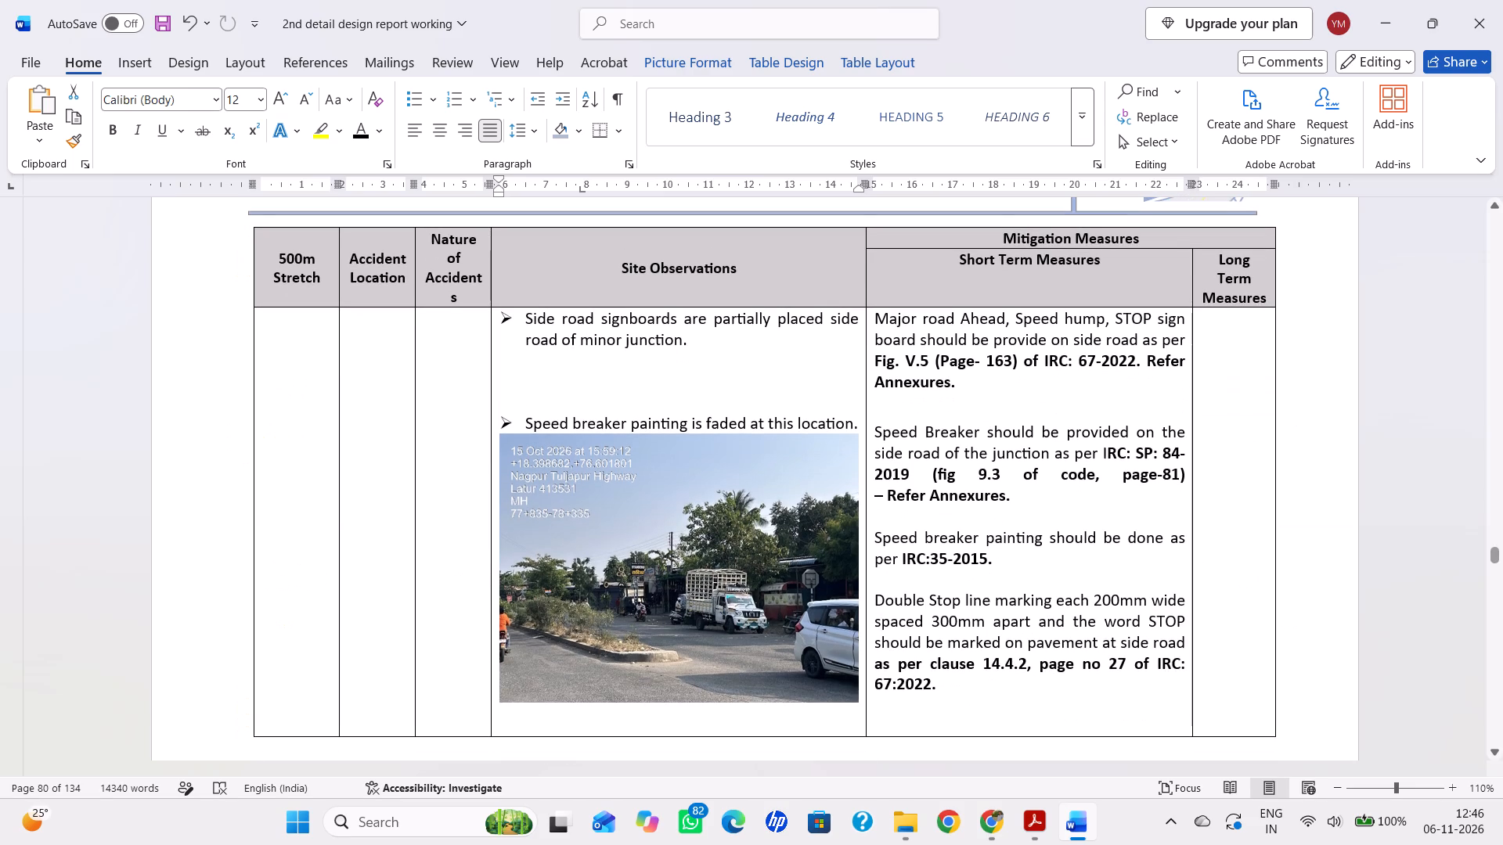
scroll(703, 405, "down", 16)
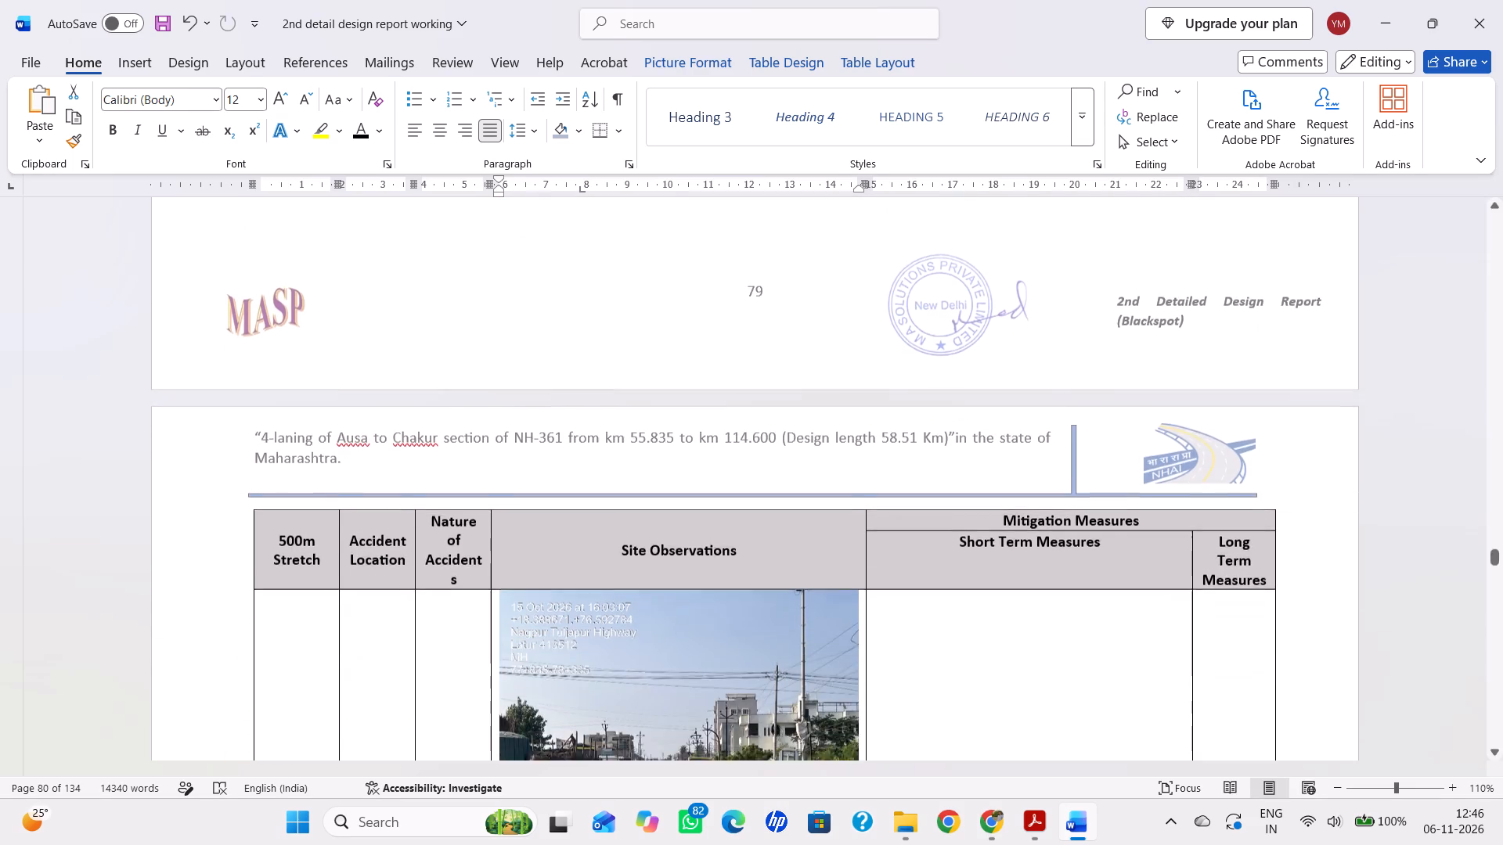
scroll(703, 405, "down", 19)
scroll(694, 454, "up", 4)
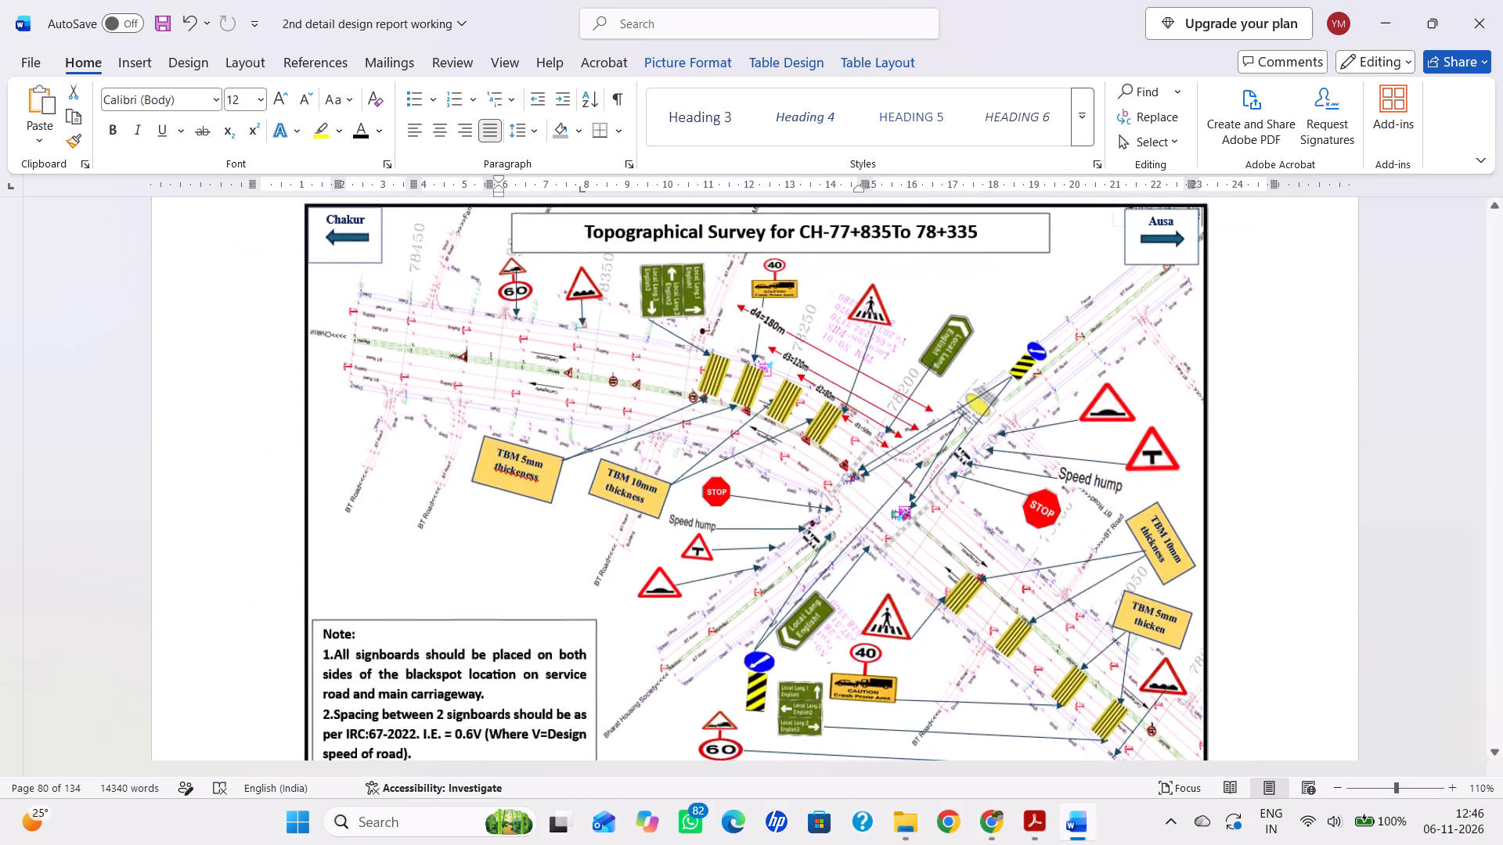
scroll(694, 454, "up", 2)
Save the report and, locating it through the document headings, renumber the BLACKSPOT -02 (79+335-79+835) heading as 13.2.
key("ctrl+s")
key("ctrl+f")
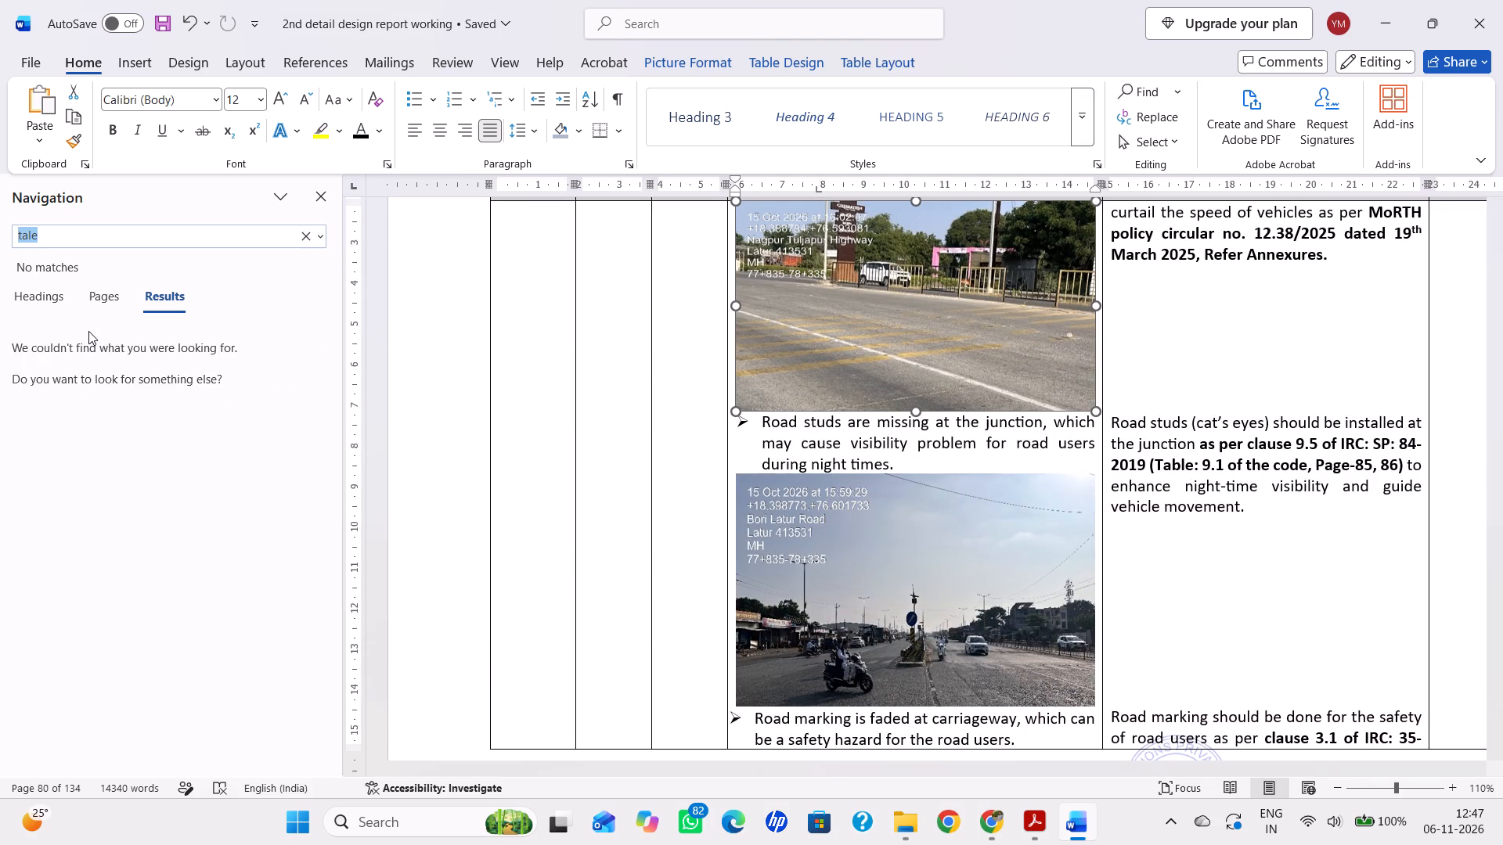
scroll(611, 492, "up", 1)
left_click(39, 302)
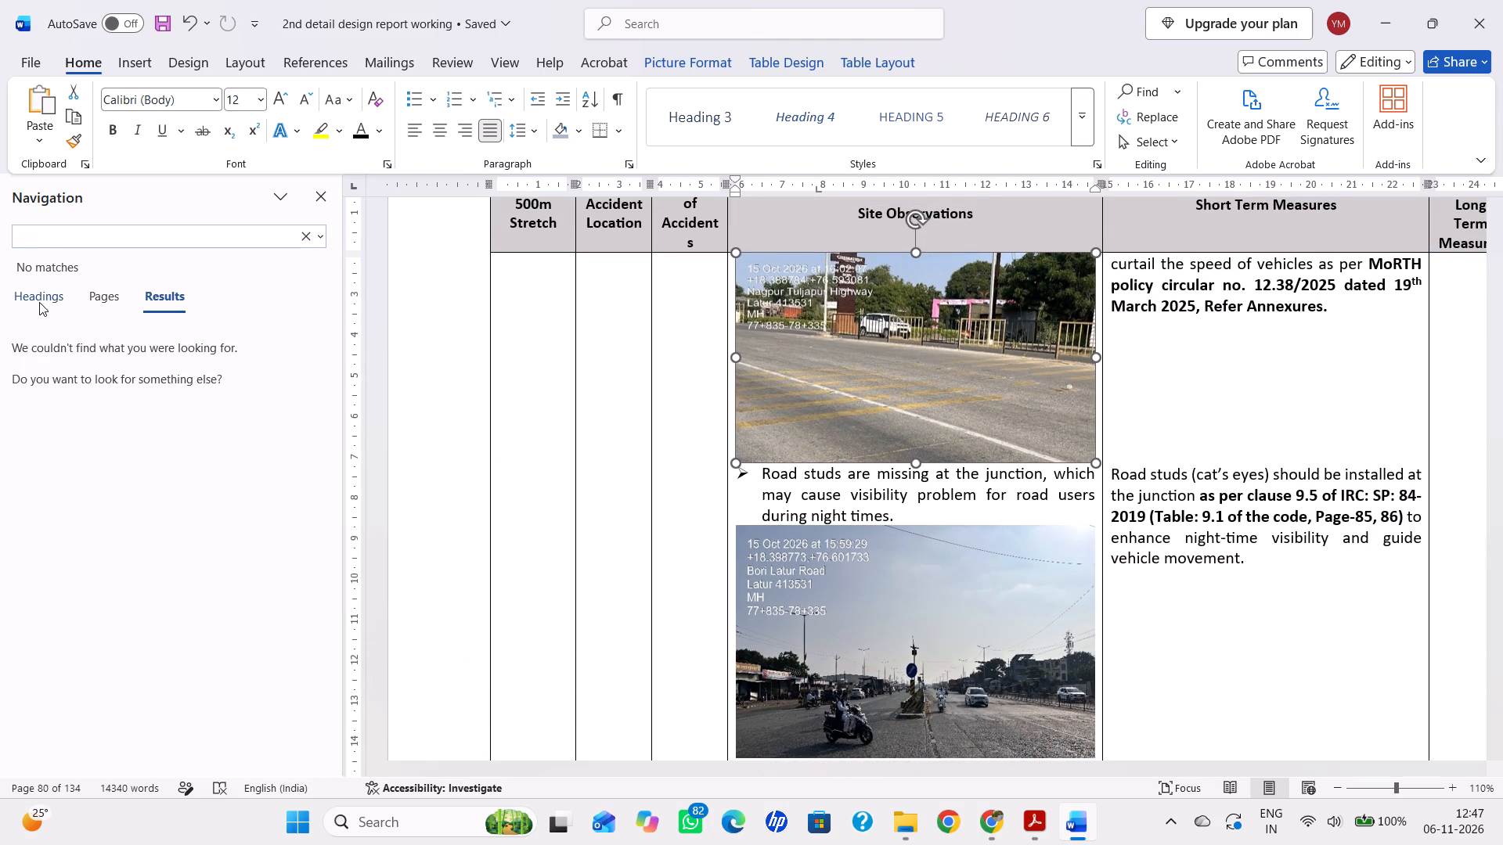
scroll(162, 650, "down", 4)
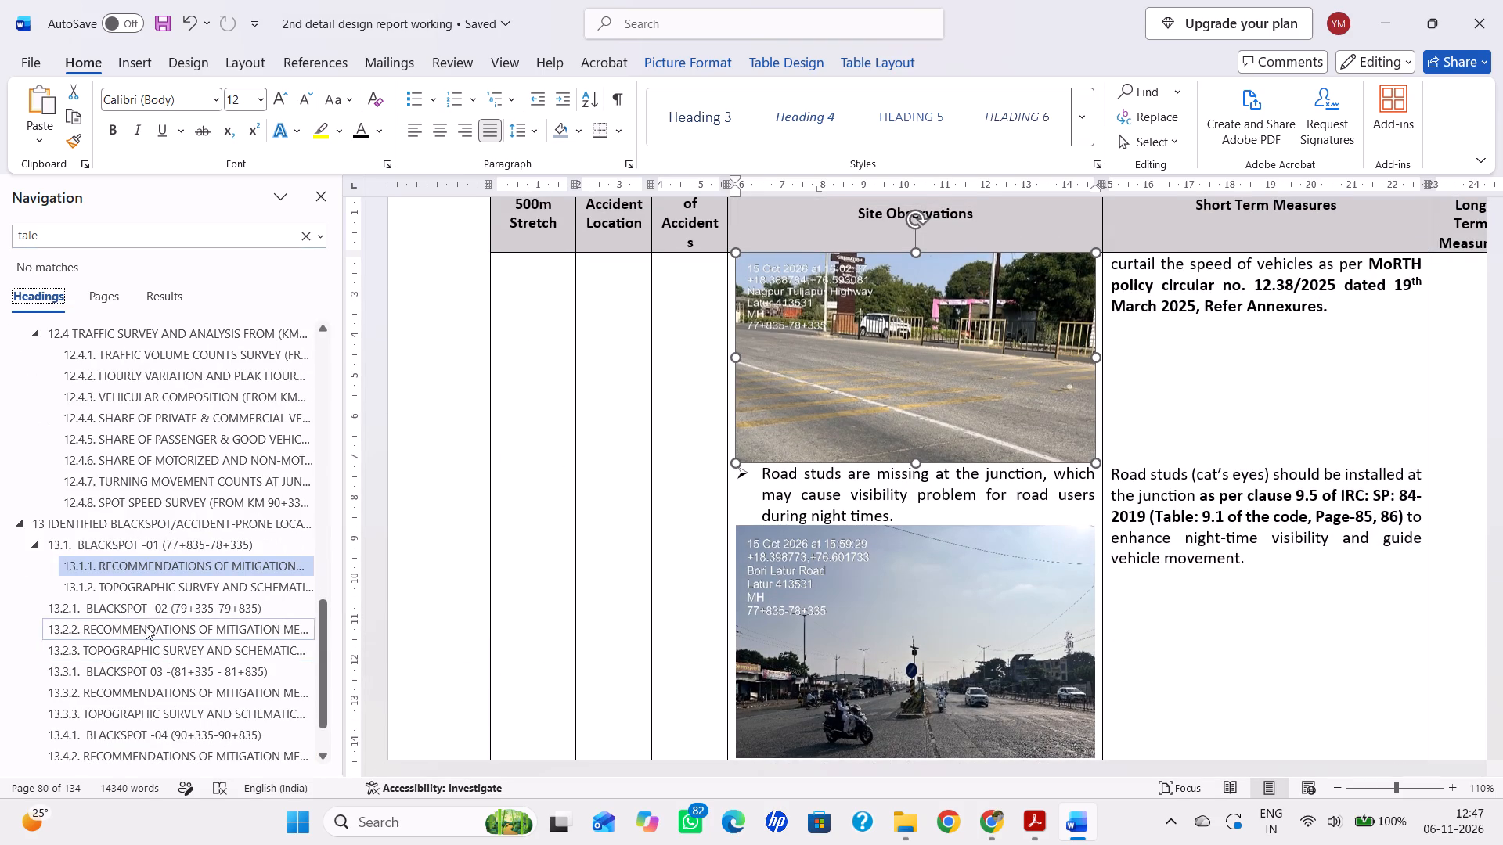
left_click(139, 614)
scroll(702, 498, "up", 4)
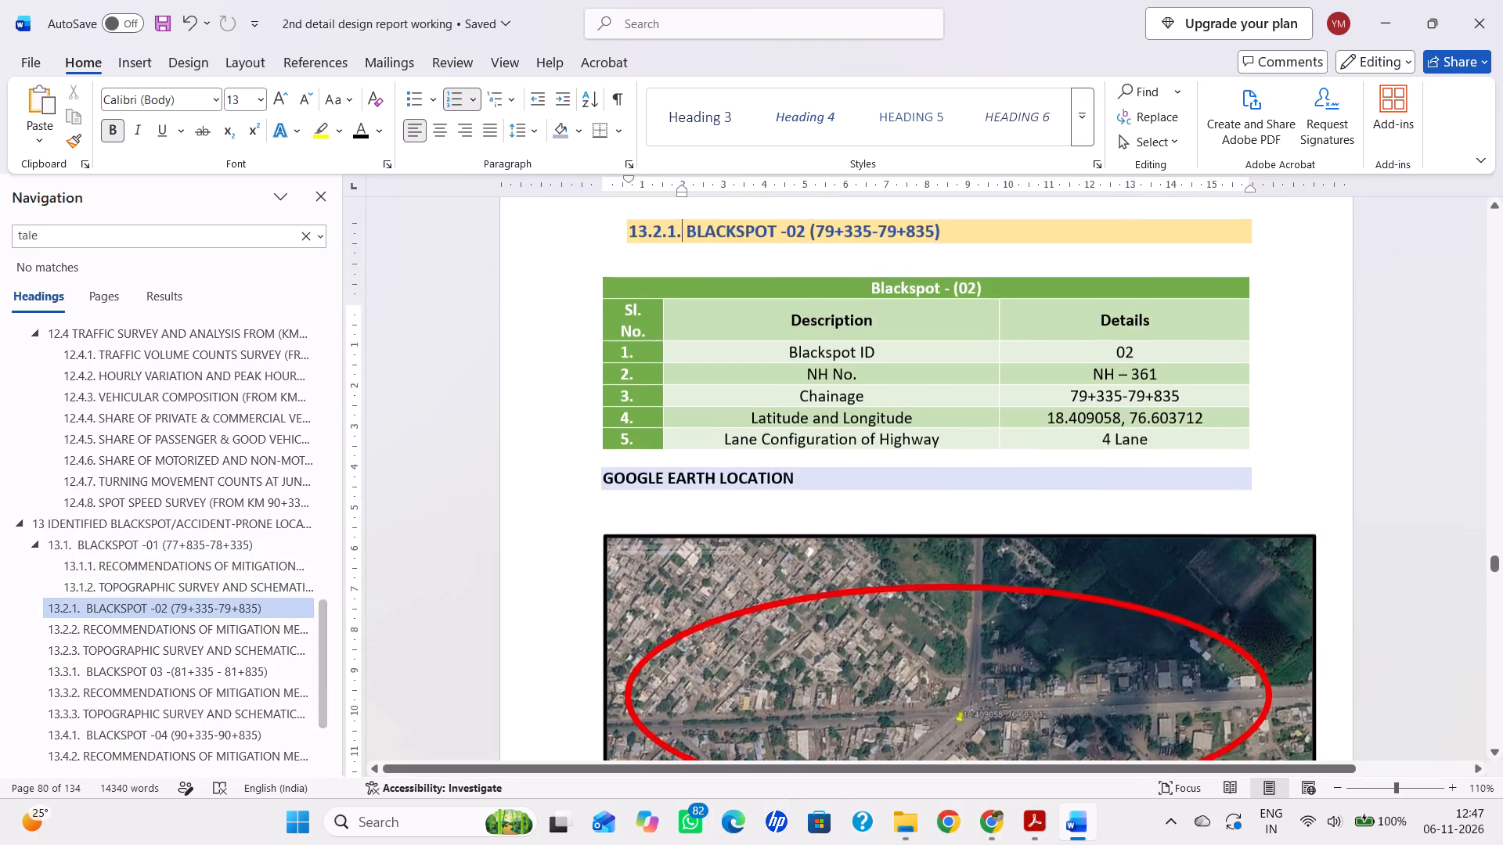
left_click(660, 423)
type("13.2.")
key("space")
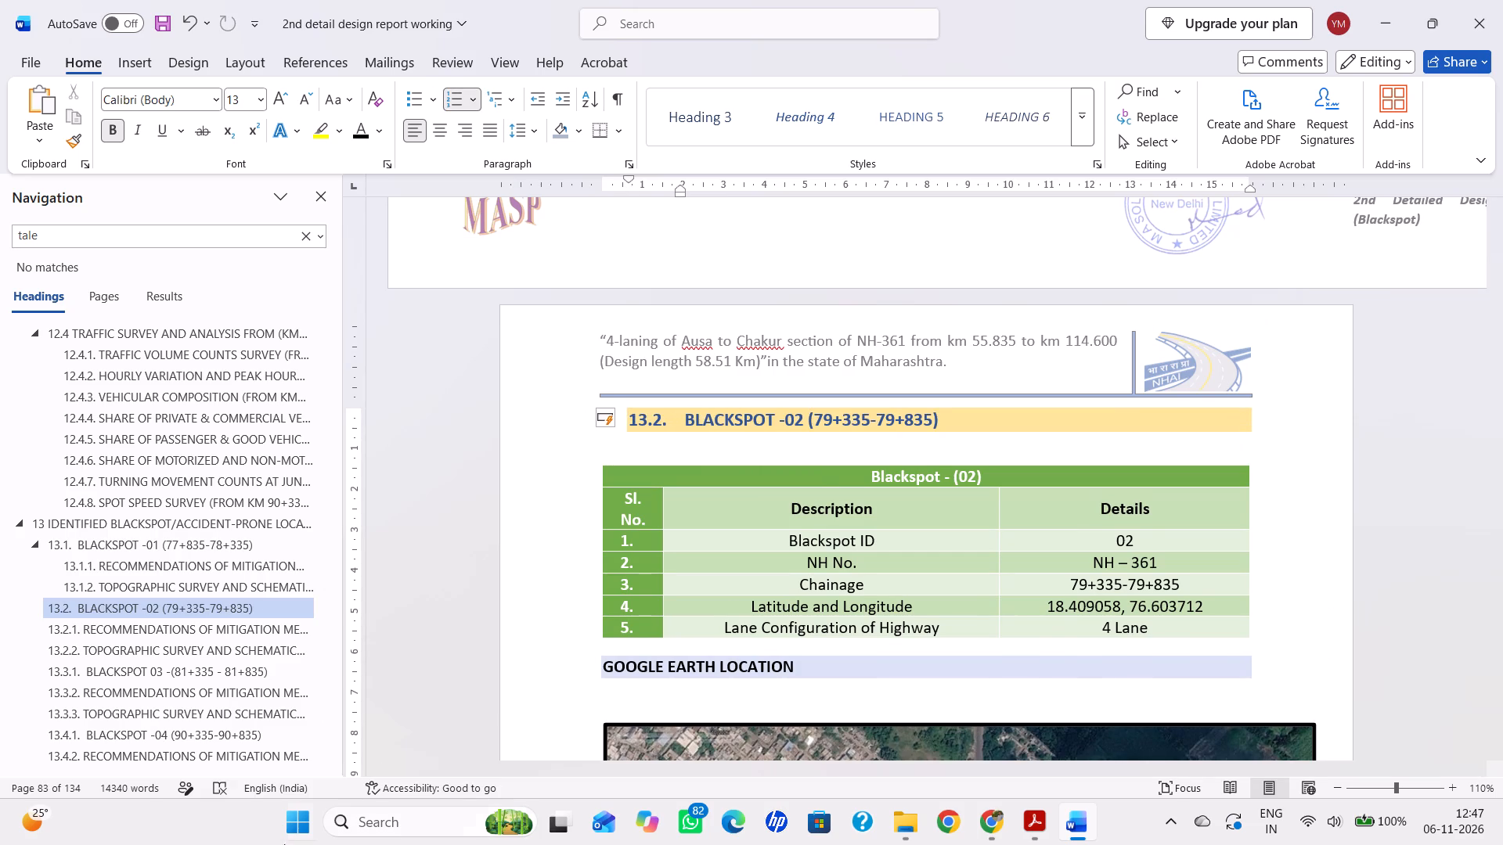
Apply the Heading 3 style to the RECOMMENDATIONS OF MITIGATION MEASURES (79+335-79+835) heading and number it 13.2.1.
left_click(149, 620)
scroll(671, 365, "up", 3)
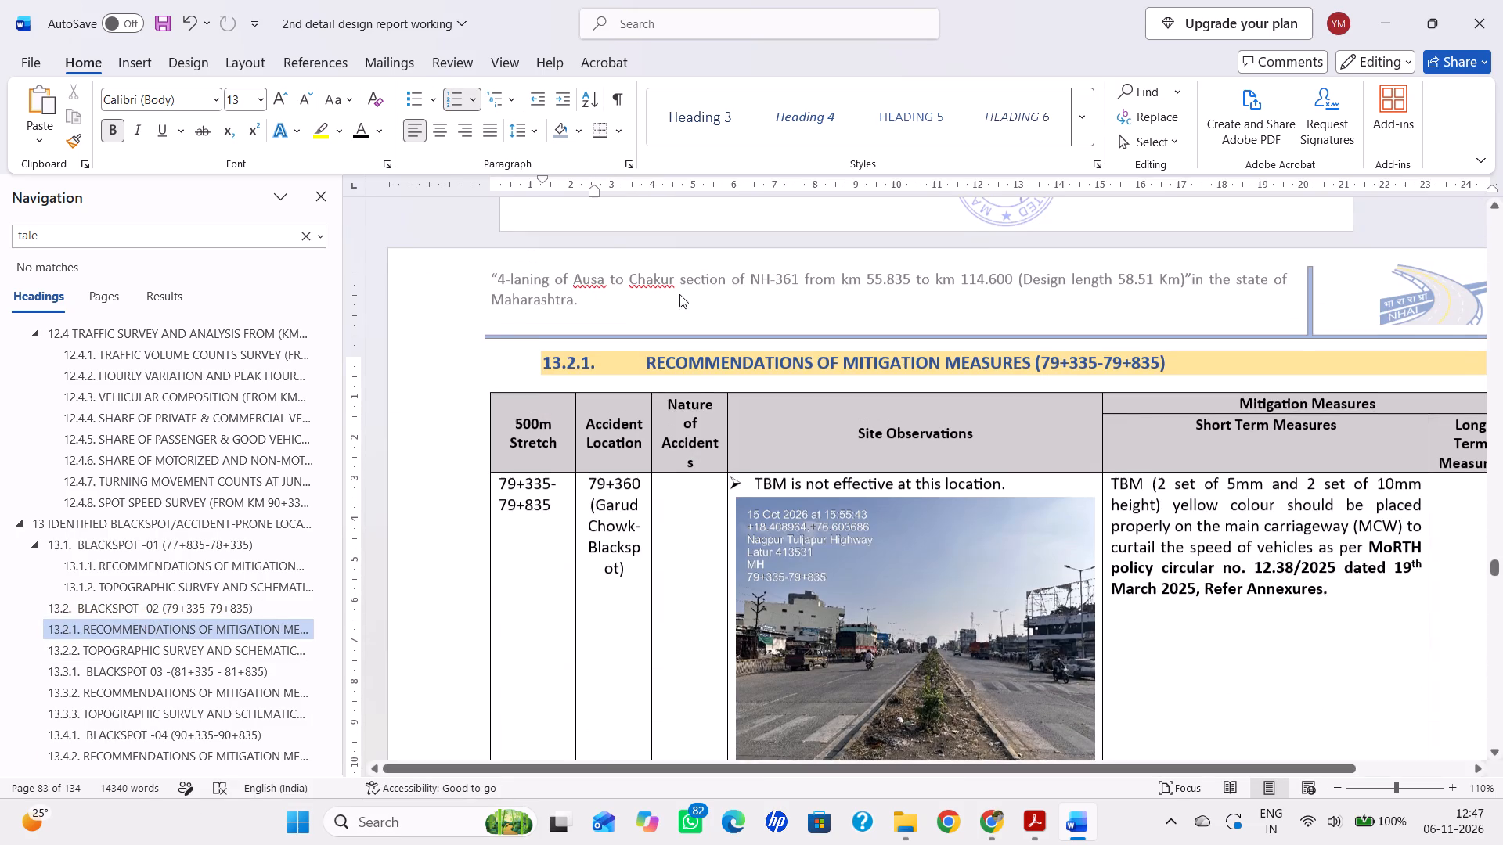
left_click(712, 123)
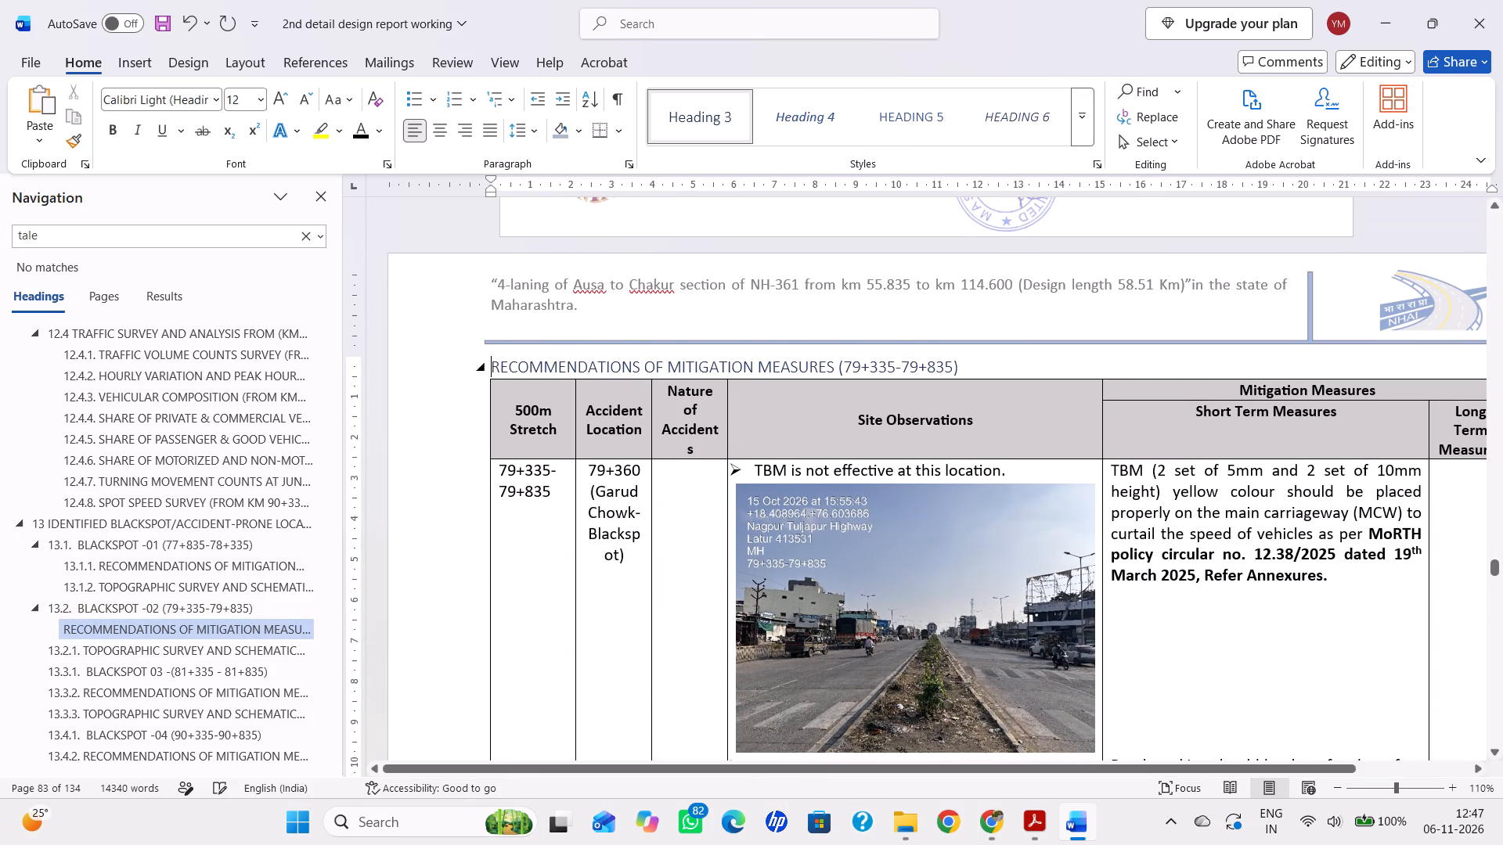
type("13.2.1")
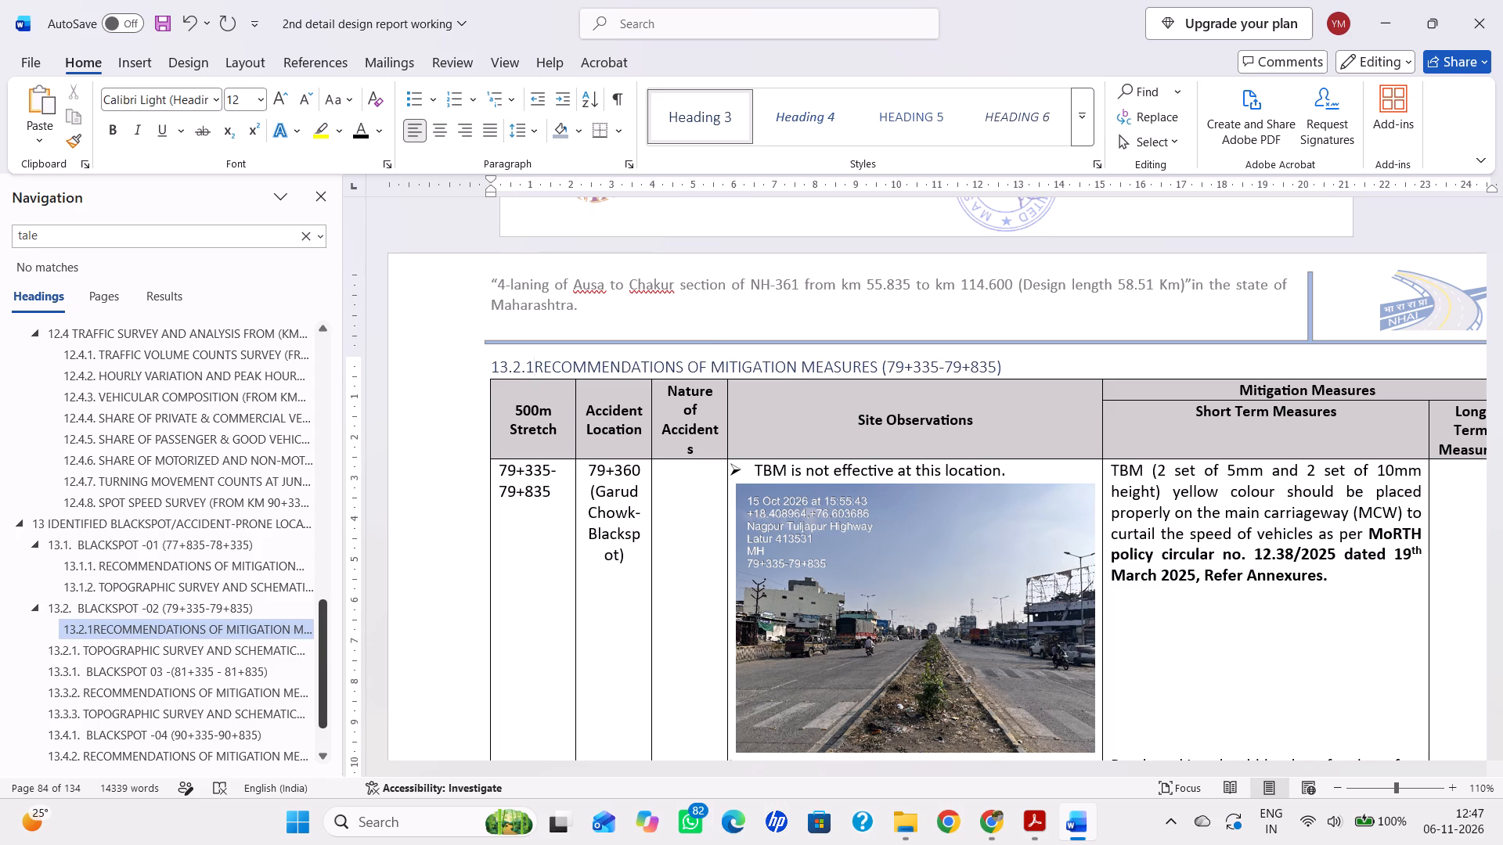
type(".")
key("space")
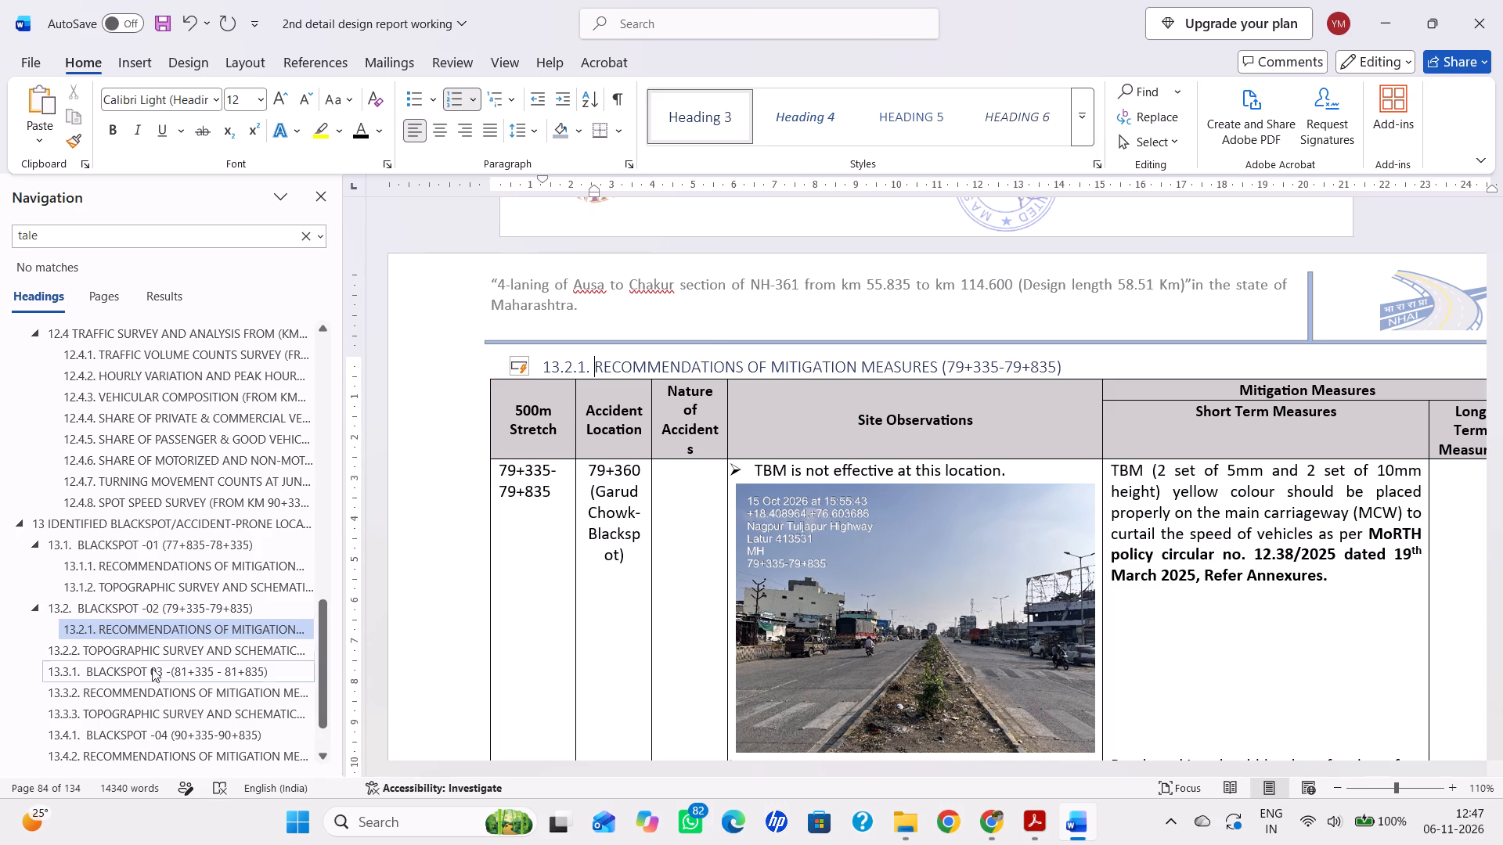
Apply Heading 3 to the TOPOGRAPHIC SURVEY AND SCHEMATIC DESIGN (79+335-79+835) heading, number it 13.2.2. and save the report.
left_click(145, 646)
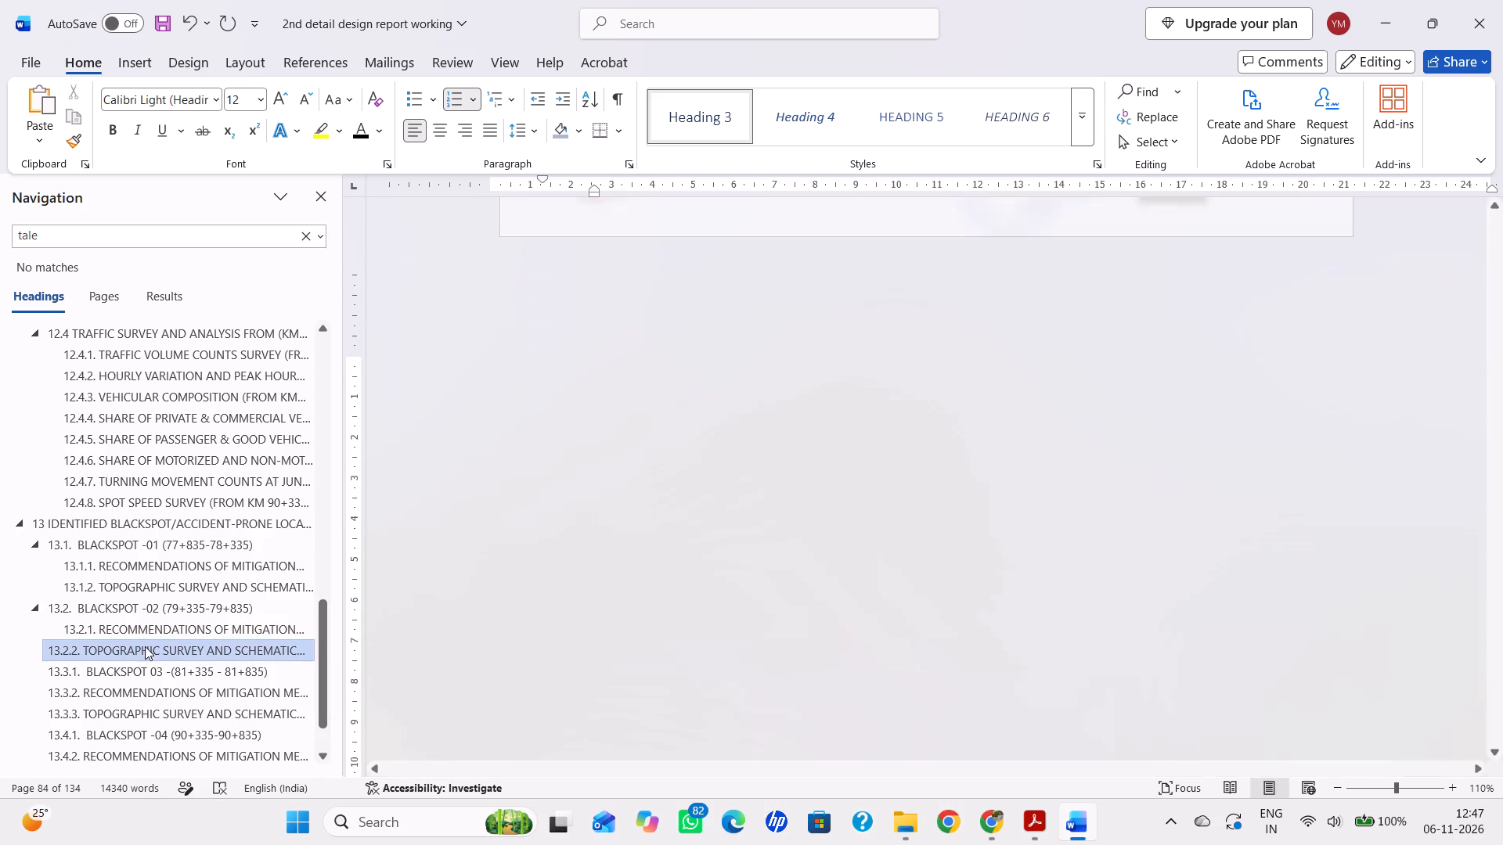
left_click(663, 122)
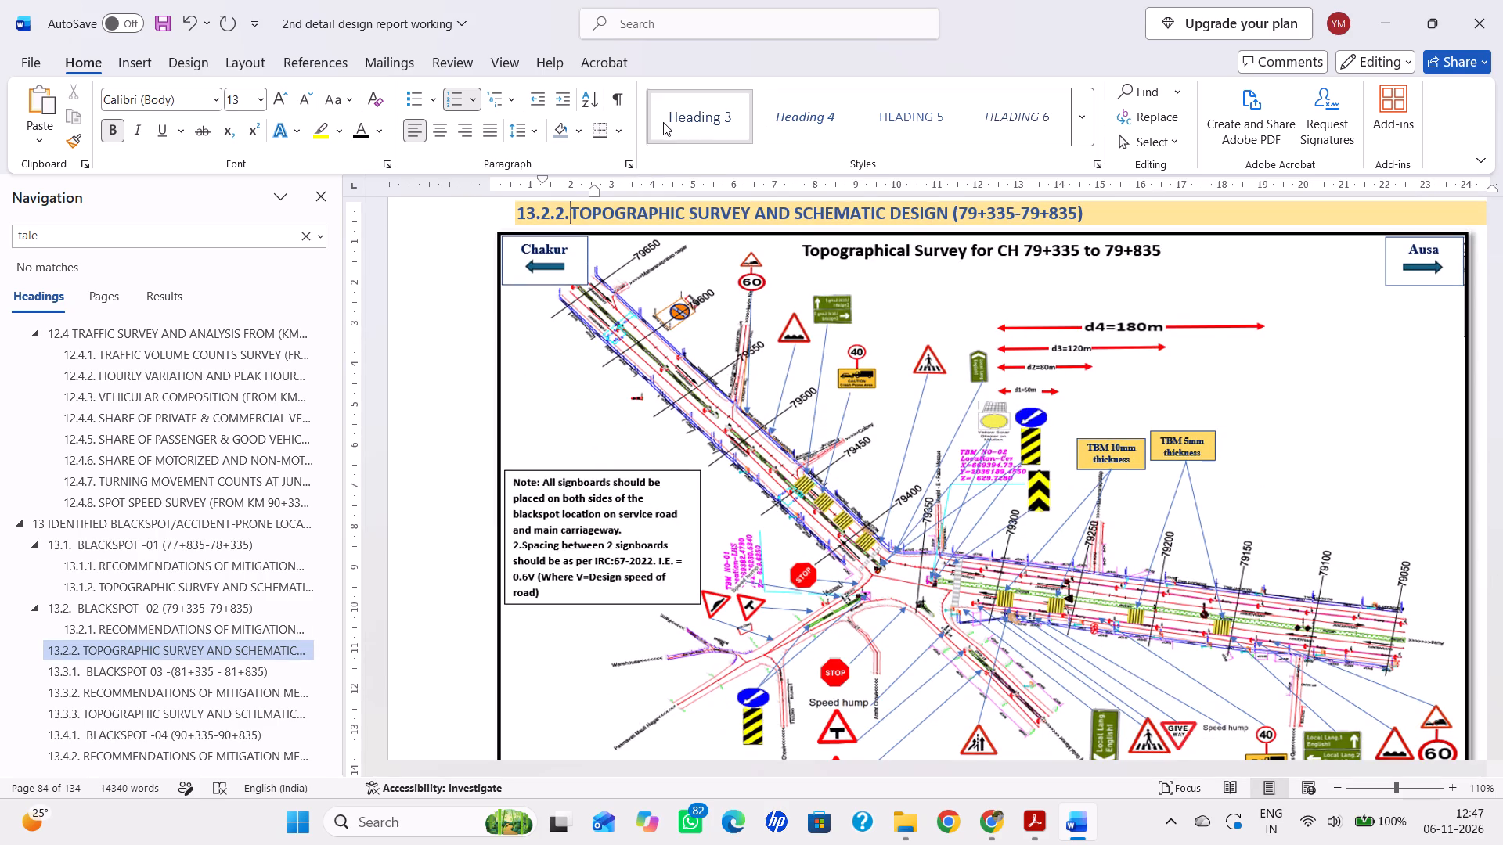
type("13.")
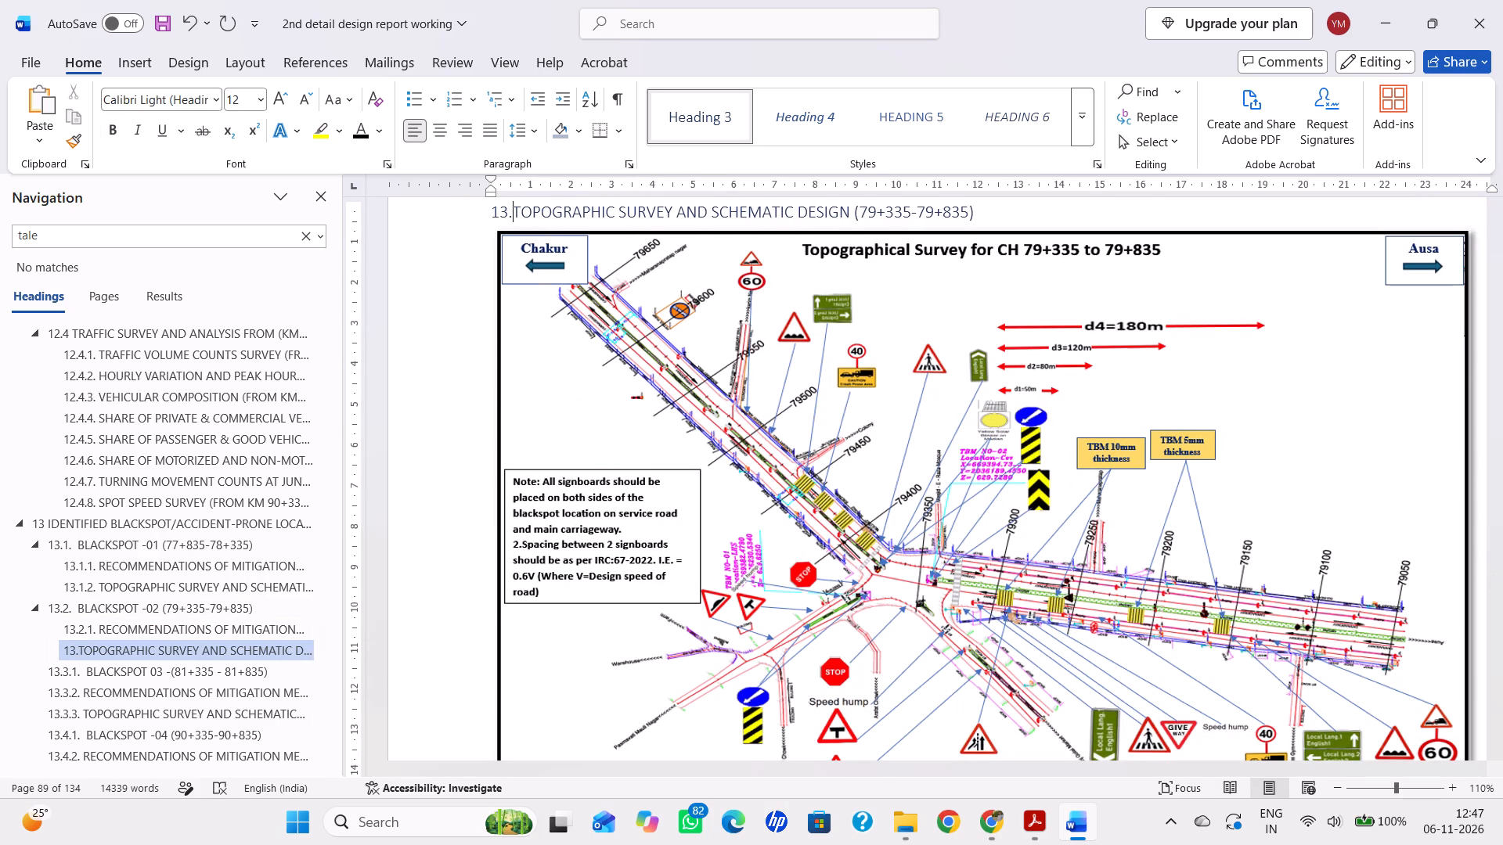
type("2.2.")
key("space")
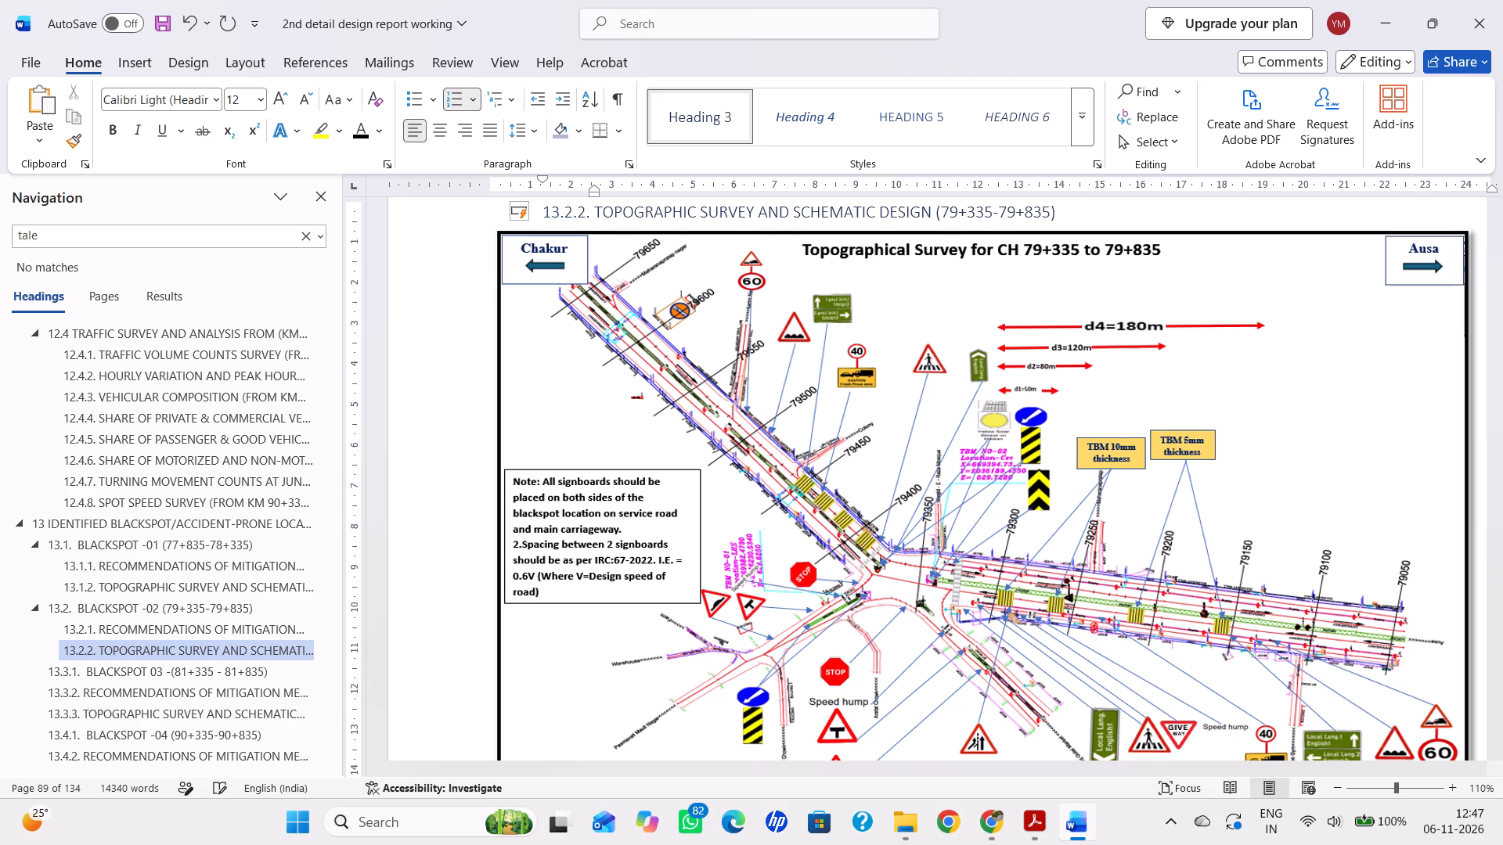
key("ctrl+s")
Renumber the BLACKSPOT 03 -(81+335 - 81+835) heading as 13.3. and save the report.
scroll(741, 421, "up", 10)
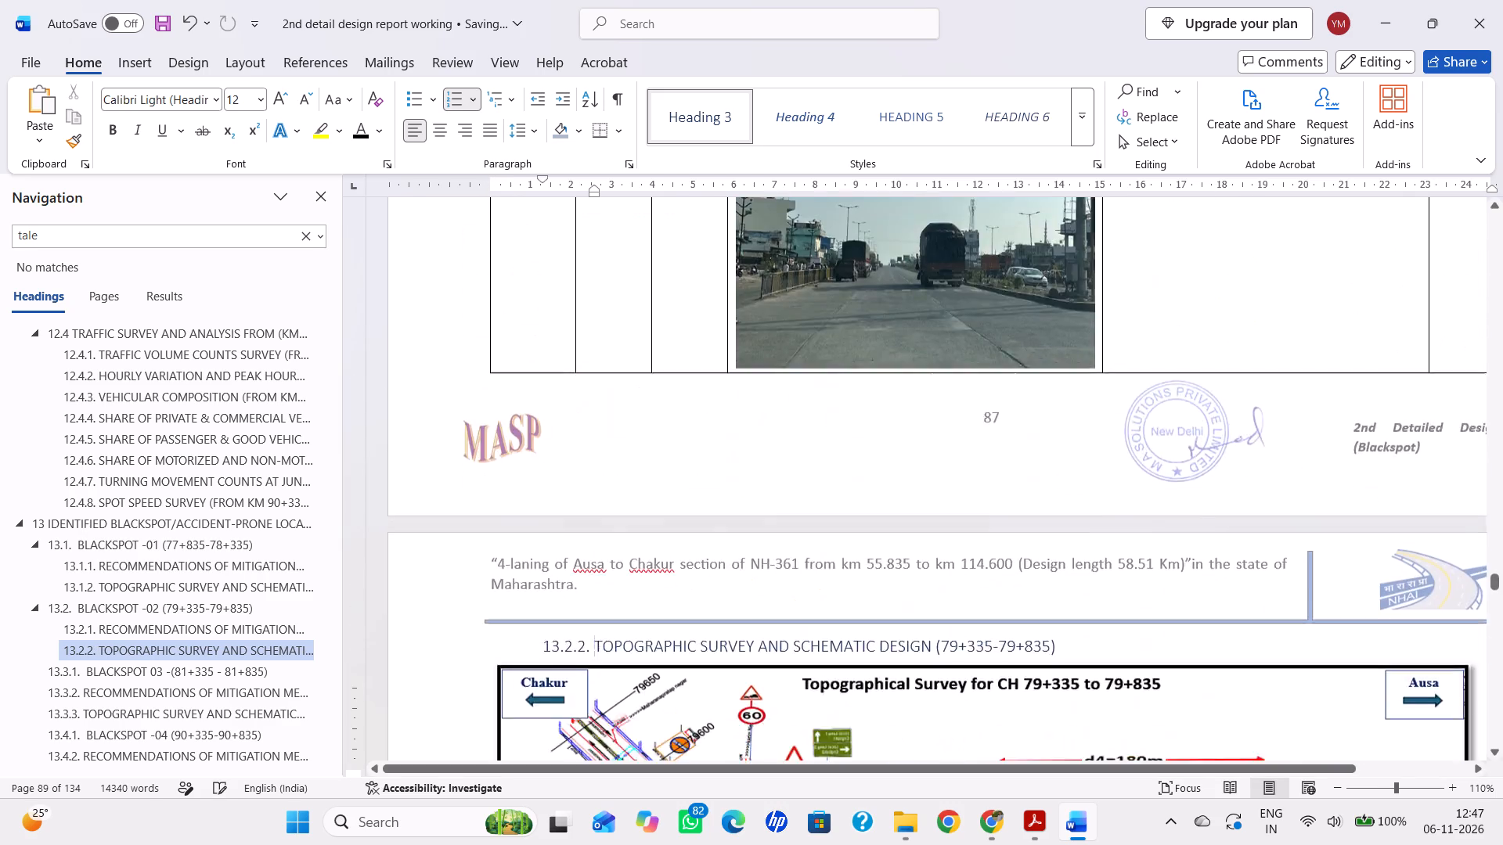
scroll(737, 412, "up", 7)
scroll(733, 408, "down", 13)
scroll(671, 432, "down", 19)
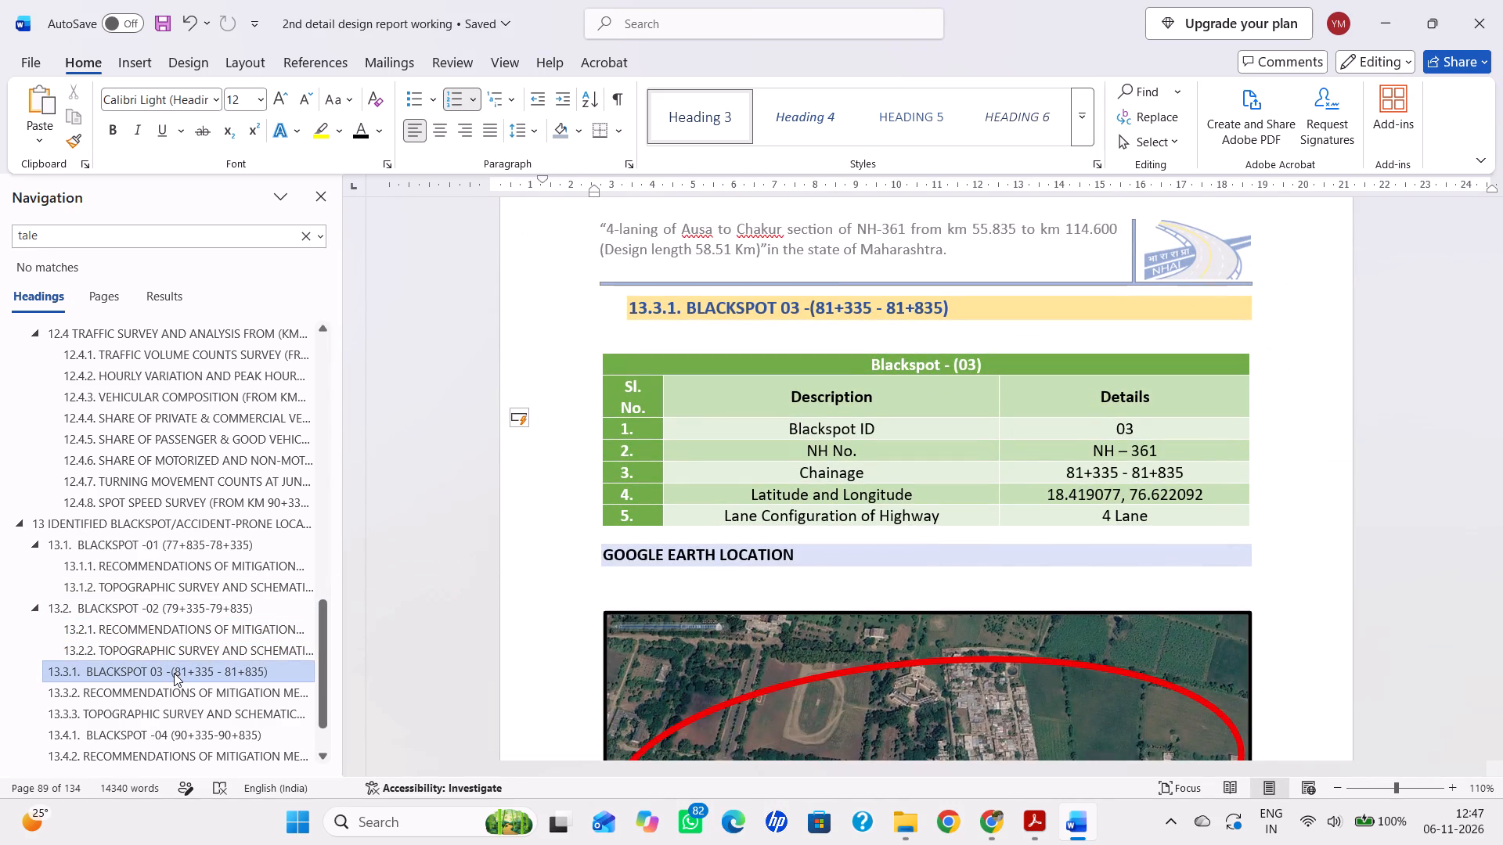
left_click(174, 673)
left_click(666, 218)
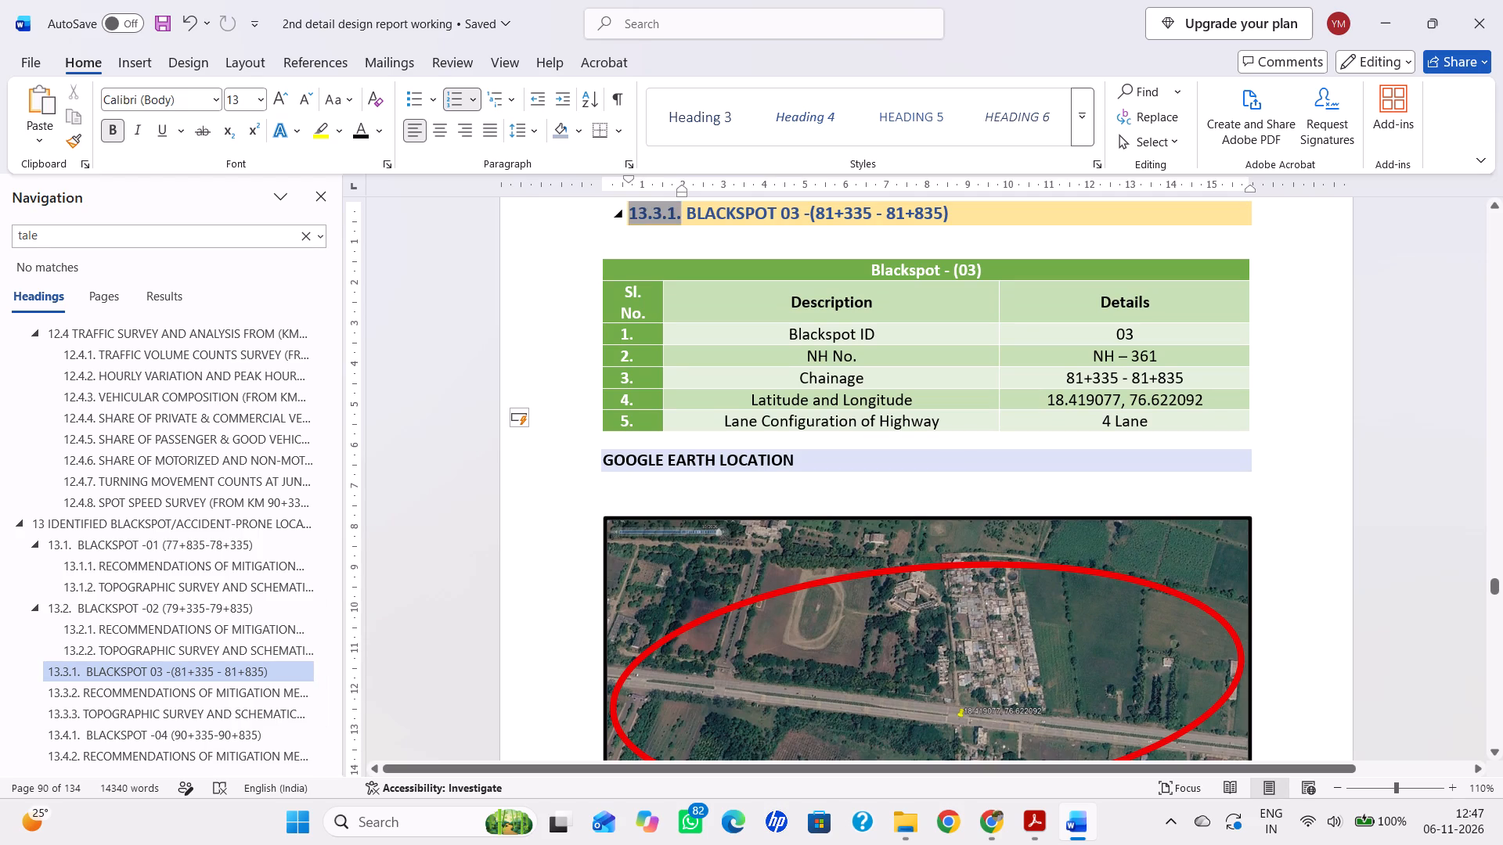
type("13.3.")
key("space")
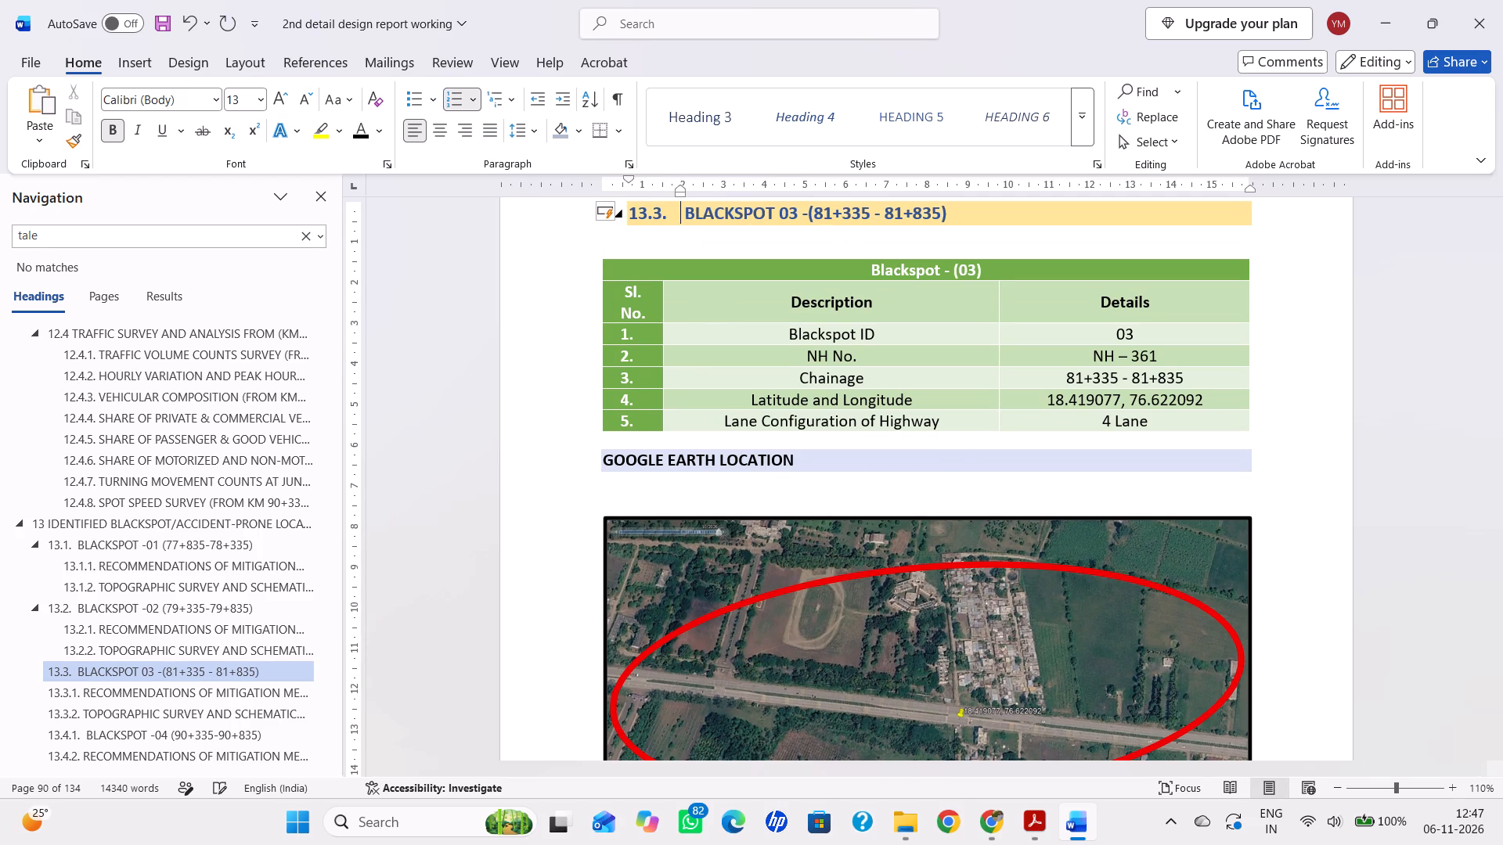
key("ctrl+s")
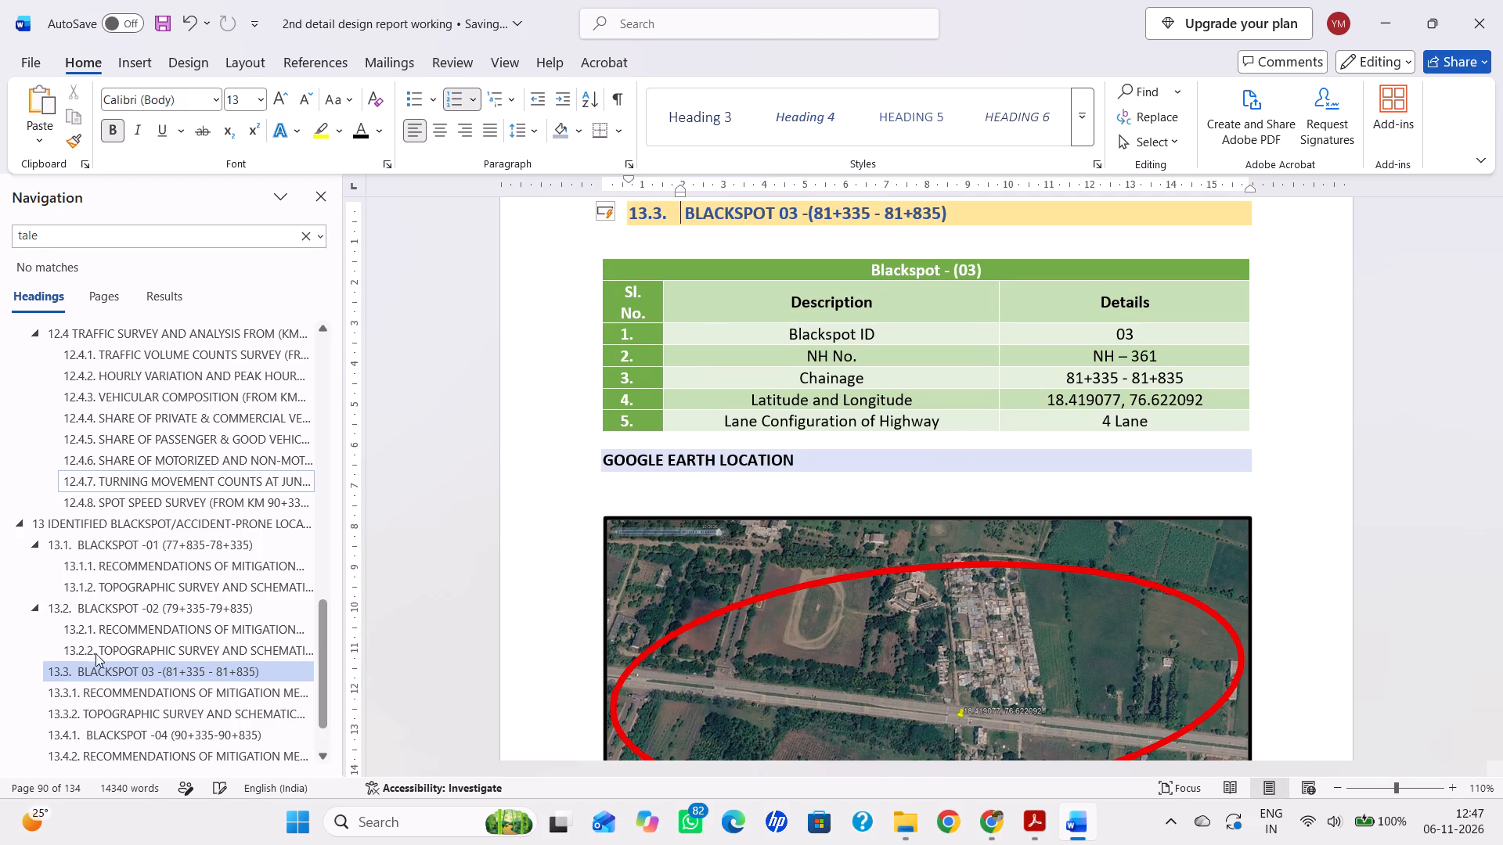
Apply Heading 3 to the RECOMMENDATIONS OF MITIGATION MEASURES - 81+335 - 81+835 heading and number it 13.3.1.
scroll(1152, 218, "down", 5)
scroll(1096, 315, "up", 6)
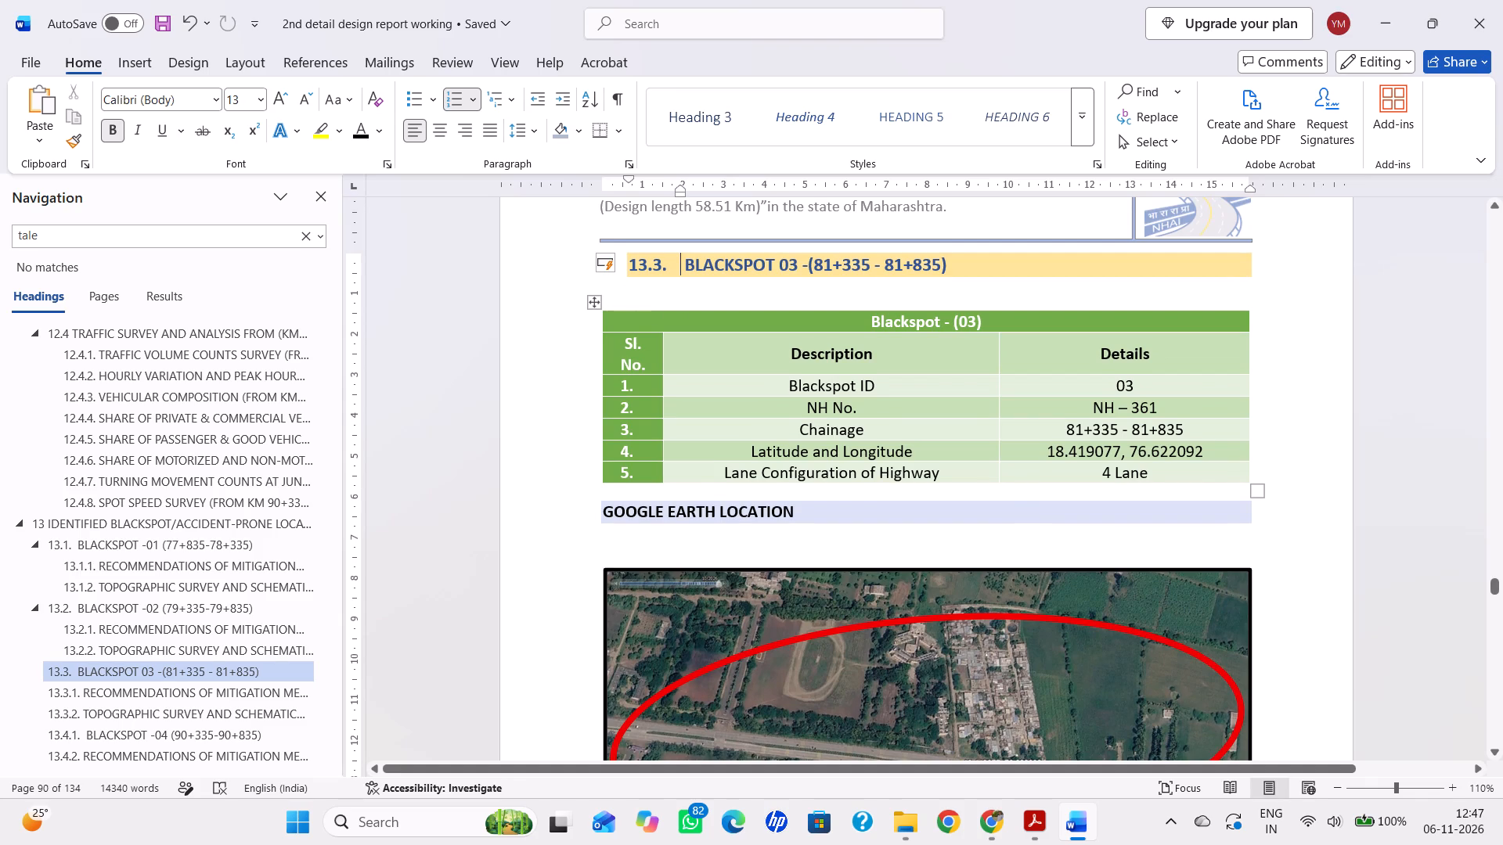
scroll(1019, 360, "down", 8)
scroll(896, 409, "down", 12)
scroll(837, 448, "up", 1)
scroll(787, 495, "down", 6)
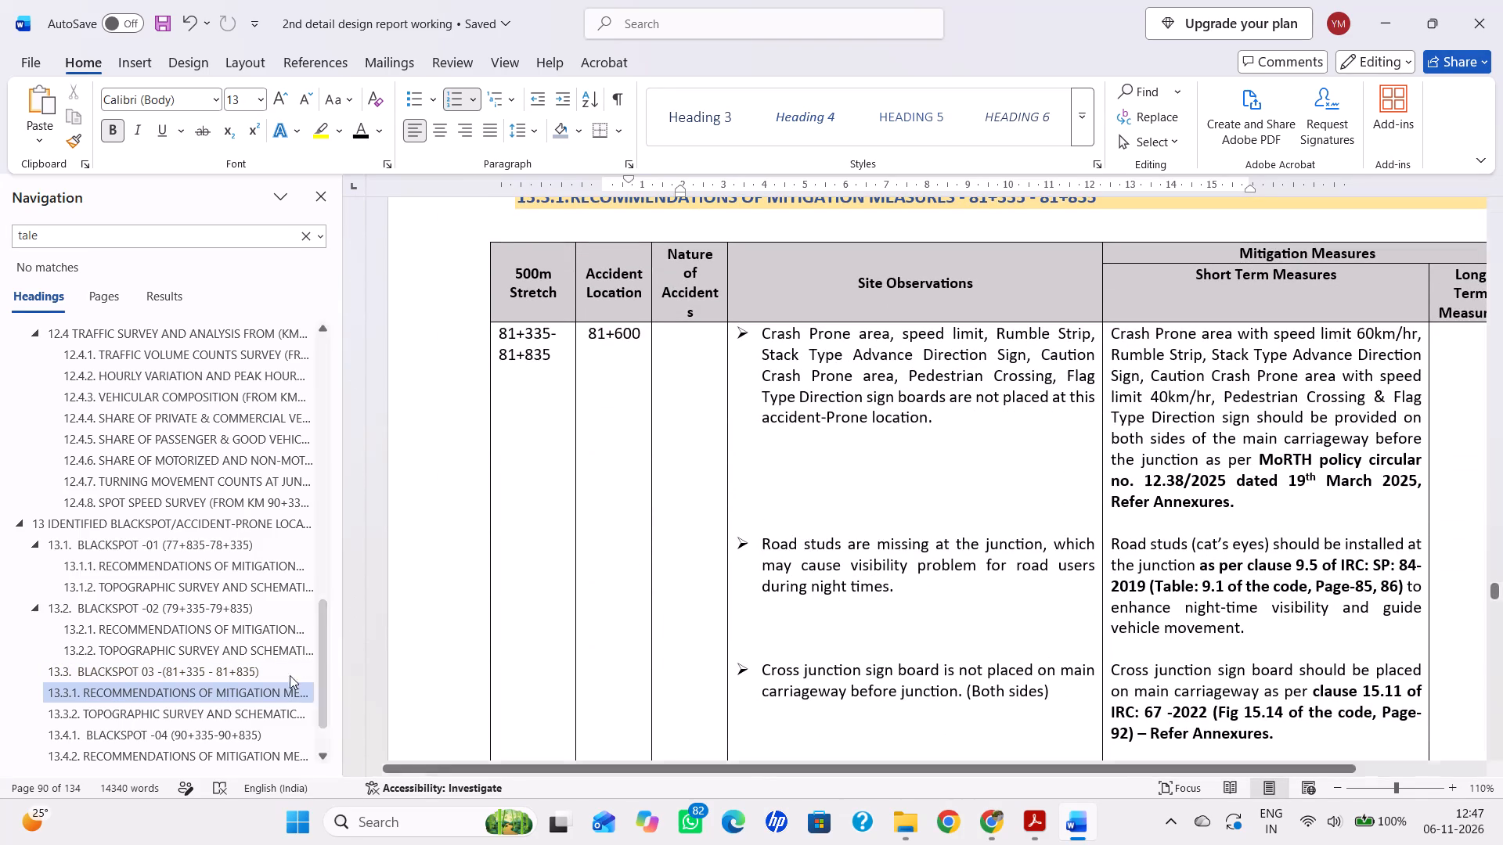
scroll(823, 529, "up", 3)
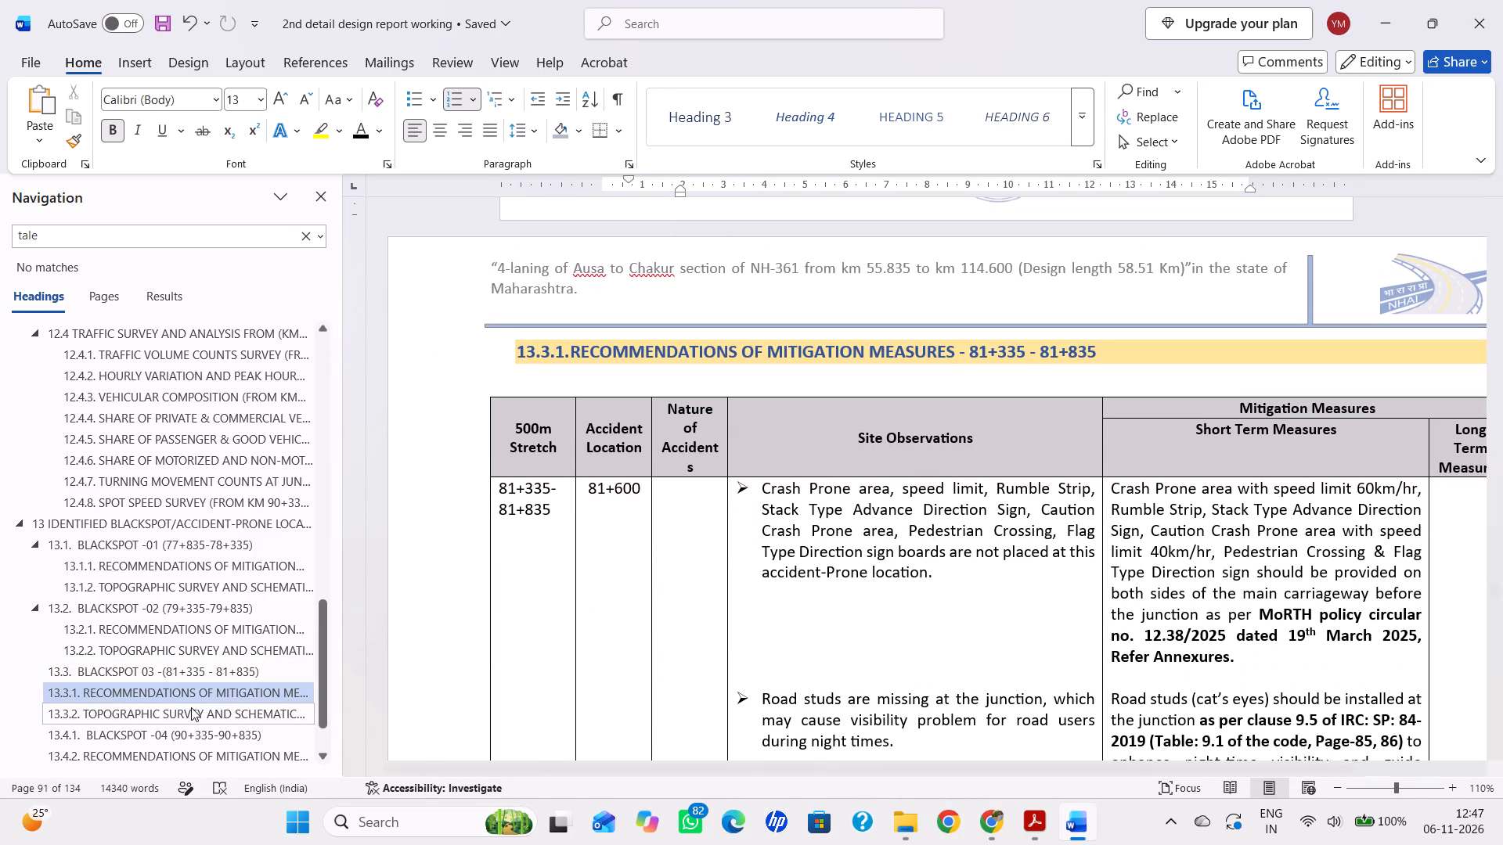
left_click(191, 682)
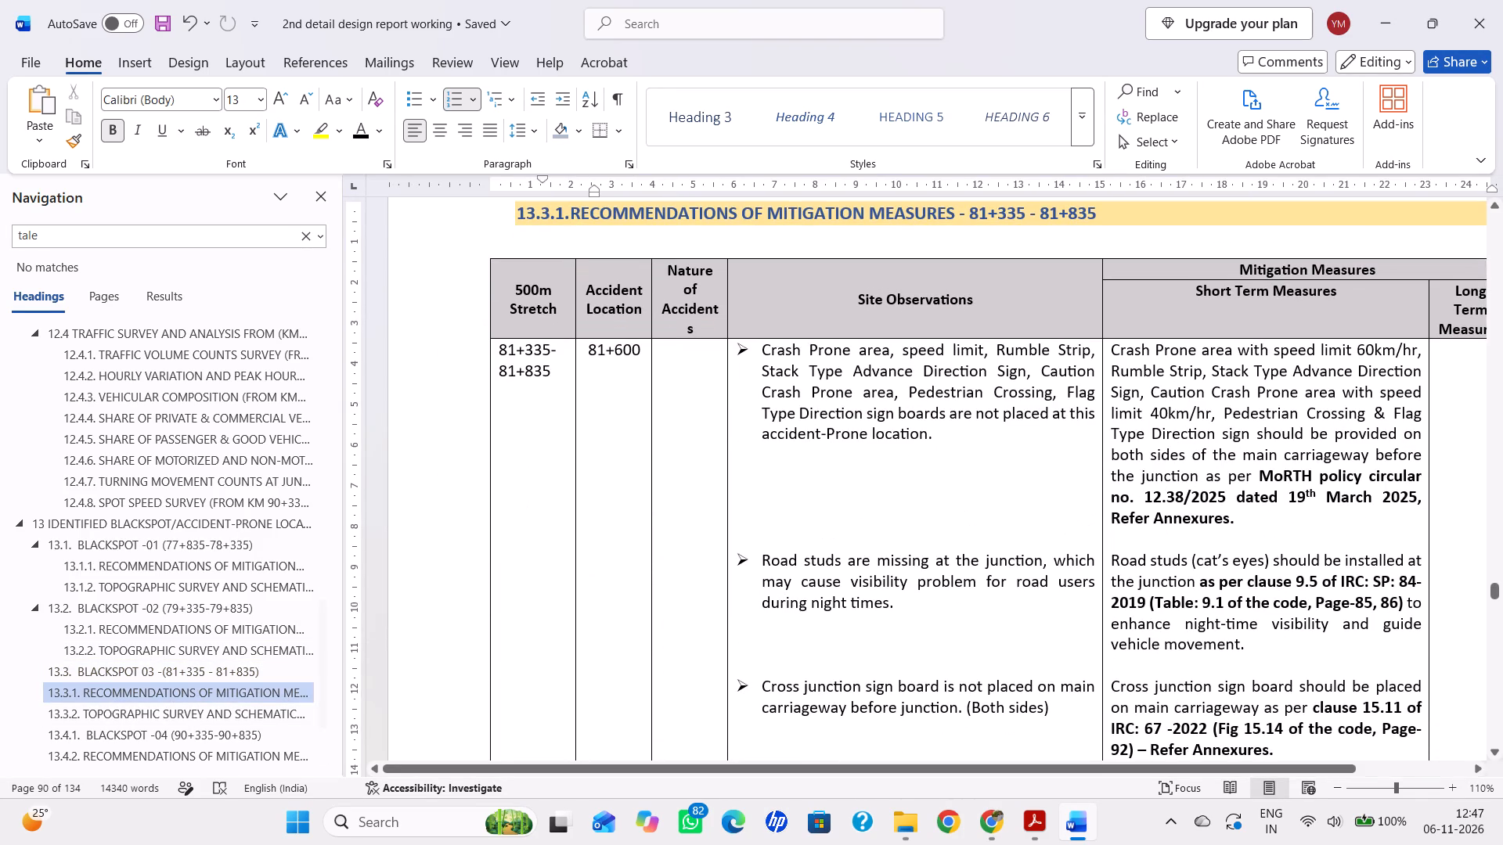
scroll(925, 352, "up", 1)
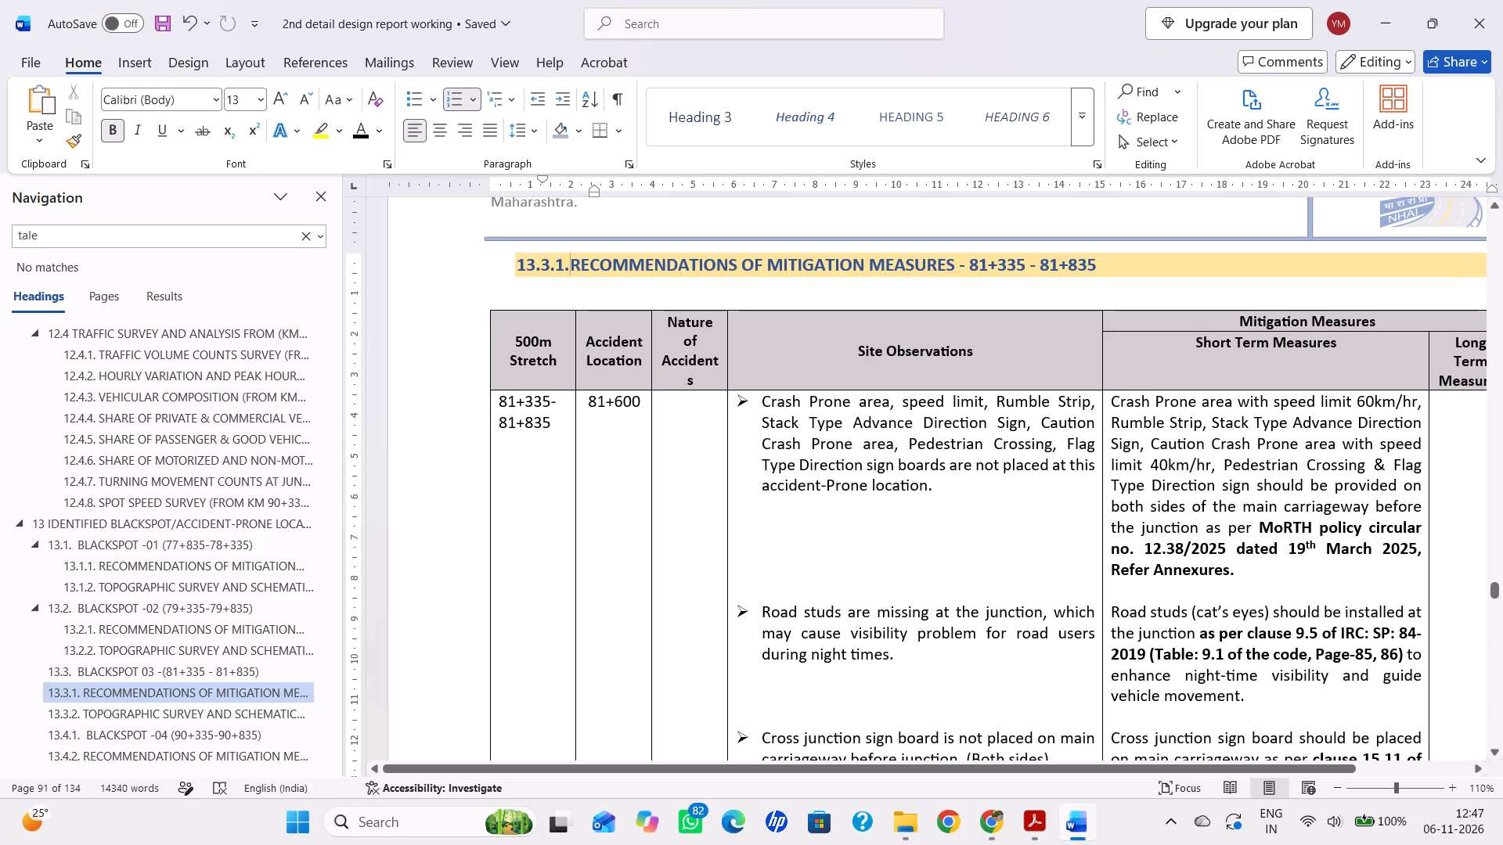
left_click(693, 118)
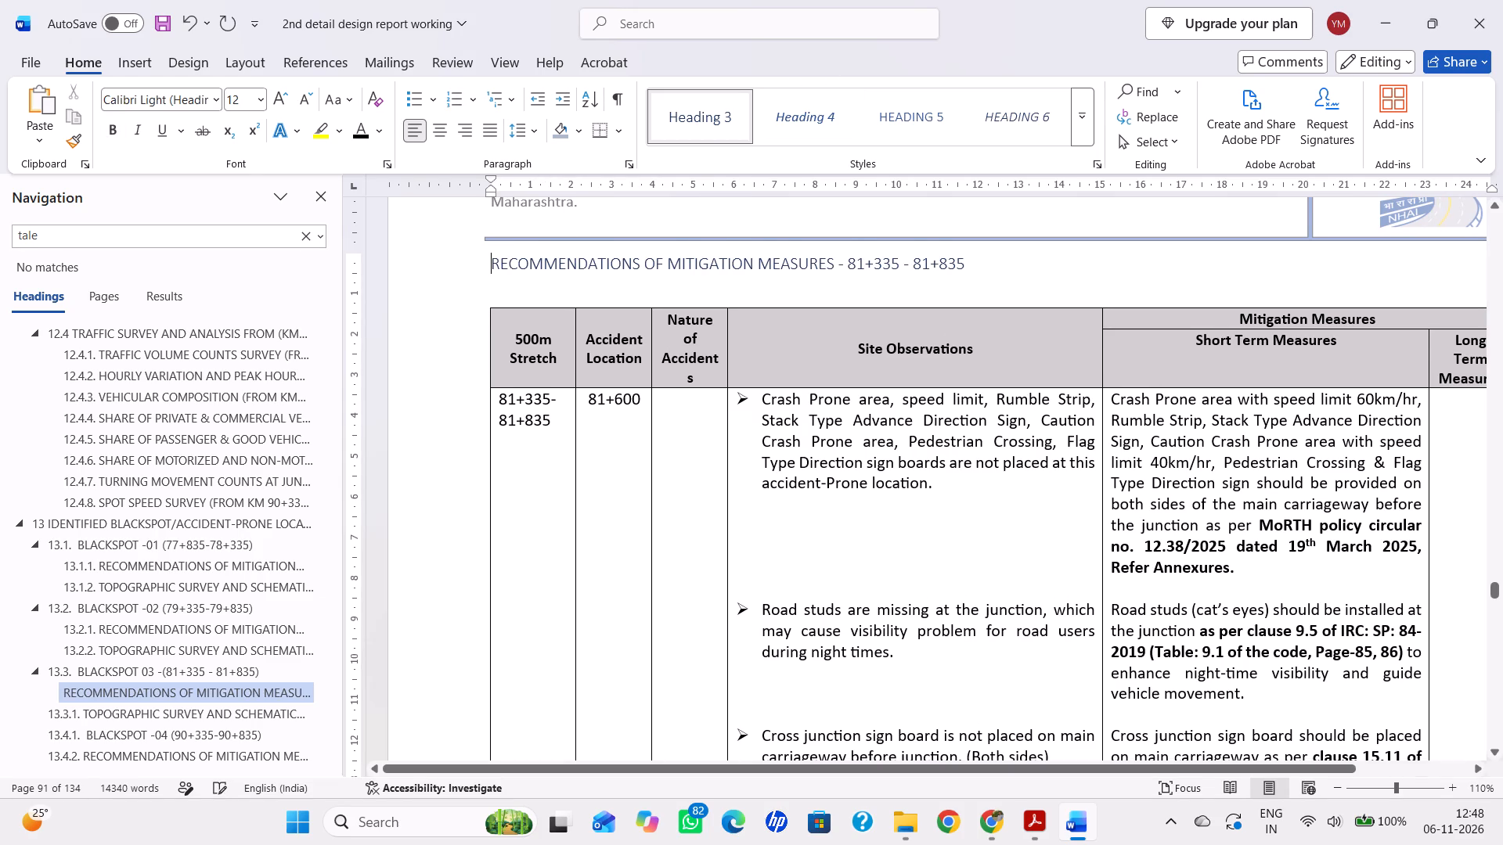
type("13.3.1.")
key("space")
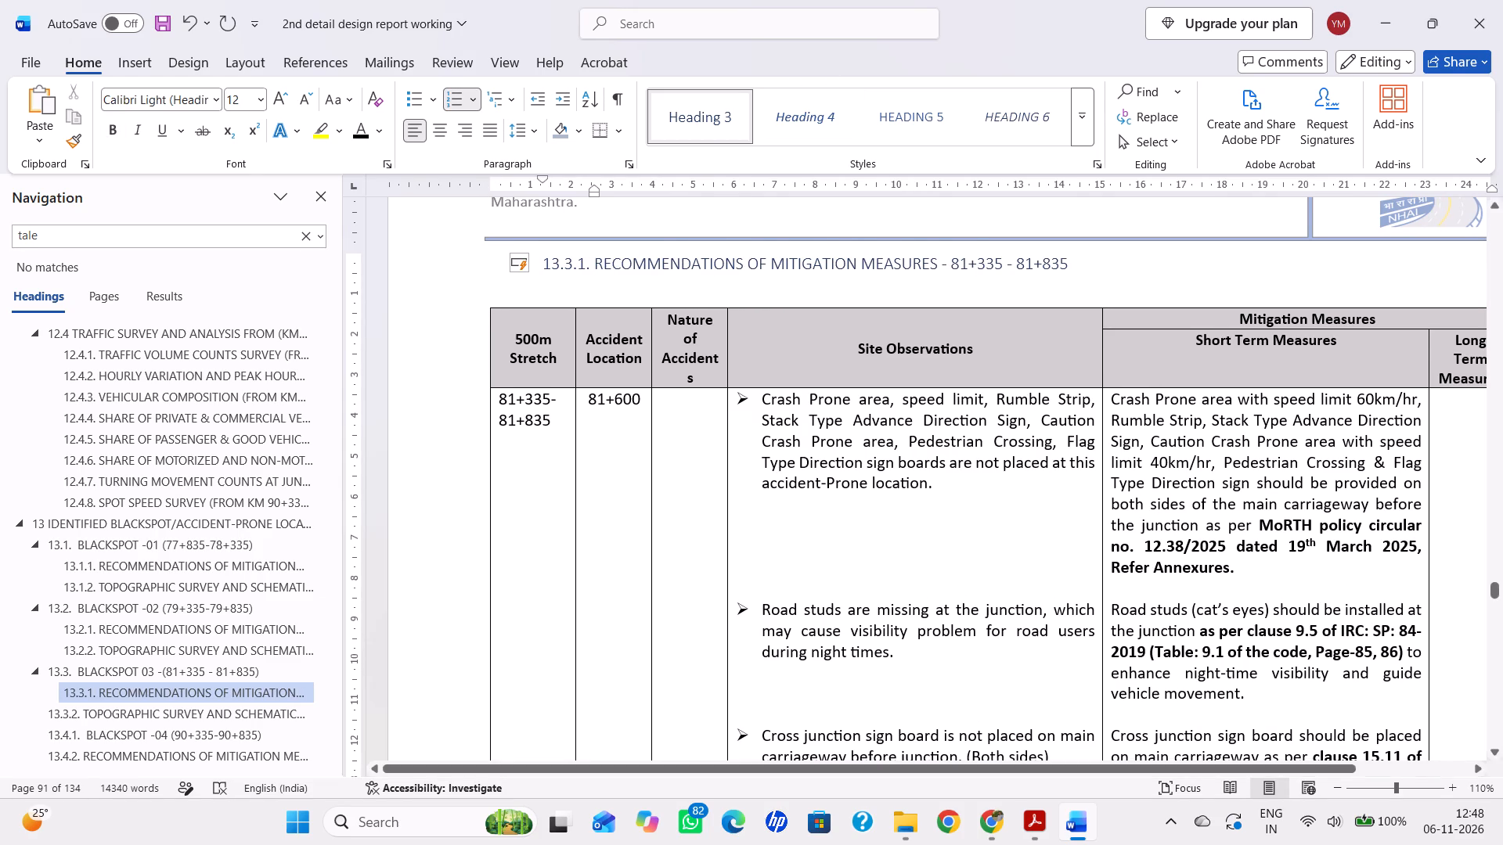
Apply Heading 3 to the TOPOGRAPHIC SURVEY AND SCHEMATIC DESIGN (81+335 - 81+835) heading, number it 13.3.2. and save the report.
scroll(867, 649, "down", 5)
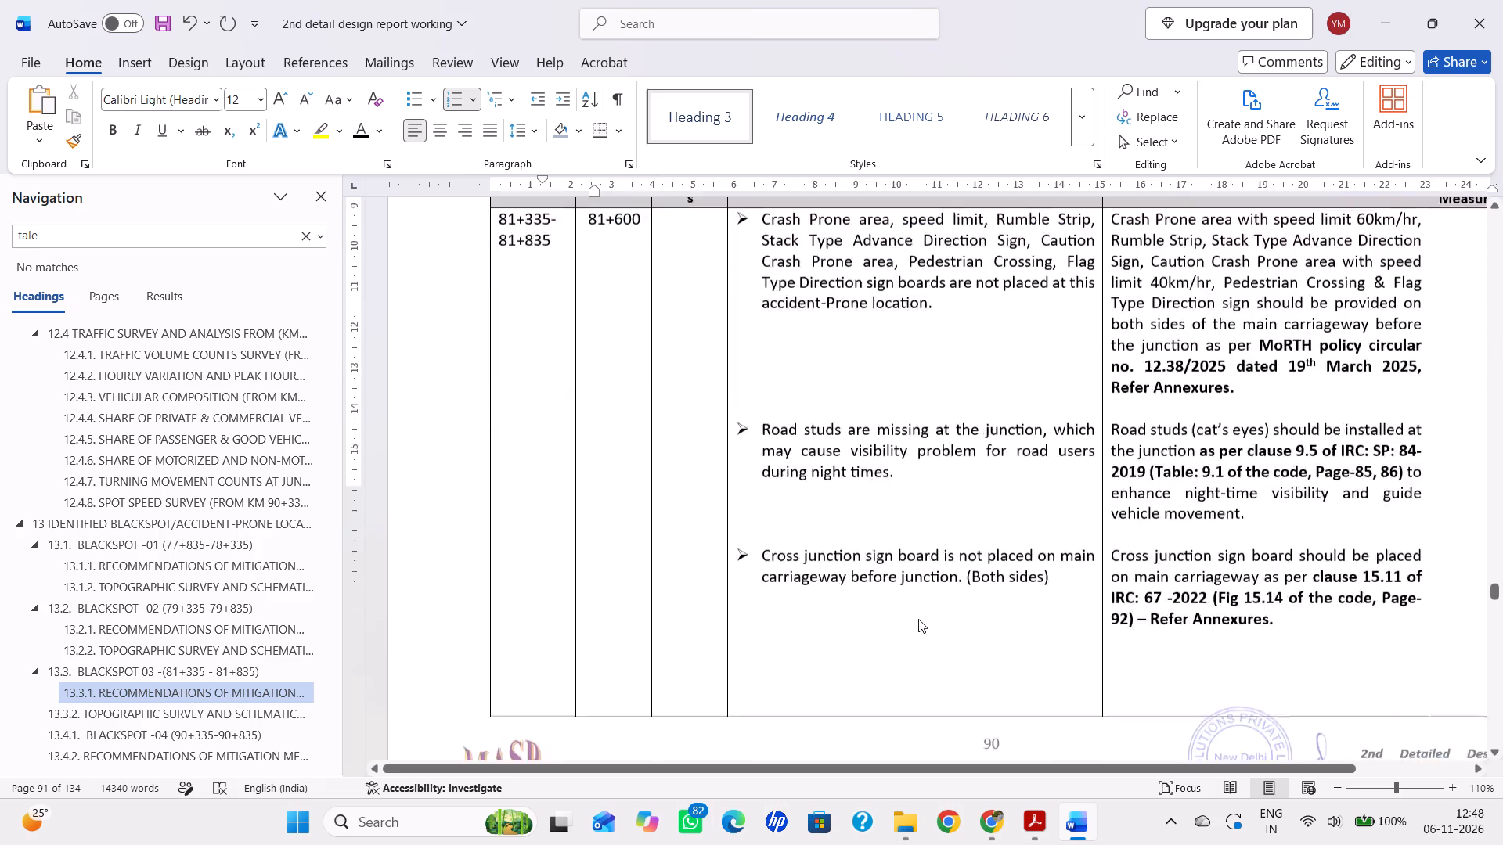
scroll(918, 619, "down", 16)
scroll(899, 599, "down", 18)
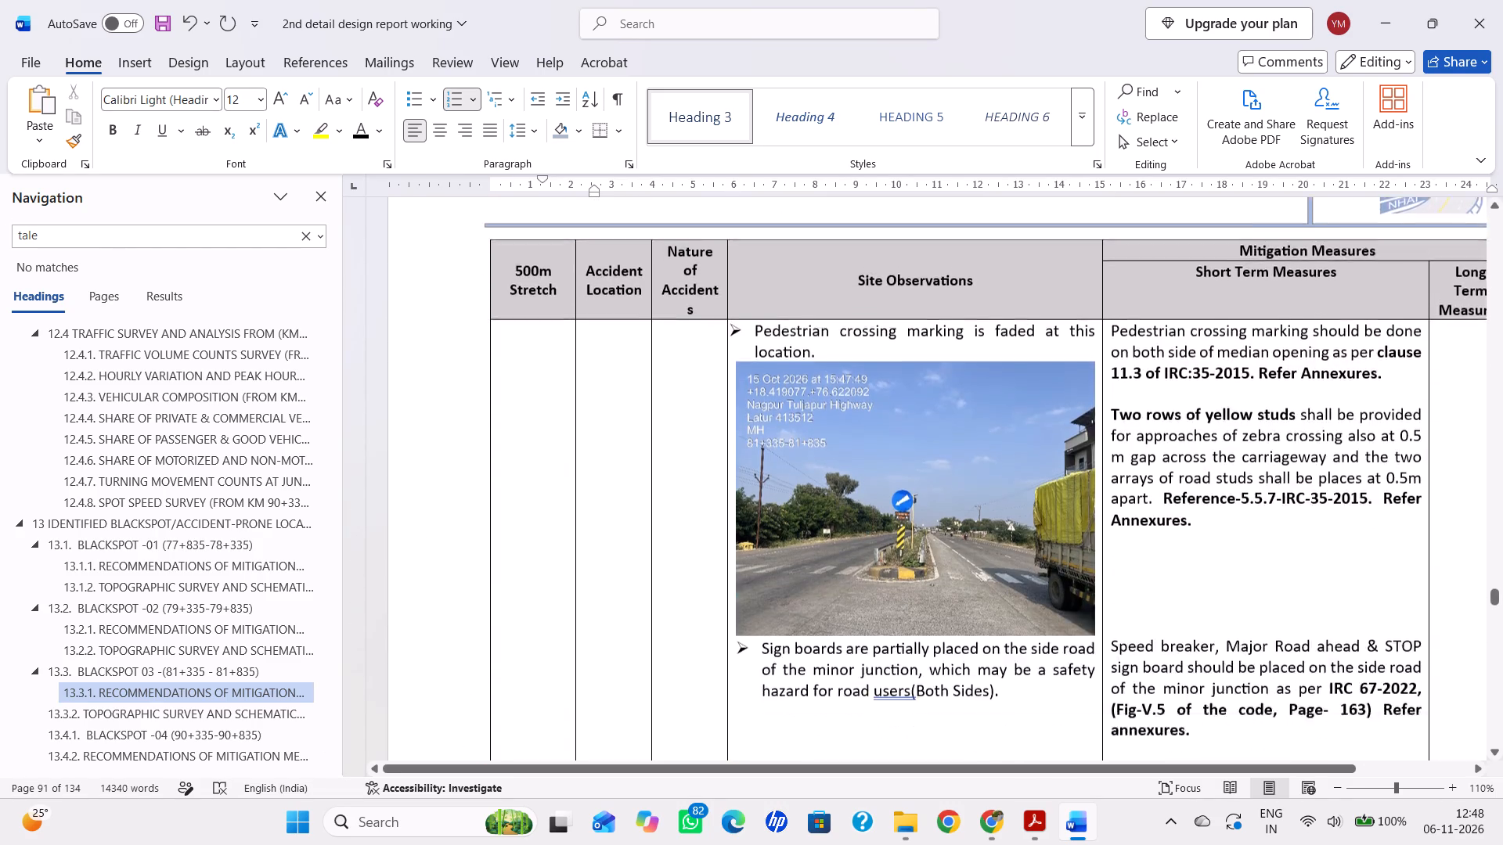
scroll(689, 631, "down", 11)
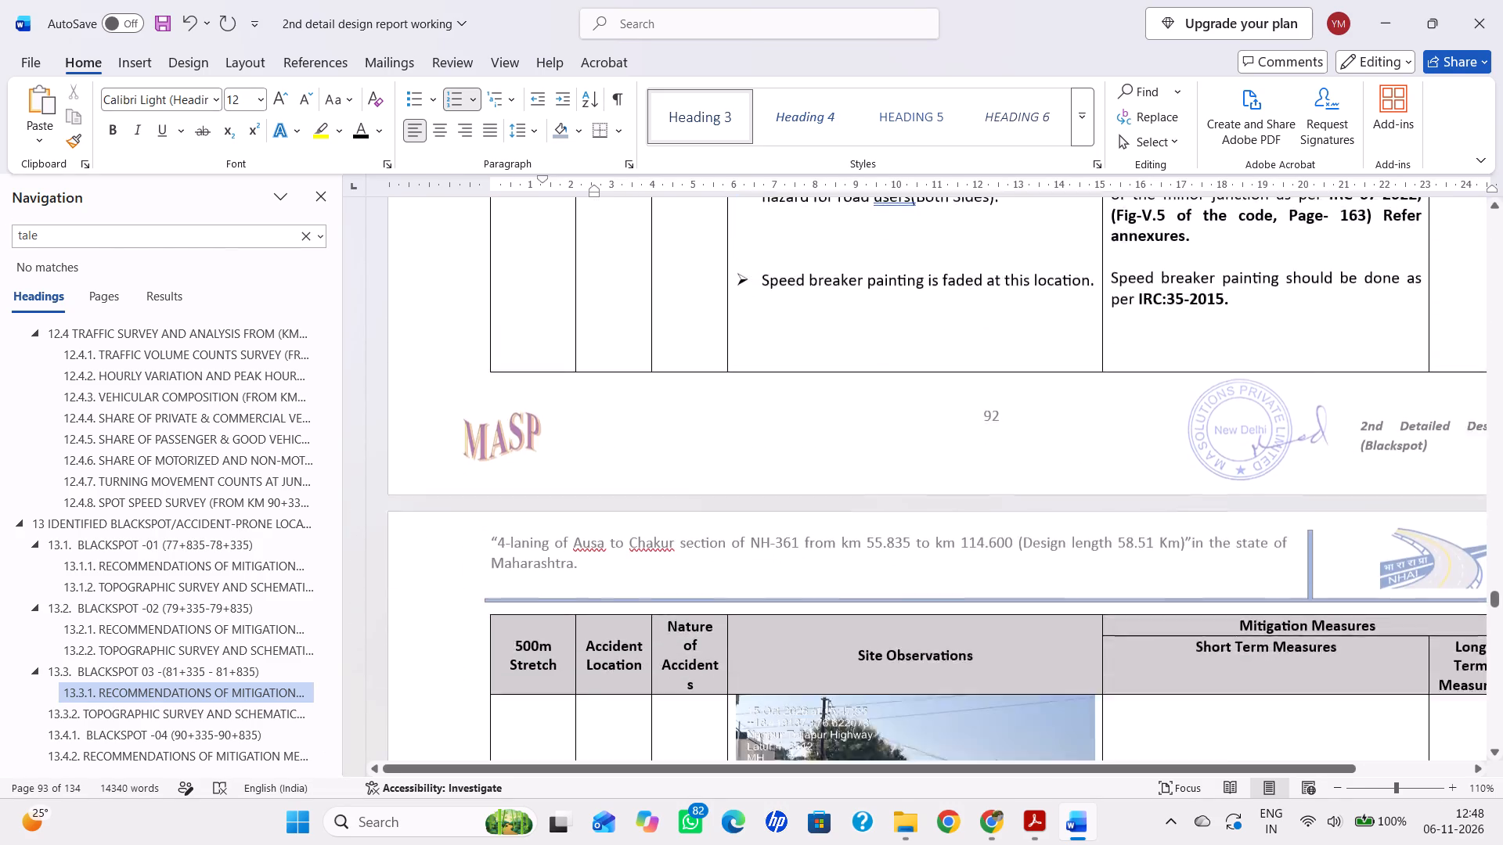
scroll(811, 535, "down", 20)
scroll(887, 486, "down", 5)
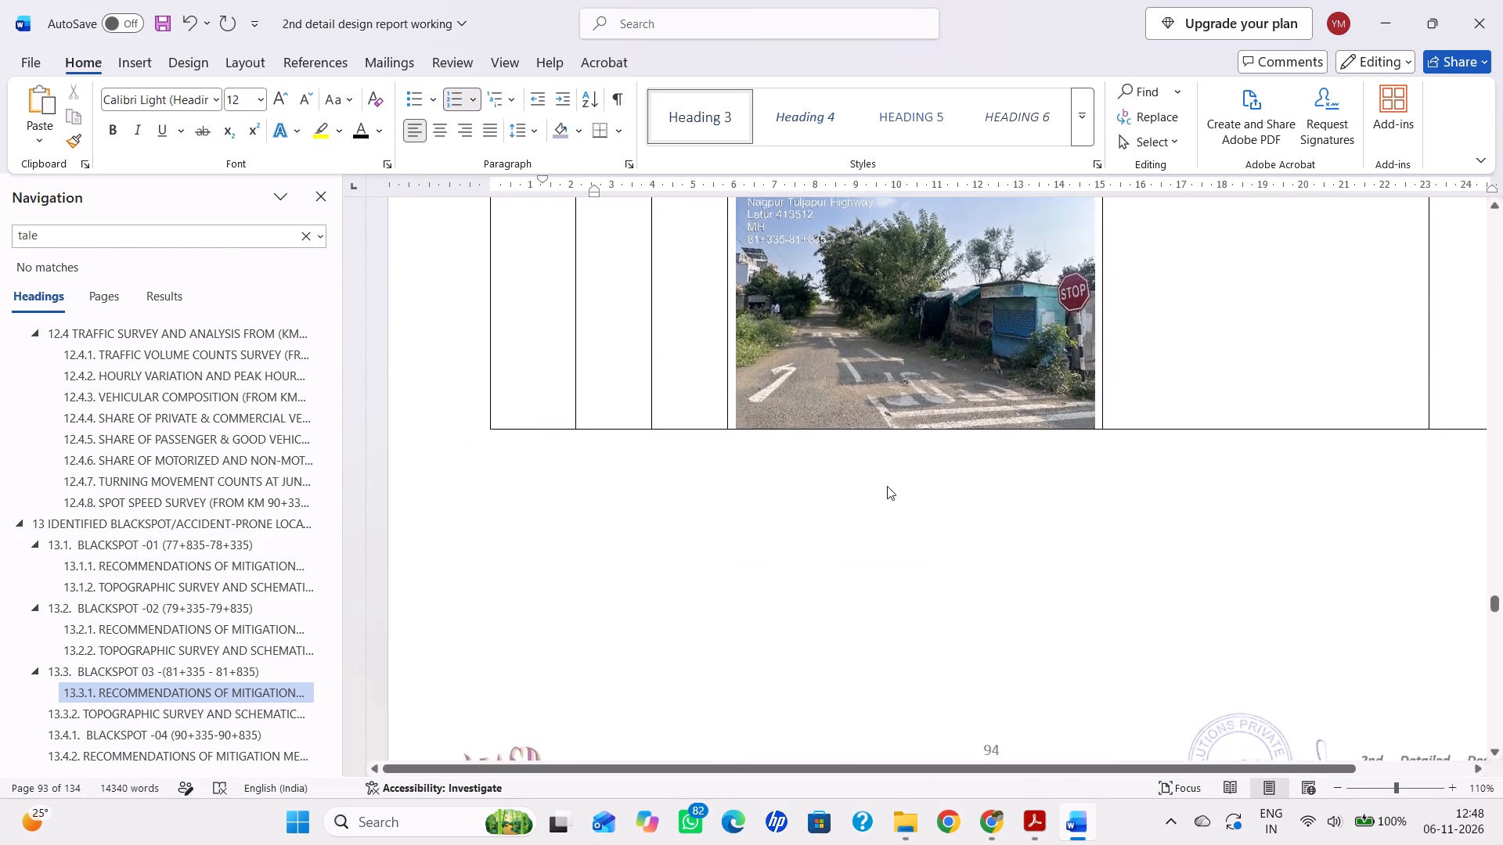
scroll(887, 486, "down", 8)
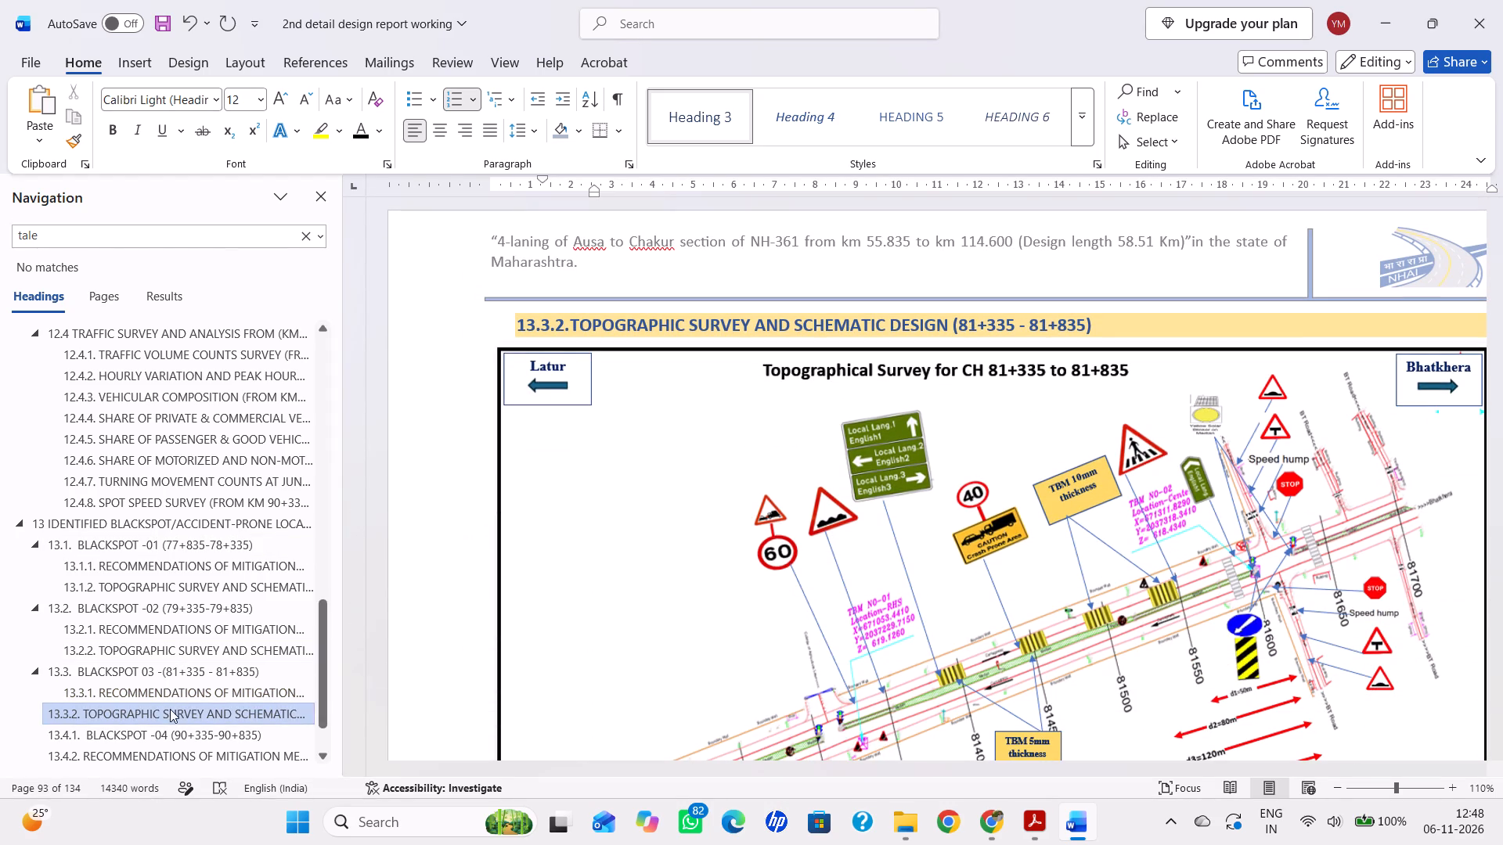
left_click(548, 330)
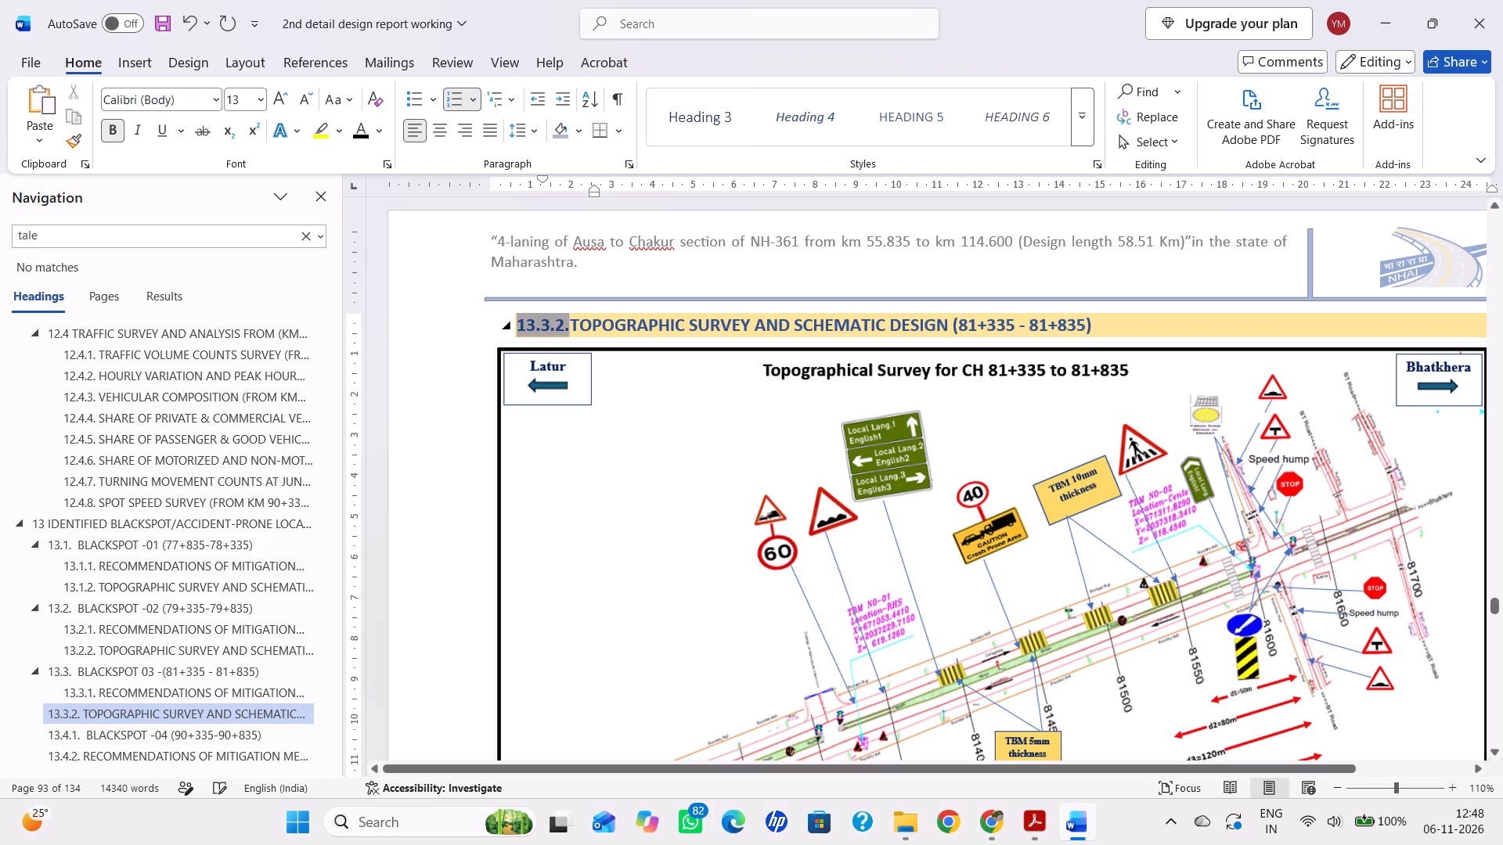
type("13.")
key("BackSpace")
key("BackSpace")
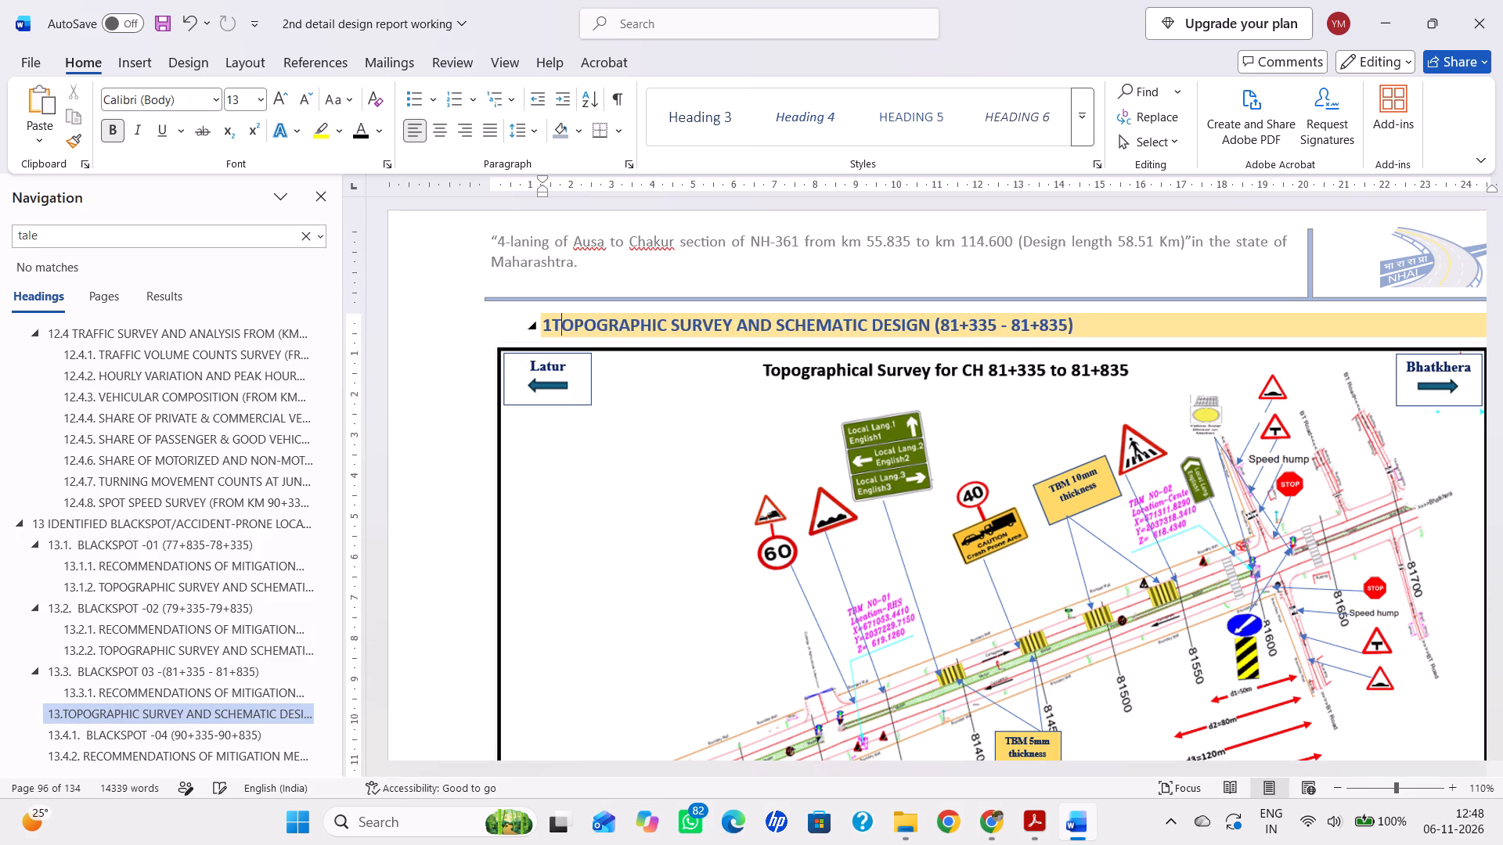
key("BackSpace")
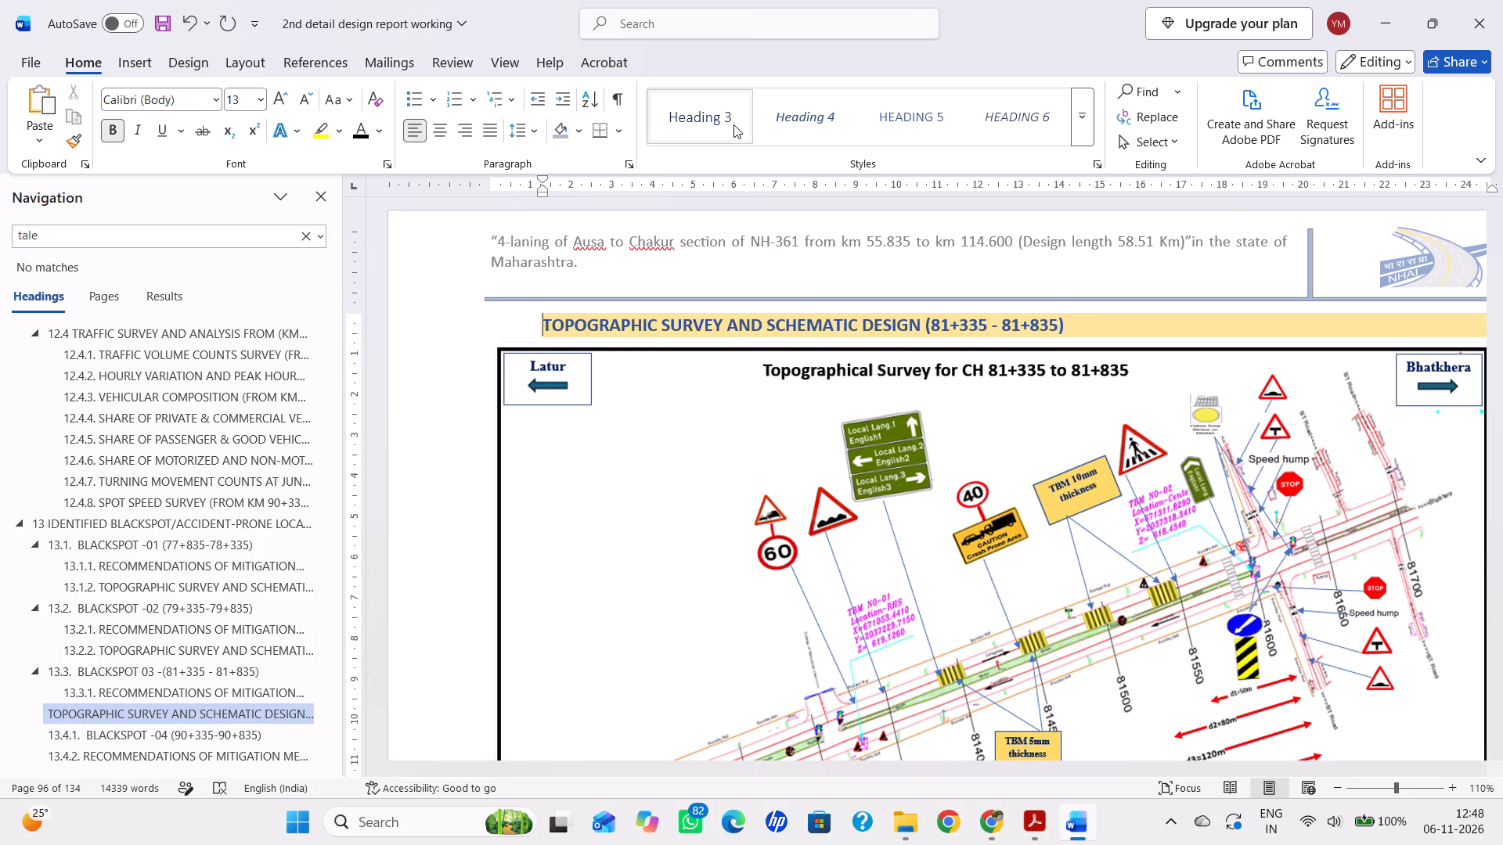
left_click(731, 121)
type("13.3.2.")
key("space")
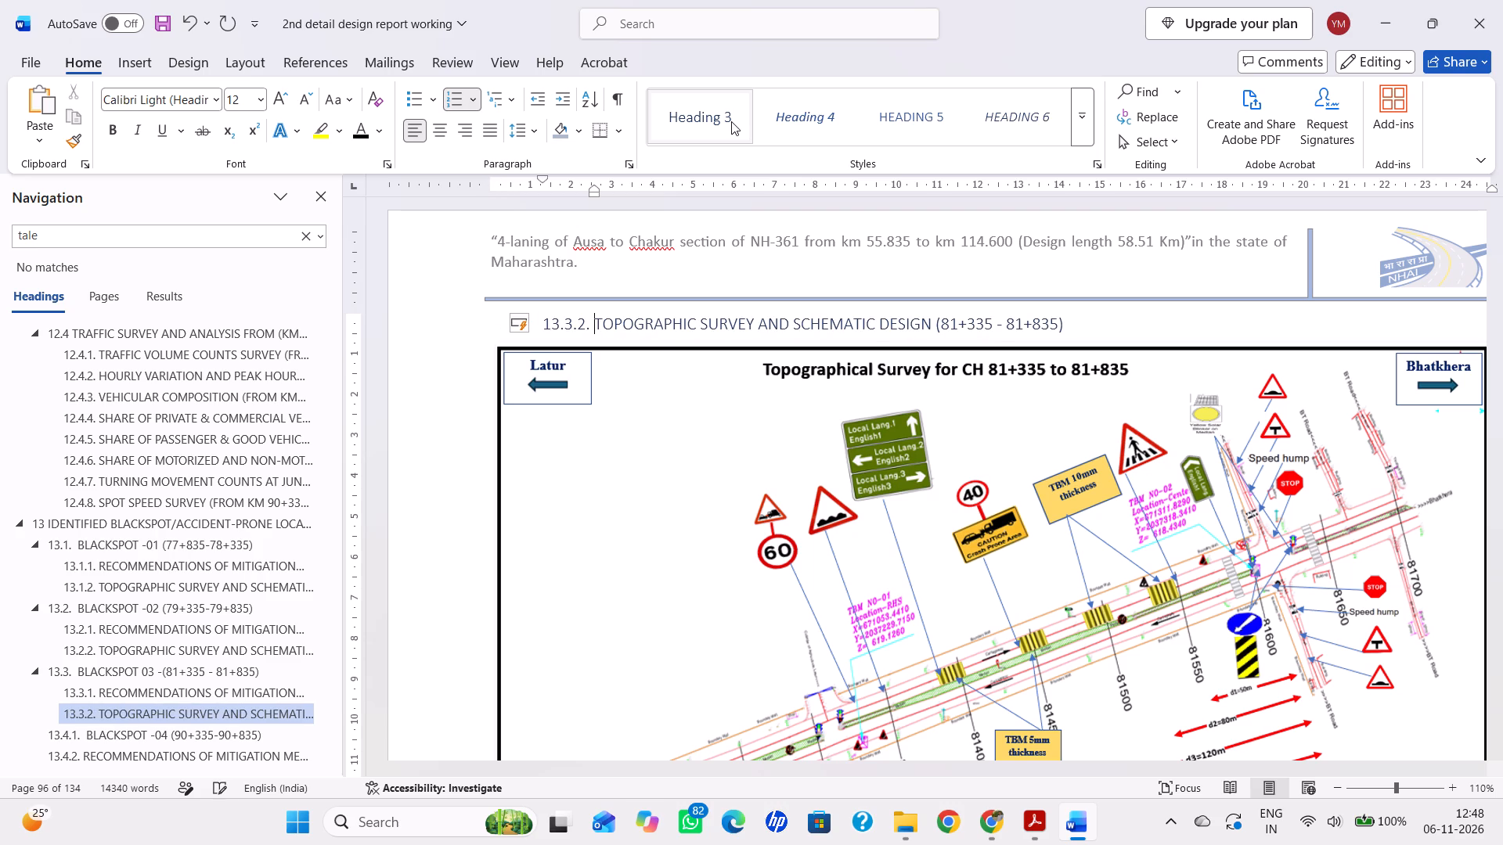
key("ctrl+s")
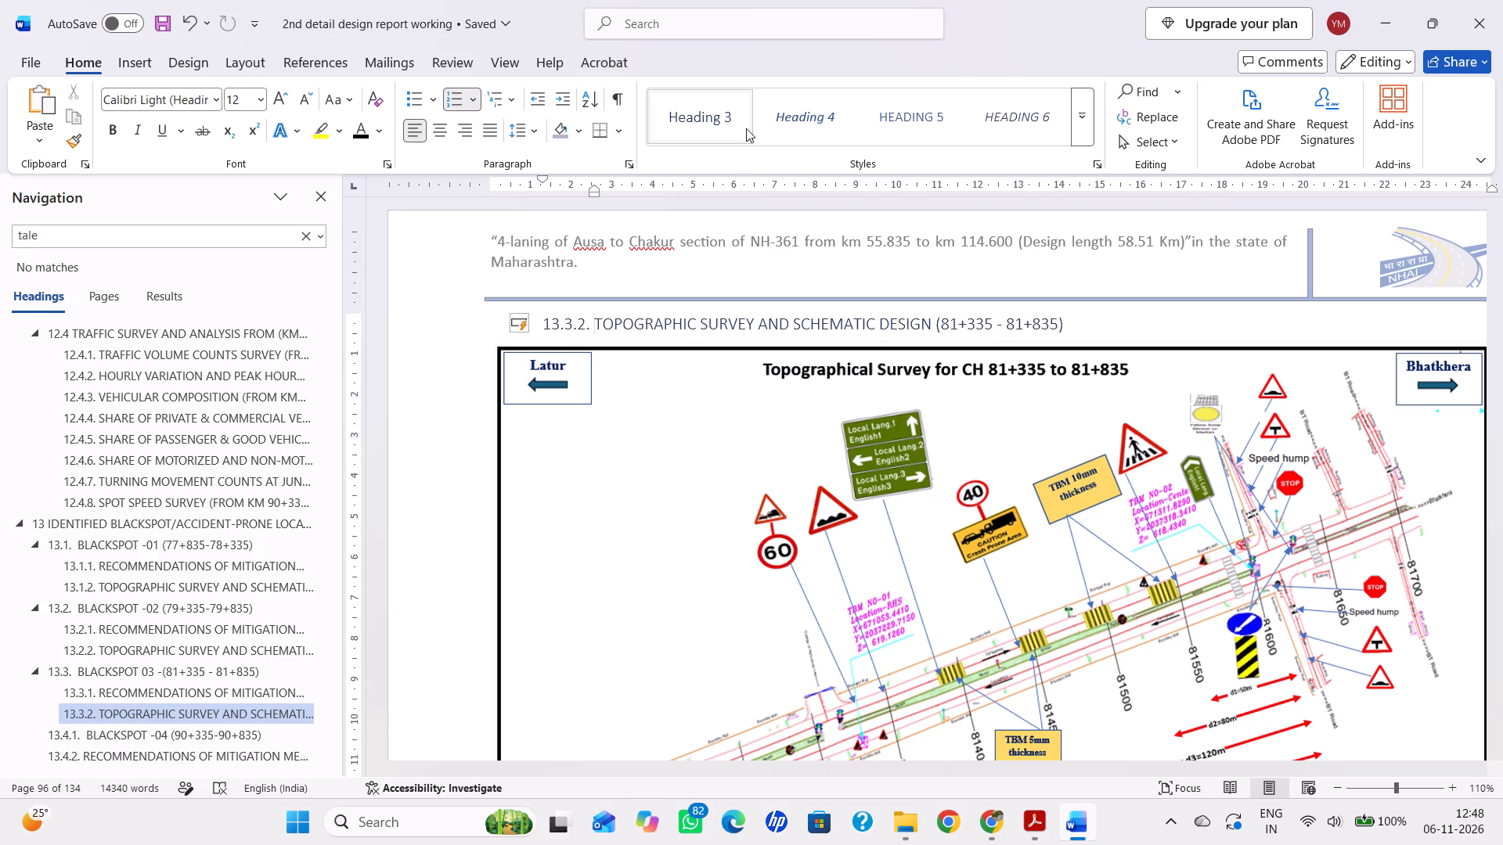
Renumber the BLACKSPOT -04 (90+335-90+835) heading as 13.4.
scroll(726, 399, "down", 15)
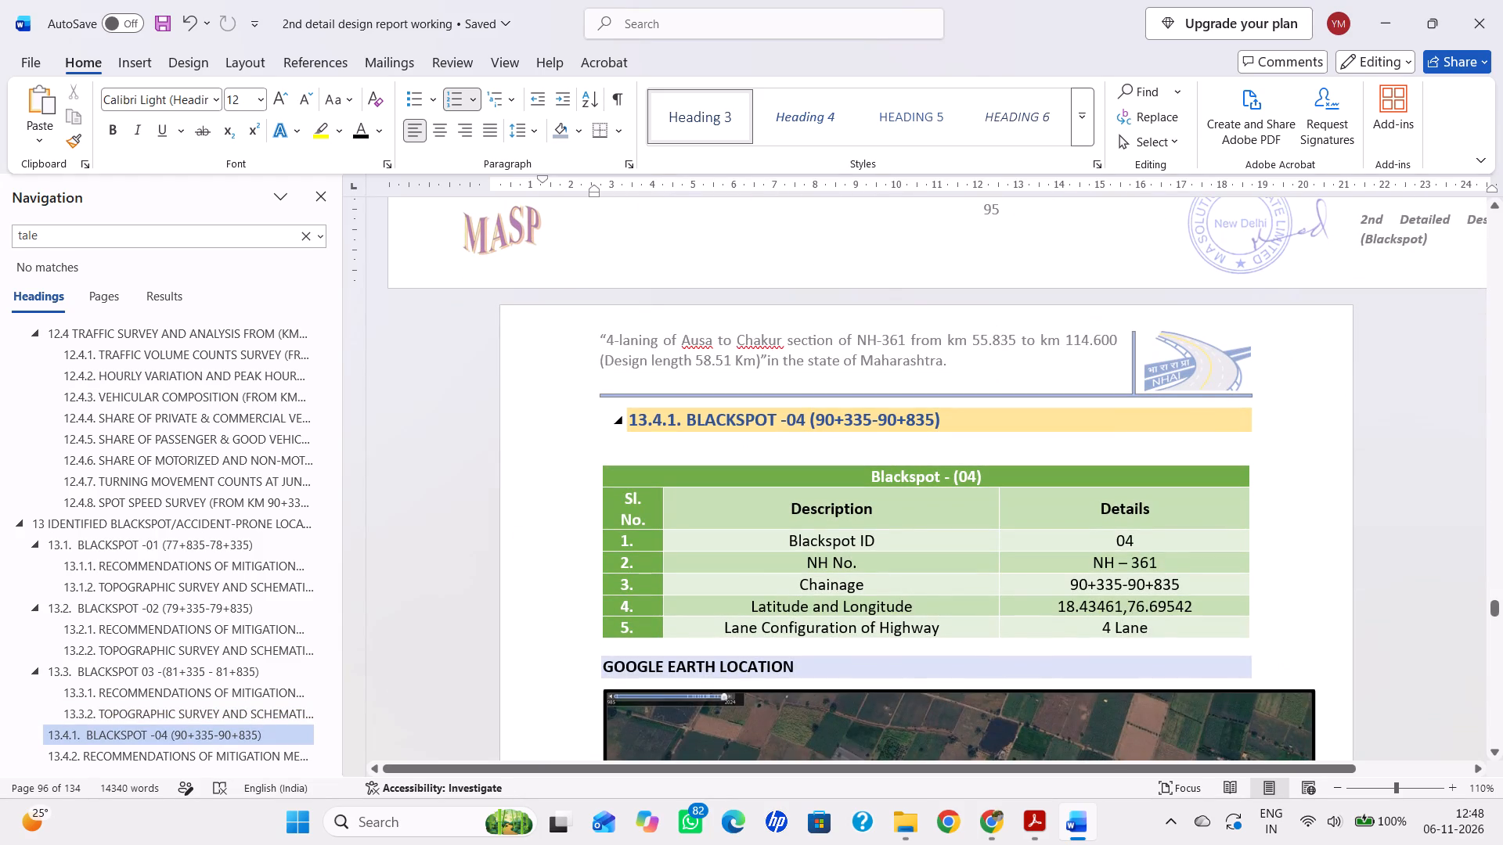
left_click(655, 417)
type("13.4.")
key("space")
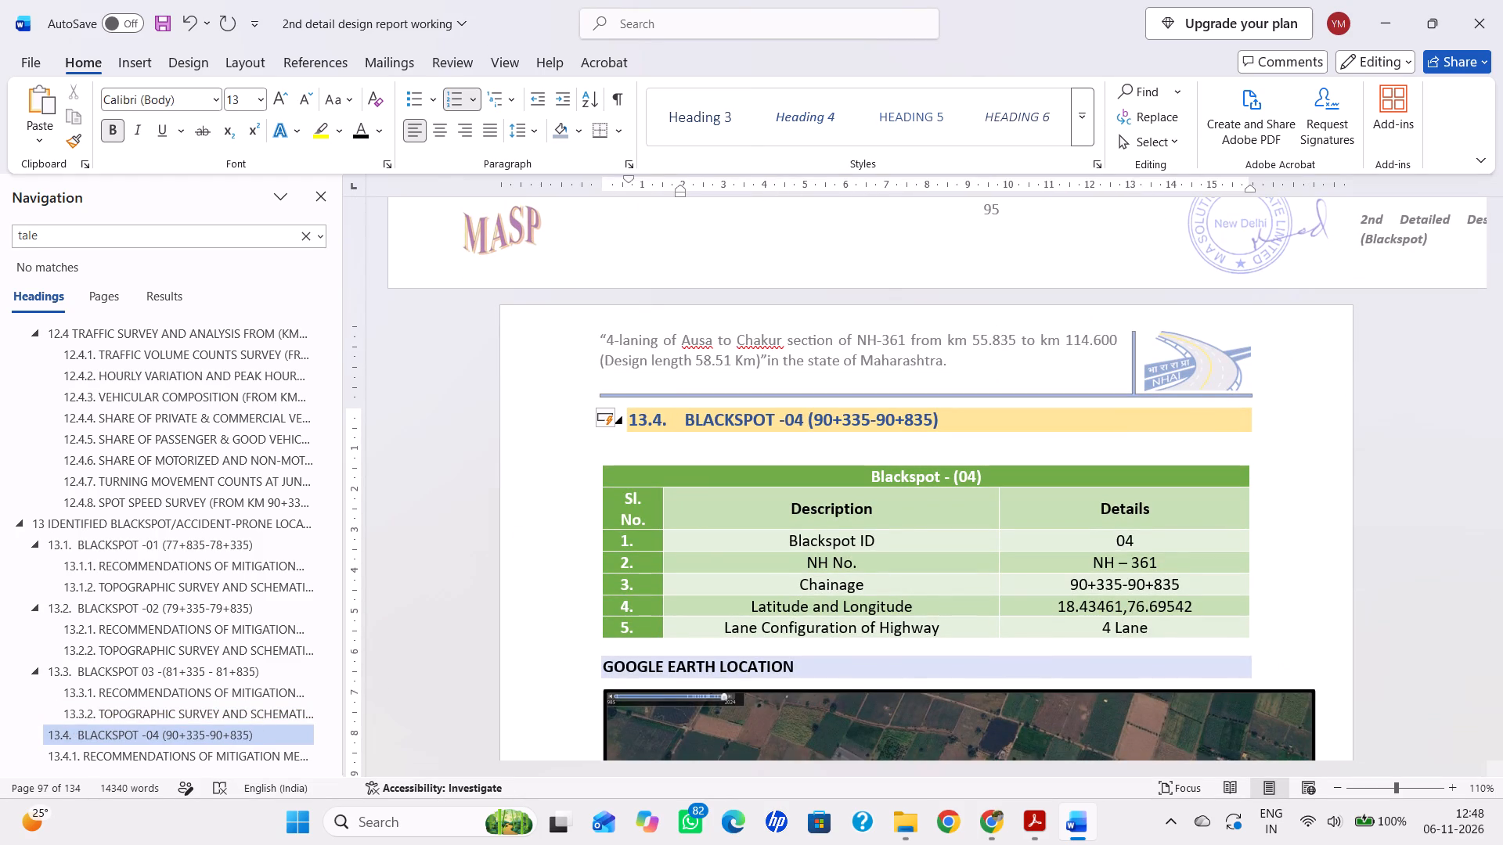
Apply Heading 3 to the RECOMMENDATIONS OF MITIGATION MEASURES - 90+335-90+835 heading and number it 13.4.1.
scroll(658, 476, "down", 6)
scroll(588, 601, "down", 11)
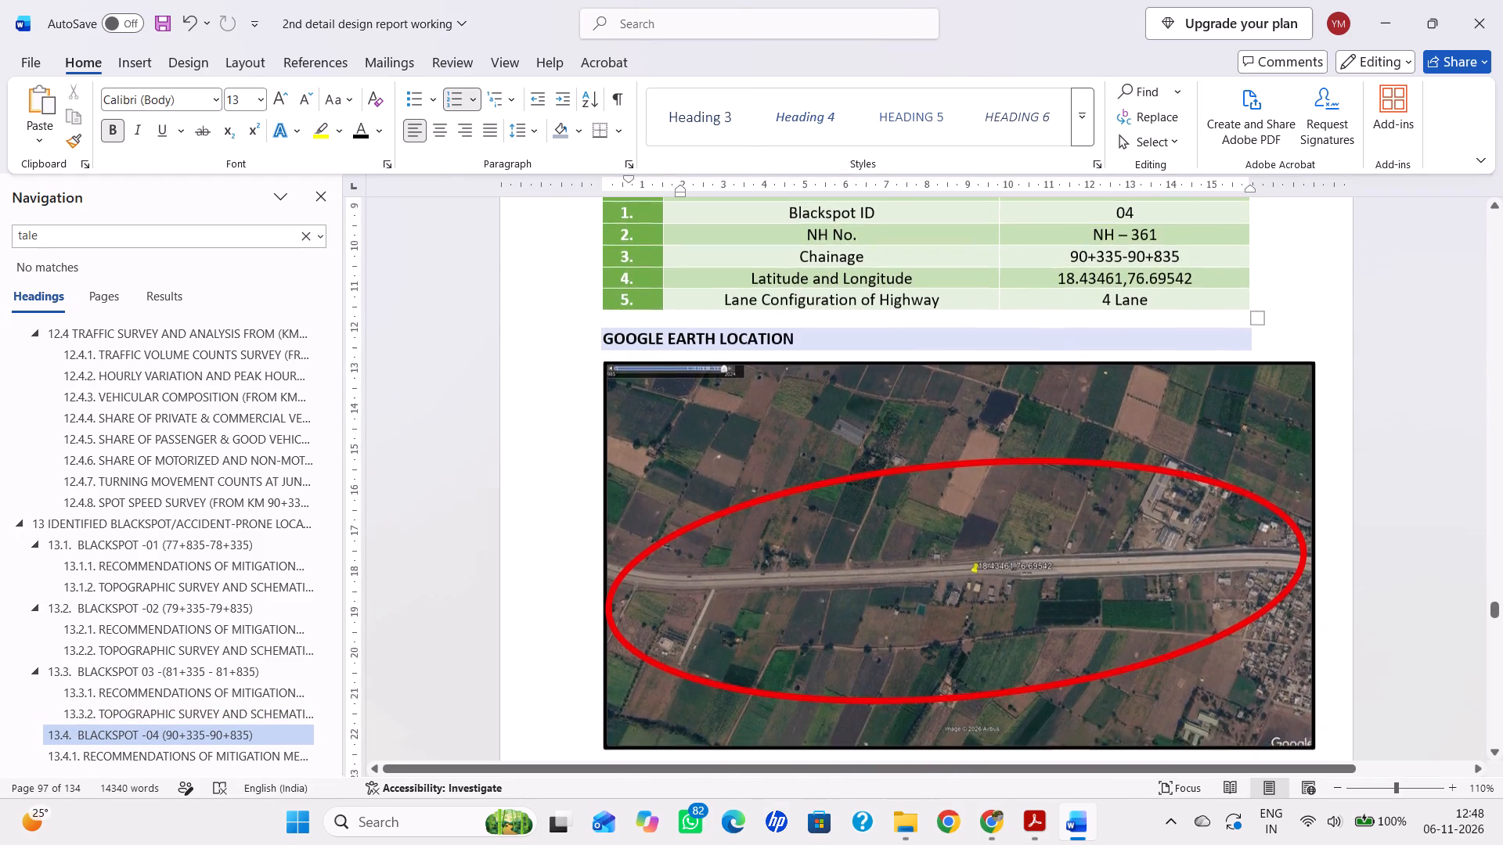
scroll(575, 668, "down", 5)
left_click(603, 520)
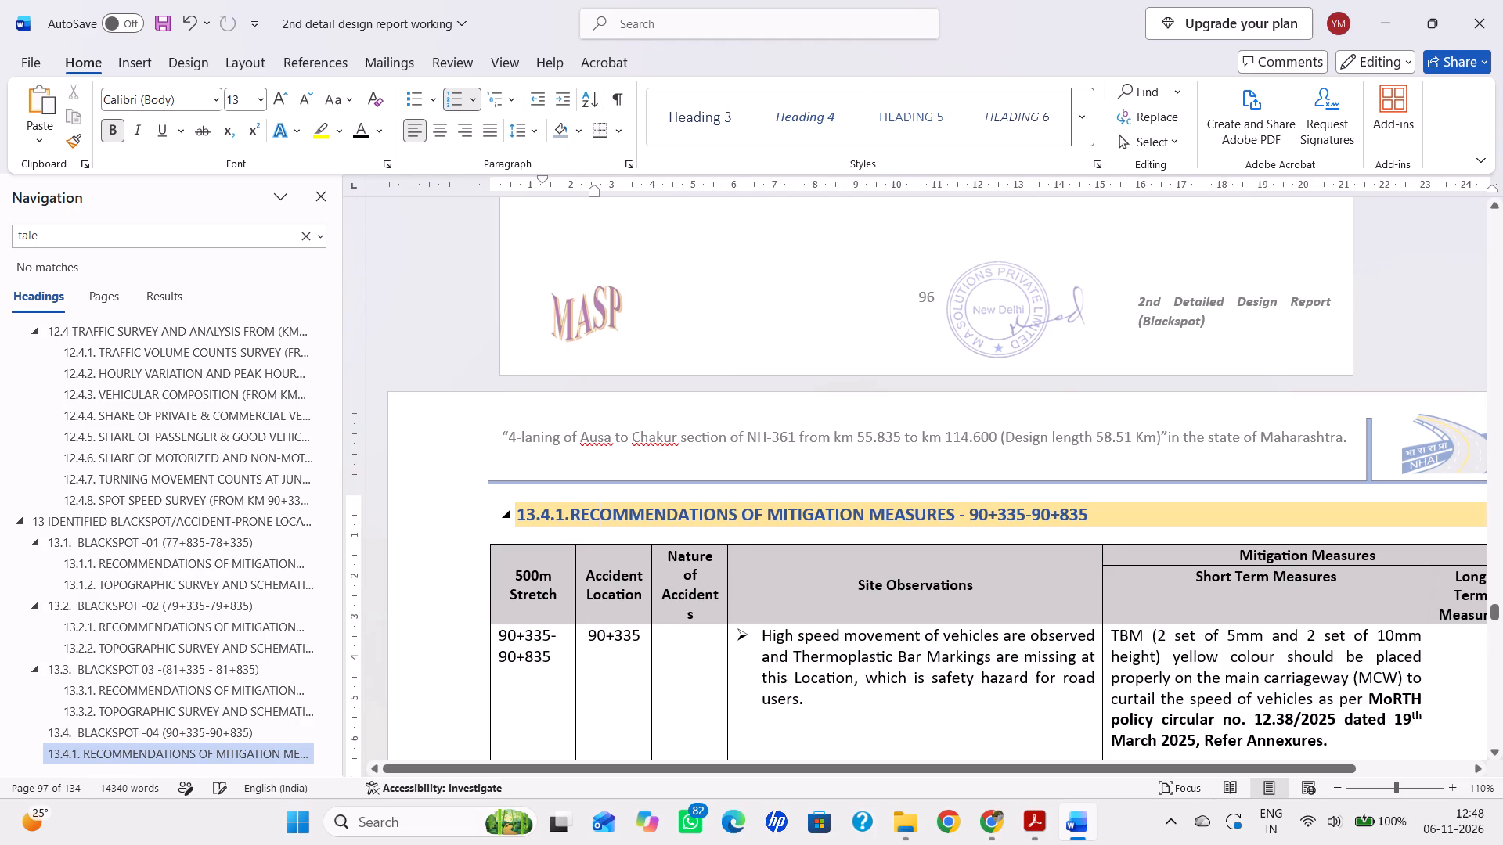
left_click(728, 113)
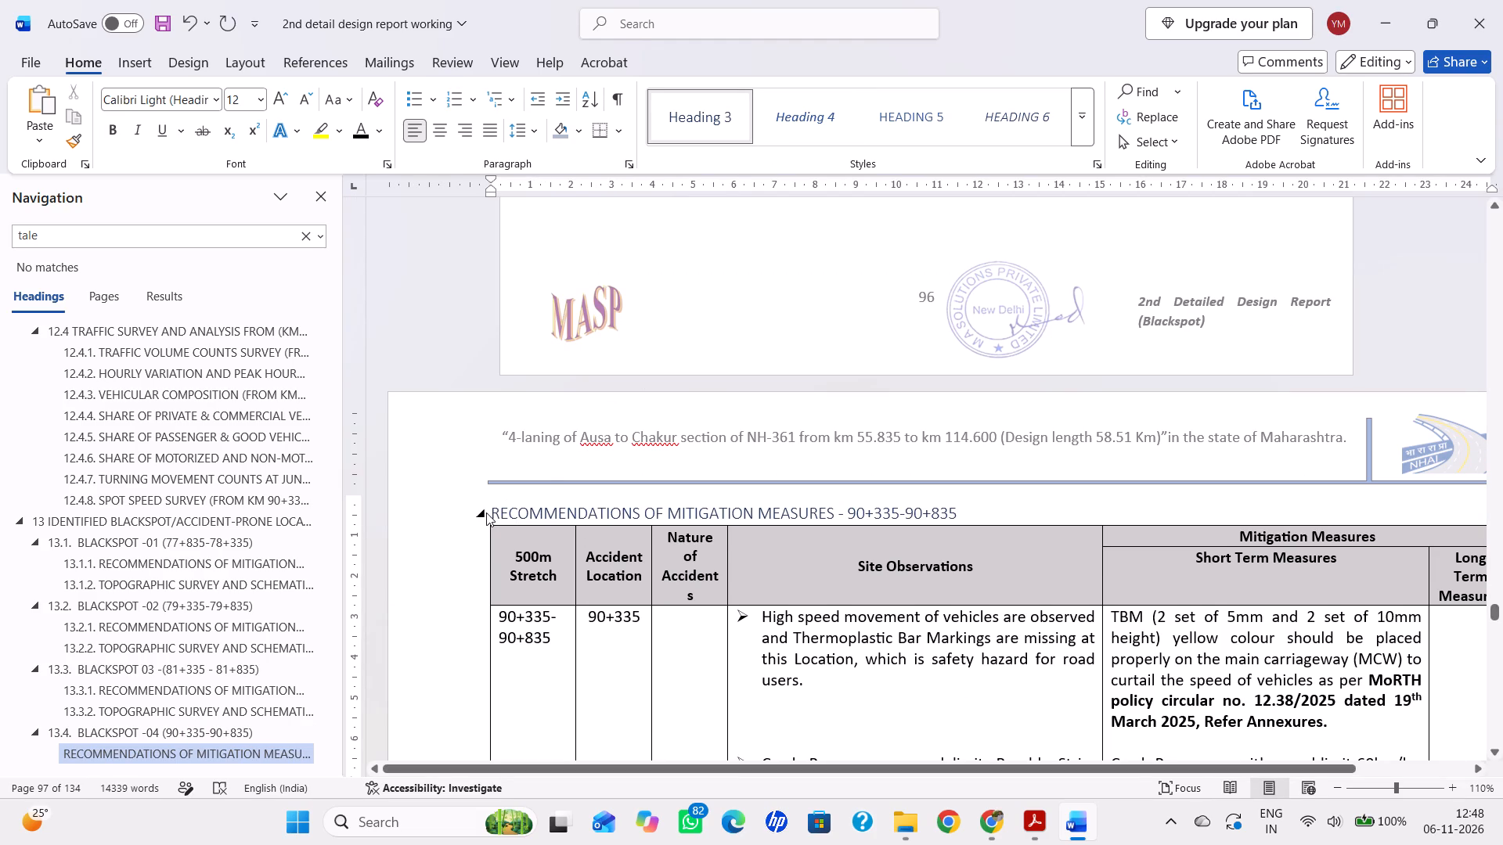
left_click(490, 512)
type("13.4.1.")
key("space")
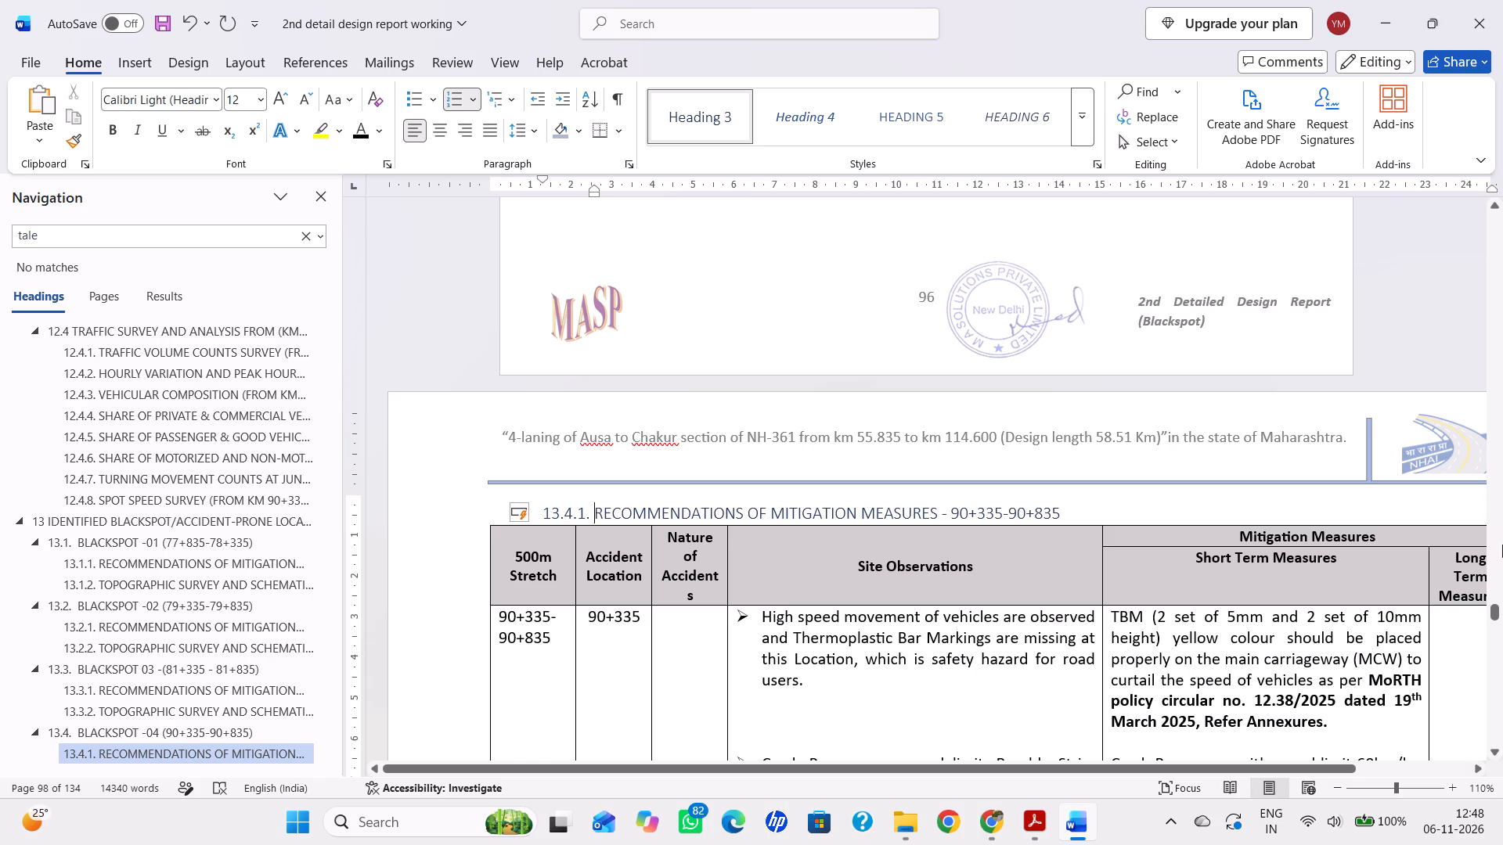
Apply Heading 3 to the TOPOGRAPHIC SURVEY AND SCHEMATIC DESIGN (90+335-90+835) heading, number it 13.4.2. and save the report.
scroll(1502, 554, "down", 20)
scroll(1469, 567, "down", 14)
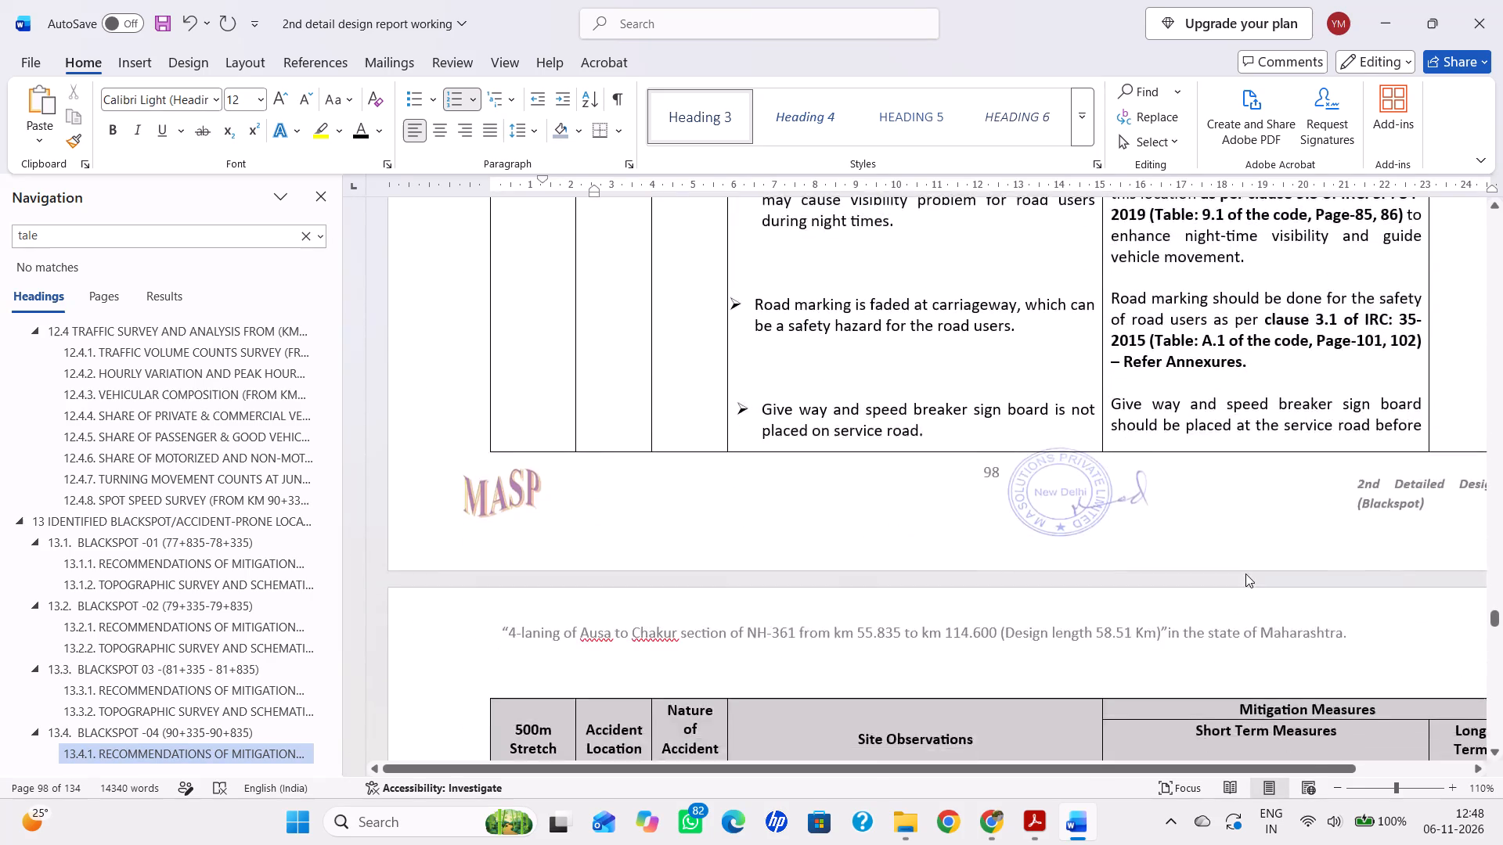
scroll(1245, 574, "down", 11)
scroll(952, 634, "down", 6)
scroll(835, 612, "down", 3)
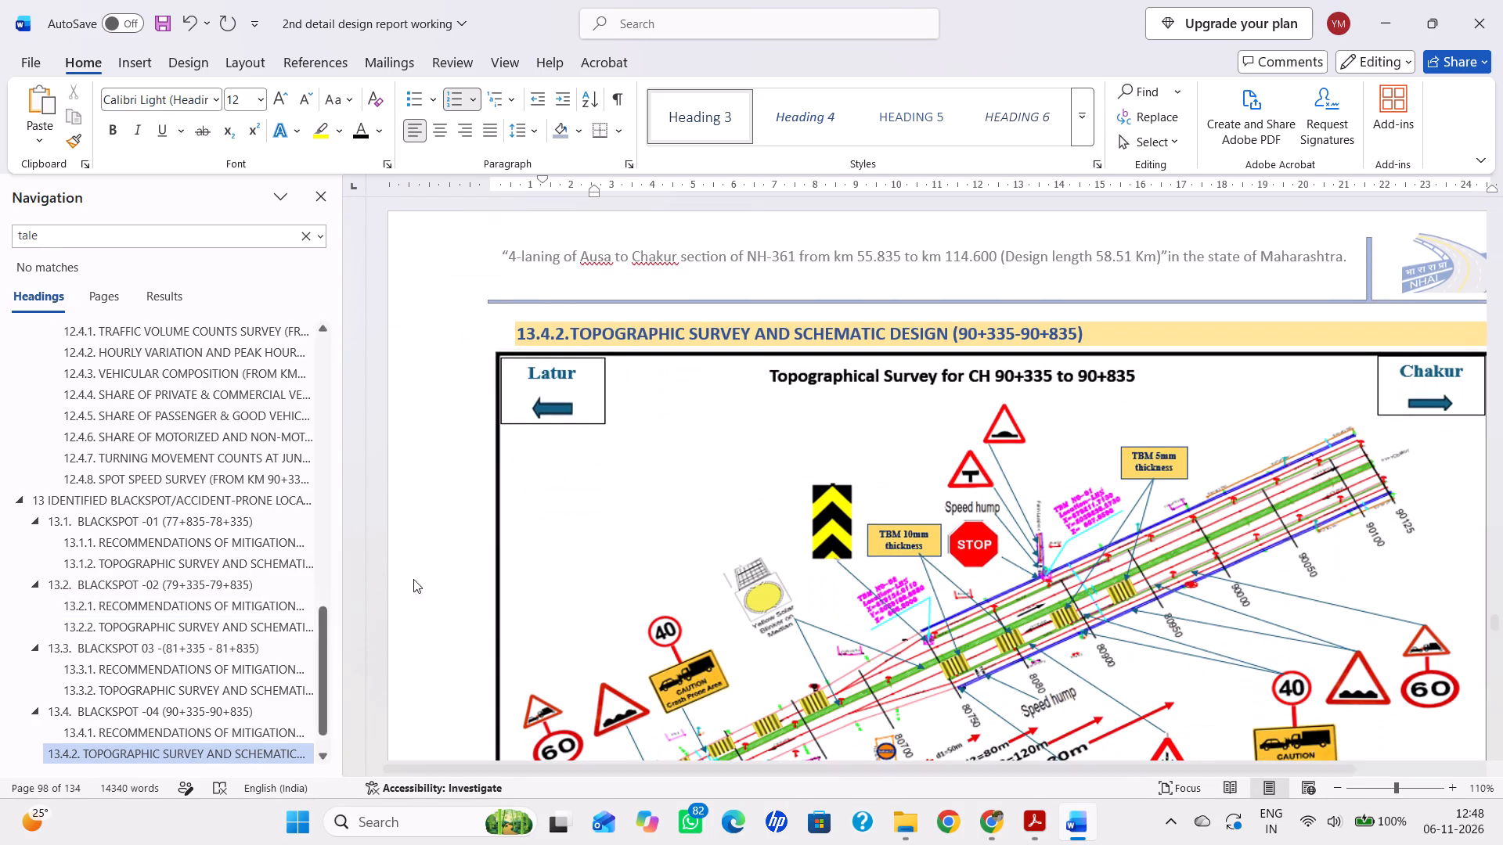
left_click(574, 336)
left_click(680, 114)
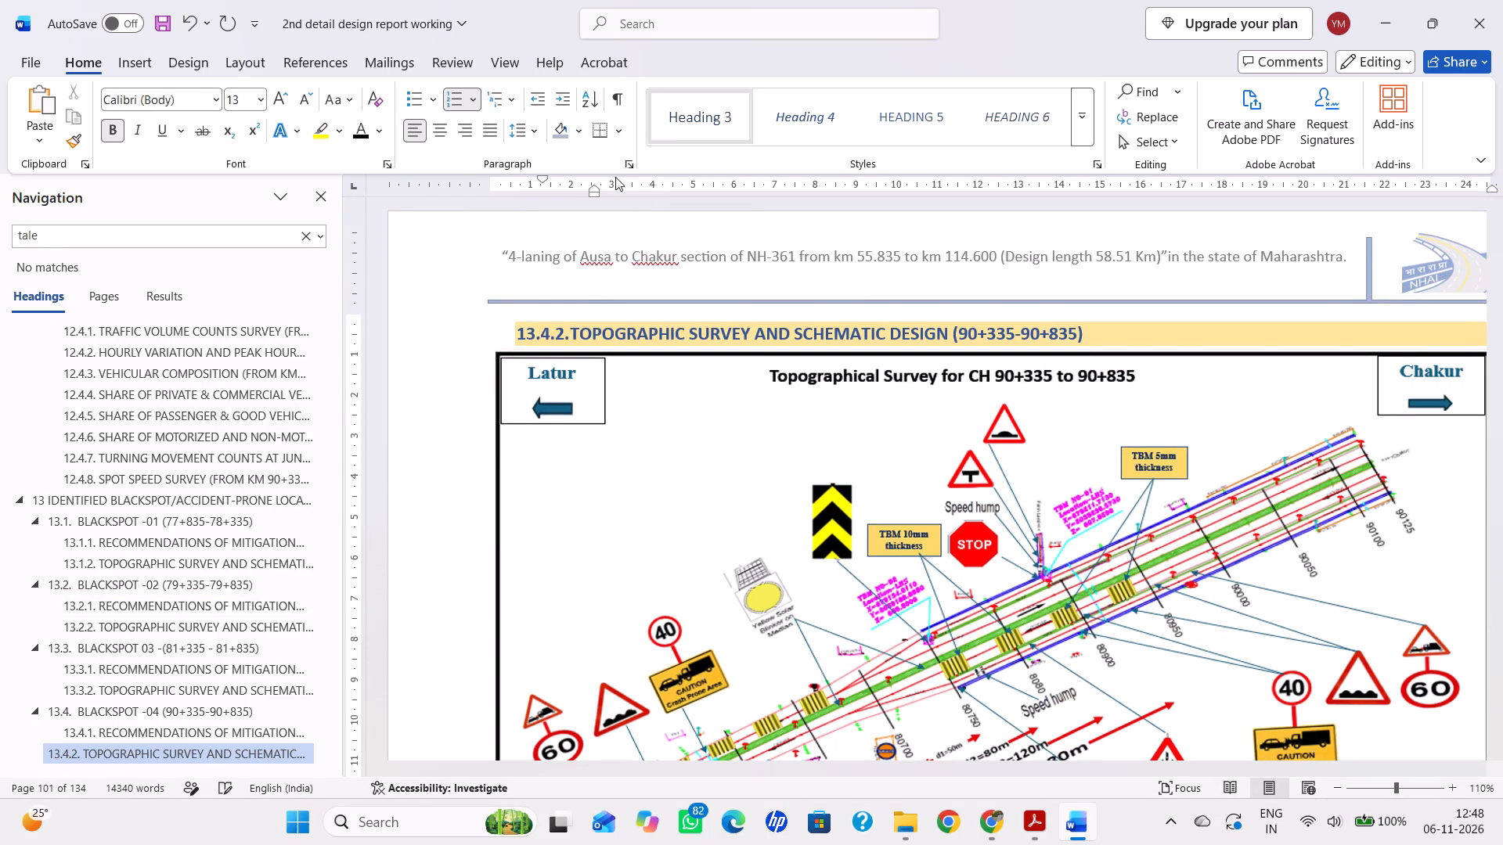
type("13.")
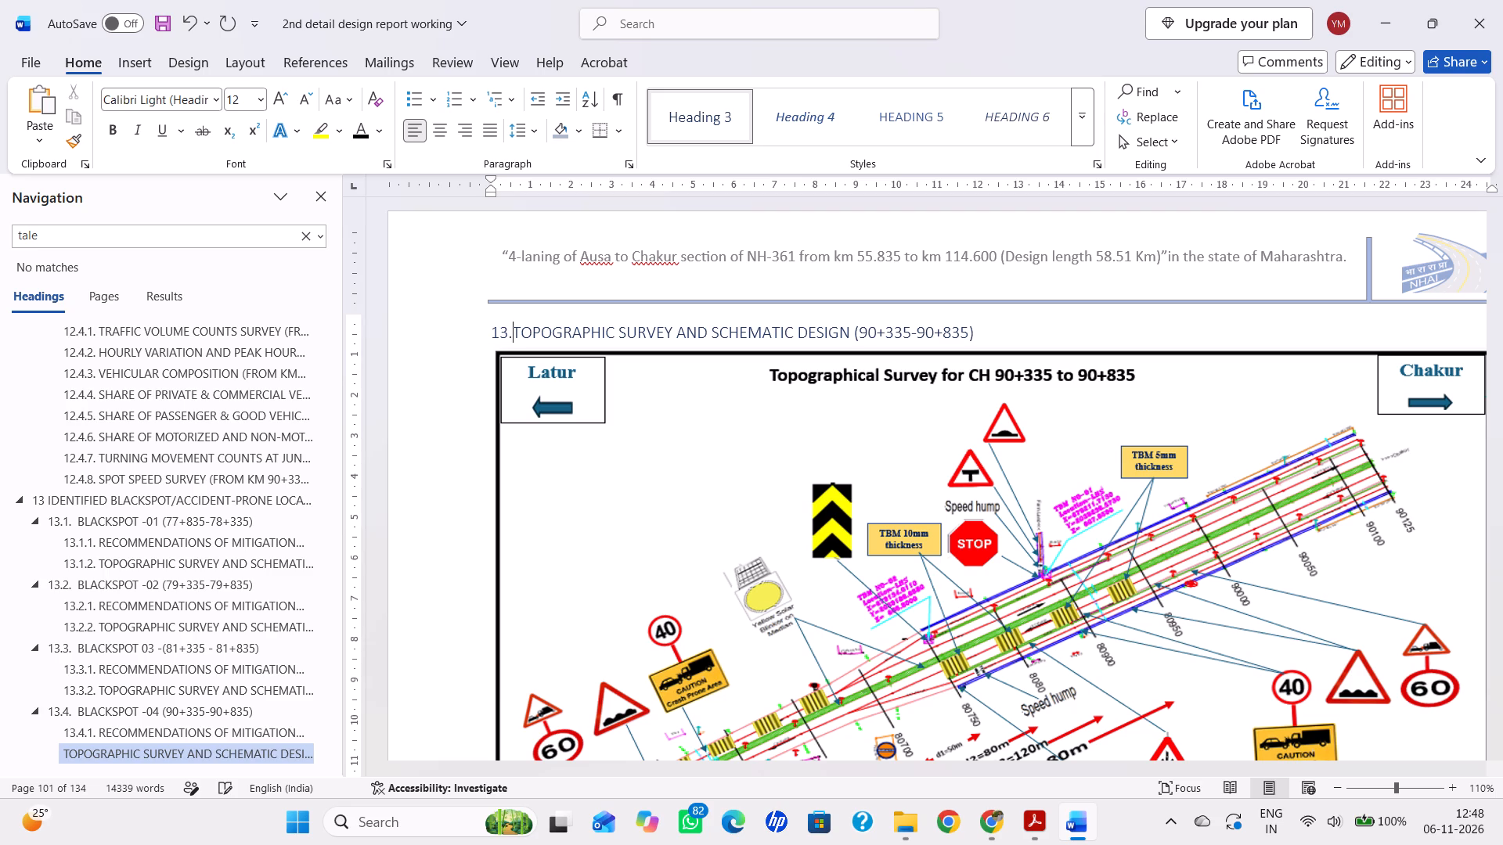
type("4.2.")
key("space")
key("ctrl+s")
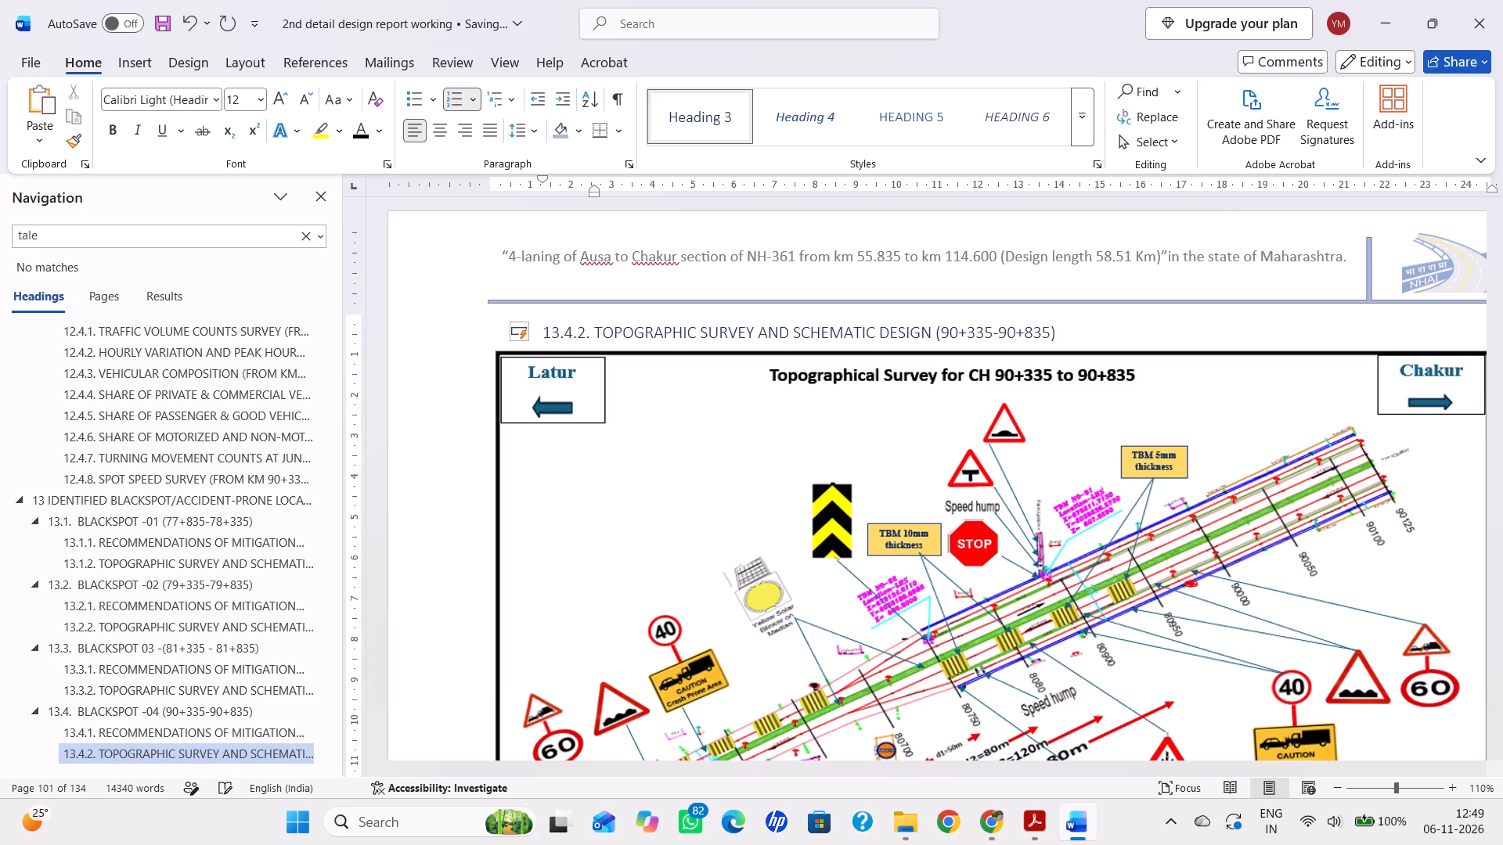
key("ctrl+s")
scroll(208, 574, "down", 4)
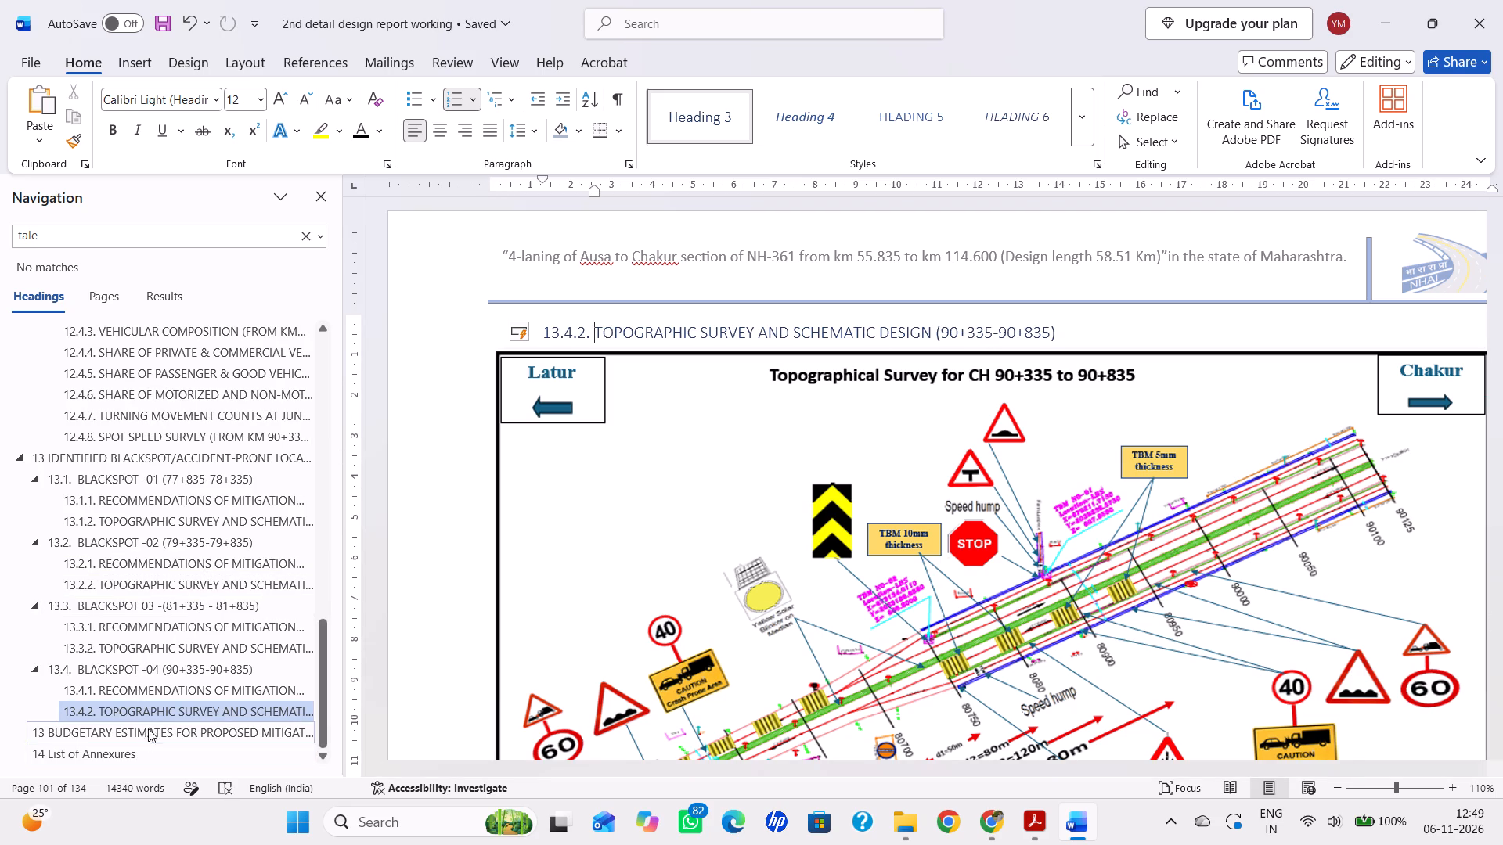
key("ctrl+s")
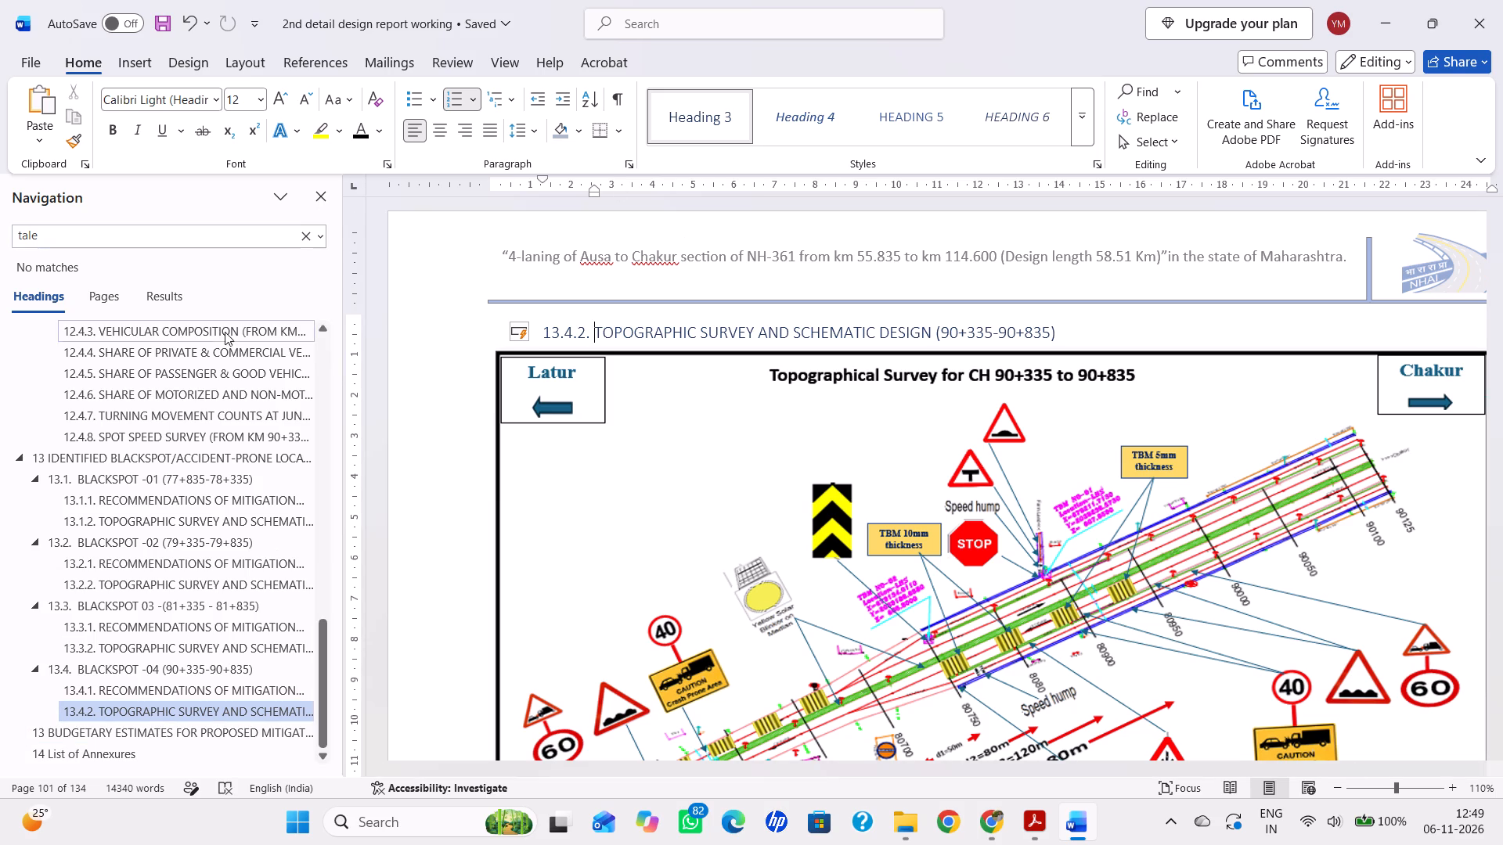
Apply blue-grey paragraph shading matching heading 13.1.1. to the 13.1.2., 13.2.1. and 13.2.2. headings.
left_click(149, 498)
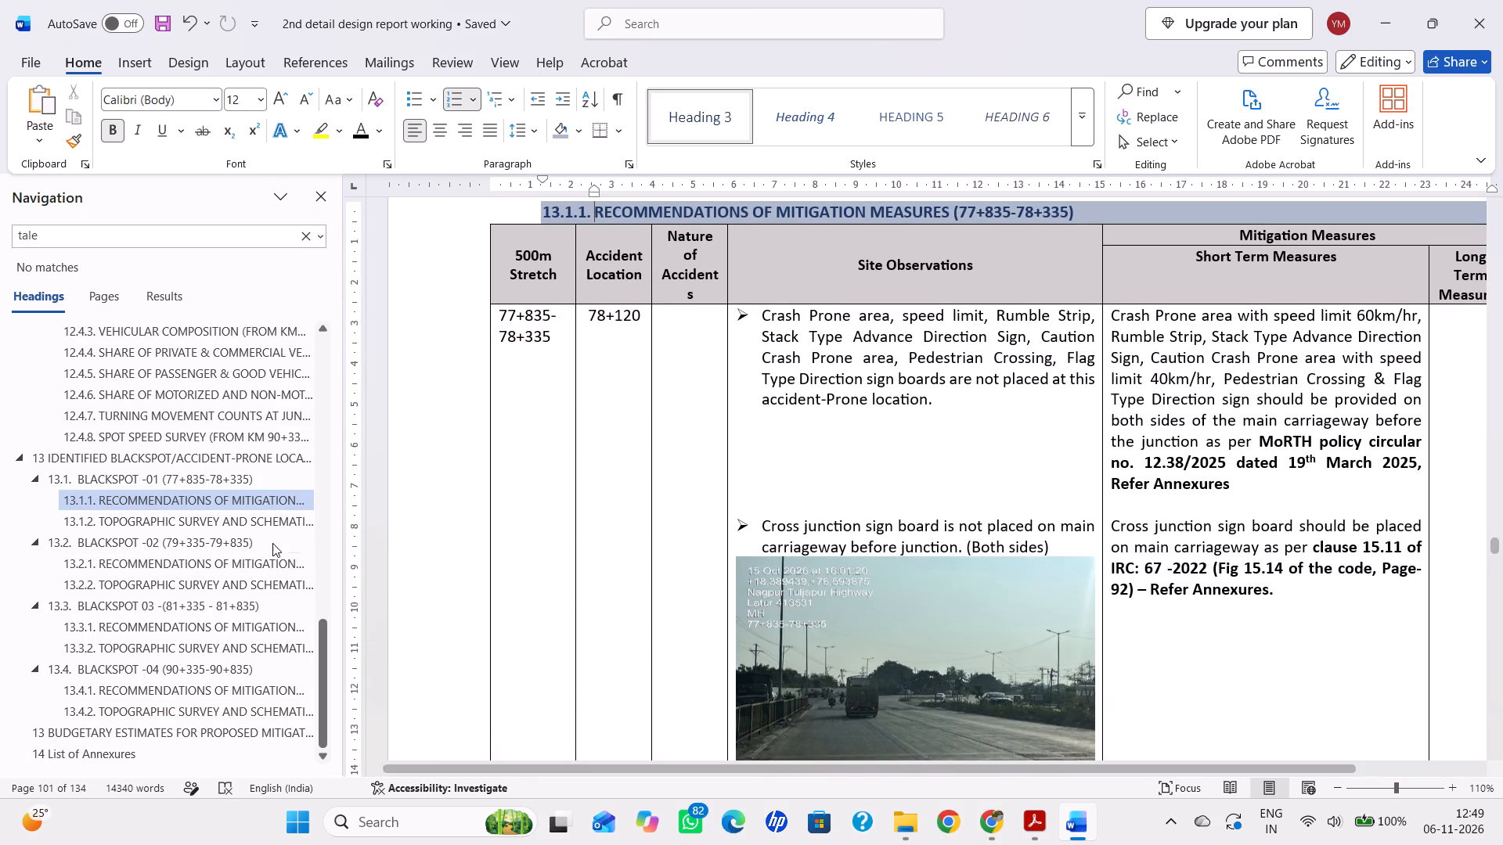
left_click(196, 558)
left_click(199, 522)
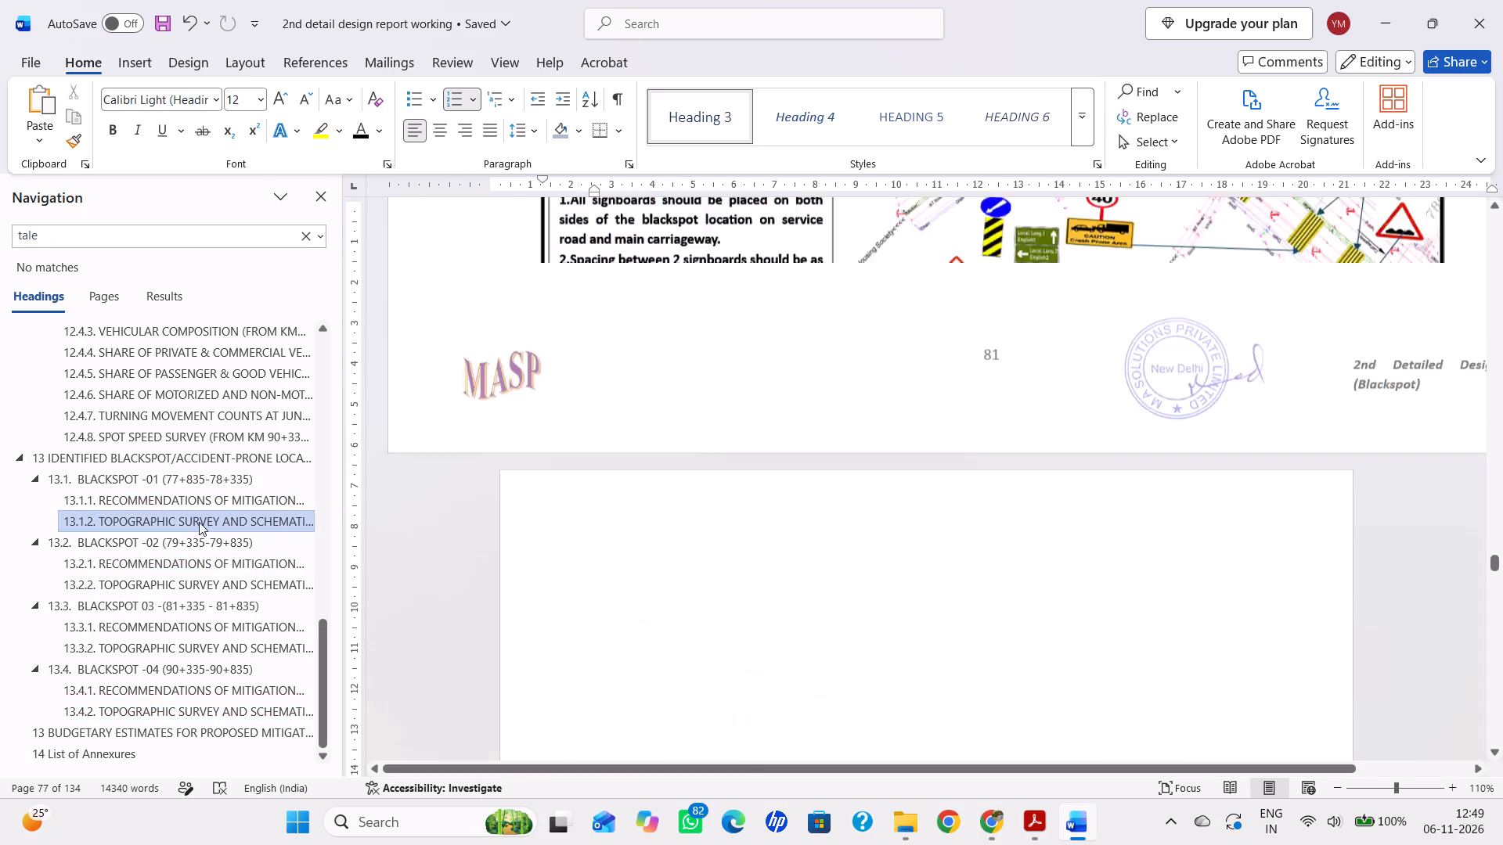
left_click(560, 132)
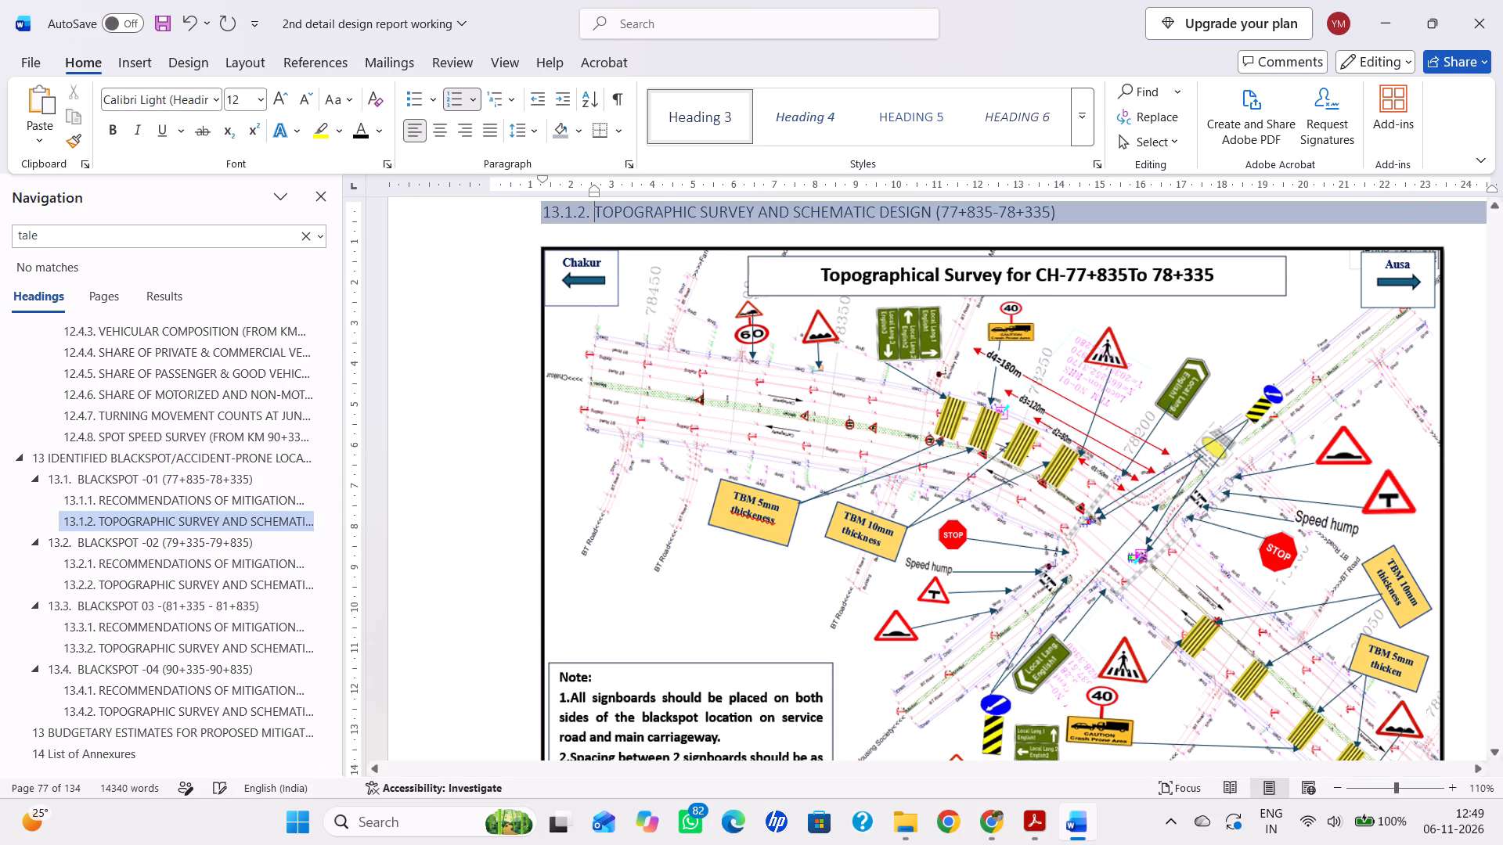
left_click(181, 561)
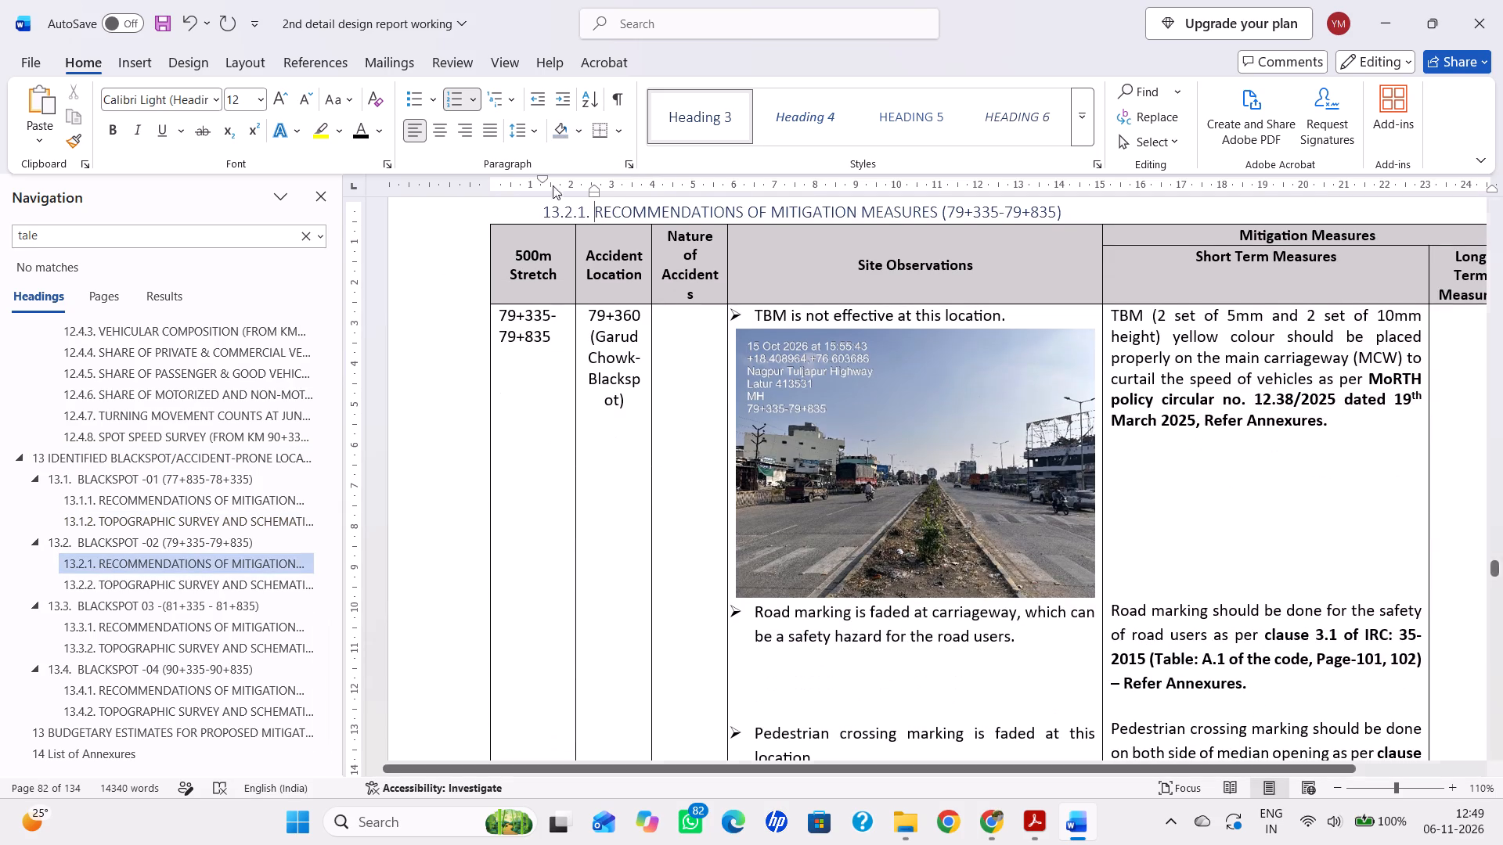
left_click(560, 129)
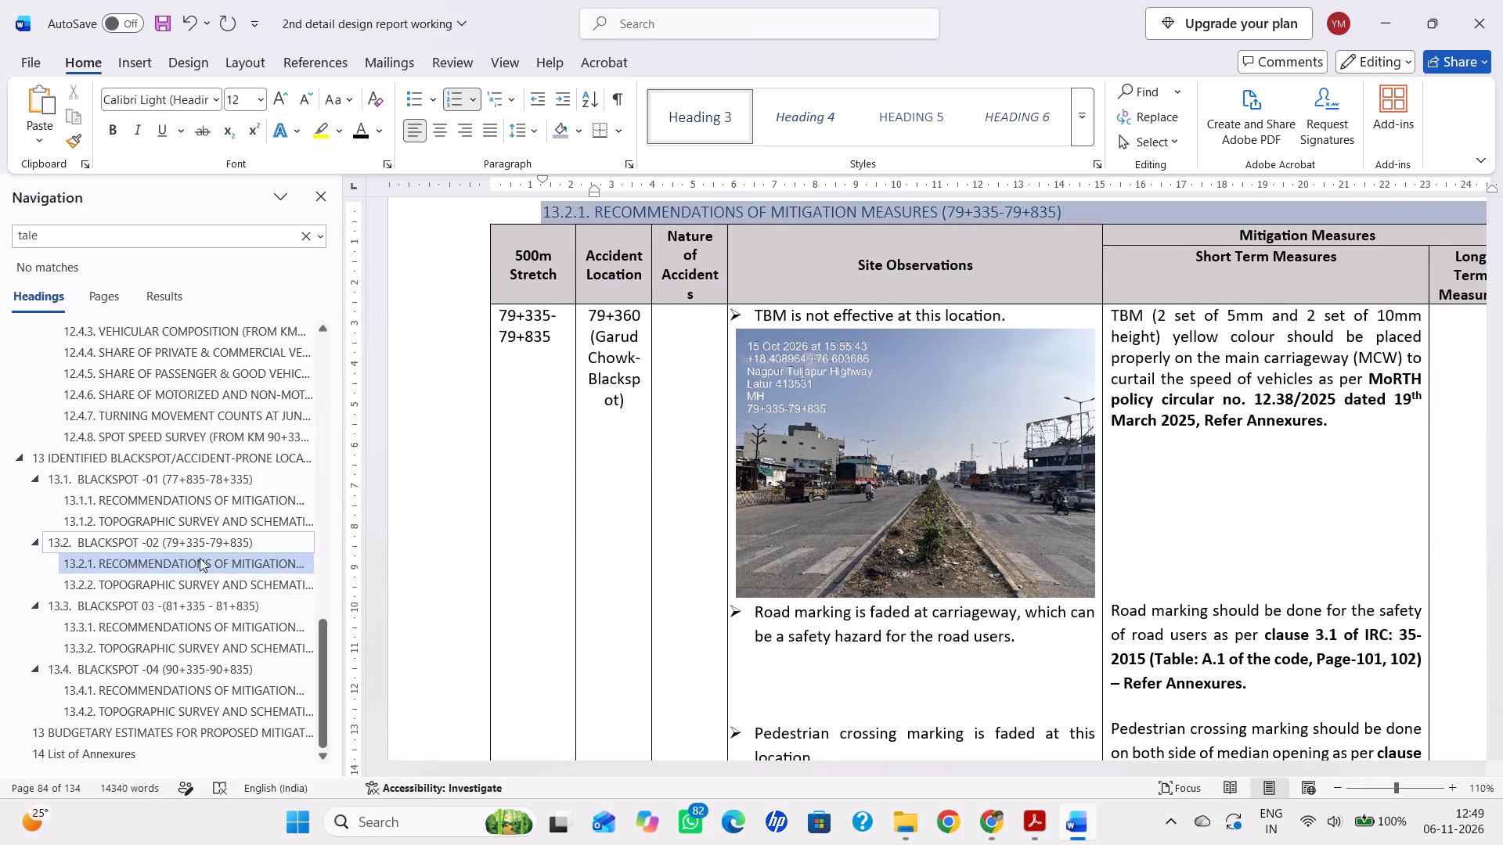
left_click(194, 580)
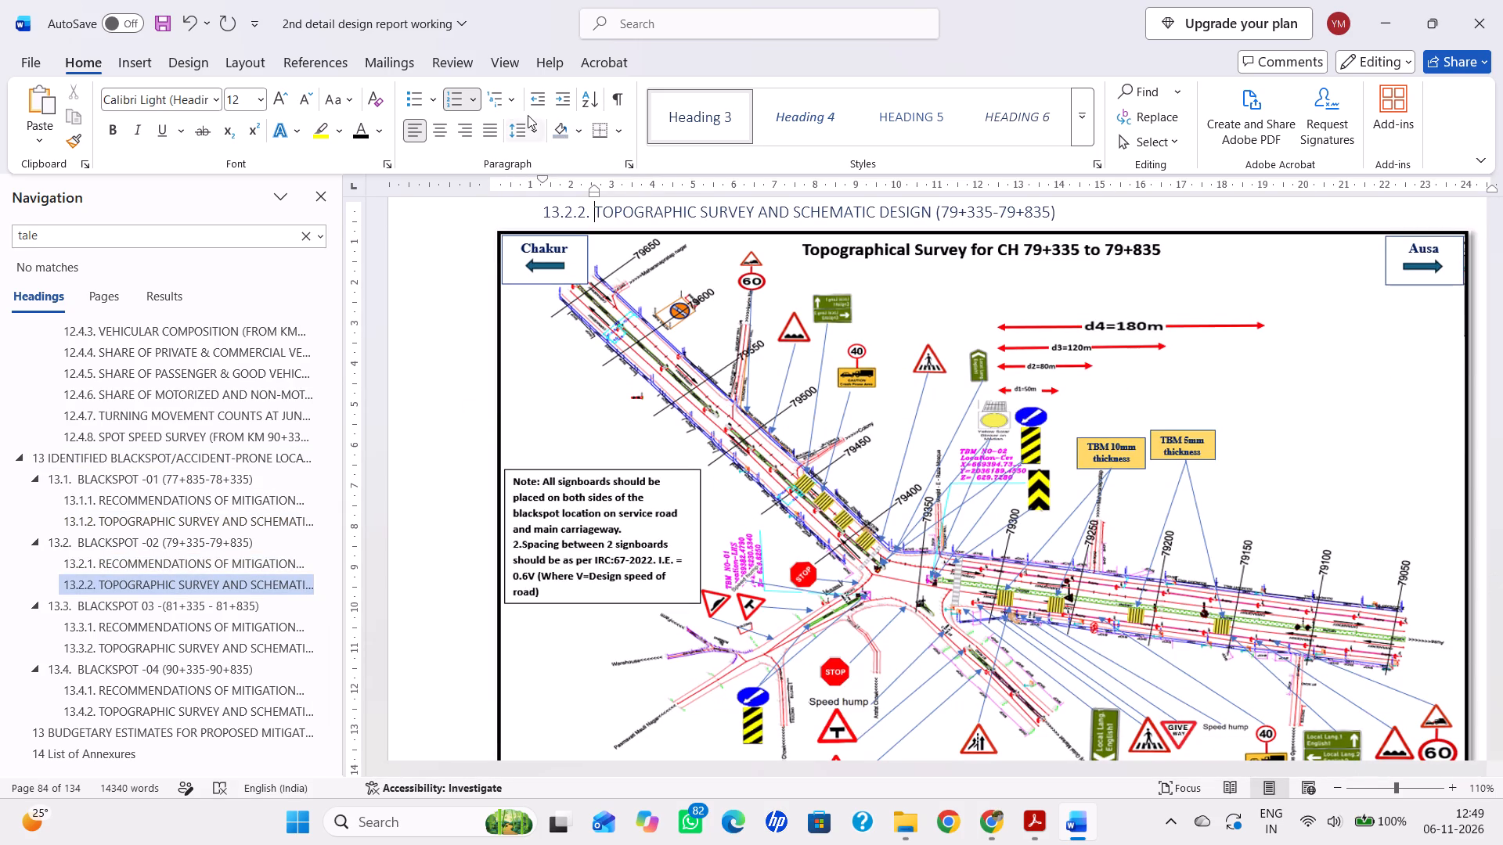
left_click(550, 130)
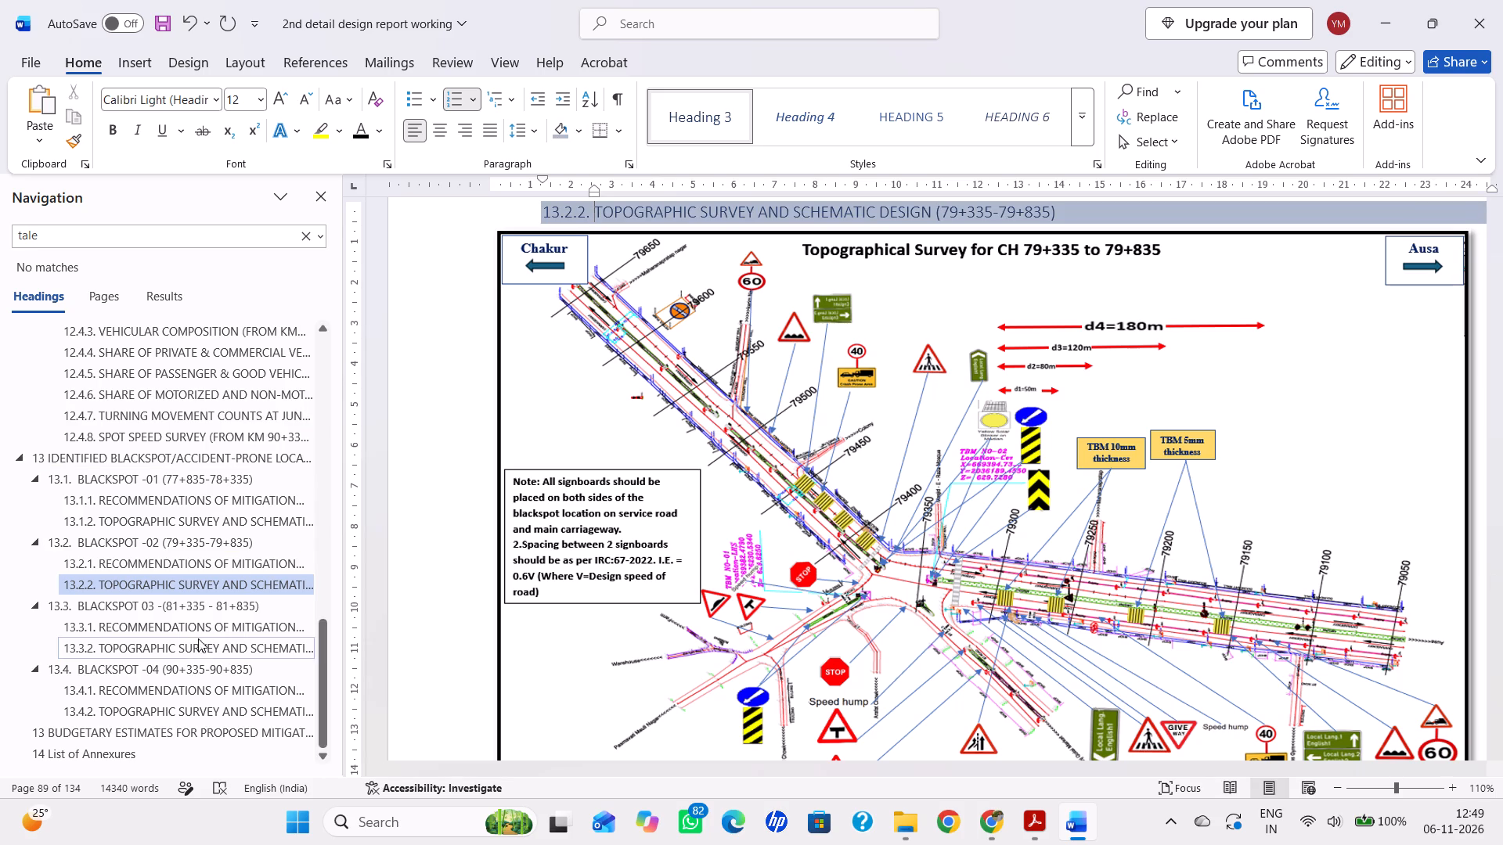
Apply the same blue-grey shading to the 13.3.1., 13.3.2., 13.4.1. and 13.4.2. headings and save the report.
left_click(196, 629)
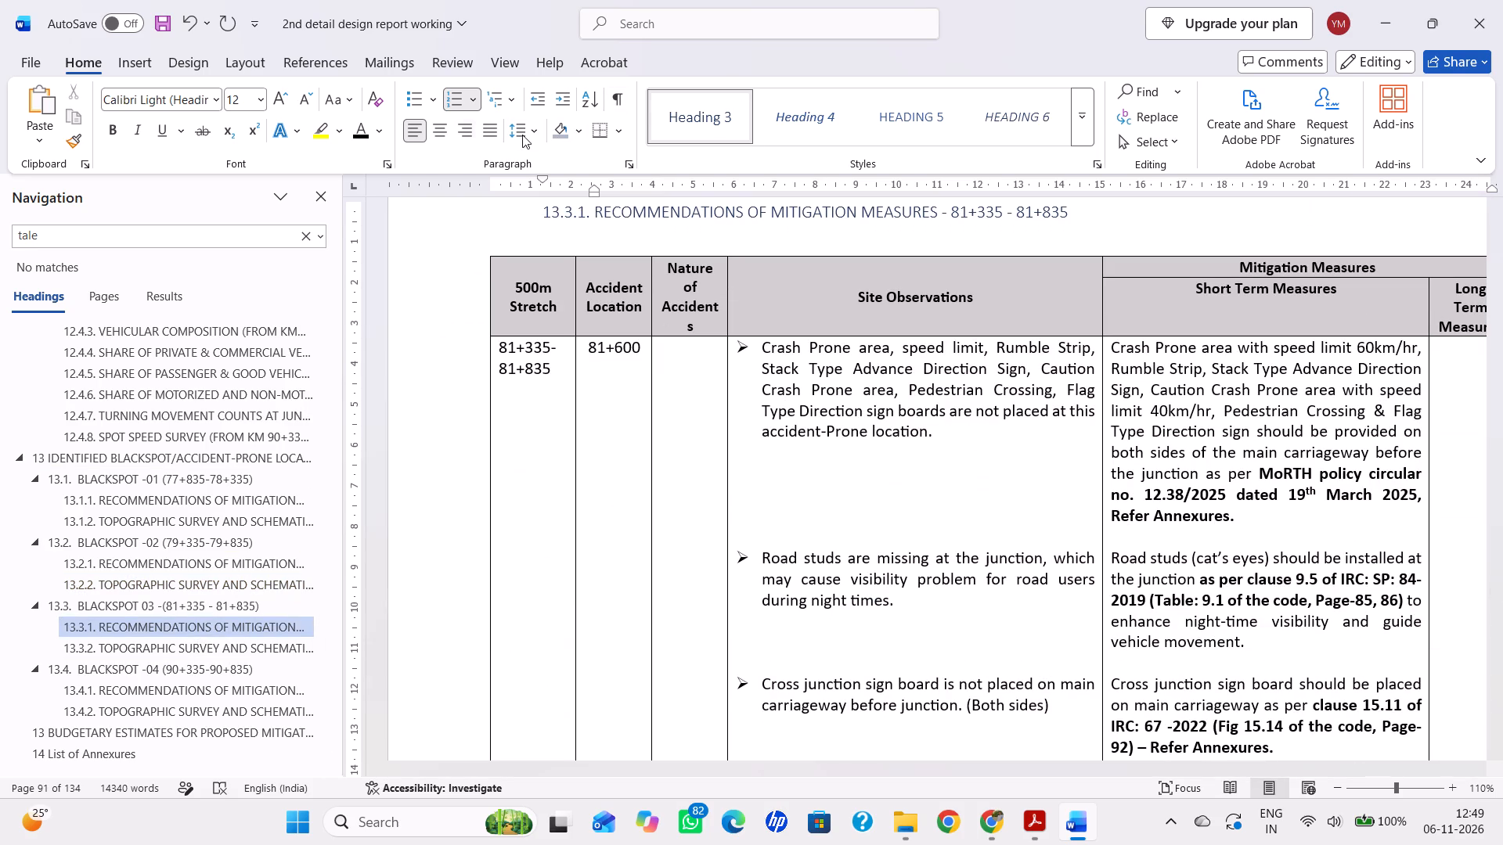
left_click(555, 133)
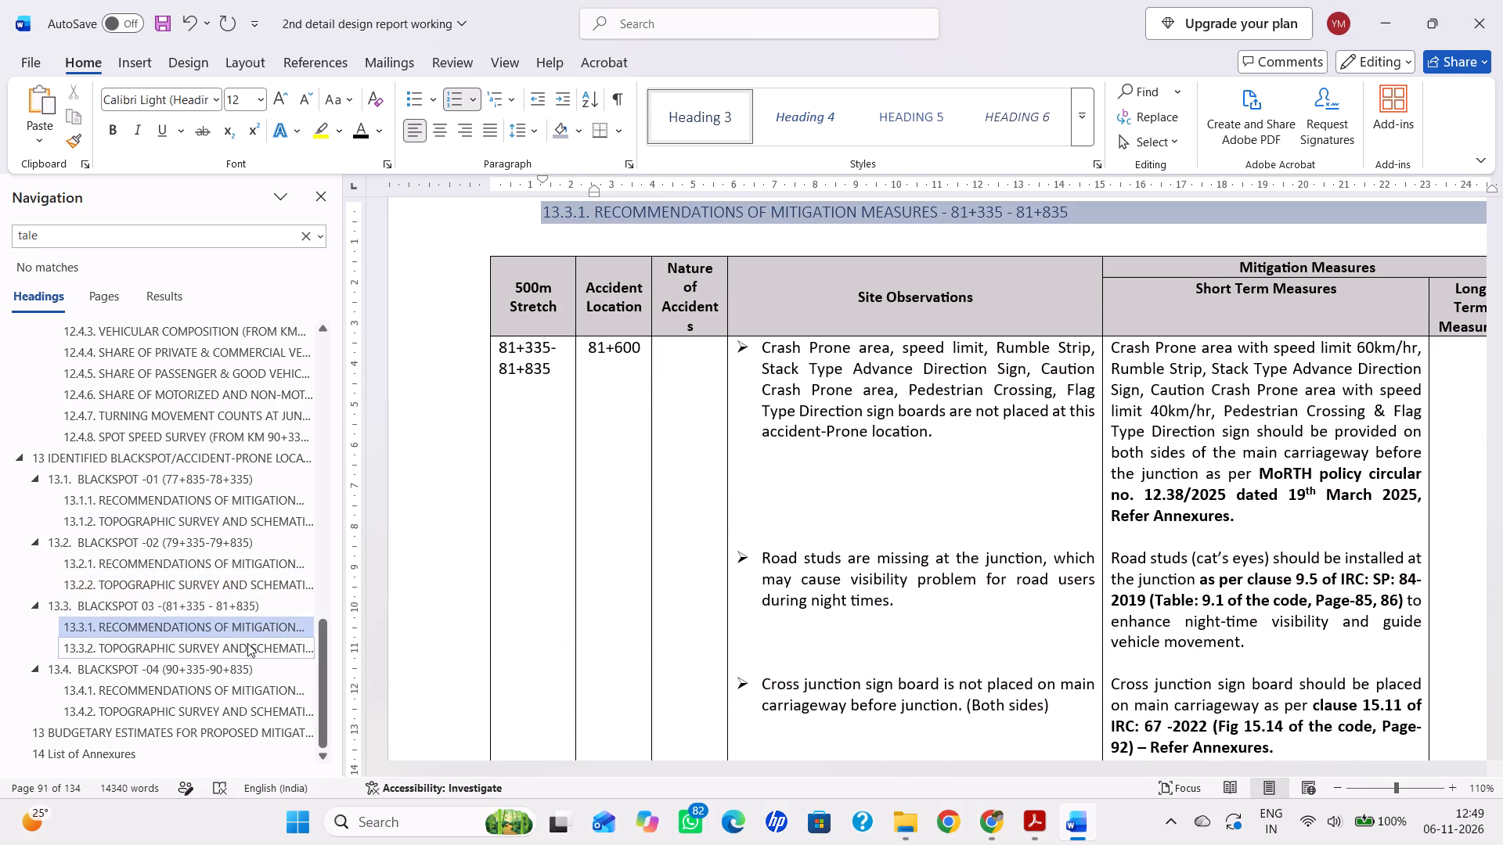
left_click(245, 645)
left_click(560, 128)
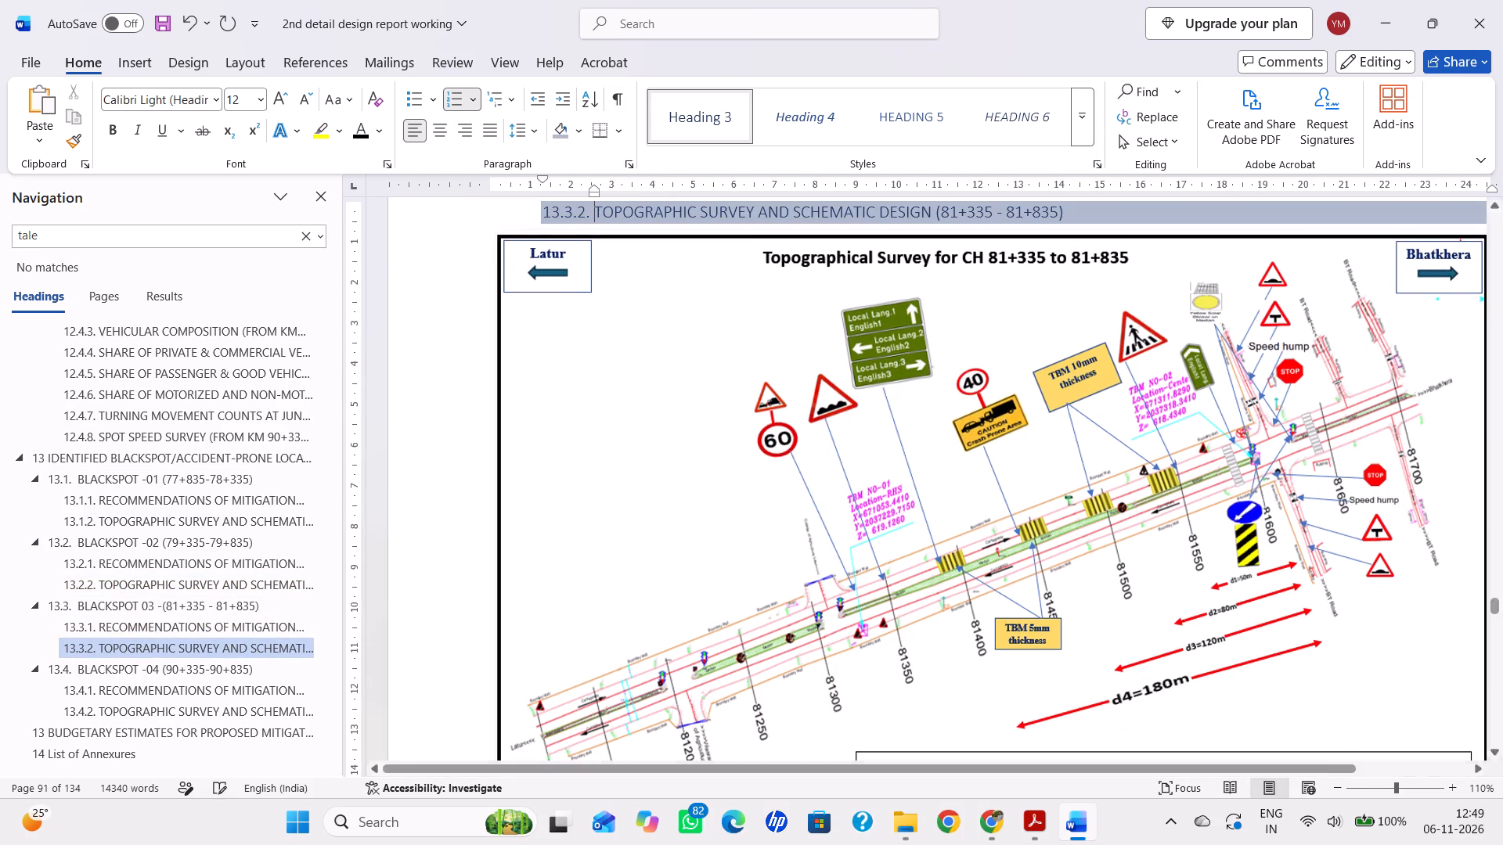
left_click(171, 685)
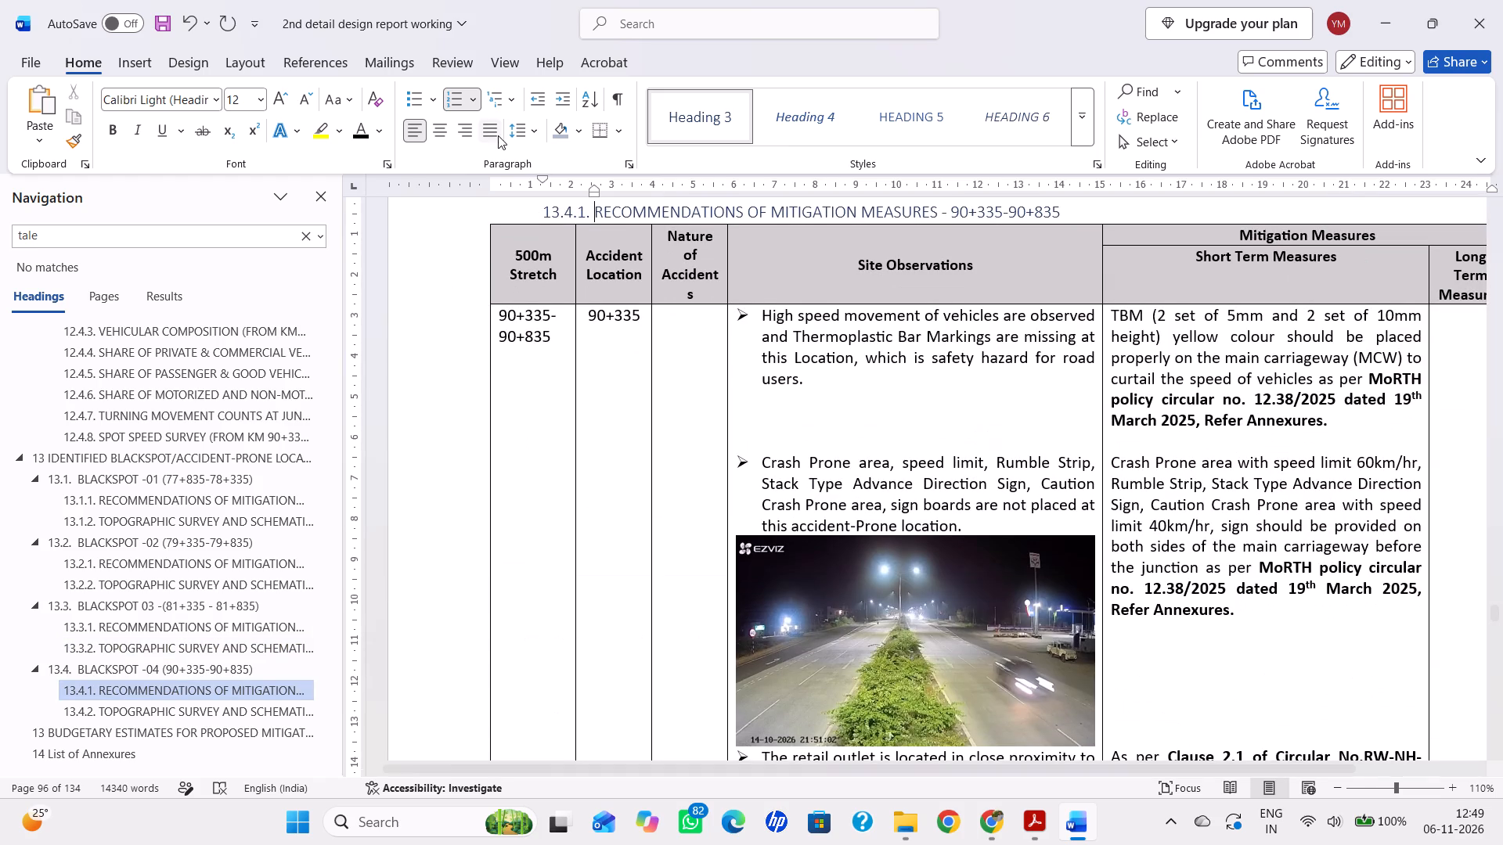
left_click(559, 132)
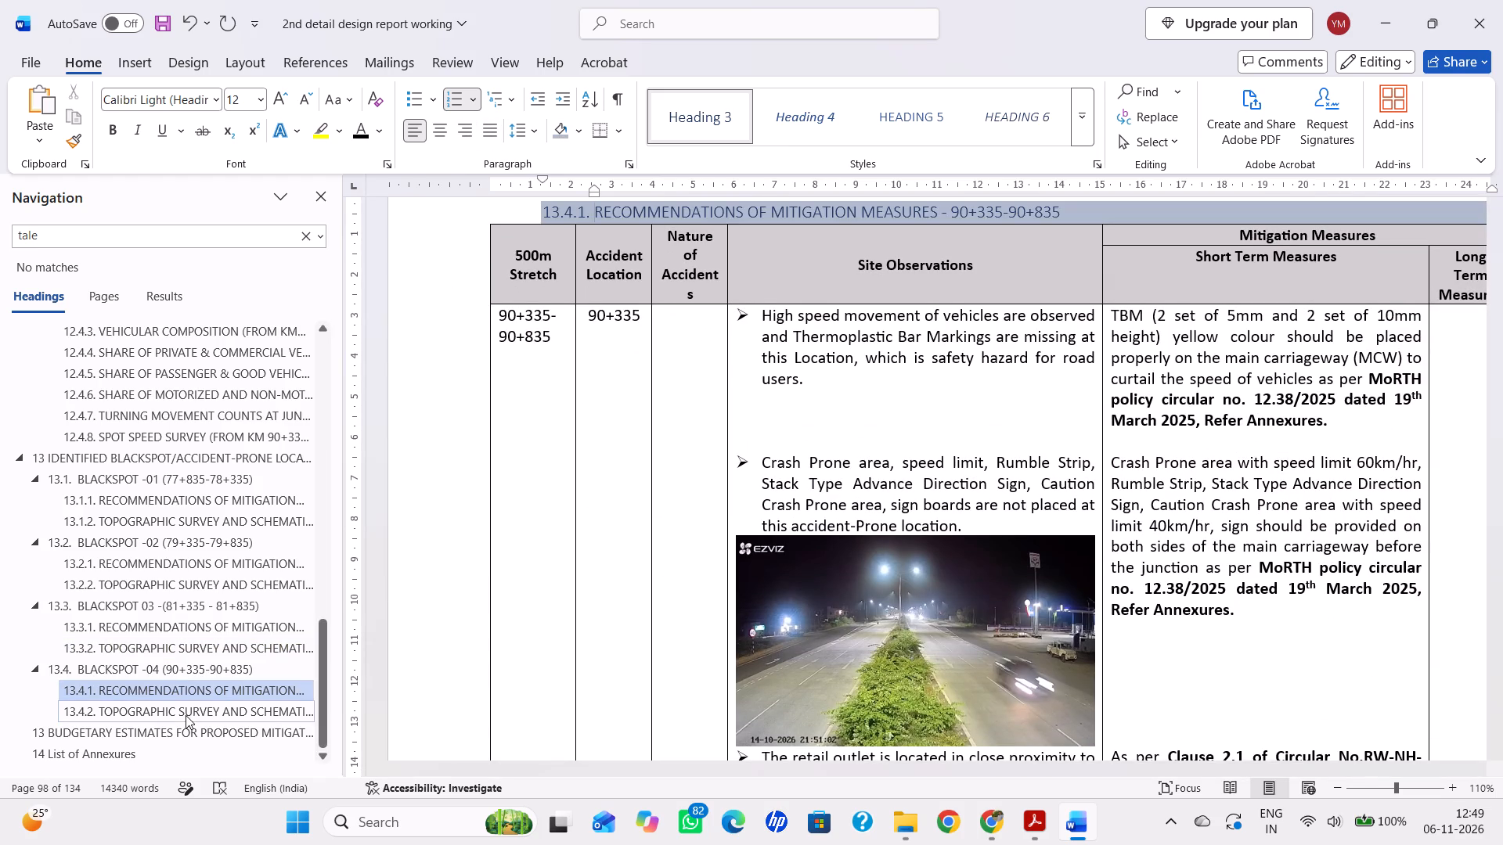
left_click(186, 715)
left_click(552, 135)
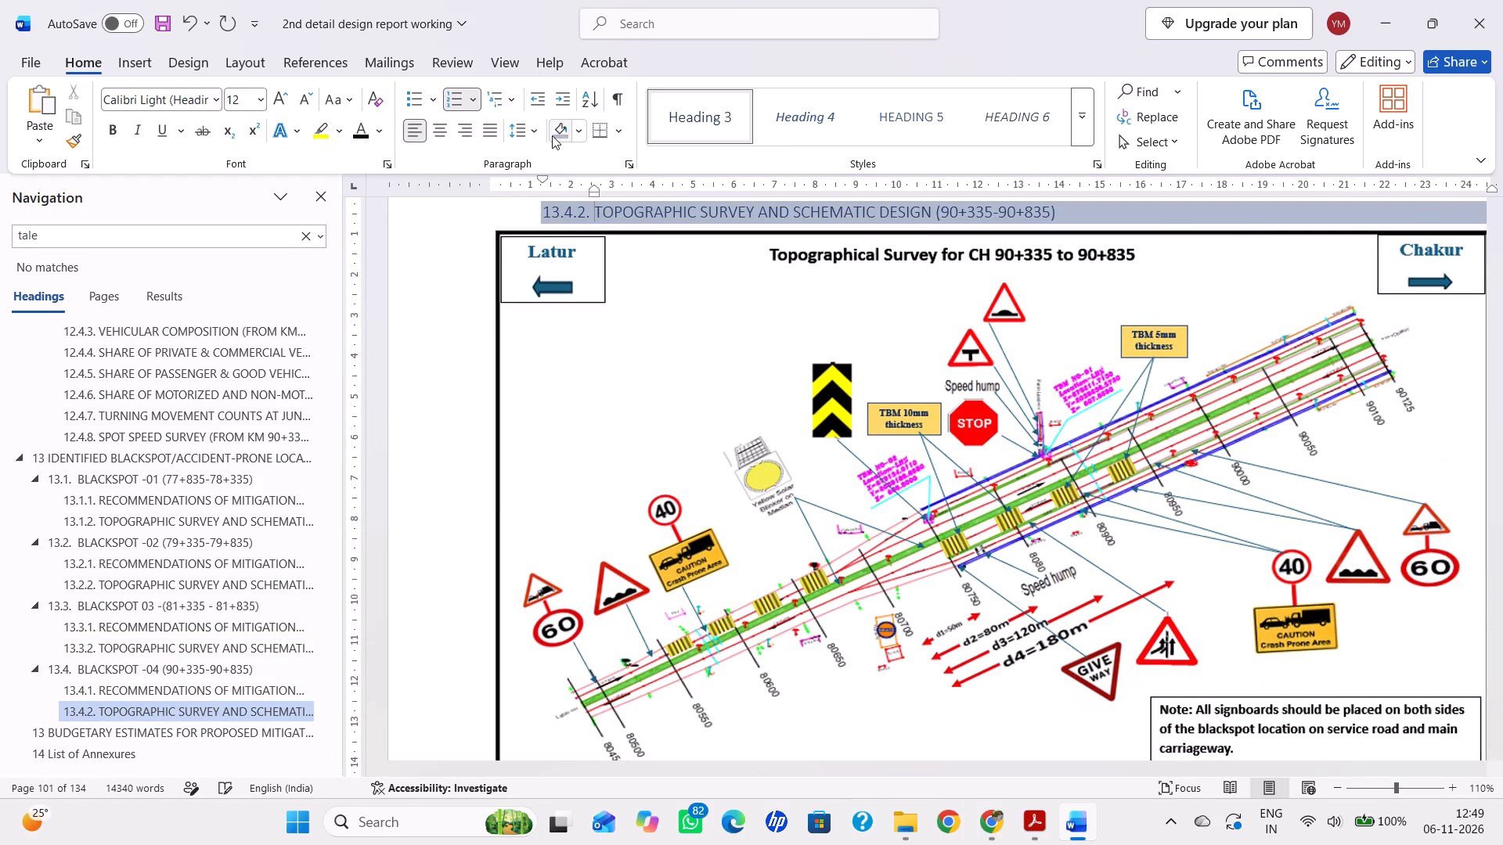
key("ctrl+s")
Delete the Summary Analysis section, including its heading and content.
scroll(225, 551, "up", 13)
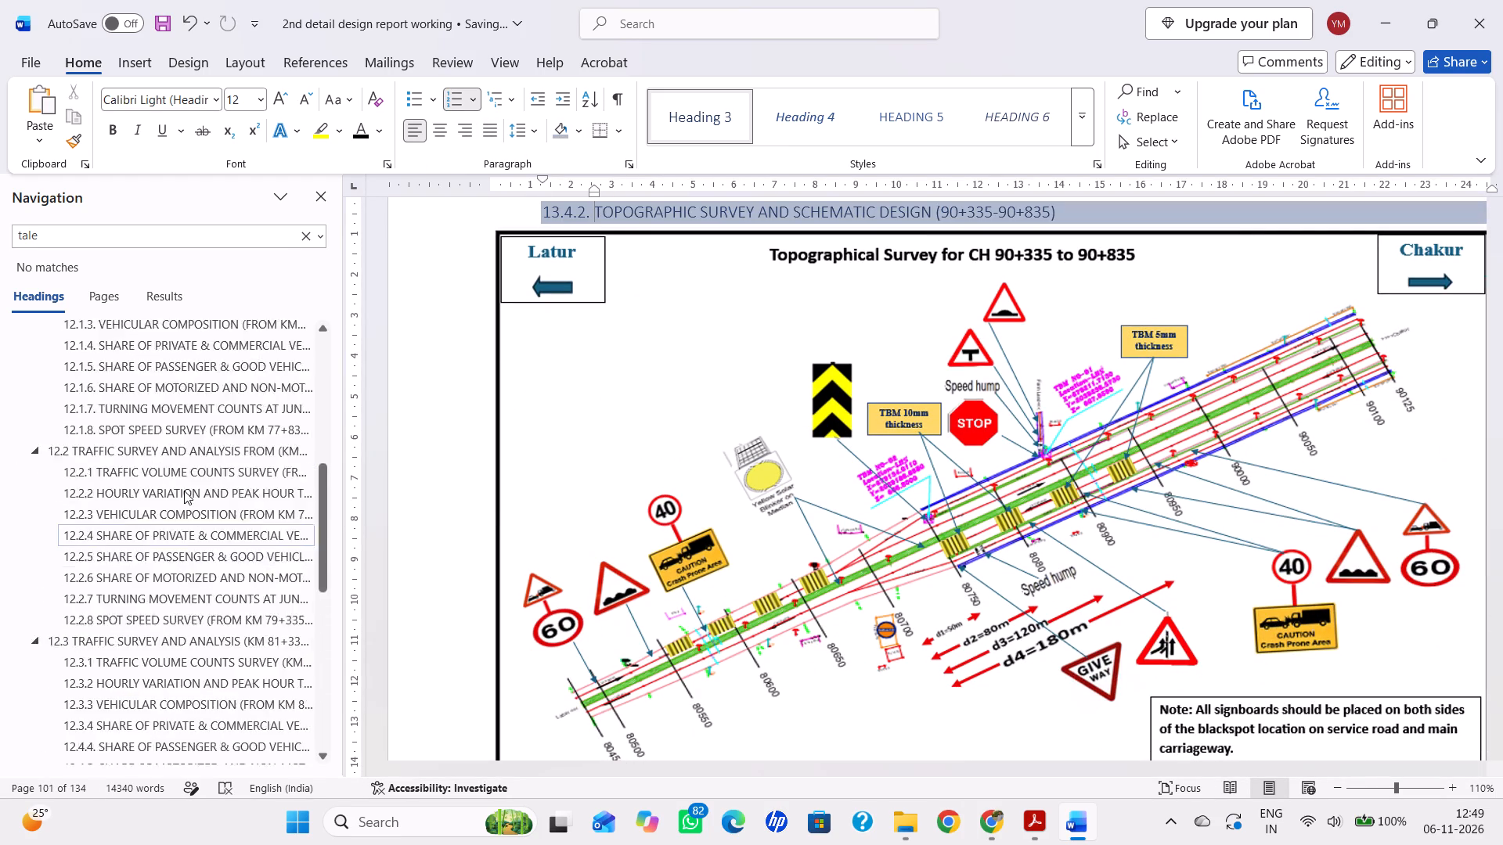
scroll(184, 491, "up", 14)
left_click(143, 471)
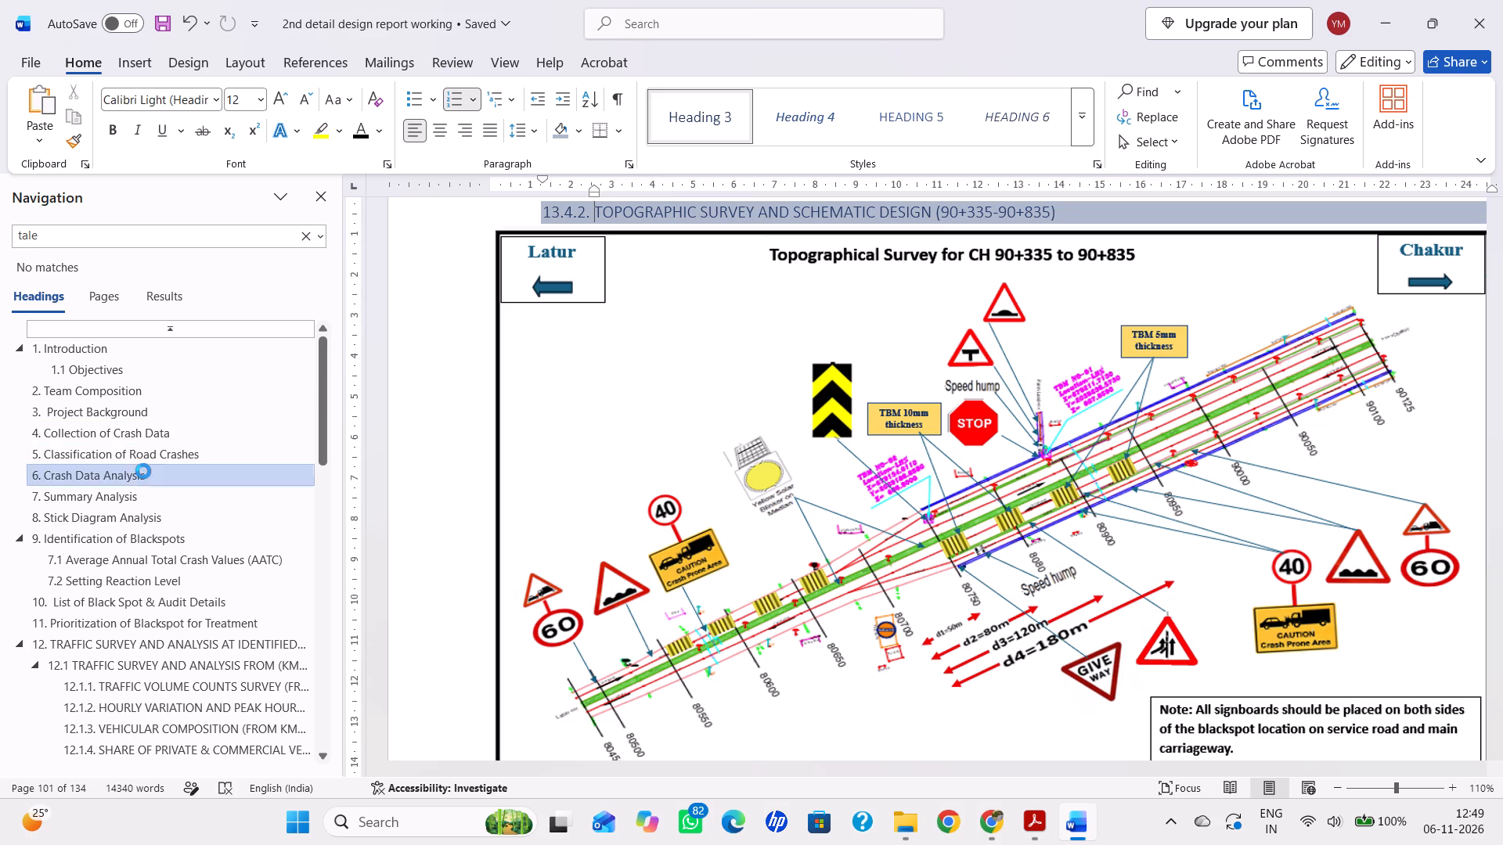
left_click(117, 492)
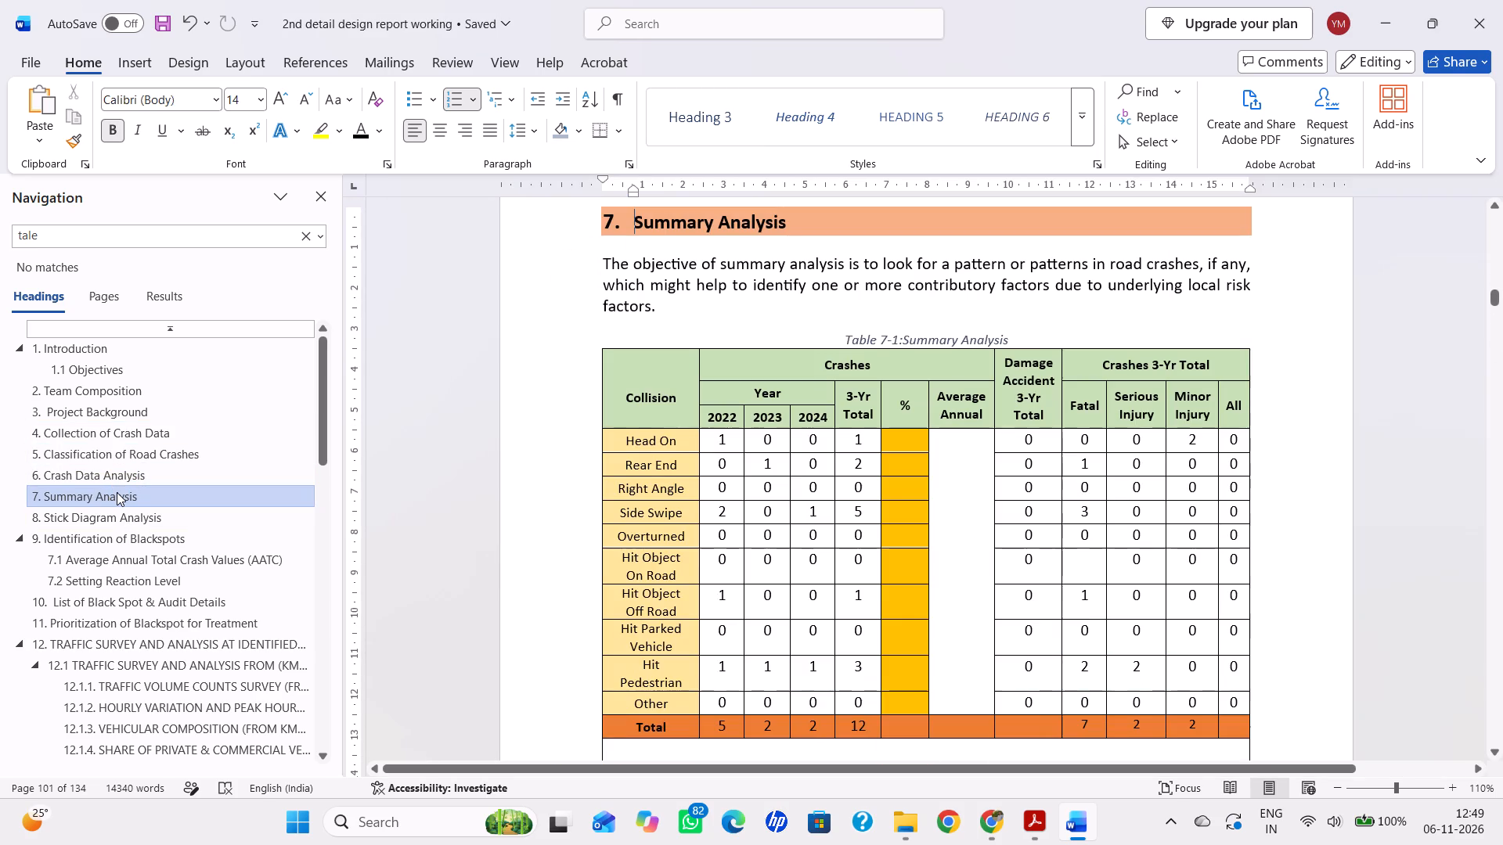
right_click(117, 492)
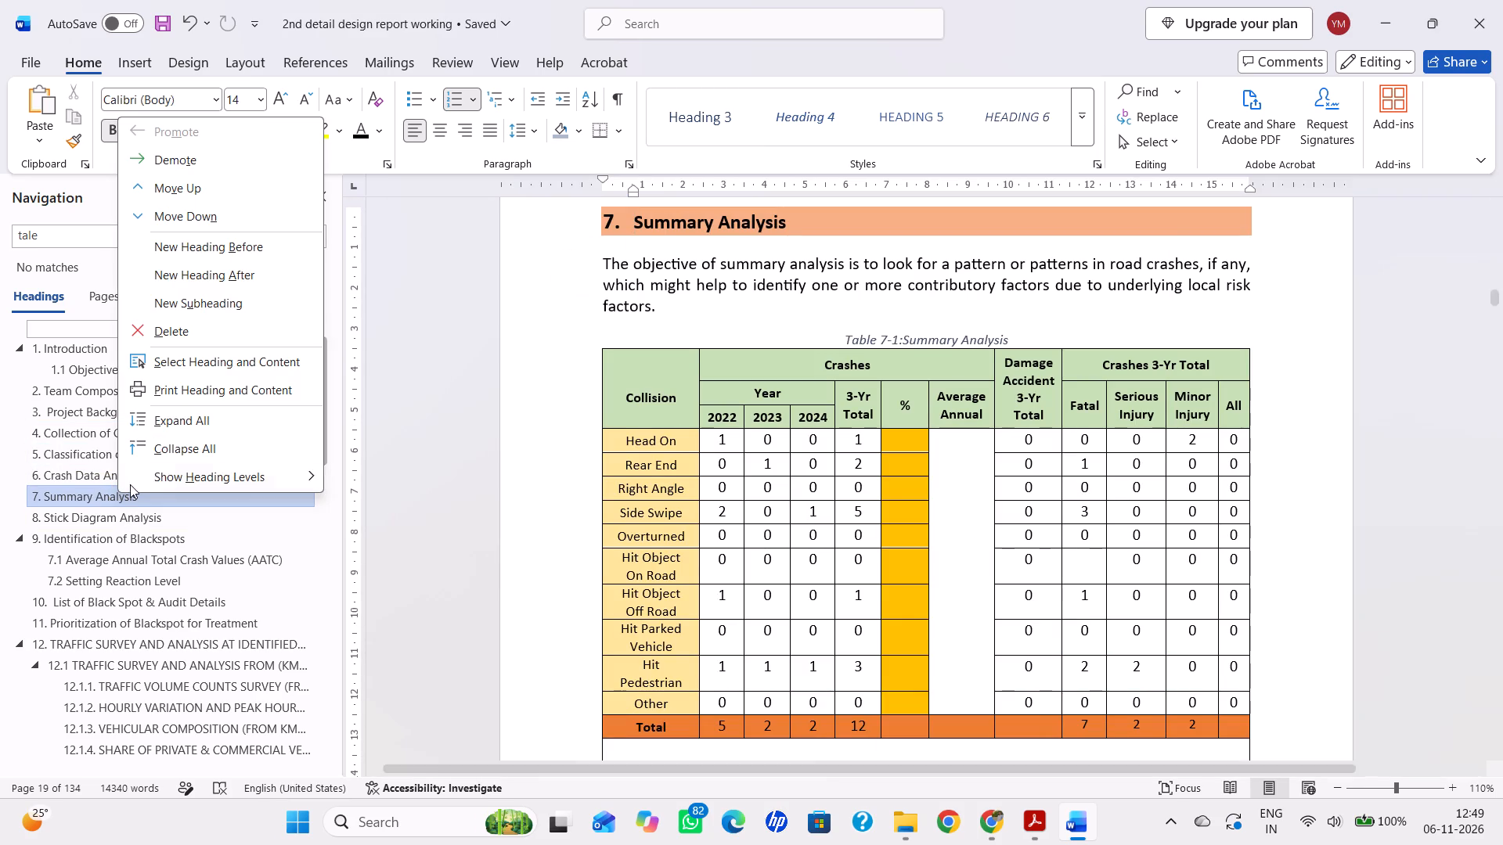
left_click(233, 337)
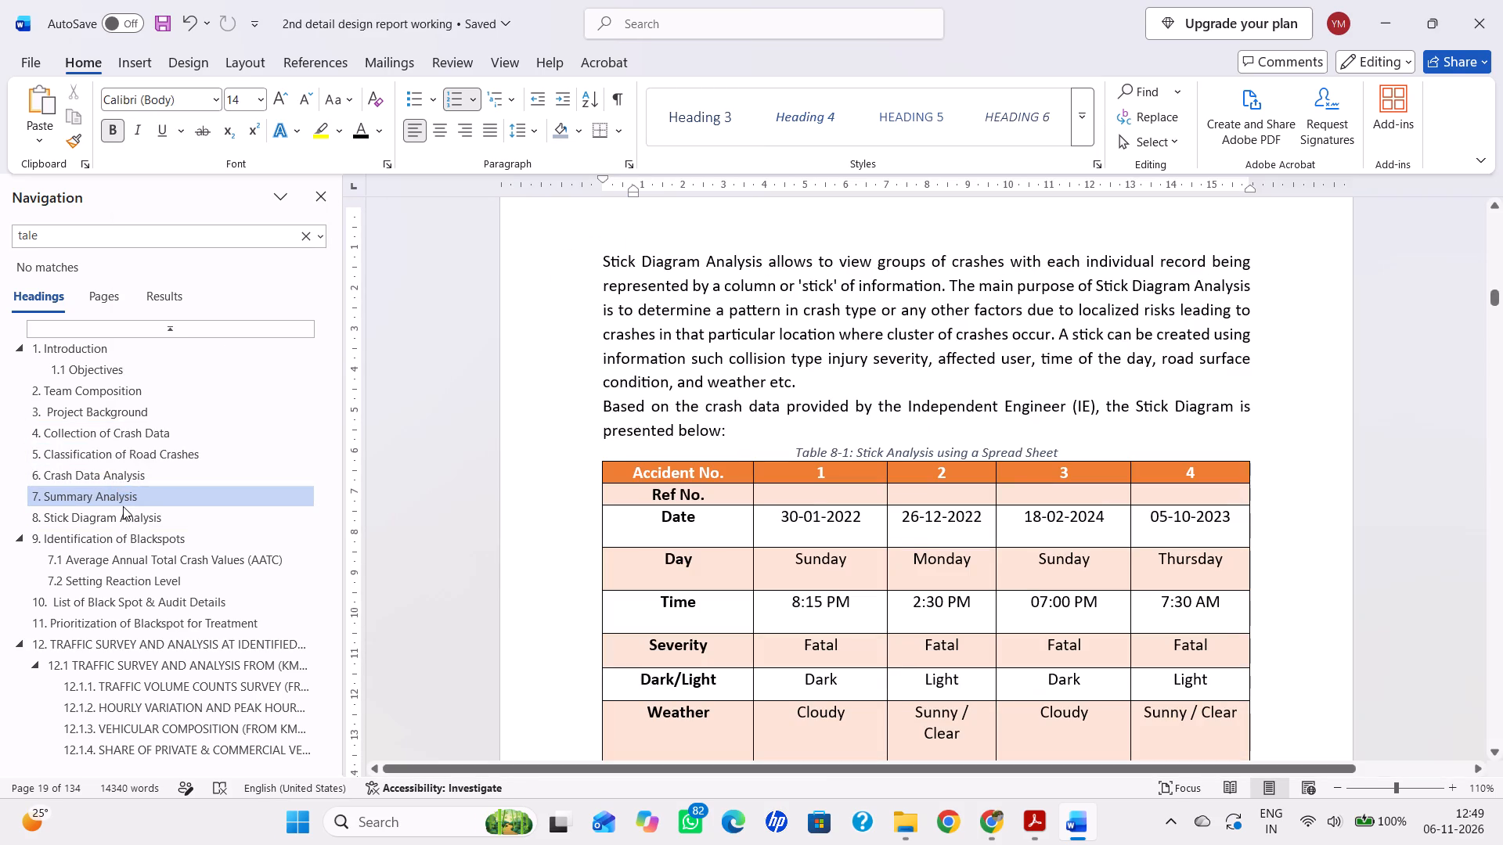
Delete the Stick Diagram Analysis section with its content and save the report.
left_click(106, 511)
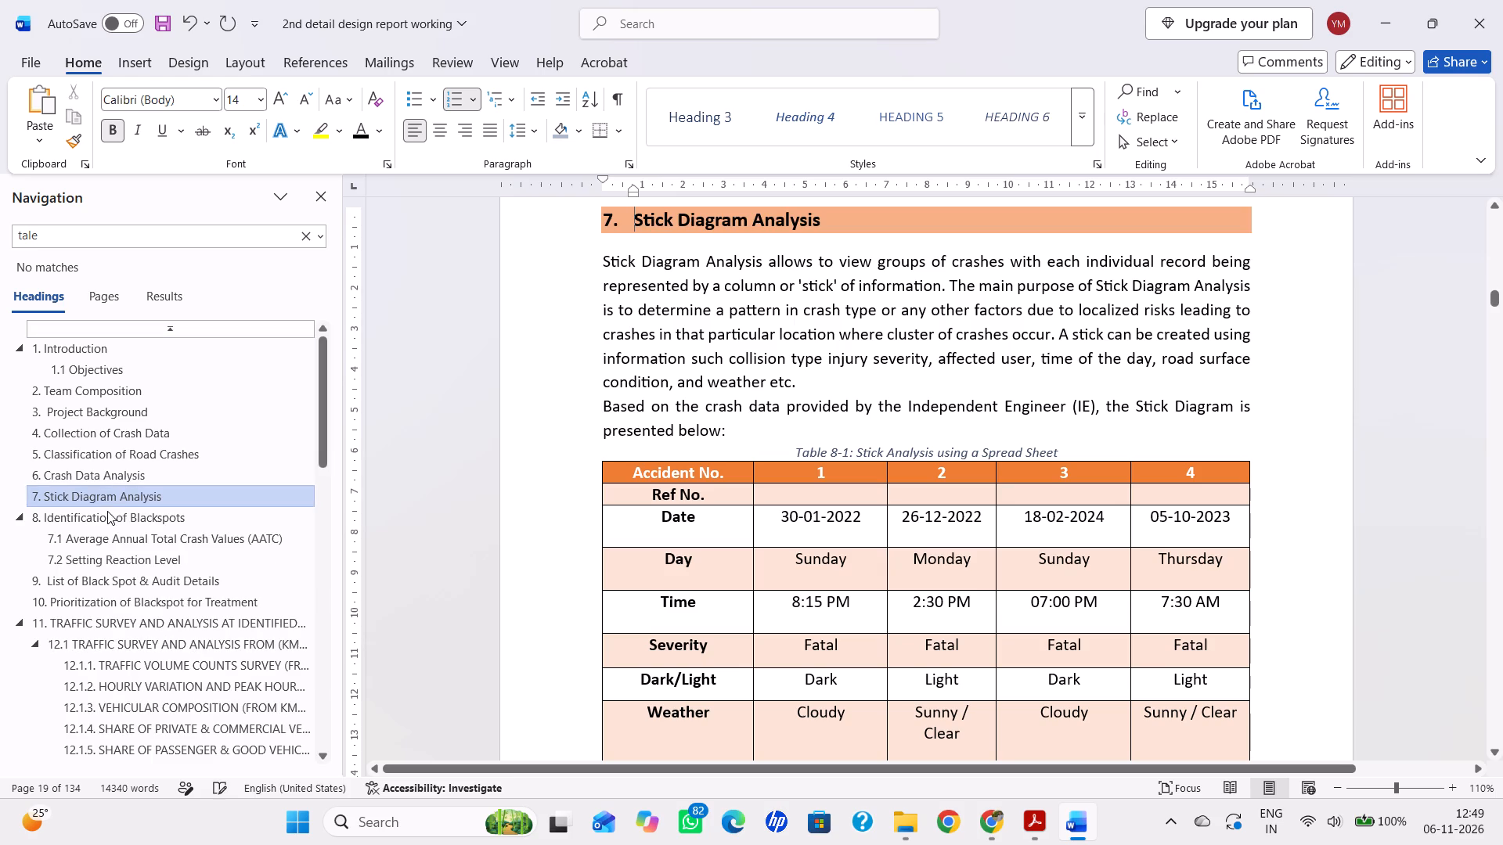
right_click(117, 494)
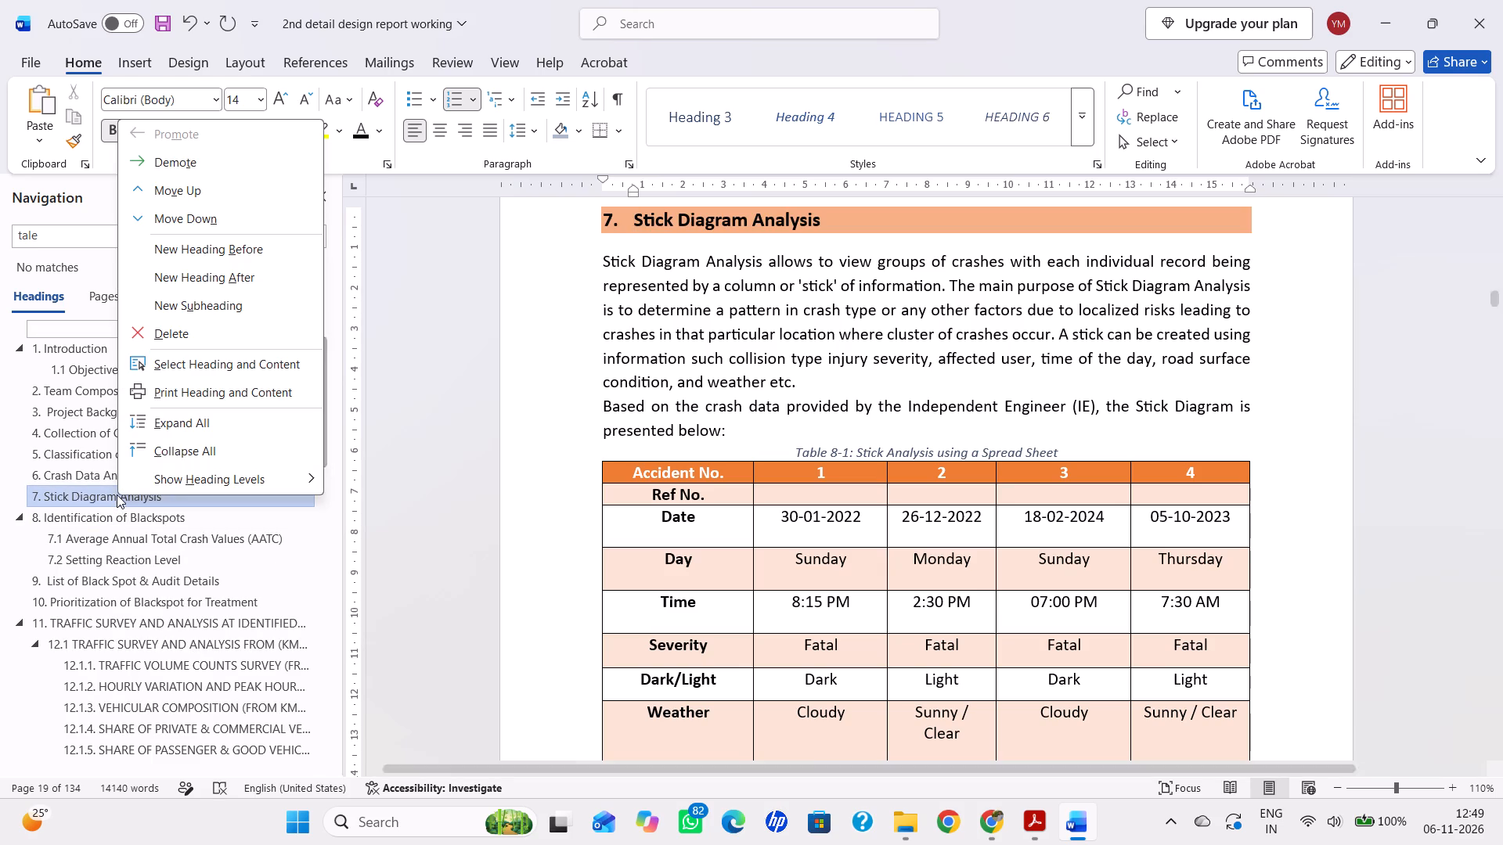
left_click(199, 340)
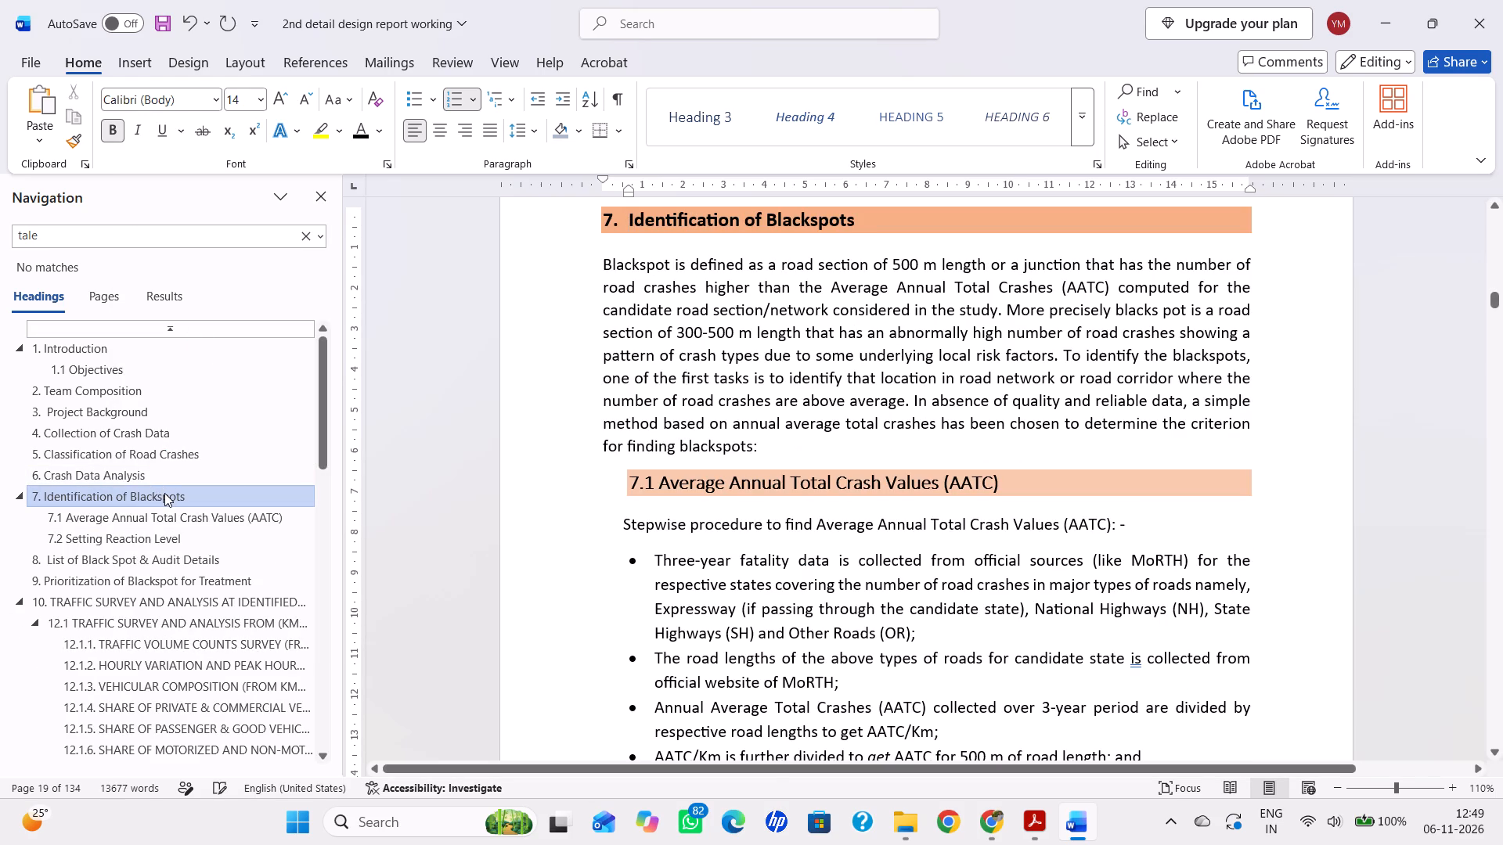
key("ctrl+s")
Renumber the TRAFFIC SURVEY AND ANALYSIS (KM 77+835 to 78+335) – BLACKSPOT 1 heading as 10.1. and align it with the page's left margin.
scroll(136, 534, "down", 2)
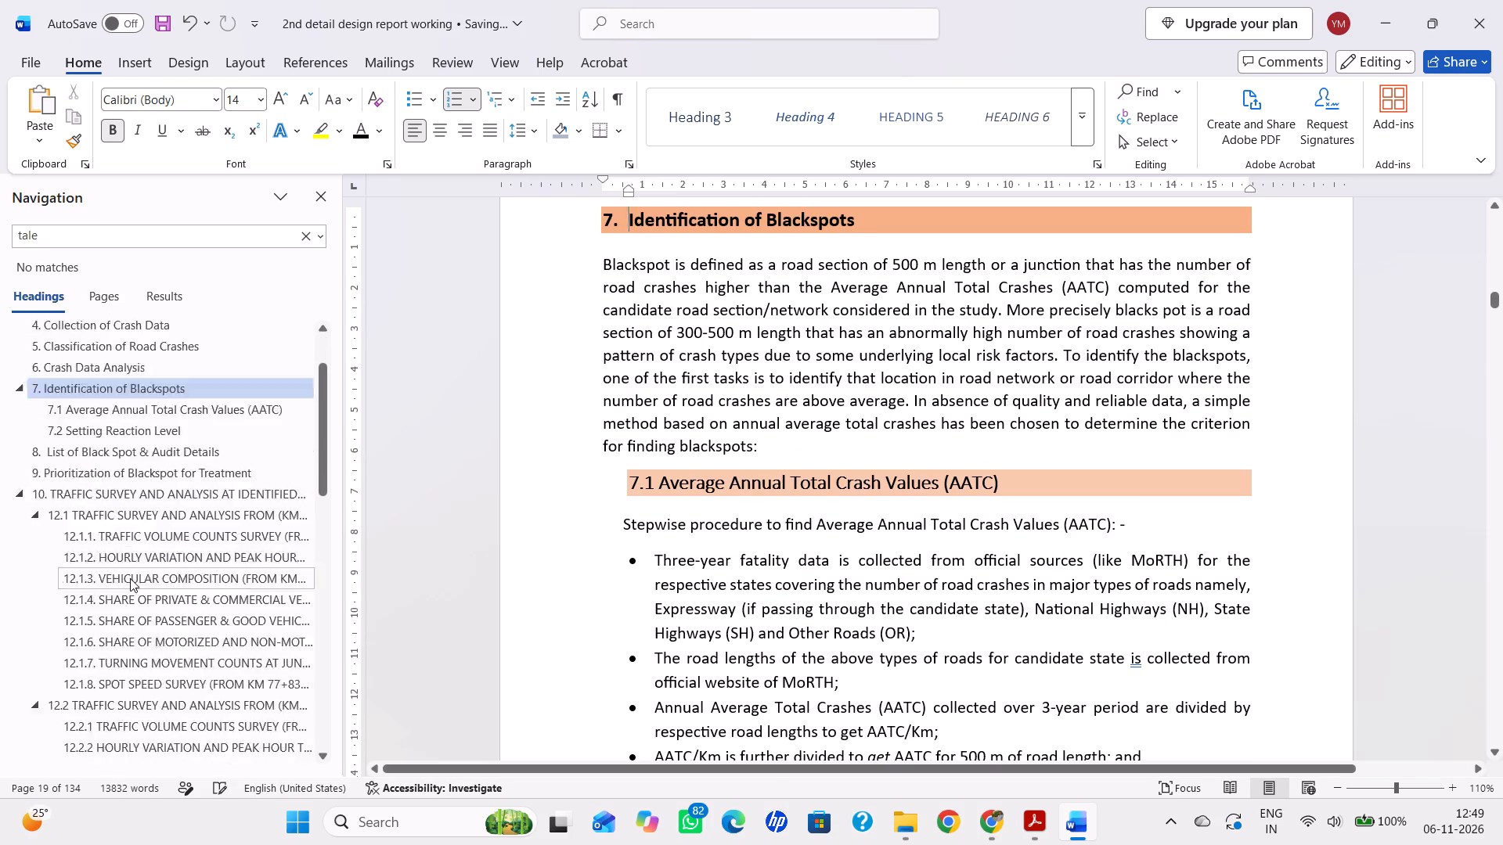
left_click(96, 520)
scroll(633, 292, "up", 2)
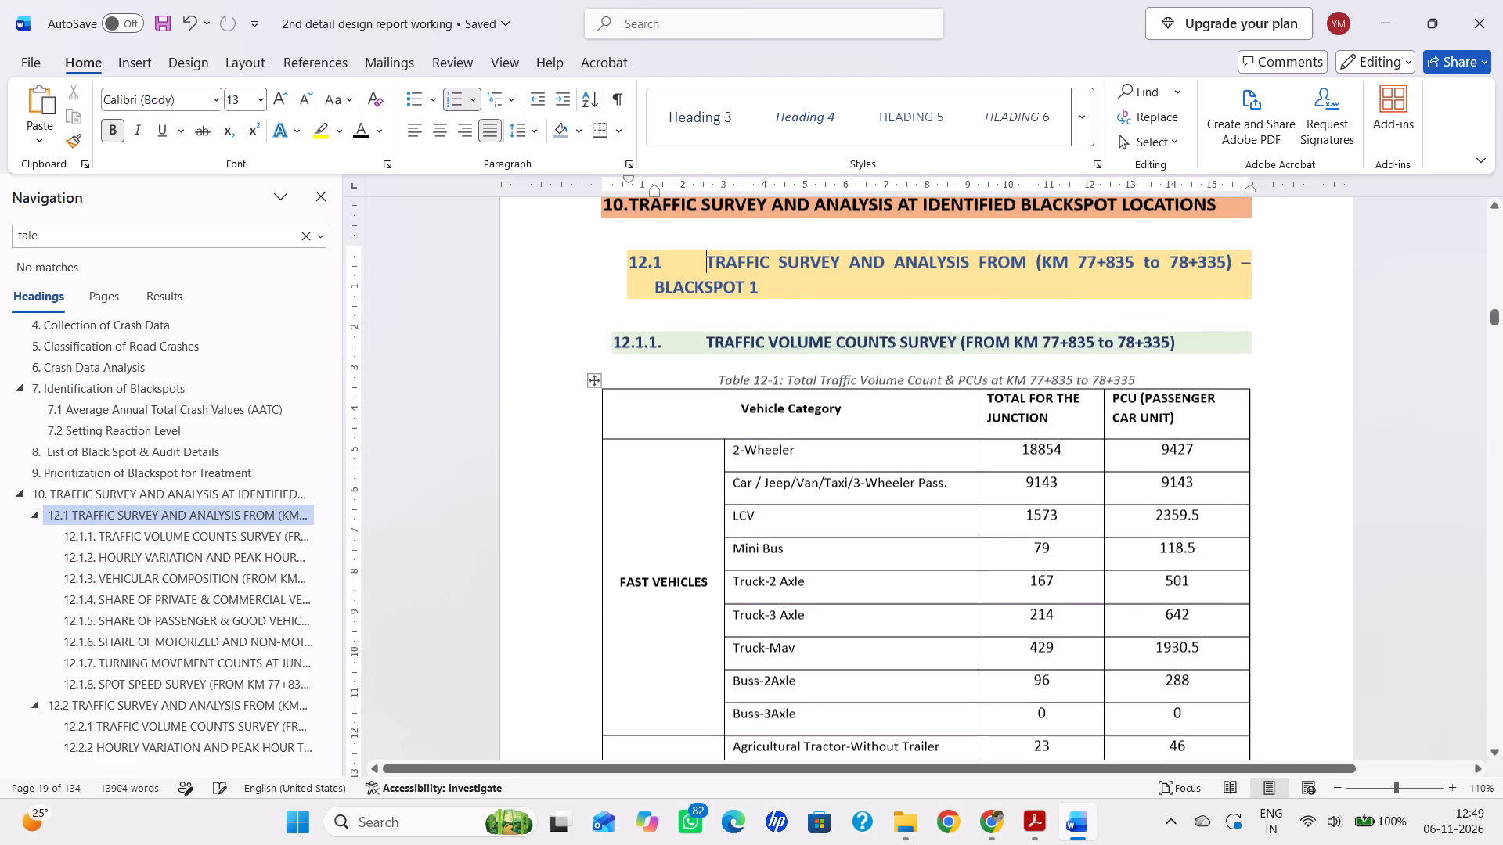
left_click(640, 318)
right_click(640, 318)
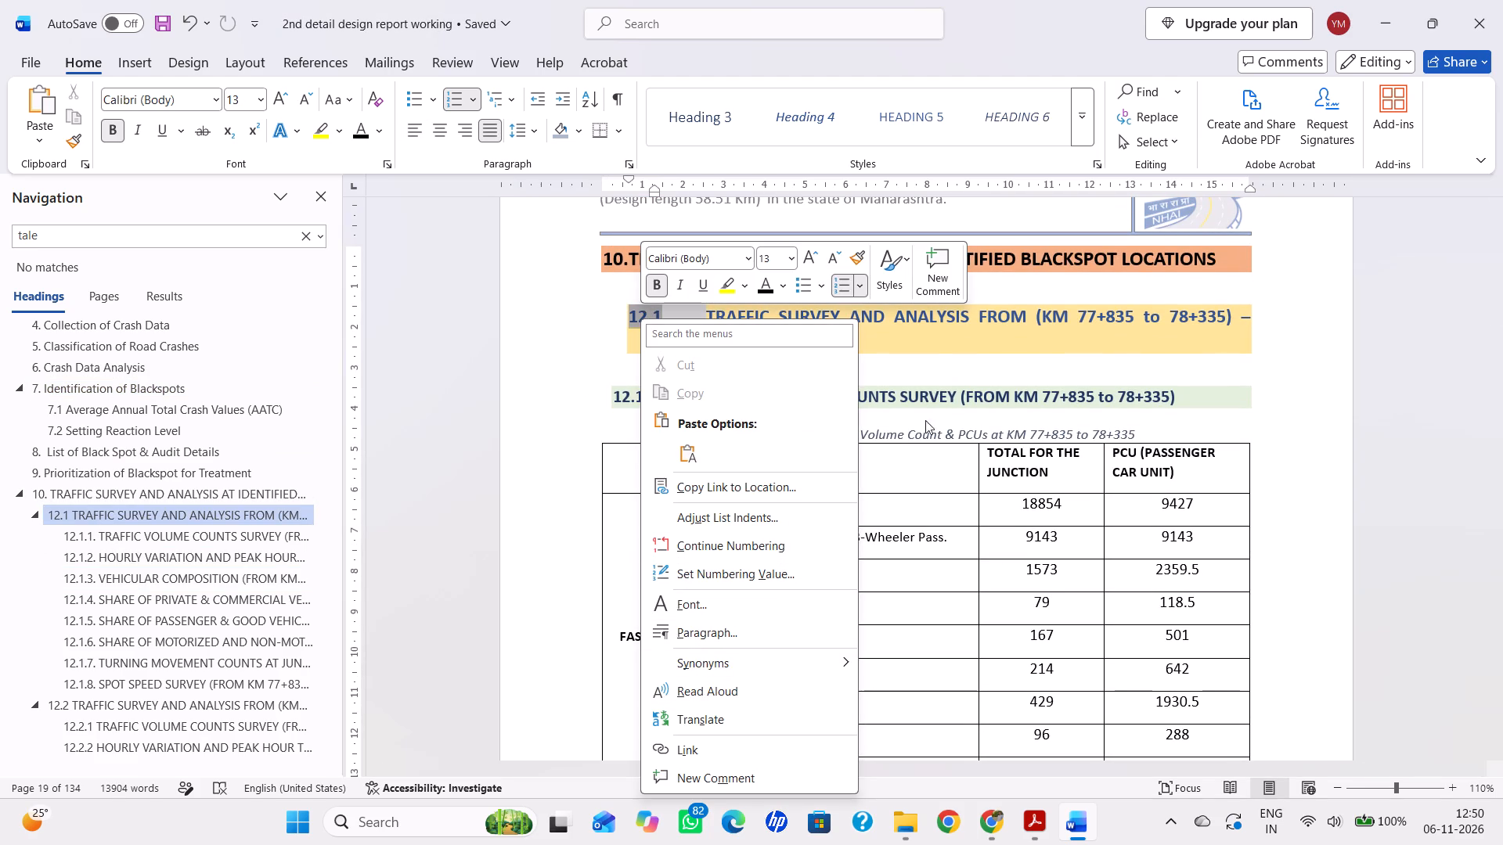
left_click(1033, 355)
left_click(632, 307)
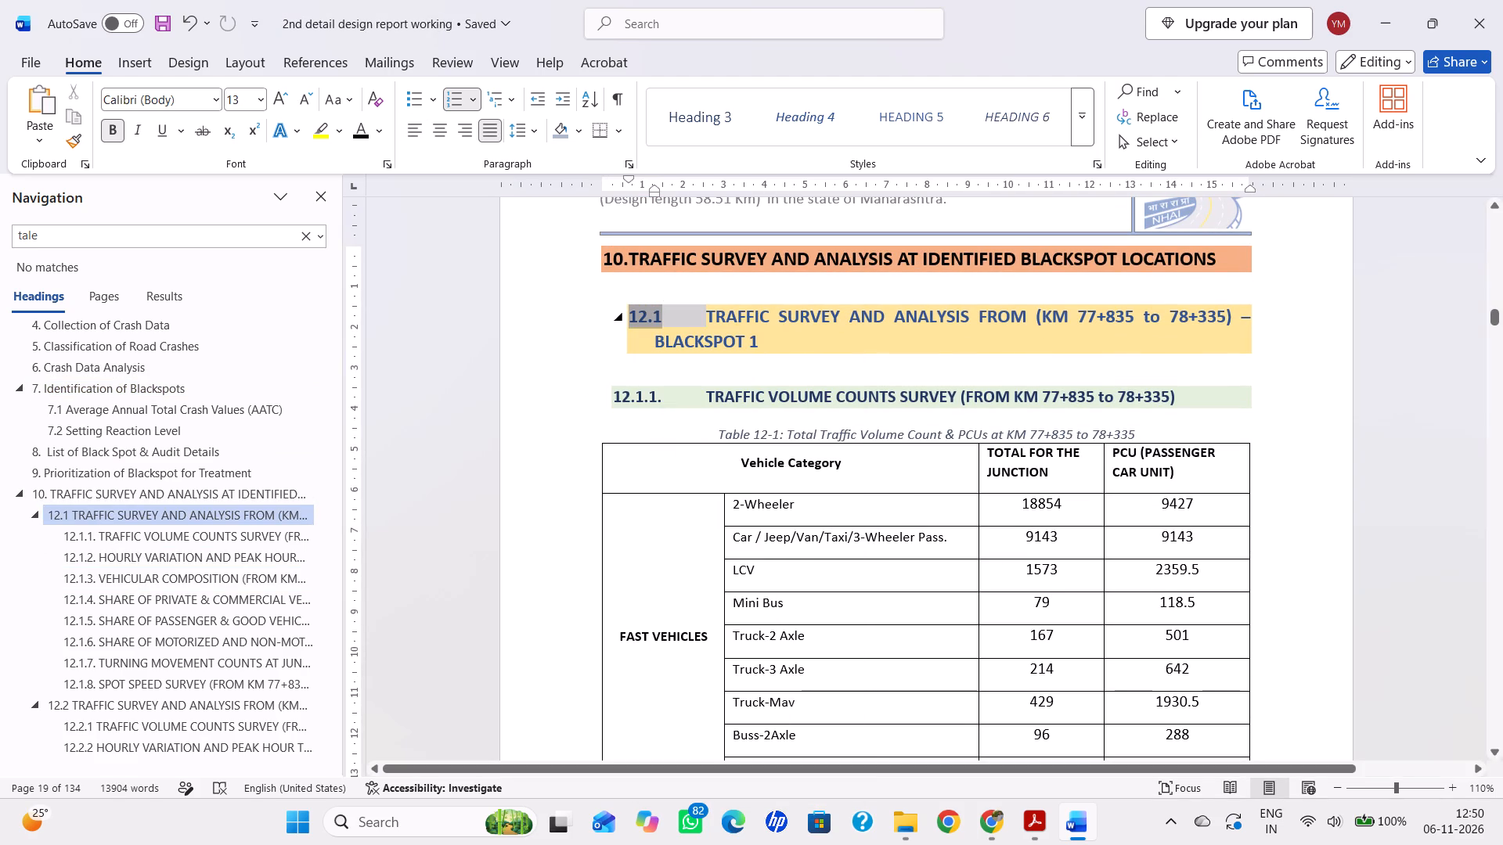
type("10.1.")
key("space")
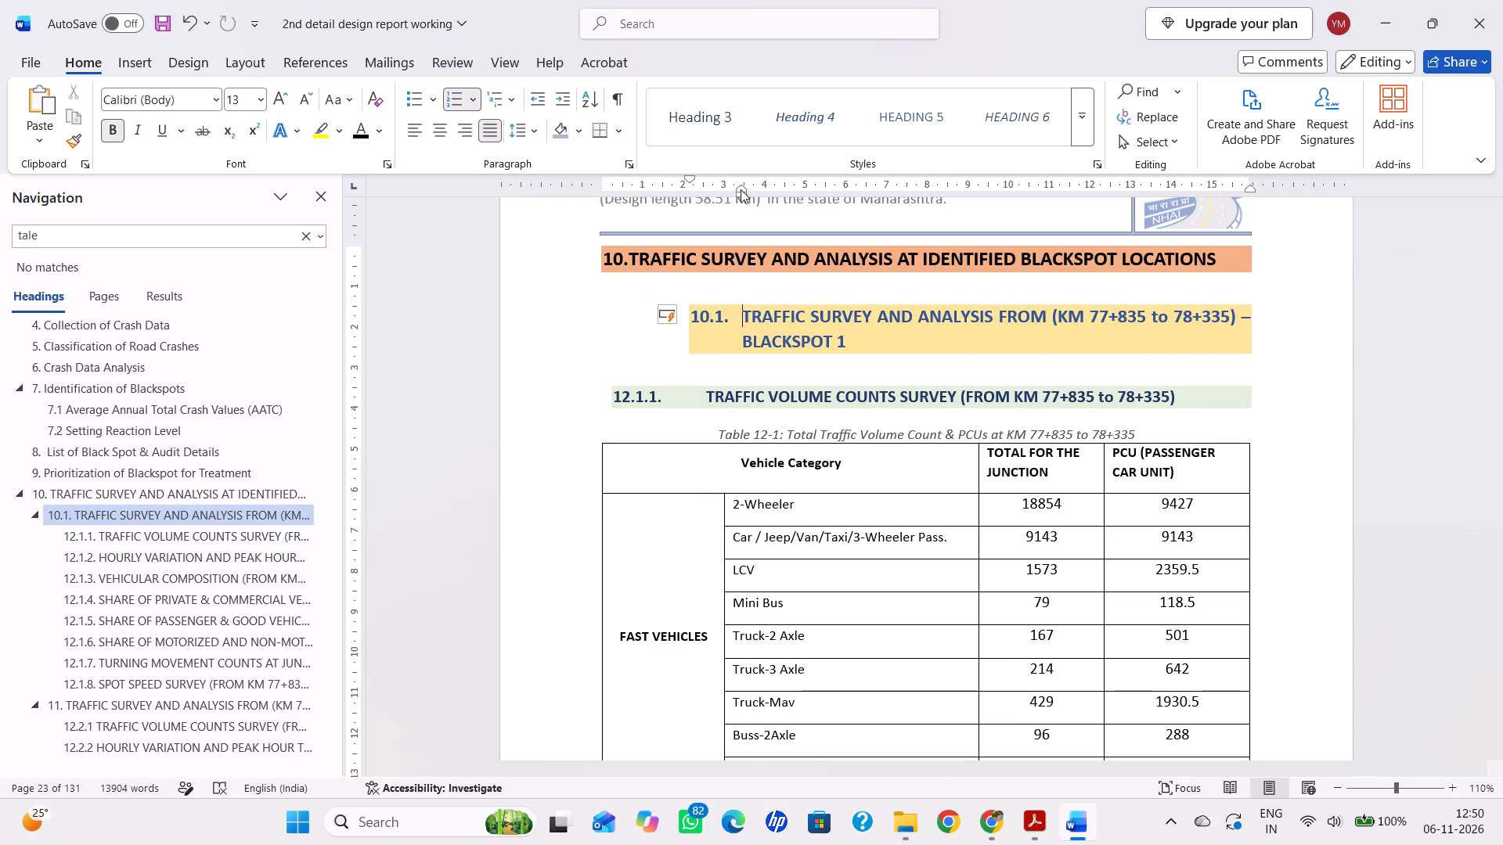
left_click_drag(743, 193, 684, 189)
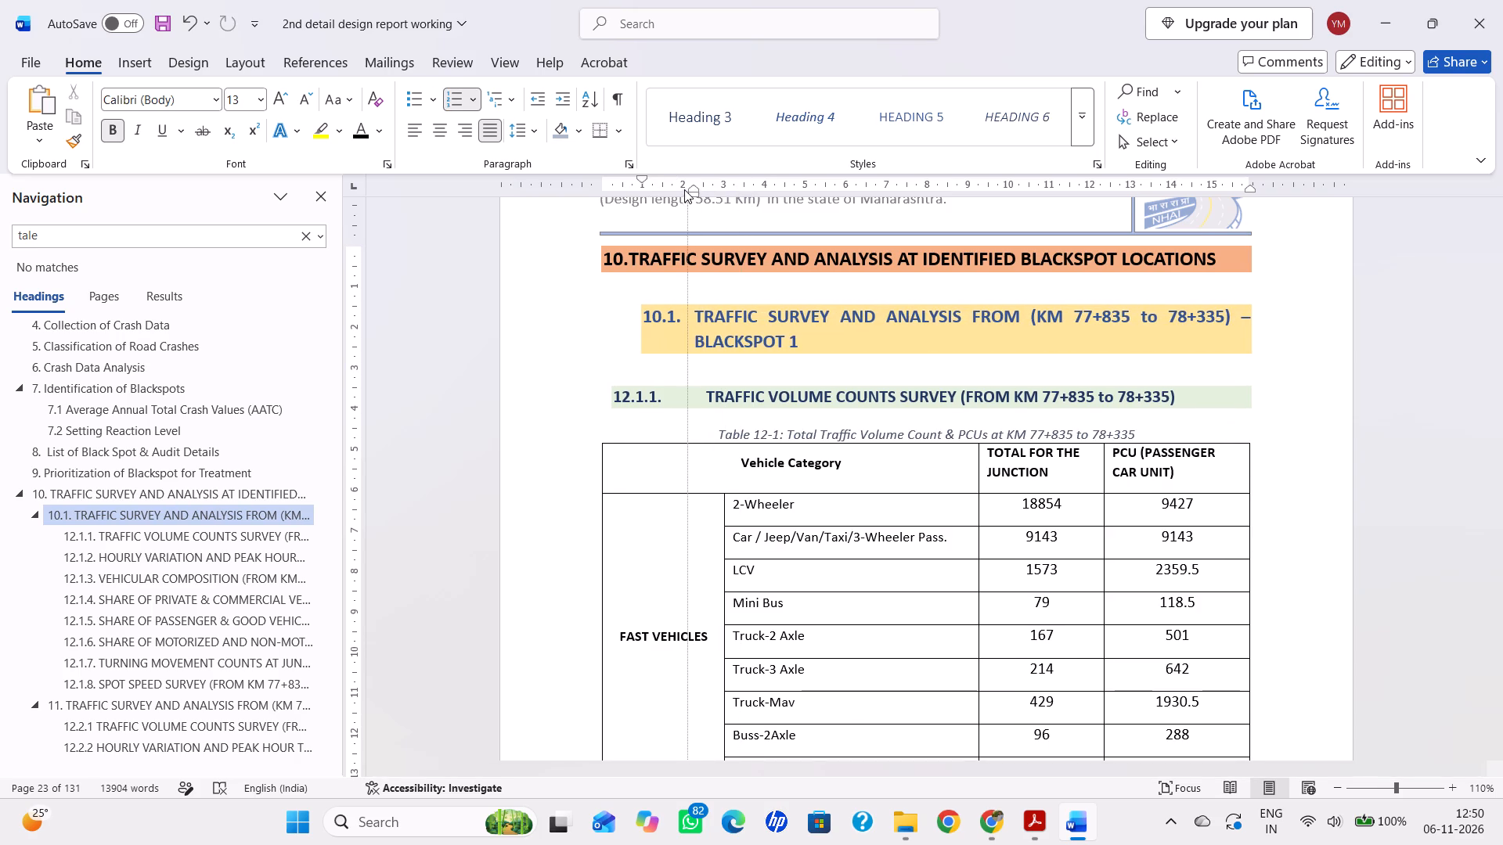
left_click_drag(684, 189, 655, 182)
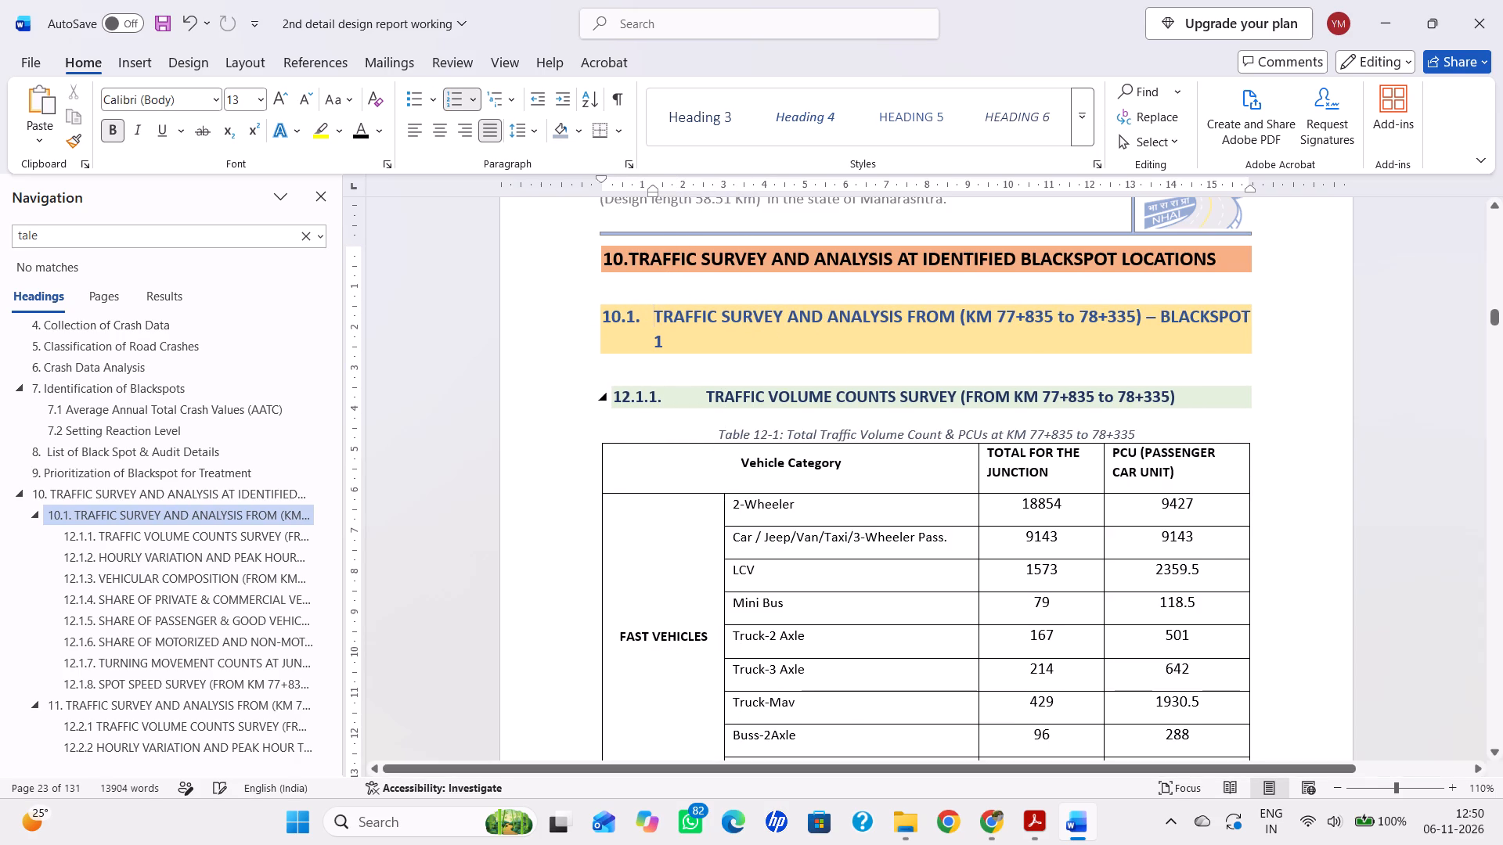
Renumber the TRAFFIC VOLUME COUNTS SURVEY (KM 77+835 to 78+335) heading as 10.1.1., align it with the page's left margin and save.
left_click(642, 390)
type("10.1.1.")
key("space")
key("ctrl+s")
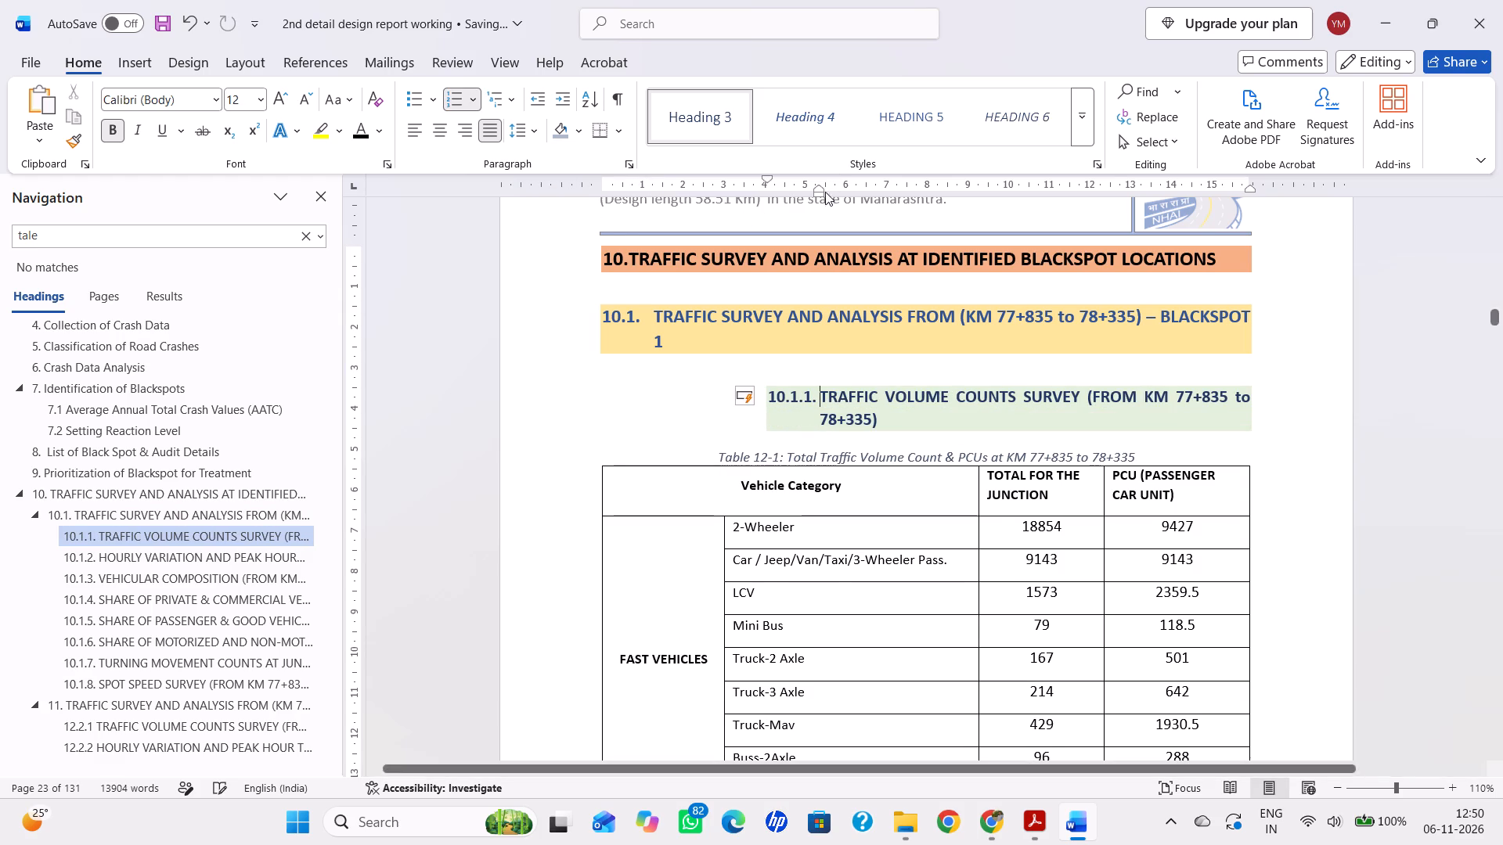
left_click_drag(820, 195, 745, 198)
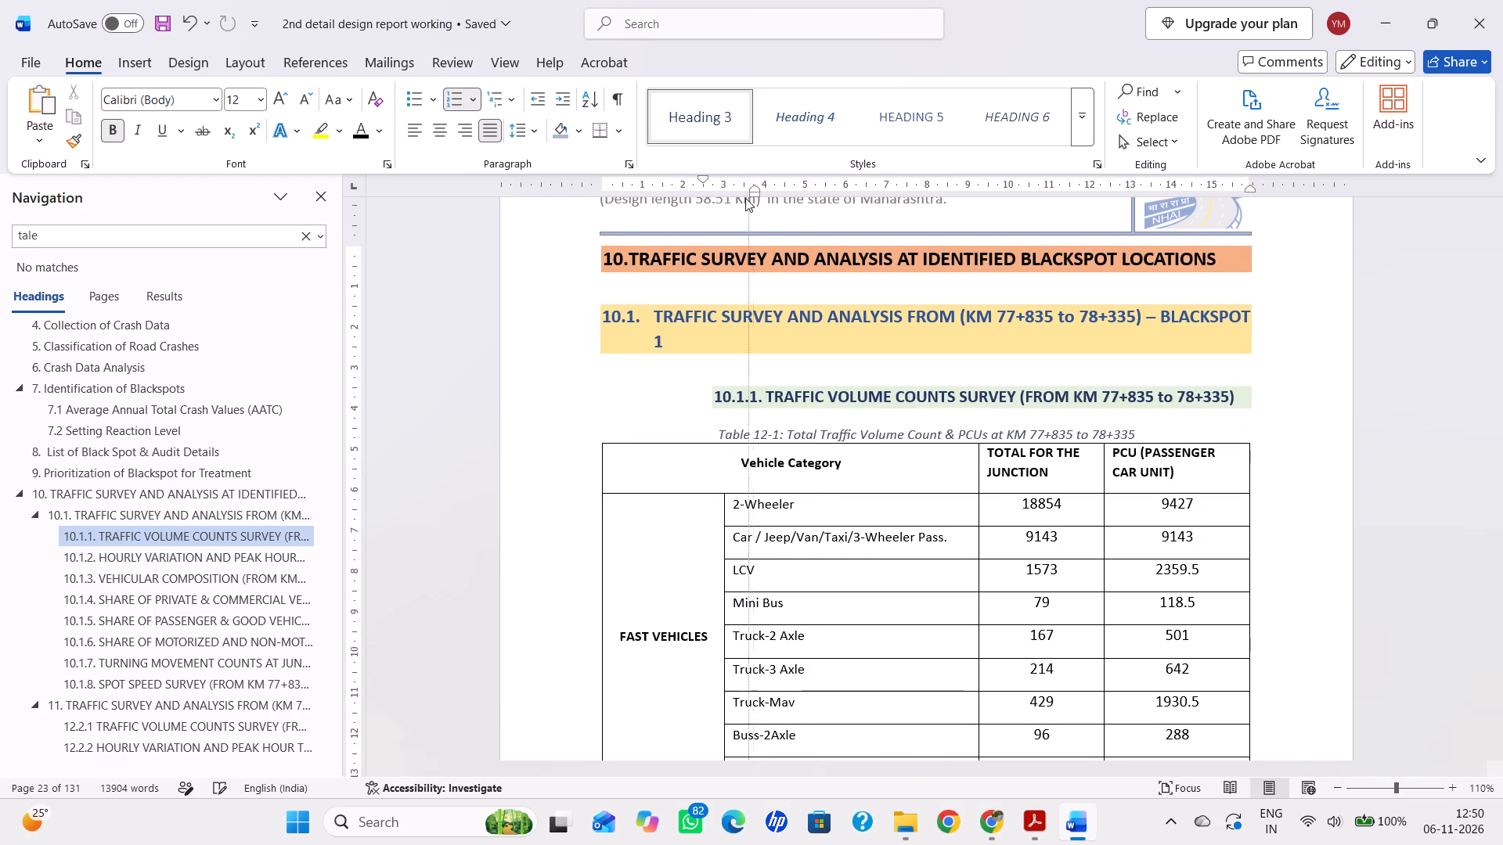
left_click_drag(745, 198, 654, 200)
key("ctrl+s")
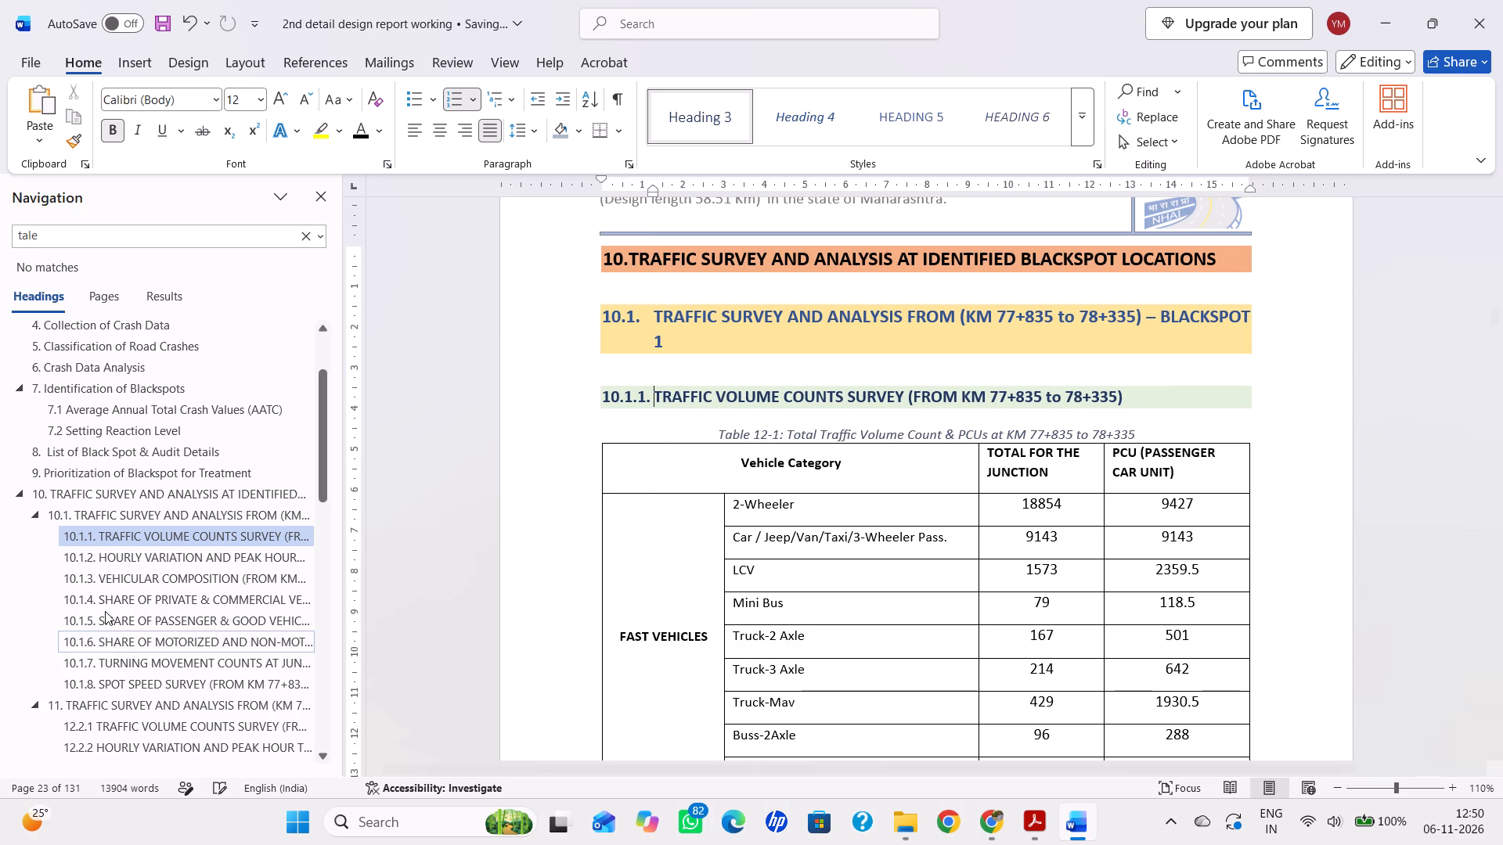
Renumber the TRAFFIC SURVEY AND ANALYSIS (KM 79+335 to 79+835) – BLACKSPOT 2 heading as 10.2., align it with the page's left margin and save.
scroll(99, 566, "down", 1)
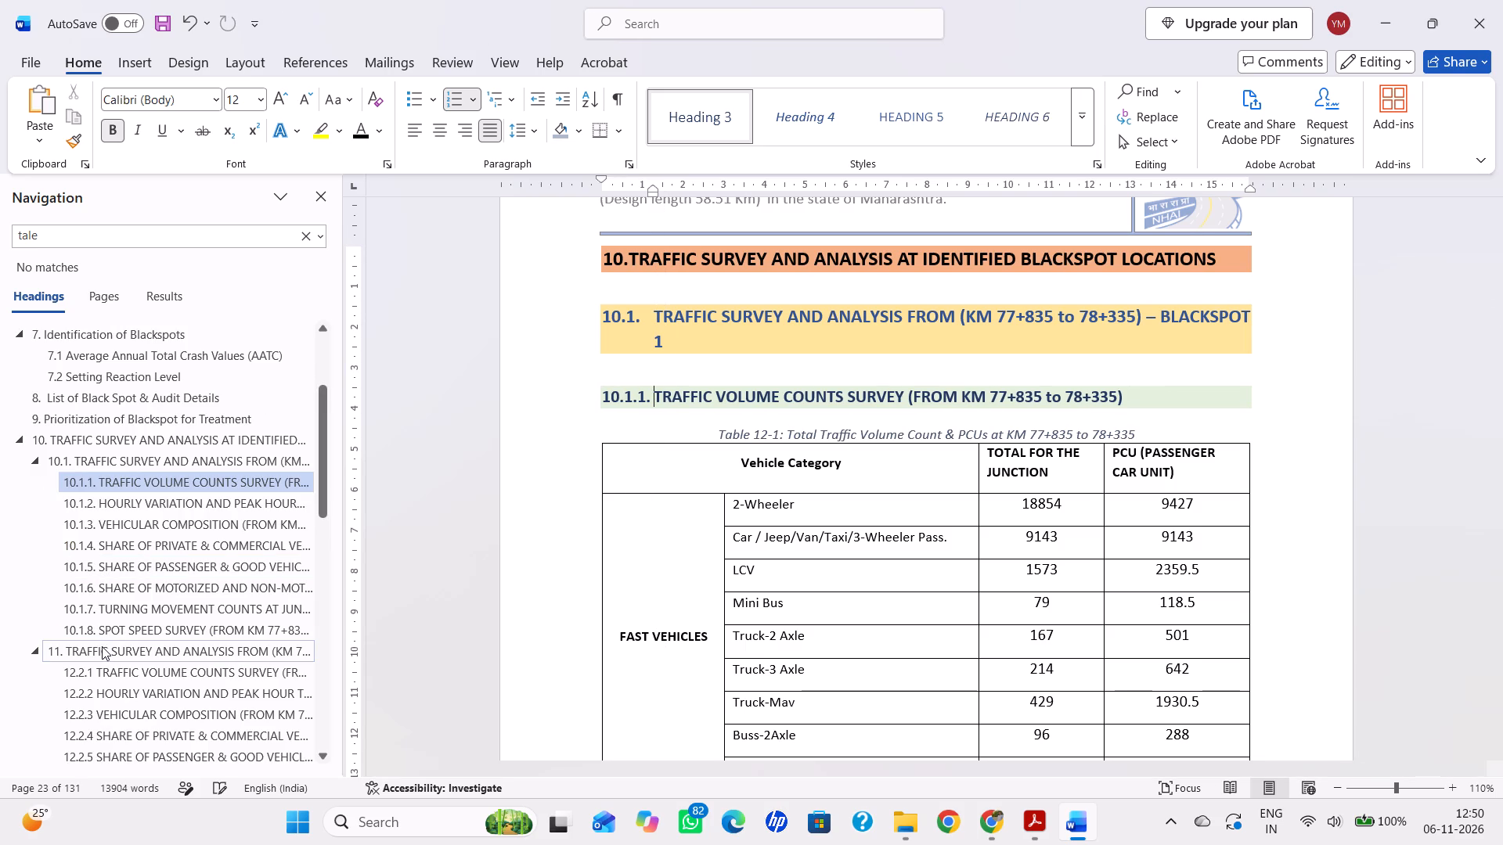
left_click(102, 646)
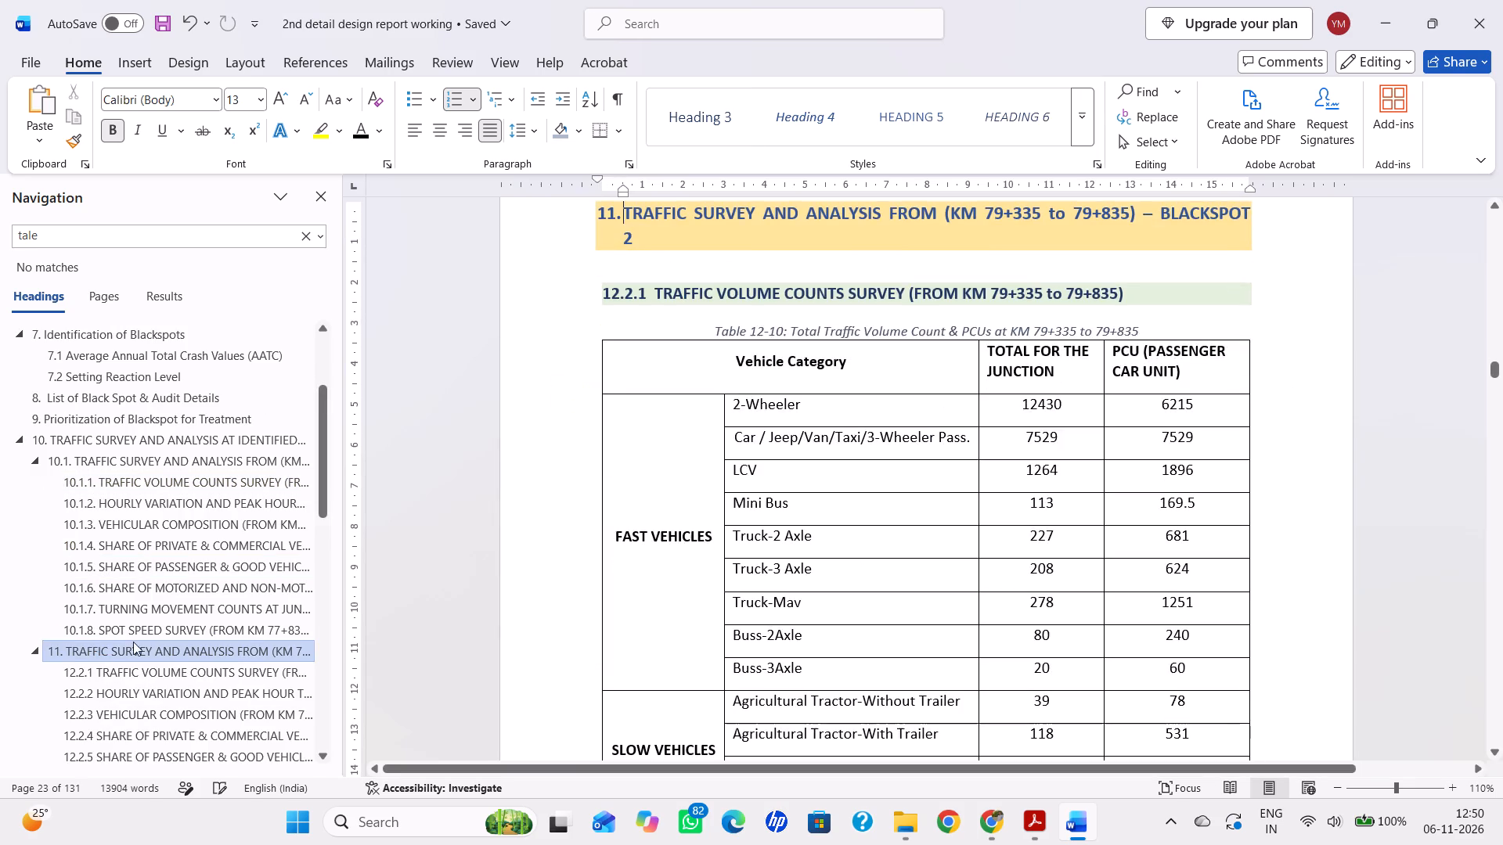
scroll(760, 248, "up", 2)
key("BackSpace")
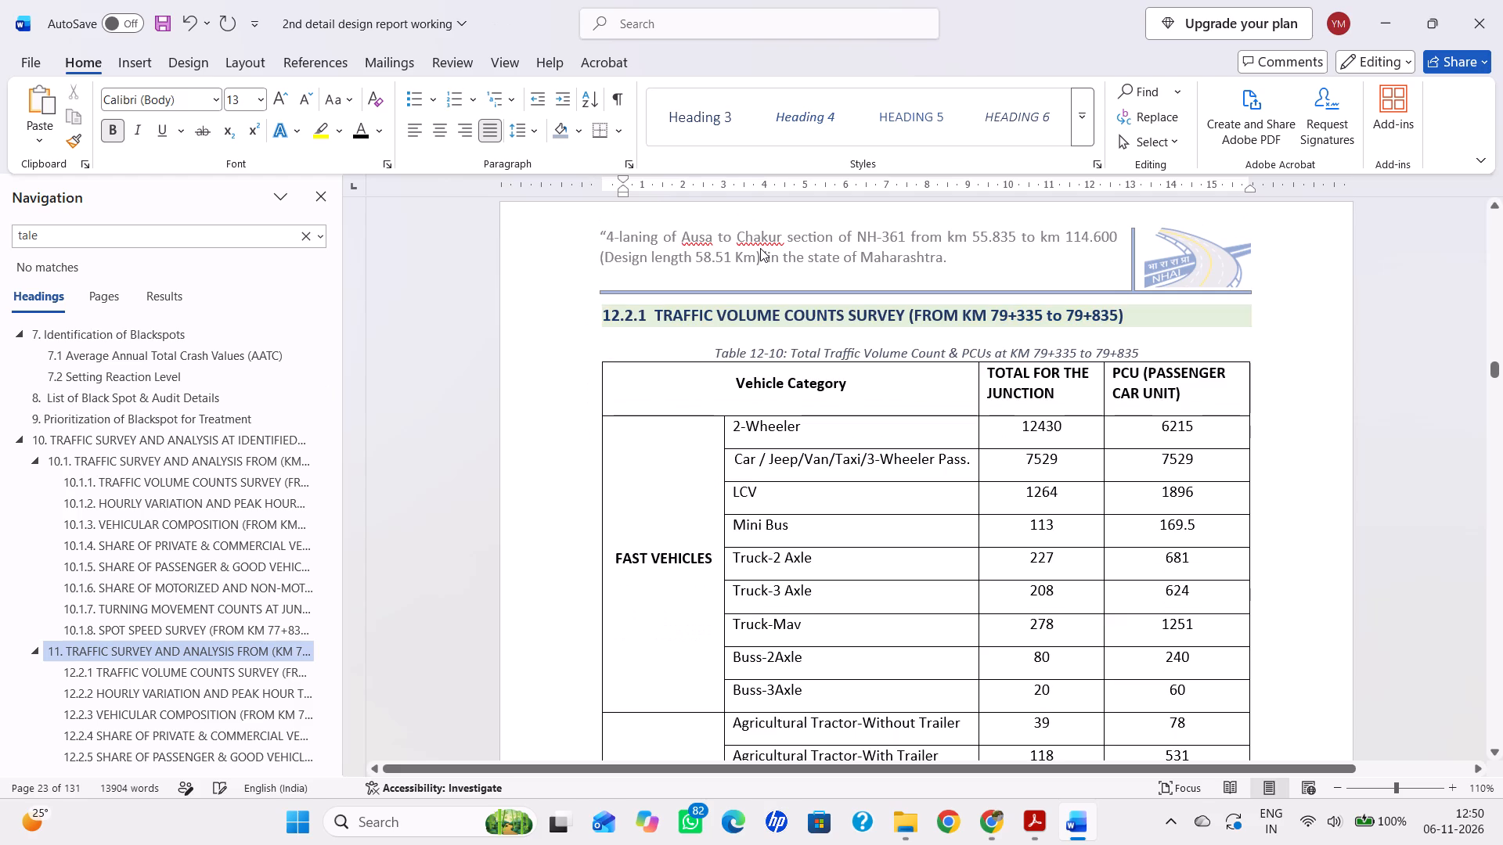
scroll(760, 248, "up", 5)
scroll(760, 248, "down", 1)
scroll(787, 288, "up", 1)
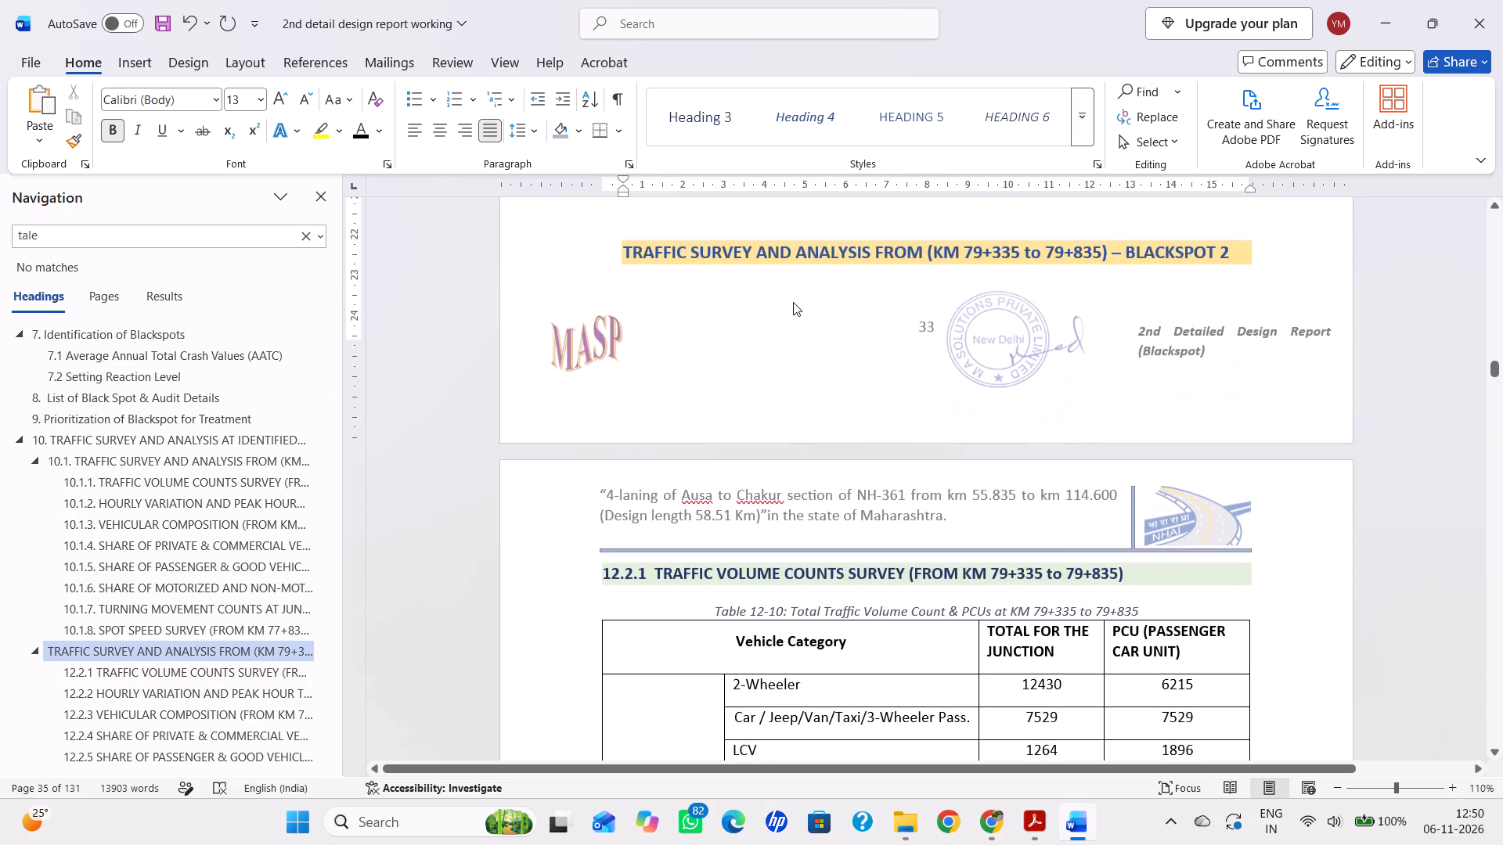
type("10.")
type("2.")
key("space")
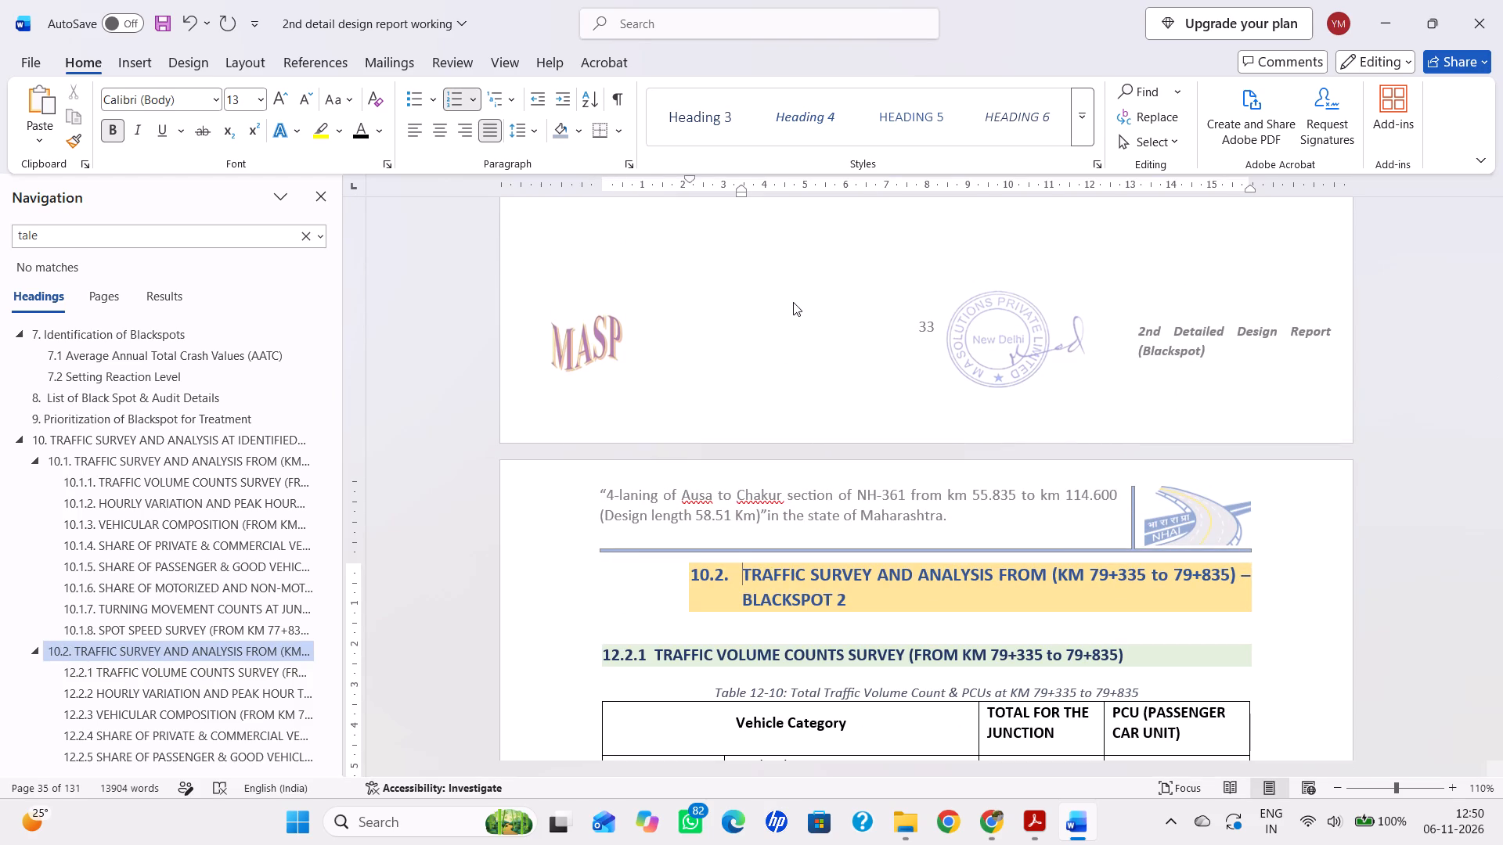
key("ctrl+s")
left_click_drag(742, 193, 706, 200)
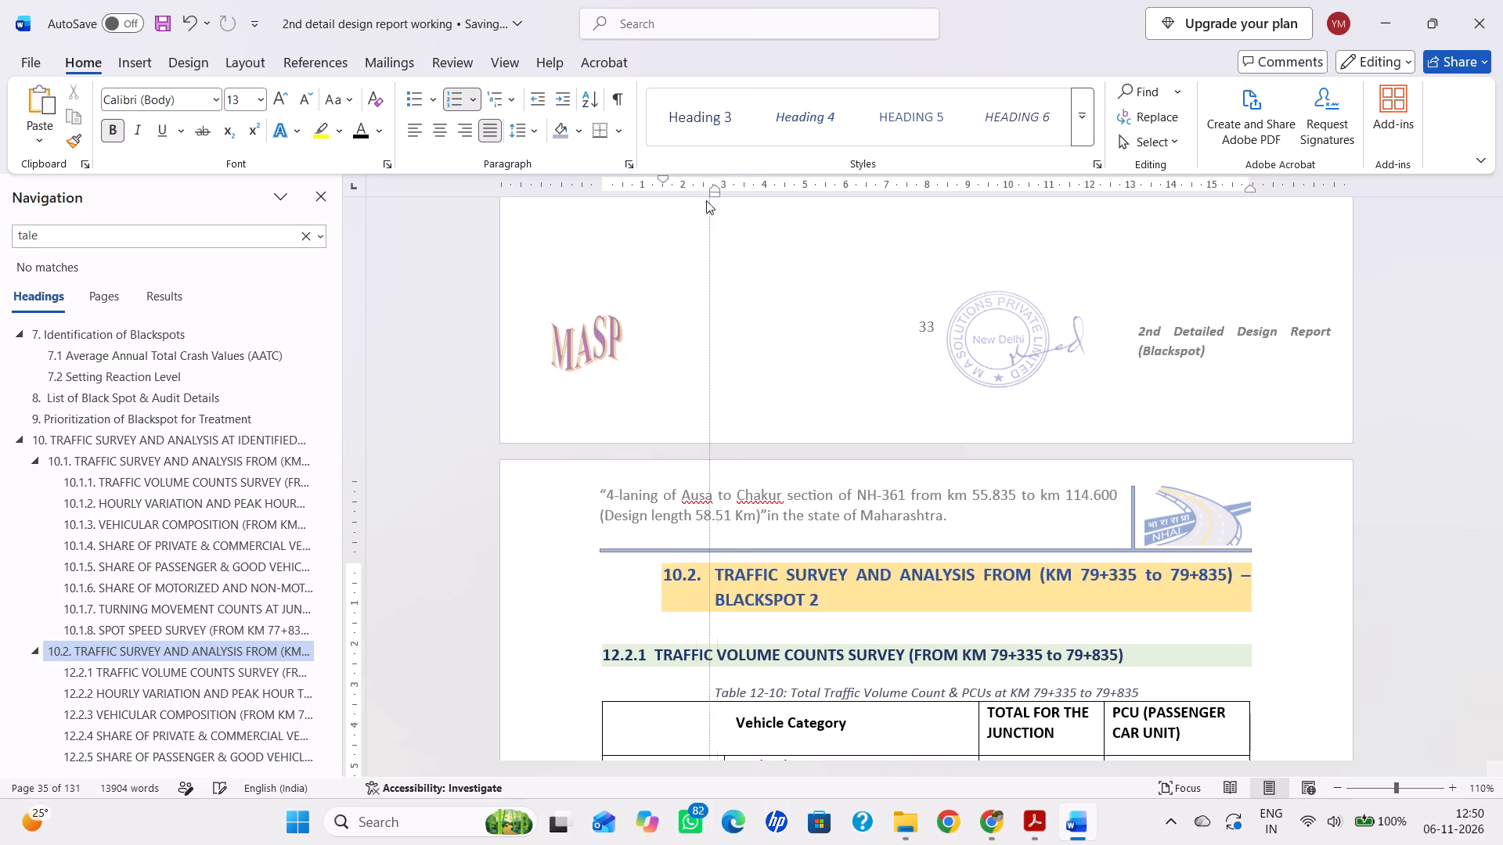
left_click_drag(706, 200, 652, 207)
key("ctrl+s")
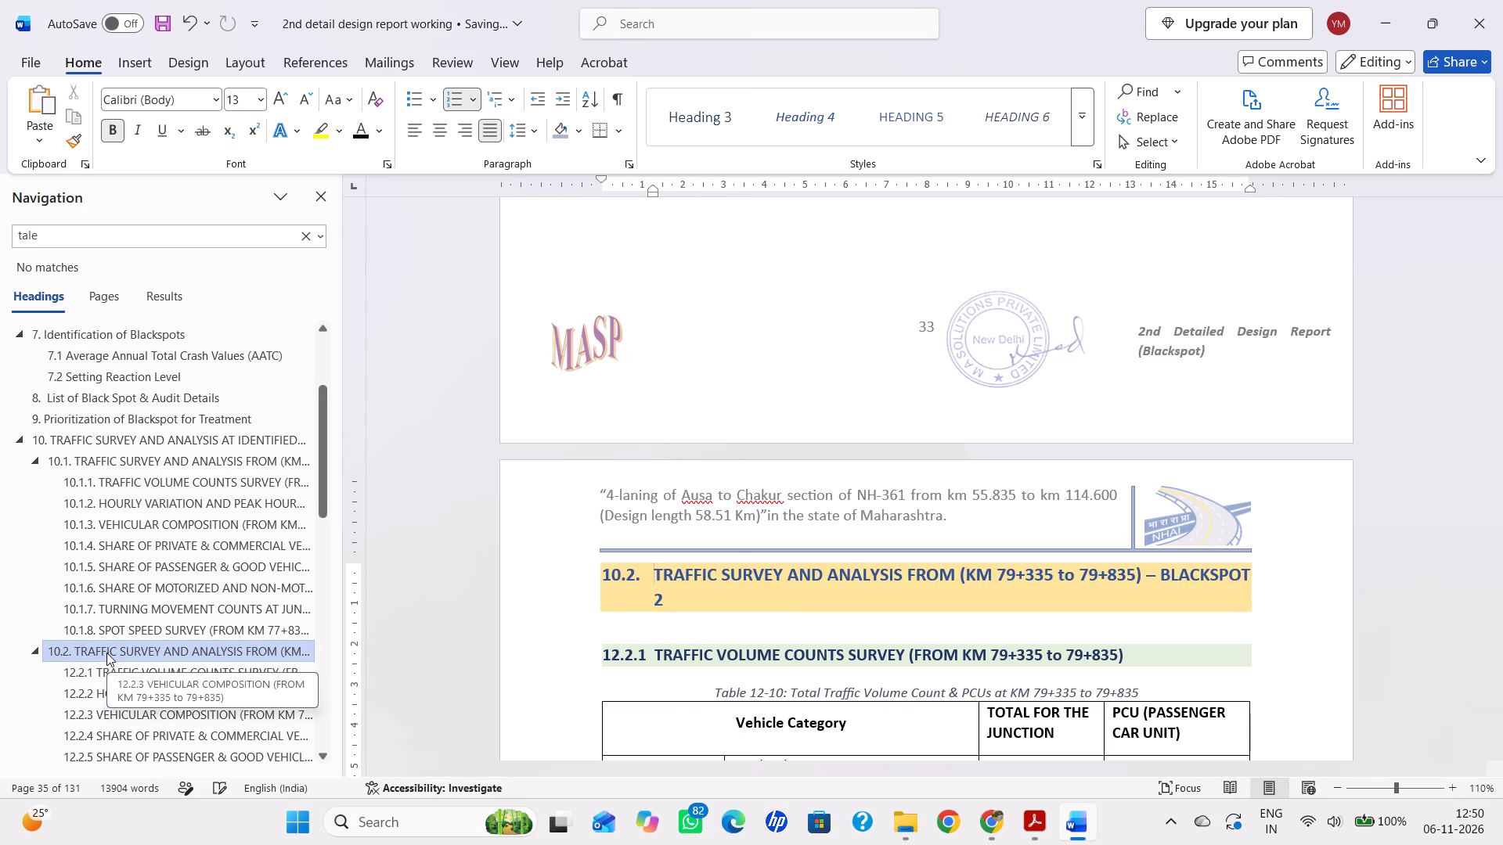
Renumber the TRAFFIC SURVEY AND ANALYSIS (KM 81+335 to 81+835) BLACKSPOT 3 heading as 10.3., align it with the page's left margin and save.
scroll(106, 653, "down", 1)
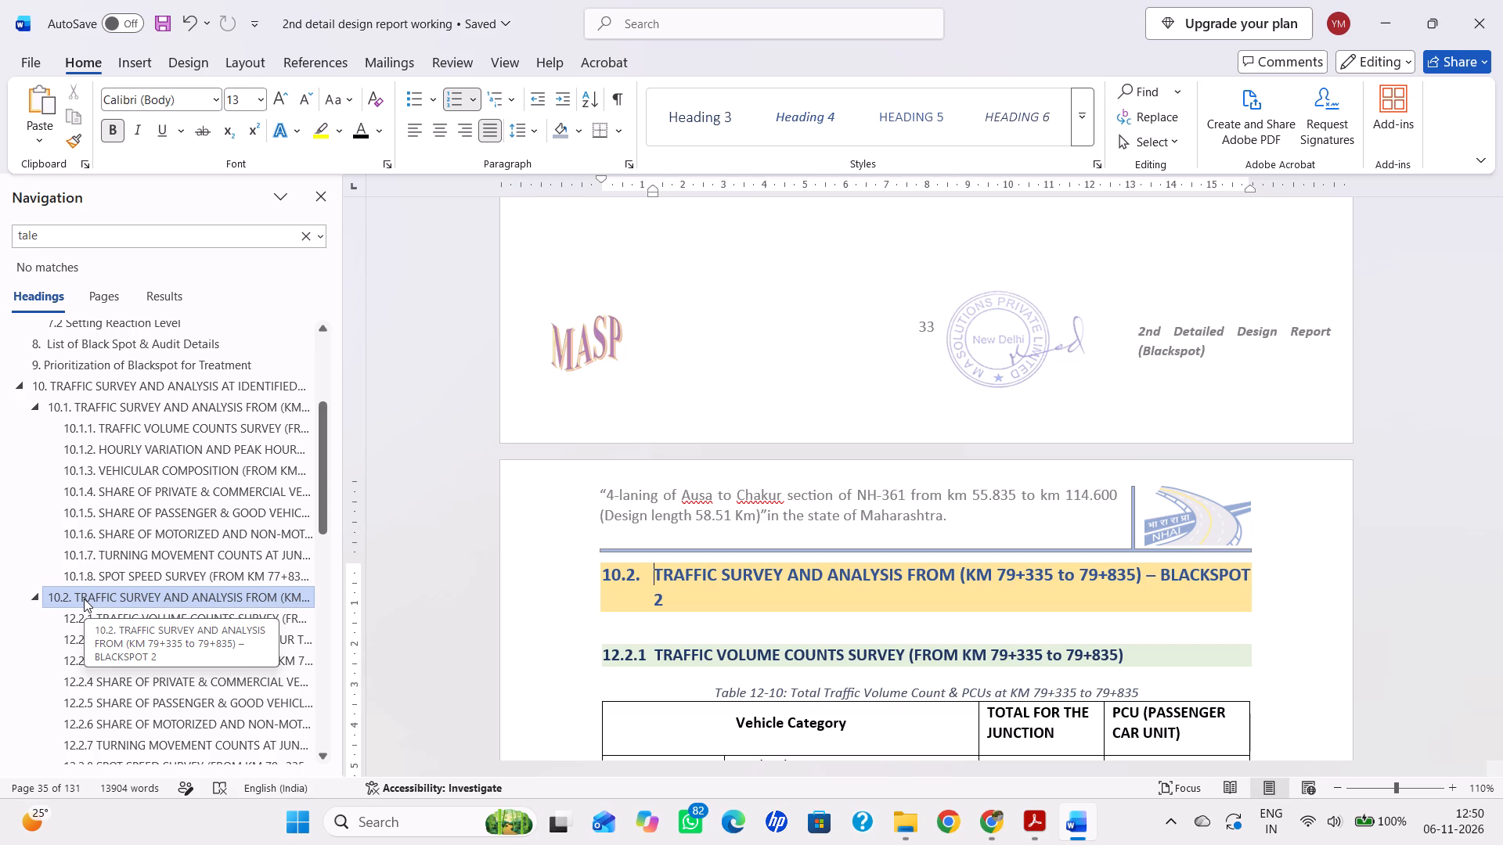
left_click(86, 616)
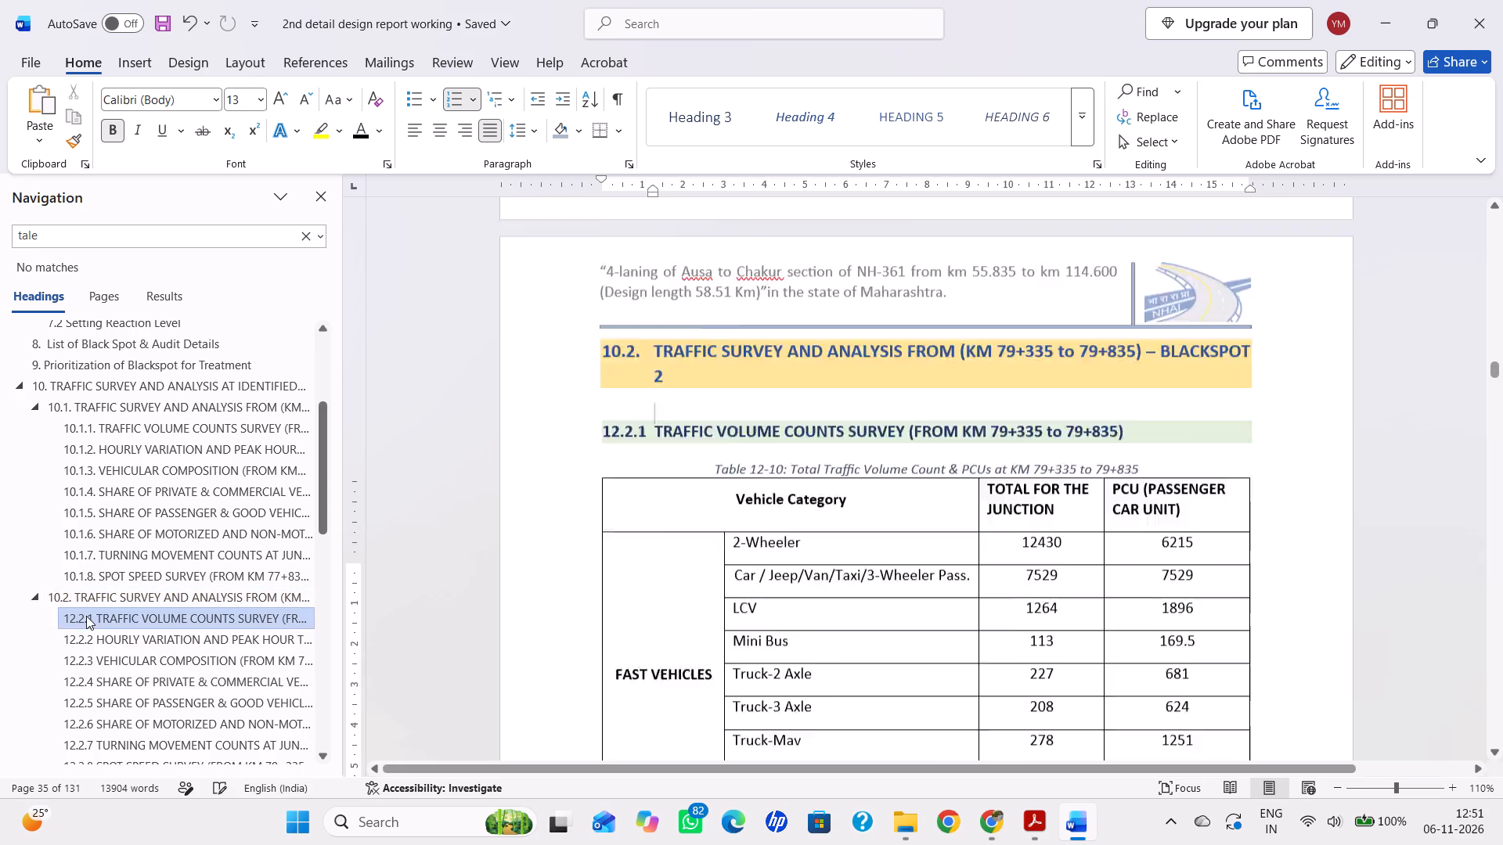
scroll(181, 664, "down", 2)
left_click(157, 657)
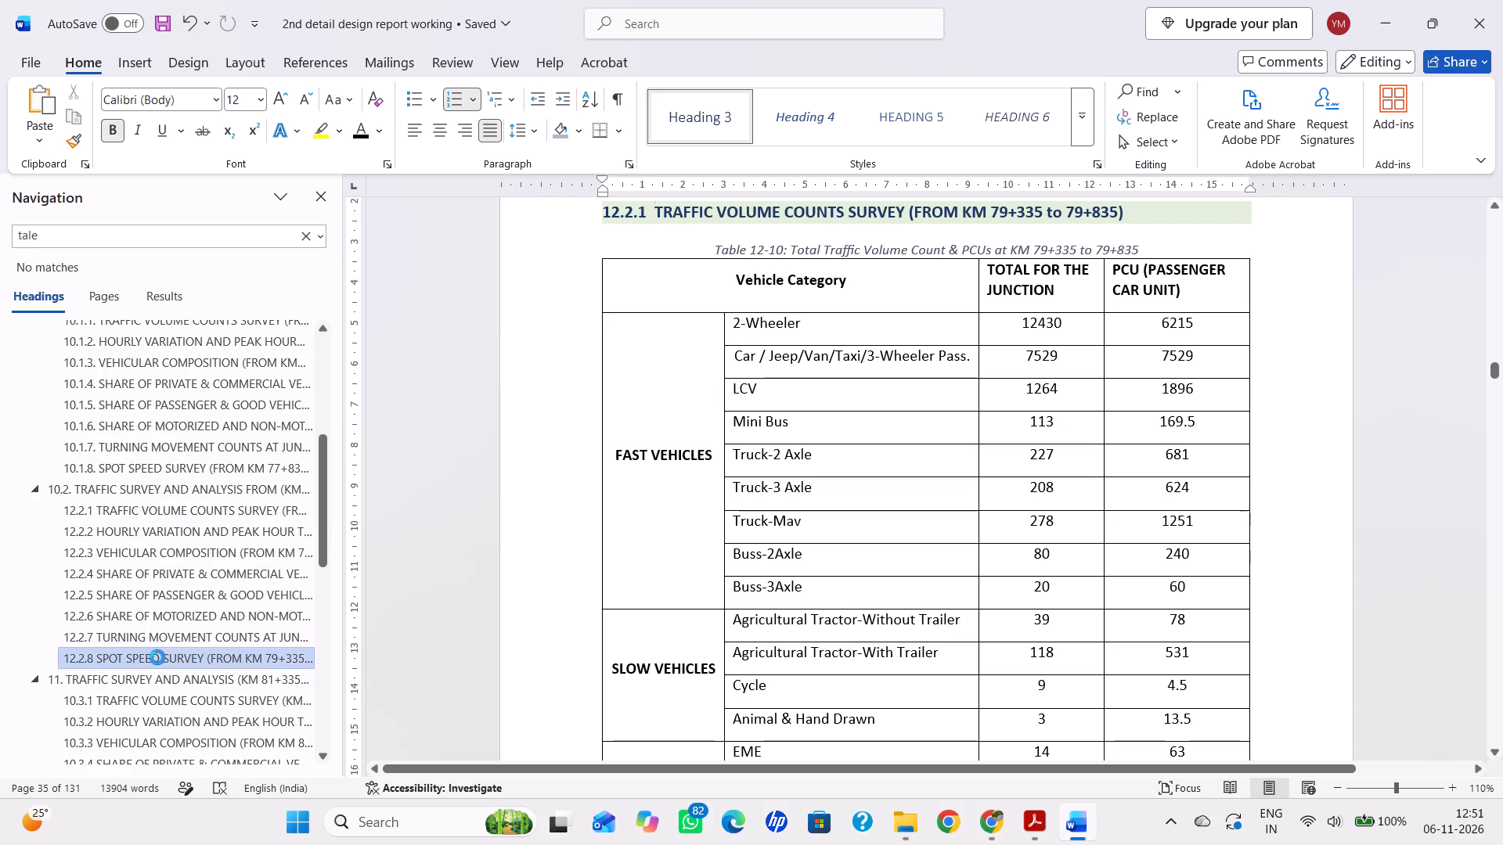
left_click(160, 680)
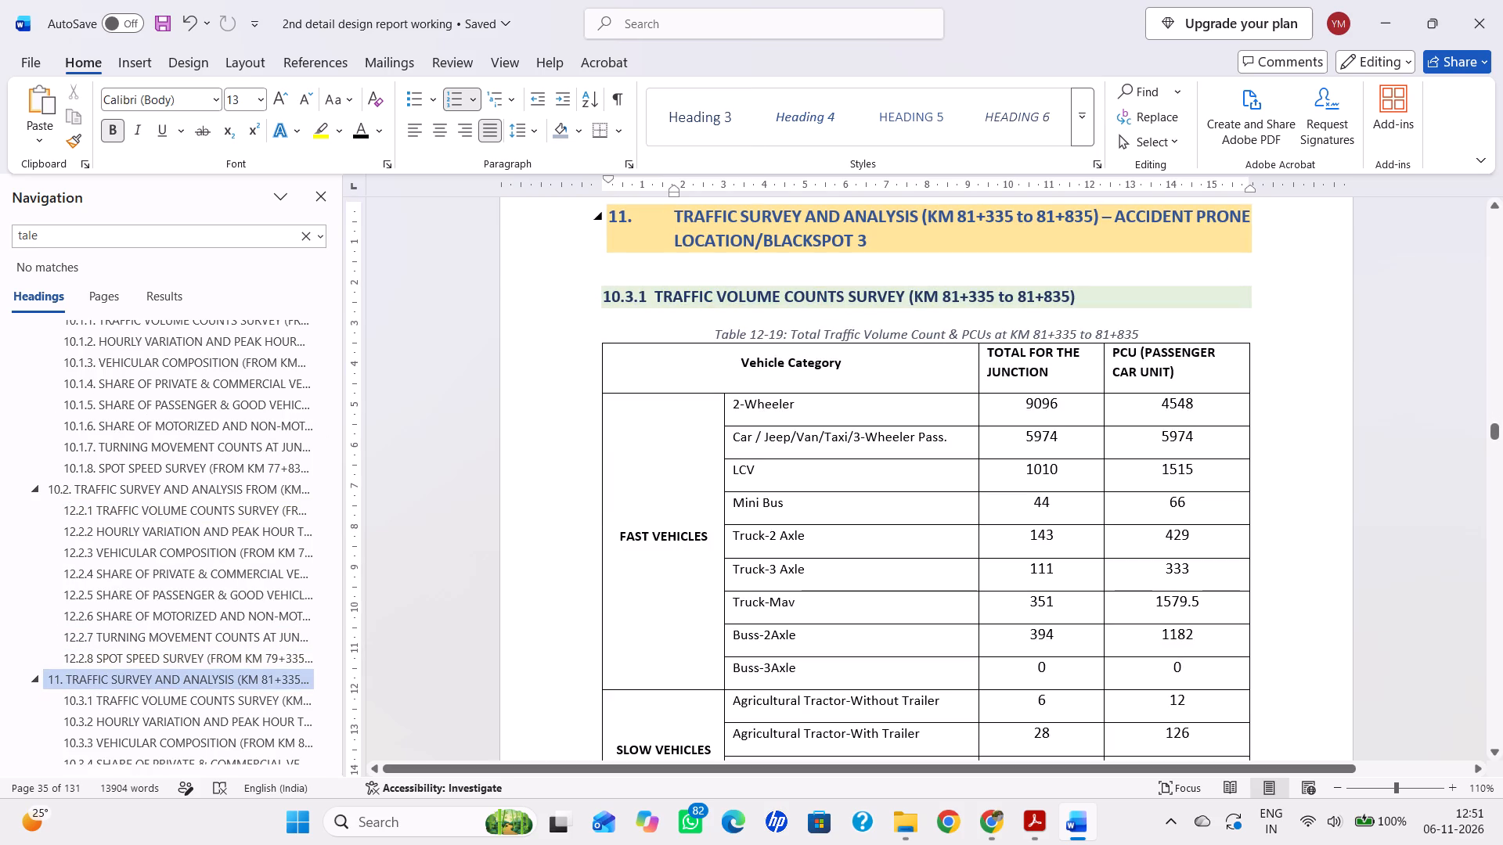
key("BackSpace")
type("10.3.")
key("space")
key("ctrl+s")
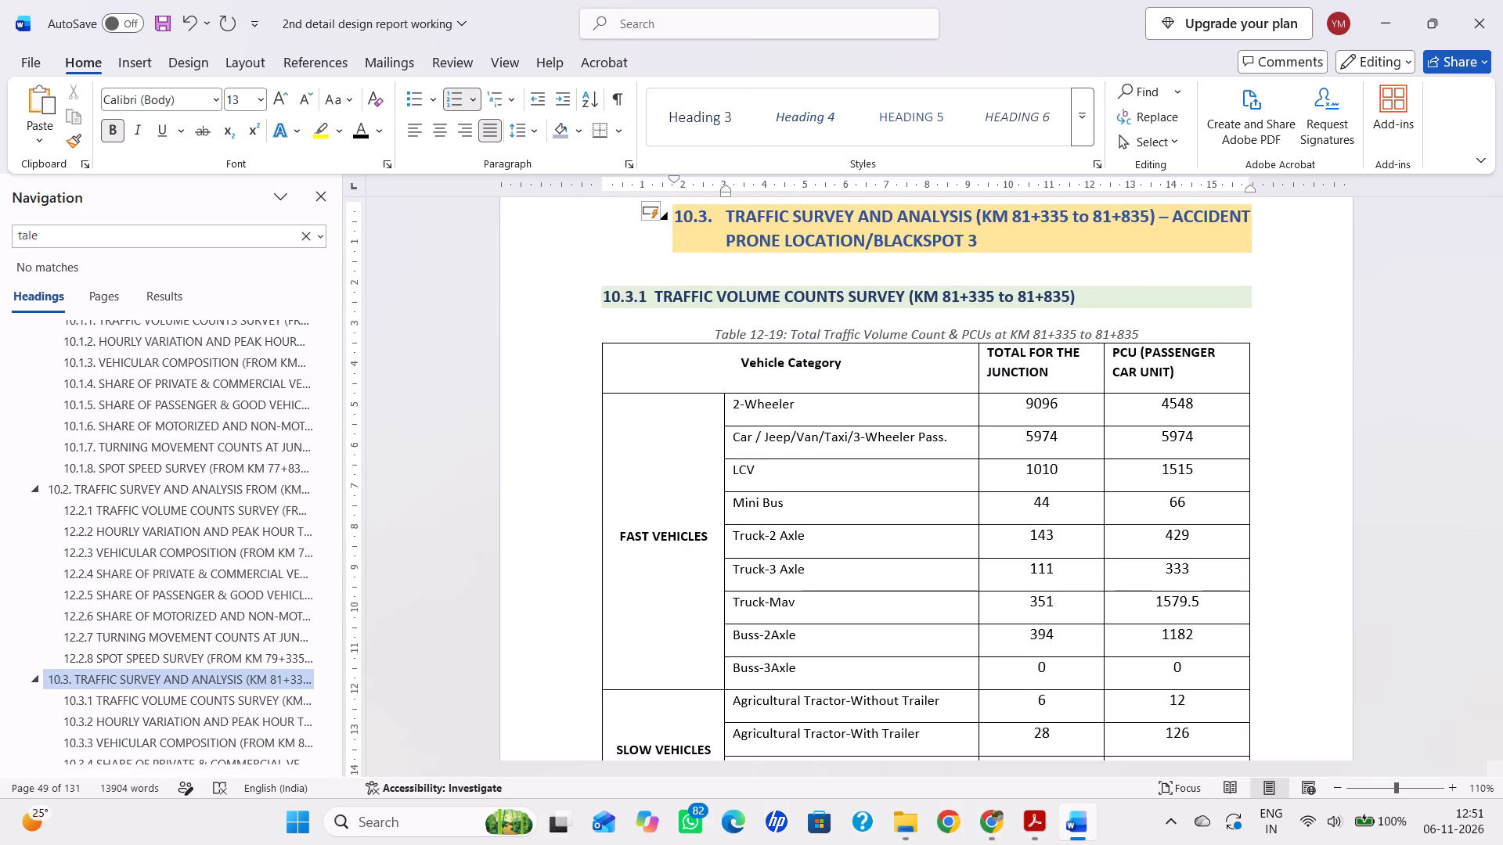
left_click(726, 197)
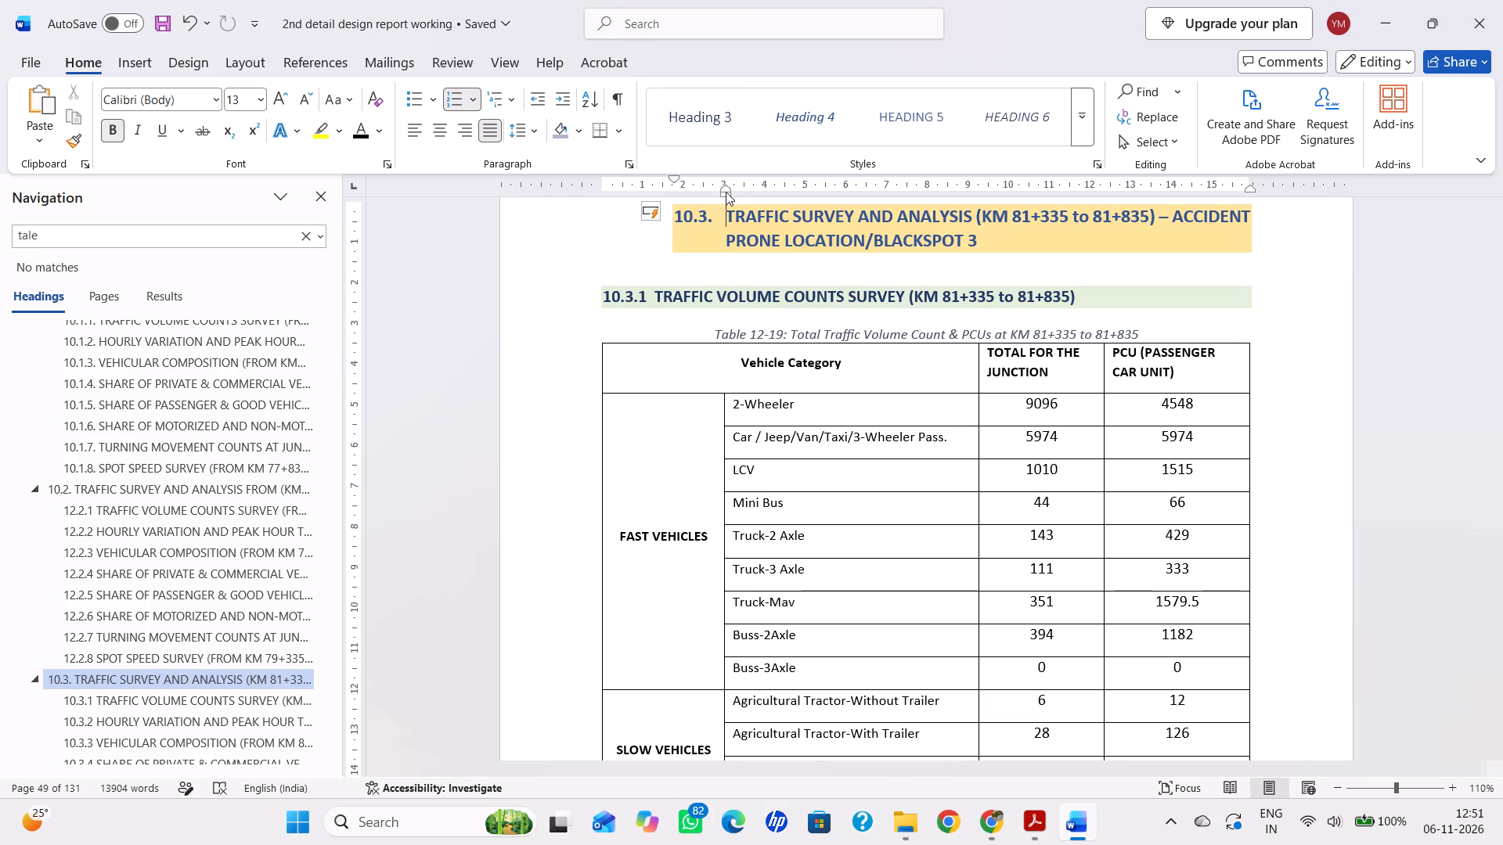
left_click_drag(726, 194, 654, 194)
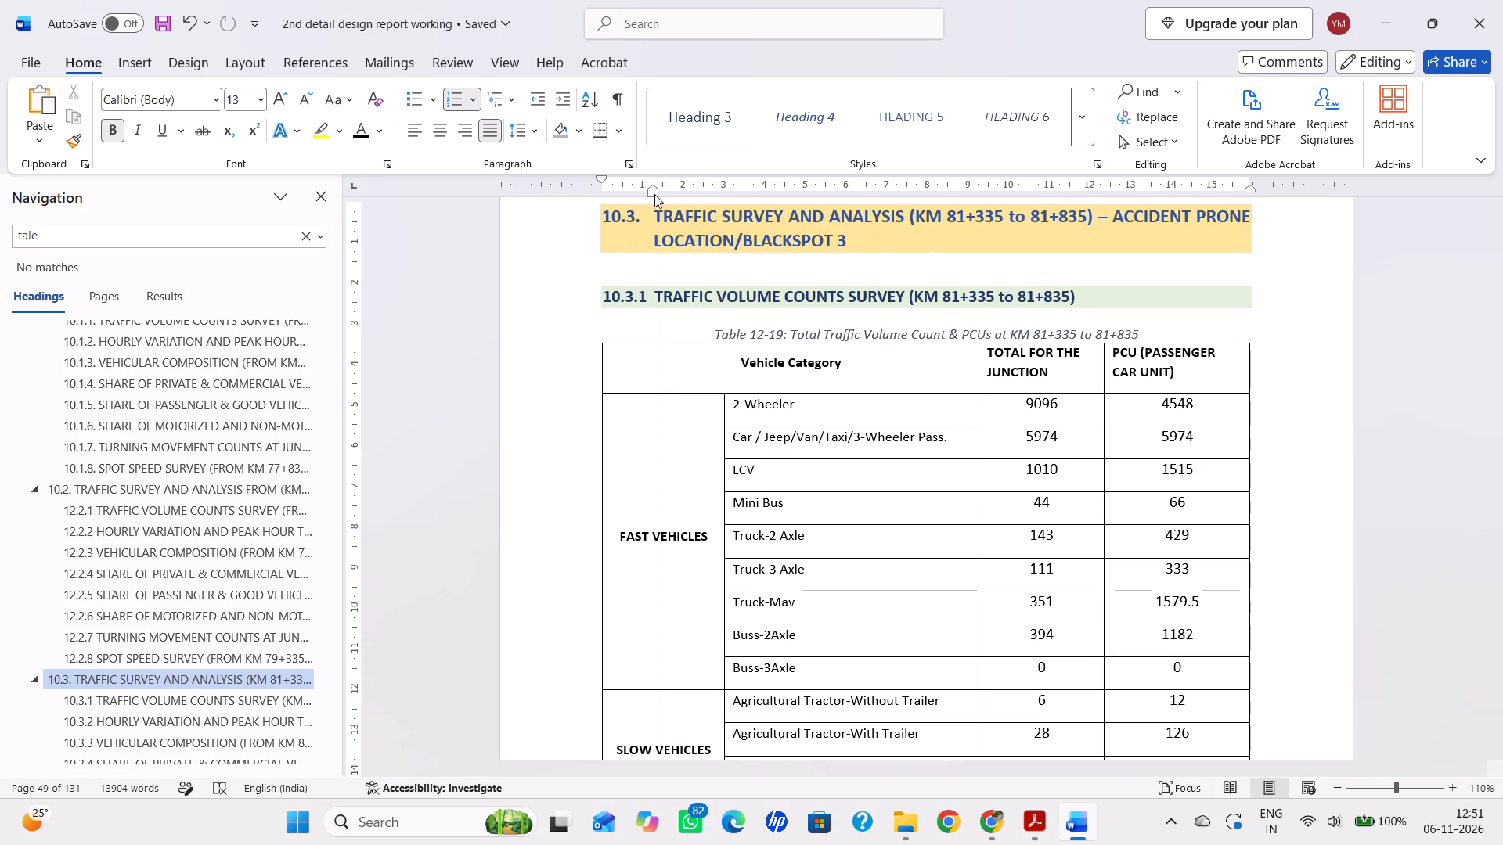
left_click_drag(654, 194, 656, 194)
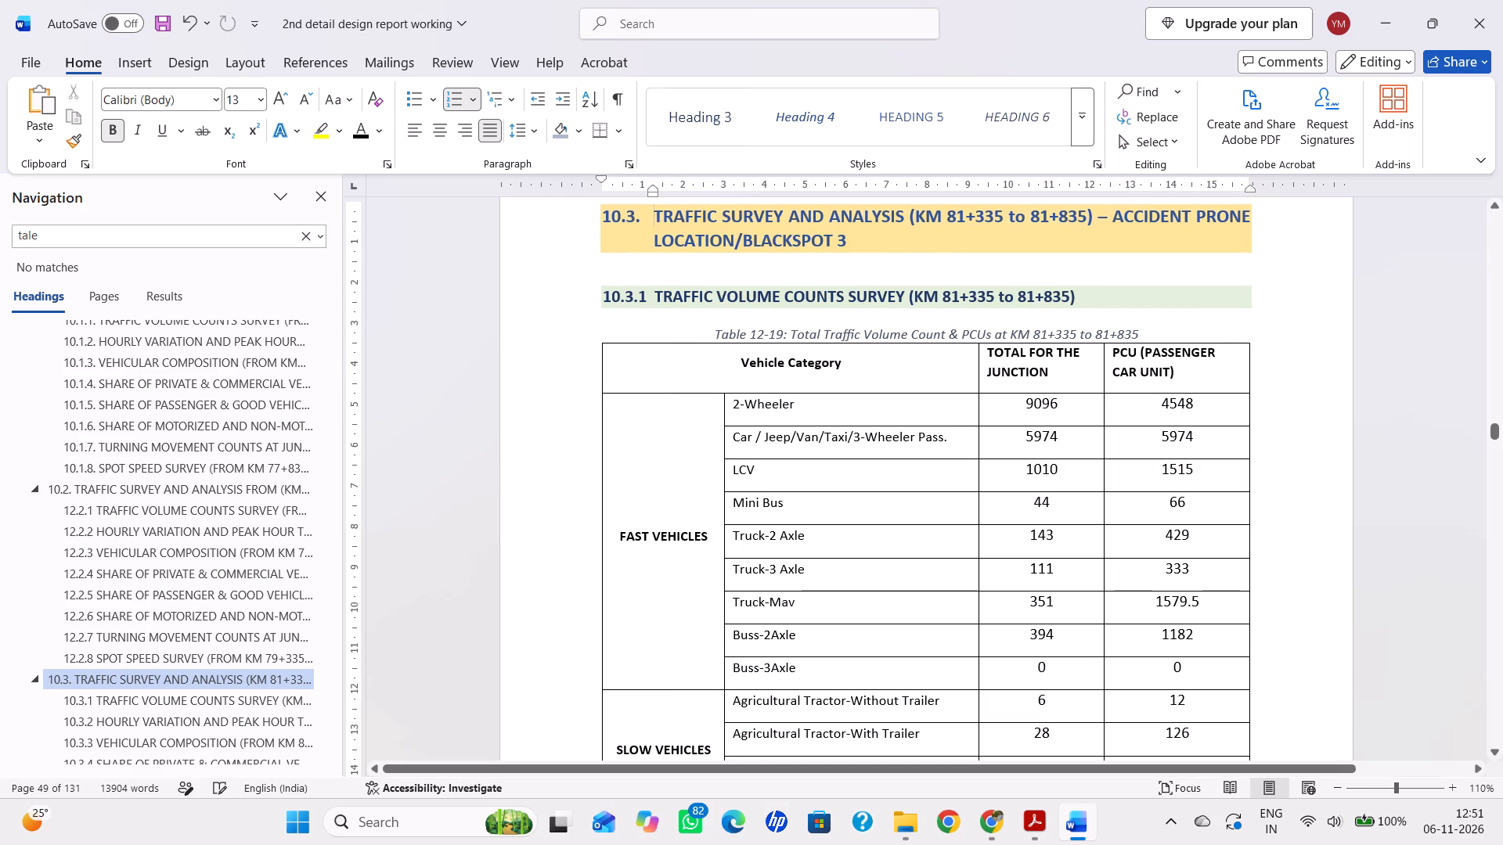
key("ctrl+s")
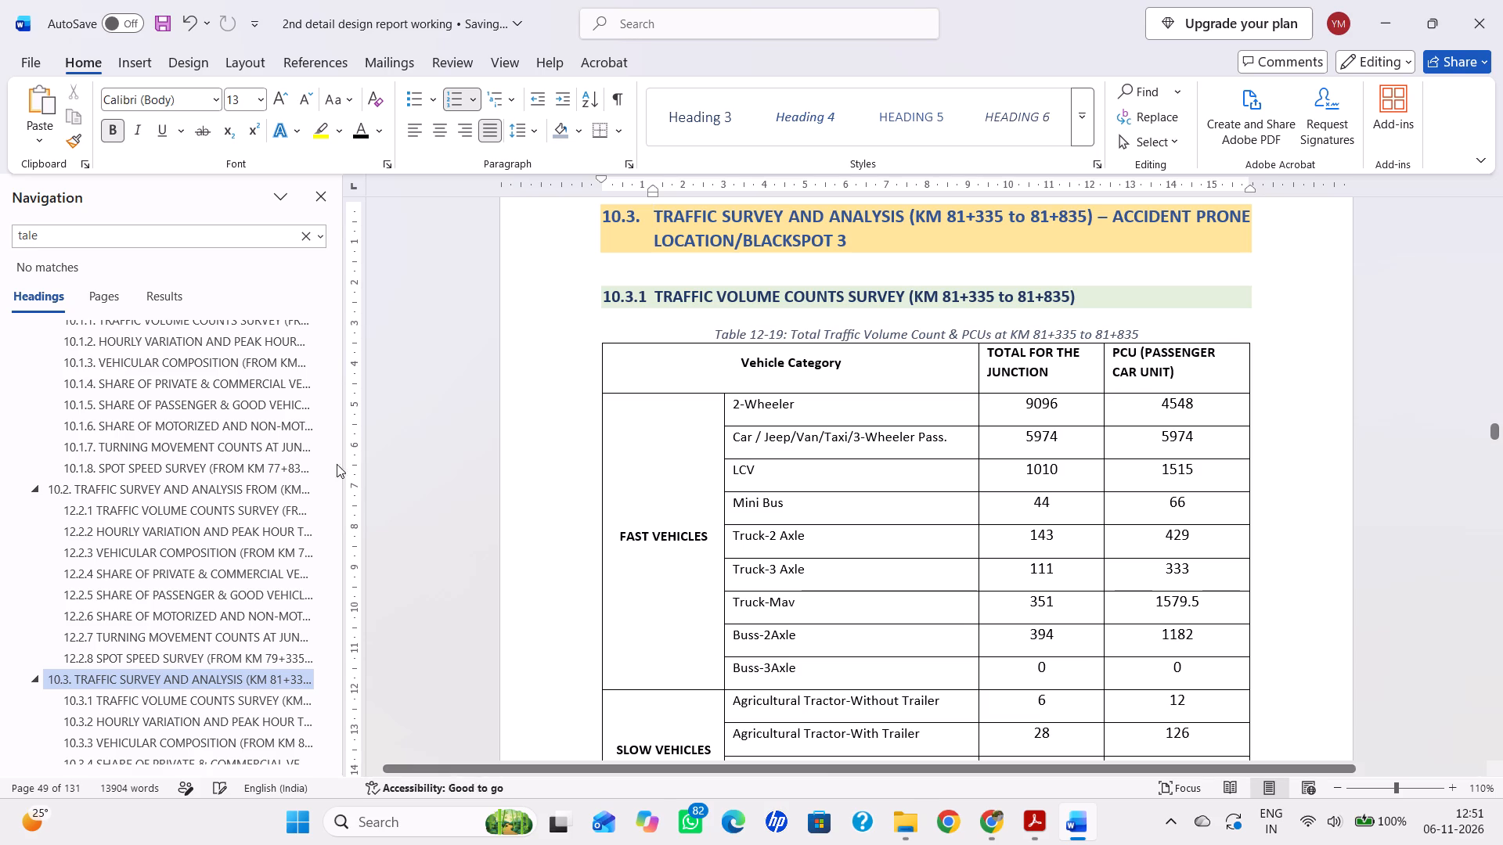
Renumber the SHARE OF PASSENGER & GOOD VEHICLES (81+335 to 81+835) heading as 10.3.5.
scroll(216, 586, "down", 3)
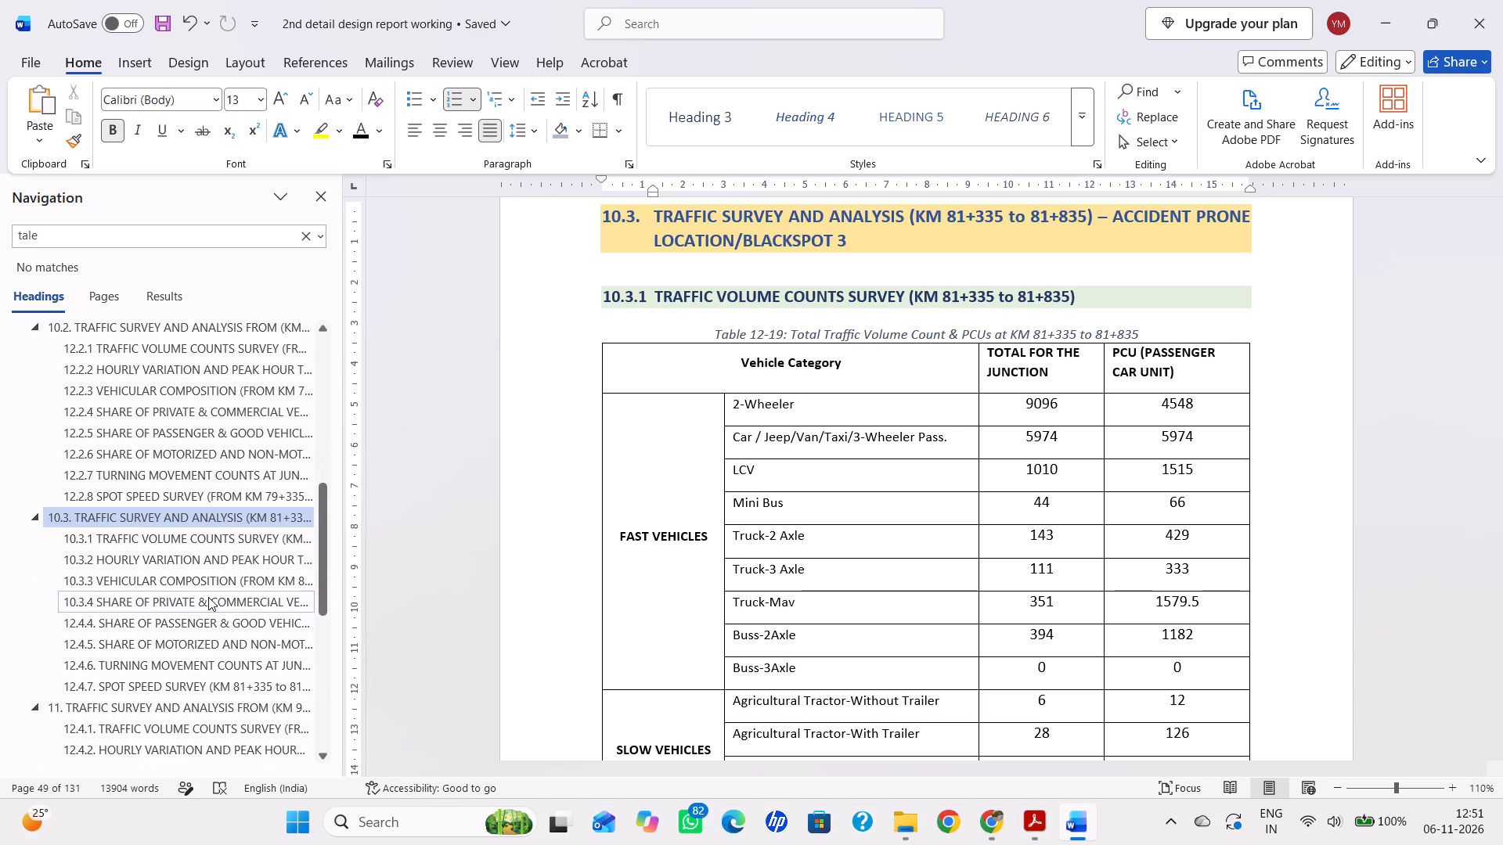
scroll(208, 597, "down", 1)
left_click(114, 570)
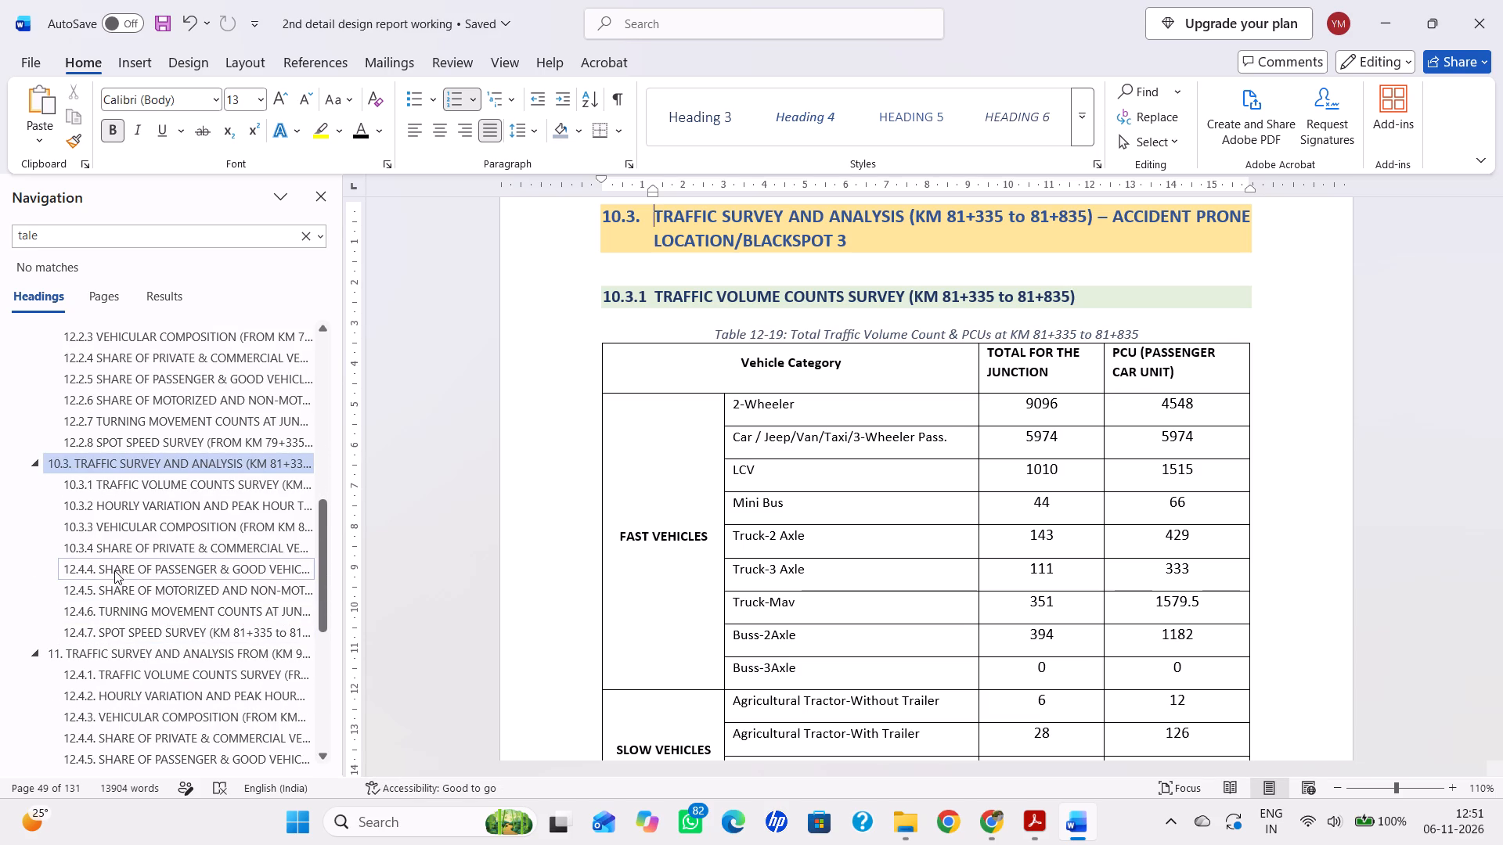
left_click(607, 212)
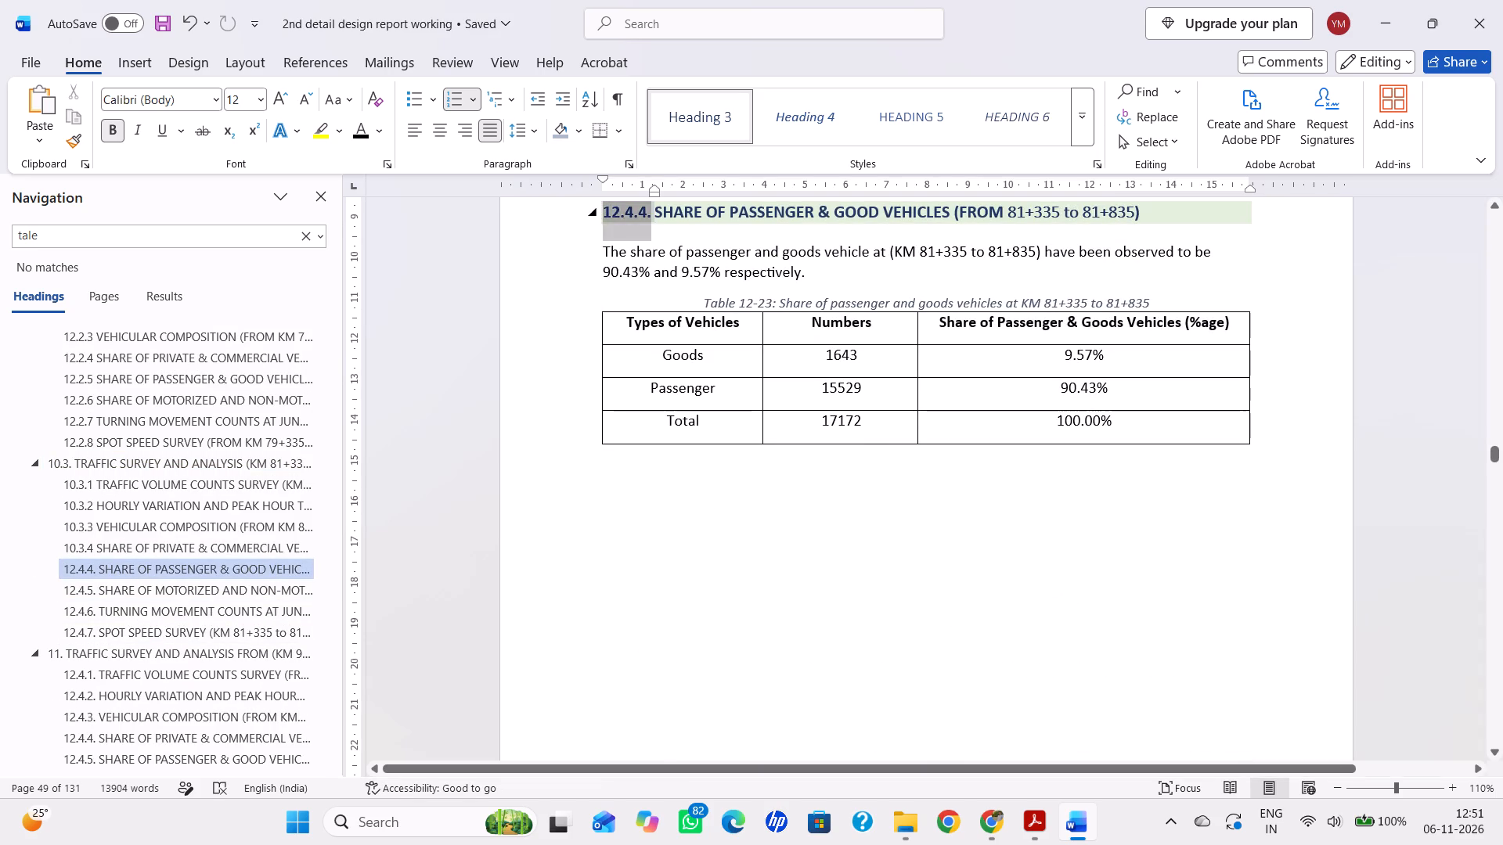
type("10.3.5.")
key("space")
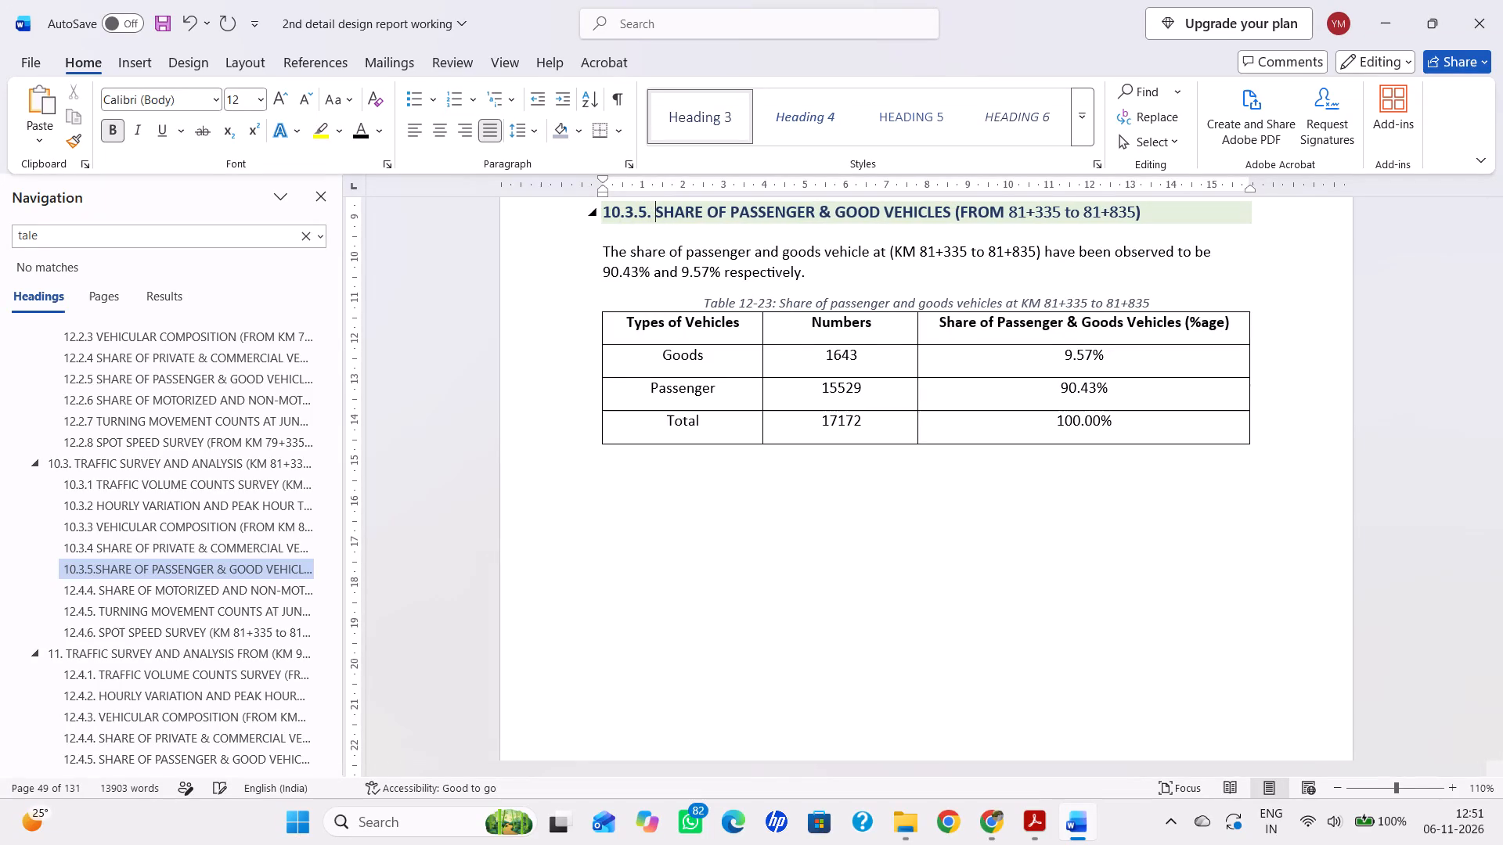
Renumber the SHARE OF MOTORIZED AND NON-MOTORIZED VEHICLES (KM 81+335 to 81+835) heading as 10.3.6. and save the report.
left_click(160, 581)
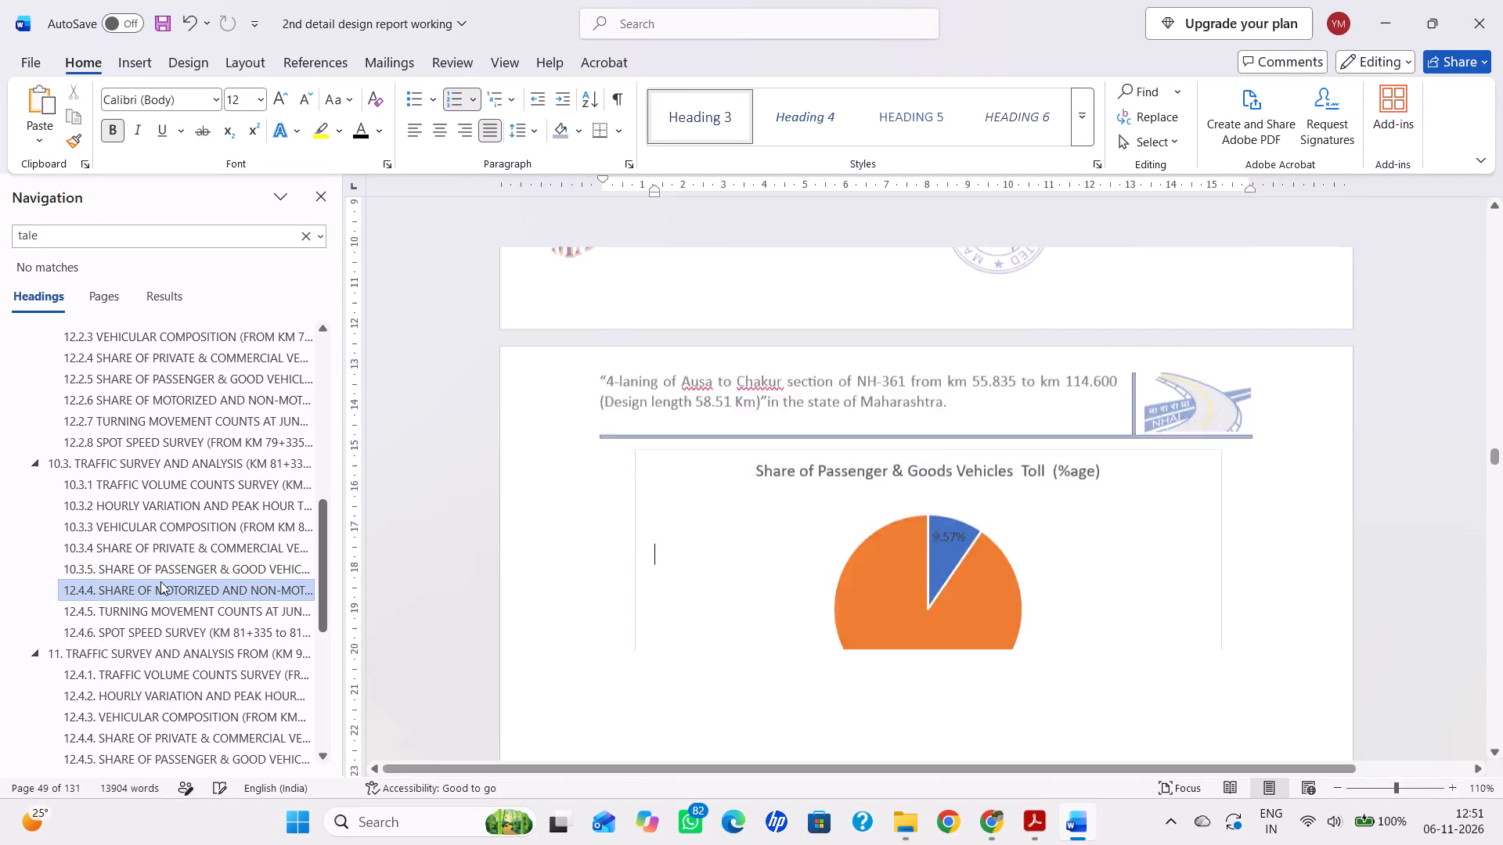
left_click(622, 215)
type("10.3.6.")
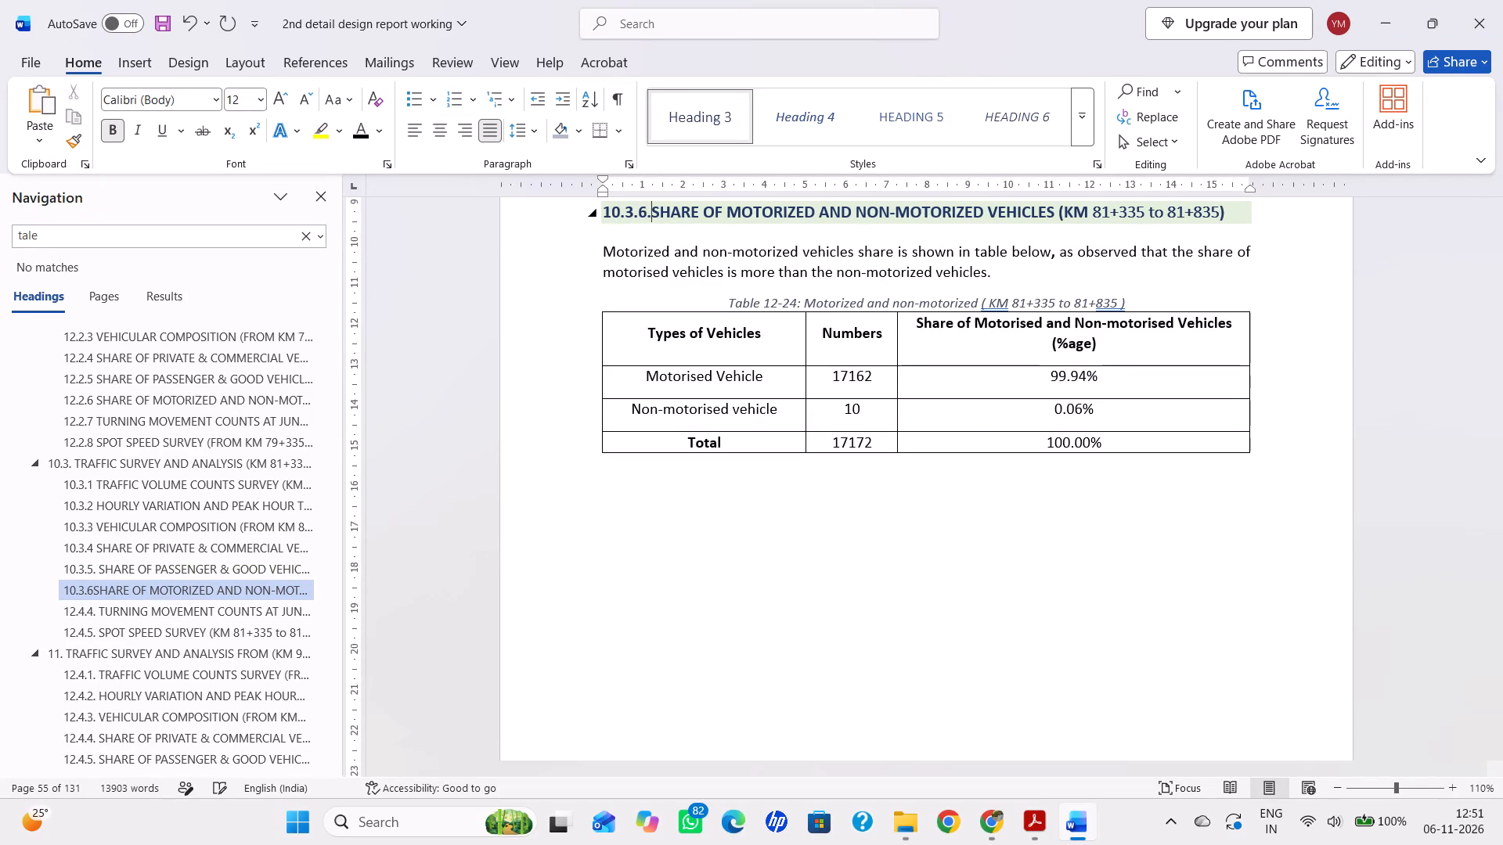
key("space")
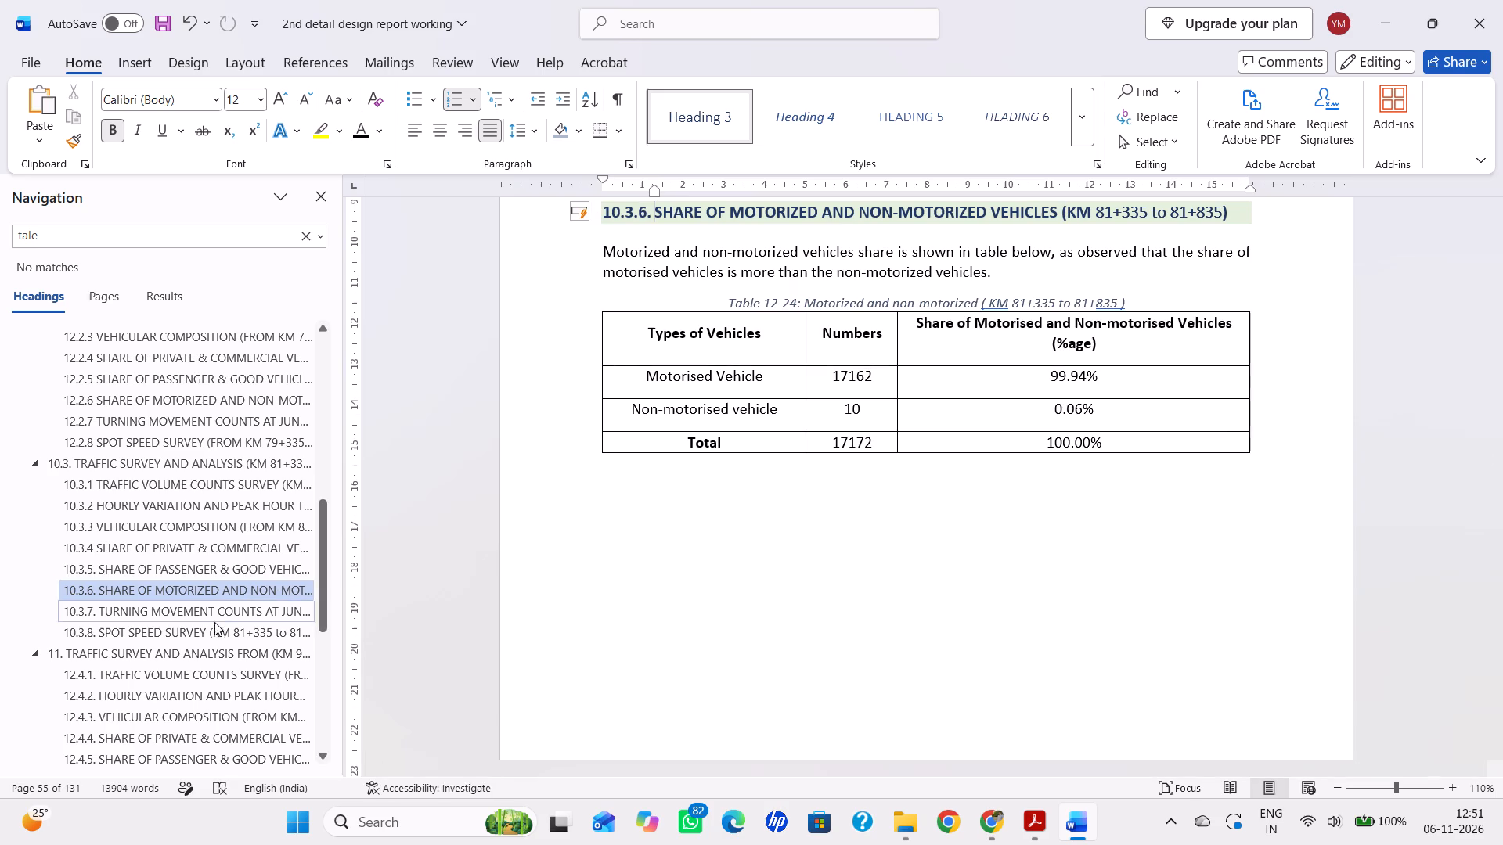
key("ctrl+s")
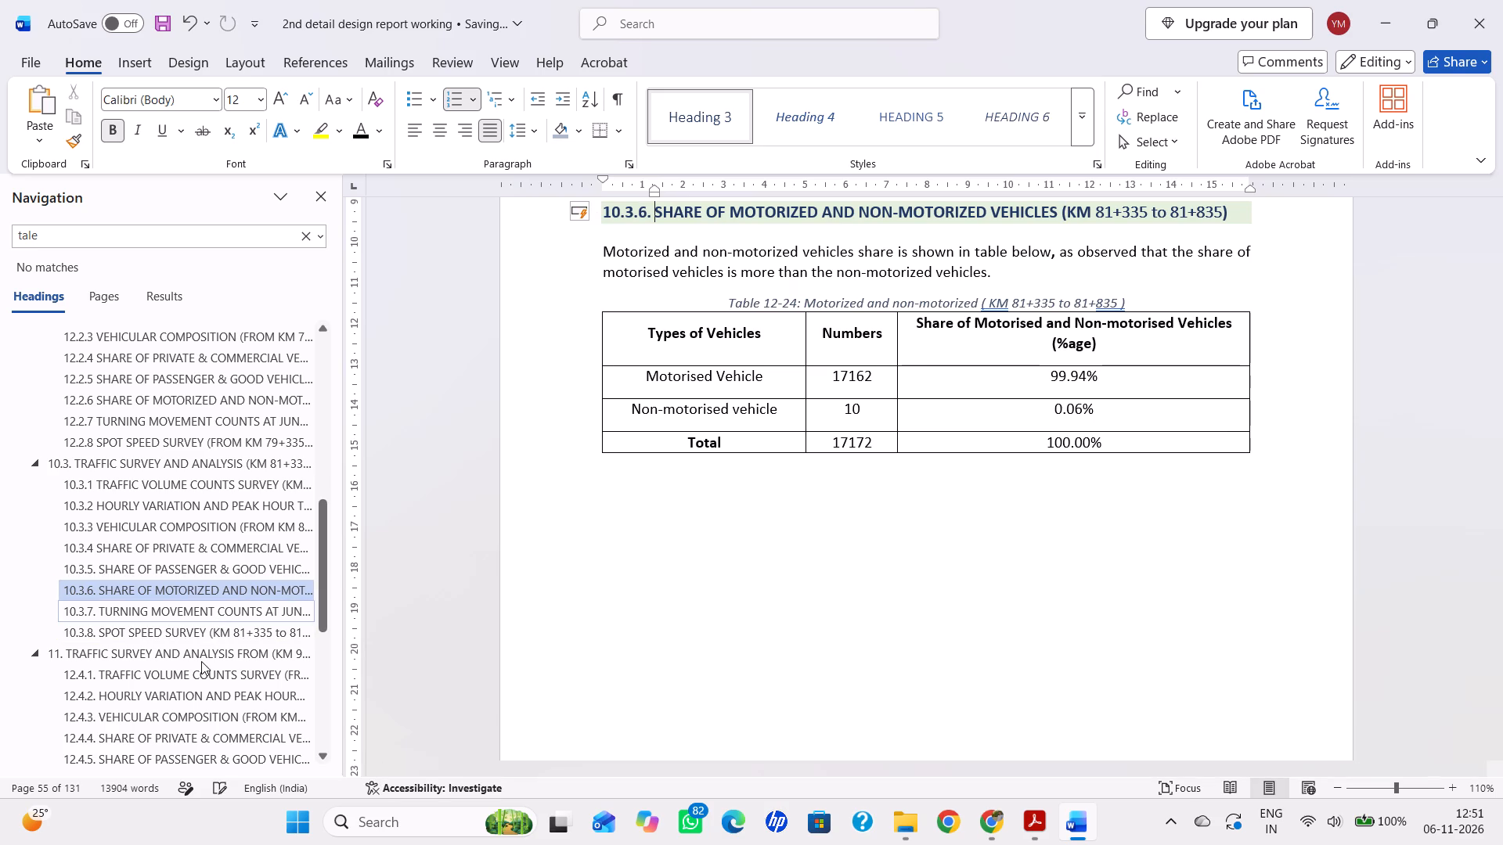
Renumber the TRAFFIC SURVEY AND ANALYSIS (KM 90+335 to km 90+835) BLACKSPOT -4 heading as 10.4. and save the report.
left_click(194, 645)
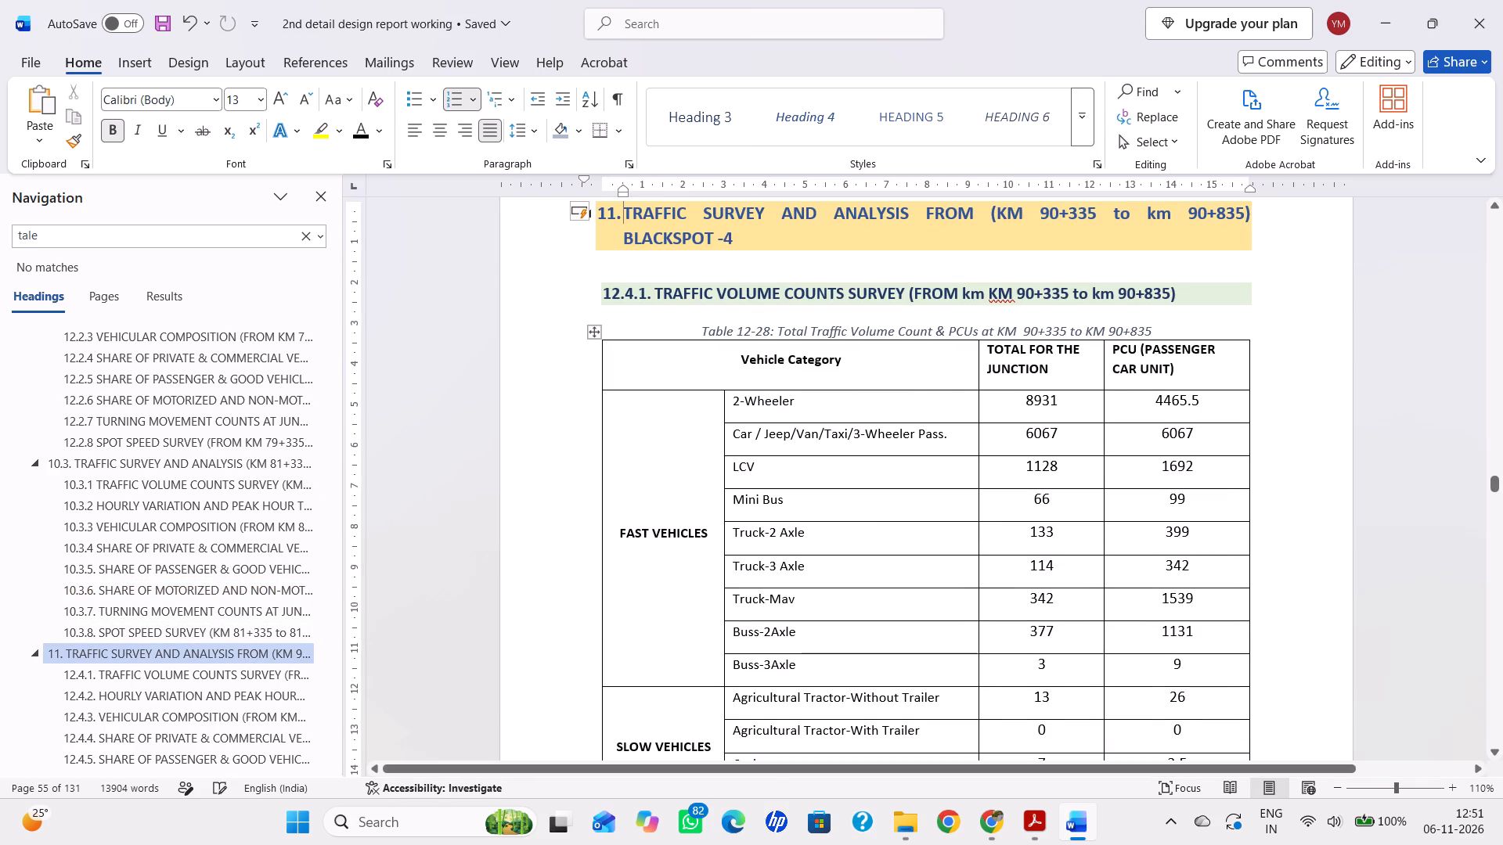
left_click(609, 211)
type("10.4.")
key("space")
key("ctrl+s")
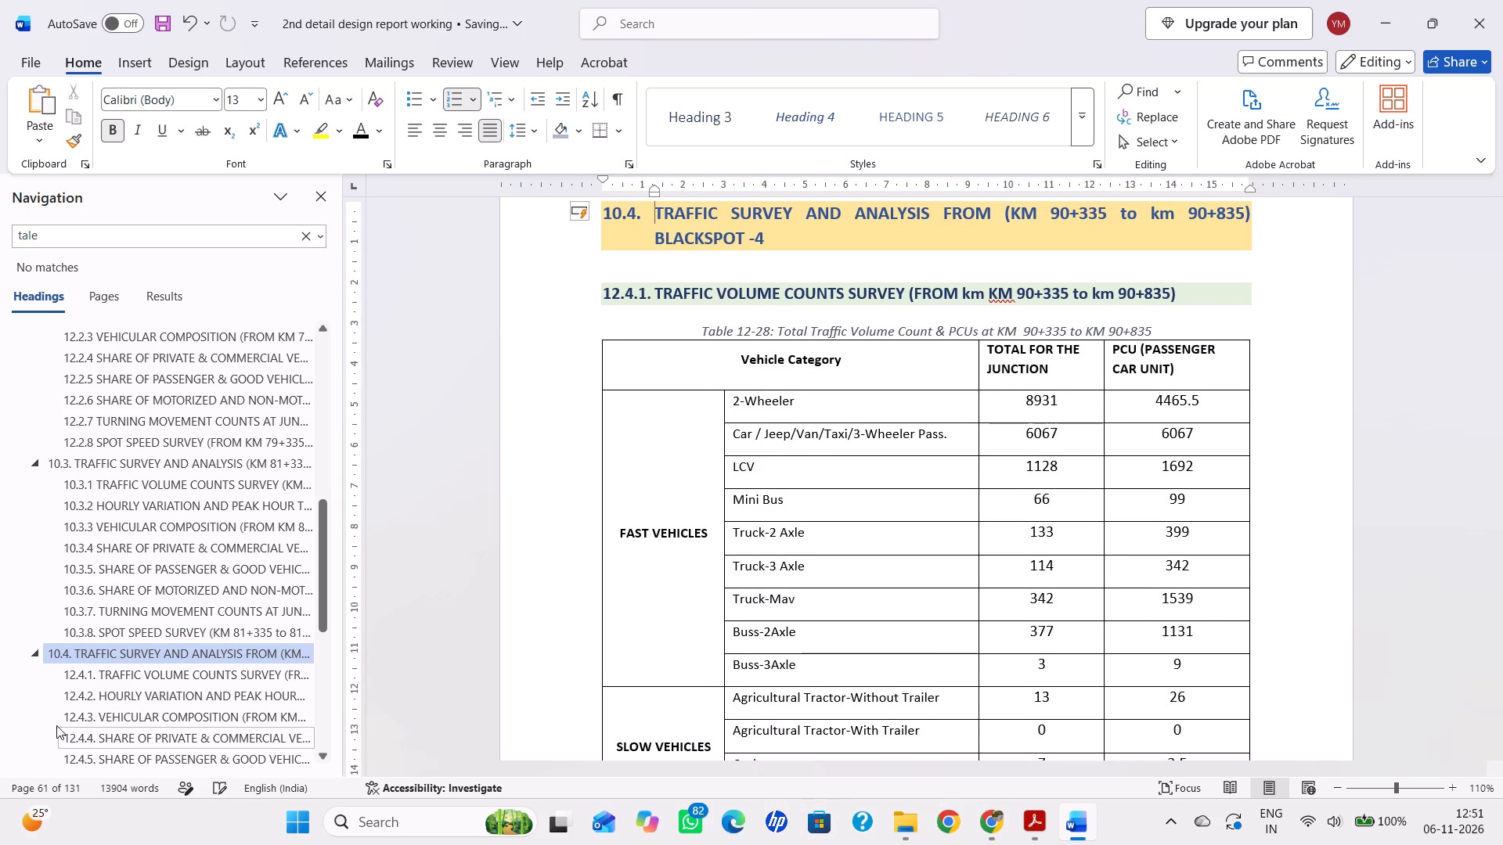
Renumber the TRAFFIC VOLUME COUNTS SURVEY (KM 90+335 to km 90+835) heading as 10.4.1.
left_click(88, 682)
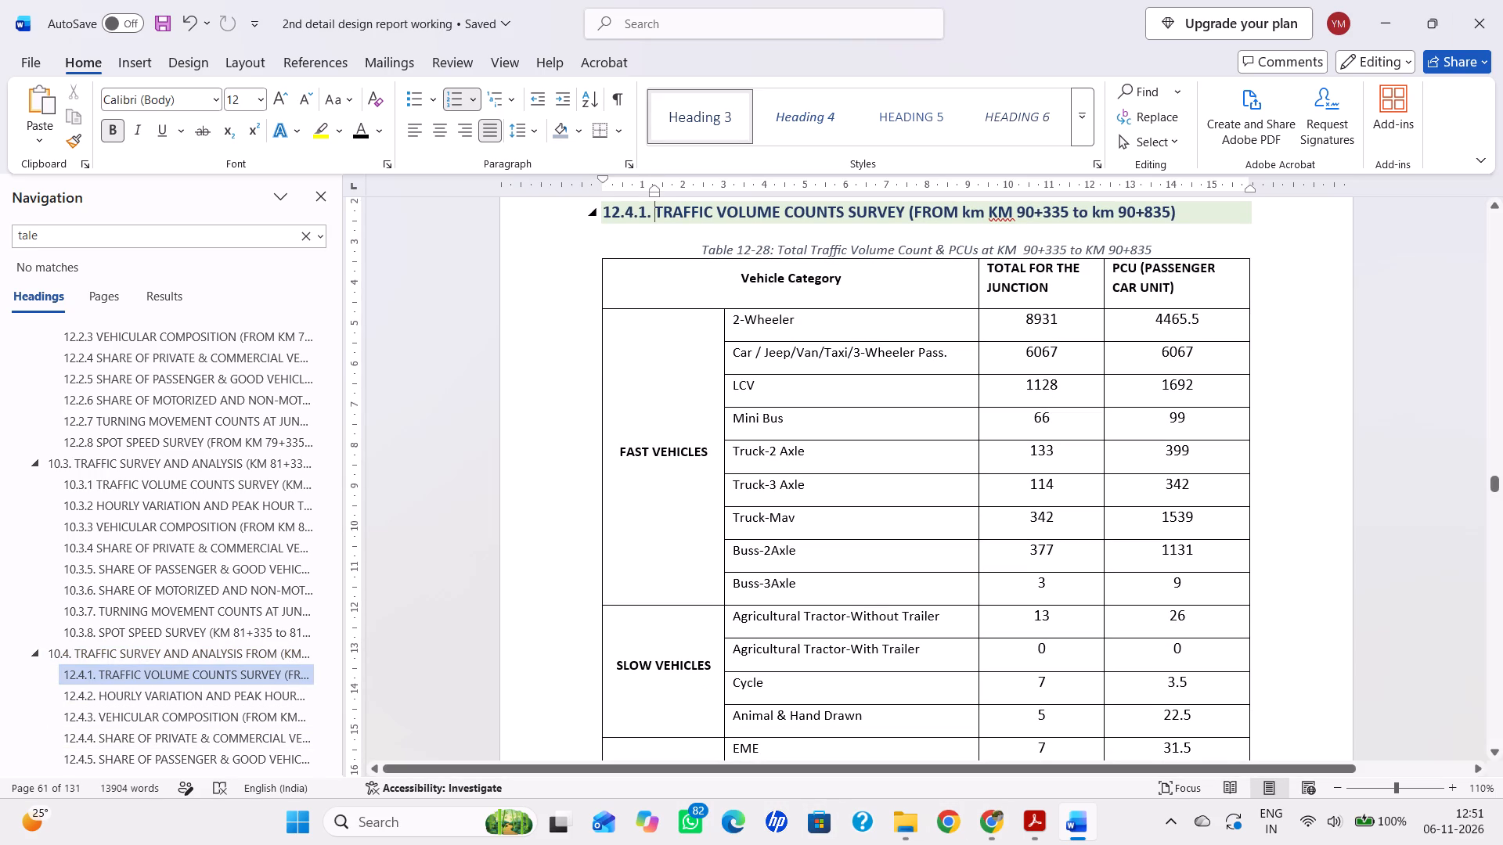
left_click(635, 209)
type("10.4.")
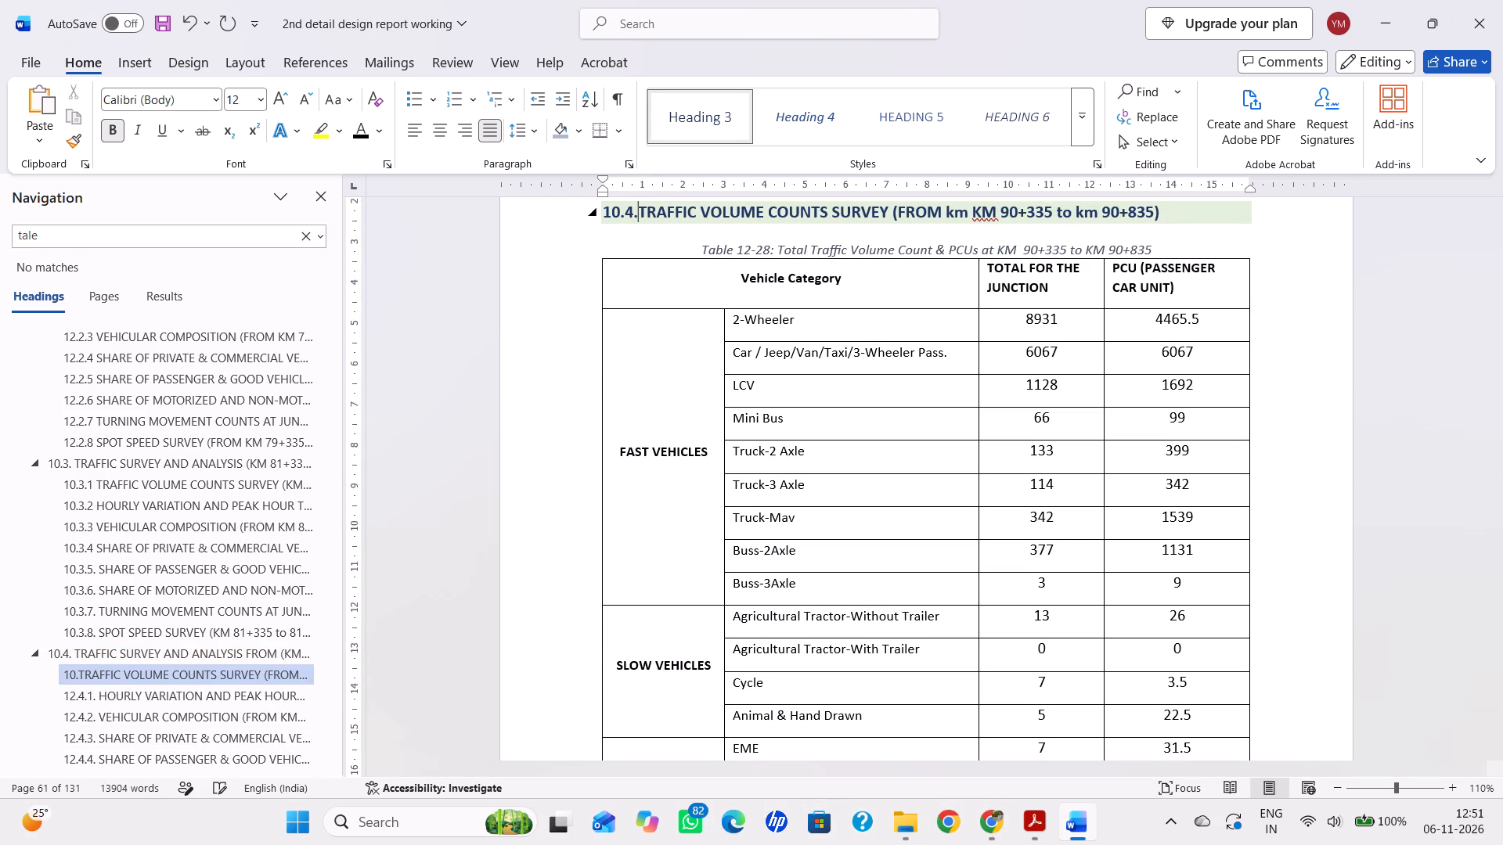
type("1.")
key("space")
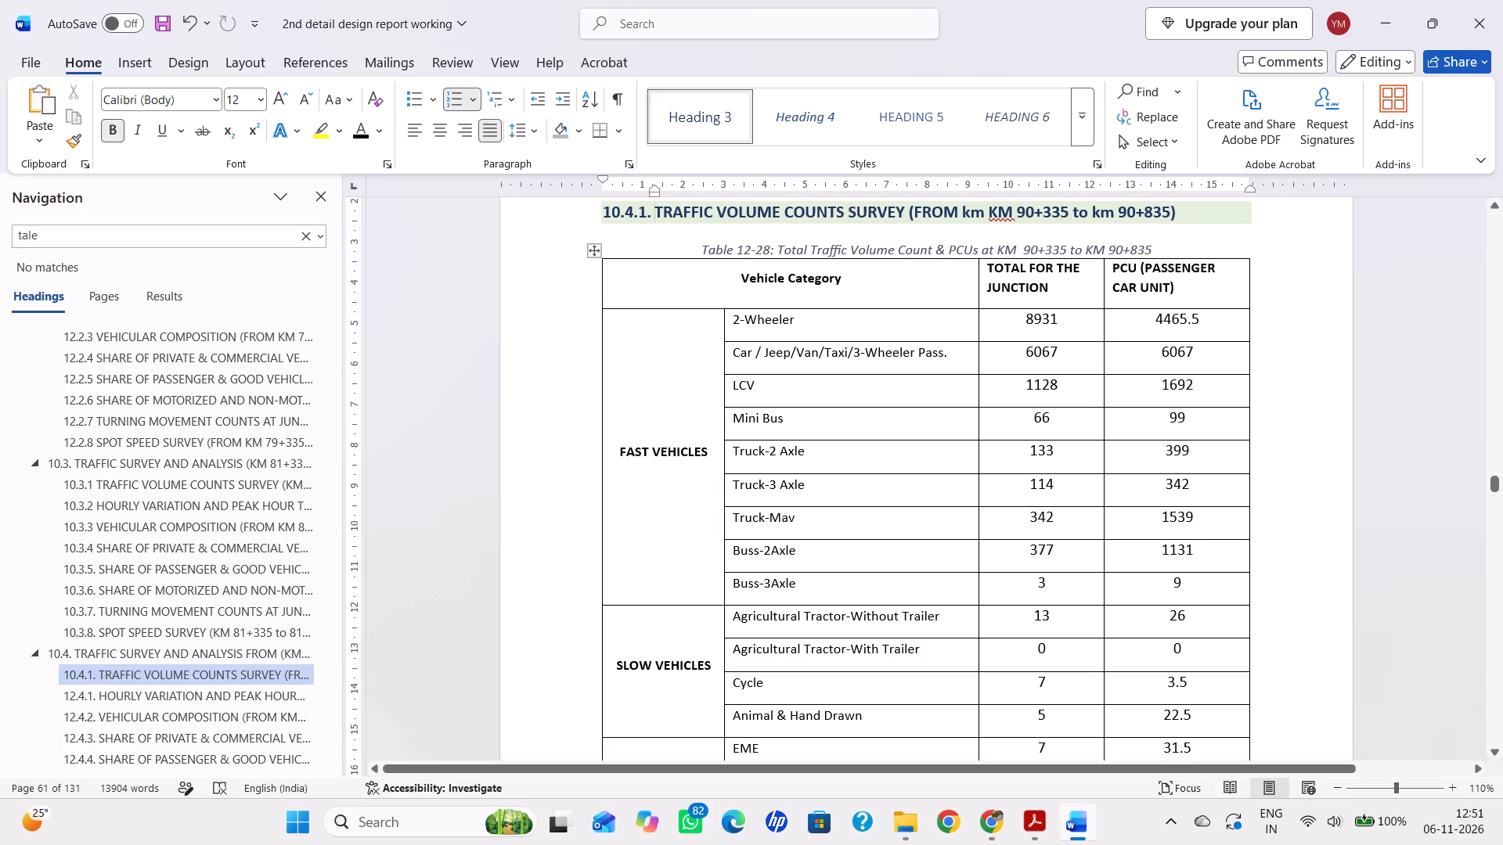
Renumber the HOURLY VARIATION AND PEAK HOUR TRAFFIC (KM 90+335 to km 90+835) heading as 10.4.2. and save the report.
scroll(680, 494, "down", 19)
scroll(669, 484, "down", 6)
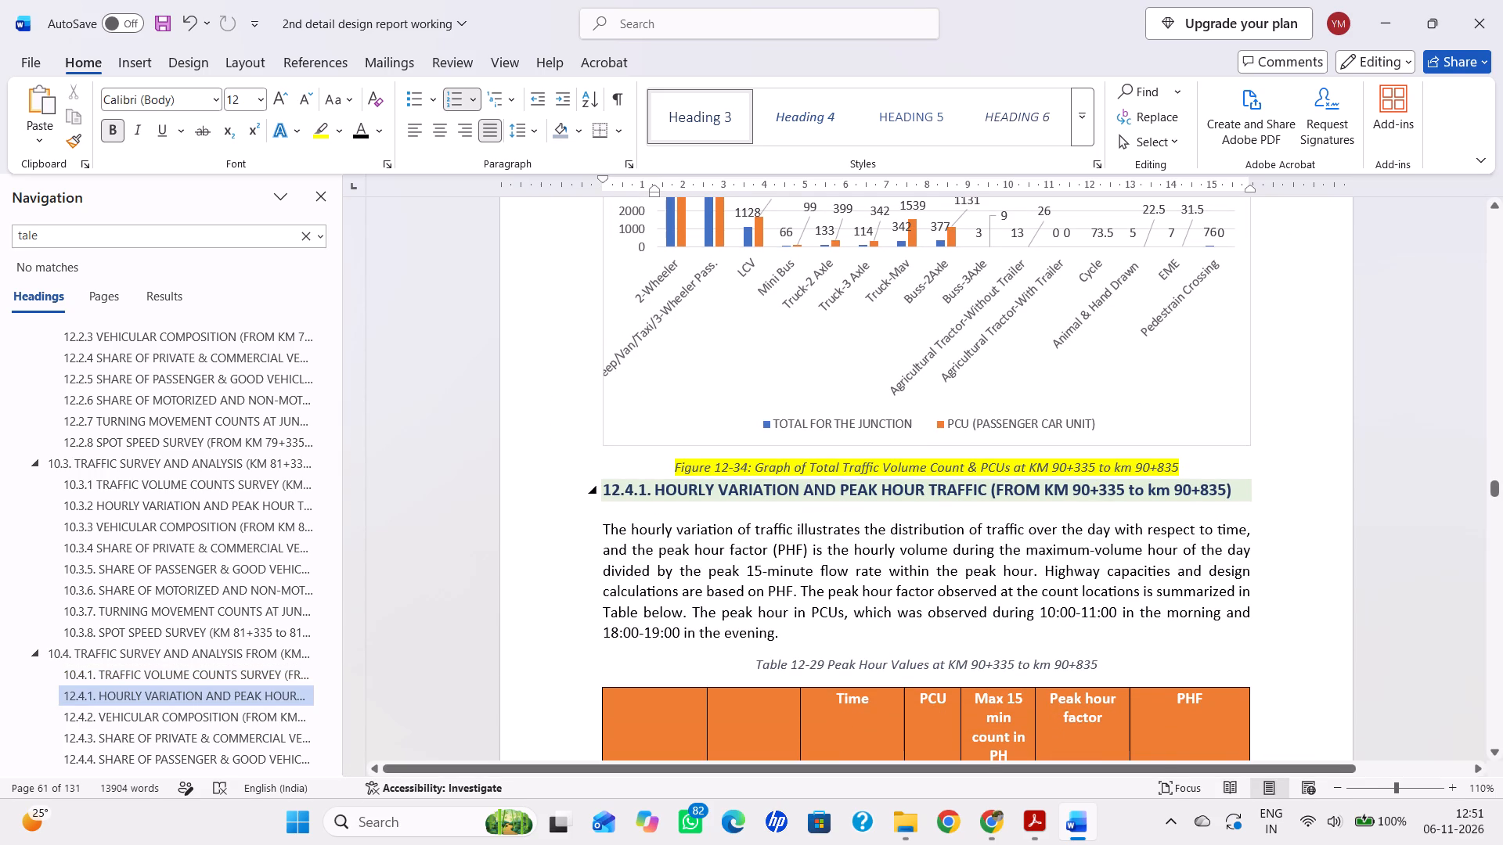
left_click(607, 490)
type("1.")
key("BackSpace")
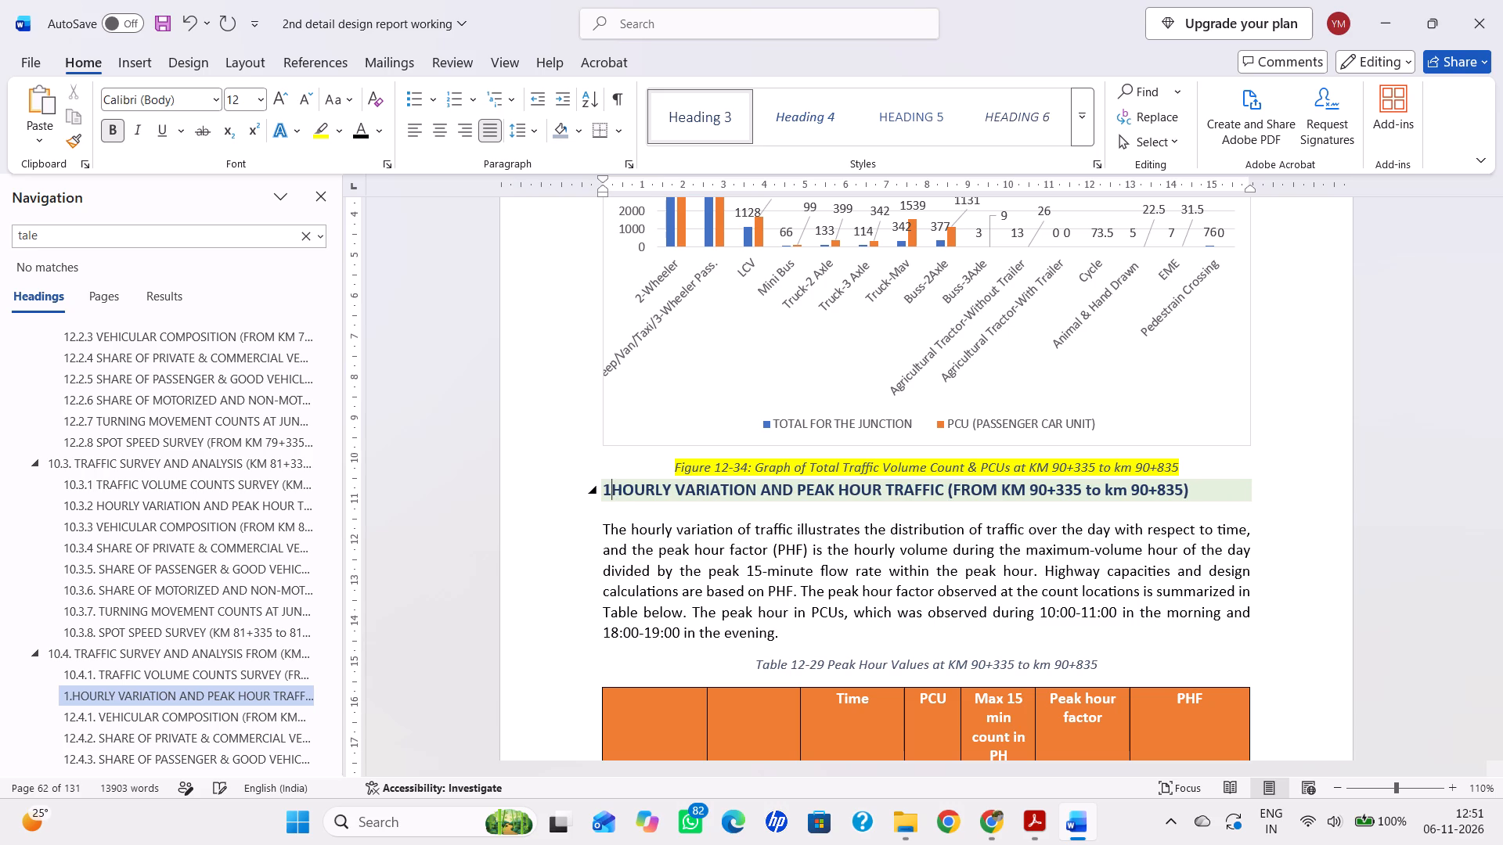
type("0.4.2.")
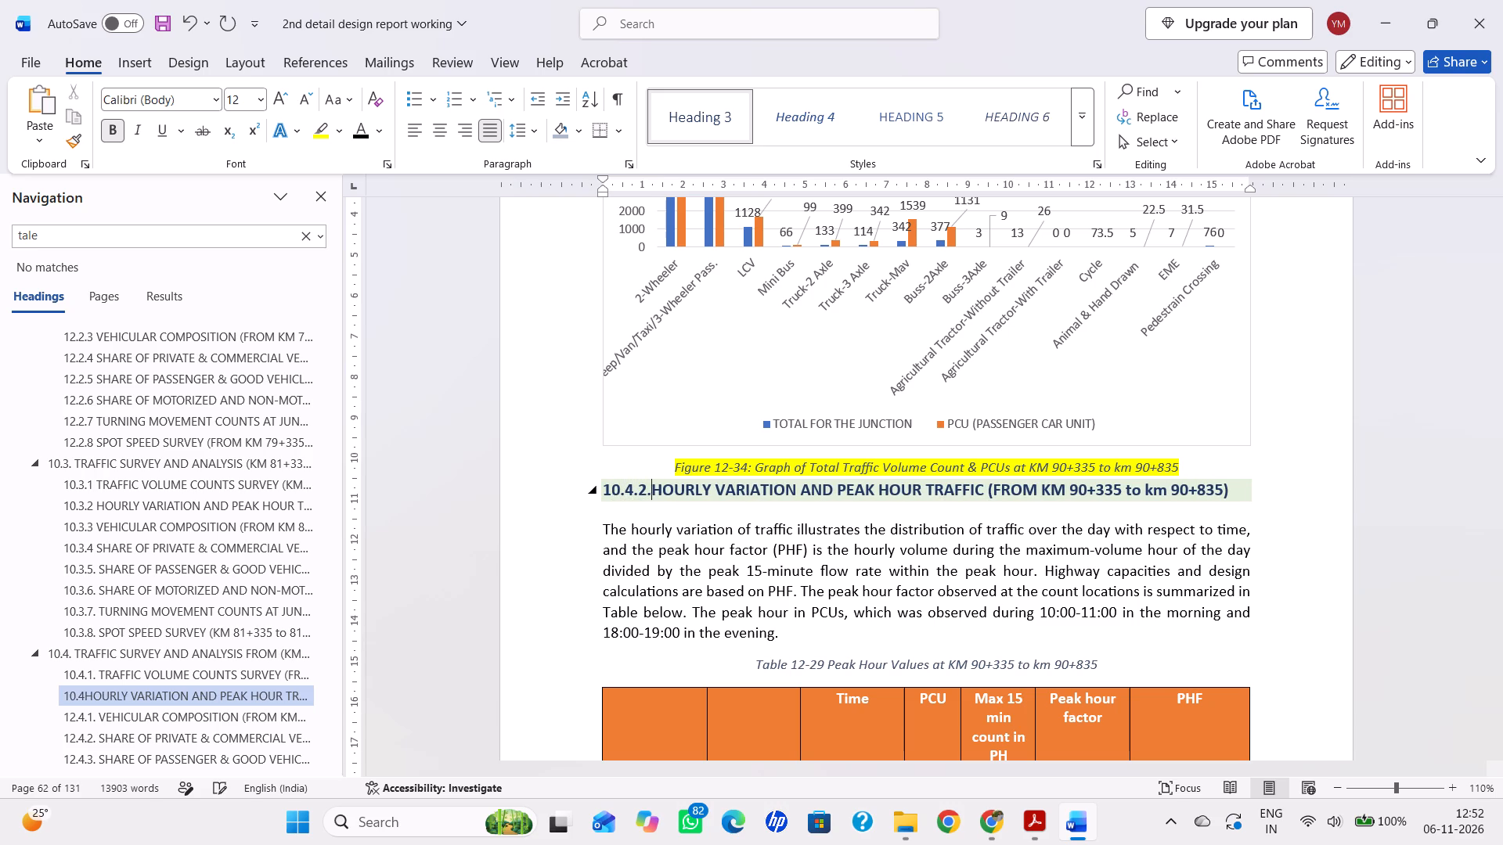
key("space")
key("ctrl+s")
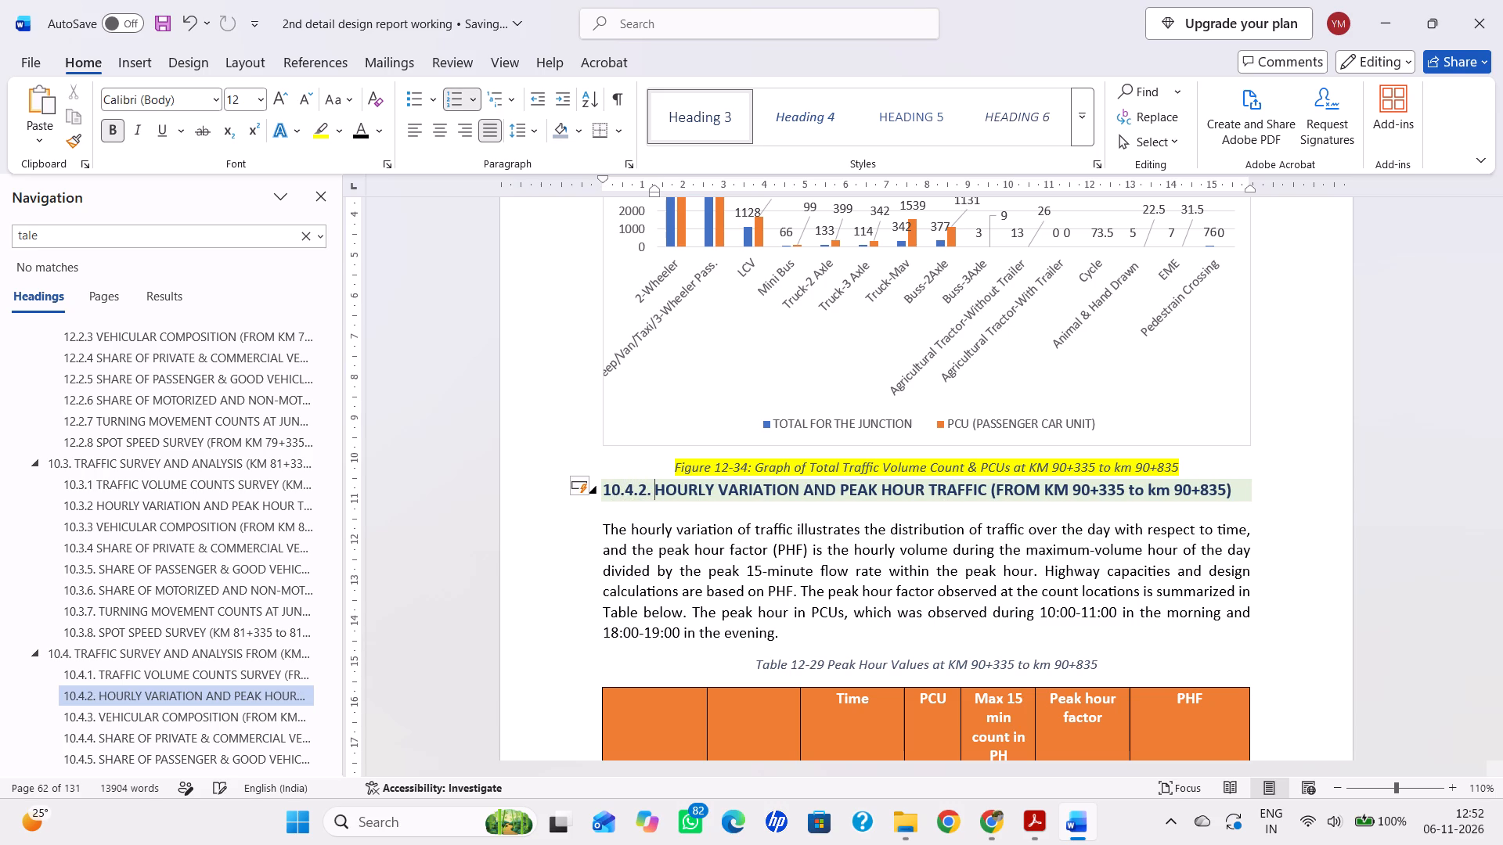
Renumber the IDENTIFIED BLACKSPOT/ACCIDENT-PRONE LOCATIONS heading as 11. and save the report.
scroll(237, 653, "down", 3)
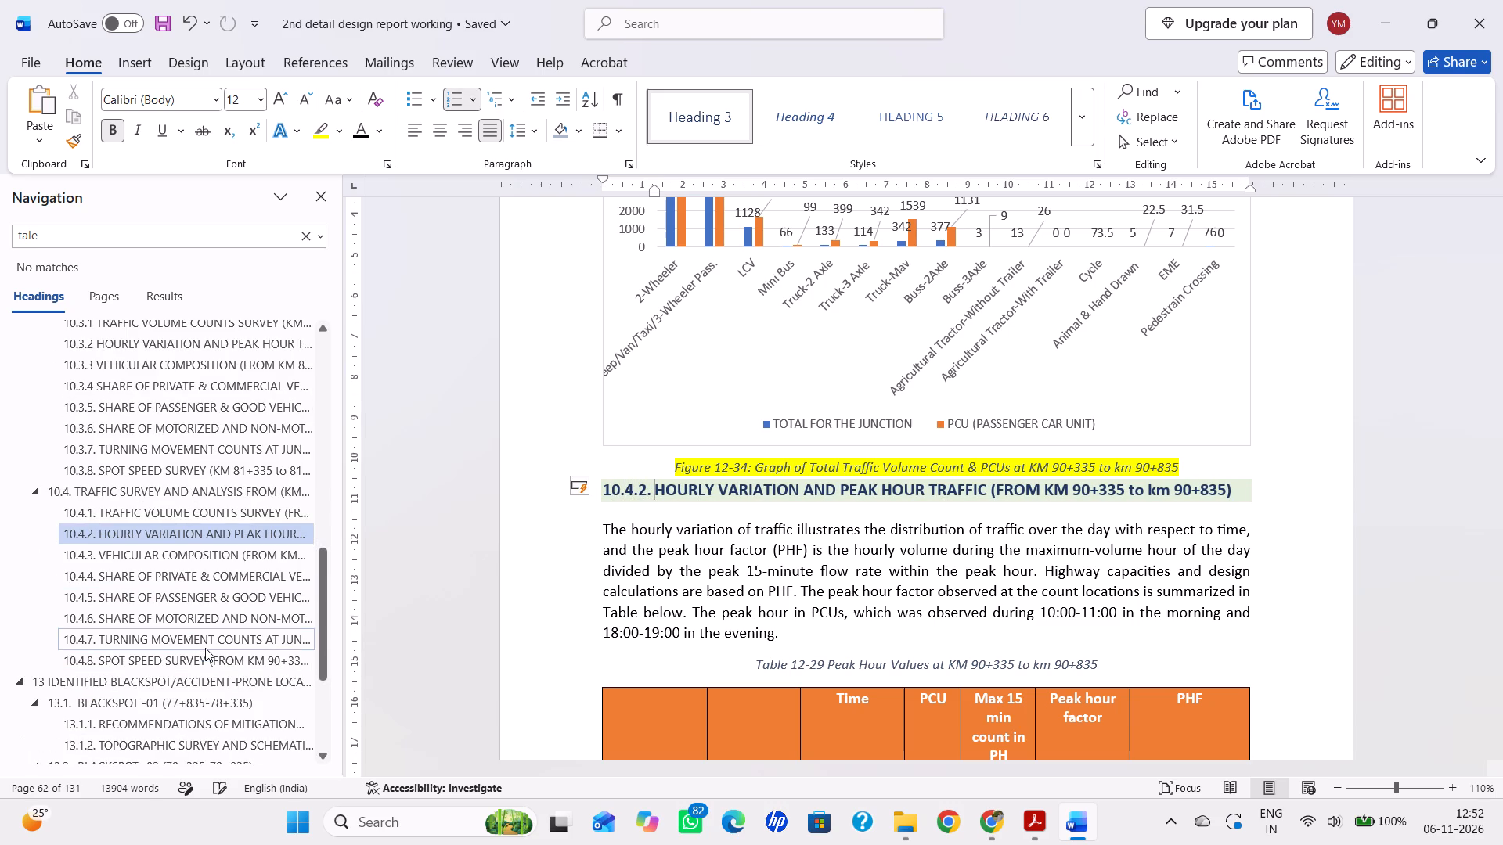
scroll(205, 648, "down", 1)
left_click(63, 628)
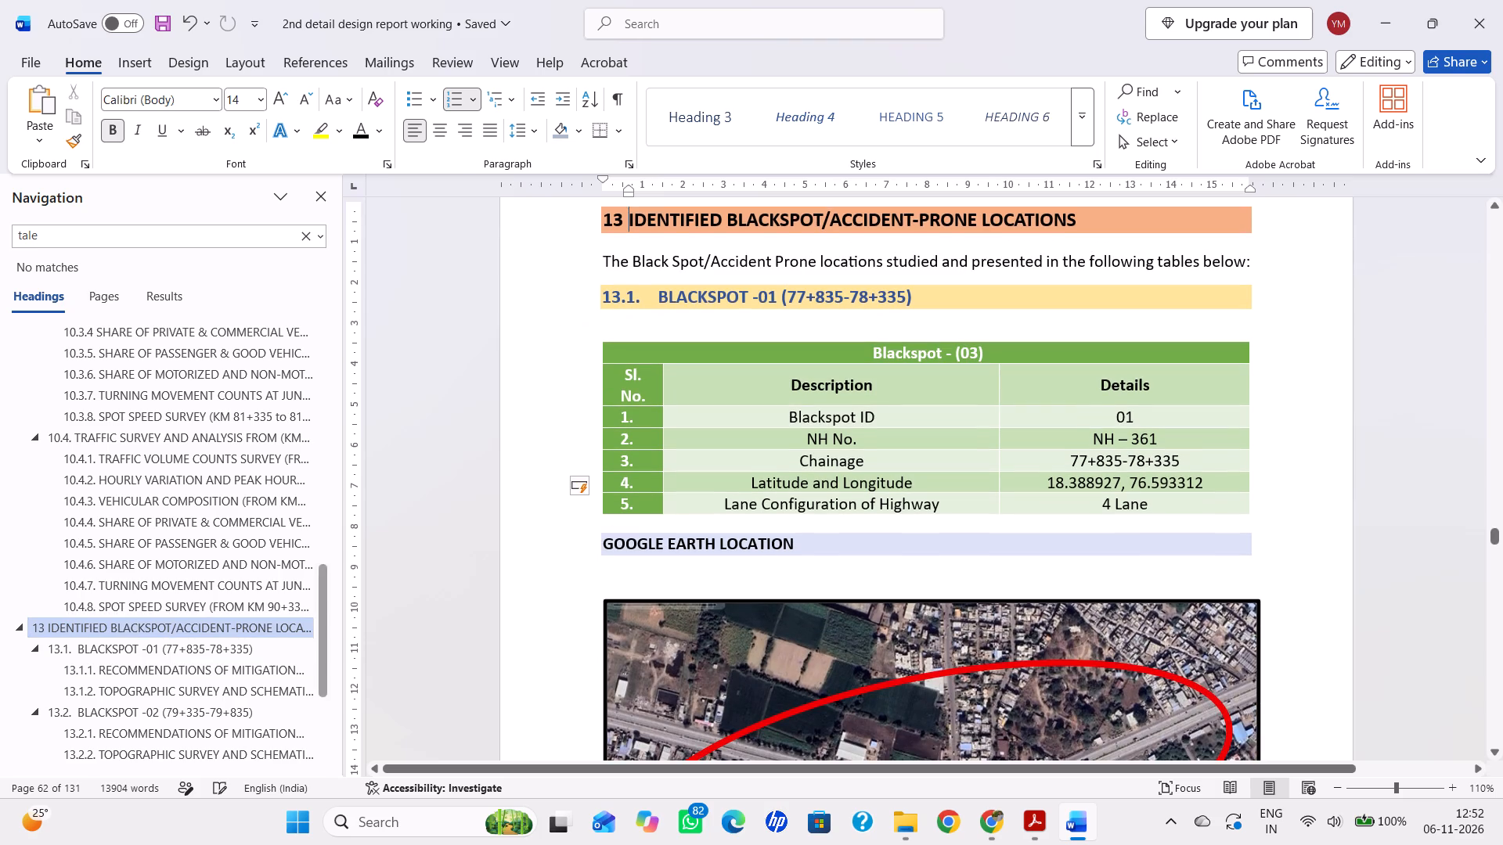
left_click(608, 221)
type("11.")
key("space")
key("ctrl+s")
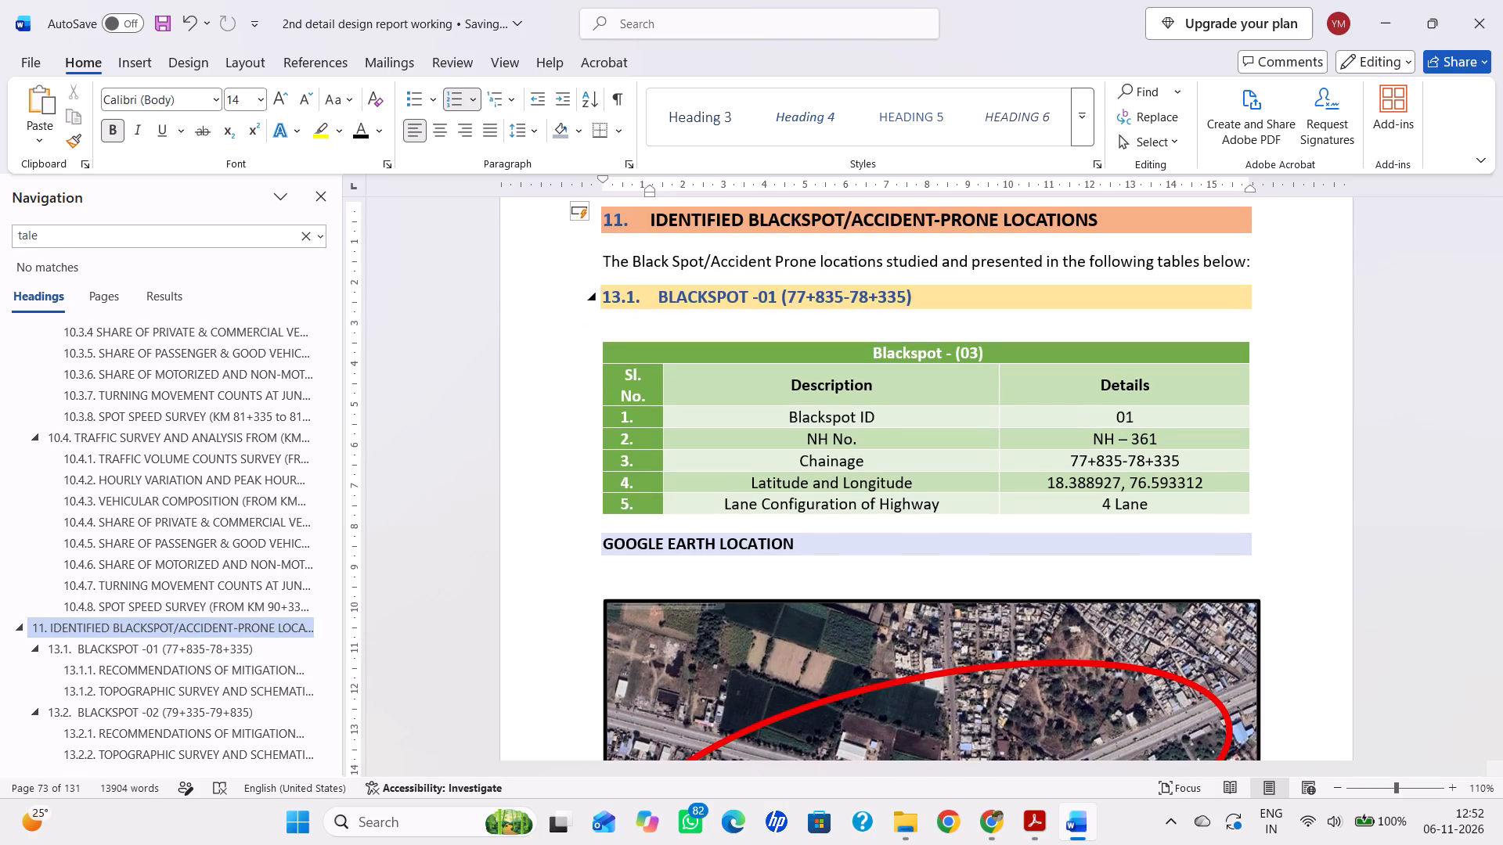
Change the number of the IDENTIFIED BLACKSPOT/ACCIDENT-PRONE LOCATIONS heading to black font colour.
left_click(612, 217)
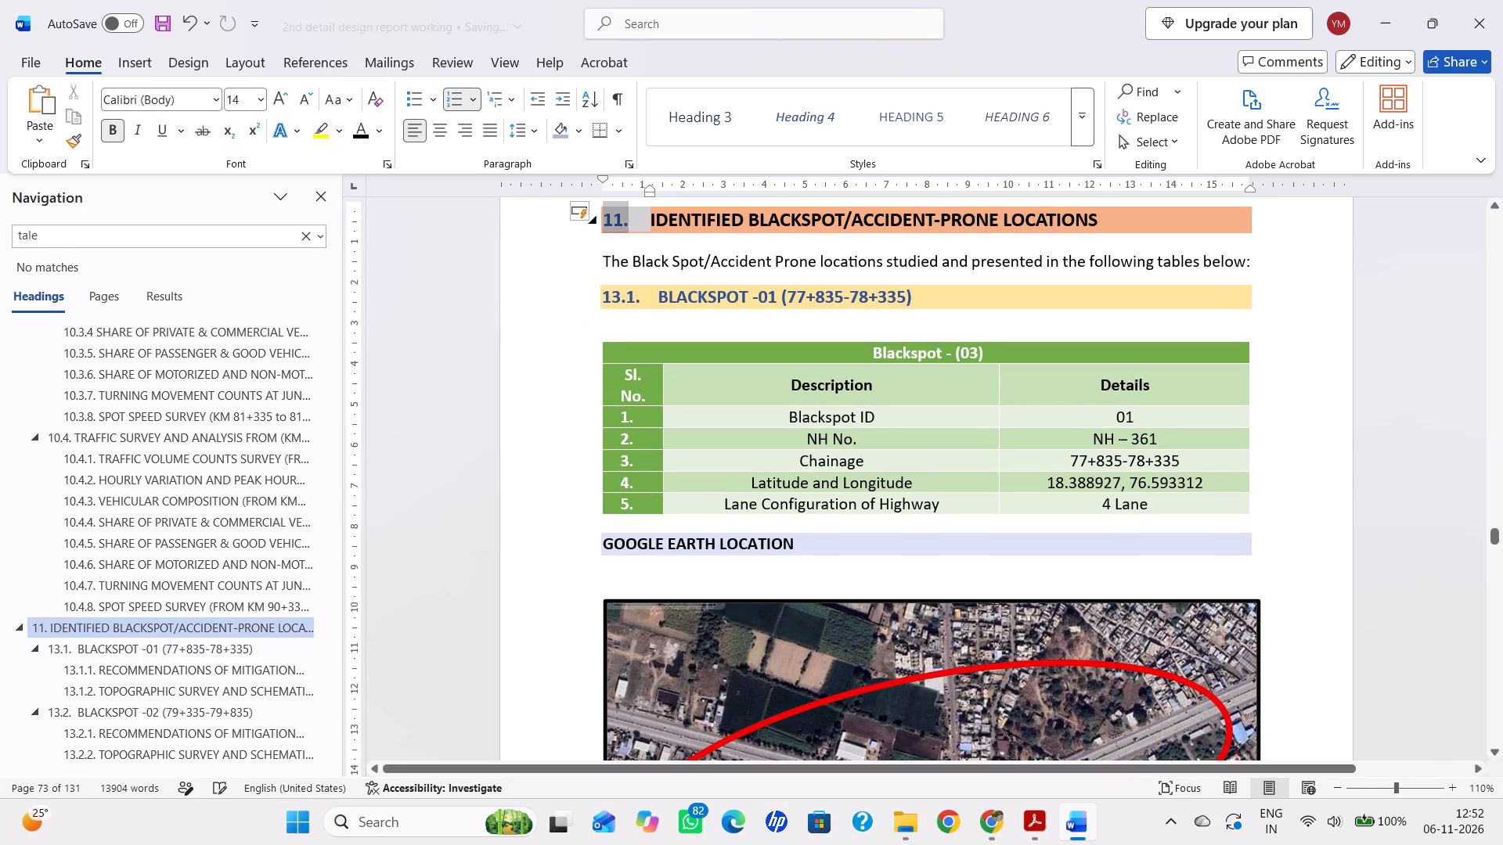
left_click(376, 124)
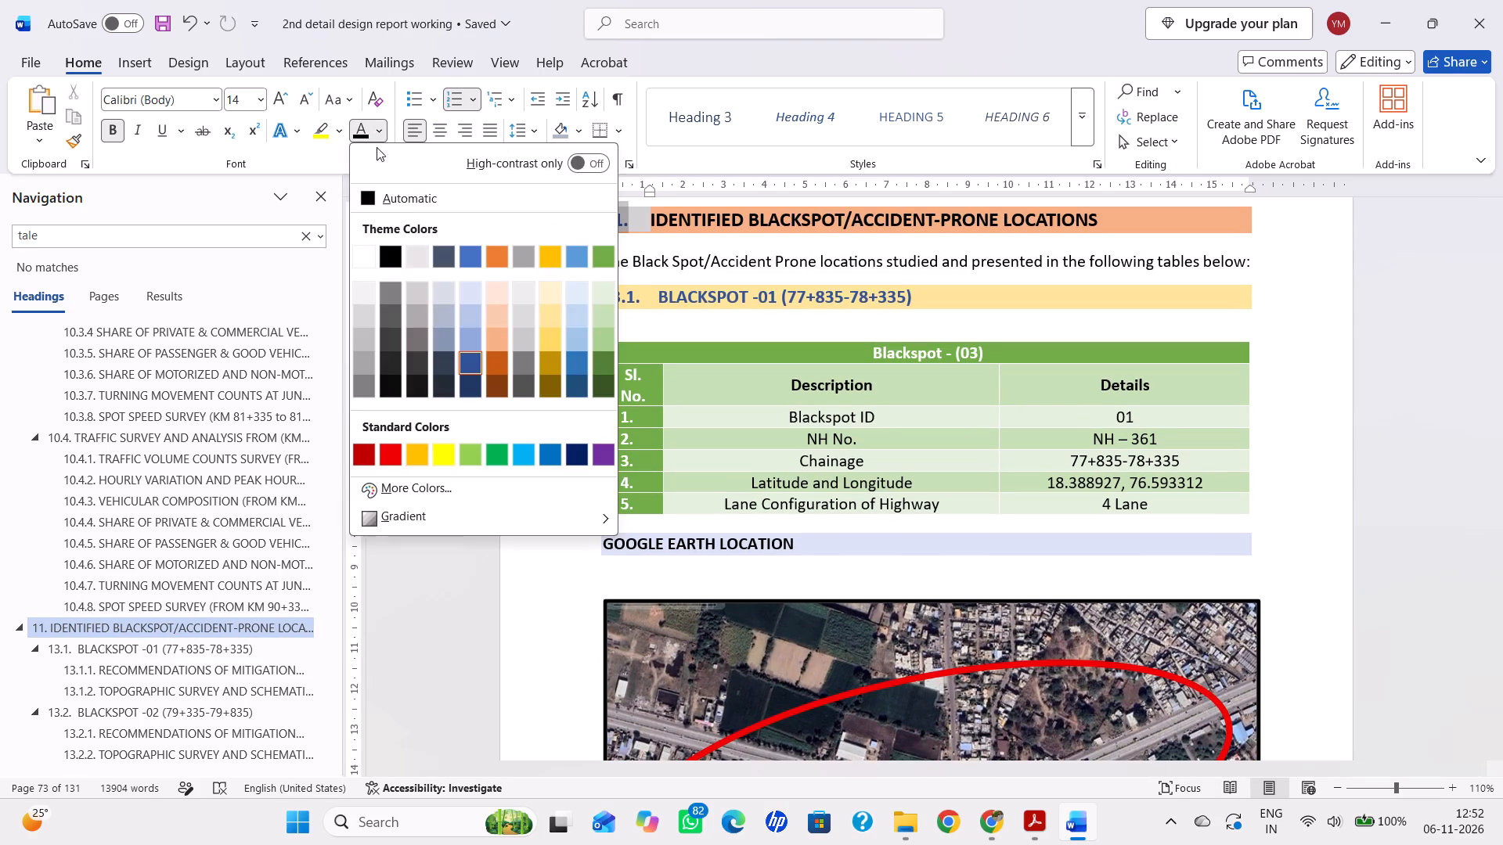
left_click(364, 132)
left_click(774, 286)
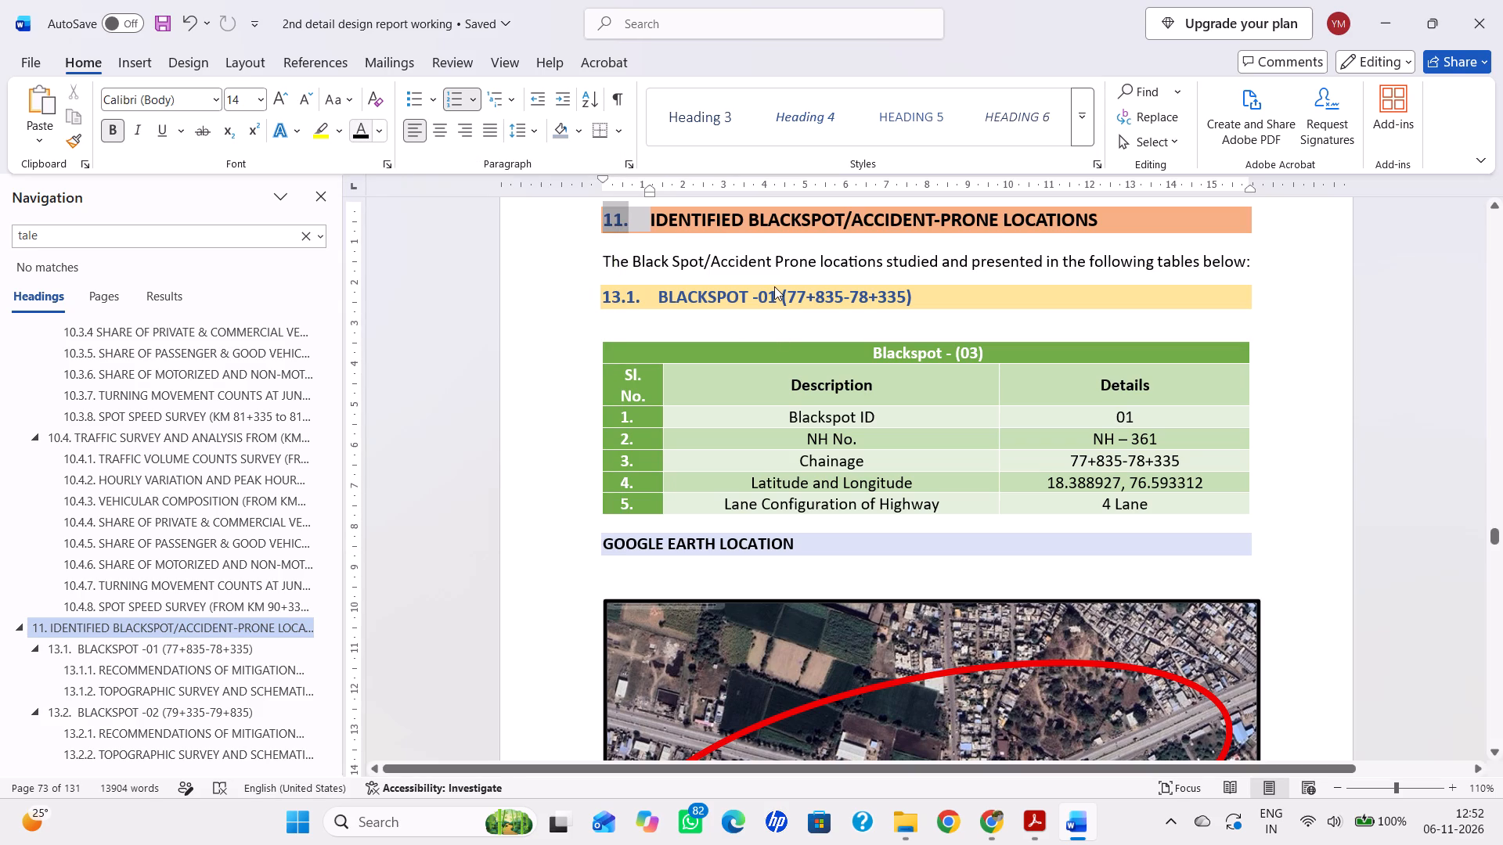
left_click(675, 218)
left_click(631, 218)
left_click(688, 221)
left_click(741, 313)
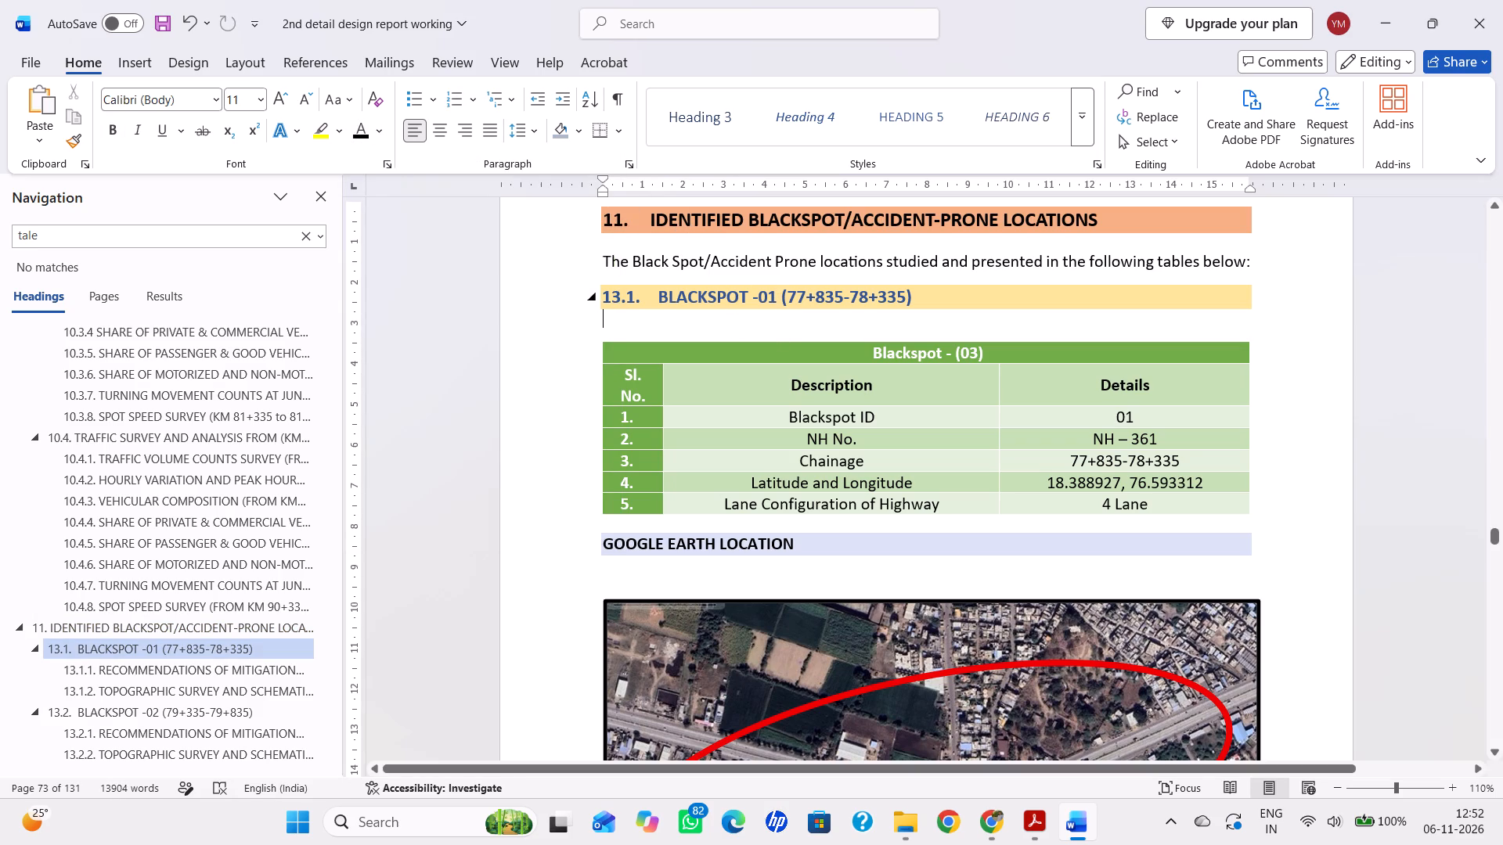
Renumber the BLACKSPOT -01 (77+835-78+335) heading as 11.1.
left_click(620, 304)
type("11.1.")
key("space")
Renumber the RECOMMENDATIONS OF MITIGATION MEASURES (77+835-78+335) heading as 11.1.1.
scroll(662, 499, "down", 19)
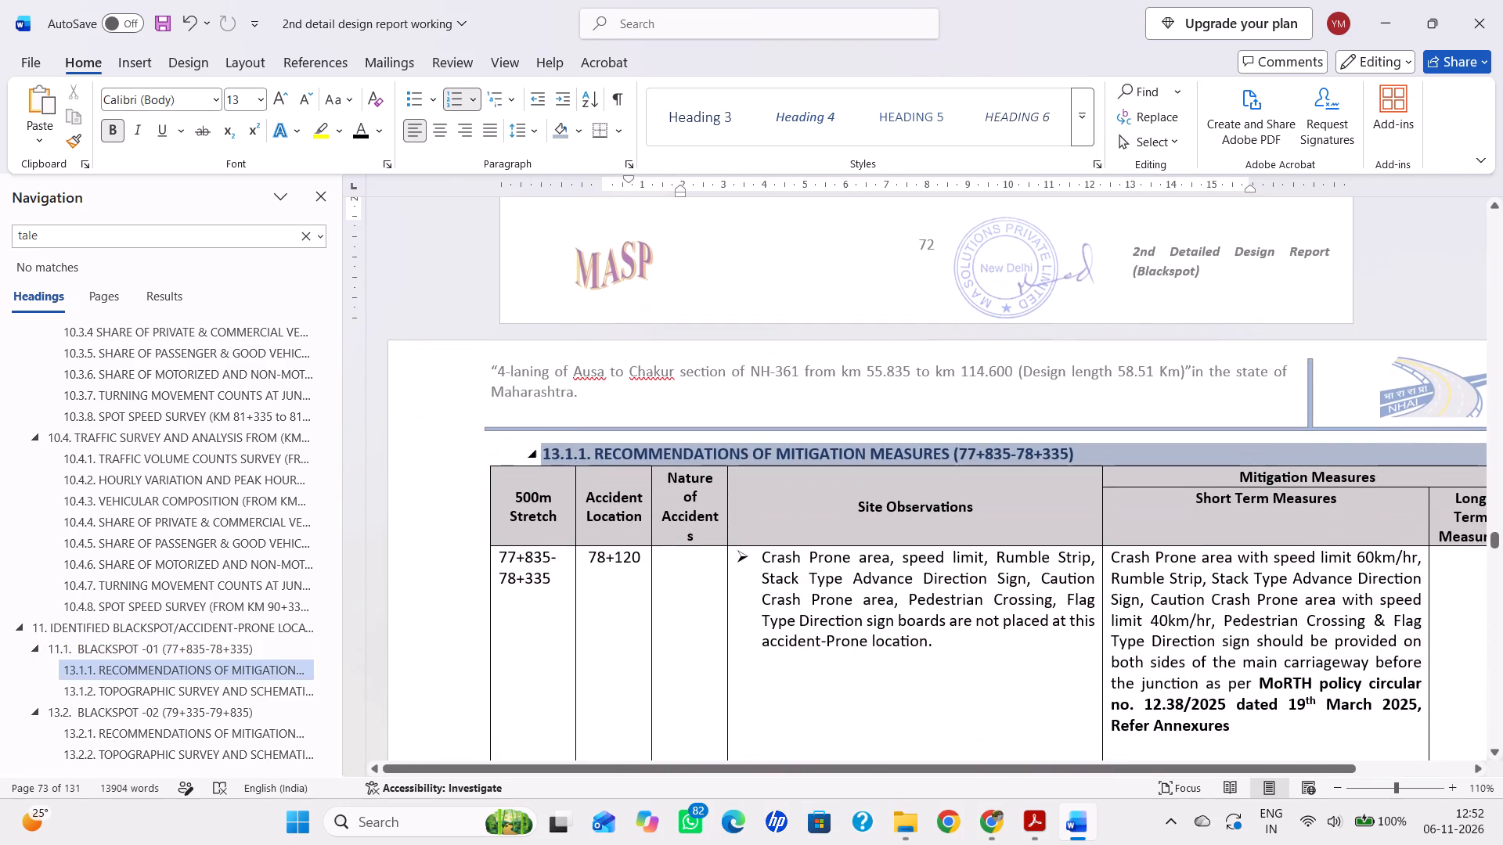
left_click(571, 449)
type("11.1.1.")
key("space")
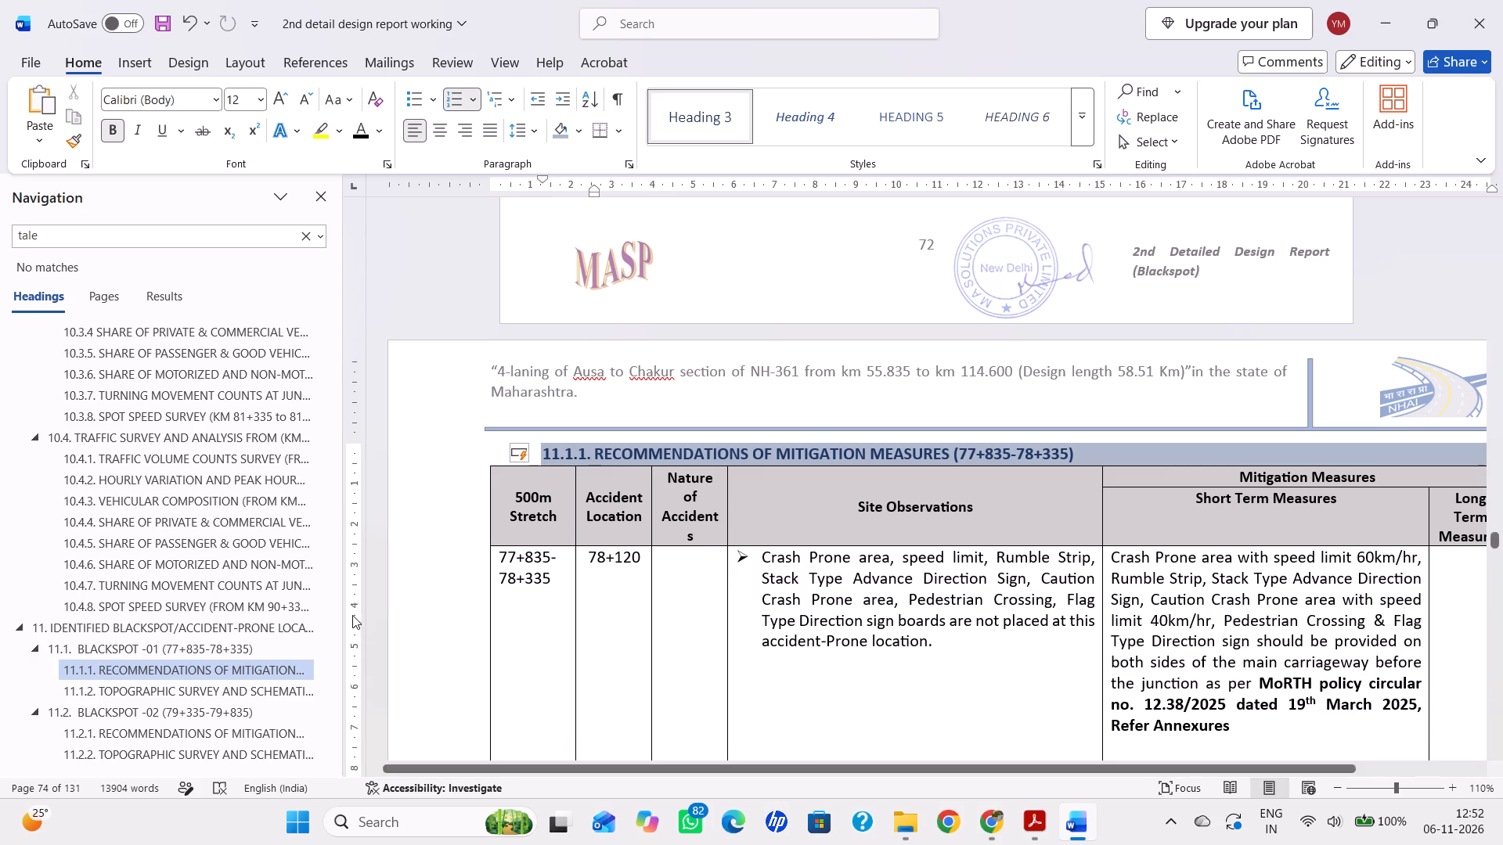
Renumber the BUDGETARY ESTIMATES FOR PROPOSED MITIGATION MEASURES heading as 12.
scroll(354, 616, "down", 1)
left_click(162, 714)
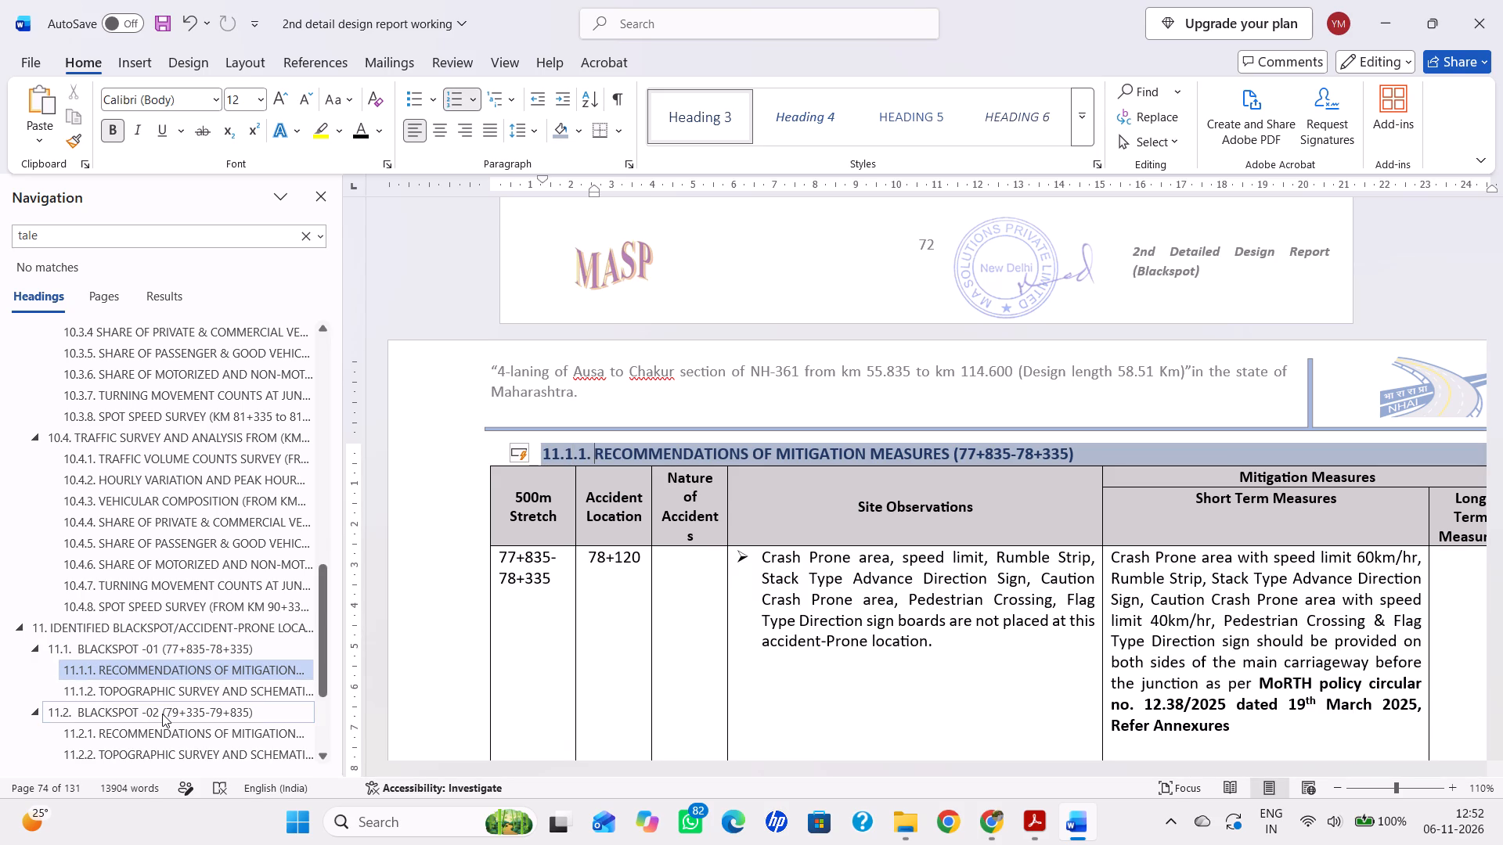
scroll(91, 728, "down", 3)
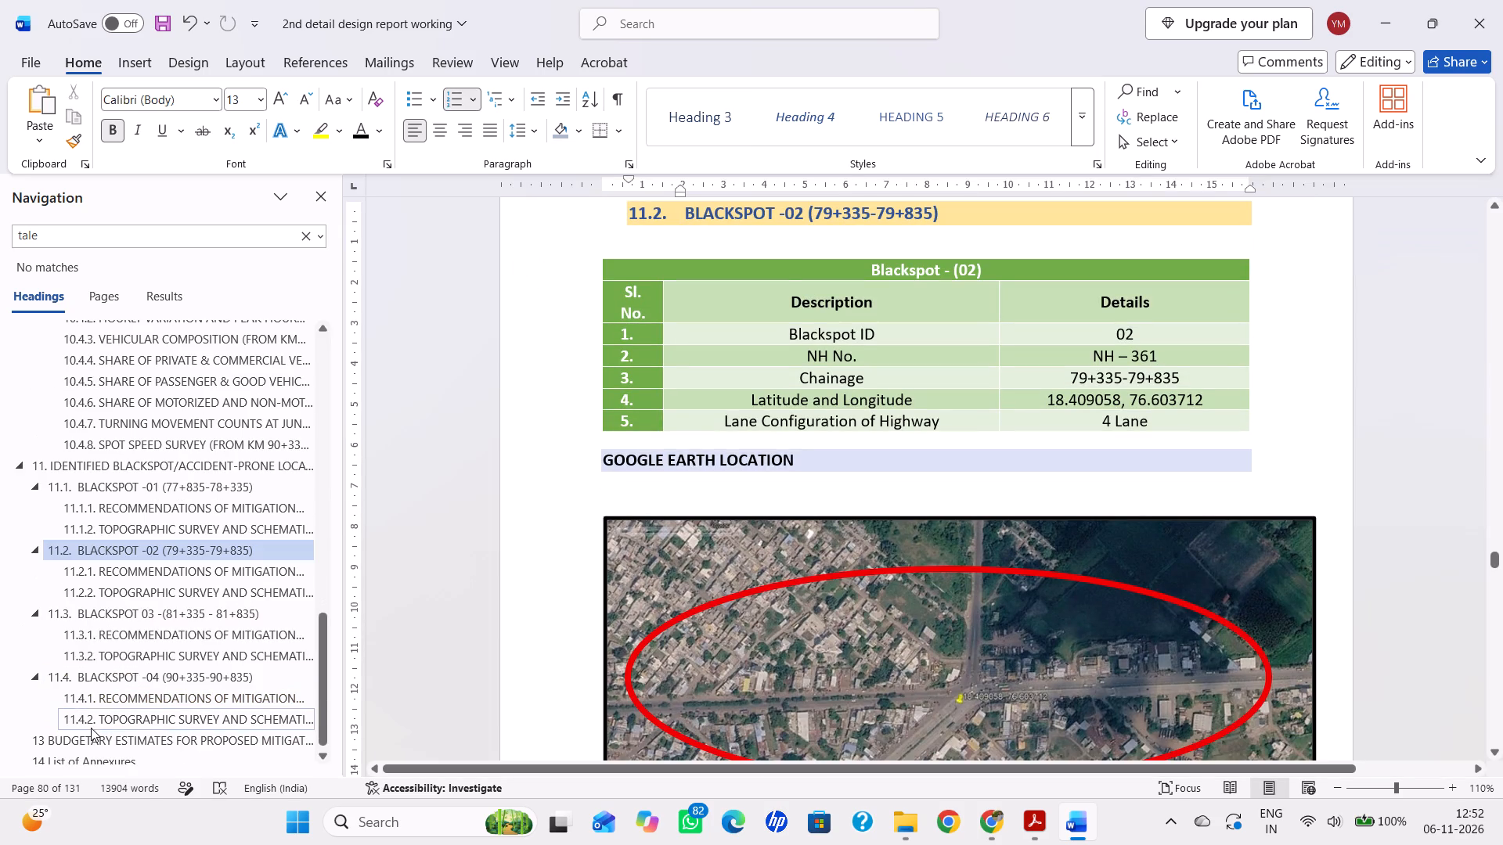
scroll(139, 642, "down", 3)
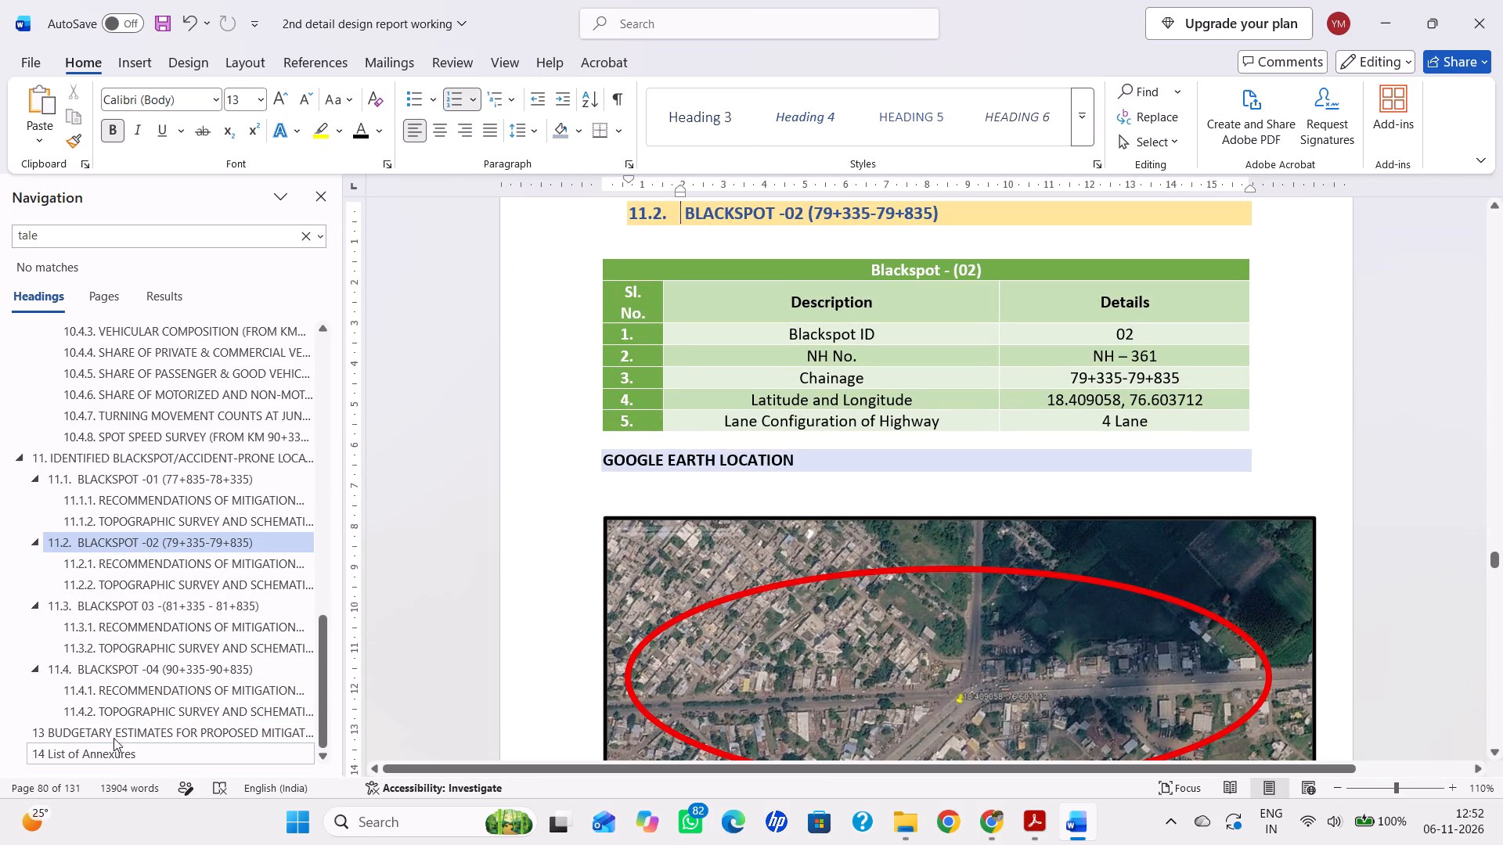
left_click(110, 731)
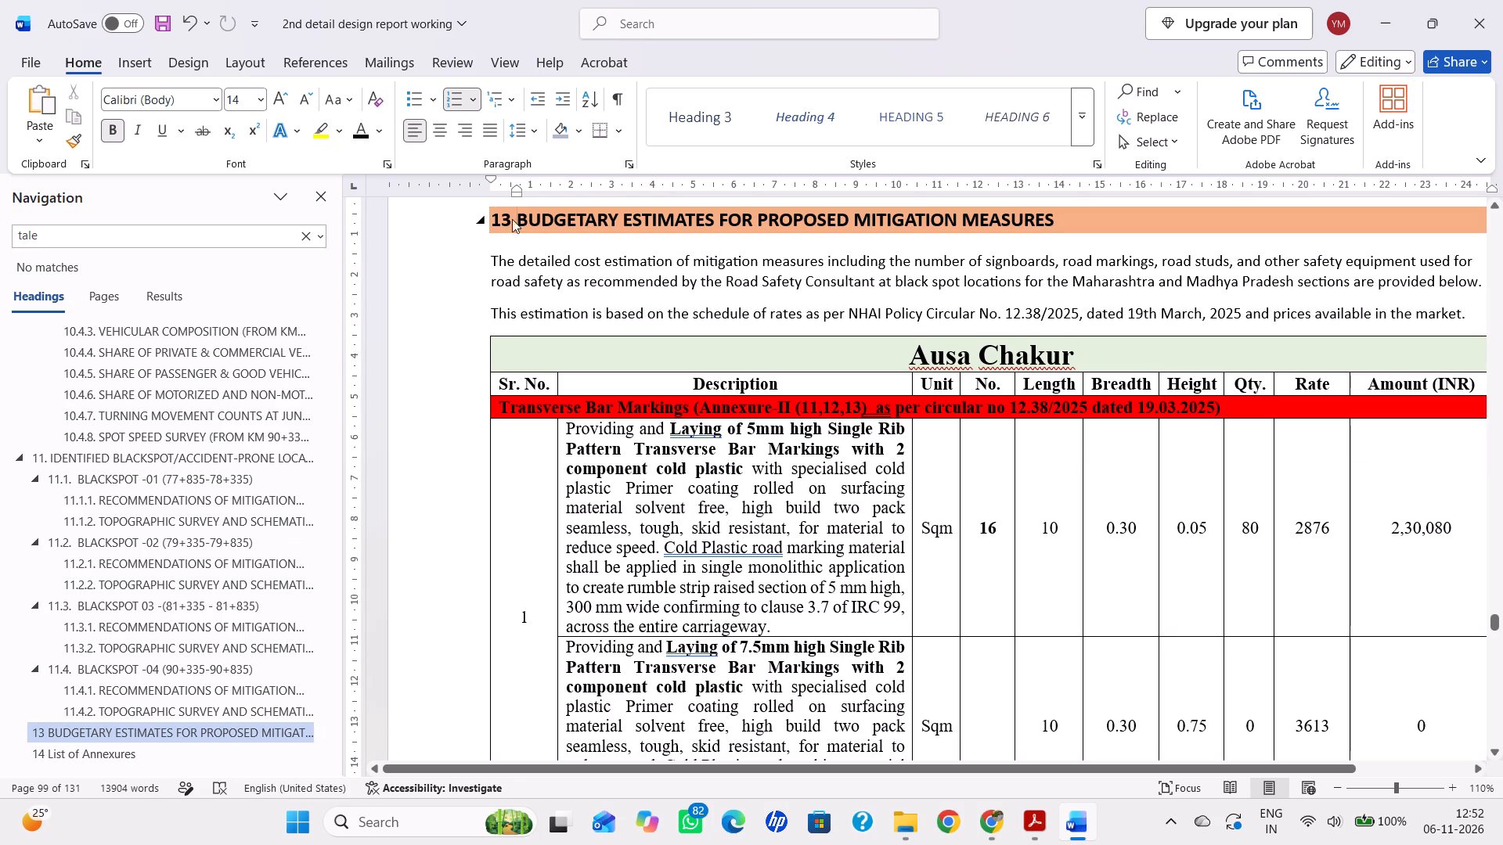
left_click(507, 218)
type("12.")
key("space")
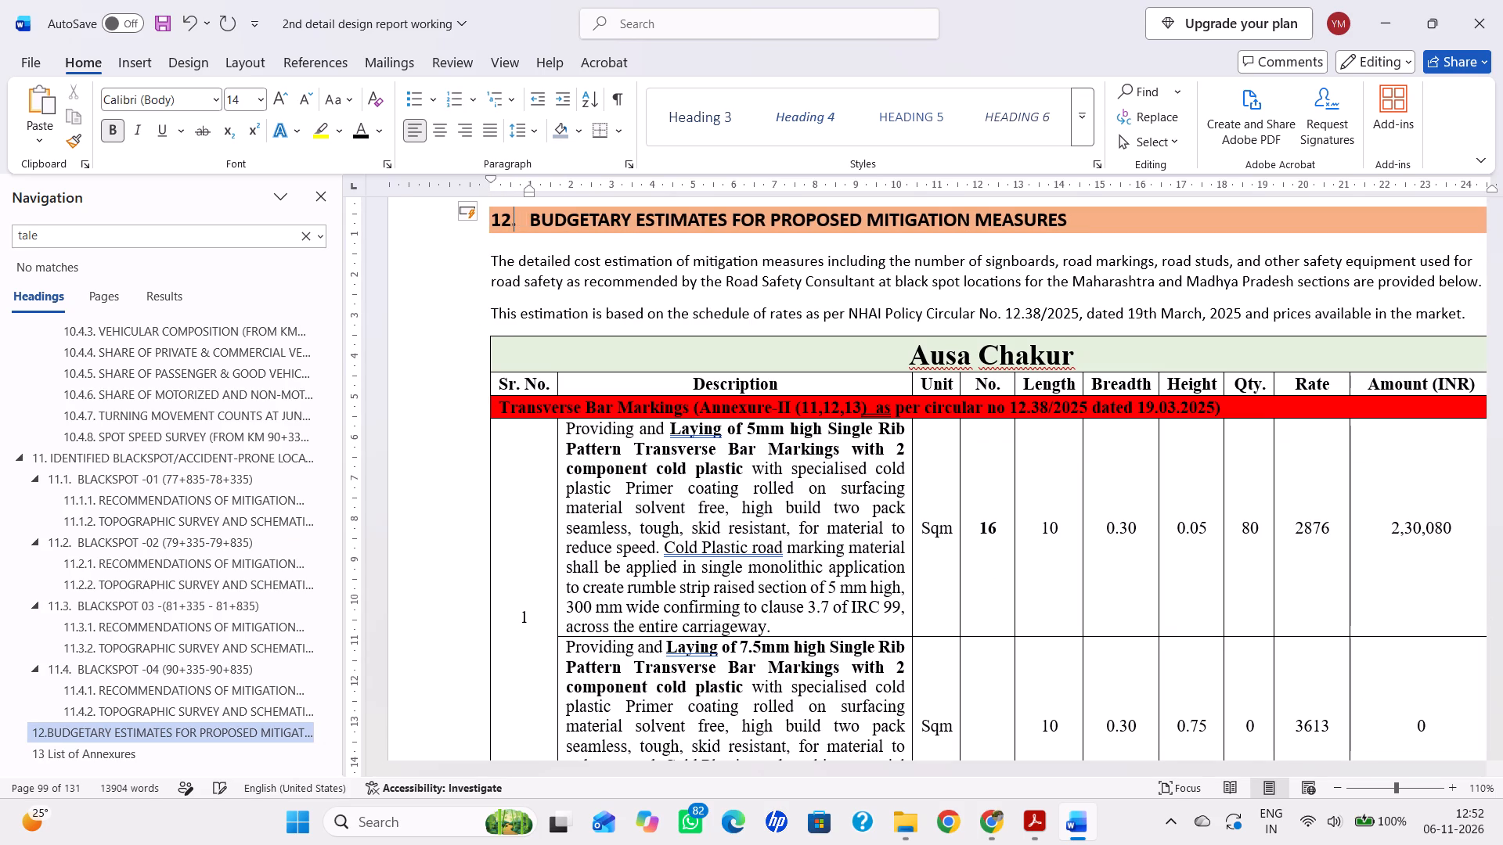
Add a space before the List of Annexures heading text, change its number to black font colour, and save the report.
left_click(64, 745)
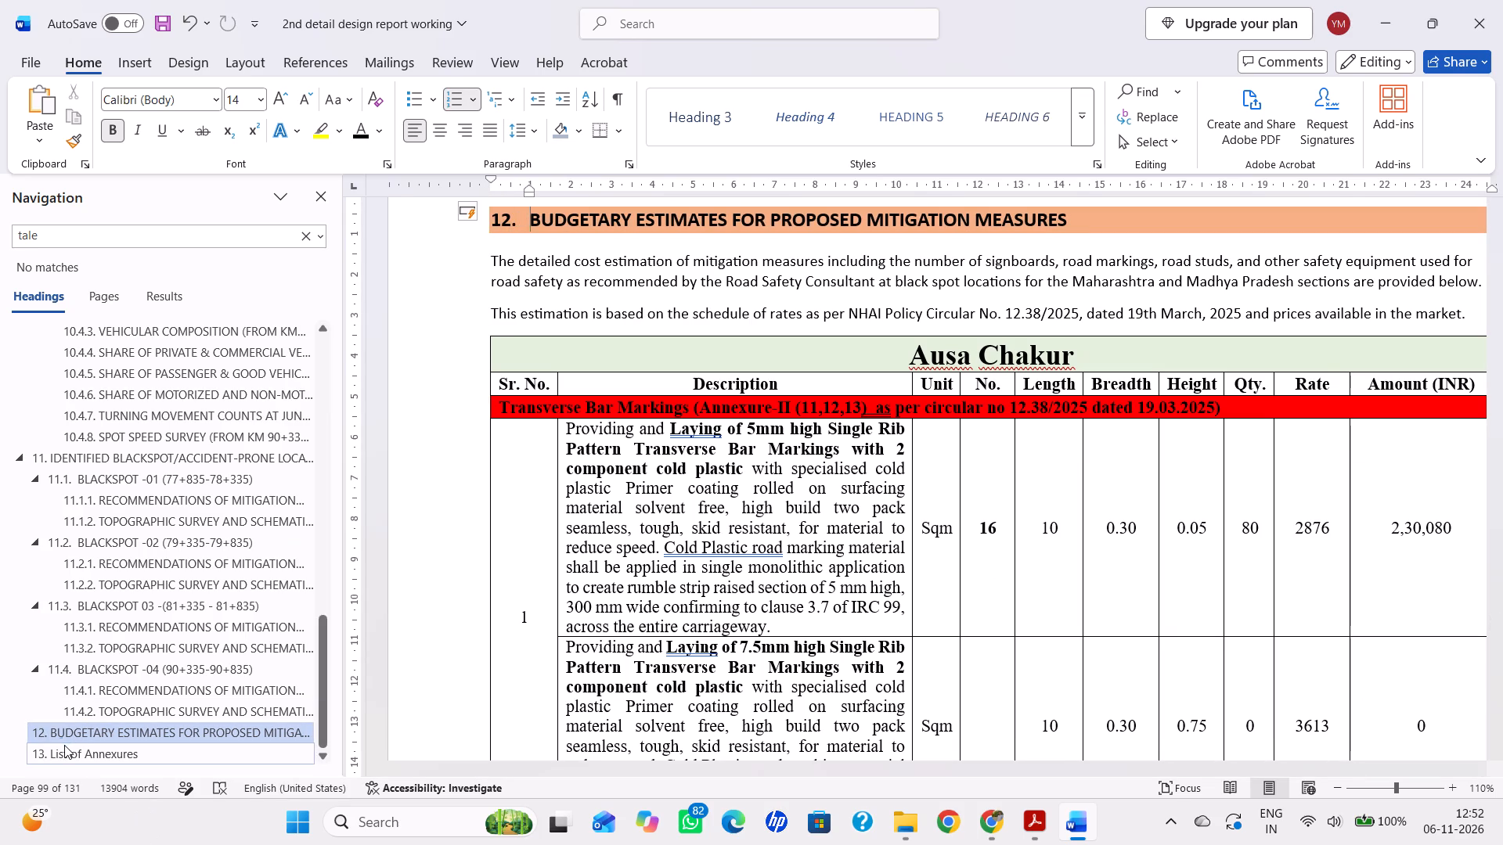
key("ctrl+s")
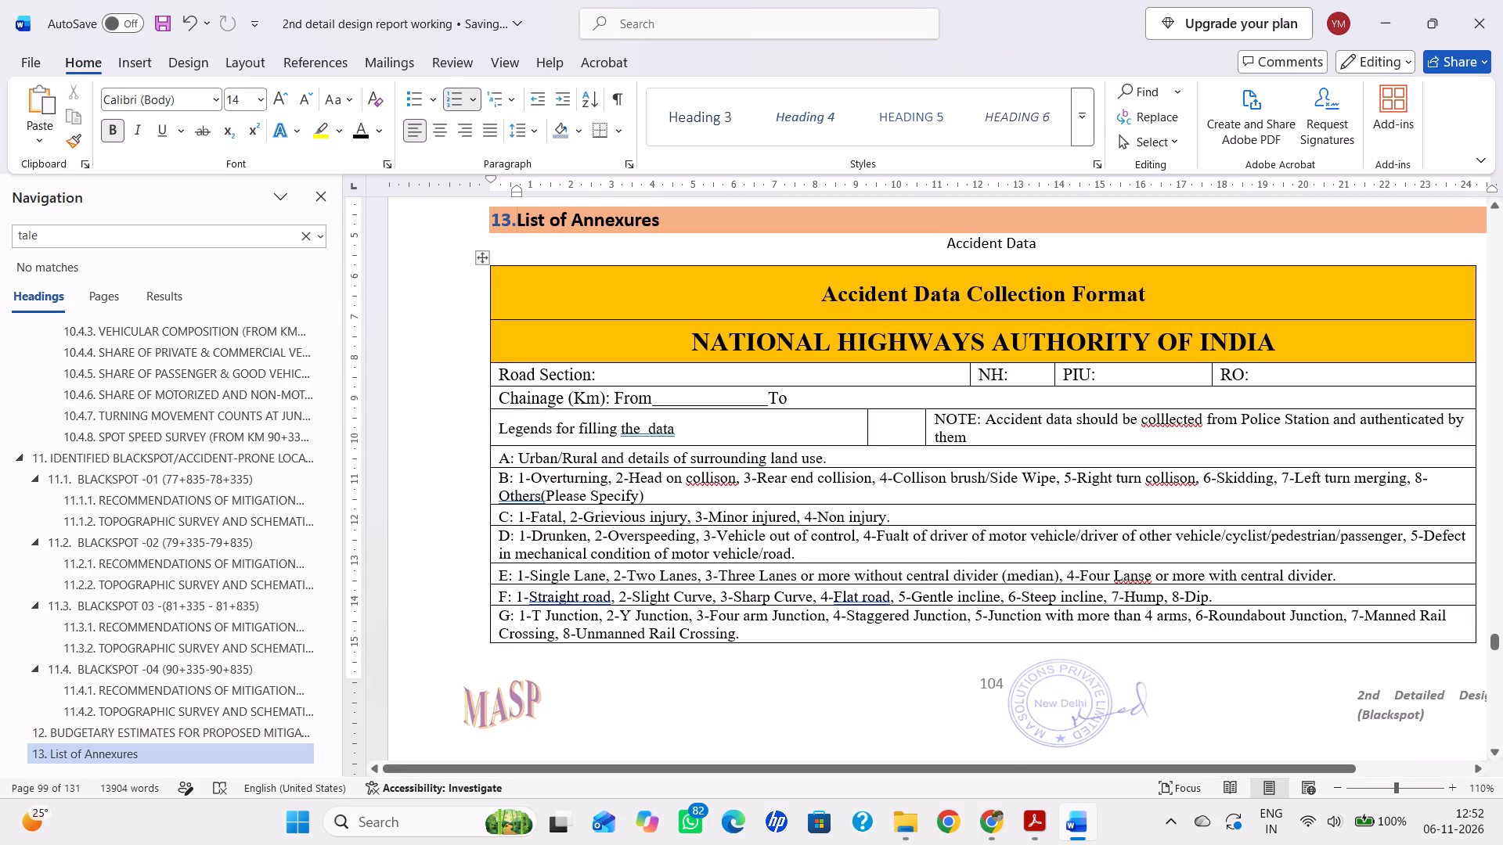
key("space")
left_click(504, 211)
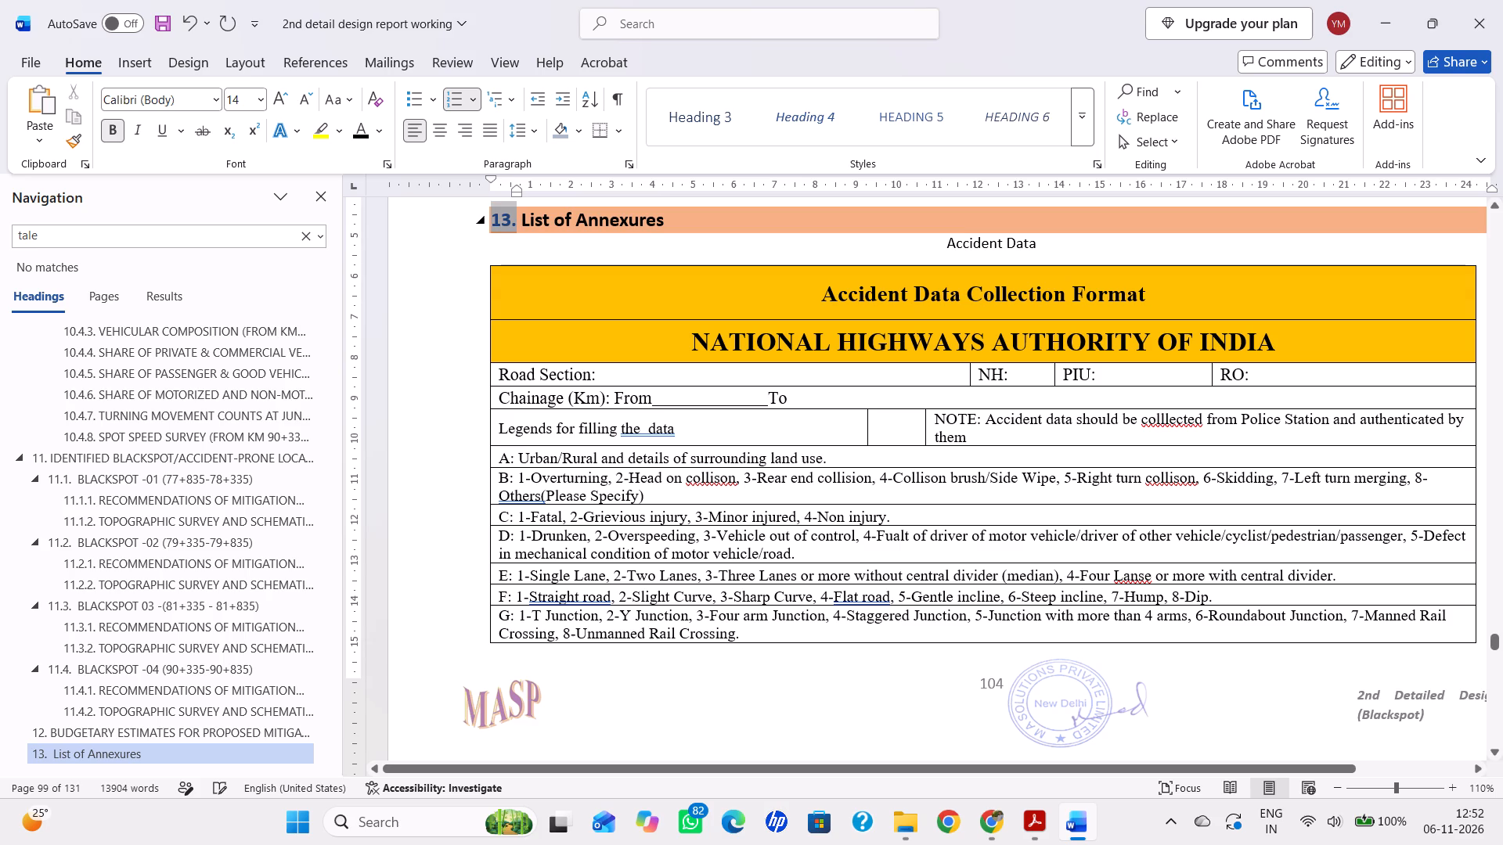
left_click(368, 126)
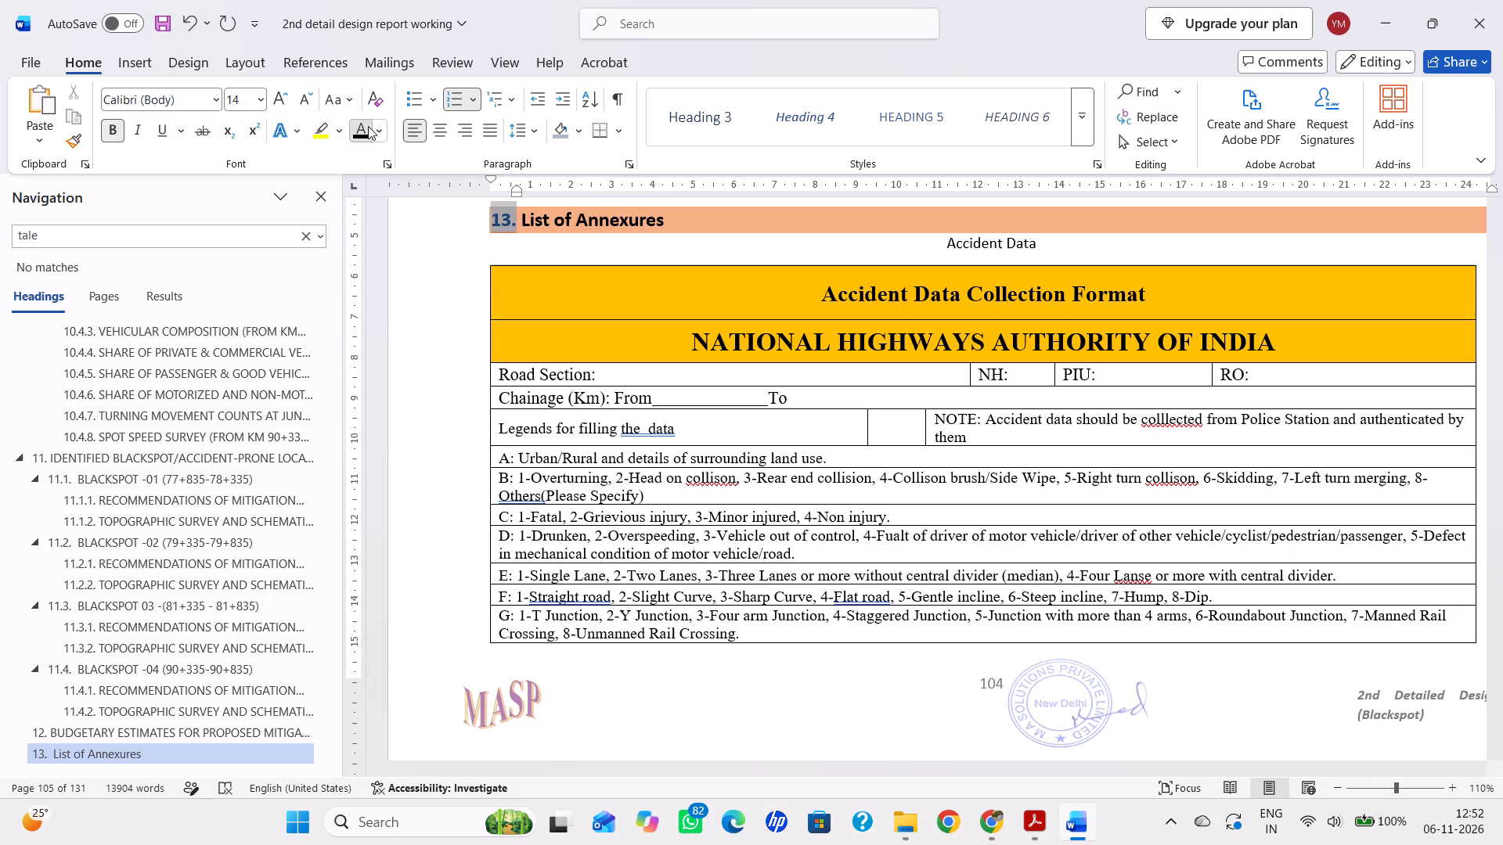
key("ctrl+s")
left_click(782, 488)
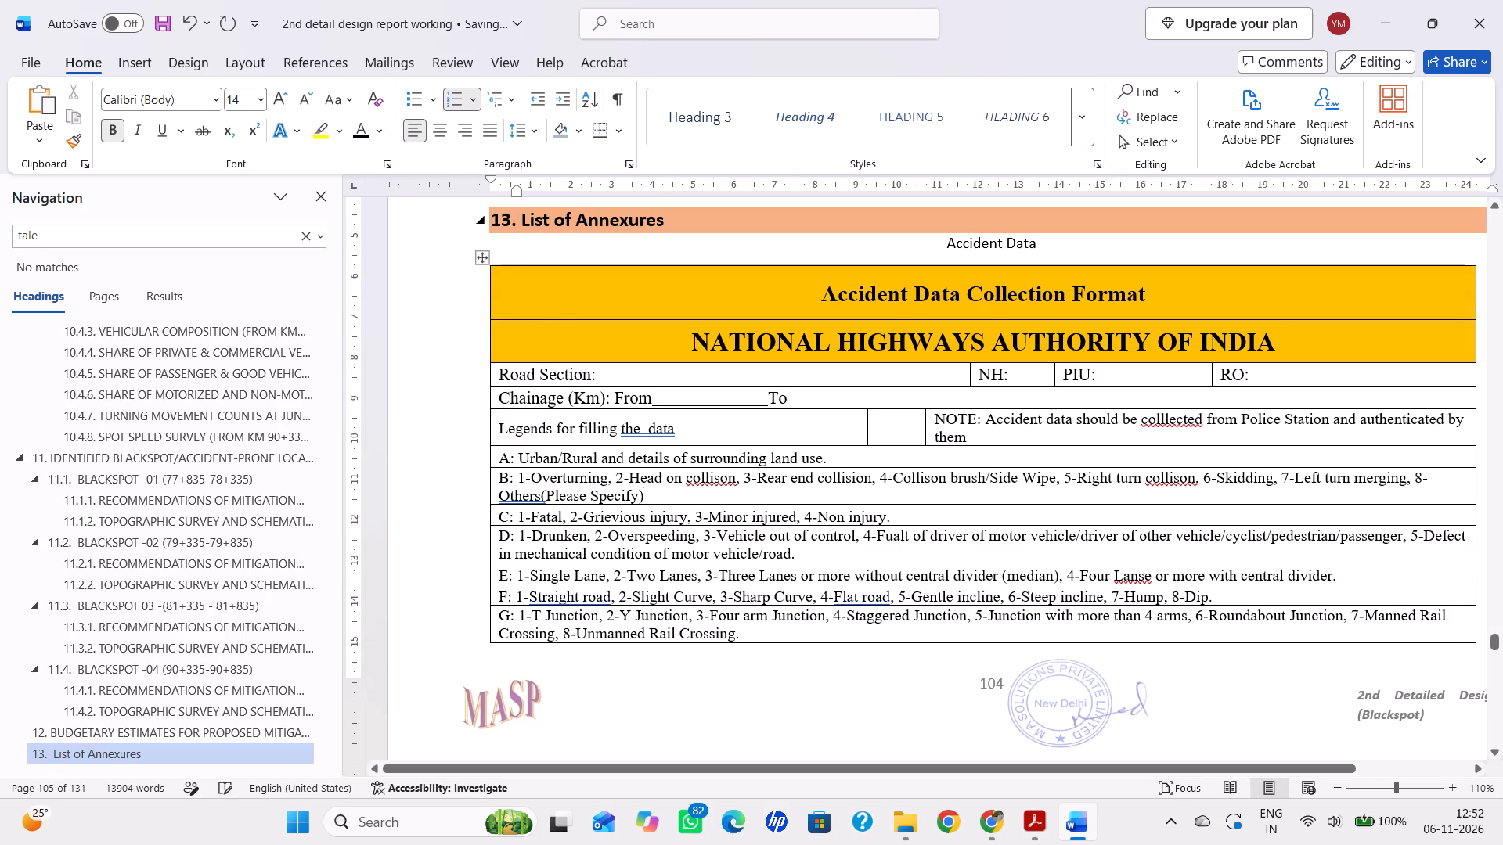
left_click(532, 221)
Review the numbering of the blackspot 03 and 04 subheadings and the 10.1. TRAFFIC SURVEY AND ANALYSIS heading.
scroll(180, 661, "down", 1)
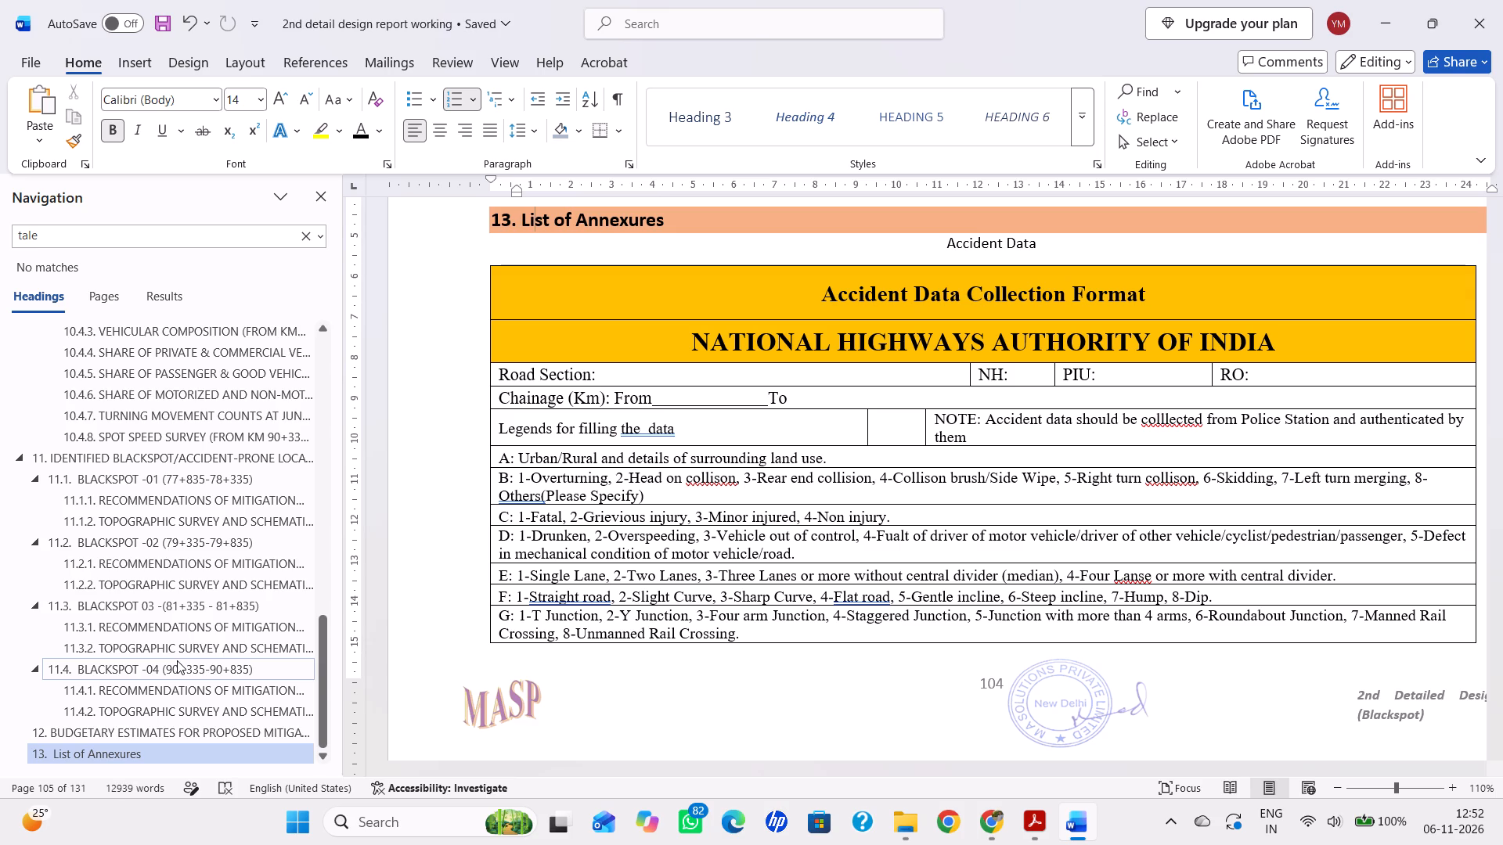
left_click(197, 618)
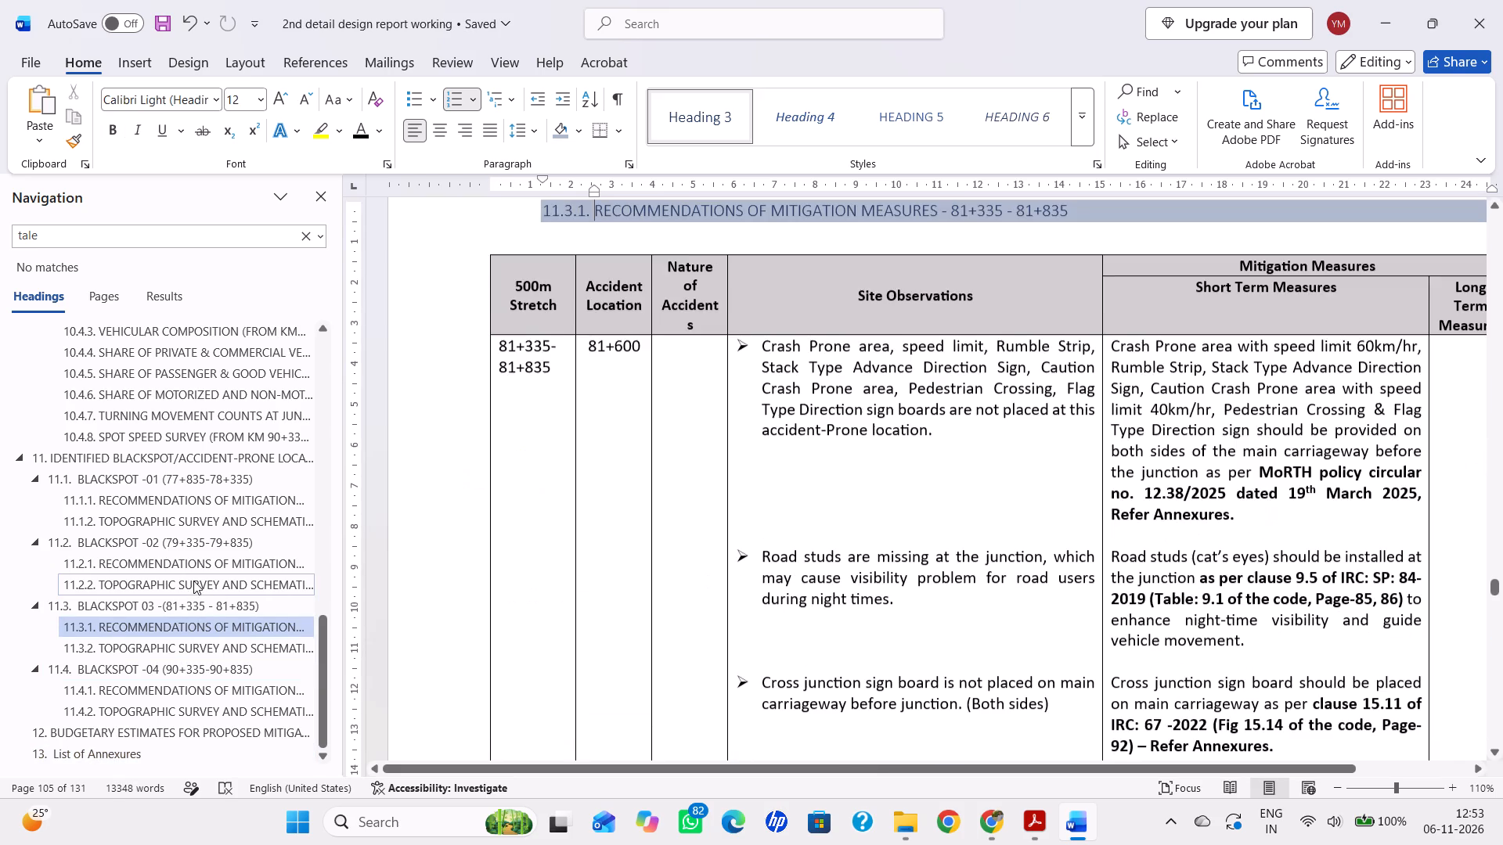
scroll(875, 591, "down", 20)
scroll(875, 591, "down", 20)
scroll(875, 591, "down", 20)
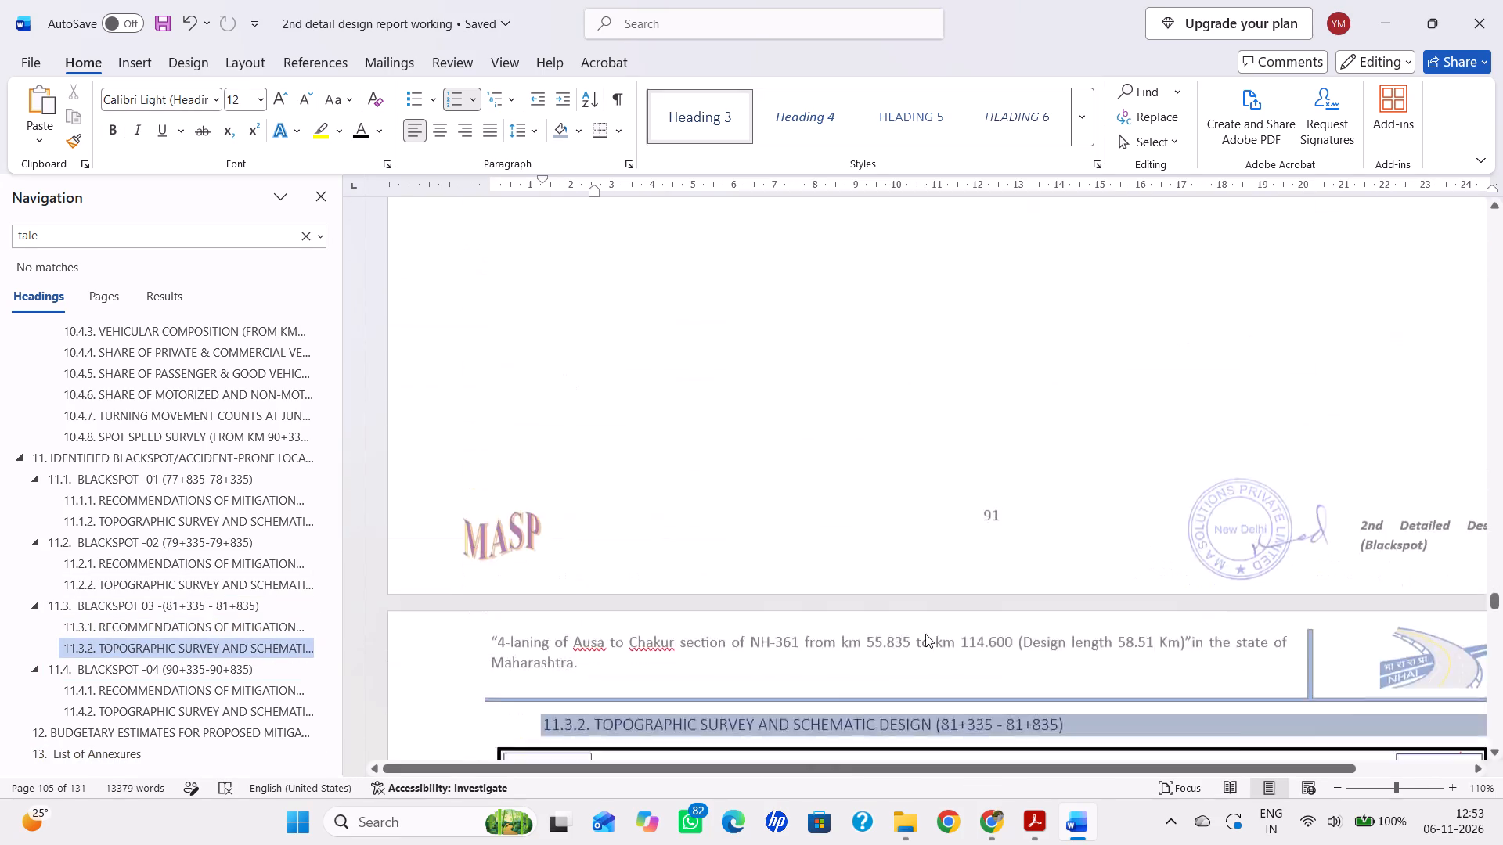
scroll(925, 634, "down", 20)
scroll(925, 634, "down", 20)
scroll(925, 634, "down", 20)
scroll(273, 617, "up", 10)
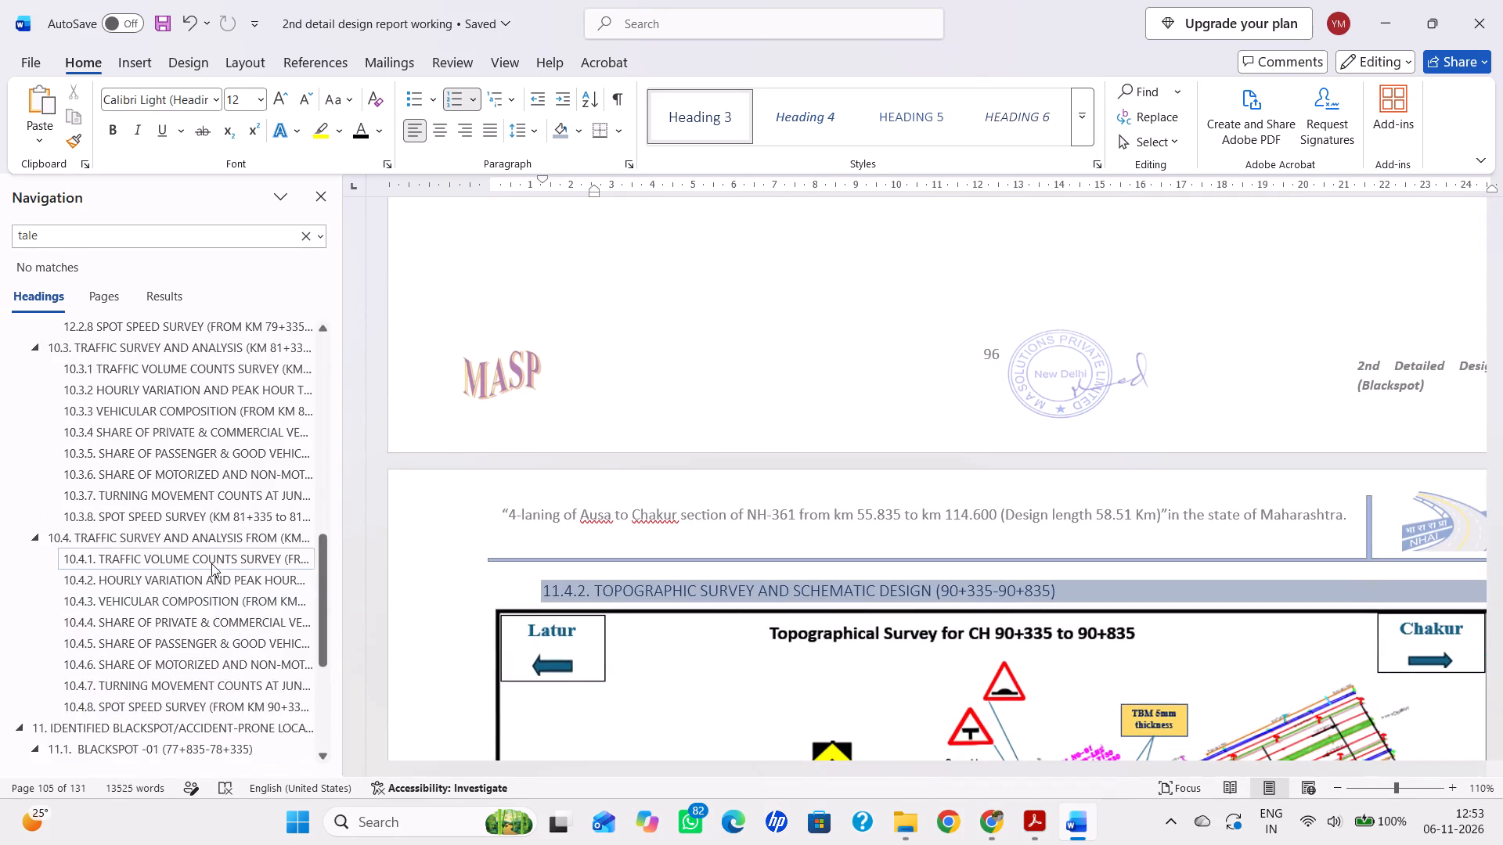
scroll(211, 563, "up", 20)
scroll(211, 563, "up", 2)
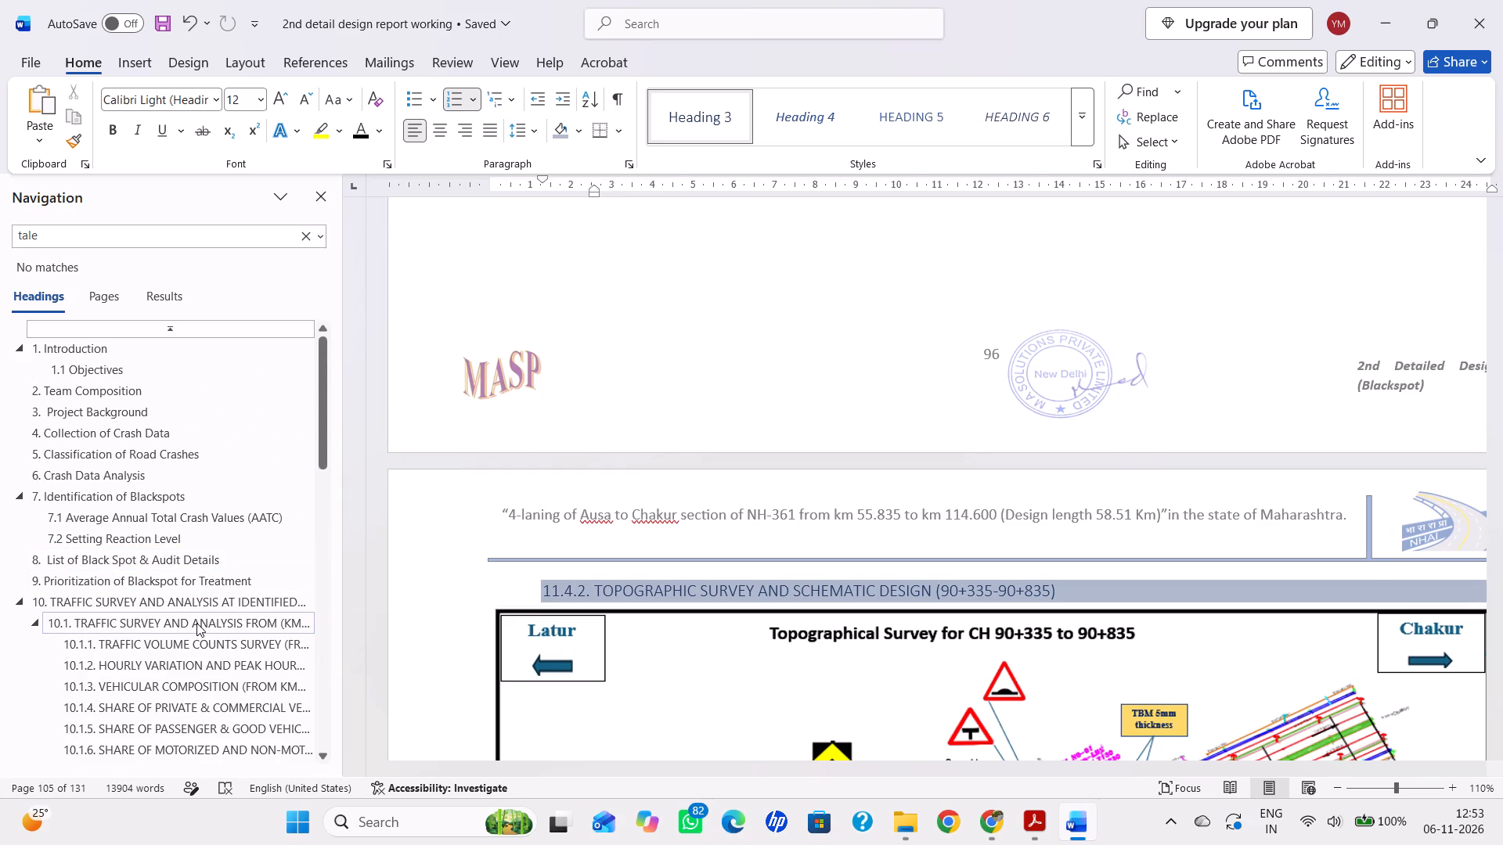
left_click(196, 623)
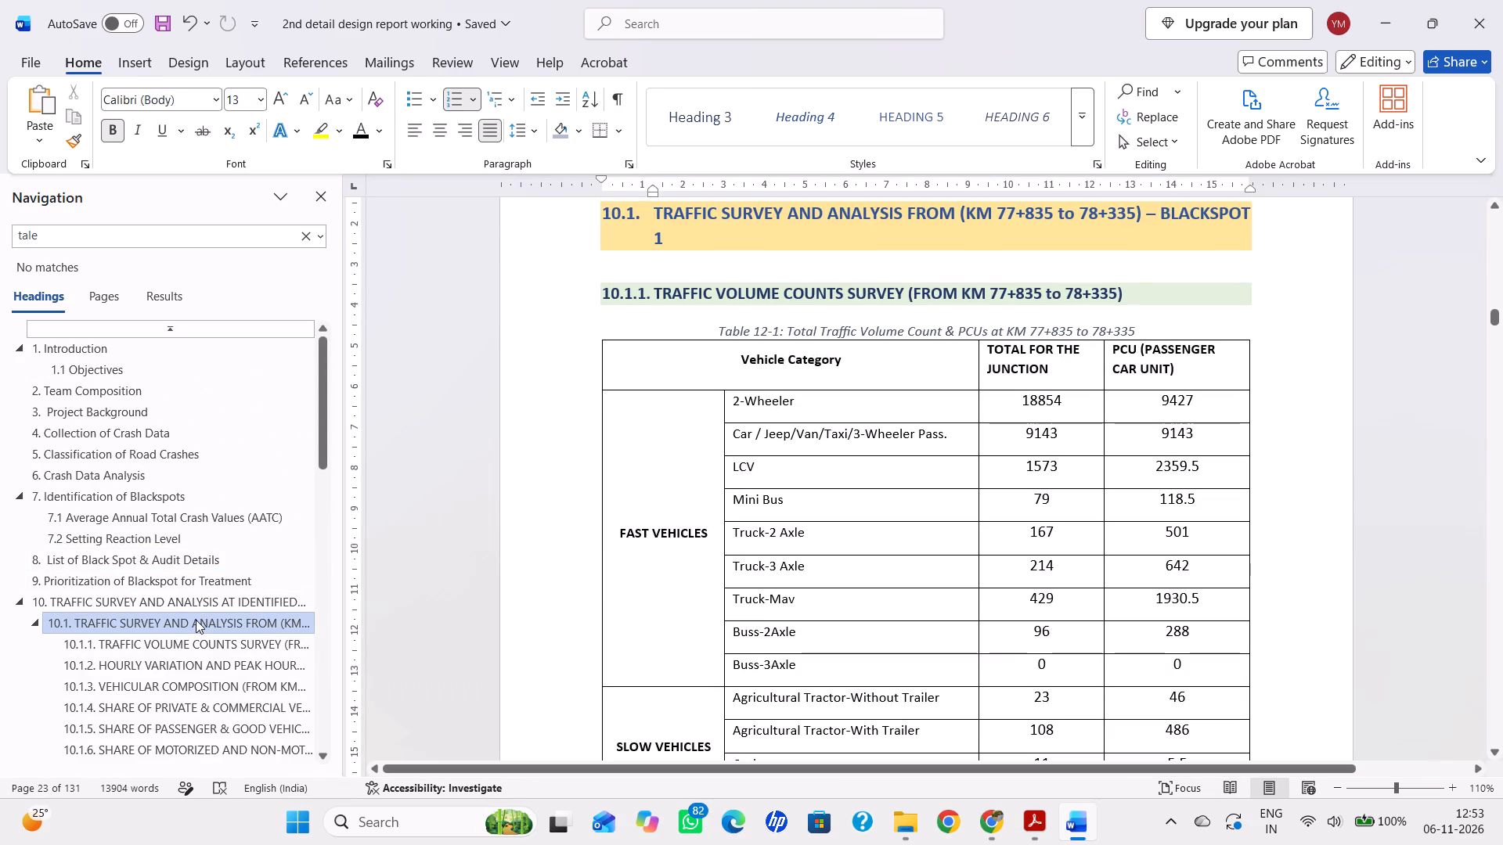
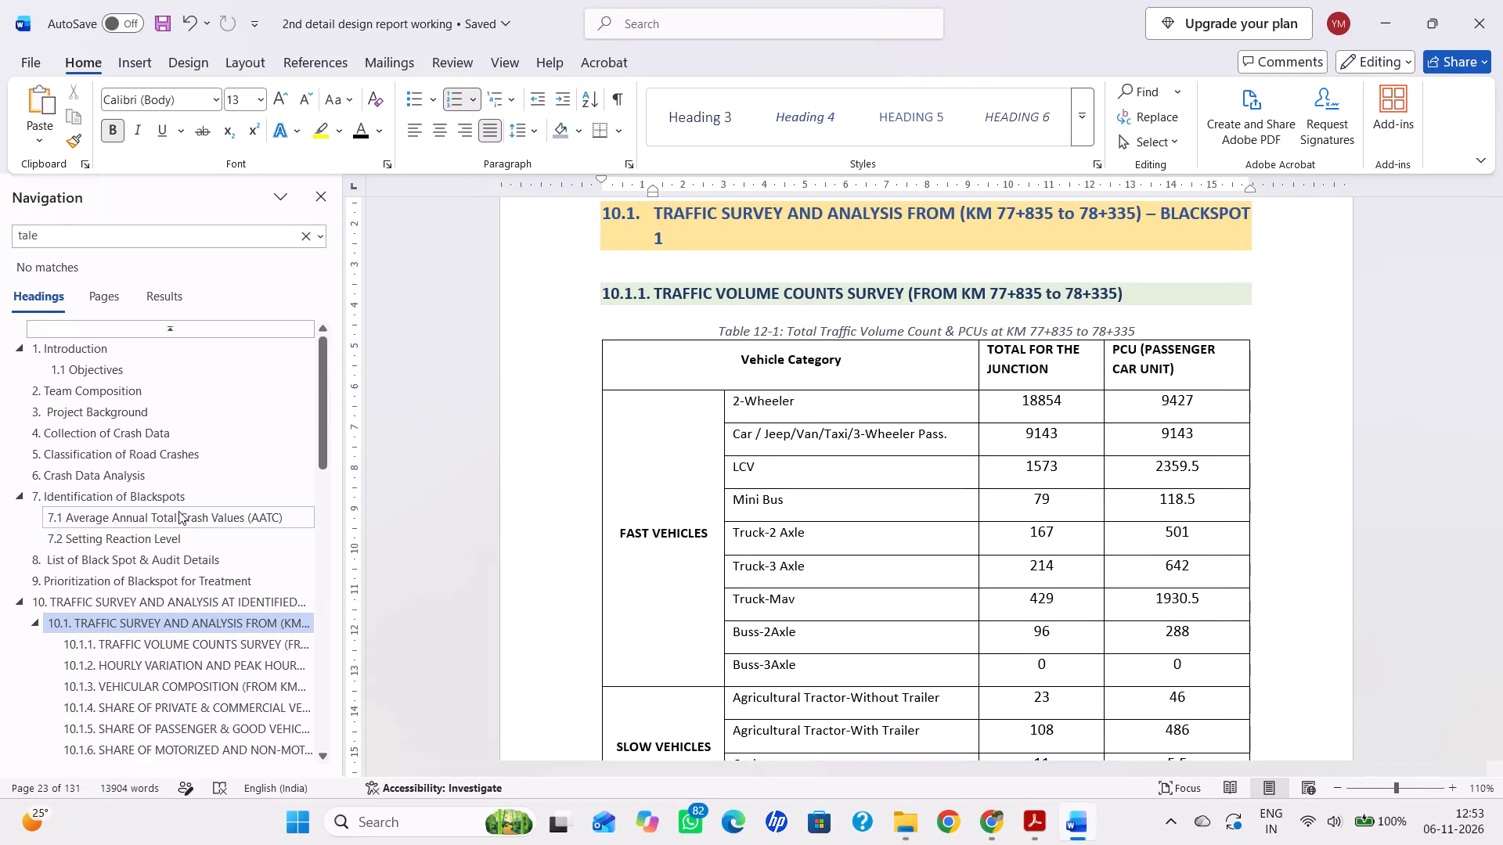
Save the report.
left_click(1206, 239)
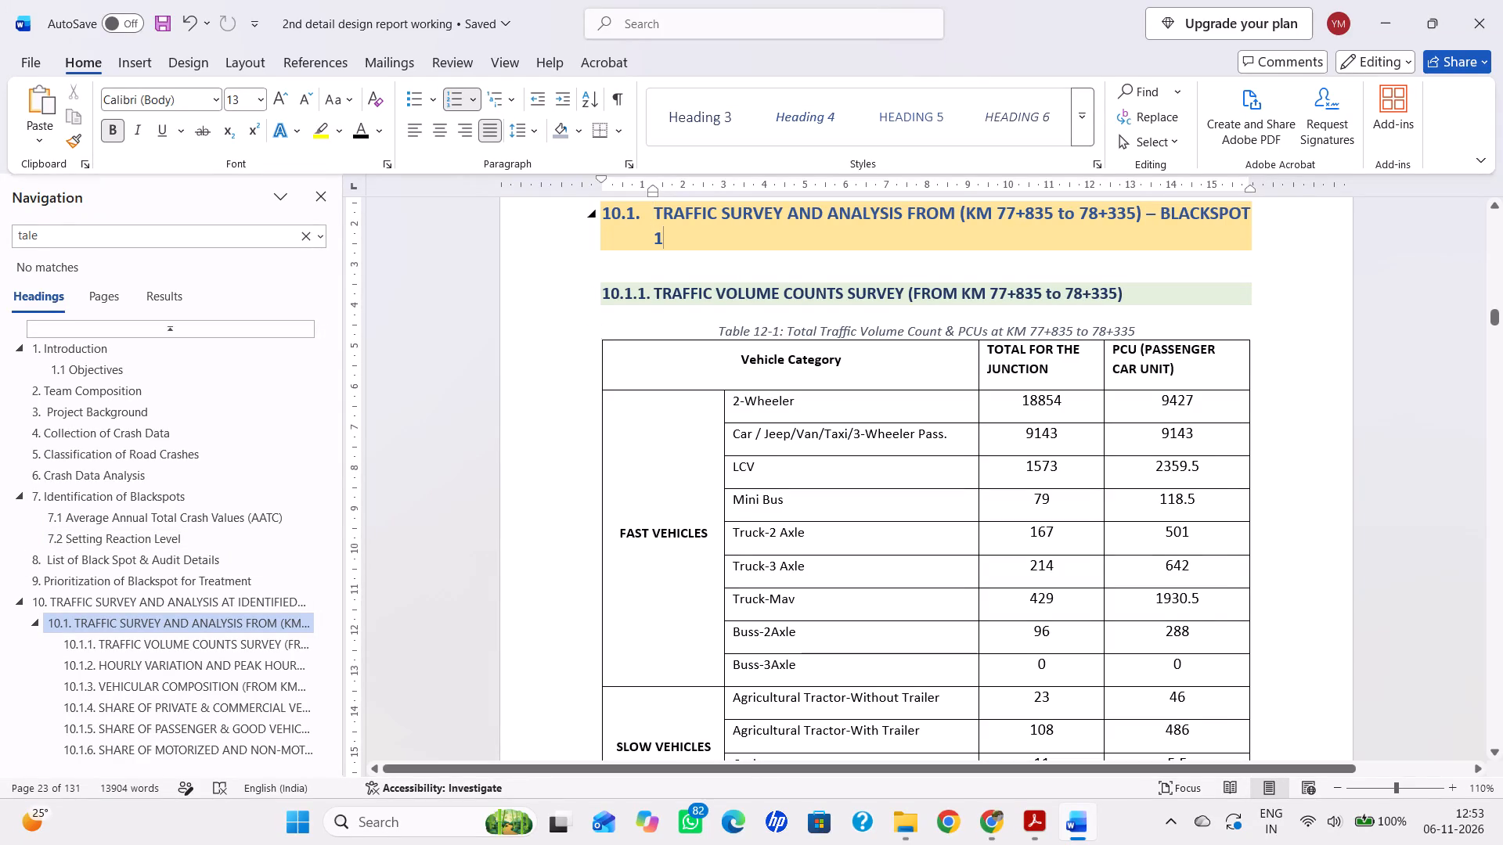
key("ctrl+s")
Highlight the PCU values of the LCV and Truck-Mav rows in yellow in Table 12-1.
left_click_drag(1229, 461, 1134, 476)
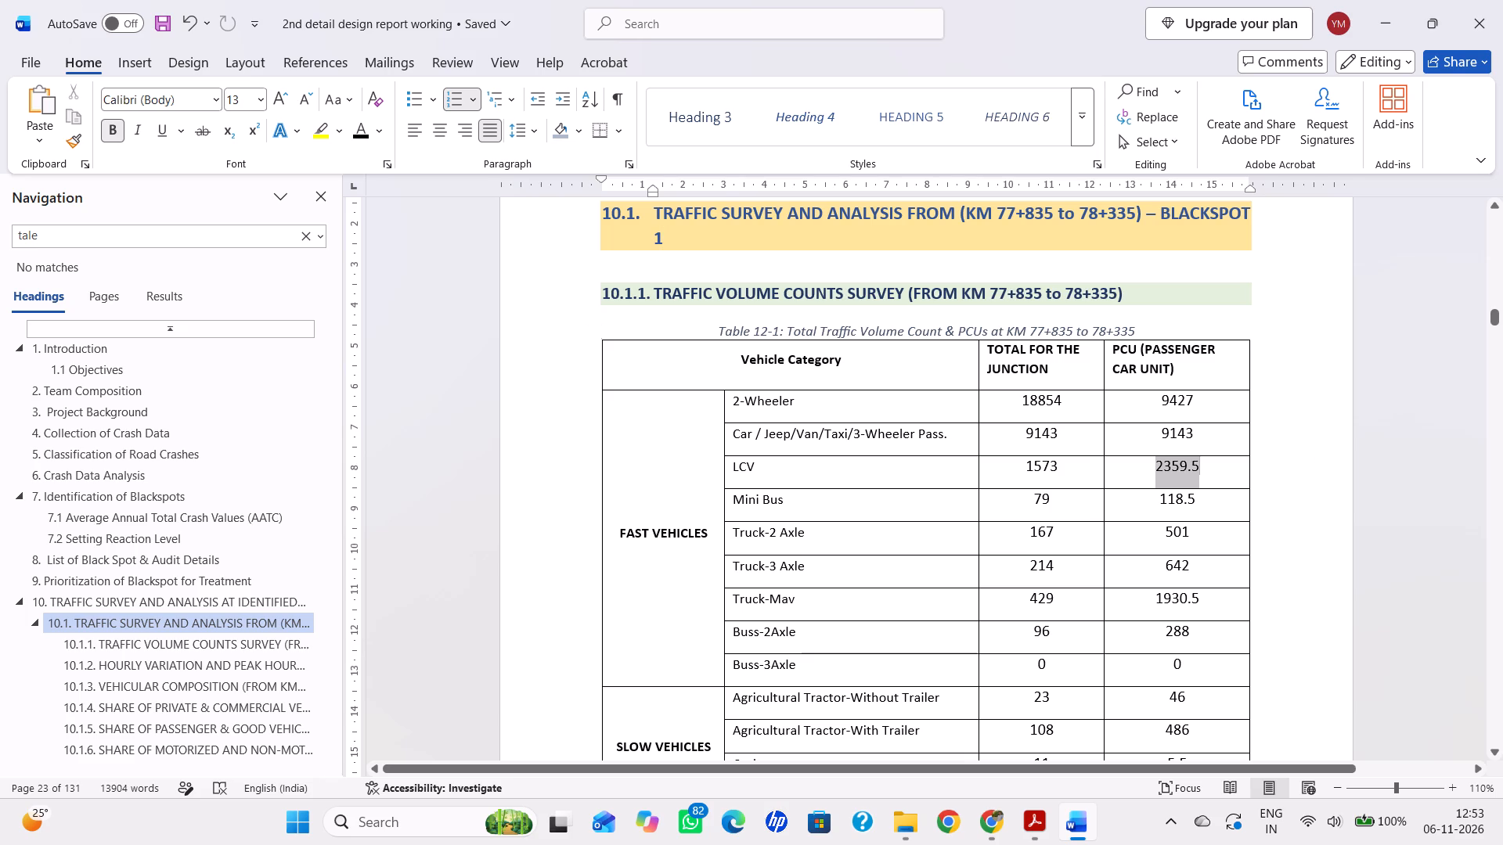
left_click(324, 132)
scroll(1083, 475, "down", 2)
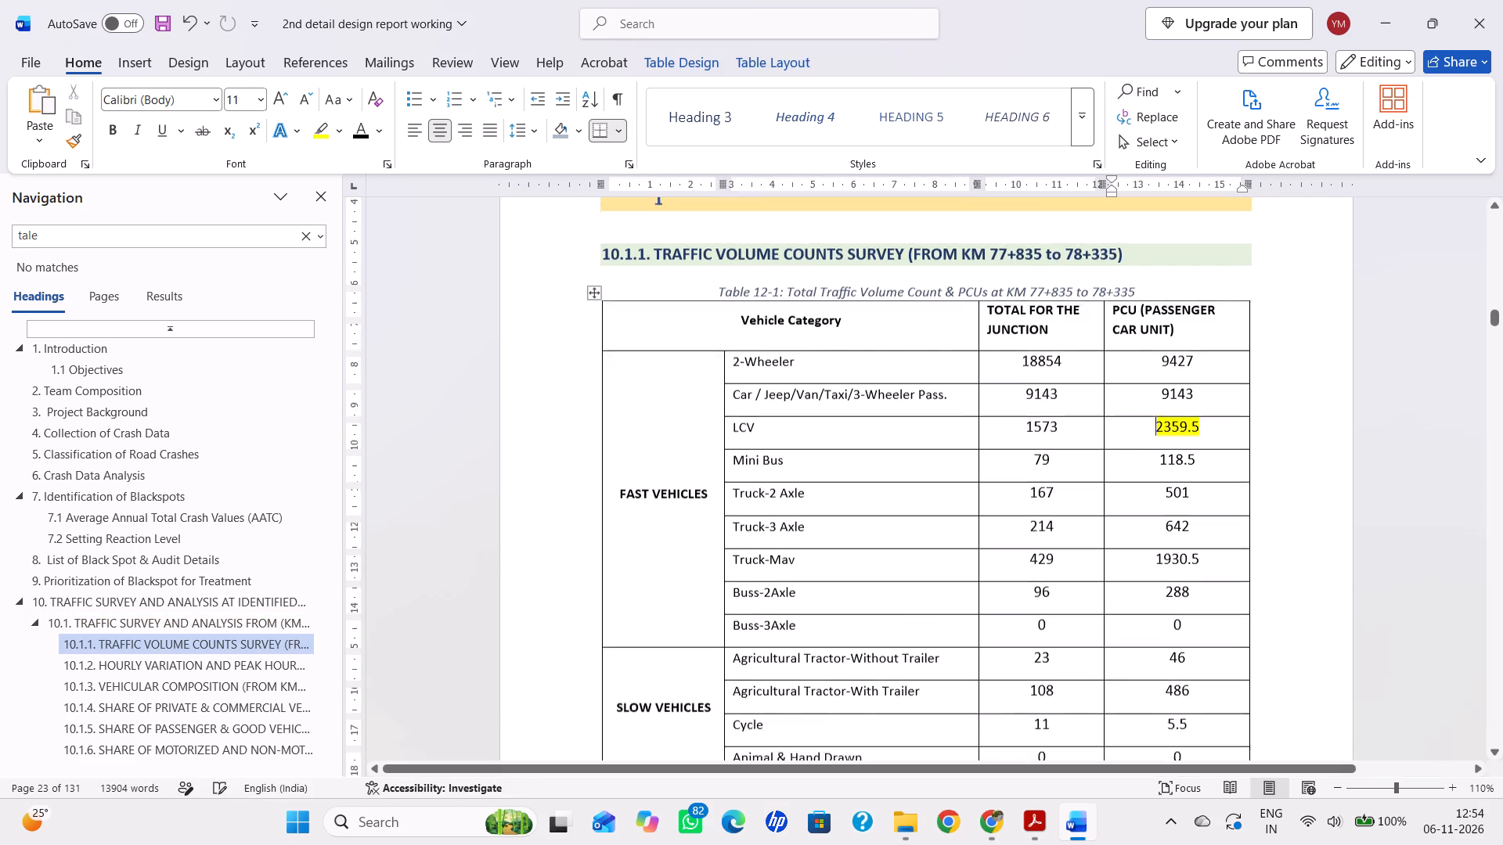
left_click_drag(1217, 489, 1144, 489)
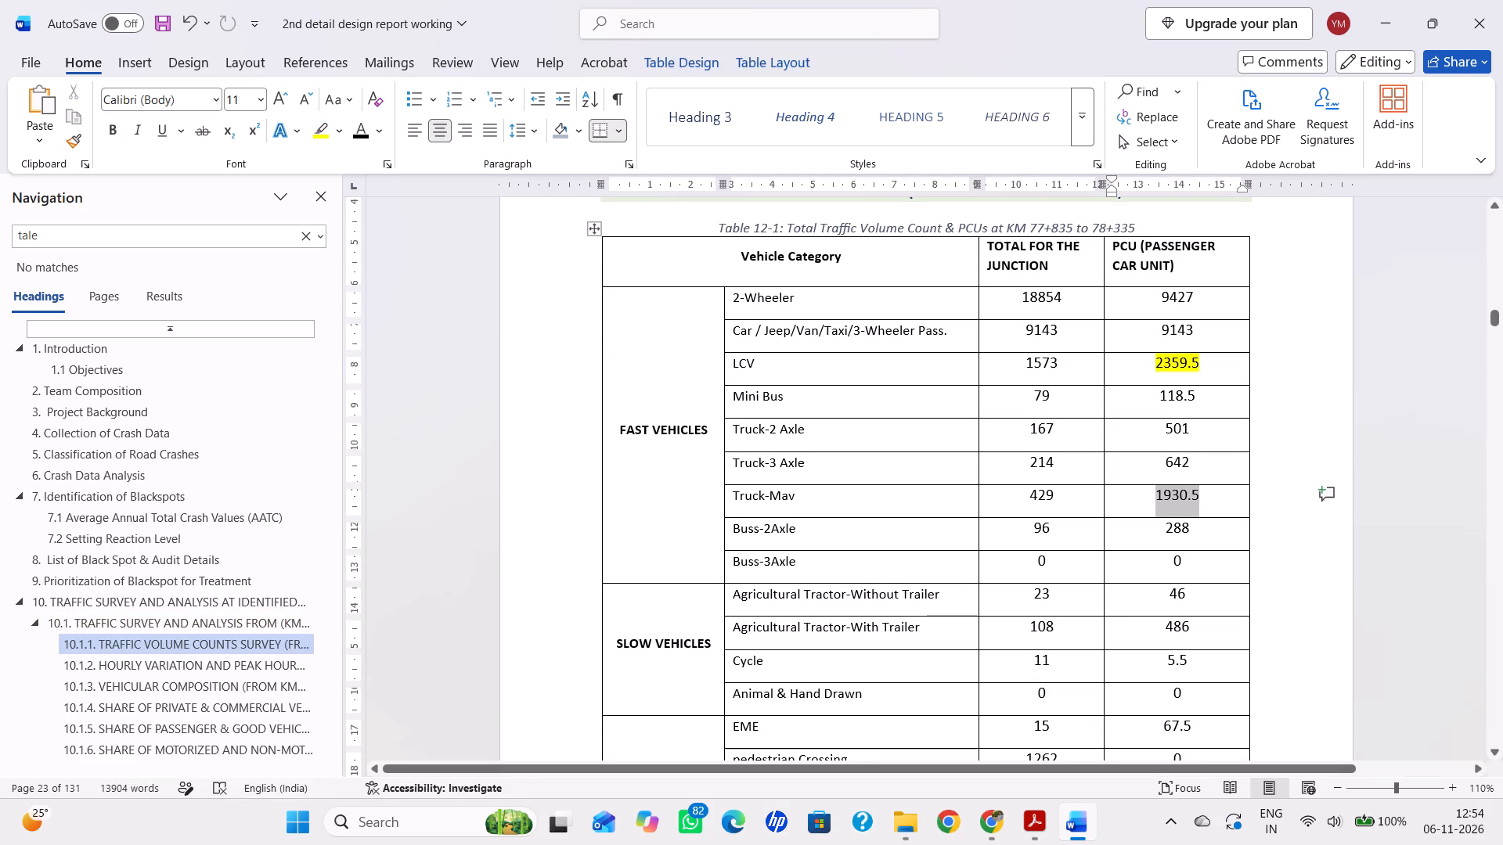
left_click(319, 129)
scroll(1036, 553, "down", 5)
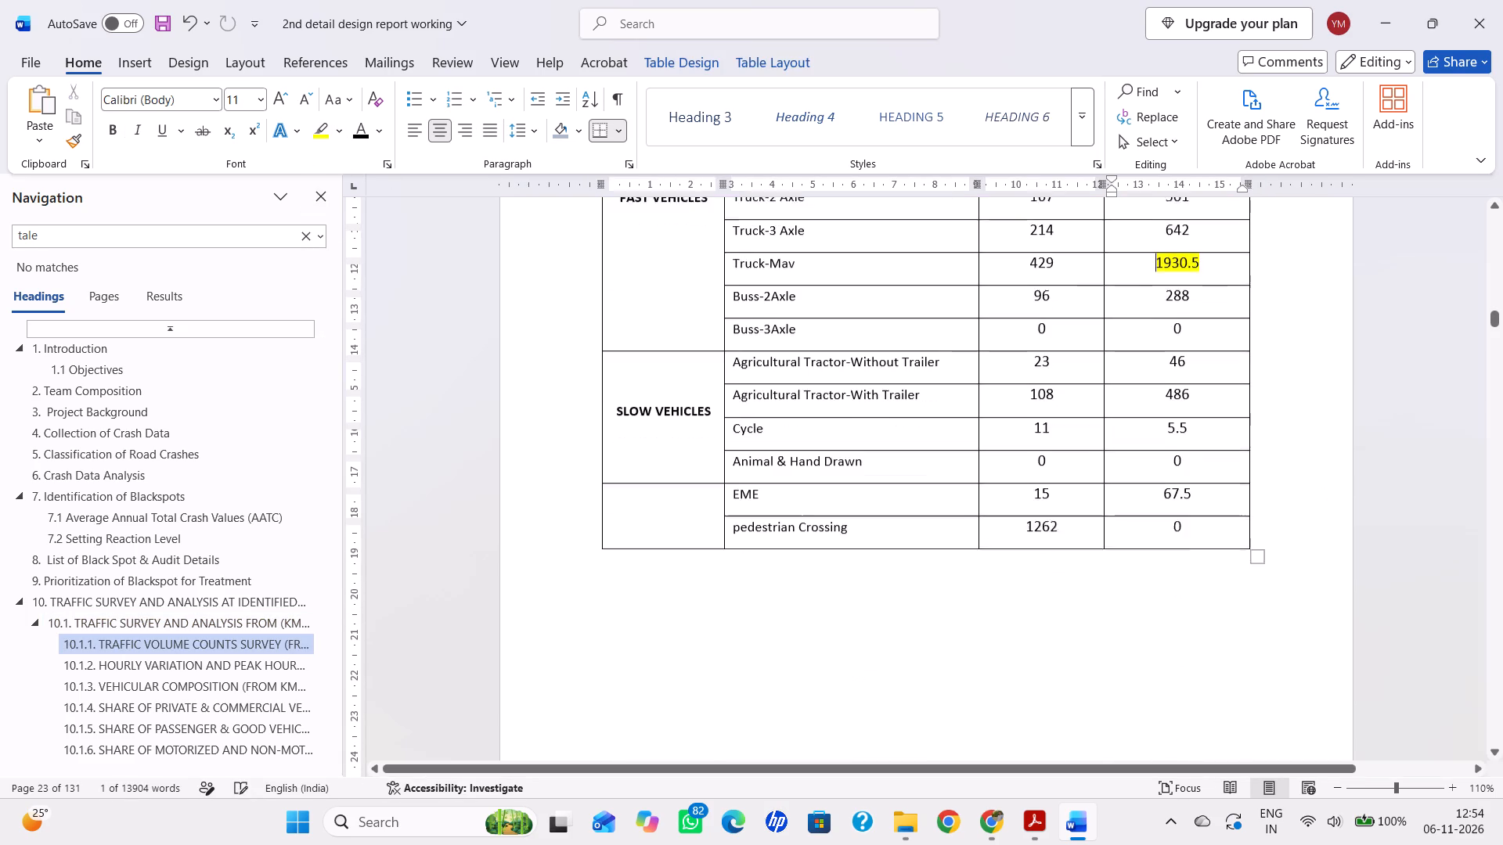
Highlight the PCU value of the EME row in yellow in Table 12-1.
left_click_drag(1213, 454, 1193, 457)
scroll(1154, 510, "down", 7)
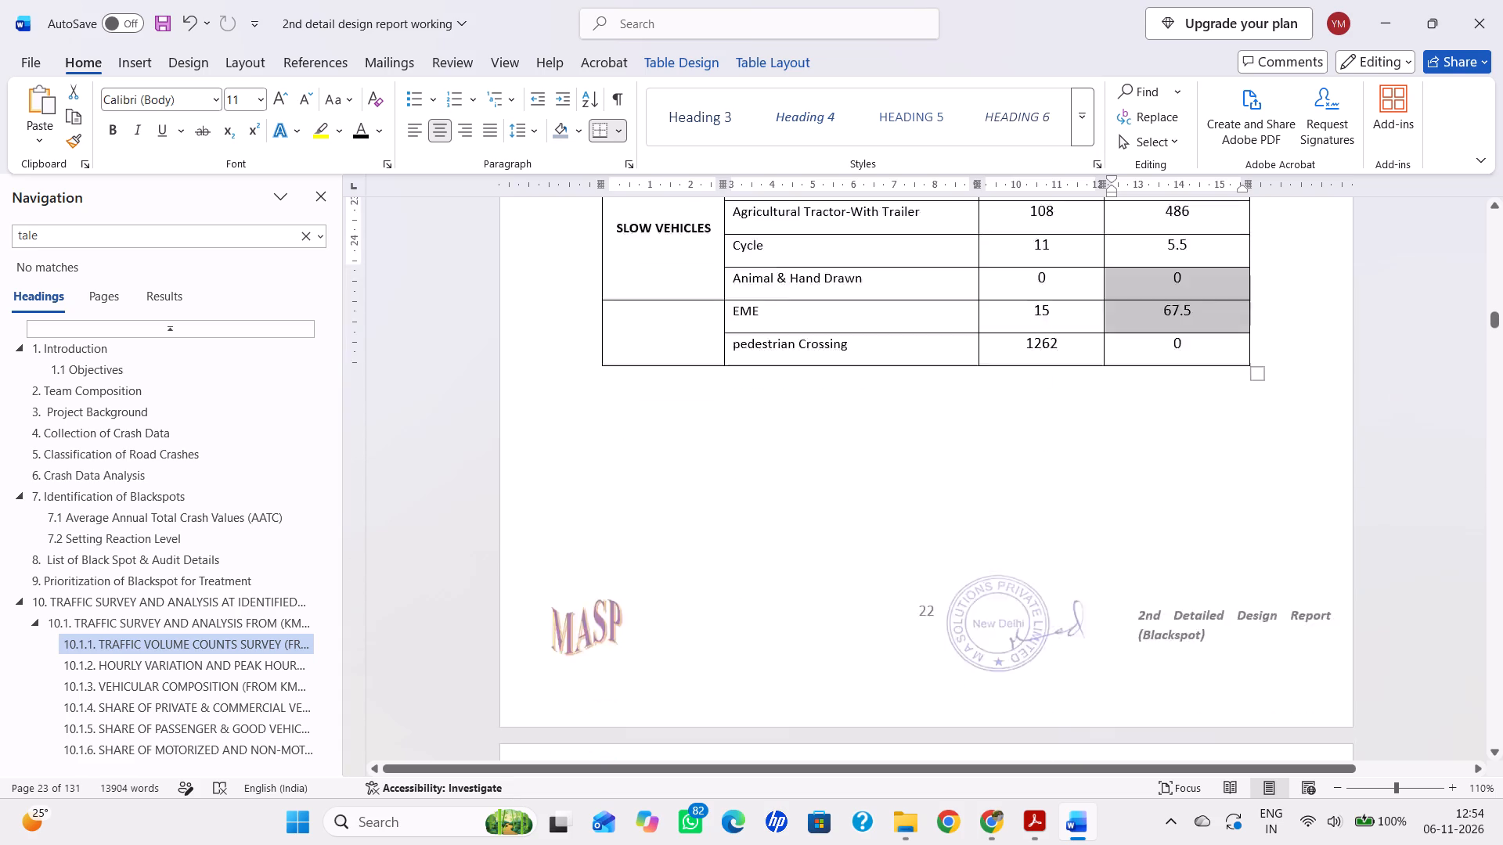
scroll(1136, 525, "down", 10)
scroll(1127, 520, "up", 6)
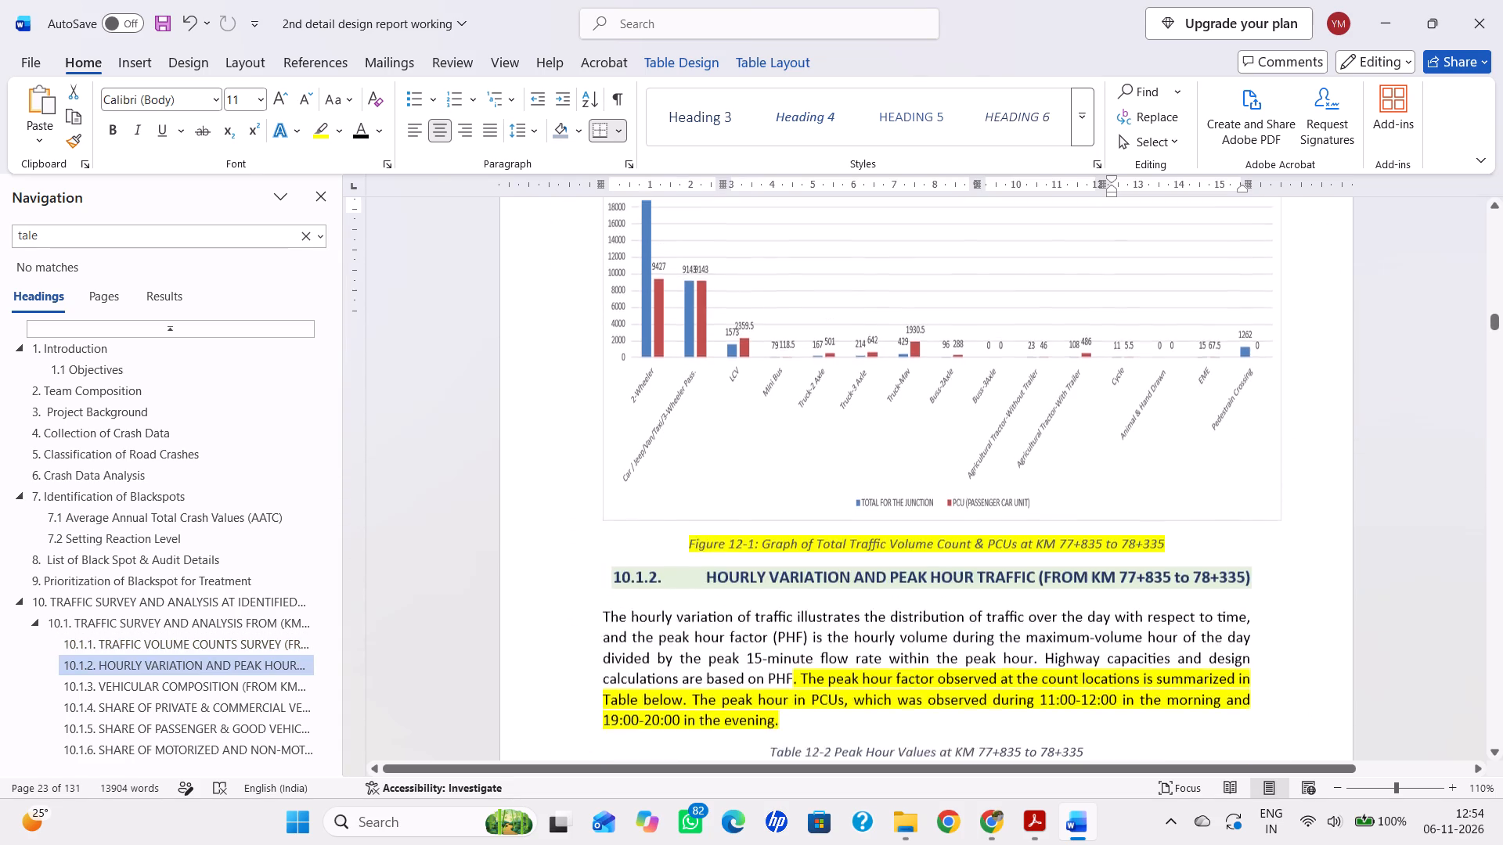
scroll(1125, 518, "up", 11)
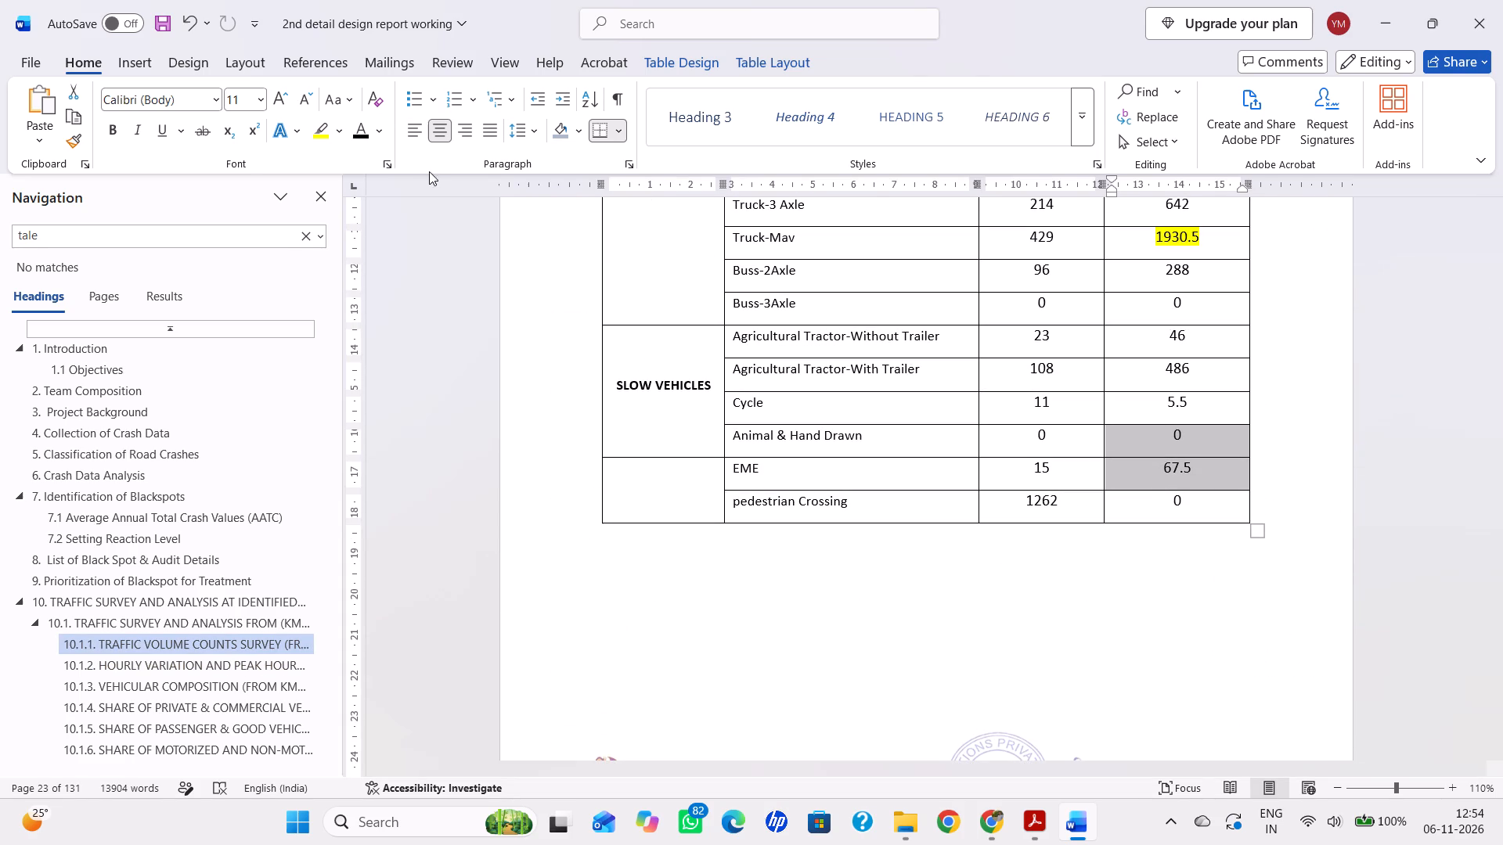
left_click(1219, 490)
left_click_drag(1197, 467, 1141, 472)
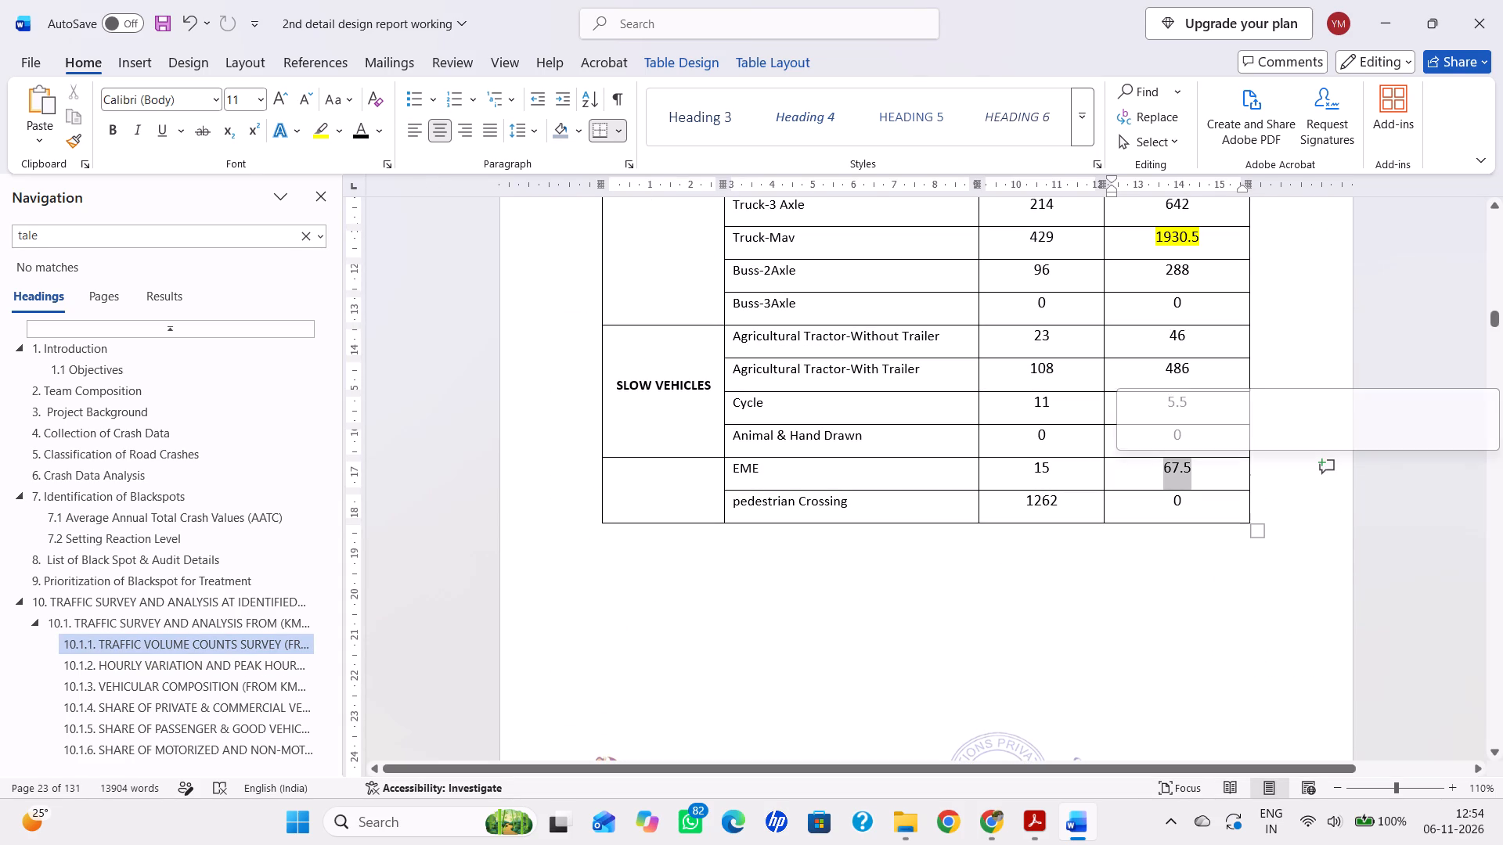
left_click(324, 142)
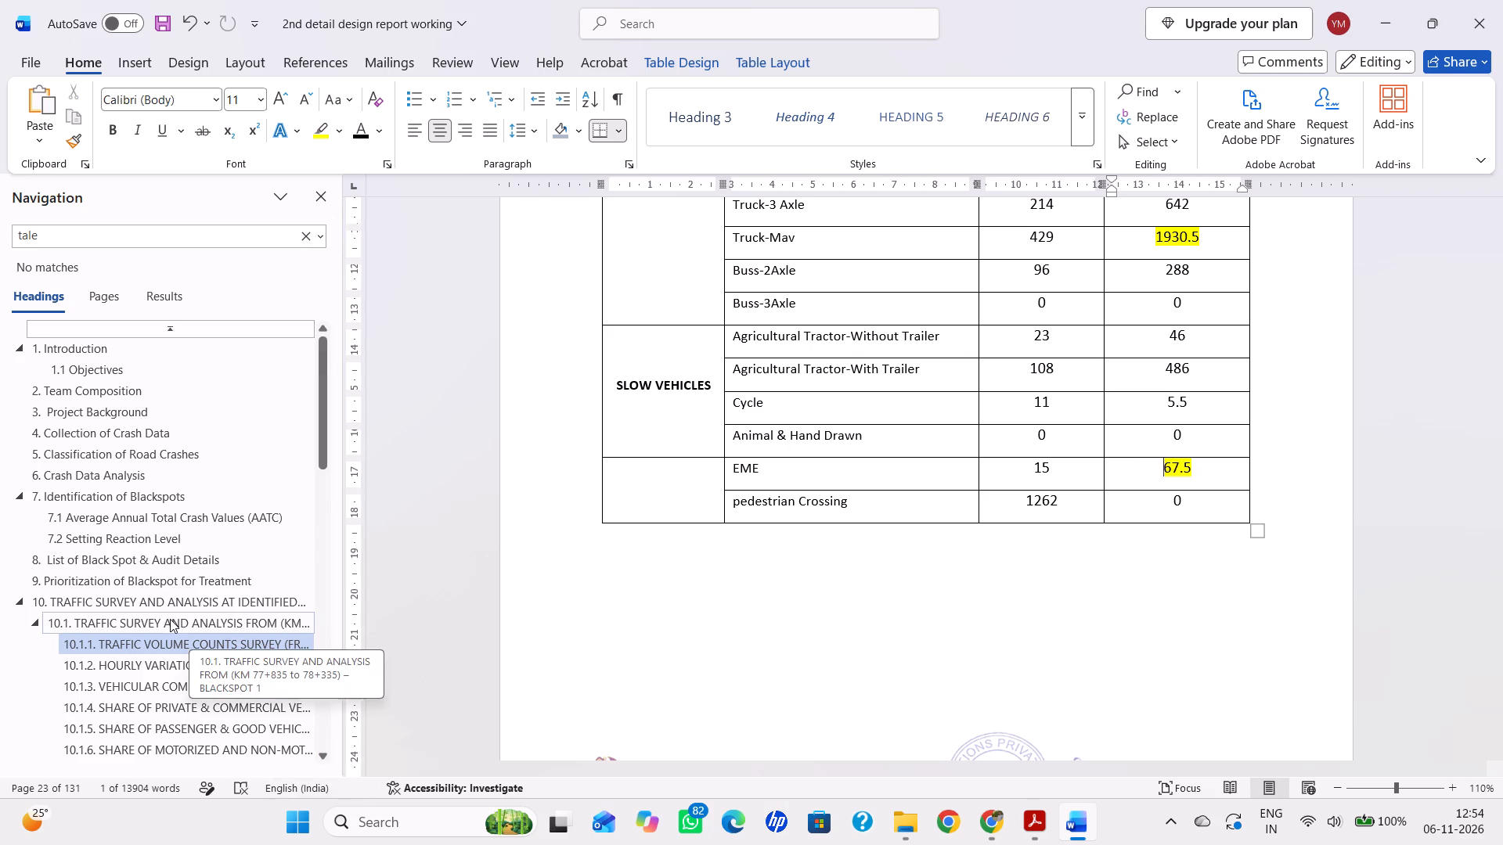
Renumber the blackspot 2 TRAFFIC VOLUME COUNTS SURVEY heading as 10.2.1. and shift its indent back to the page margin.
scroll(170, 619, "down", 5)
left_click(139, 569)
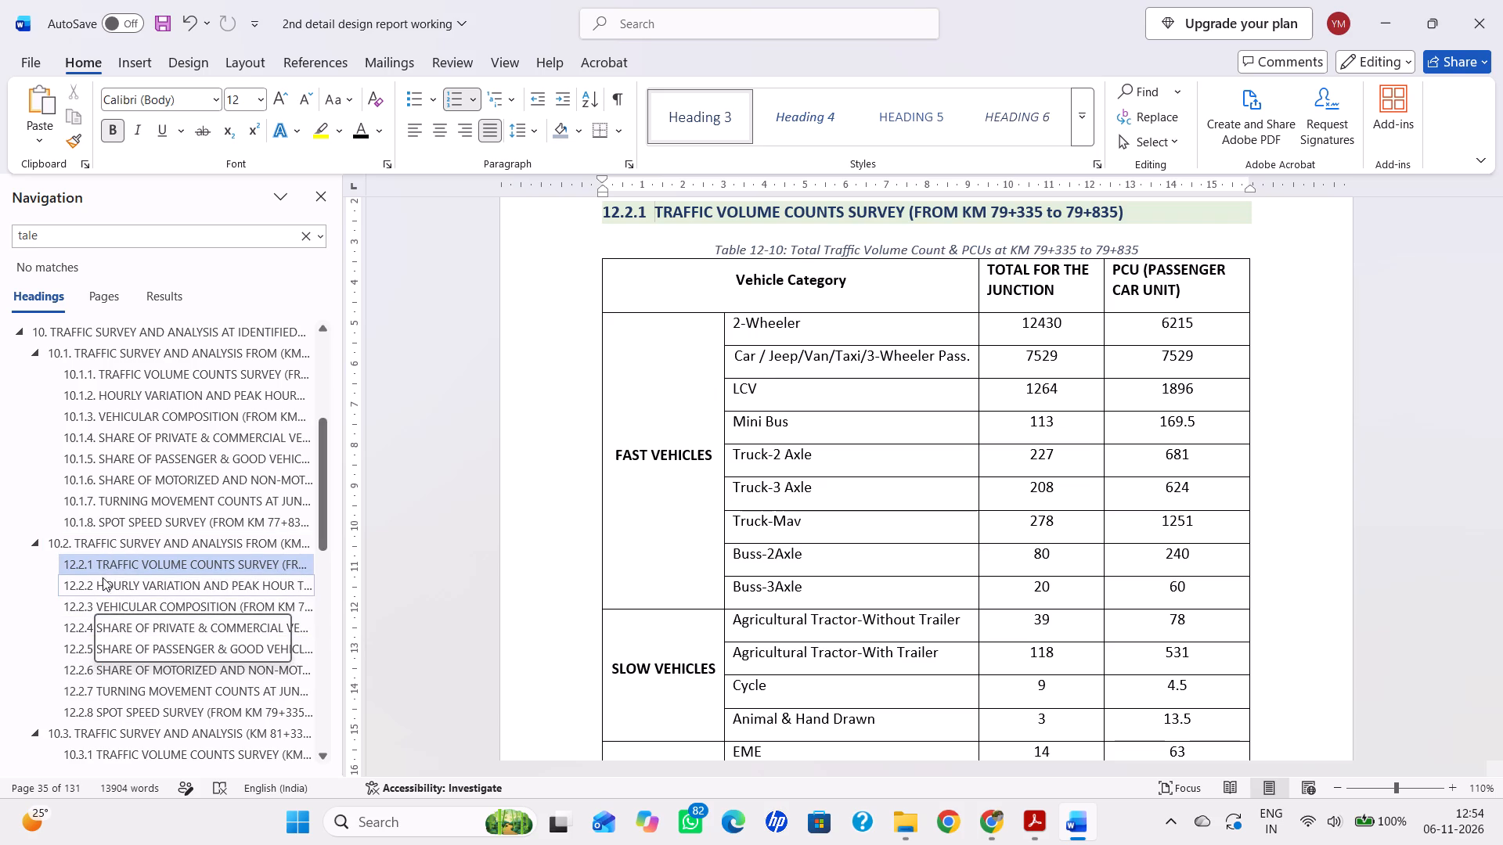
scroll(406, 483, "up", 1)
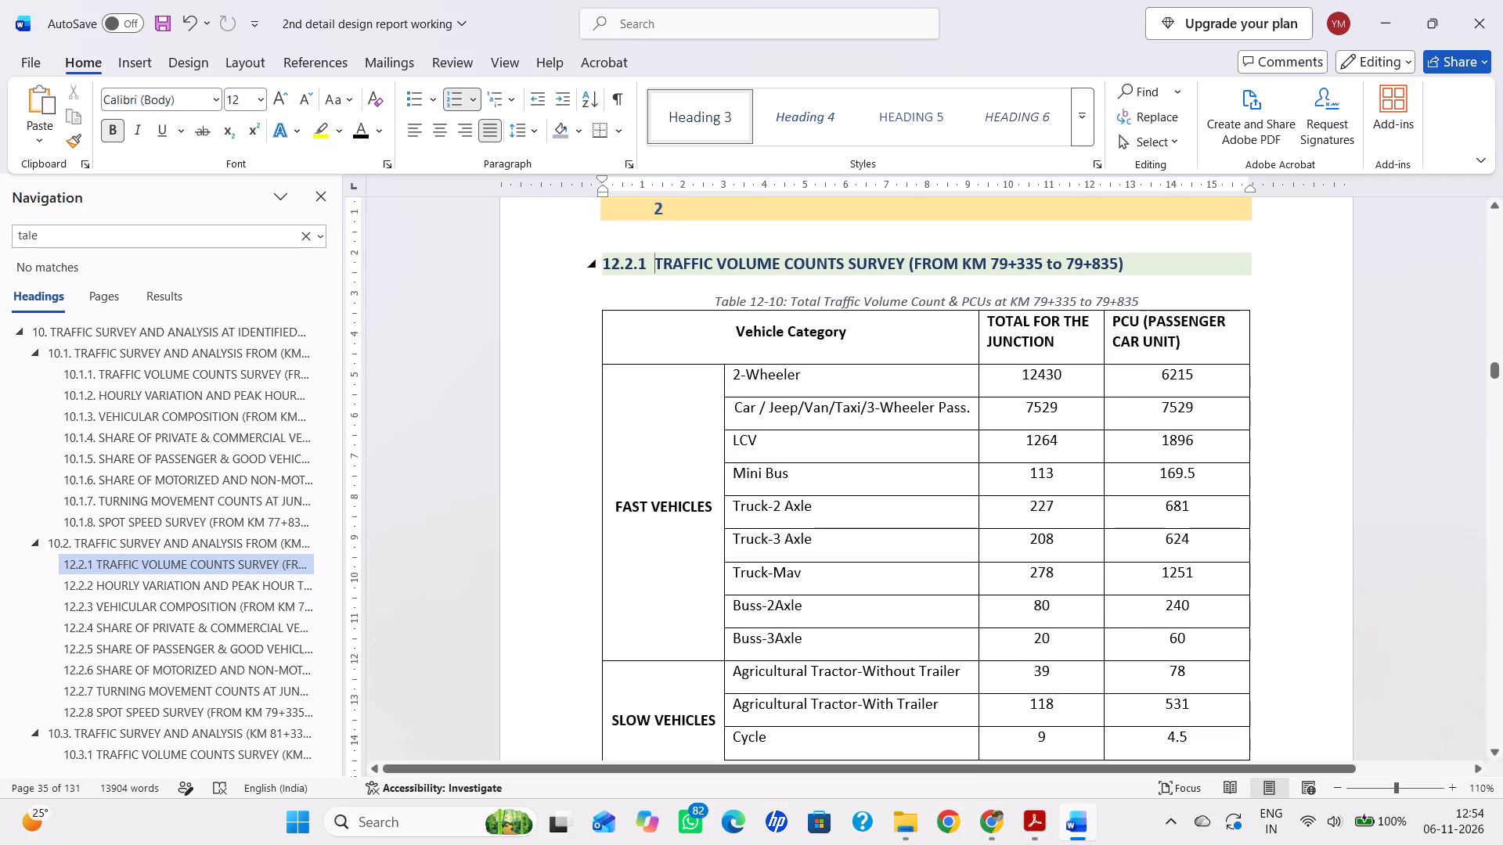
left_click(630, 262)
type("10.2.1.")
key("space")
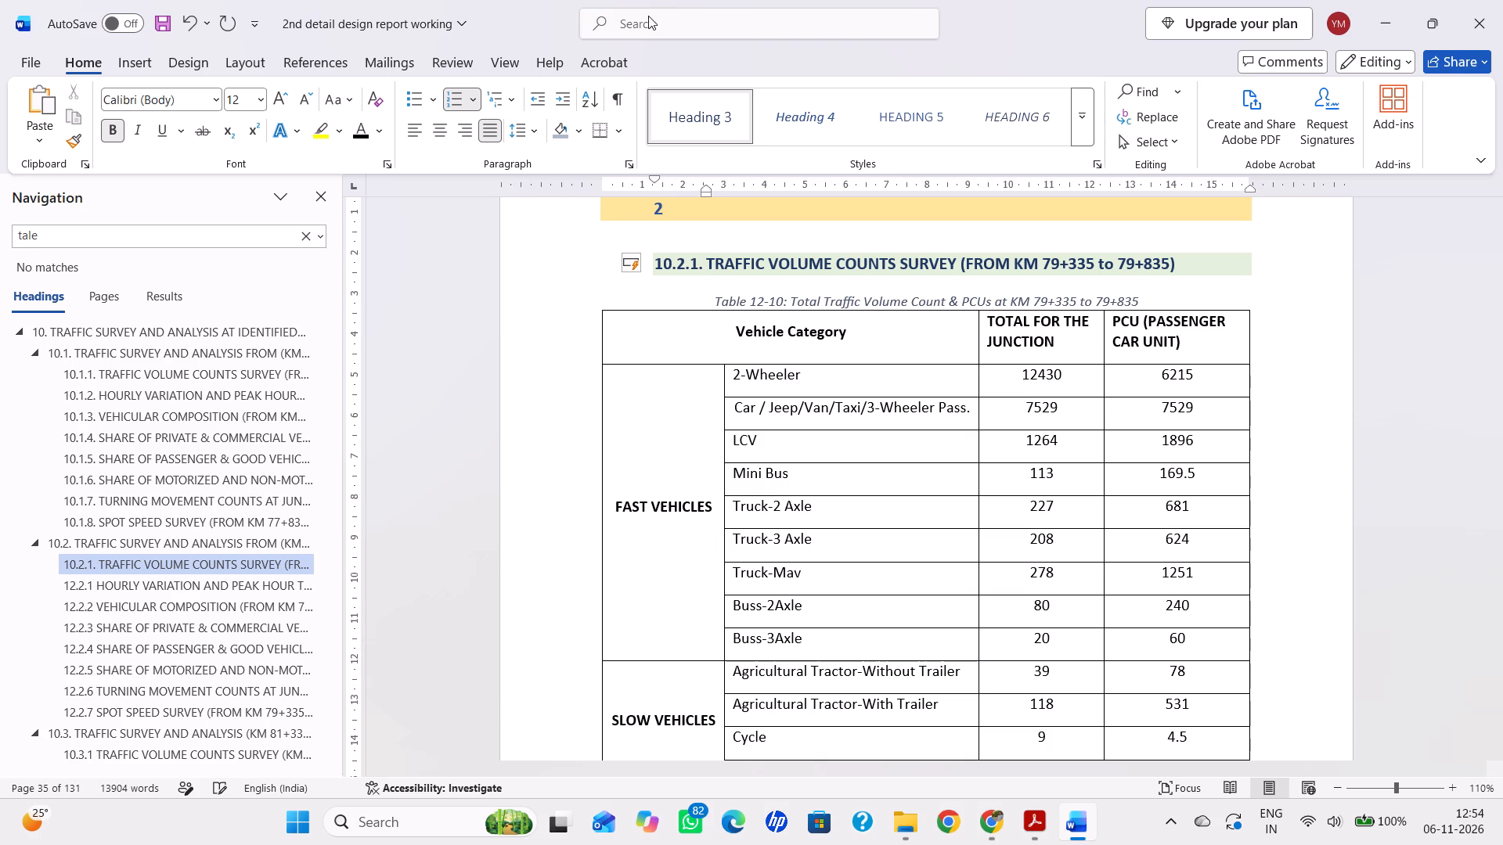
left_click_drag(708, 193, 689, 193)
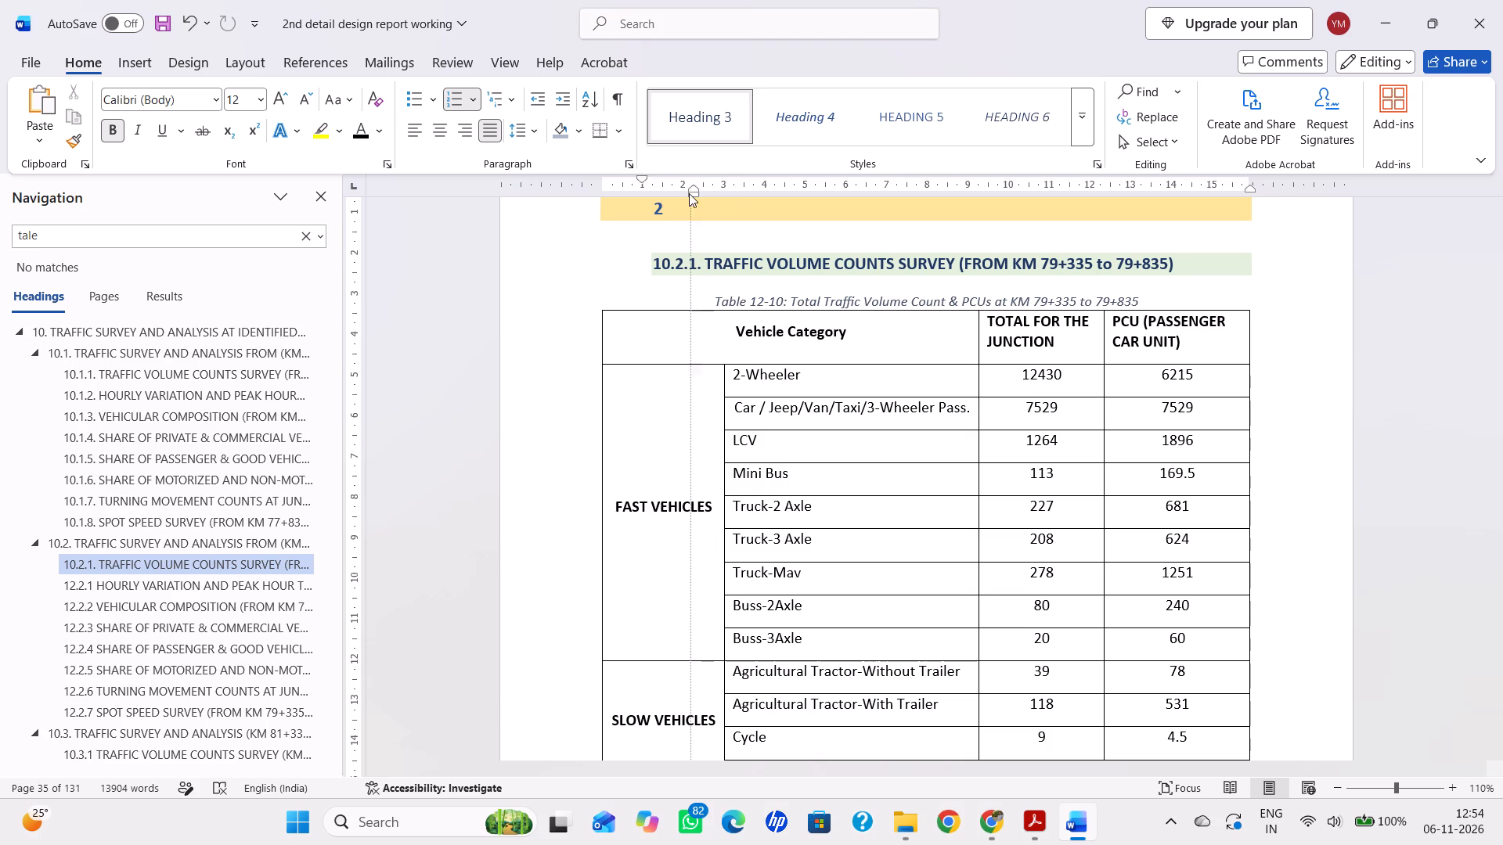
left_click_drag(689, 193, 655, 193)
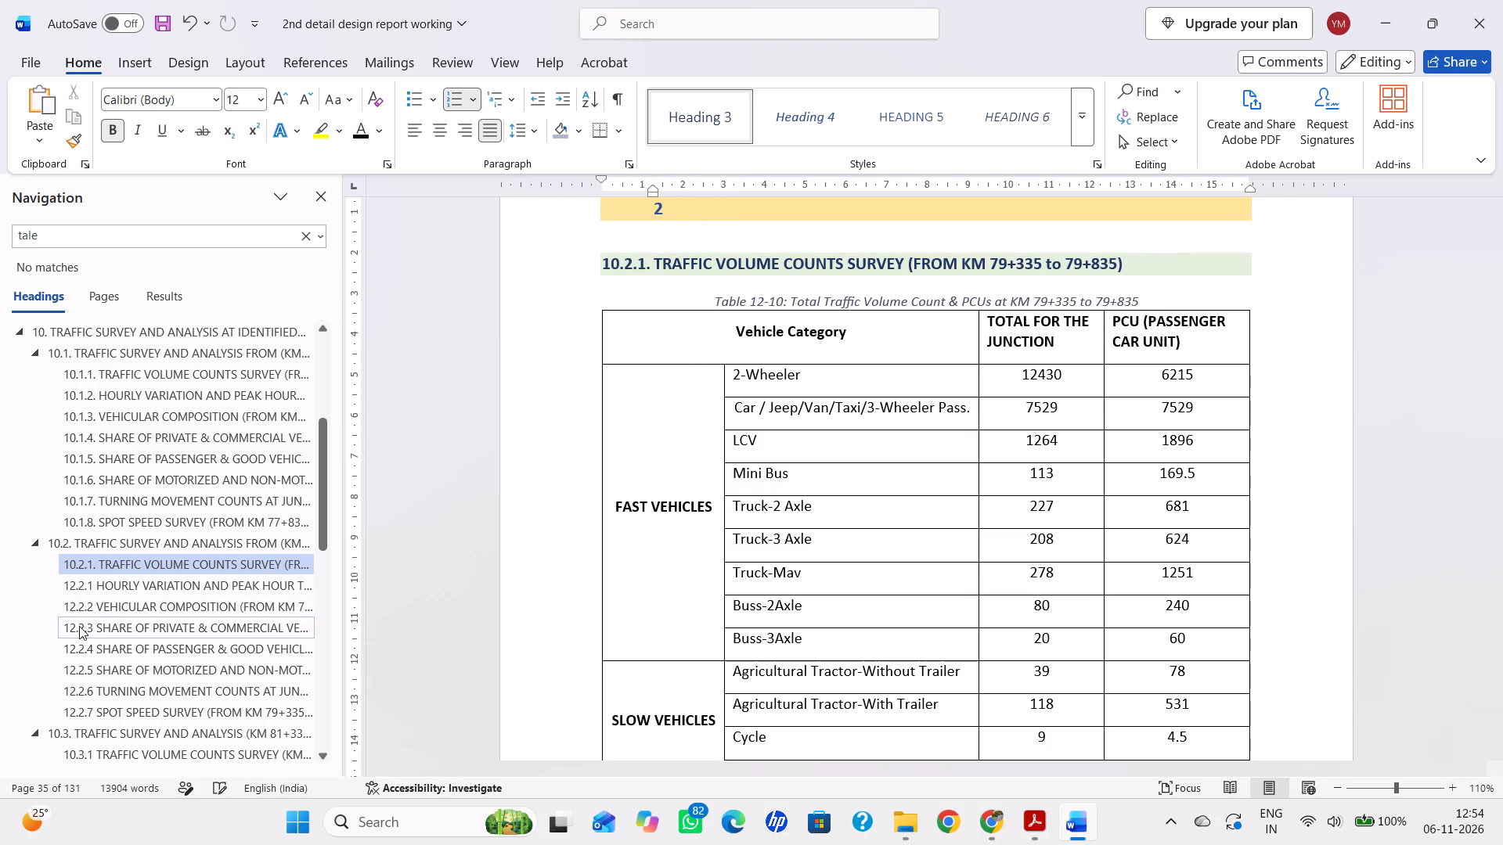
Renumber the blackspot 2 HOURLY VARIATION AND PEAK HOUR TRAFFIC heading as 10.2.2., shift its indent back to the margin, and save the report.
left_click(124, 581)
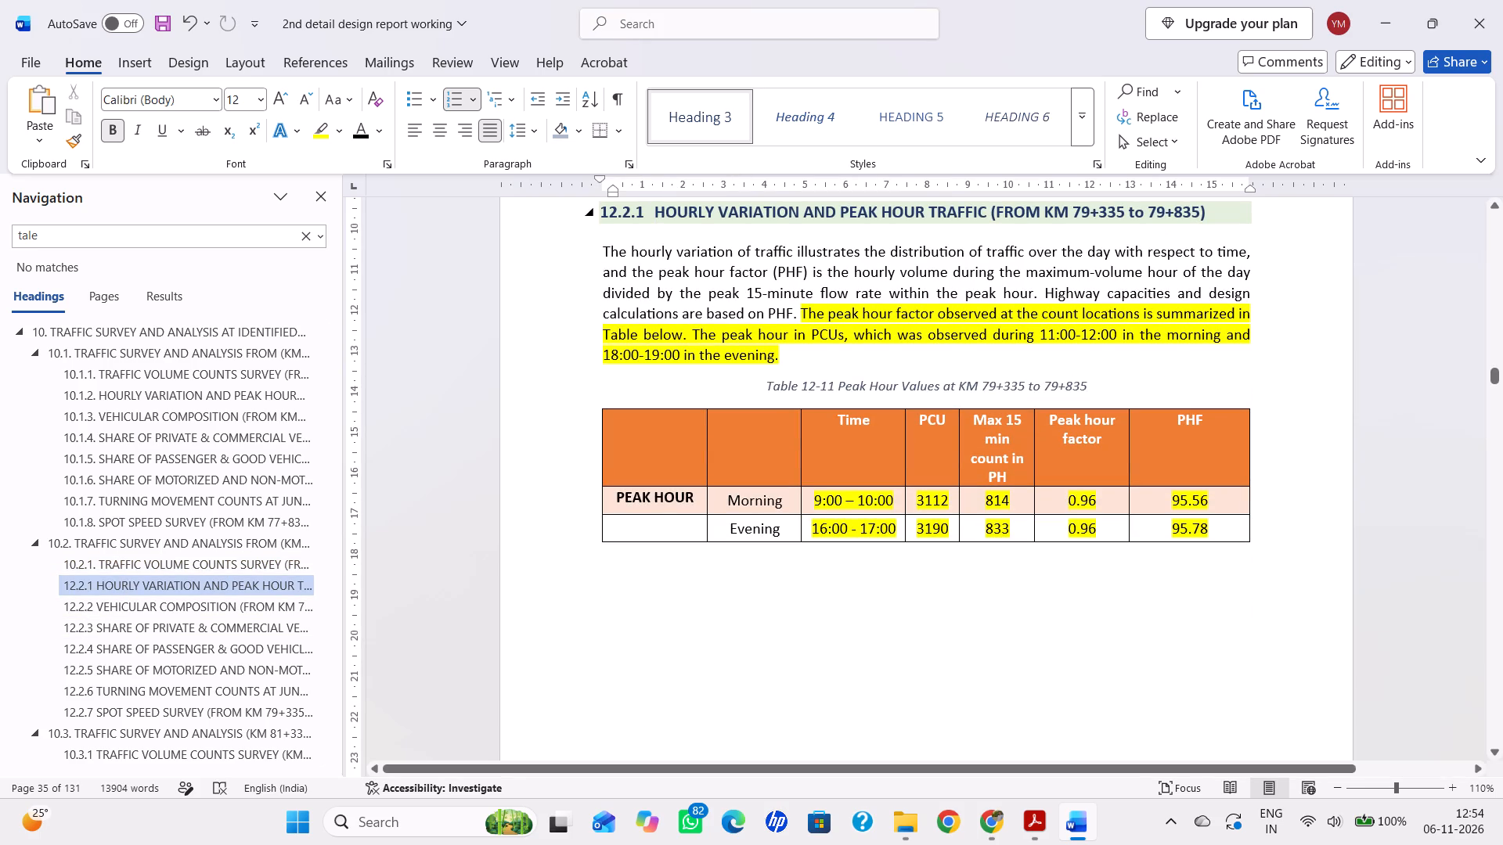
left_click(637, 204)
type("10.2.2.")
key("space")
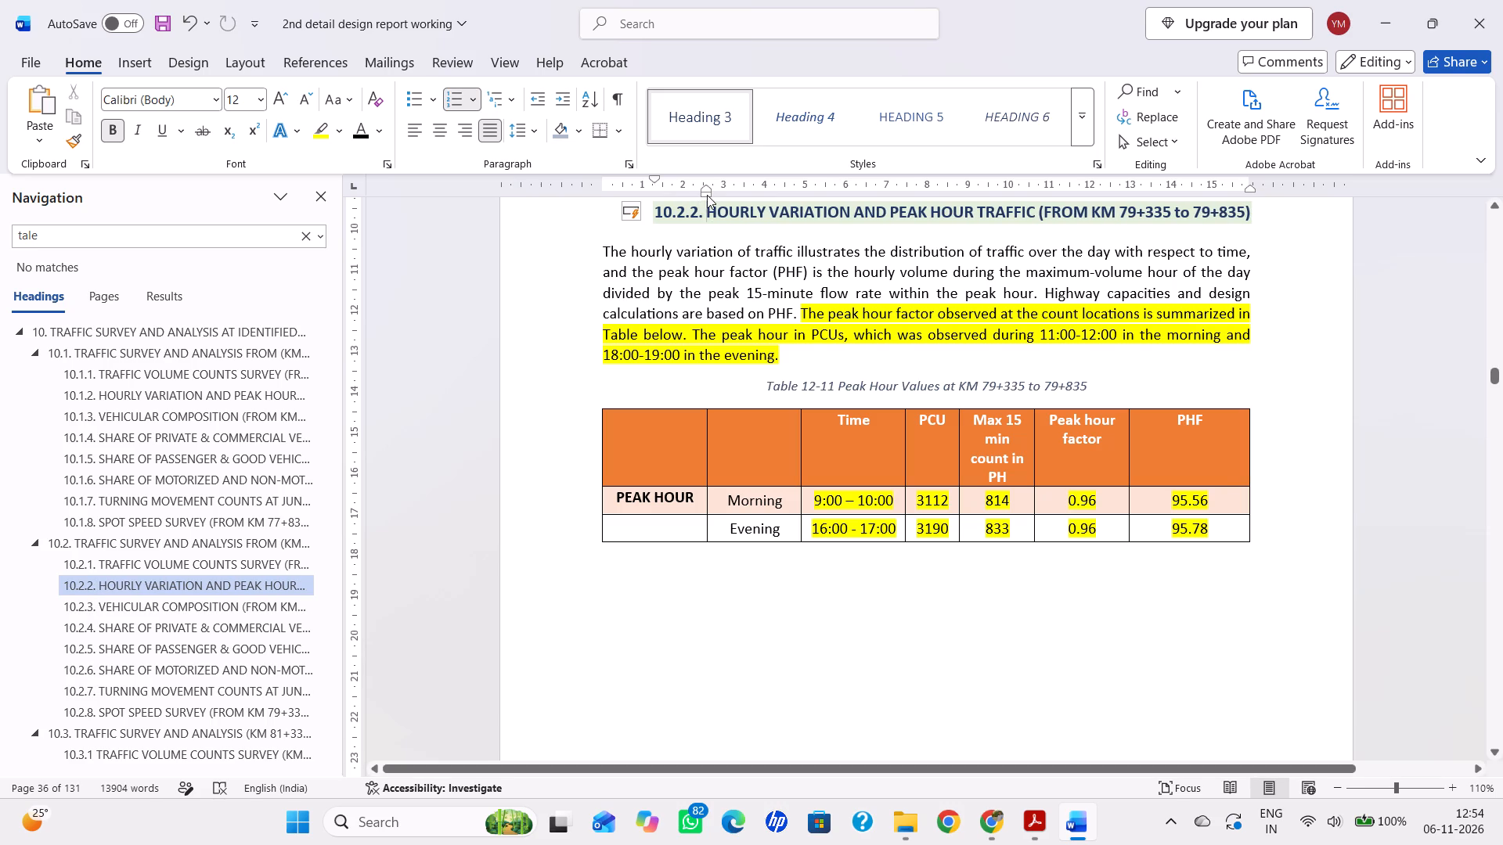
left_click_drag(707, 193, 655, 193)
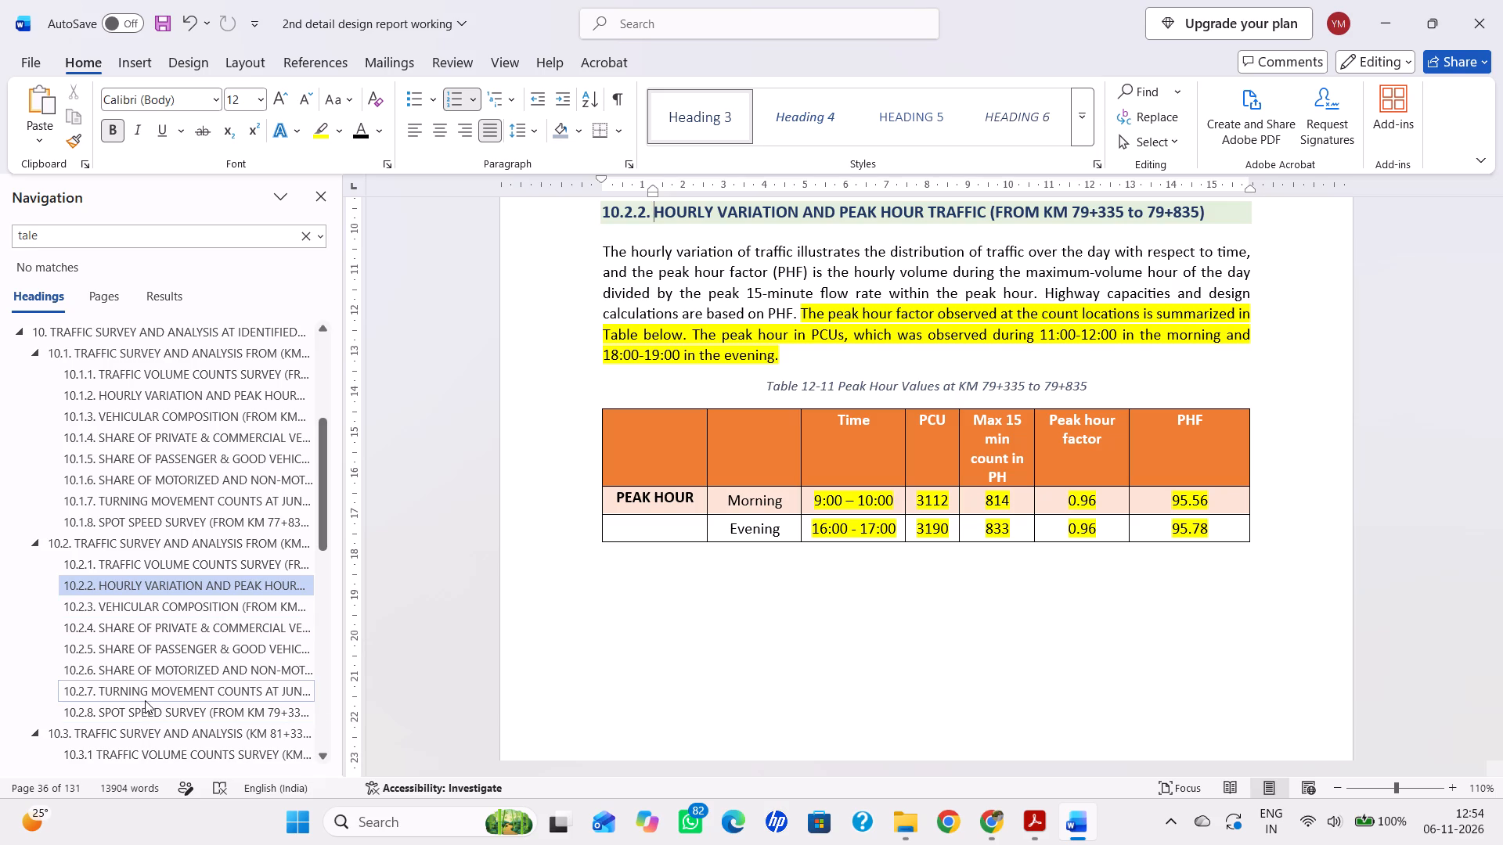
key("ctrl+s")
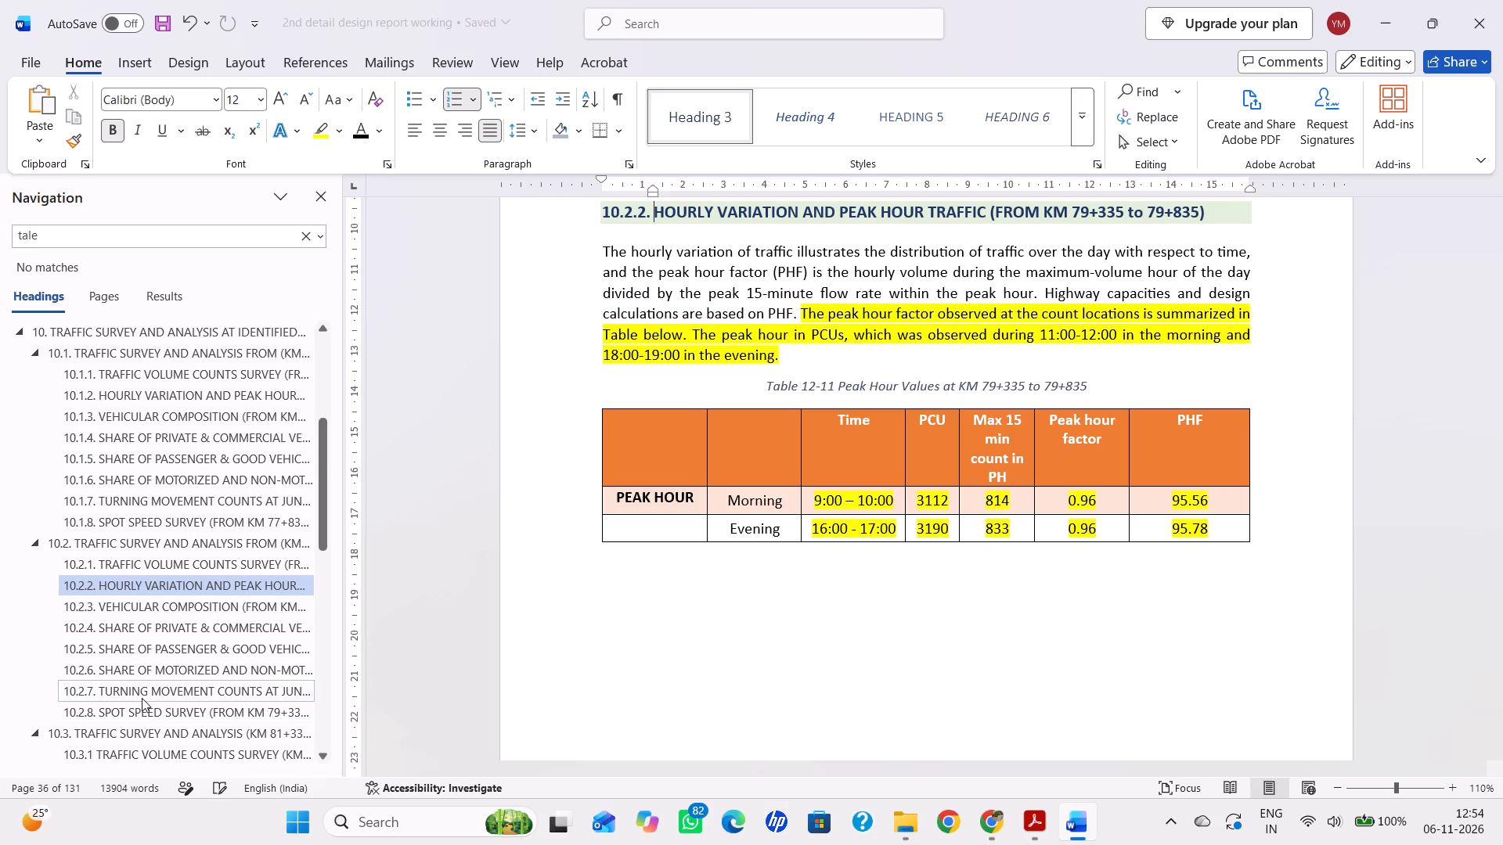
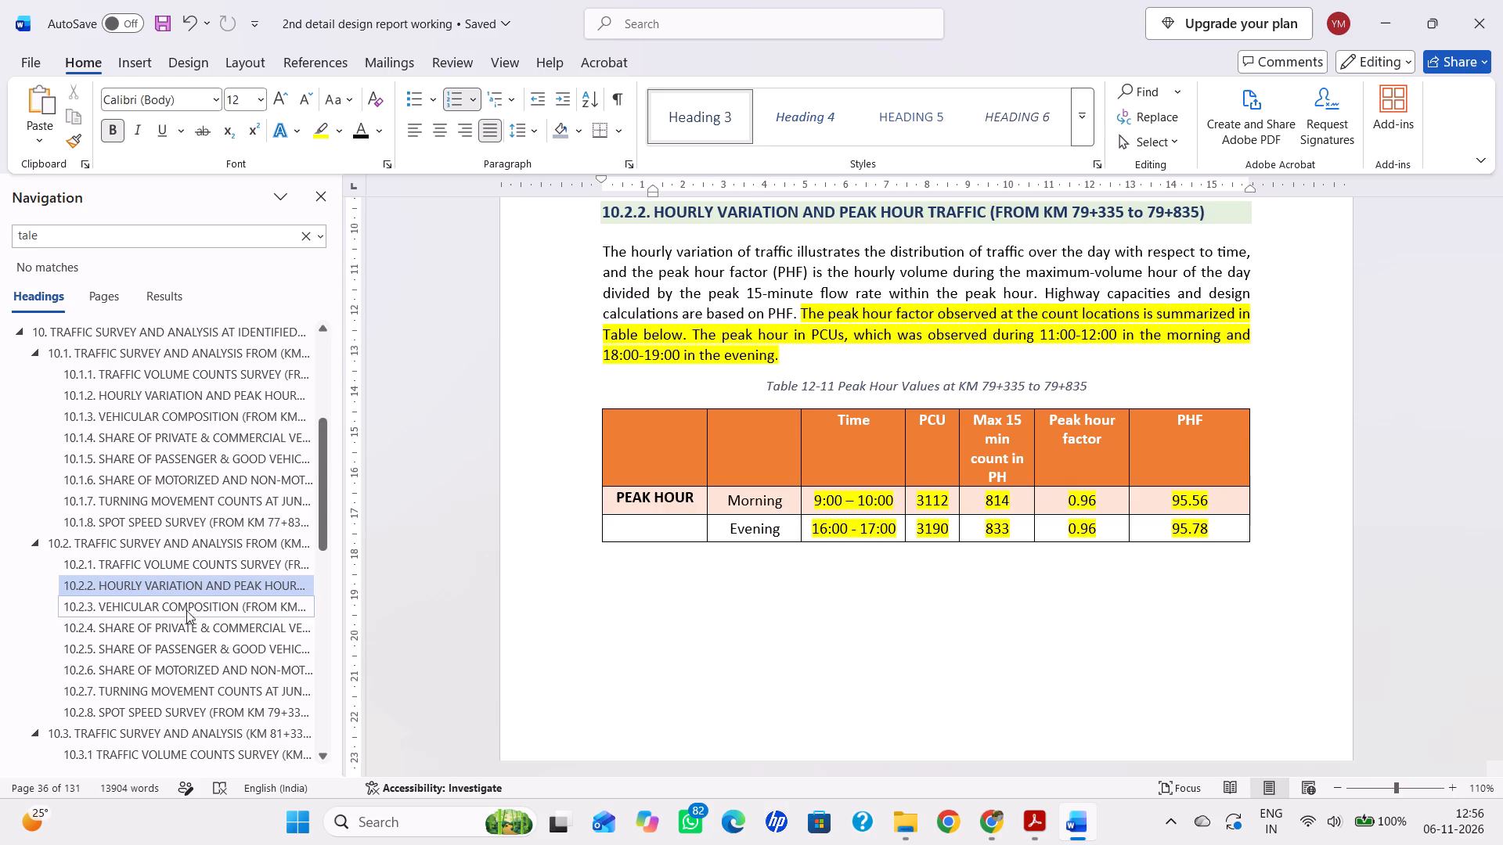
Highlight the PCU values of the Mini Bus and Animal & Hand Drawn rows in yellow in Table 12-10.
scroll(899, 566, "up", 13)
scroll(1124, 526, "up", 10)
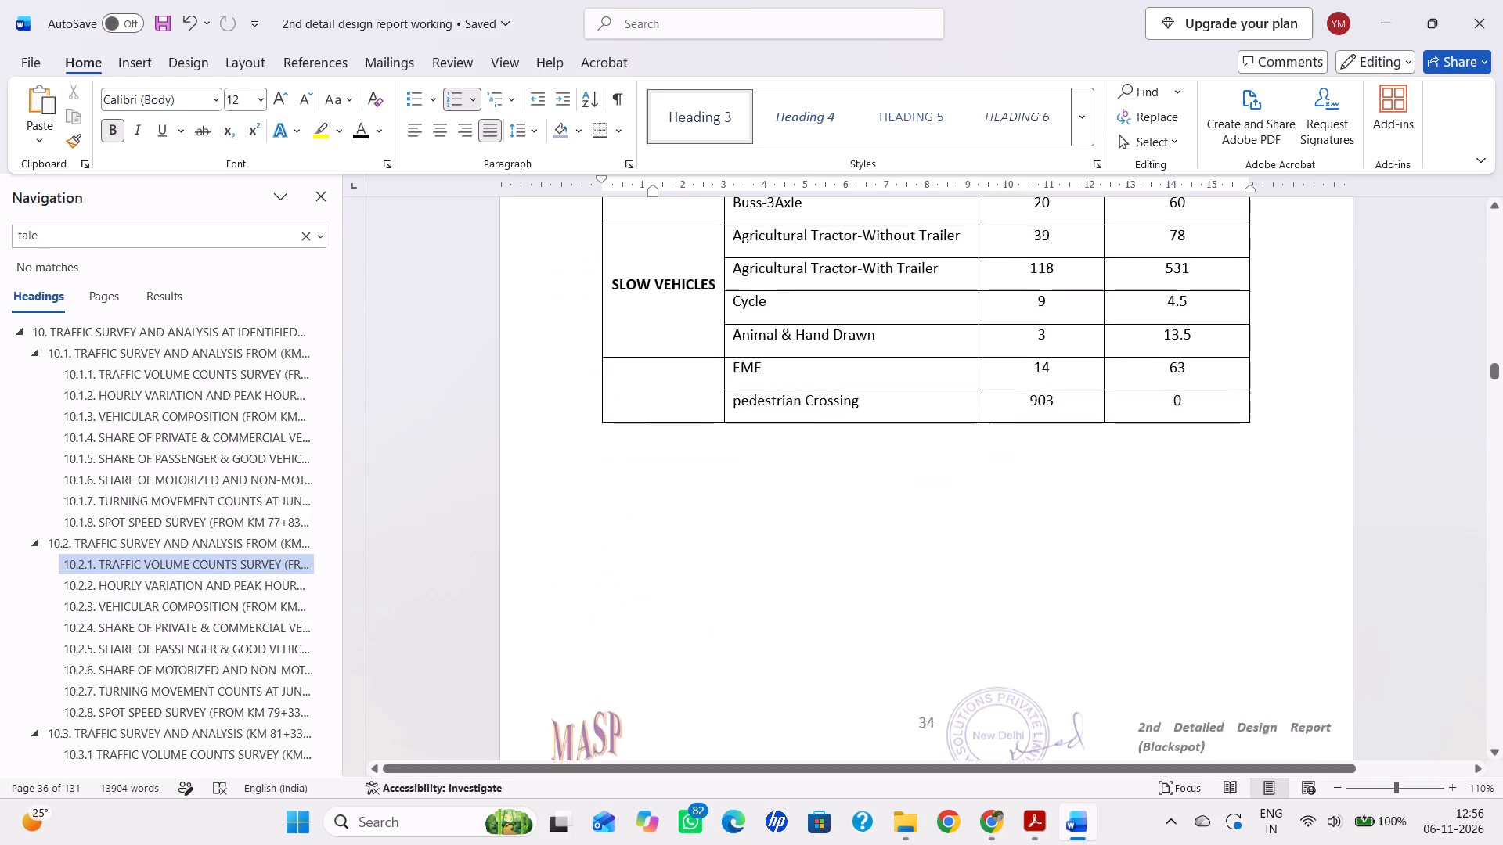
scroll(1152, 519, "up", 2)
scroll(1205, 448, "up", 2)
scroll(1212, 315, "up", 3)
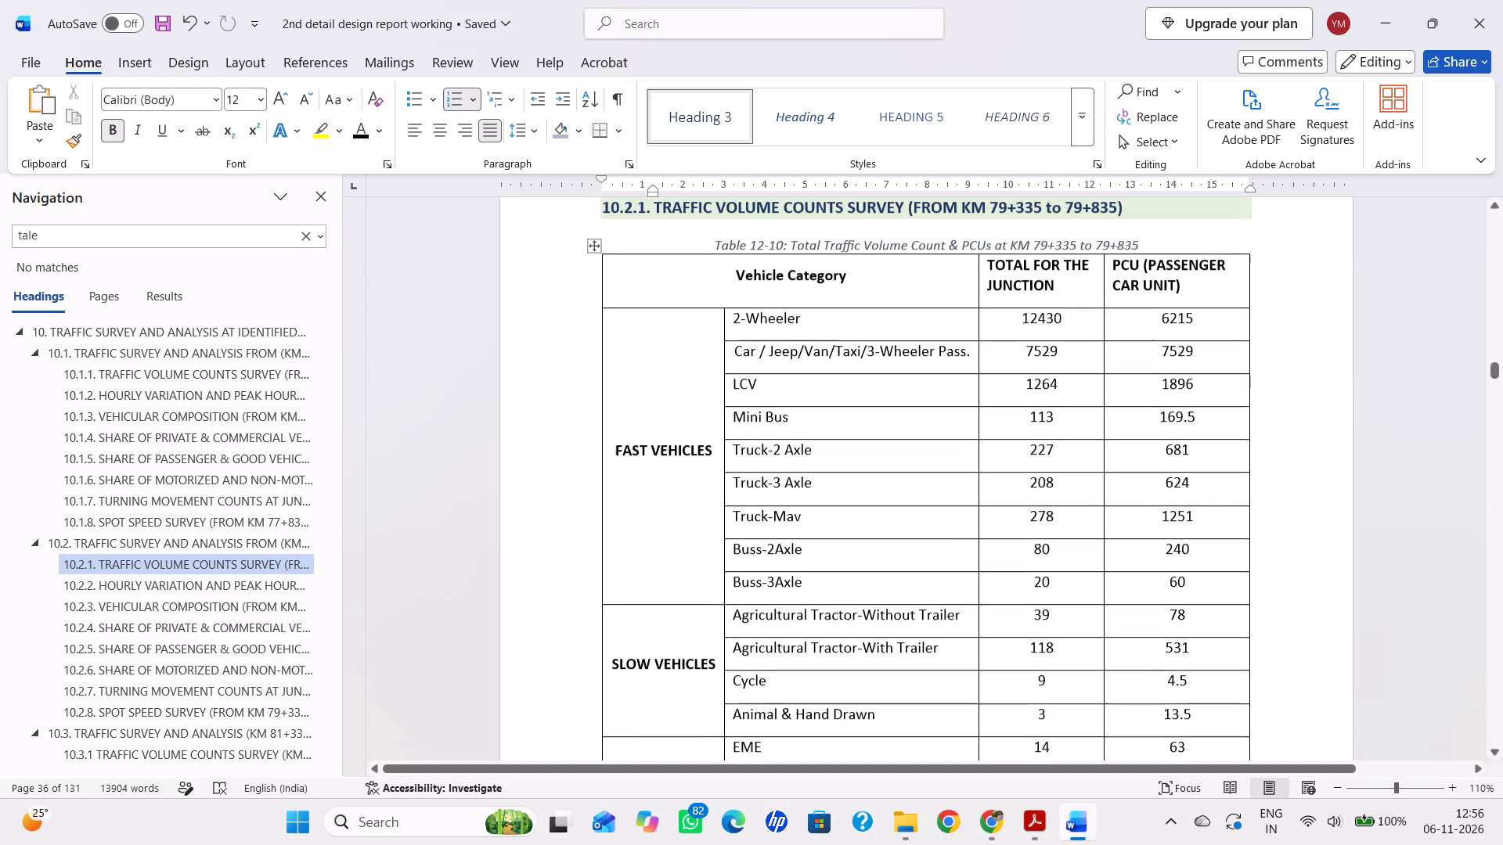
left_click_drag(1213, 456, 1156, 456)
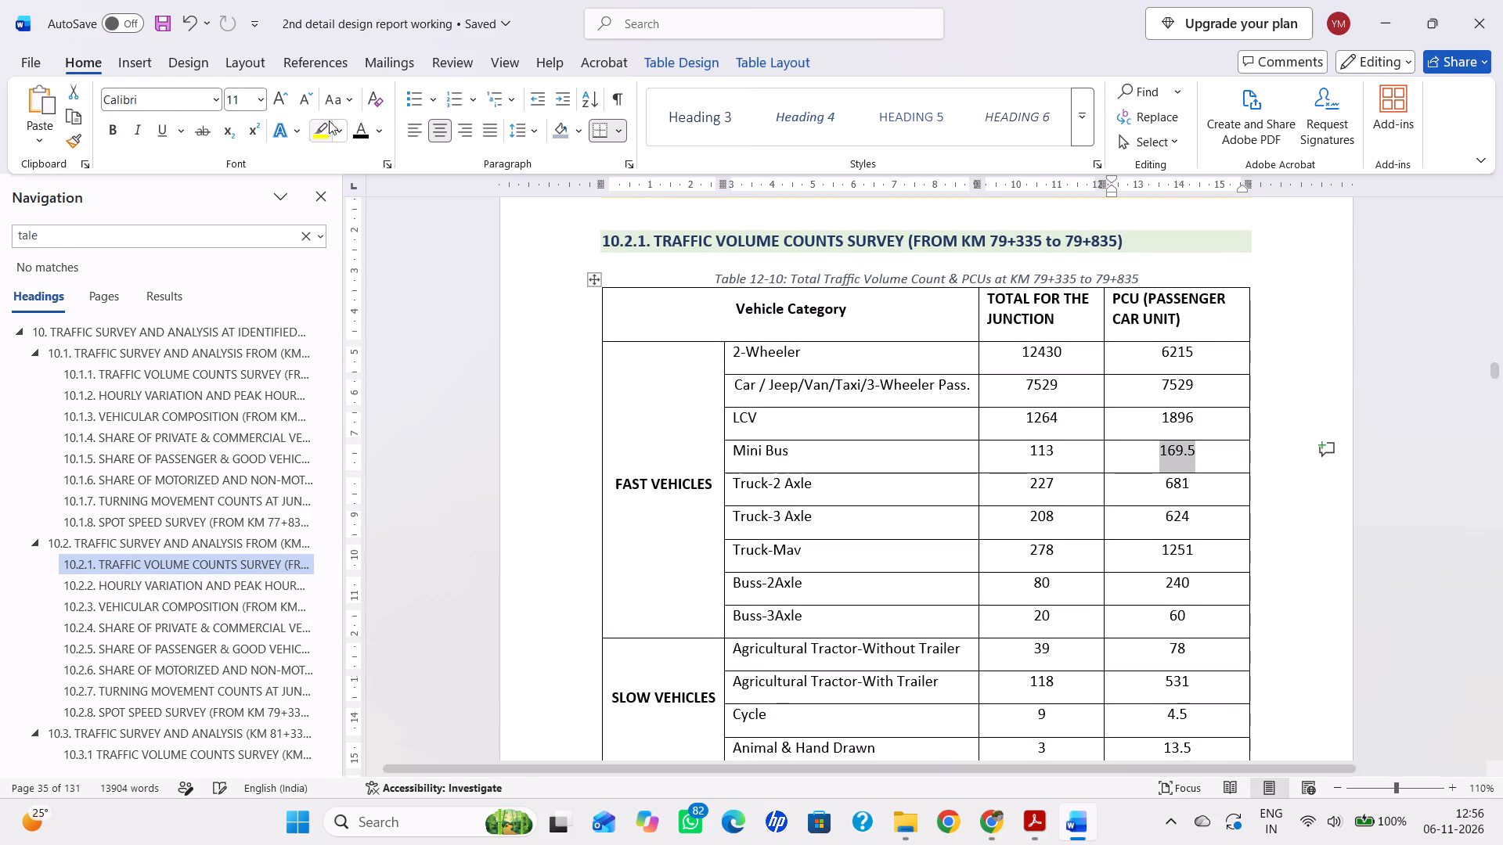
left_click(319, 136)
scroll(946, 456, "down", 5)
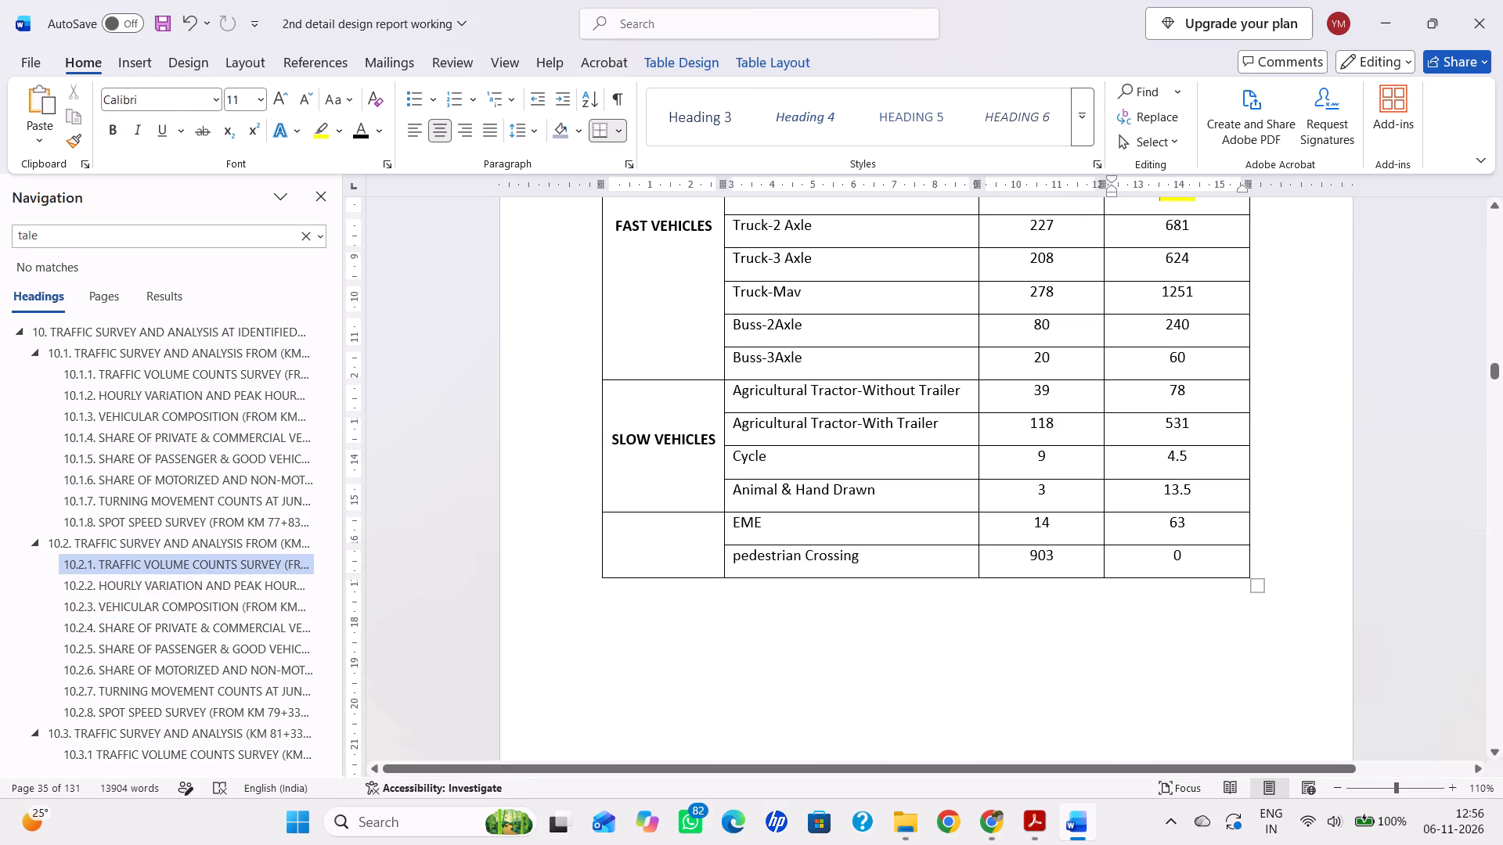
left_click_drag(1210, 489, 1148, 495)
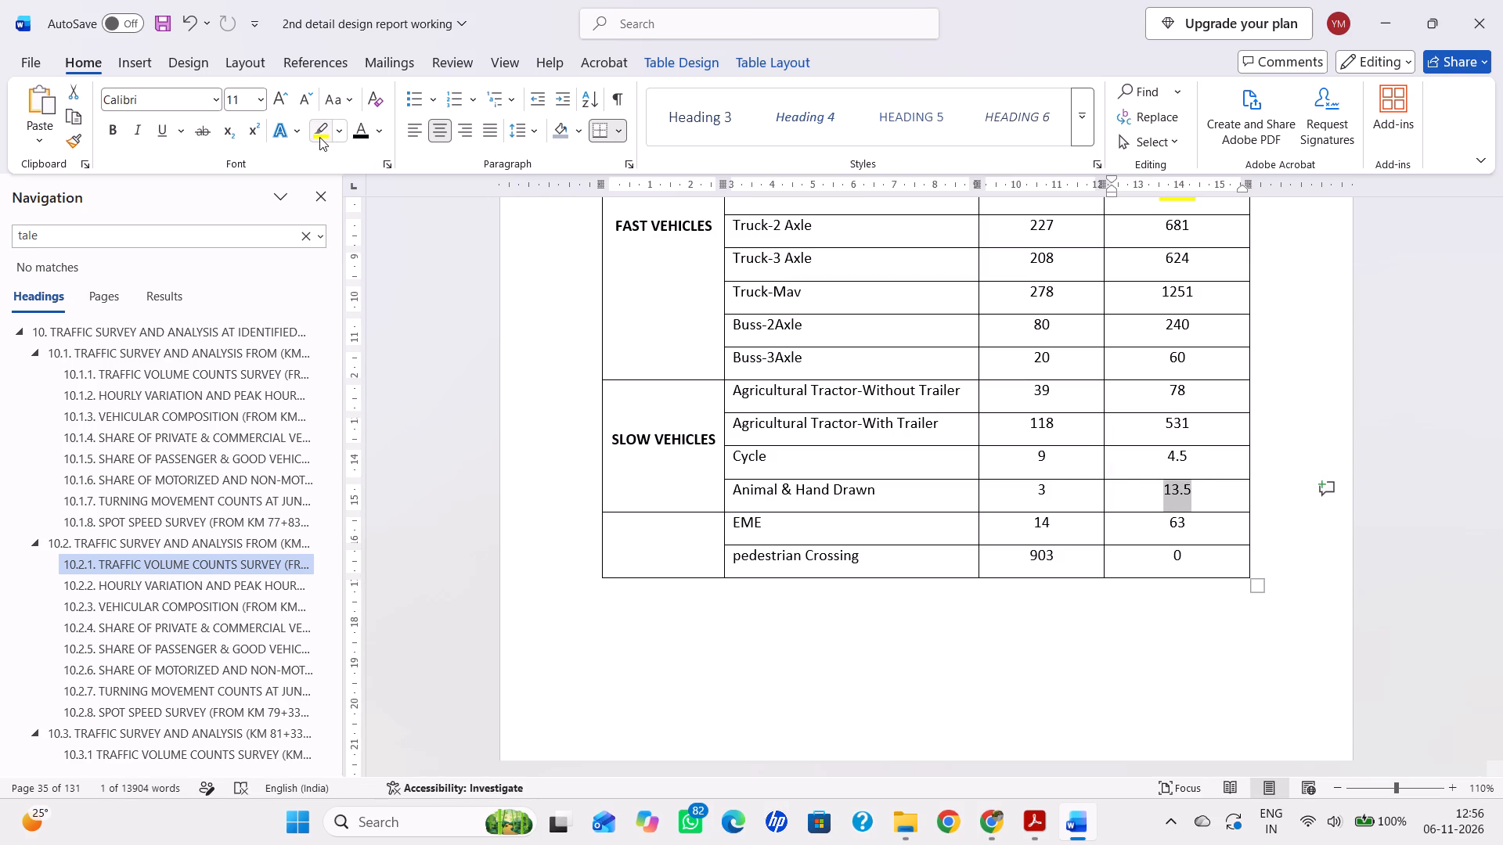
left_click(319, 137)
Highlight the PCU values of the Truck-Mav and EME rows in yellow in Table 12-19 of section 10.3.1.
scroll(1079, 483, "down", 14)
scroll(1087, 489, "down", 15)
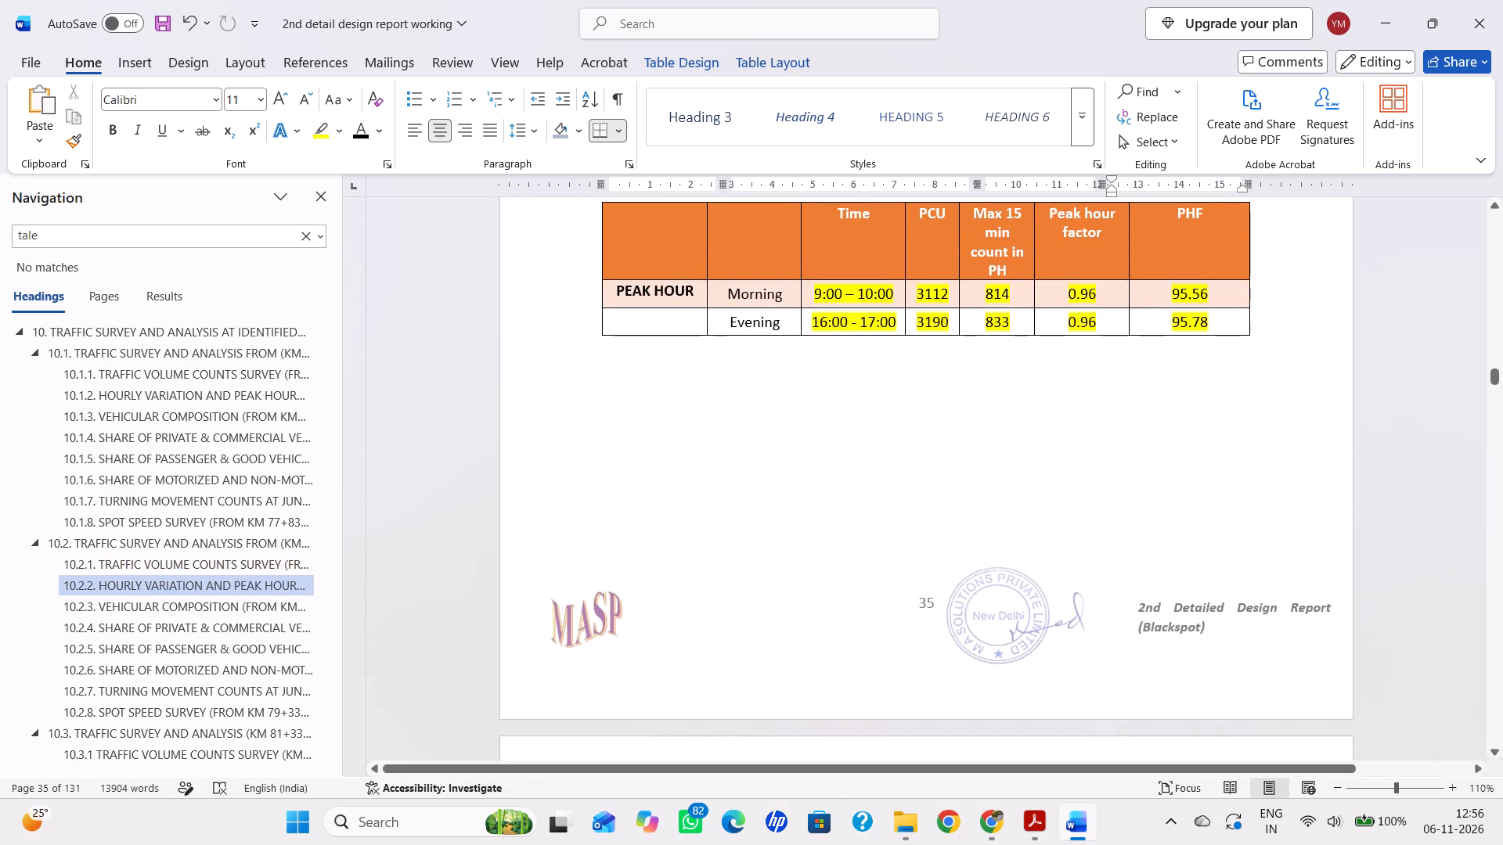
scroll(1103, 515, "down", 6)
scroll(130, 608, "down", 5)
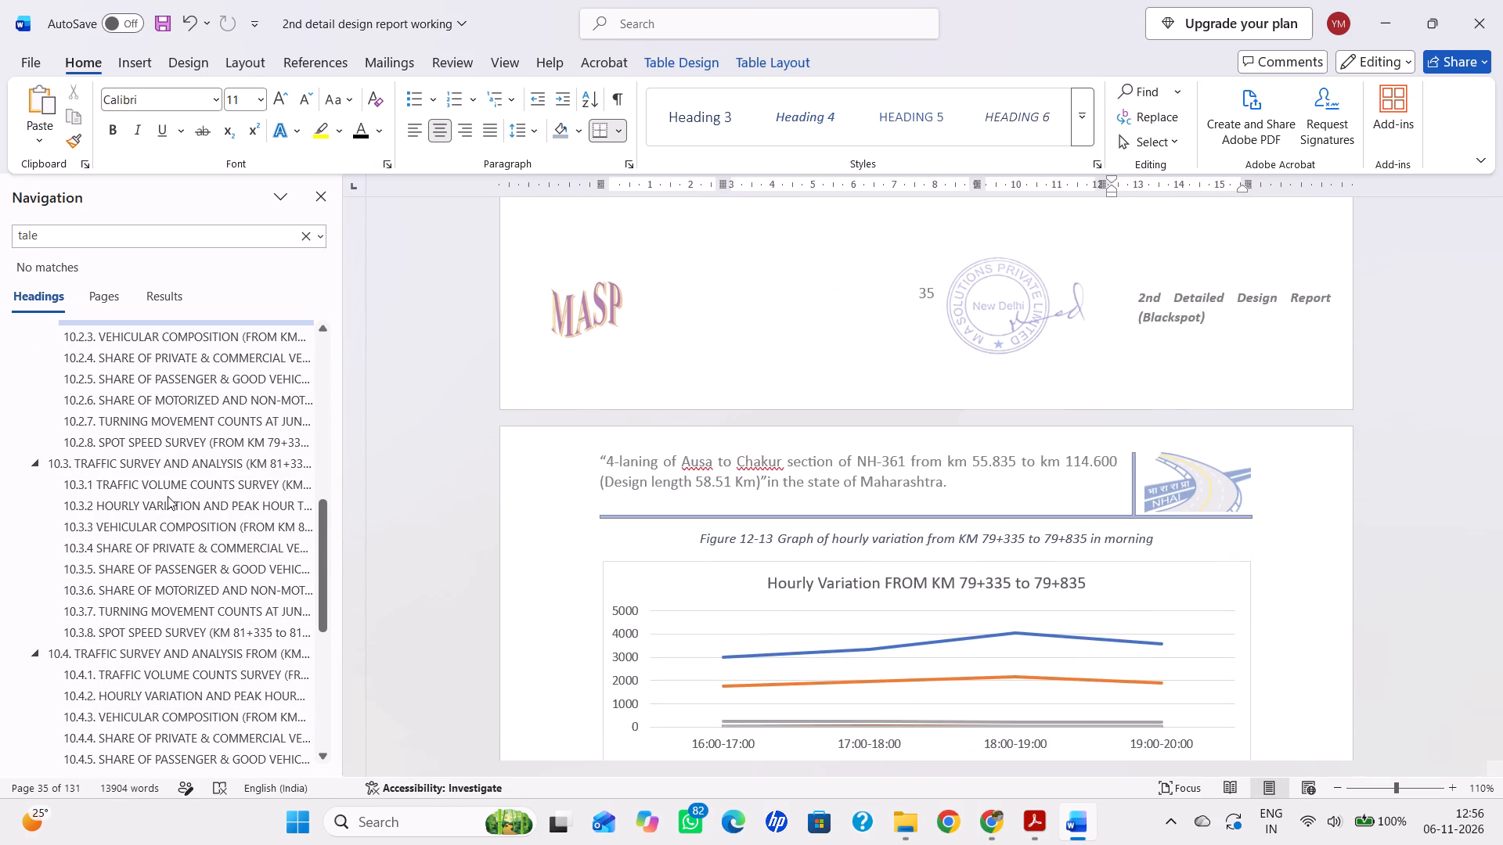
left_click(168, 496)
scroll(1234, 458, "up", 9)
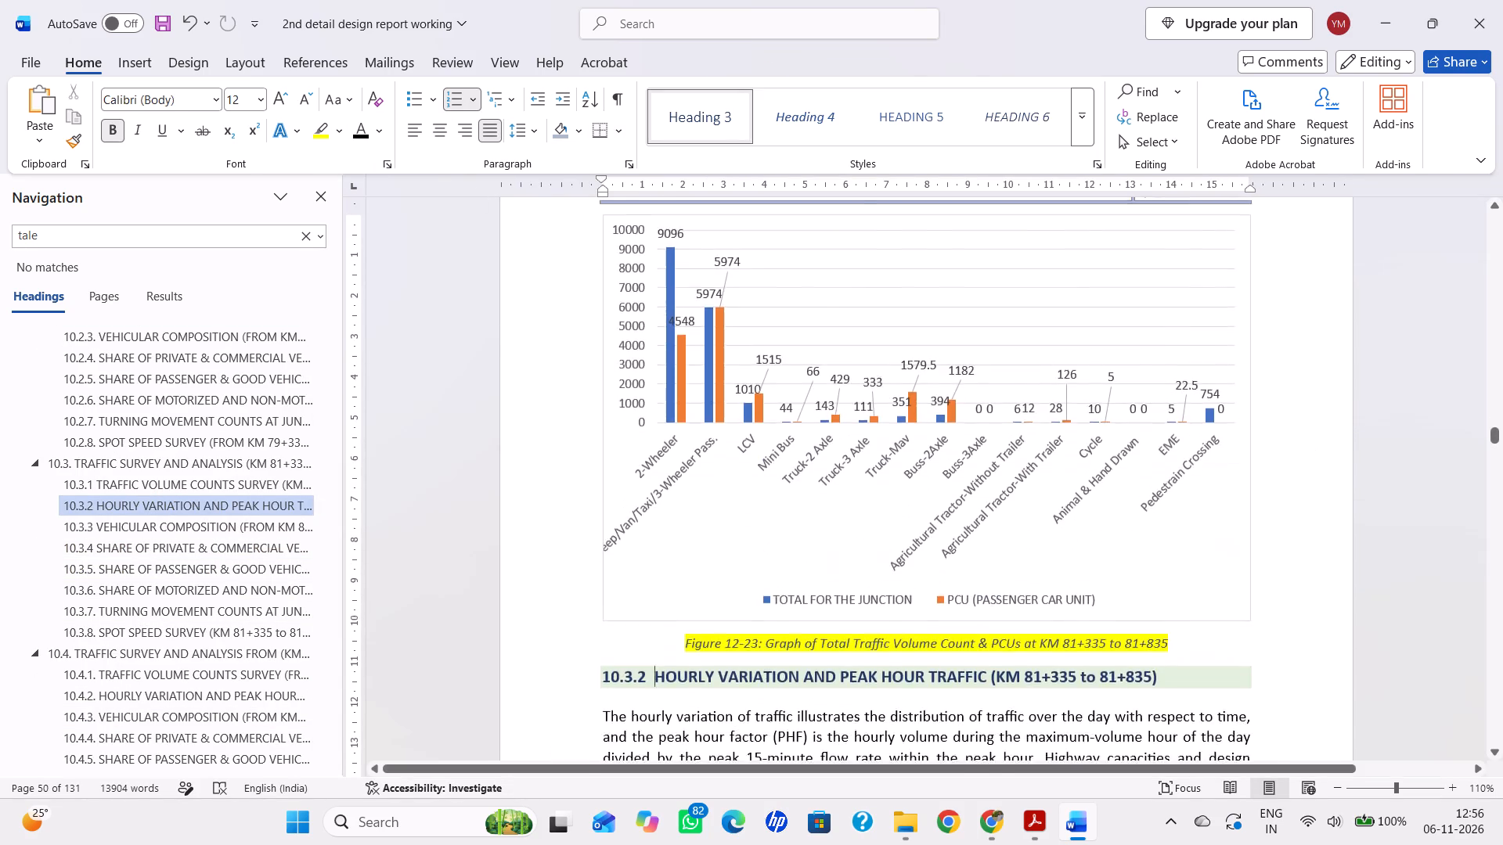
scroll(1230, 470, "down", 20)
scroll(1211, 491, "up", 20)
scroll(1211, 491, "up", 20)
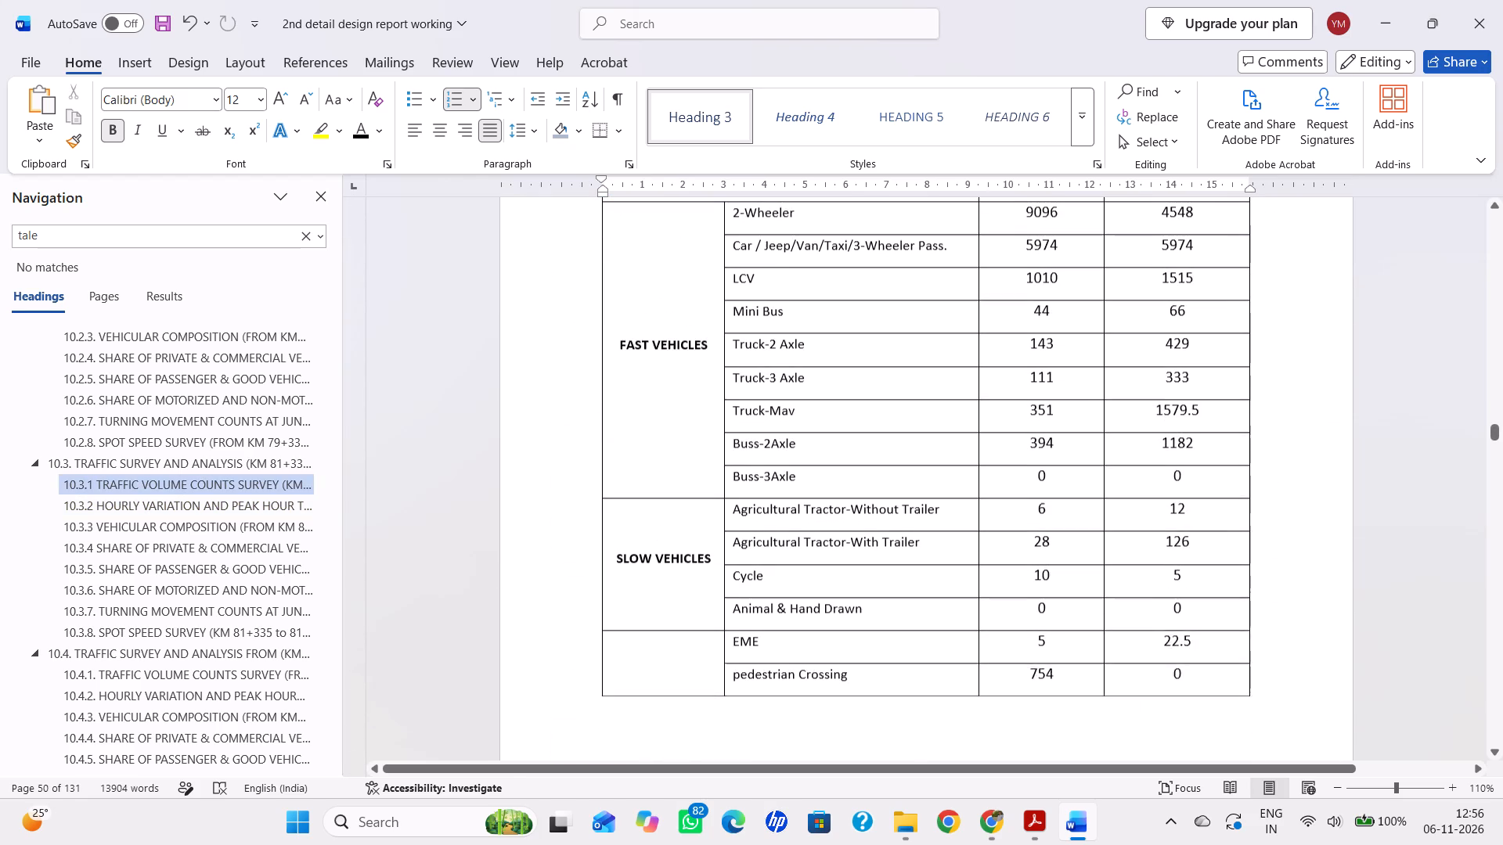
left_click_drag(1213, 426, 1155, 426)
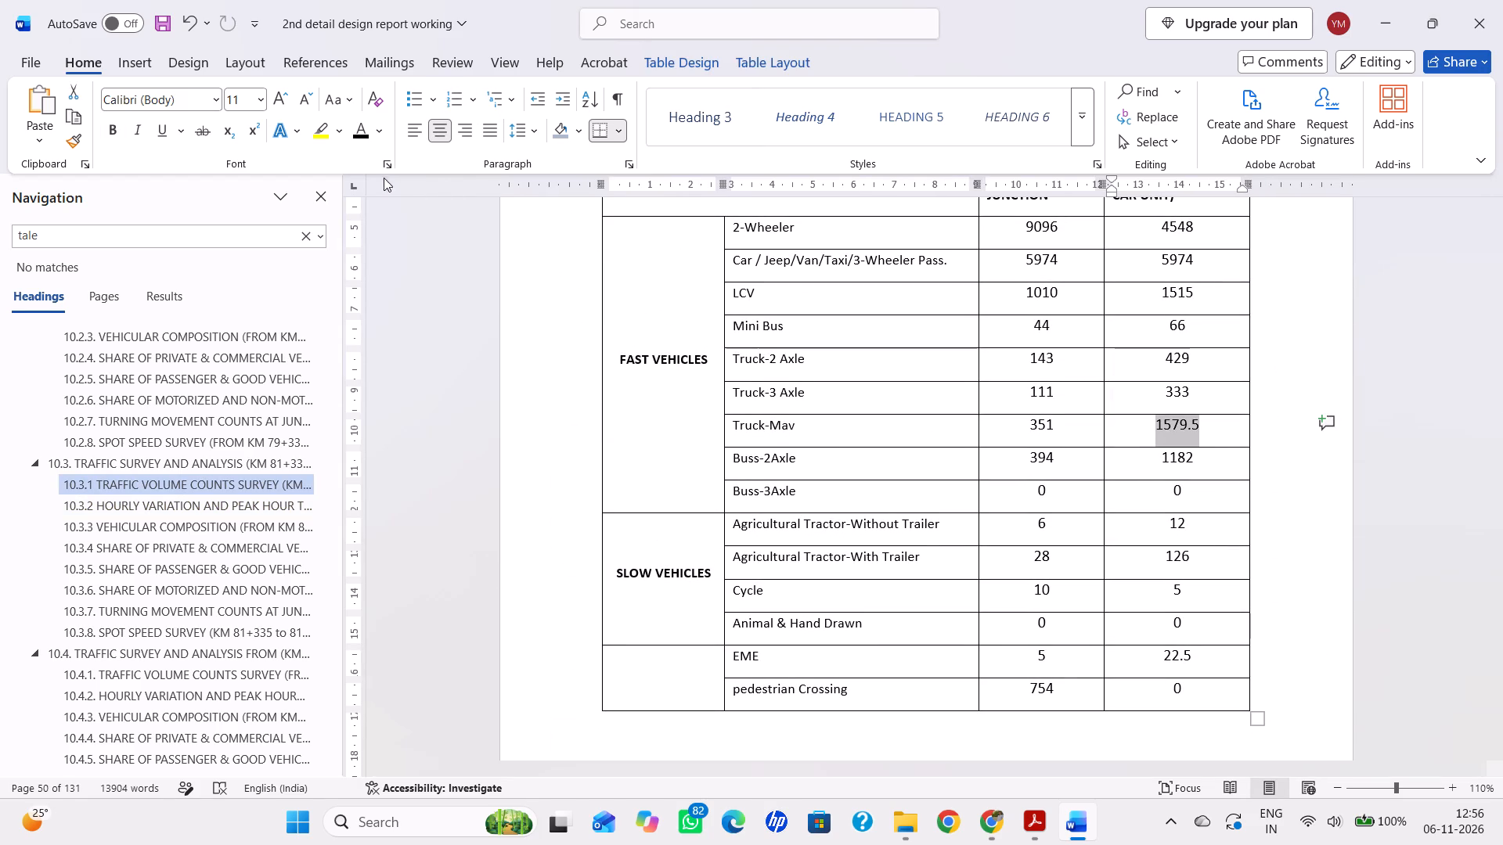
left_click(320, 134)
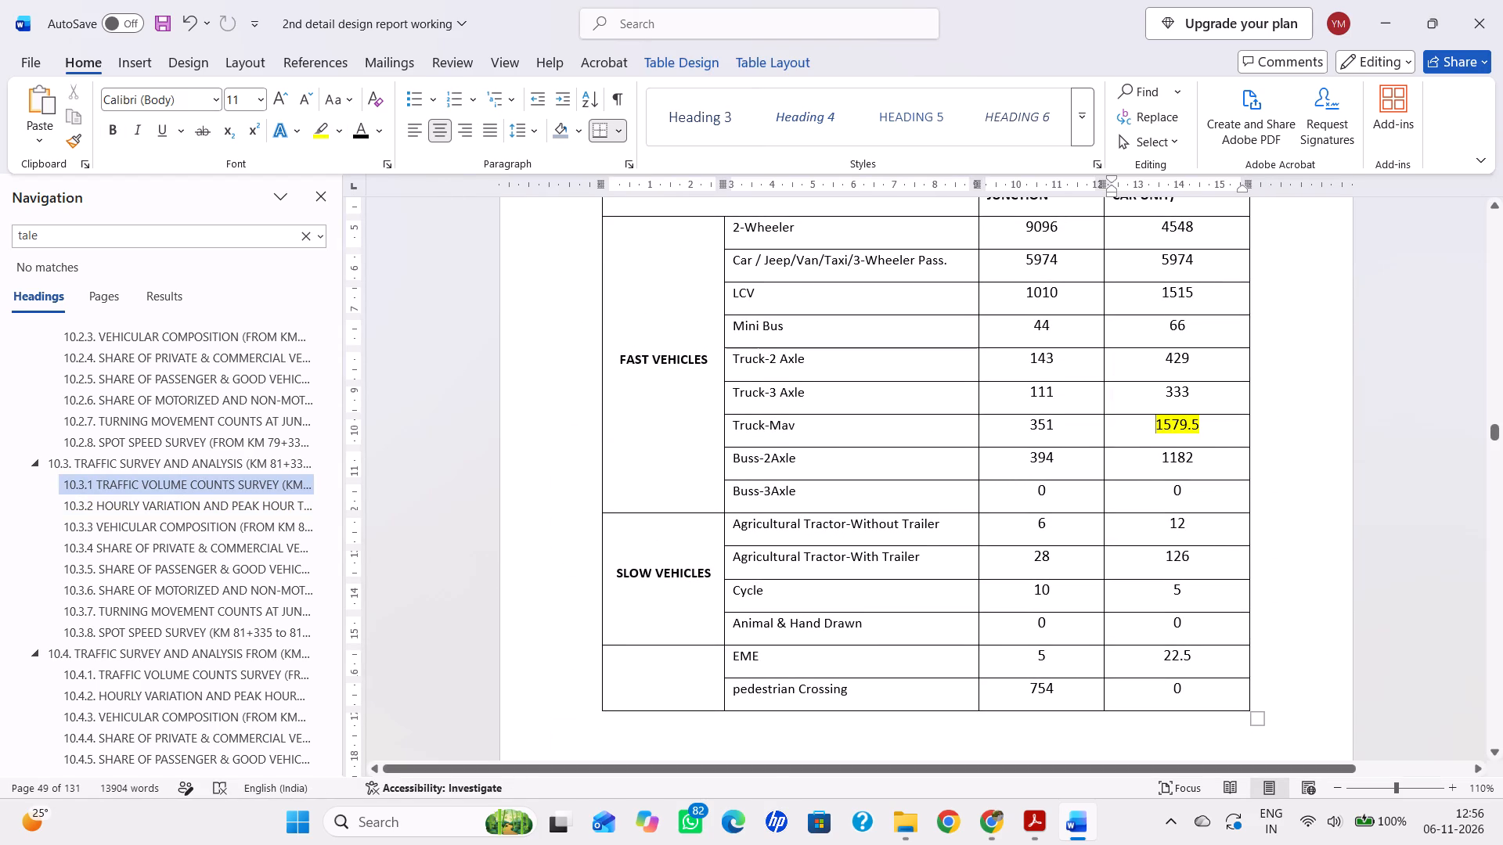
left_click_drag(1215, 656, 1148, 656)
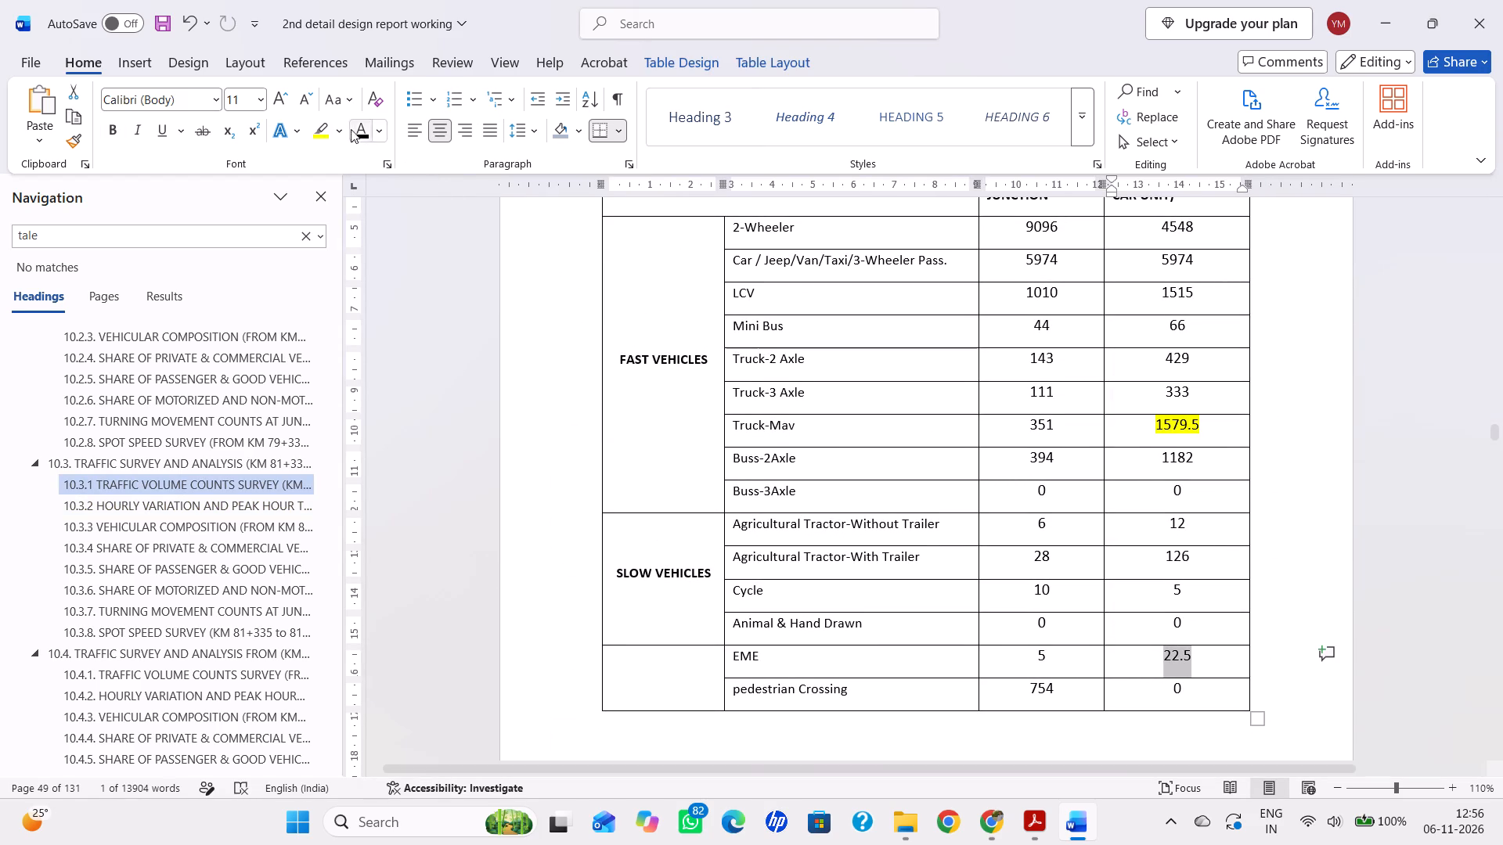
left_click(327, 128)
Highlight the PCU values of the 2-Wheeler, Cycle, Animal & Hand Drawn and EME rows in yellow in Table 12-28, and save the report.
scroll(636, 411, "up", 4)
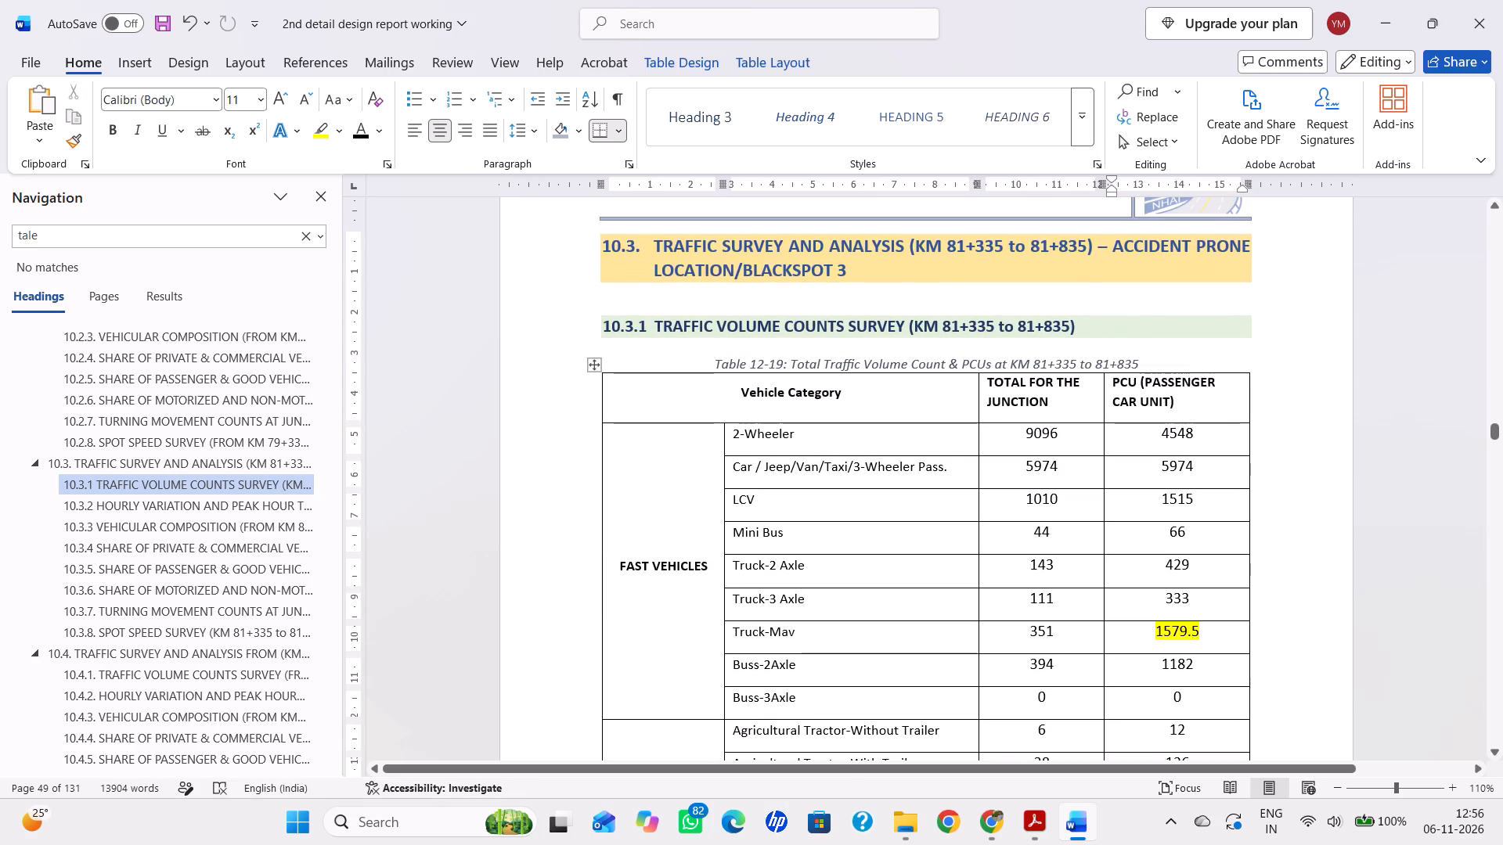
left_click(168, 661)
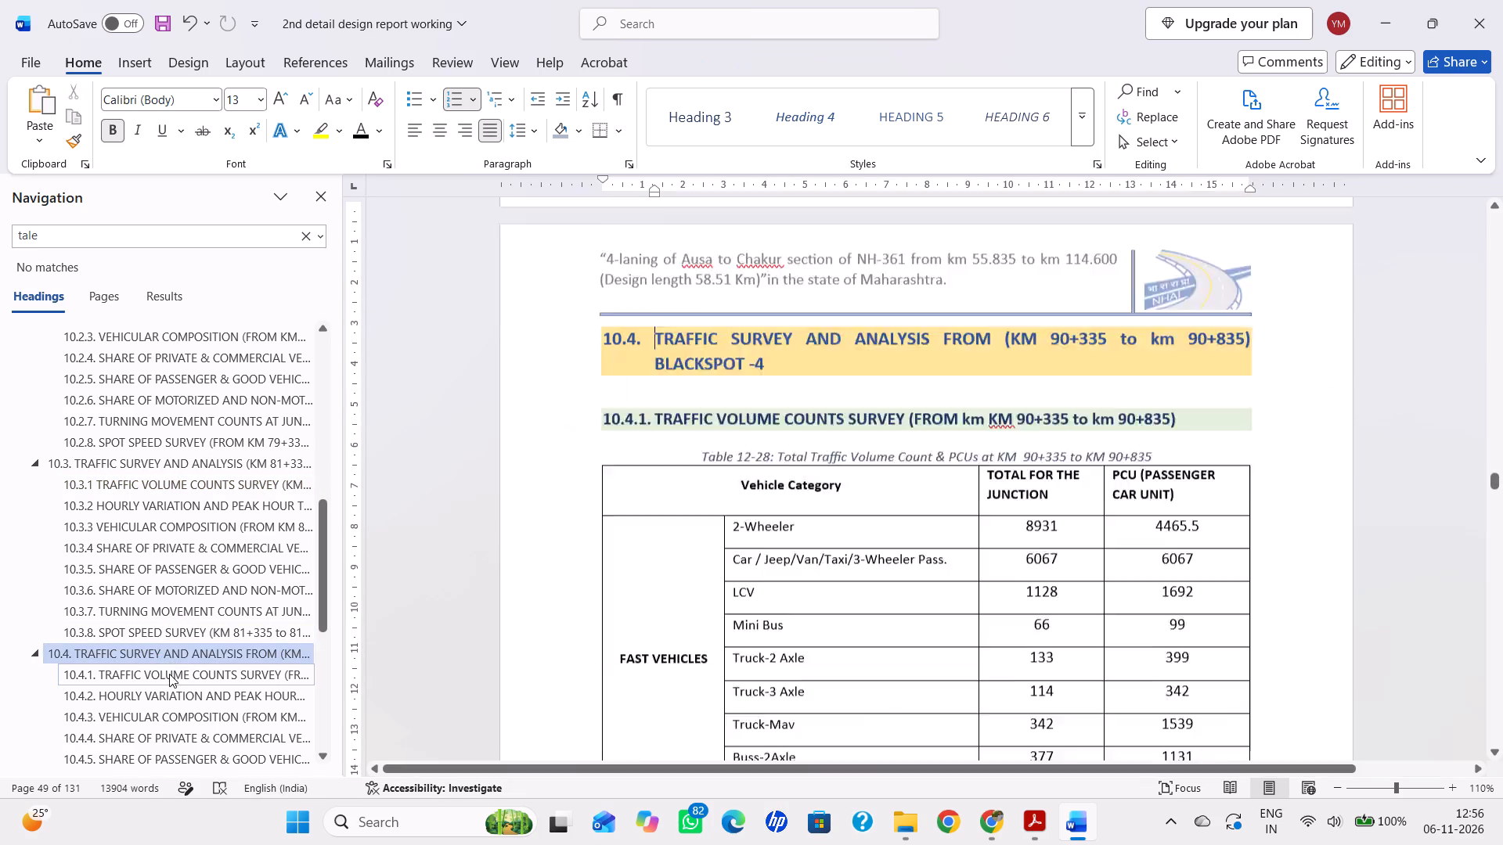
left_click(169, 674)
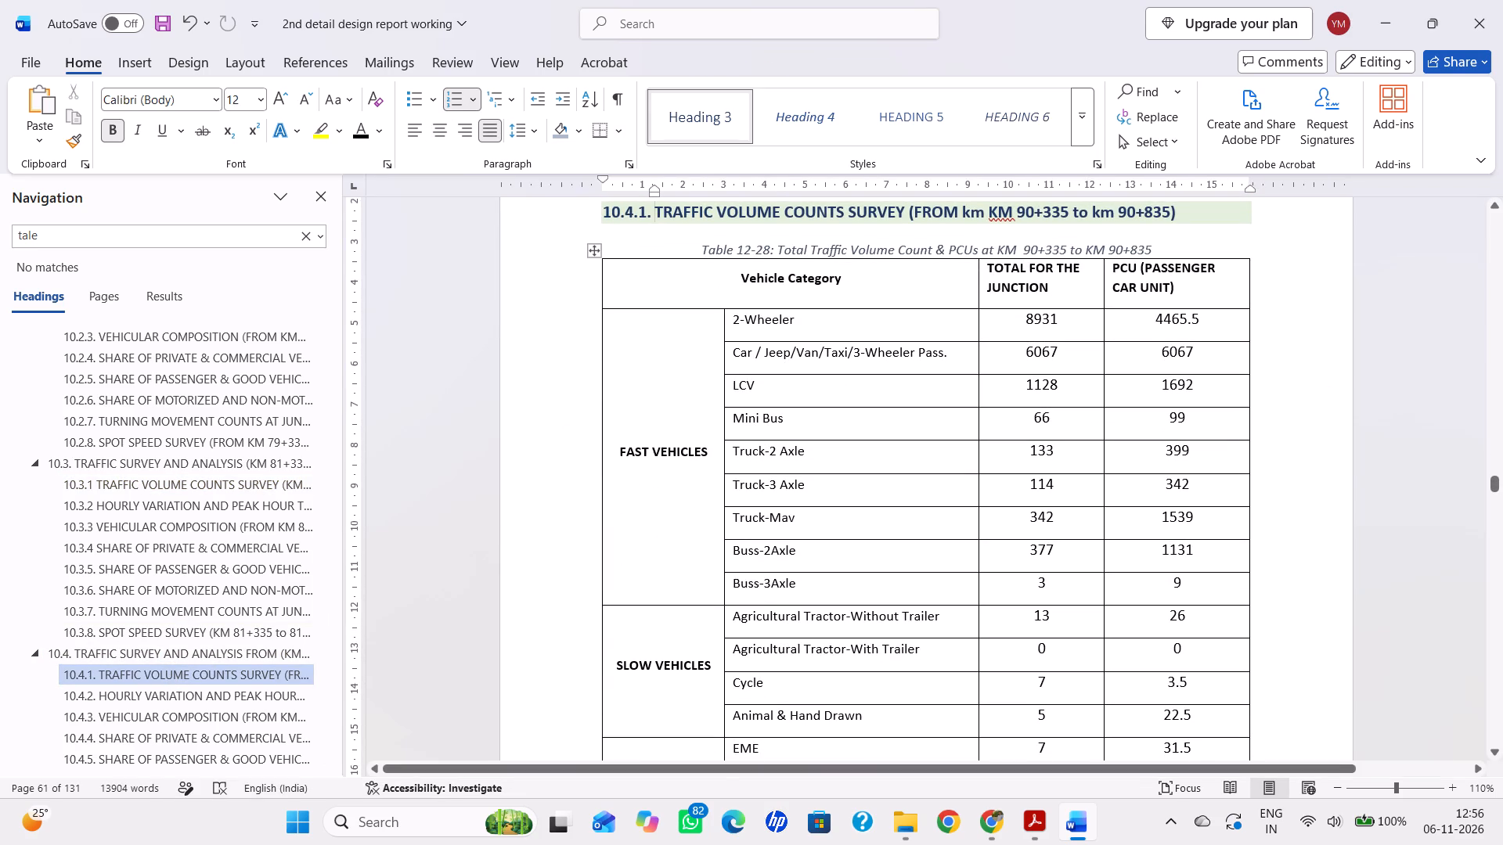
left_click_drag(1202, 322, 1114, 322)
left_click(320, 127)
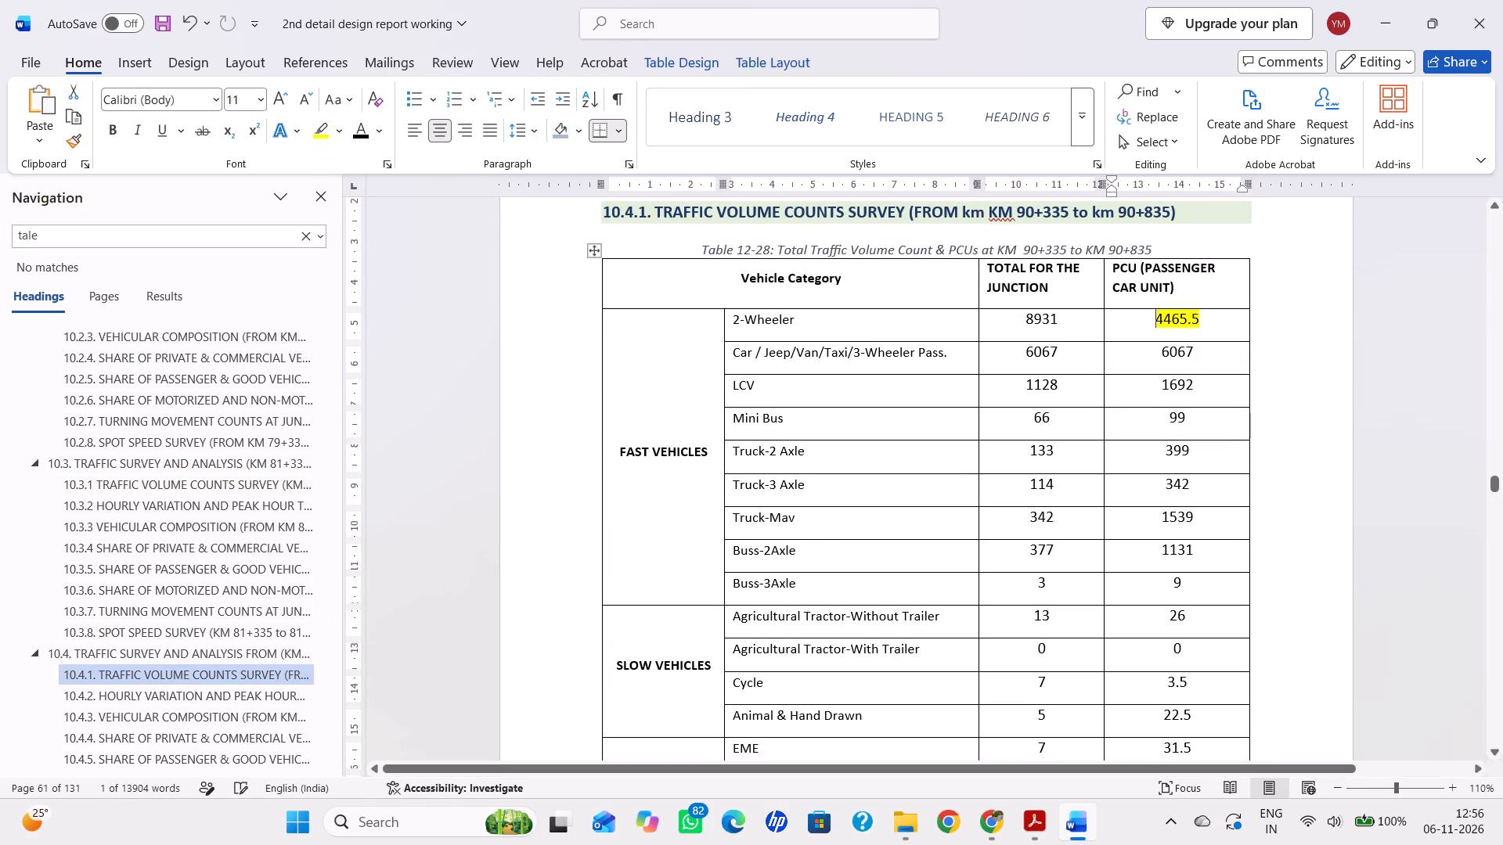
scroll(920, 548, "down", 6)
left_click_drag(1200, 443, 1179, 427)
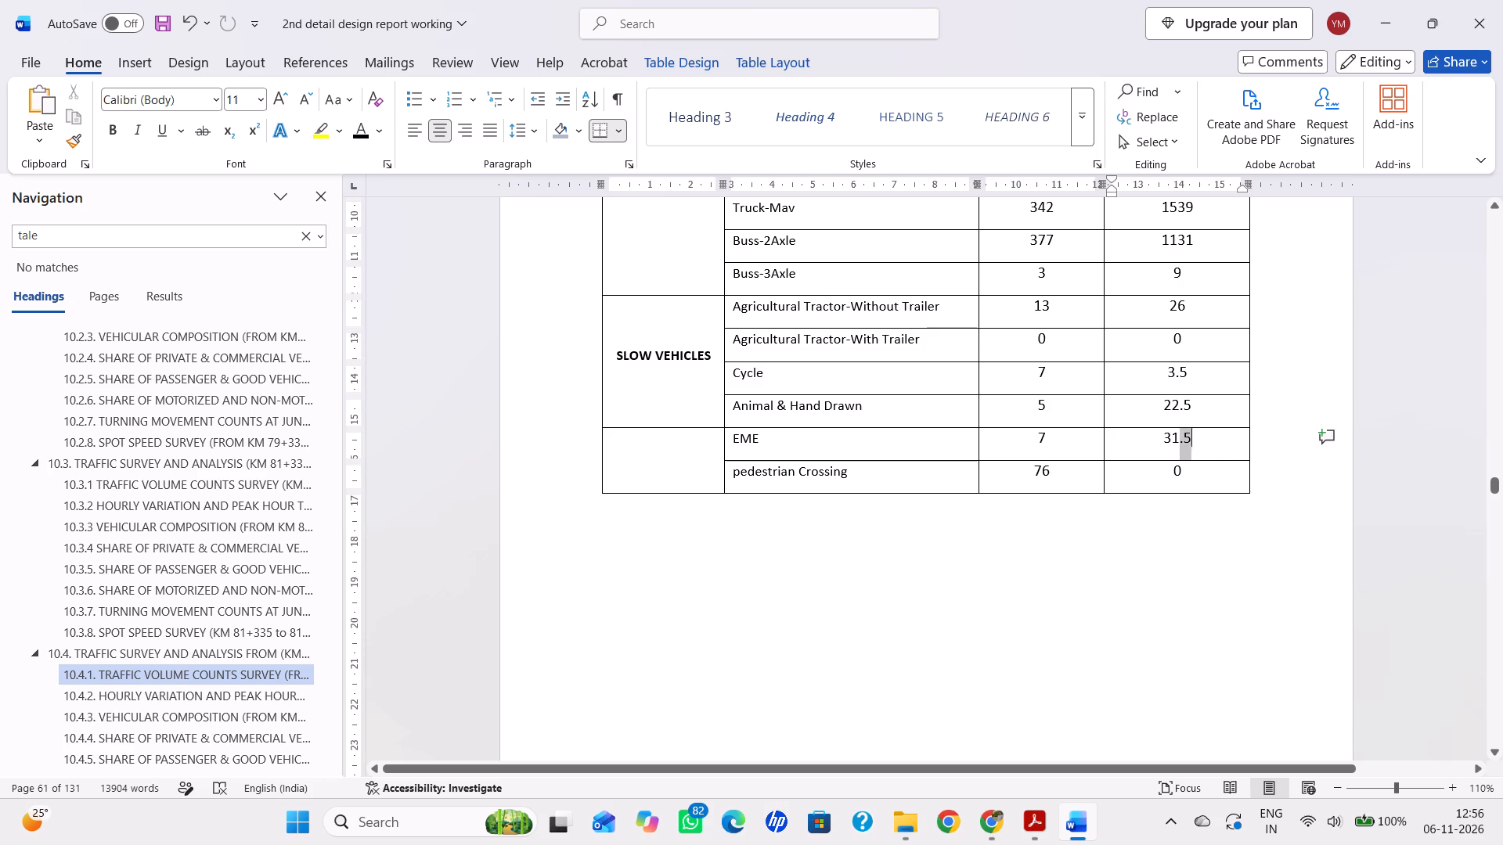
left_click_drag(1179, 427, 1160, 370)
left_click(326, 128)
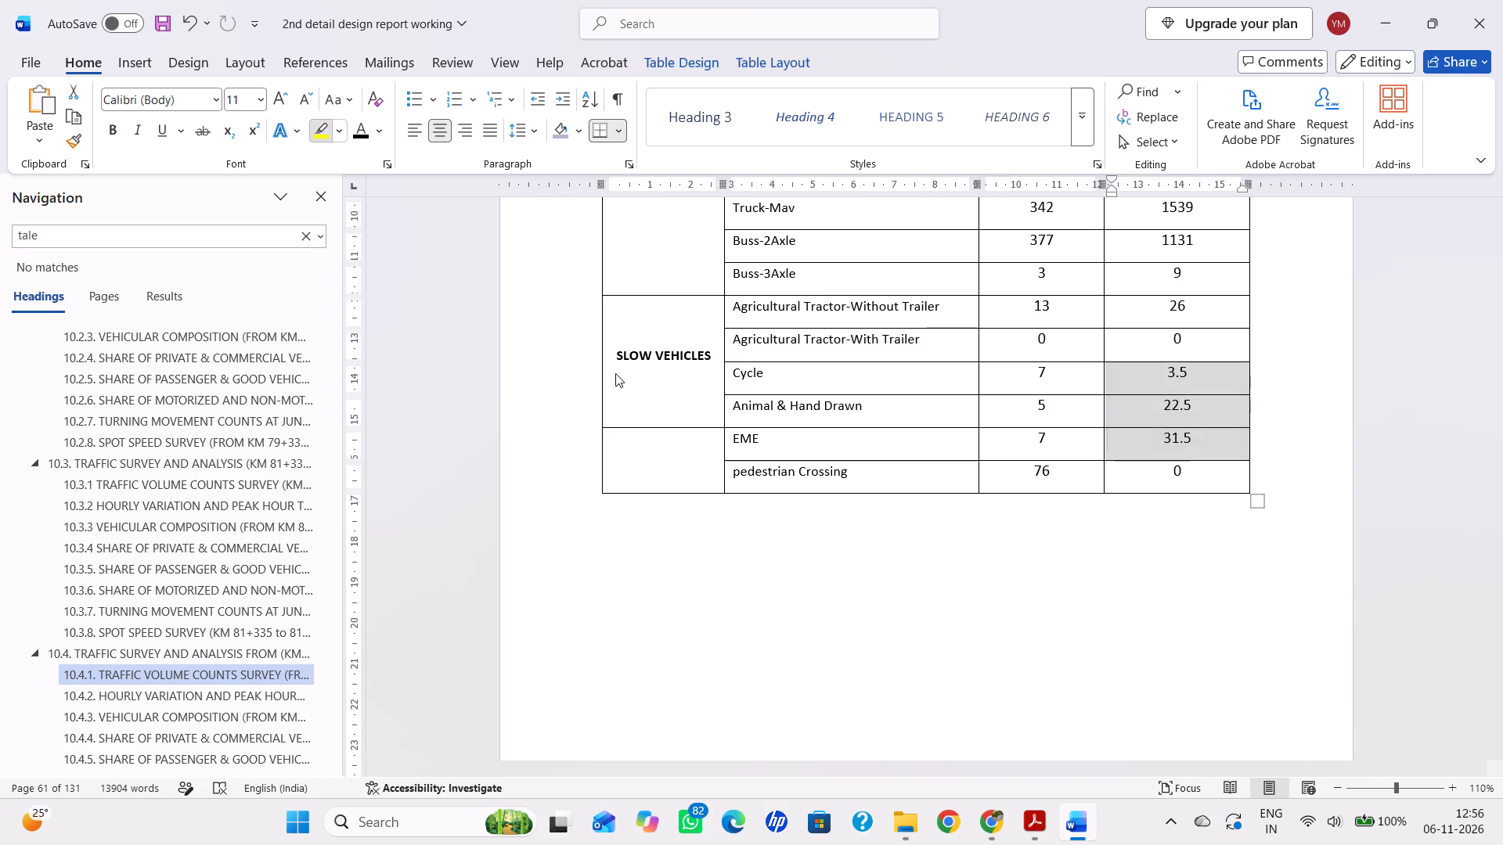
left_click(888, 620)
key("ctrl+s")
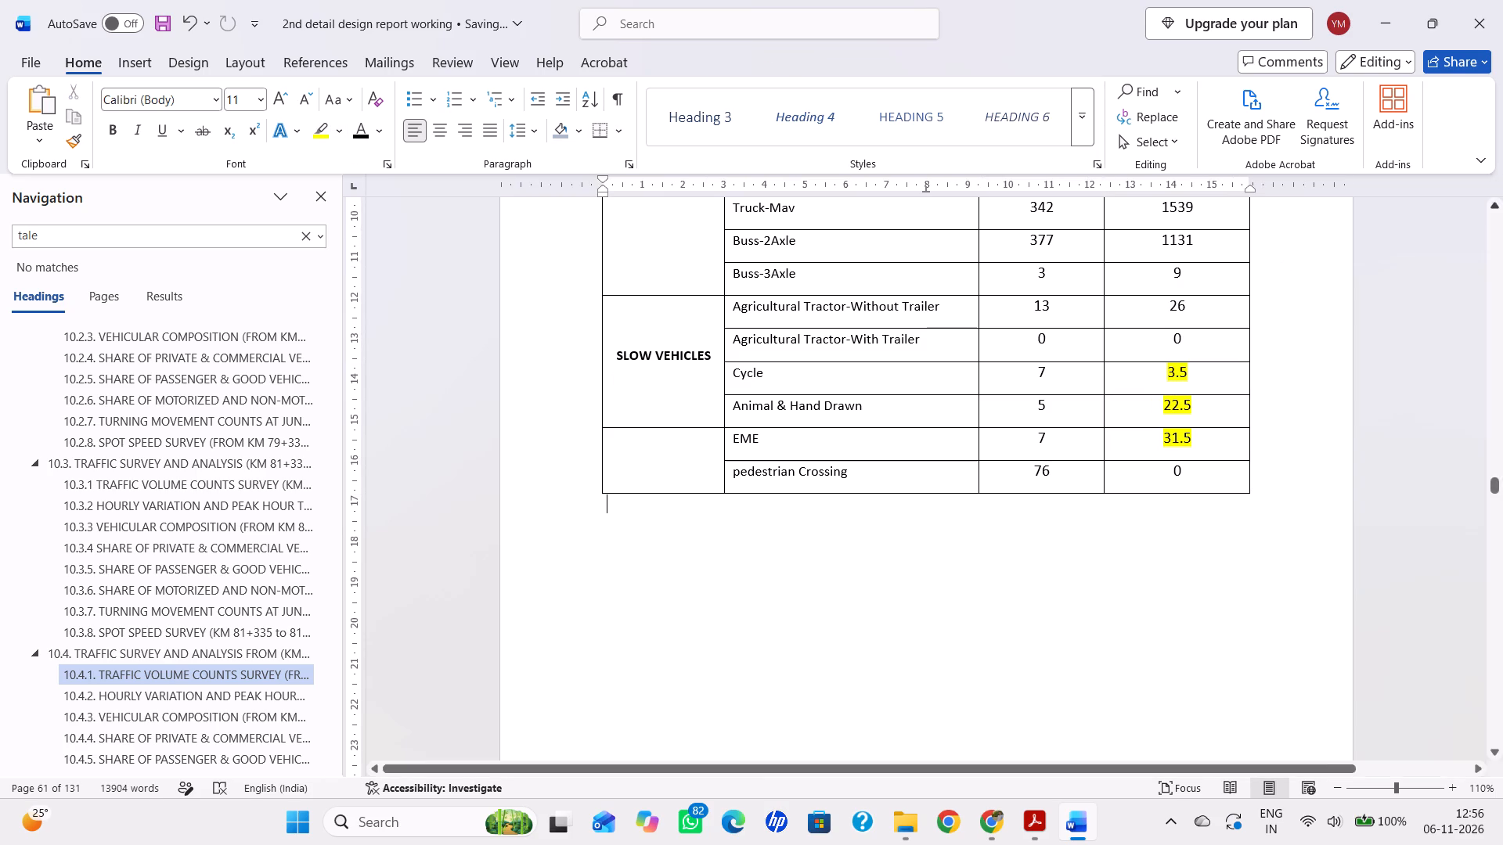
Review the heading numbering in the document outline from section 10.2. through section 13.
scroll(177, 478, "up", 1)
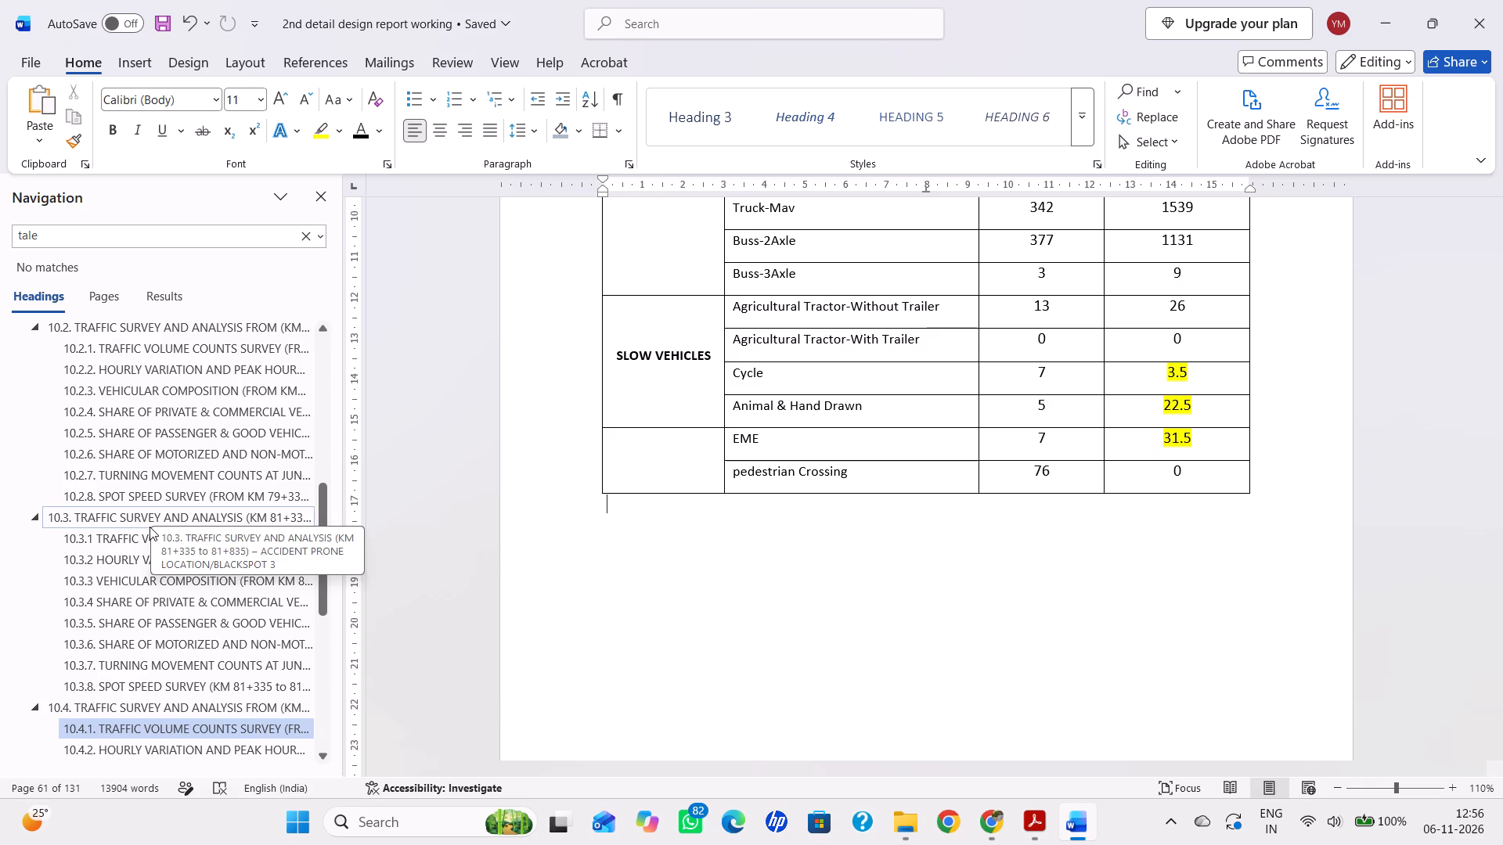
scroll(150, 527, "down", 6)
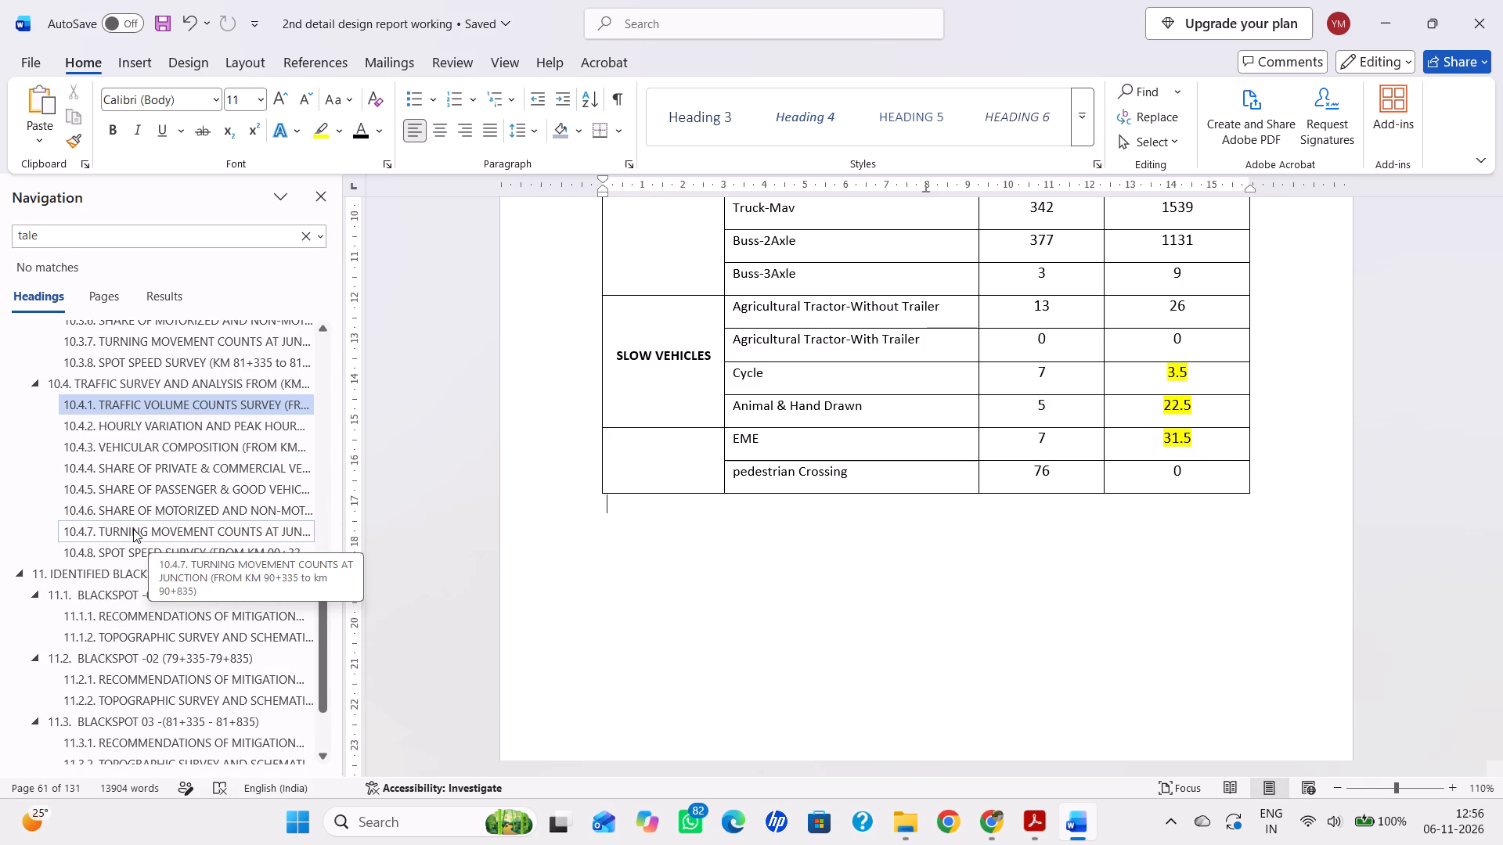
scroll(128, 531, "down", 2)
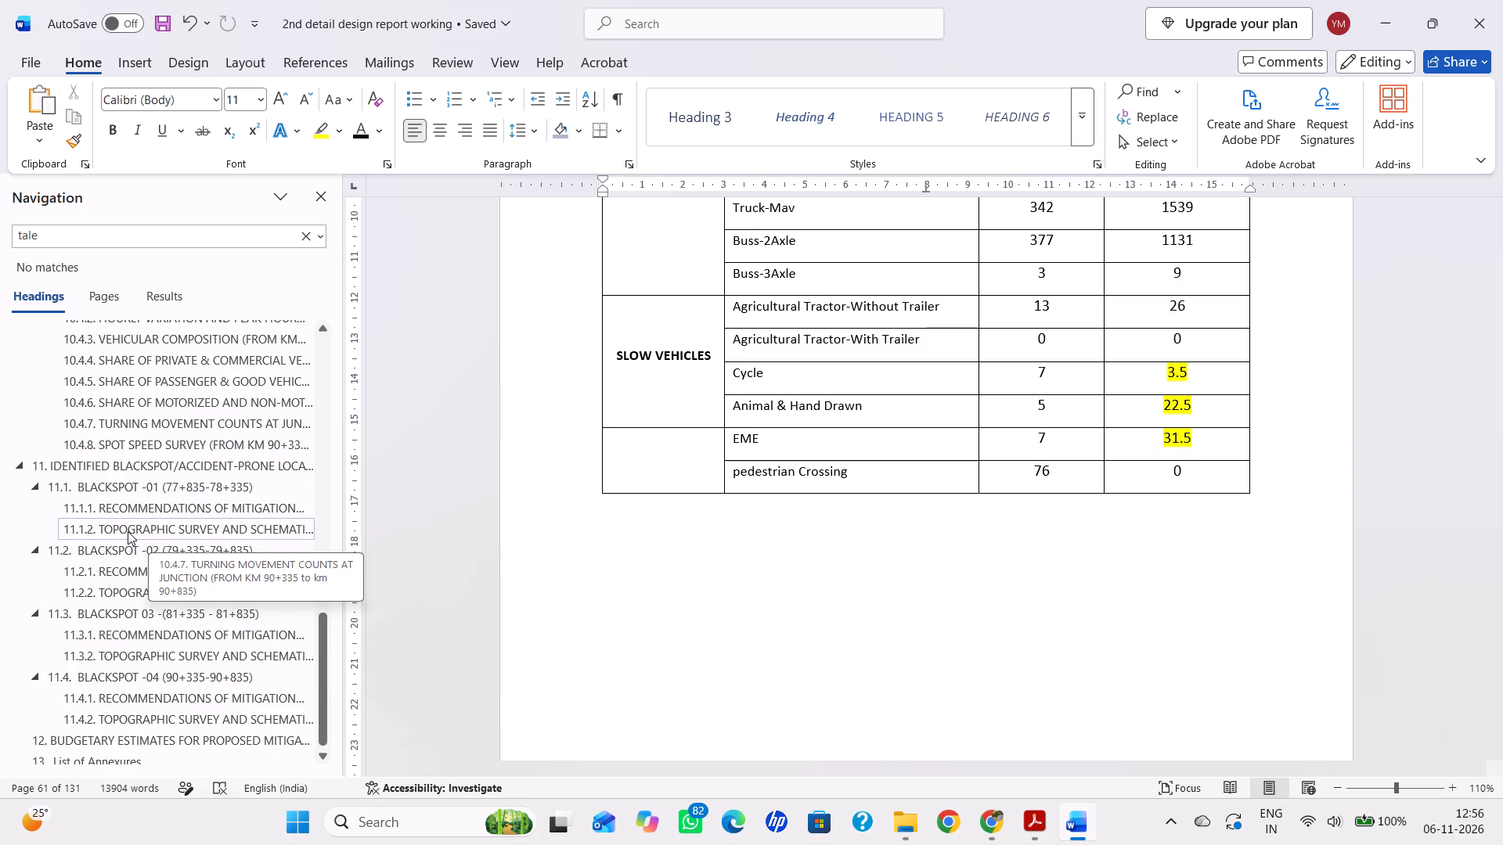
scroll(128, 532, "down", 1)
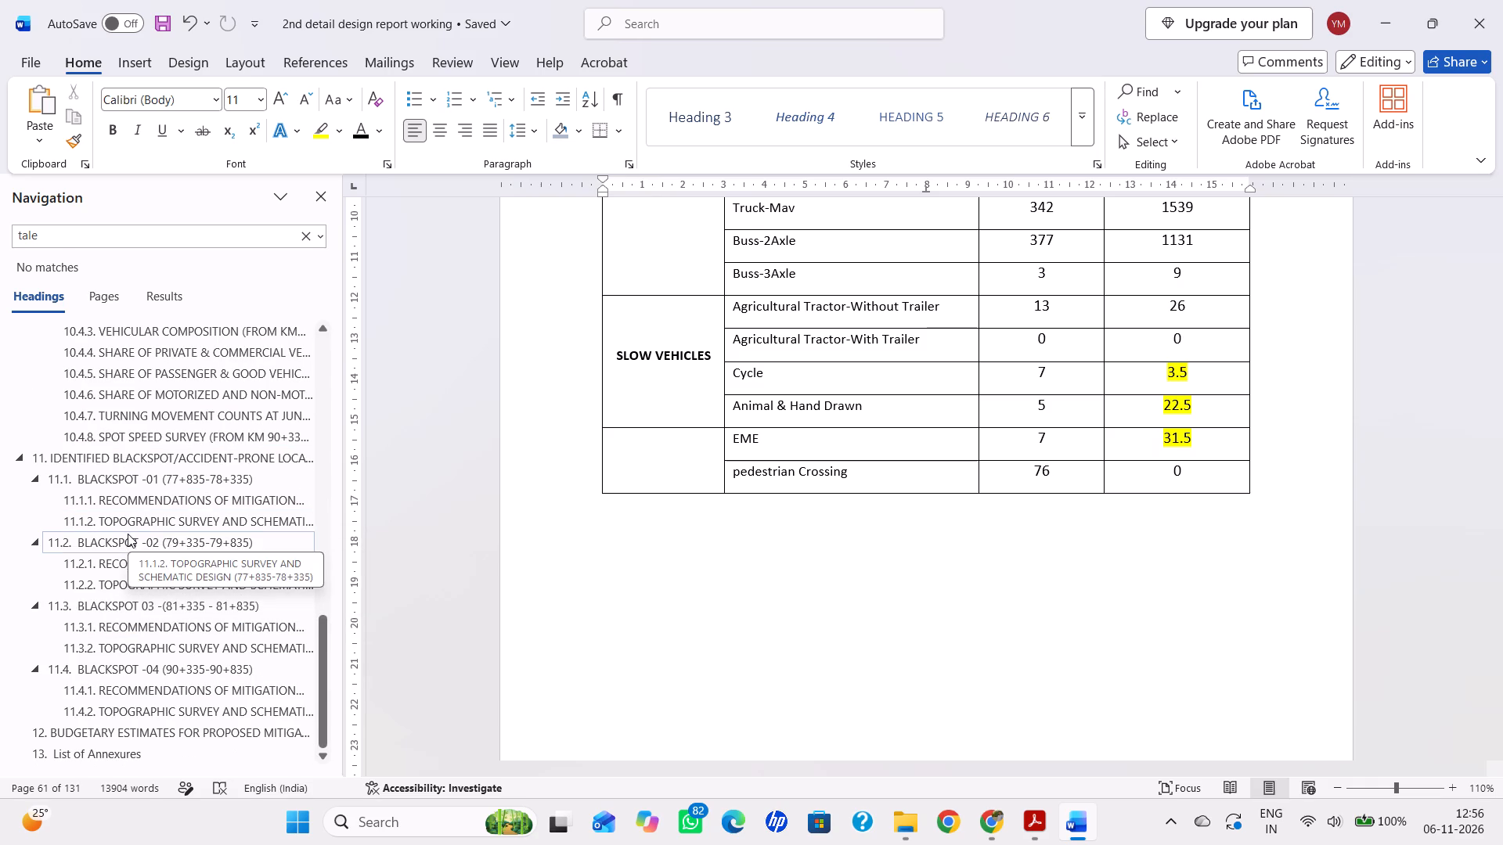
scroll(128, 534, "down", 15)
Save the design report and close it.
key("ctrl+s")
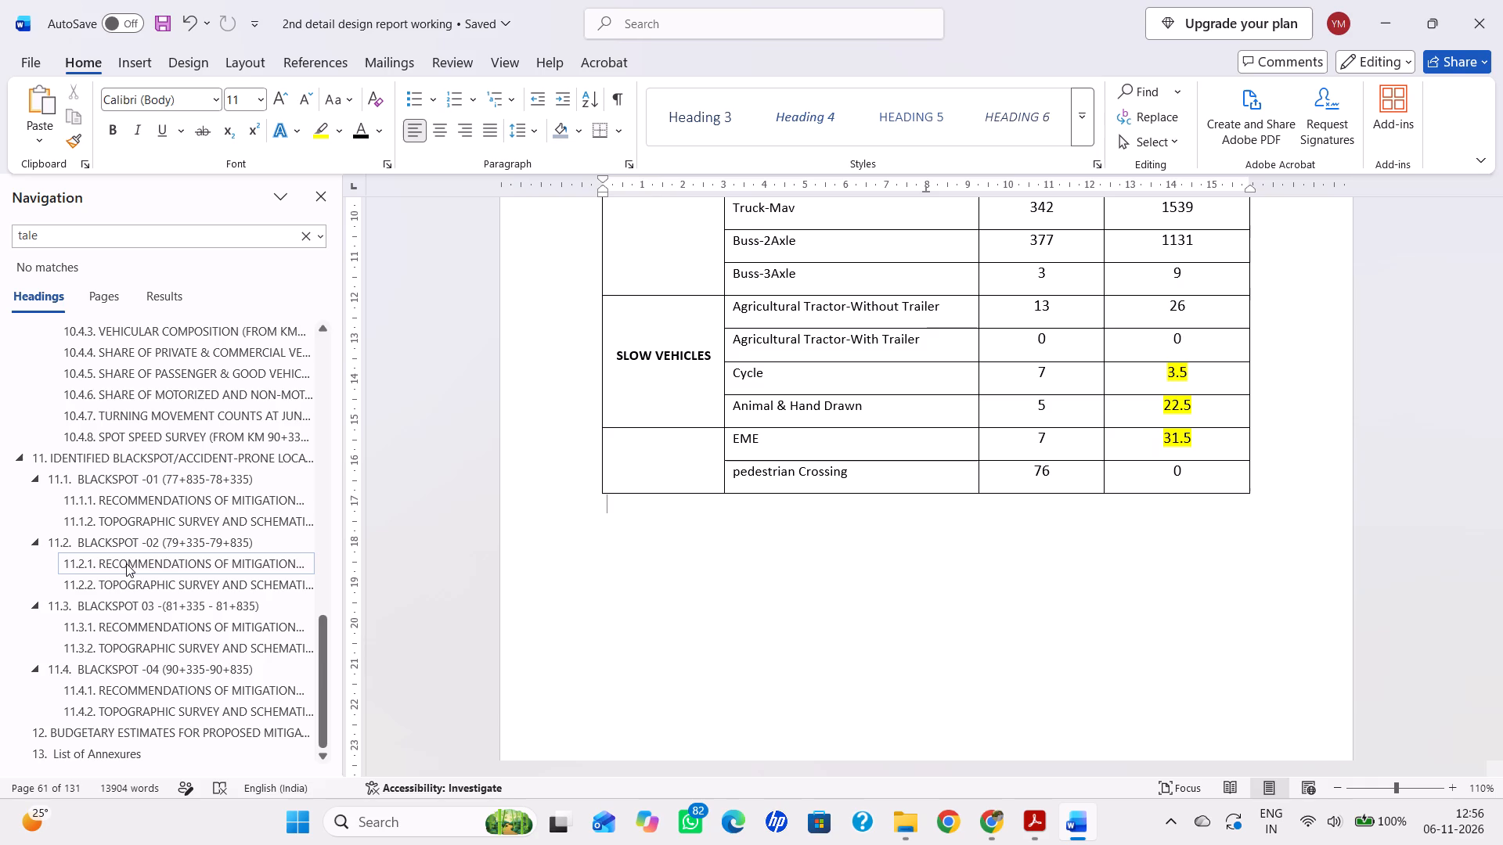
key("ctrl+s")
key("ctrl+s")
left_click(1502, 0)
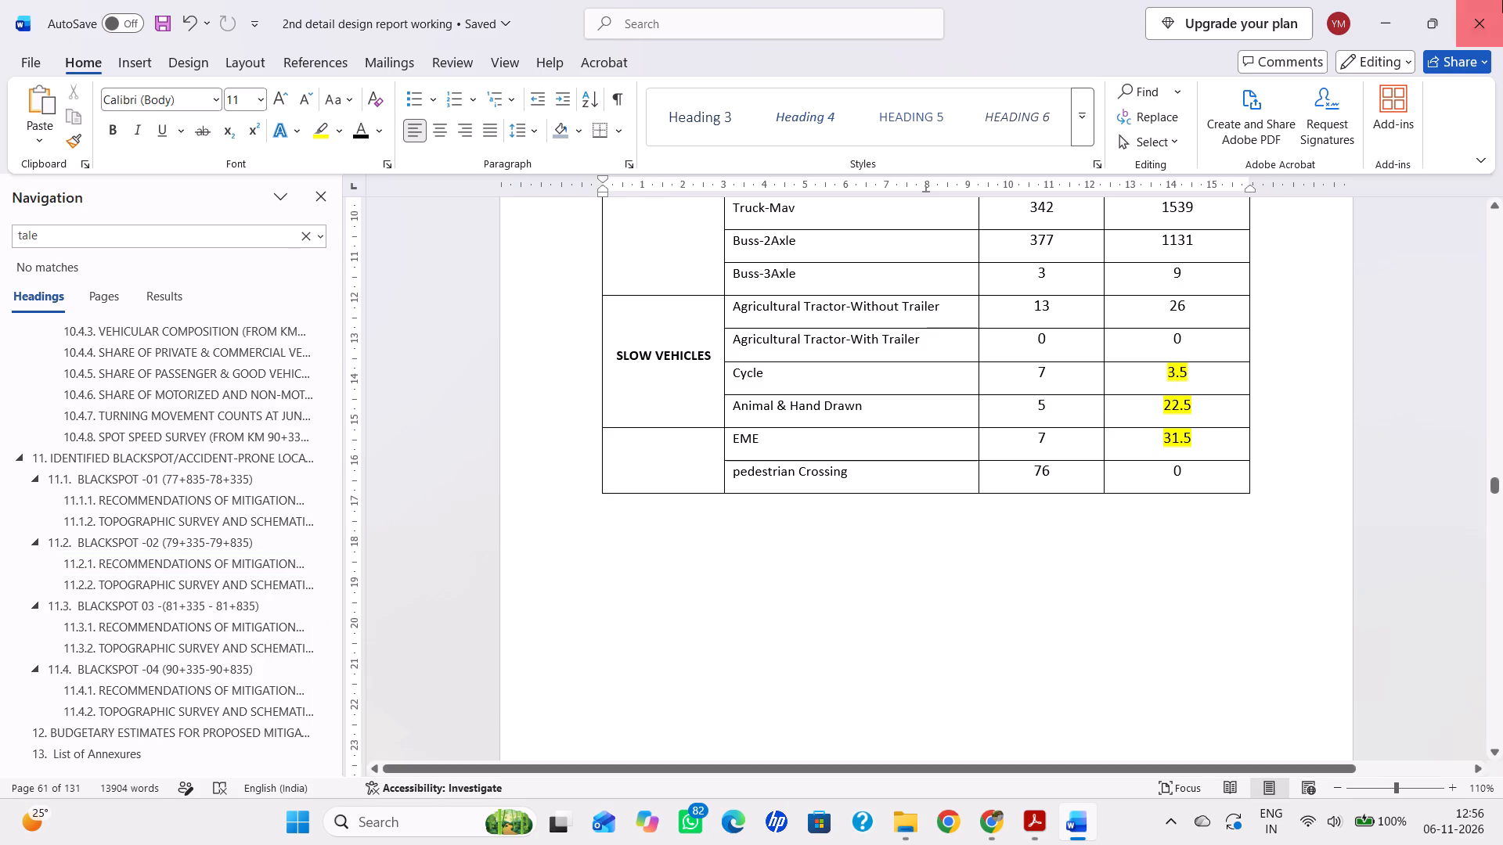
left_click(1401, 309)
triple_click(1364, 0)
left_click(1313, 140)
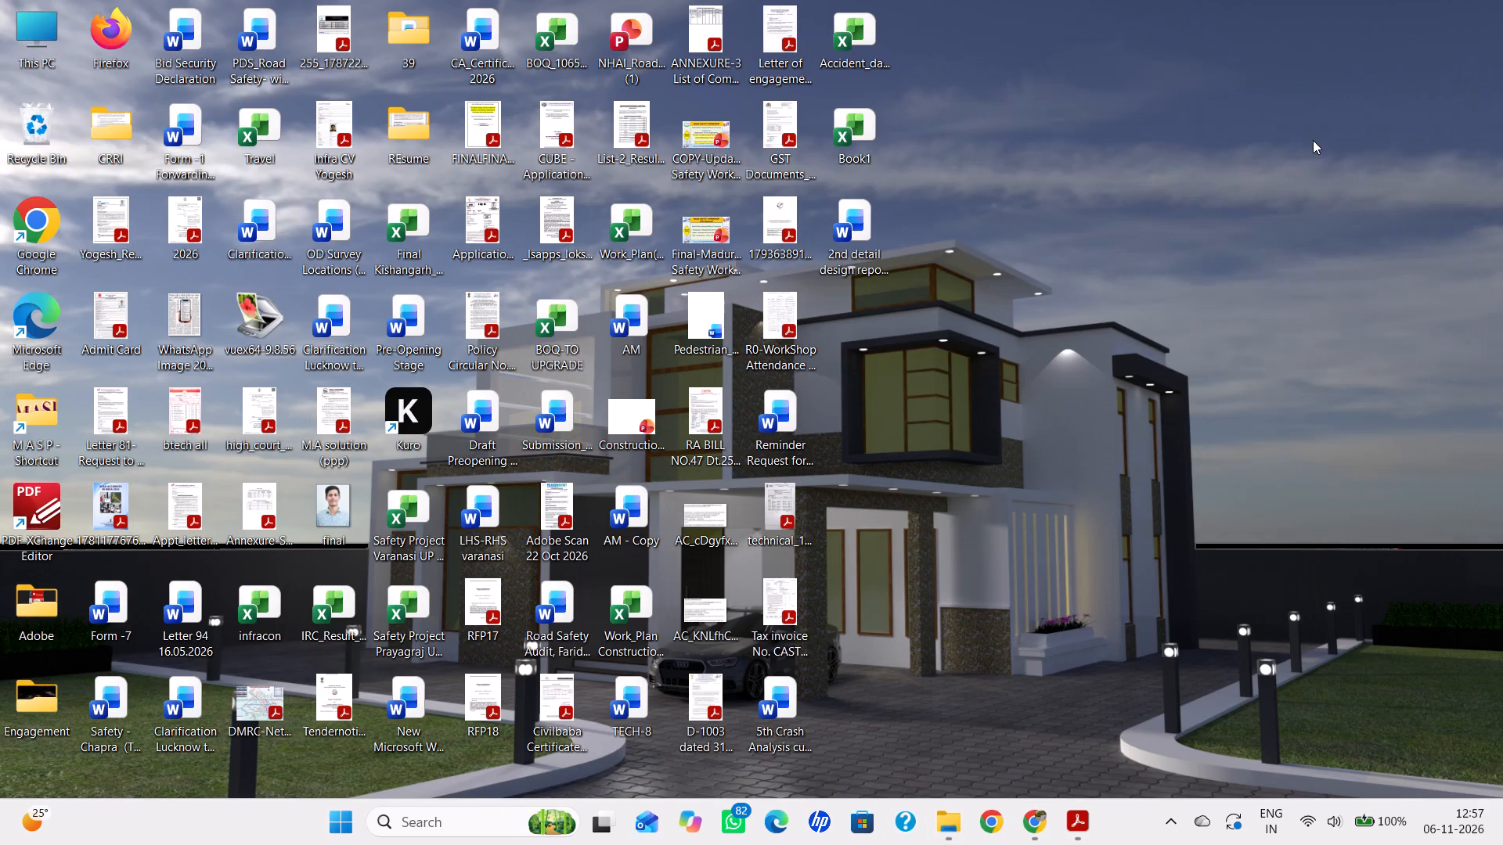
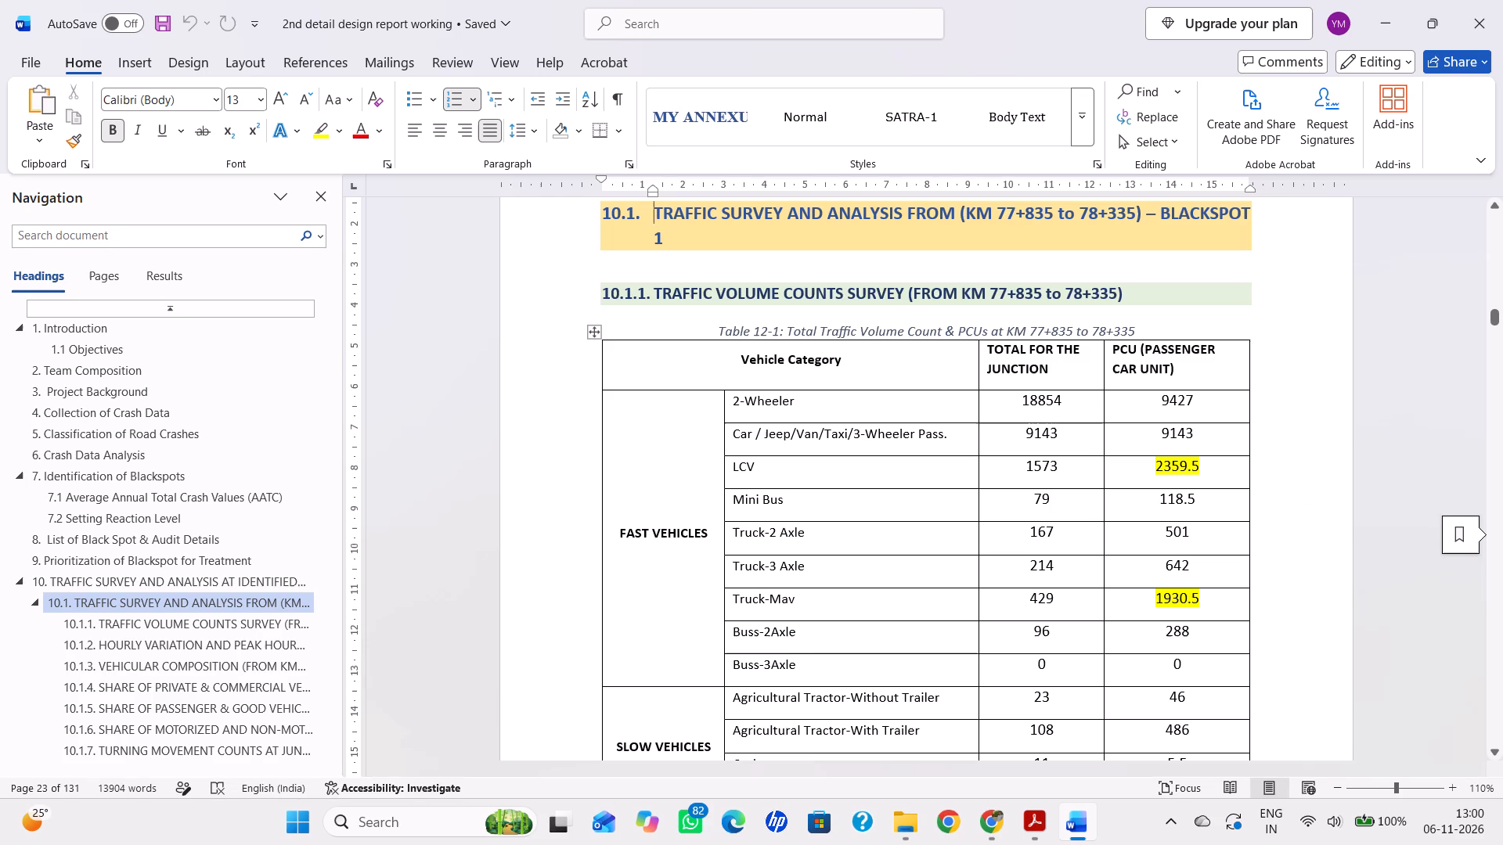
Review the traffic survey tables and highlighted text for Blackspot 1 in sections 10.1.1. through 10.1.3.
scroll(1227, 481, "down", 3)
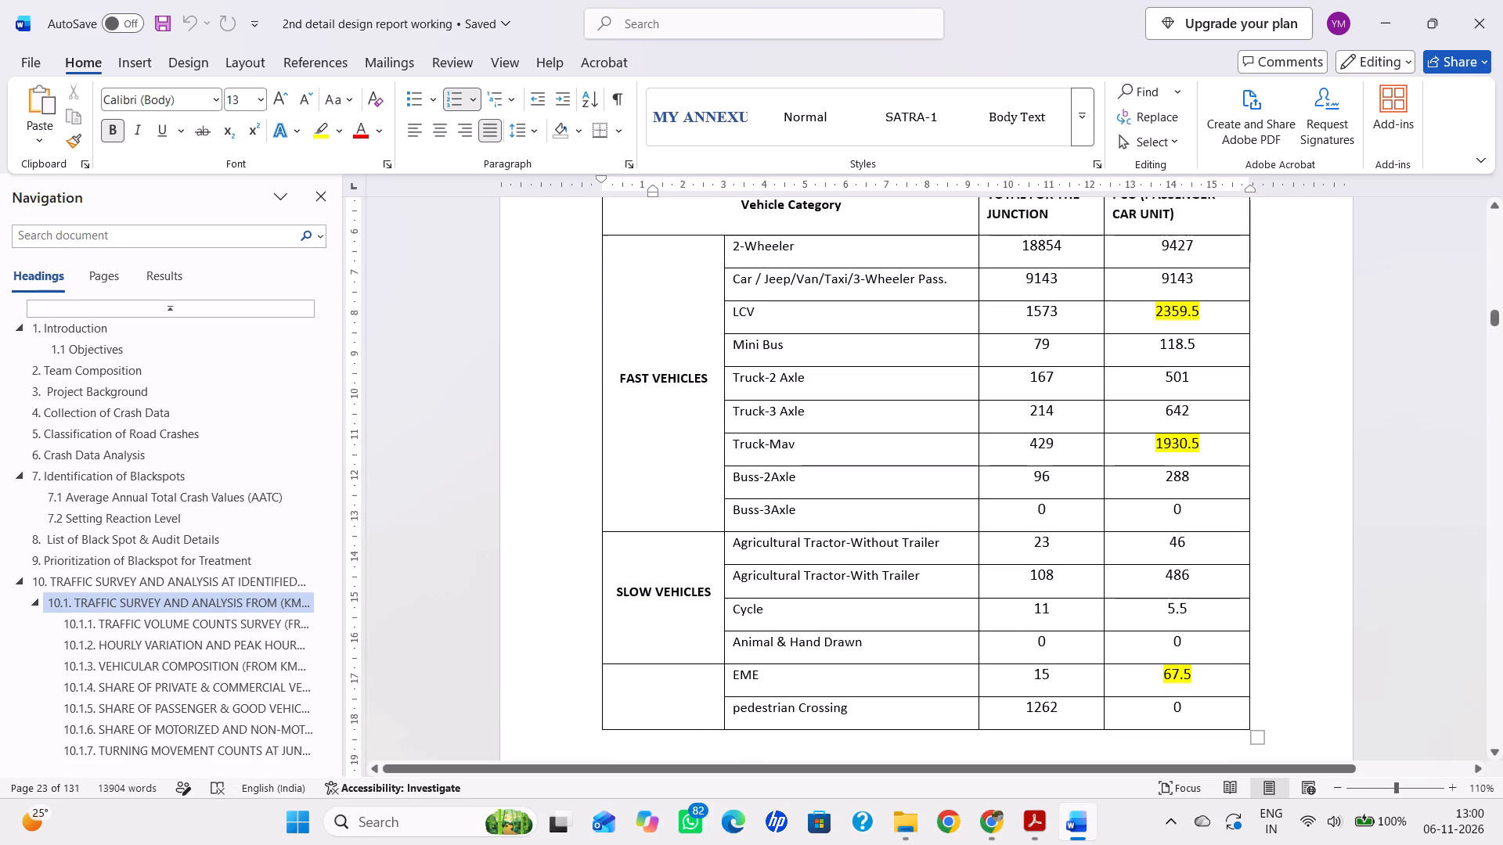
scroll(1227, 490, "down", 13)
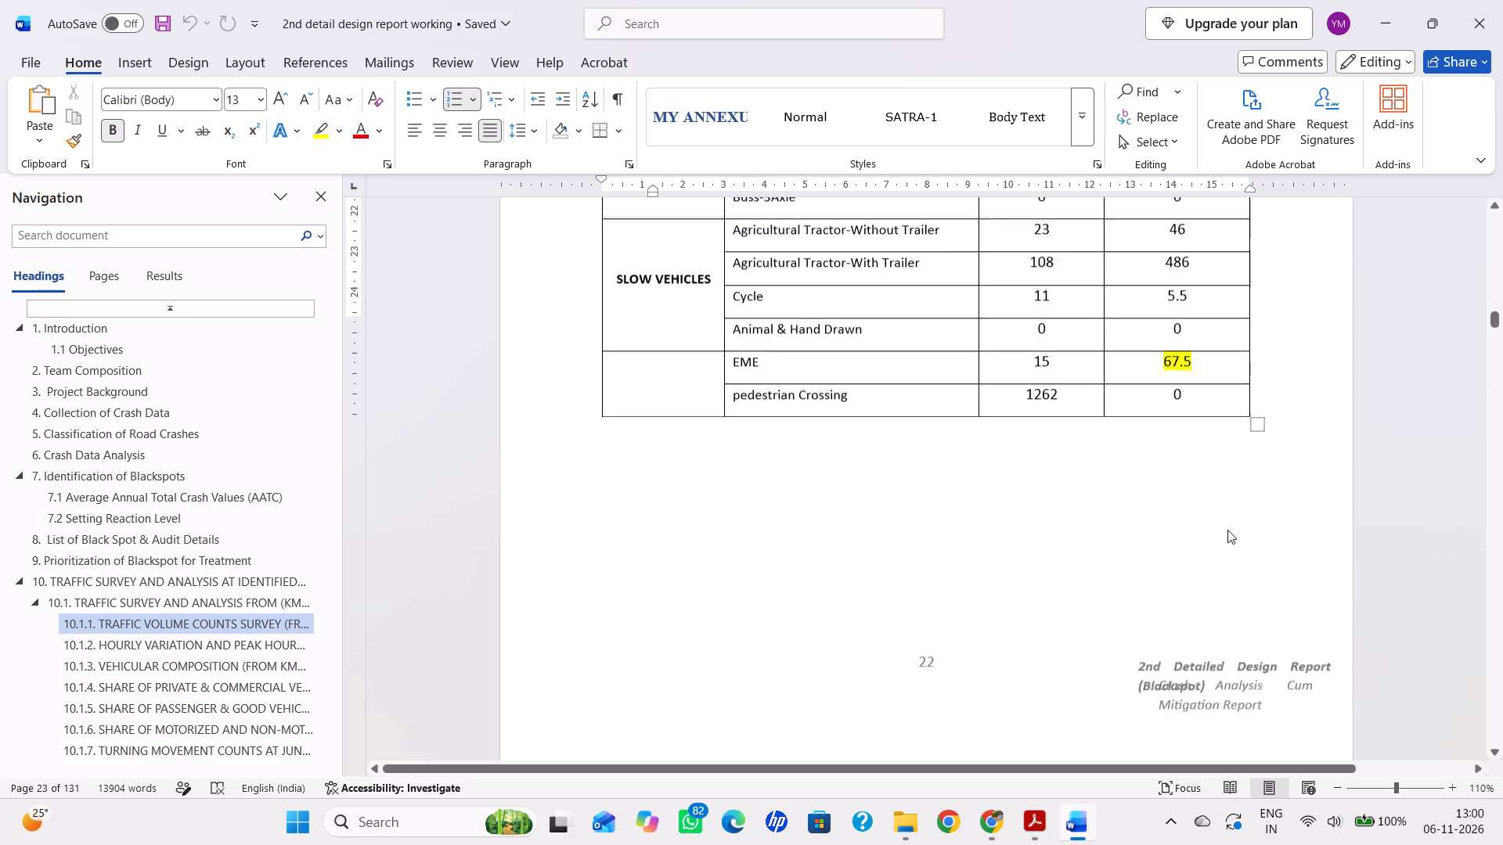
scroll(1222, 556, "down", 20)
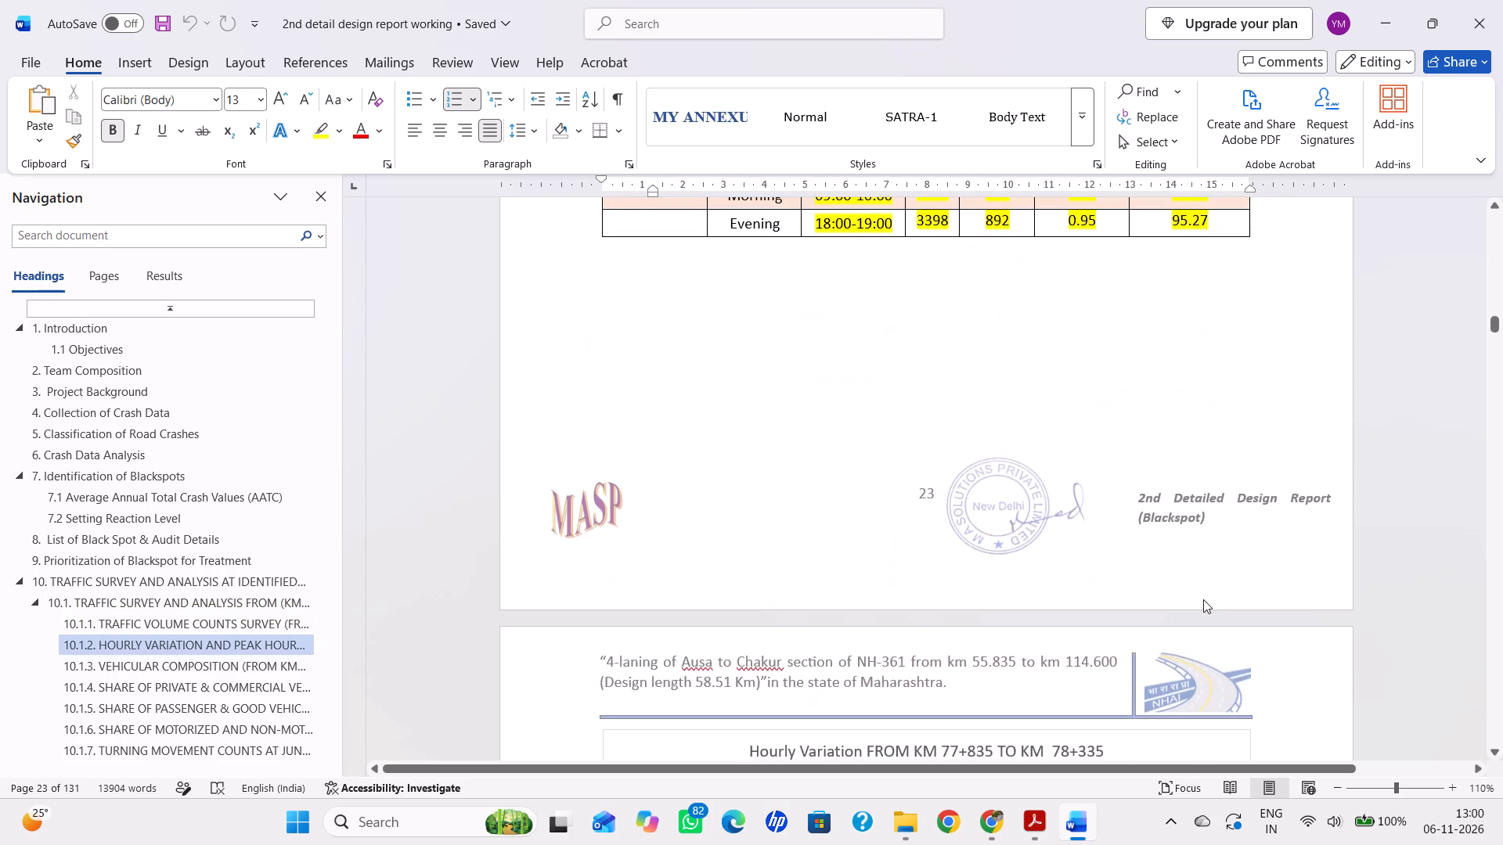
scroll(1179, 587, "up", 5)
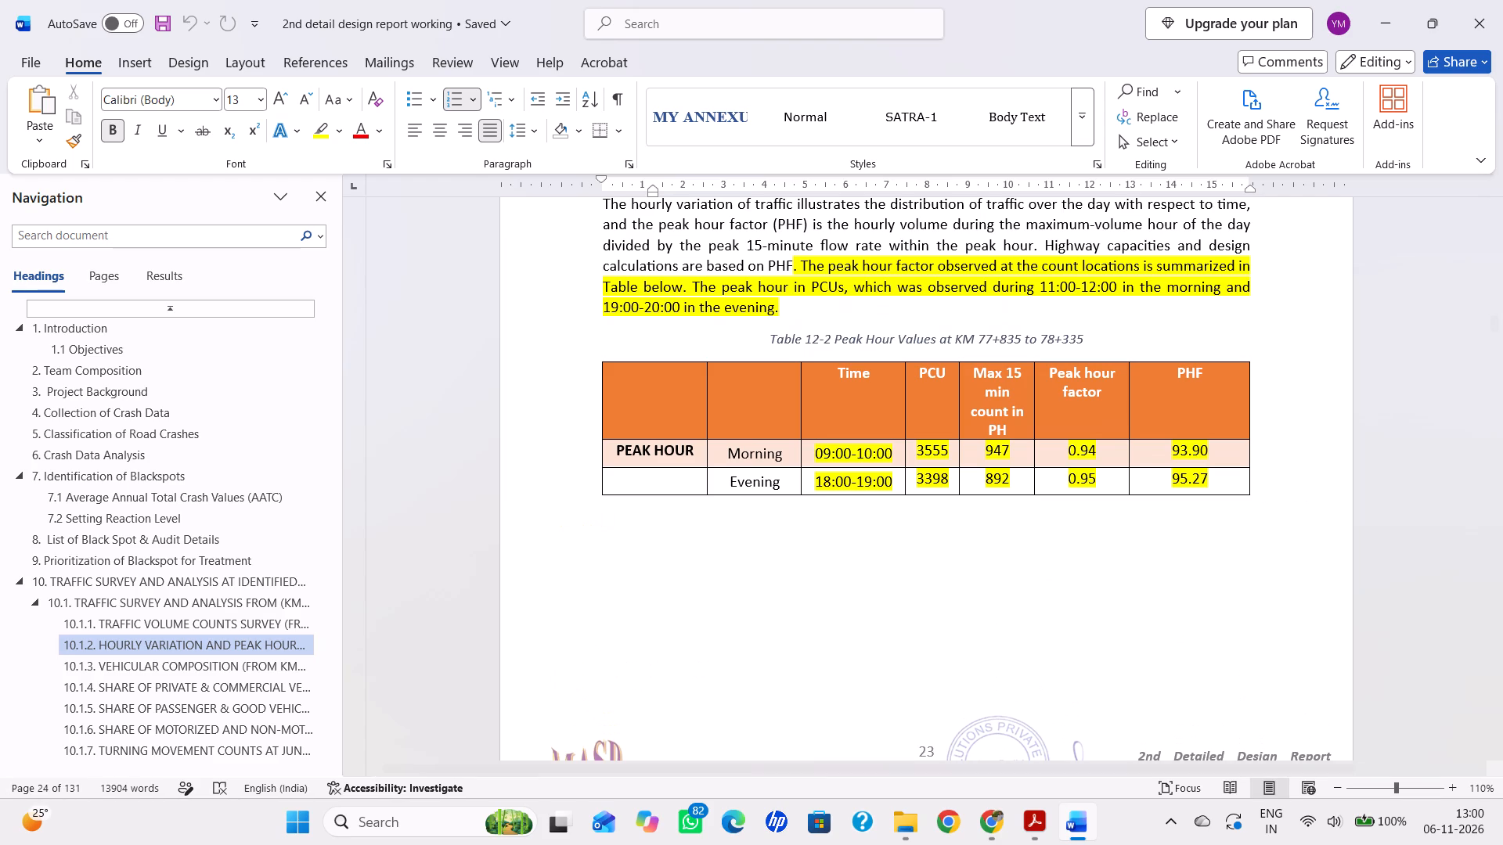
scroll(1119, 621, "down", 17)
scroll(784, 660, "down", 19)
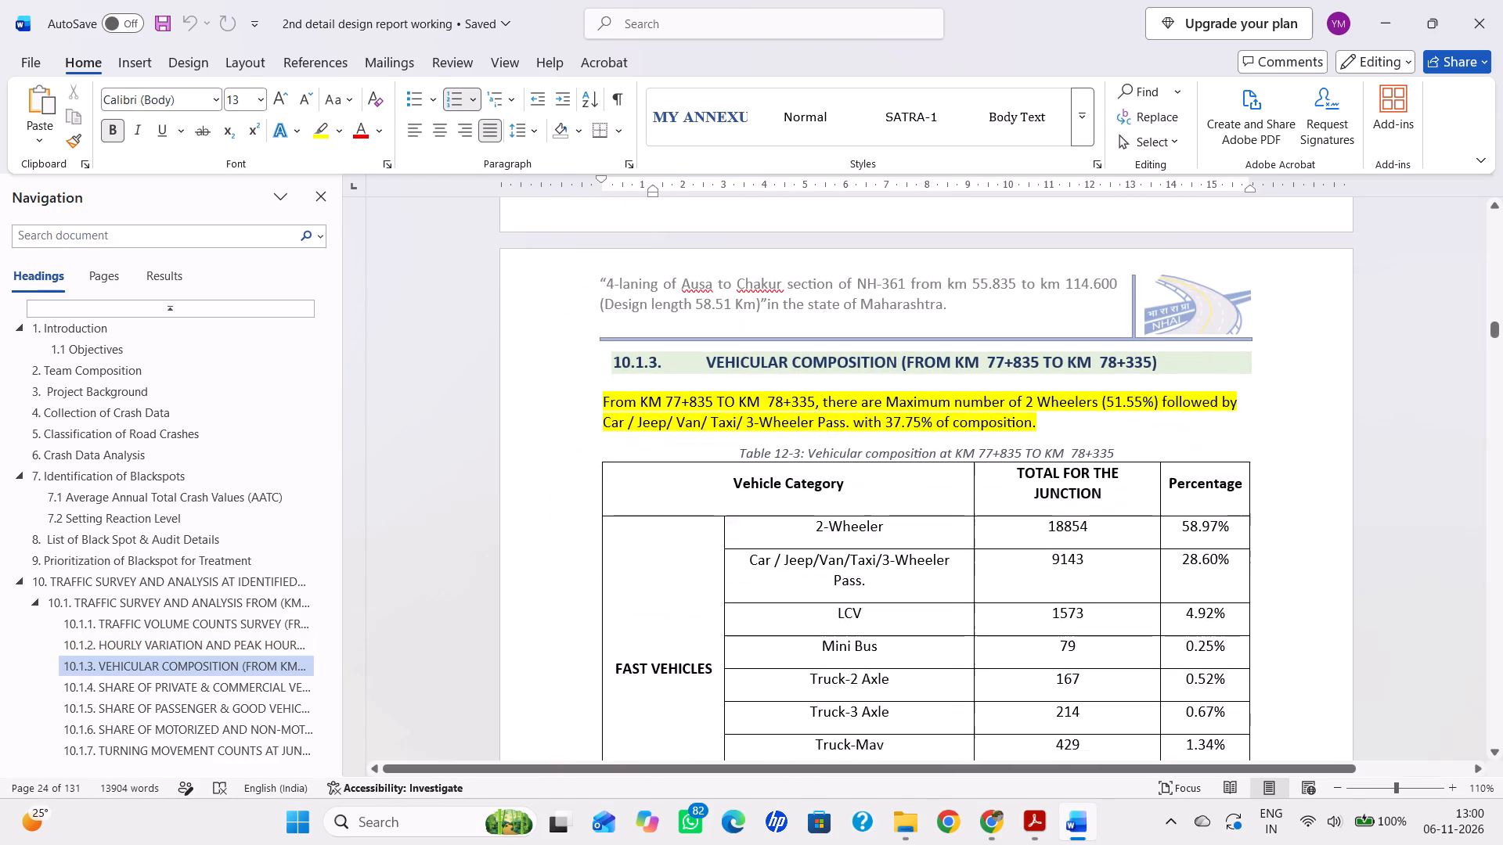
scroll(751, 430, "down", 5)
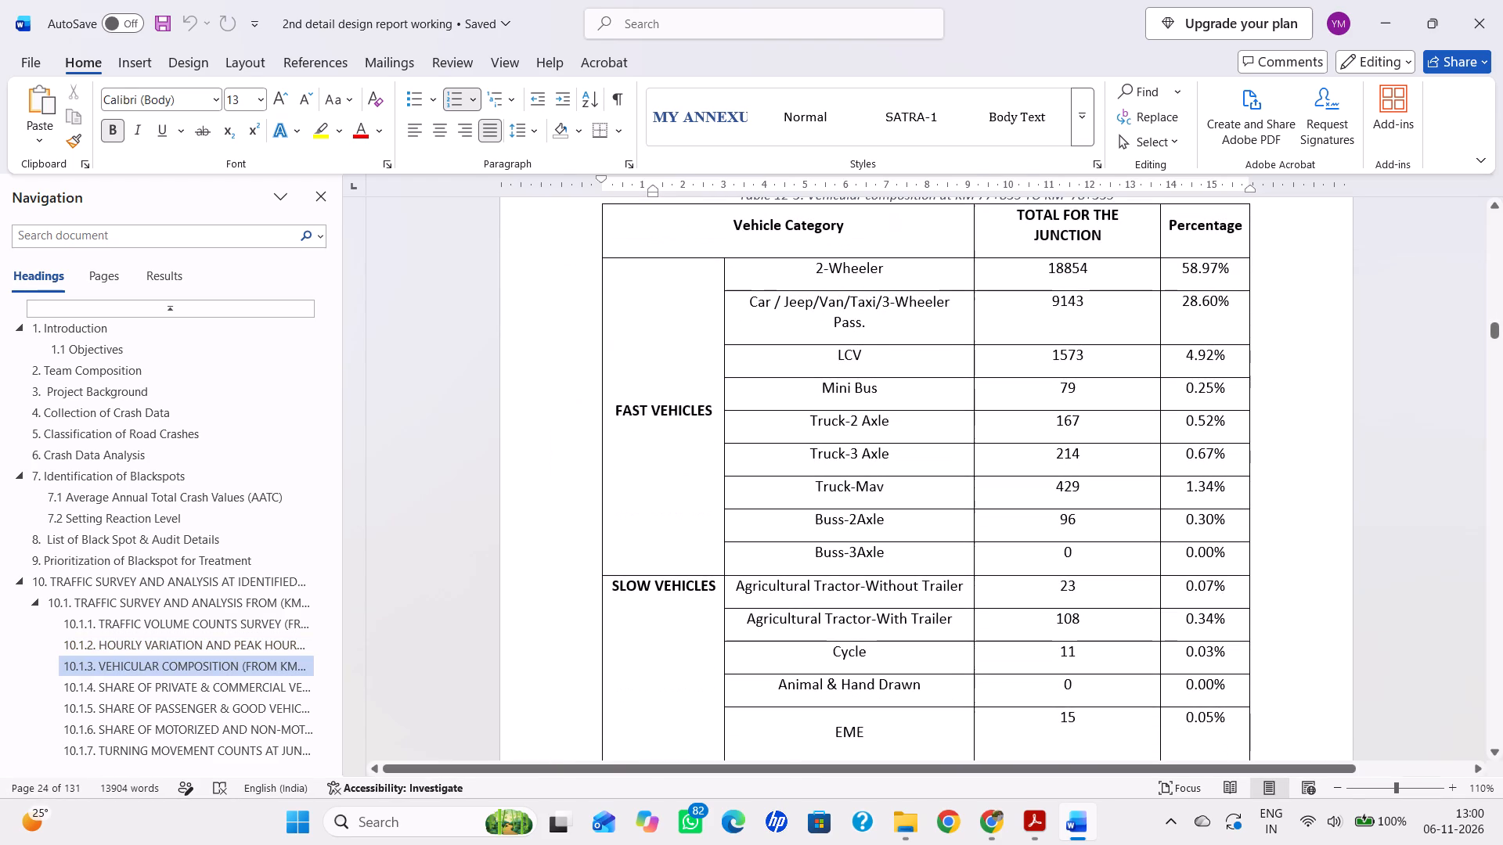
scroll(751, 430, "up", 4)
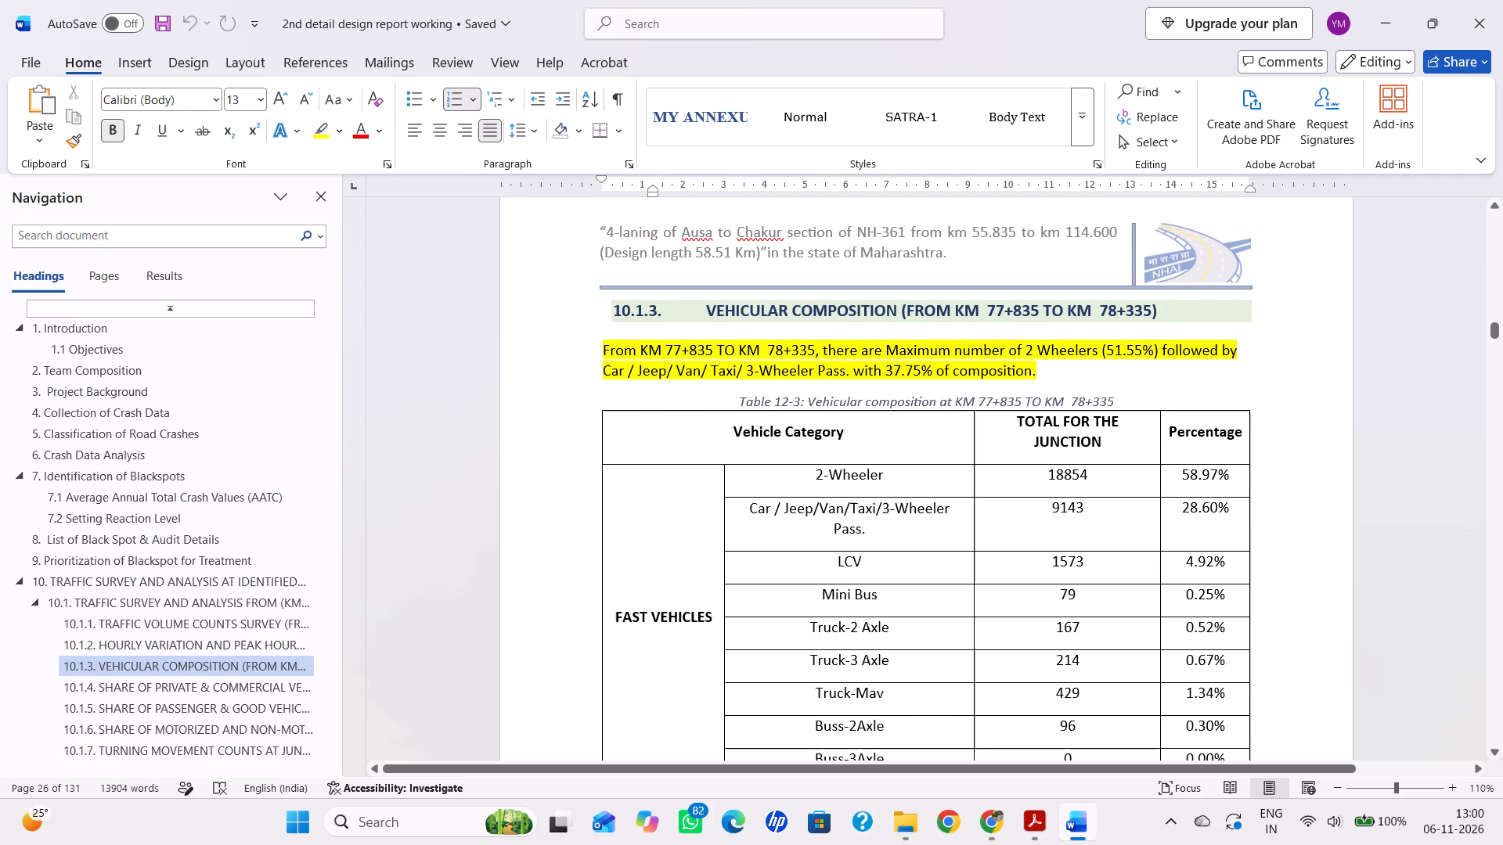
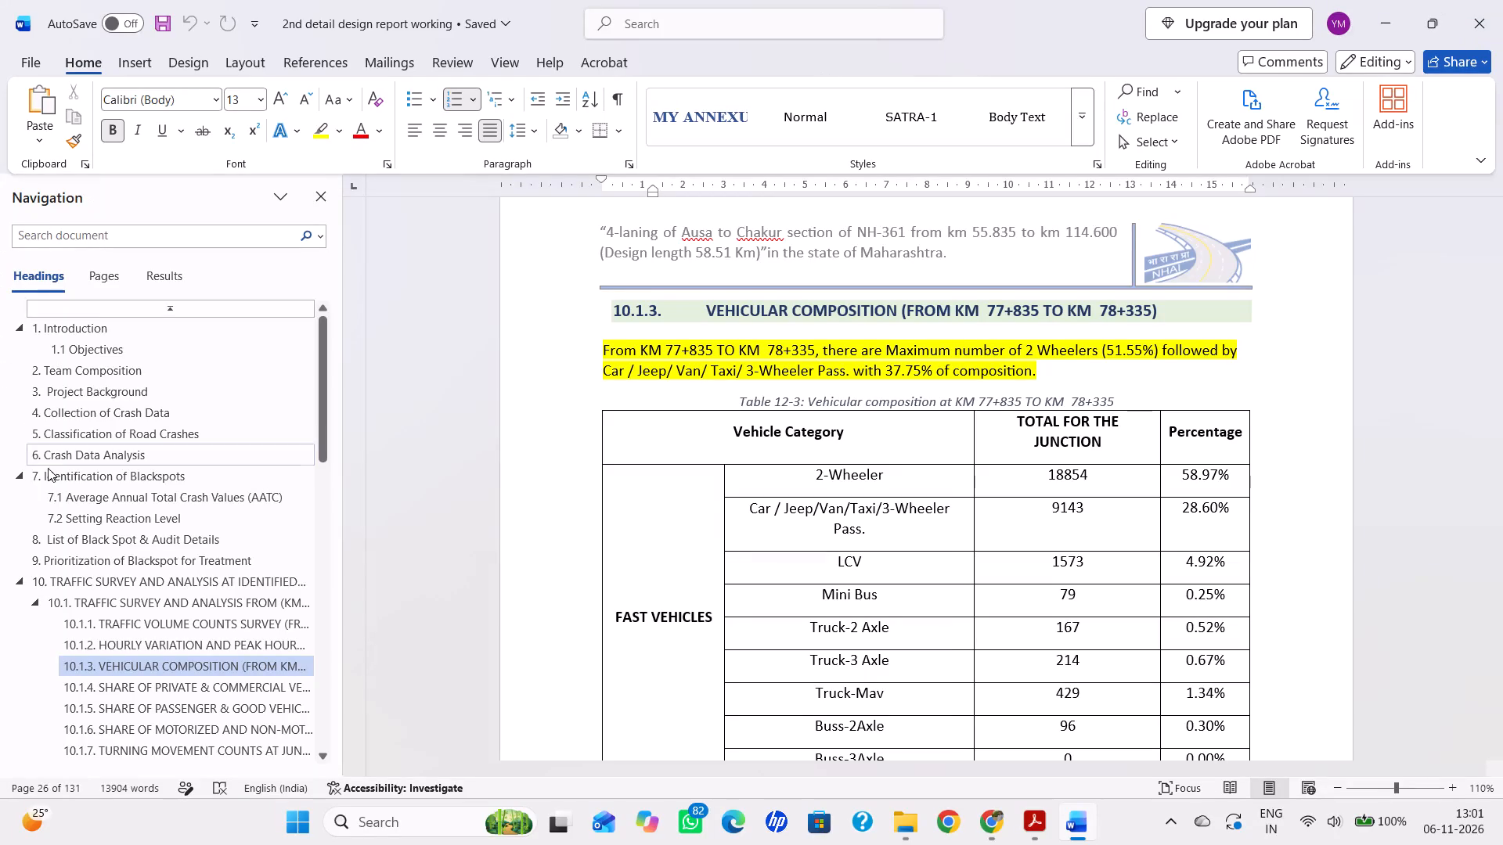
Review the report from section 5. Classification of Road Crashes through to the traffic volume count table in section 10.1.1.
scroll(78, 516, "up", 4)
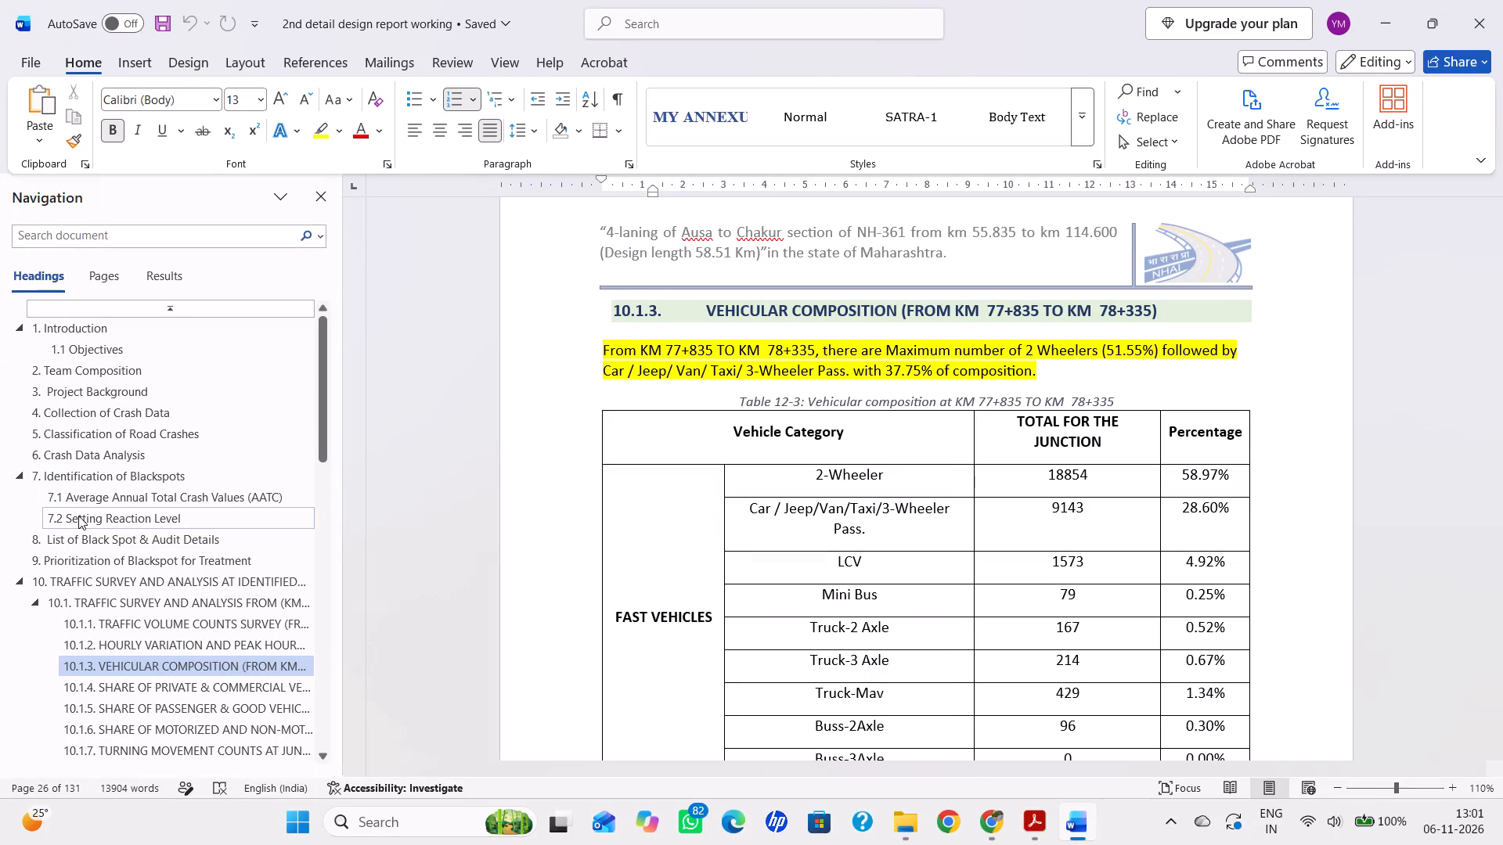
left_click(78, 516)
left_click(92, 494)
scroll(92, 494, "up", 10)
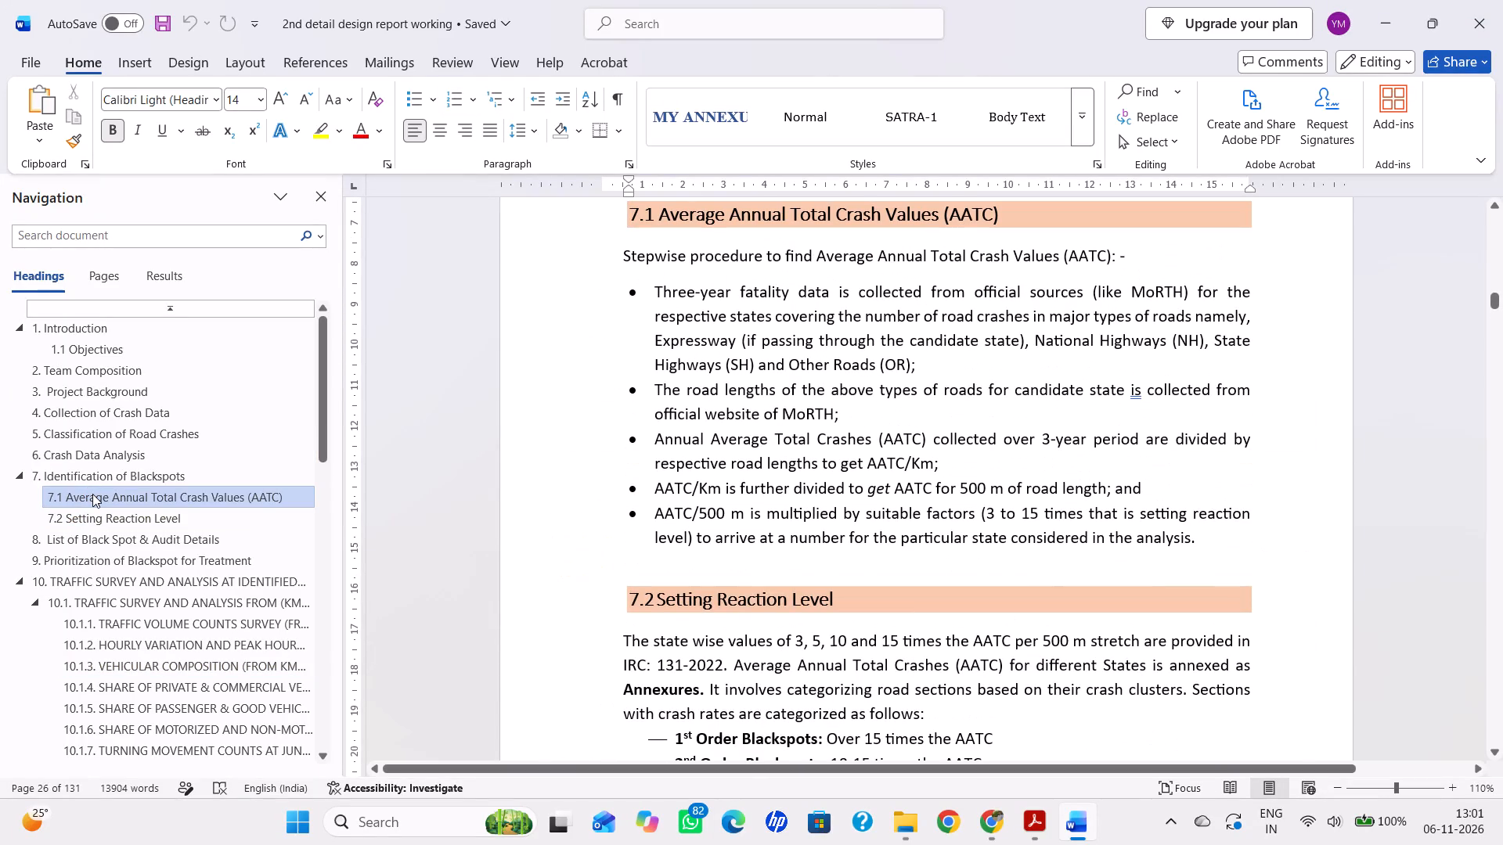
left_click(95, 455)
left_click(99, 433)
scroll(371, 440, "up", 2)
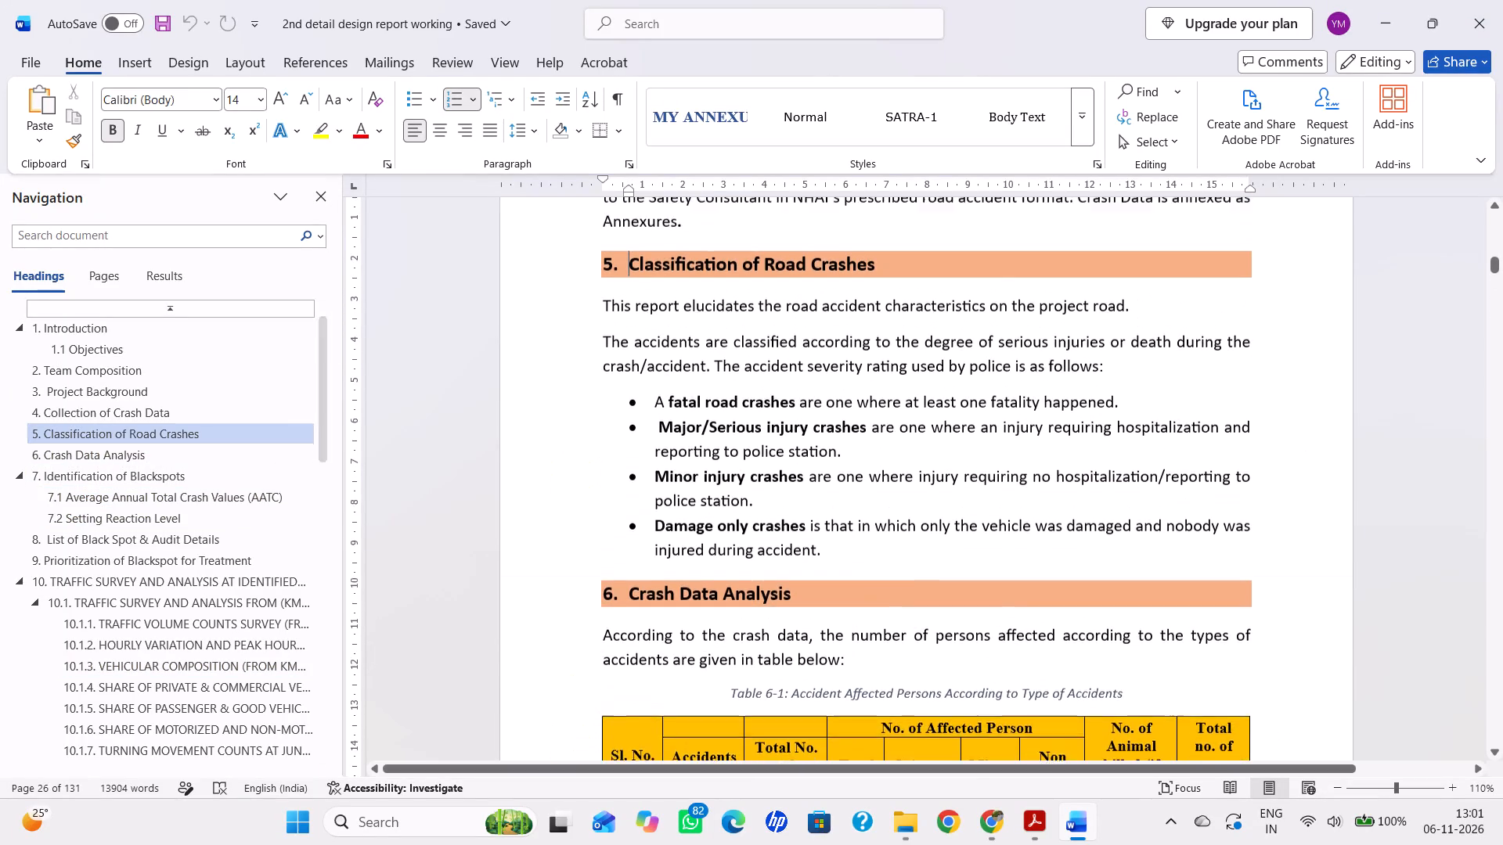
scroll(371, 440, "down", 8)
scroll(1188, 604, "down", 20)
scroll(1188, 604, "down", 8)
scroll(1223, 591, "up", 1)
scroll(1218, 600, "down", 20)
scroll(1218, 600, "down", 20)
scroll(1218, 600, "down", 20)
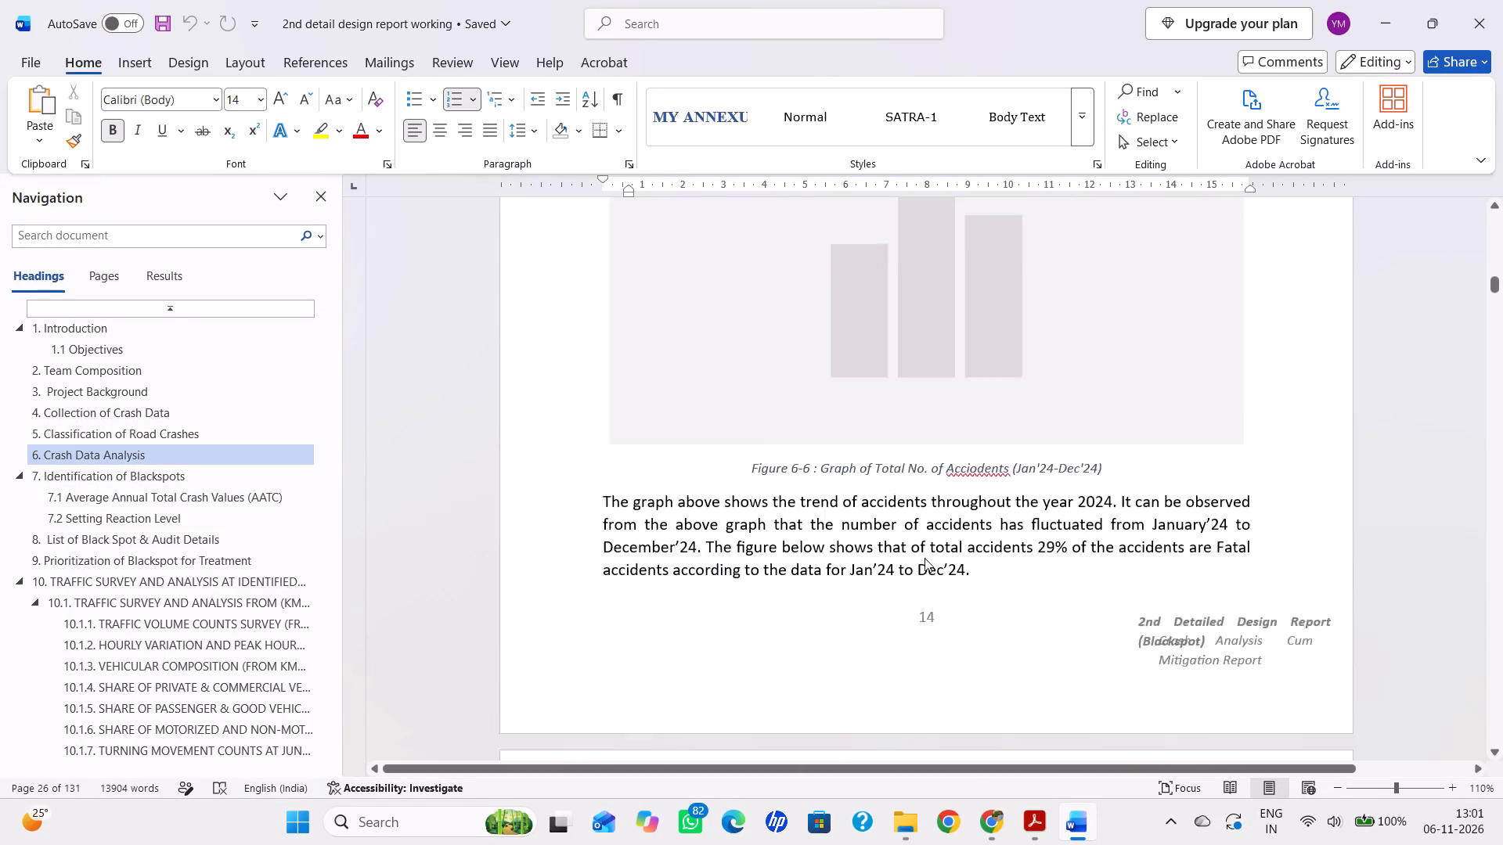
scroll(925, 558, "down", 20)
scroll(925, 558, "down", 19)
scroll(950, 559, "up", 1)
scroll(950, 559, "down", 19)
scroll(737, 553, "down", 20)
scroll(737, 553, "down", 20)
scroll(737, 553, "down", 19)
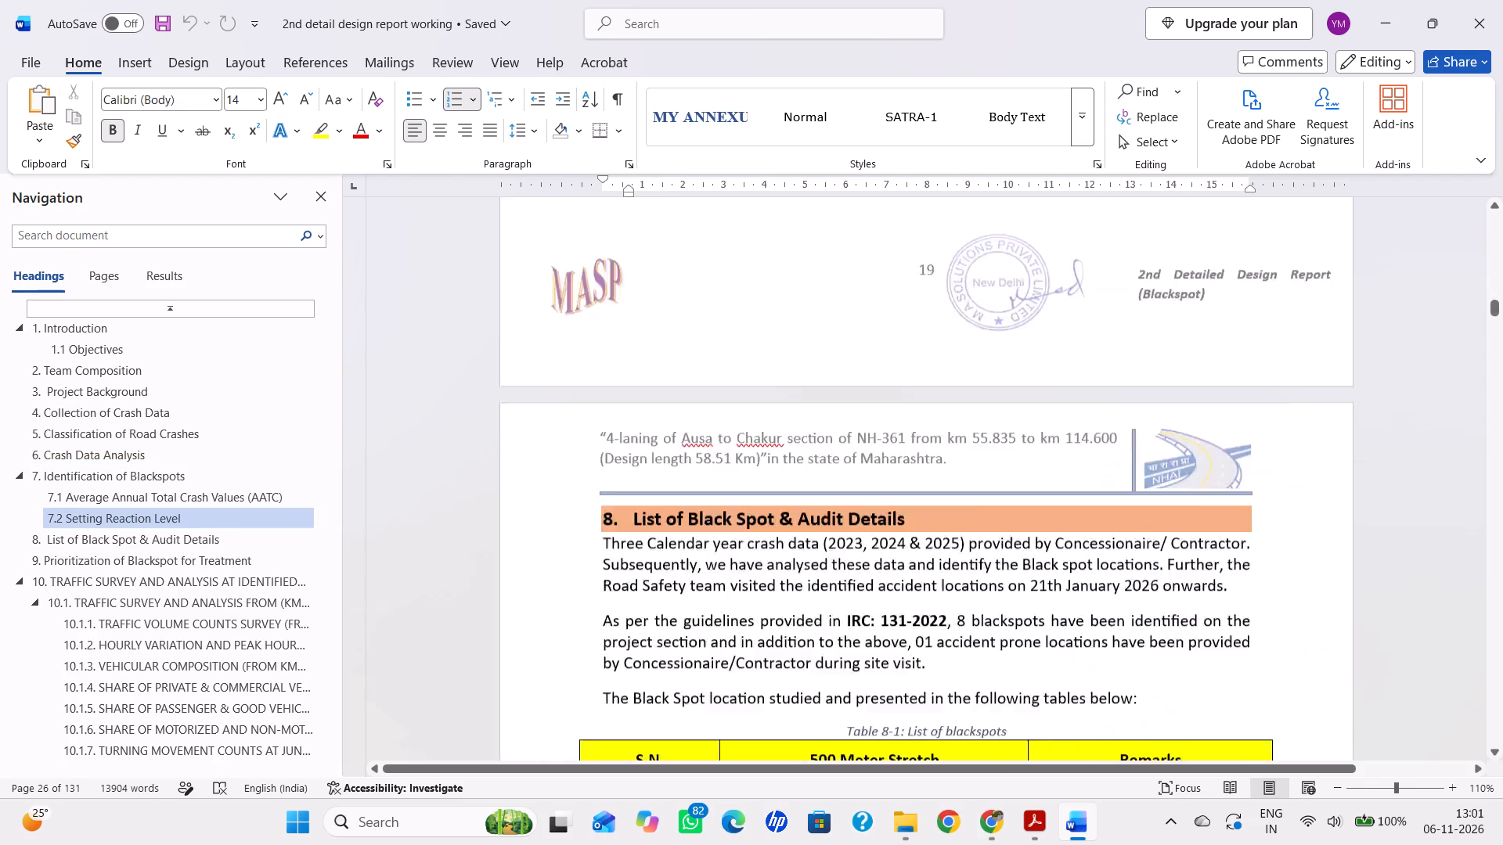
scroll(938, 602, "down", 20)
scroll(938, 602, "down", 8)
scroll(966, 609, "down", 20)
scroll(966, 609, "down", 15)
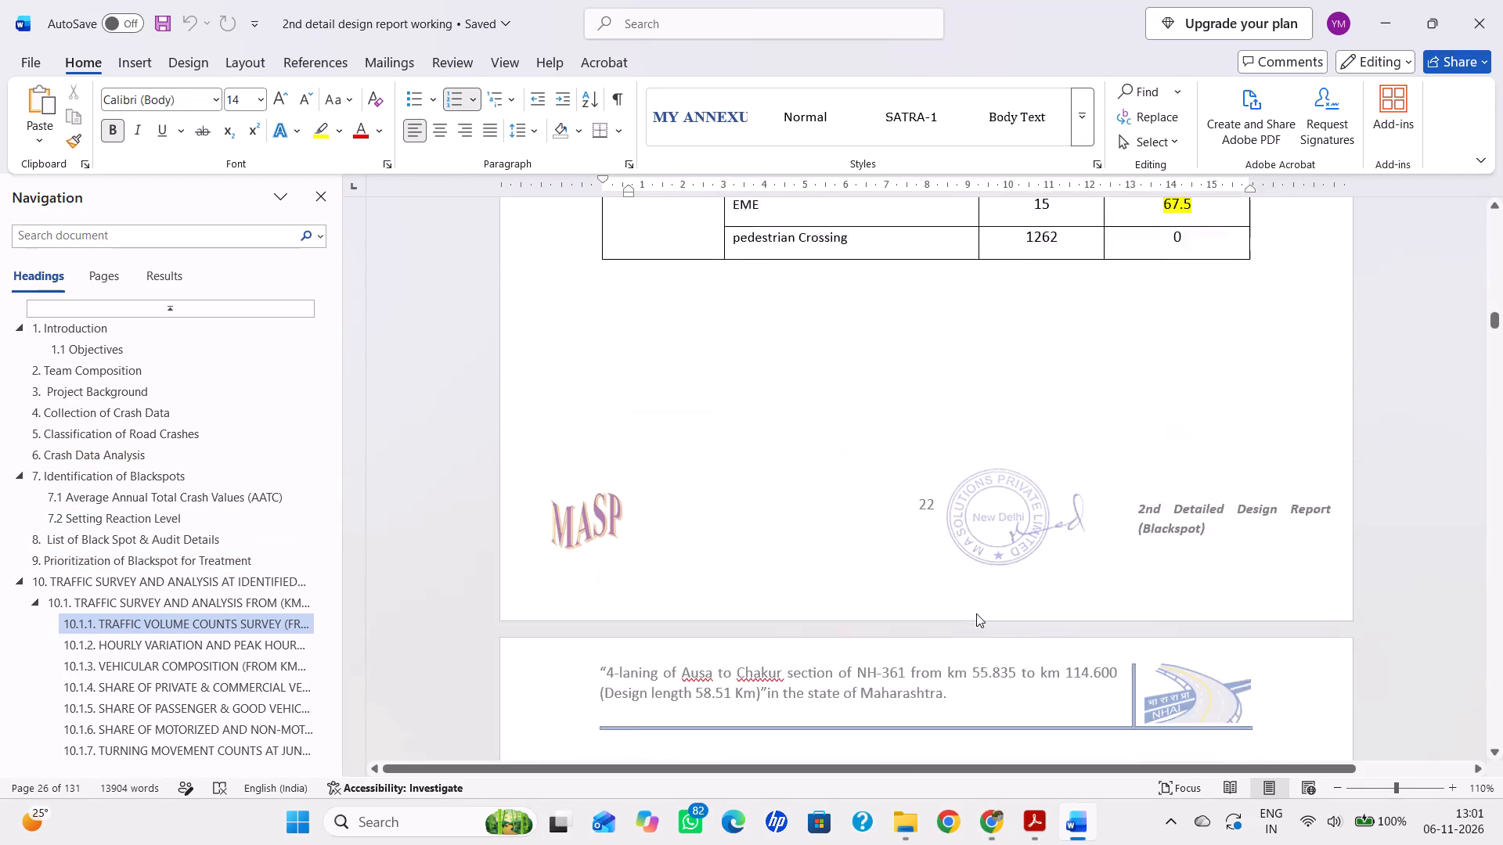
scroll(976, 607, "up", 12)
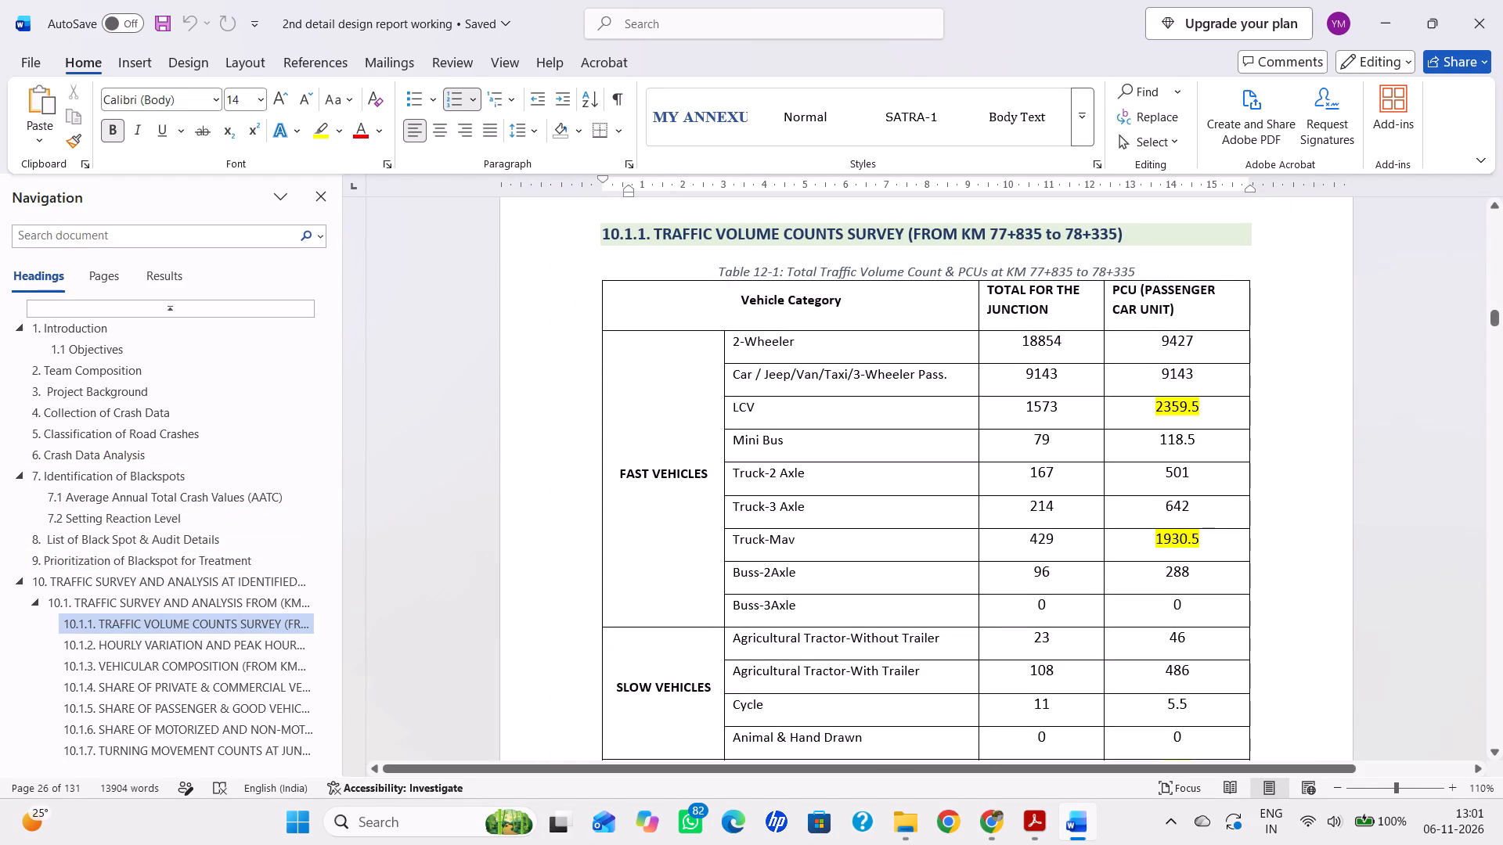
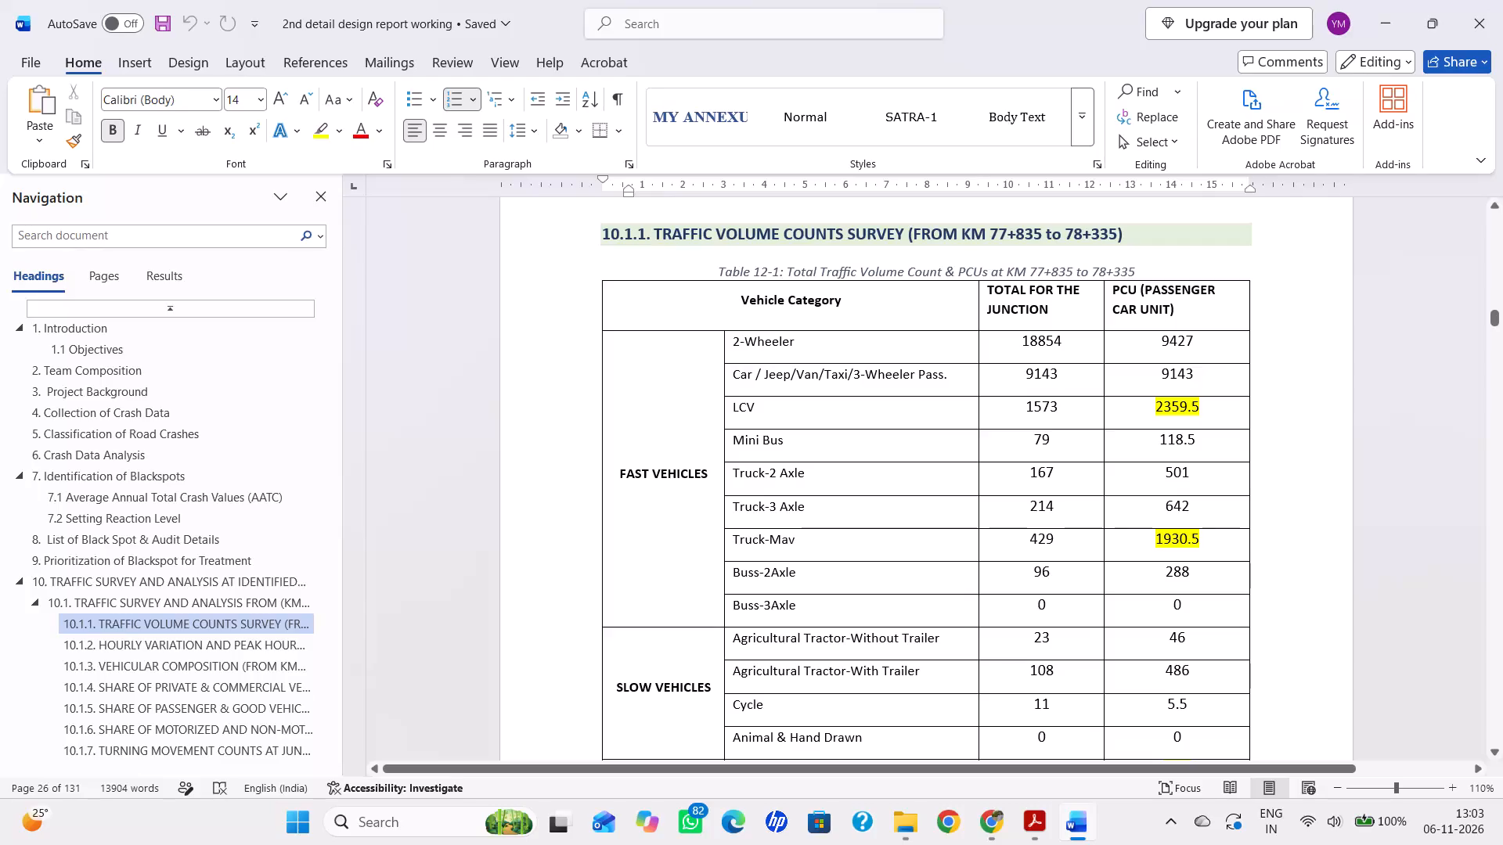
Review the traffic volume counts, the peak hour table and the hourly variation graphs in sections 10.1.1 and 10.1.2, through to the 10.1.3 heading.
scroll(1123, 696, "up", 10)
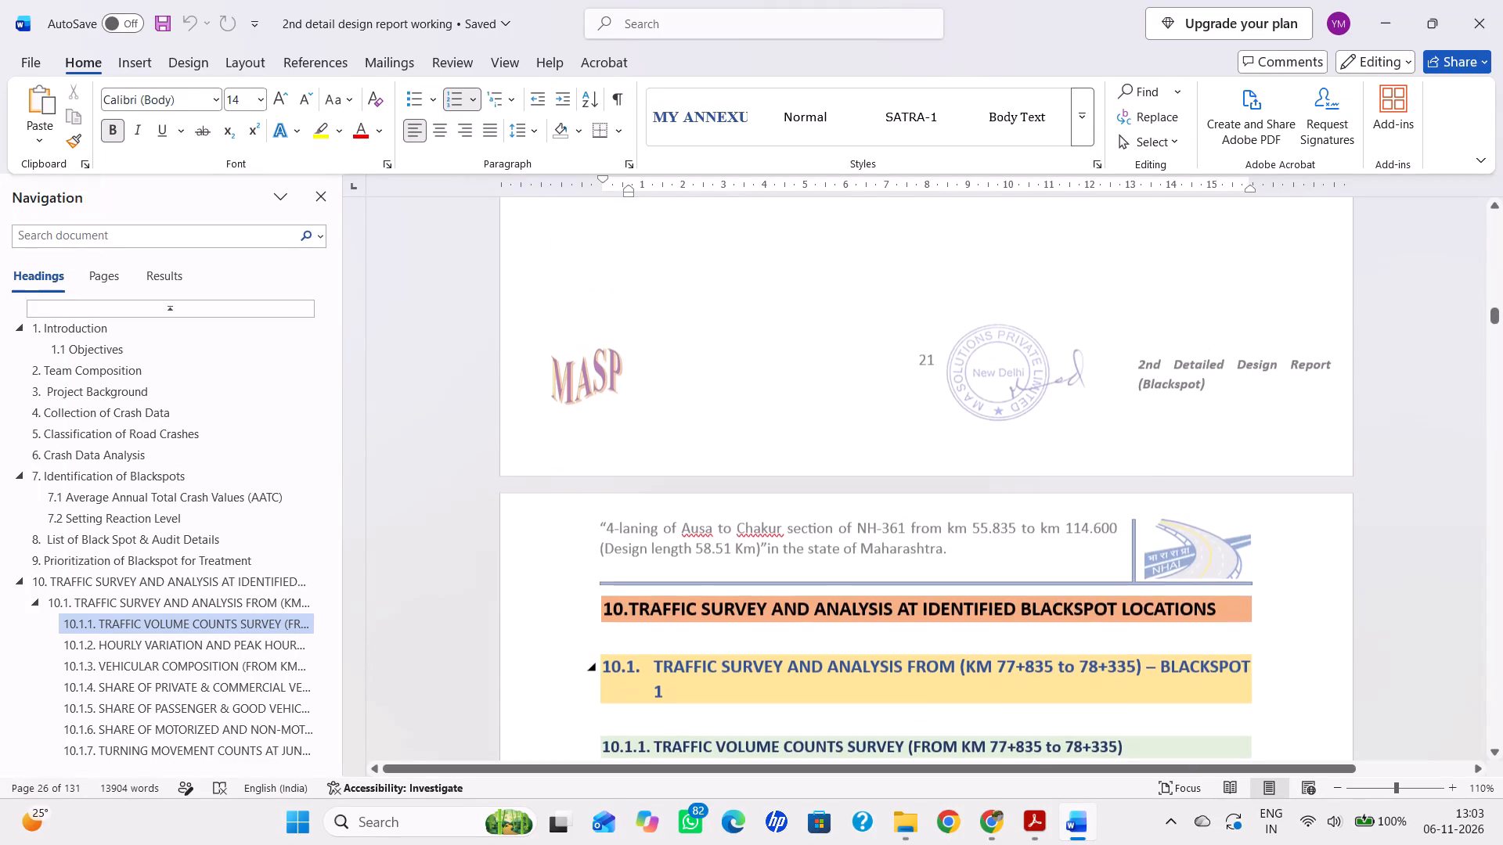
scroll(1167, 699, "down", 16)
scroll(968, 462, "down", 18)
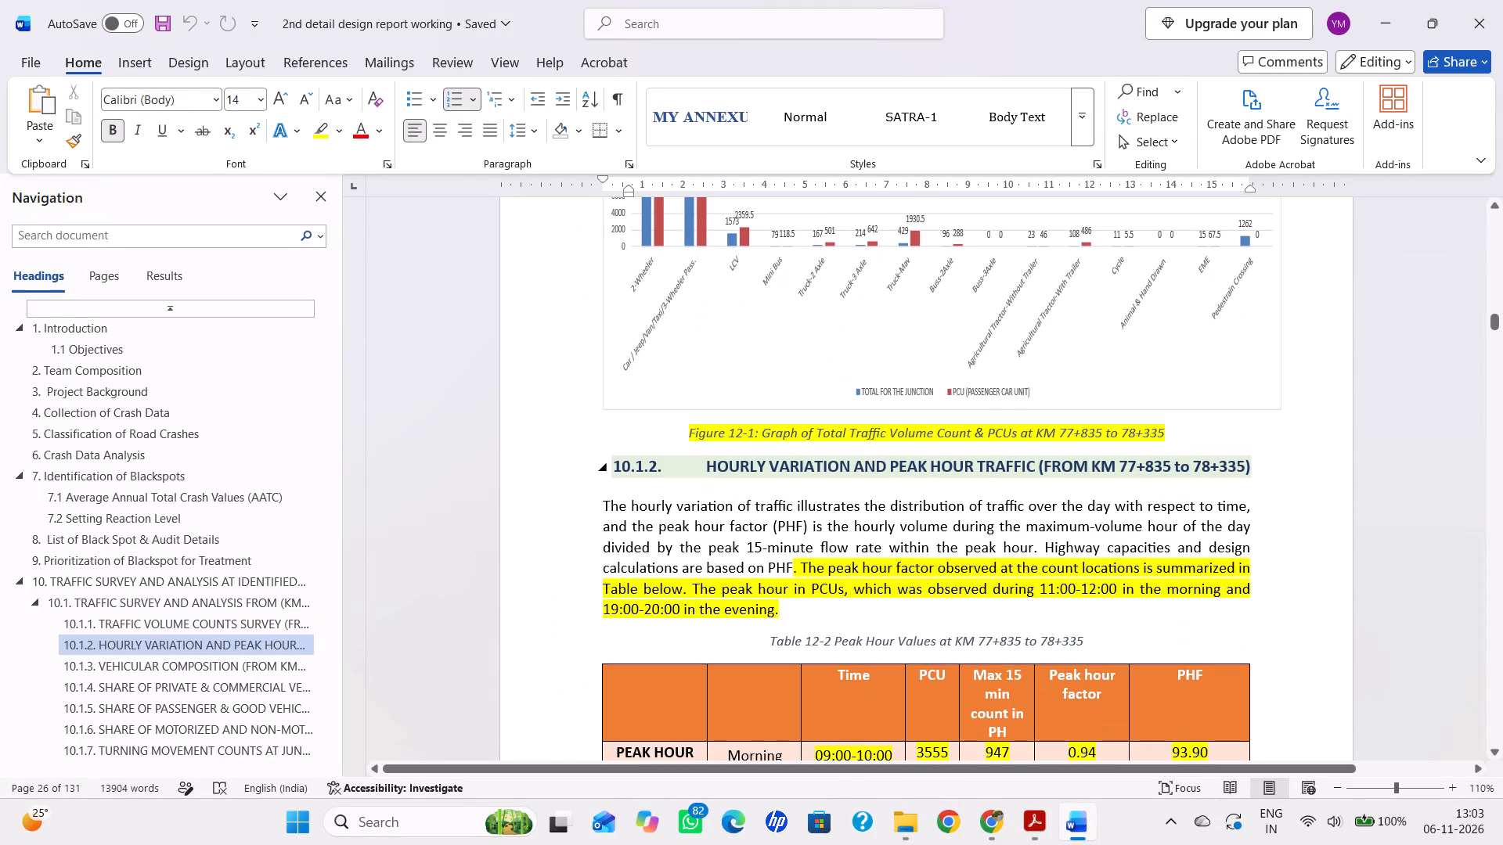
scroll(957, 461, "up", 4)
scroll(957, 461, "down", 9)
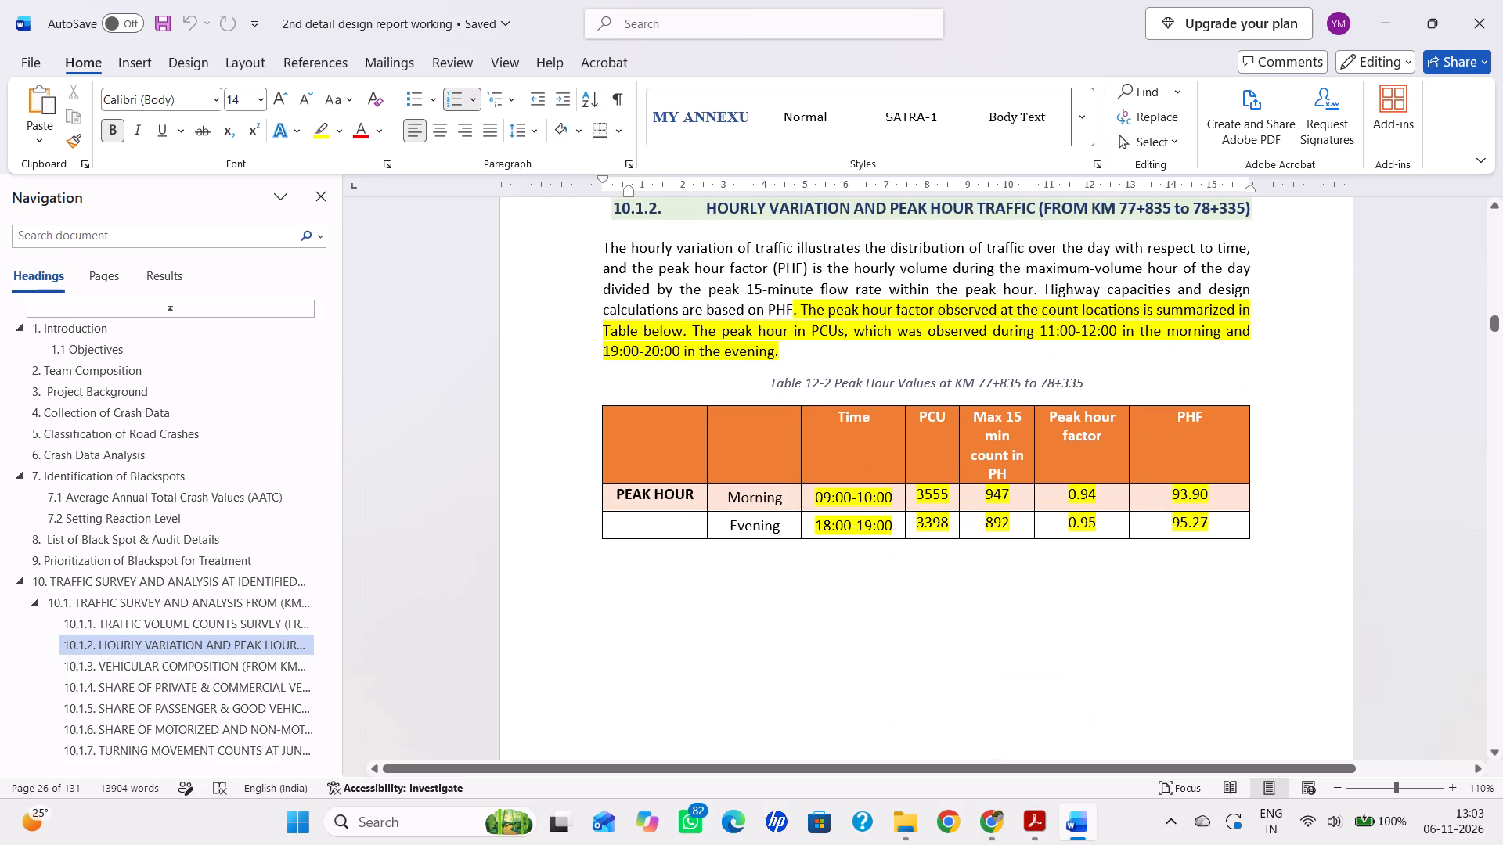
scroll(651, 538, "down", 14)
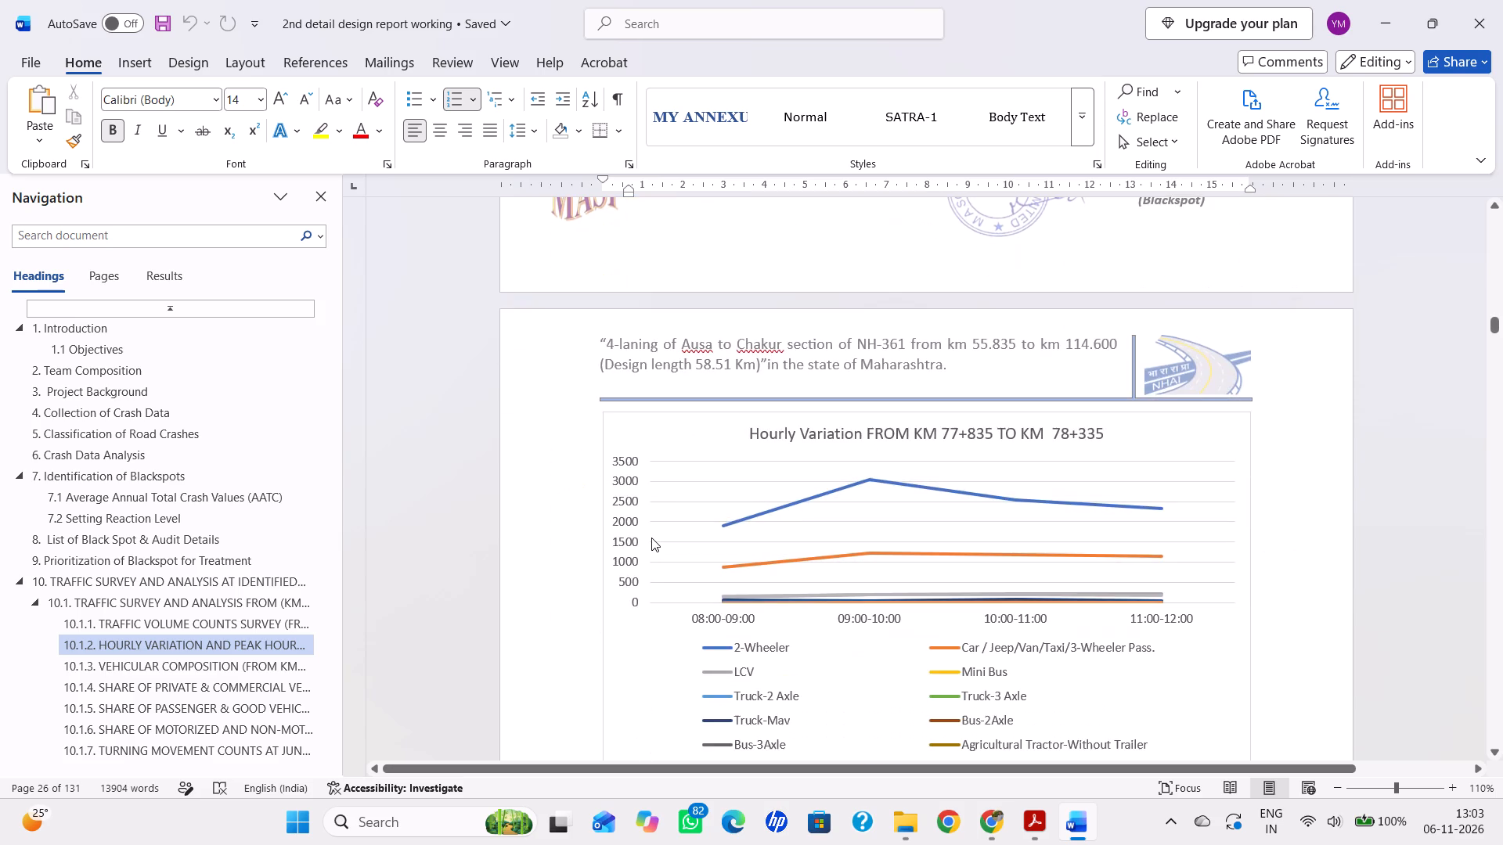
scroll(651, 538, "down", 6)
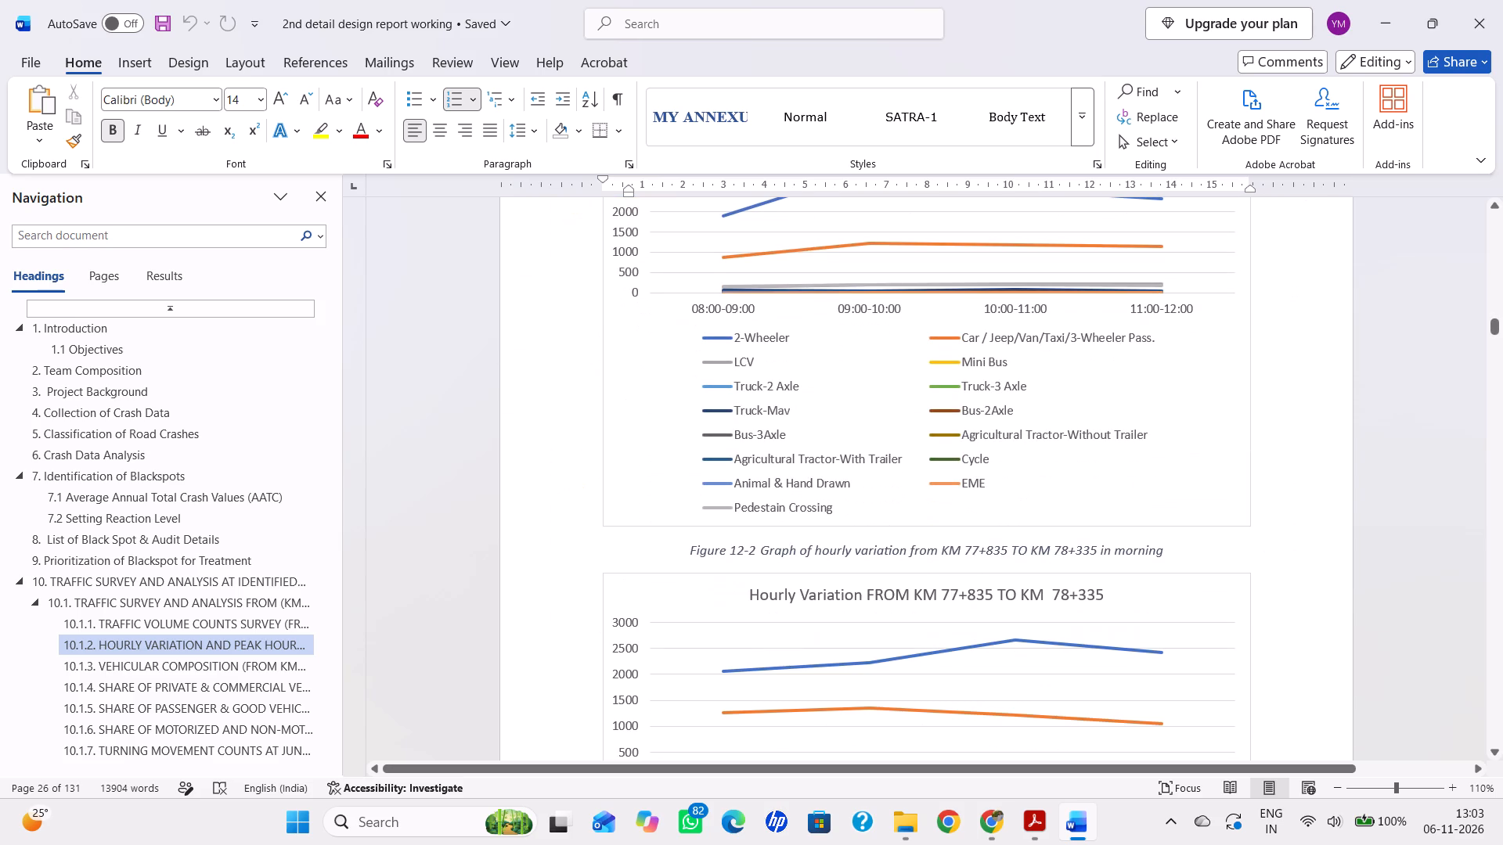
scroll(651, 538, "up", 3)
scroll(651, 538, "down", 5)
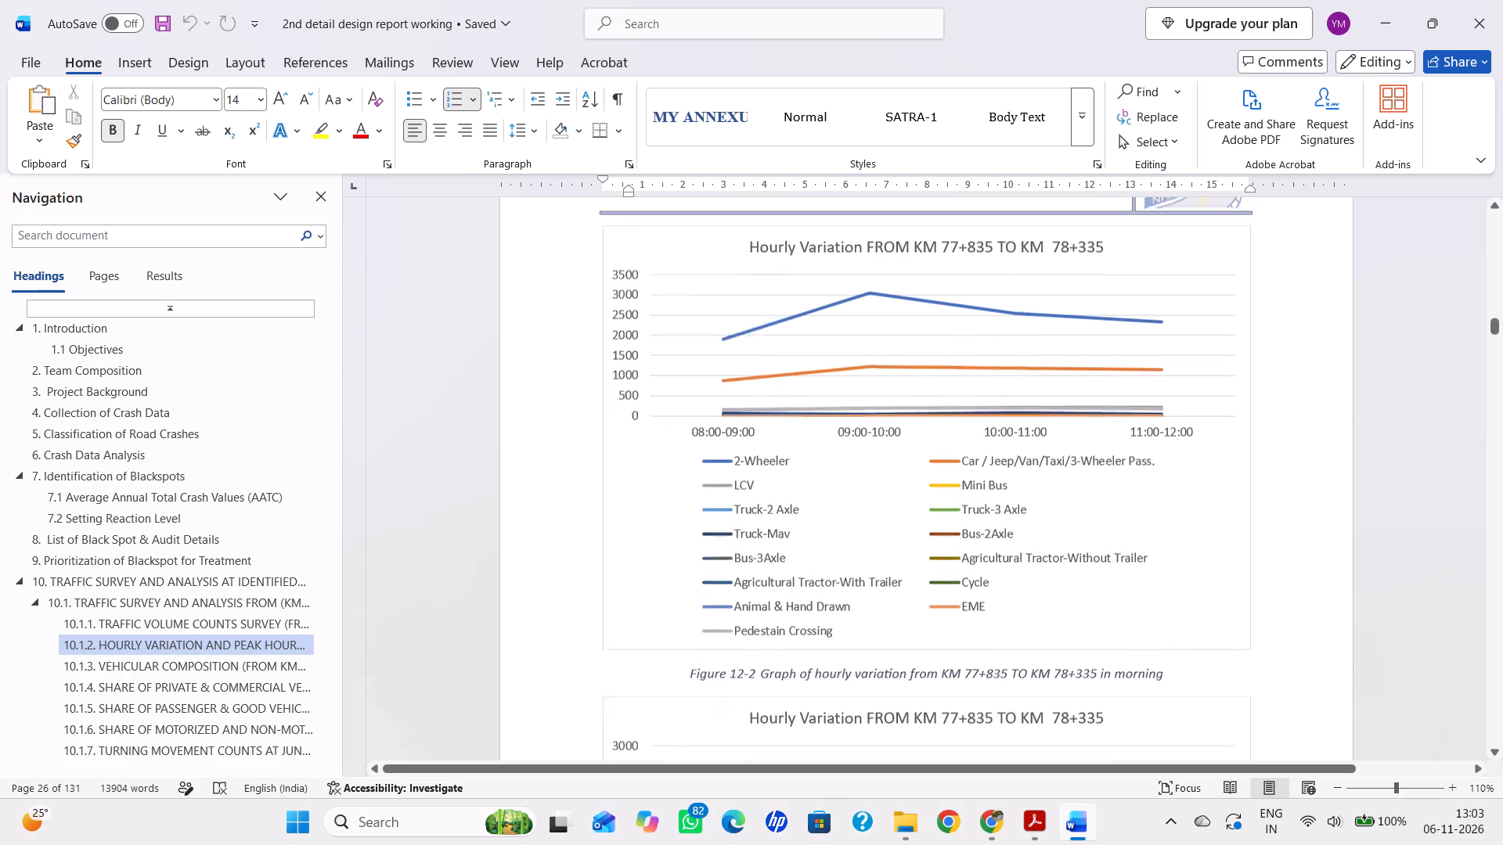
scroll(652, 538, "down", 15)
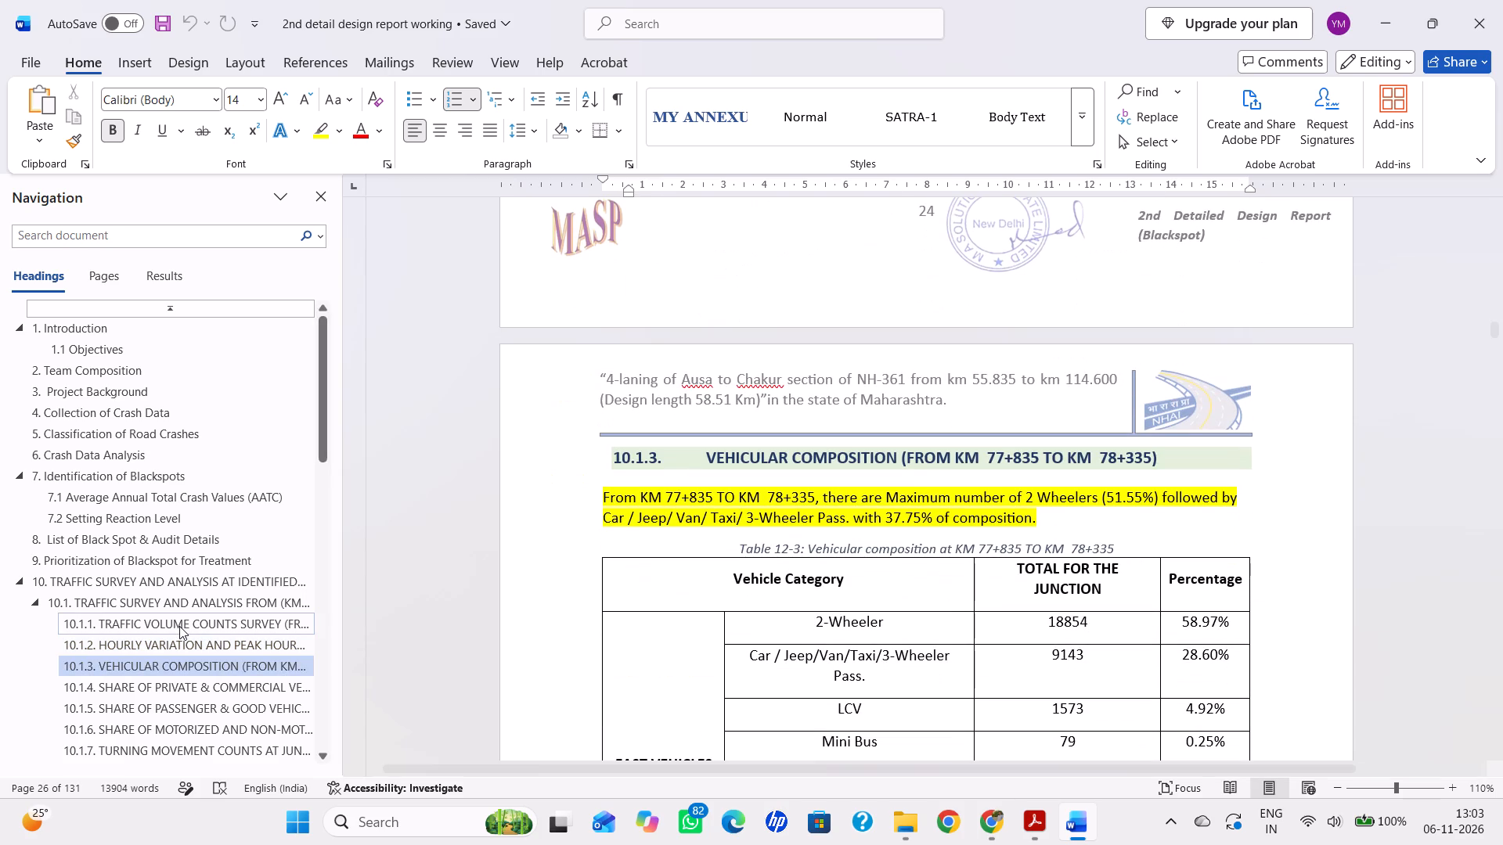
Go back to section 10.1.2 and check the survey subsections through to the passenger and goods vehicle share table in 10.1.5.
left_click(179, 626)
left_click(187, 638)
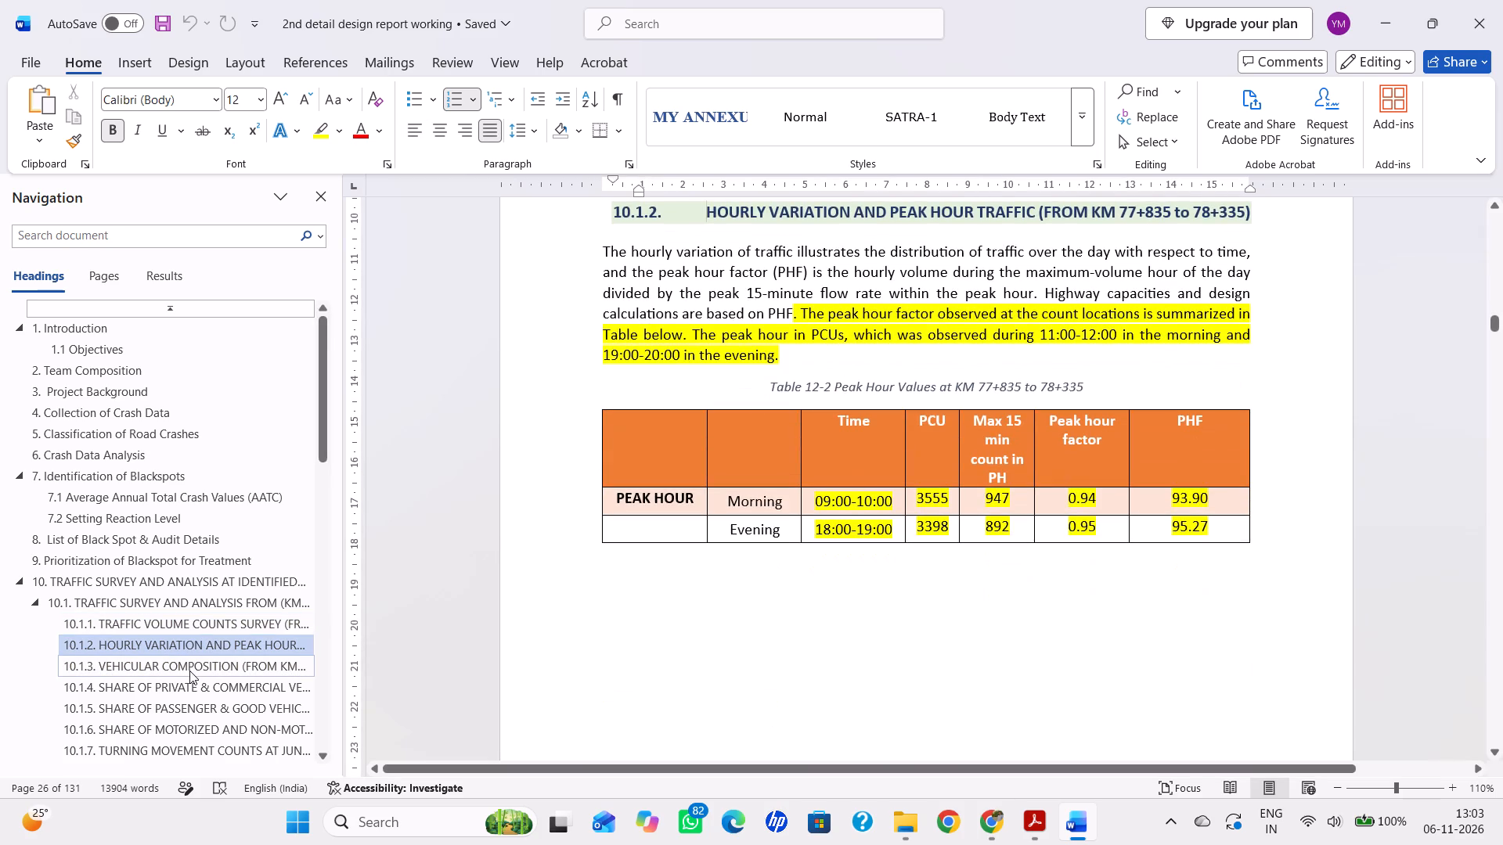
left_click(189, 671)
left_click(192, 680)
scroll(798, 591, "down", 5)
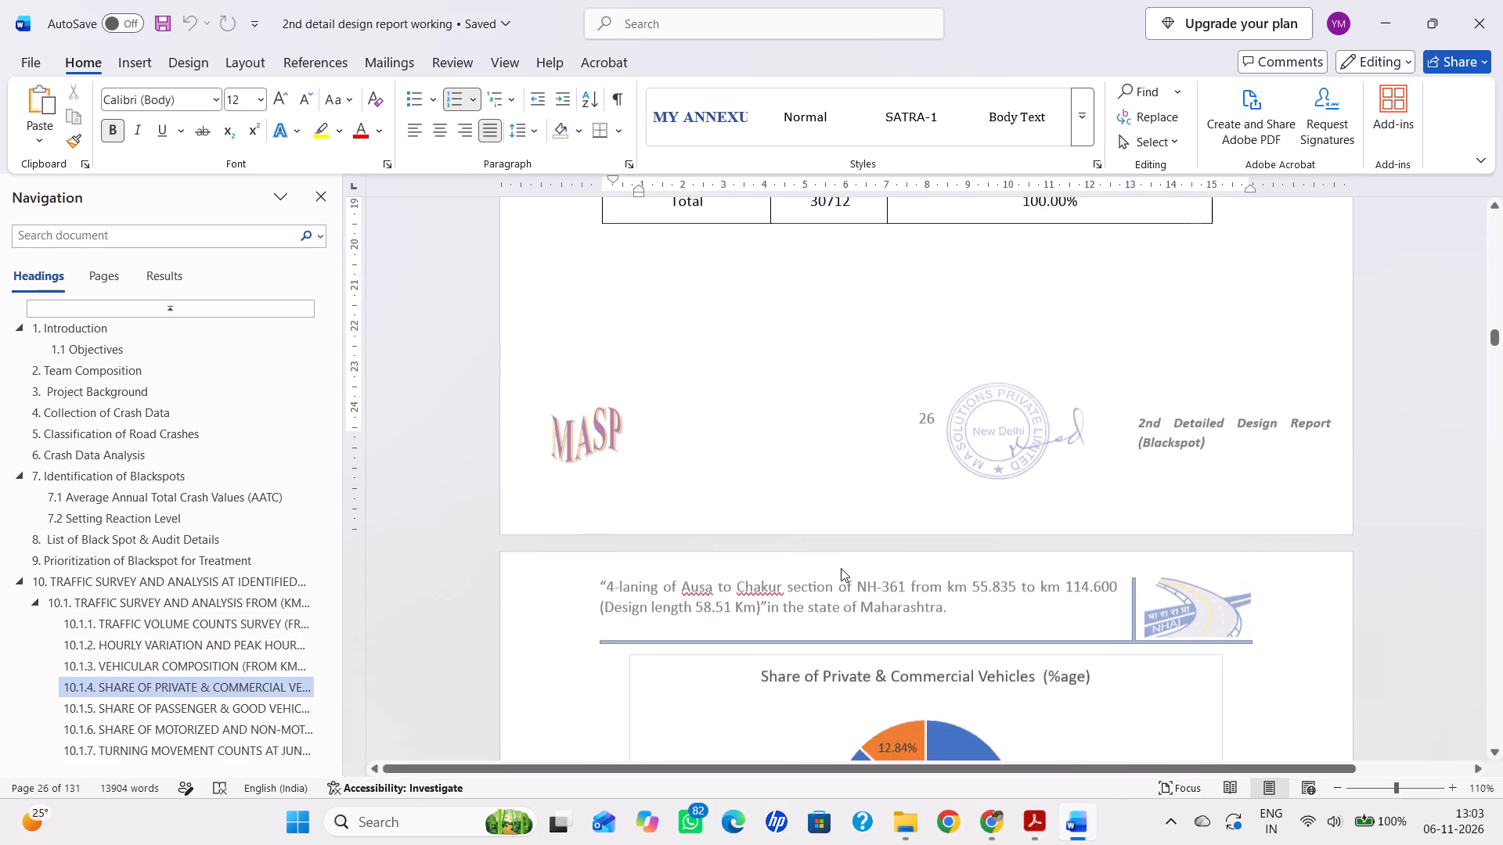
scroll(841, 568, "down", 15)
scroll(845, 547, "up", 10)
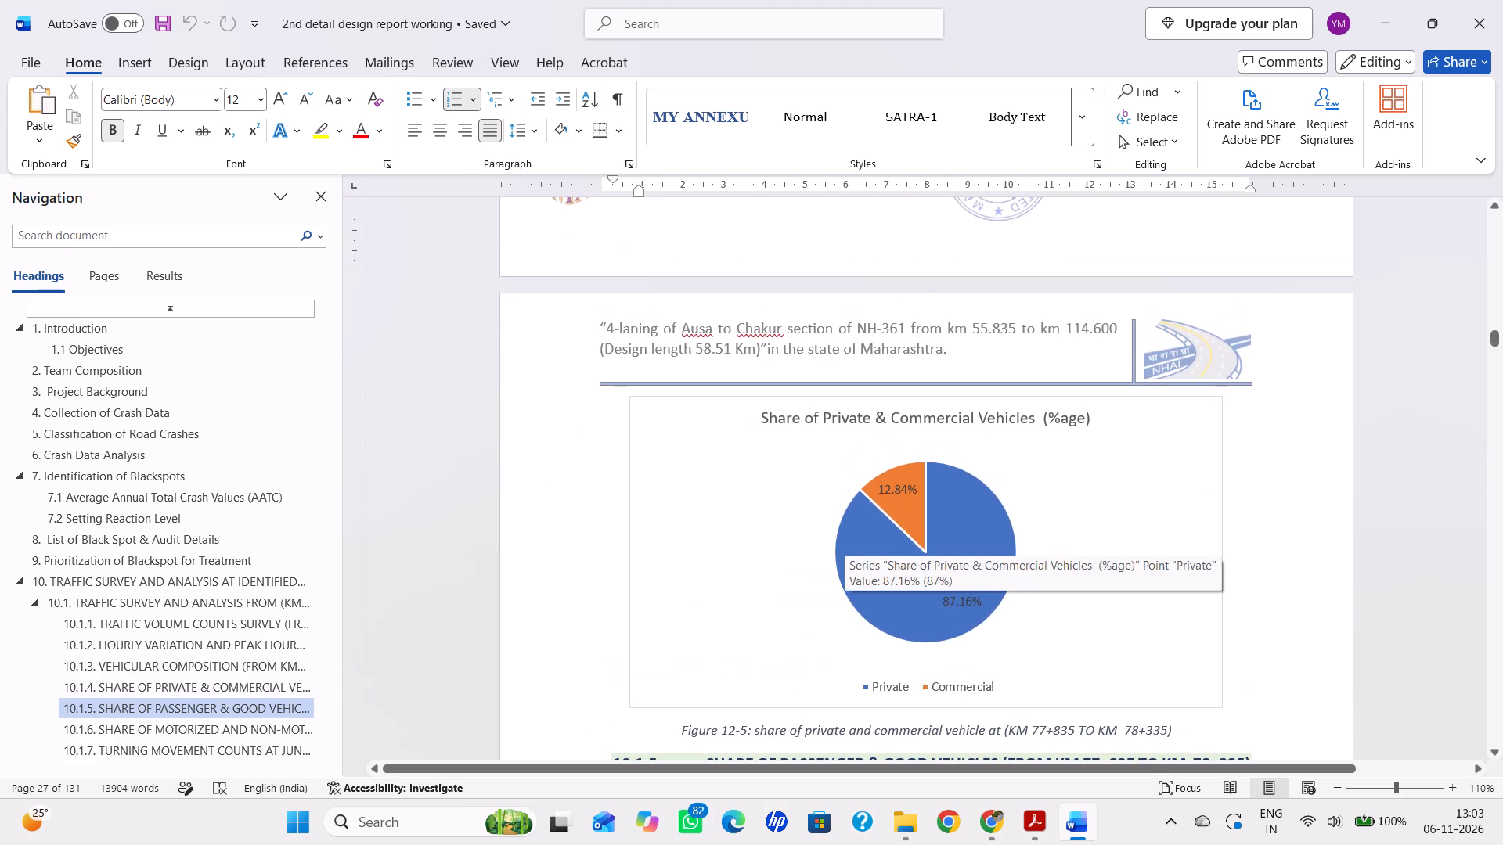
scroll(842, 537, "down", 5)
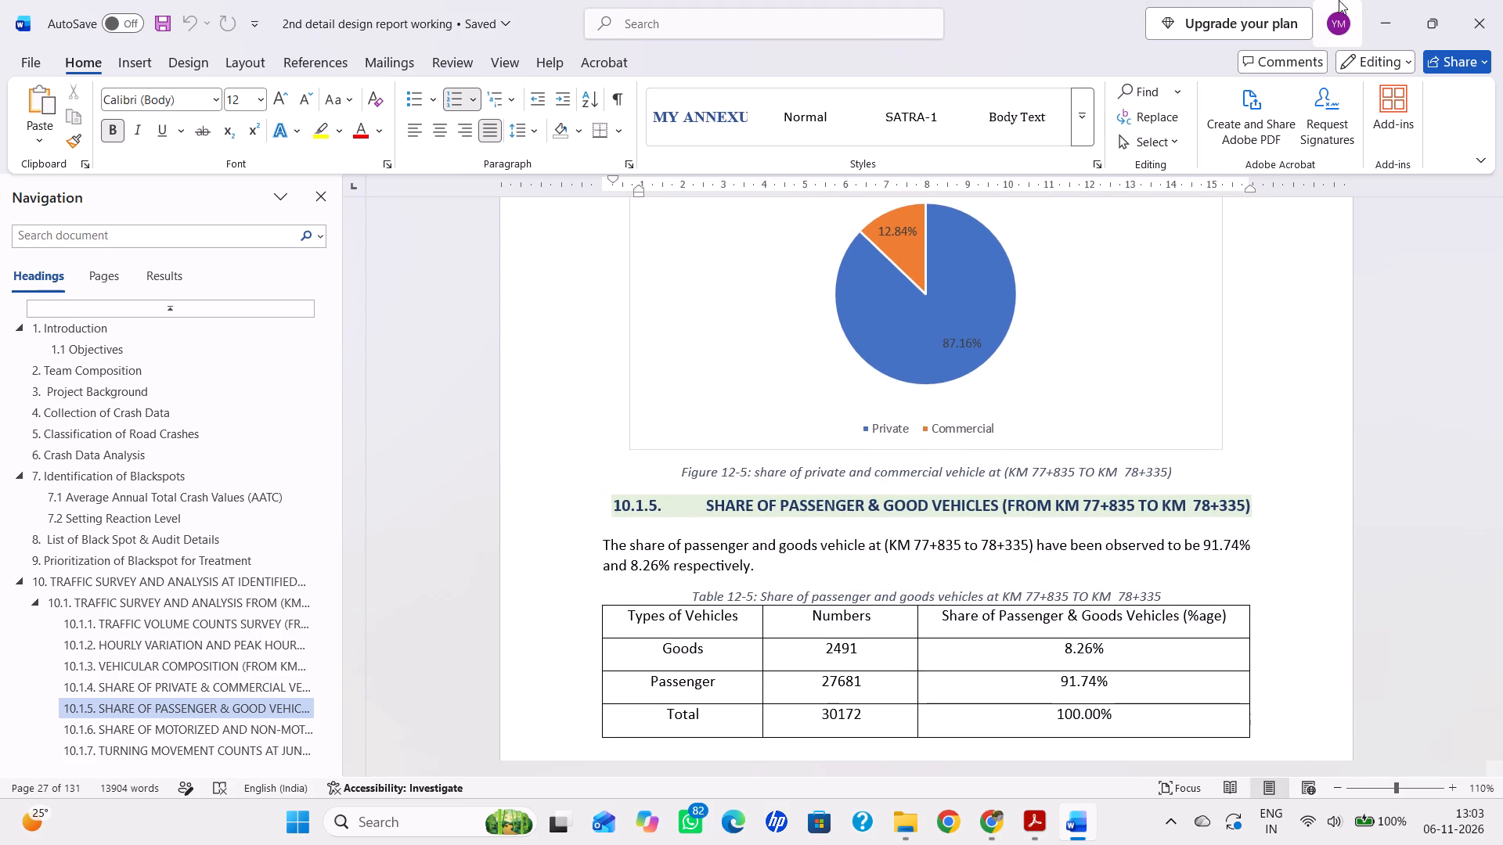
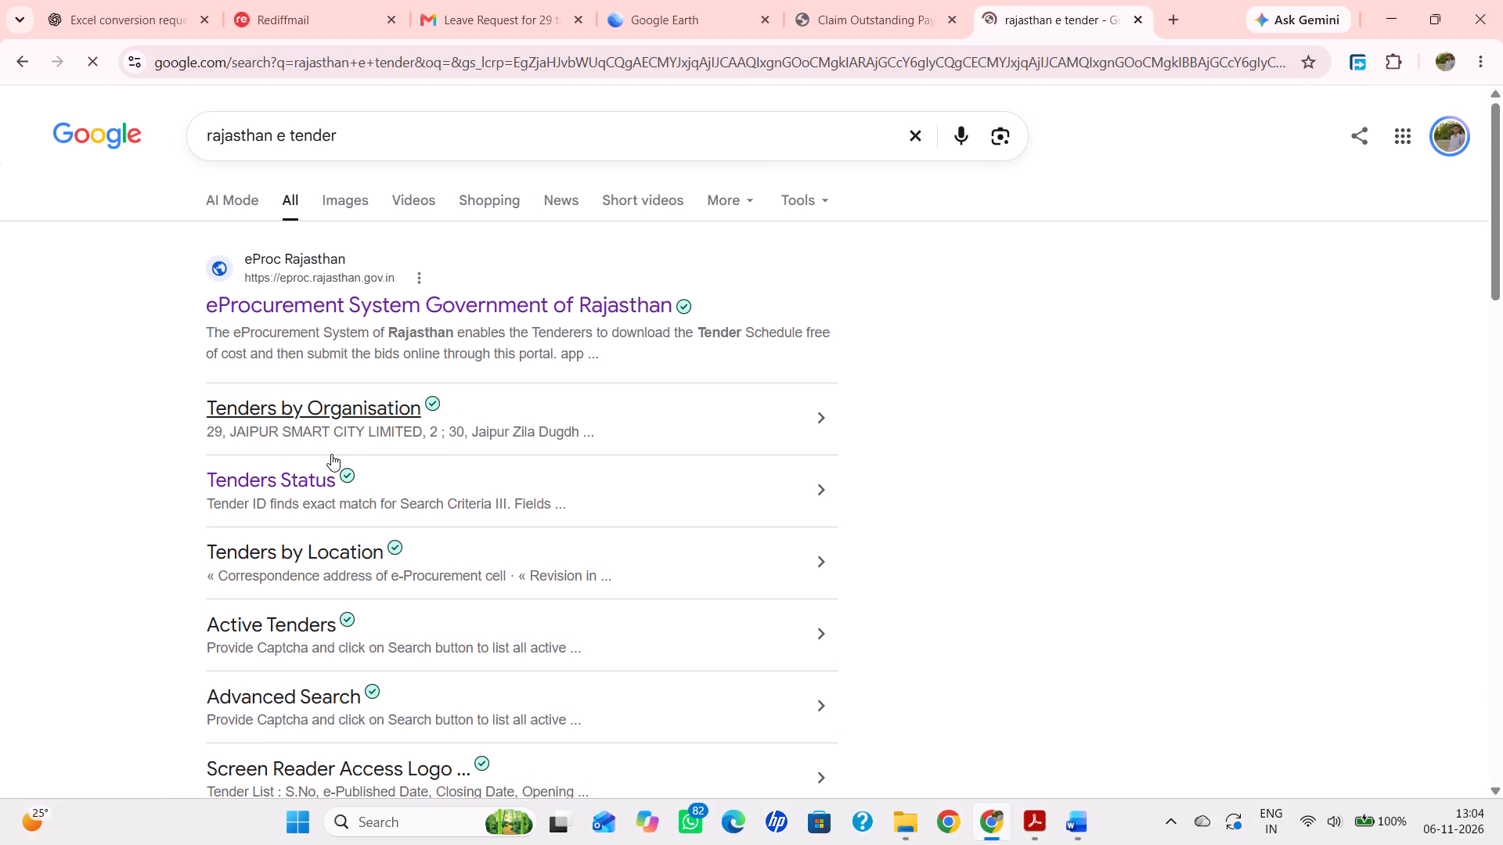
Open the Rajasthan eProcurement Tender Status page and search for tender ID 2026_RSHA_601311_1, completing the captcha.
left_click(310, 465)
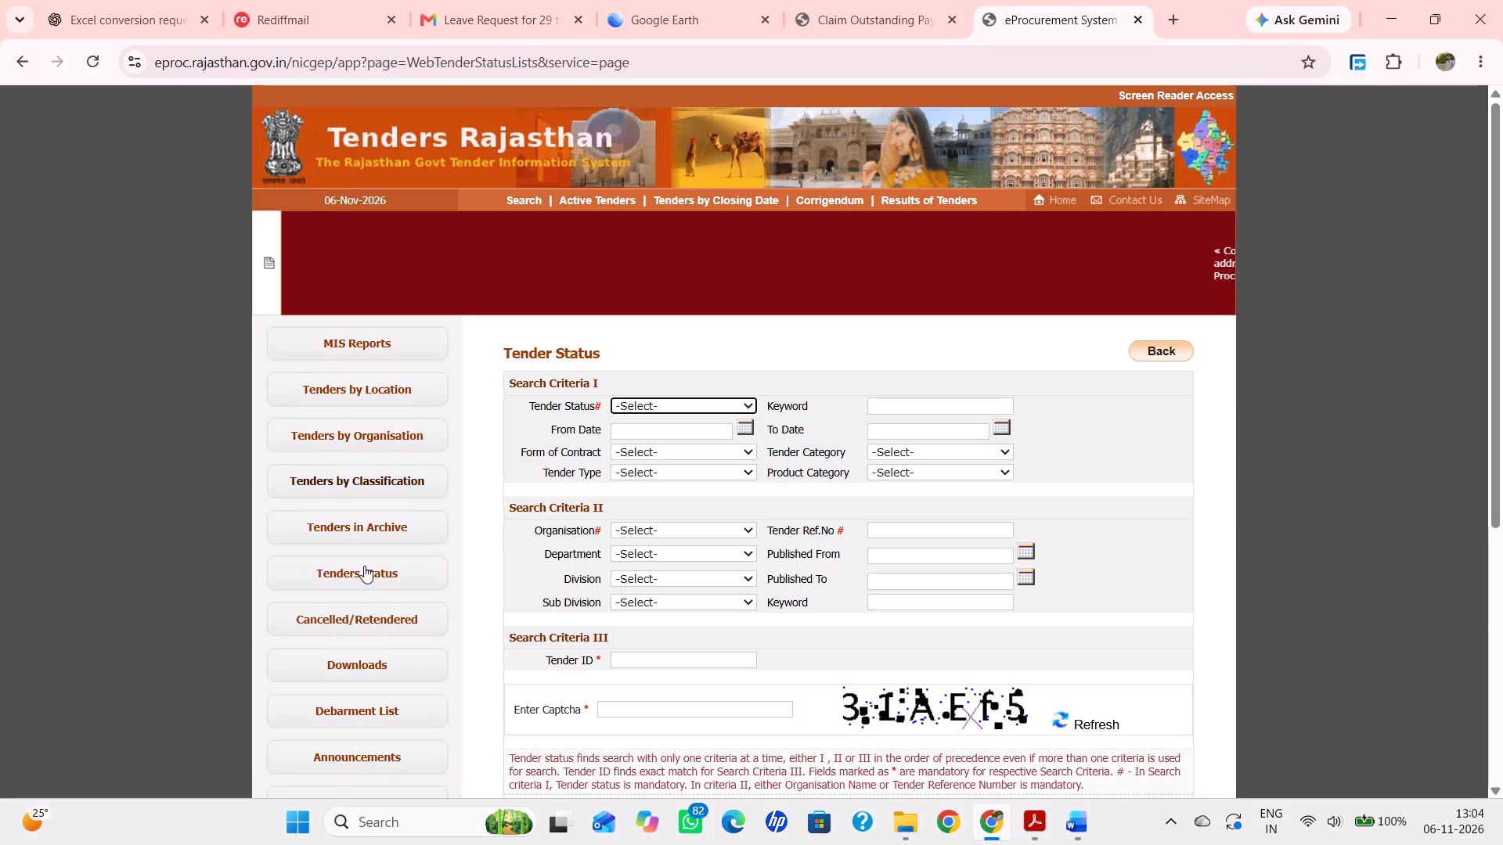
left_click(717, 653)
left_click(707, 686)
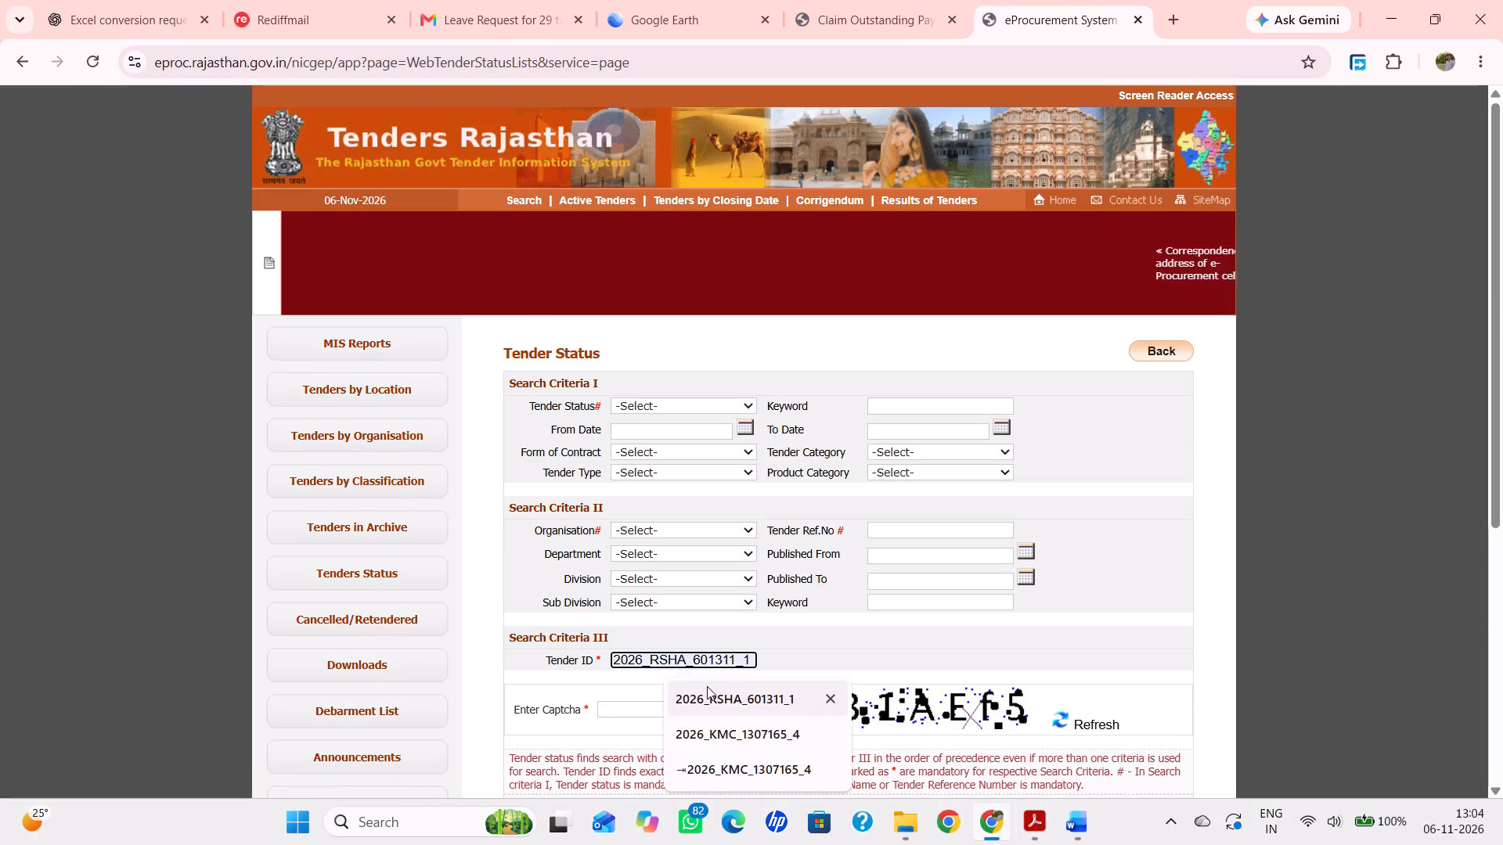
left_click(690, 705)
key("3")
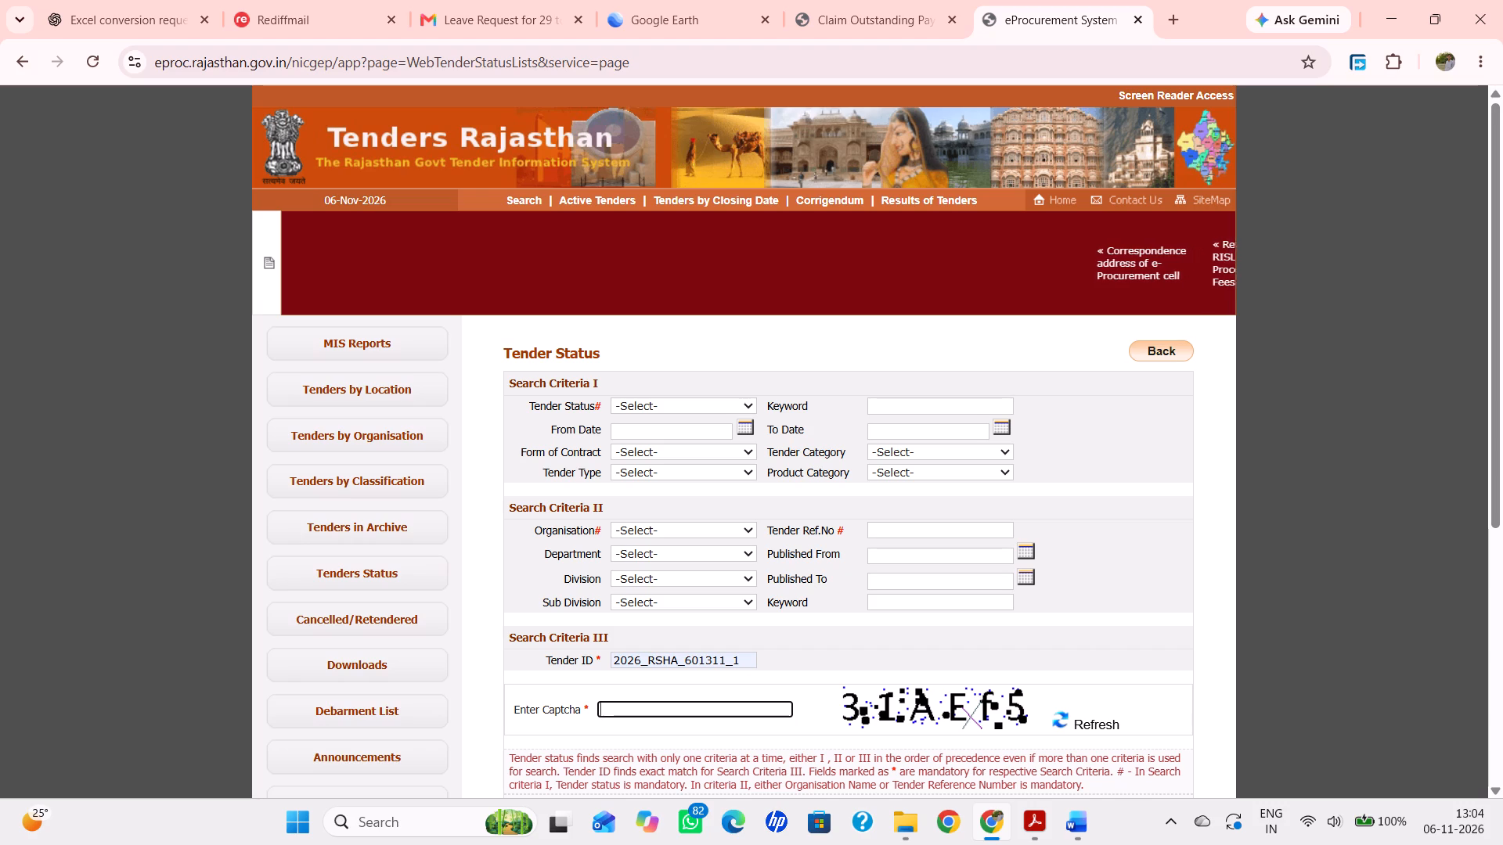
key("1")
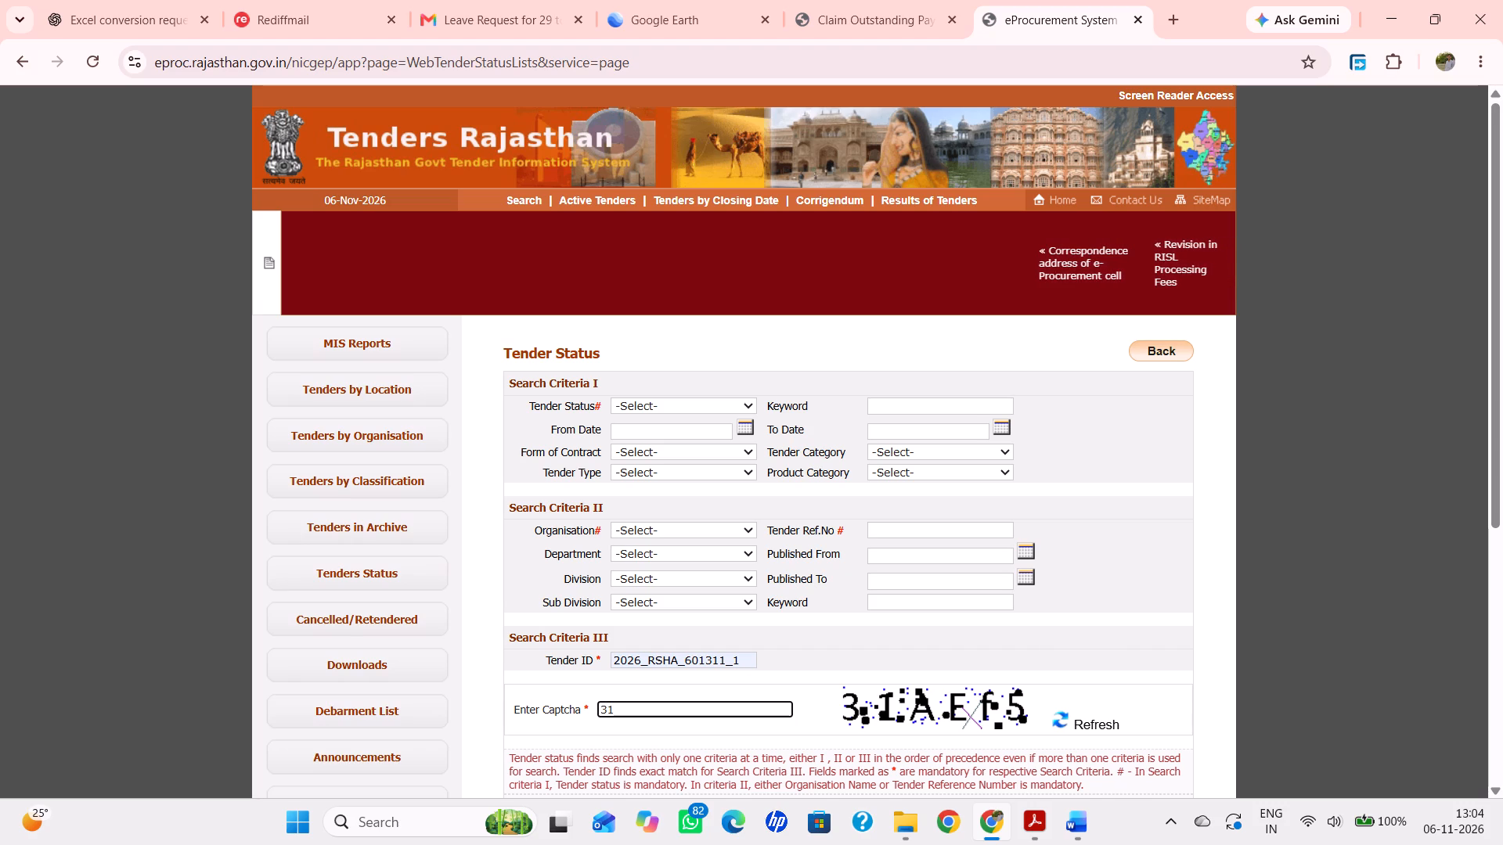
type("AE")
type("f5")
scroll(860, 674, "down", 5)
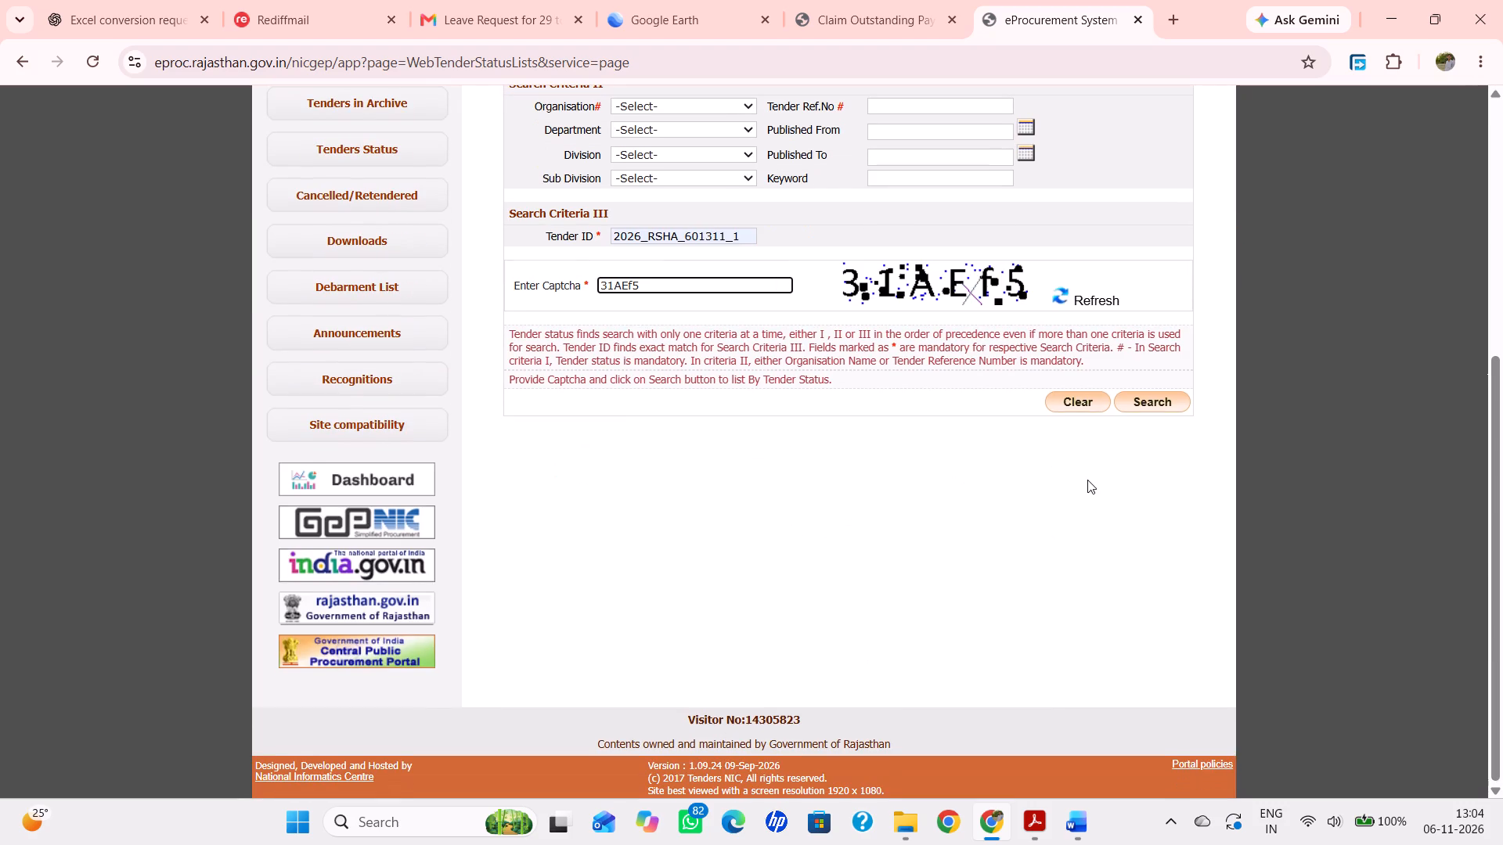
left_click(1146, 409)
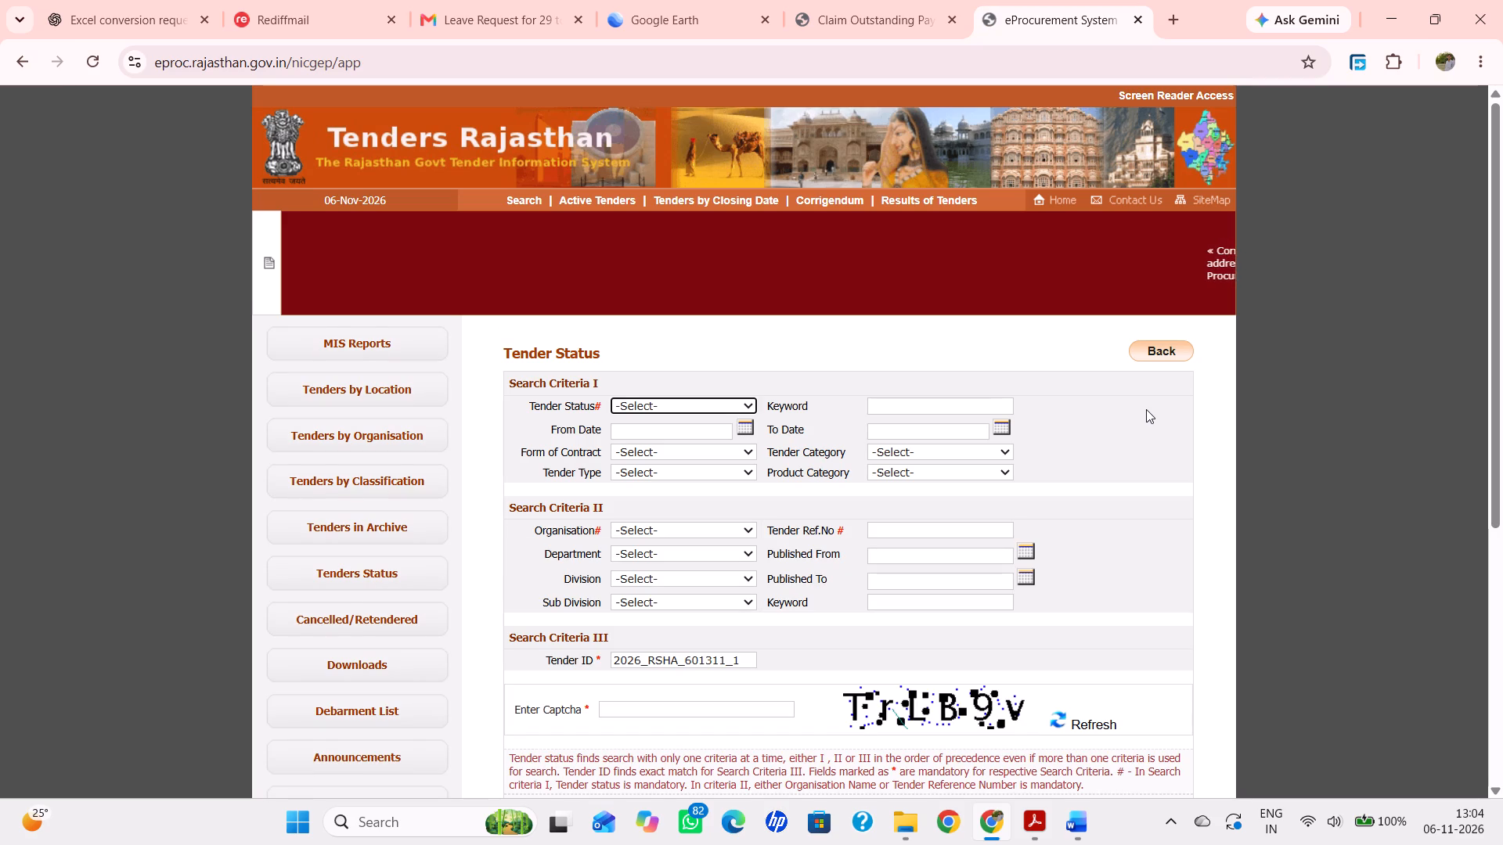
Open the status details of the Safety Consultant for HAM projects tender and check its process stages.
scroll(1107, 440, "down", 5)
scroll(1076, 440, "up", 1)
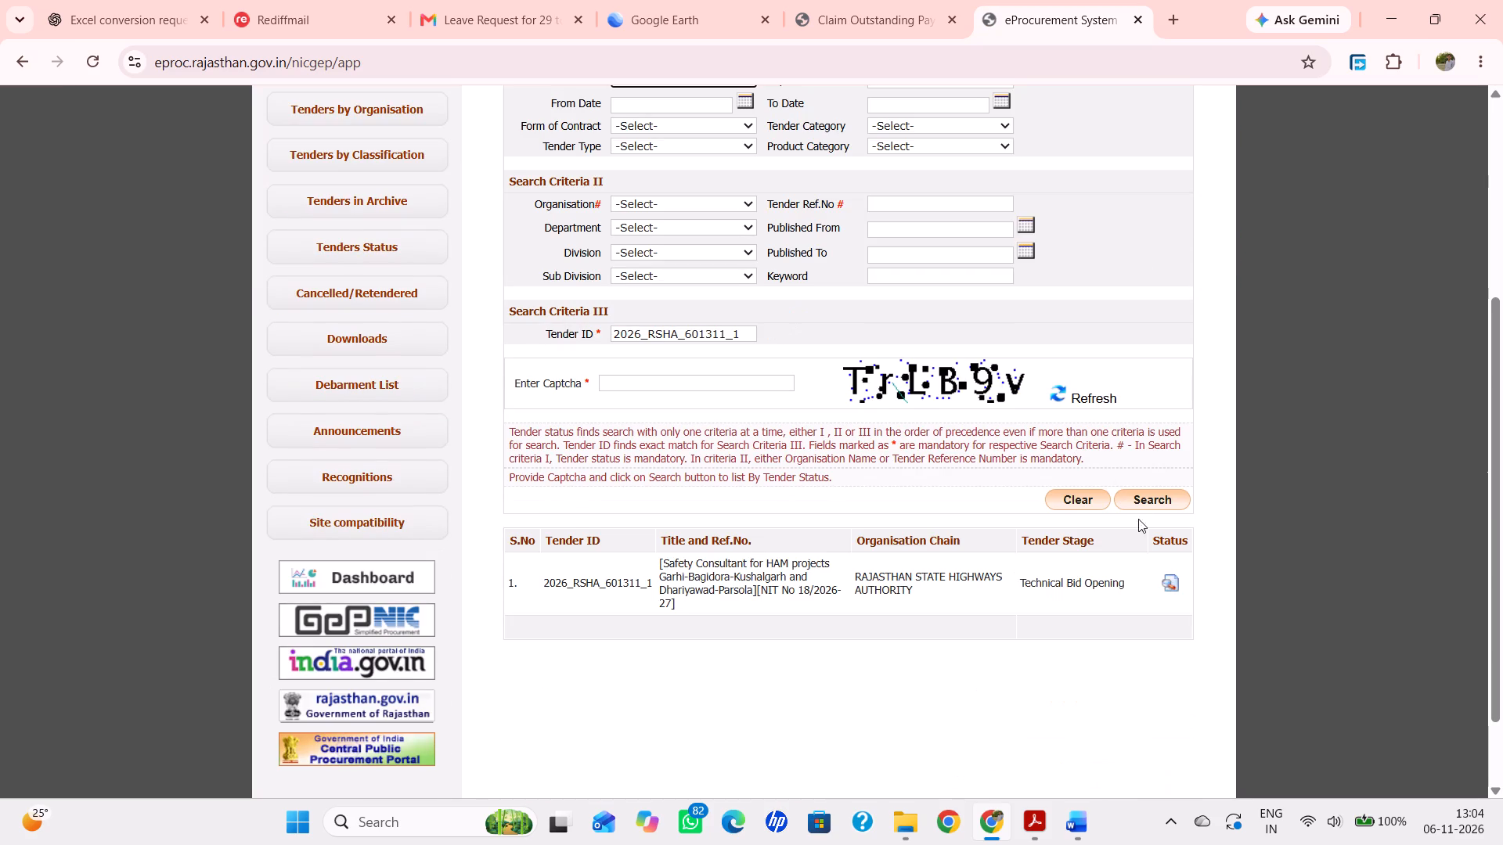
left_click(1172, 583)
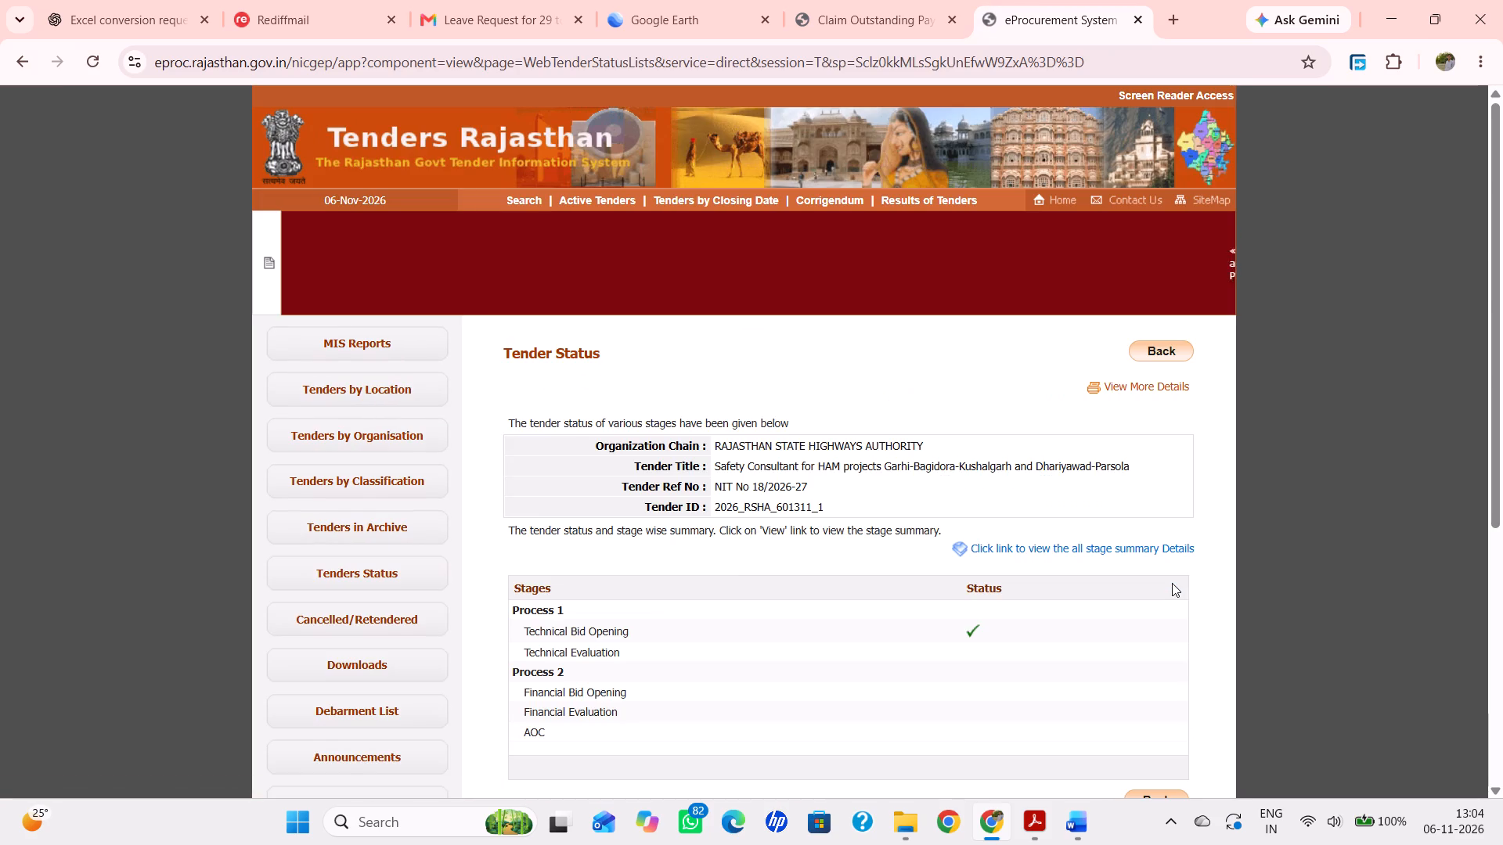
scroll(1142, 564, "down", 4)
scroll(1141, 562, "up", 13)
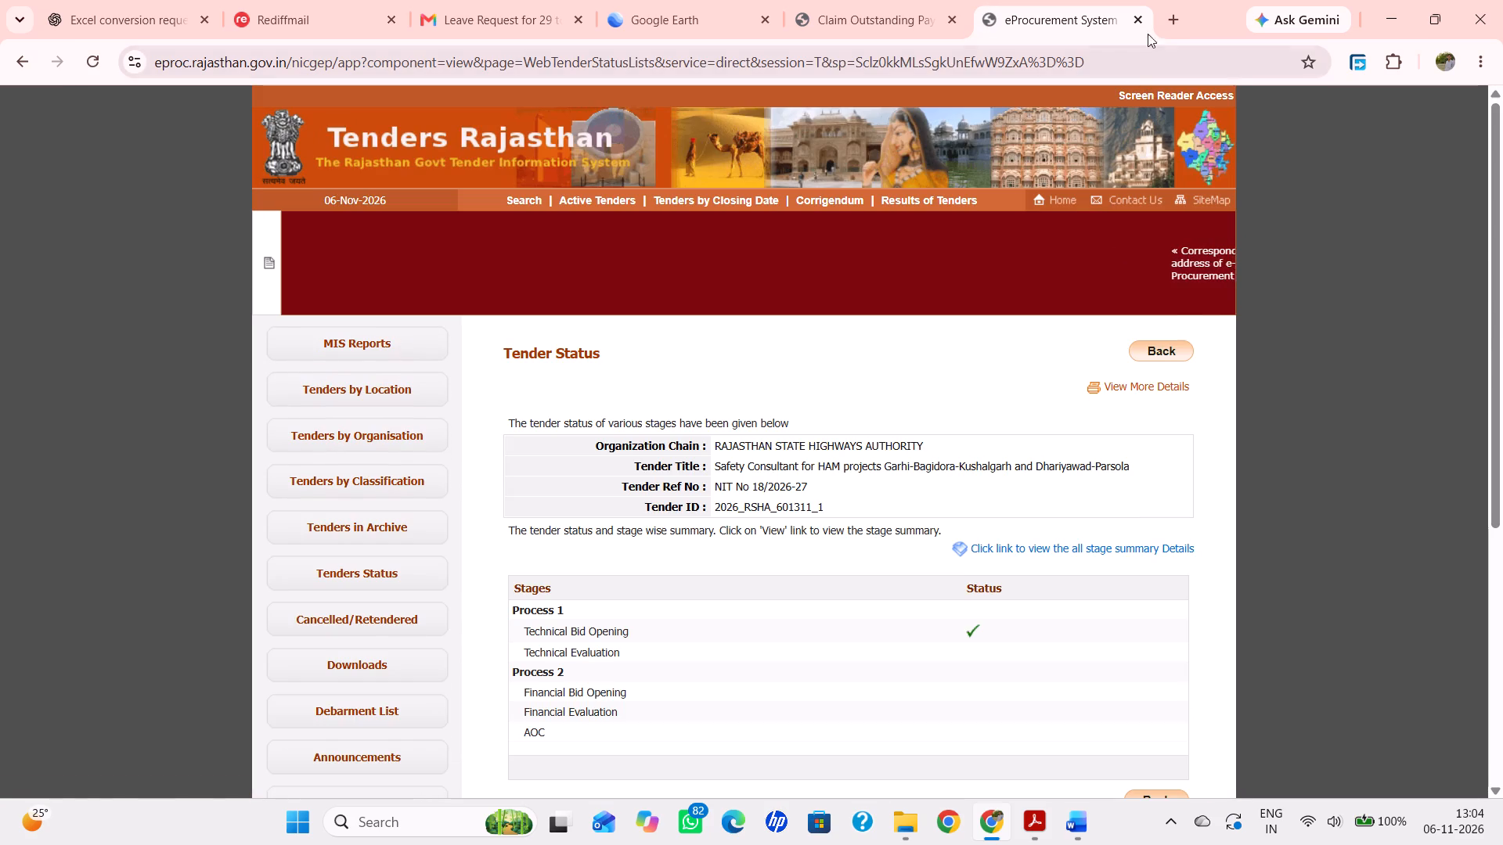
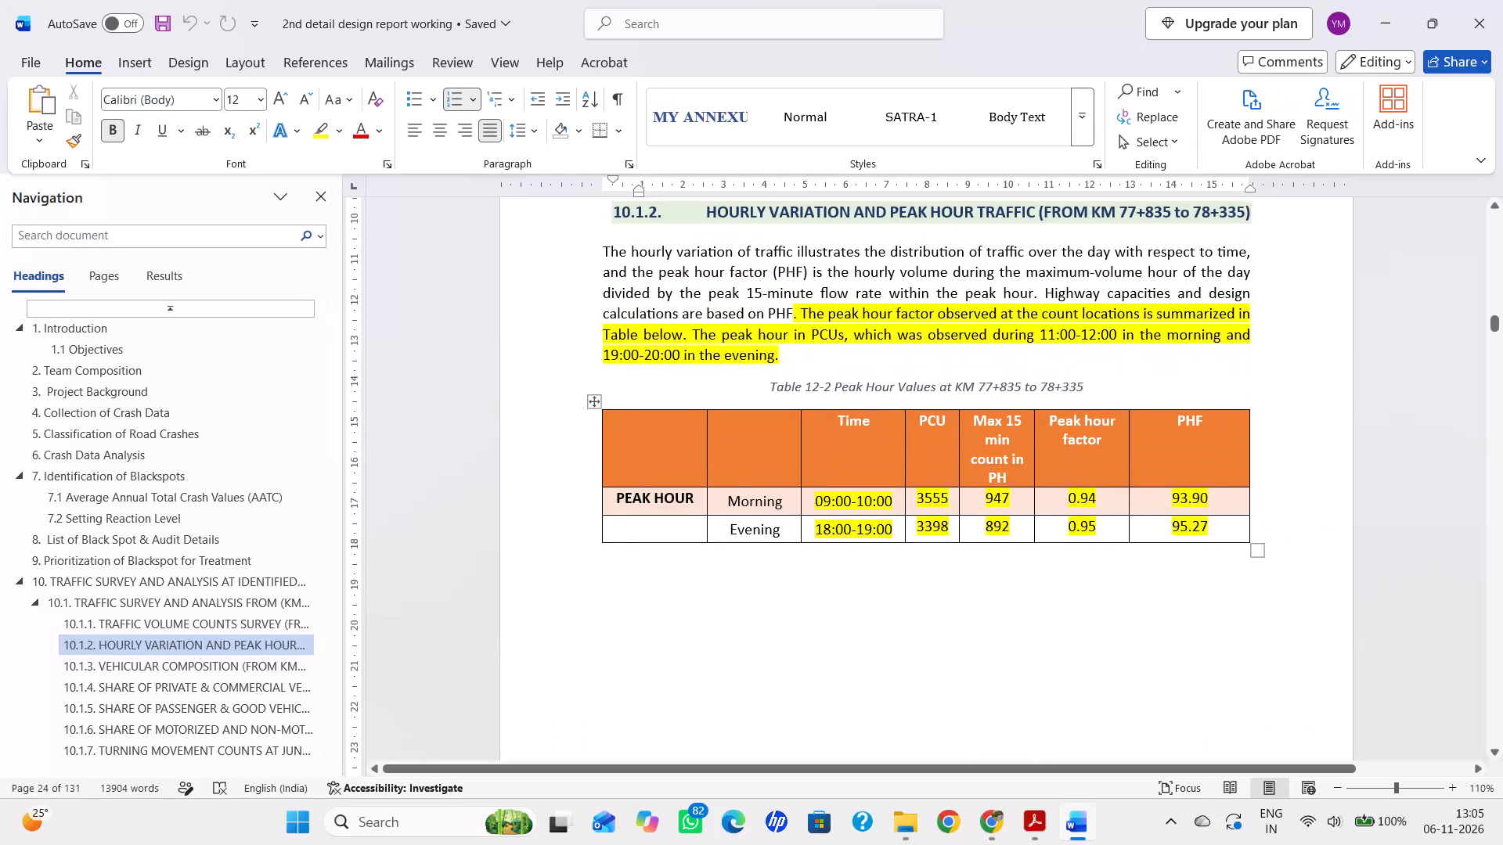
Review the hourly variation chart and the vehicular composition table for KM 77+835 to 78+335.
scroll(773, 472, "down", 8)
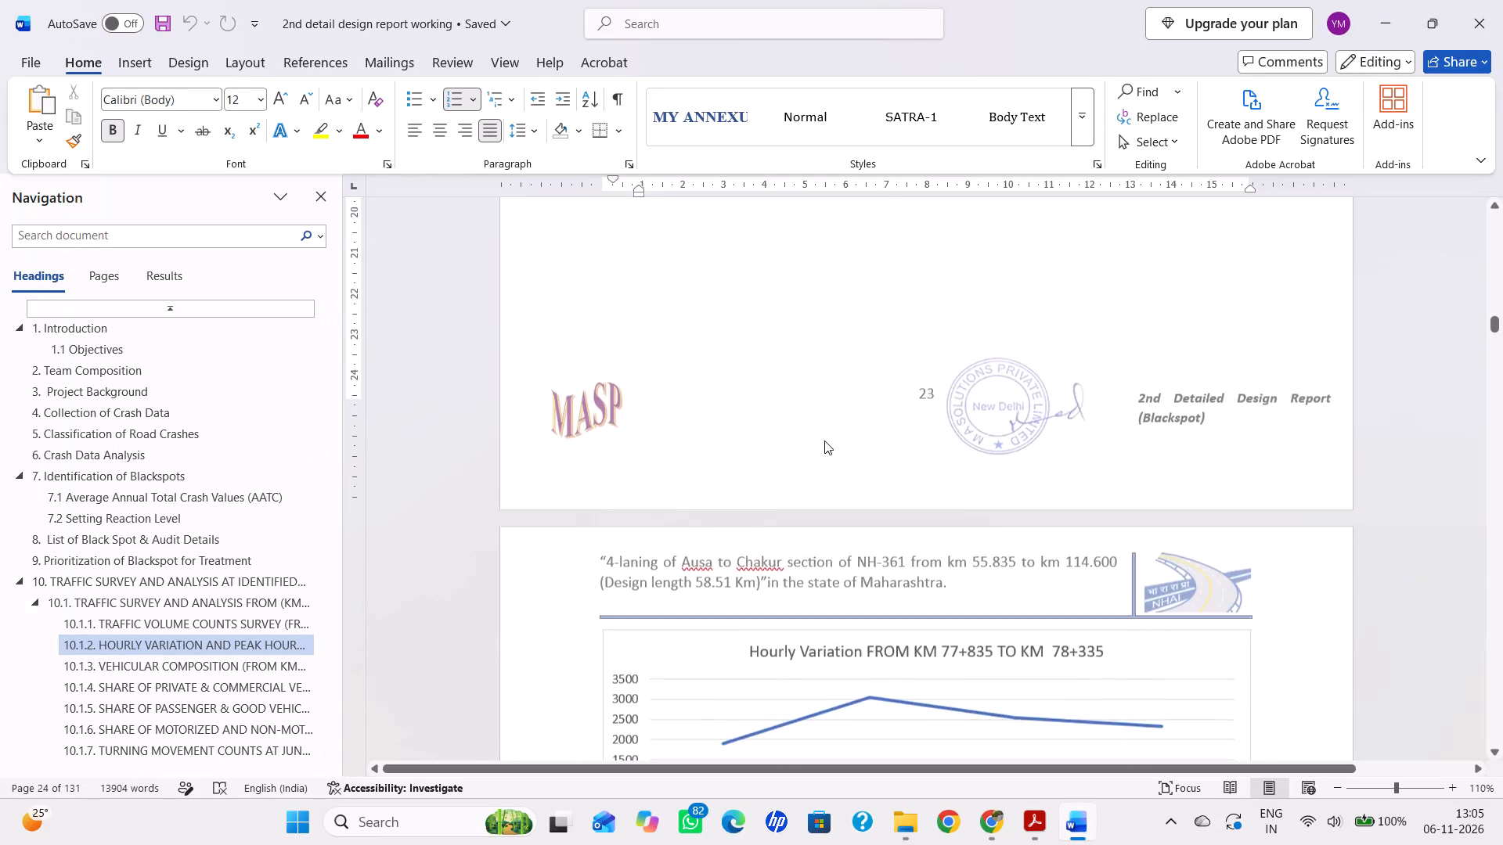
scroll(824, 440, "down", 7)
scroll(852, 441, "down", 14)
scroll(864, 440, "down", 10)
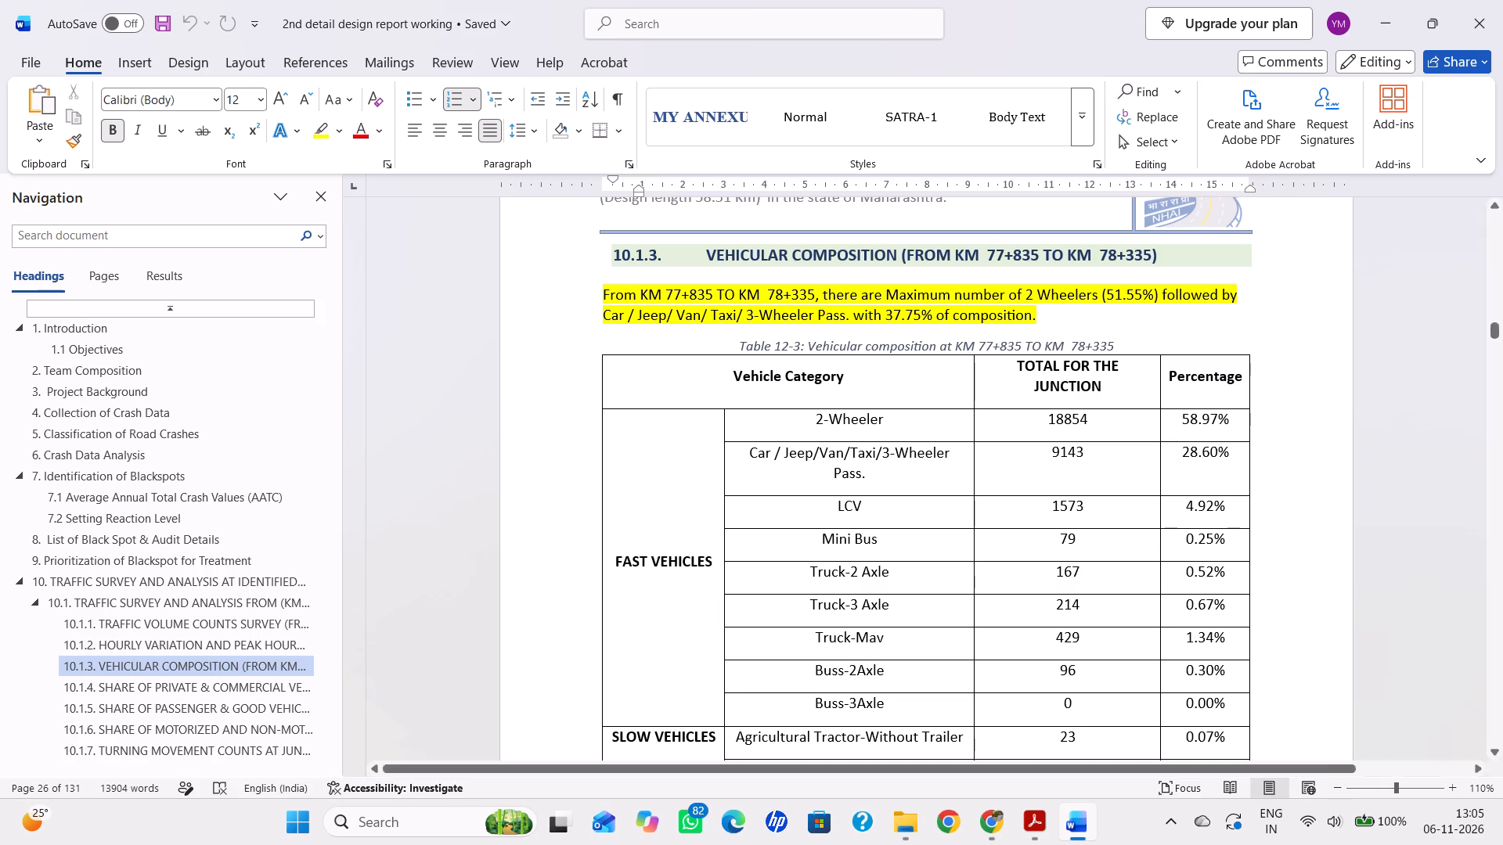
Go to section 11.1.1, Recommendations of Mitigation Measures (77+835-78+335), and examine its site observations and short-term measures.
scroll(94, 618, "down", 13)
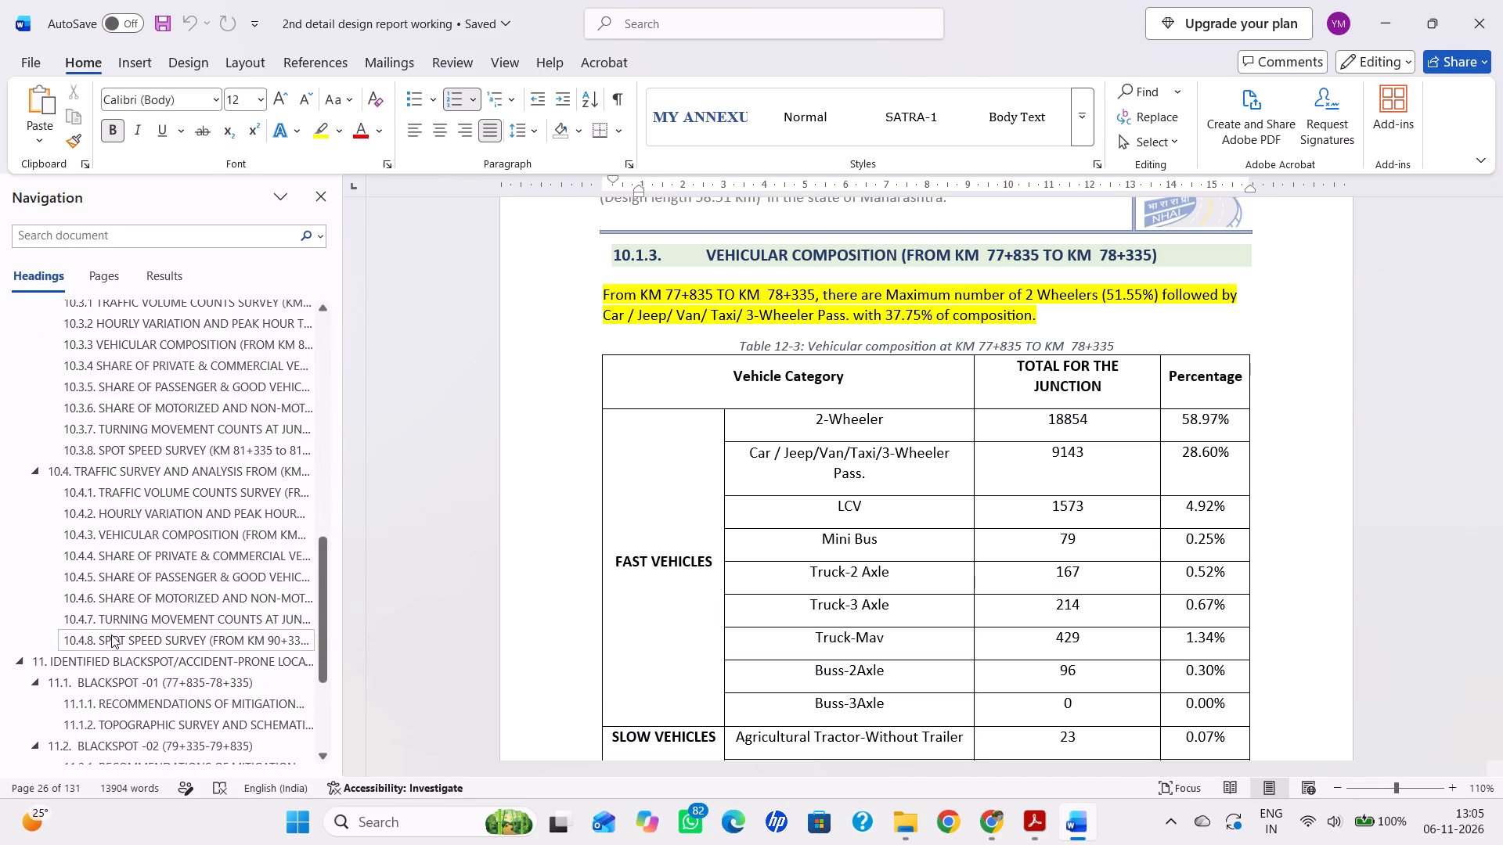
left_click(130, 700)
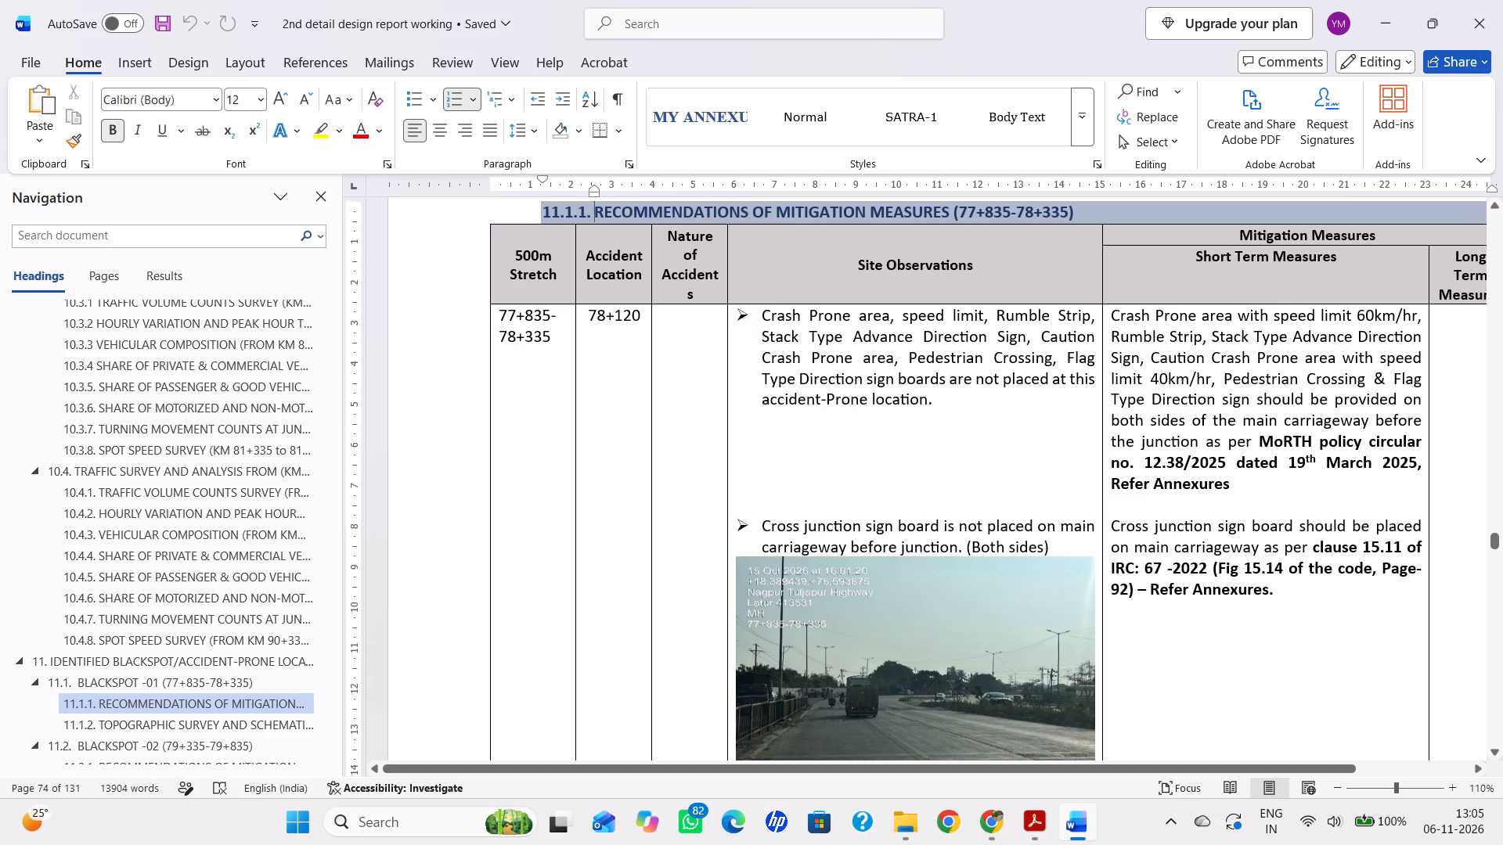
scroll(1221, 331, "down", 6)
scroll(1221, 331, "up", 1)
scroll(1337, 336, "left", 2)
scroll(1346, 337, "down", 12)
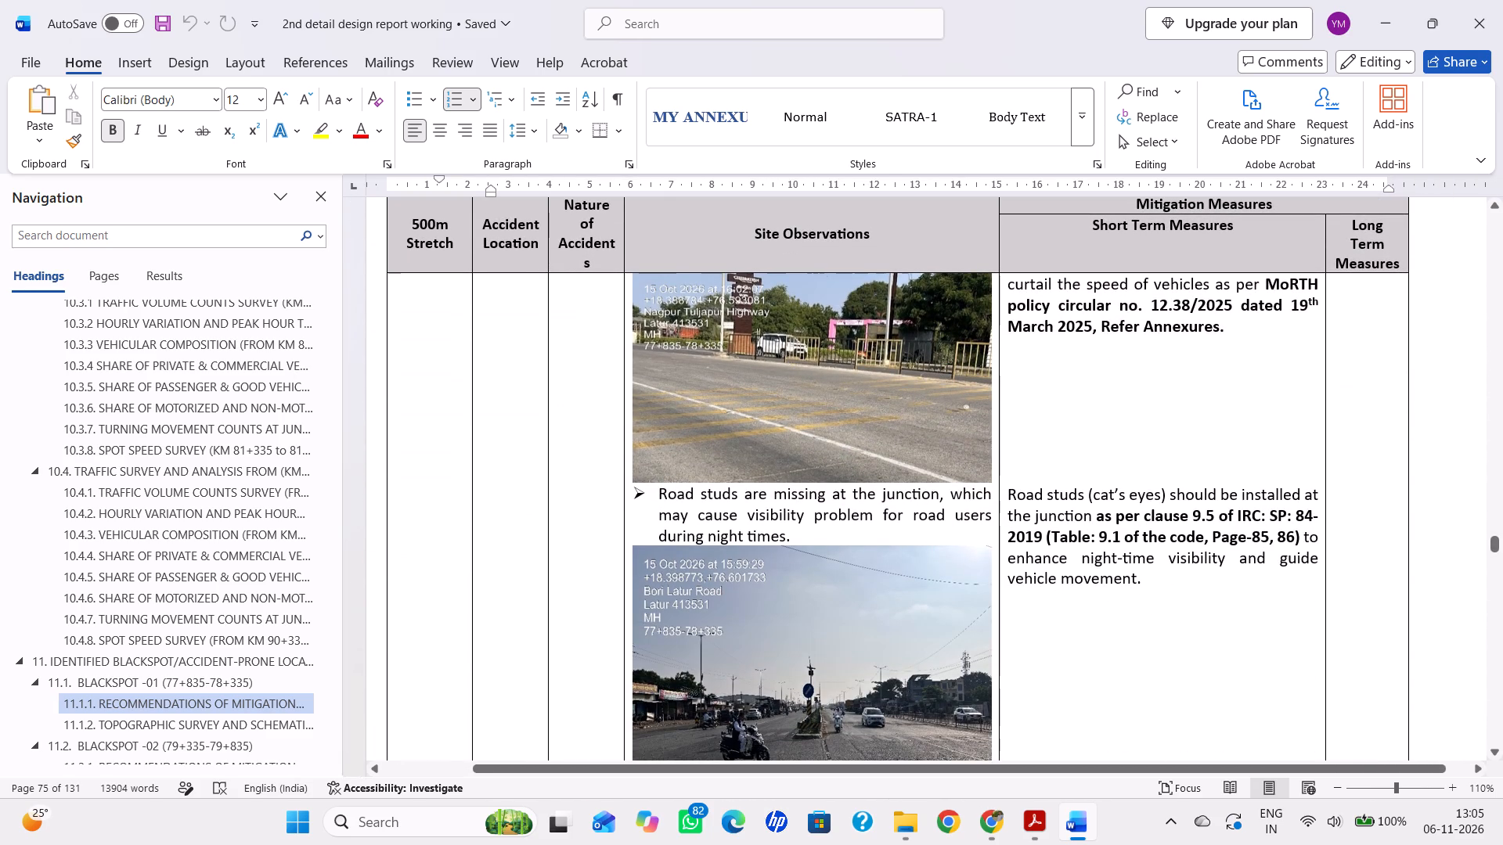
scroll(1043, 429, "up", 4)
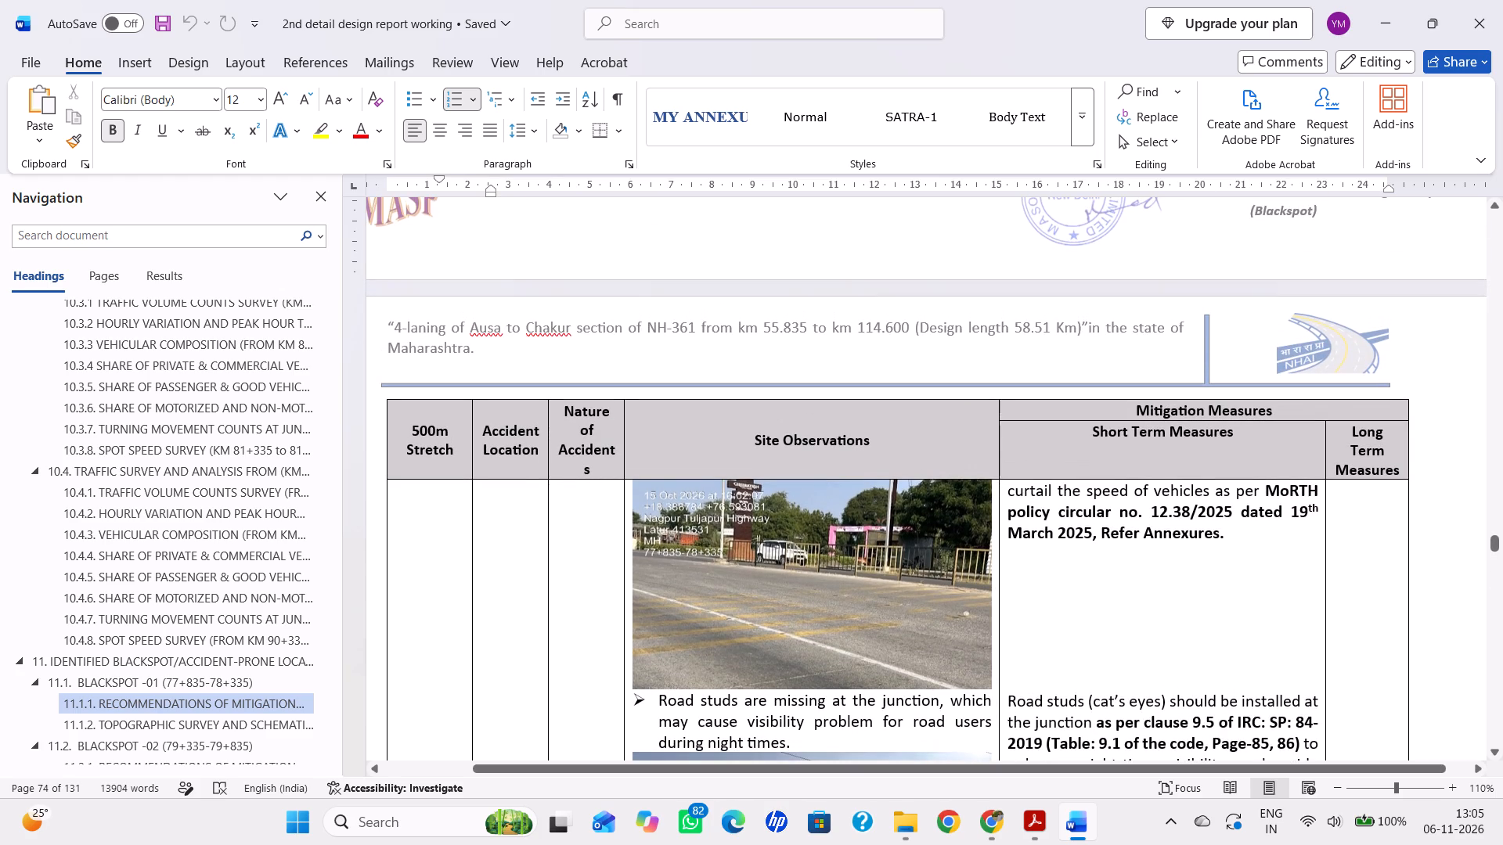
Search the report for "STOP" and go through its occurrences in the blackspot mitigation measures tables.
key("ctrl+f")
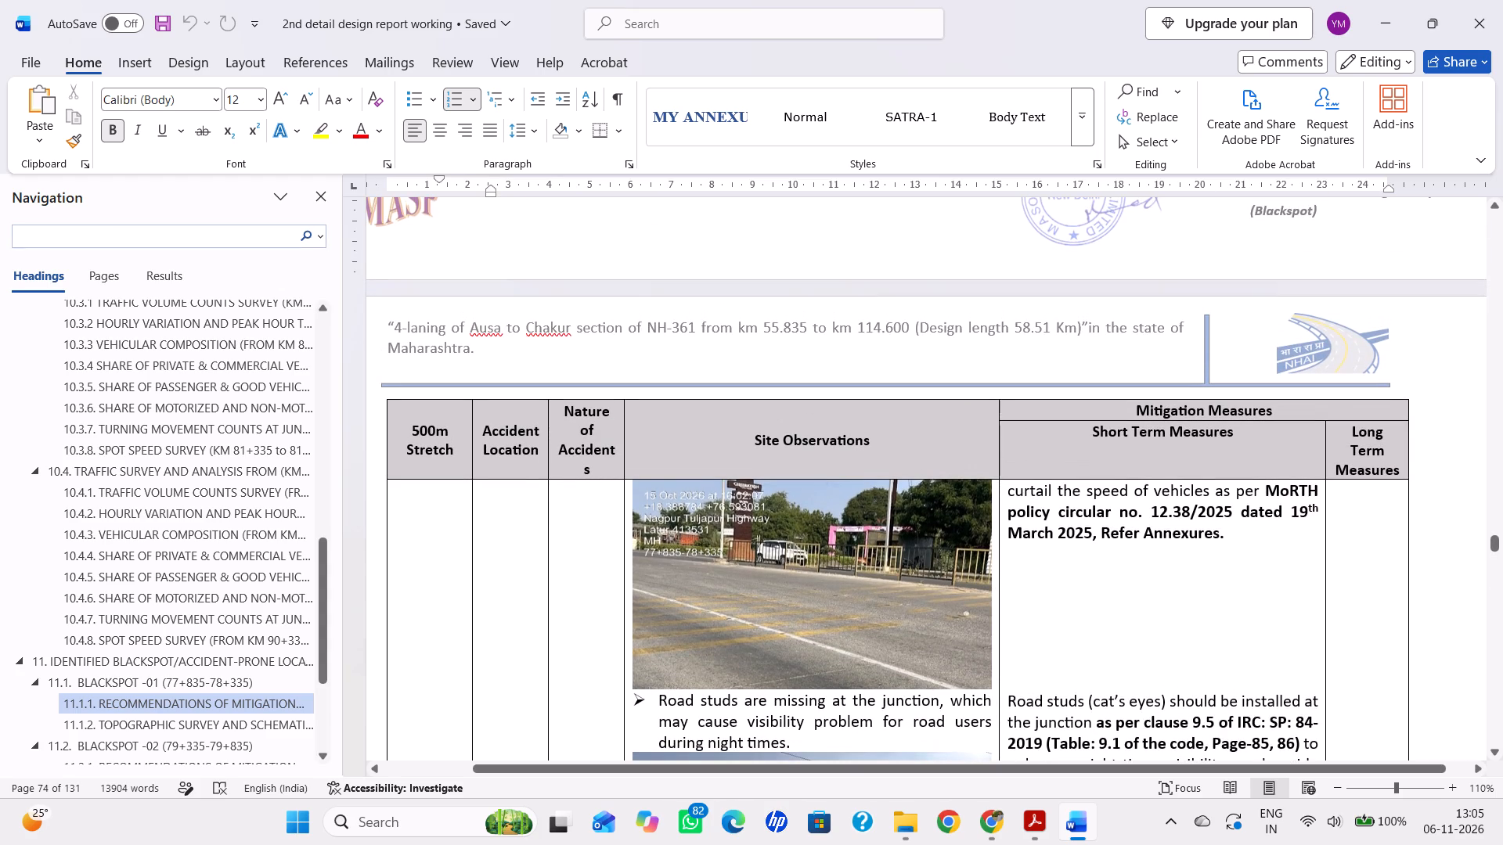
type("STOP")
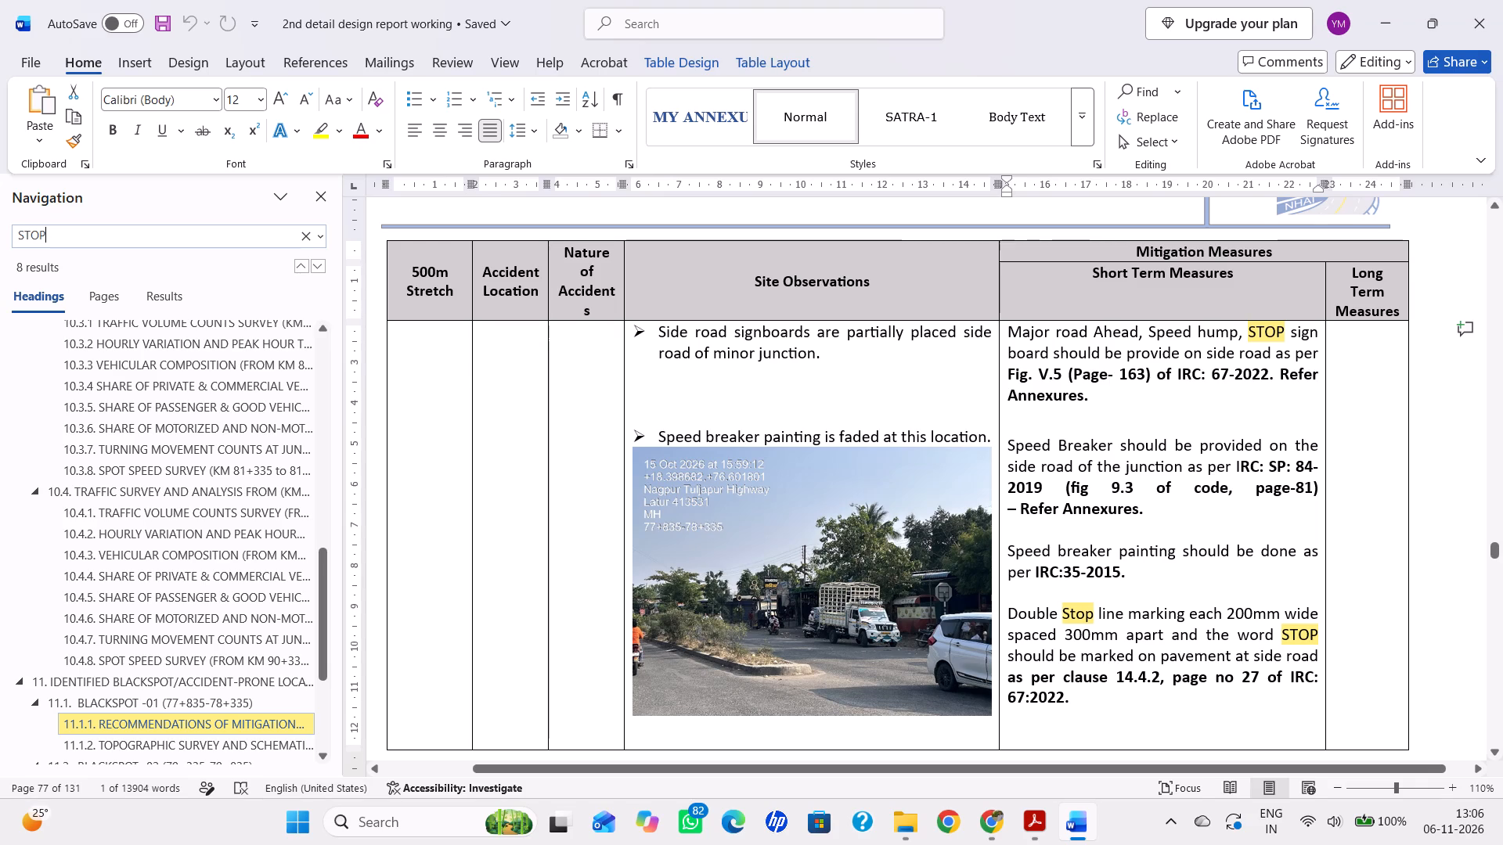
left_click(323, 266)
left_click(323, 266)
left_click(323, 266)
left_click(323, 266)
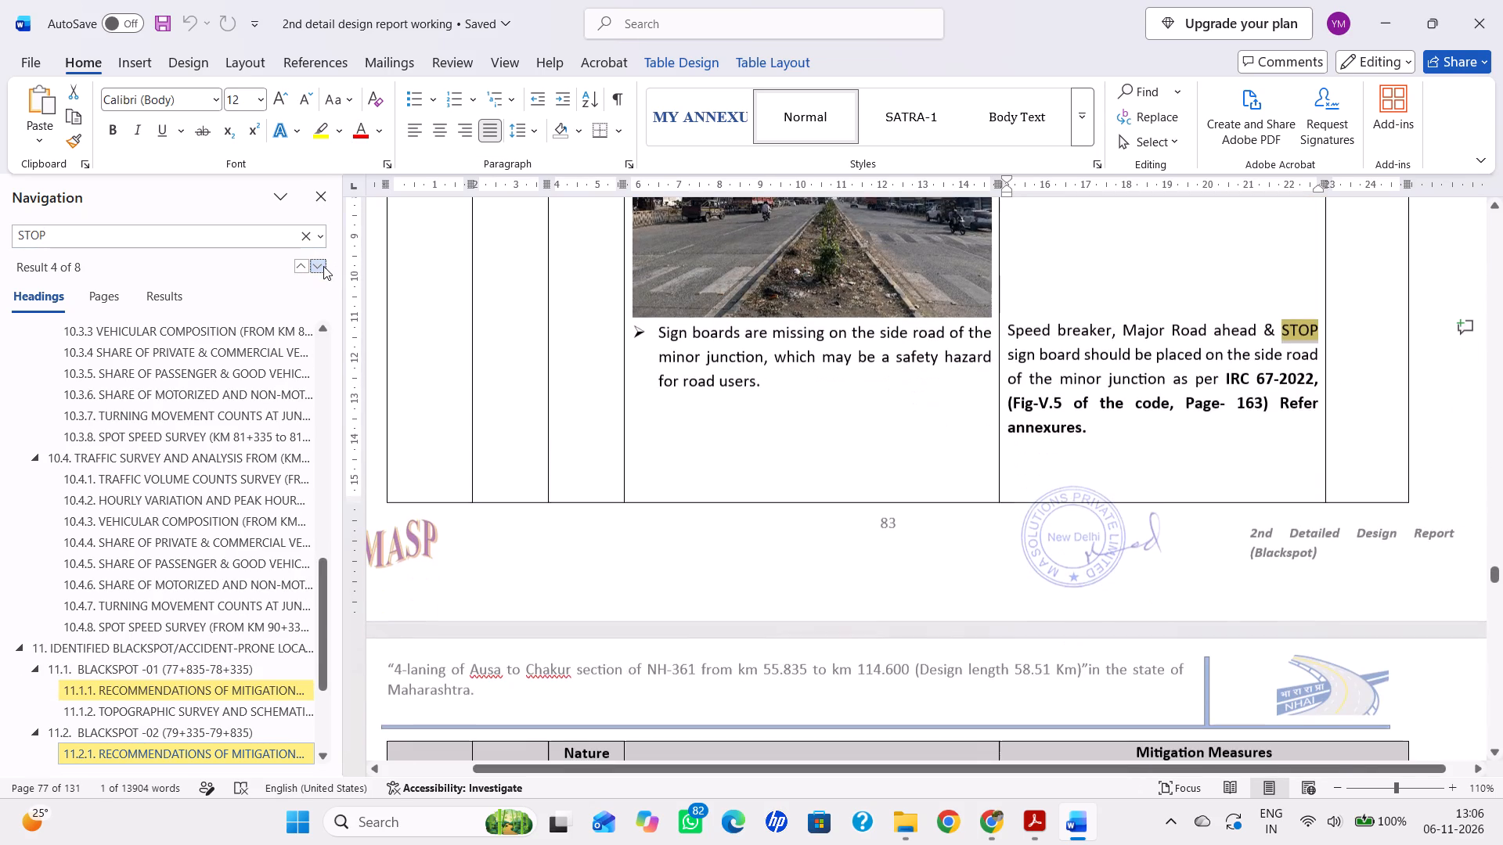
left_click(323, 266)
left_click(323, 266)
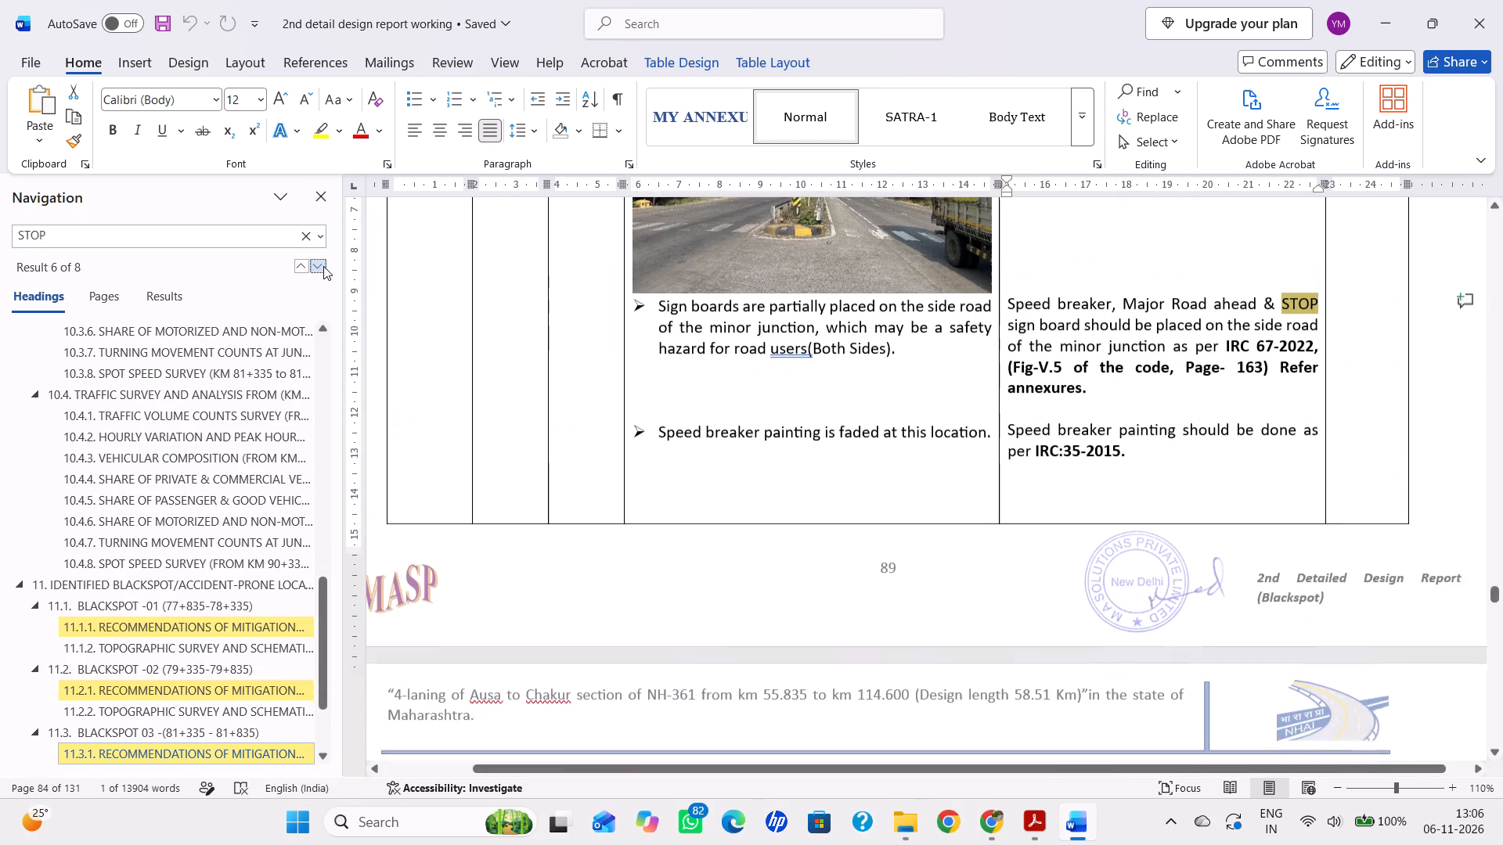